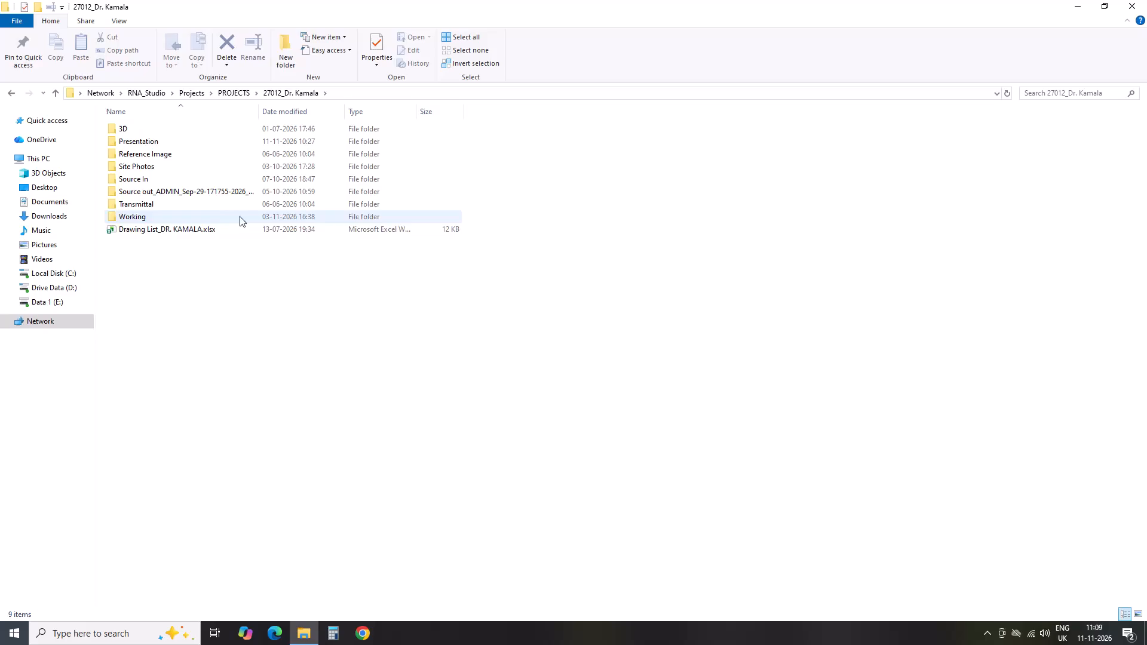
double_click(191, 140)
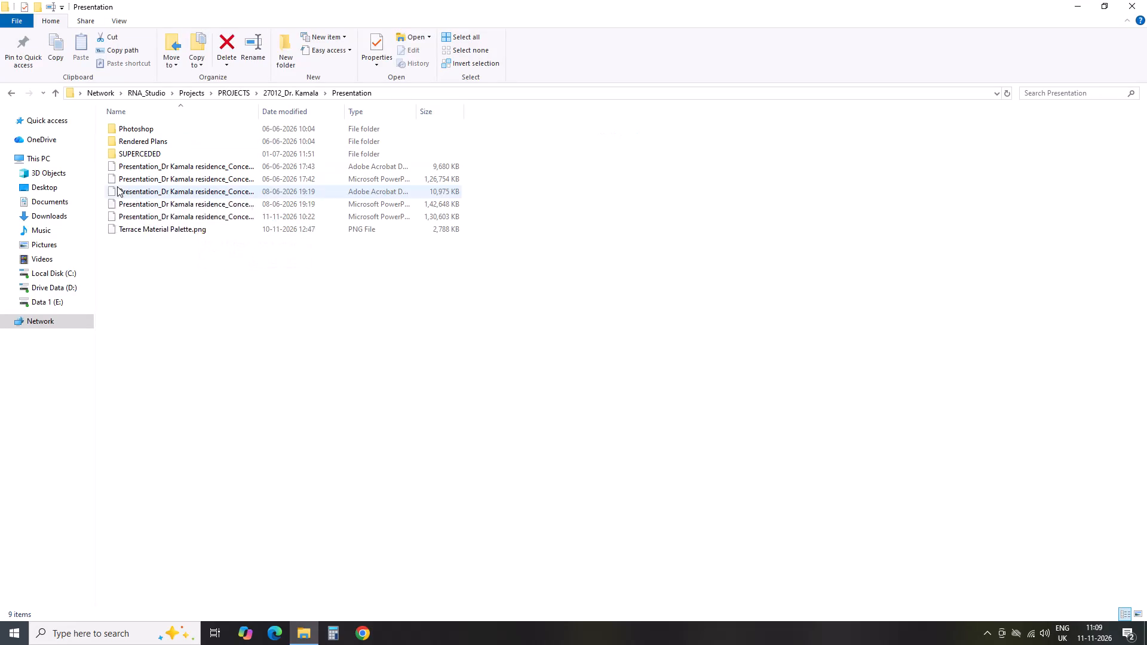
double_click(321, 219)
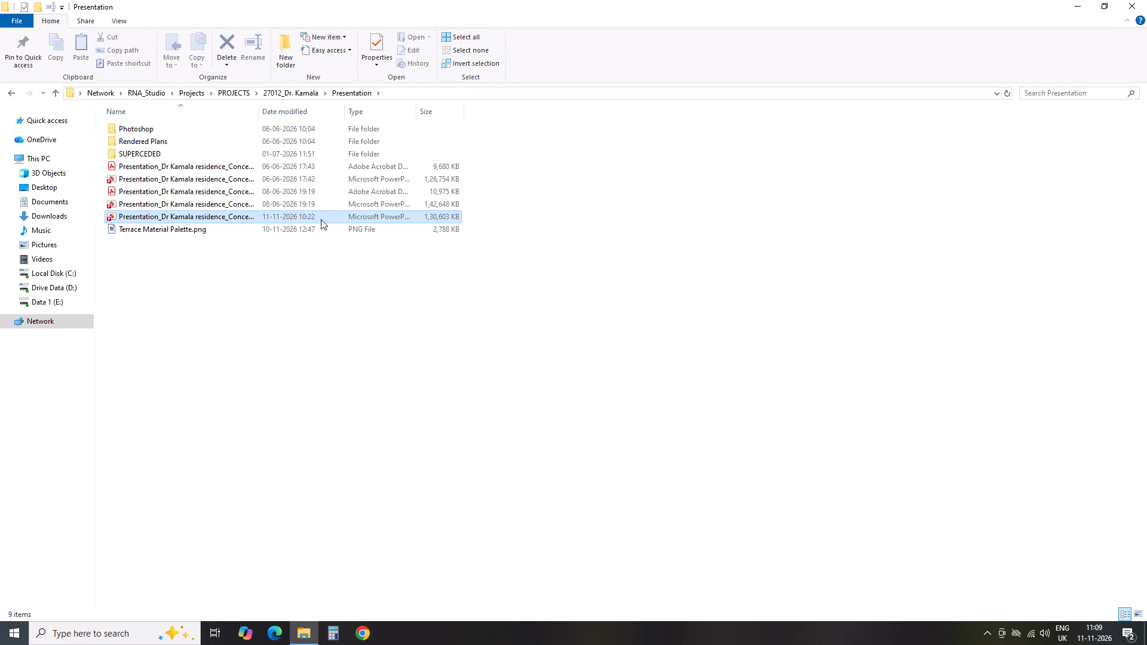
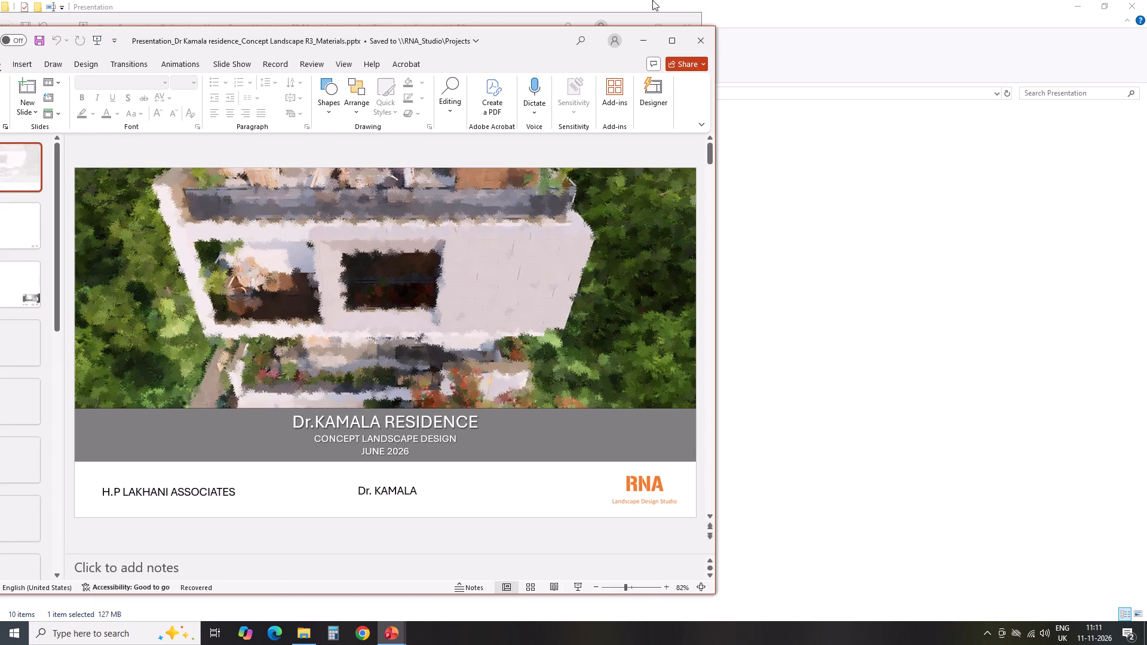
On slide 9, insert the grey texture screenshots 104409, 105040 and 105152 of 2026-11-11 from the Screenshots pictures folder.
click(670, 42)
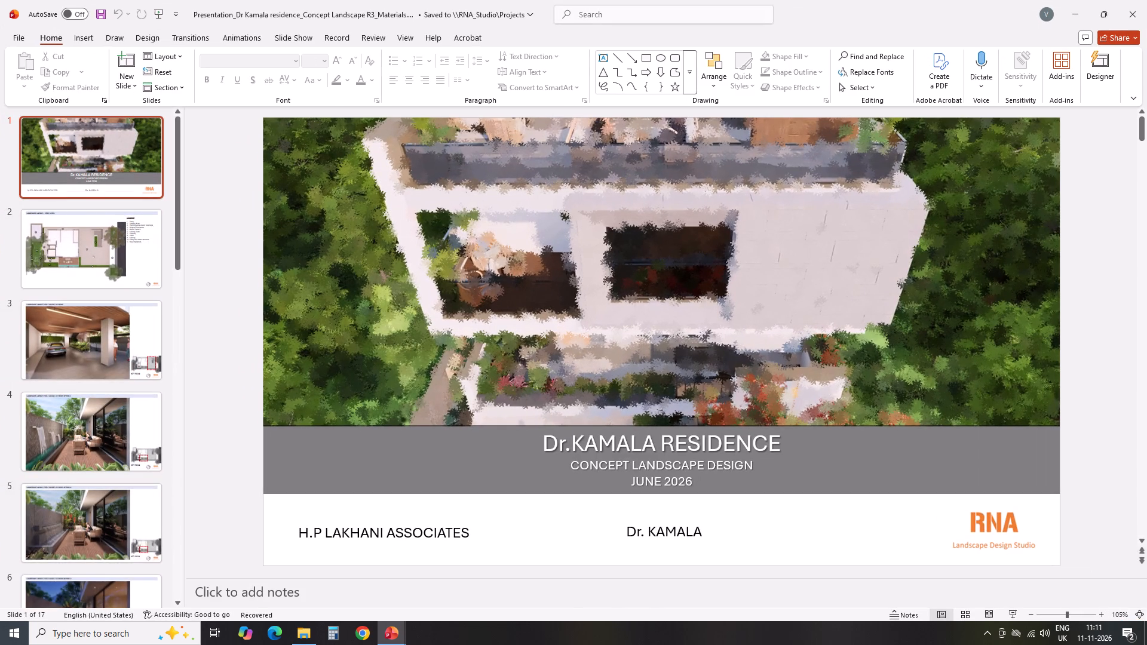
scroll(93, 481, down, 8)
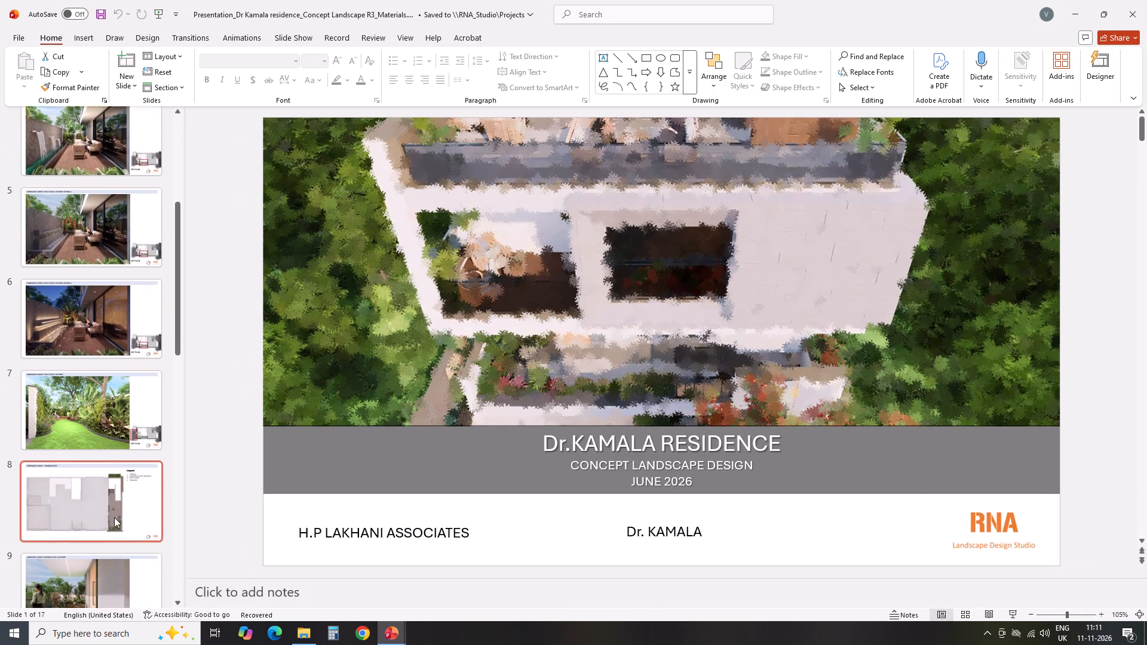
scroll(124, 554, down, 2)
click(85, 429)
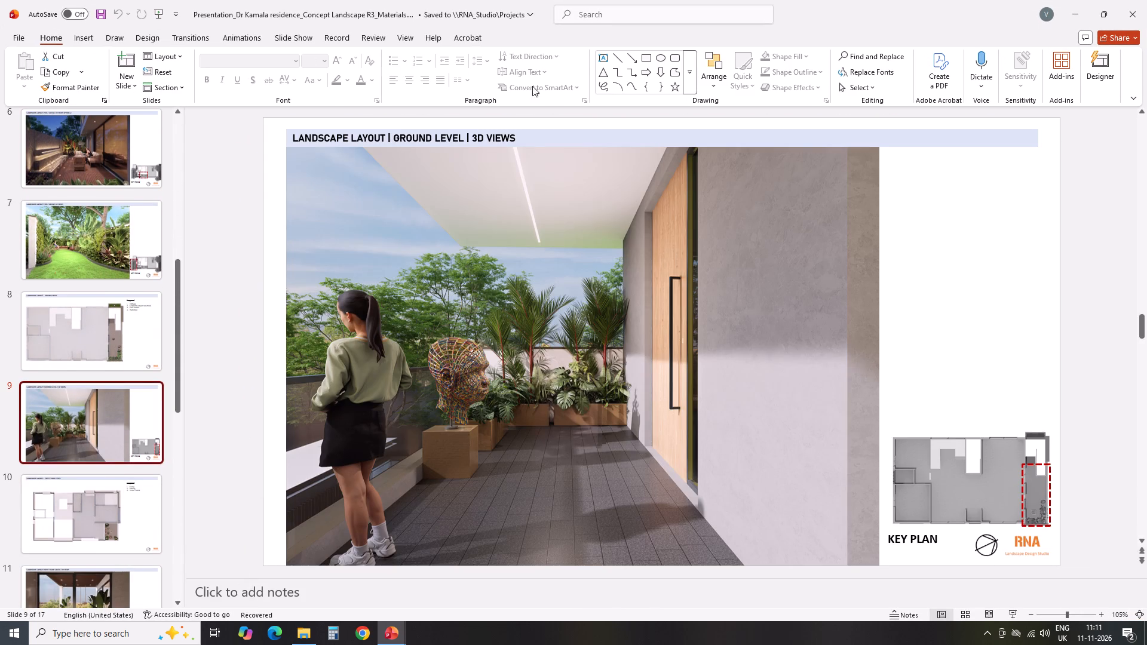
click(87, 39)
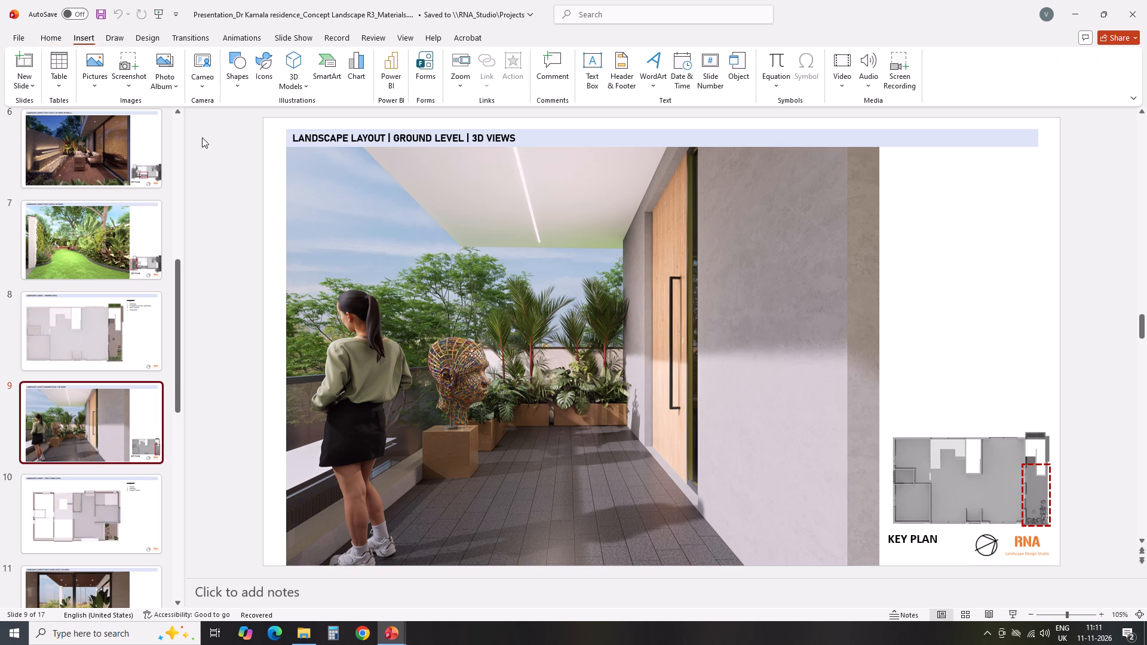
click(89, 84)
click(135, 122)
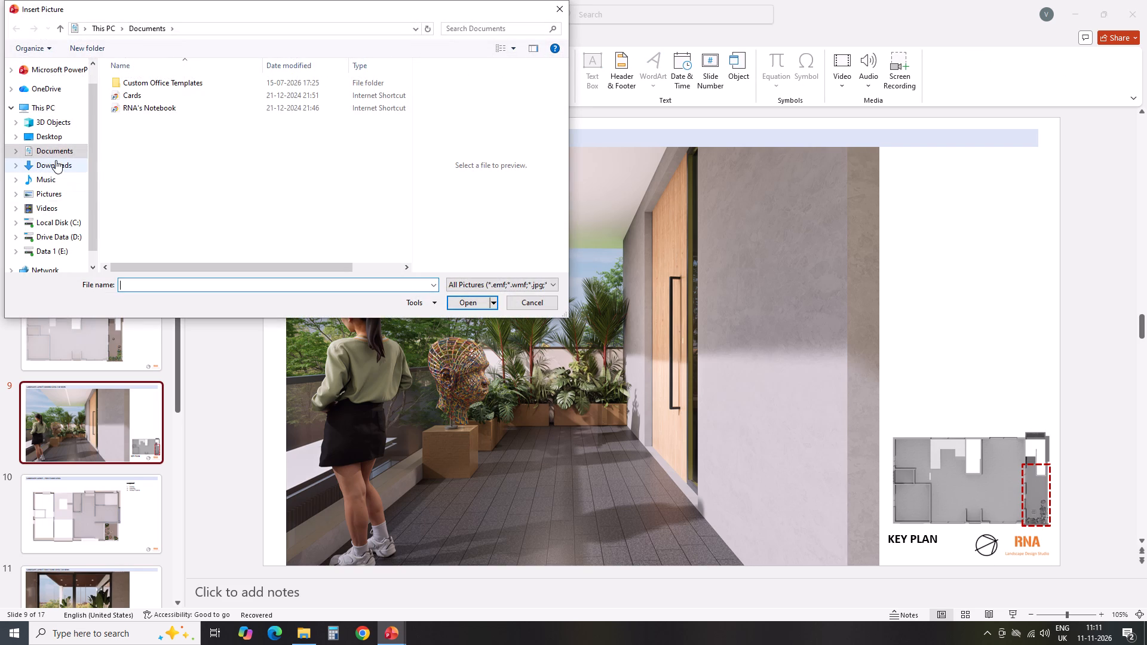
click(56, 197)
double_click(296, 107)
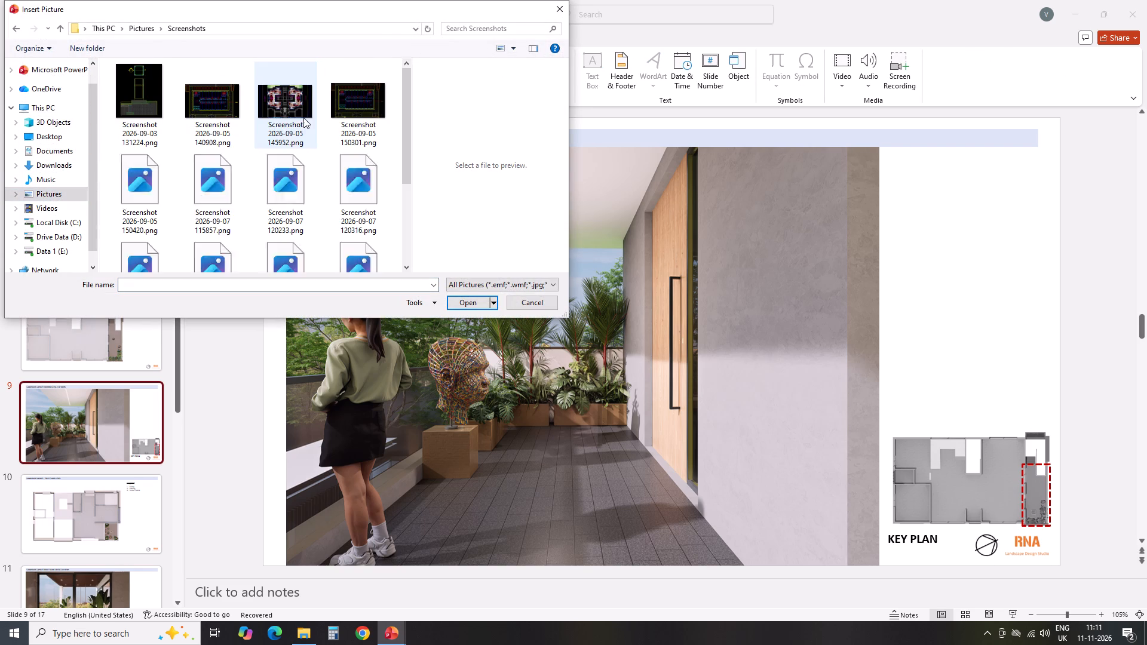
scroll(336, 187, down, 3)
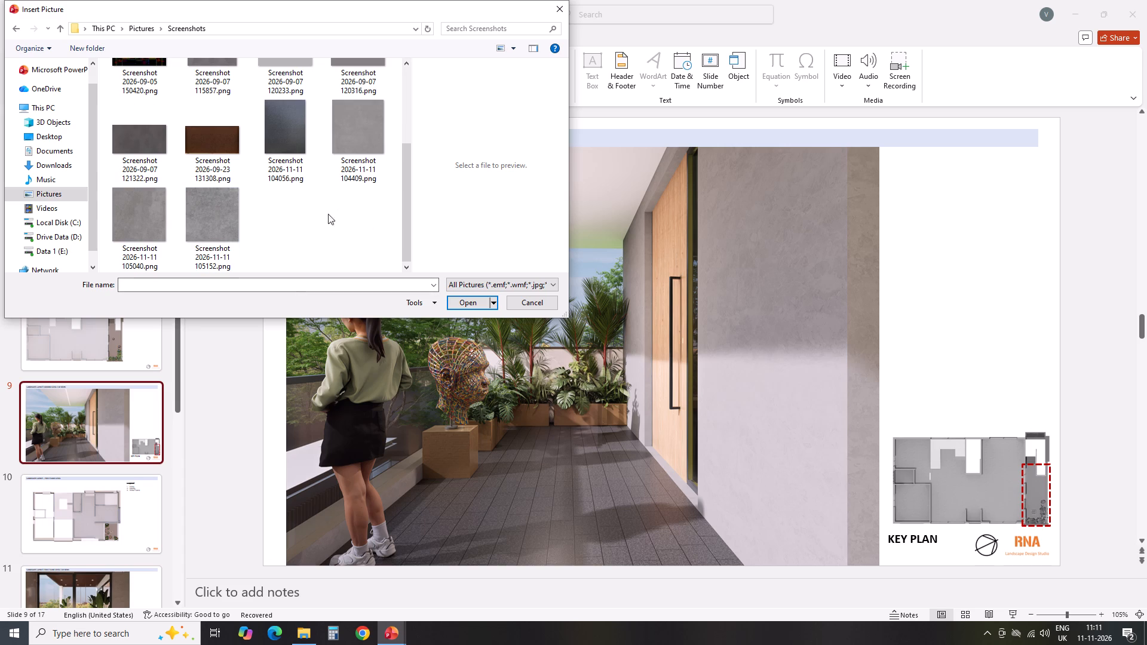
click(213, 226)
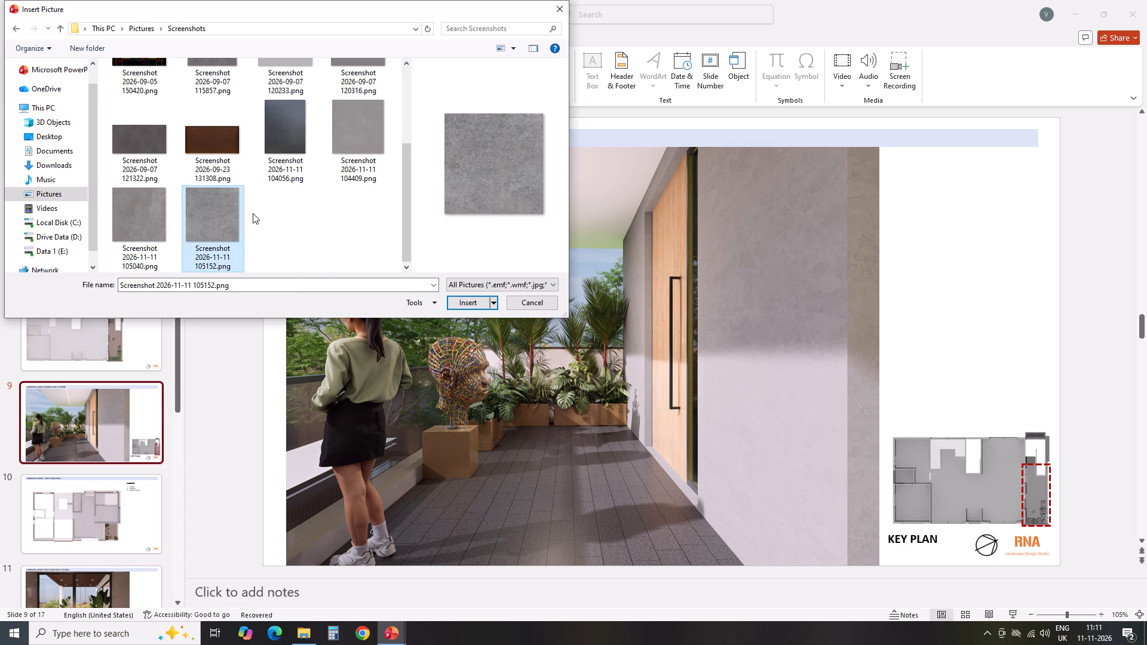
shift+click(142, 220)
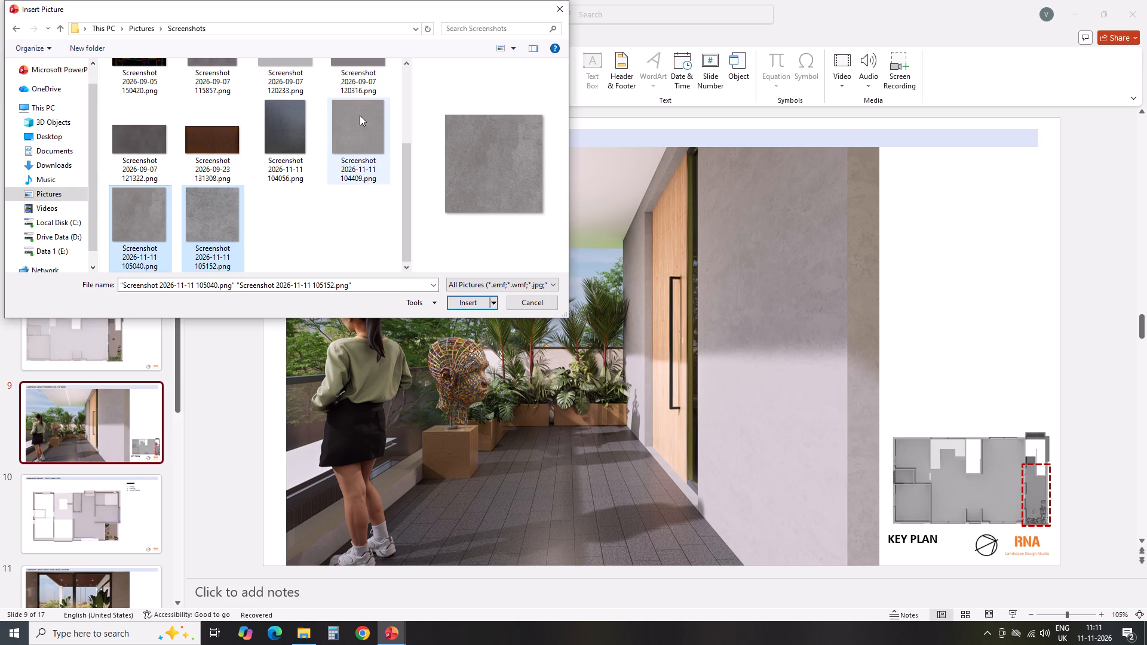
shift+click(360, 115)
click(468, 301)
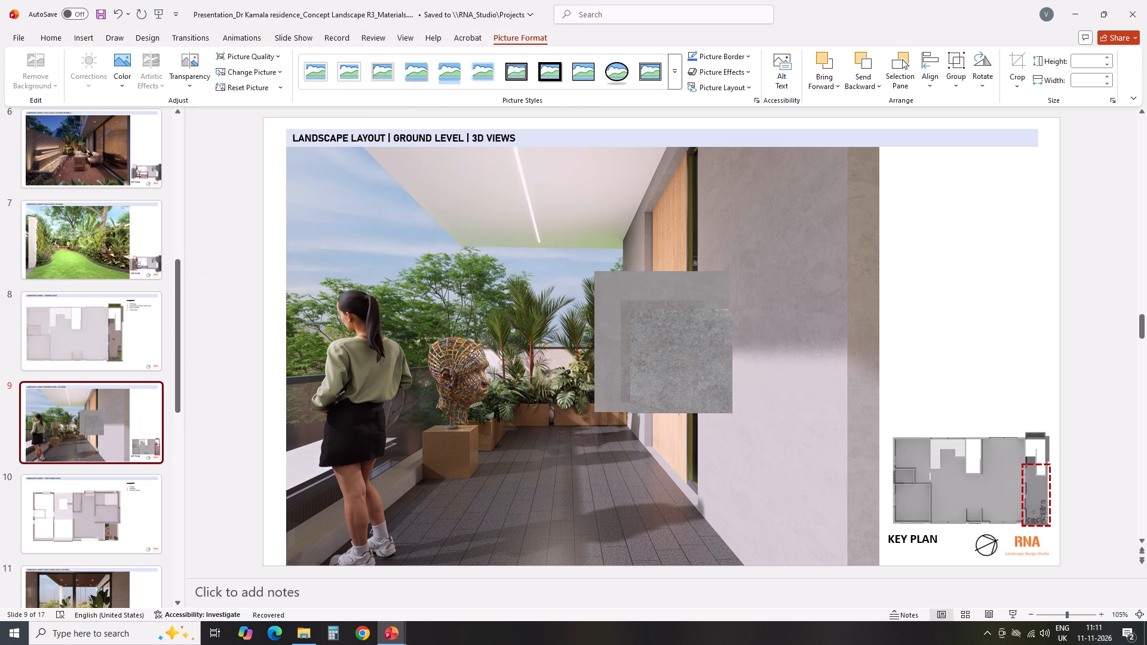
Move the speckled grey swatch off the balcony render into the blank area beside it, just below the title bar.
click(674, 352)
drag(700, 355, 786, 402)
key(Escape)
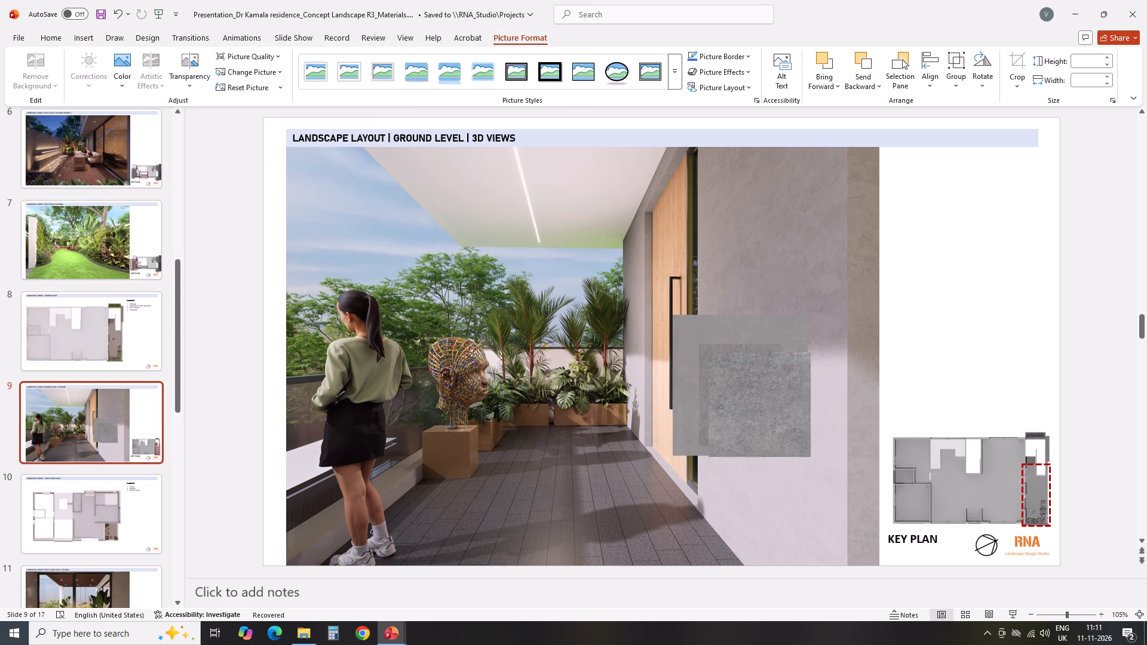
click(734, 408)
drag(780, 414, 974, 307)
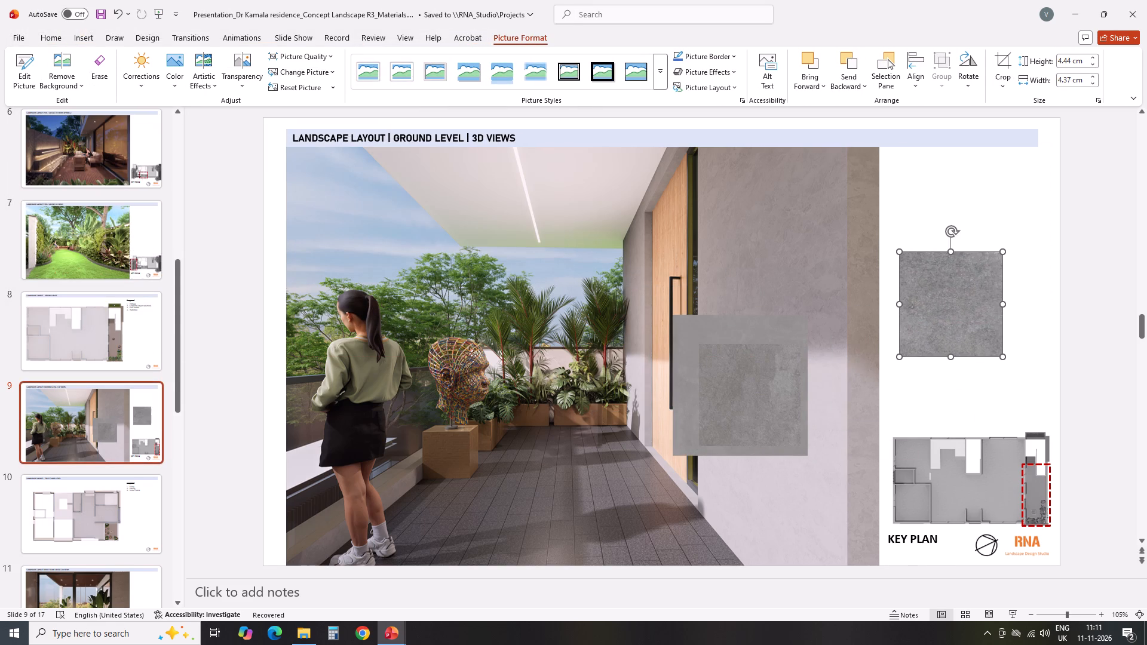
click(972, 405)
click(959, 330)
drag(962, 320, 944, 232)
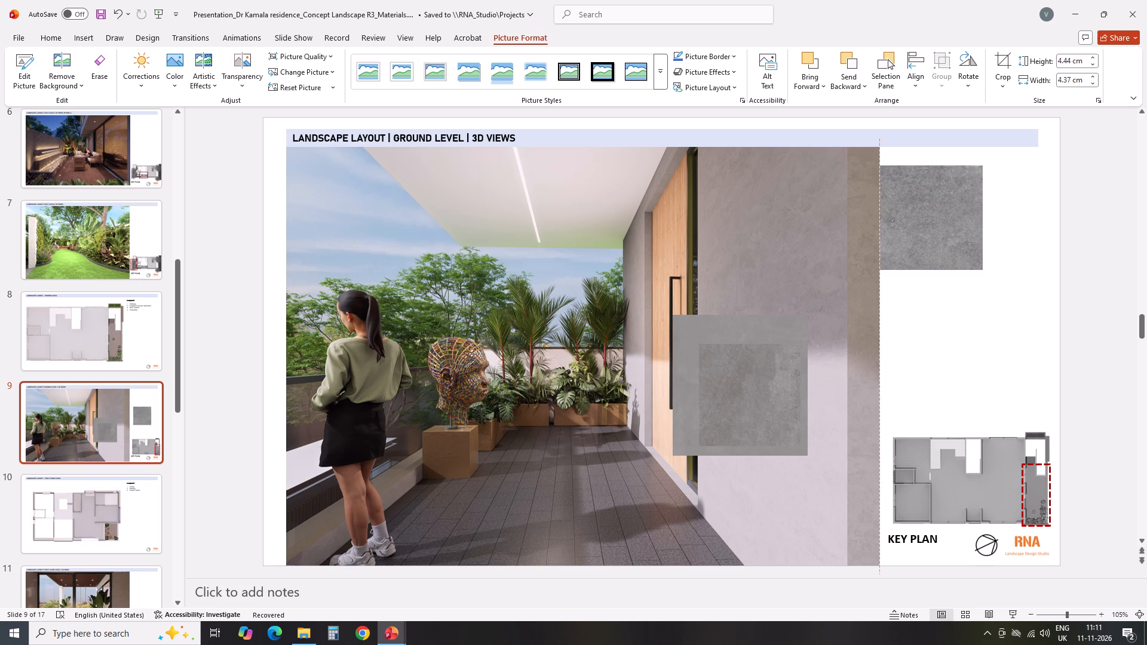
drag(944, 232, 951, 216)
drag(1012, 382, 1006, 382)
Place the mottled grey swatch directly below the speckled one and shift the largest swatch lower on the render.
click(738, 400)
drag(753, 401, 955, 334)
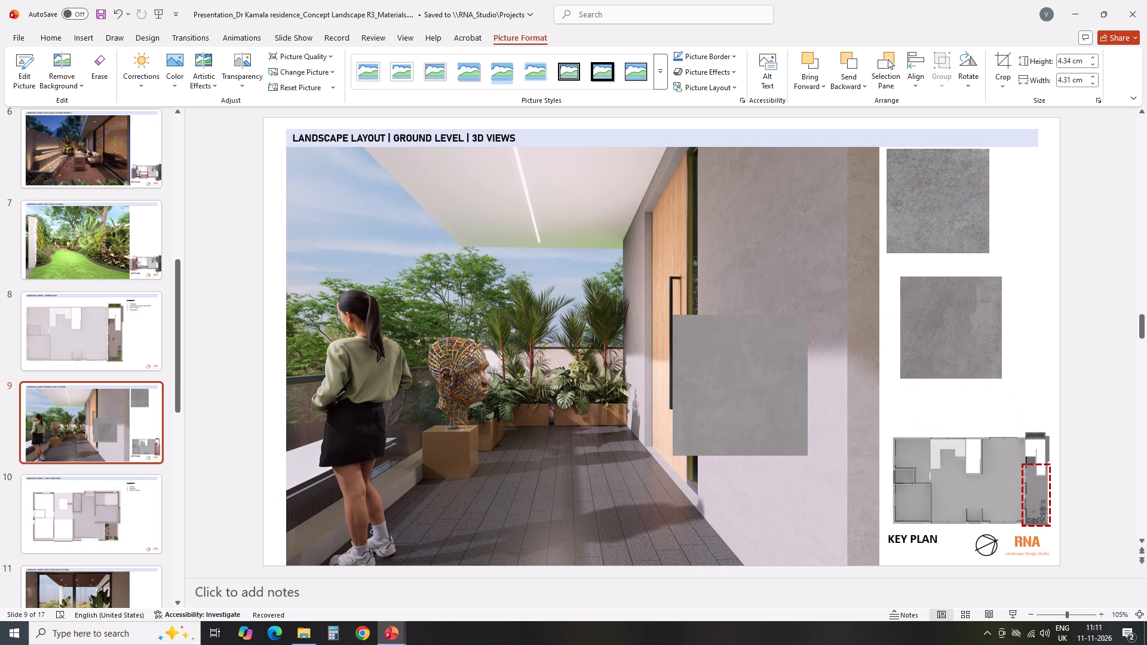
drag(955, 334, 937, 321)
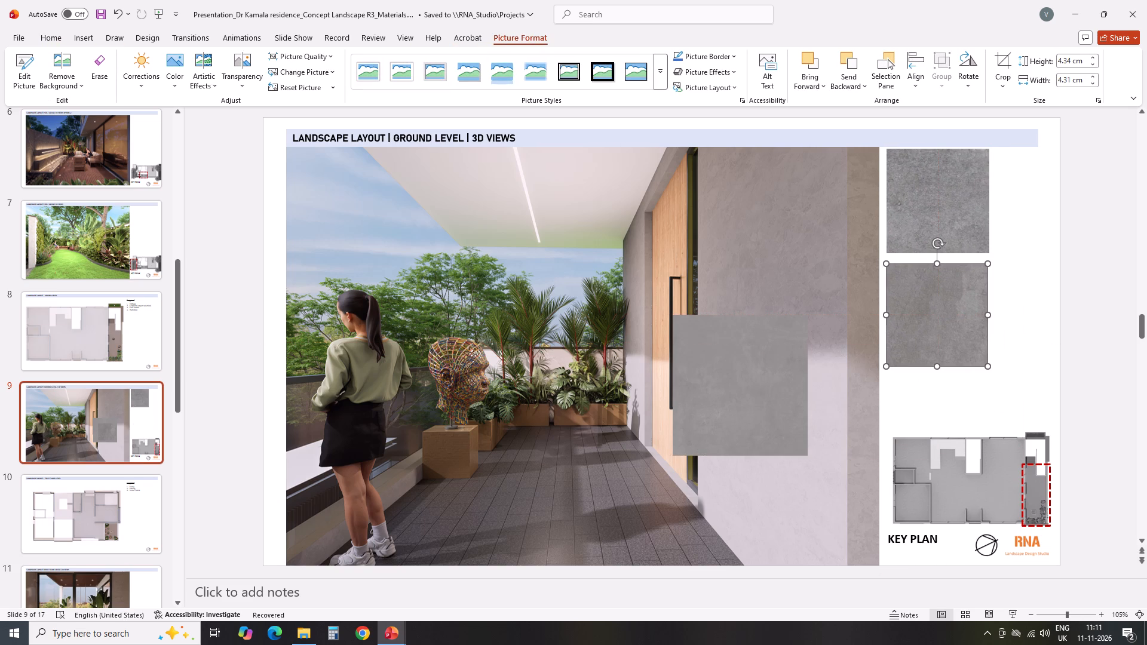
click(752, 403)
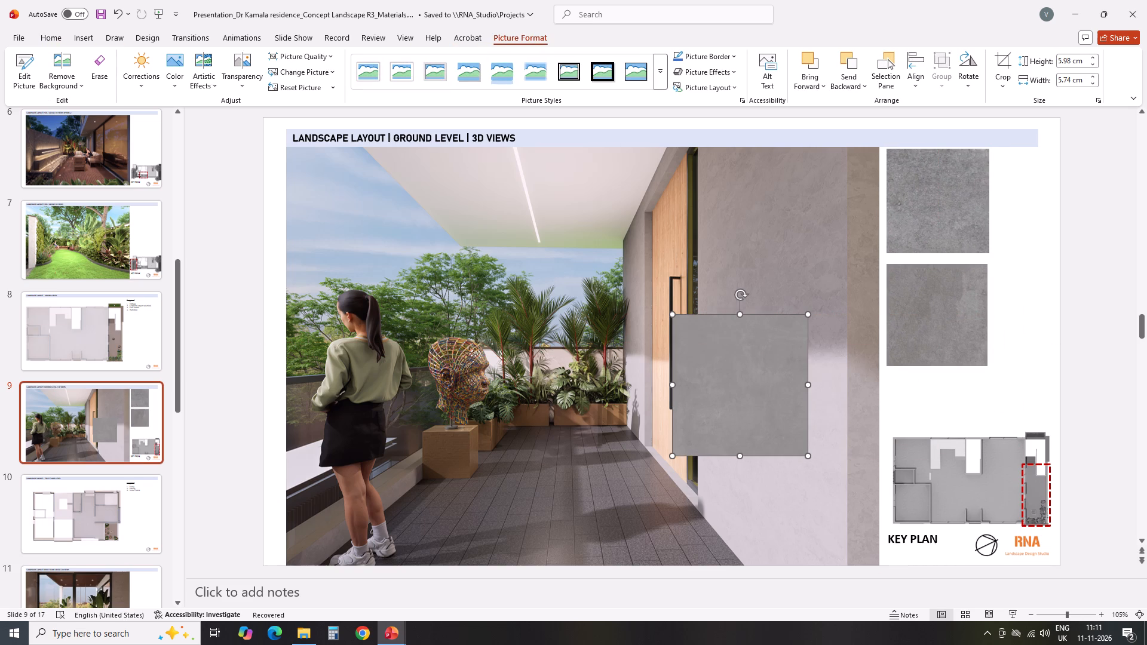
drag(711, 398, 766, 449)
Shorten the speckled grey swatch from its bottom edge to a height of about 3.63 cm.
click(932, 220)
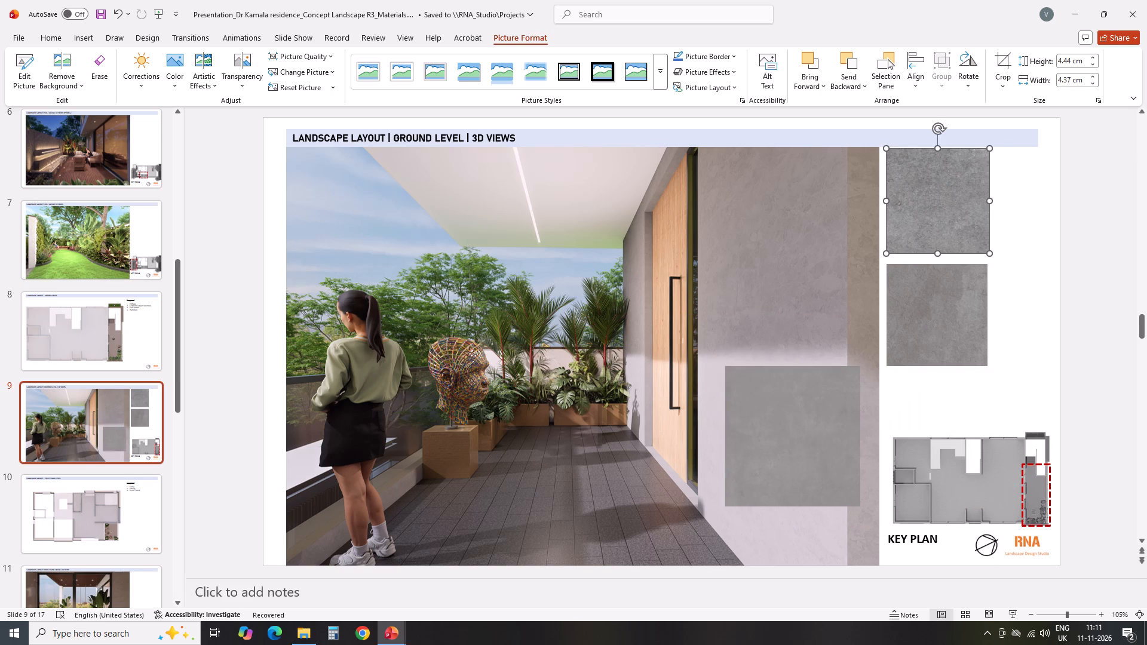
drag(937, 256, 932, 234)
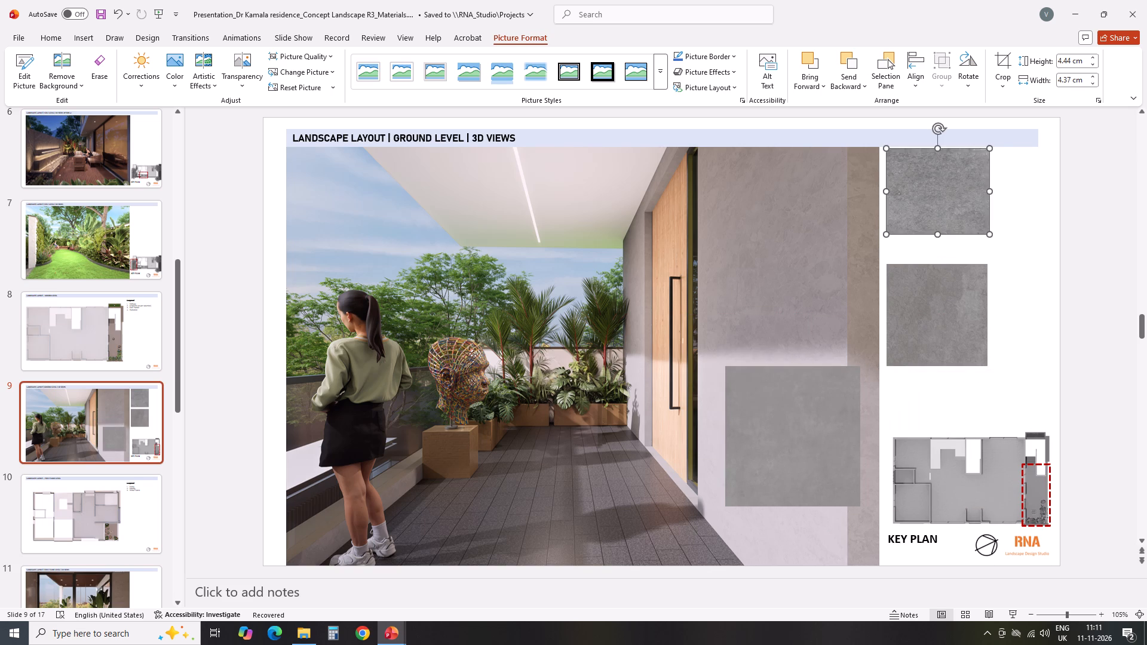
Crop the balcony render's right edge inward to trim off most of the brown wall strip.
click(784, 253)
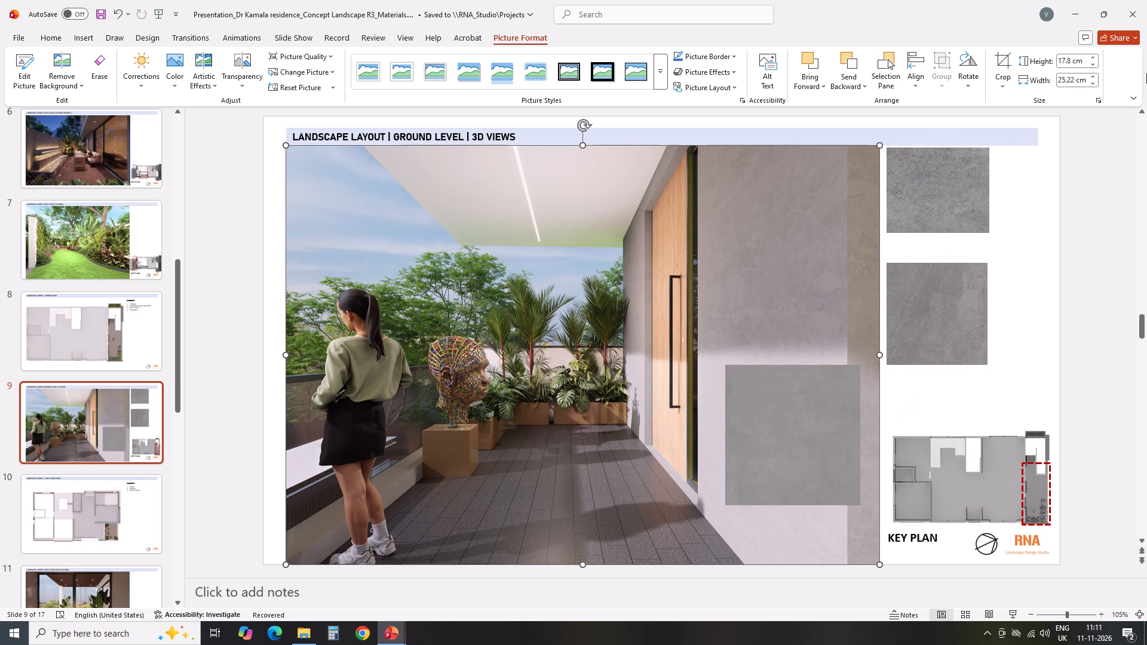
click(1004, 64)
drag(876, 349, 860, 350)
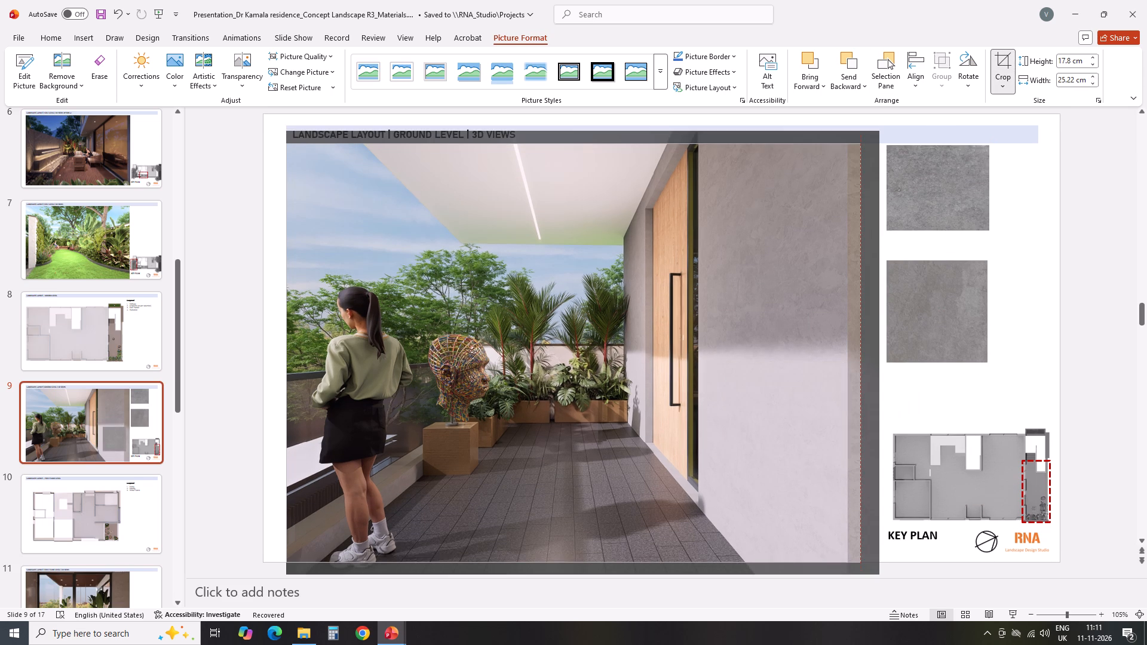
drag(860, 350, 852, 350)
click(1054, 297)
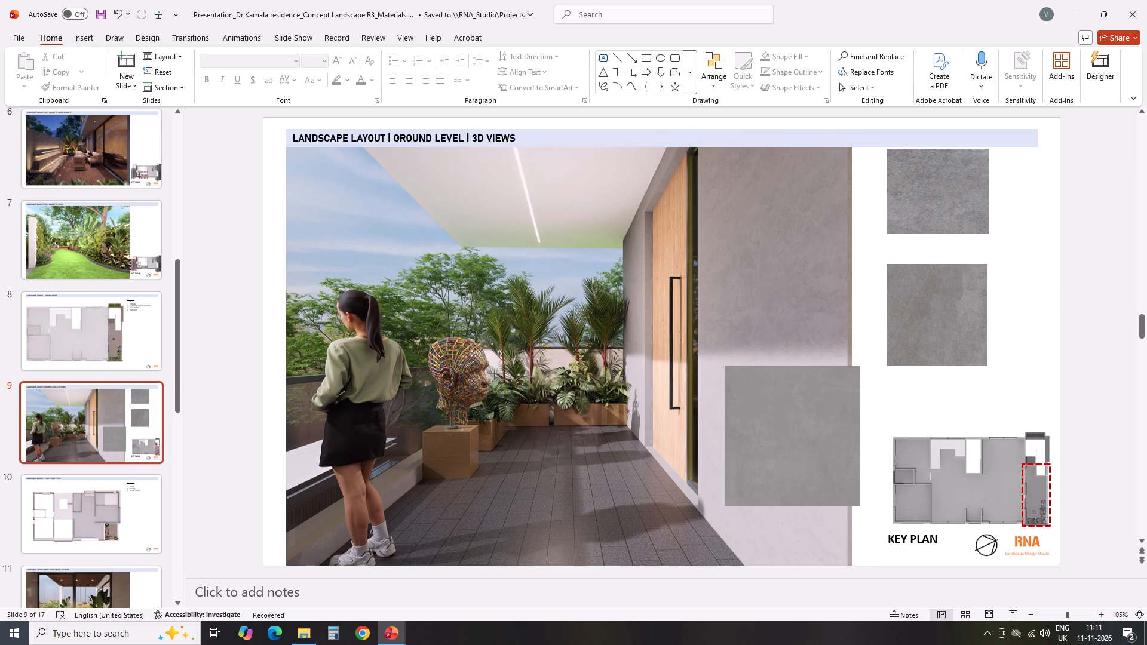
Move the speckled swatch closer to the cropped render's edge and scale it down slightly.
click(927, 188)
drag(961, 195, 932, 202)
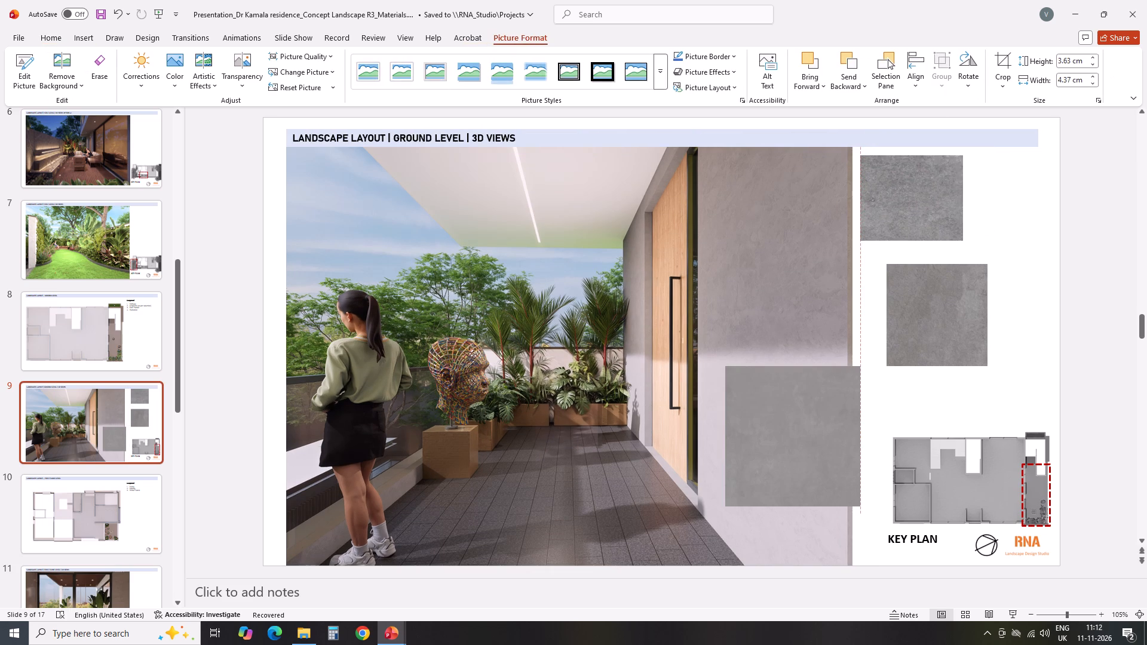
drag(932, 202, 938, 202)
drag(938, 202, 937, 202)
drag(965, 239, 952, 234)
click(1027, 242)
Left-align the mottled swatch under the speckled one and resize it to match the speckled swatch's width and height.
click(959, 341)
drag(964, 329, 939, 320)
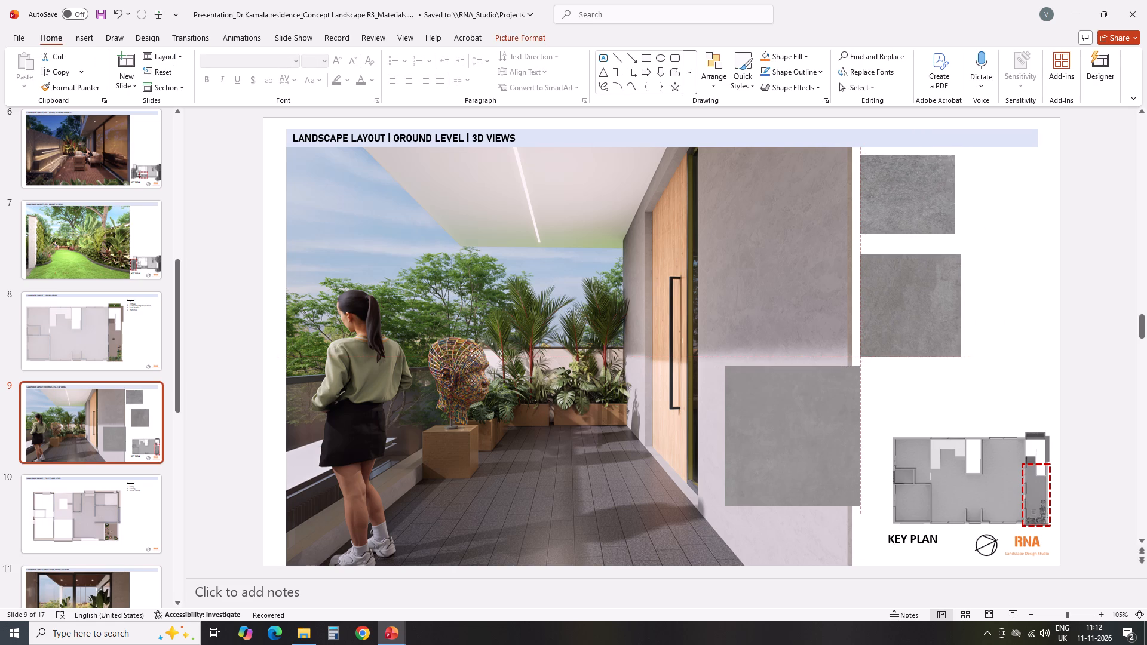
drag(939, 320, 938, 315)
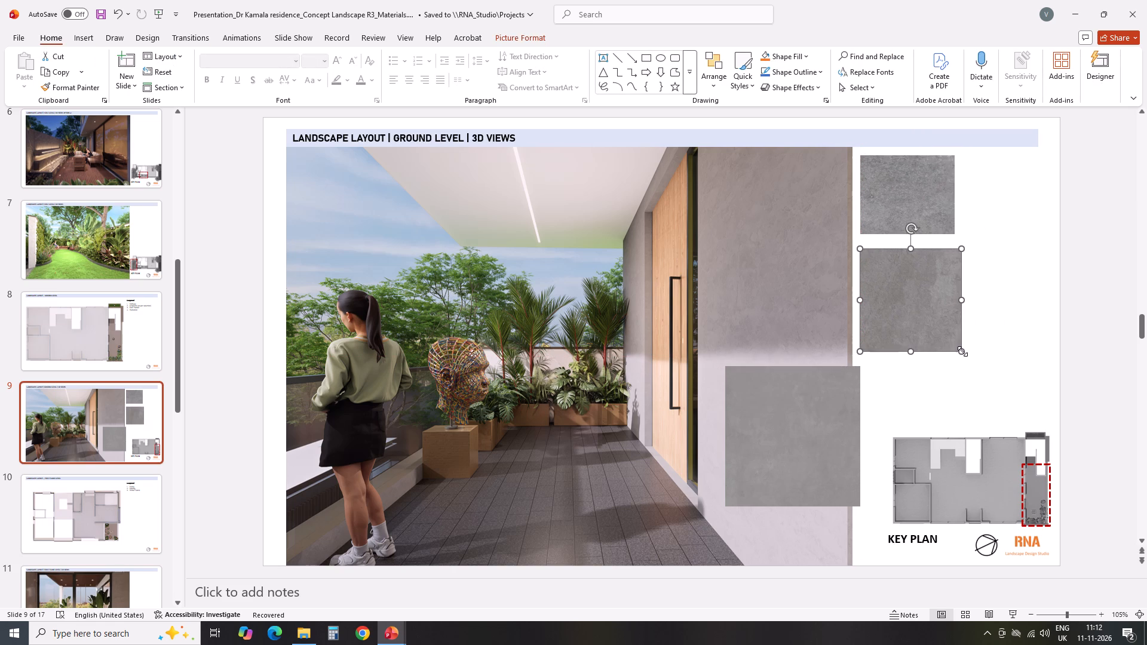
drag(962, 351, 954, 345)
drag(907, 347, 904, 337)
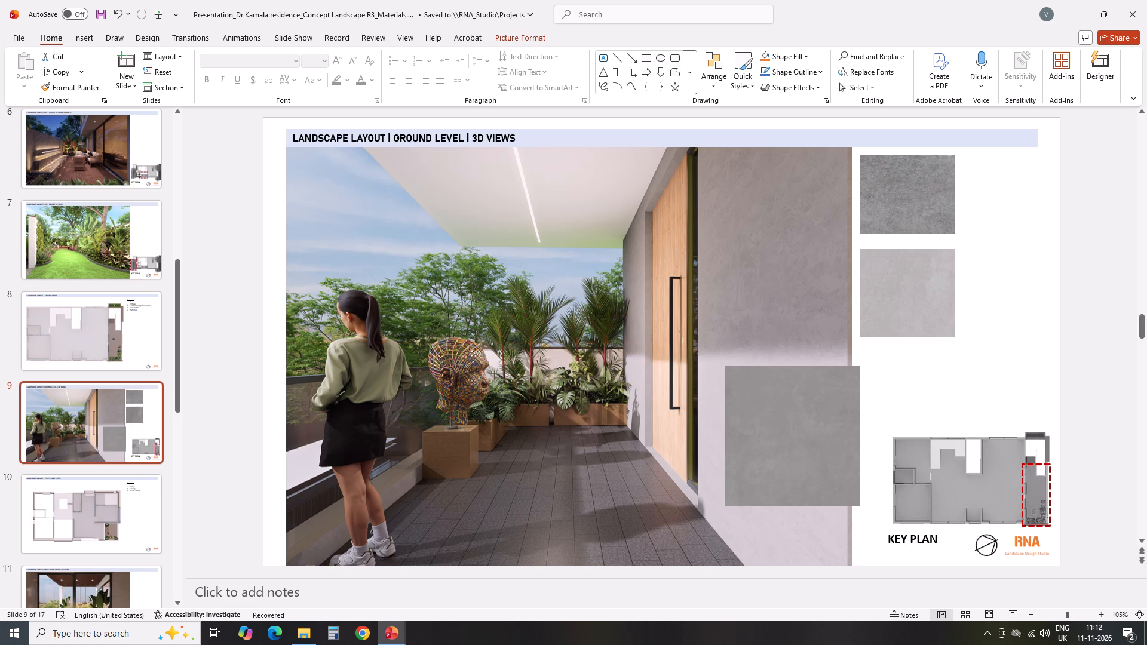
drag(904, 337, 904, 330)
click(1021, 347)
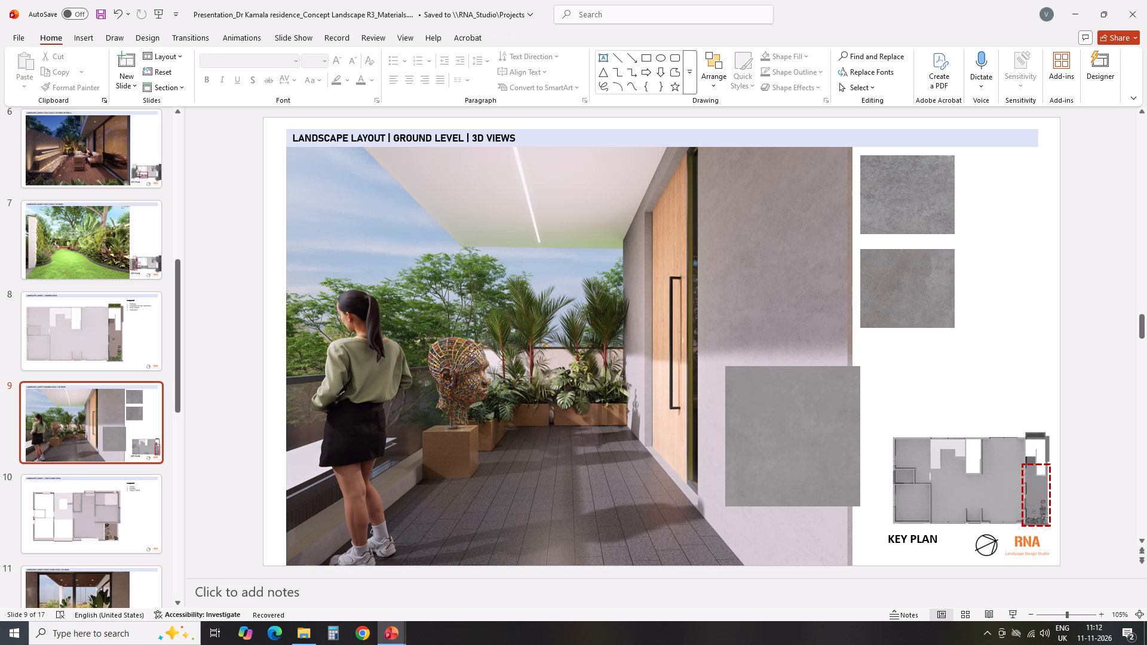
Move the largest grey swatch below the other two, left-aligned, and resize it to match them above the key plan.
click(760, 440)
drag(795, 431, 931, 405)
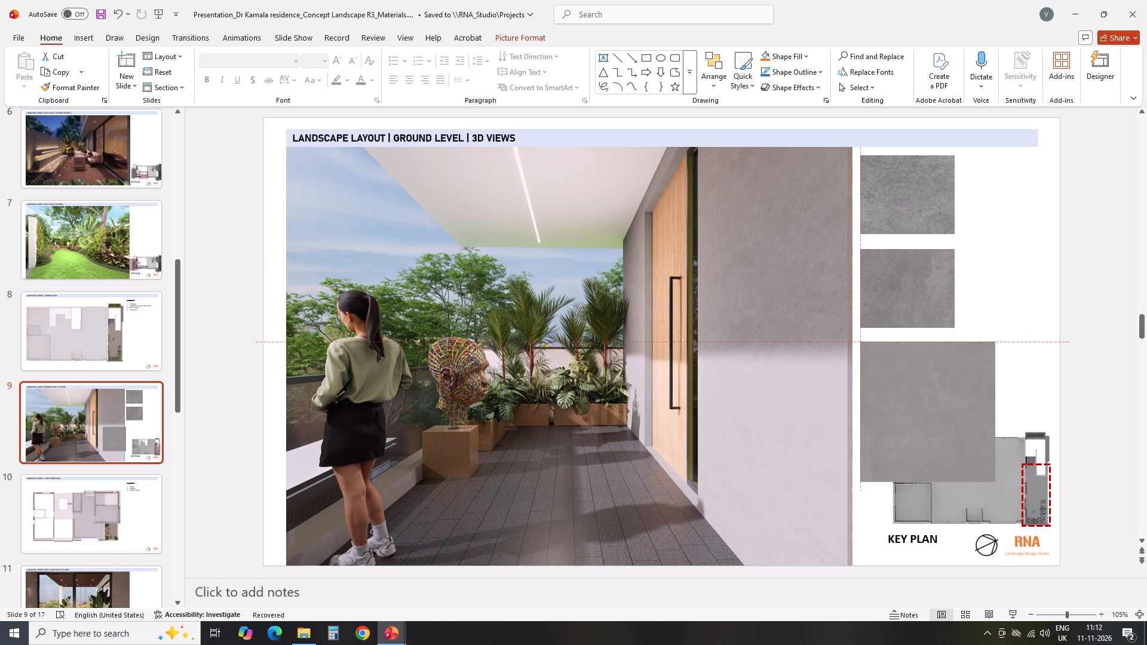
drag(931, 405, 931, 400)
drag(995, 477, 941, 420)
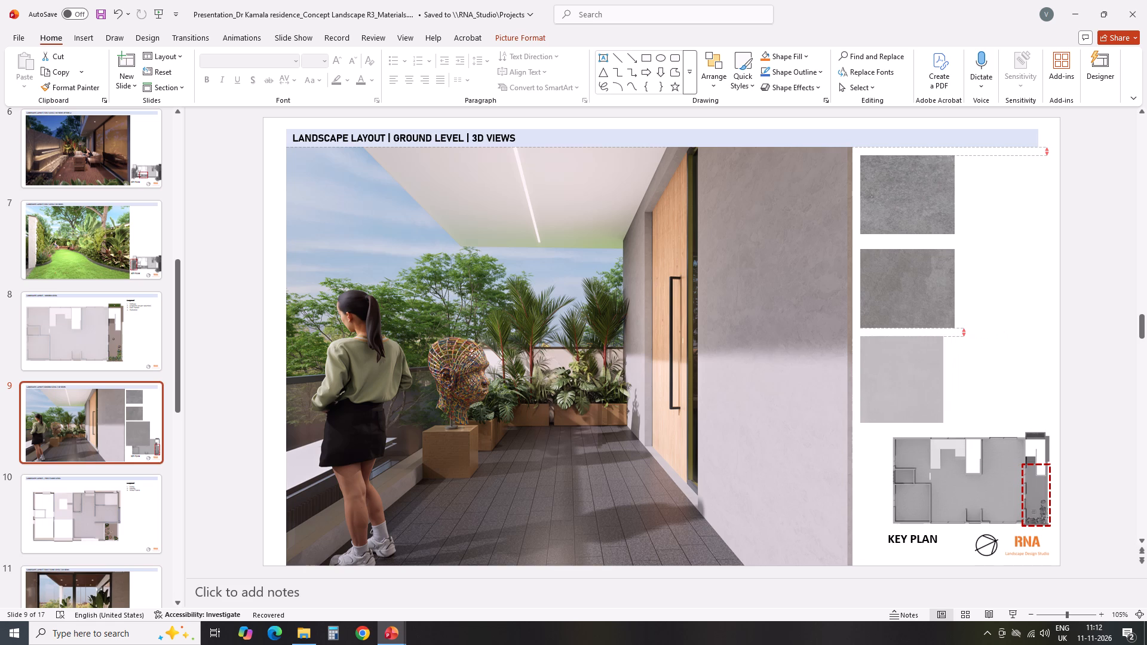
drag(941, 420, 958, 420)
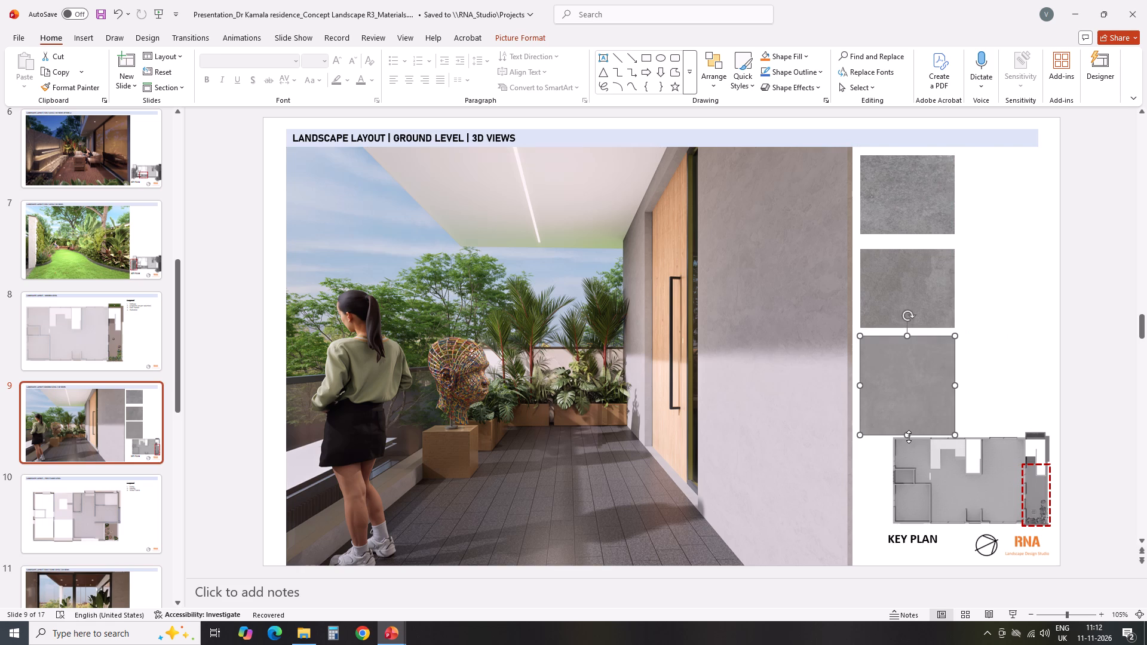
drag(909, 437, 909, 416)
click(985, 386)
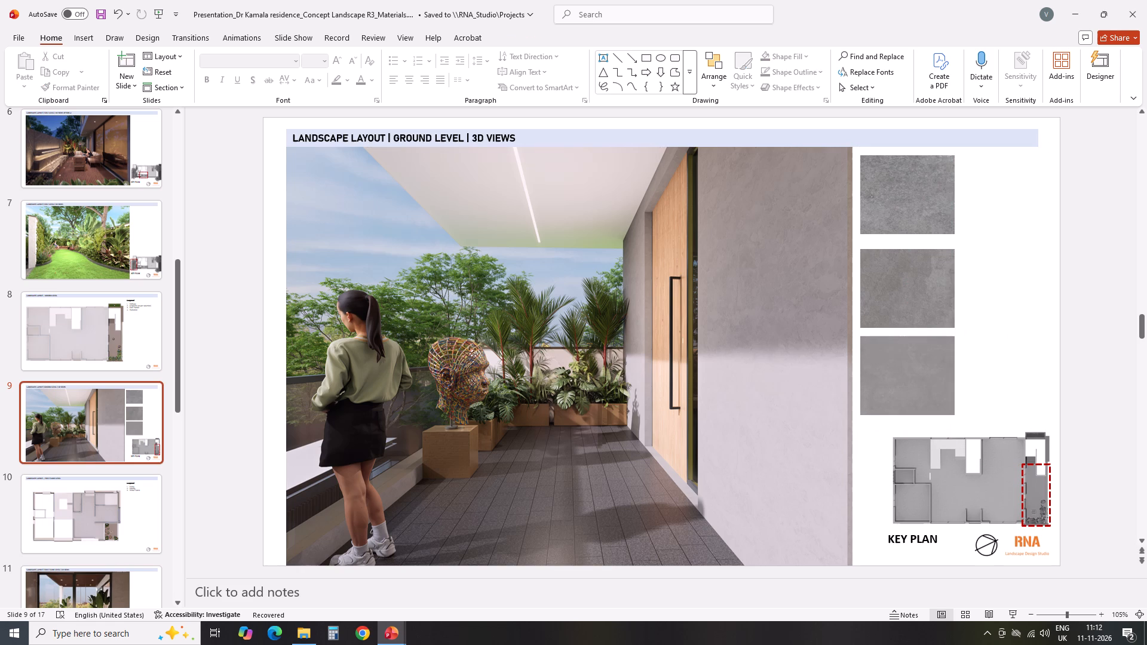
Nudge the middle swatch up slightly to even out the gaps between the three swatches.
click(912, 264)
click(910, 293)
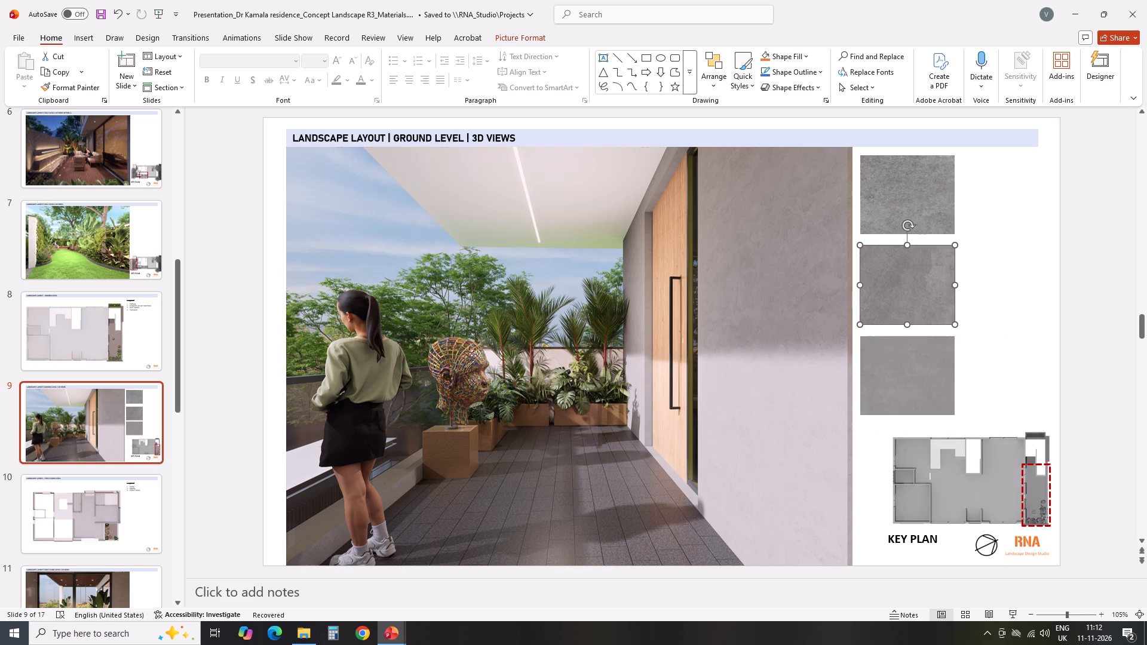
click(1011, 293)
click(1103, 361)
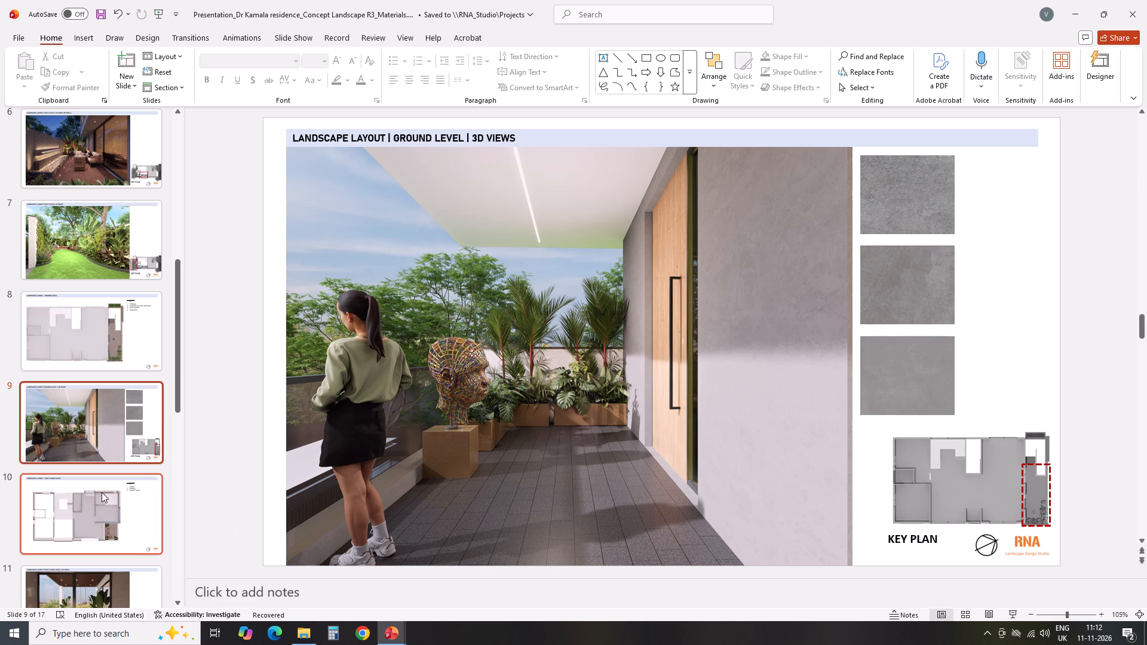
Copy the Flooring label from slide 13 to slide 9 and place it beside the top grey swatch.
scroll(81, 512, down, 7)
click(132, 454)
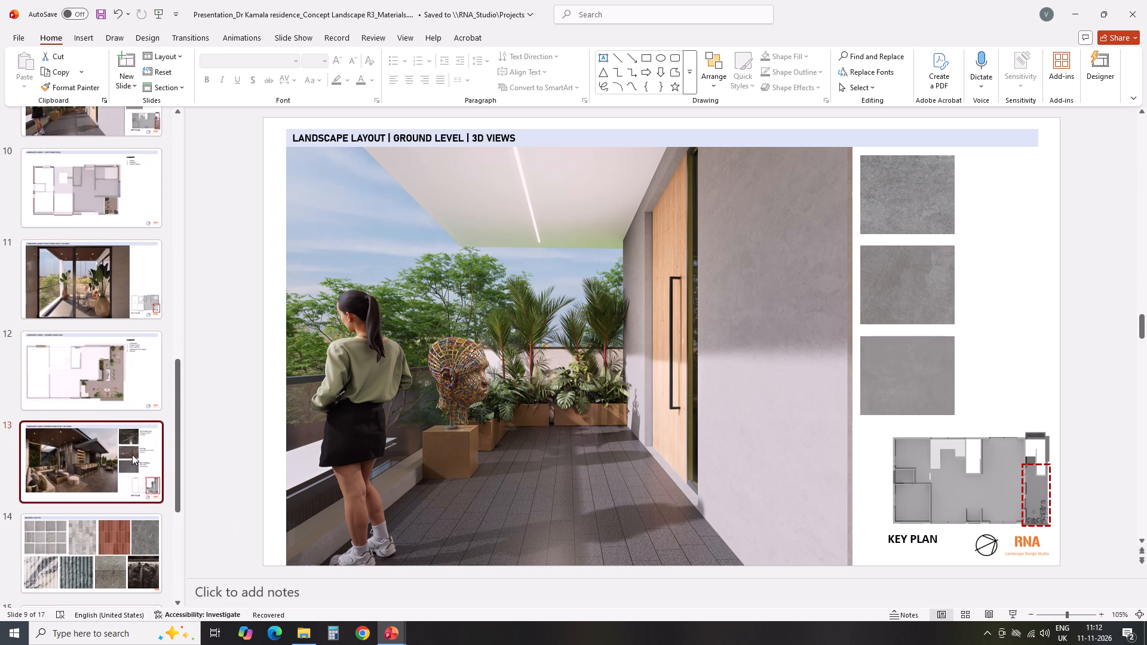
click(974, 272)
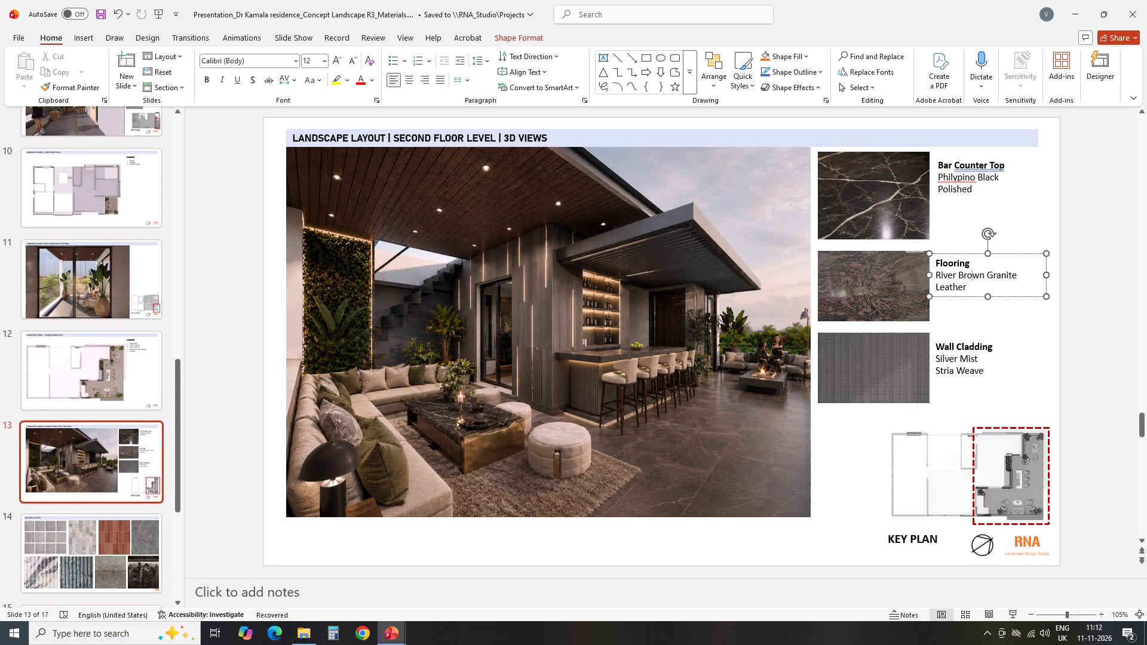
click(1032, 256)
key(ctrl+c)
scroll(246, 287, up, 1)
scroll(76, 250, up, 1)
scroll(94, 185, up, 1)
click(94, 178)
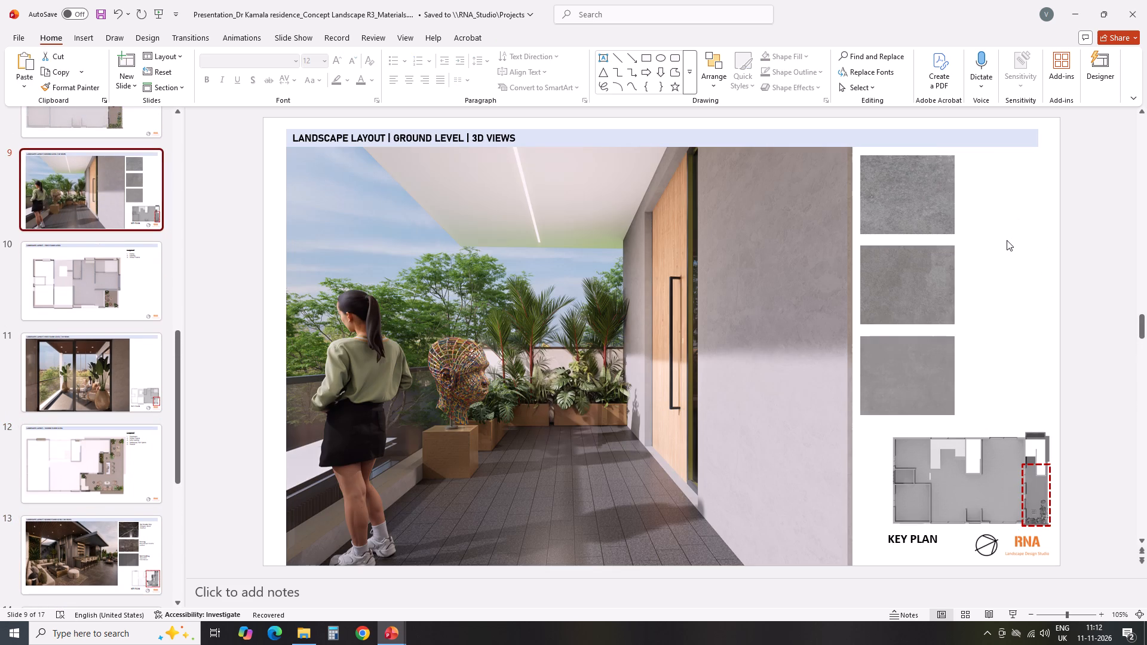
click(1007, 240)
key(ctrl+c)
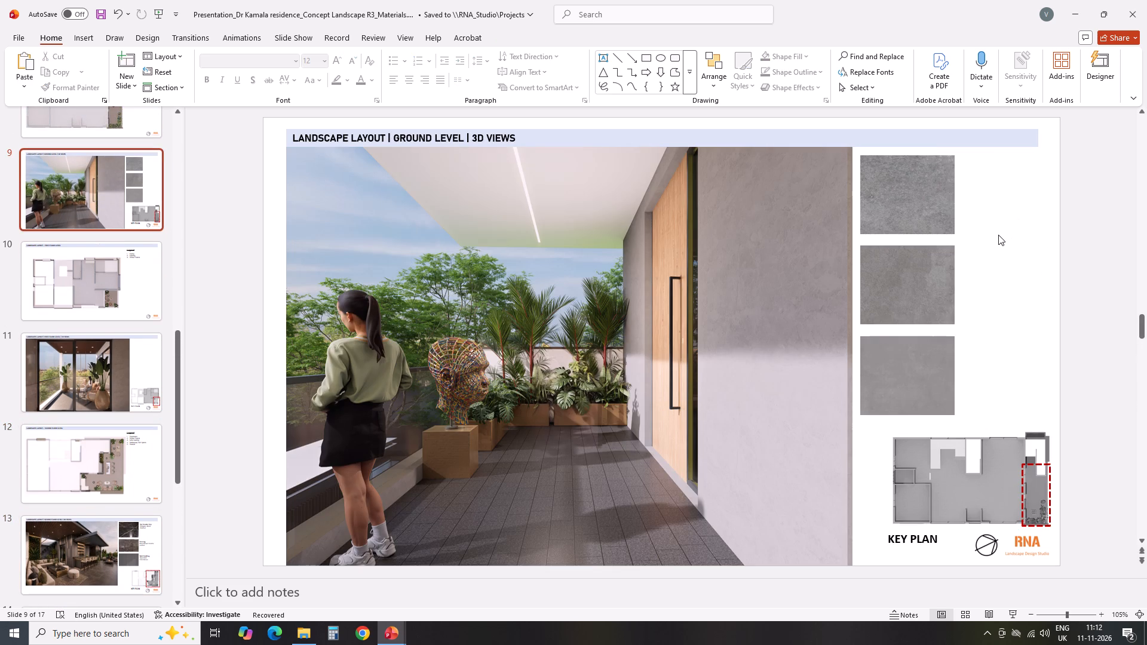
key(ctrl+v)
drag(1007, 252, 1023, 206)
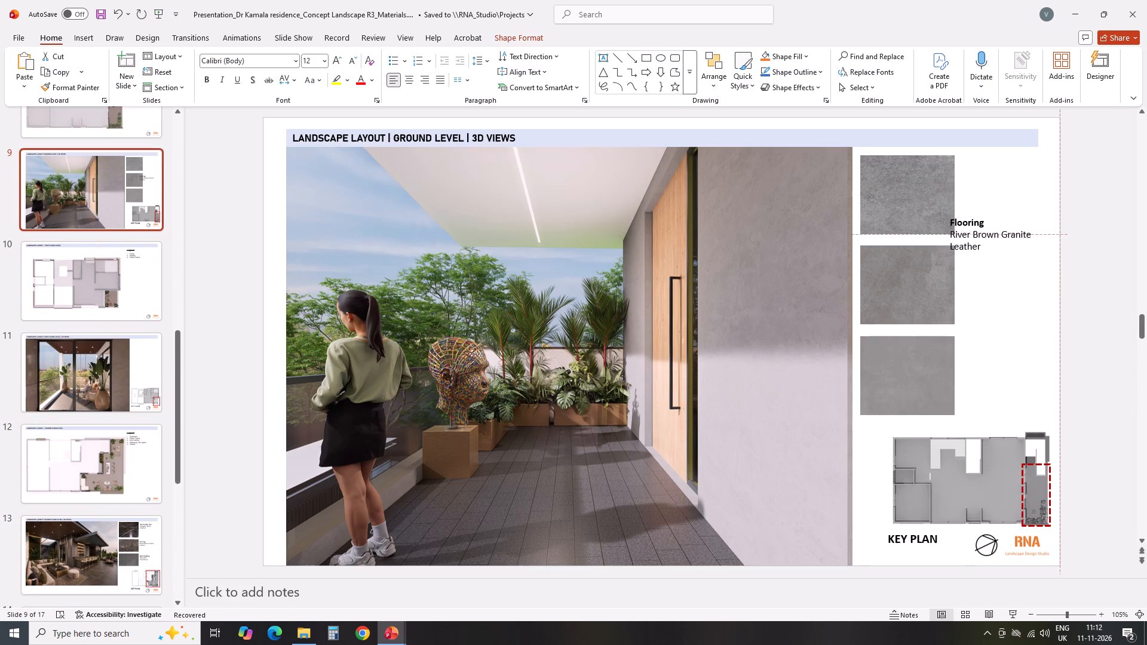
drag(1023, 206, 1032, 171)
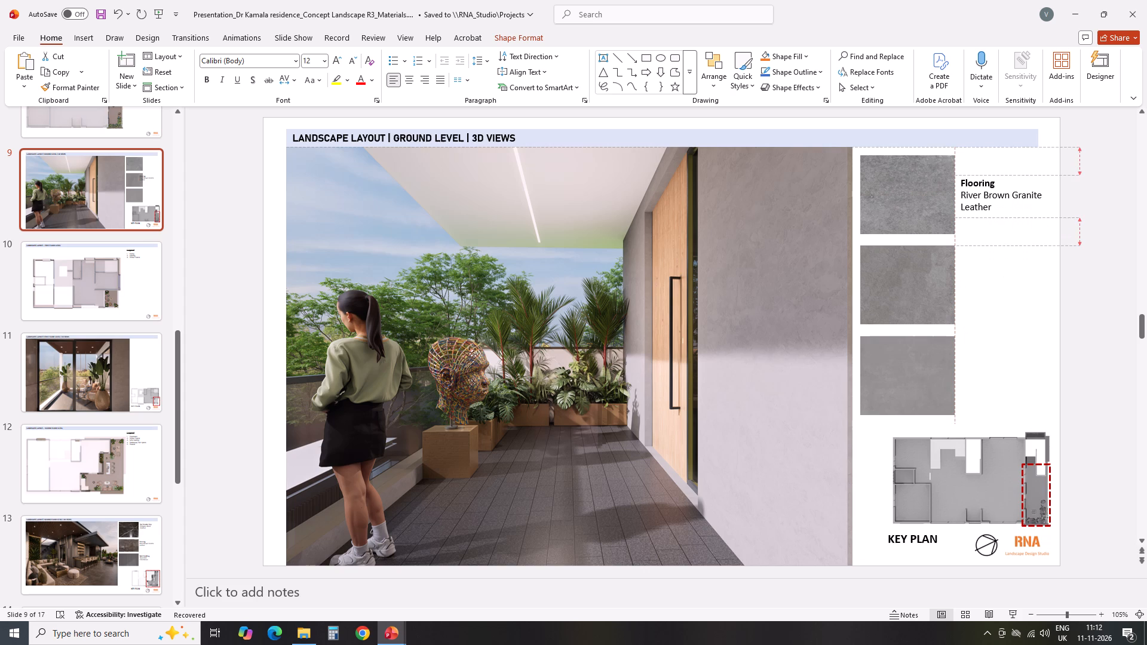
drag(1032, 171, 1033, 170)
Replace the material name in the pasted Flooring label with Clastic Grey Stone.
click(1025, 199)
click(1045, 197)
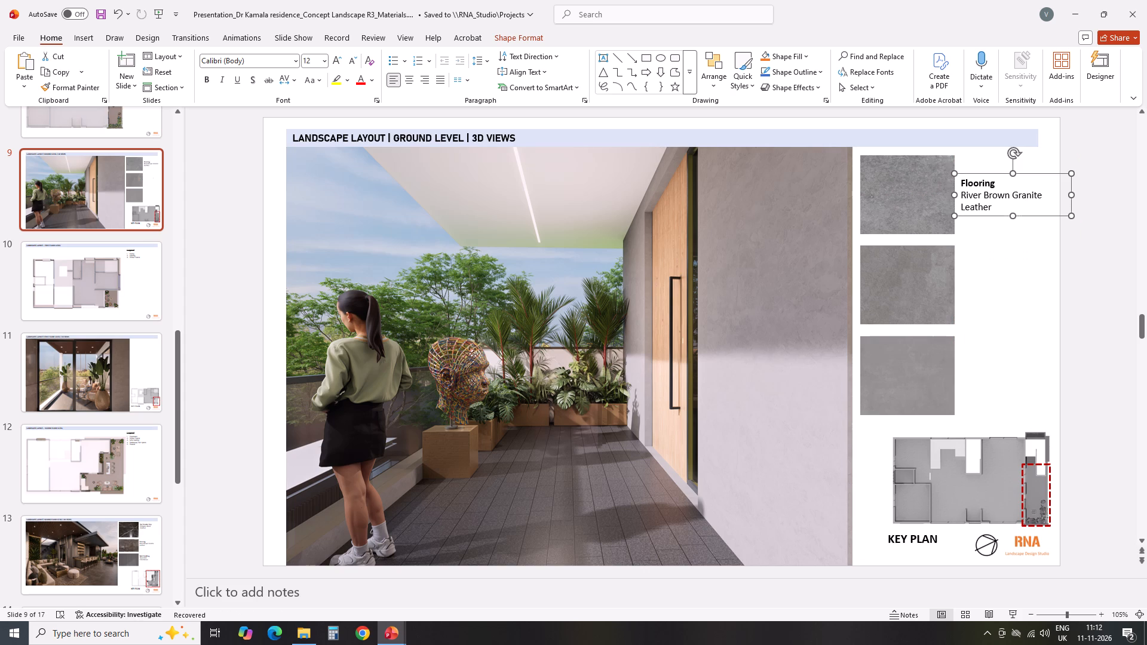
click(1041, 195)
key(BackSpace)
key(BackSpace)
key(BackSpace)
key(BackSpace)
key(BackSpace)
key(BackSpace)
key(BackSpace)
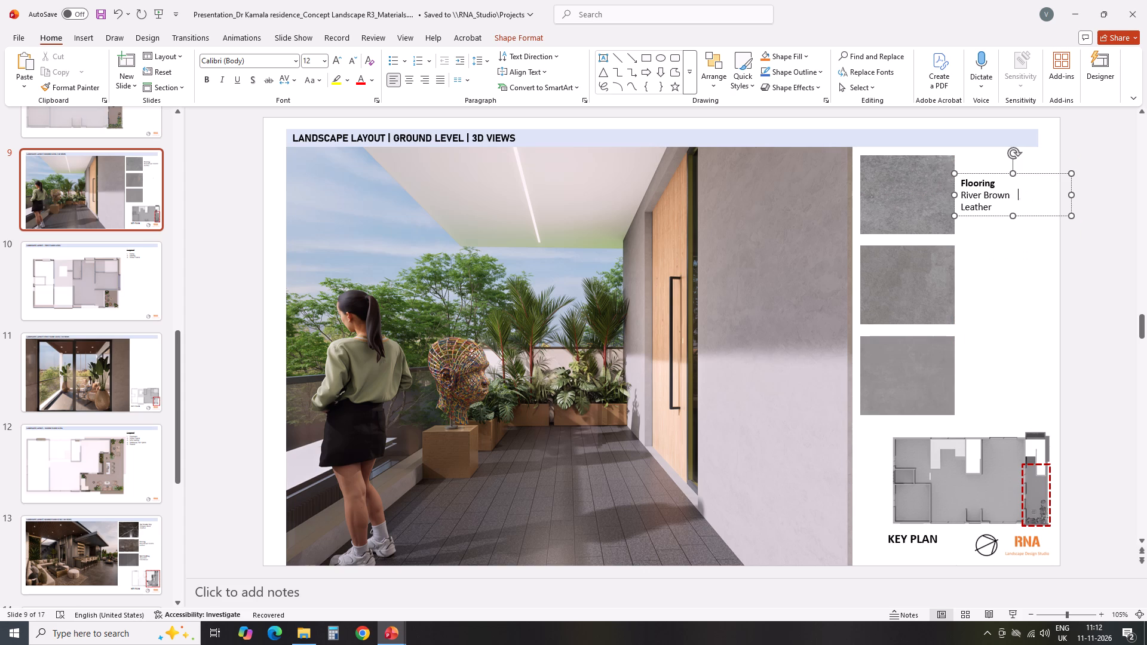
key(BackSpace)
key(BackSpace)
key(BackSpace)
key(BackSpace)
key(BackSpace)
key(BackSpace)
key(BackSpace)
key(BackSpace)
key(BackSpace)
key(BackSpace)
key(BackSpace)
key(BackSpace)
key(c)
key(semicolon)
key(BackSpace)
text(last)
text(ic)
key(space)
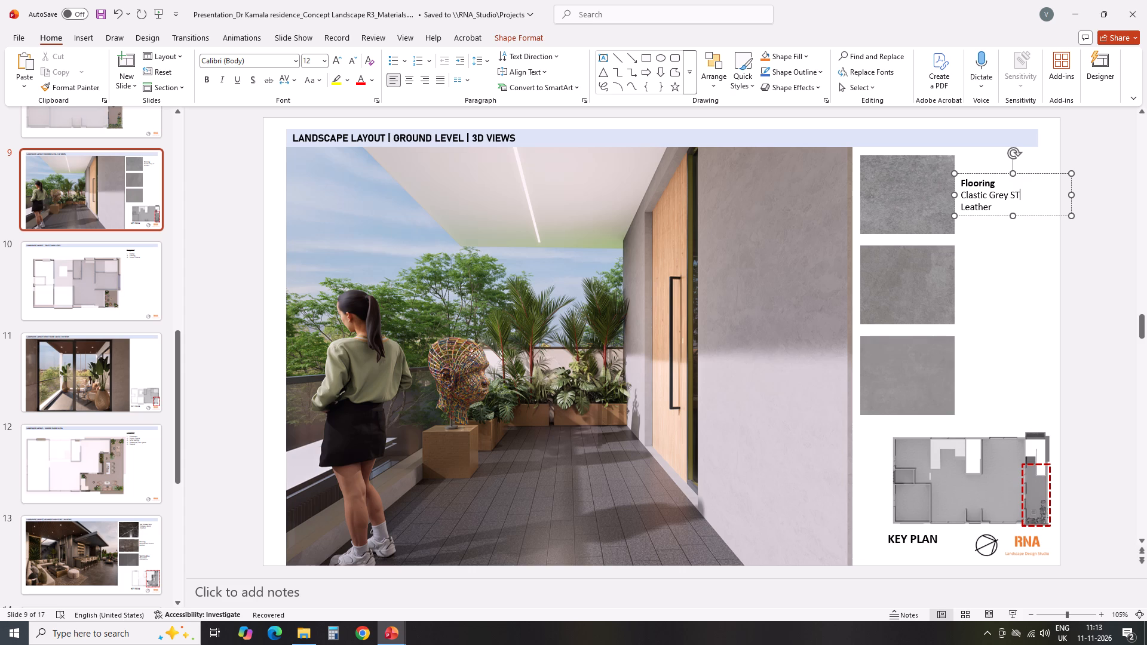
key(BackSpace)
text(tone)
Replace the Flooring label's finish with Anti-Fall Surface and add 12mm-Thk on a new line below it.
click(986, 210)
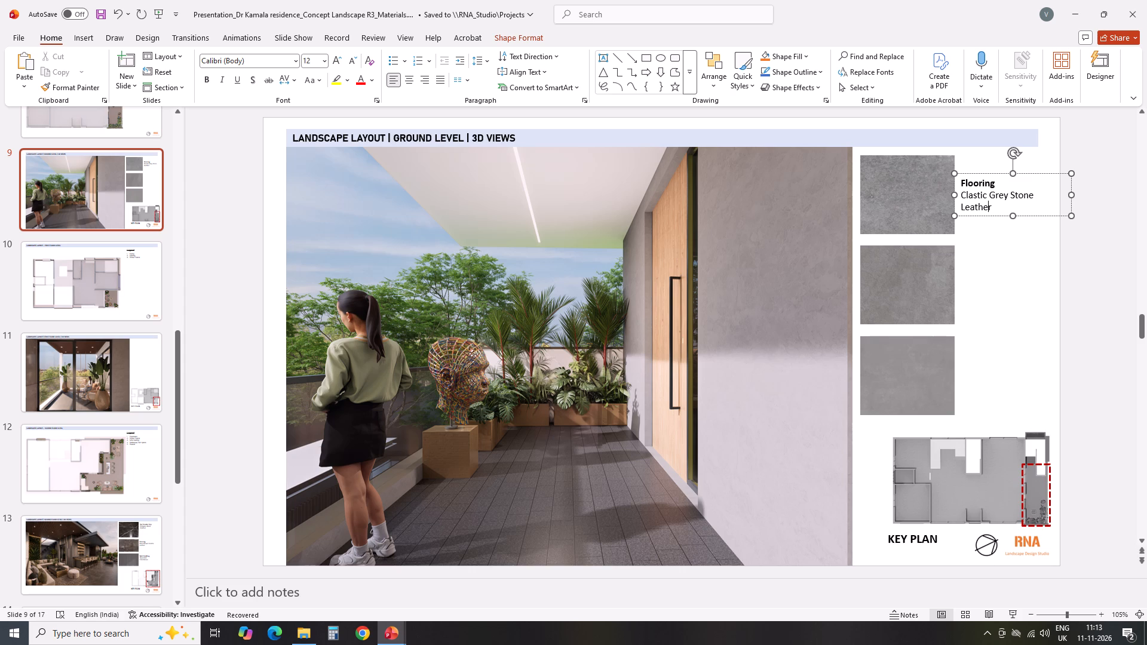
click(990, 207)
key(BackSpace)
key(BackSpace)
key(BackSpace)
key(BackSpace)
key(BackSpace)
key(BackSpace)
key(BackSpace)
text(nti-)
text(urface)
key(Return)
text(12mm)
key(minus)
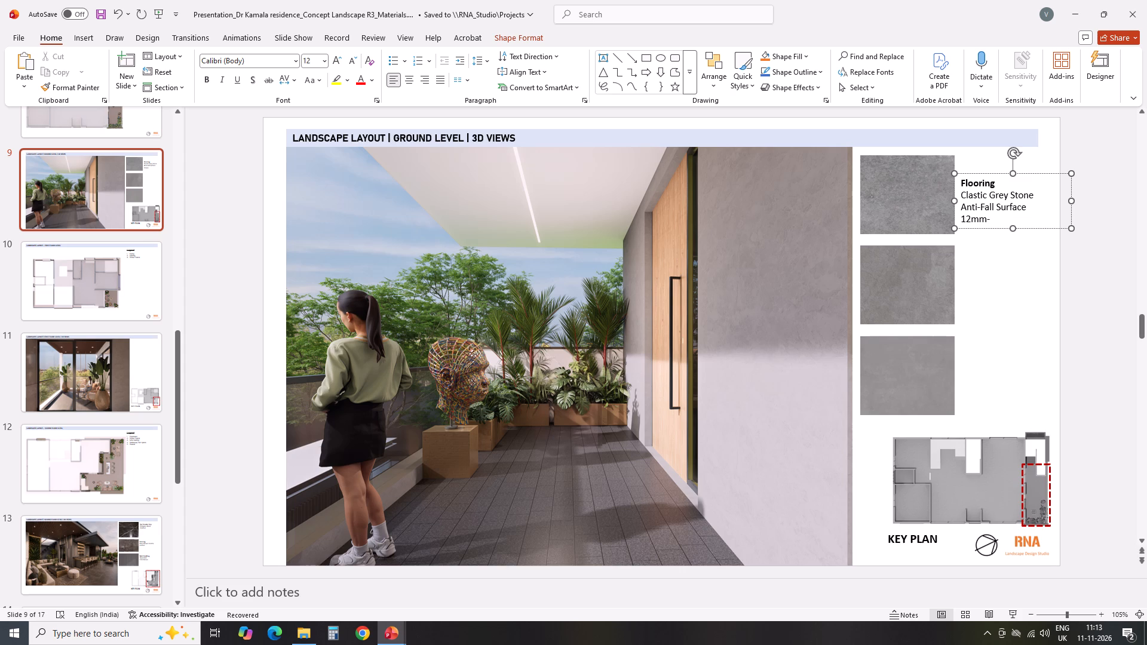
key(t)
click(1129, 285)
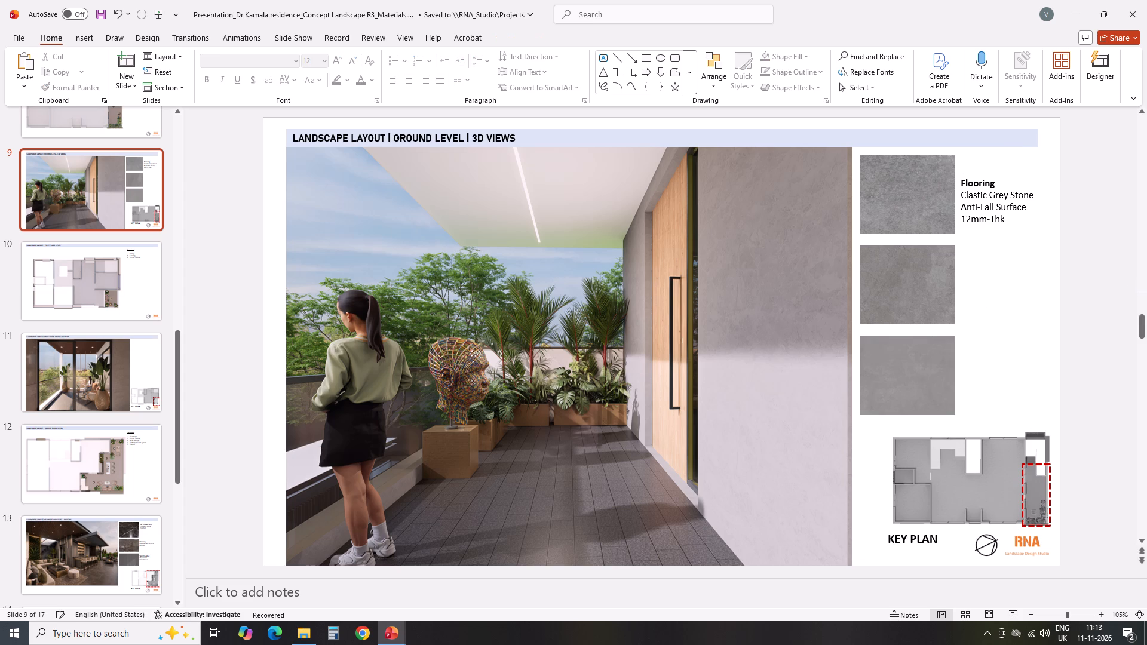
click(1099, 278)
Switch to the AutoRecovered version of the presentation, keep it open at full size, and check its slide 9.
click(388, 638)
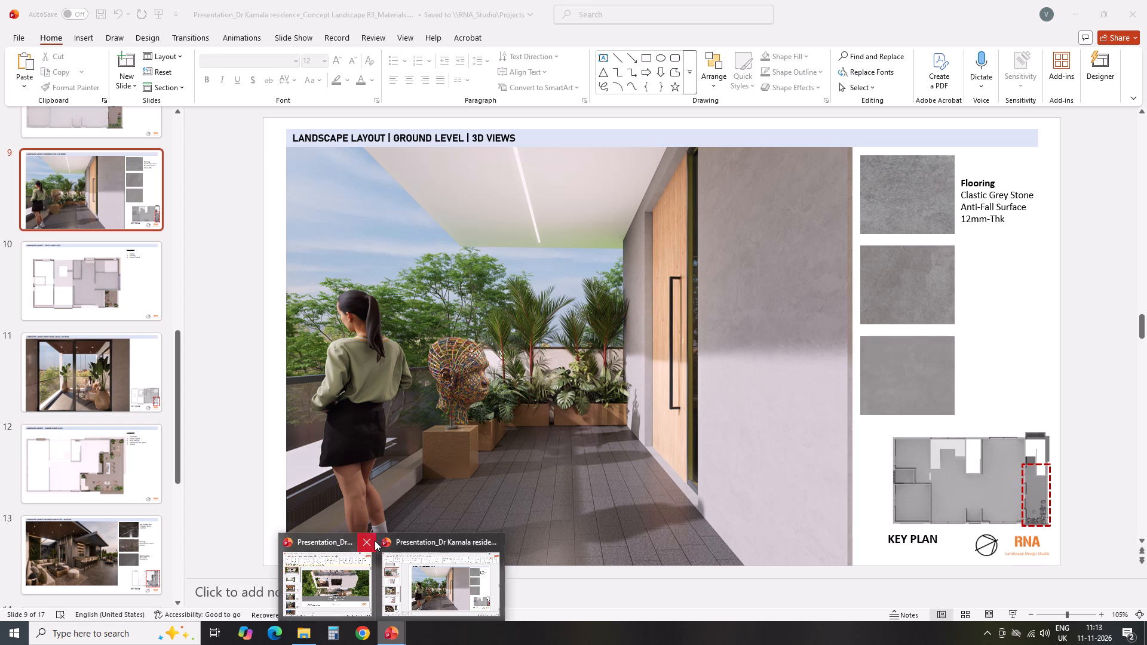
click(363, 542)
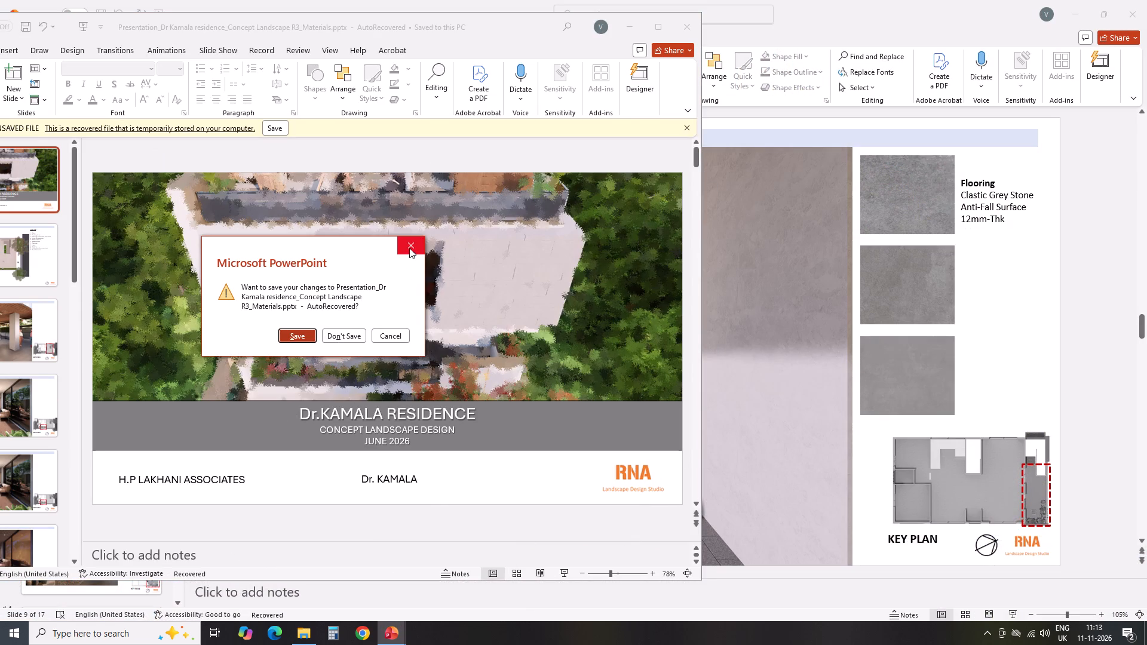
click(387, 334)
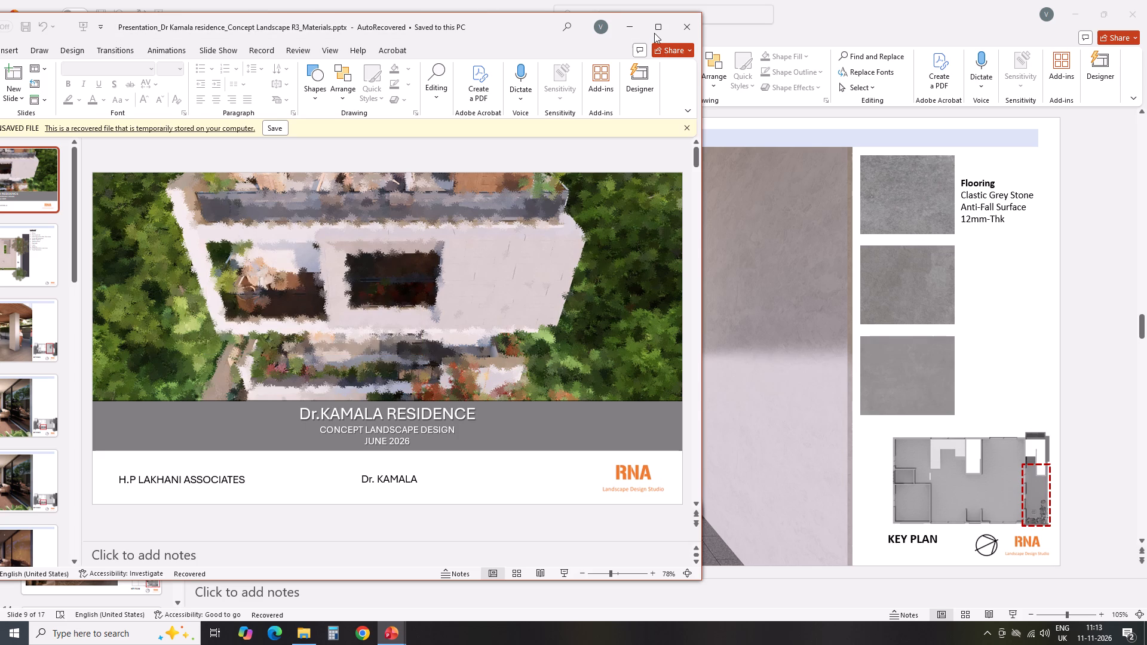
click(655, 32)
scroll(161, 453, down, 7)
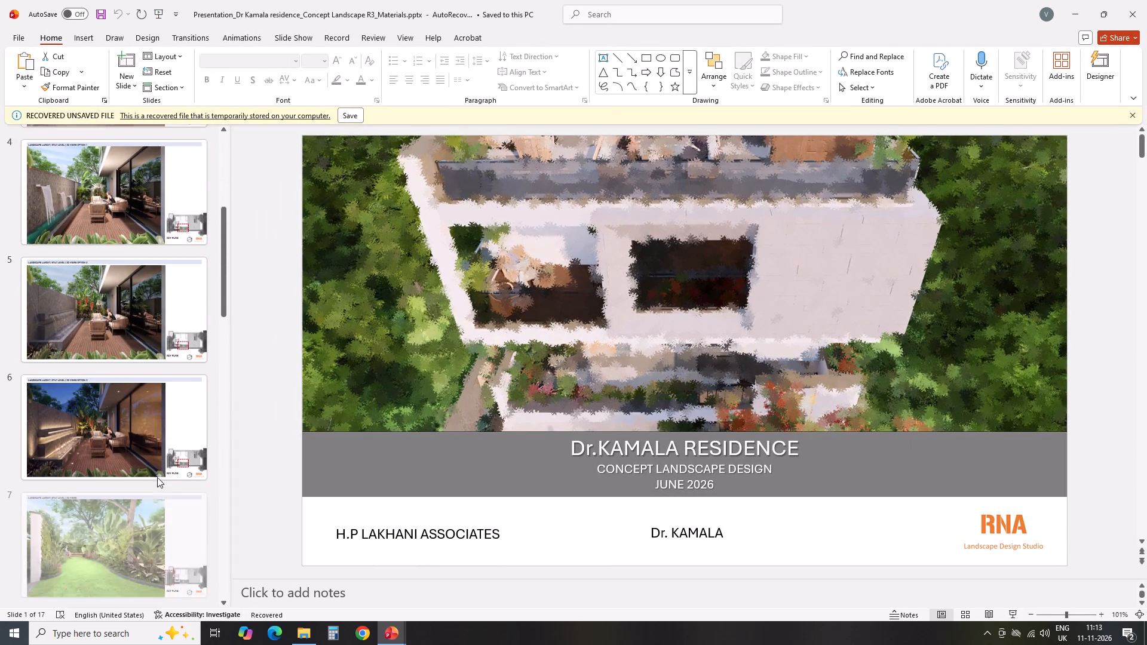
scroll(157, 477, down, 3)
click(152, 501)
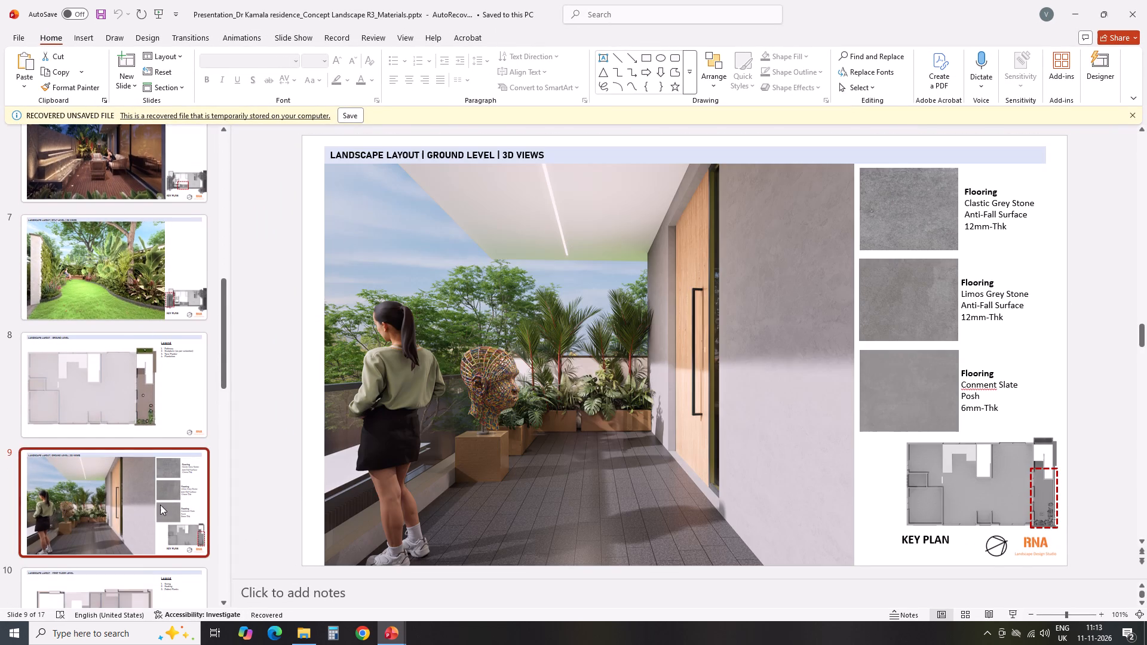
Start saving the recovered presentation as a new file, choosing the Presentation folder of project 27012 in PROJECTS as the location.
click(351, 115)
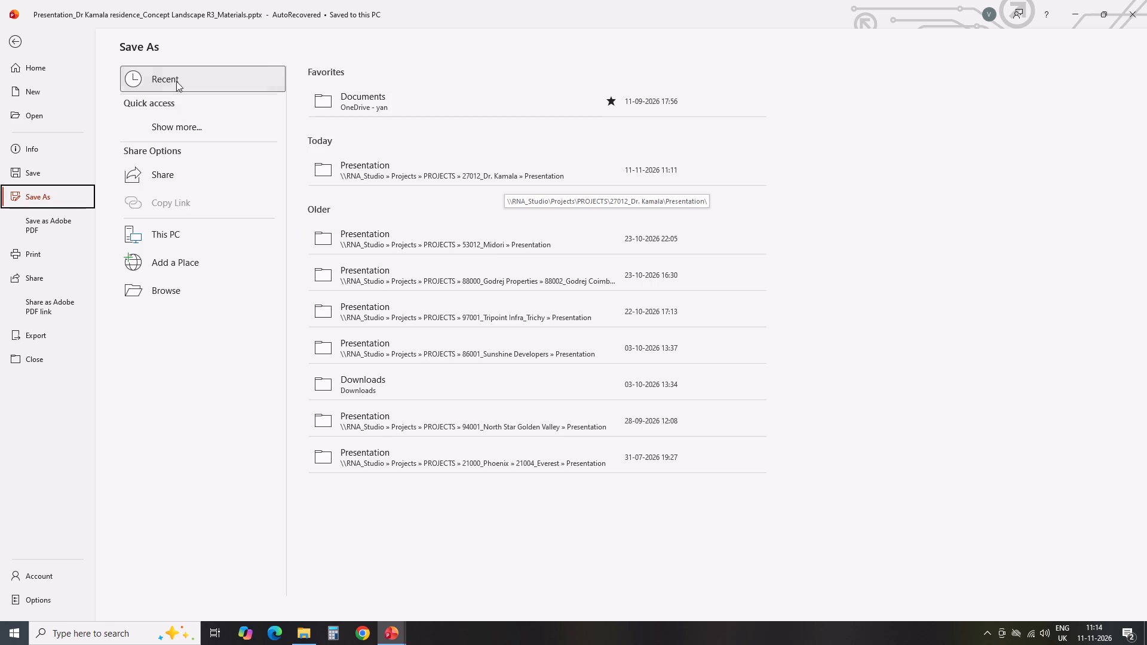
click(43, 190)
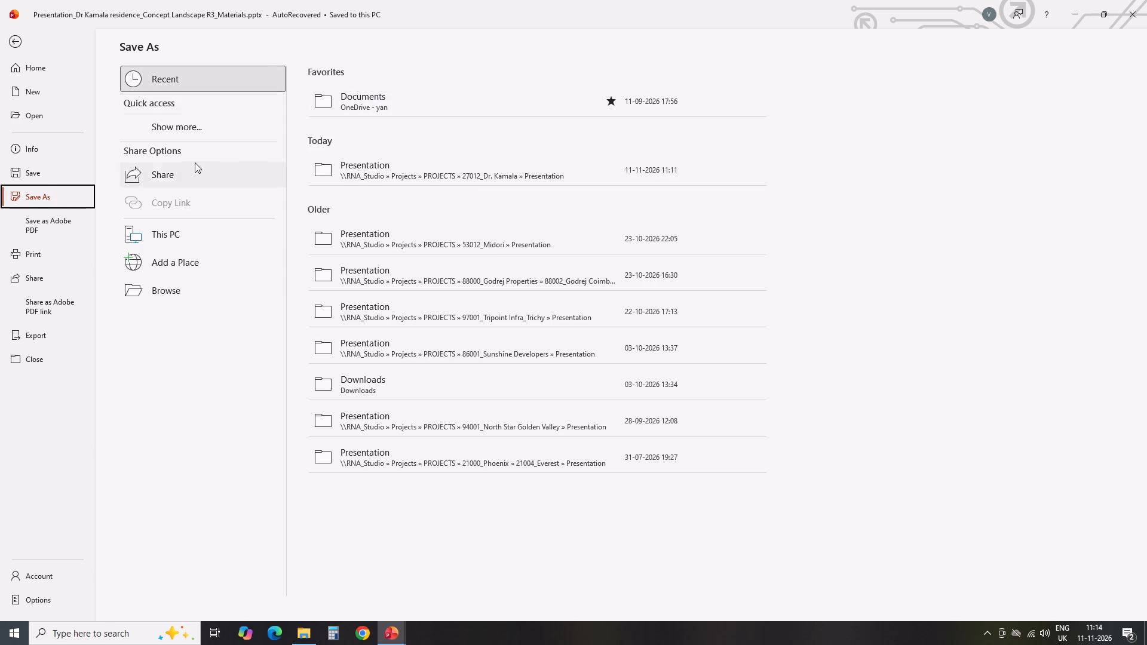
click(176, 239)
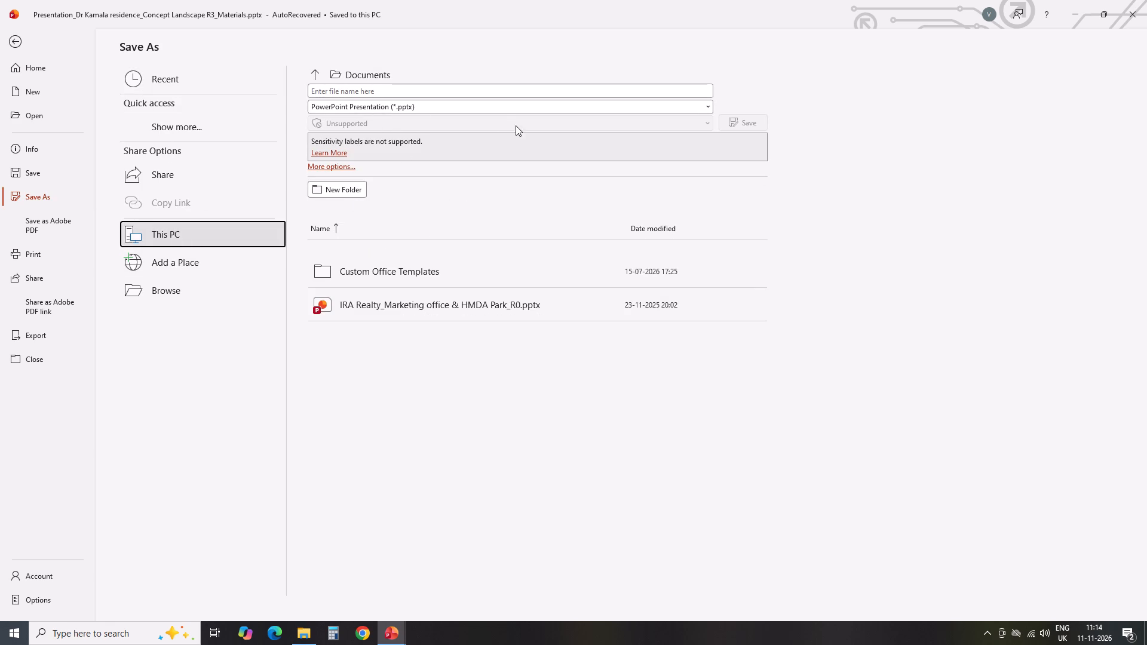
click(344, 79)
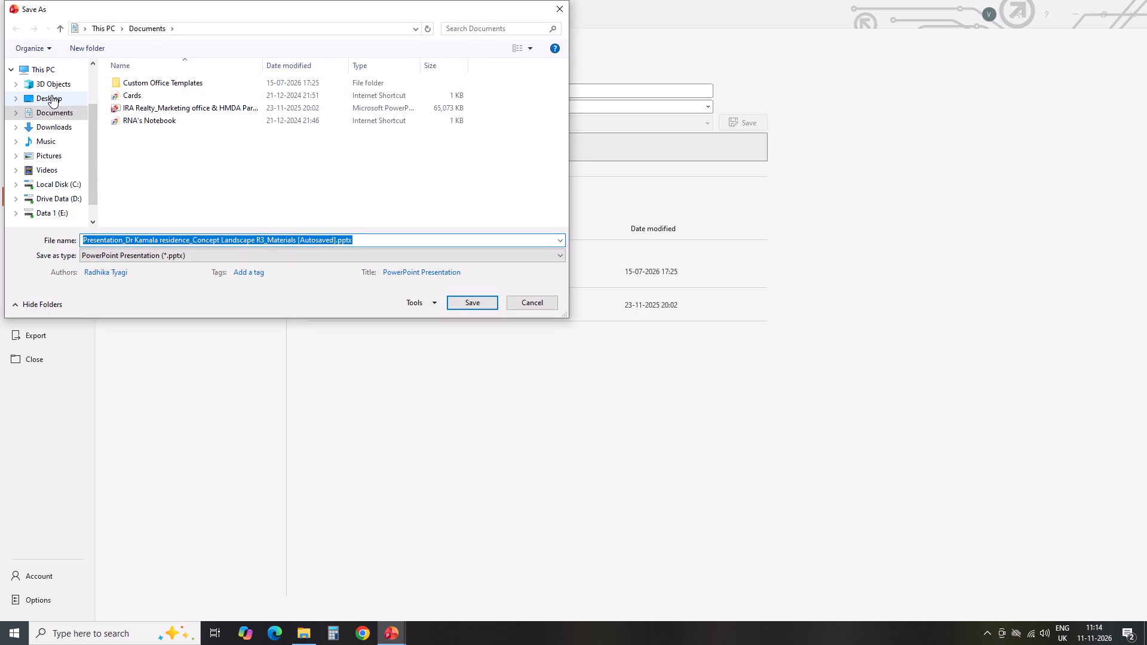
click(51, 95)
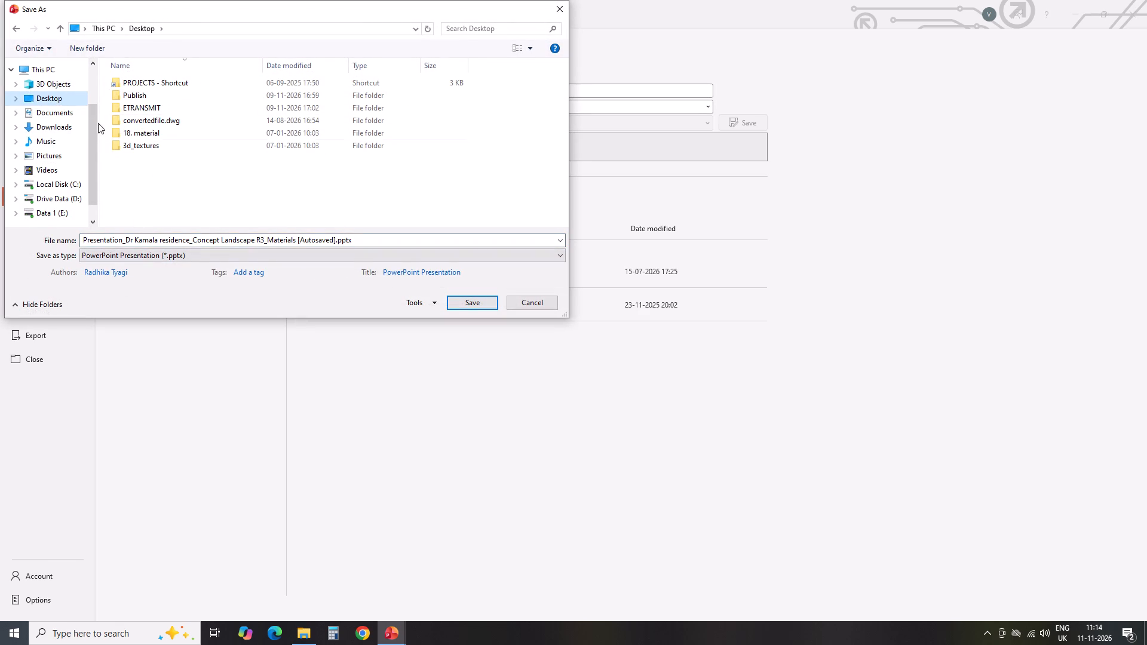
double_click(152, 84)
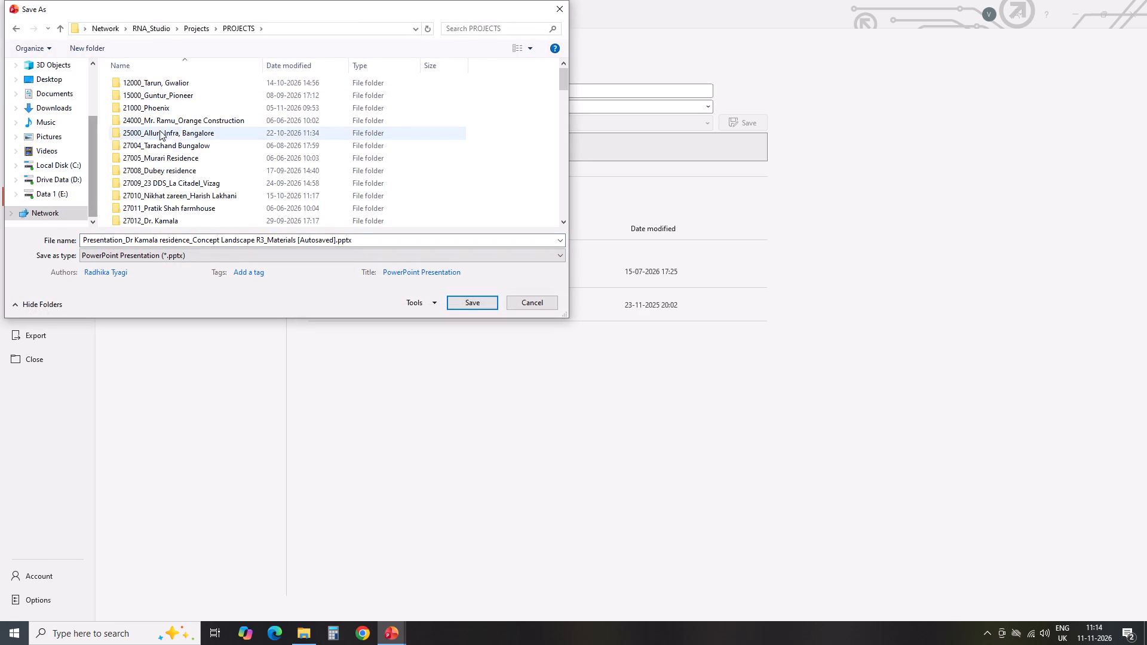
double_click(162, 220)
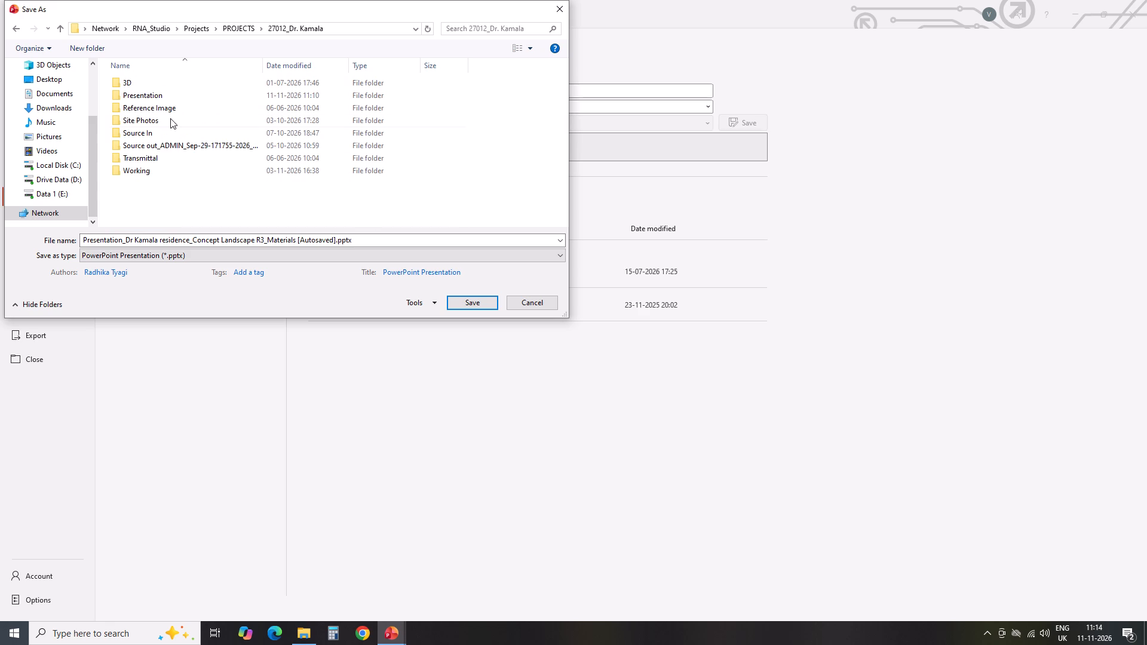
double_click(168, 100)
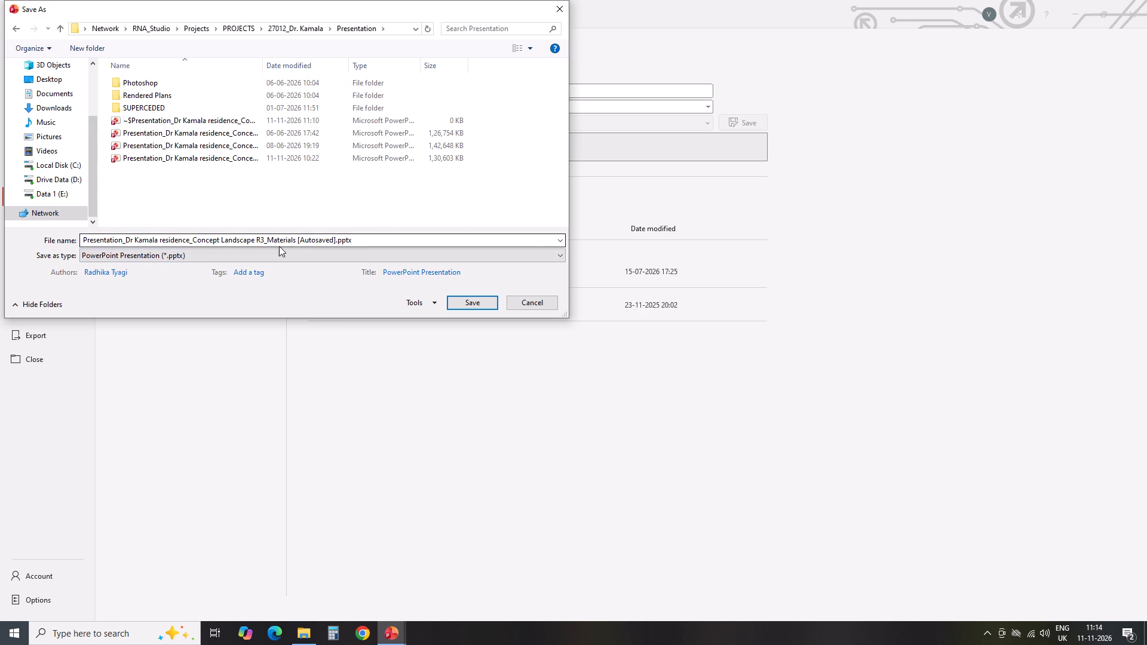
Replace the [Autosaved] ending of the file name with copy, so it ends in R3_Materials copy, and save the presentation.
click(279, 246)
click(289, 243)
click(263, 241)
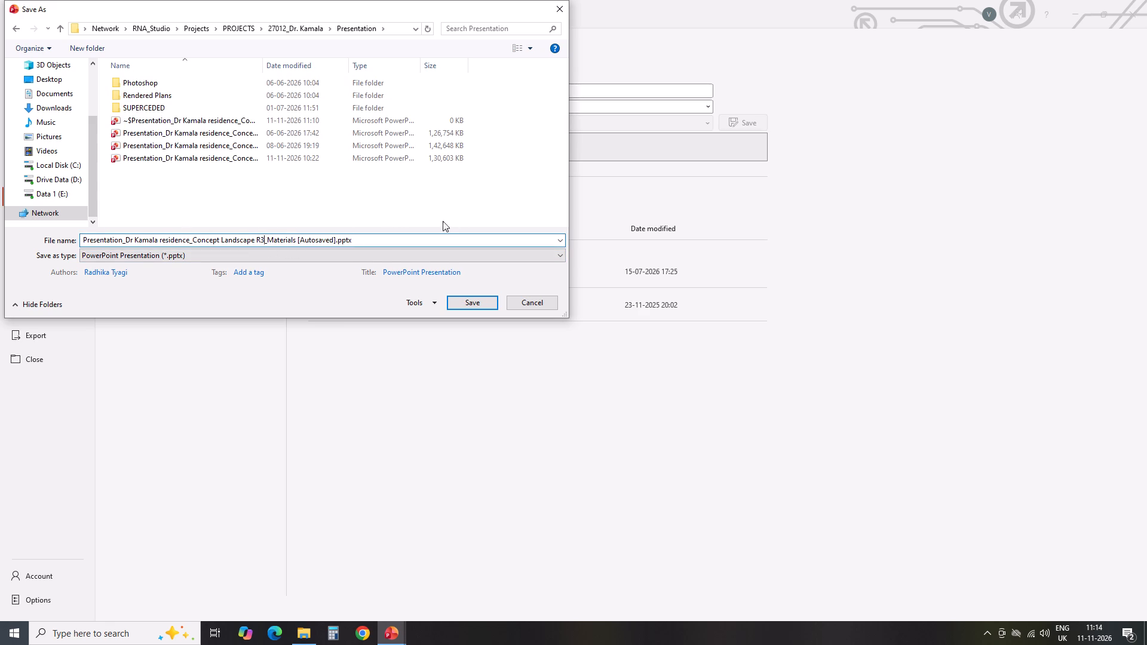
click(296, 240)
click(335, 236)
key(BackSpace)
key(BackSpace)
key(BackSpace)
key(BackSpace)
key(BackSpace)
key(BackSpace)
key(BackSpace)
key(BackSpace)
key(BackSpace)
key(BackSpace)
key(BackSpace)
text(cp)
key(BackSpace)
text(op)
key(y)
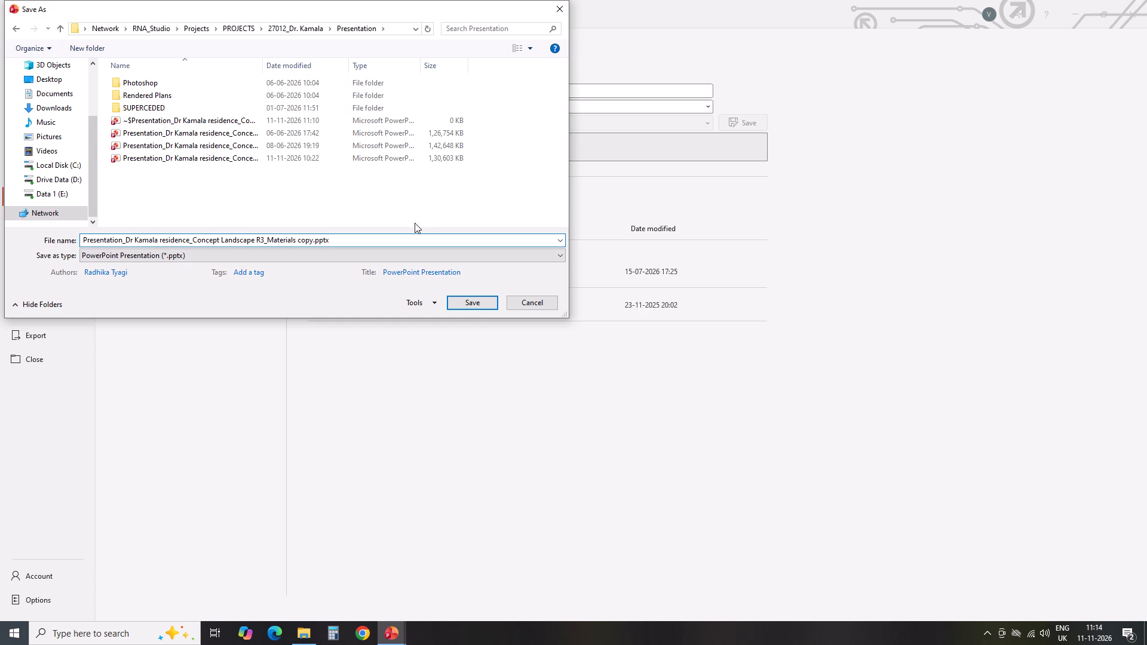
click(471, 300)
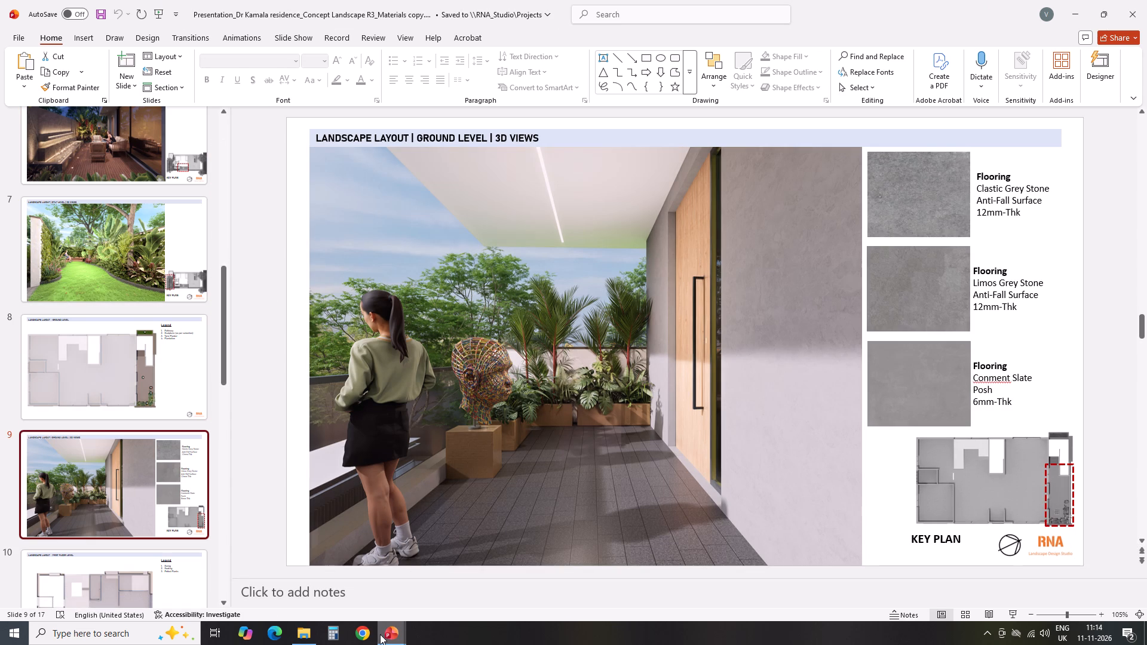
Switch to the original R3_Materials presentation and close it without saving its changes.
click(450, 591)
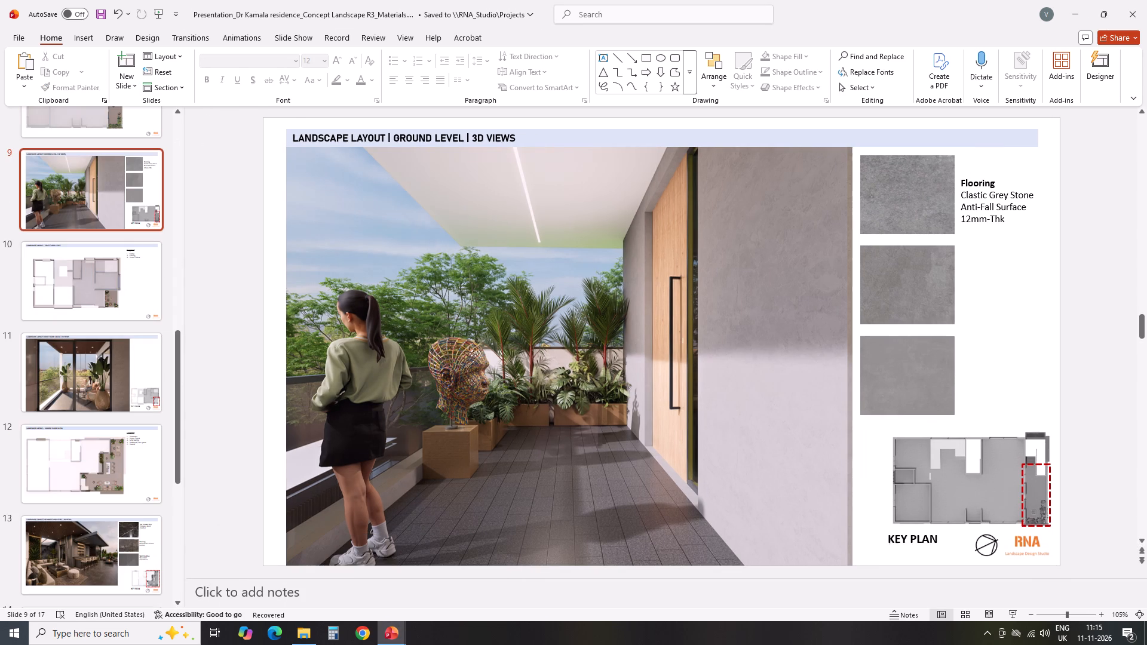
click(1137, 2)
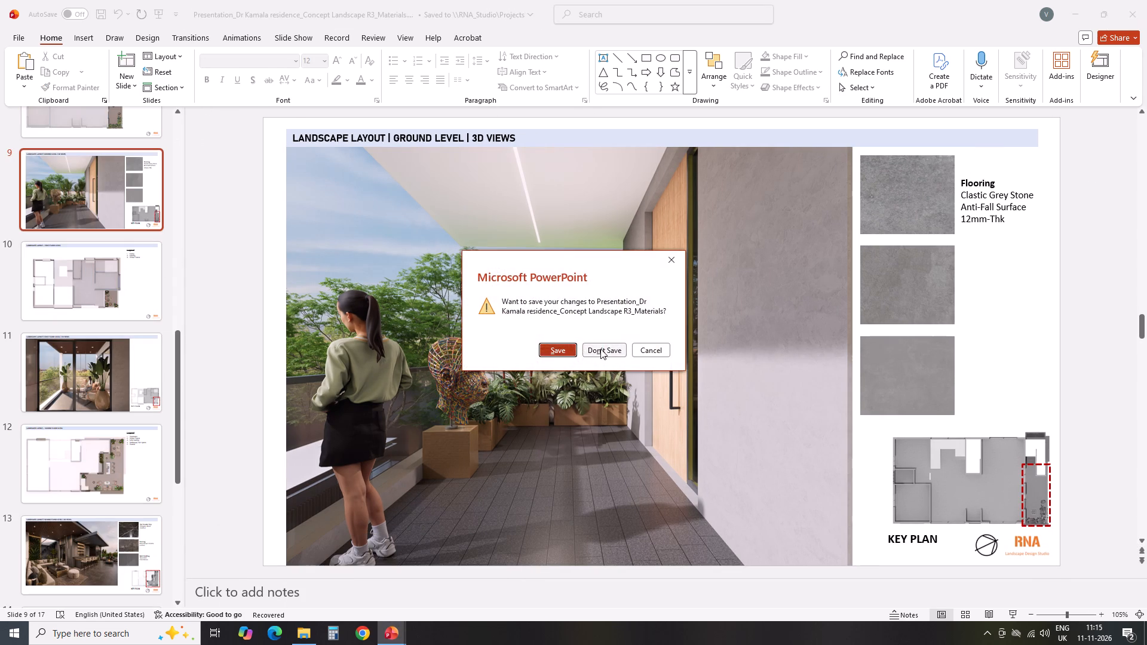
click(600, 349)
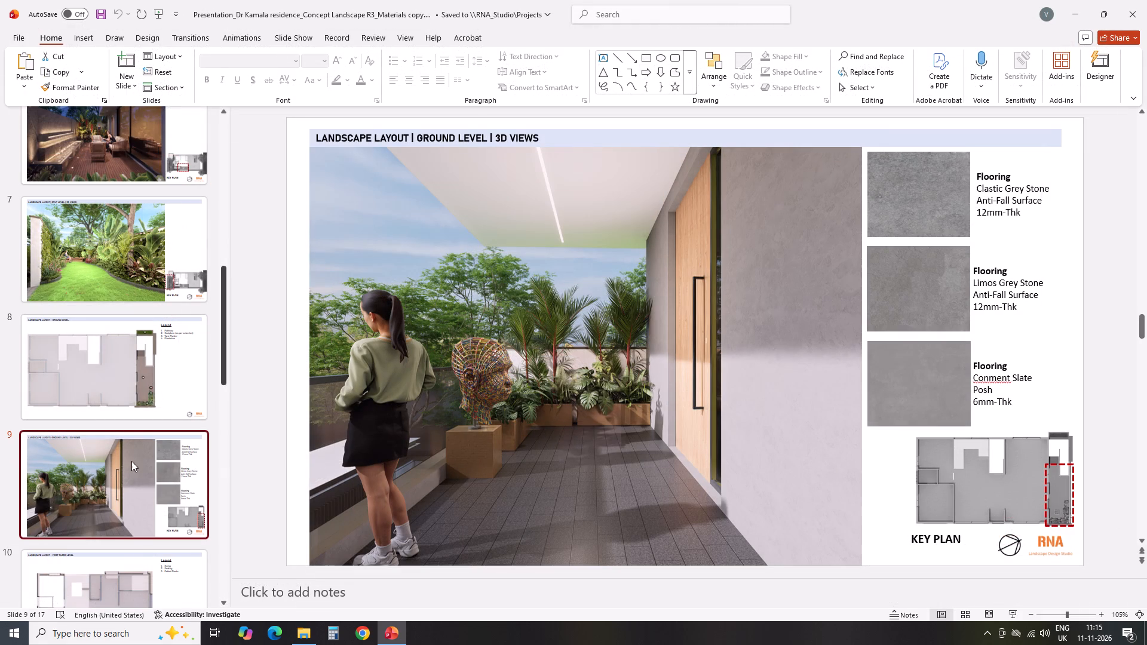
Go to slide 4, the stilt level 3D views Option-1 render, in the Materials copy presentation.
click(1117, 226)
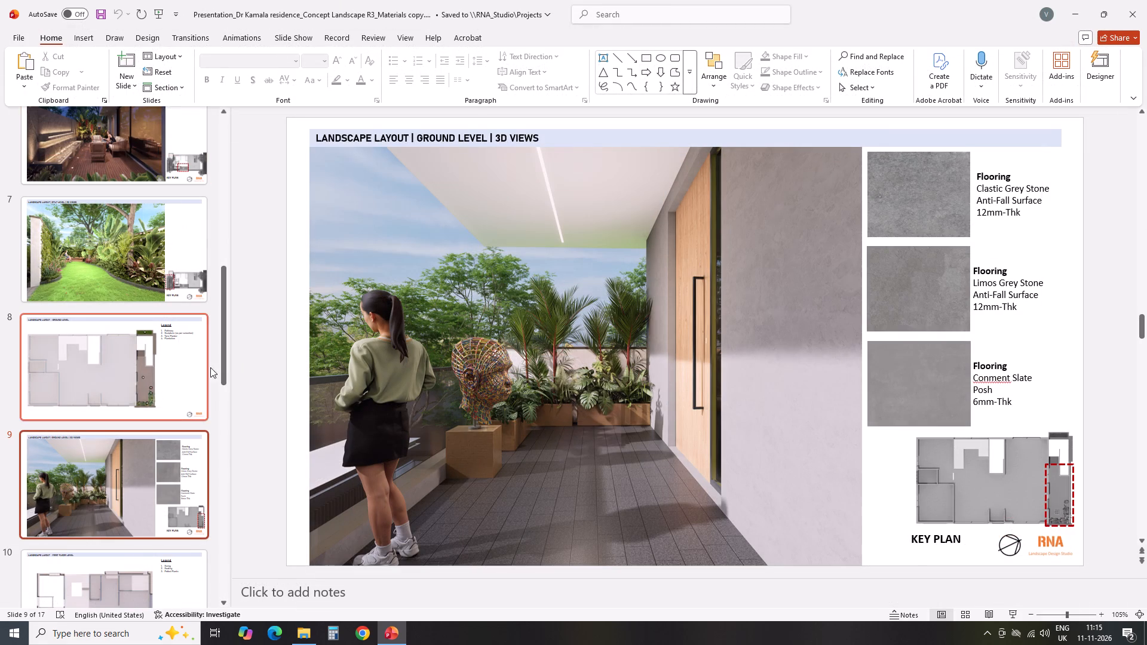
scroll(290, 331, up, 7)
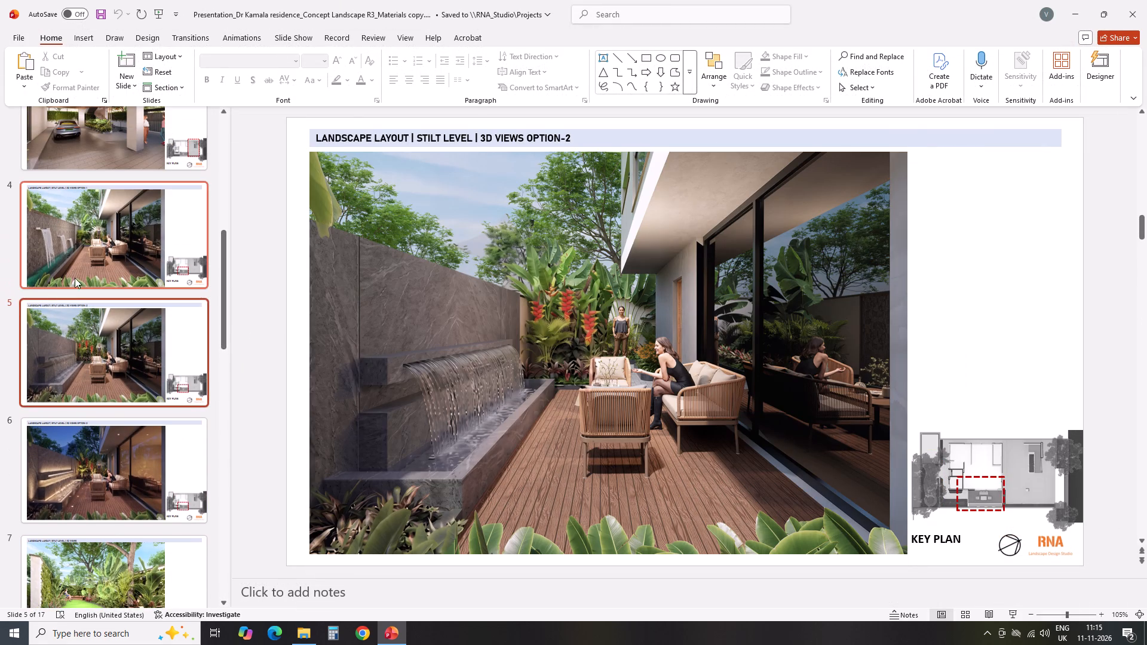
click(89, 239)
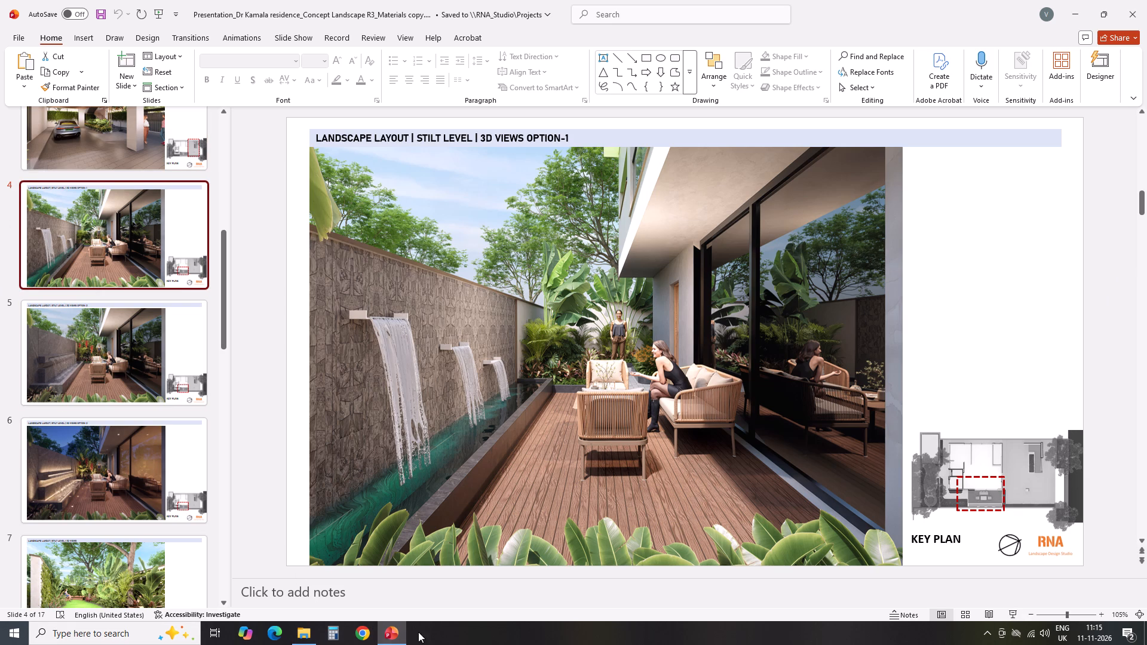
Switch to File Explorer and open the Stone_Hanuman Enterprises folder under Catalogues in RNA_Studio's Projects share.
click(306, 641)
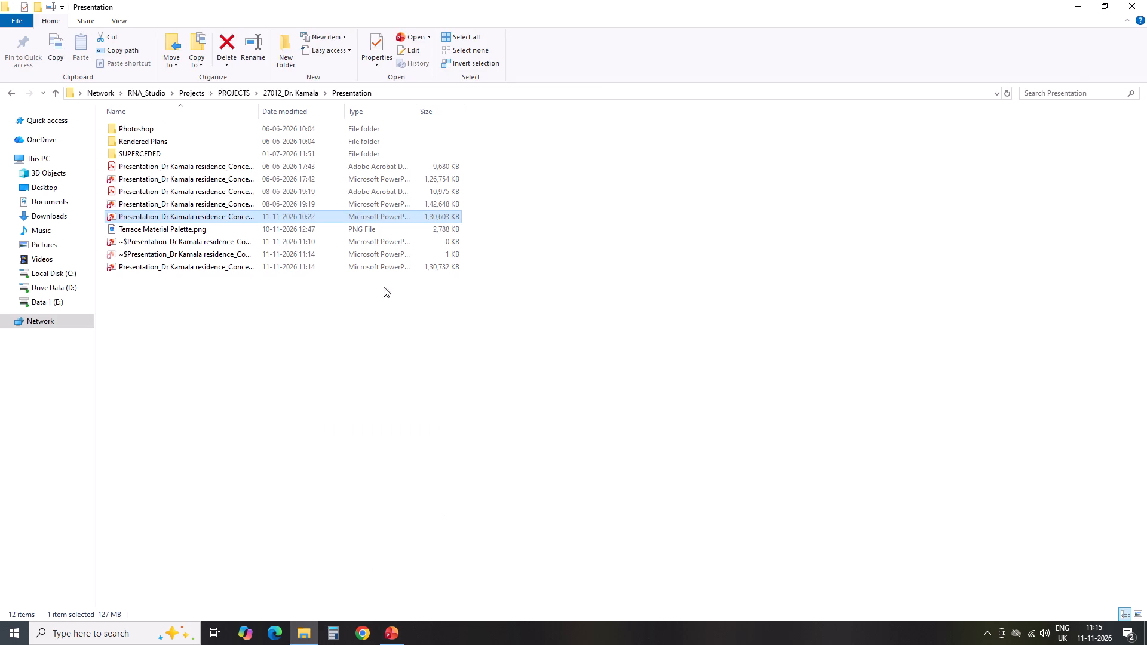
click(235, 90)
scroll(243, 386, down, 3)
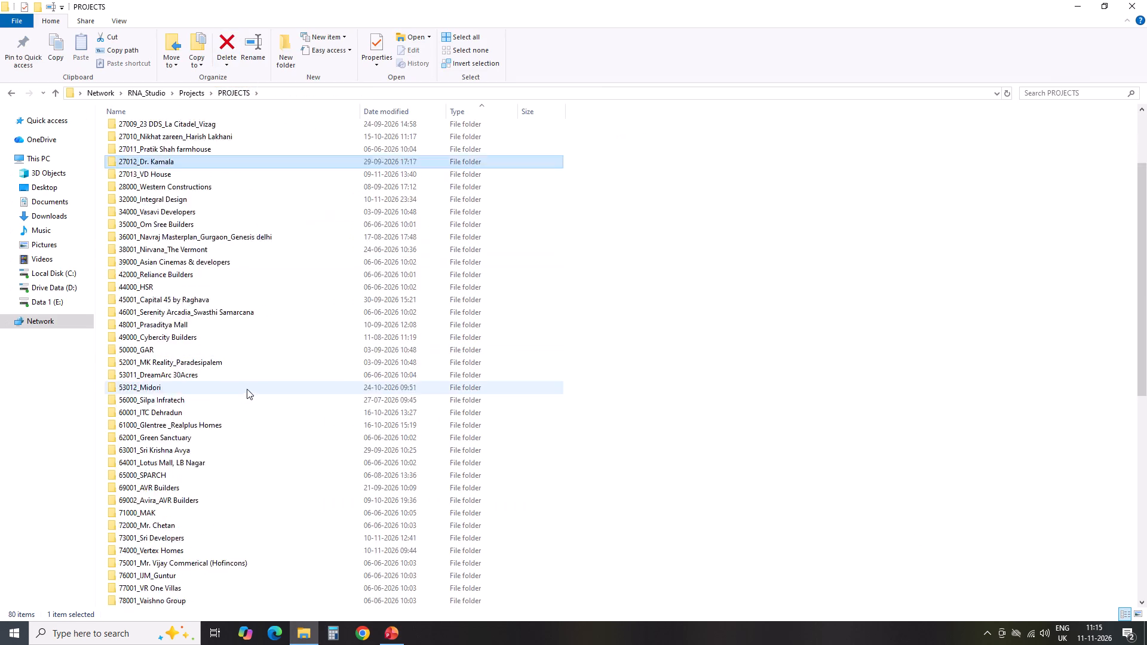
scroll(247, 389, down, 16)
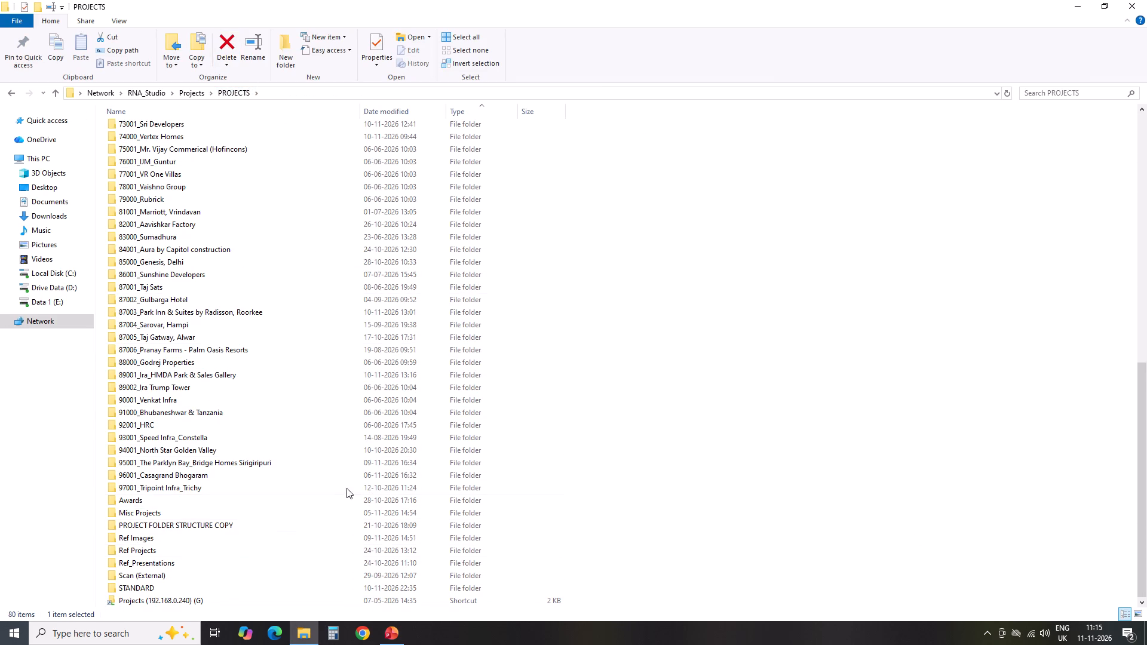
scroll(306, 421, up, 15)
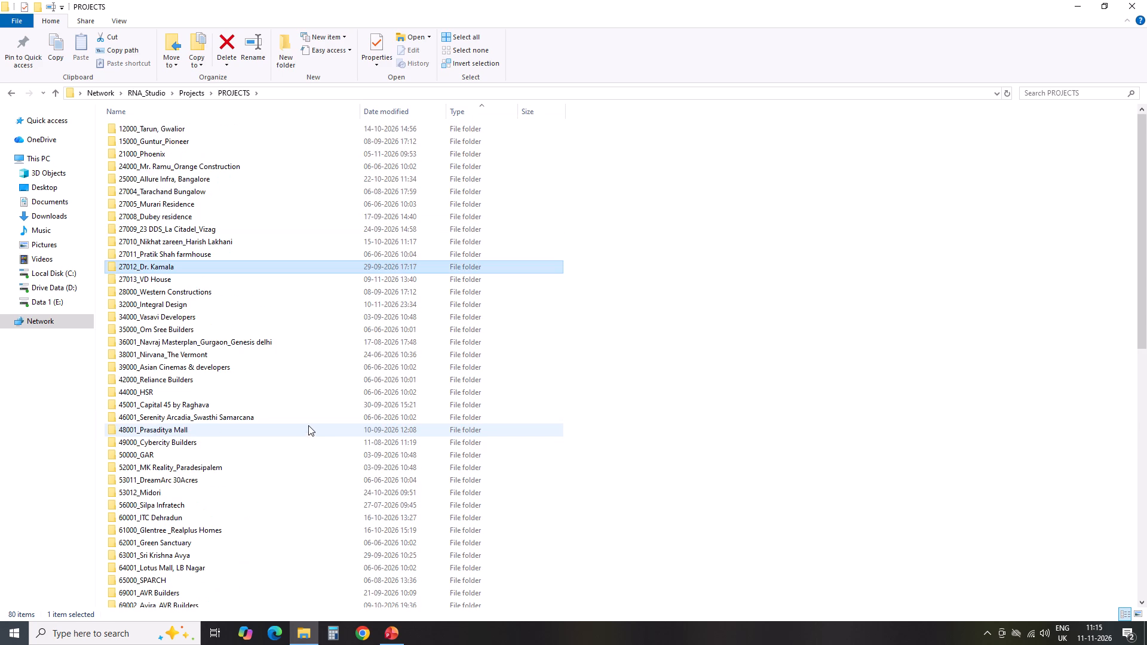
scroll(308, 425, up, 1)
click(157, 91)
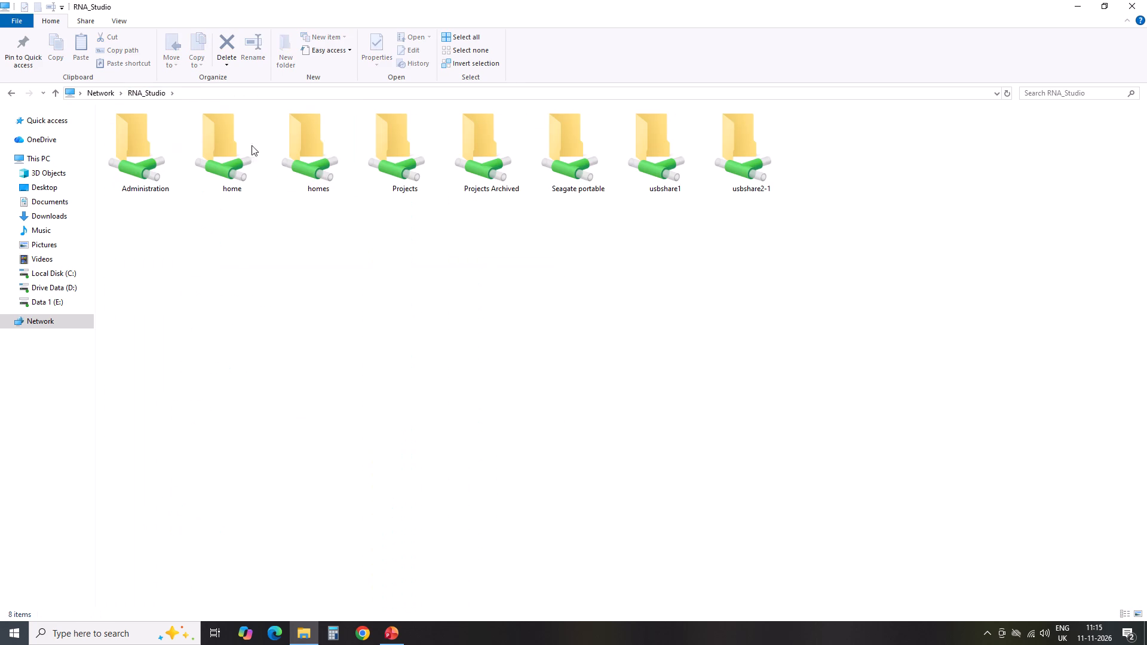
click(146, 91)
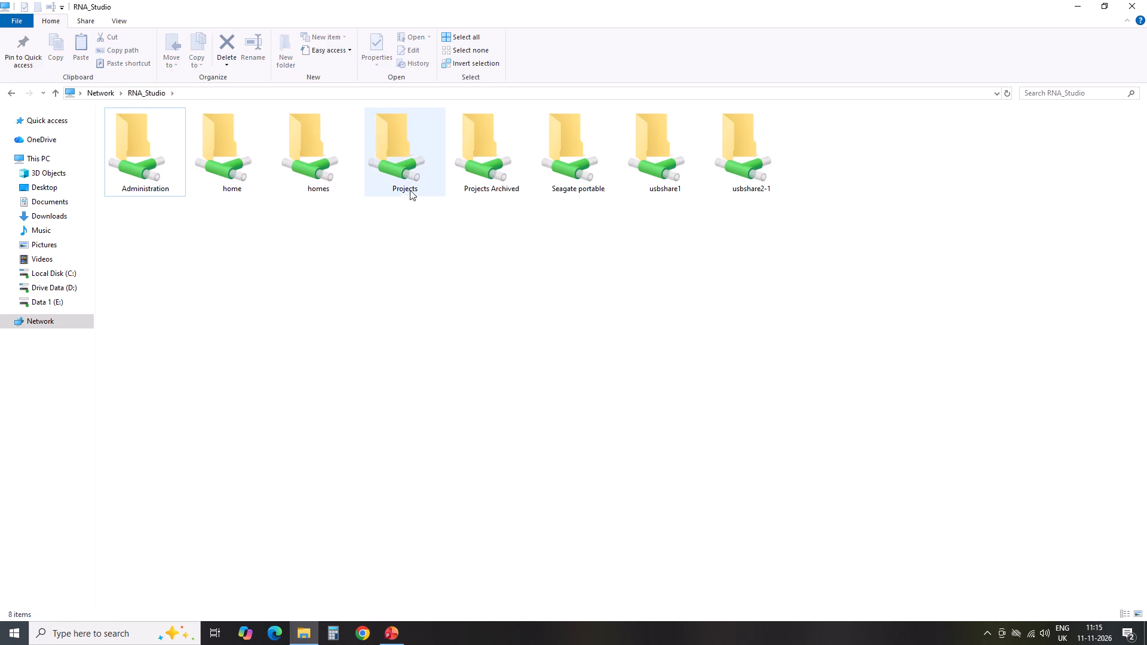
double_click(402, 179)
double_click(167, 165)
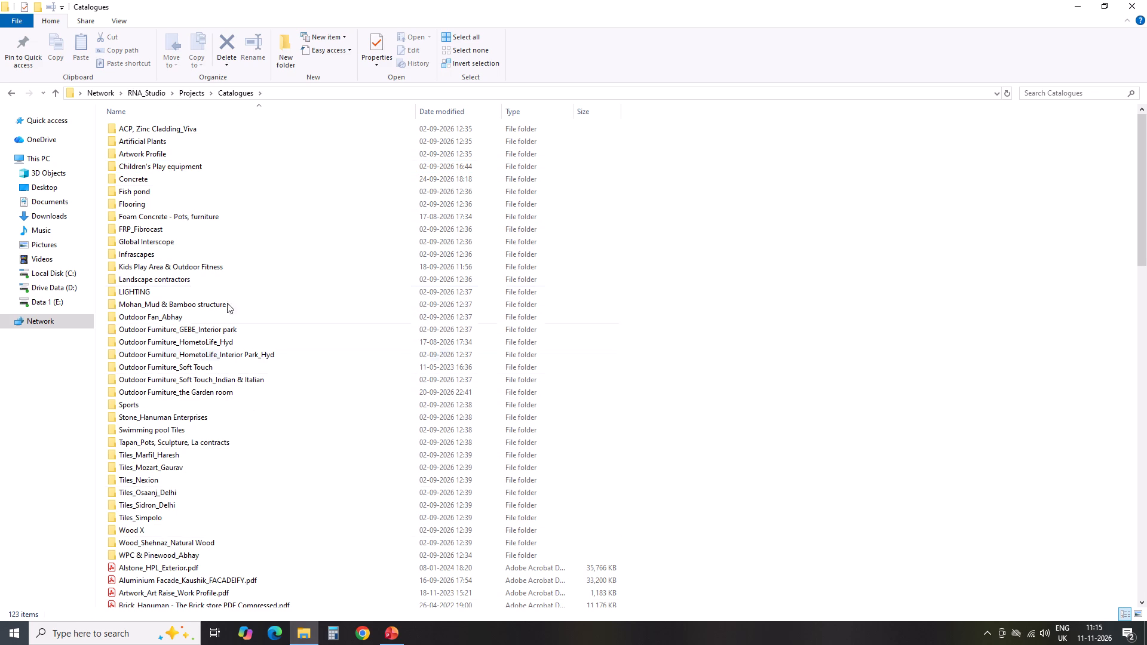
double_click(233, 417)
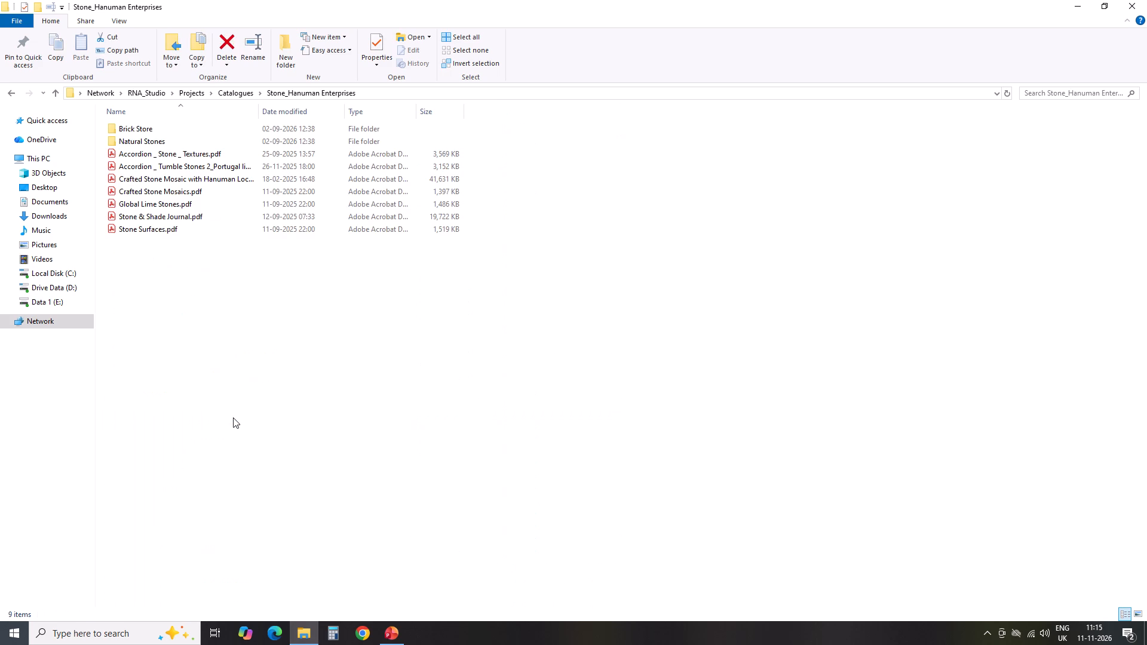
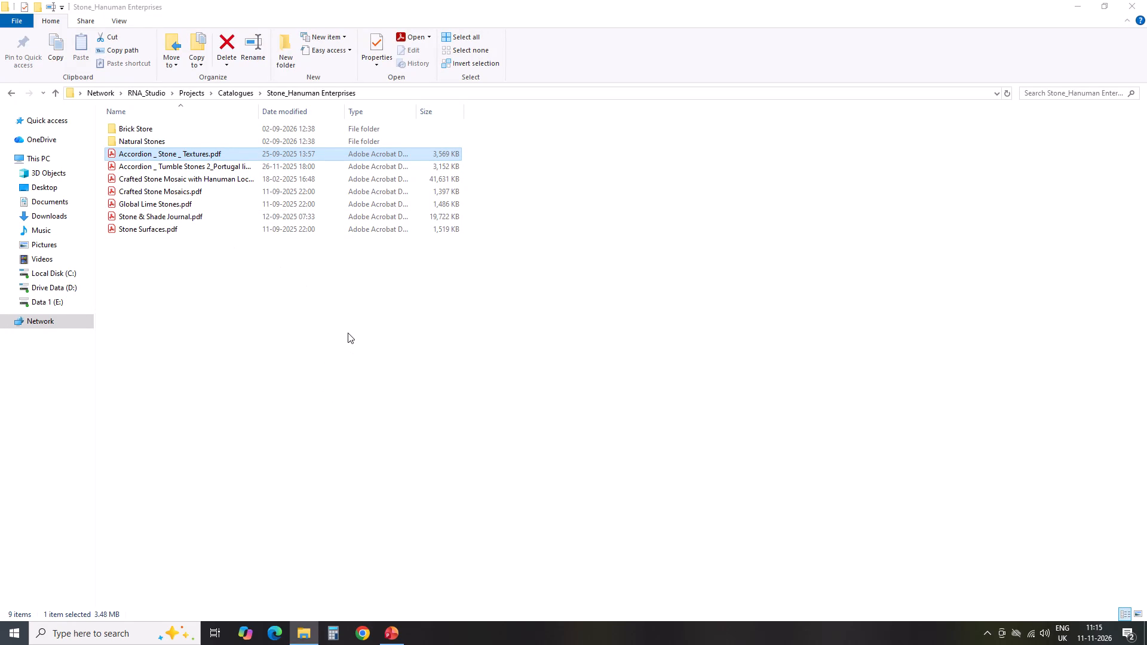
Look through the Accordion _ Stone _ Textures catalogue's stone texture pages, close it, and return to the parent Catalogues folder.
click(418, 368)
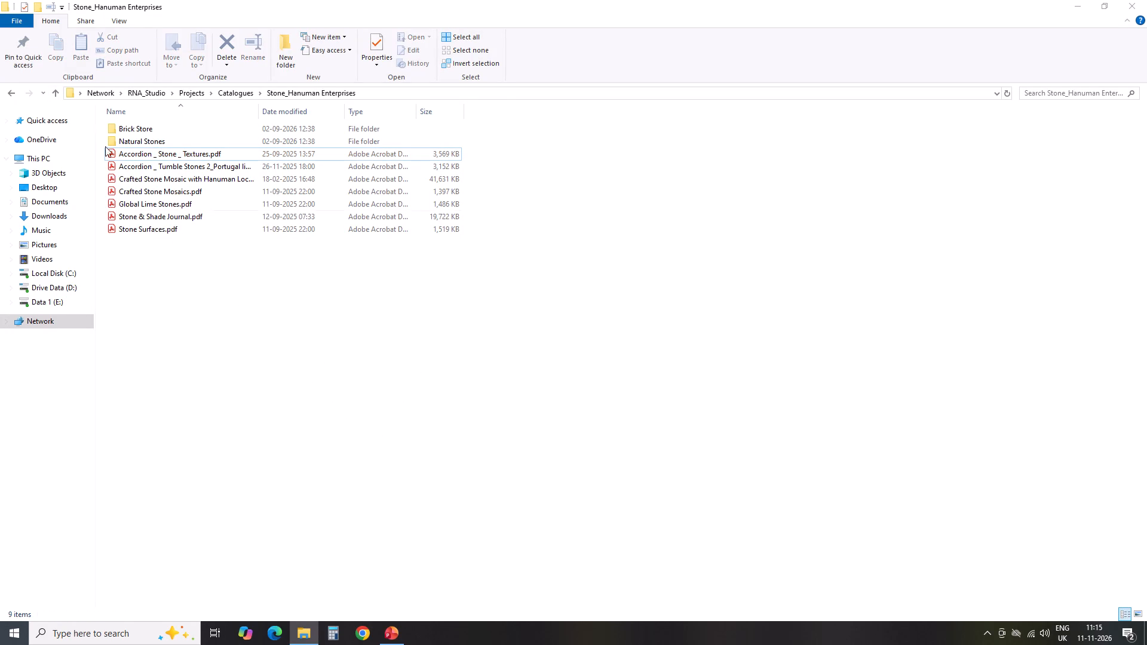
click(45, 88)
click(48, 93)
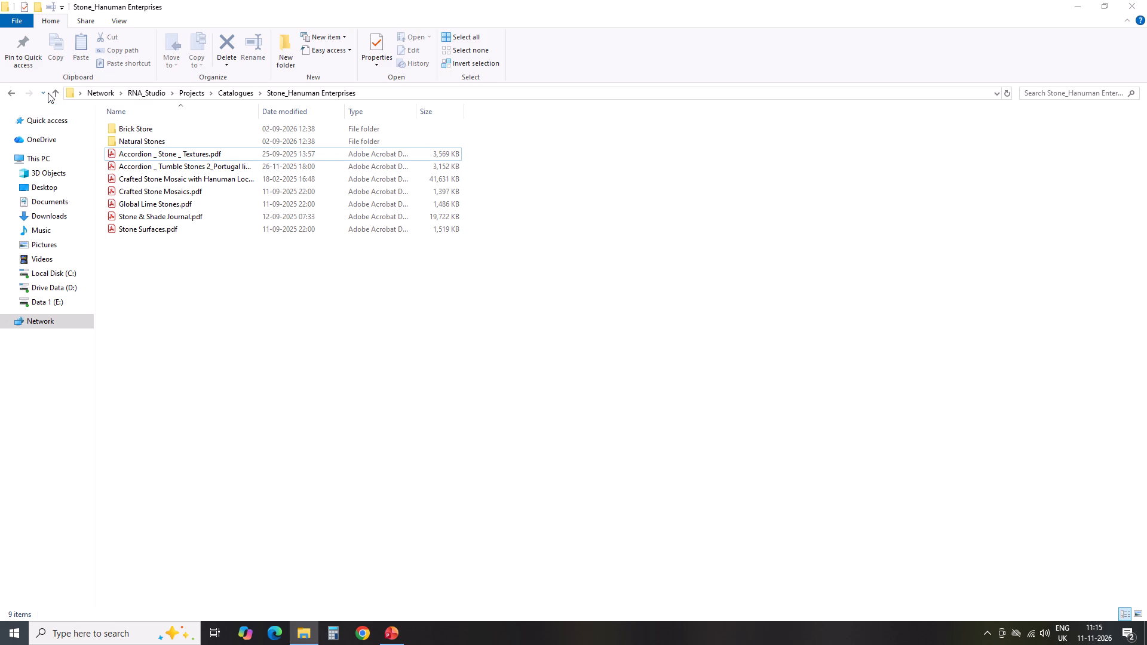
click(56, 93)
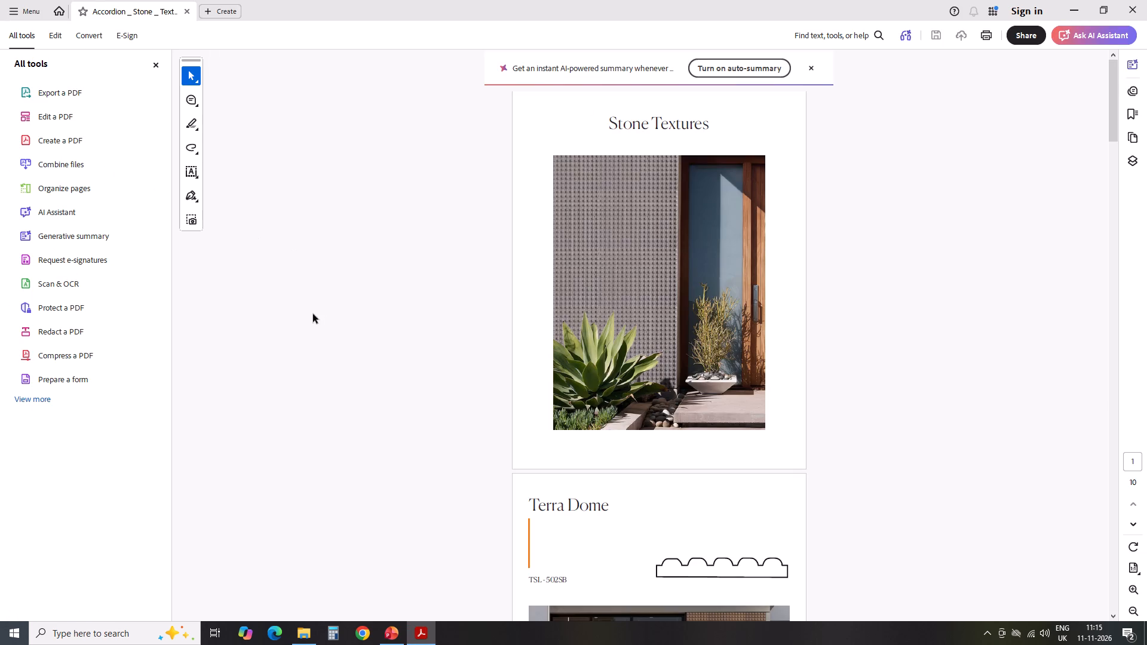
scroll(874, 354, down, 20)
scroll(874, 354, down, 8)
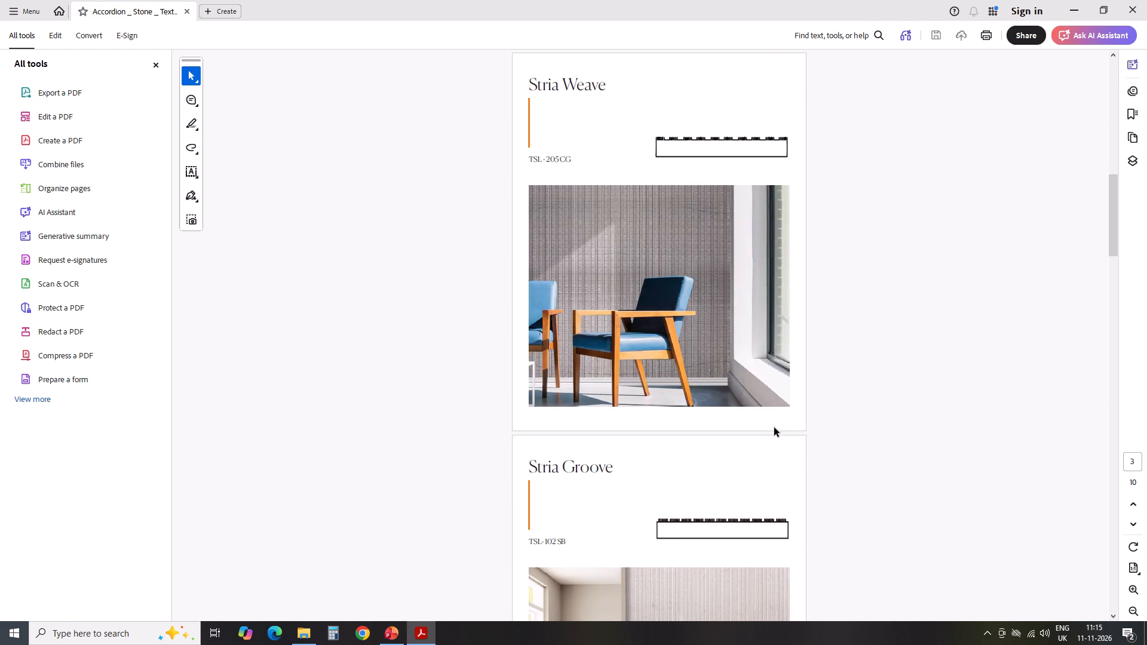
scroll(774, 428, down, 20)
scroll(774, 428, down, 16)
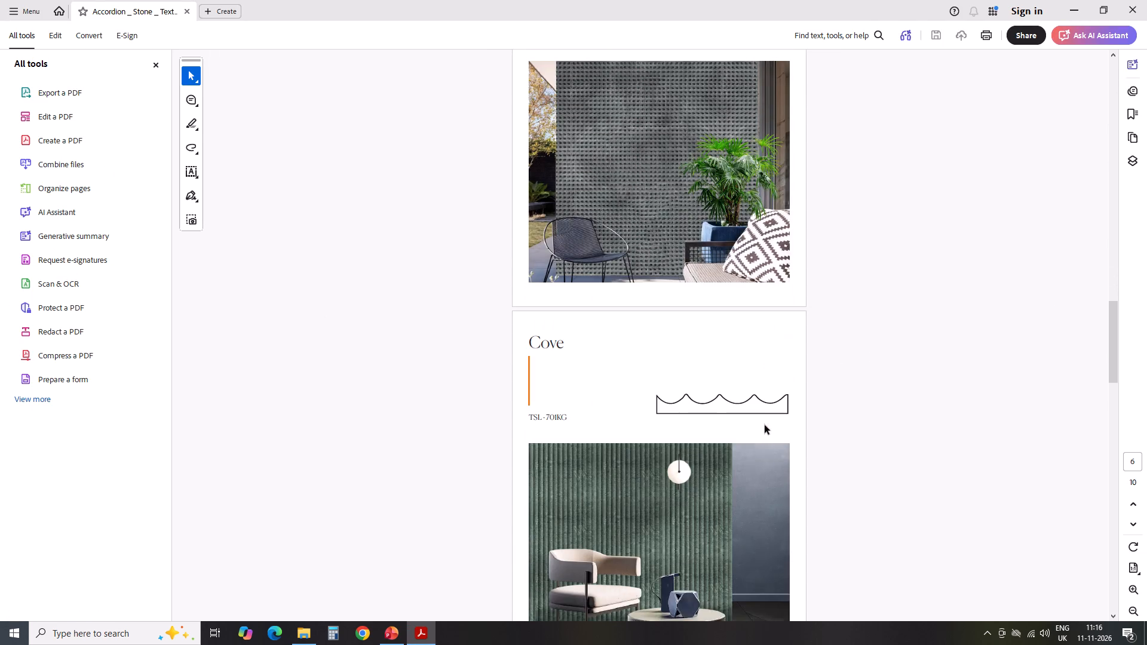
scroll(765, 425, down, 20)
scroll(765, 425, down, 6)
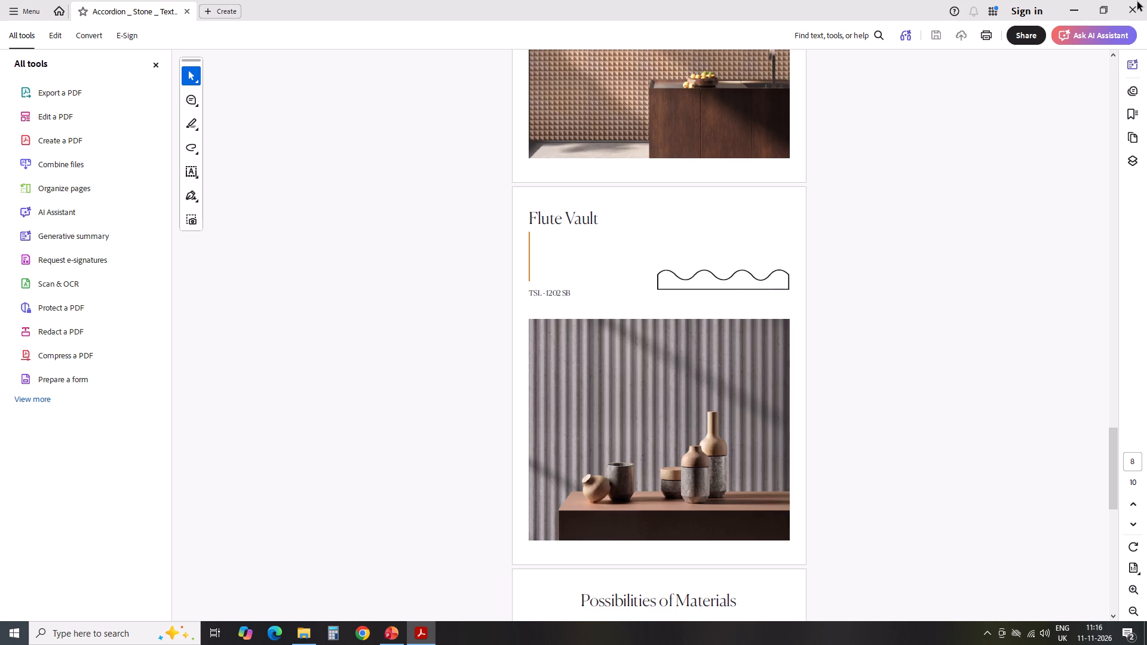
click(1137, 2)
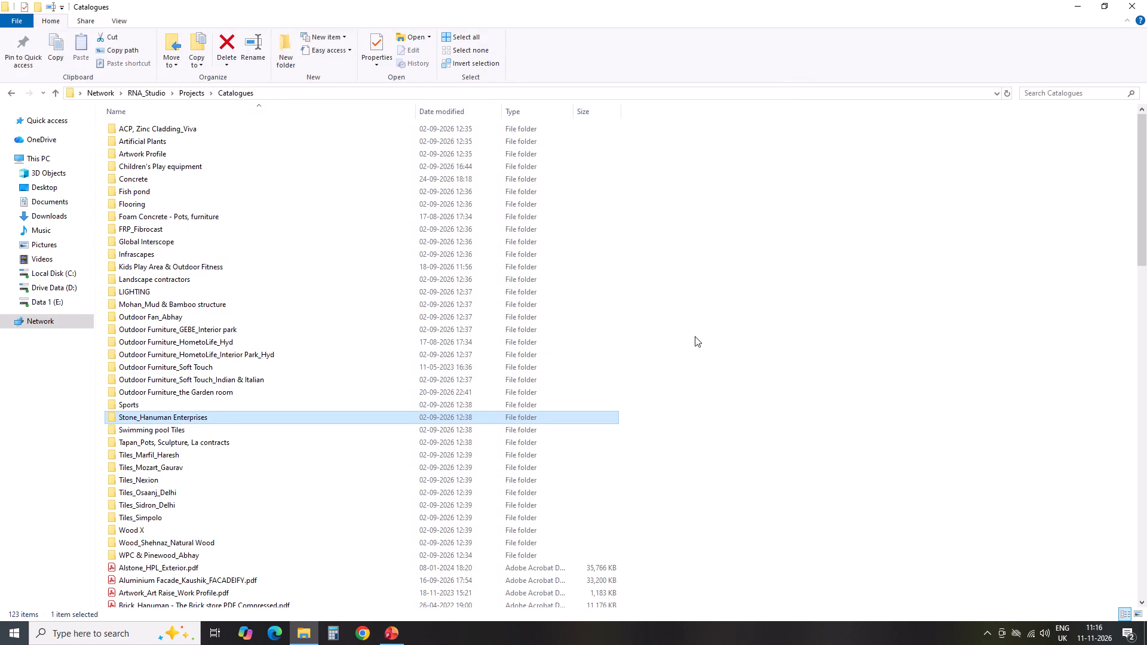
Reopen the Stone_Hanuman Enterprises folder and look through the mosaic patterns in Crafted Stone Mosaics.pdf, closing the catalogue when done.
click(695, 336)
double_click(217, 413)
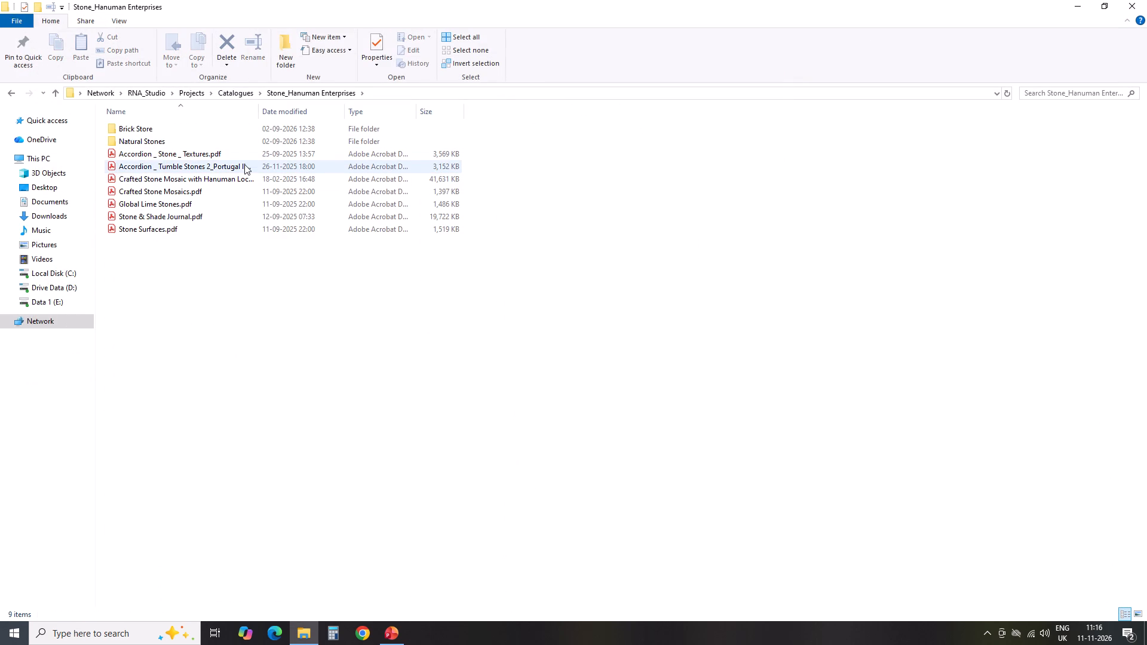
double_click(202, 192)
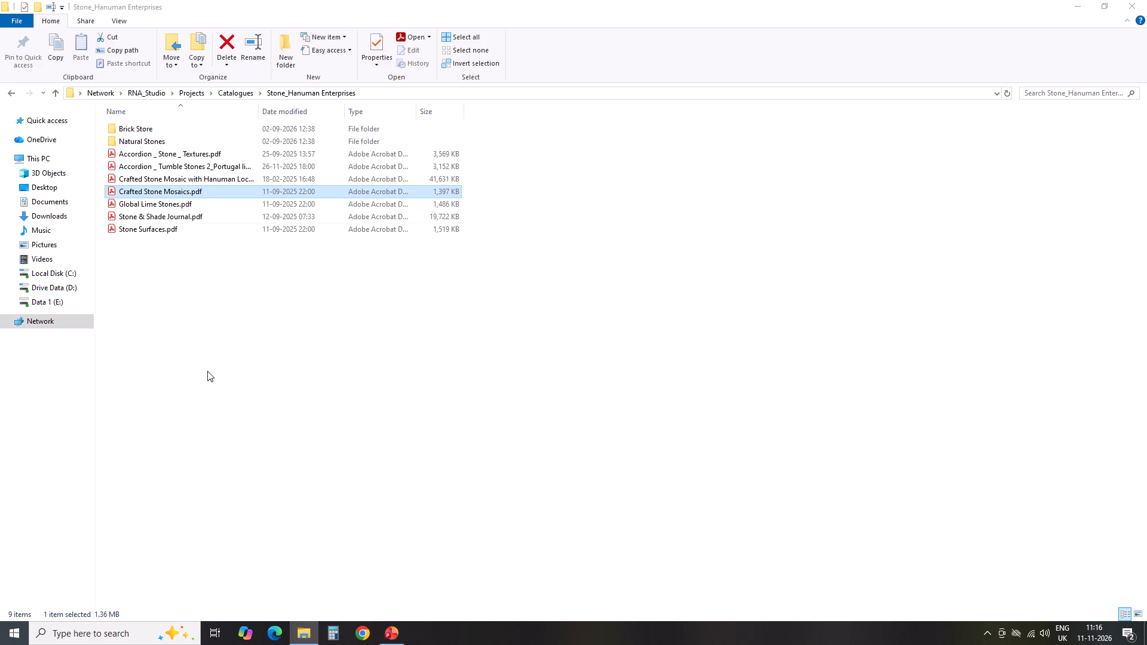
scroll(547, 343, down, 14)
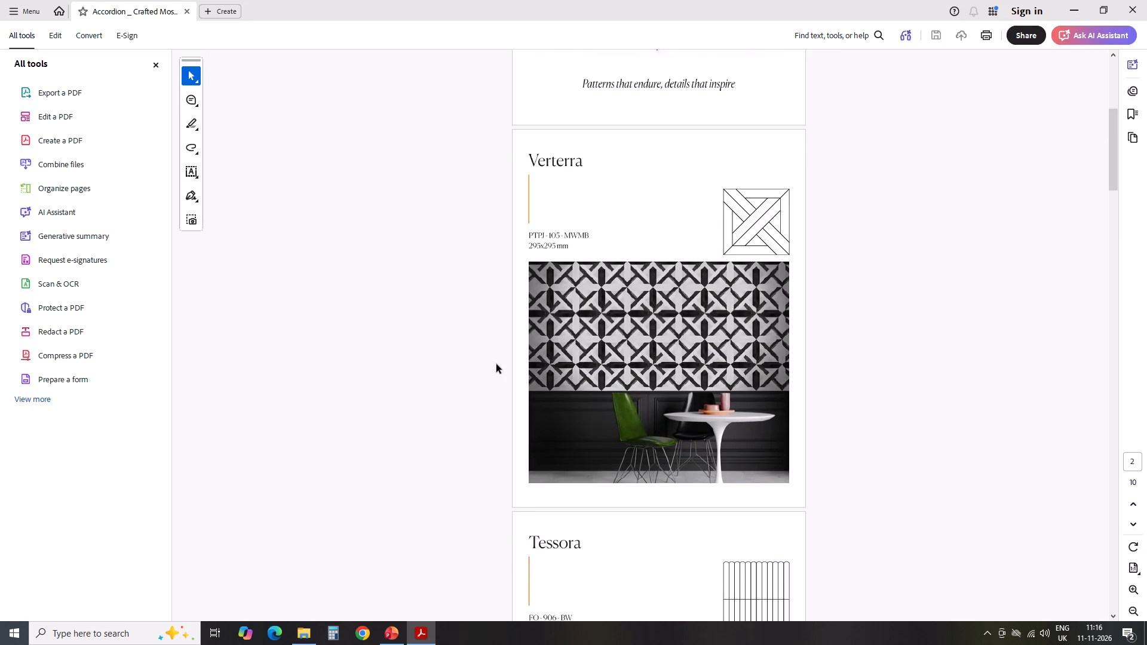
scroll(496, 364, down, 14)
scroll(842, 210, down, 5)
scroll(869, 271, down, 5)
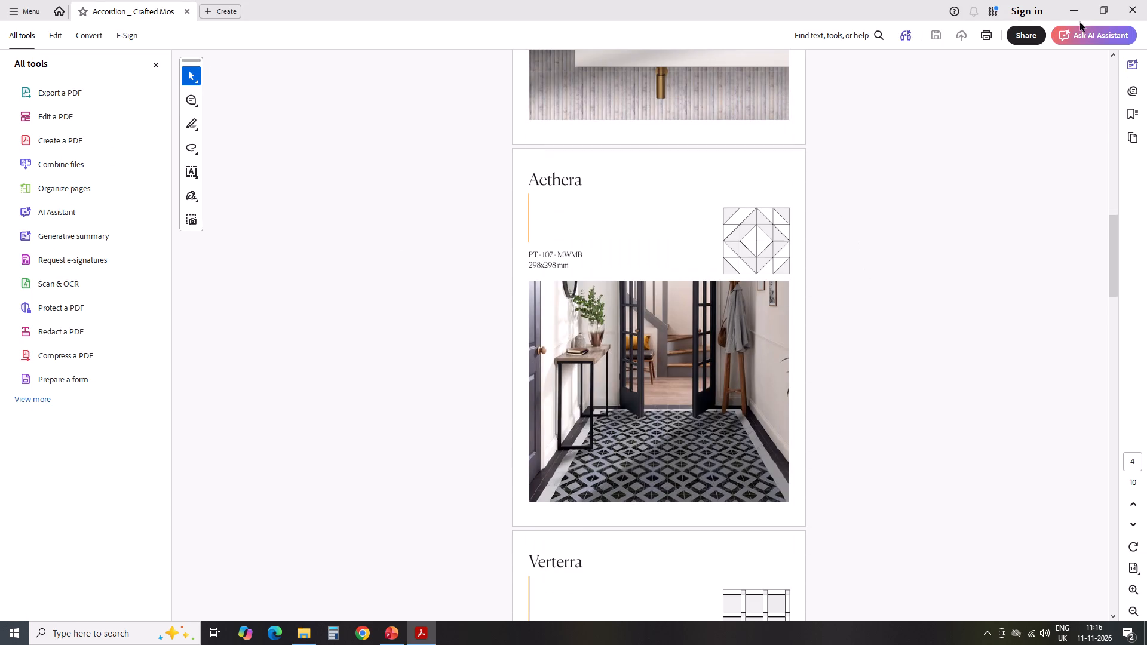
click(1127, 0)
Look through the limestone finishes and laying patterns in Global Lime Stones.pdf through its last page, and close the catalogue.
double_click(157, 202)
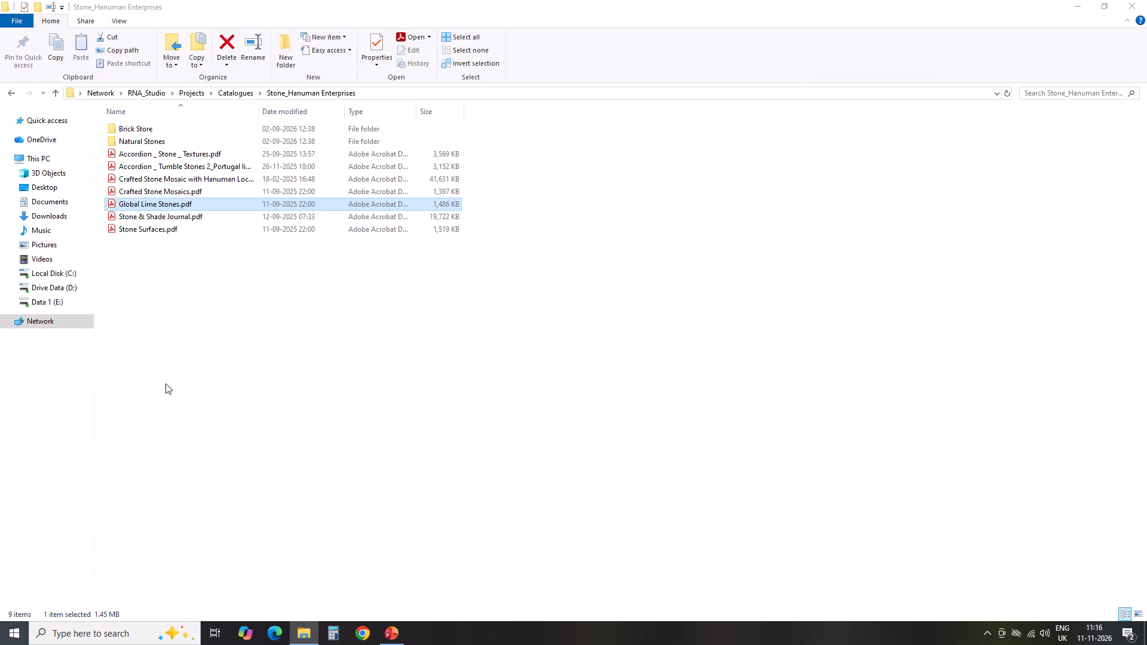
scroll(548, 370, down, 6)
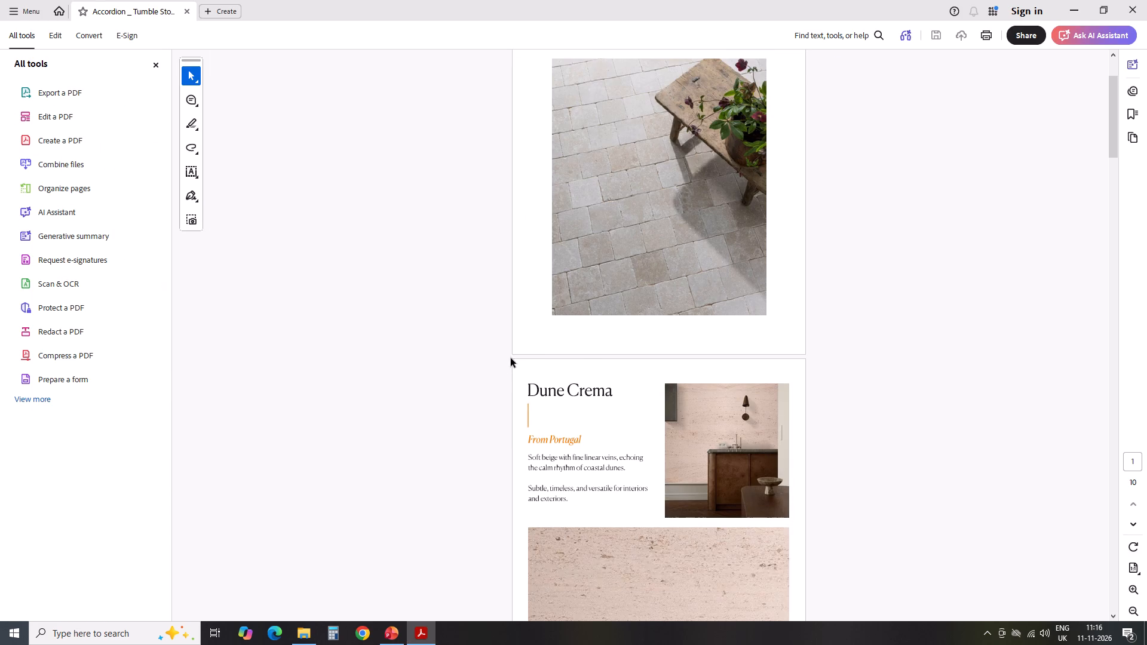
scroll(511, 358, down, 20)
scroll(511, 358, down, 6)
scroll(502, 431, down, 4)
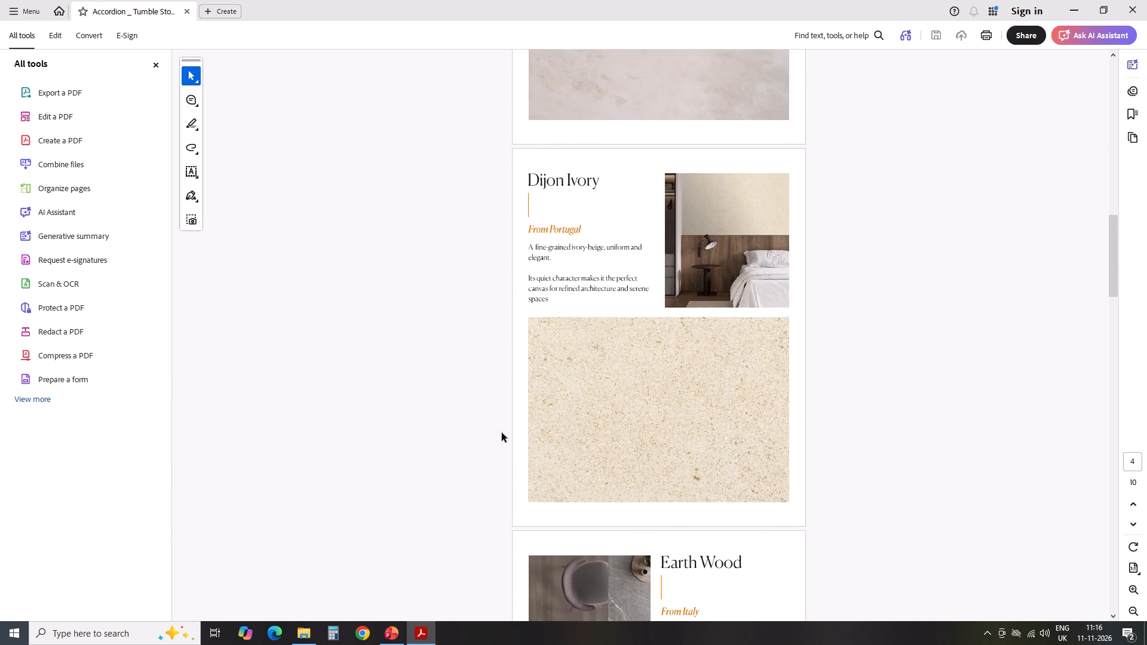
scroll(502, 433, down, 20)
scroll(497, 437, down, 8)
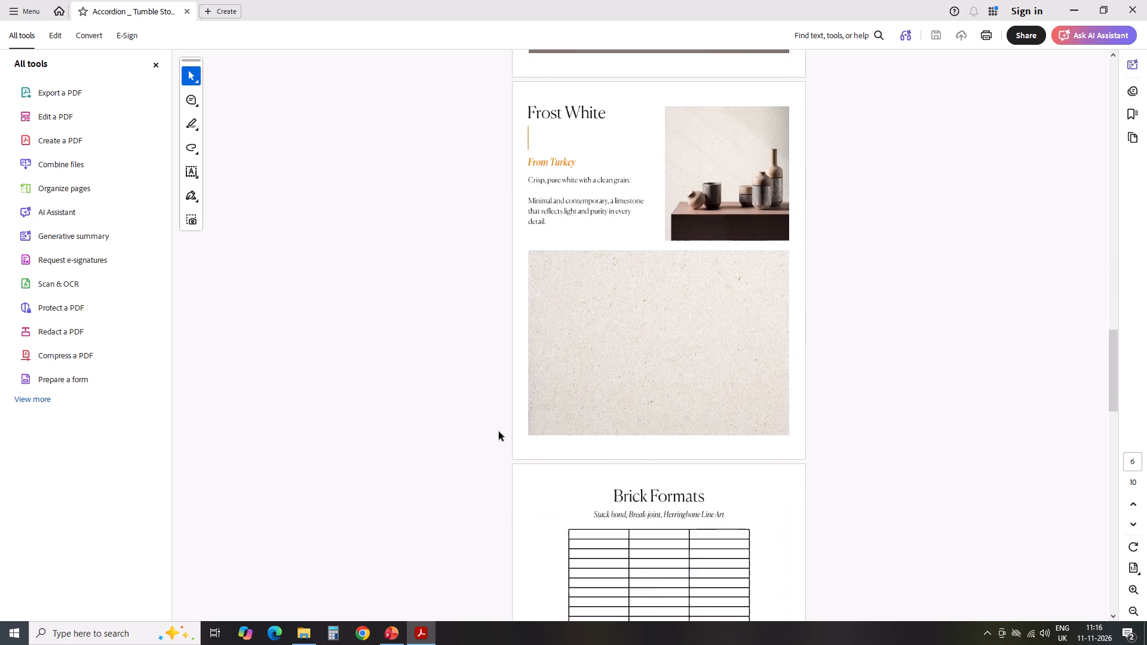
scroll(499, 432, down, 9)
scroll(496, 431, down, 20)
scroll(496, 431, down, 4)
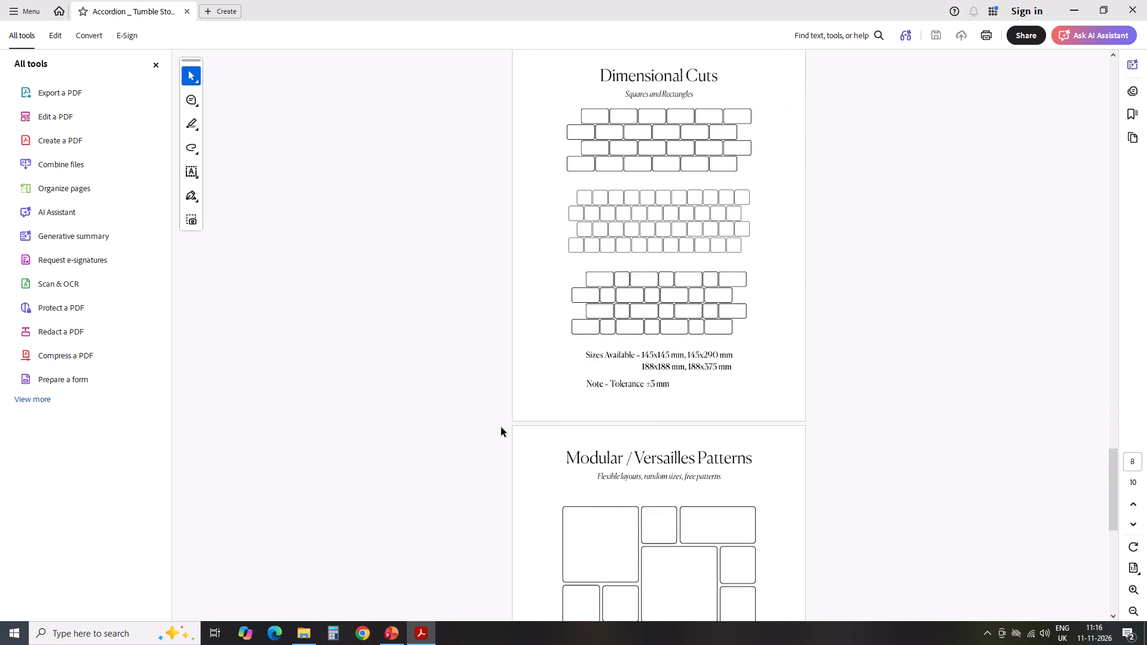
scroll(501, 428, down, 20)
scroll(501, 428, down, 1)
click(1137, 0)
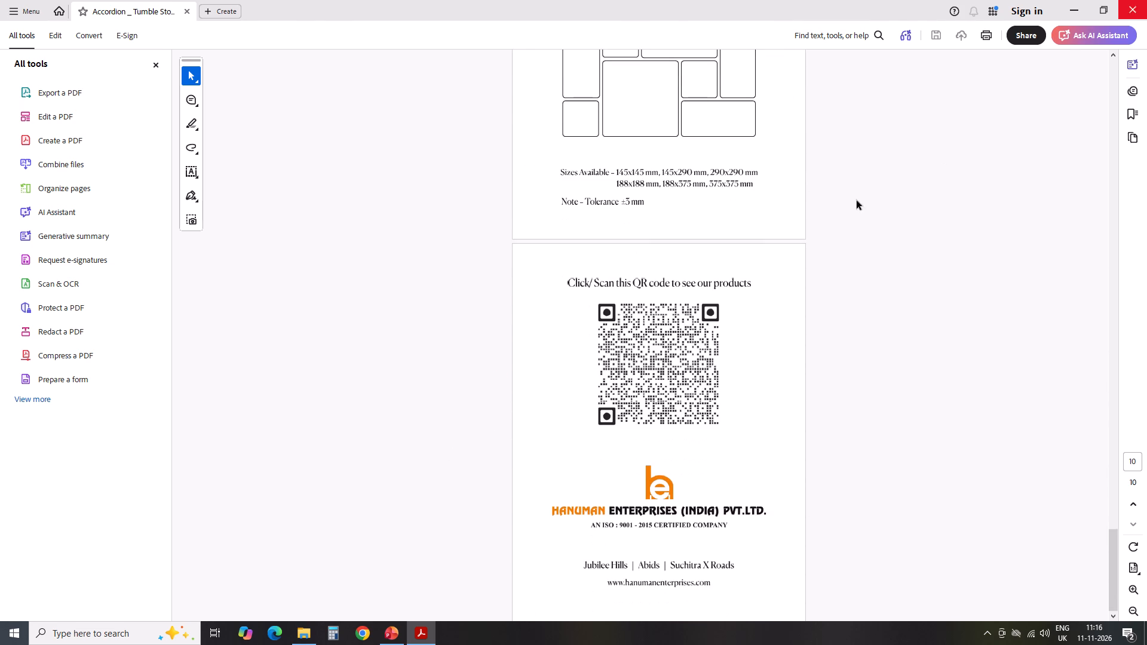
Open Stone & Shade Journal.pdf and look through its introductory, curator and collaborator pages.
double_click(183, 212)
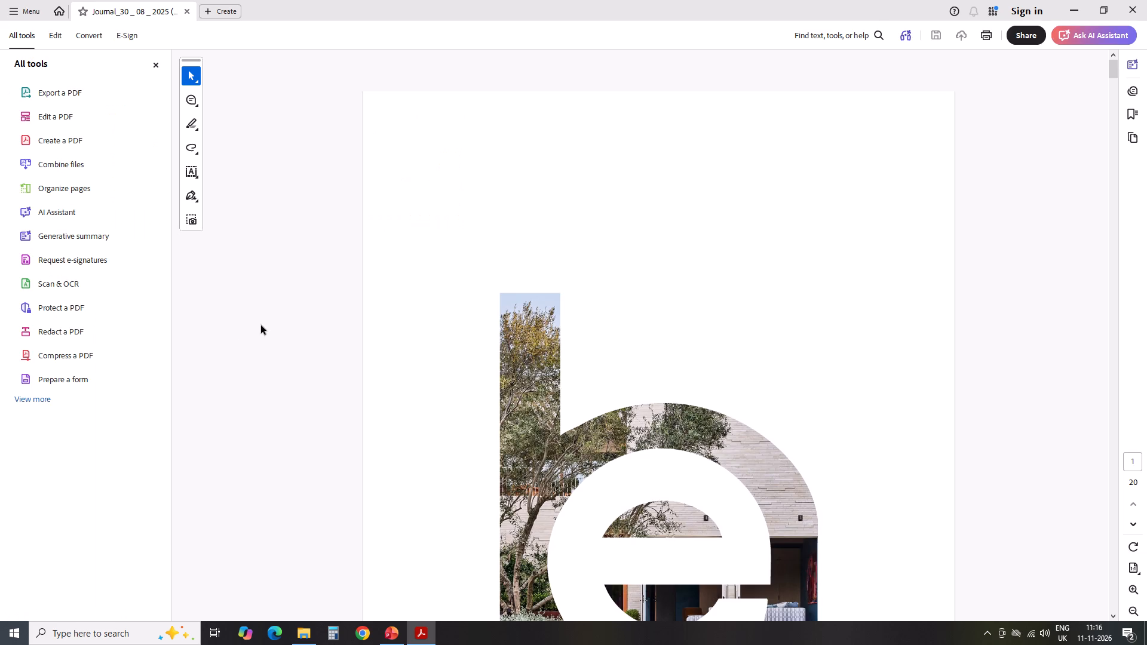
scroll(572, 262, down, 20)
scroll(572, 262, down, 8)
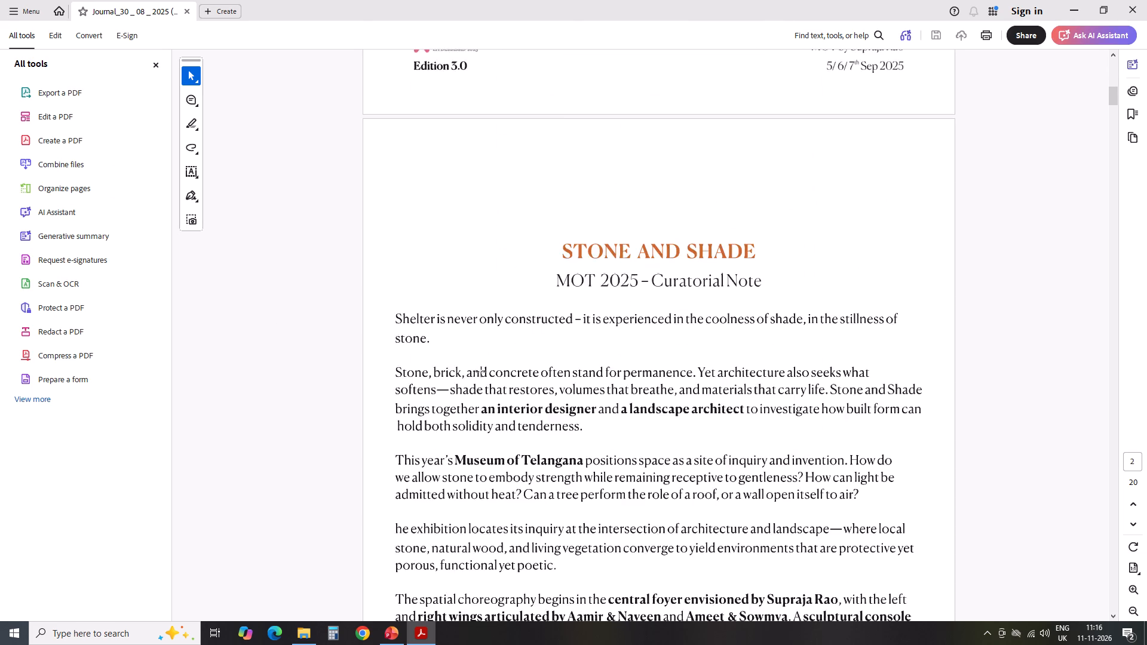
scroll(482, 372, down, 6)
scroll(466, 334, down, 20)
scroll(466, 334, down, 5)
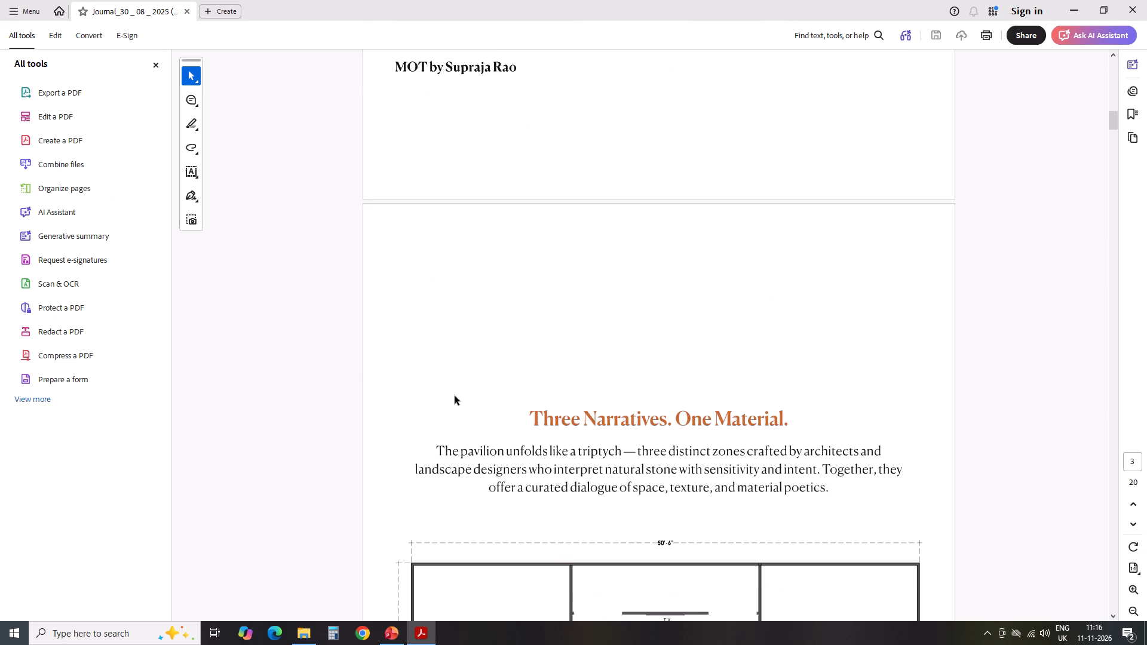
scroll(455, 396, down, 14)
scroll(482, 397, down, 16)
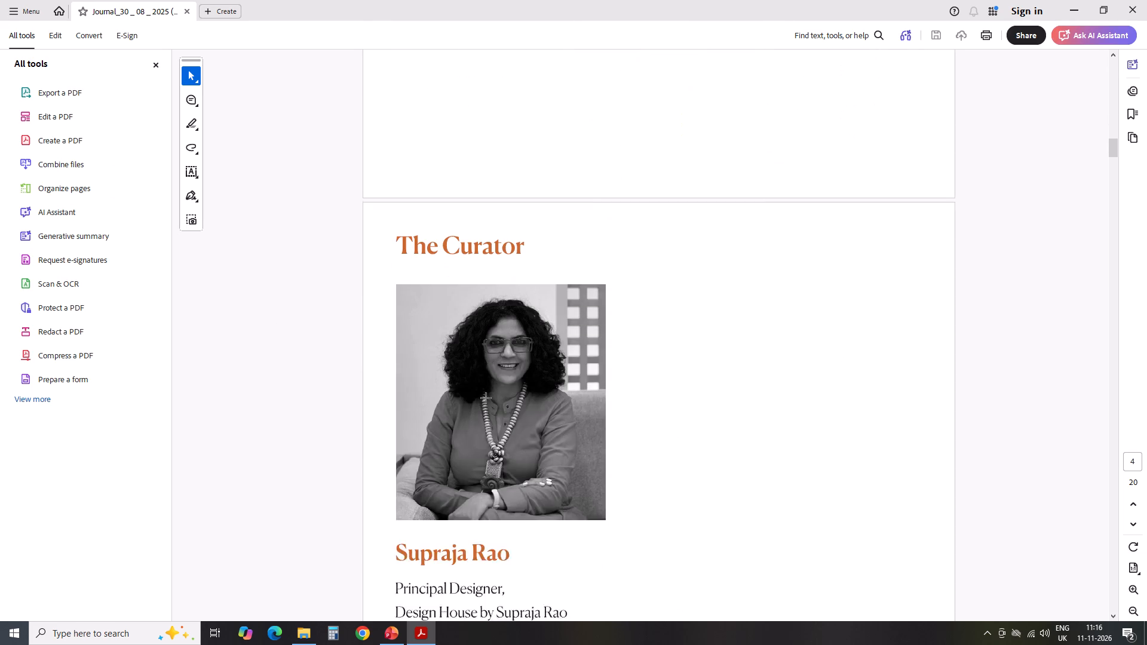
scroll(486, 398, down, 20)
scroll(658, 424, down, 3)
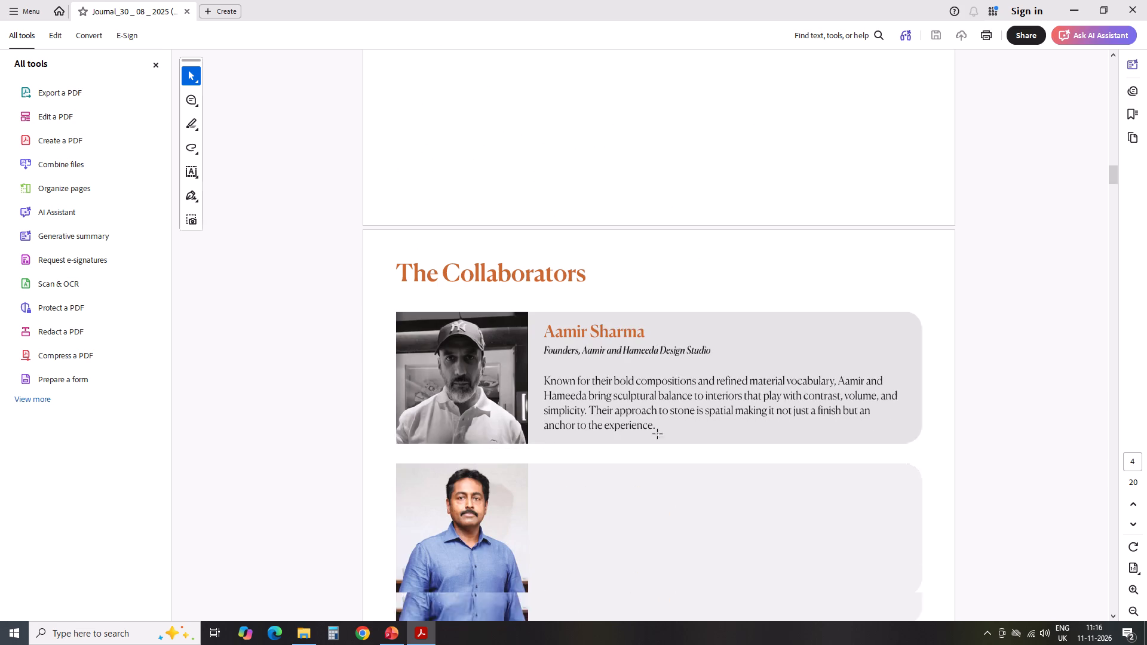
scroll(658, 434, down, 4)
scroll(968, 281, down, 4)
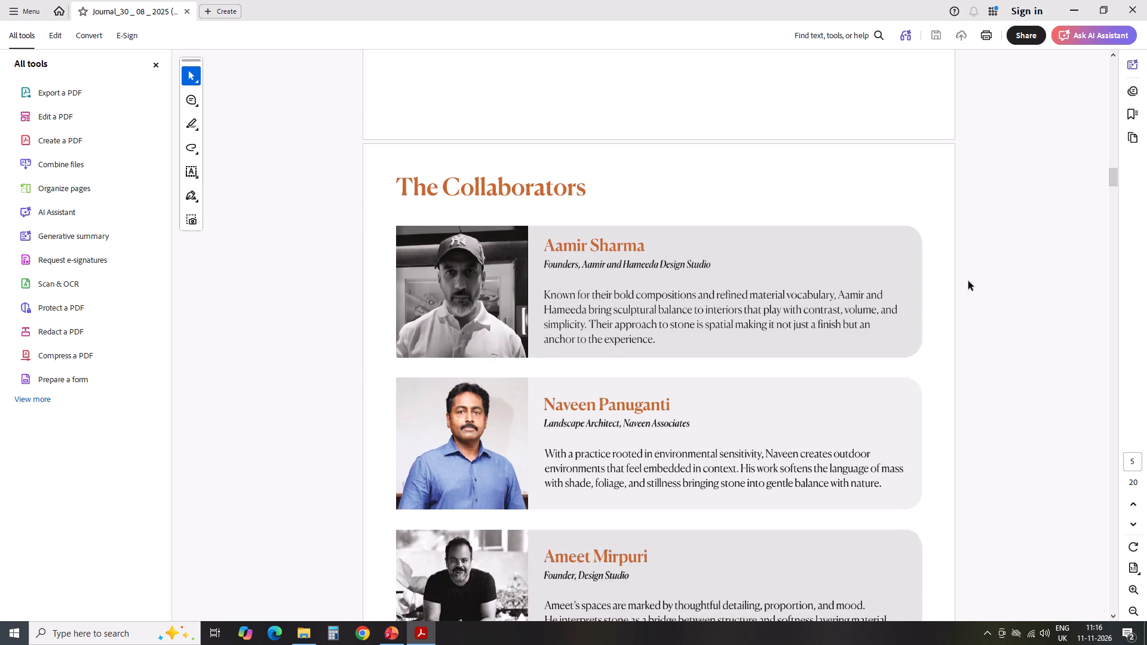
scroll(968, 281, down, 11)
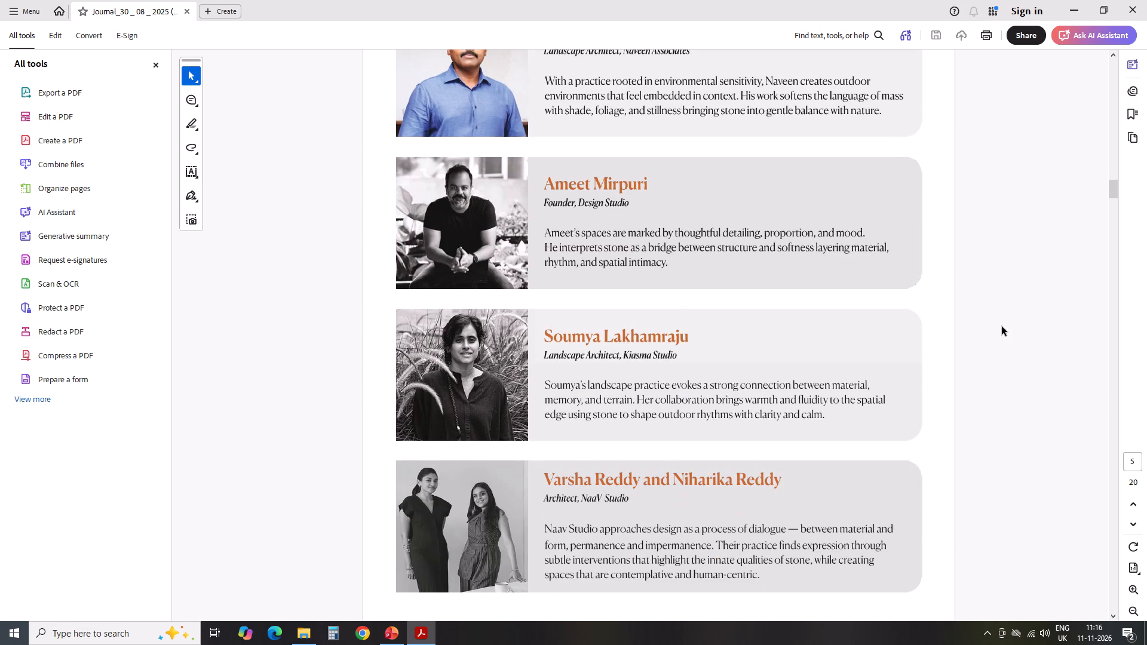
scroll(1002, 327, down, 13)
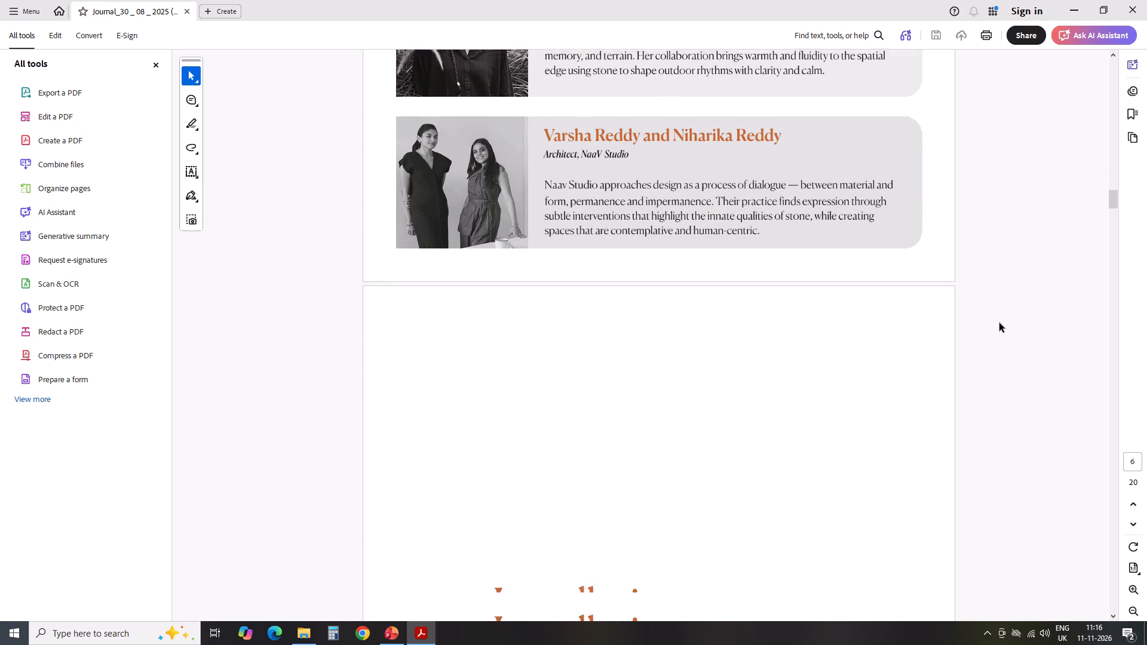
Examine the rose quartzite water wall and stone disc installations on page 7 of the journal.
scroll(999, 323, down, 10)
scroll(1042, 306, up, 1)
scroll(1025, 322, down, 6)
scroll(1029, 314, up, 1)
scroll(1025, 318, down, 19)
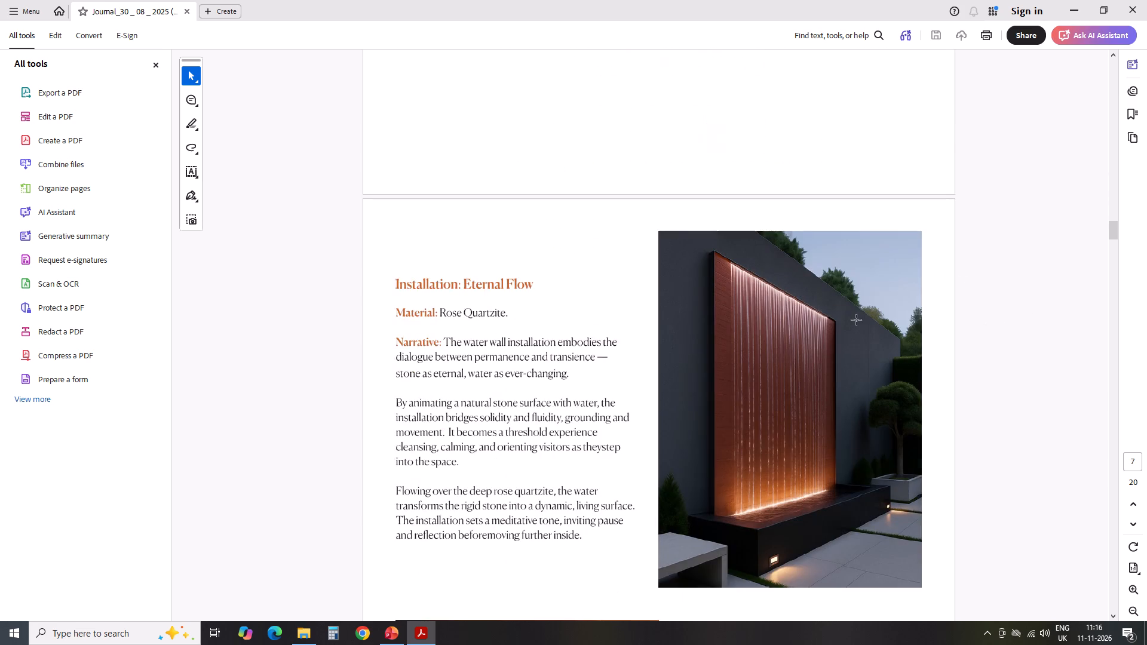
scroll(857, 320, down, 16)
scroll(993, 259, up, 4)
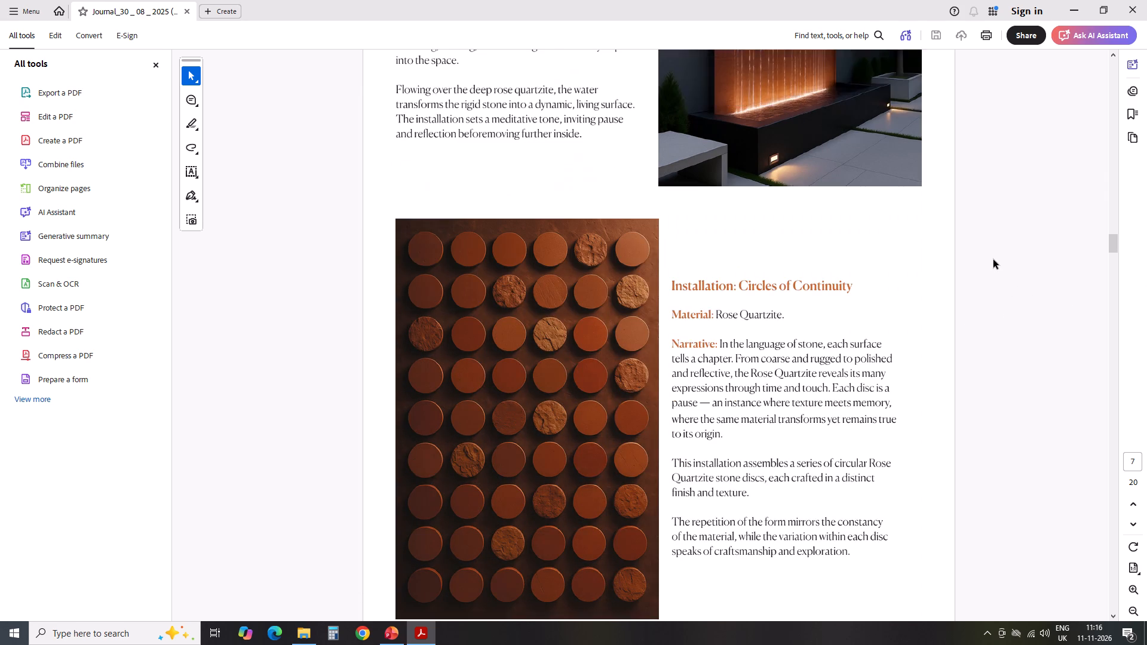
scroll(993, 260, up, 6)
scroll(996, 271, down, 17)
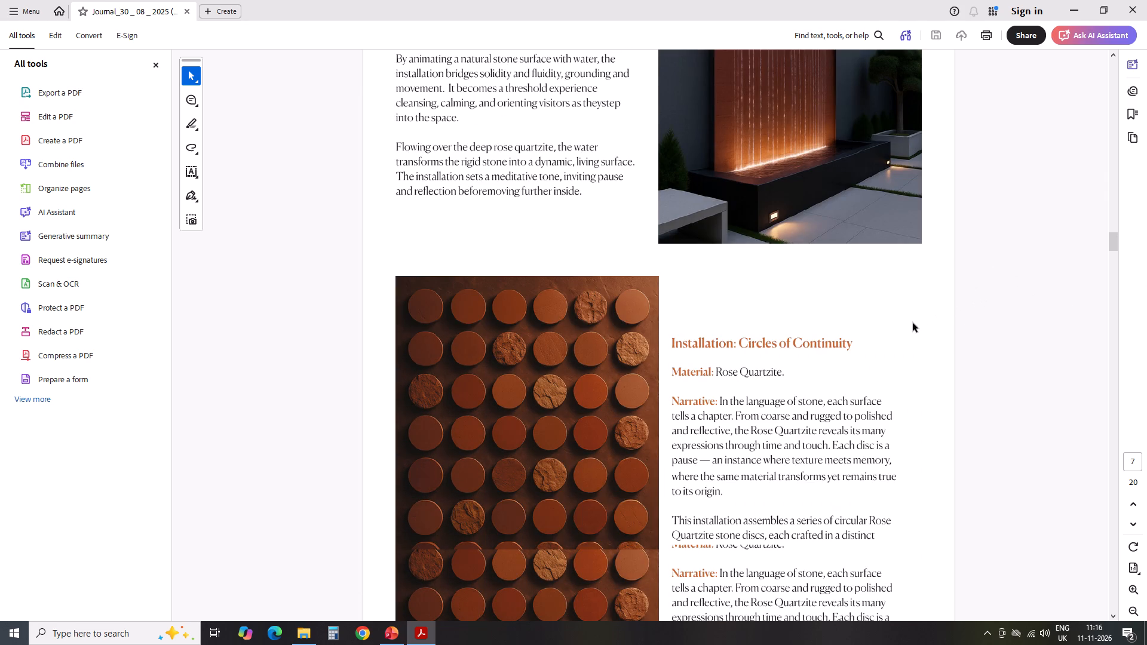
Look through the black lava stone installations on pages 8 and 9 of the Stone & Shade Journal.
scroll(913, 323, down, 2)
scroll(758, 300, down, 16)
scroll(739, 316, down, 6)
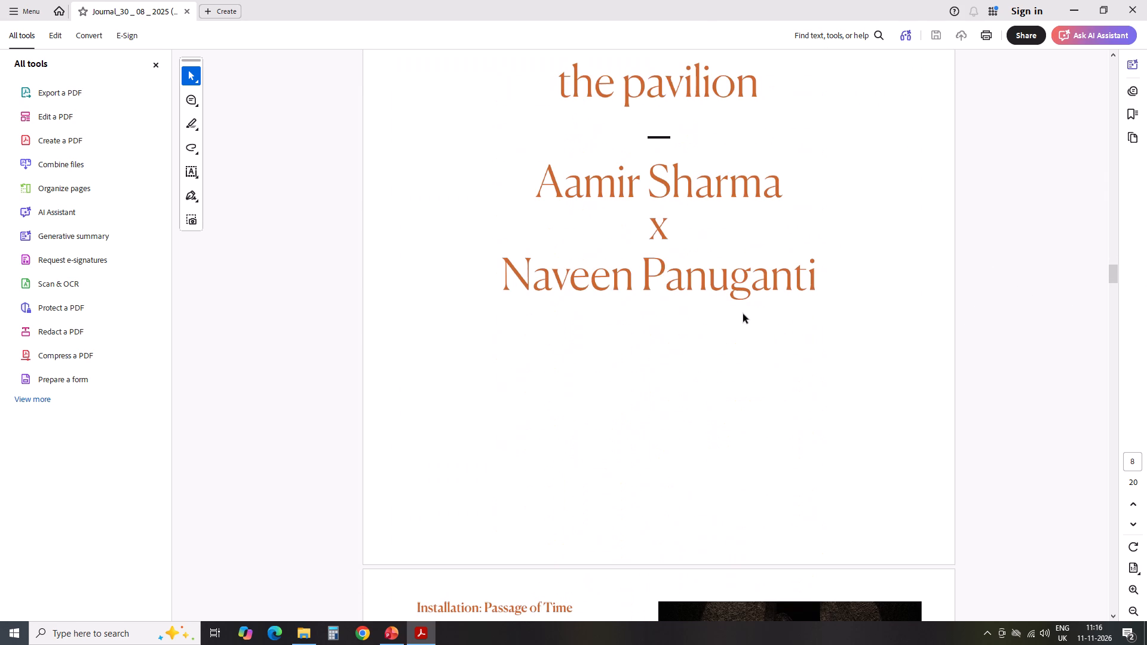
scroll(759, 307, down, 3)
scroll(762, 307, up, 4)
scroll(763, 308, down, 7)
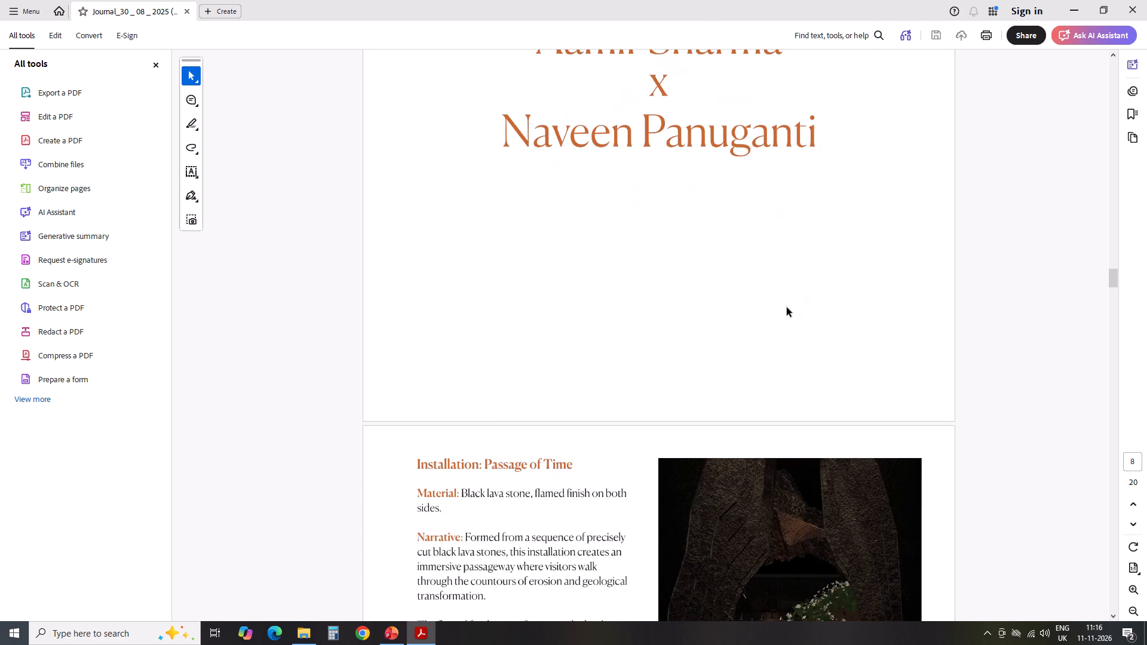
scroll(787, 308, down, 16)
scroll(802, 315, down, 10)
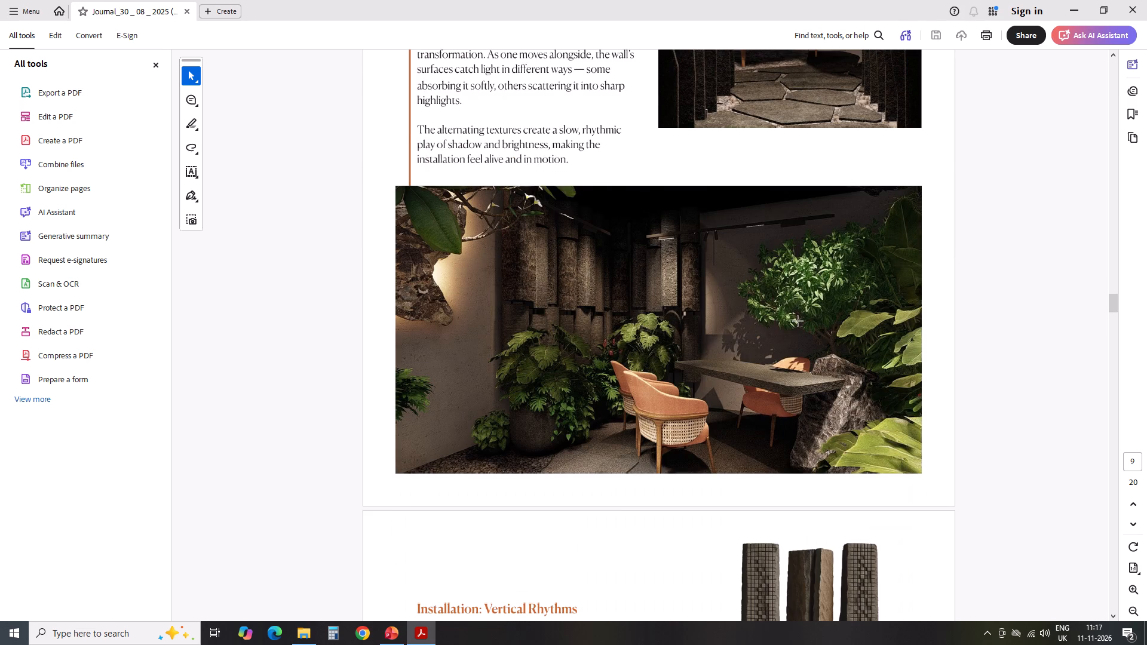
scroll(798, 321, down, 2)
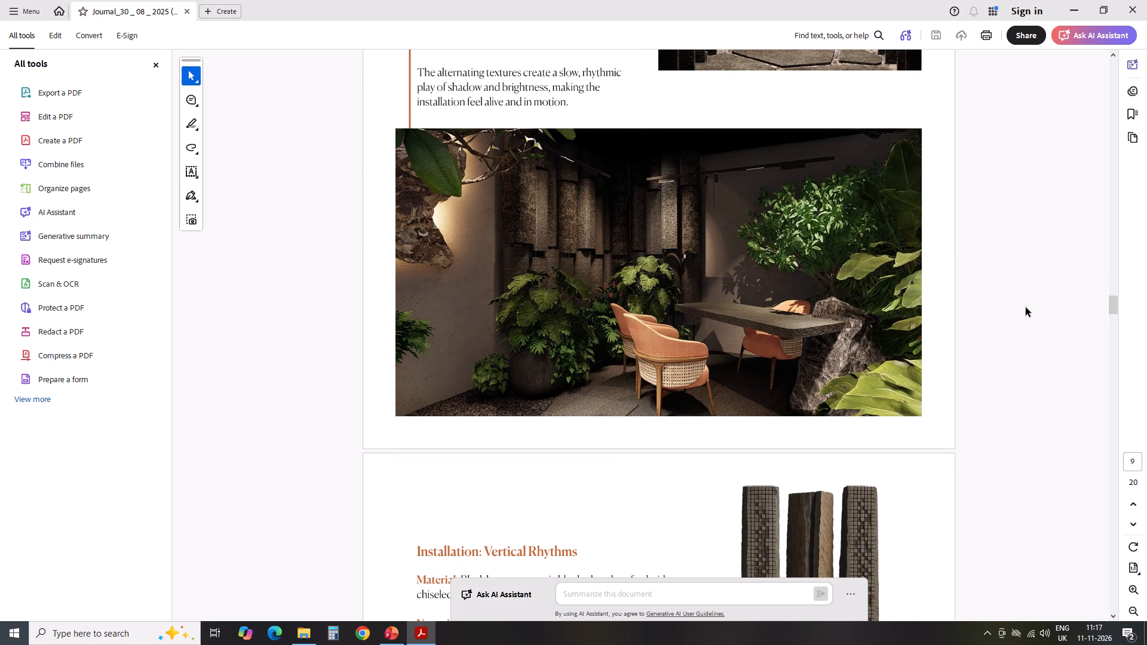
Look through the lava stone and Brazilian quartzite installations on pages 10 to 12, and close the journal.
scroll(1020, 309, down, 6)
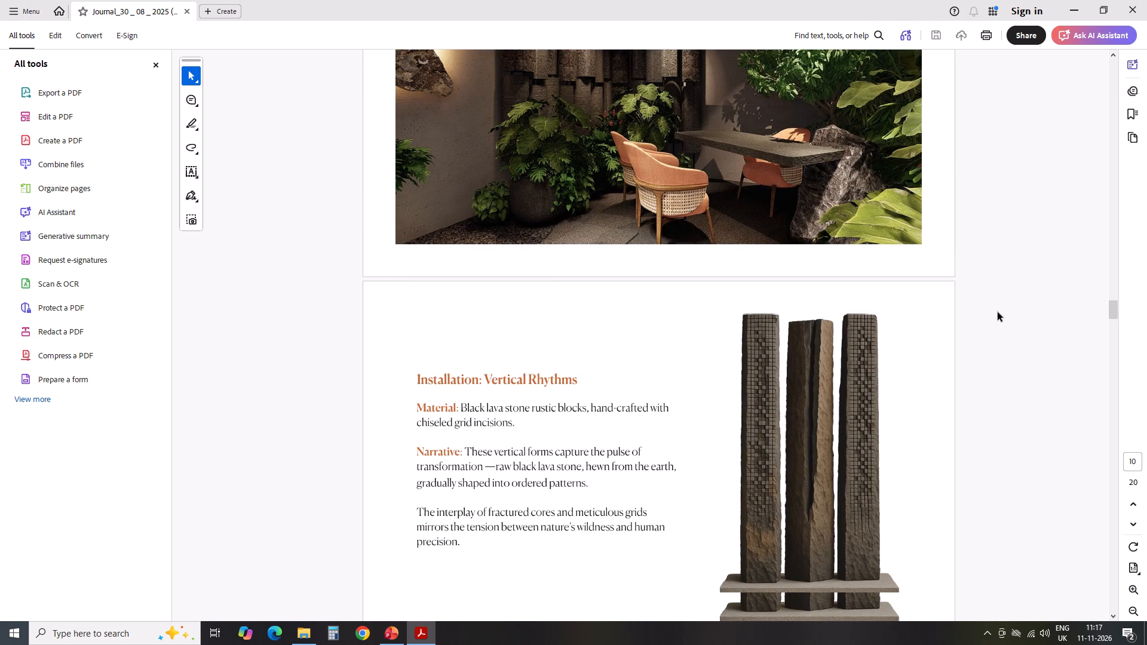
scroll(997, 312, down, 5)
scroll(989, 312, down, 17)
scroll(972, 305, down, 18)
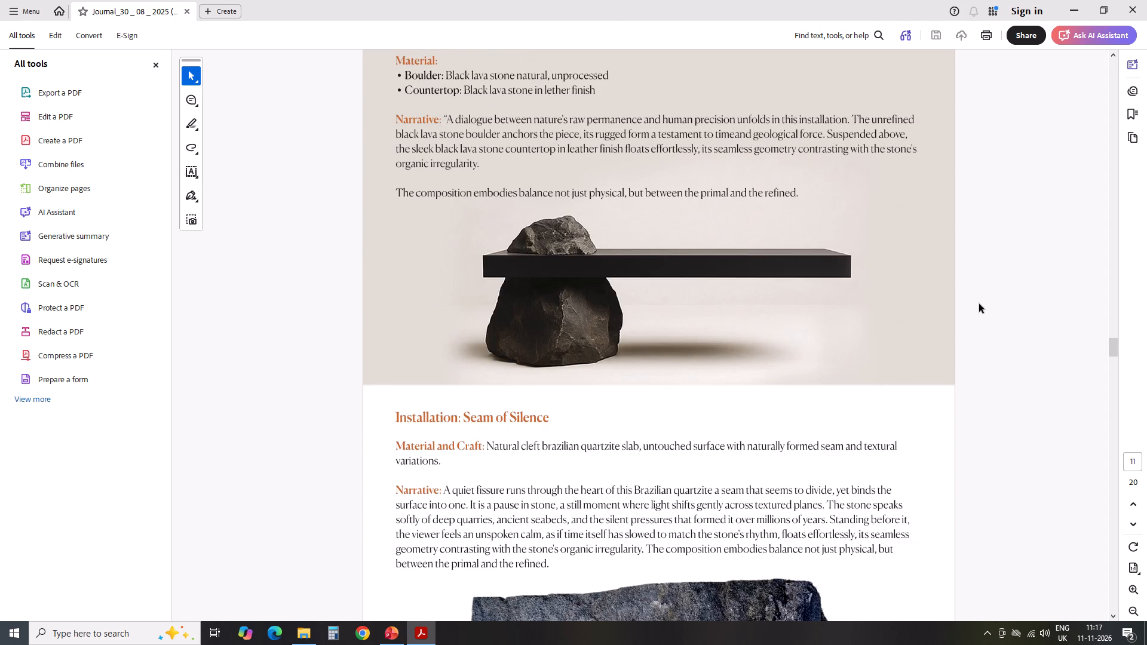
scroll(979, 304, down, 15)
scroll(959, 316, down, 15)
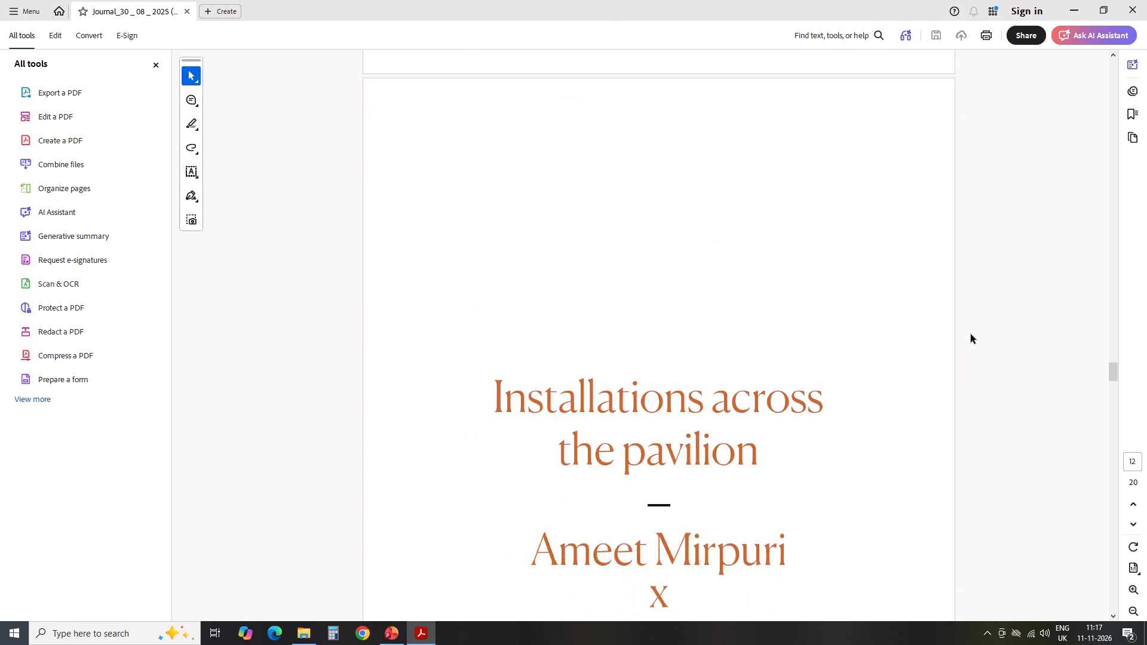
scroll(971, 334, down, 10)
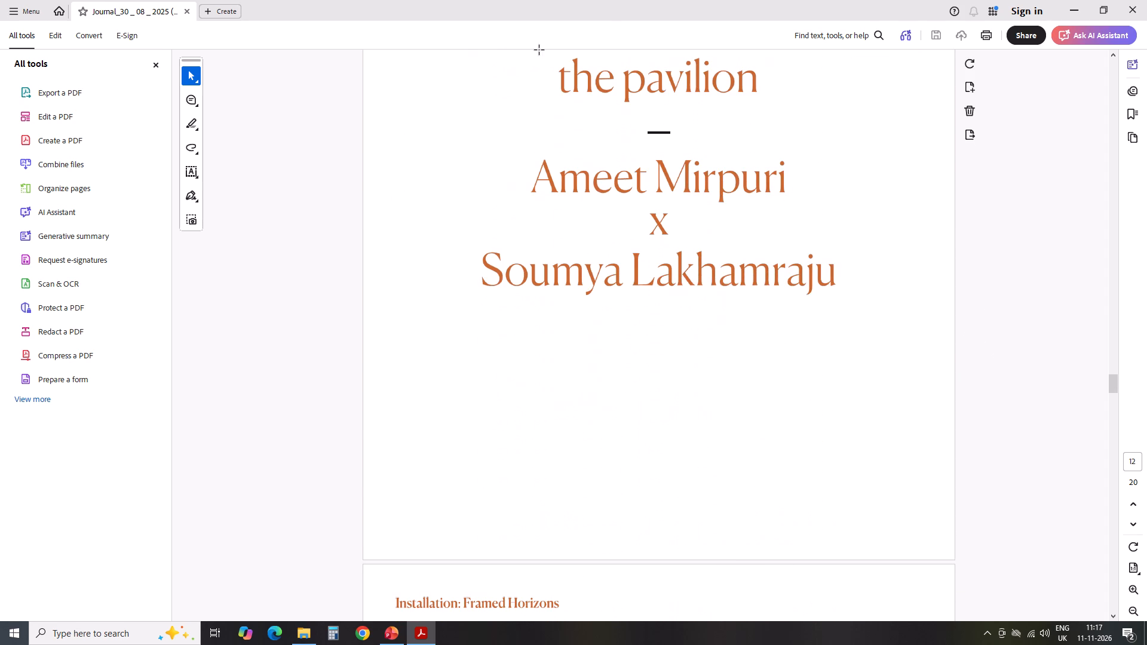
click(1146, 0)
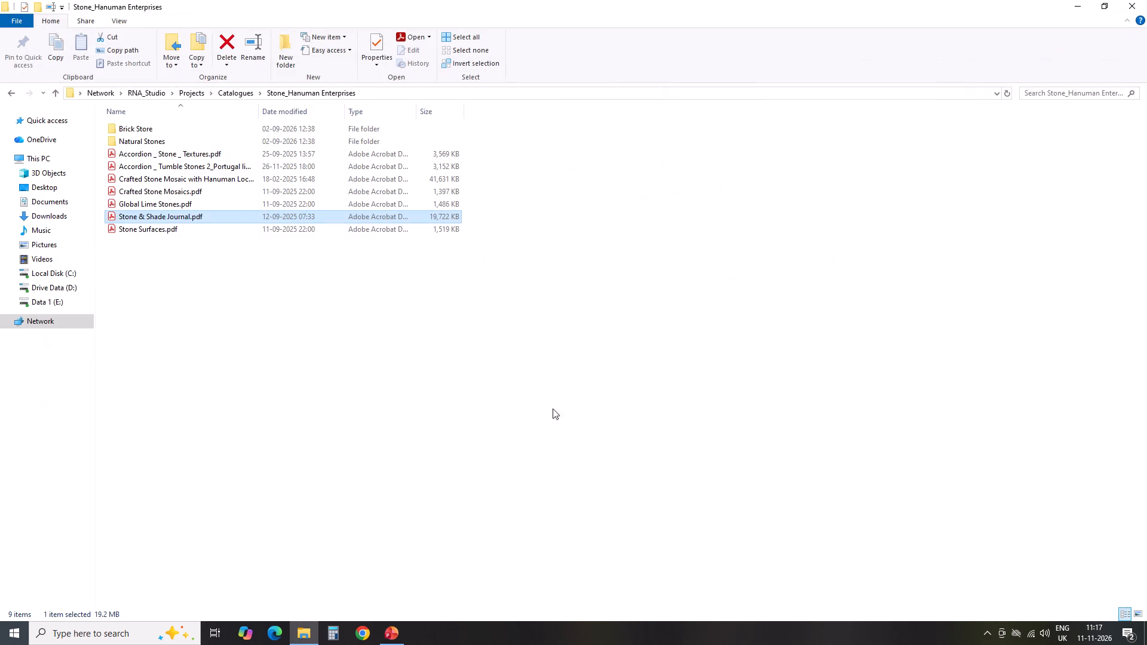
Open Stone Surfaces.pdf, look through its Stria stone surface patterns, and close the catalogue.
double_click(208, 234)
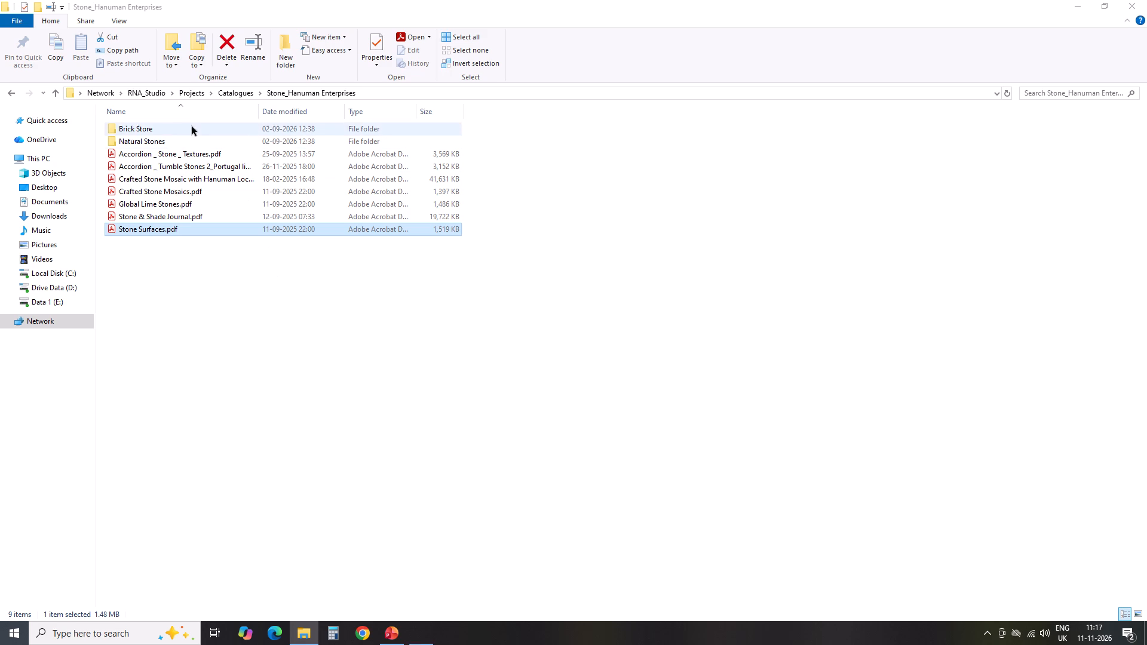
scroll(682, 420, down, 17)
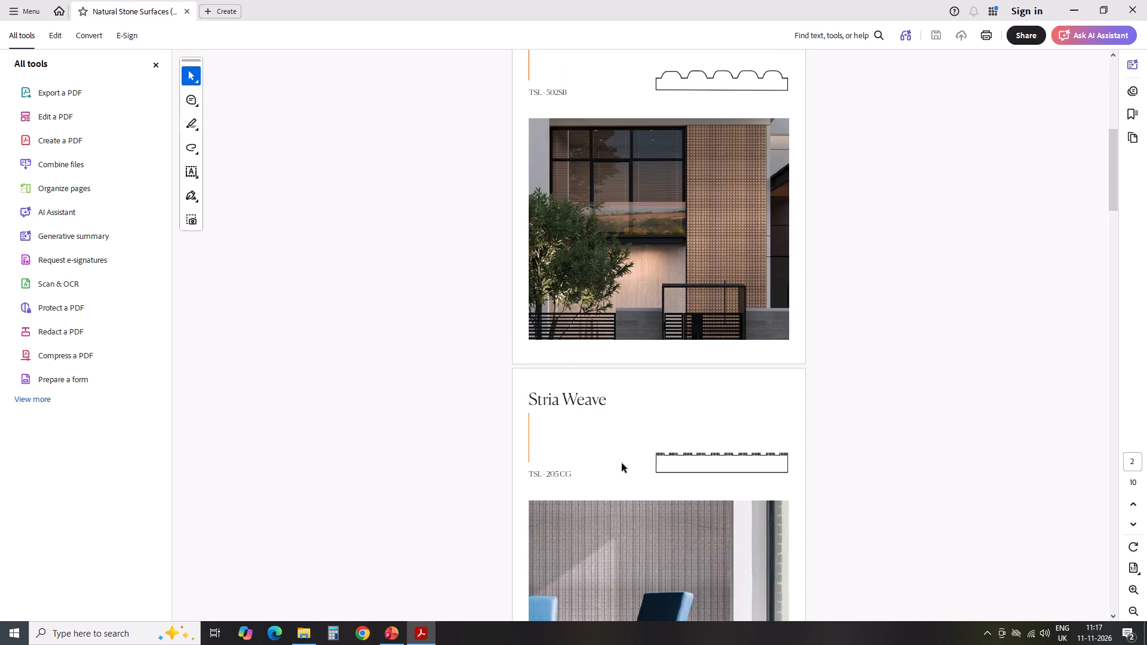
scroll(616, 463, down, 5)
scroll(611, 460, down, 17)
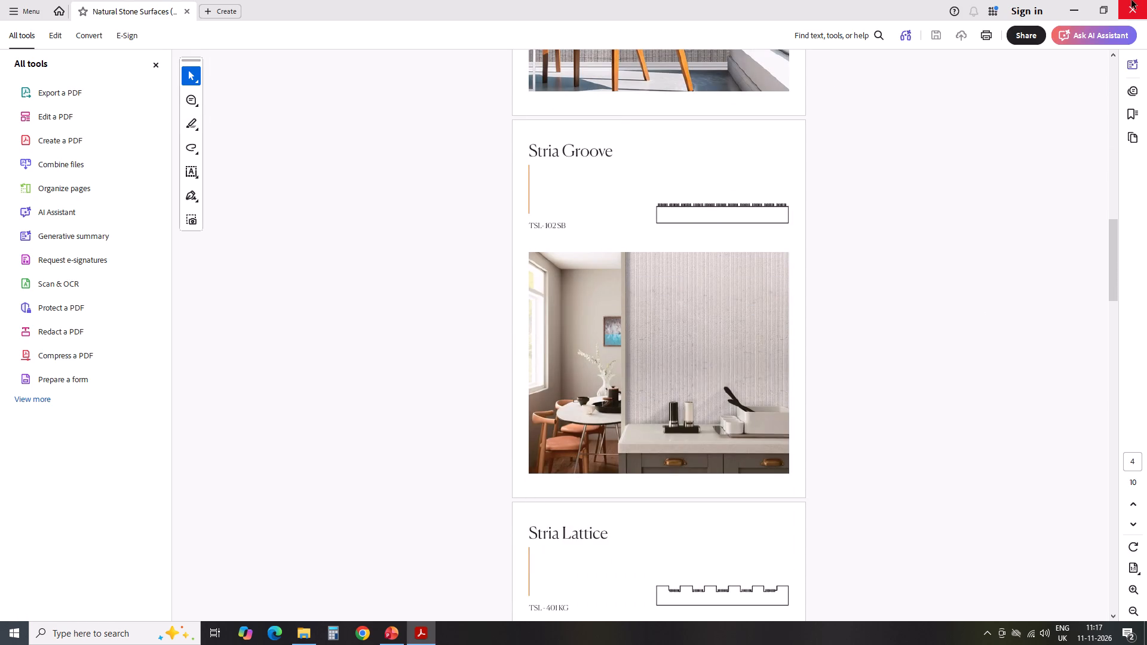
click(1131, 0)
Open Granites.pdf from the Granites folder inside Natural Stones and look through its introduction and first granite samples up to page 10.
double_click(193, 138)
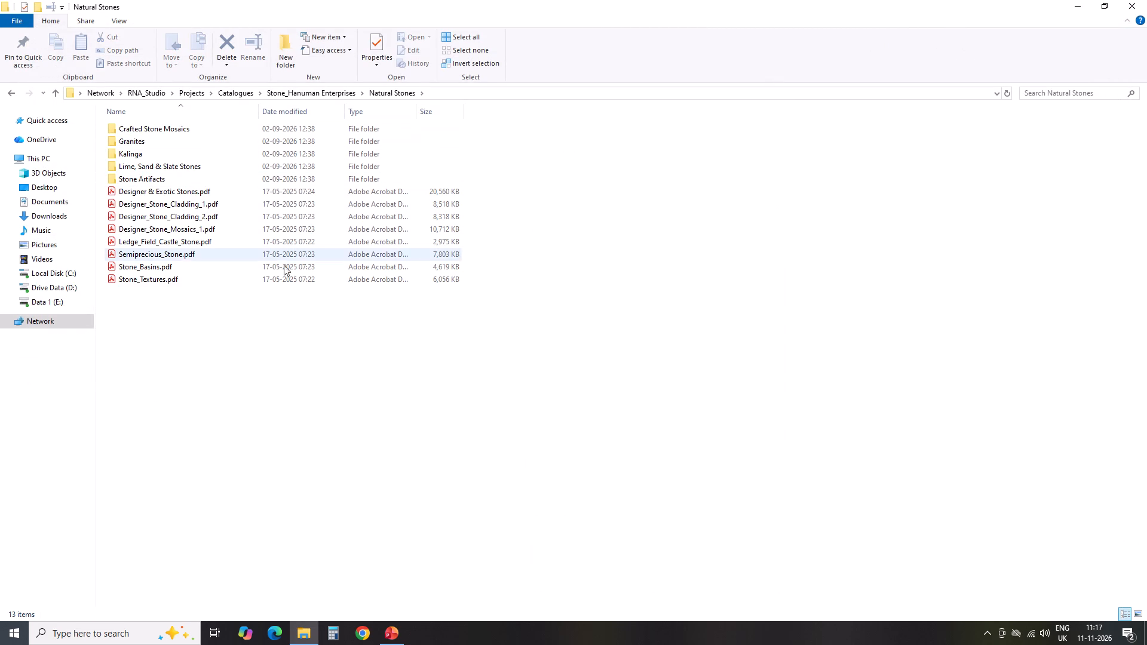
double_click(218, 145)
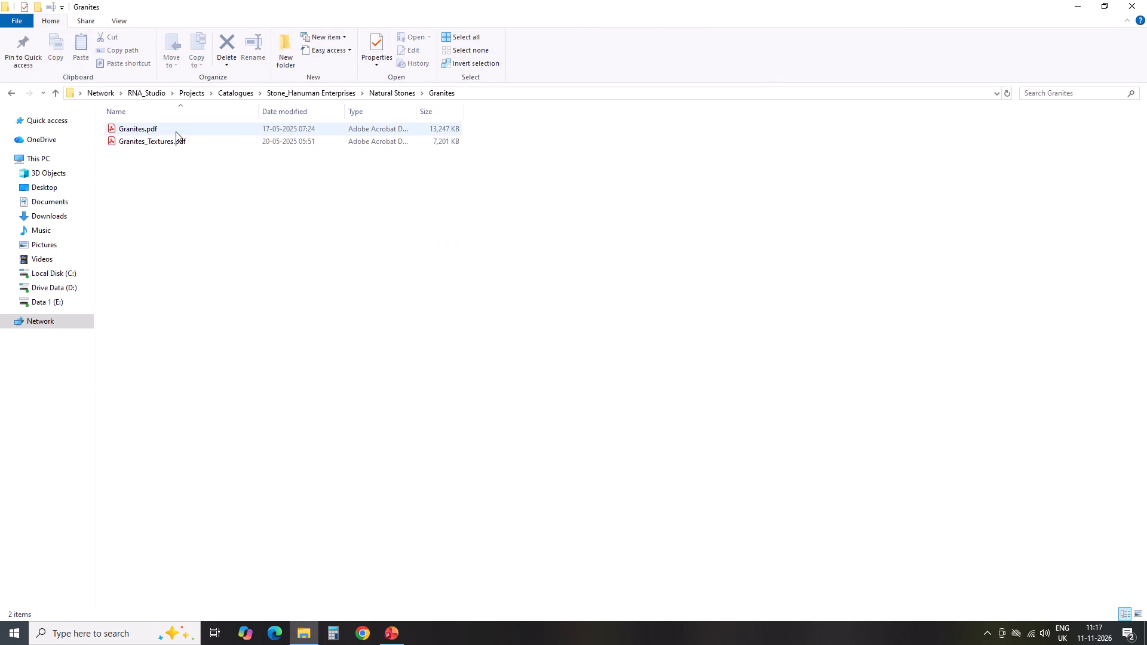
double_click(176, 131)
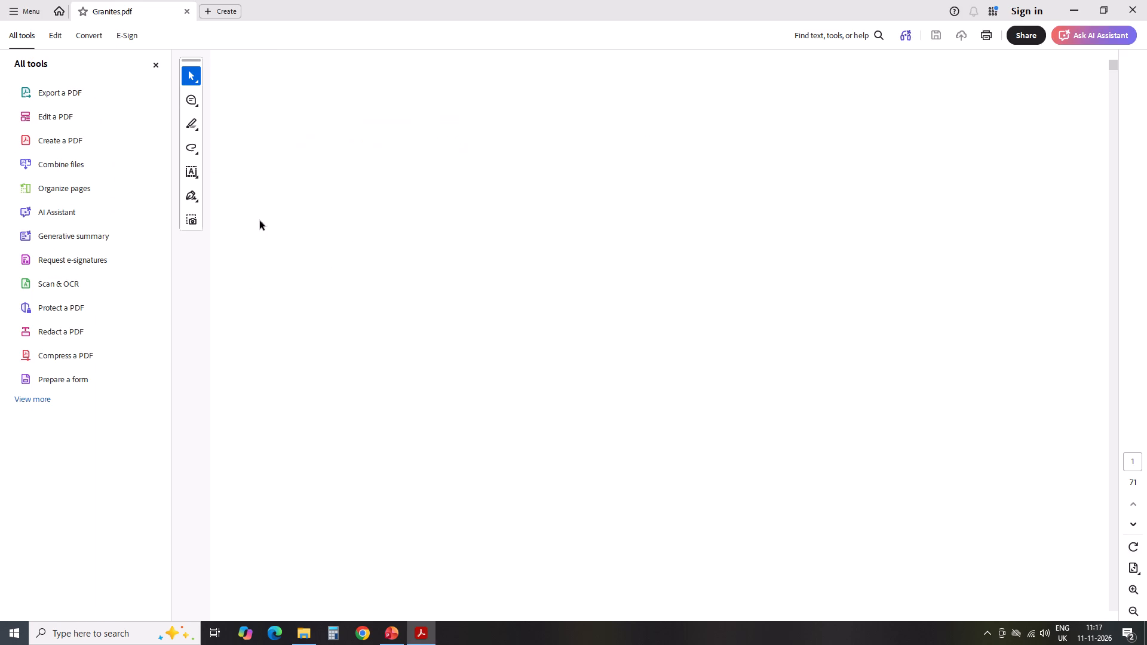
scroll(585, 343, down, 5)
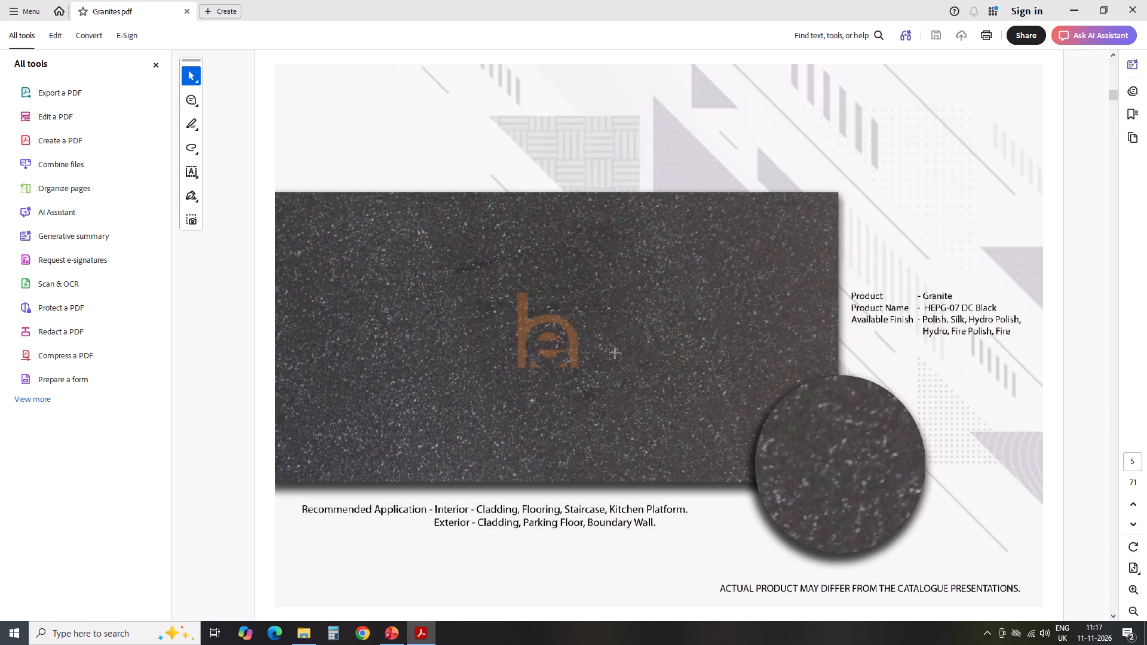
scroll(615, 354, up, 2)
scroll(615, 354, down, 1)
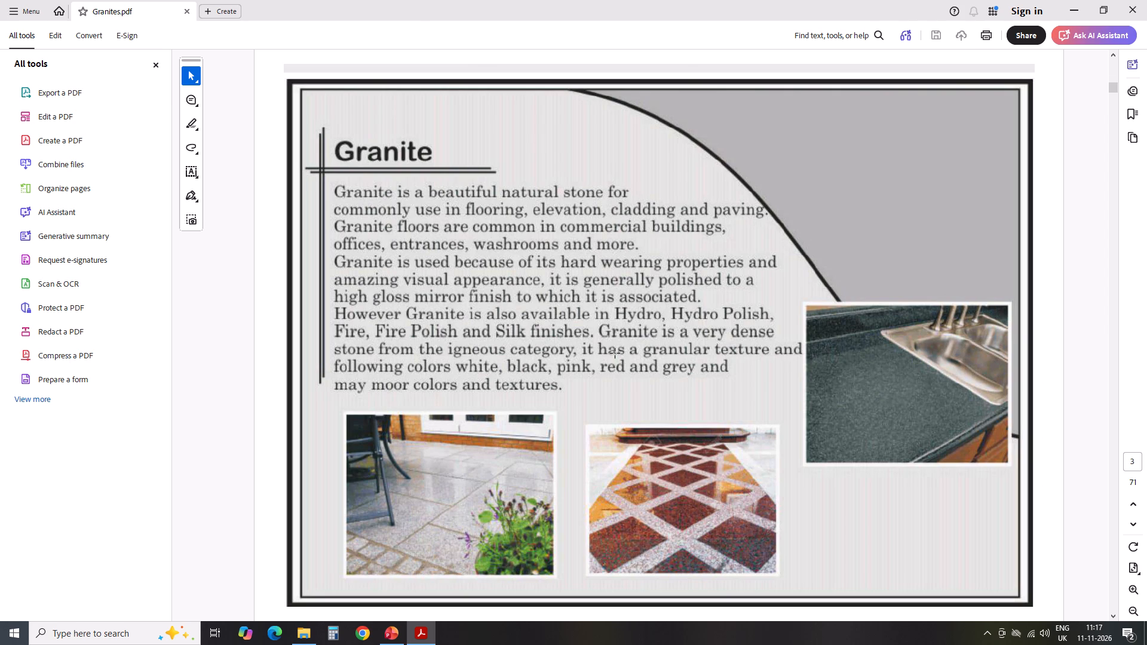
scroll(615, 354, down, 7)
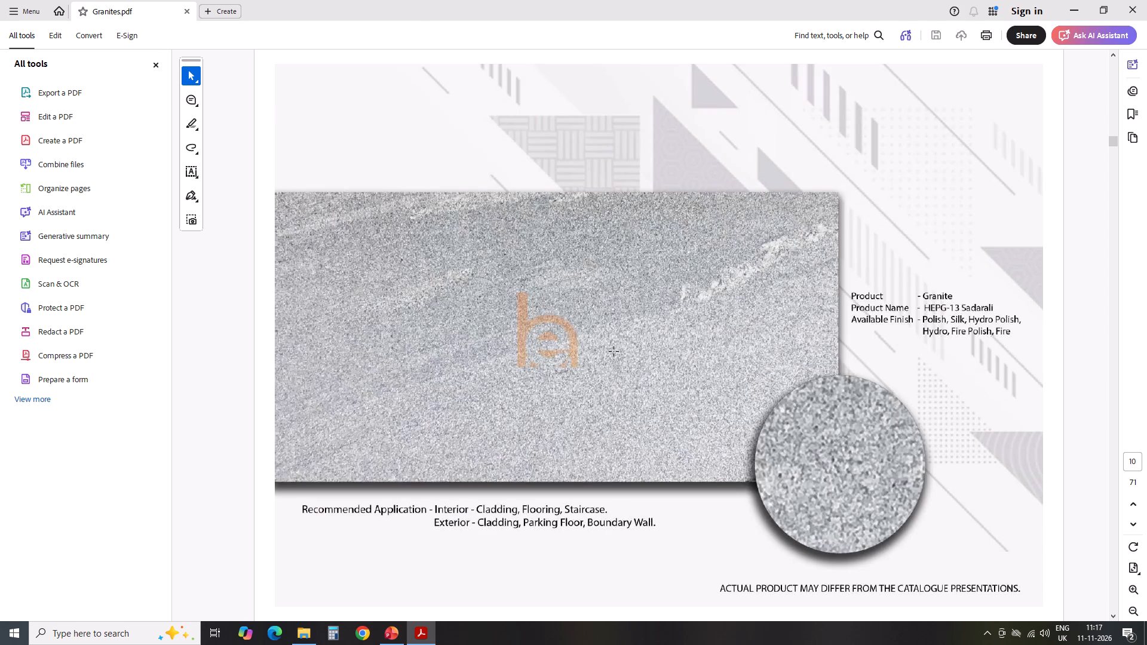
Look through the granite samples from HEPG-13 Sadarali to HEPG-28 Red Purpary on page 25.
scroll(614, 351, down, 4)
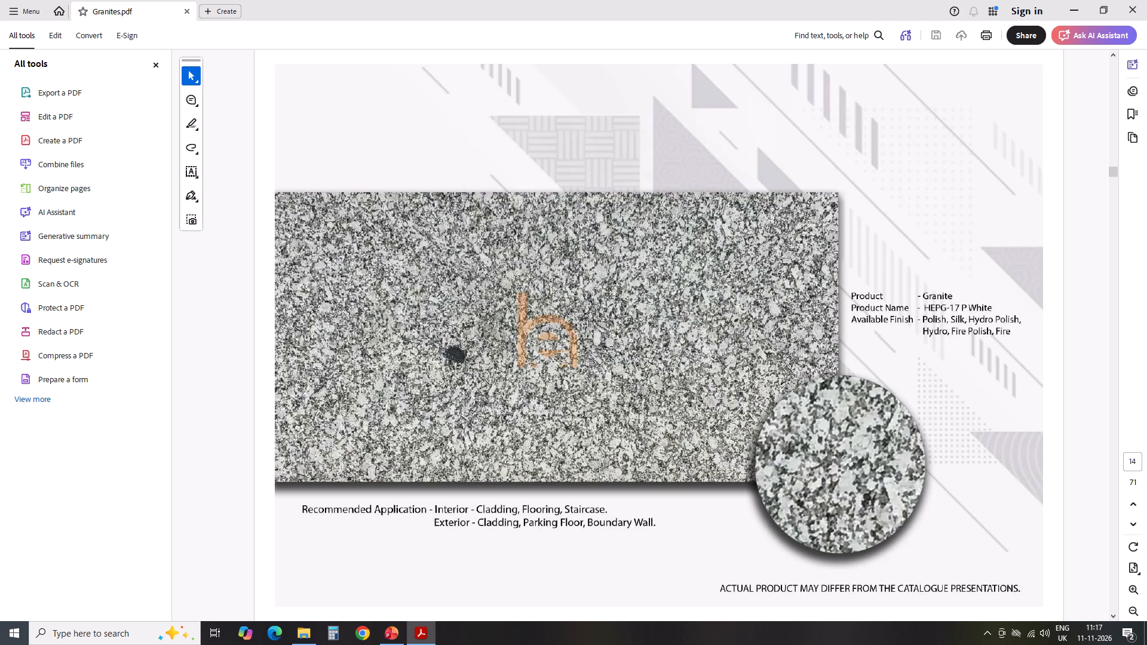
scroll(615, 347, down, 3)
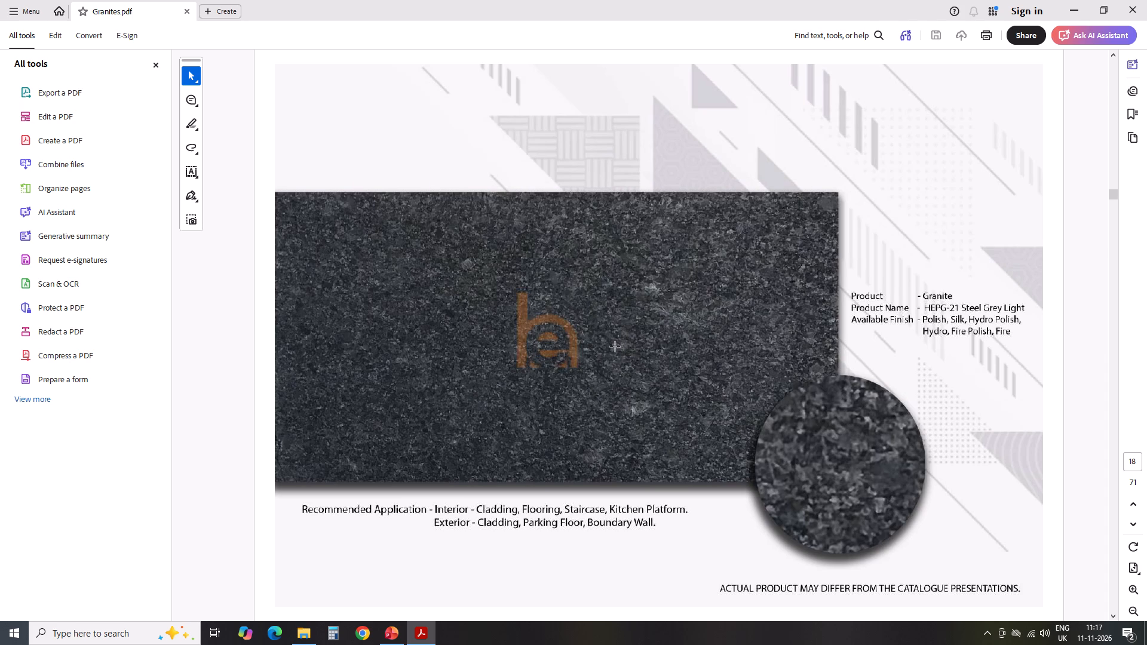
scroll(615, 347, down, 4)
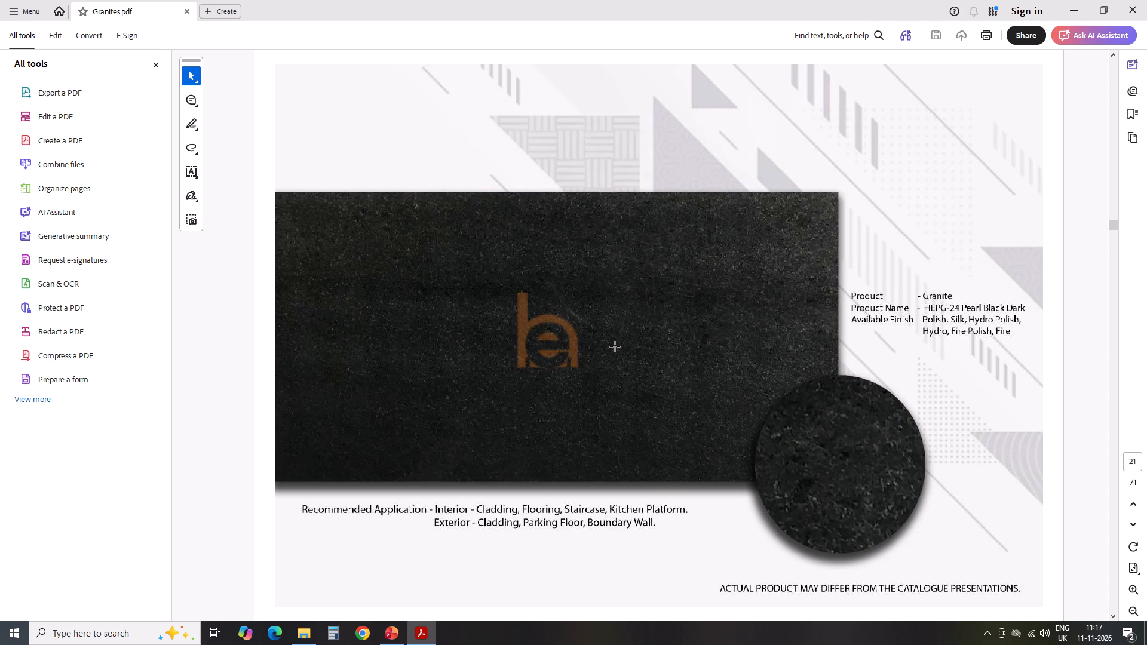
scroll(615, 347, down, 3)
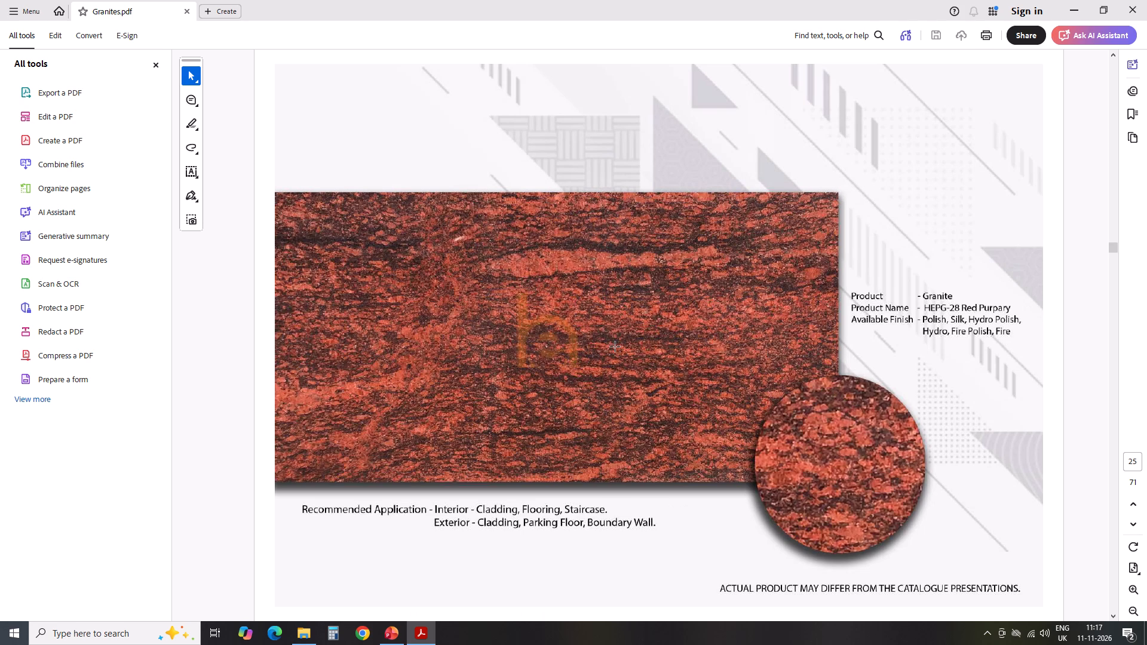
Look through the granite samples after HEPG-28 Red Purpary up to HEPG-43 Mudagal Grey on page 38.
scroll(615, 347, down, 8)
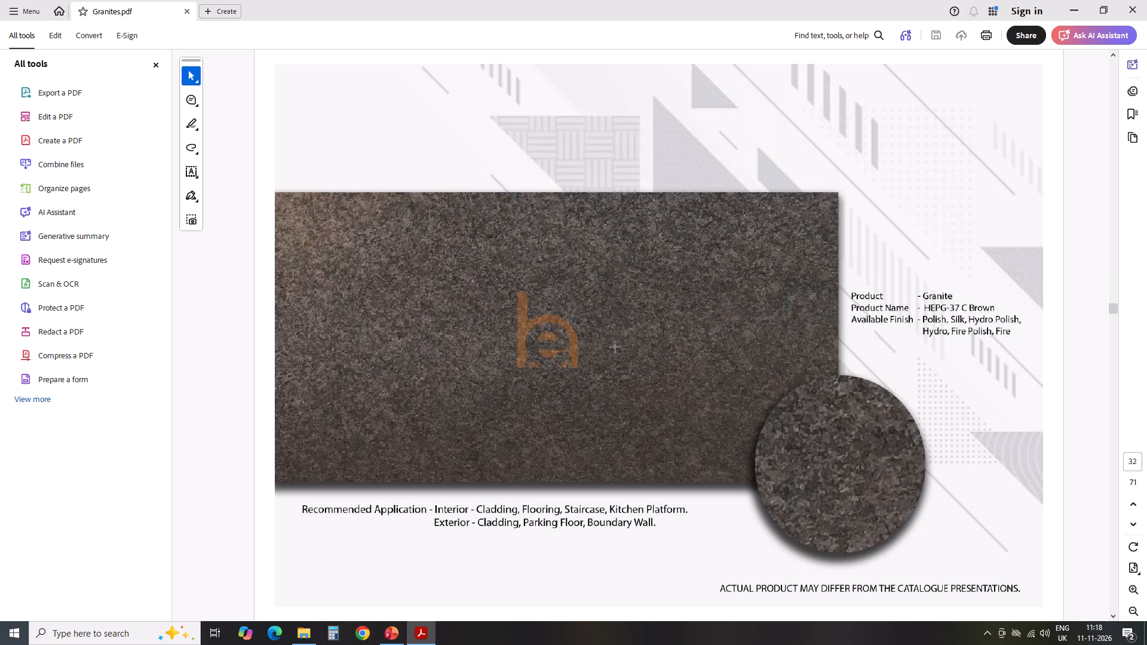
scroll(615, 347, up, 1)
scroll(615, 347, down, 2)
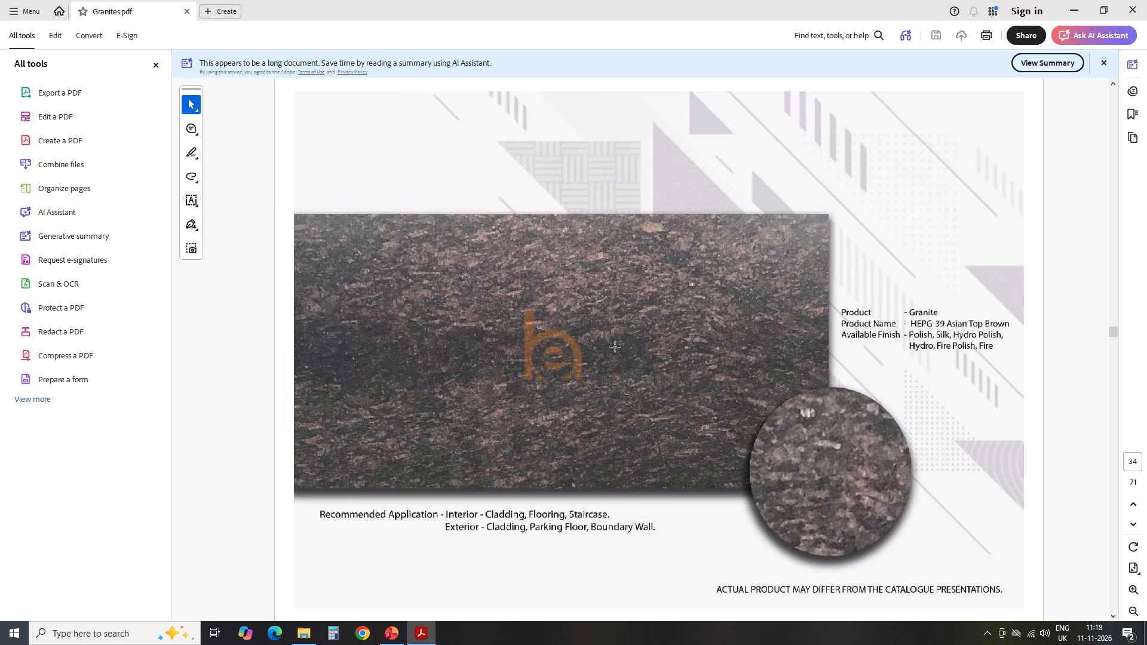
scroll(615, 347, down, 4)
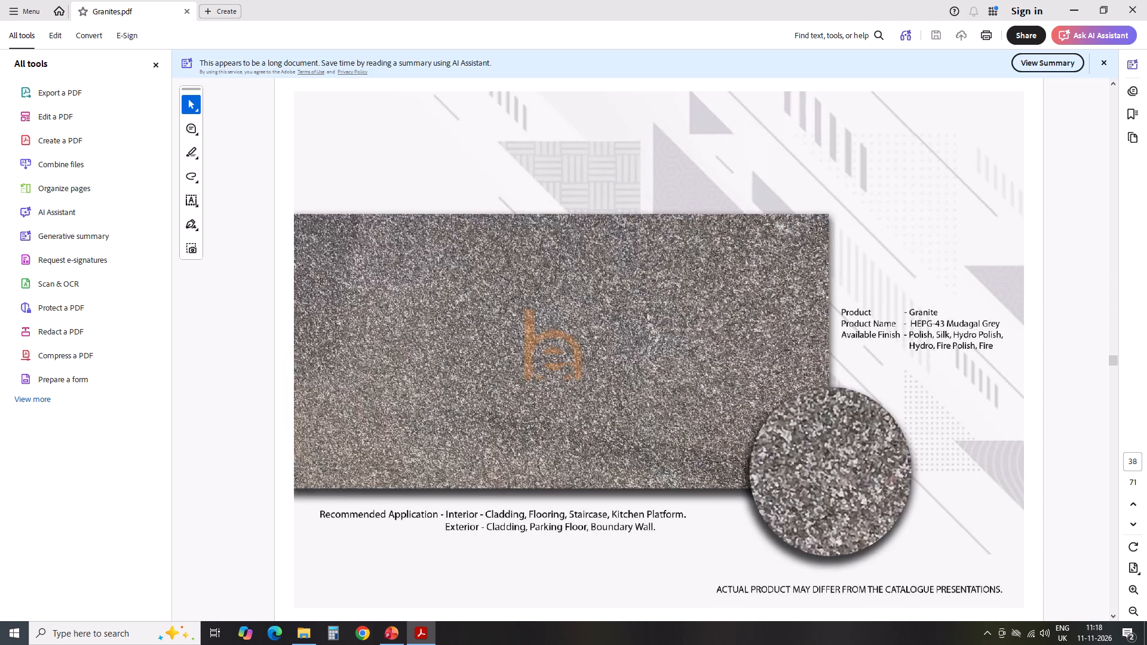
Look through the granites up to page 43, going back and forth between HEPG-48 Crystal Yellow and HEPG-49 Flash Blue.
scroll(613, 348, down, 3)
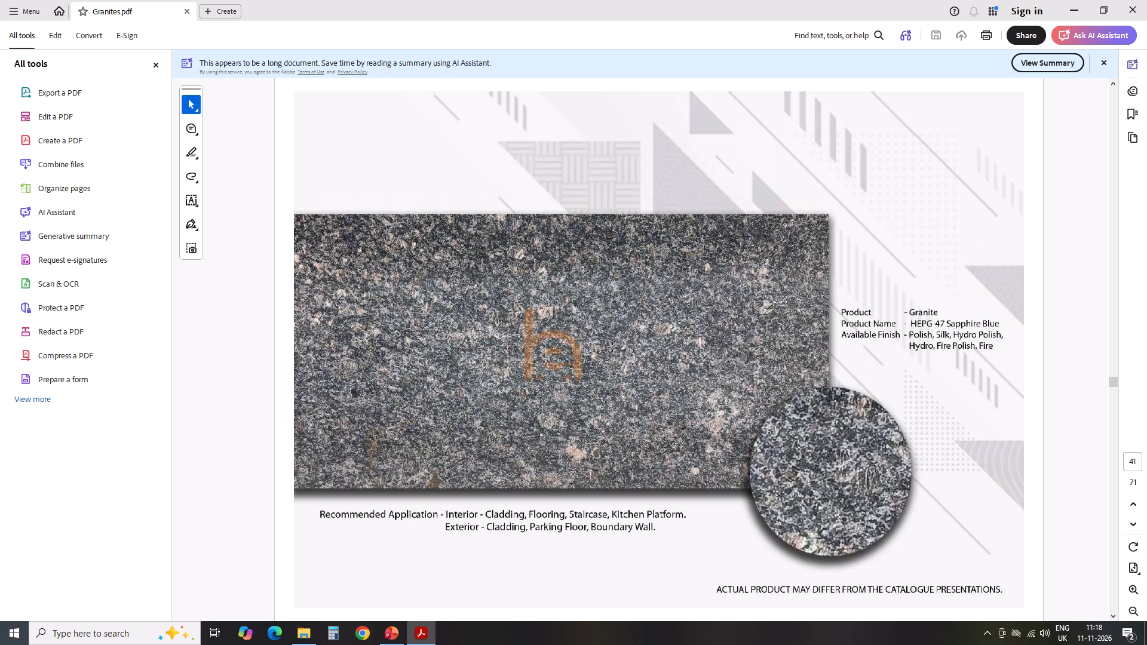
scroll(613, 348, down, 4)
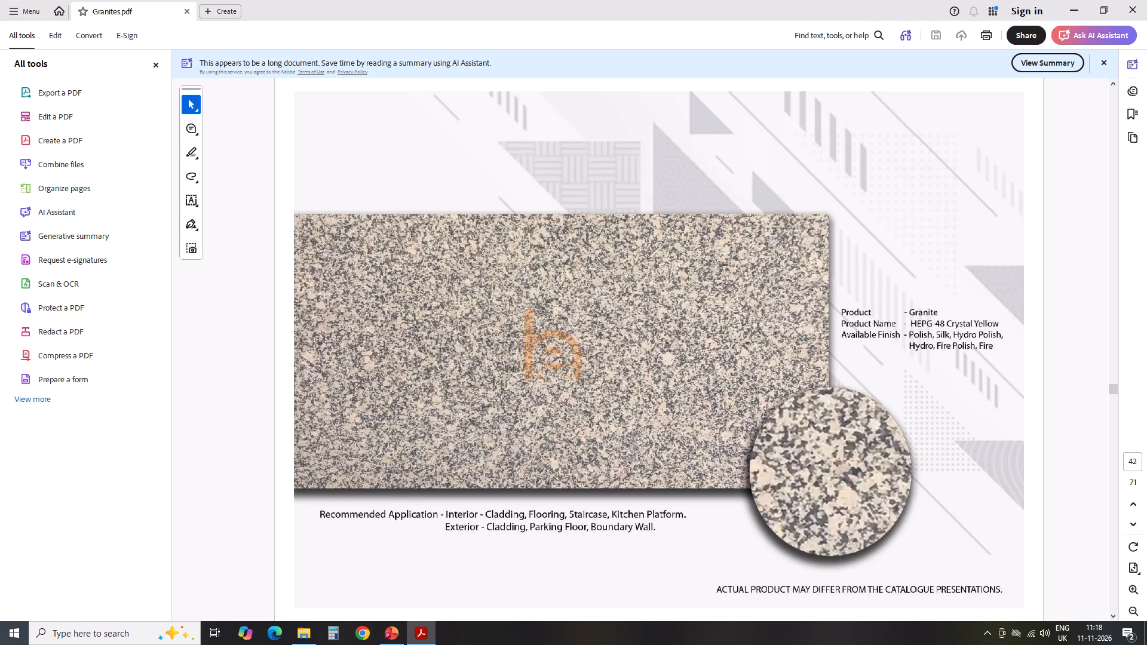
scroll(648, 286, down, 2)
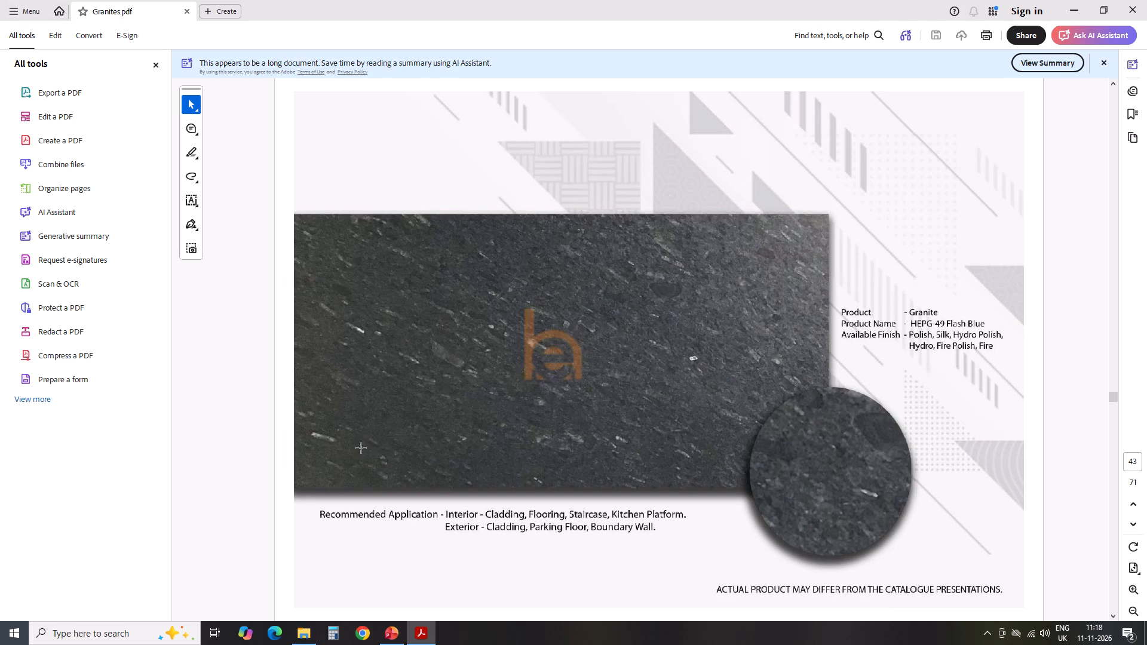
scroll(809, 412, up, 1)
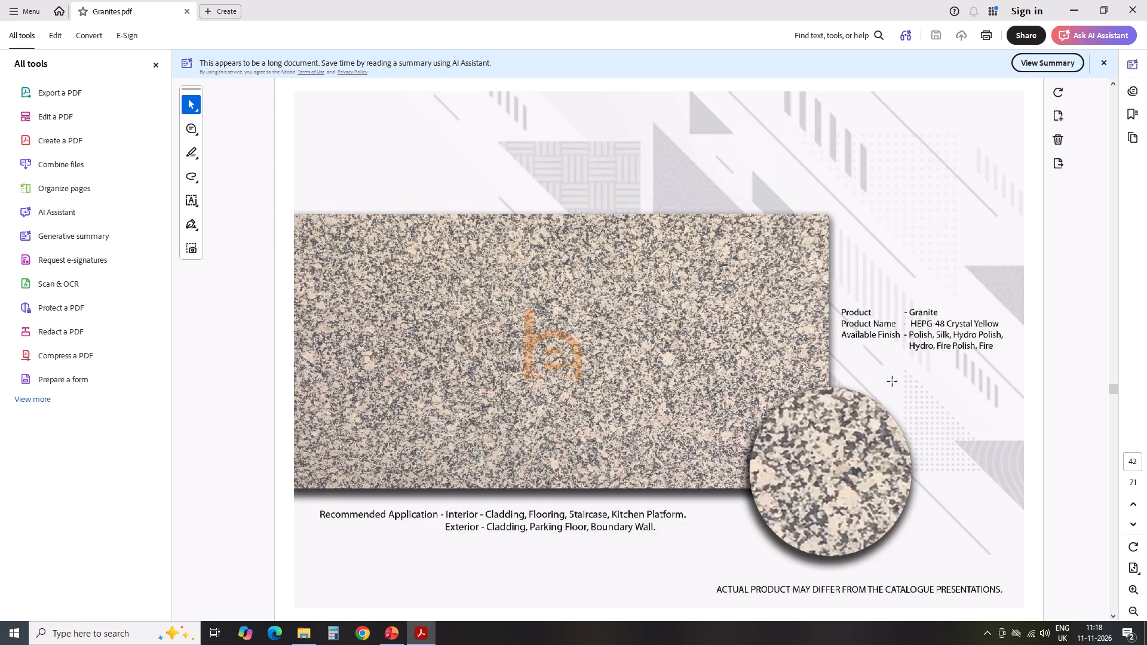
scroll(870, 371, down, 2)
scroll(860, 357, up, 2)
scroll(859, 355, down, 1)
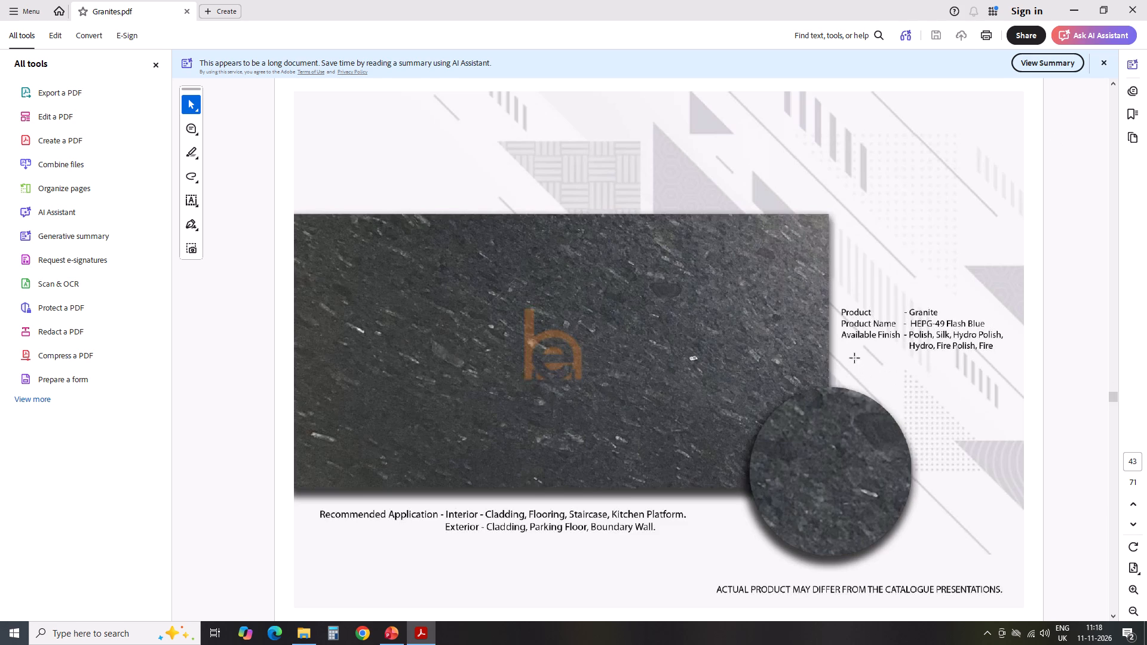
Compare the HEPG-49 Flash Blue granite with the stilt level render on slide 4 of the PowerPoint presentation, returning to the Acrobat catalogue.
click(388, 633)
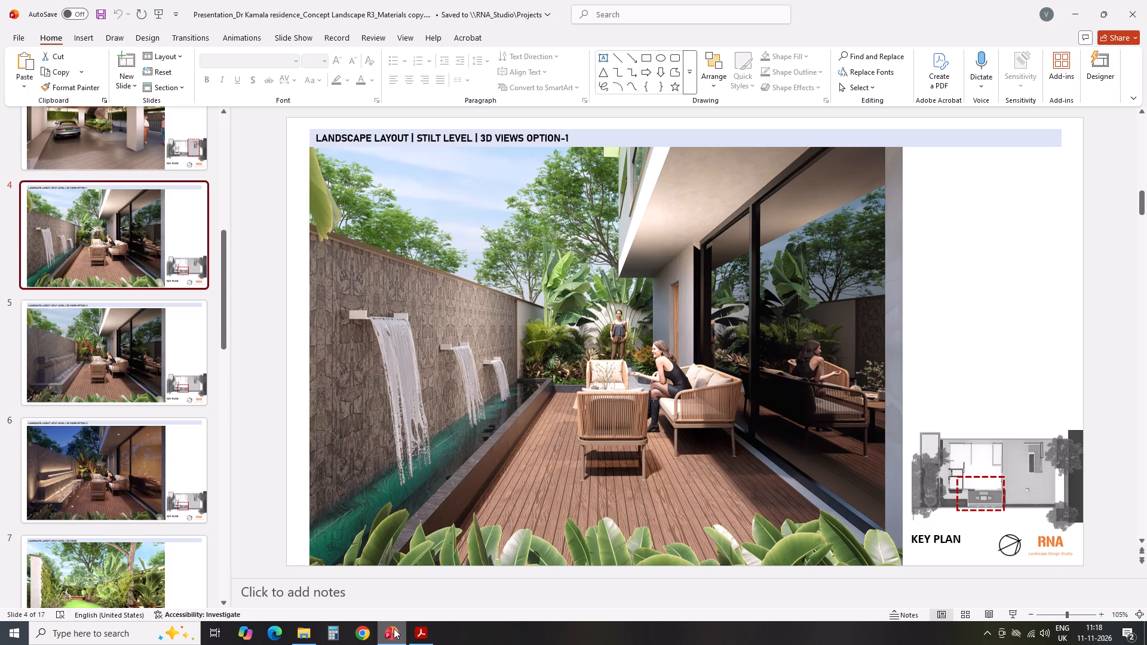
click(421, 634)
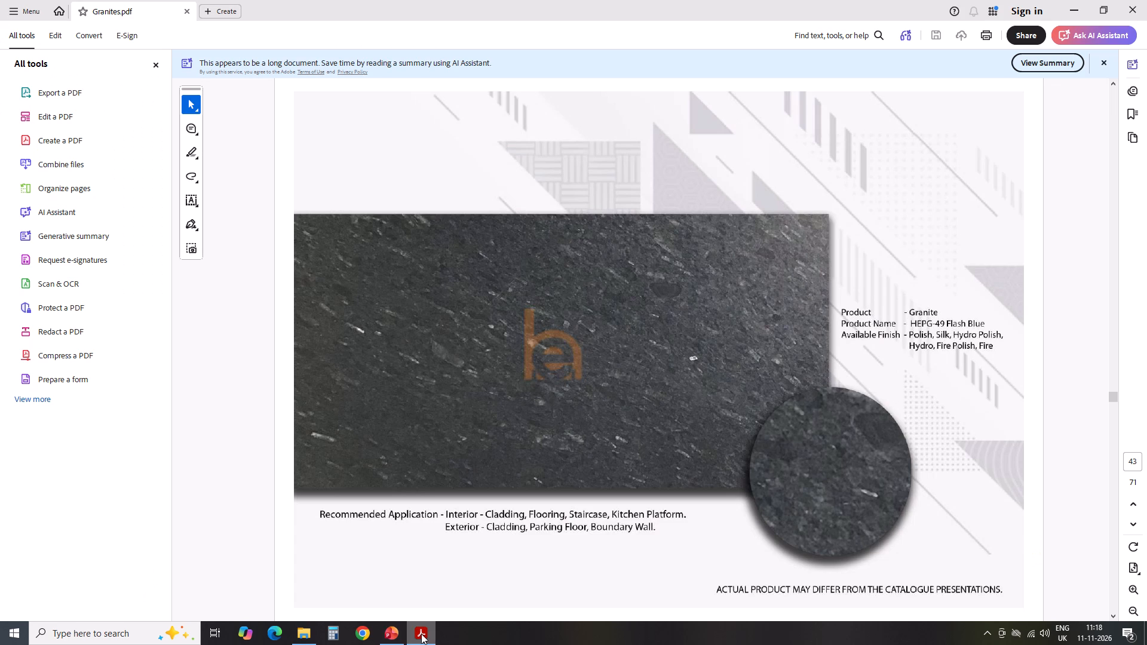
click(391, 625)
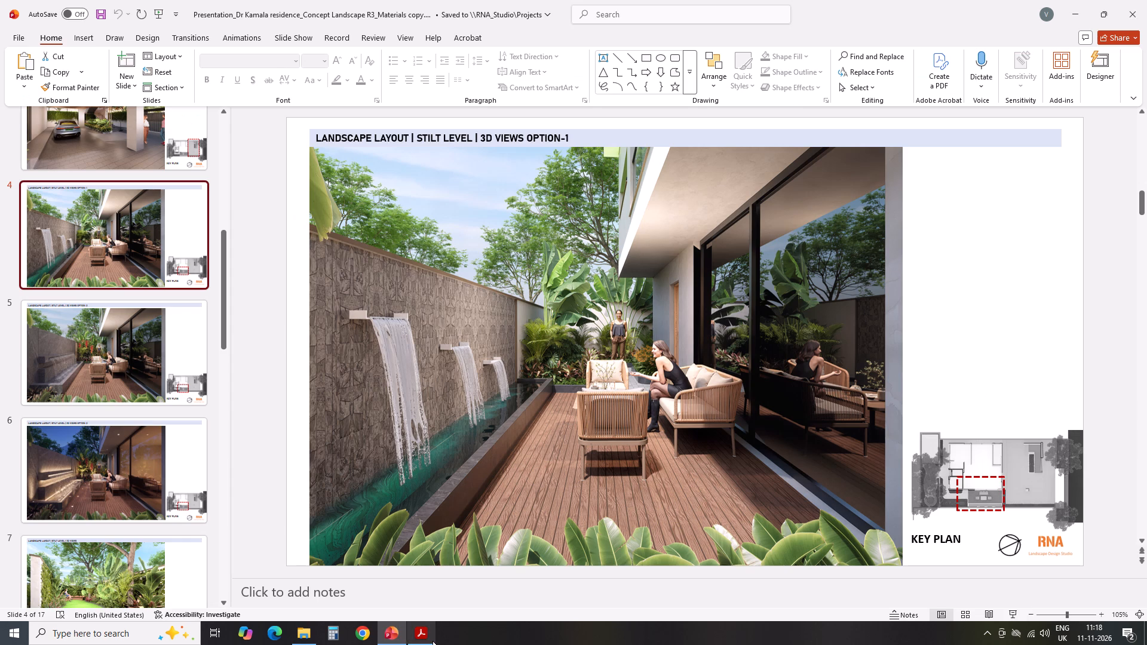
click(426, 638)
Look through the granites after HEPG-49 Flash Blue up to HEPG-62 Brazil Green Grey on page 55.
scroll(511, 480, down, 2)
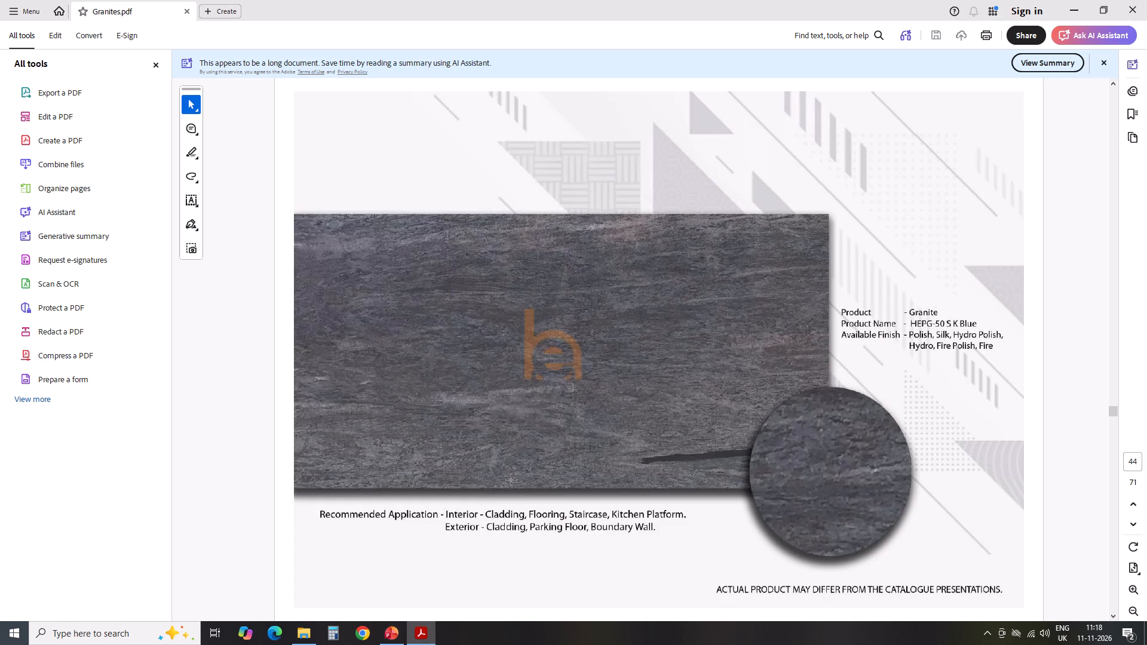
scroll(511, 480, down, 4)
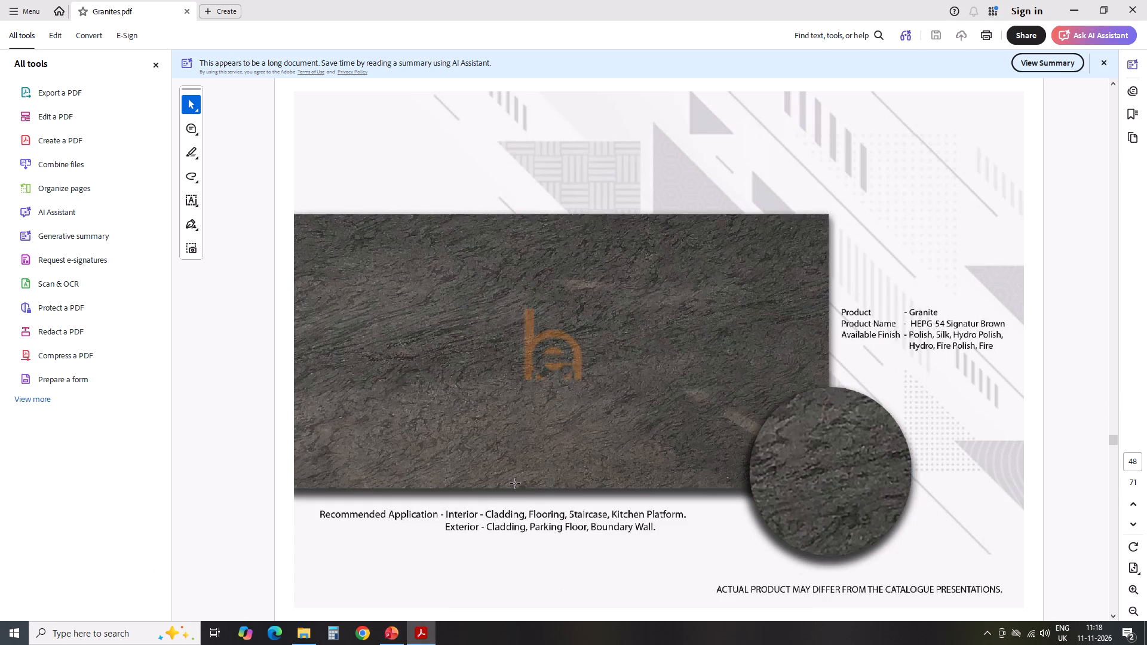
scroll(516, 484, down, 4)
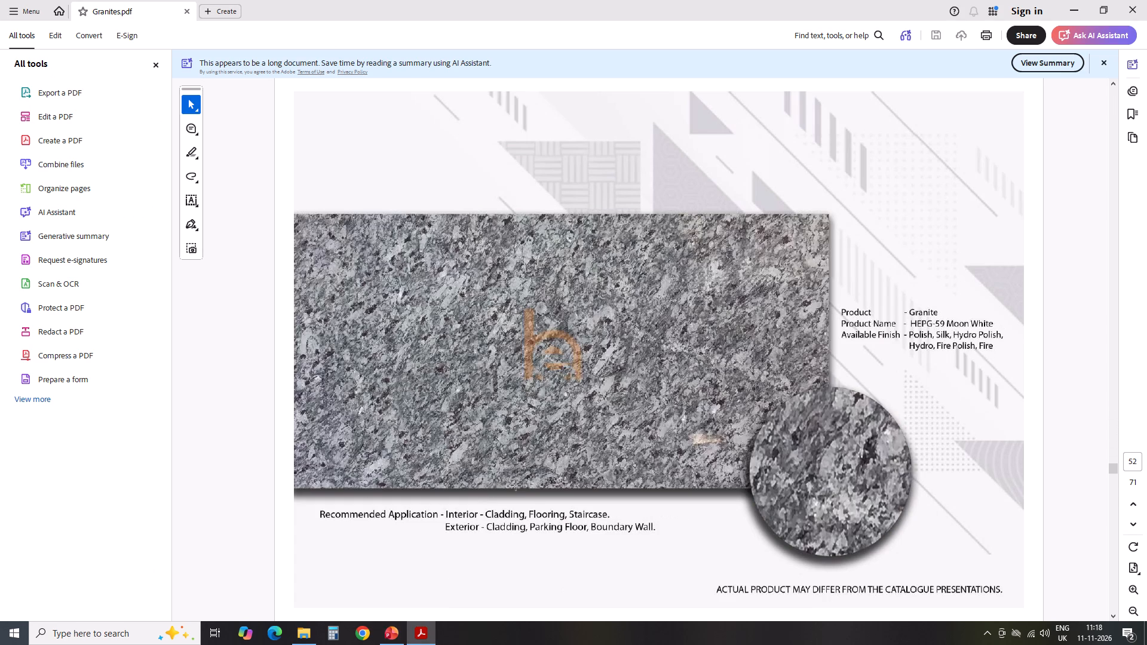
scroll(516, 486, down, 2)
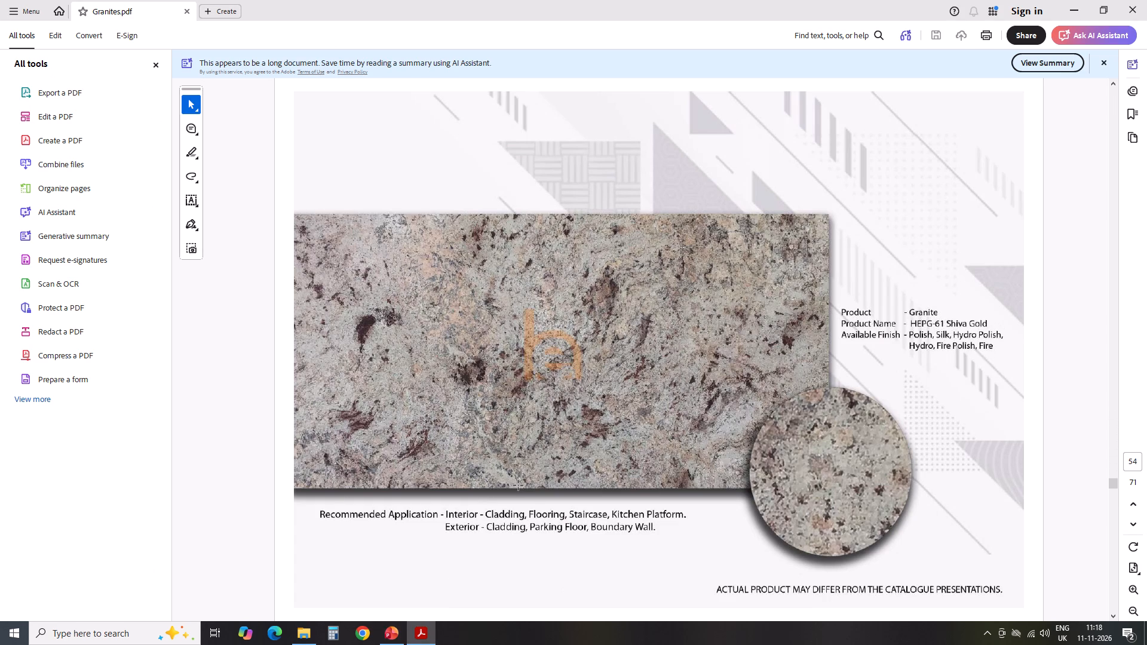
scroll(519, 486, down, 1)
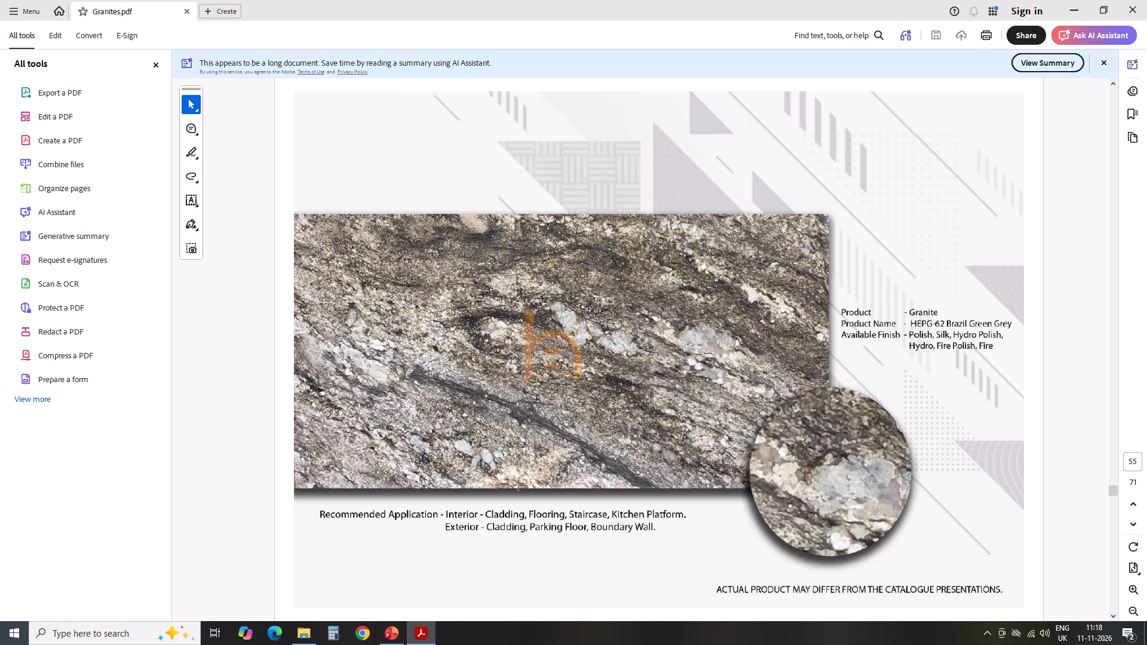
Look through the granites after HEPG-62 Brazil Green Grey up to HEPG-80 Pradios on page 67.
scroll(519, 486, down, 3)
scroll(520, 486, up, 3)
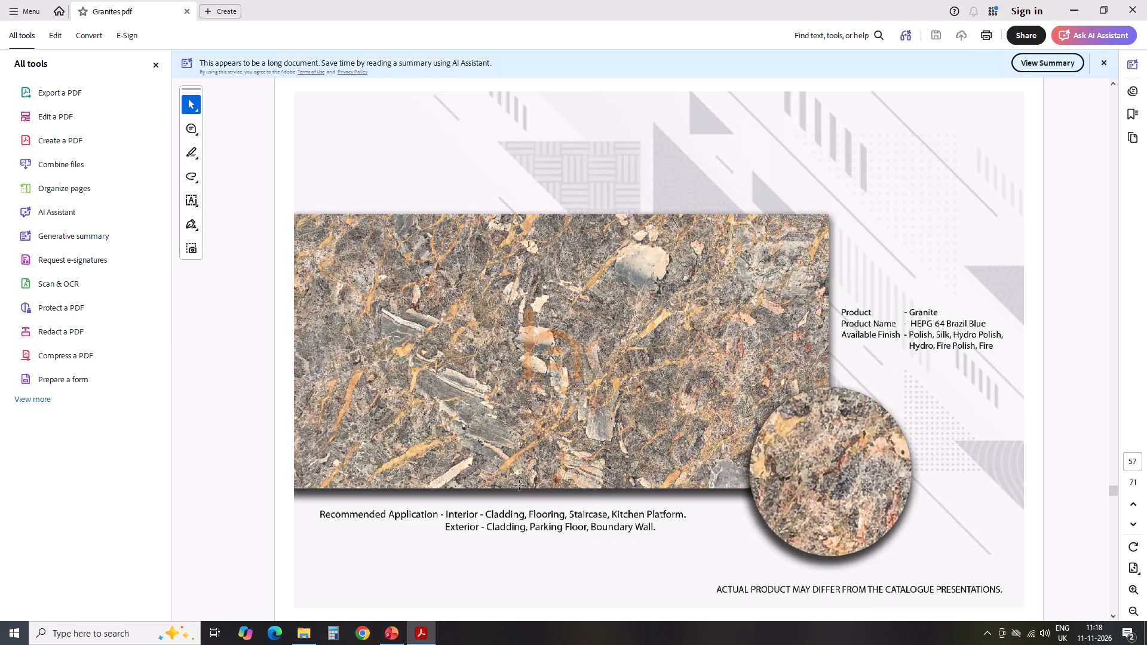
scroll(520, 486, down, 4)
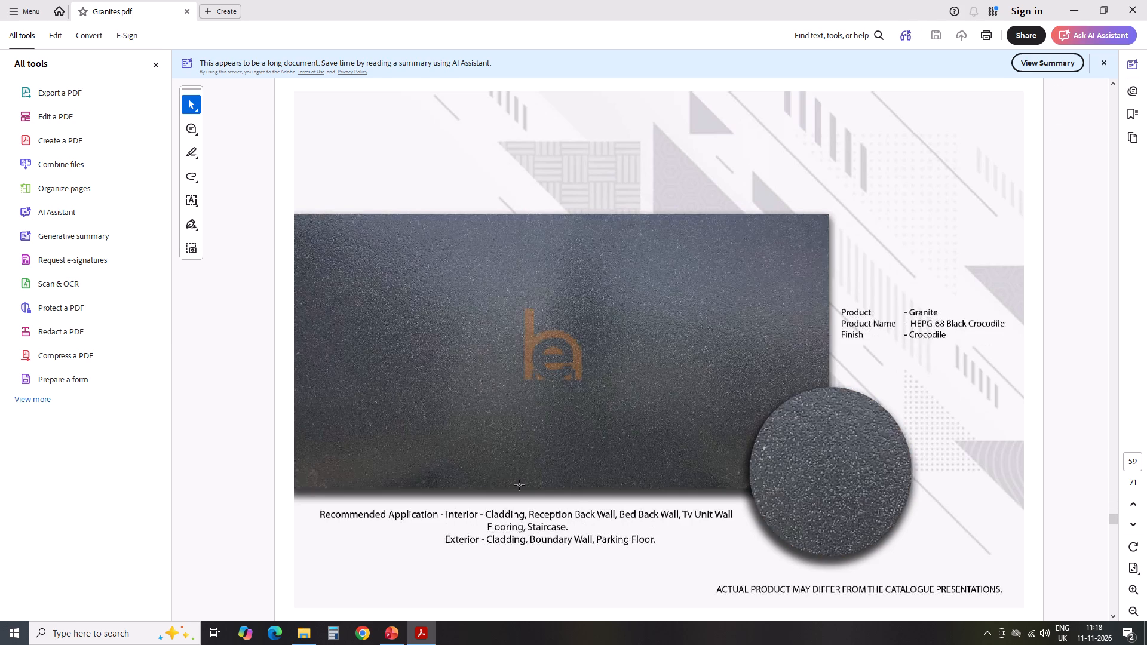
scroll(520, 486, down, 7)
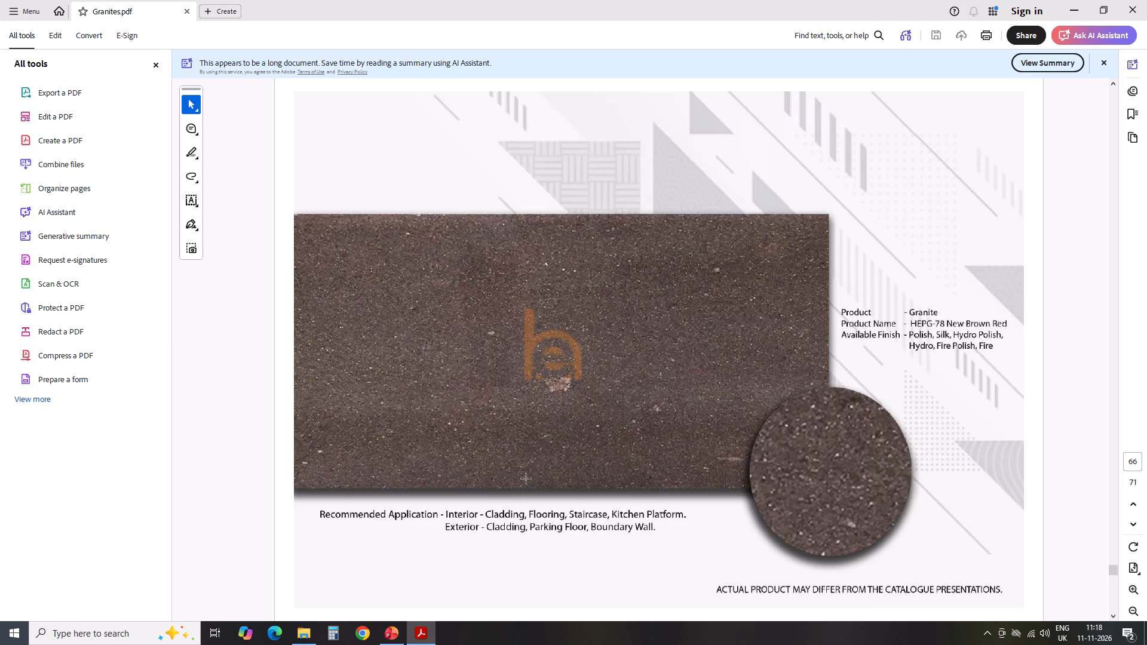
Compare the HEPG-80 Pradios granite with the stilt level render on slide 4 in PowerPoint, returning to the Acrobat catalogue.
click(408, 643)
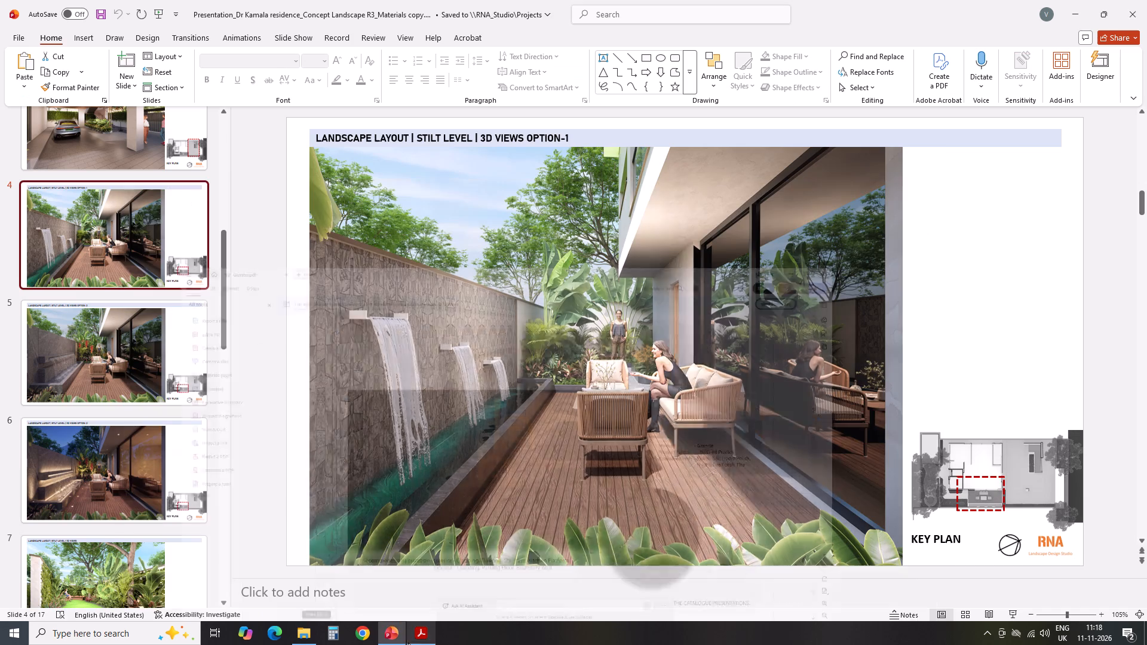
click(425, 635)
click(398, 636)
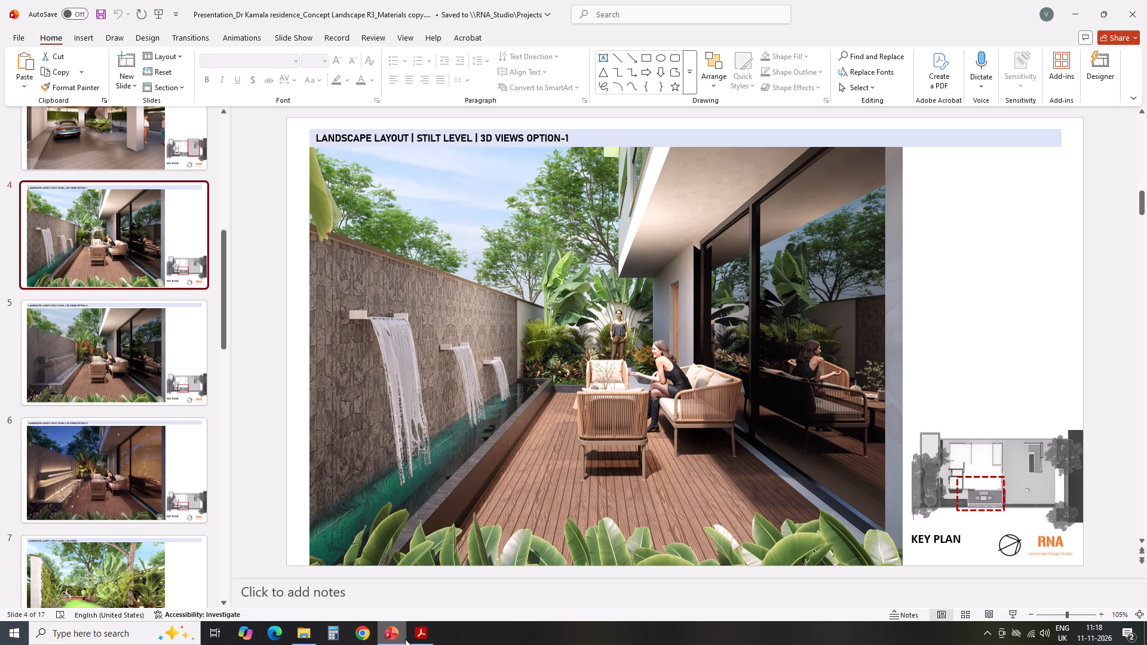
click(410, 639)
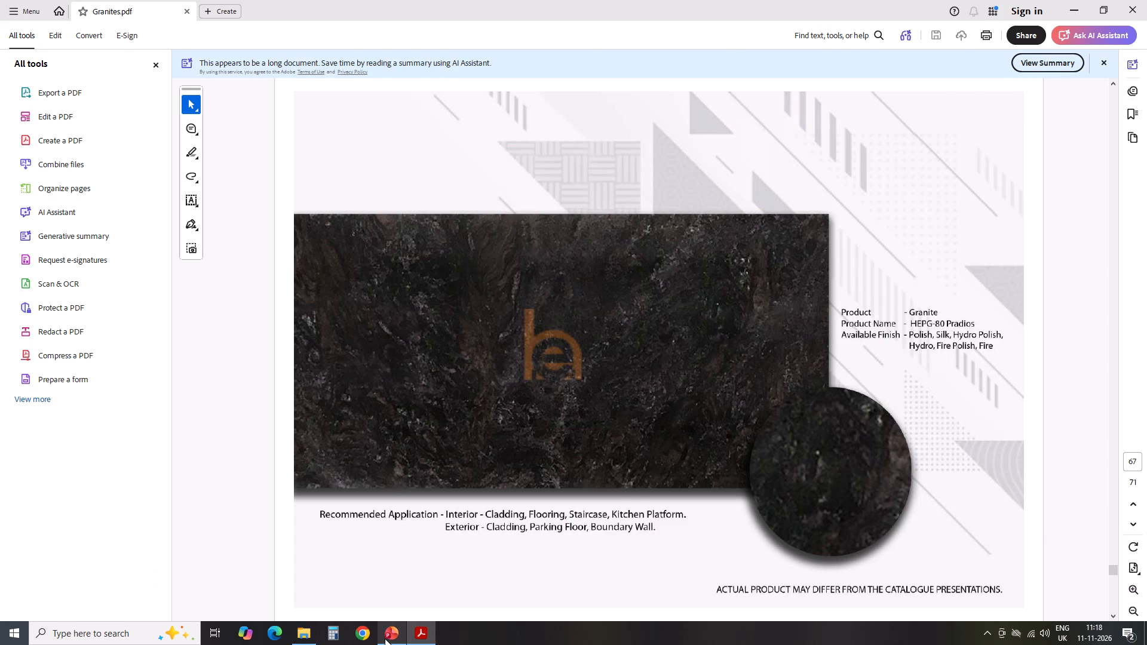
click(385, 638)
click(415, 636)
Review the granites around HEPG-80 Pradios, from HEPG-71 Nero Black Cross on page 62 past HEPG-81 Koliwada, returning to page 67.
scroll(679, 446, down, 2)
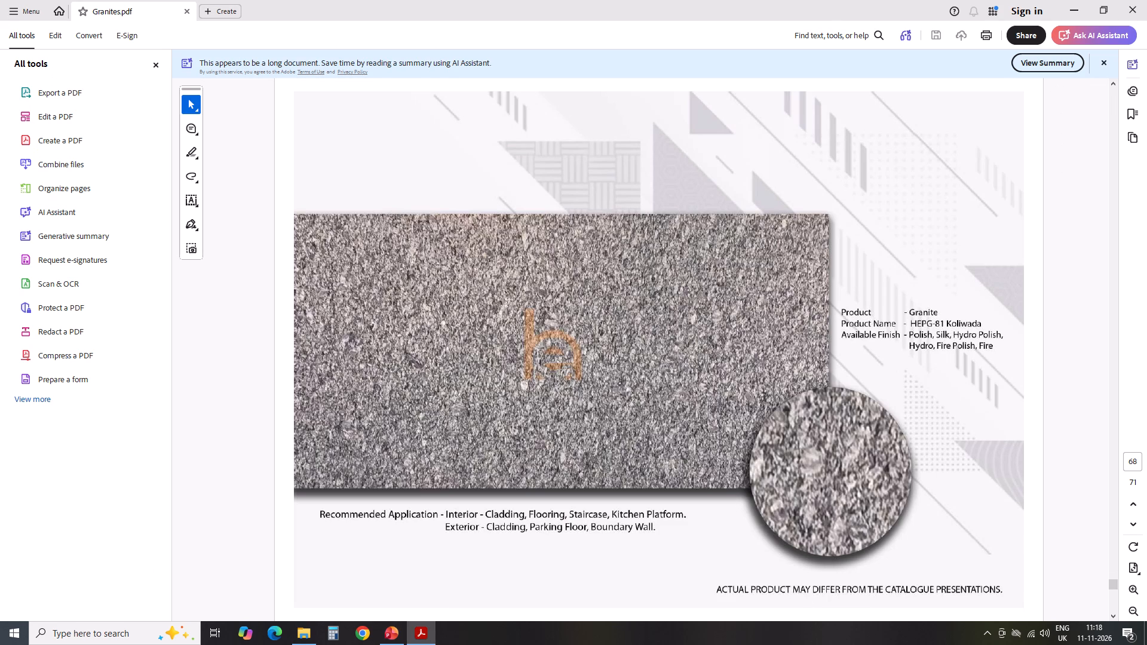
scroll(679, 447, down, 5)
scroll(683, 451, up, 5)
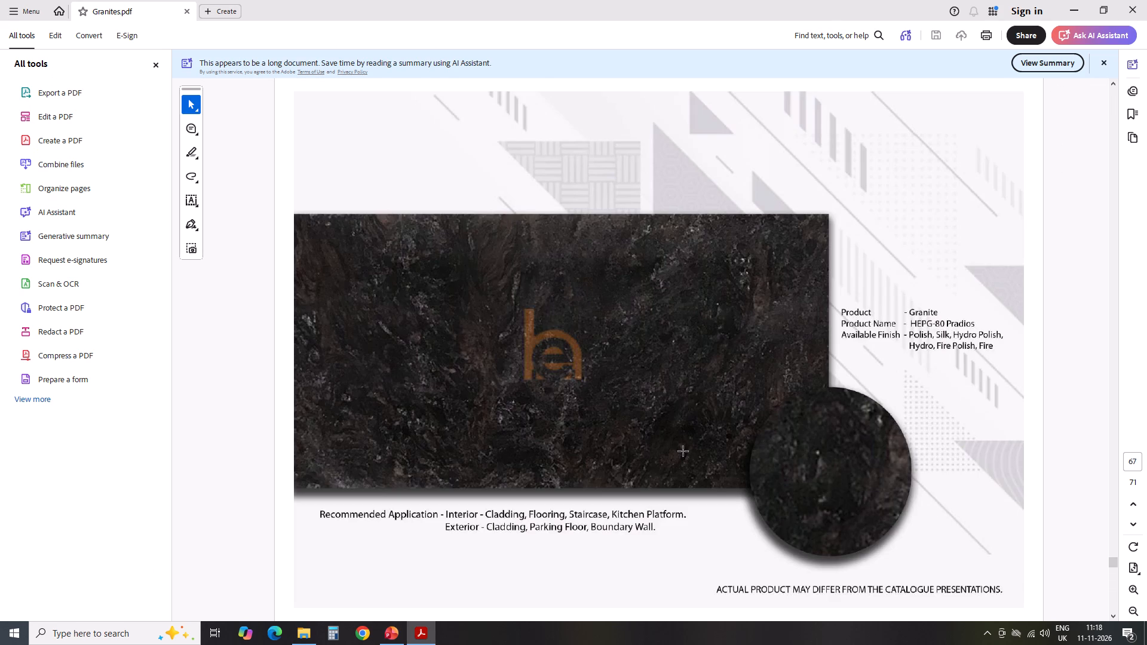
scroll(683, 451, down, 1)
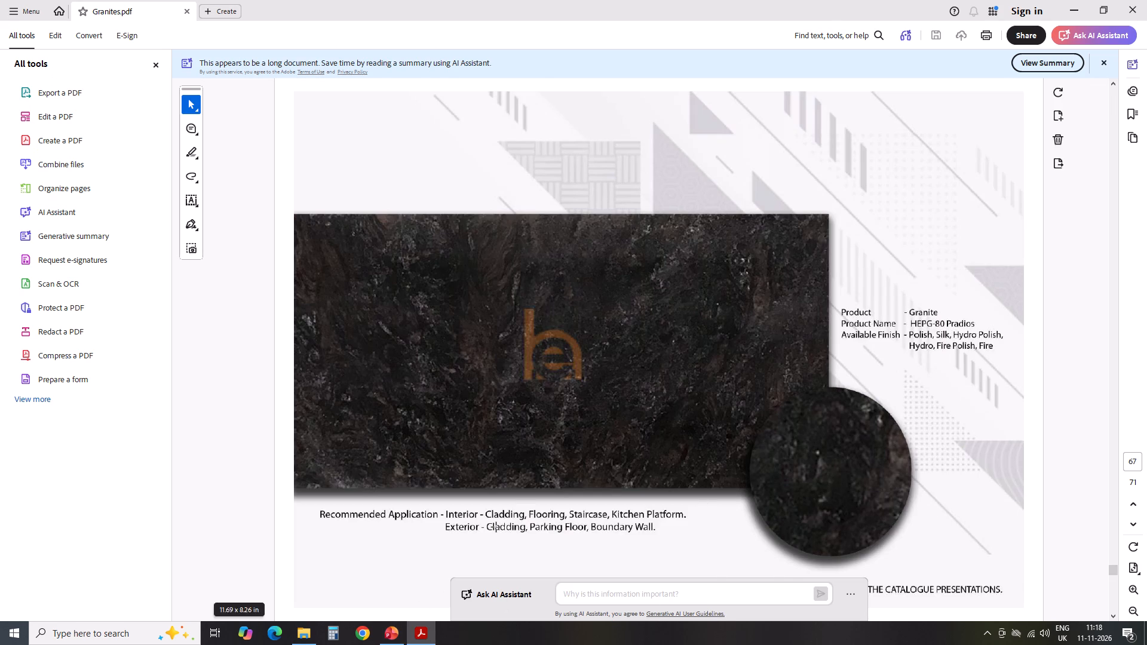
scroll(516, 508, up, 6)
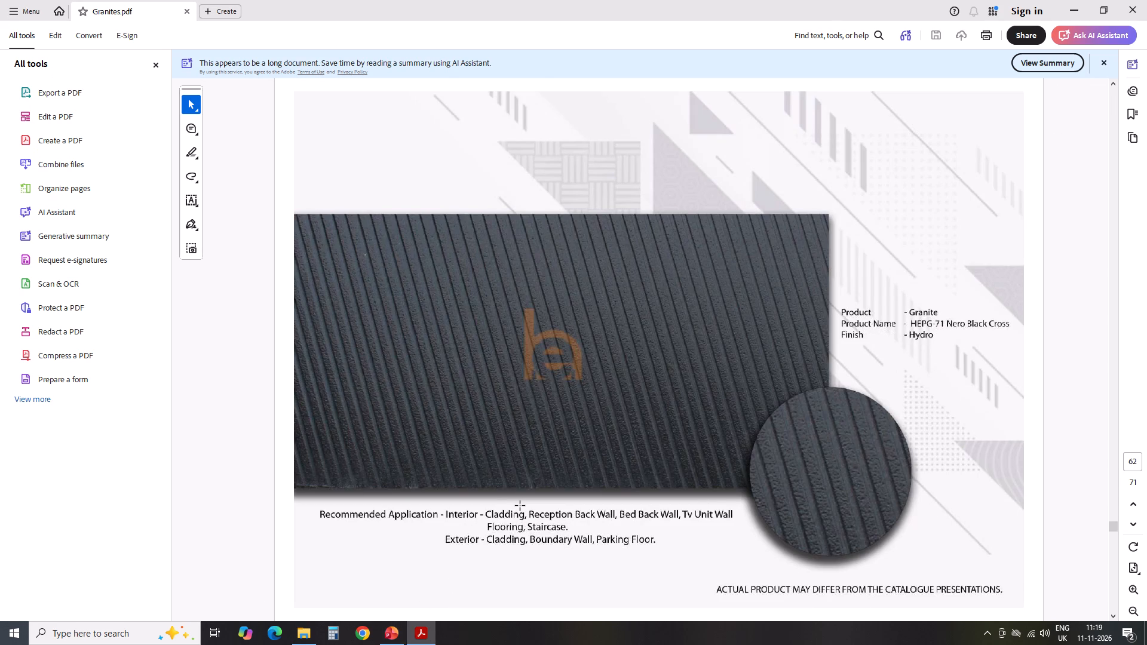
scroll(520, 506, down, 4)
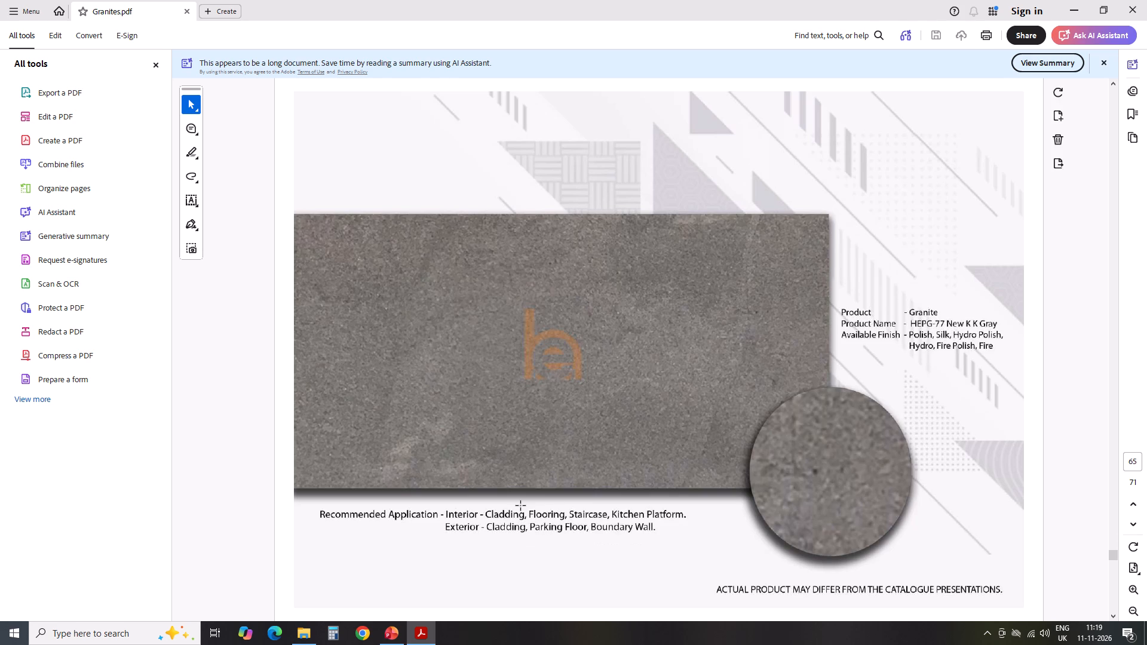
scroll(522, 506, down, 2)
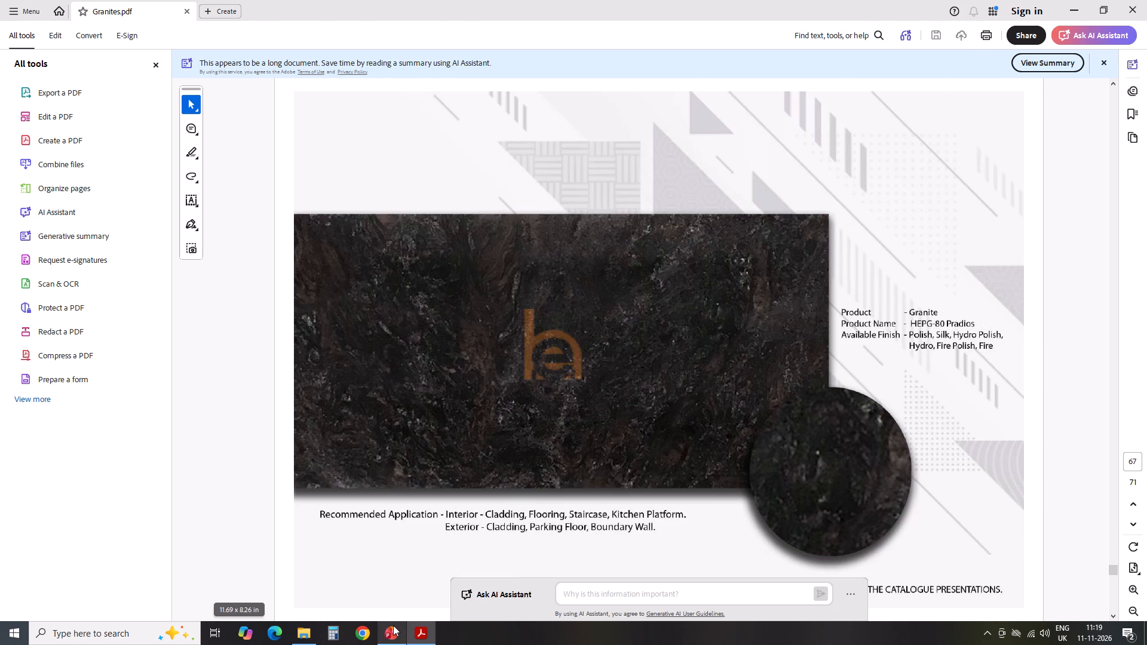
Compare HEPG-80 Pradios repeatedly with the stilt level render on slide 4 in PowerPoint, returning to the Acrobat catalogue.
click(393, 625)
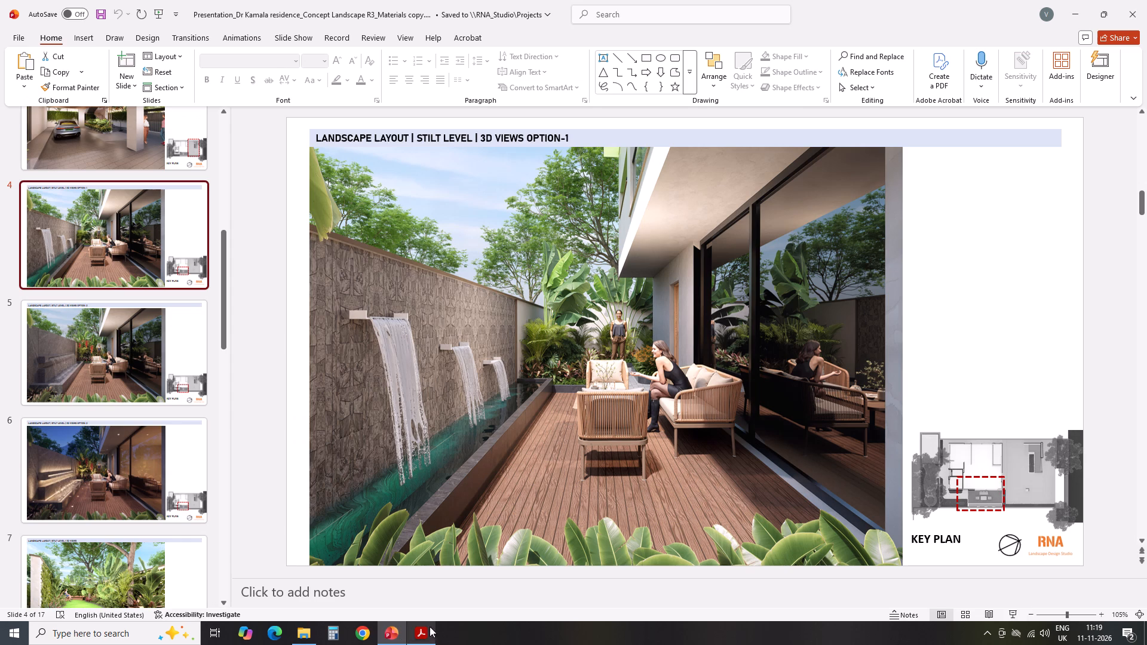
click(431, 635)
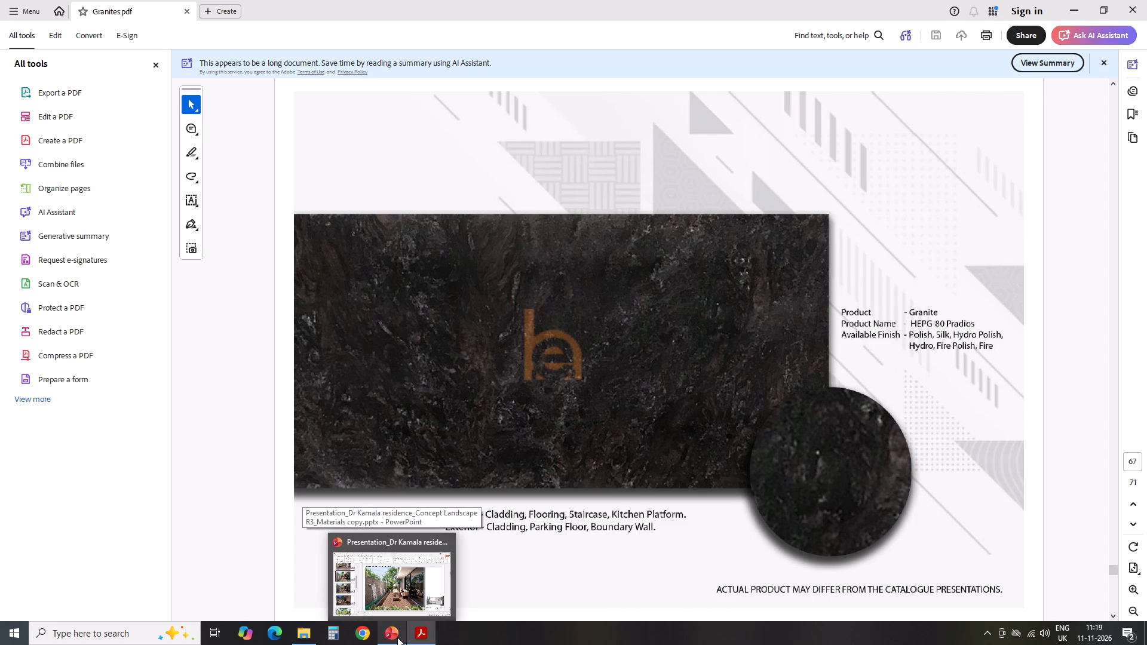
click(397, 637)
click(413, 637)
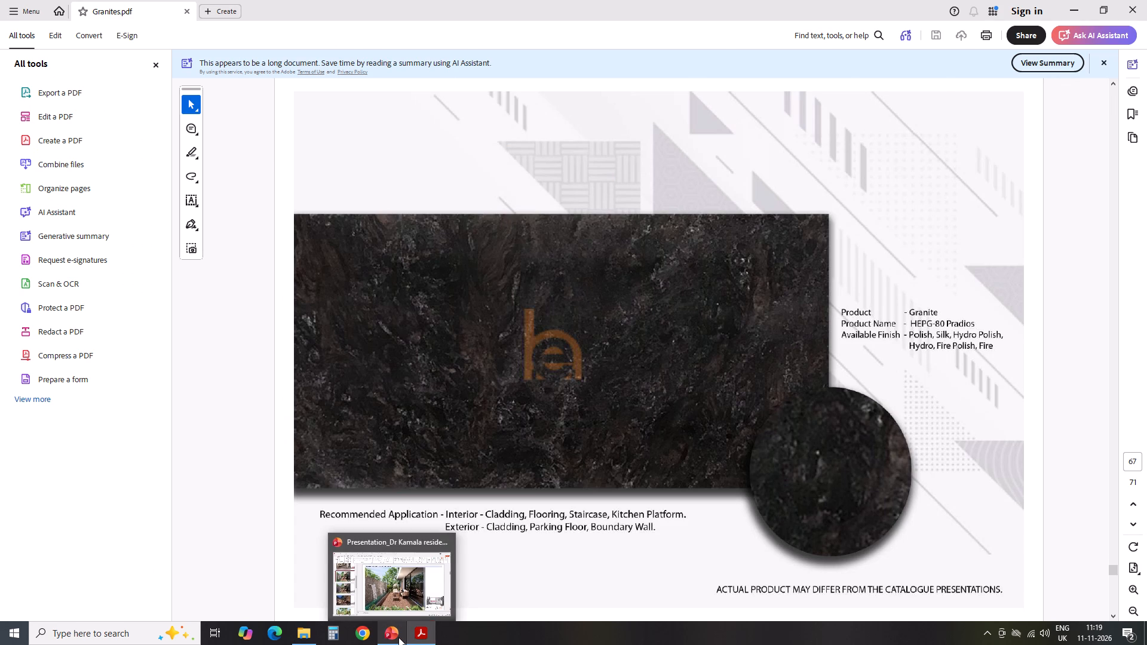
click(397, 638)
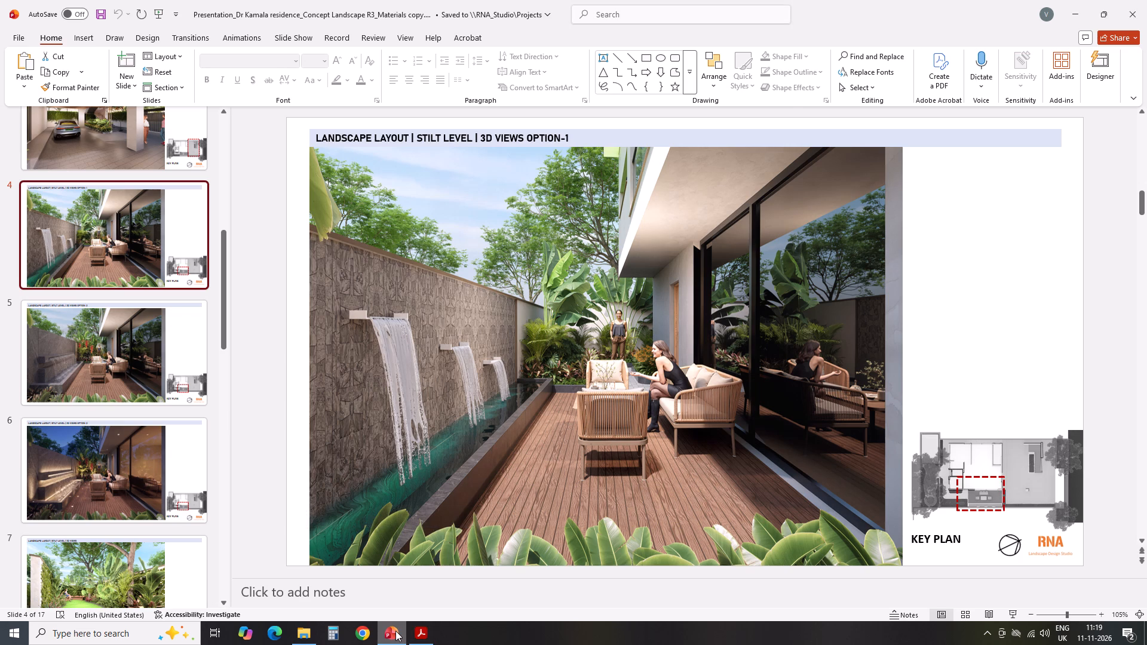
click(425, 632)
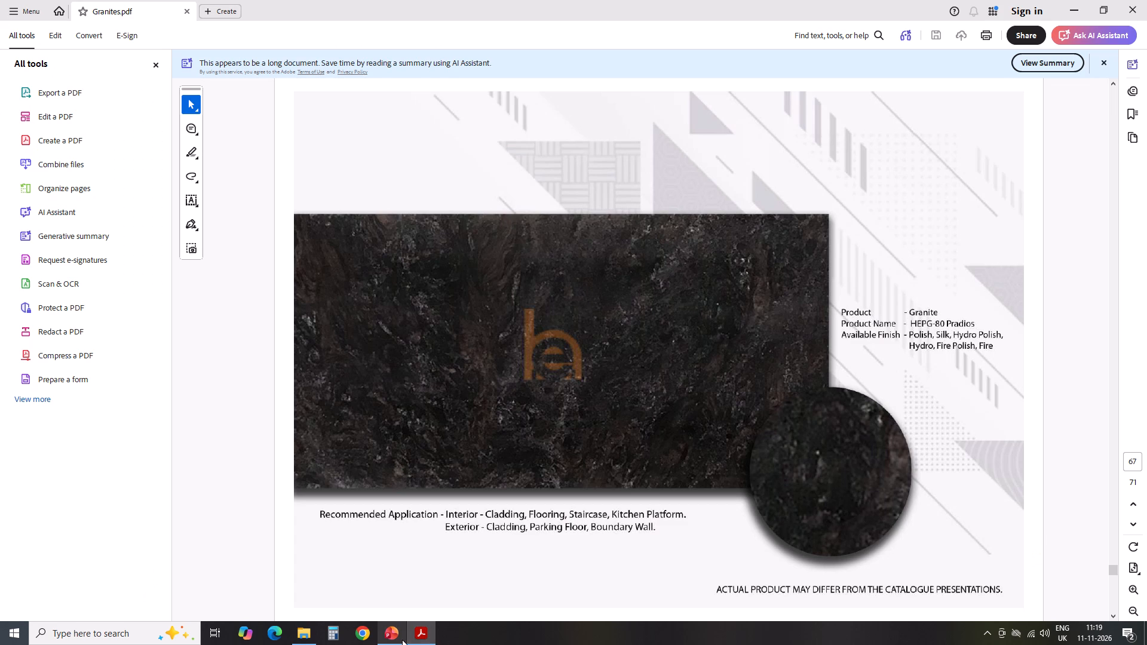
click(388, 635)
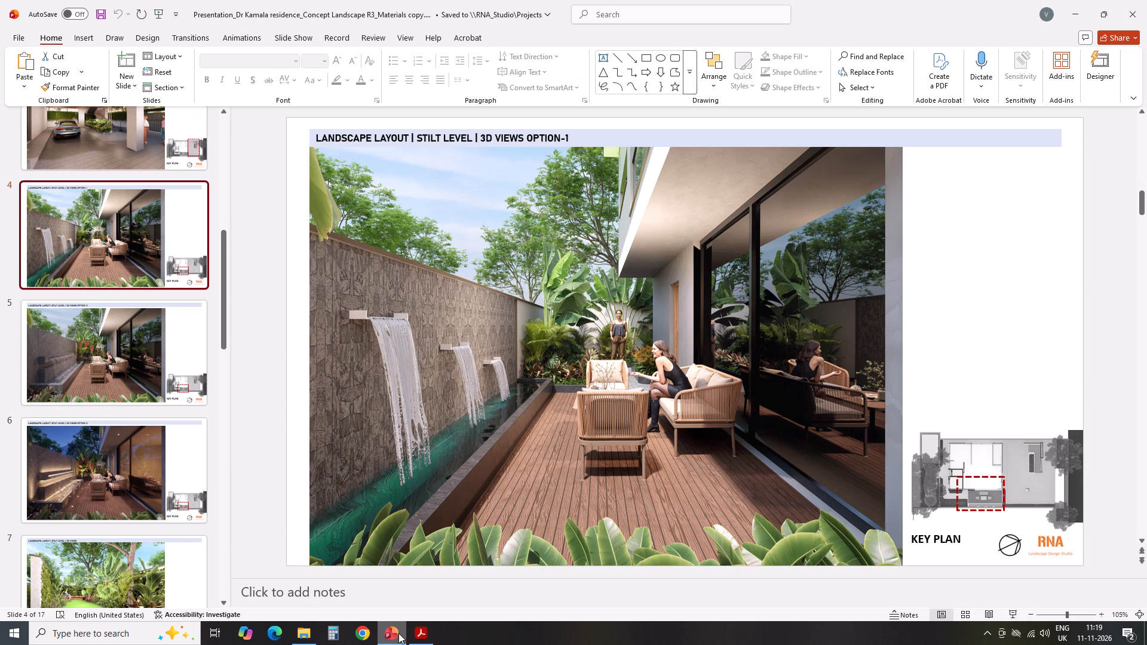
click(414, 631)
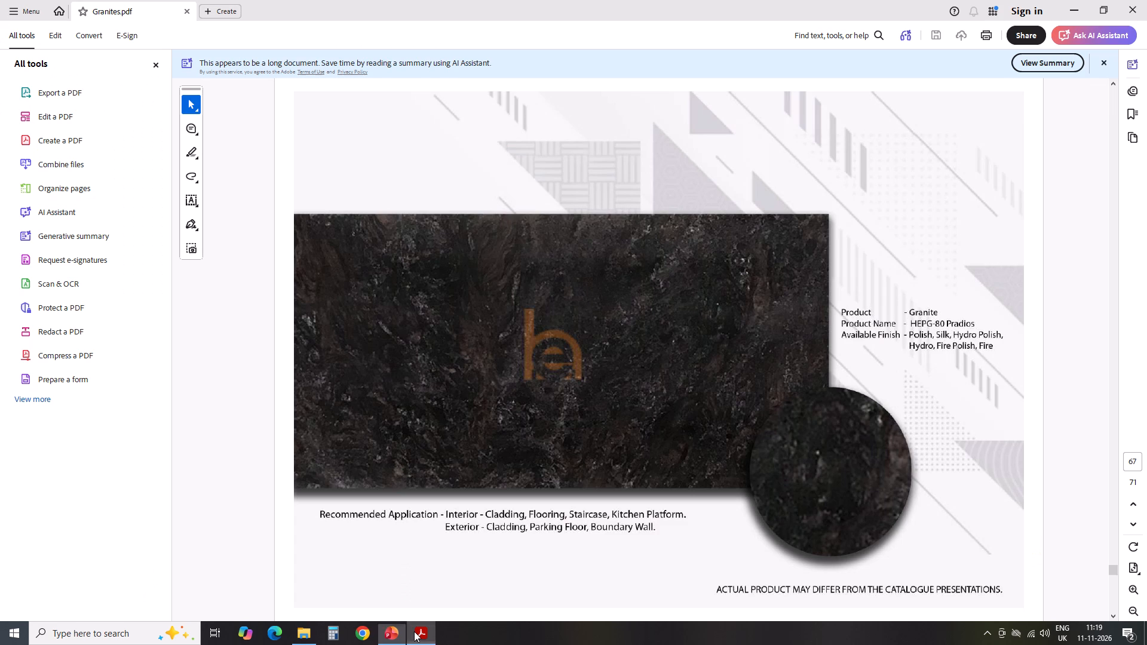
click(384, 636)
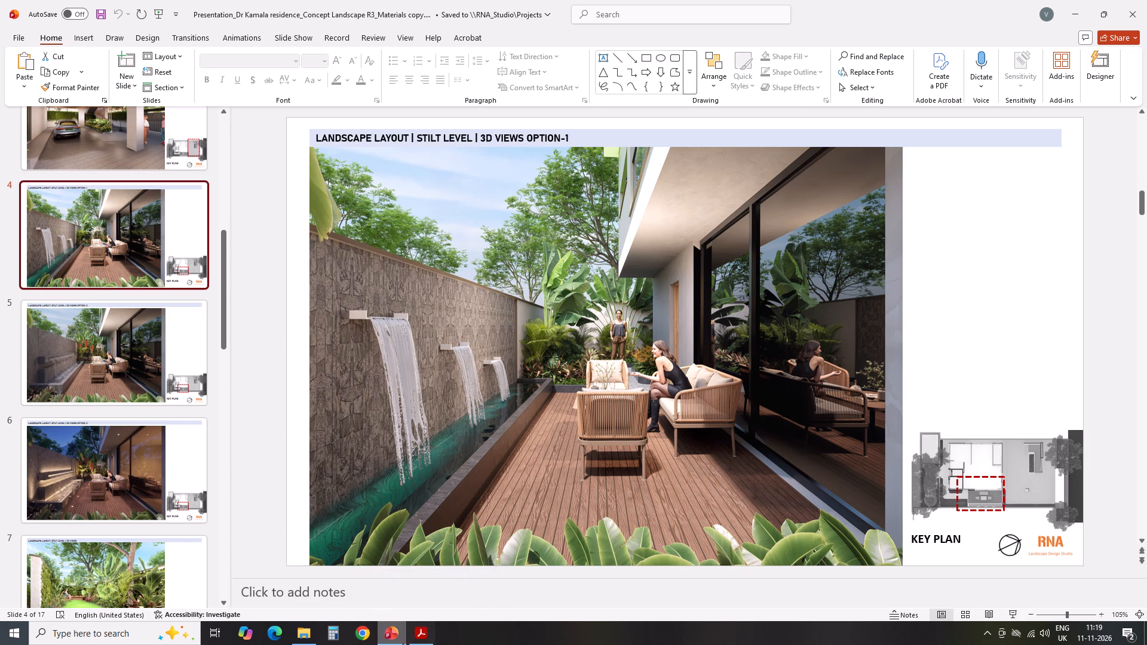
click(428, 625)
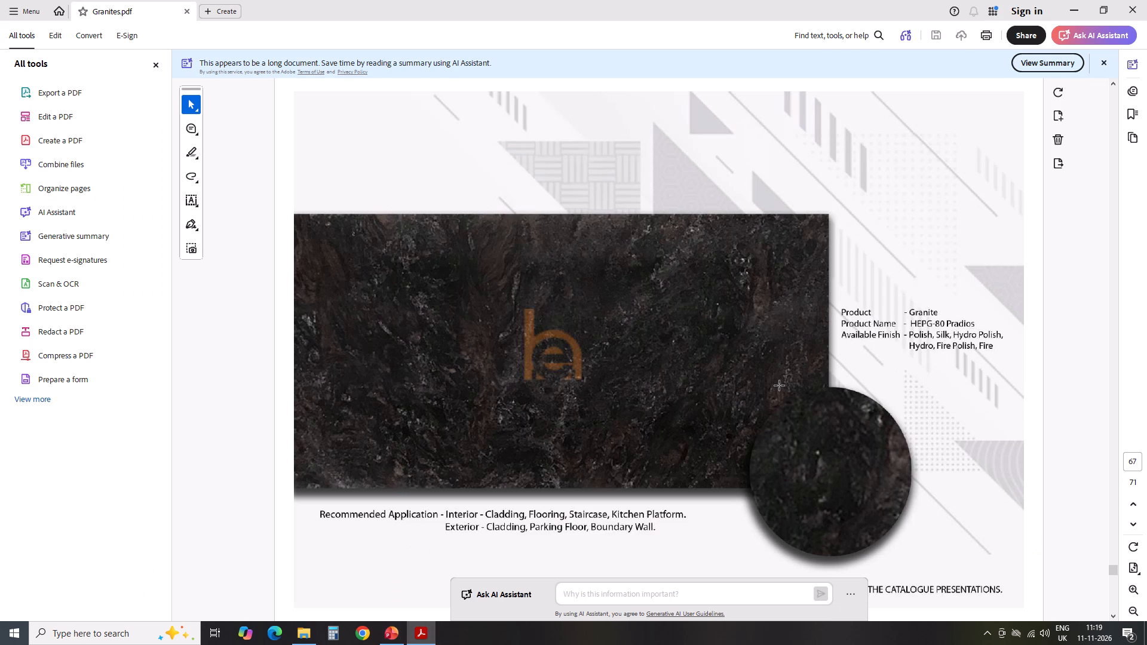
Capture a screenshot of the HEPG-80 Pradios slab area beside the watermark, leaving out the logo.
key(shift+super+s)
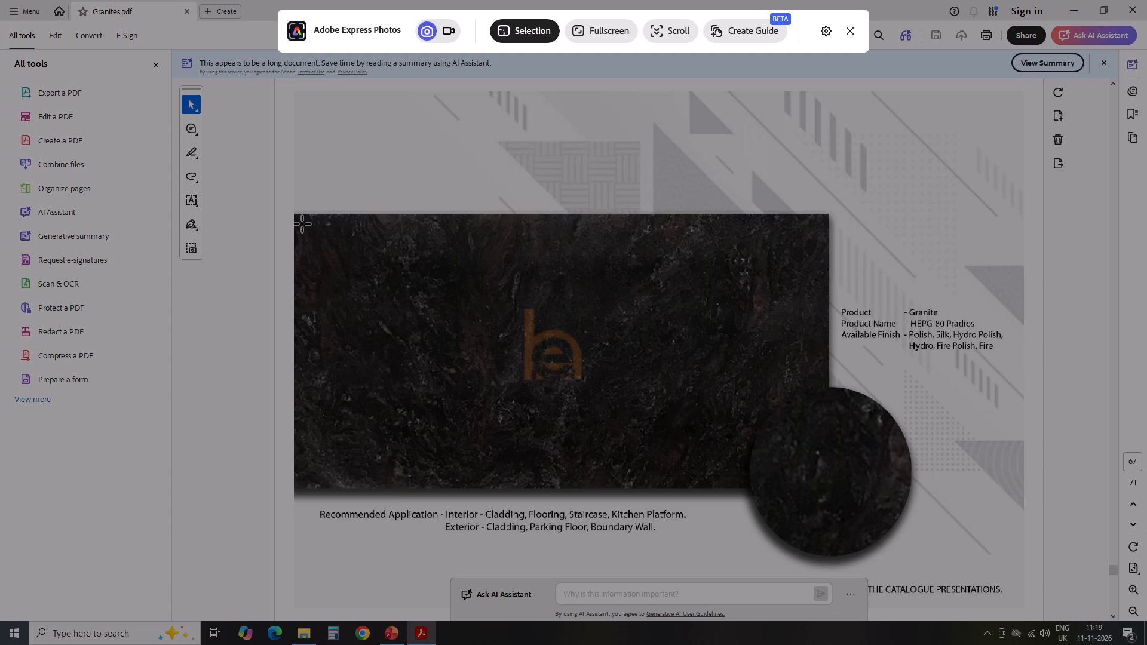
drag(300, 220, 513, 472)
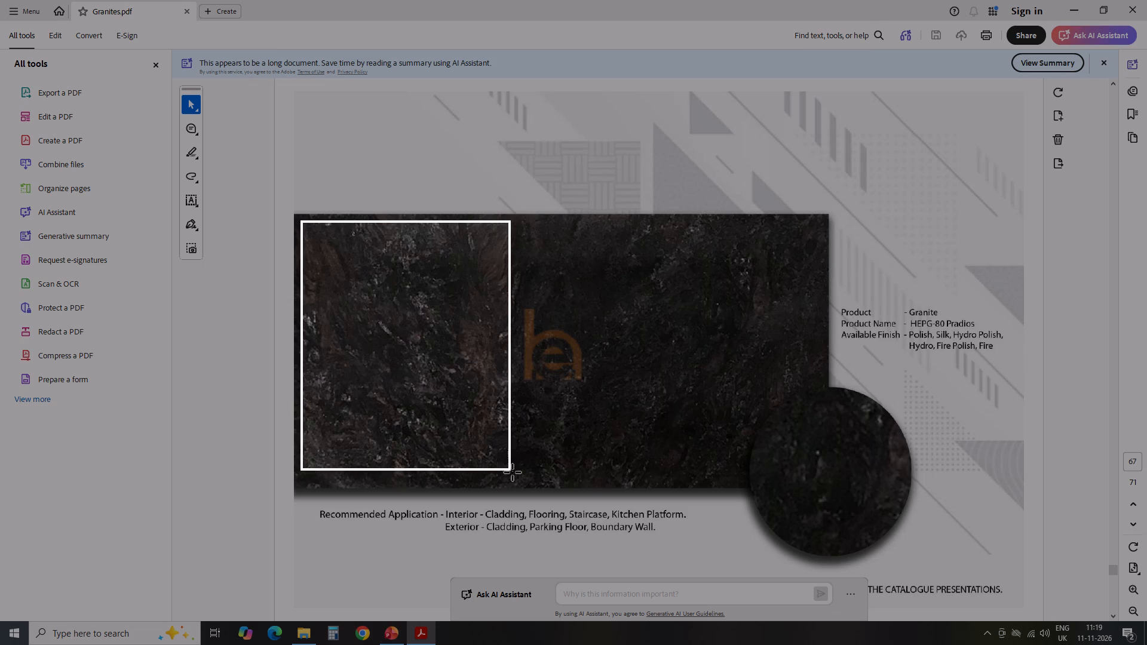
drag(513, 472, 514, 484)
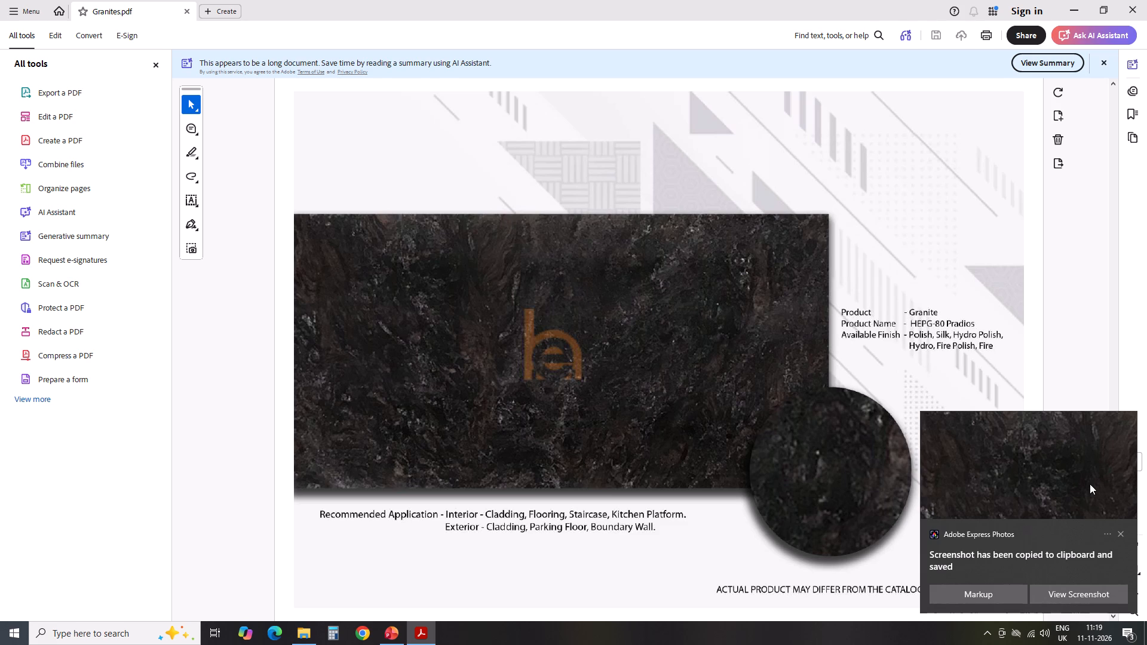
click(1065, 360)
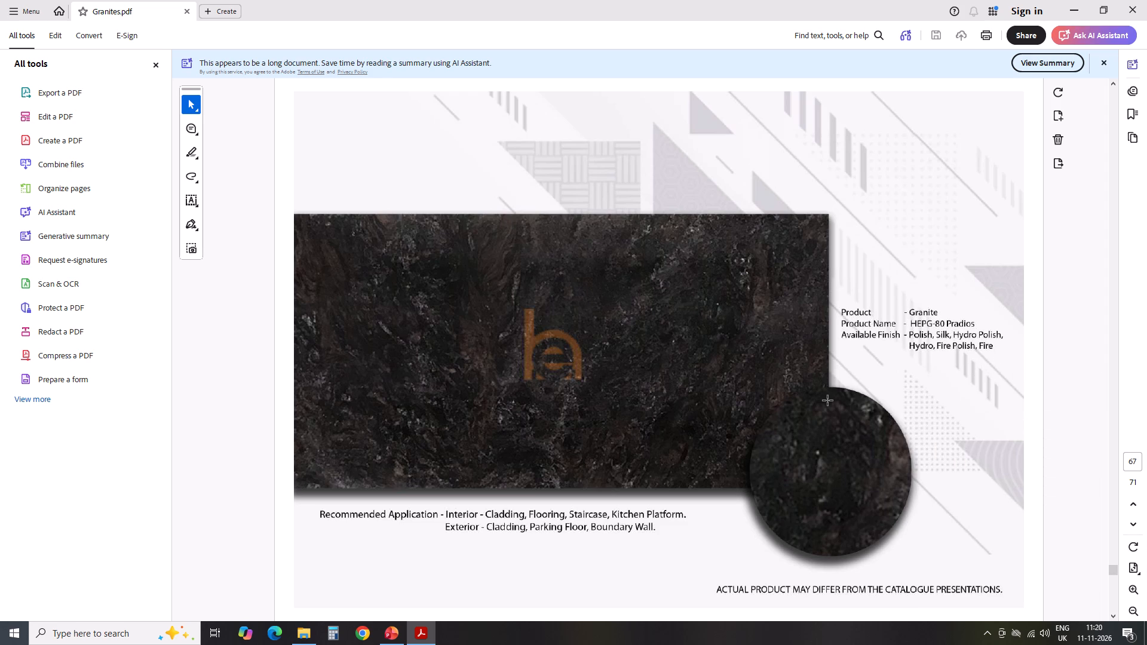
Recheck HEPG-80 Pradios against the neighbouring HEPG-78 New Brown Red, and return to slide 4 in PowerPoint.
scroll(821, 403, down, 1)
scroll(948, 393, up, 2)
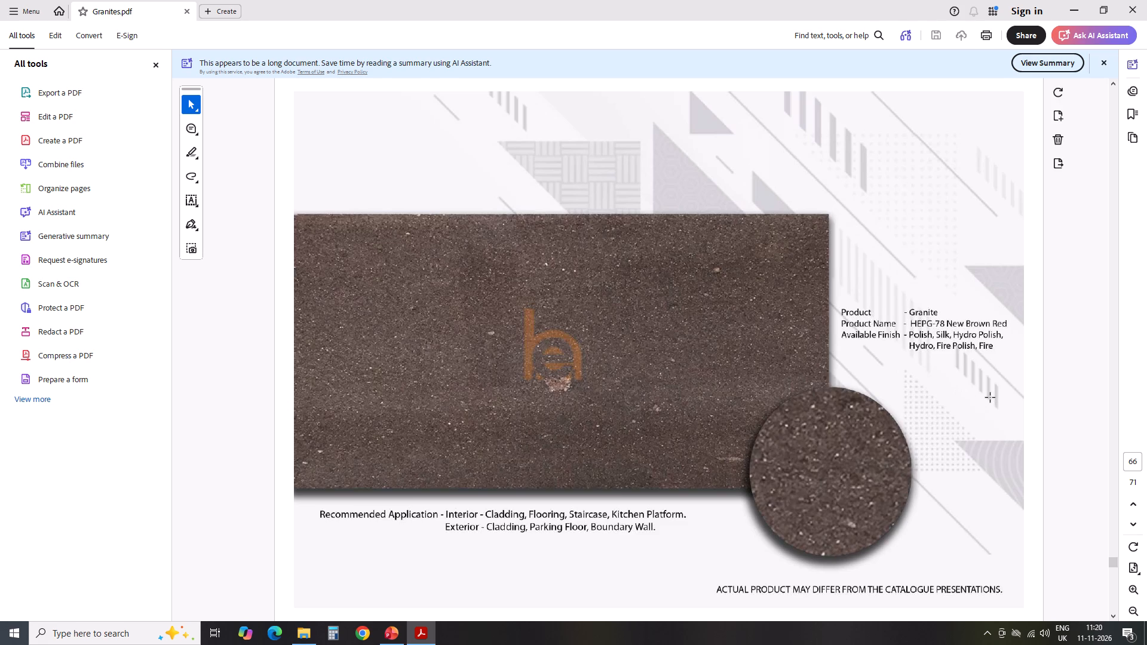
scroll(990, 398, down, 1)
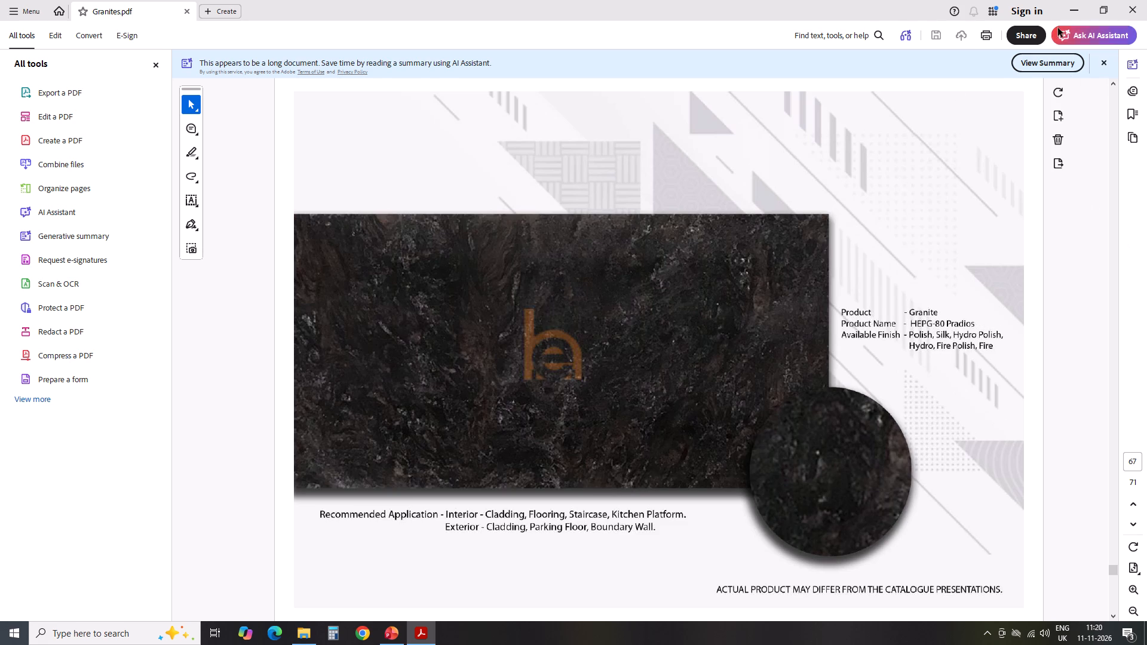
click(1070, 13)
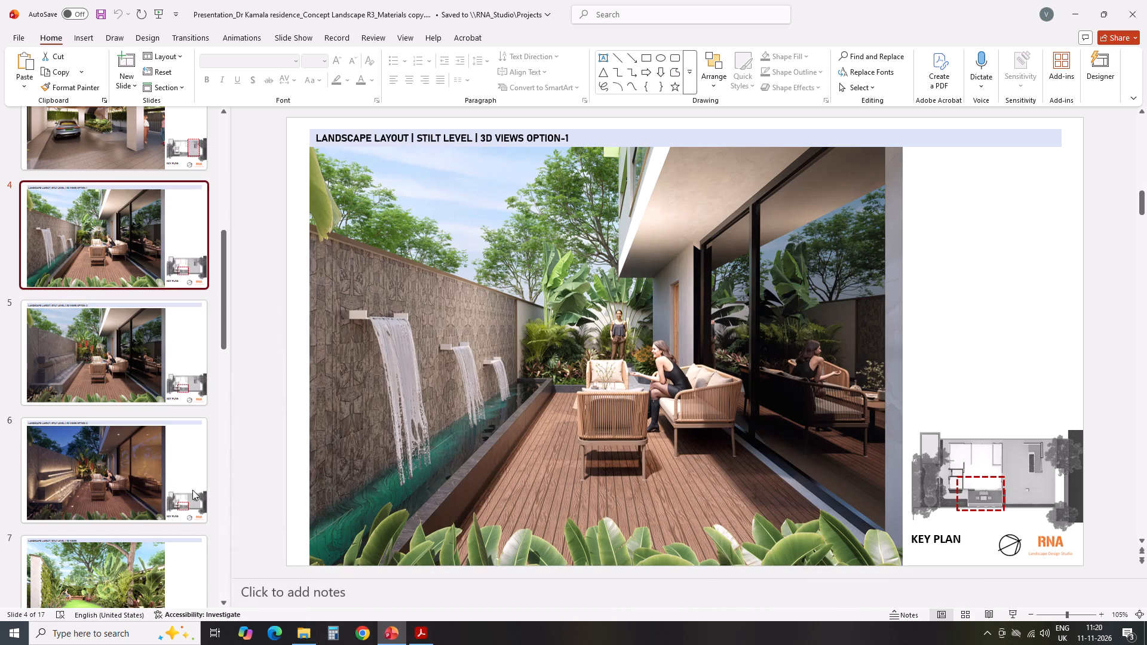
Review the swatch and label layout on slide 13 and the Option-2 view on slide 5, returning to slide 4.
scroll(194, 490, down, 13)
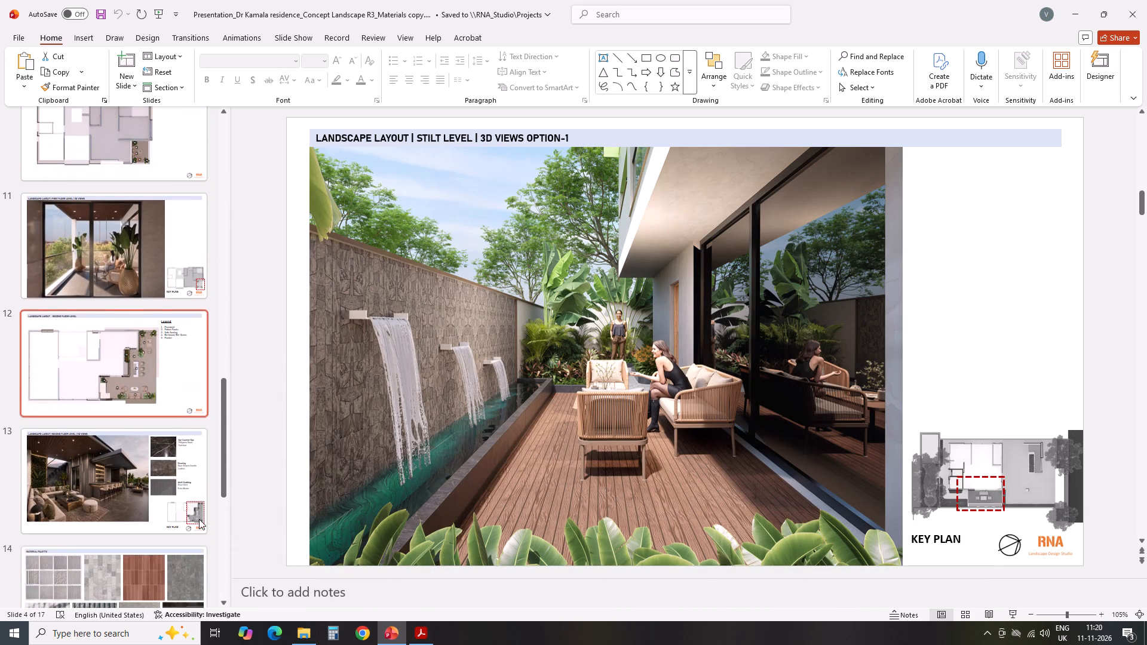
click(178, 441)
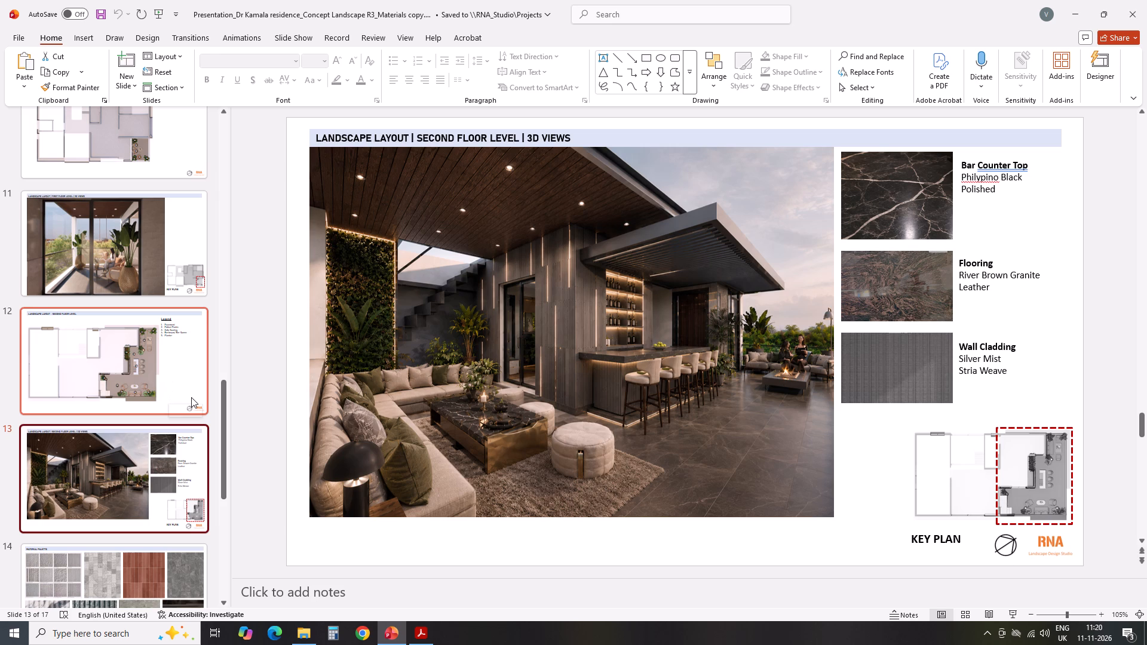
scroll(121, 350, up, 1)
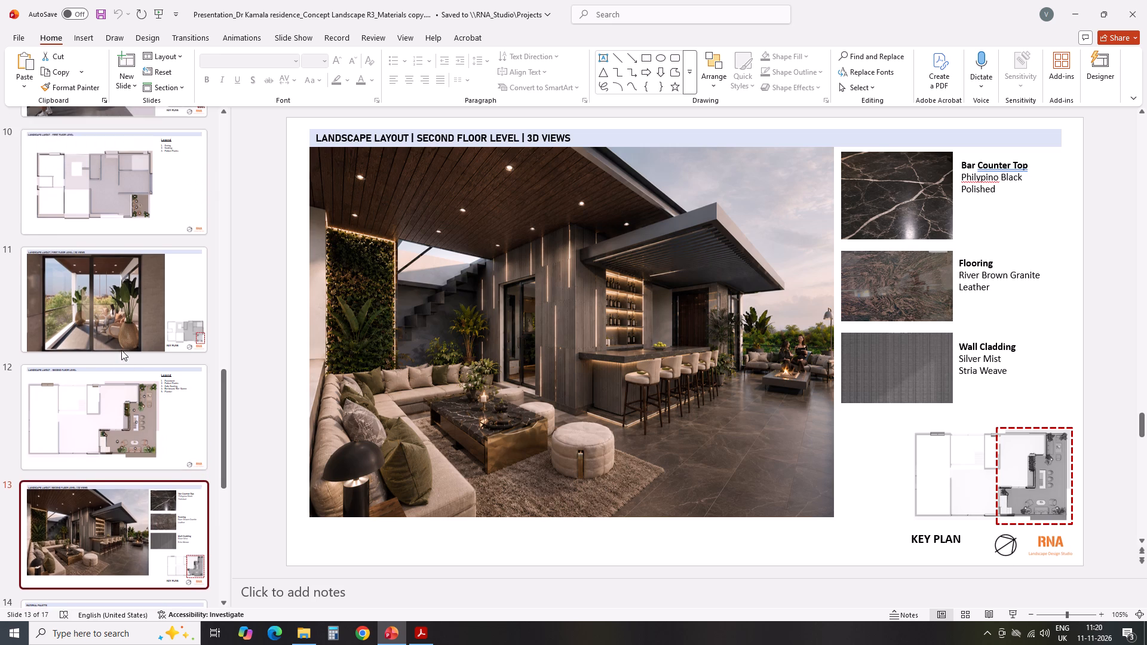
scroll(121, 350, up, 8)
scroll(157, 294, up, 1)
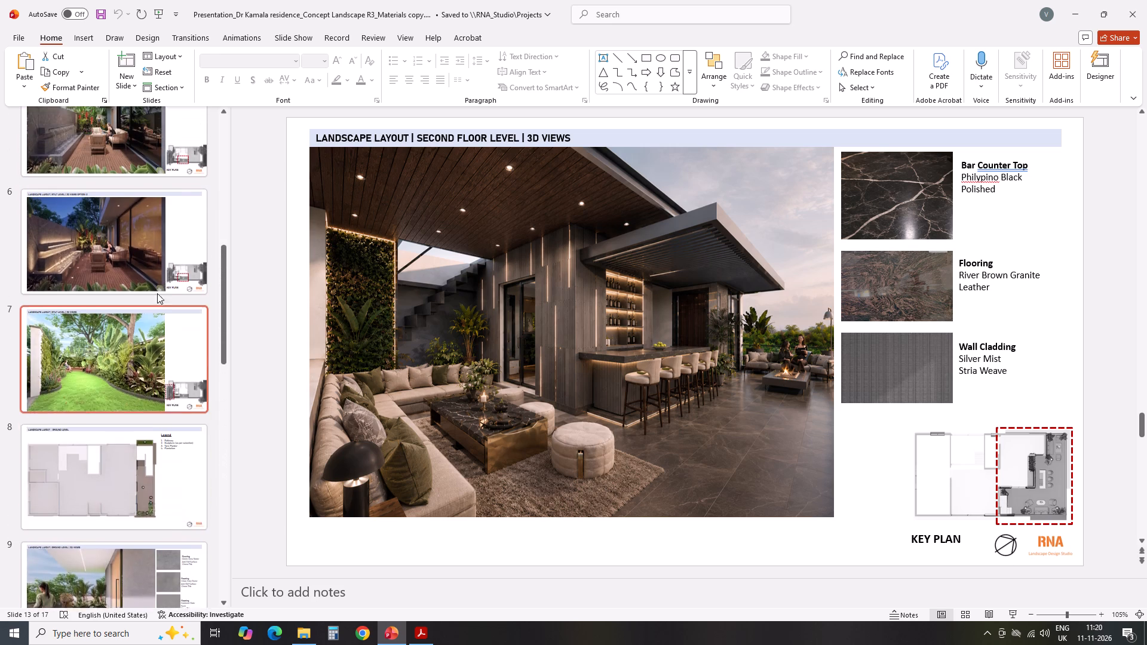
scroll(157, 293, up, 3)
click(128, 253)
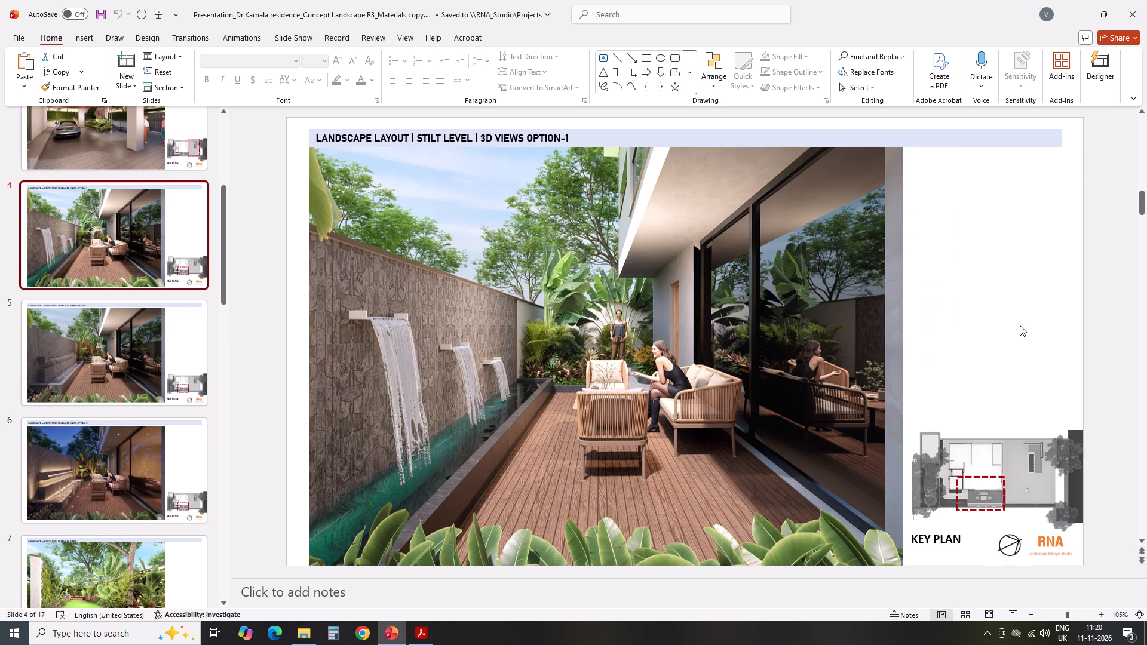
click(88, 390)
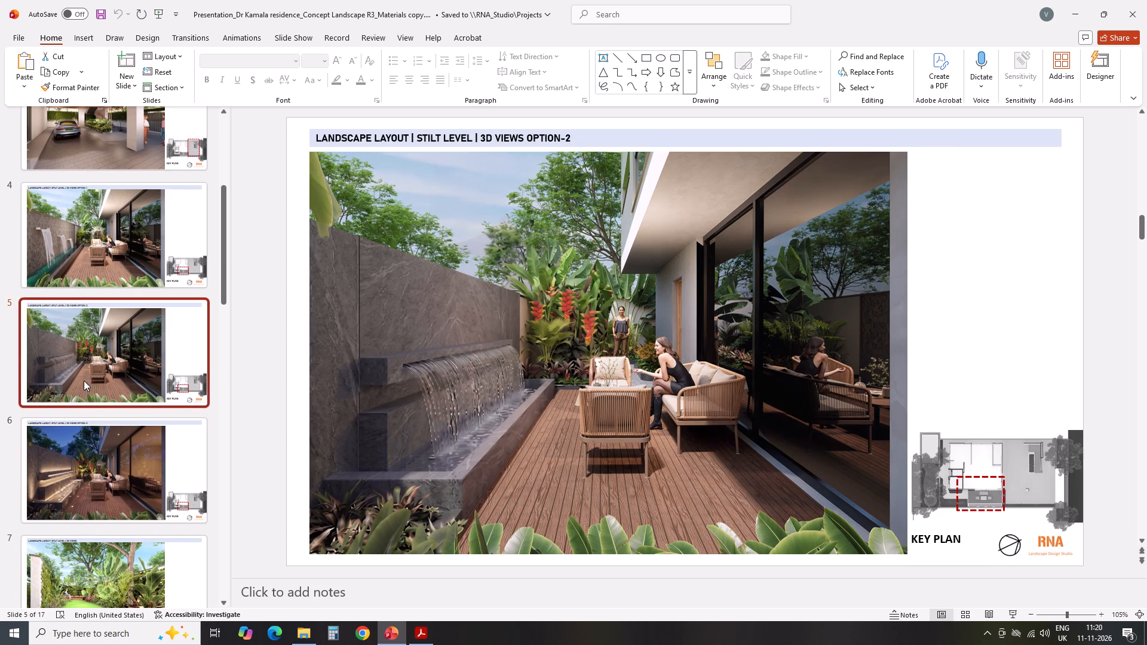
click(152, 279)
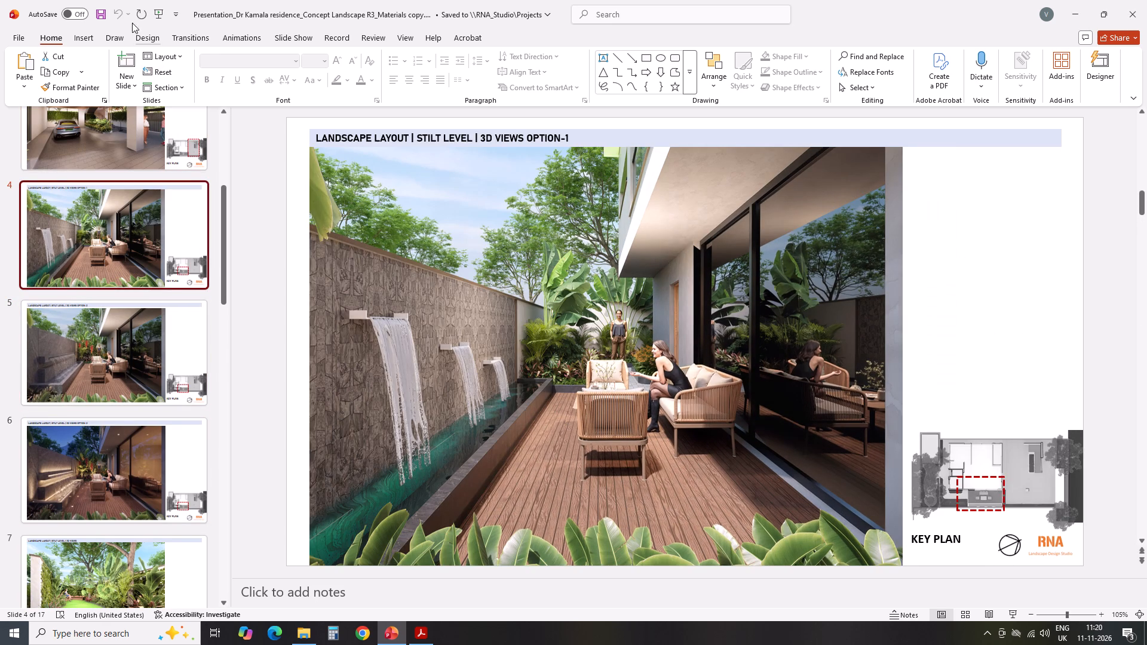
Insert the captured granite picture "Screenshot 2026-11-11 111943.png" from the Screenshots folder onto slide 4.
click(82, 36)
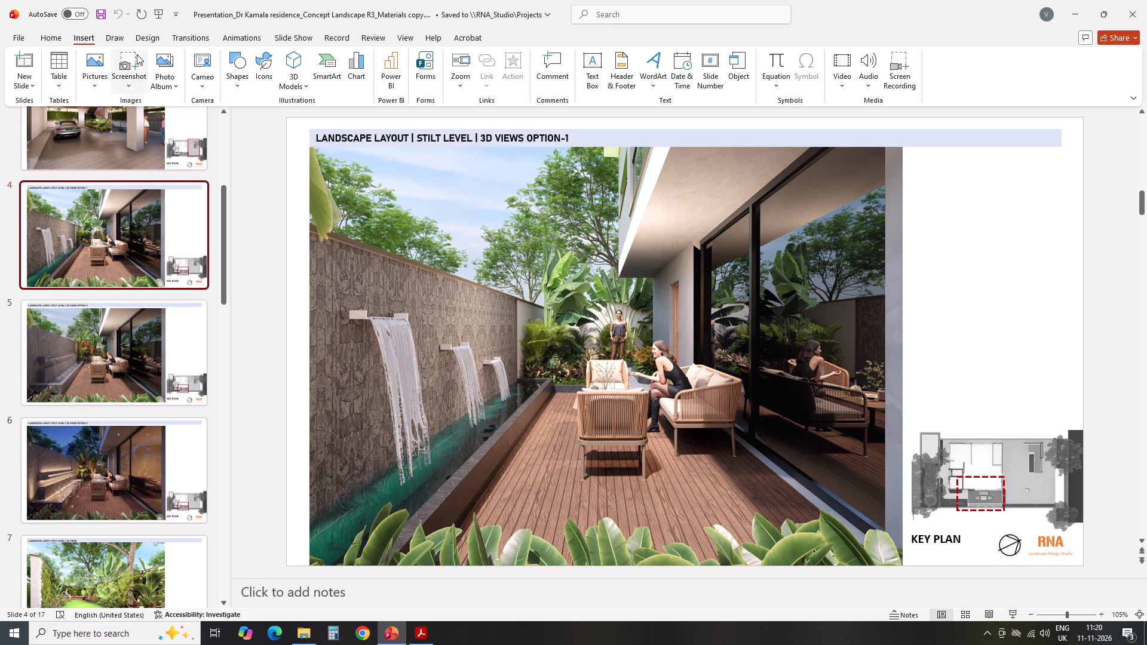
click(87, 88)
click(108, 127)
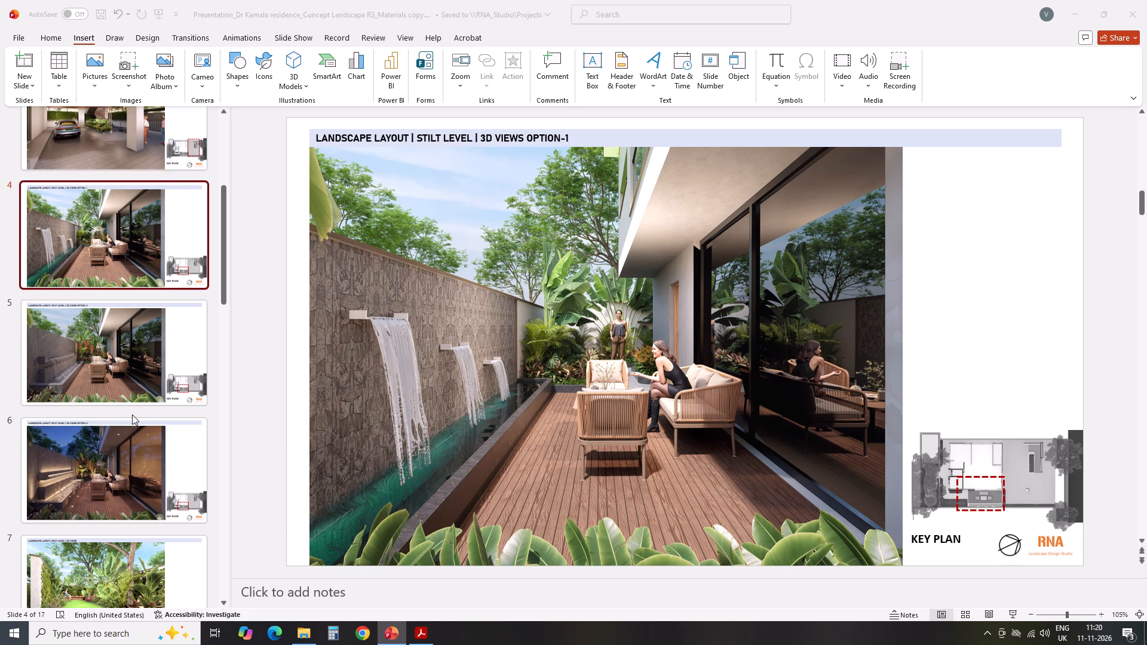
scroll(355, 246, down, 4)
click(279, 217)
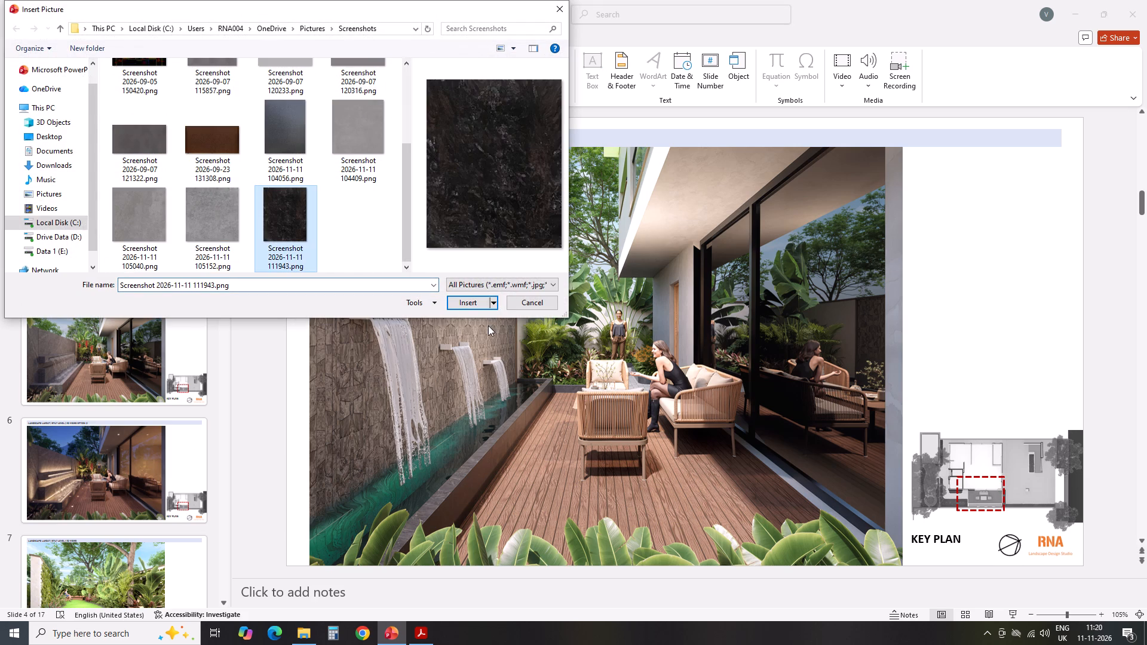
click(455, 302)
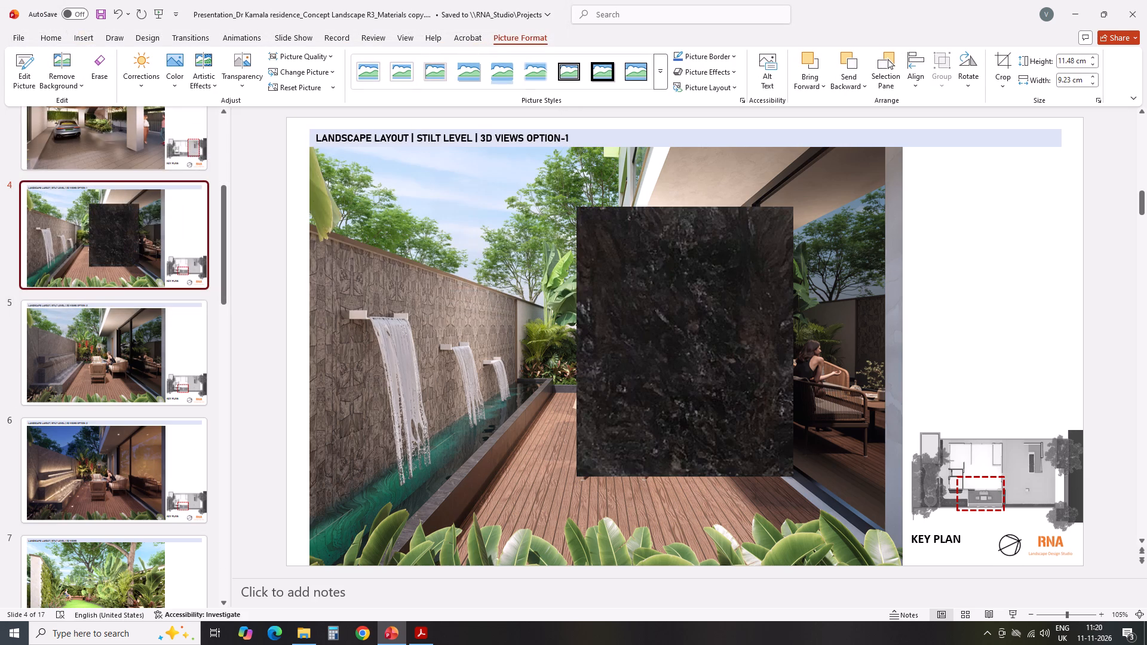
Move the granite picture to the blank area beside the render and scale it down to about 5.79 x 4.66 cm.
click(680, 388)
drag(699, 383, 1015, 330)
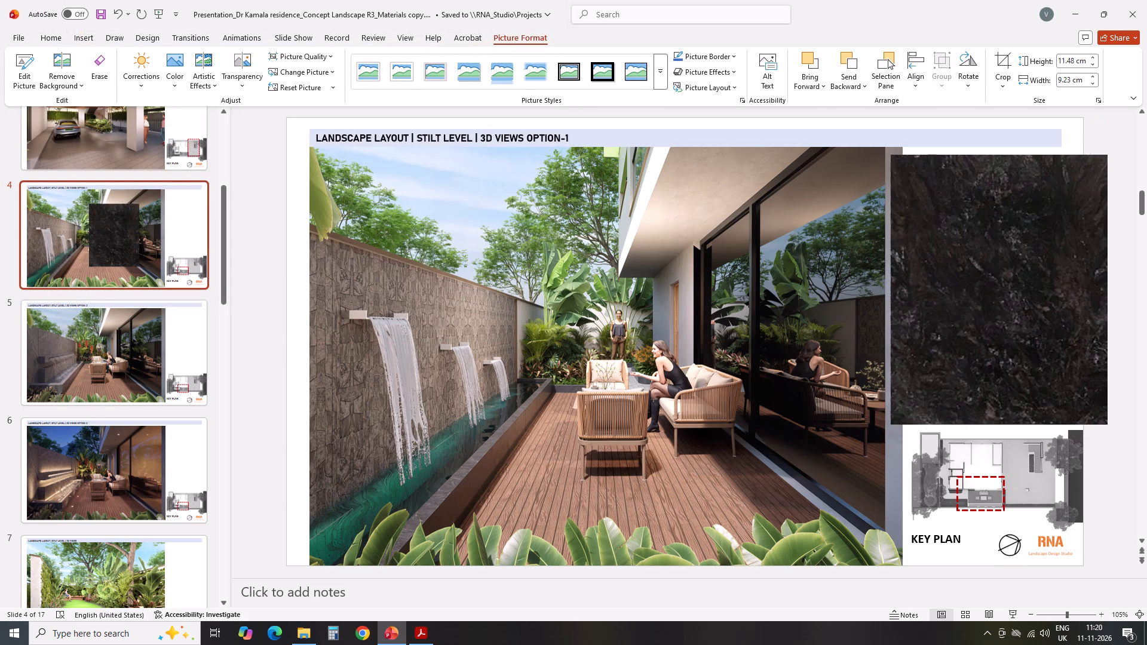
drag(1015, 330, 1018, 329)
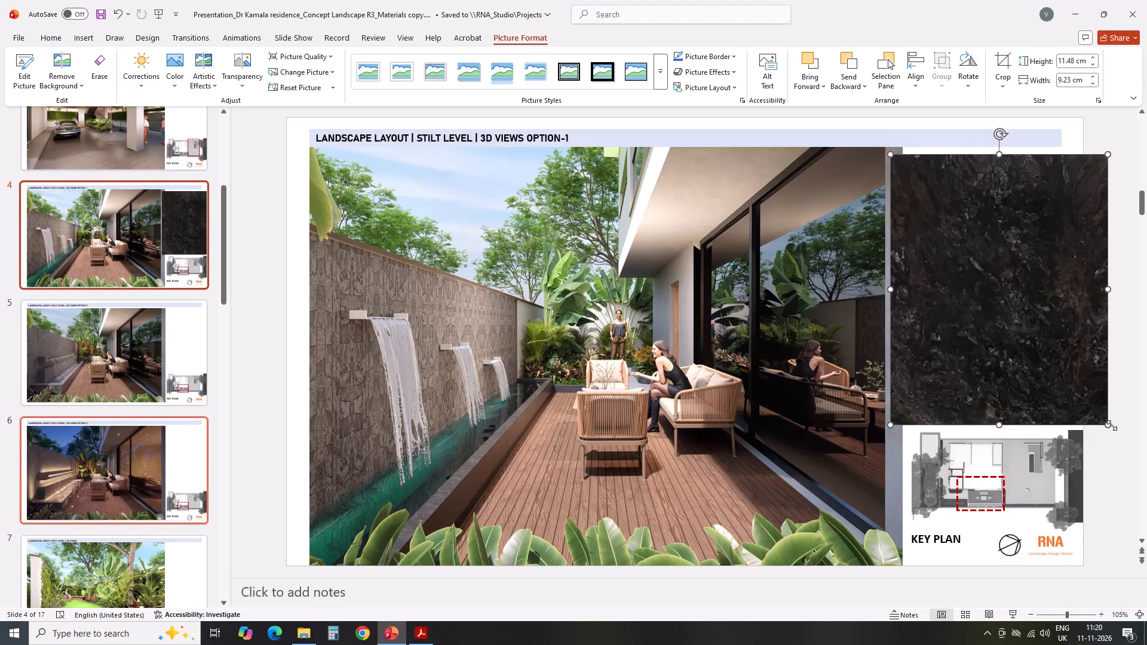
drag(1112, 425, 996, 290)
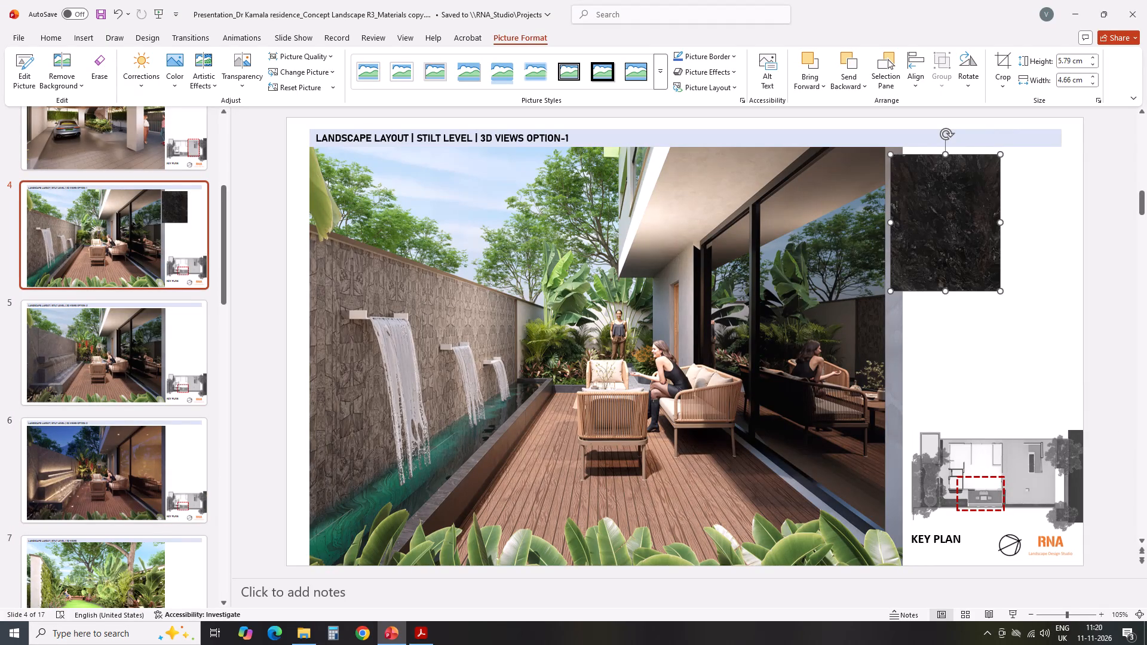
Crop the granite swatch from its bottom edge to about 3.73 cm high and shift it clear of the render.
click(1006, 67)
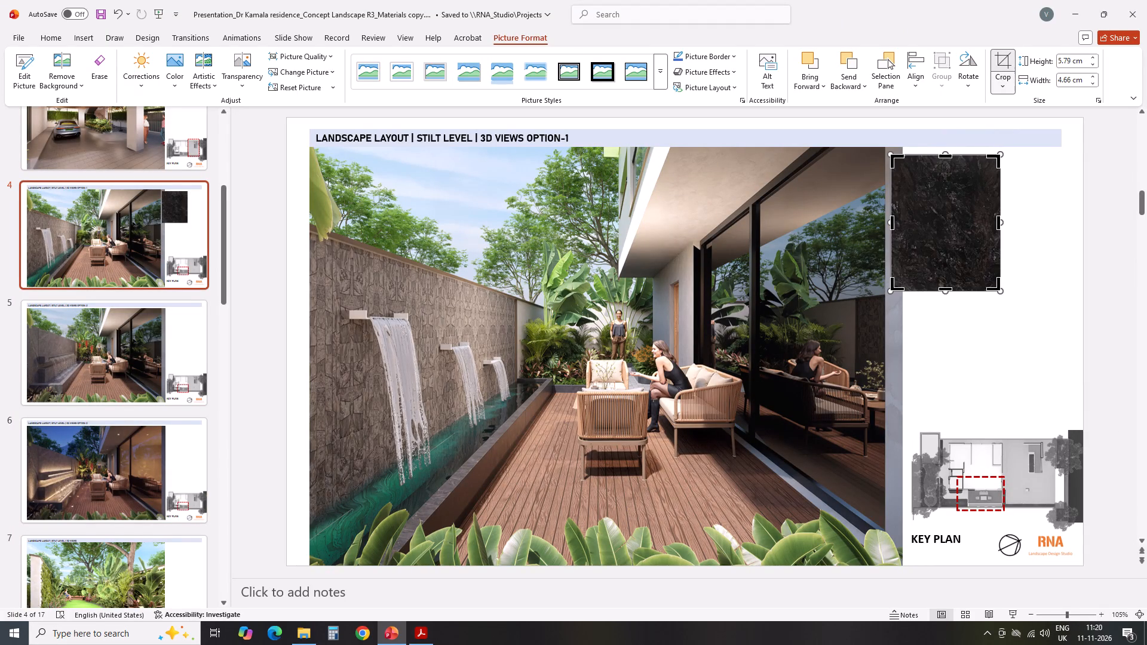
drag(948, 290, 940, 242)
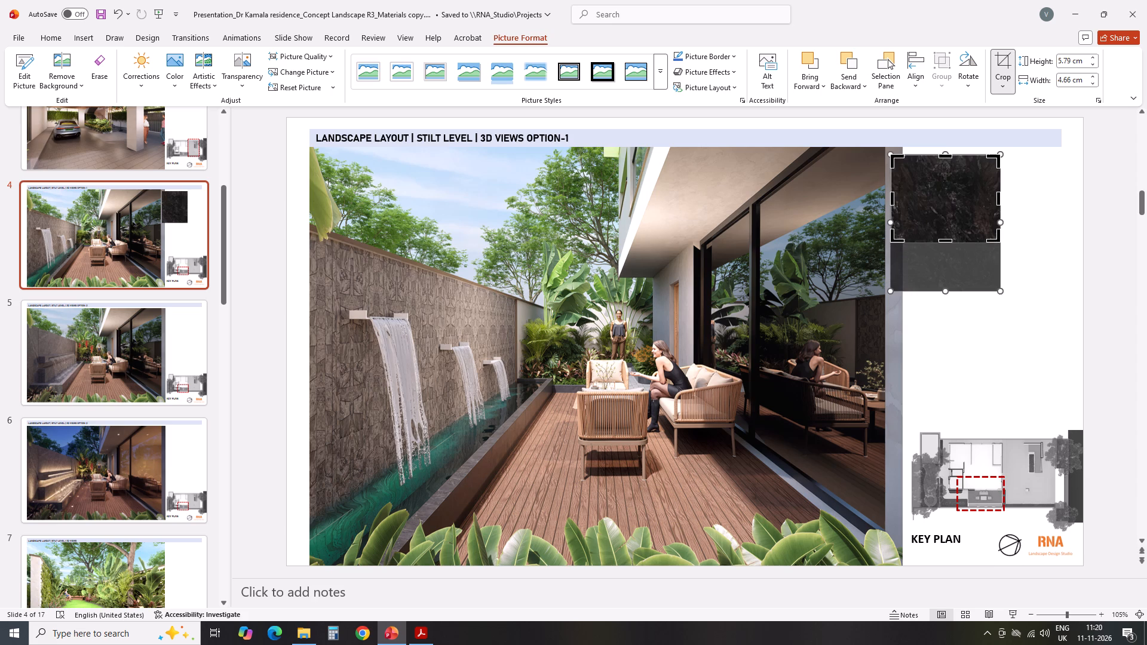
click(1026, 345)
click(936, 198)
drag(956, 210, 979, 210)
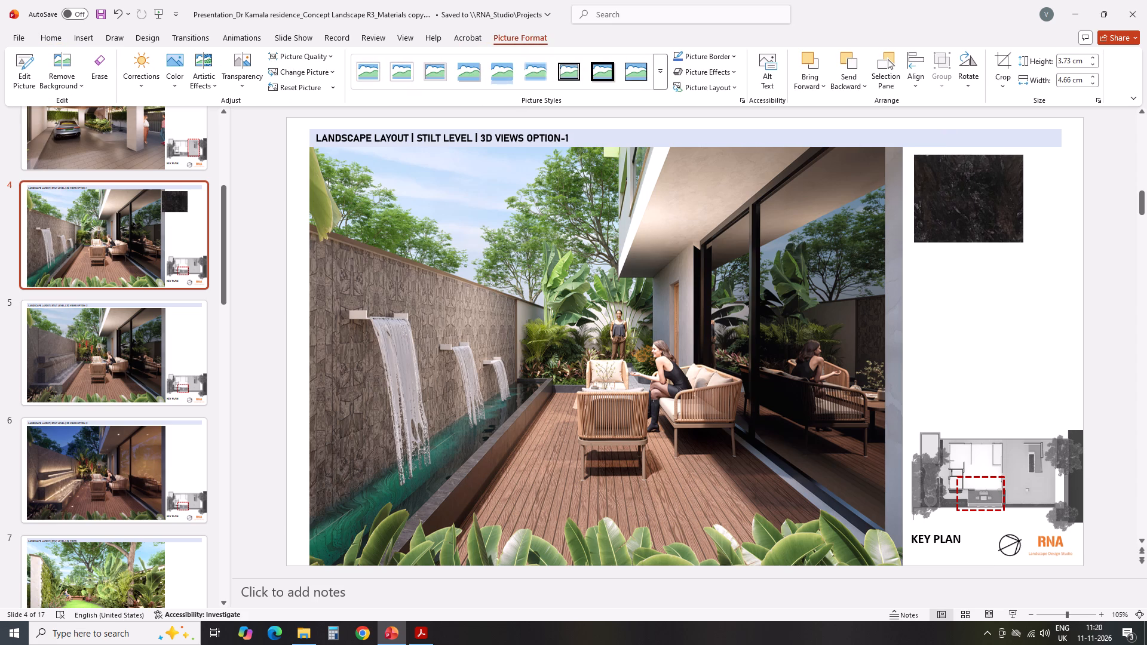
drag(979, 210, 974, 211)
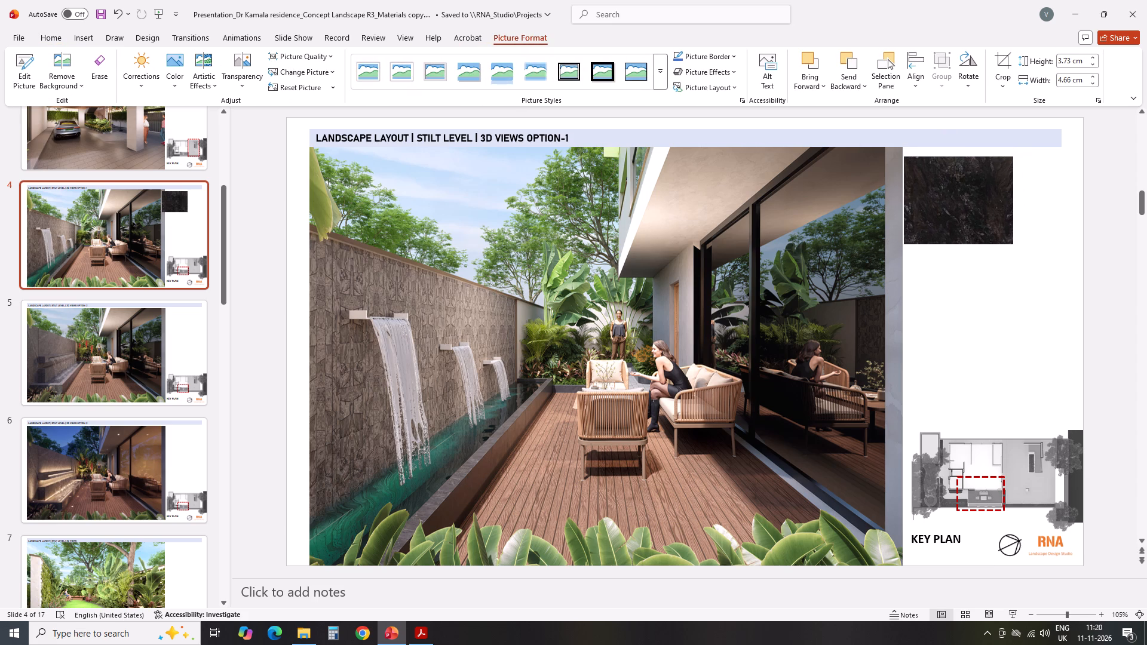
drag(974, 211, 974, 211)
click(990, 290)
Crop the narrow grey strip off the right edge of slide 4's stilt level render.
click(803, 320)
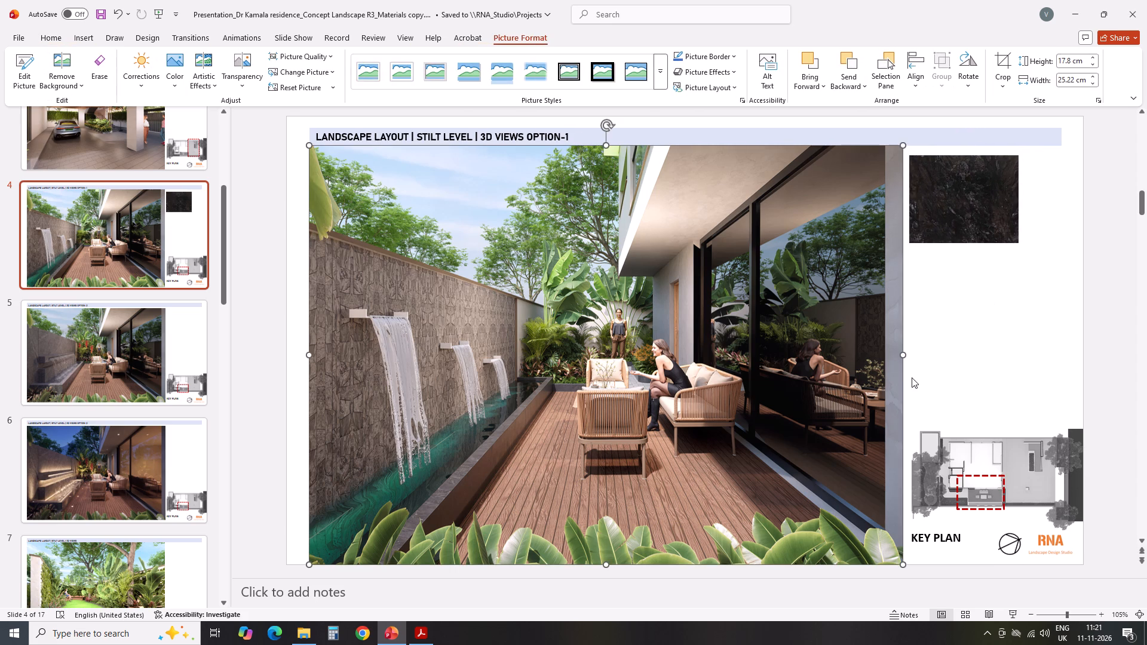
click(1002, 62)
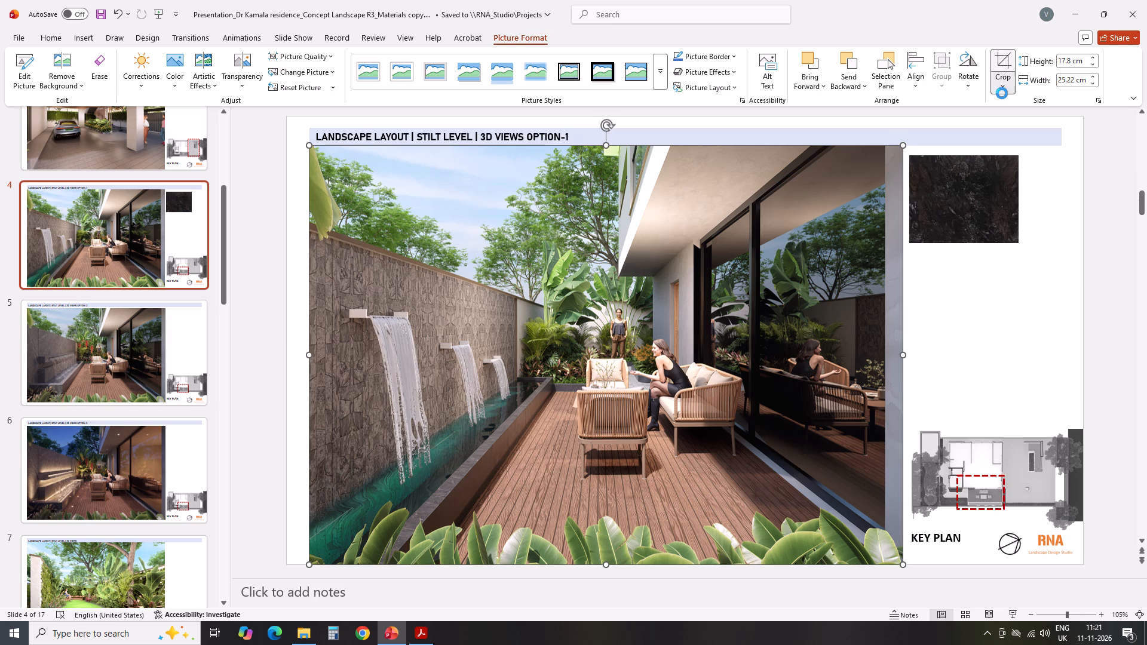
drag(901, 354, 889, 354)
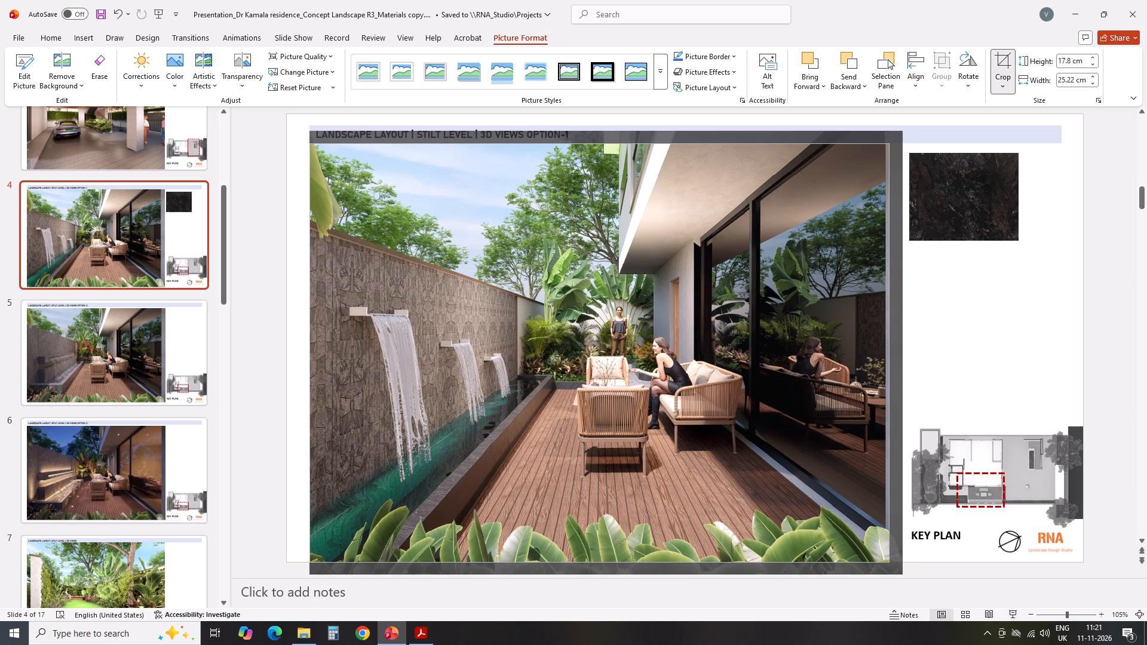
drag(889, 354, 888, 354)
click(973, 337)
Shrink the granite swatch proportionally to about three quarters size and place it close beside the render, just below the title bar.
click(957, 224)
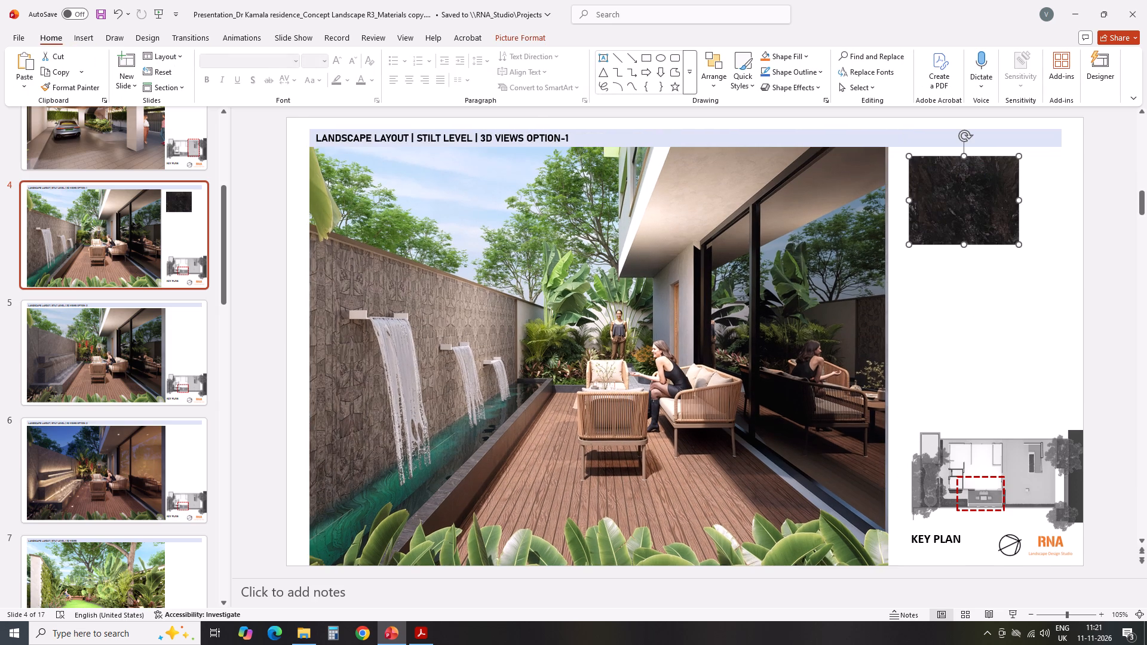
drag(989, 202, 973, 198)
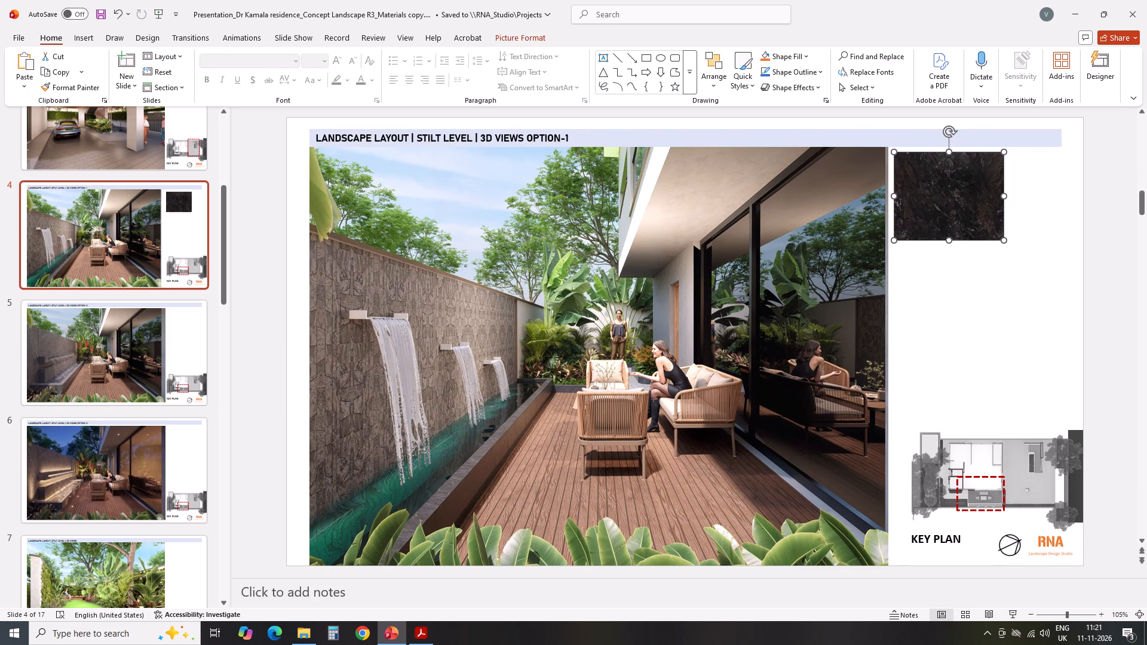
drag(1005, 240, 953, 219)
click(993, 257)
click(948, 198)
drag(944, 185, 946, 196)
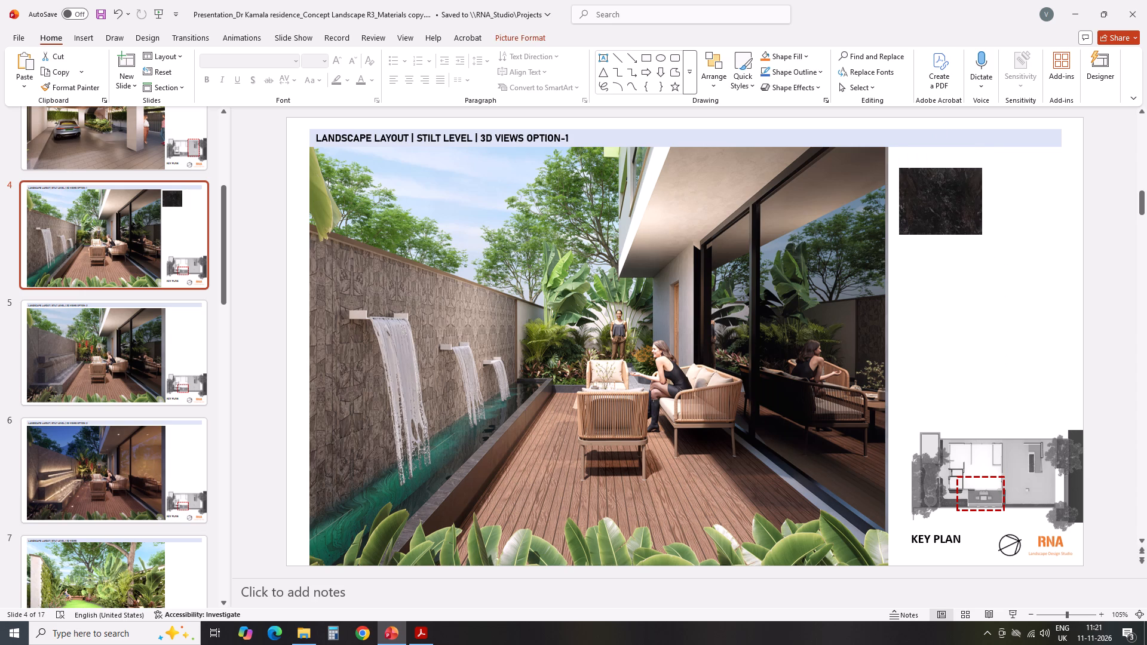
drag(946, 196, 944, 193)
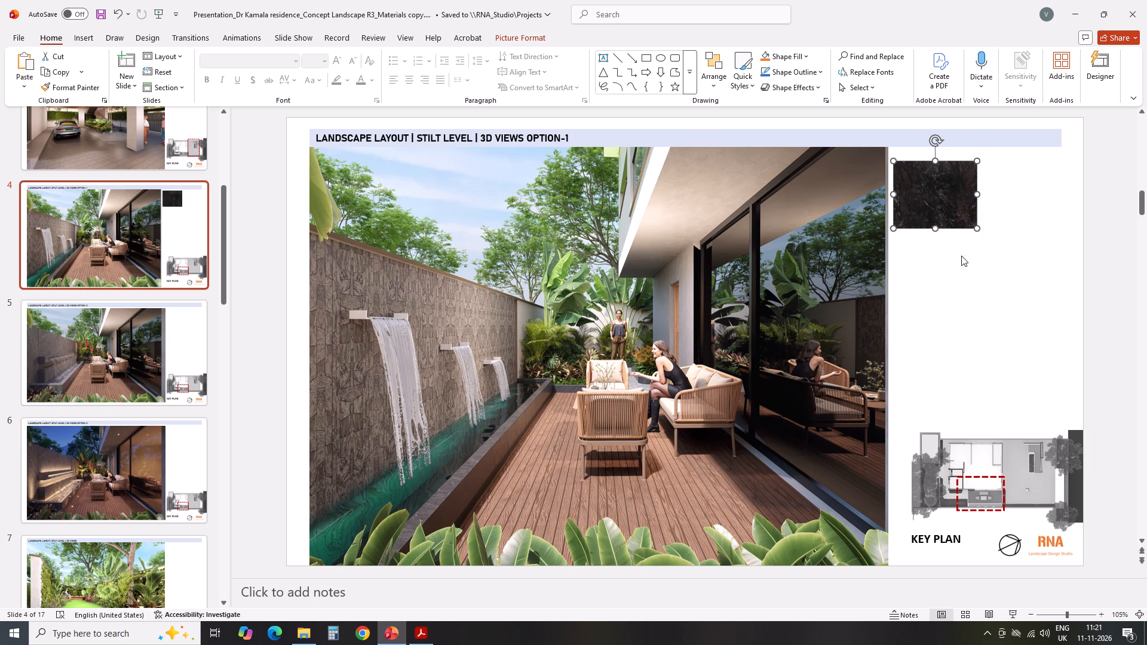
click(970, 293)
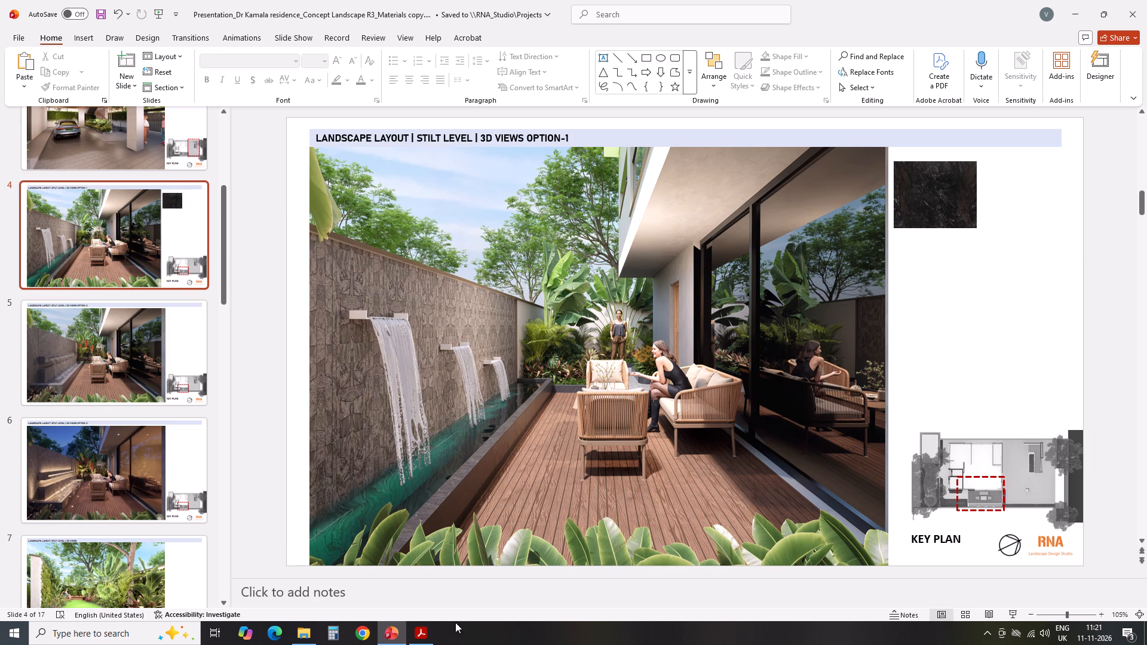
Switch to the Granites.pdf catalogue in Acrobat and look back through its granite pages to the cover for further swatch candidates.
click(404, 643)
click(401, 638)
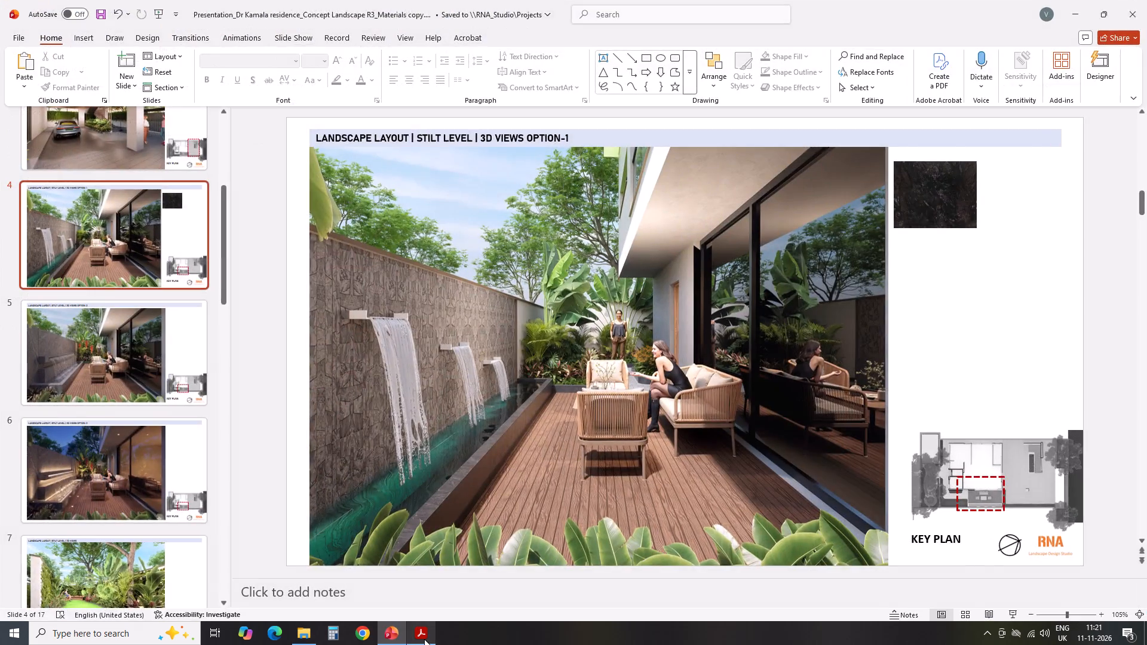
click(424, 639)
scroll(937, 247, up, 6)
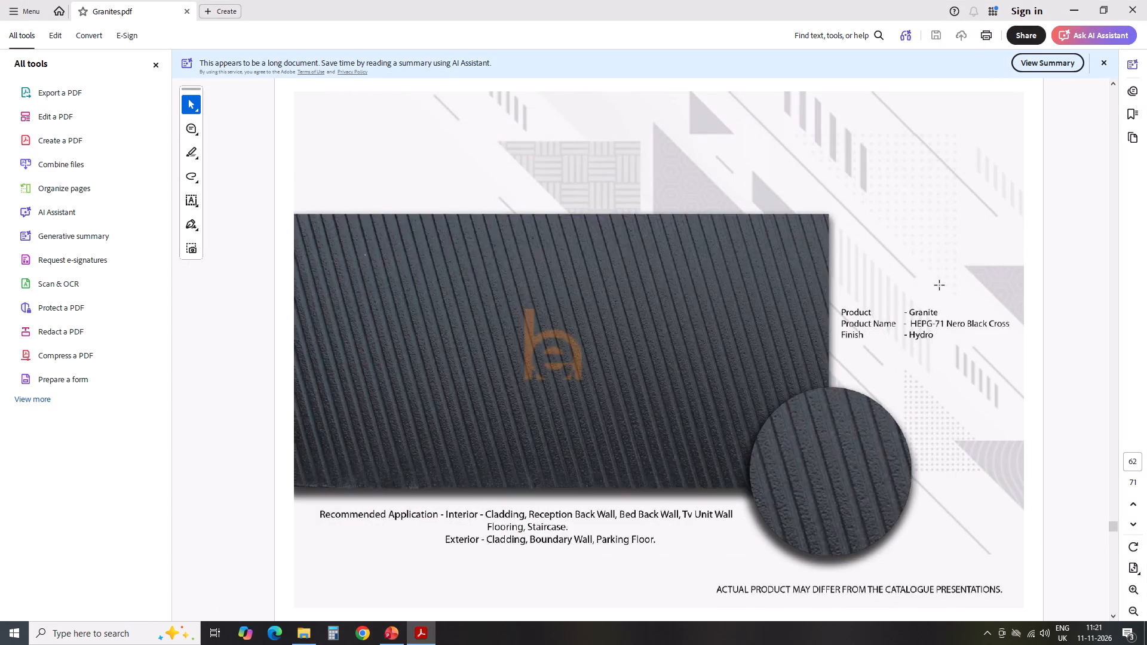
scroll(940, 285, up, 12)
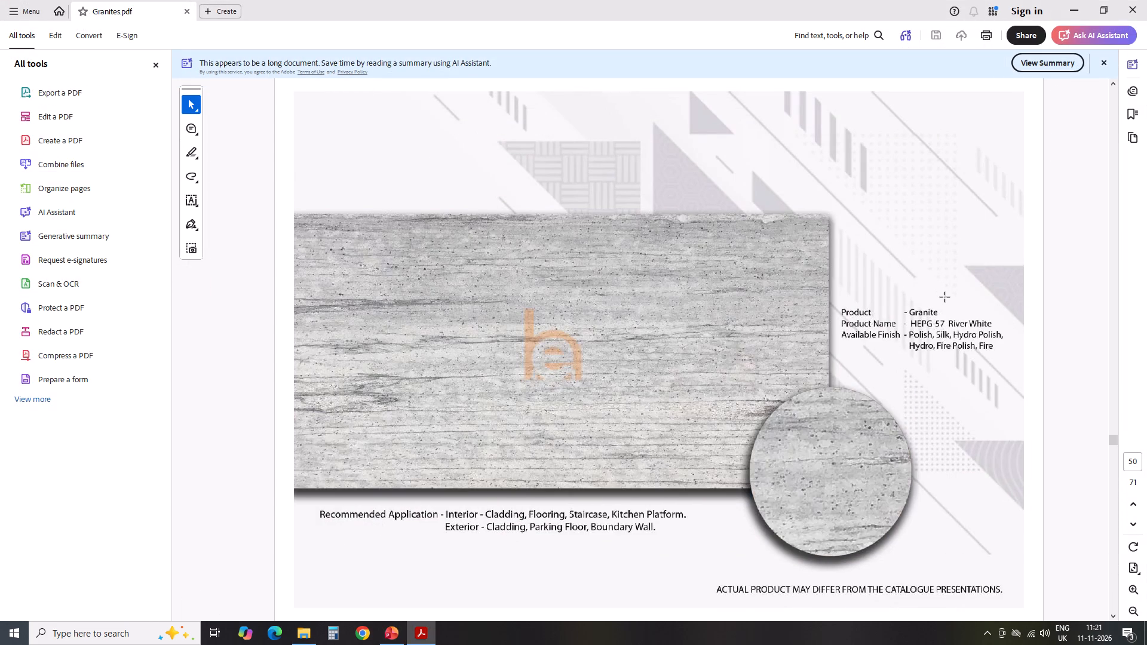
scroll(945, 297, up, 2)
scroll(945, 297, down, 1)
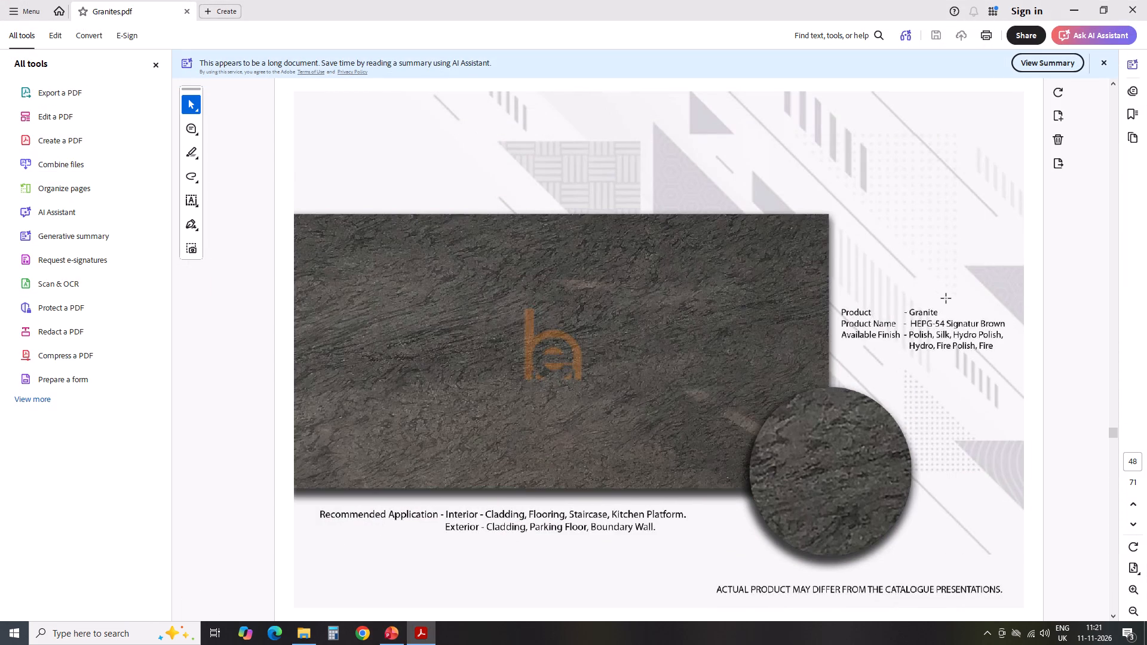
scroll(845, 331, up, 3)
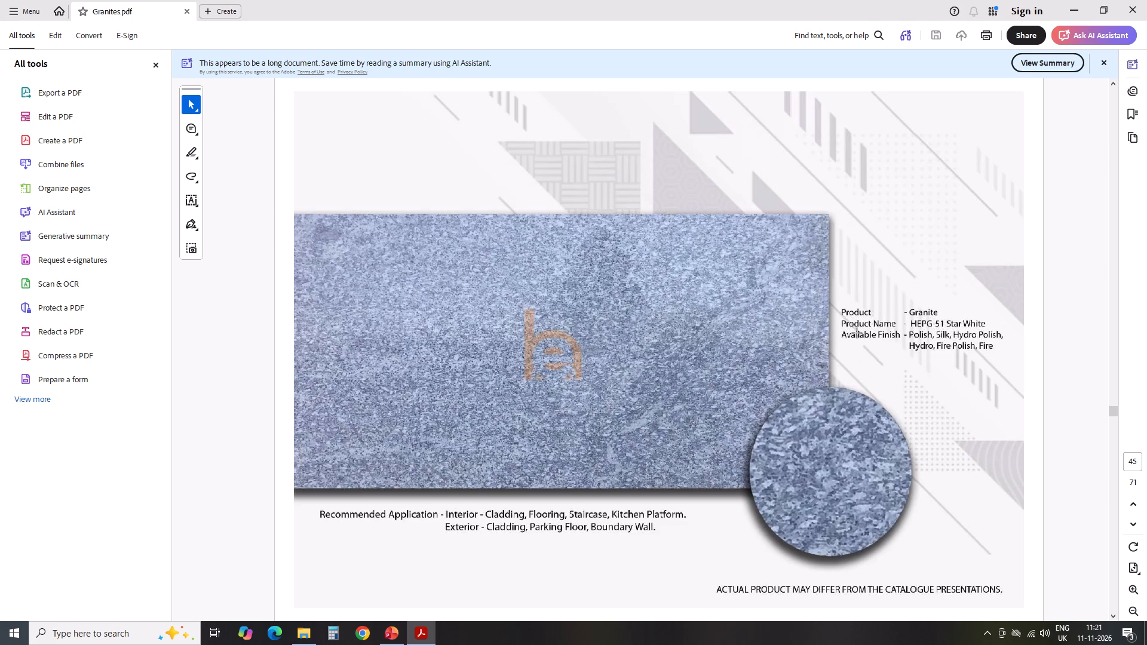
scroll(858, 334, down, 3)
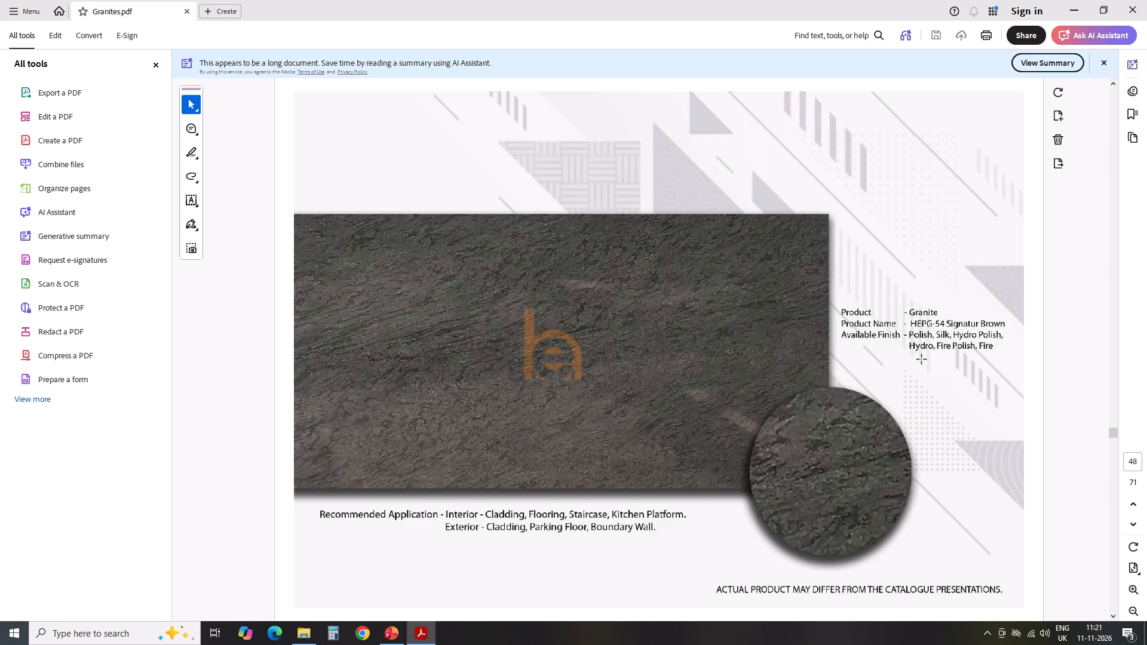
scroll(926, 360, up, 6)
scroll(926, 360, down, 1)
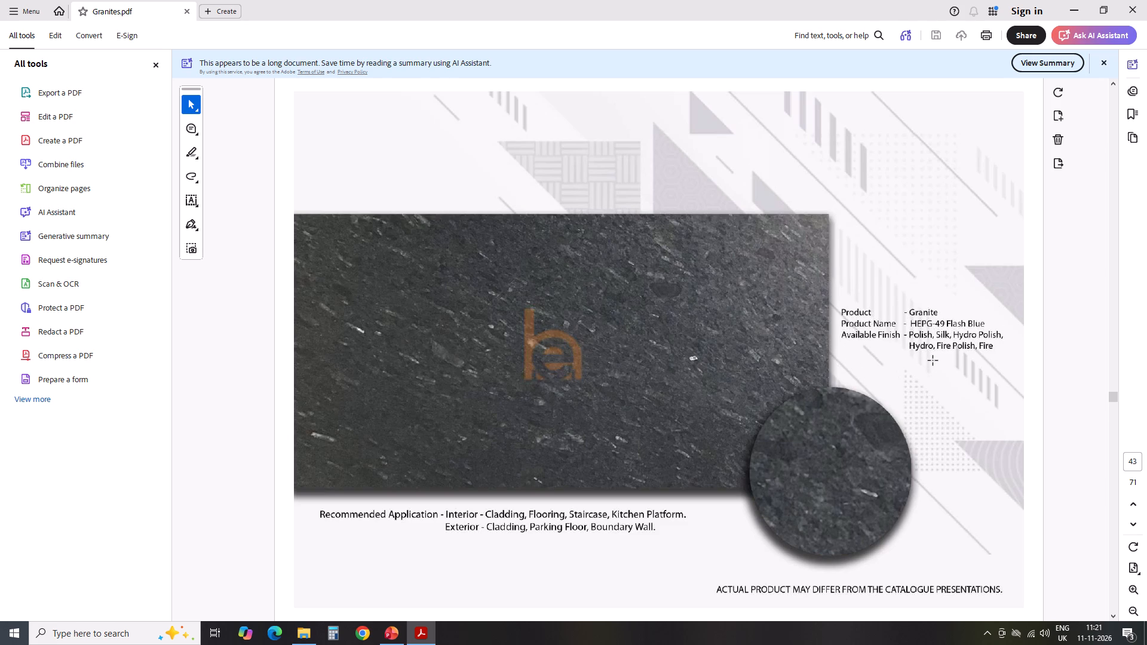
scroll(933, 361, up, 4)
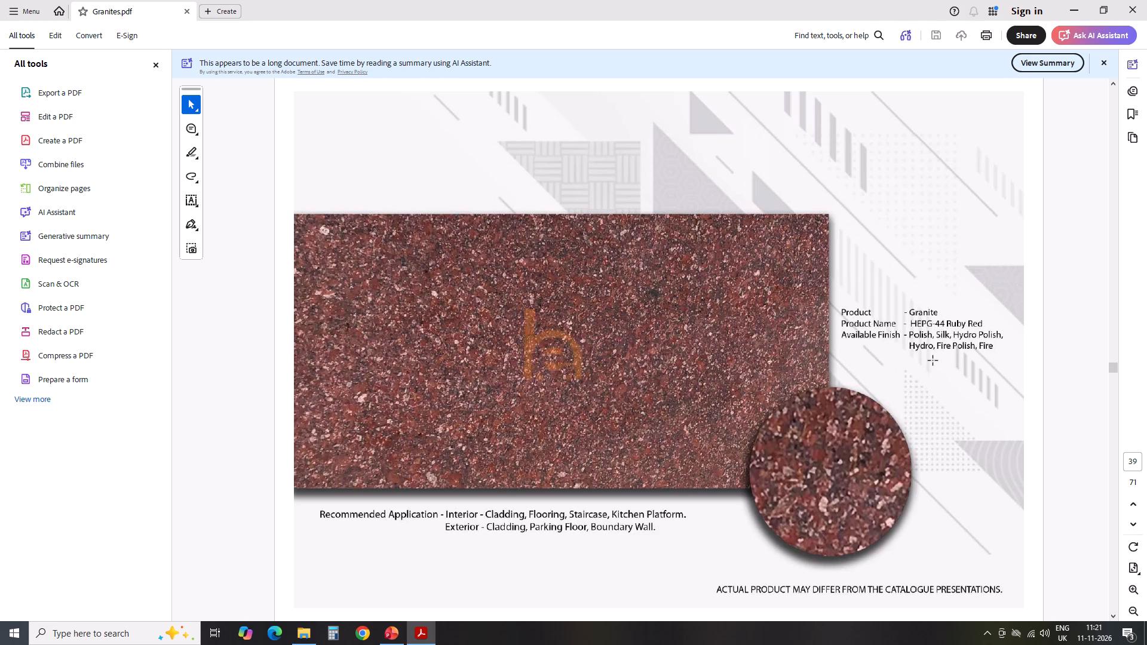
scroll(933, 361, down, 1)
scroll(934, 362, up, 3)
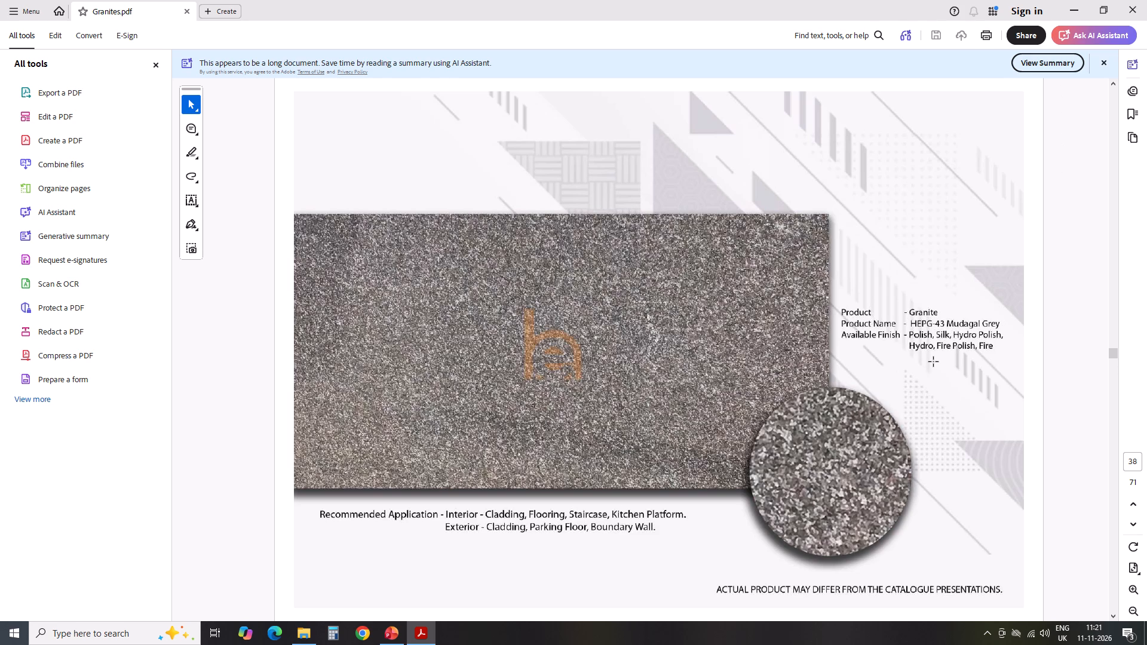
scroll(936, 361, up, 3)
scroll(937, 361, down, 1)
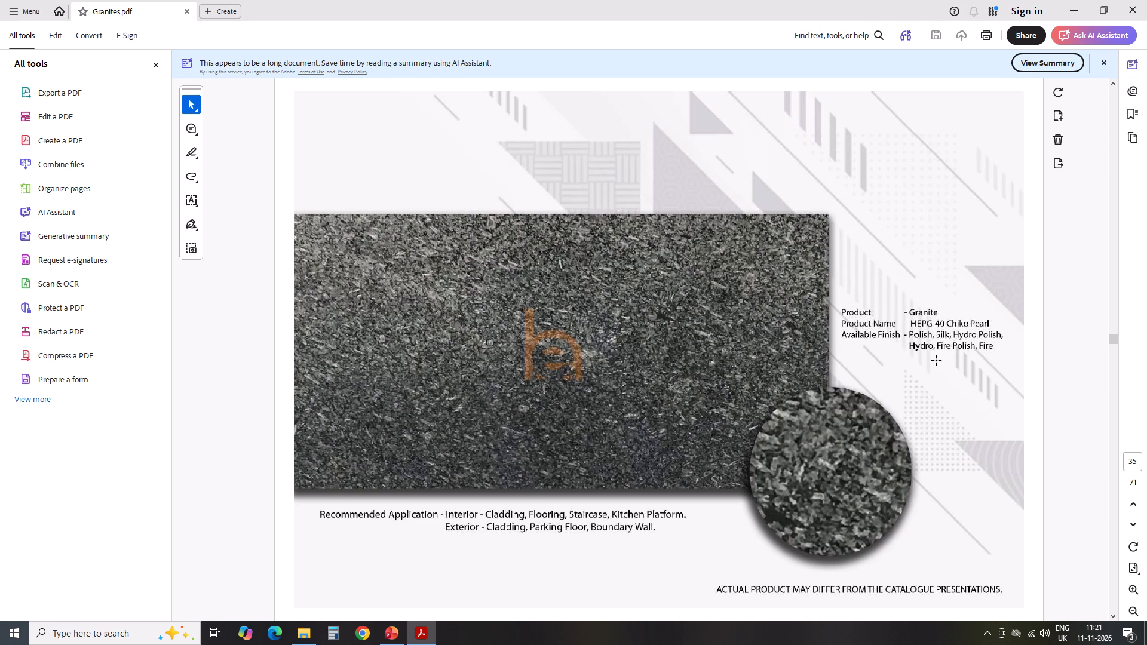
scroll(937, 361, up, 2)
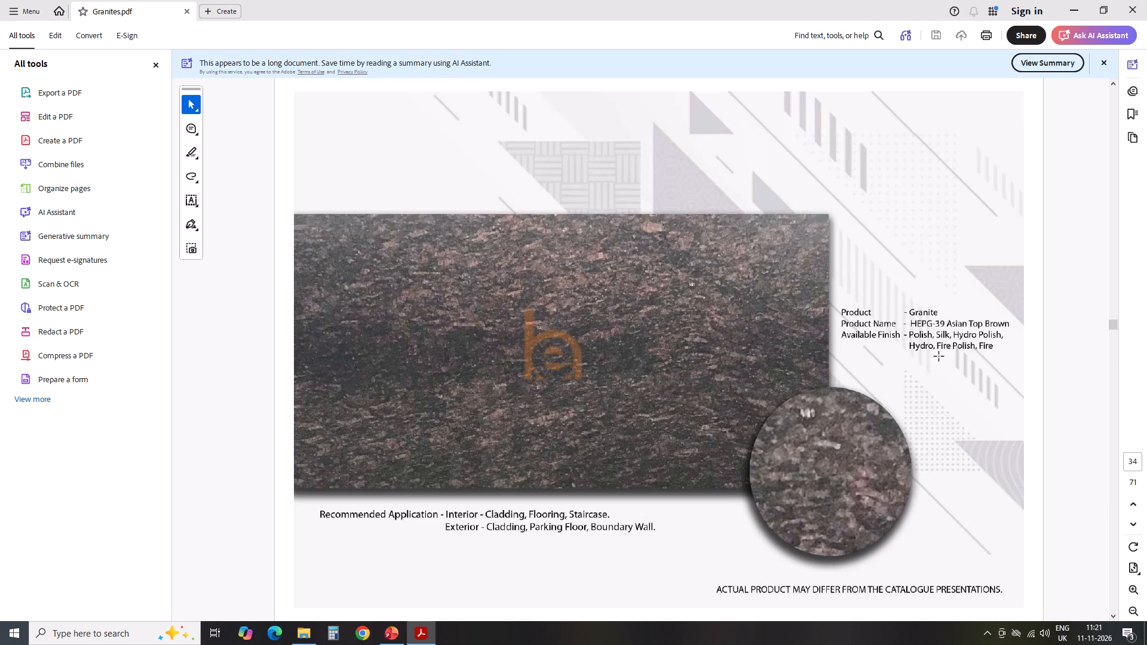
scroll(939, 357, up, 2)
scroll(939, 357, down, 1)
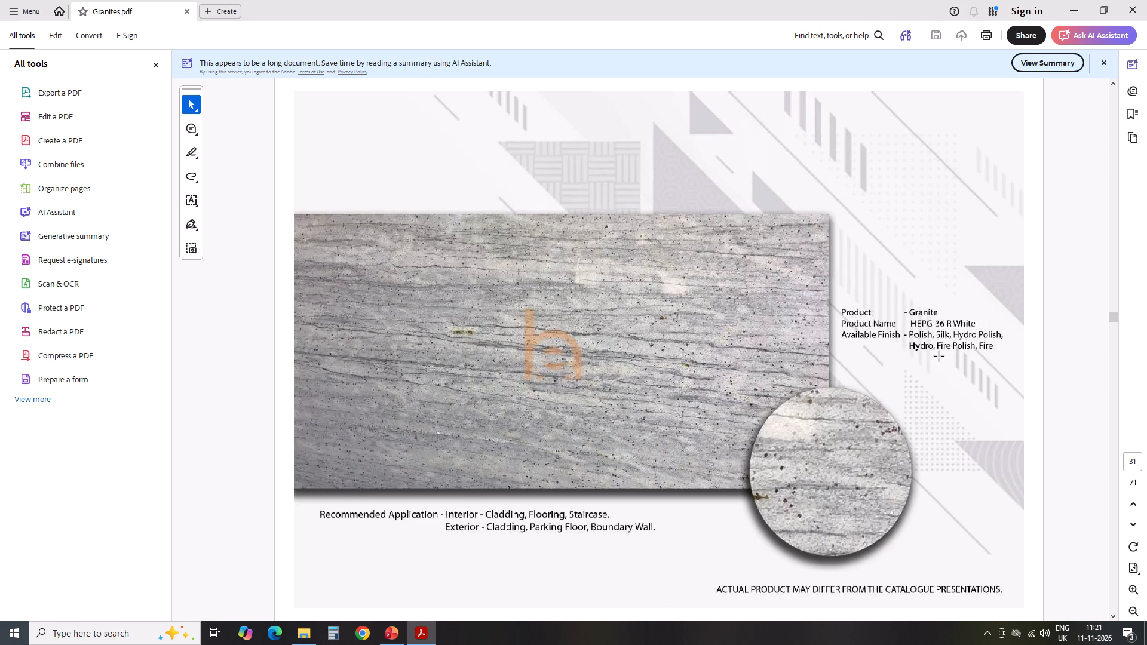
scroll(939, 357, up, 1)
scroll(939, 357, down, 2)
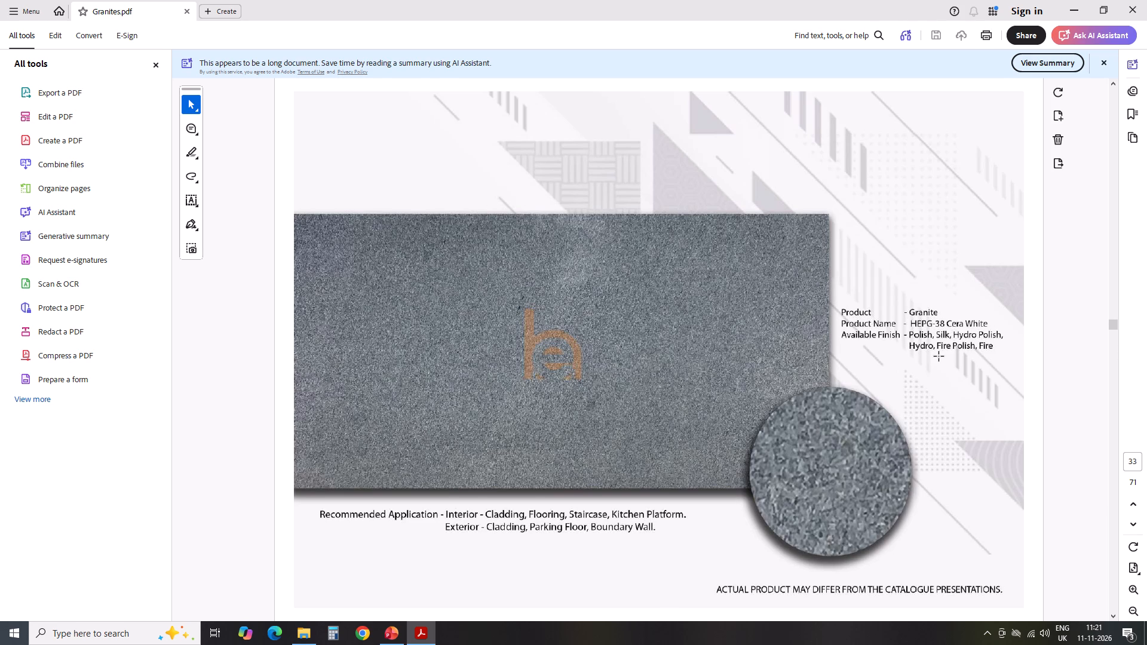
scroll(939, 357, up, 4)
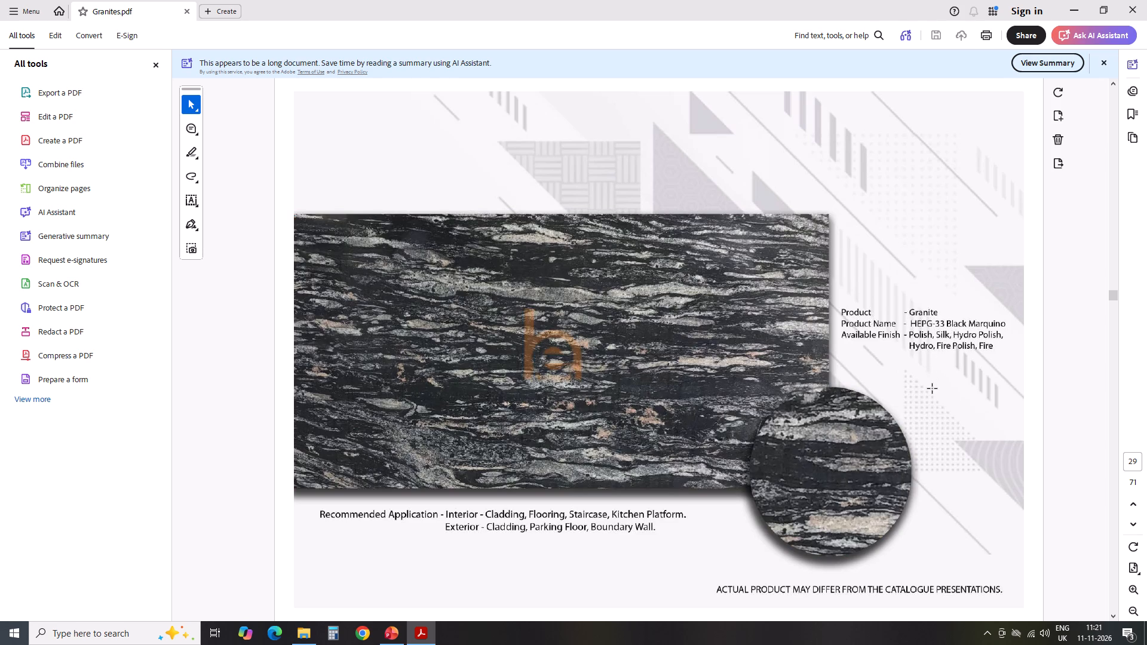
scroll(933, 389, up, 2)
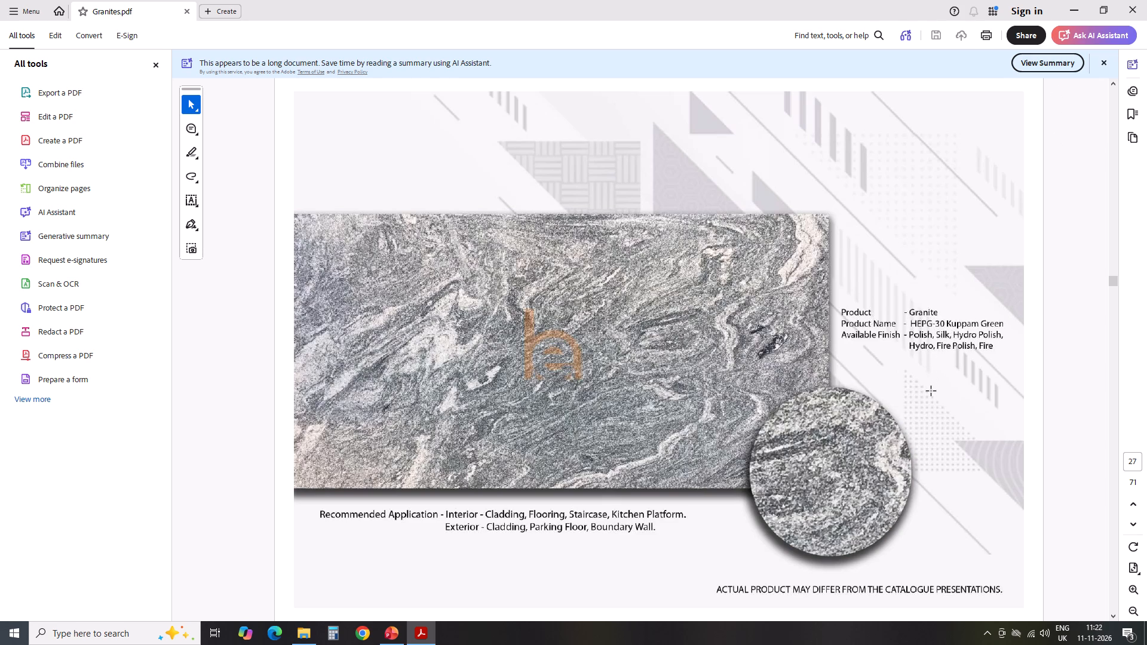
scroll(931, 391, up, 1)
scroll(924, 394, down, 1)
scroll(924, 392, up, 3)
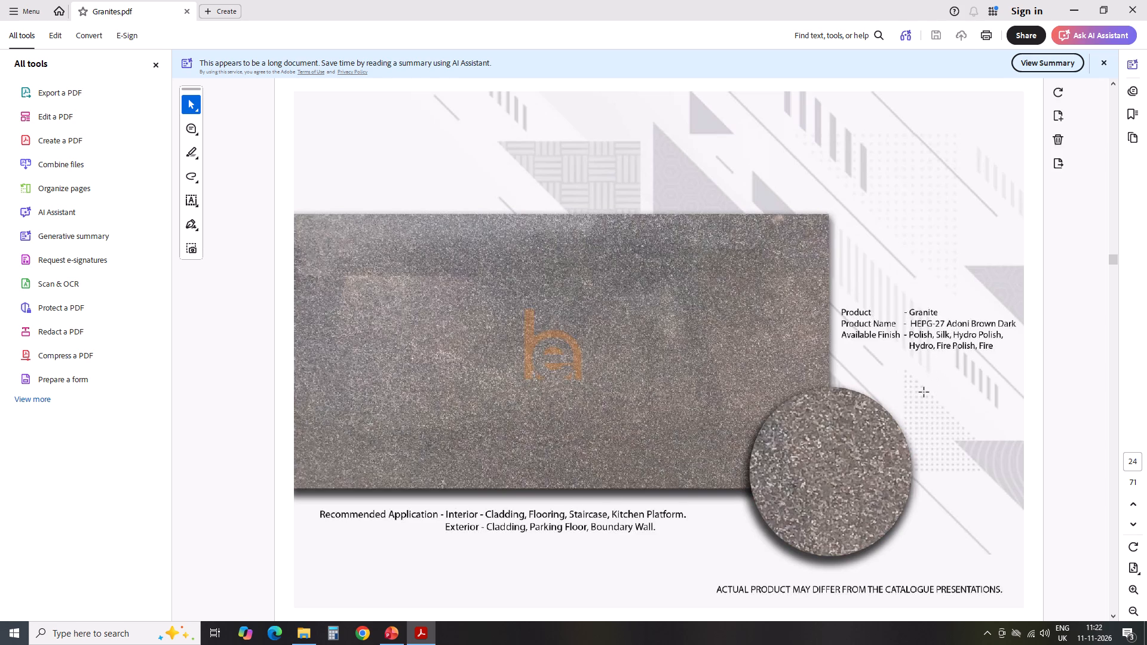
scroll(924, 392, up, 3)
scroll(924, 392, down, 1)
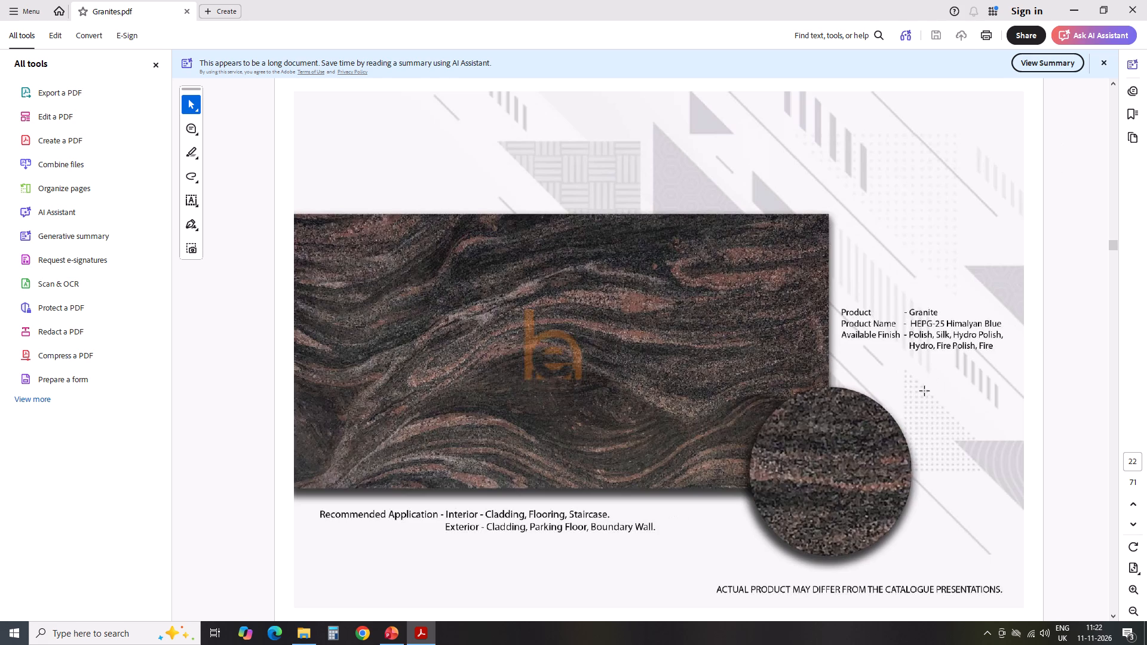
scroll(925, 391, up, 2)
scroll(925, 391, down, 2)
scroll(925, 391, up, 5)
scroll(927, 388, down, 1)
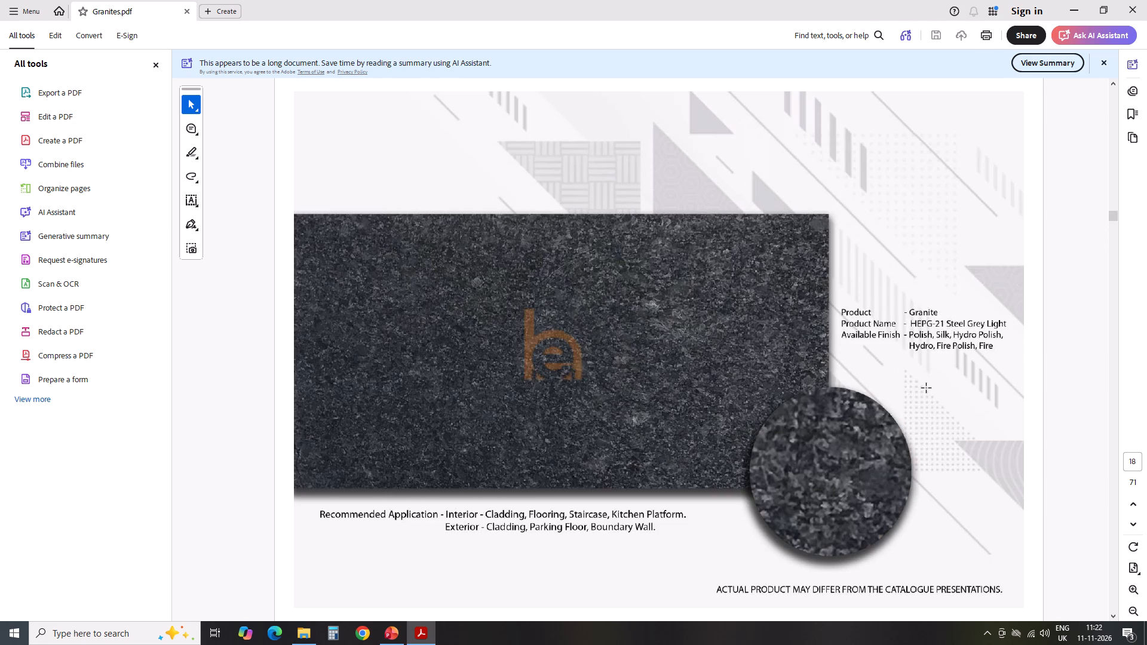
scroll(927, 388, up, 3)
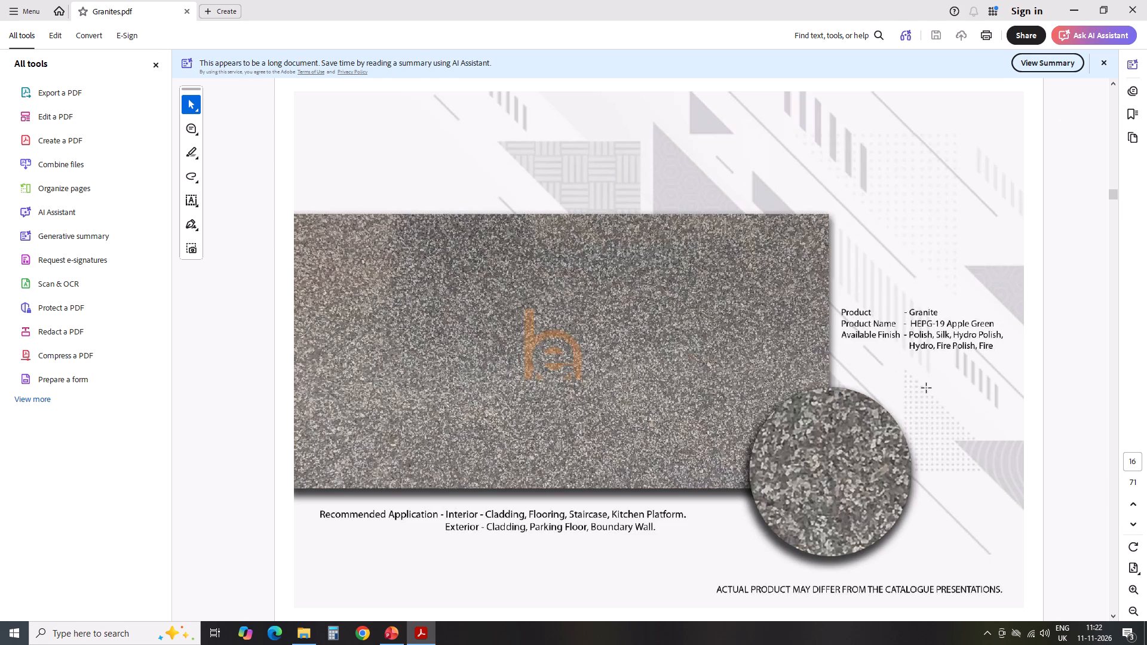
scroll(927, 388, up, 9)
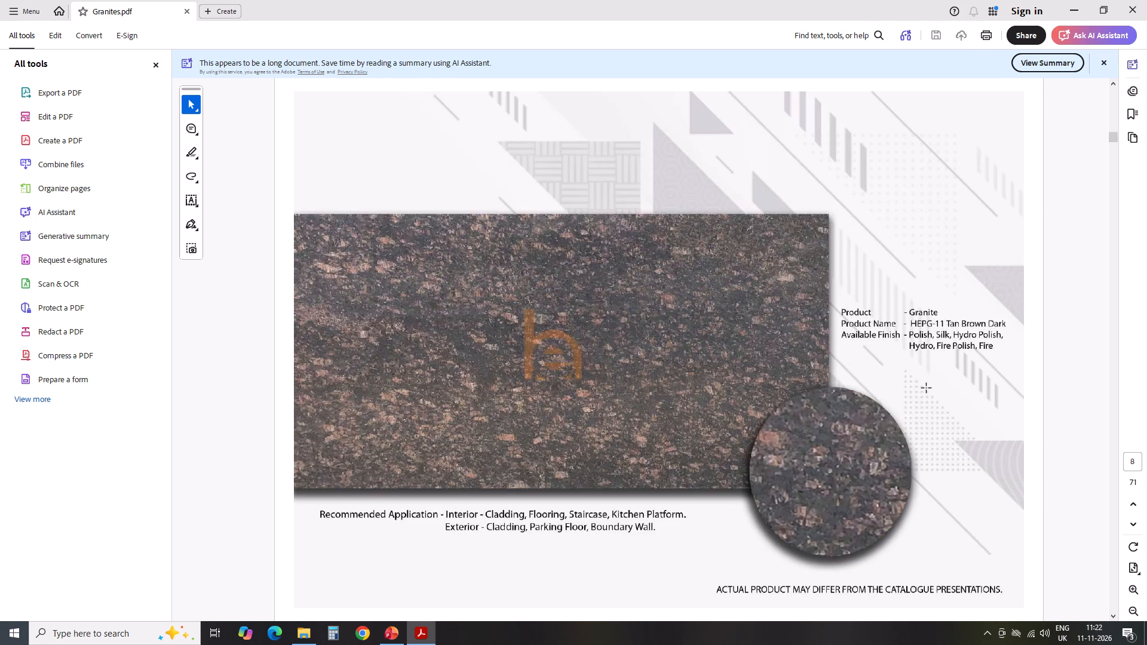
scroll(927, 388, up, 5)
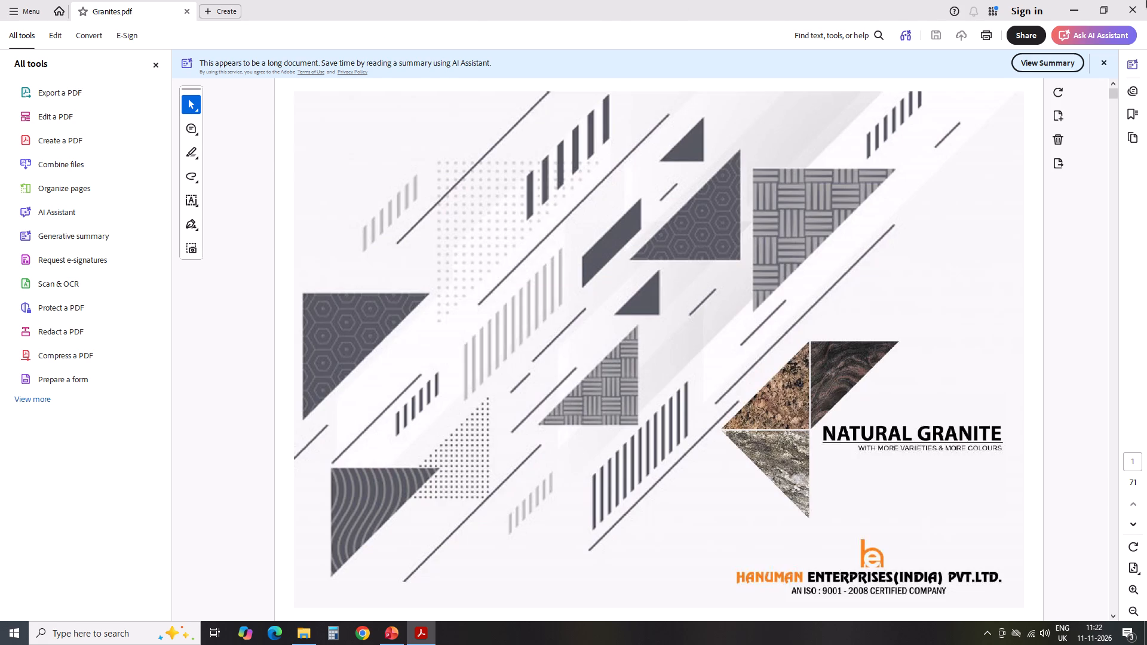
Return to the PowerPoint presentation and compare the stilt level Option-1 and Option-2 renders on slides 4 and 5.
click(1073, 0)
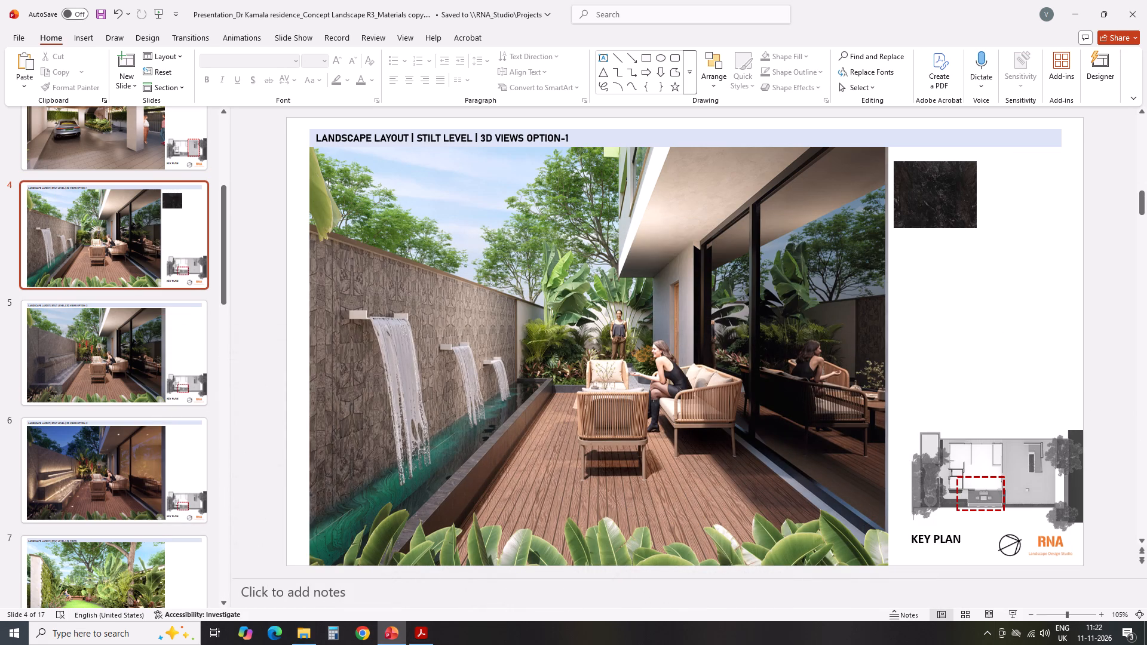
click(96, 360)
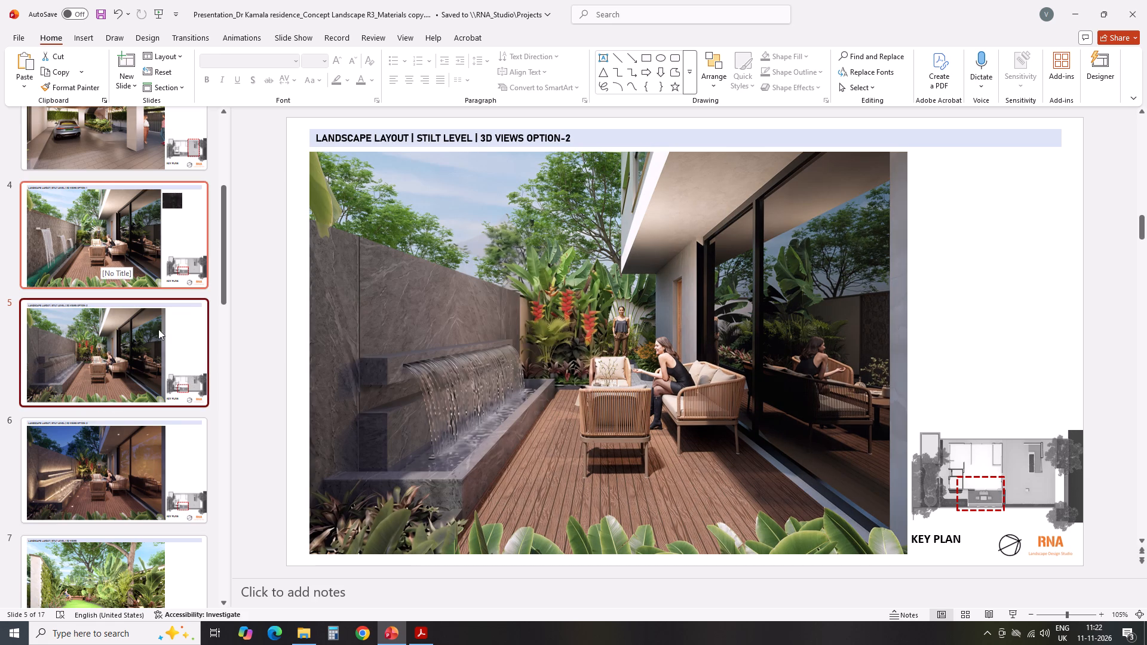
click(134, 238)
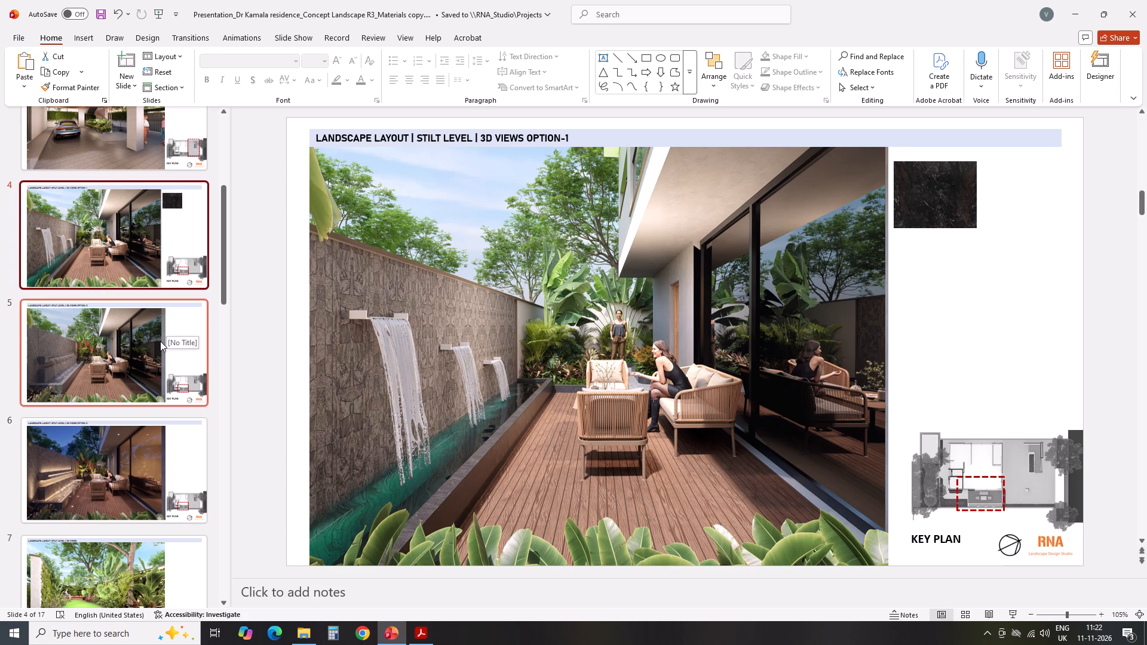
click(151, 349)
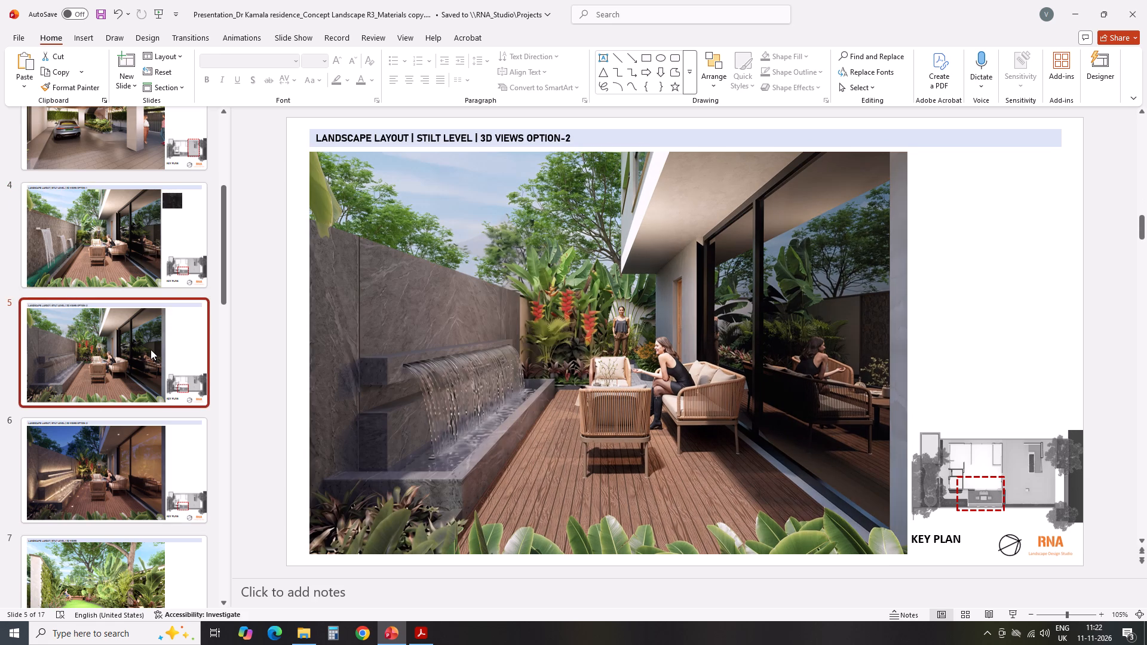
Switch to the Granites.pdf catalogue in Acrobat and look through its granite pages to the end for a match to slide 5's feature wall.
click(407, 639)
scroll(637, 400, down, 6)
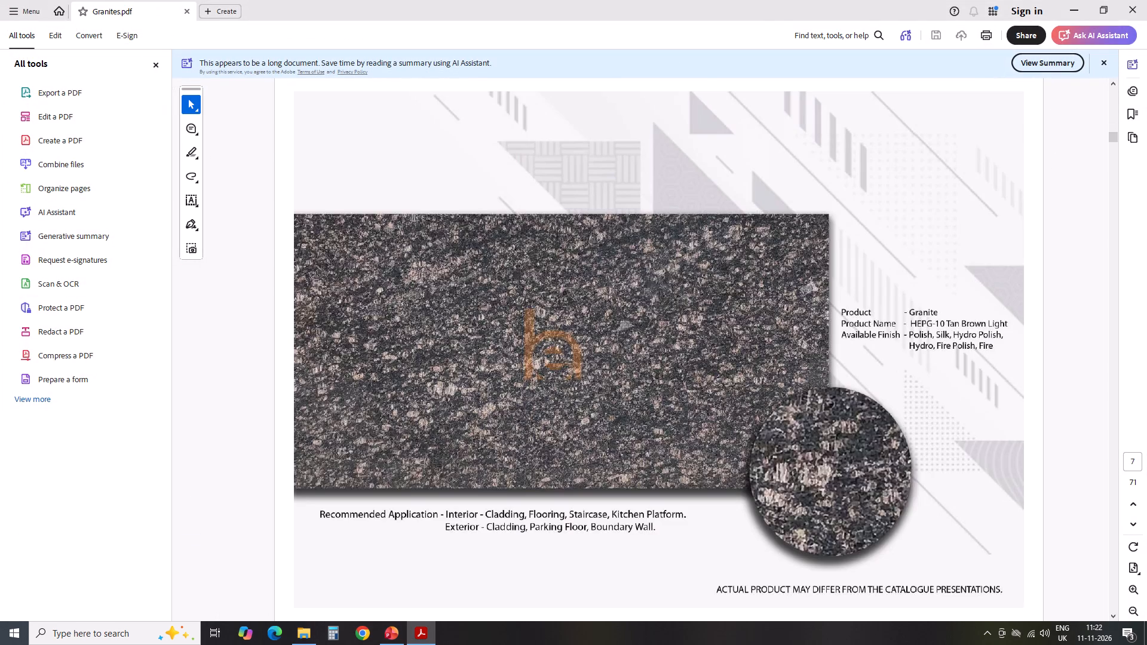
scroll(640, 396, down, 11)
scroll(640, 396, up, 1)
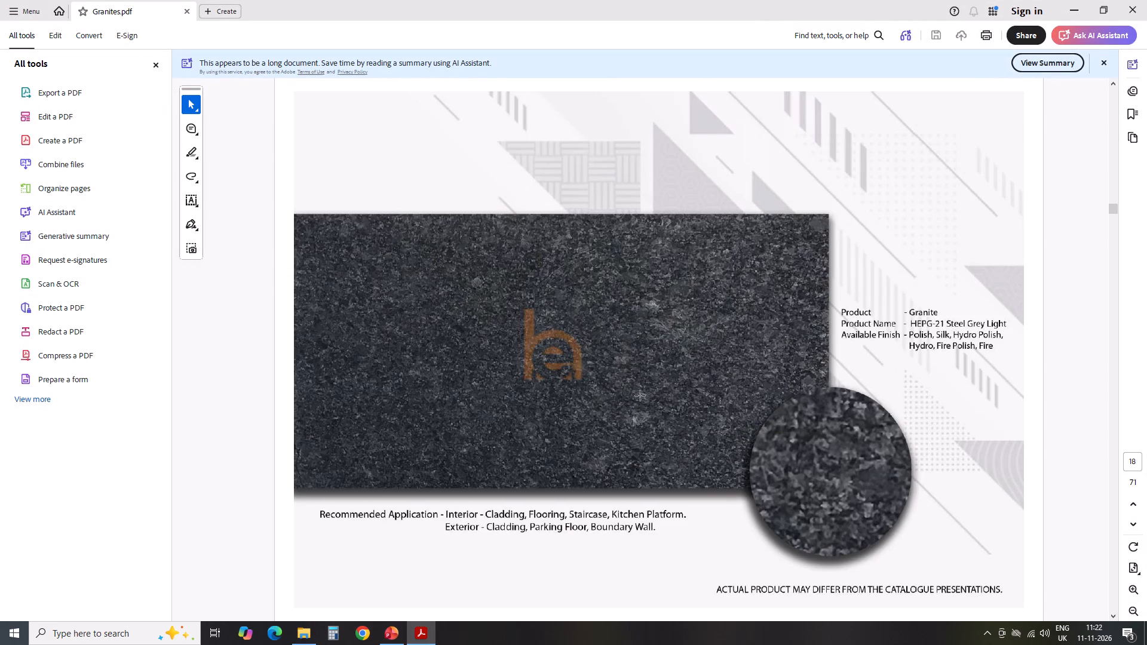
scroll(640, 396, down, 5)
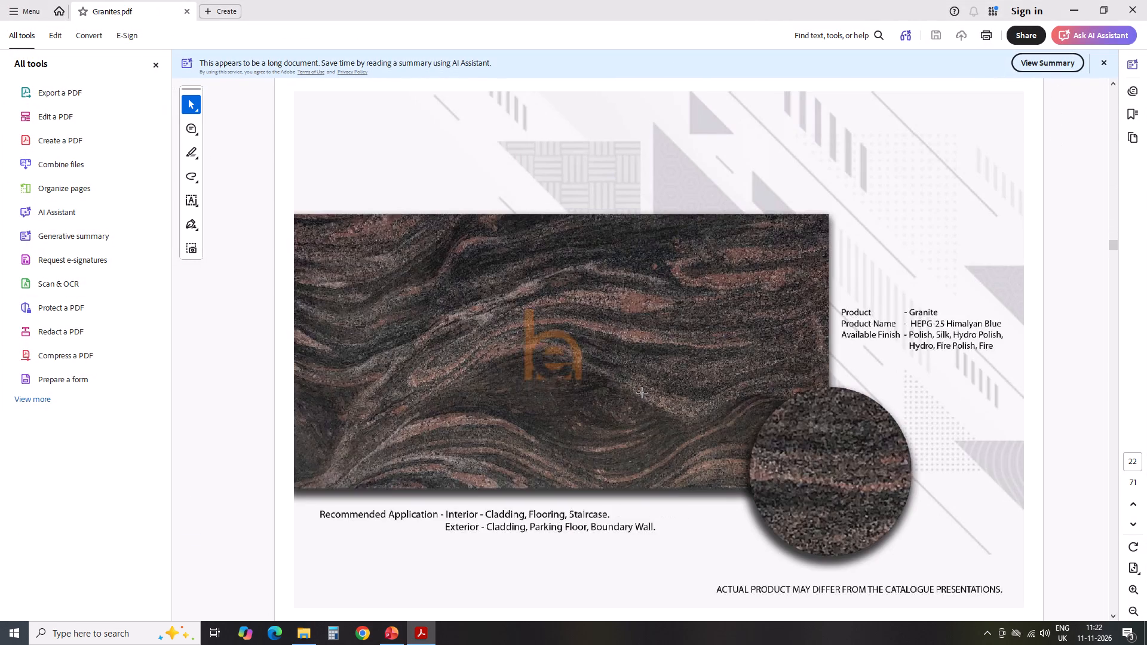
scroll(640, 398, down, 4)
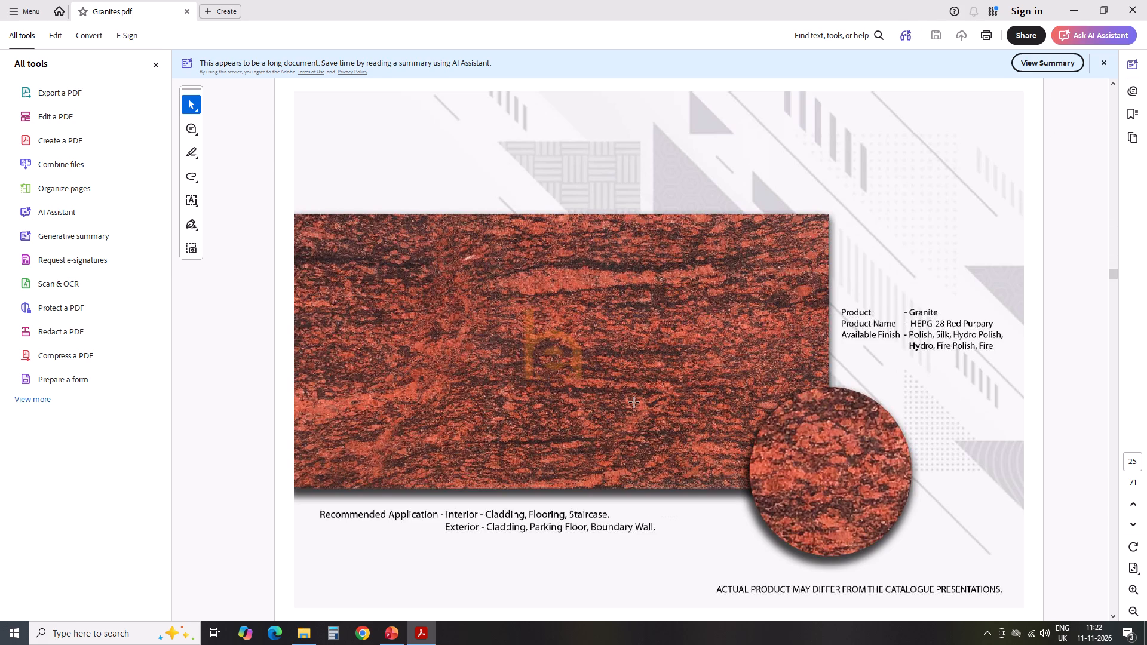
scroll(631, 406, down, 3)
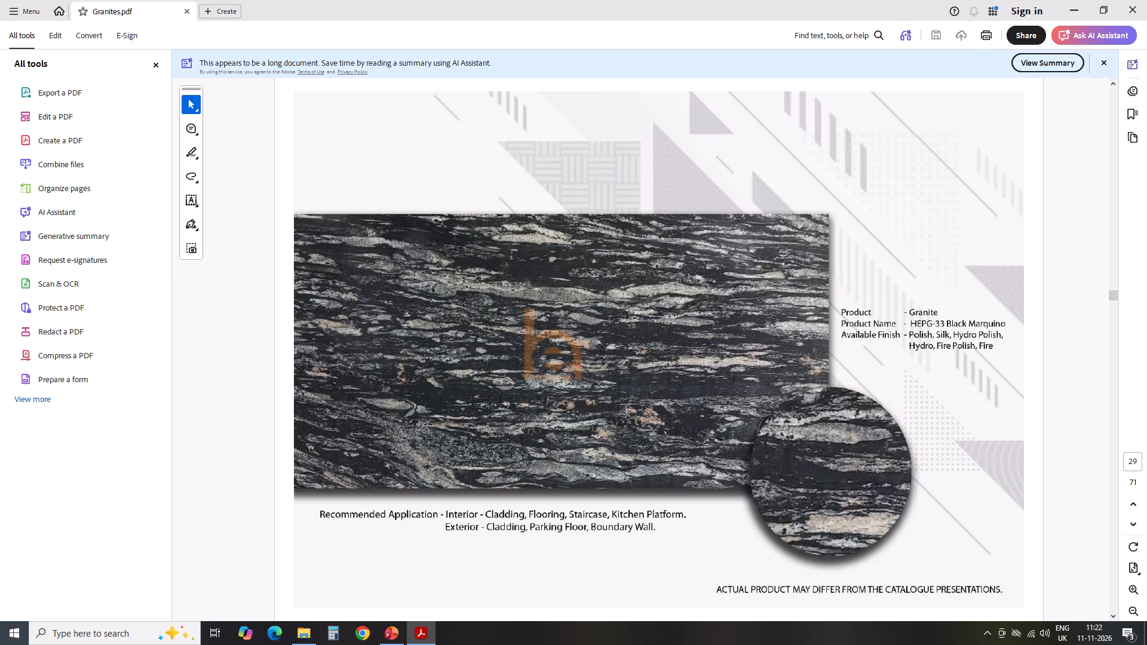
scroll(626, 412, down, 5)
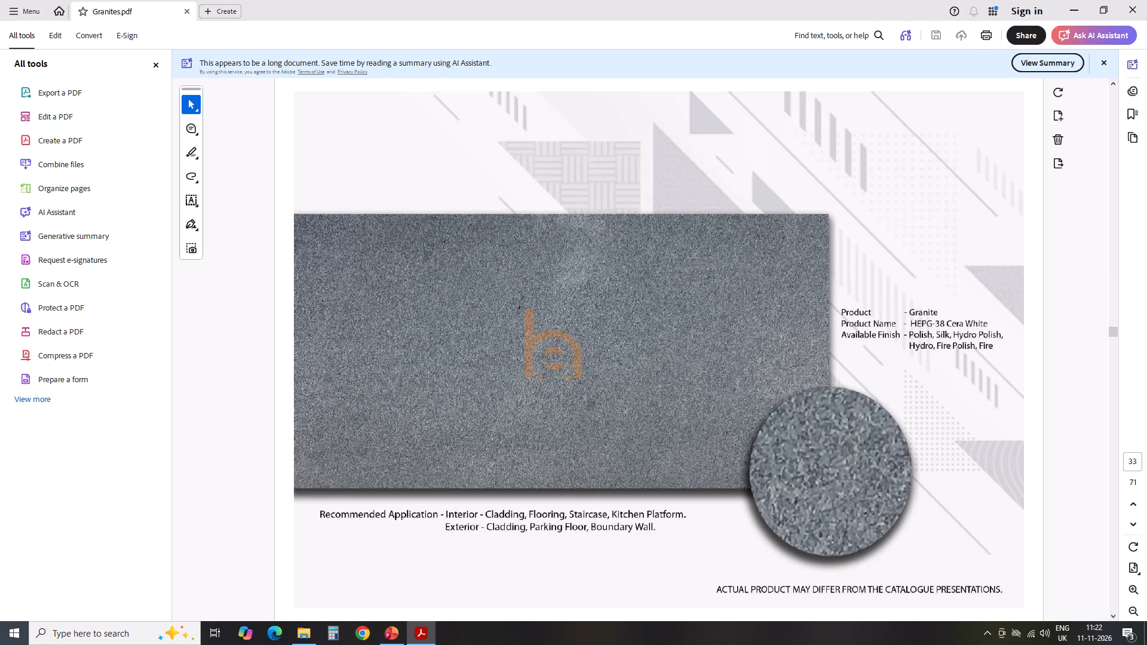
scroll(626, 412, down, 5)
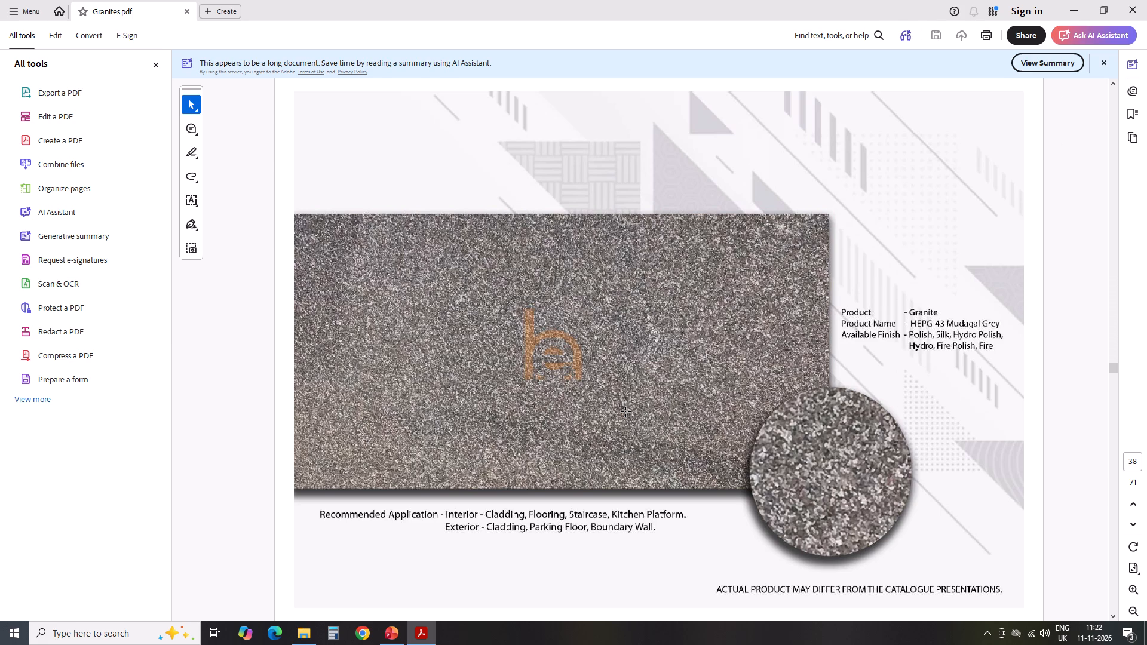
scroll(626, 412, down, 5)
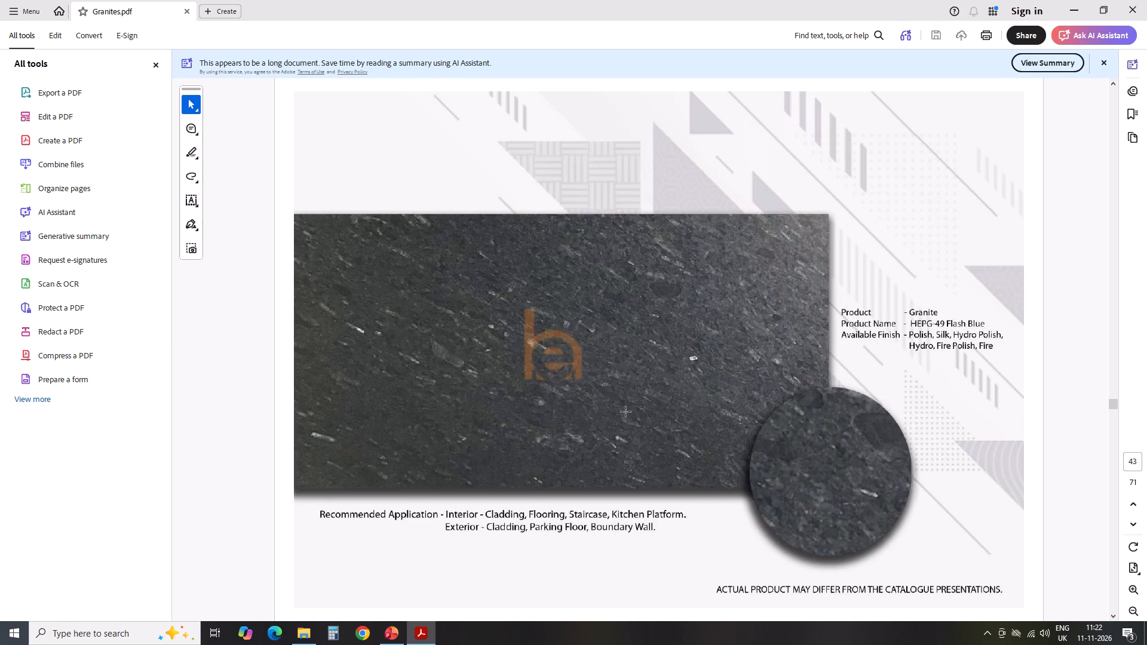
scroll(626, 412, up, 1)
scroll(626, 412, down, 2)
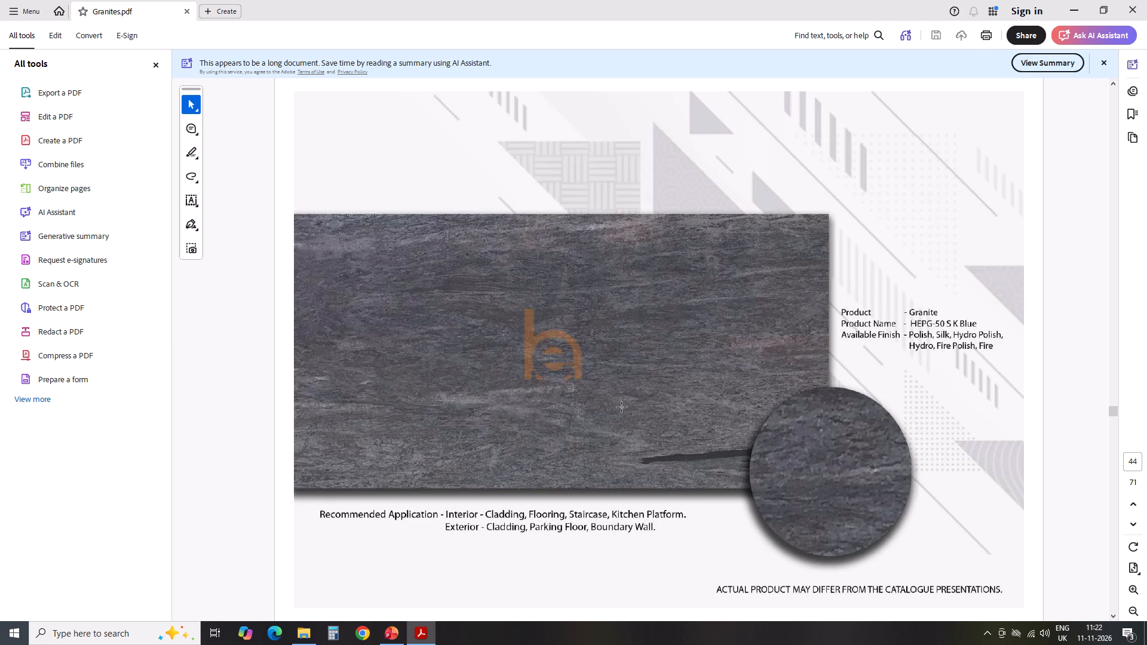
scroll(645, 386, down, 2)
scroll(703, 391, down, 1)
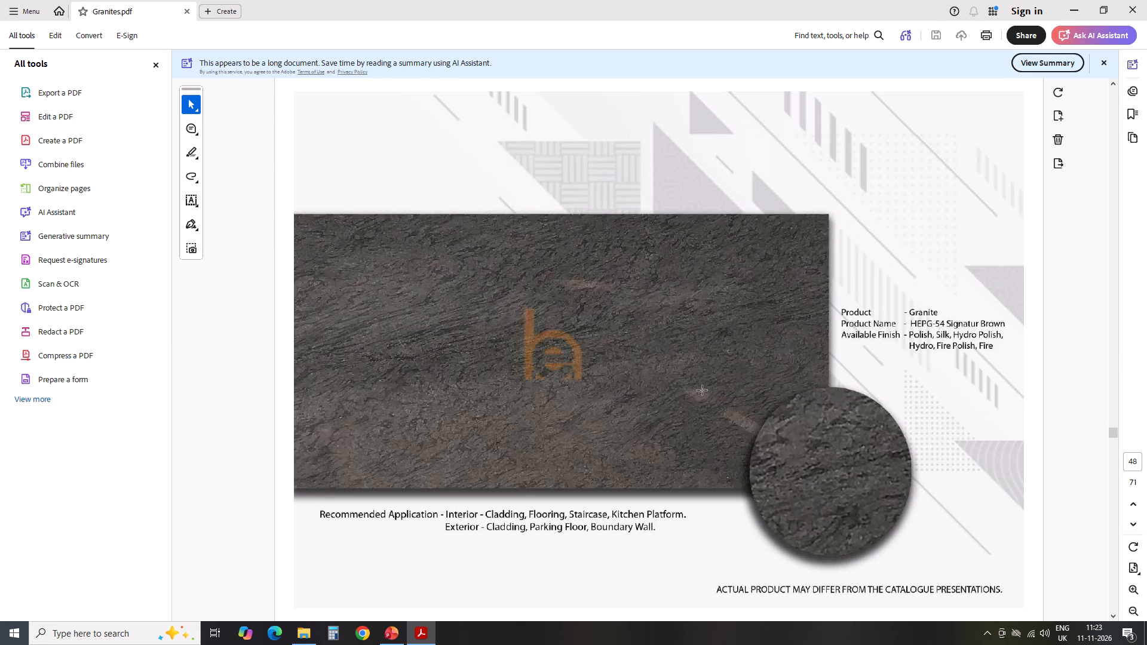
scroll(703, 395, down, 4)
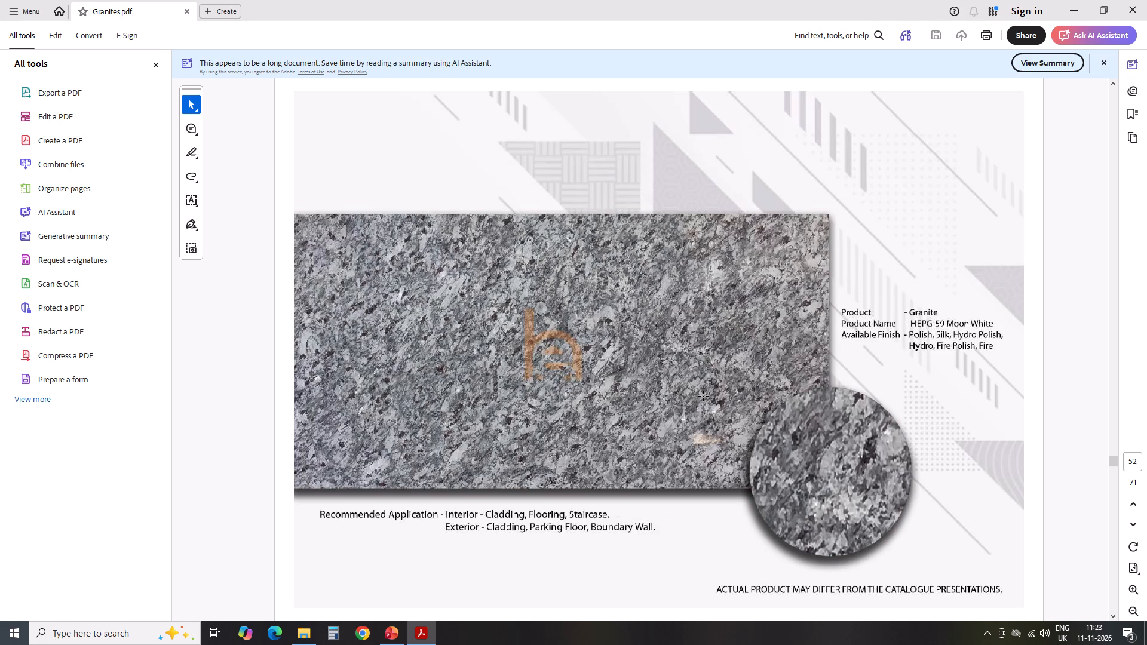
scroll(704, 397, down, 5)
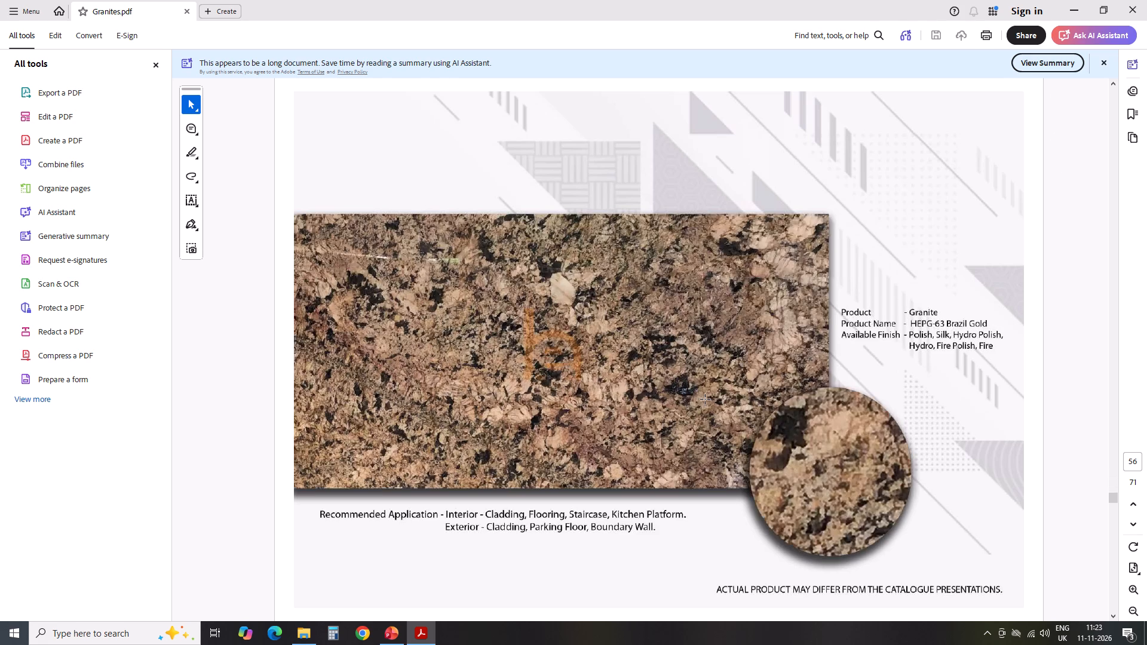
scroll(706, 400, down, 4)
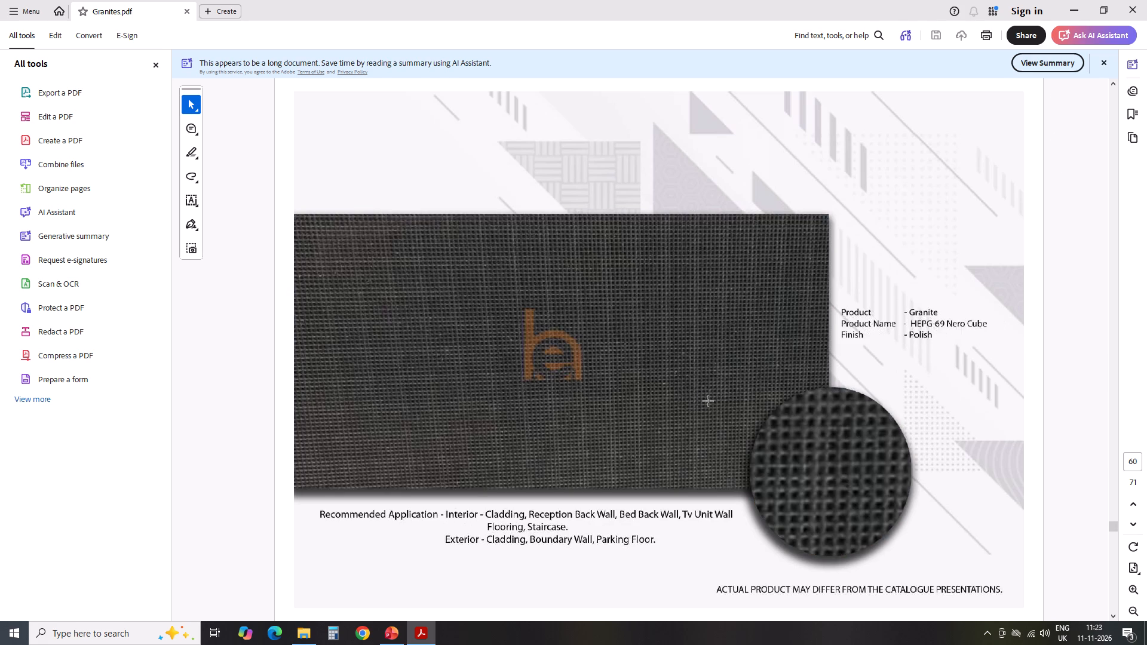
scroll(709, 401, down, 3)
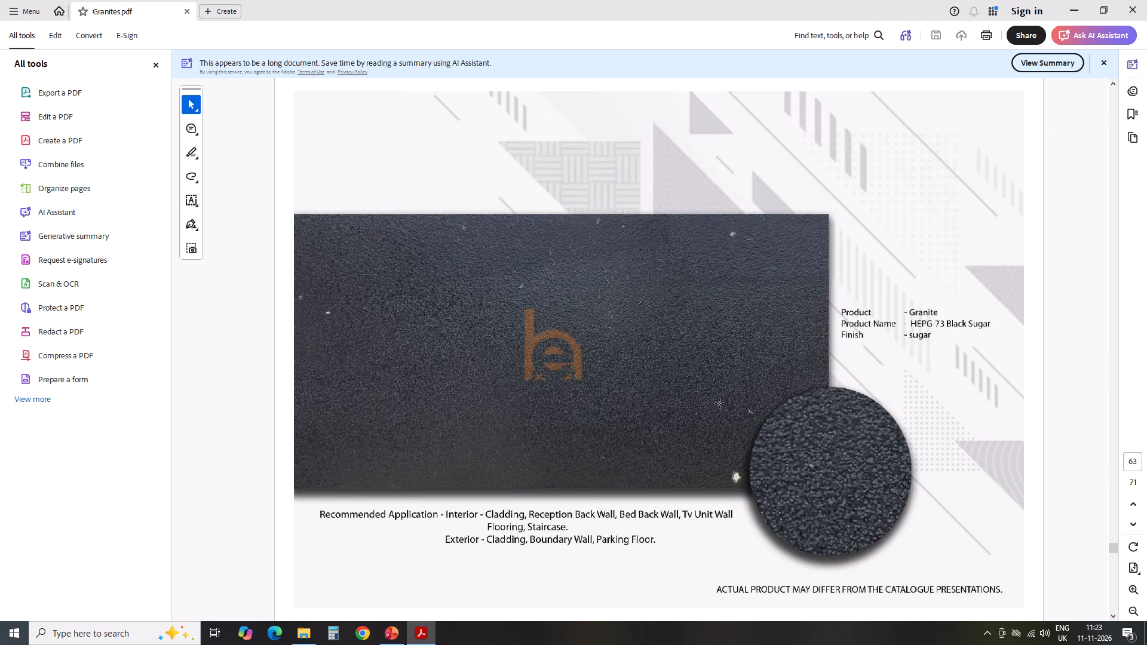
scroll(720, 404, down, 4)
scroll(722, 404, up, 1)
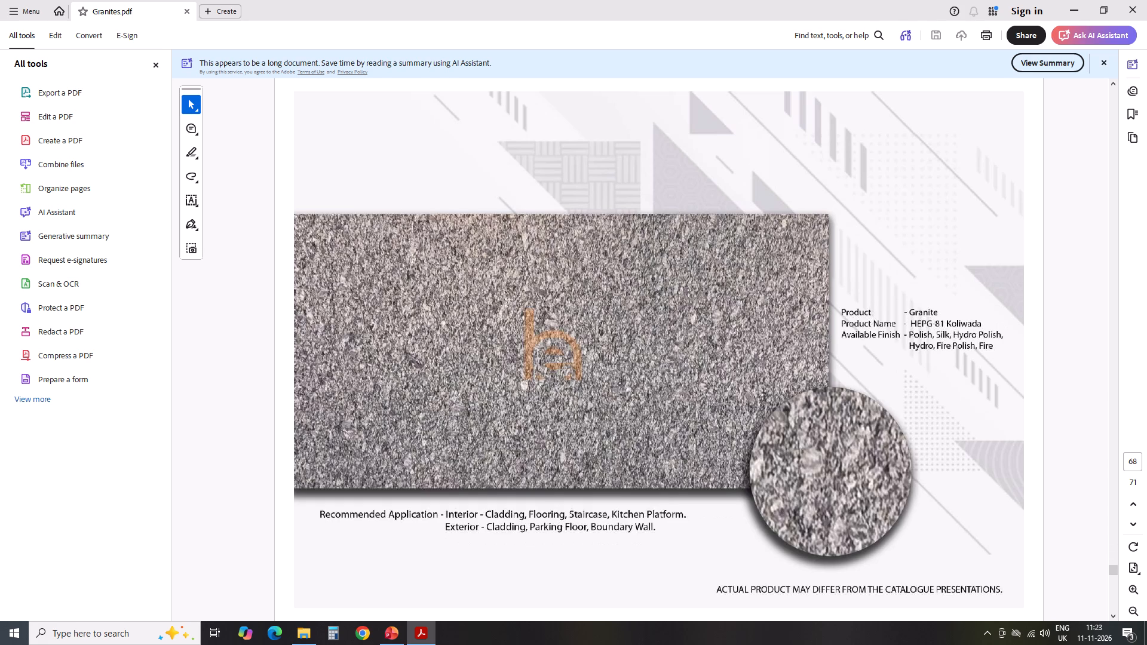
scroll(726, 404, down, 3)
Open Granites_Textures.pdf from the Granites catalogue folder.
click(1082, 0)
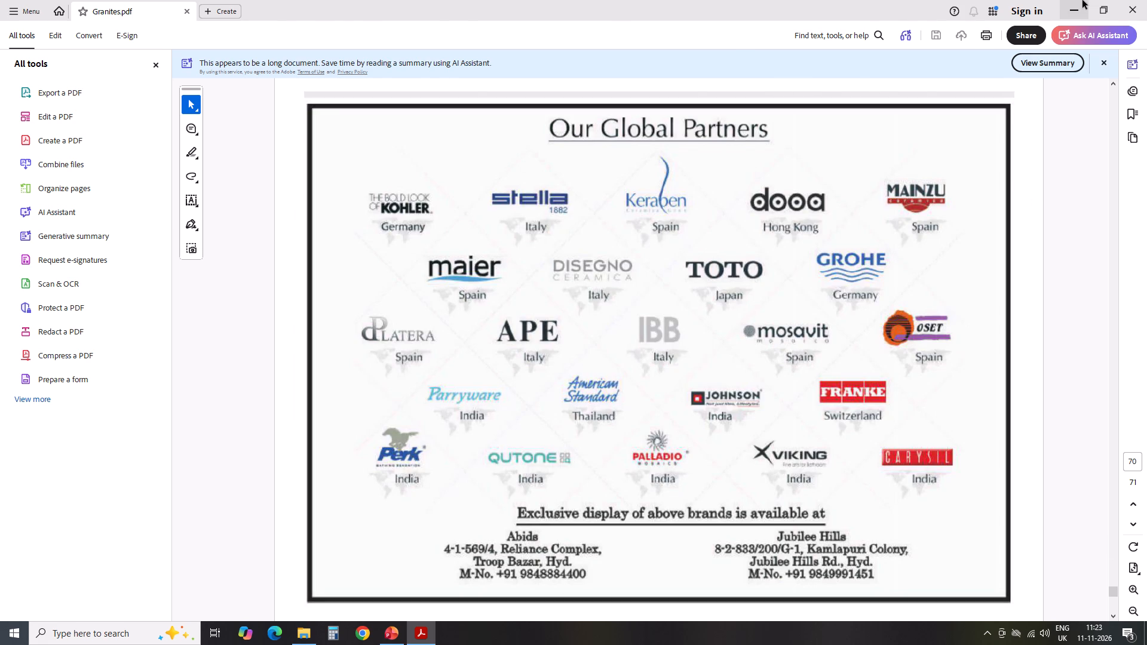
click(1069, 0)
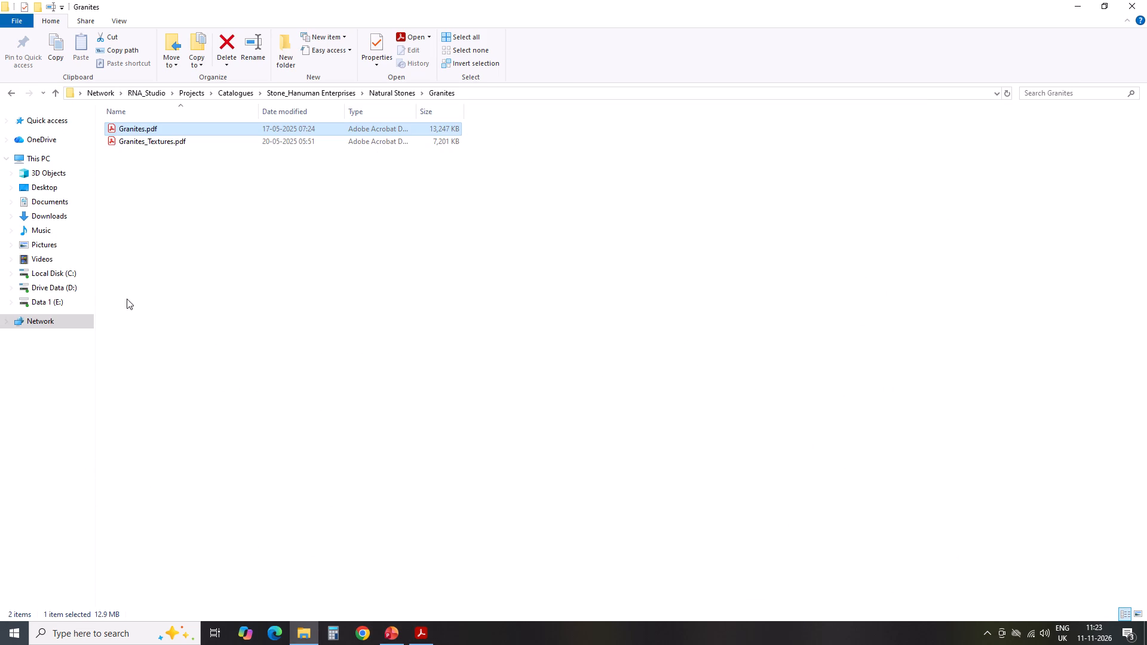
double_click(204, 138)
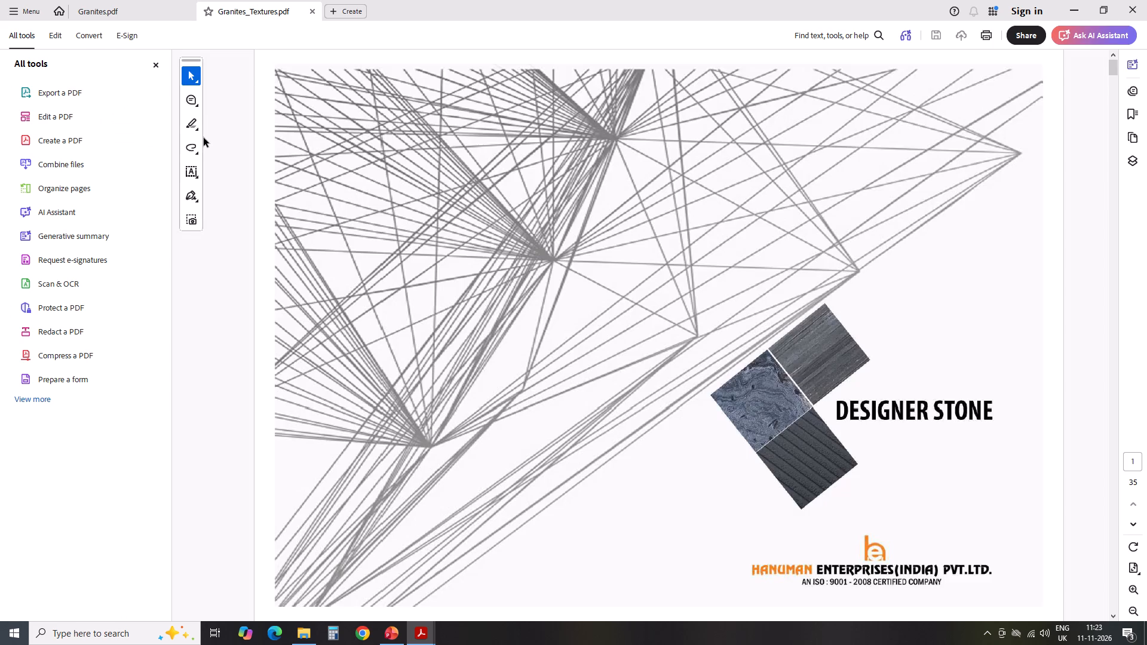
Look through the Designer Stone pages of Granites_Textures.pdf for a dark grey veined stone resembling slide 5's feature wall.
scroll(560, 302, down, 2)
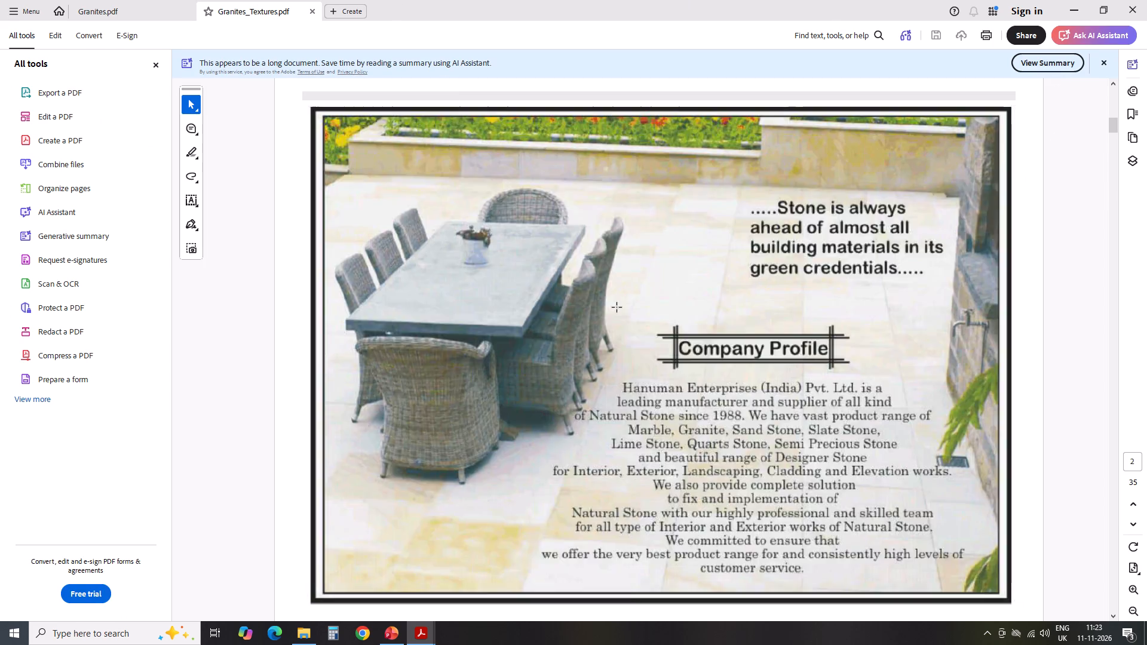
scroll(742, 302, up, 1)
scroll(745, 302, down, 7)
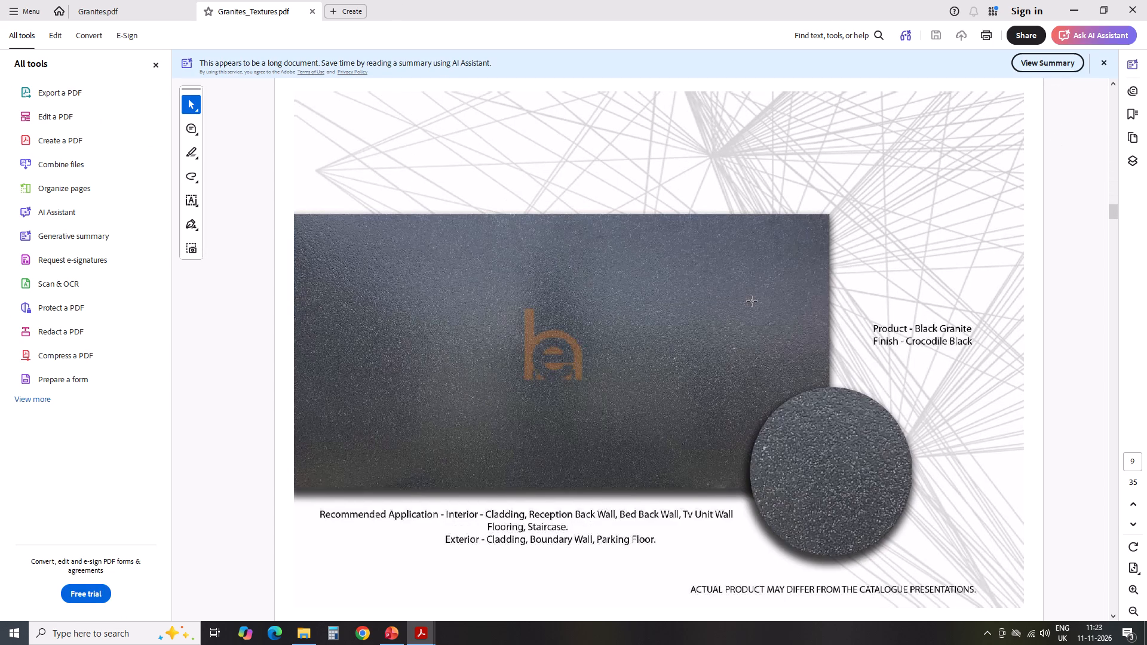
scroll(752, 302, down, 3)
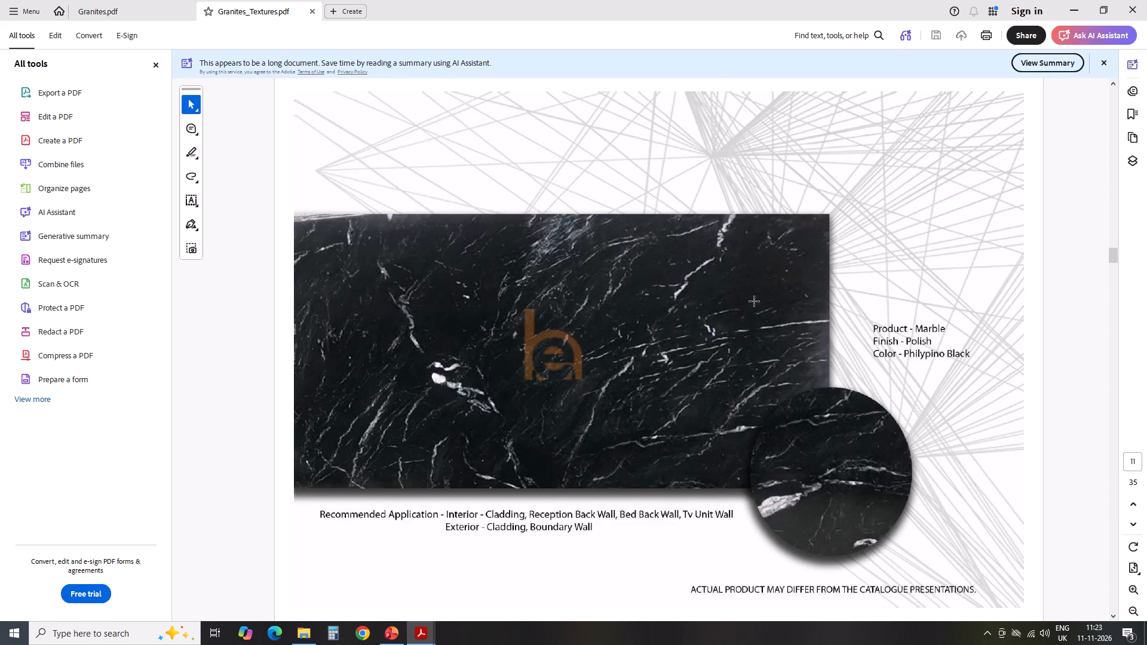
scroll(755, 302, up, 1)
scroll(755, 302, down, 3)
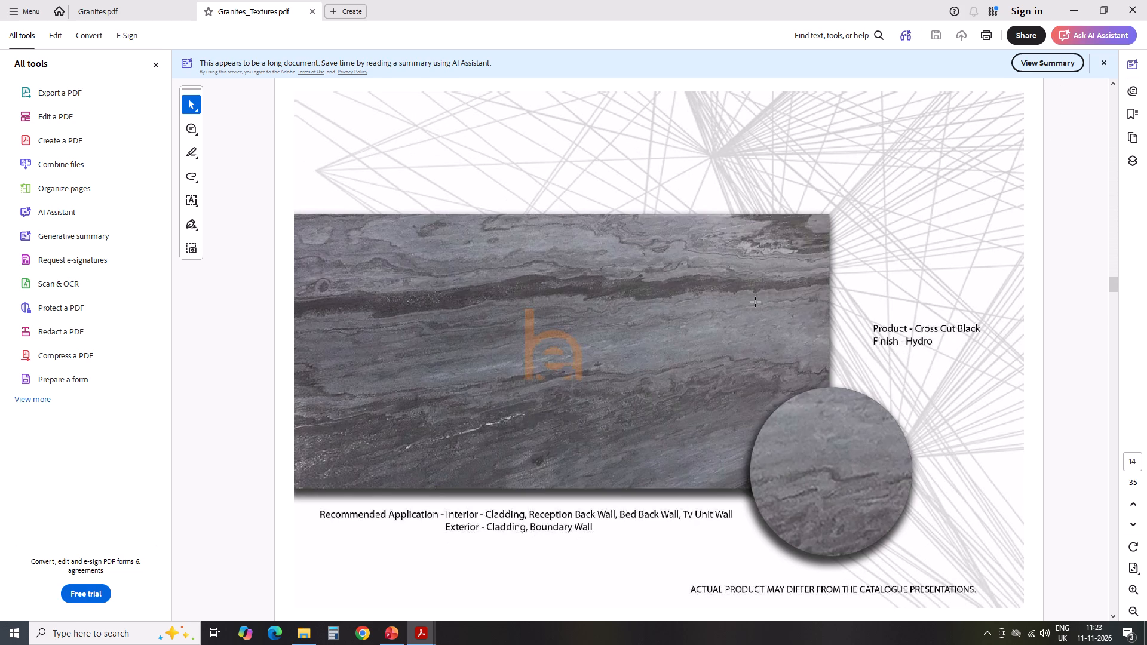
scroll(715, 354, up, 1)
scroll(718, 371, down, 2)
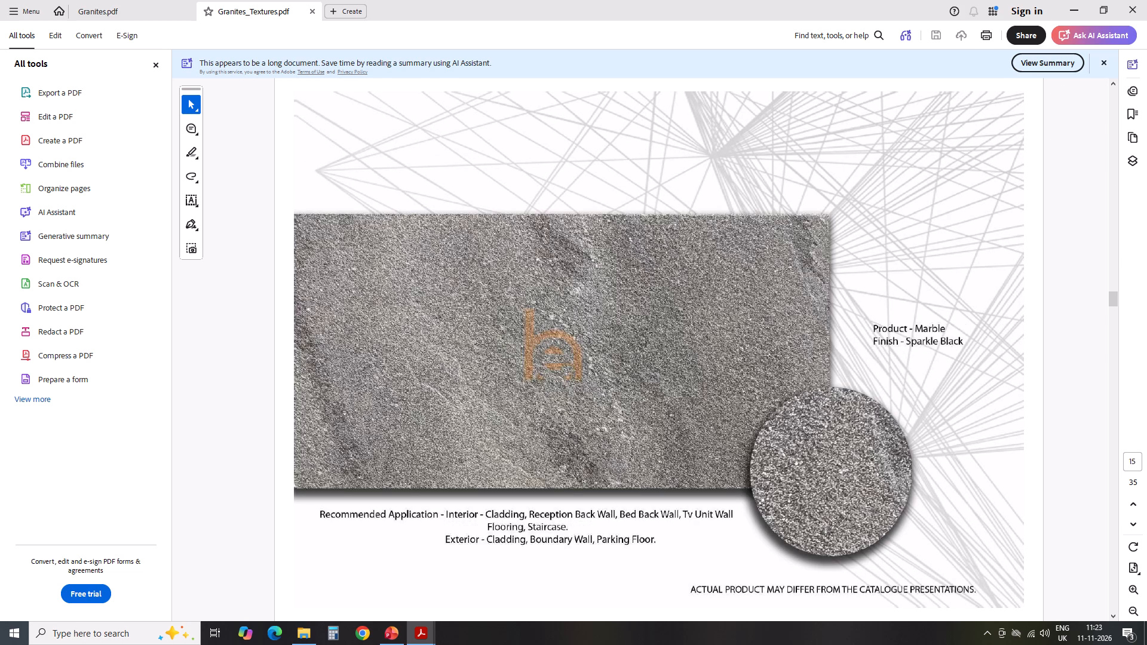
scroll(690, 360, down, 1)
scroll(700, 362, up, 2)
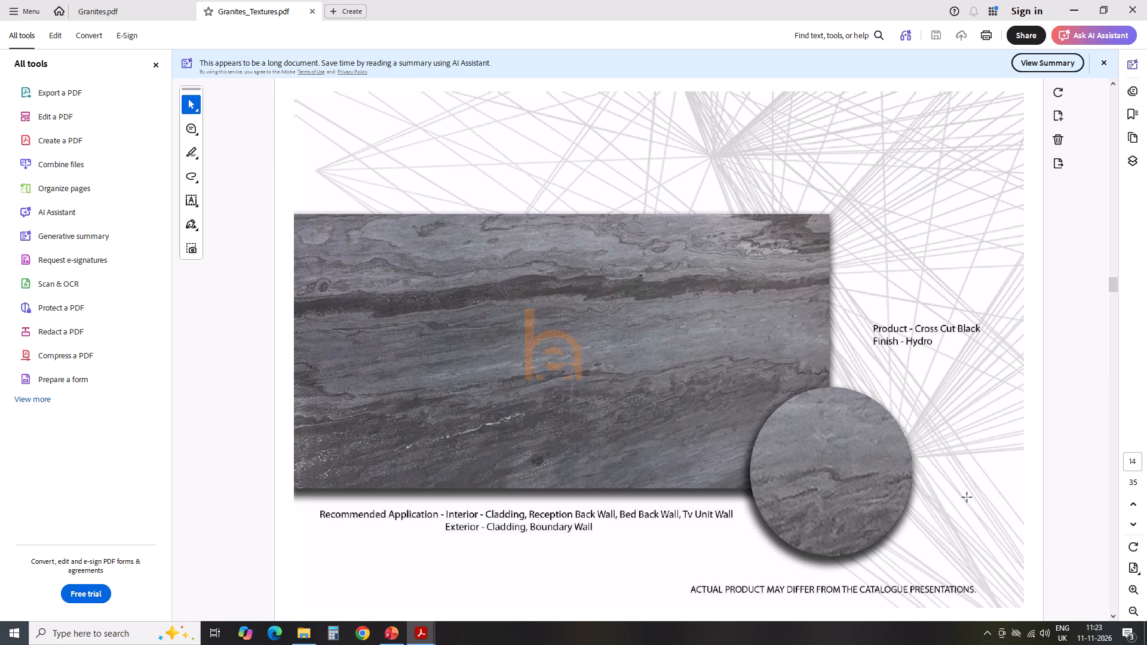
scroll(611, 422, up, 1)
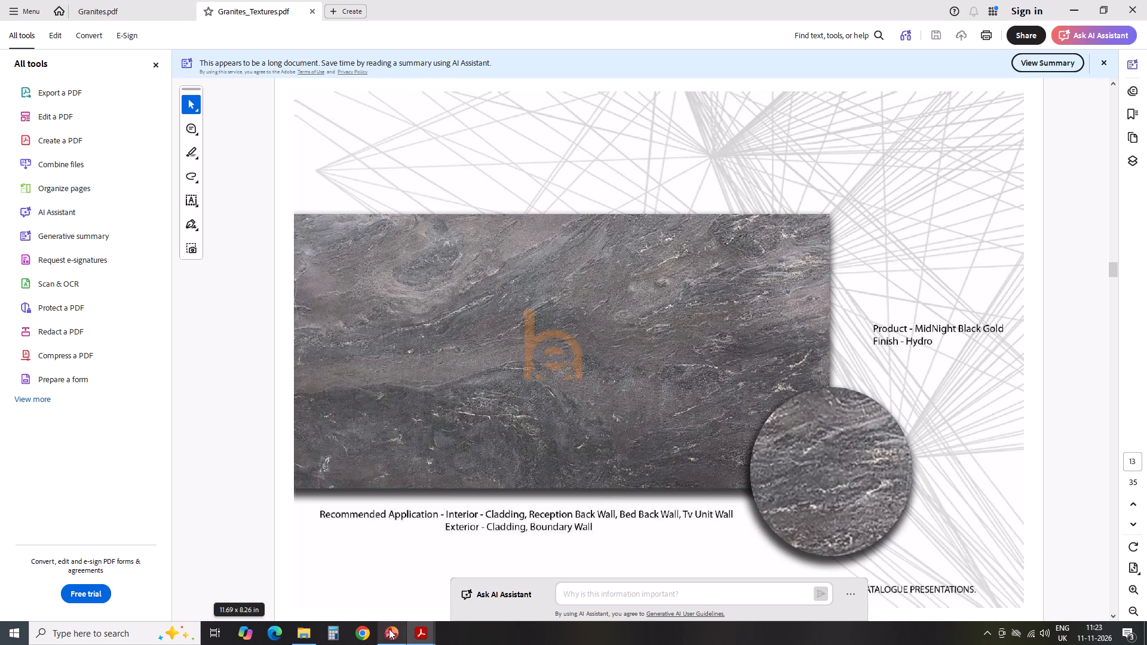
View the texture catalogue beside slide 5 and compare MidNight Black Gold and Cross Cut Black with the render's water feature wall, then return it to full size.
click(389, 629)
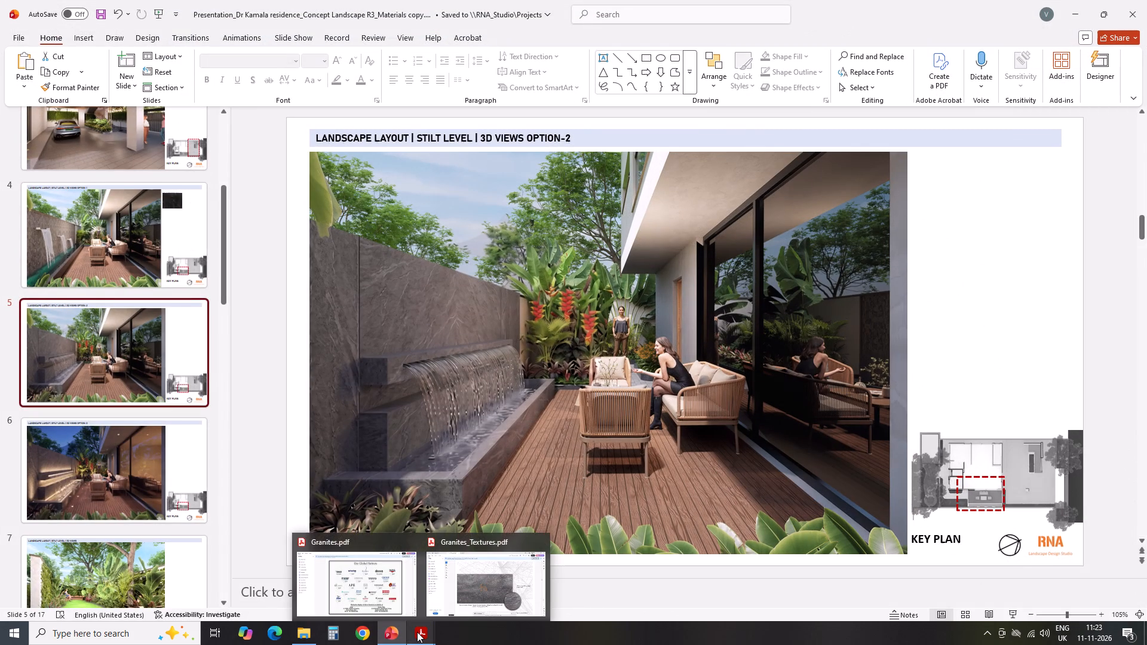
click(458, 587)
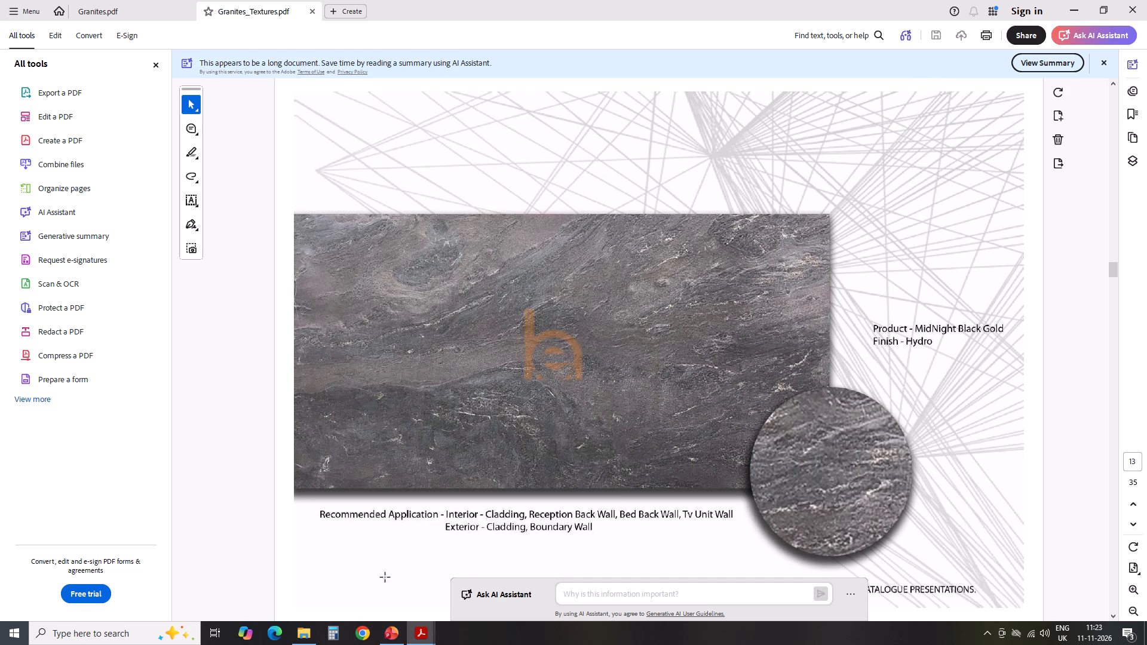
click(1105, 5)
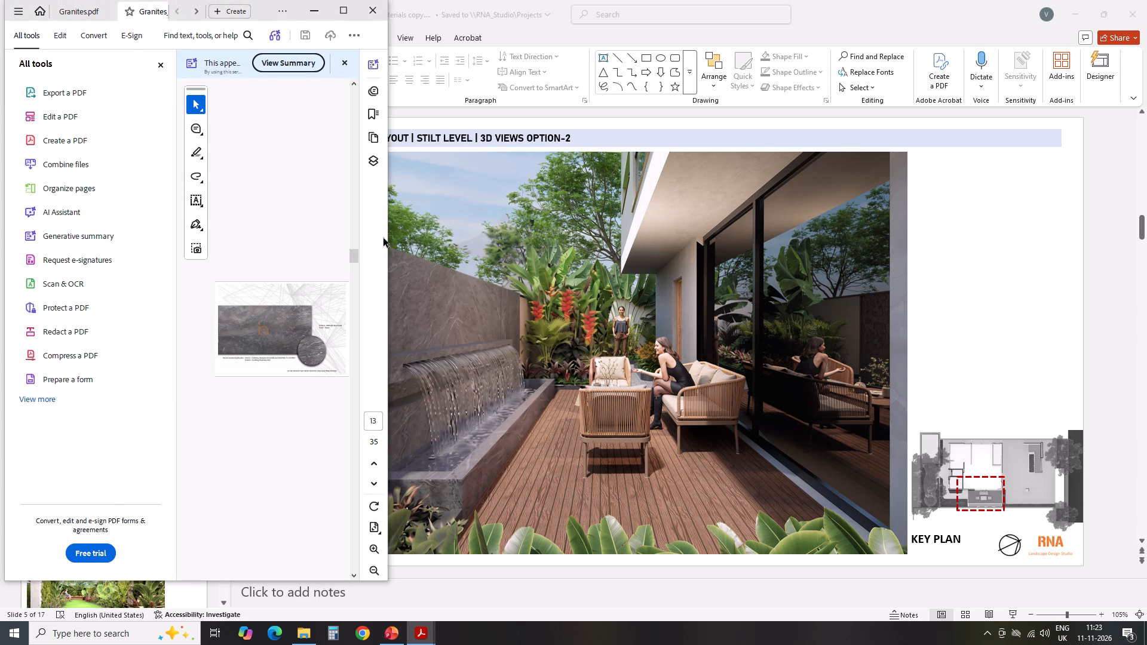
click(164, 62)
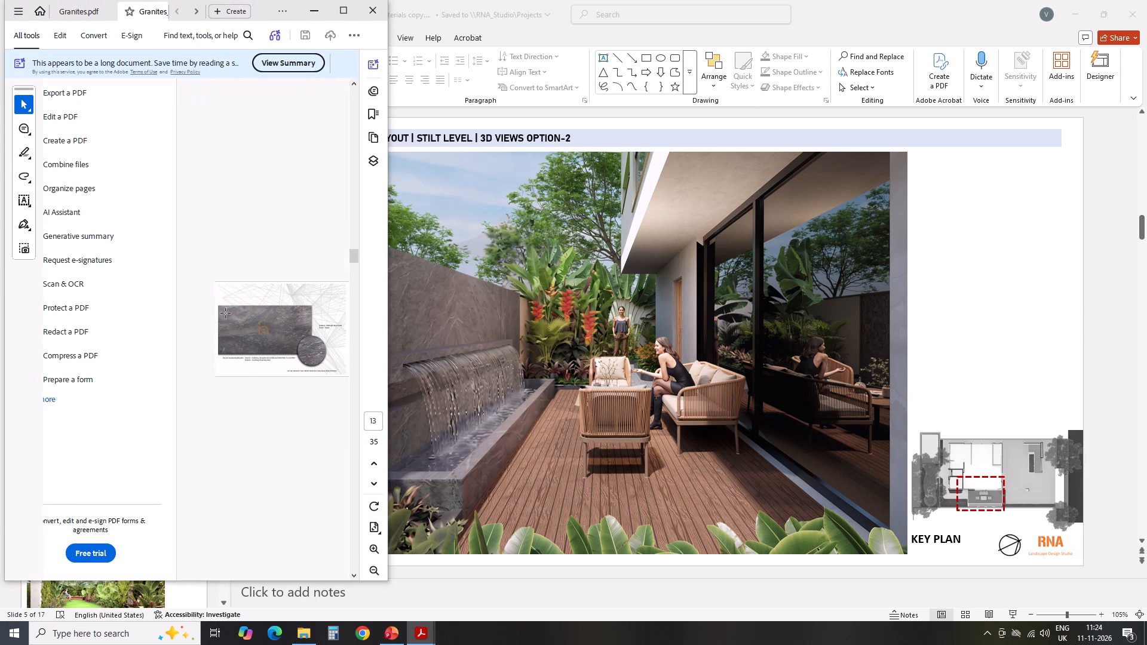
scroll(243, 447, up, 1)
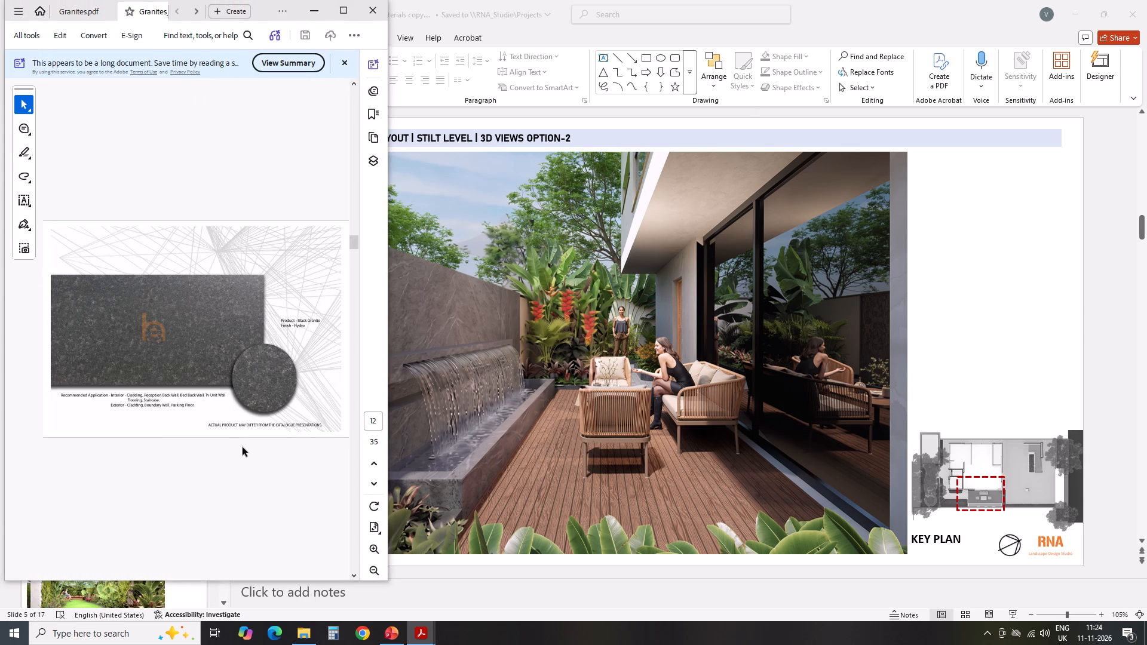
scroll(251, 440, down, 2)
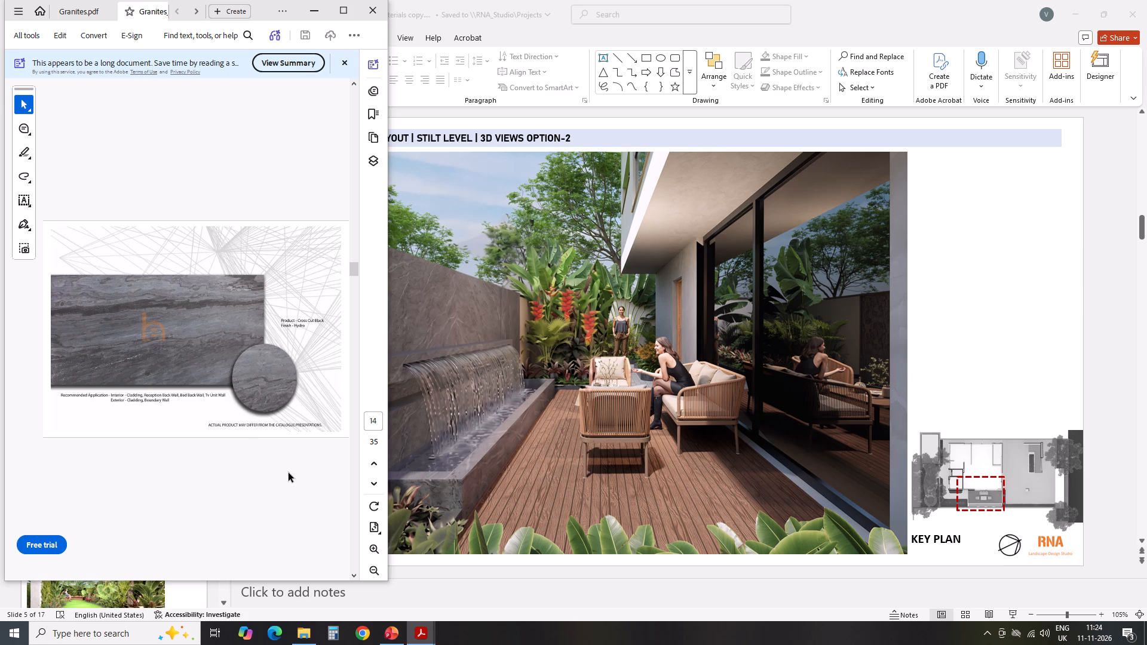
scroll(245, 443, up, 1)
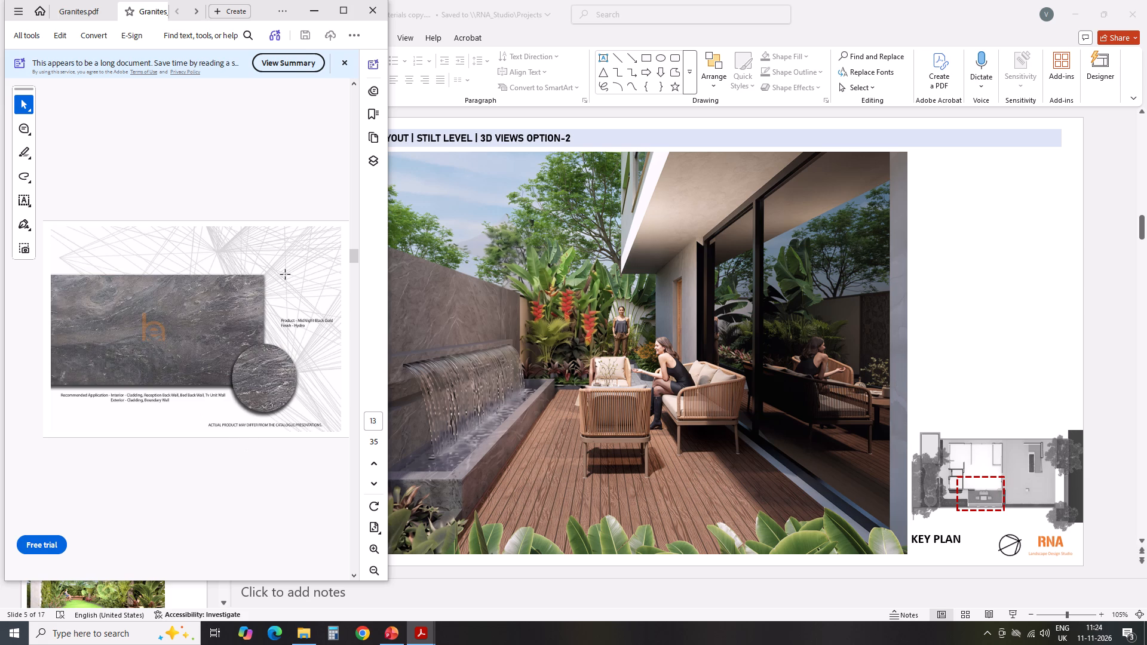
scroll(299, 403, down, 1)
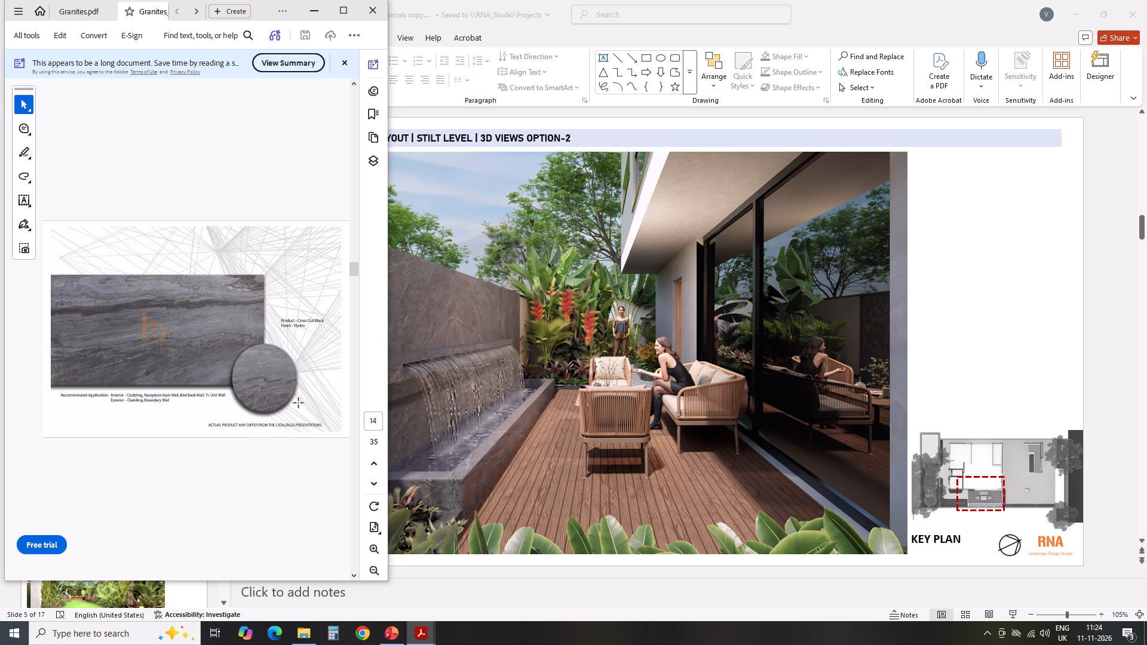
scroll(314, 408, up, 1)
click(341, 14)
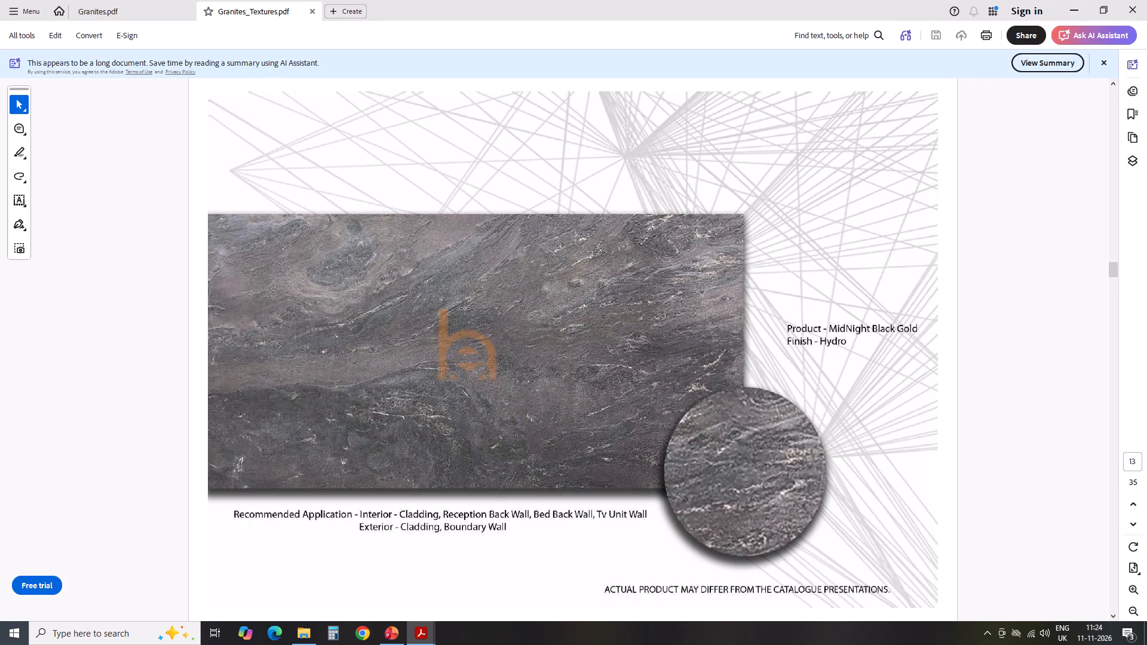
Capture a portrait-shaped sample of the MidNight Black Gold slab, avoiding the catalogue's orange logo.
key(shift+super+s)
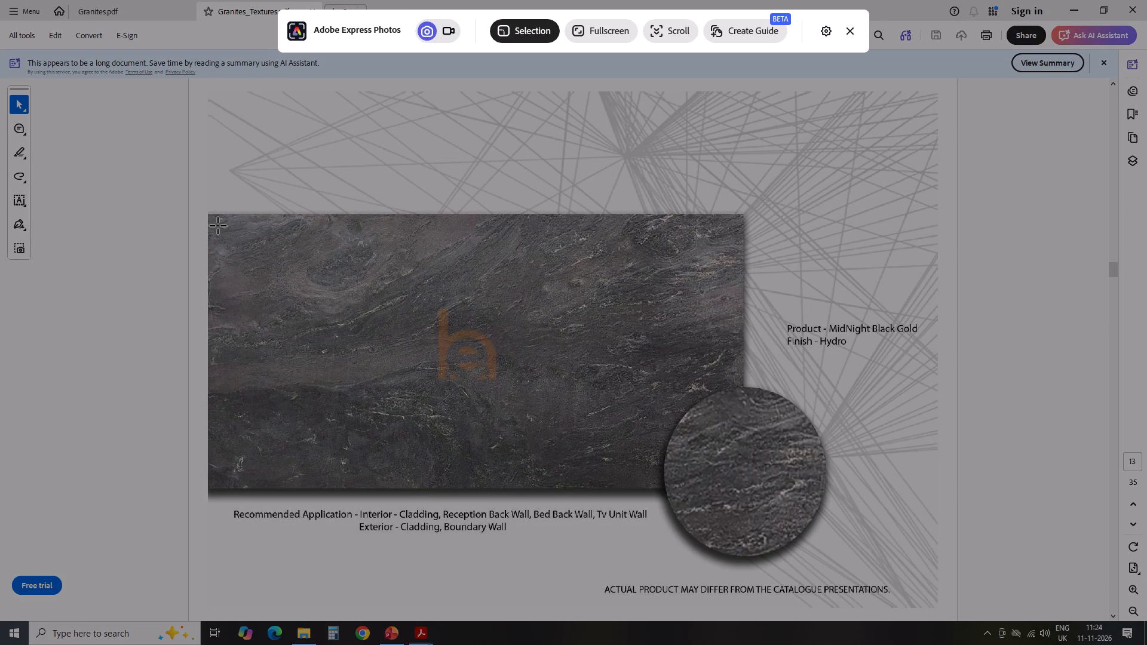
drag(211, 220, 389, 454)
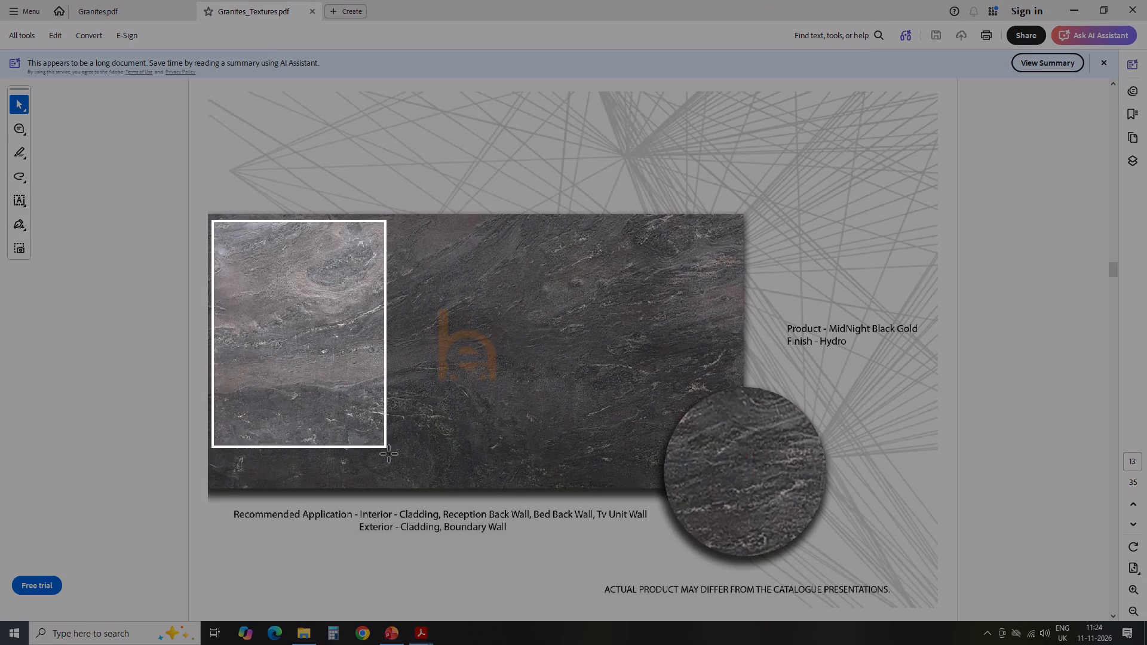
drag(389, 454, 419, 479)
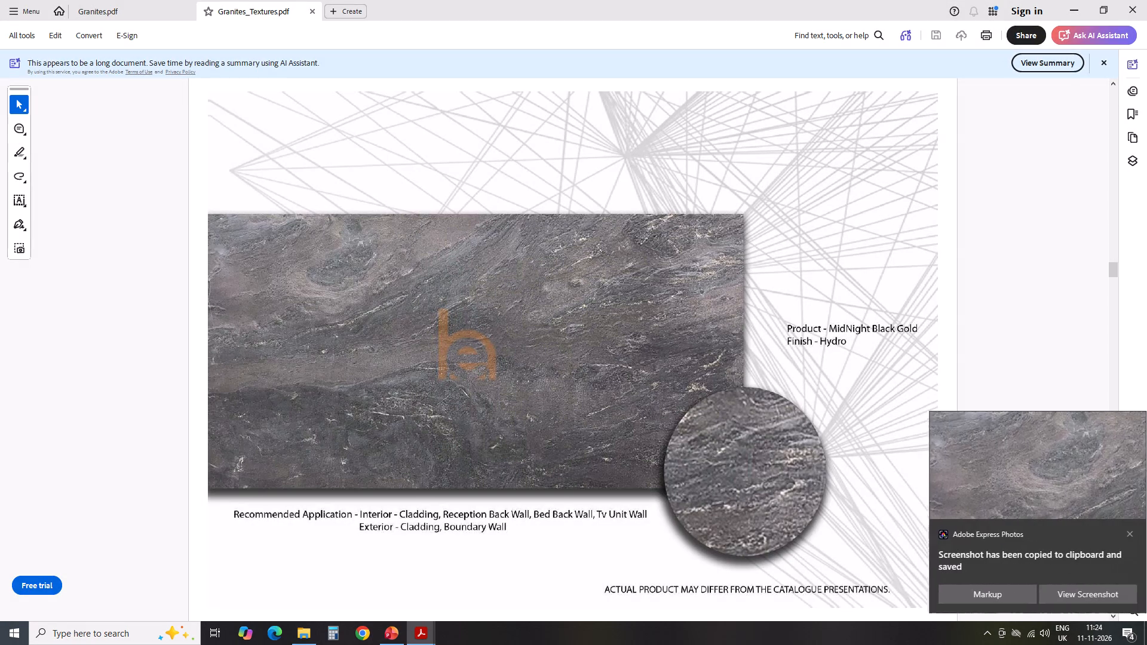
click(990, 291)
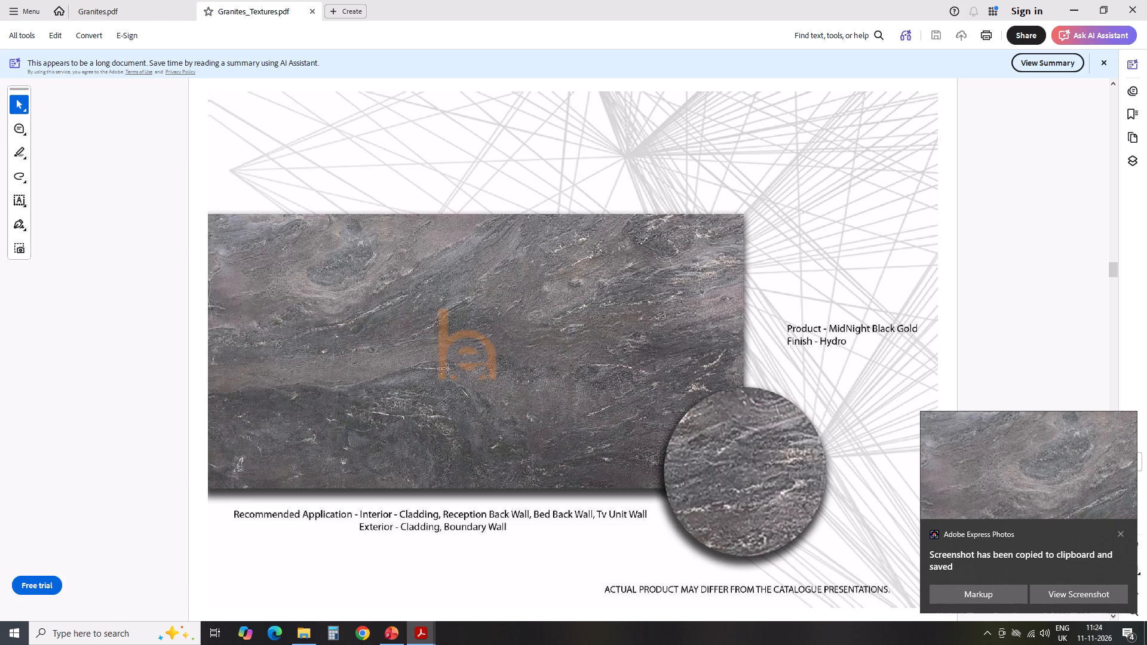
Capture a matching portrait-shaped sample of the Cross Cut Black slab, avoiding the catalogue's orange logo.
scroll(390, 398, down, 1)
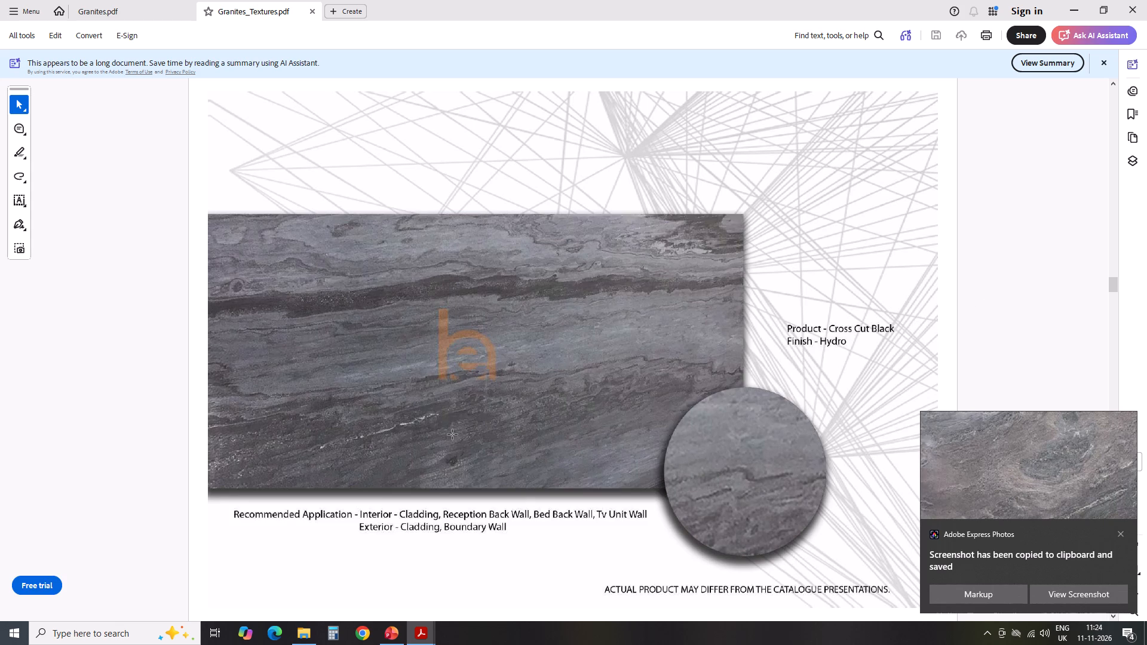
key(shift+super+s)
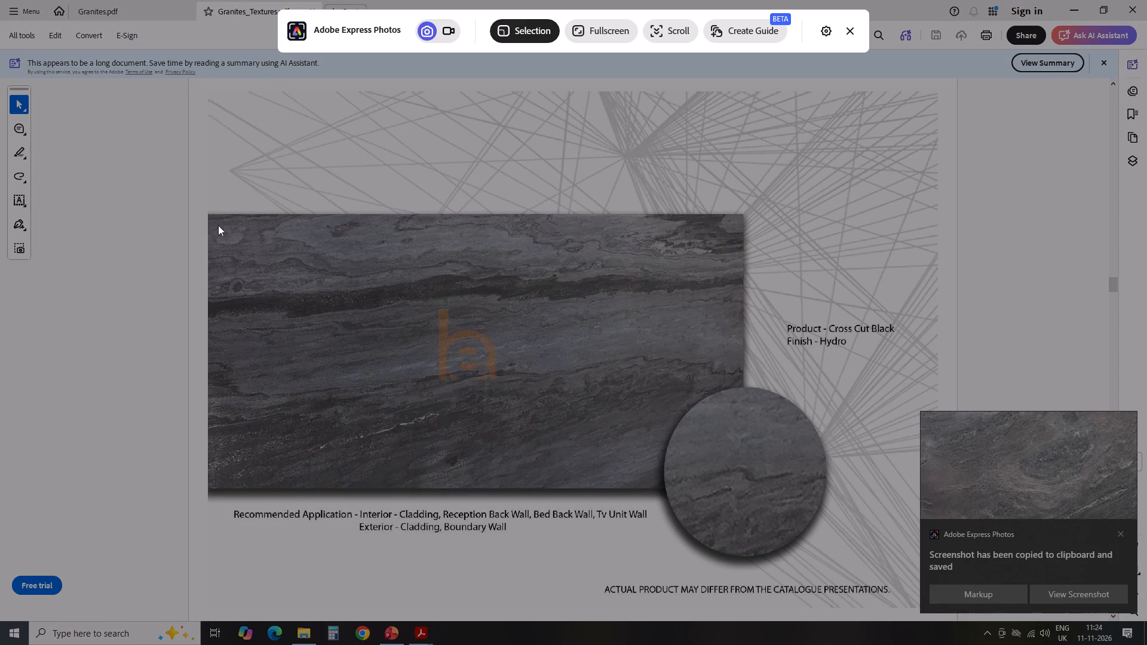
drag(214, 223, 416, 474)
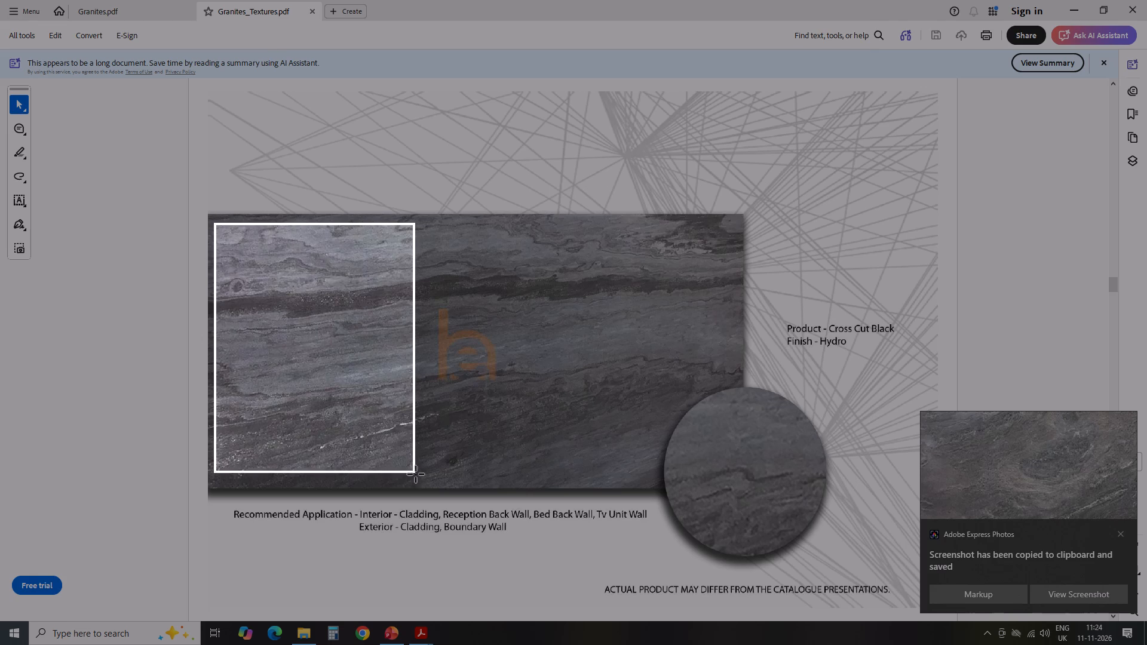
drag(416, 474, 415, 482)
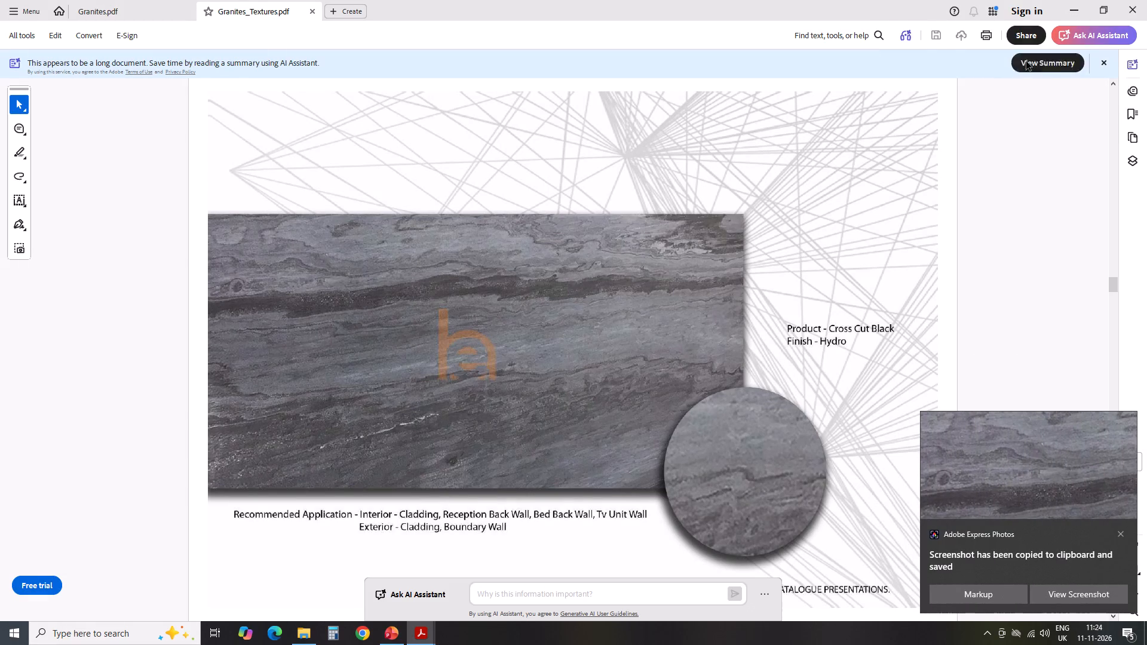
Switch to PowerPoint and insert the two stone captures, Screenshot 2026-11-11 112422.png and 112433.png, over slide 5's render.
click(397, 637)
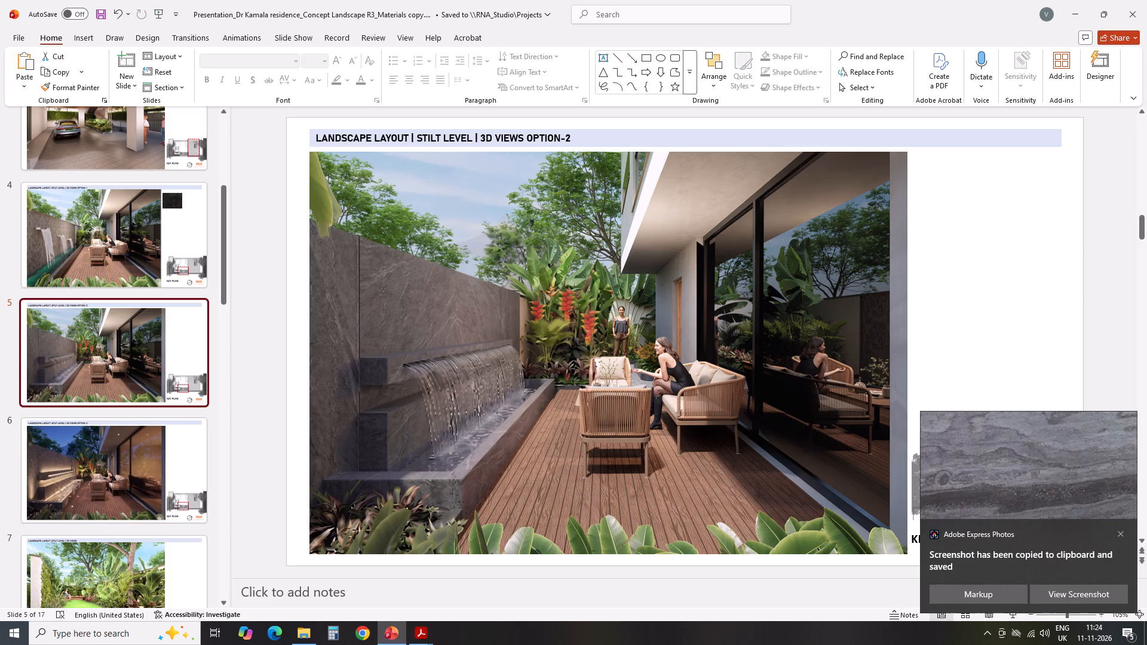
click(1105, 245)
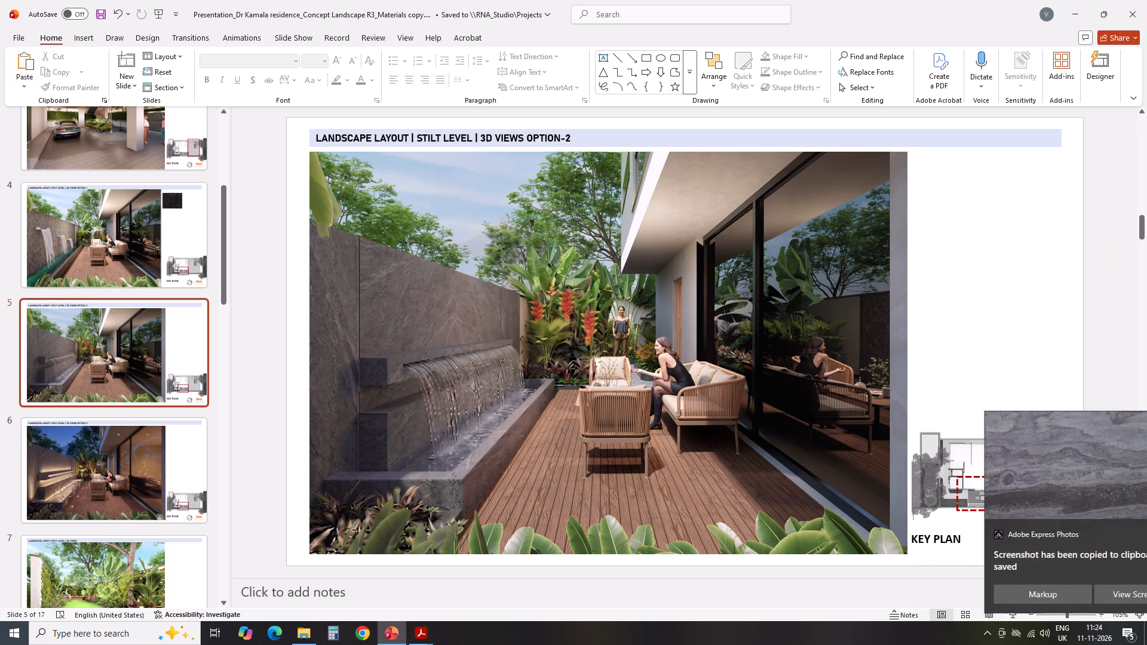
click(81, 36)
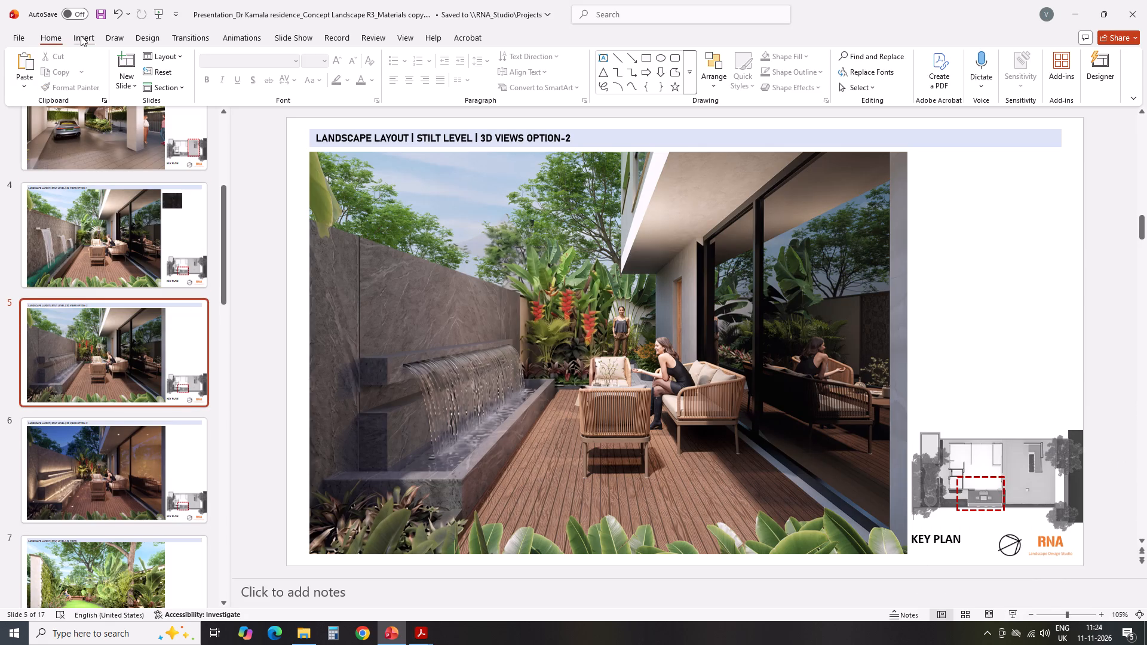
click(84, 70)
click(103, 121)
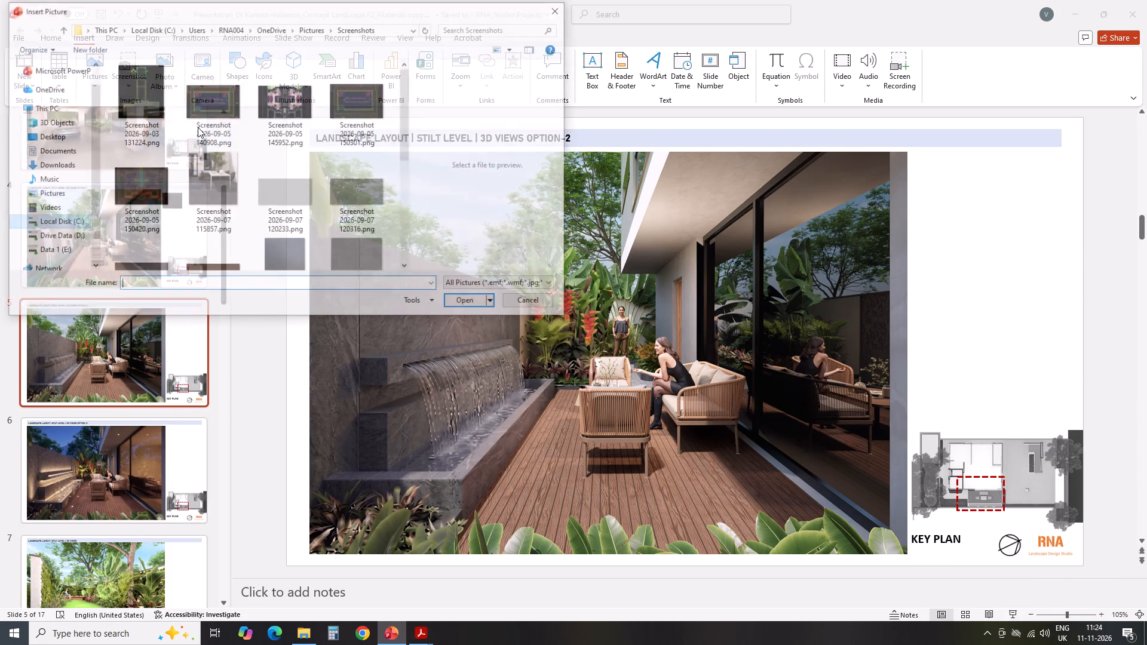
scroll(325, 169, down, 4)
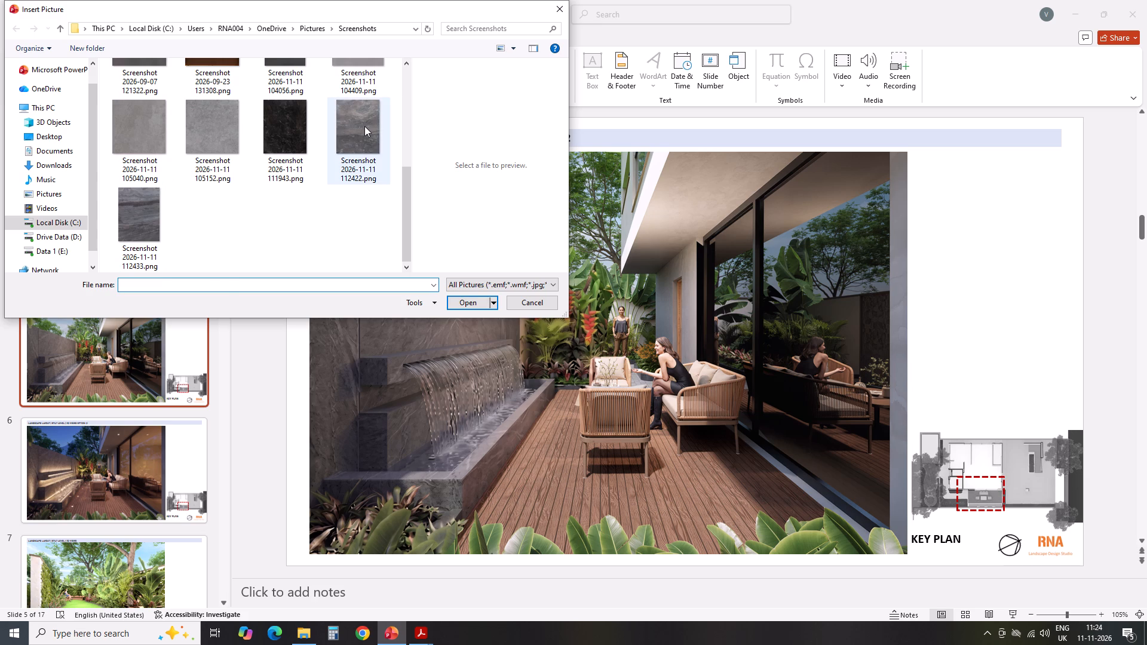
click(364, 126)
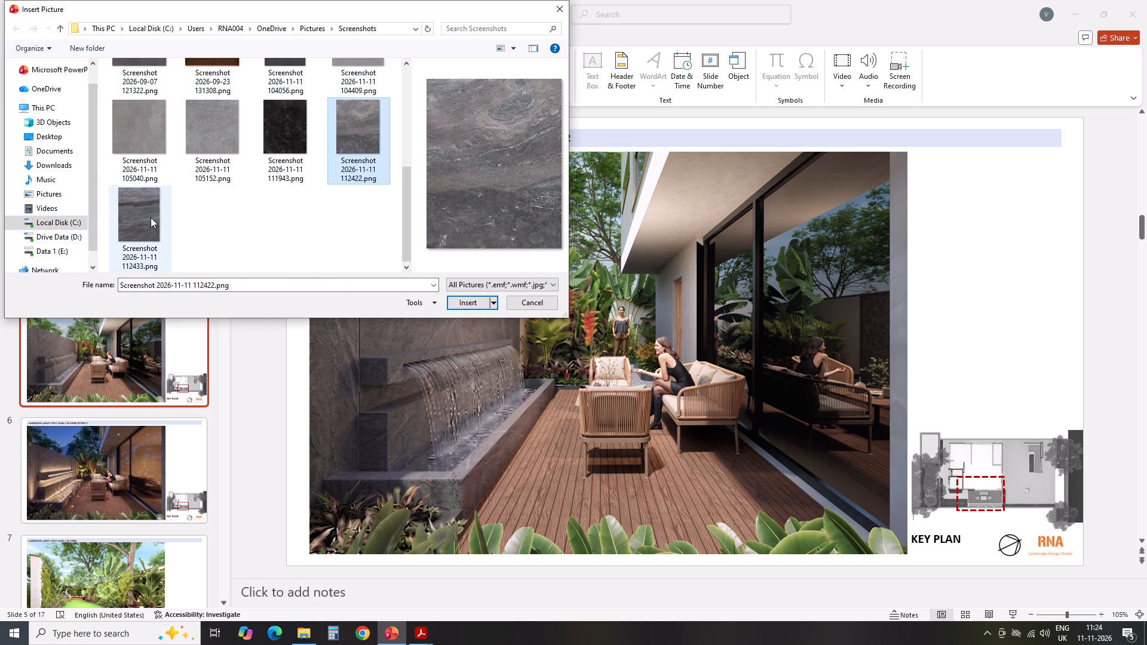
ctrl+click(151, 217)
click(464, 300)
click(698, 356)
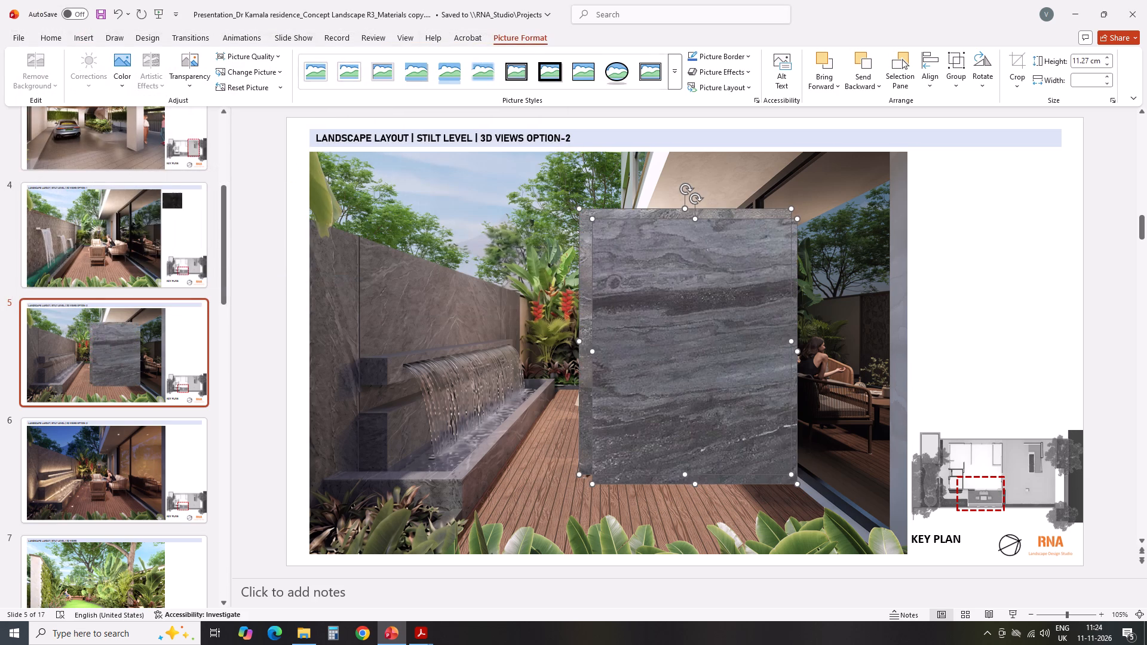
drag(675, 340, 588, 306)
click(980, 340)
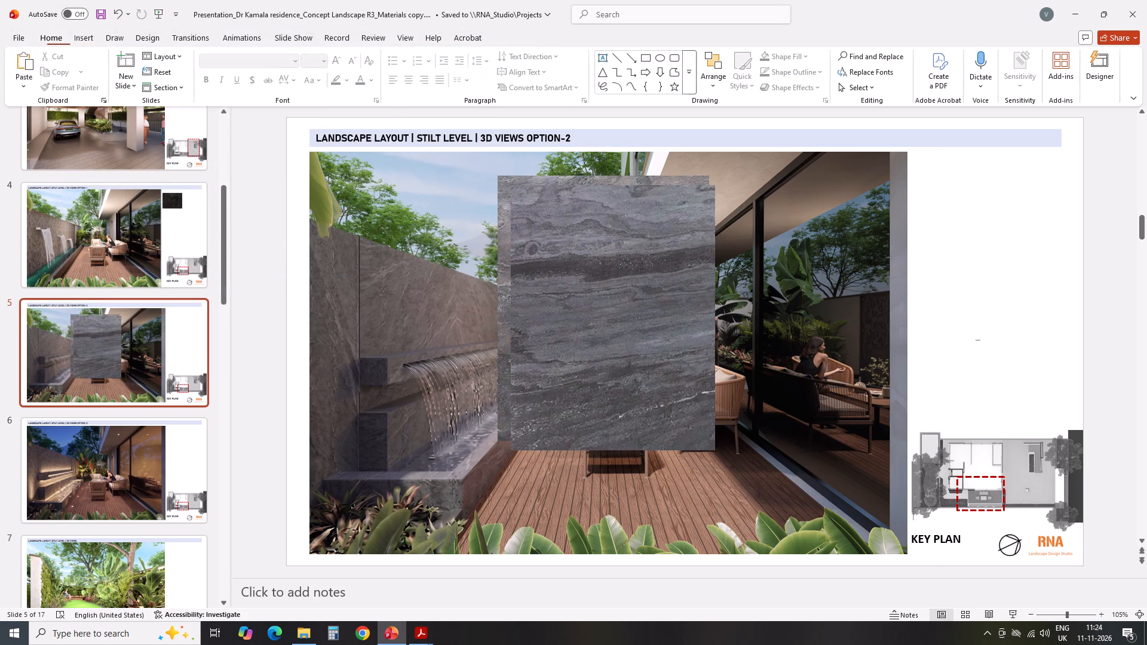
Move the Cross Cut Black sample off the other stone into the blank area beside the render, above the key plan.
click(643, 320)
drag(610, 340, 1015, 346)
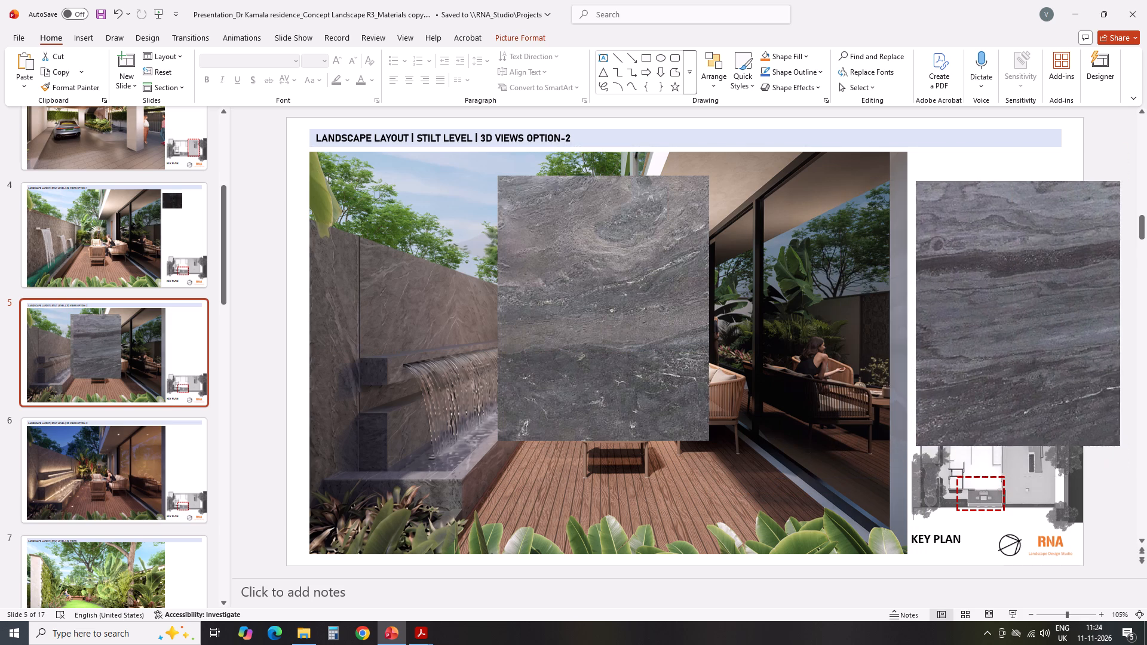
drag(1015, 346, 989, 381)
click(1024, 294)
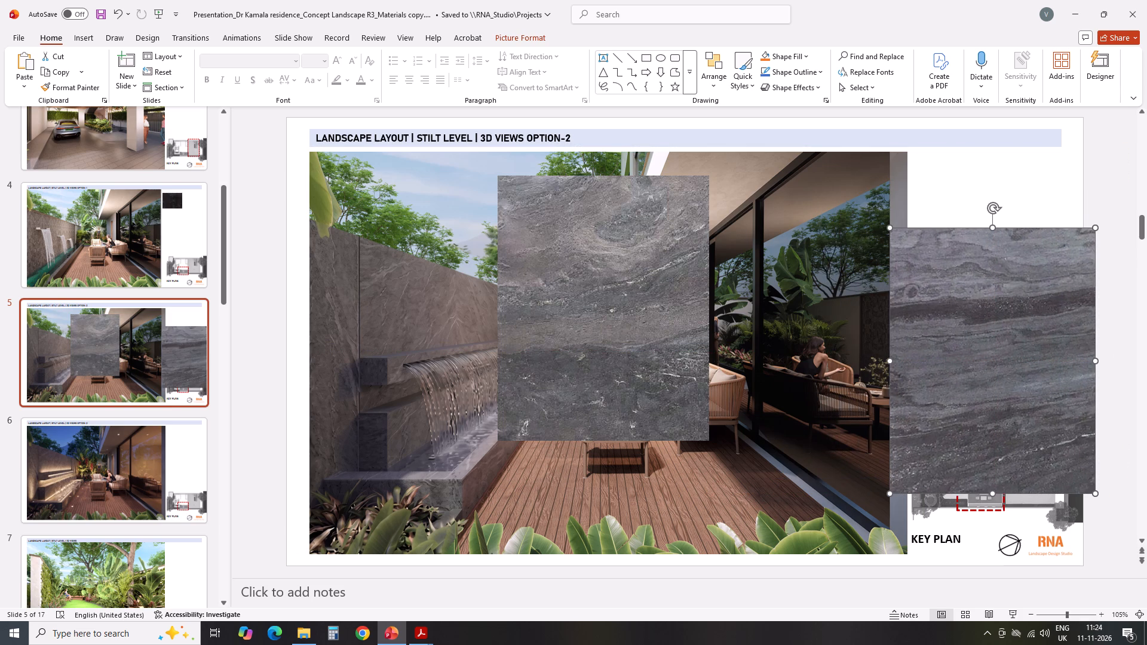
Crop the Cross Cut Black sample on all four sides to a near-square about 6.5 cm wide that clears the key plan.
click(513, 30)
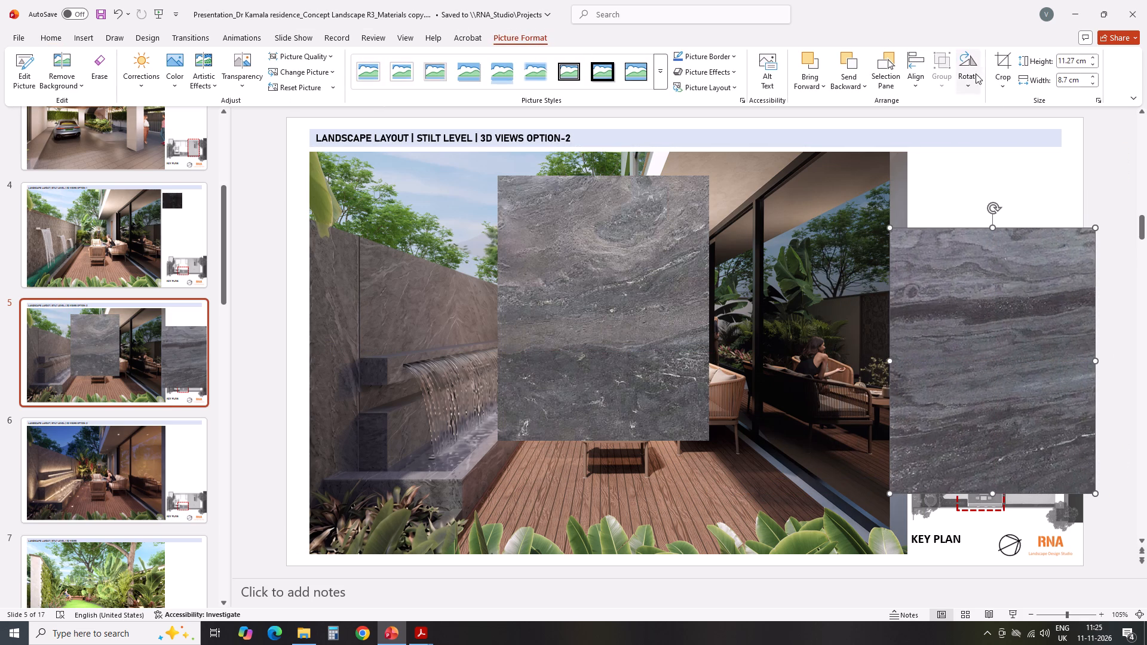
click(985, 64)
click(999, 63)
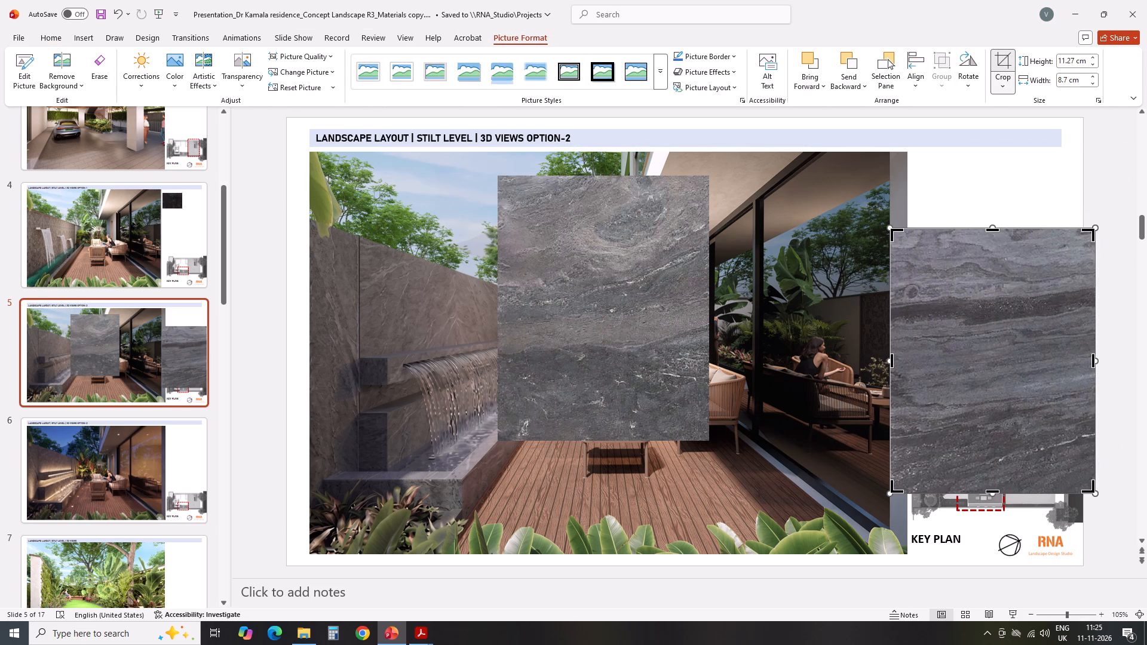
click(992, 234)
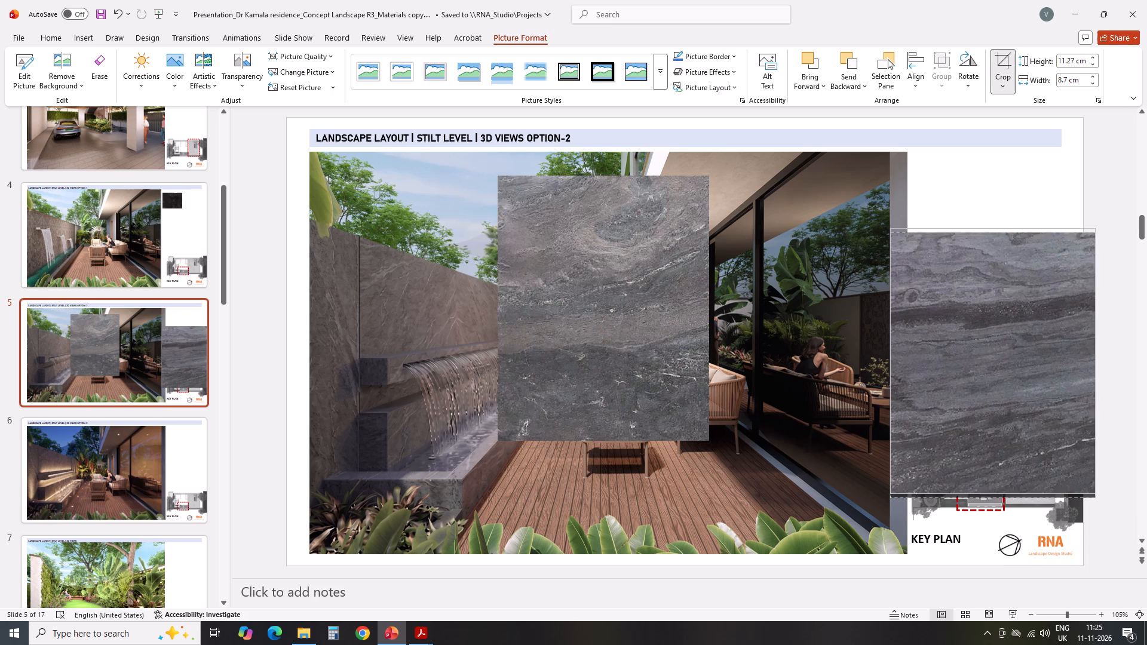
drag(991, 230, 998, 295)
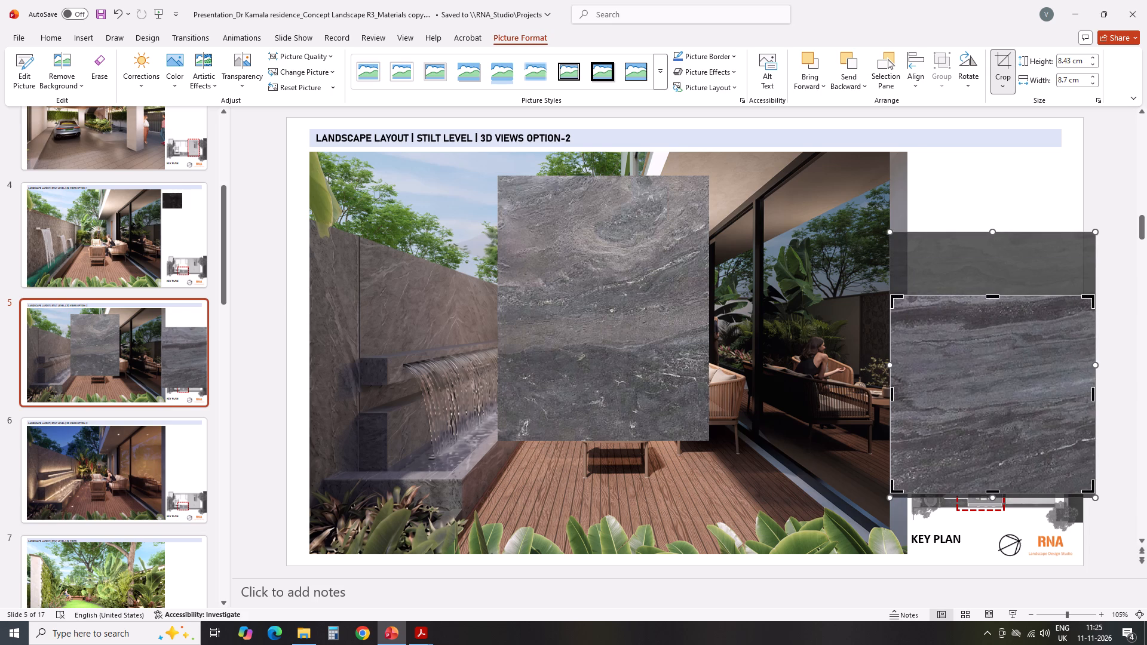
drag(990, 296, 990, 265)
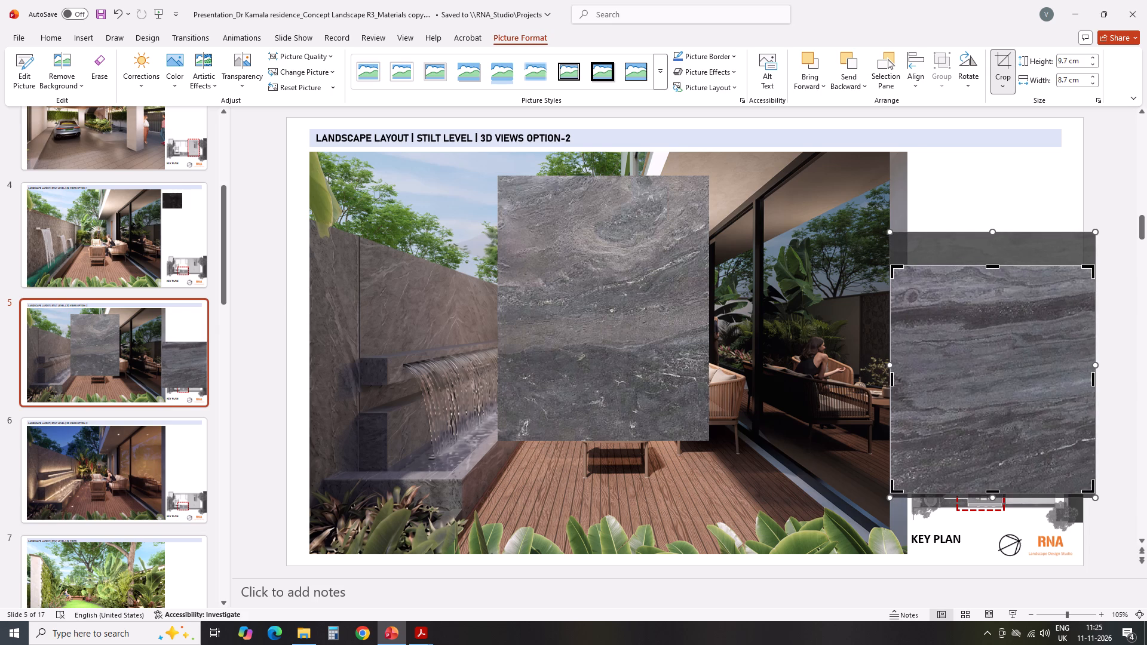
drag(891, 379, 912, 371)
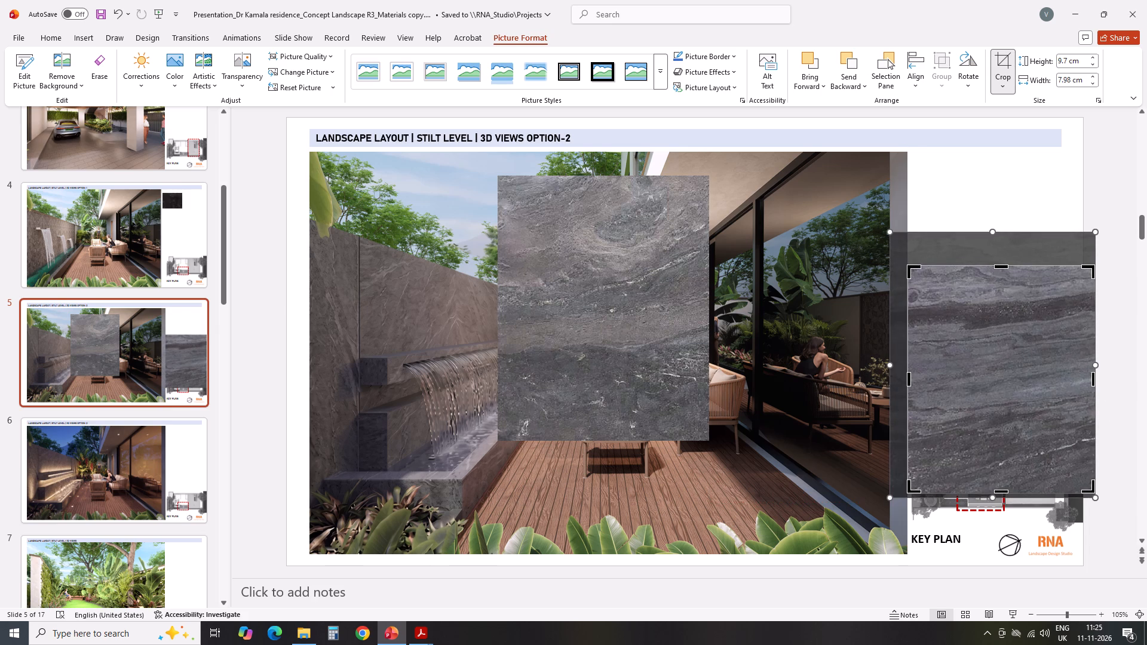
drag(1091, 380, 1058, 376)
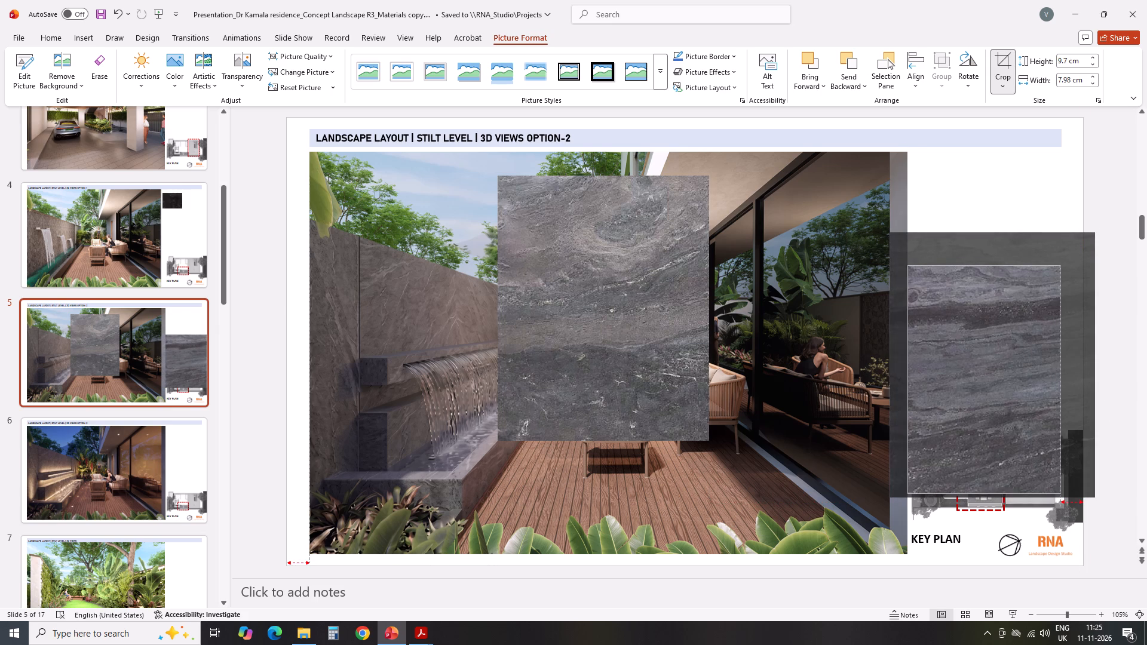
drag(1058, 376, 1060, 376)
drag(982, 490, 977, 421)
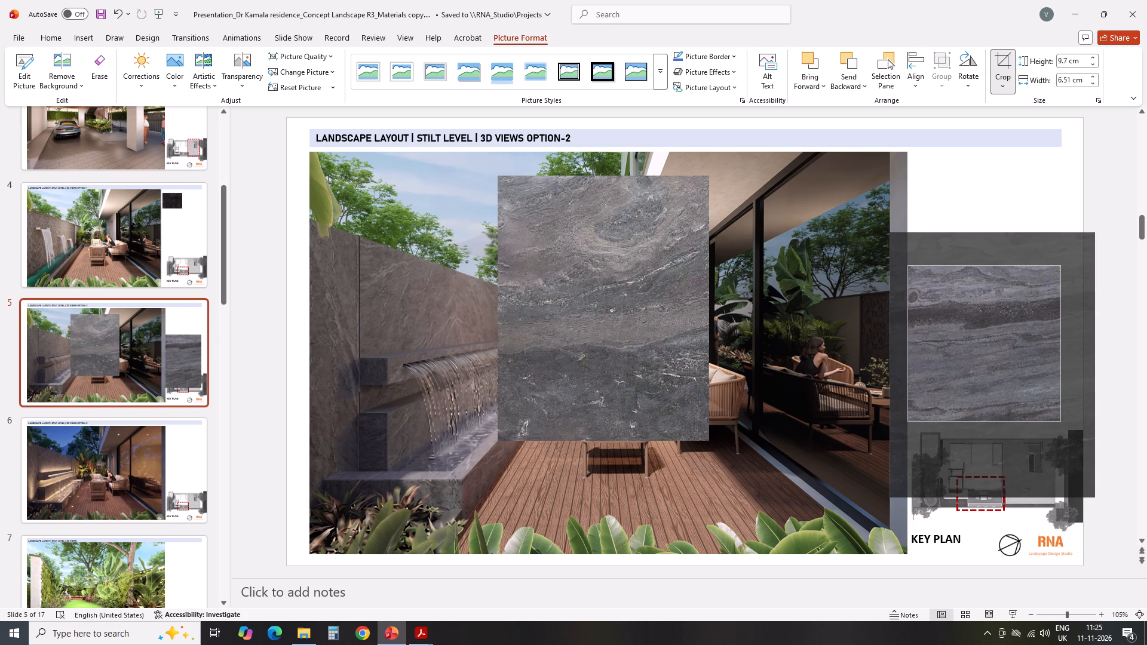
drag(977, 421, 977, 429)
click(1017, 199)
Scale the Cross Cut Black swatch to about 4.8 by 4.5 cm and align its top with the render's top edge.
click(986, 364)
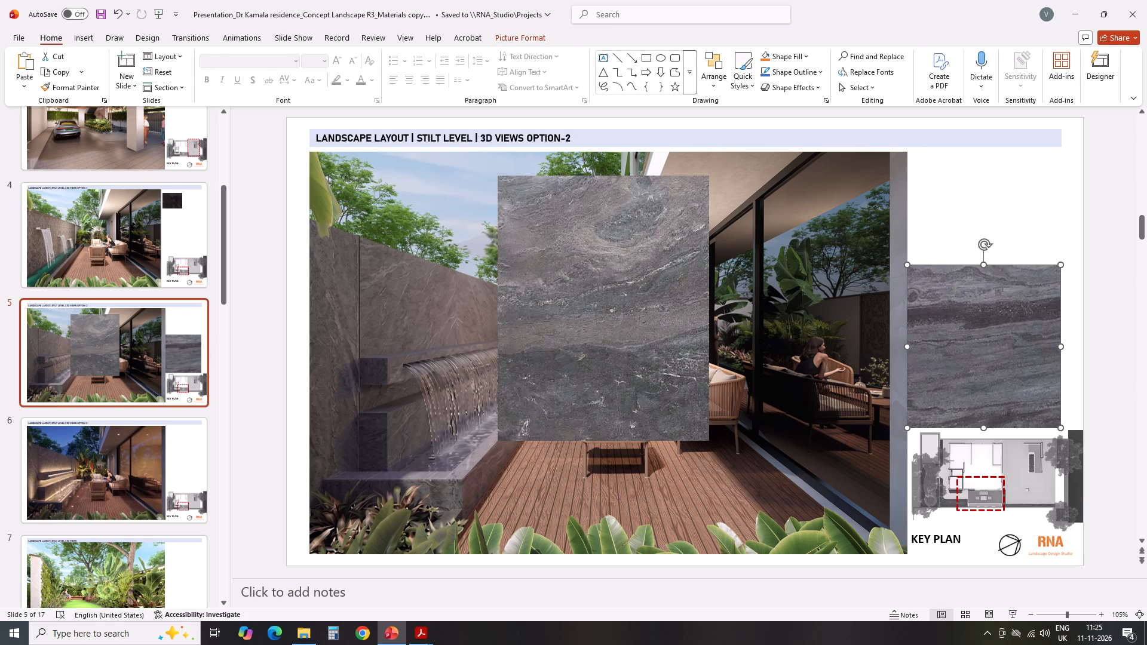
drag(1061, 429, 1012, 353)
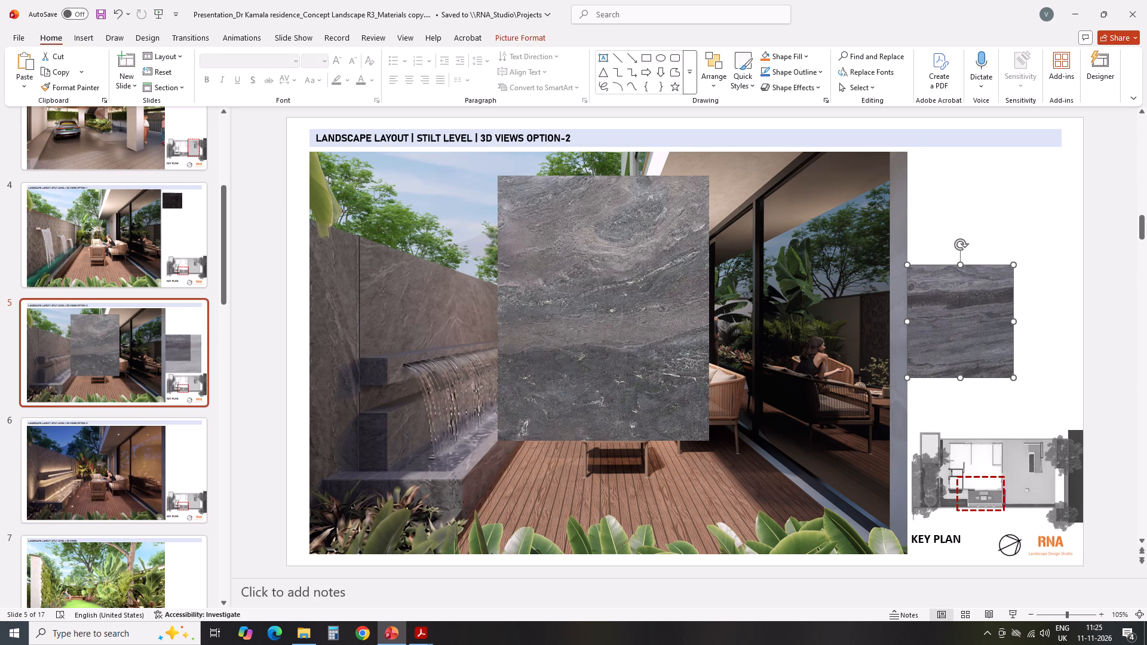
click(945, 343)
drag(955, 331, 958, 216)
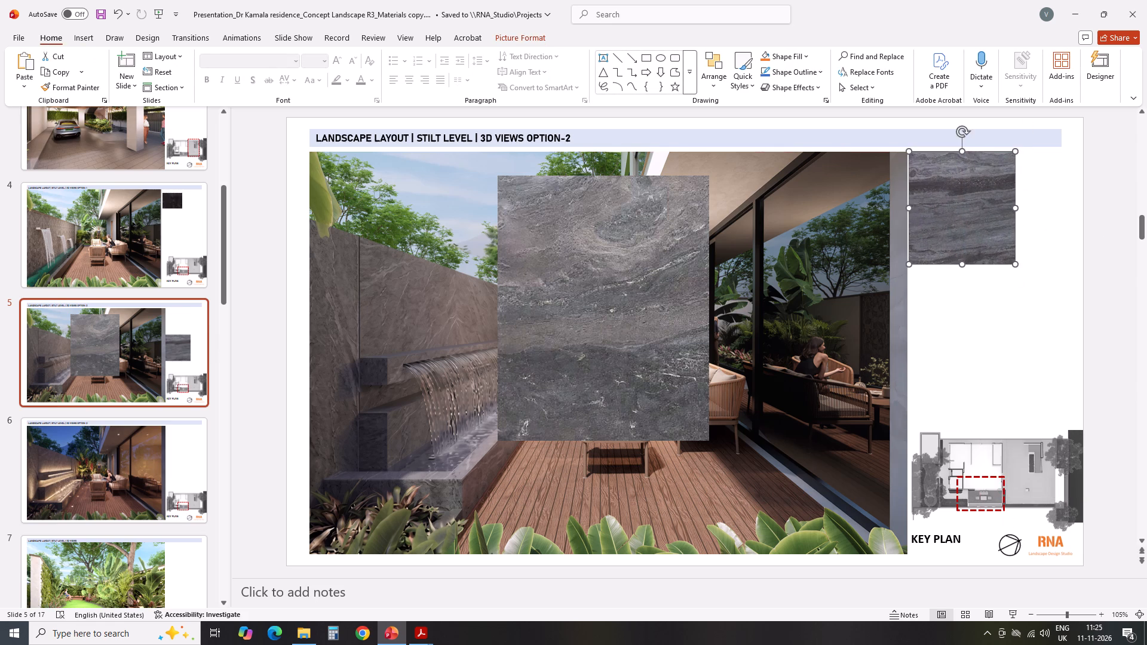
drag(1032, 346, 1026, 347)
Crop the pale vertical strip off the render's edge nearest the swatch.
click(827, 294)
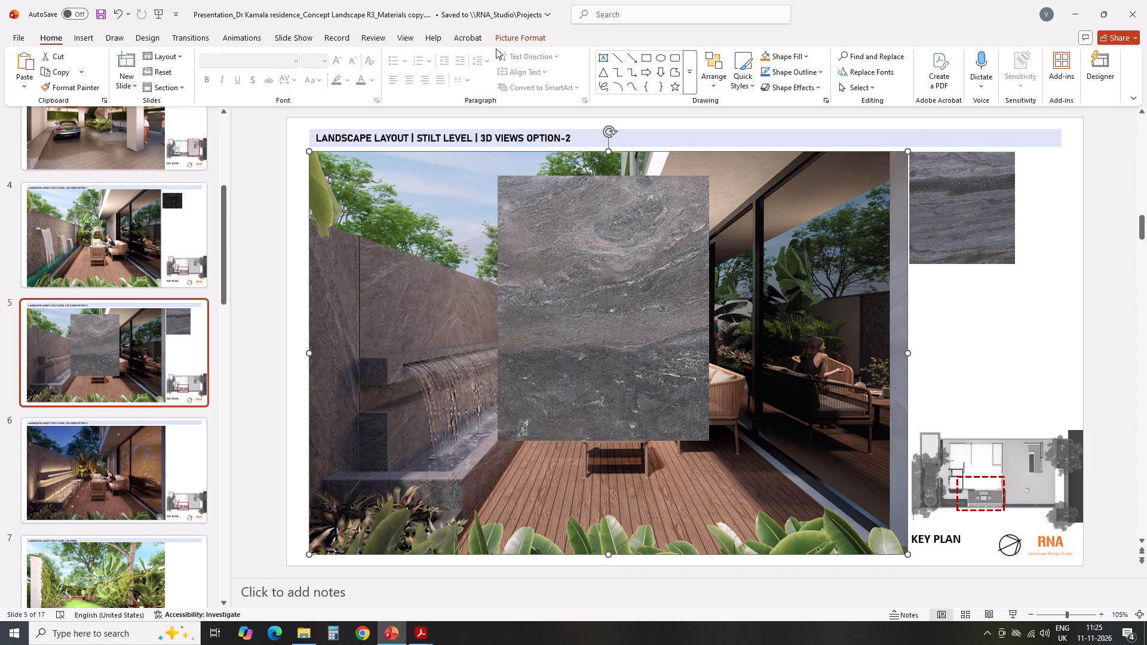
click(501, 43)
click(1005, 56)
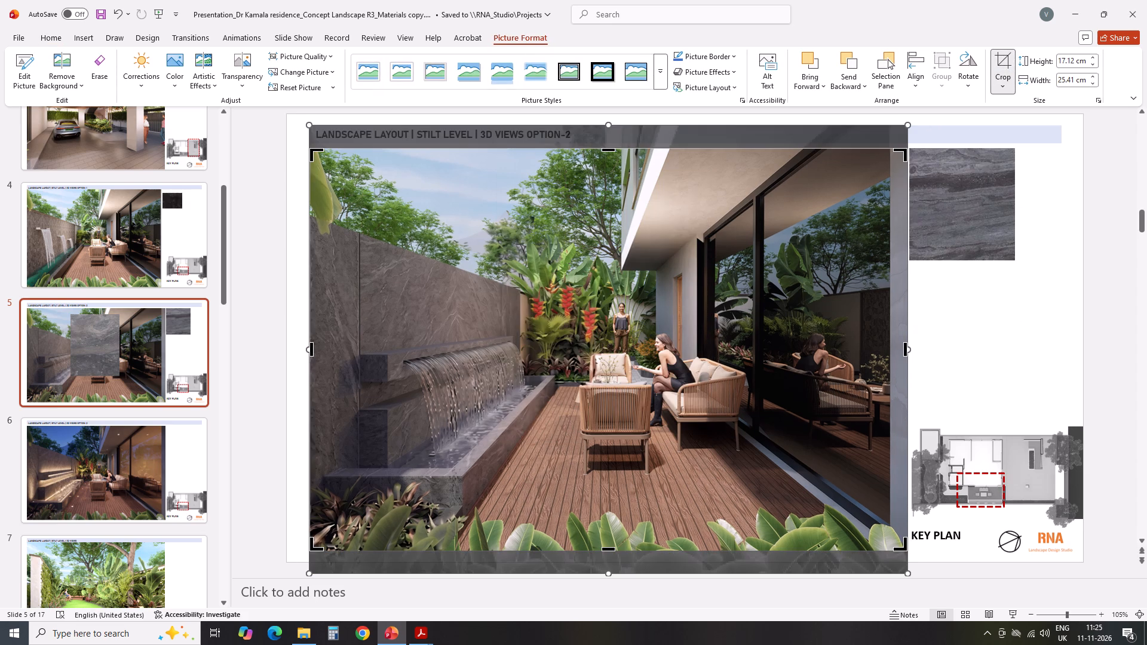
drag(905, 349, 887, 348)
click(994, 349)
Move the Cross Cut Black swatch close to the cropped render, scale it to about 3.9 cm wide and slightly reduce its height.
click(960, 217)
drag(968, 224, 960, 225)
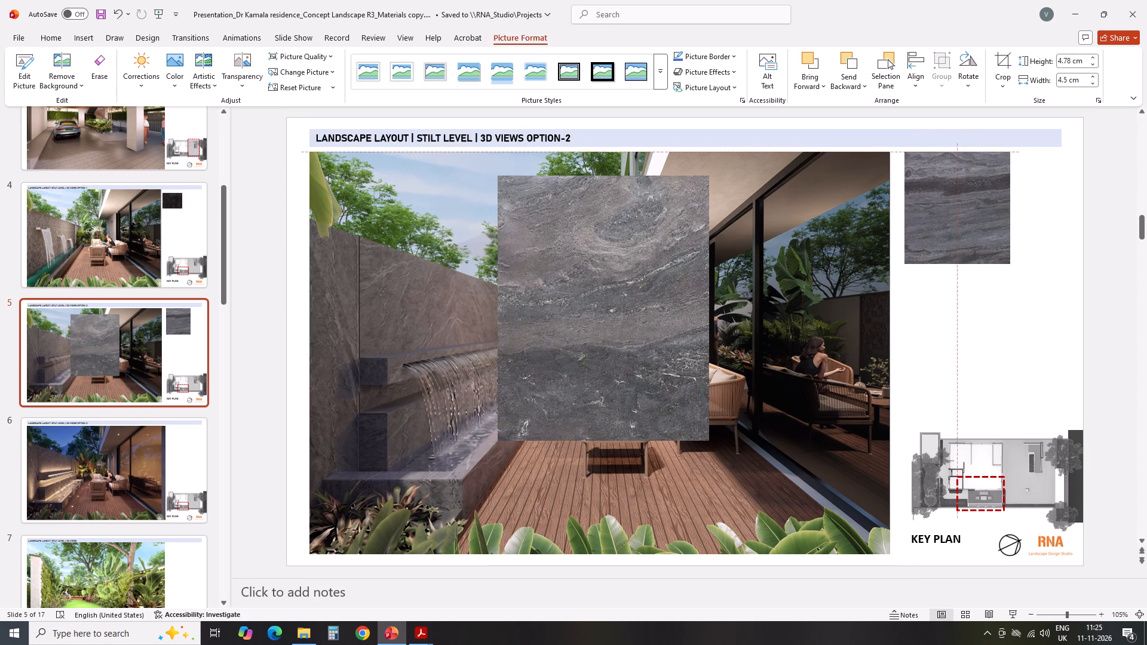
drag(960, 225, 954, 226)
drag(1005, 265, 987, 247)
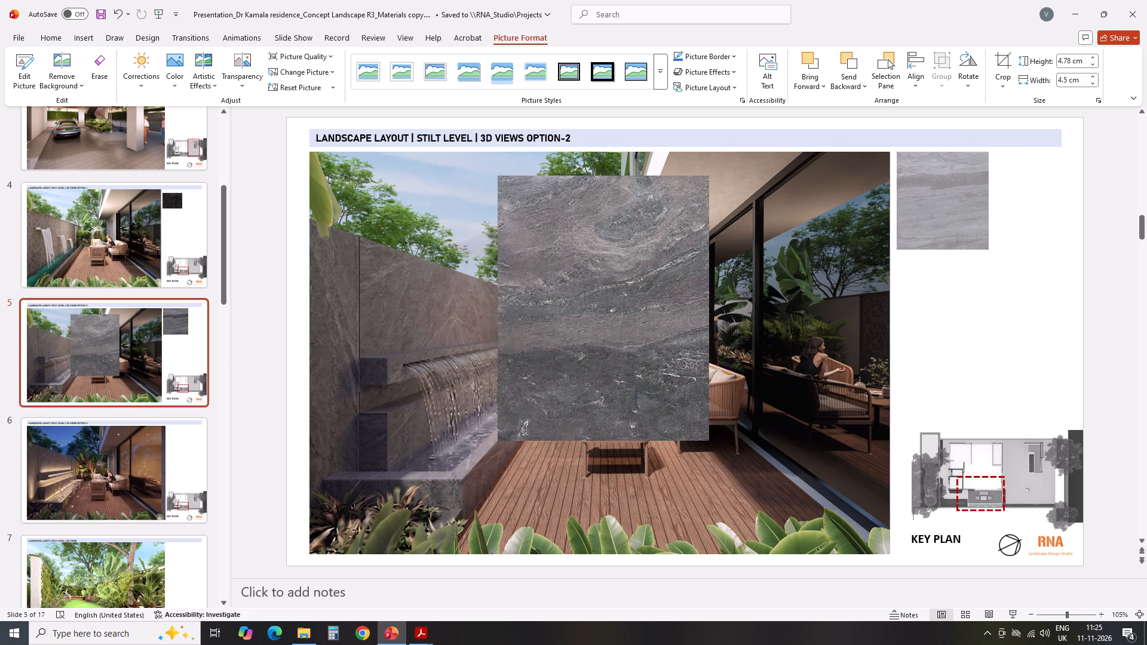
drag(987, 247, 986, 247)
click(1061, 278)
click(947, 233)
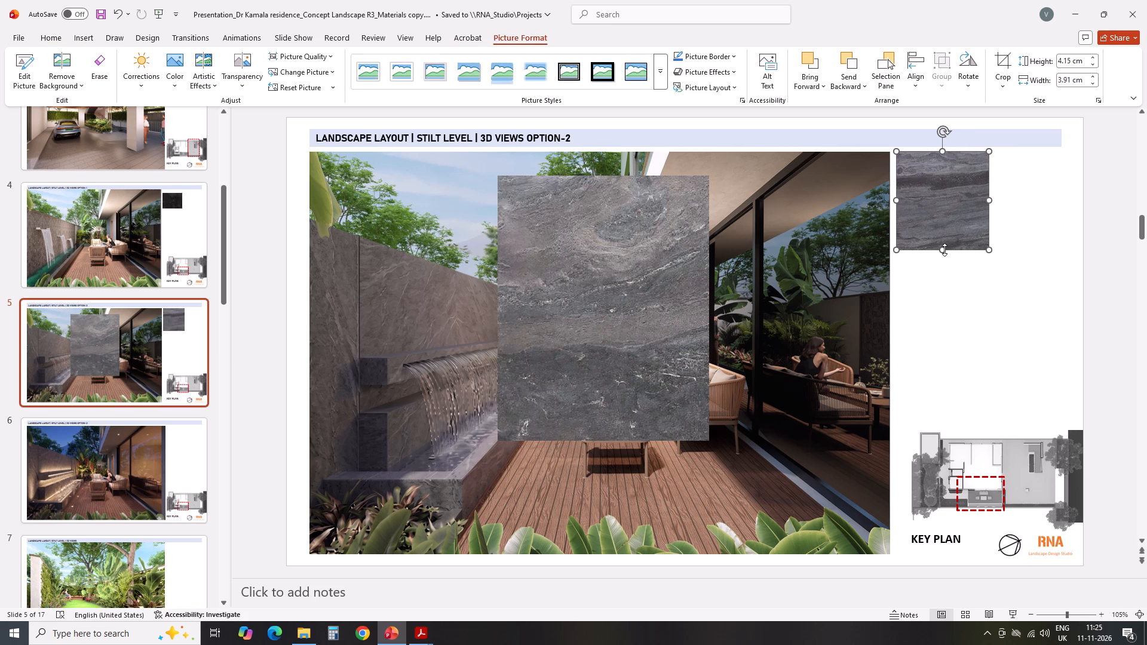
drag(943, 250, 940, 238)
click(1005, 288)
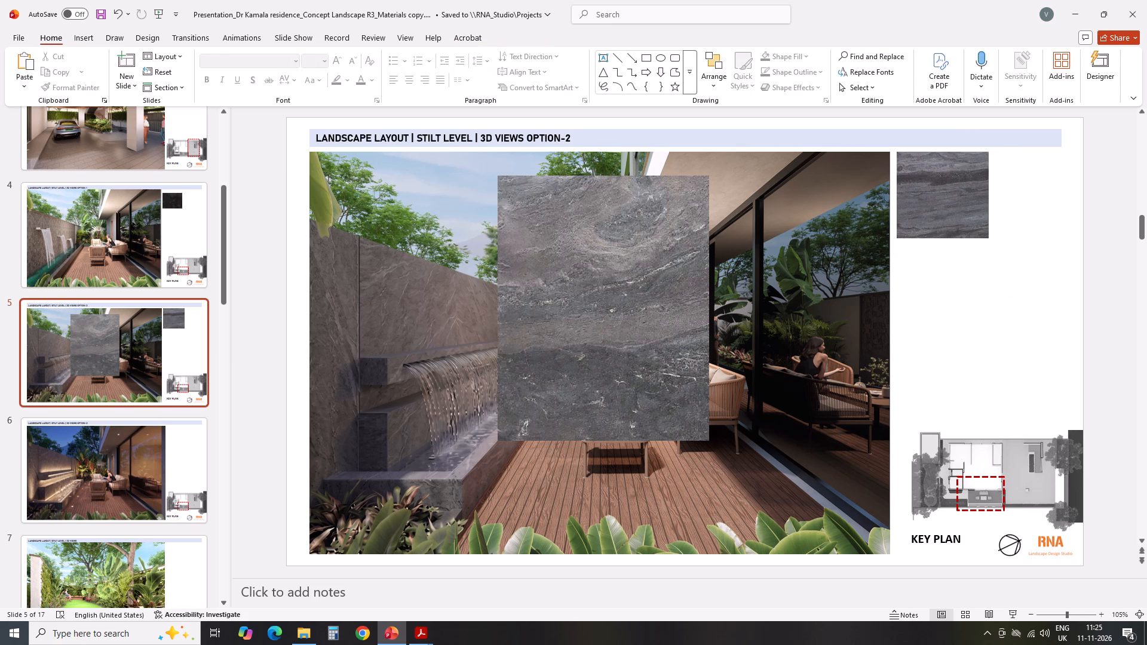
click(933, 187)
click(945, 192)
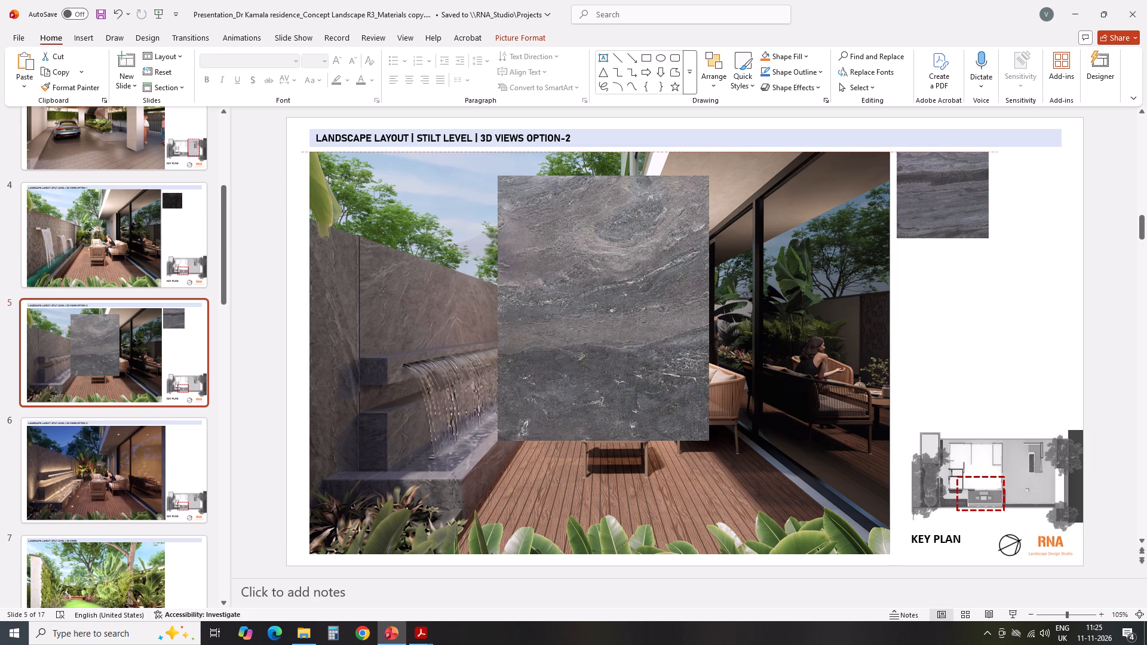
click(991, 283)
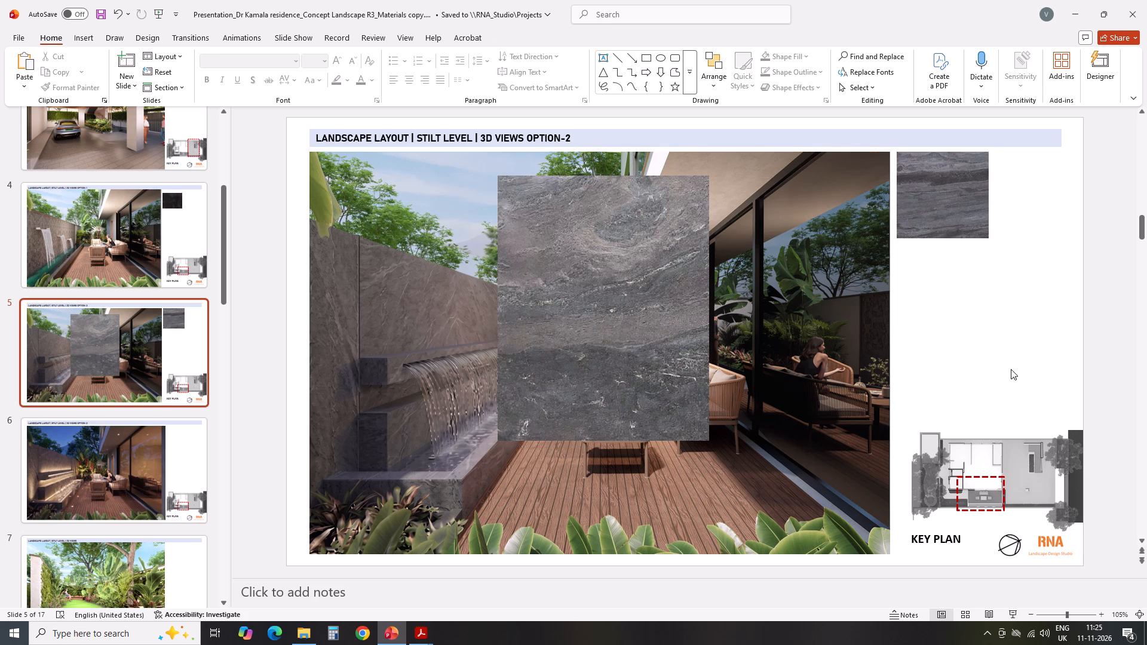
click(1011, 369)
Crop the MidNight Black Gold sample over the render on all four sides to about 7.5 by 7.4 cm.
click(616, 250)
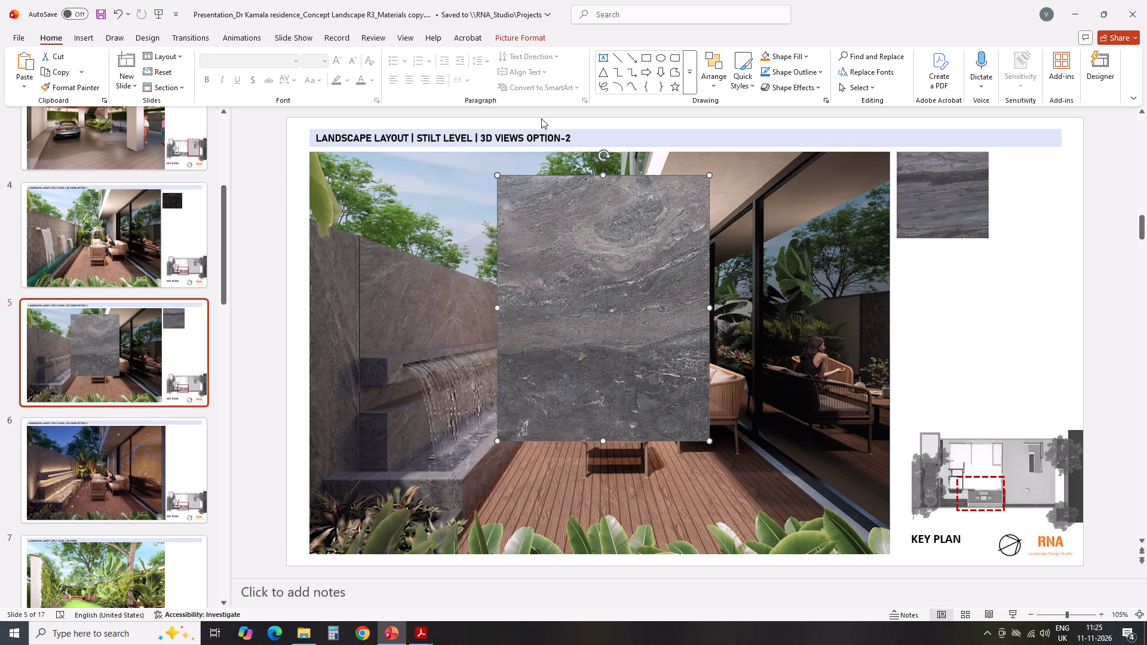
click(524, 35)
click(1003, 65)
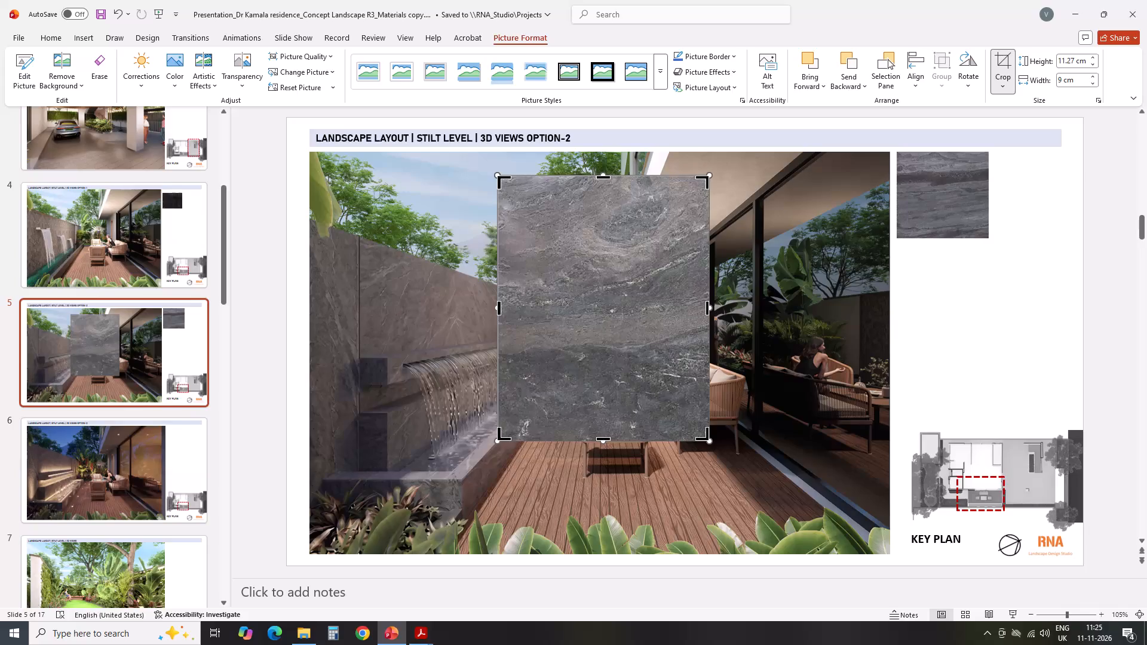
drag(604, 437, 605, 395)
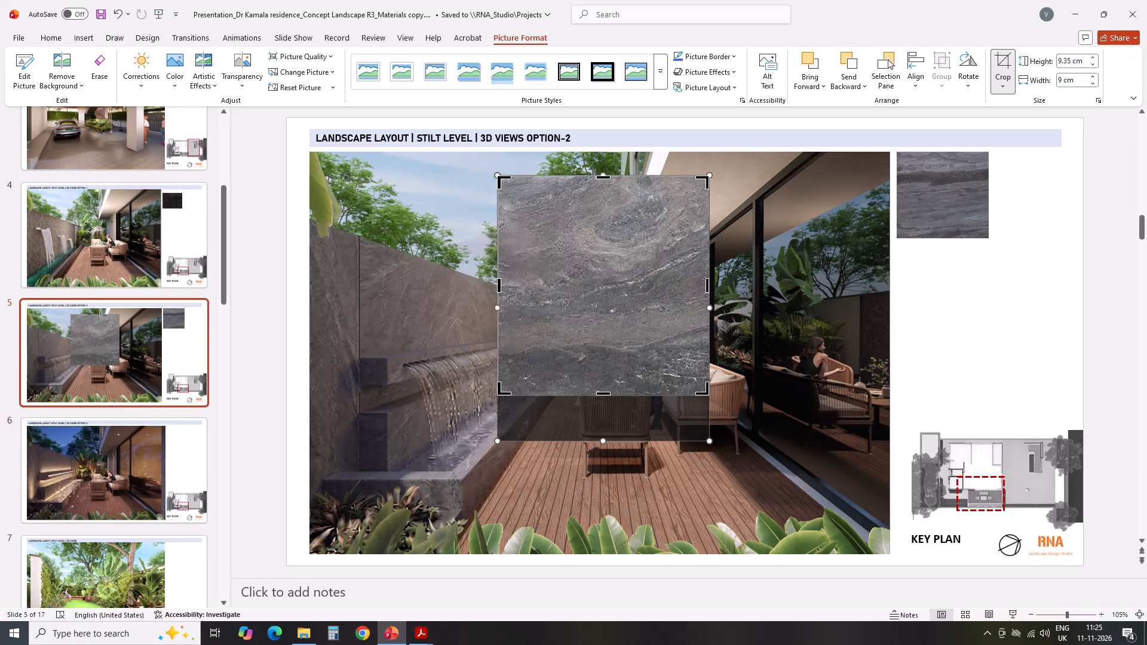
drag(604, 178, 606, 219)
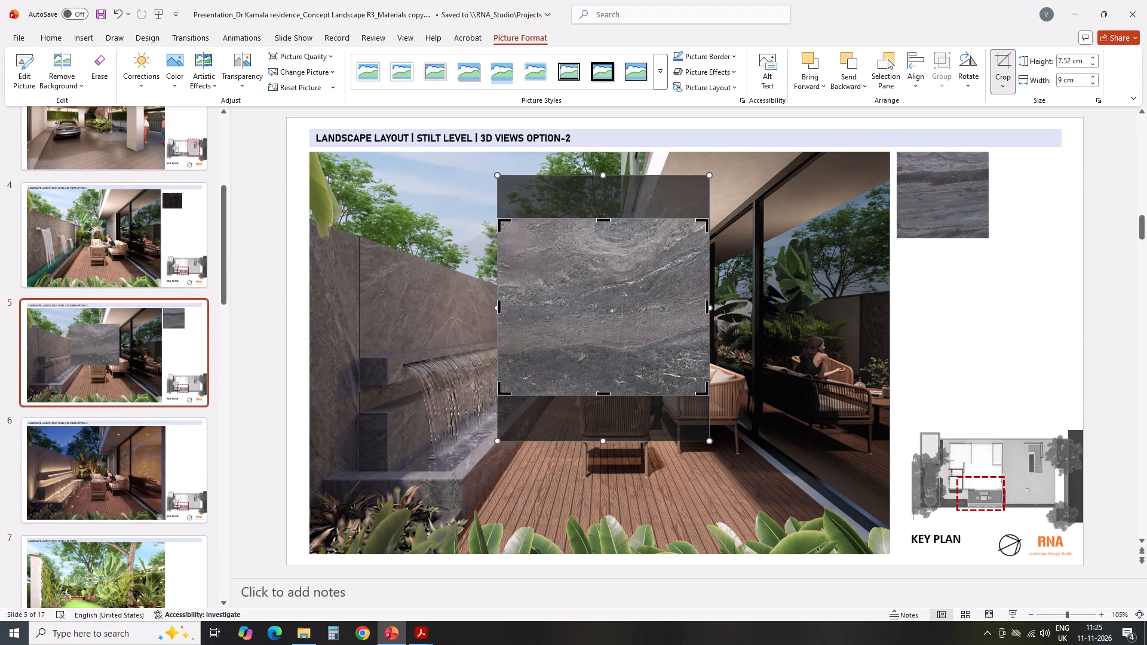
drag(498, 308, 498, 308)
drag(498, 308, 512, 309)
drag(709, 308, 698, 308)
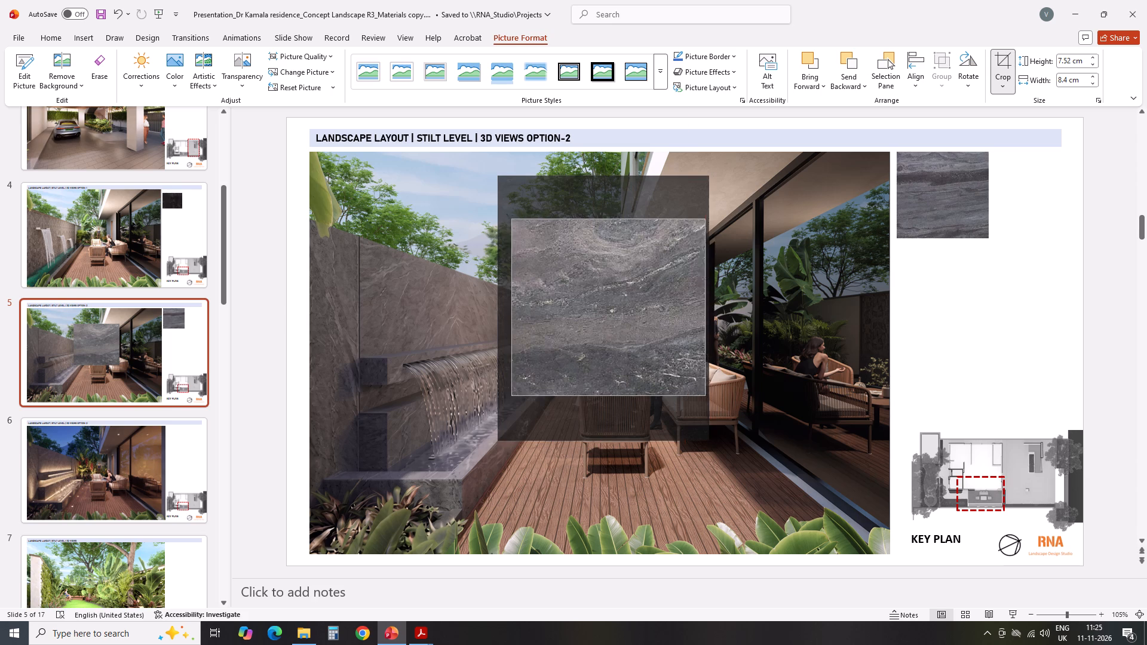
drag(698, 308, 682, 308)
click(937, 348)
Place the MidNight Black Gold swatch directly beneath the Cross Cut Black swatch and scale it proportionally to the same width.
click(562, 326)
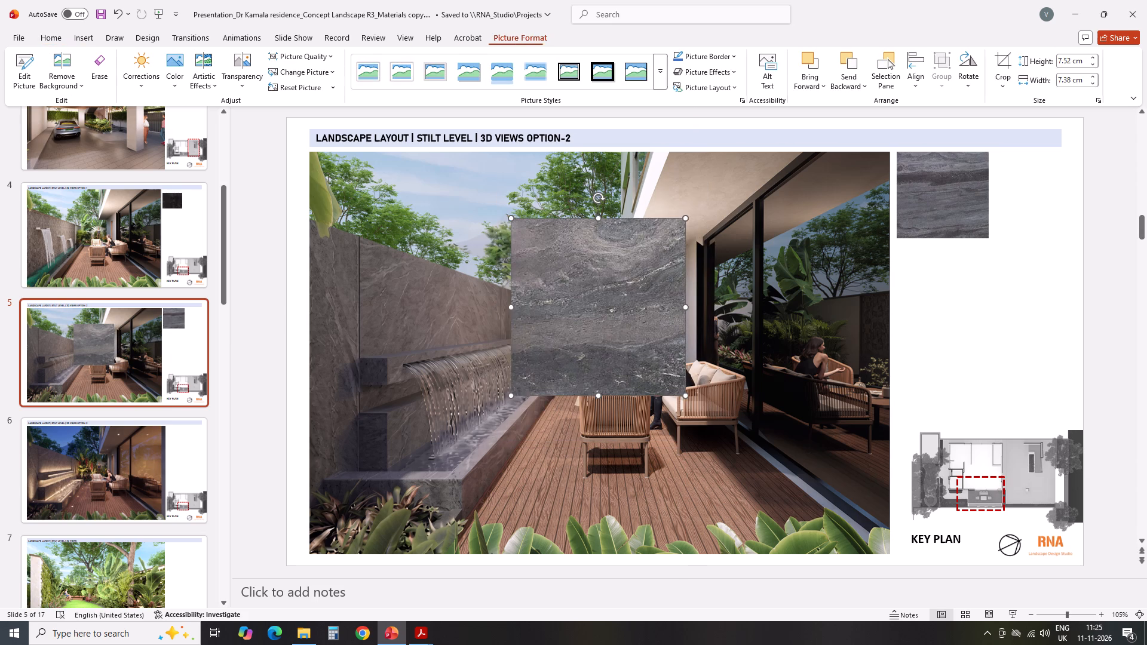
drag(576, 315, 952, 340)
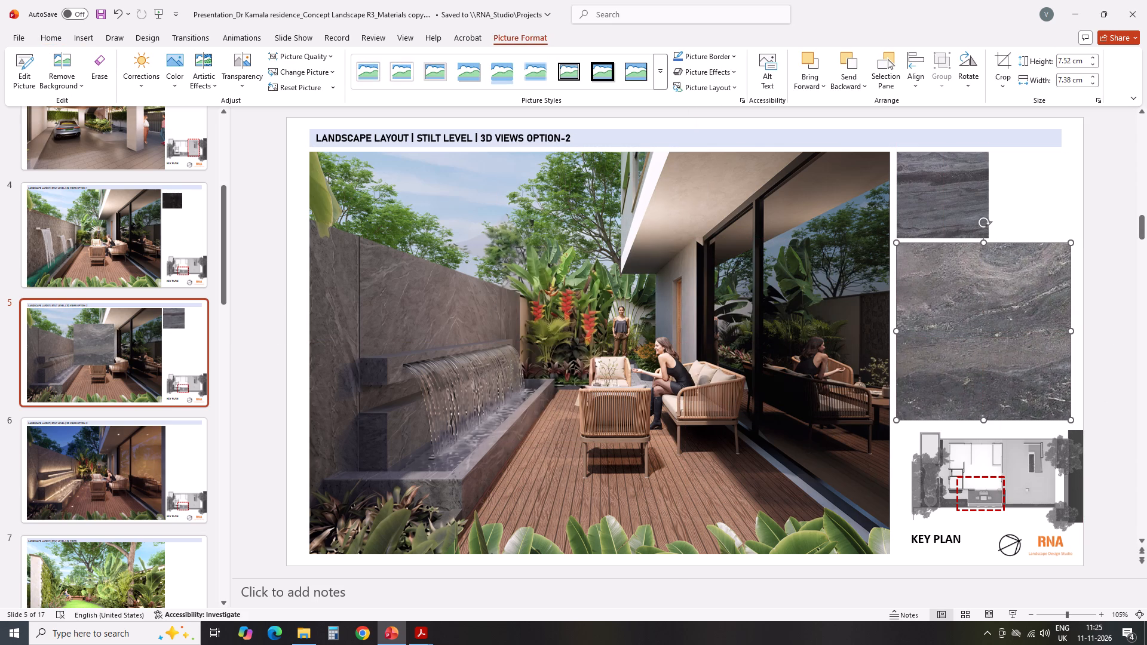
drag(1070, 419, 964, 343)
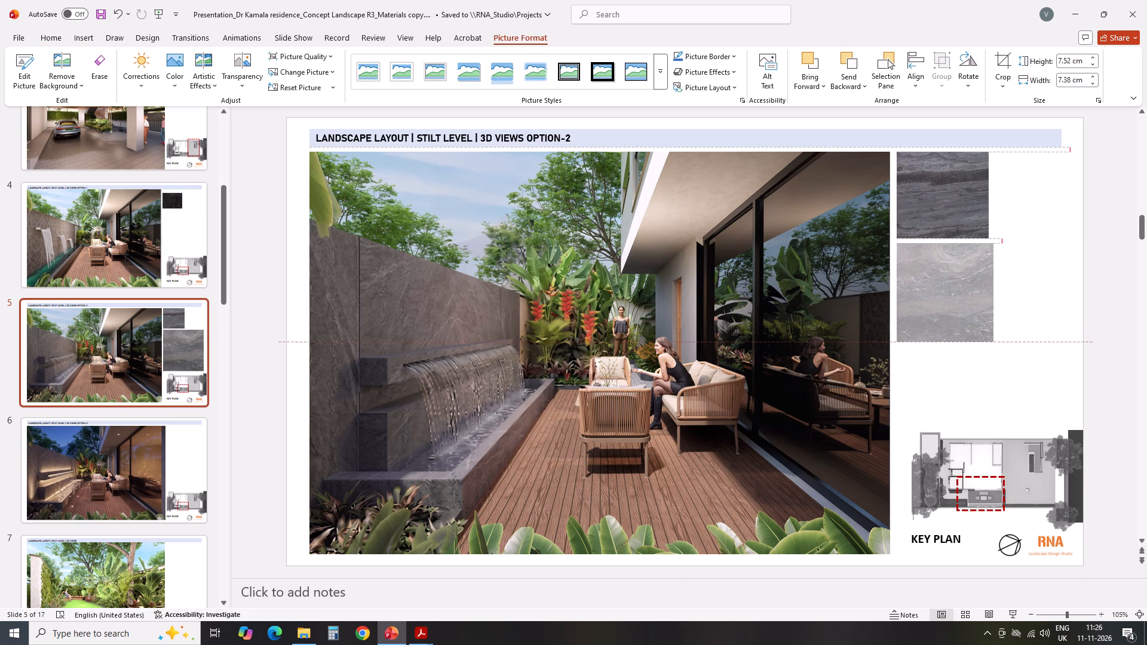
drag(964, 343, 958, 340)
drag(958, 340, 950, 336)
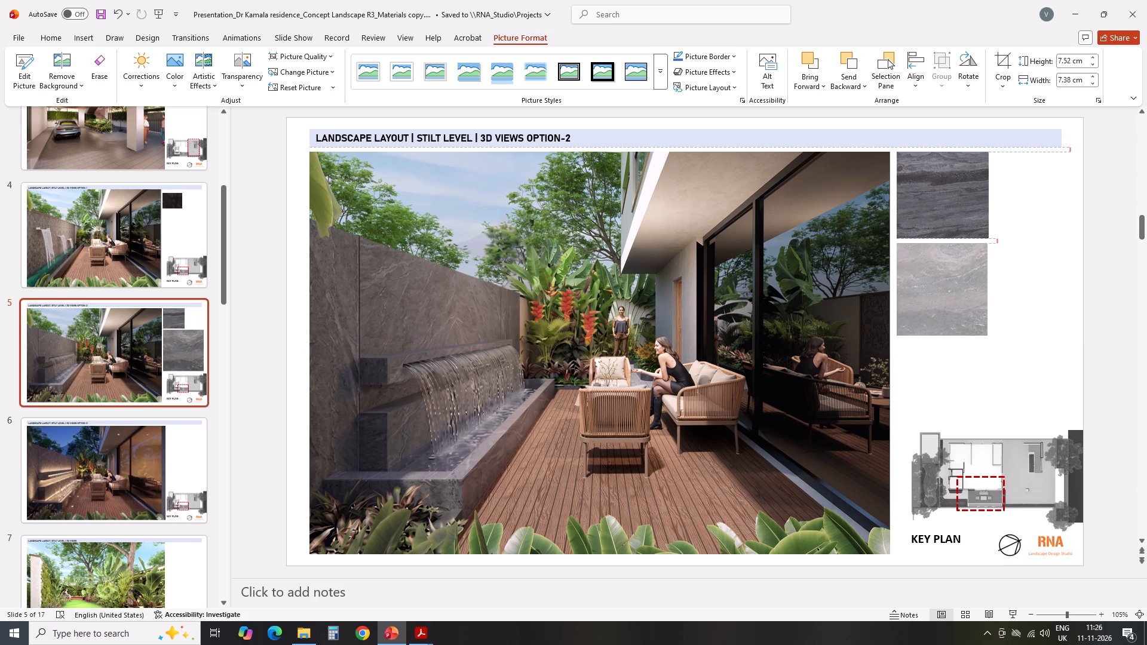
drag(950, 336, 944, 339)
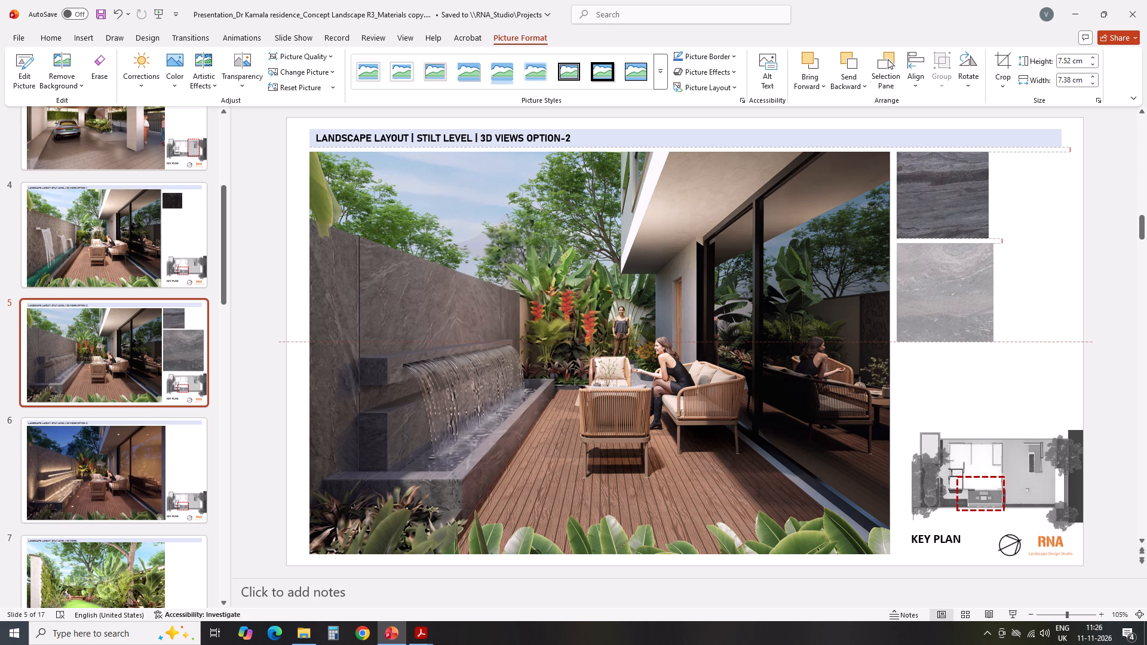
drag(944, 339, 937, 336)
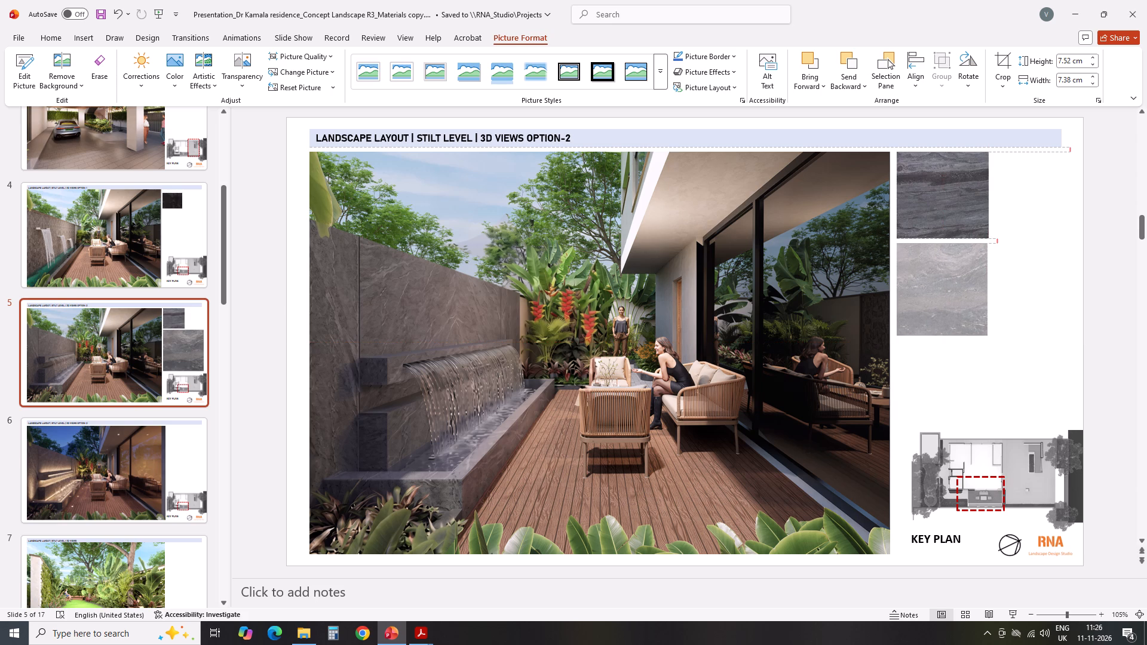
drag(937, 336, 934, 337)
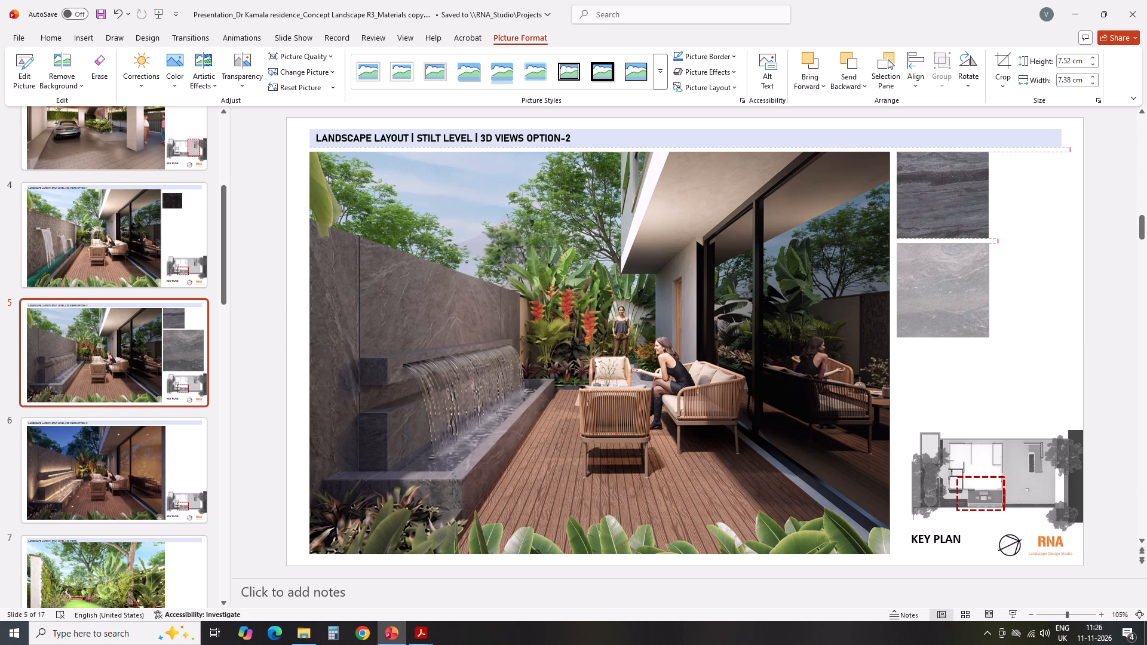
drag(934, 337, 922, 337)
click(1004, 380)
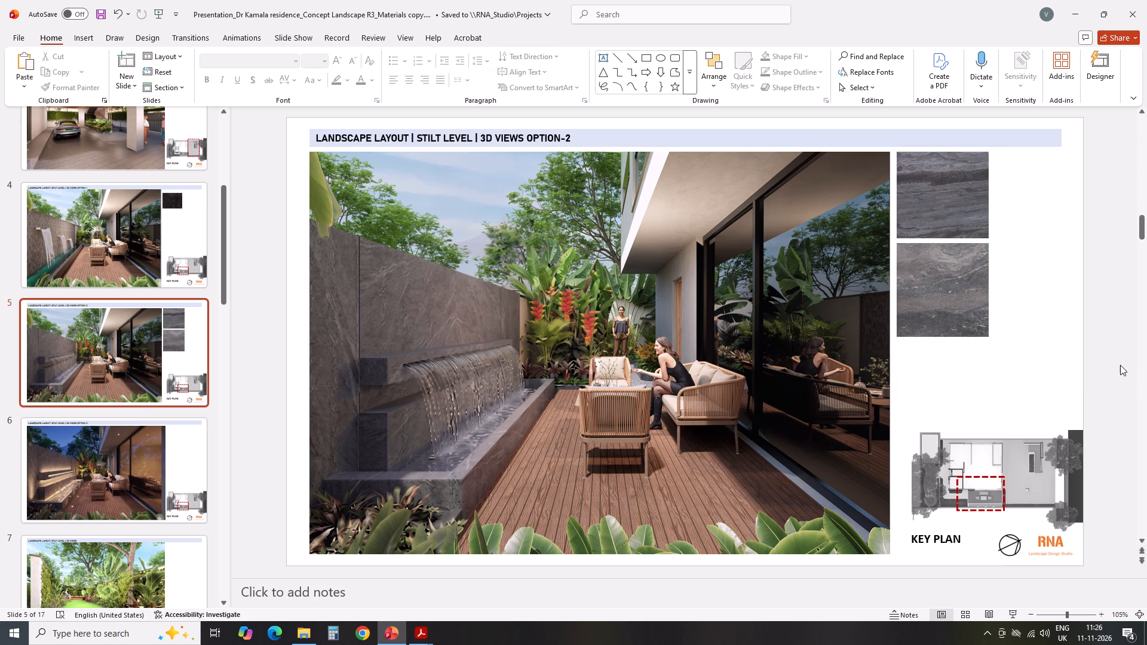
click(1117, 364)
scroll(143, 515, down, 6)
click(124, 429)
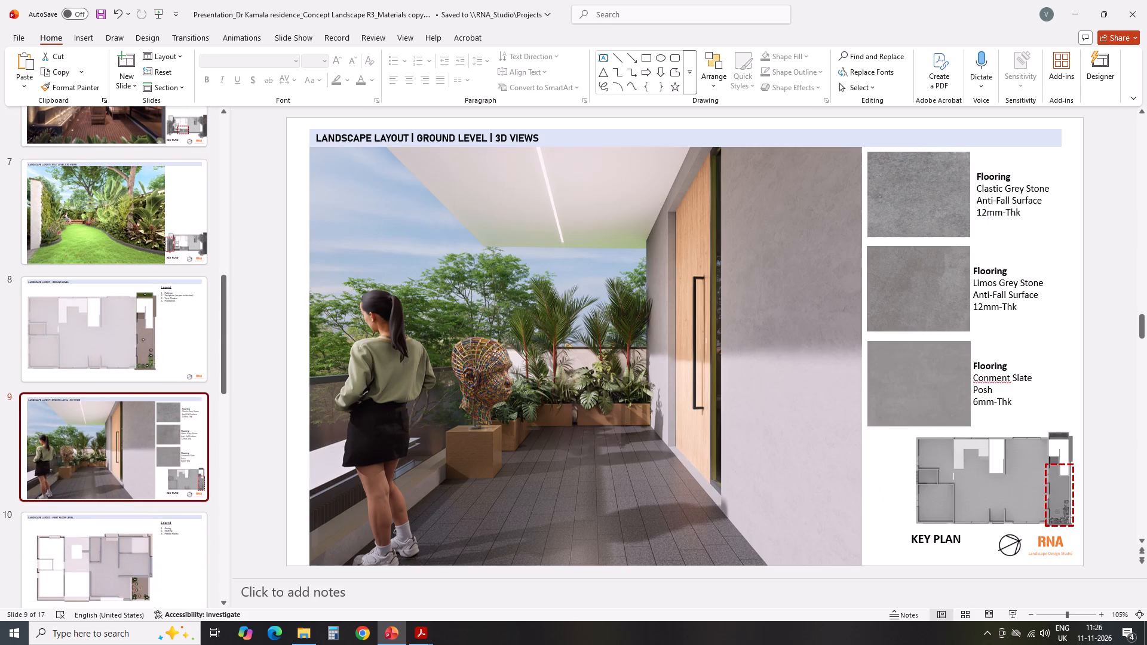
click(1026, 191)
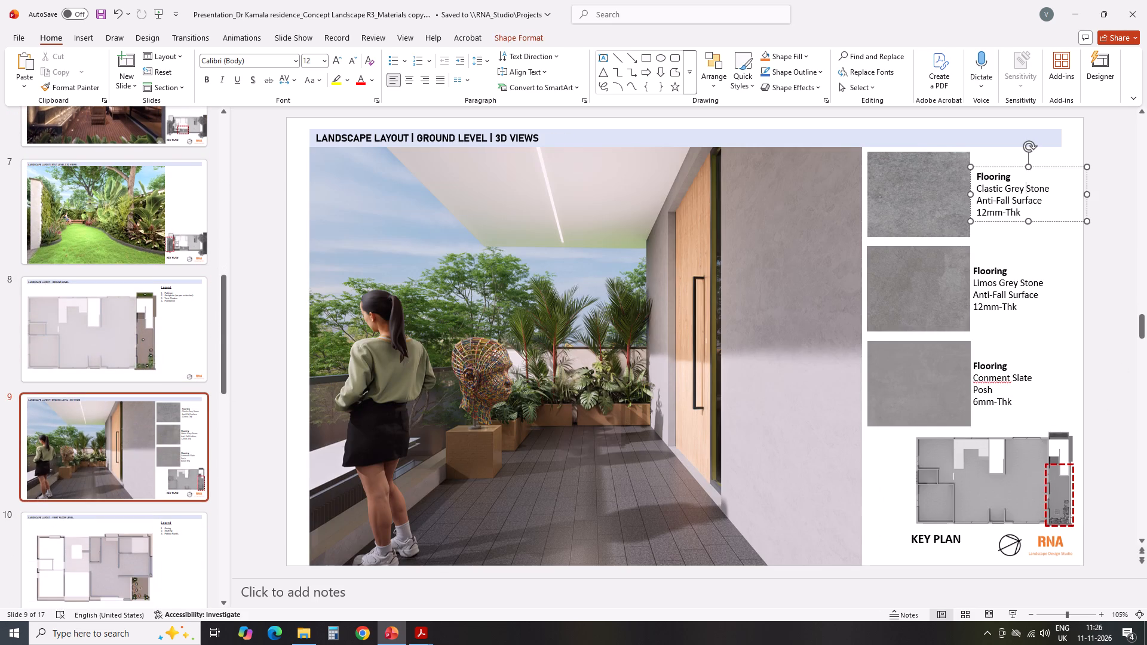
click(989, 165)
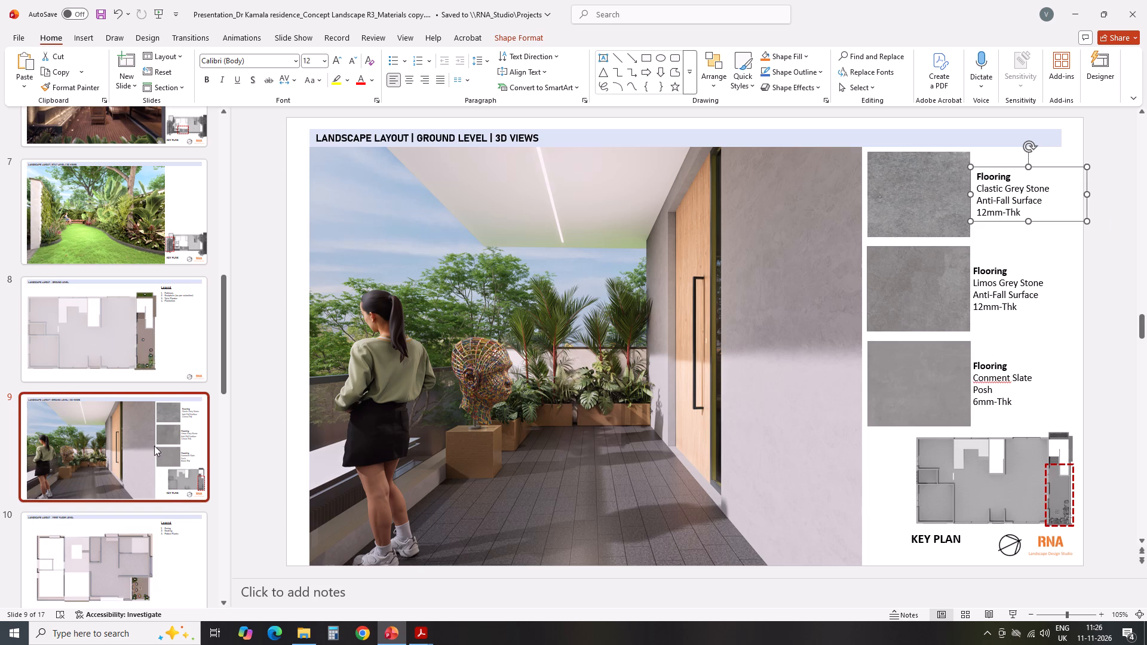
Copy the Wall Cladding label from slide 13 onto slide 5.
scroll(165, 489, down, 7)
click(136, 482)
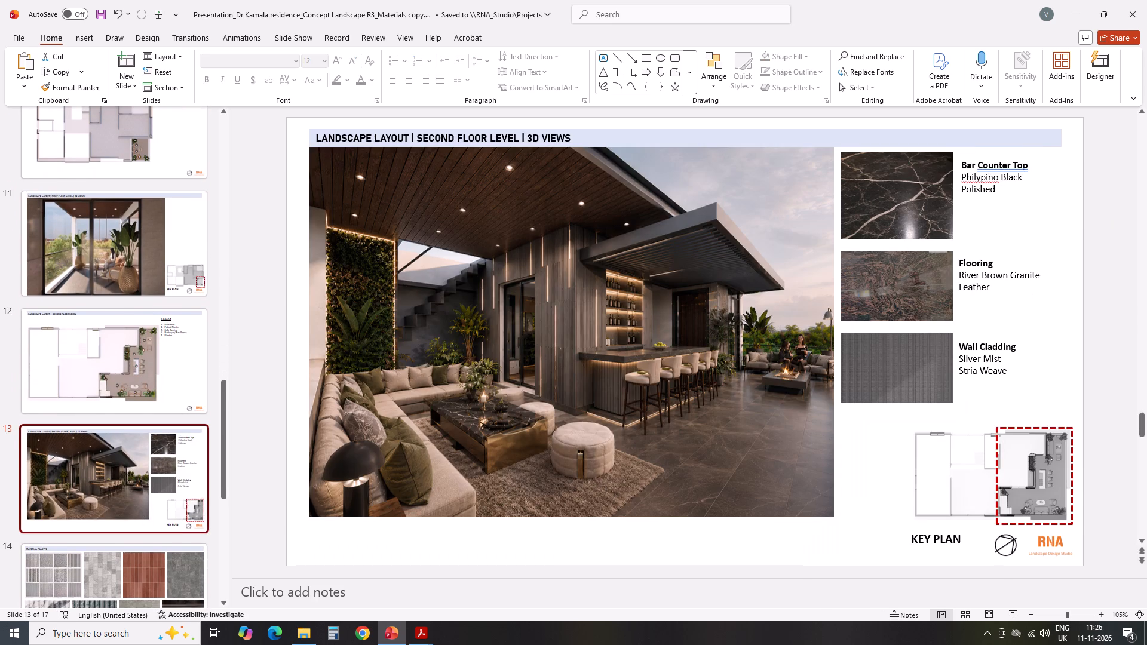
click(978, 346)
click(1042, 338)
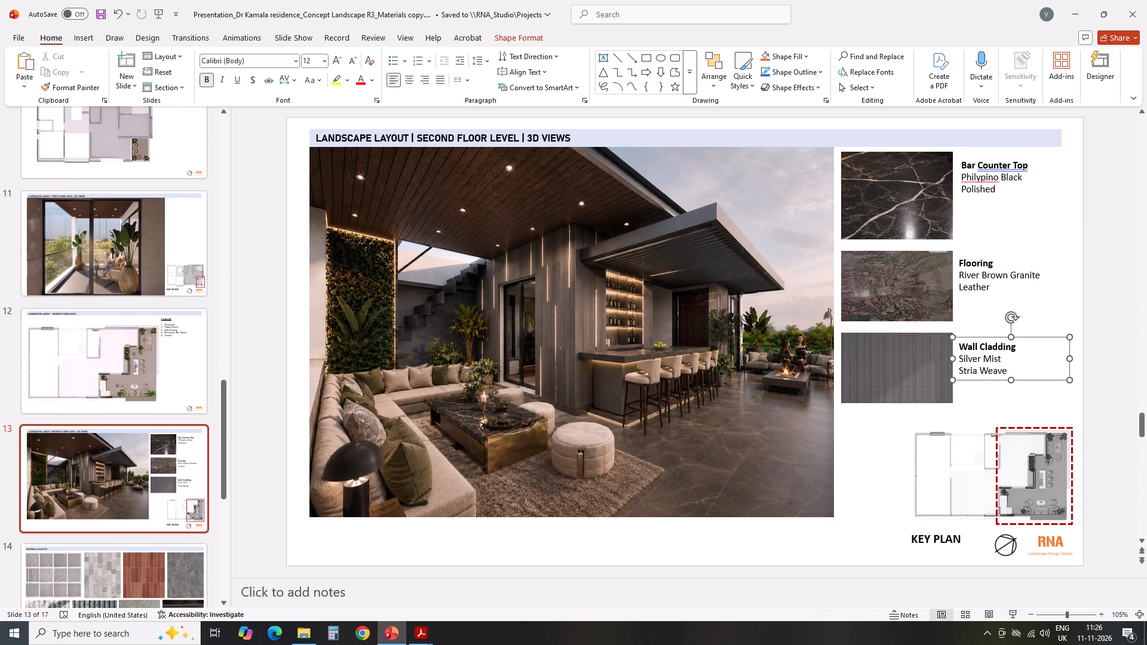
click(1120, 336)
click(992, 349)
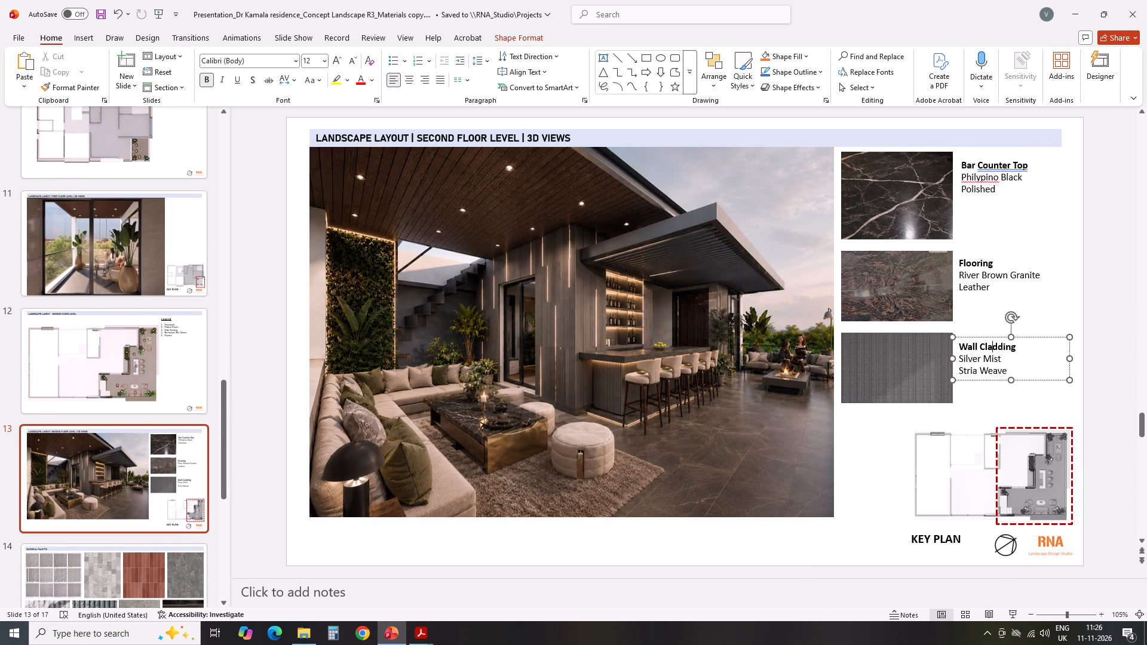
click(1037, 336)
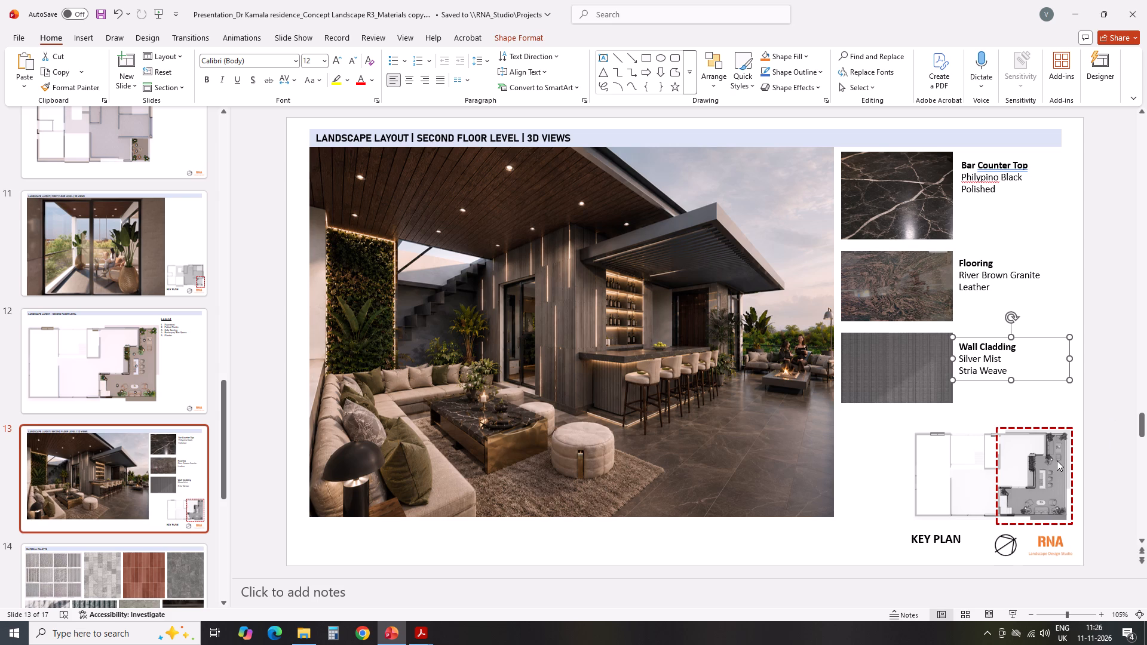
key(ctrl+c)
scroll(111, 298, up, 2)
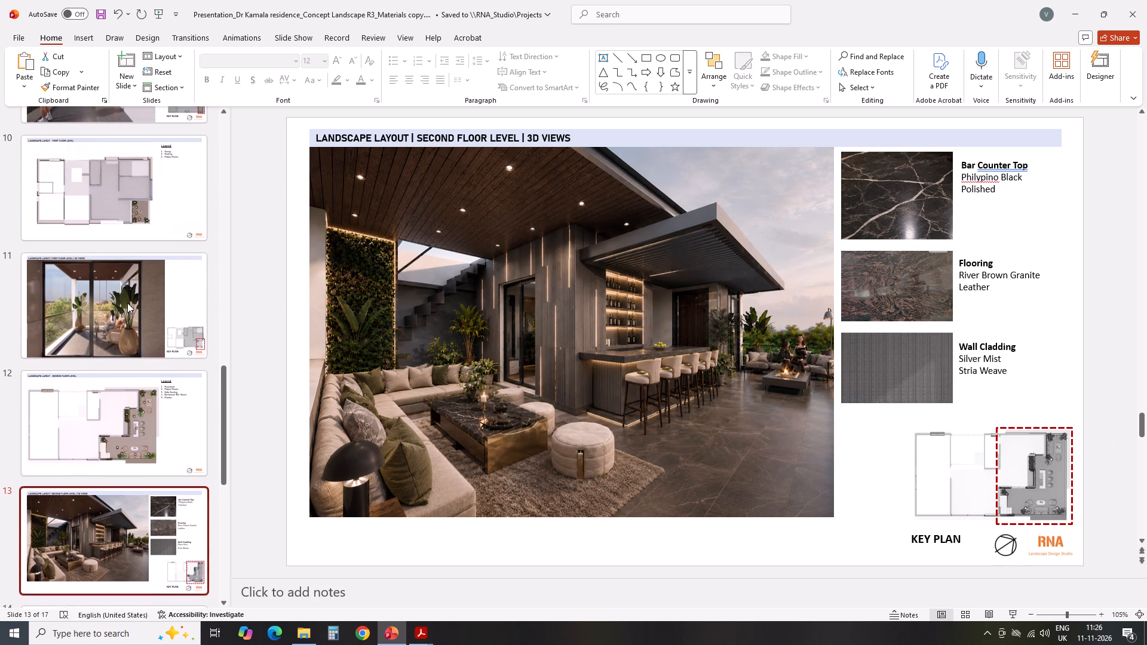
scroll(127, 303, up, 2)
scroll(163, 250, up, 6)
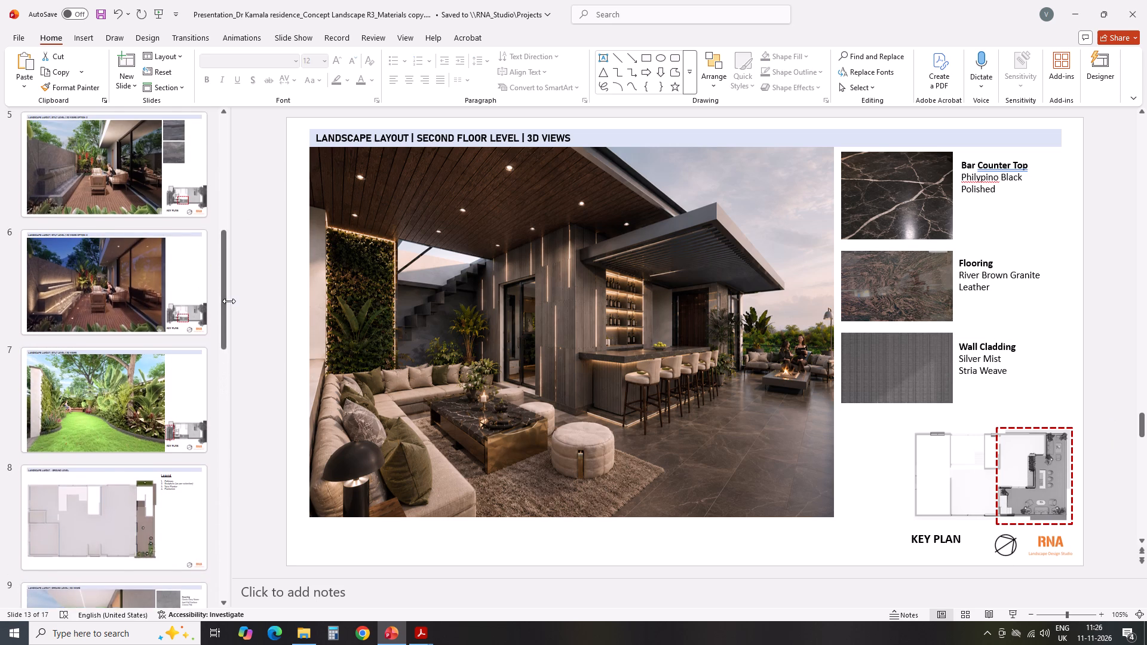
scroll(229, 301, up, 1)
click(121, 236)
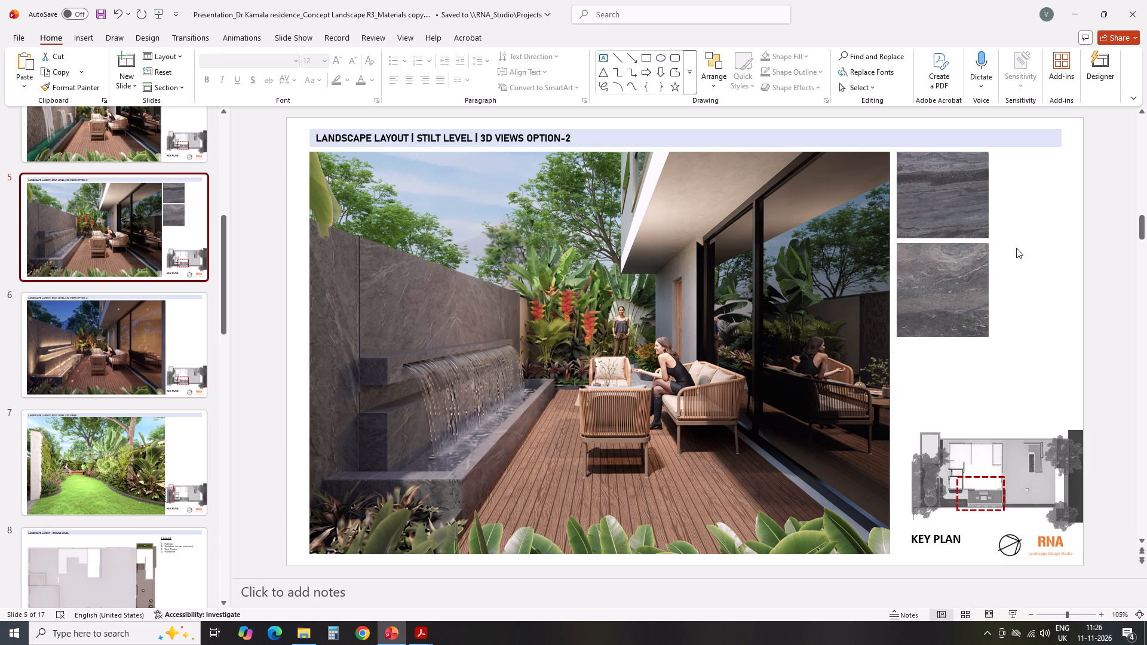
click(1016, 248)
key(ctrl+v)
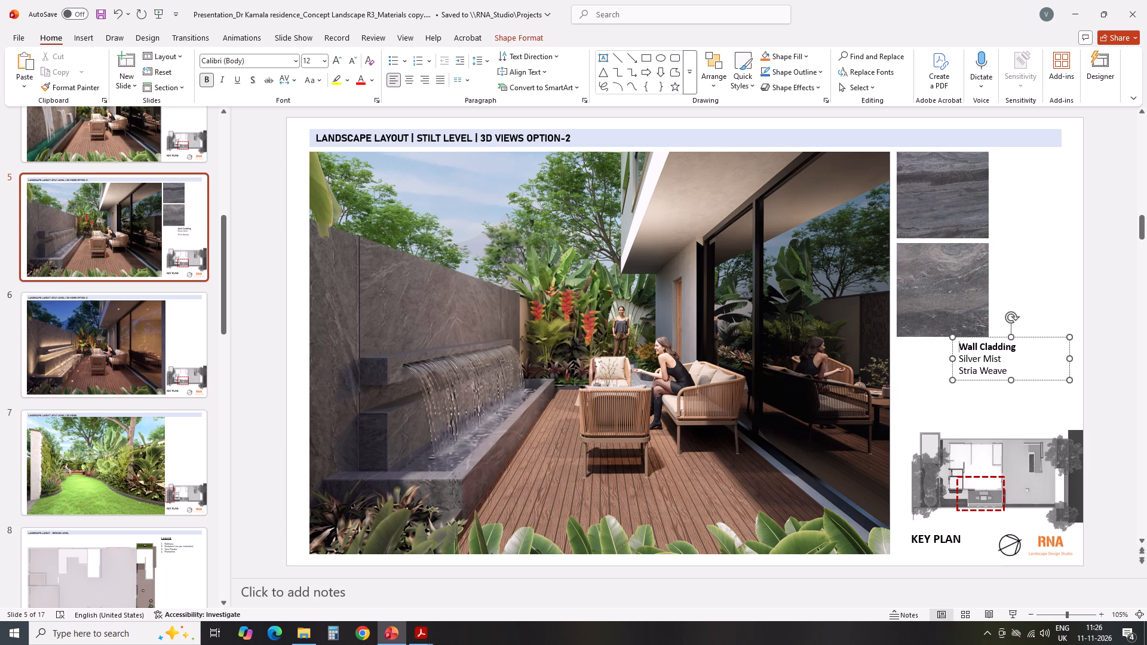
Move the copied Wall Cladding label beside the Cross Cut Black swatch, starting slightly below the swatch's top edge.
drag(1031, 335, 1065, 155)
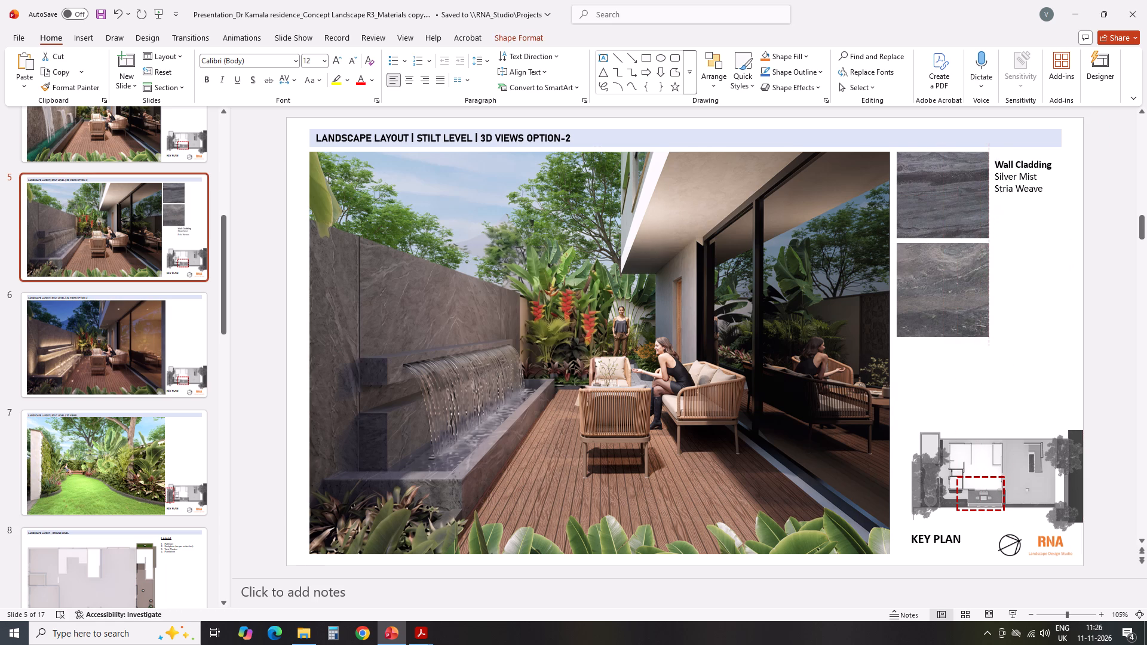
drag(1065, 155, 1063, 170)
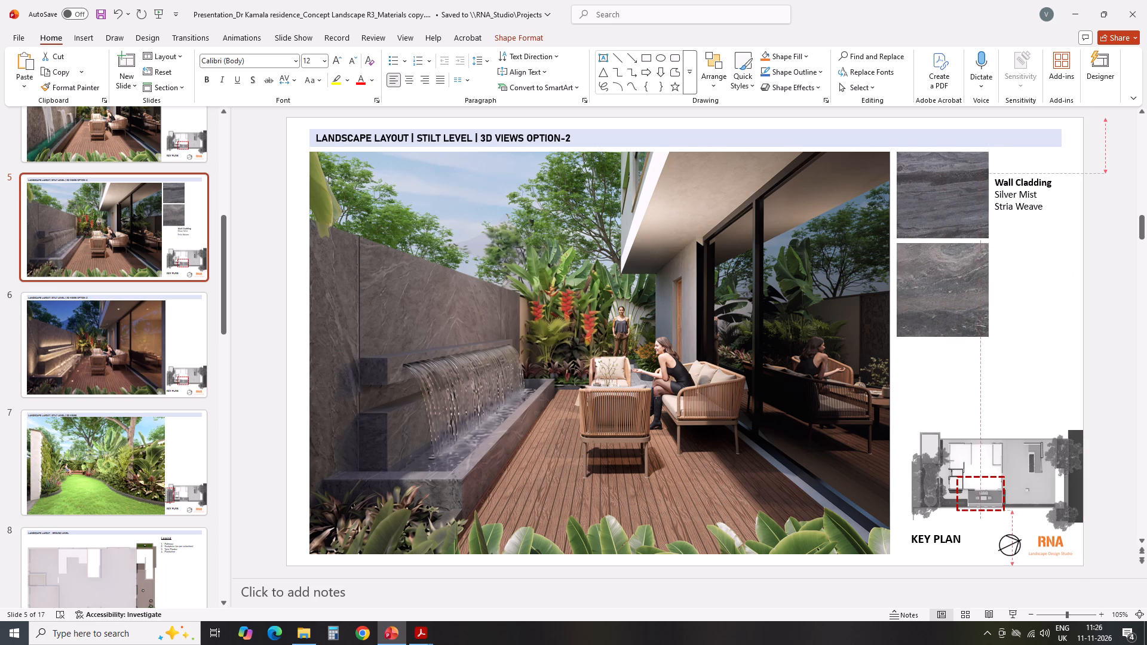
drag(1063, 170, 1066, 170)
click(1043, 293)
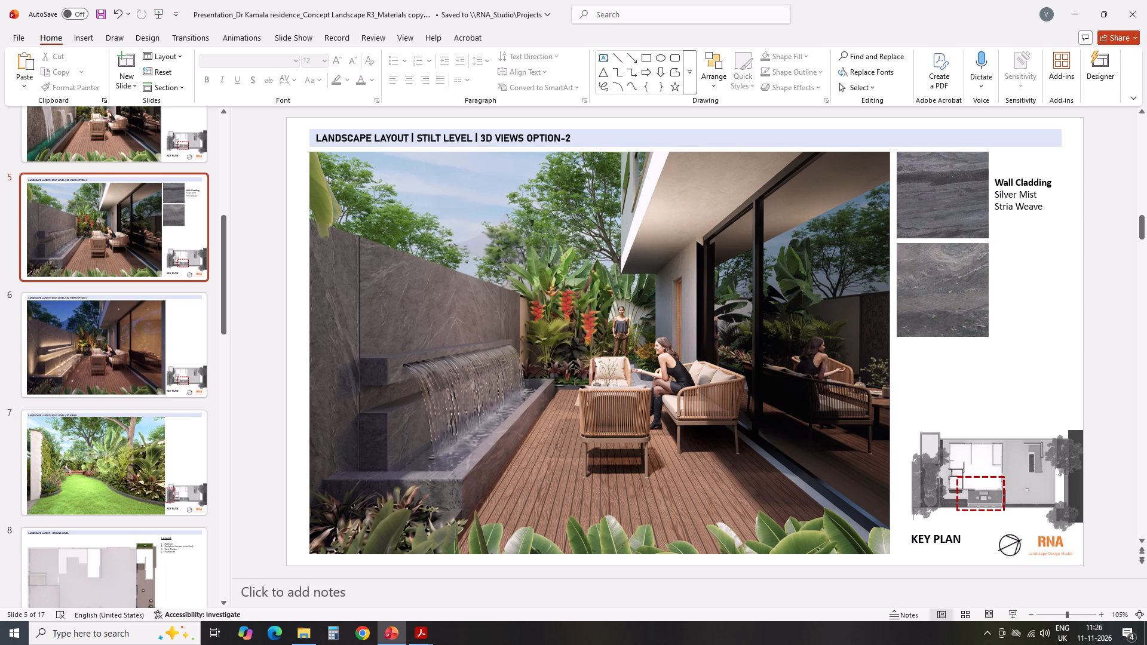
Check the product name and finish on the Cross Cut Black page of Granites_Textures.pdf in Acrobat, and return to the presentation.
click(416, 644)
click(467, 588)
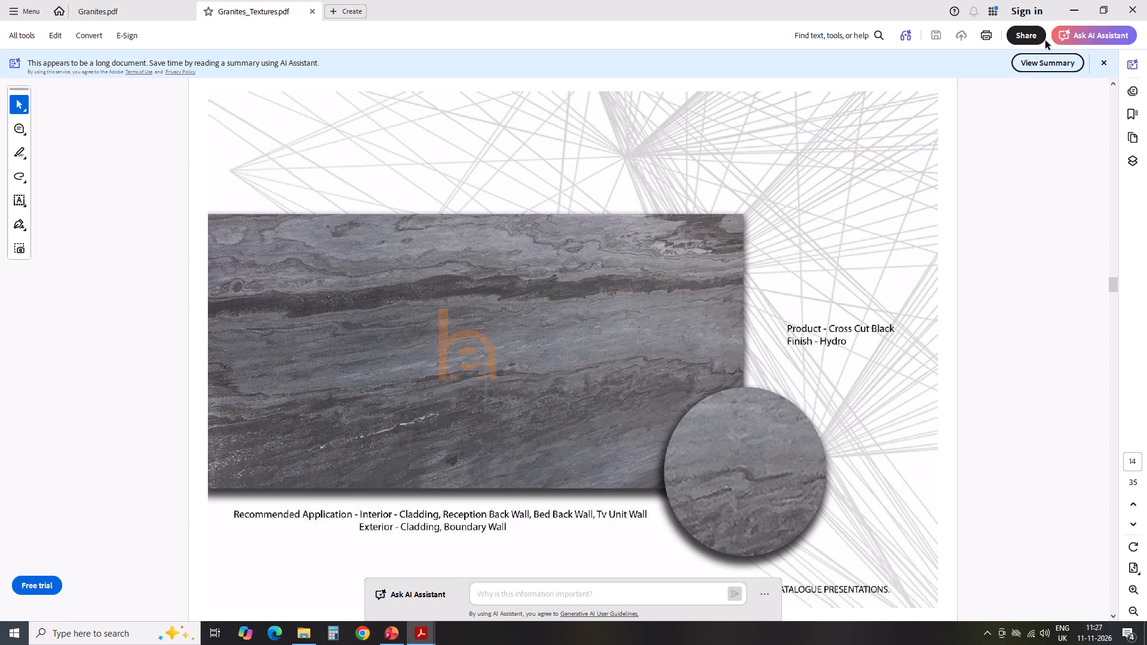
click(1074, 8)
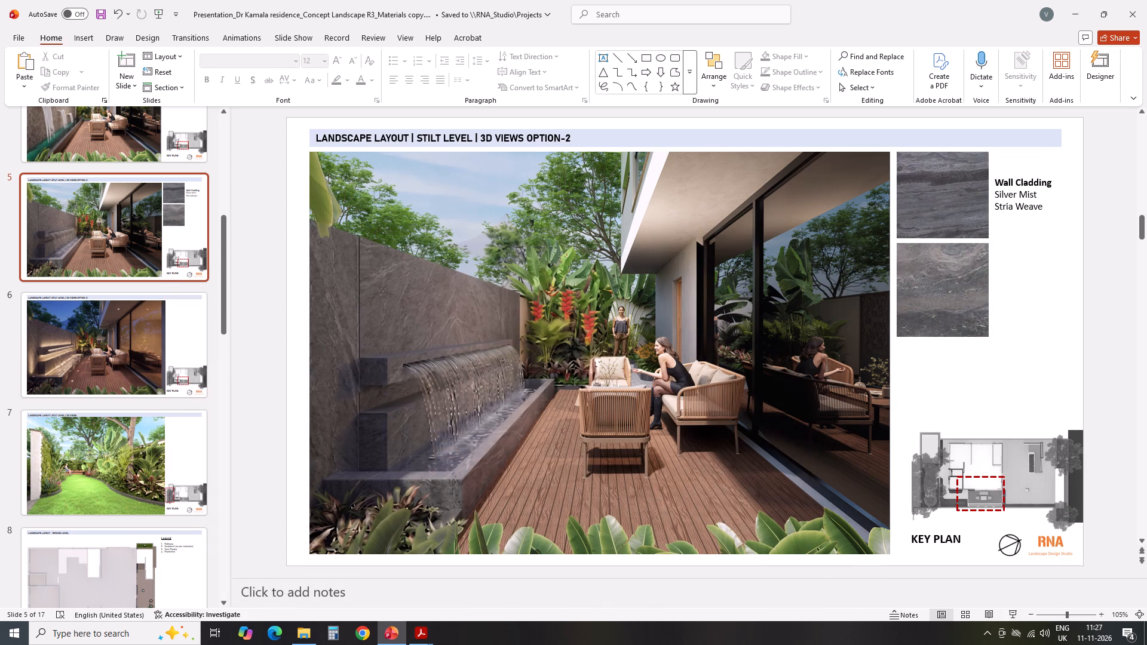
Recheck the product name and finish on the Cross Cut Black page of Granites_Textures.pdf in Acrobat, and return to the presentation.
click(434, 634)
click(475, 603)
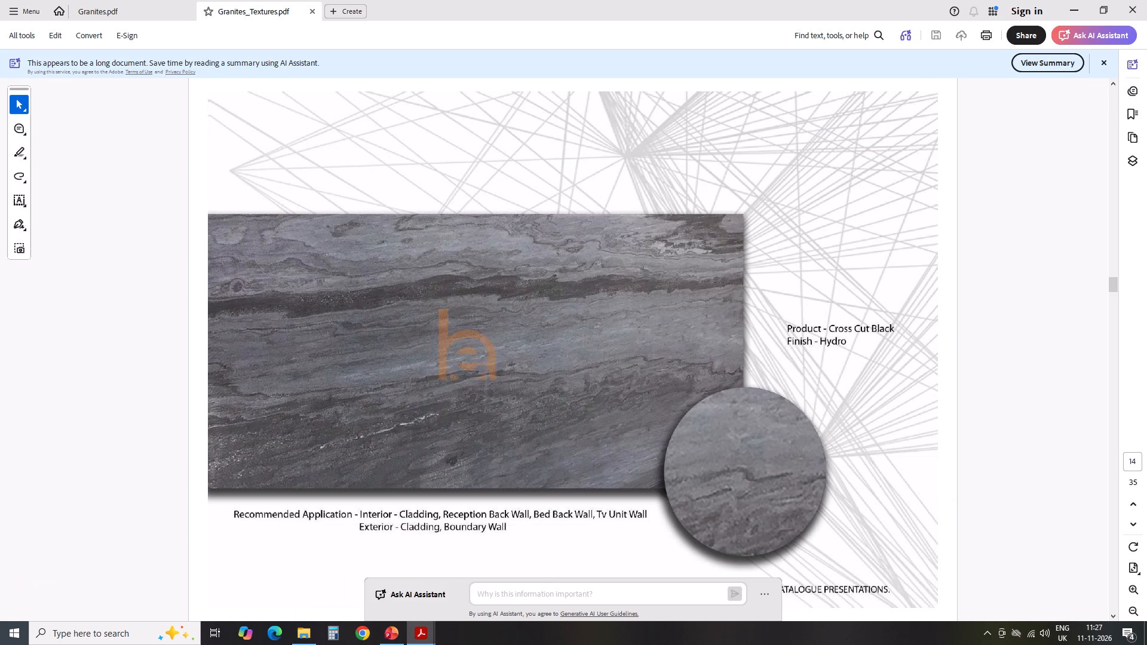
click(1066, 0)
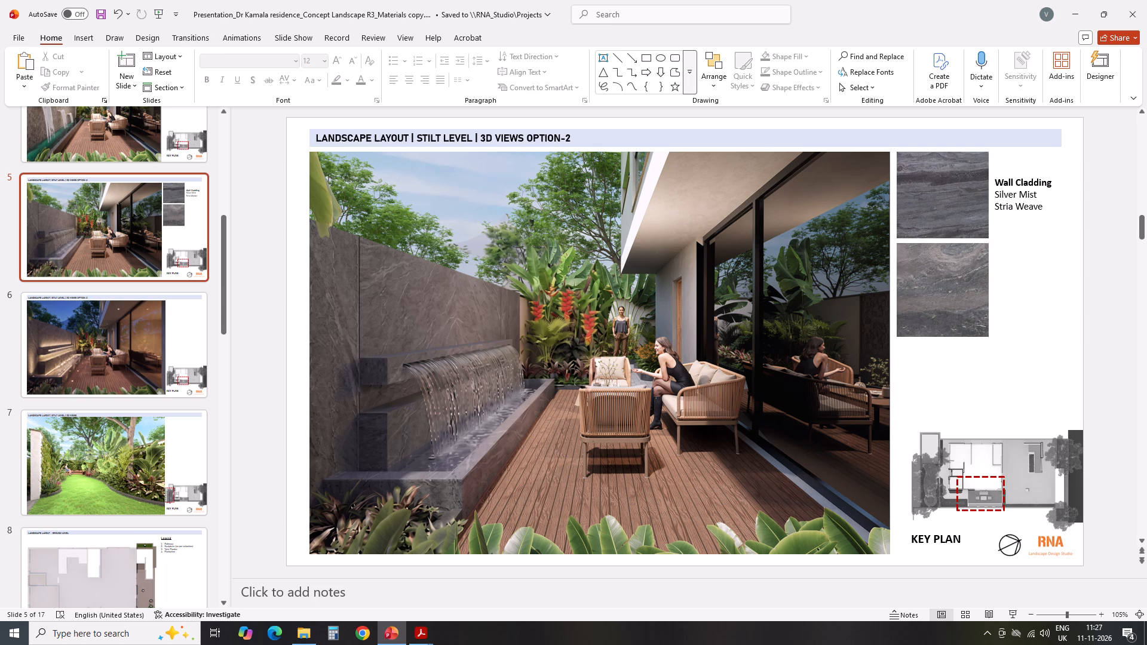
Replace the Silver Mist line in slide 5's Wall Cladding label with Cross Cut Black, rechecking the name in Granites_Textures.pdf.
click(1038, 192)
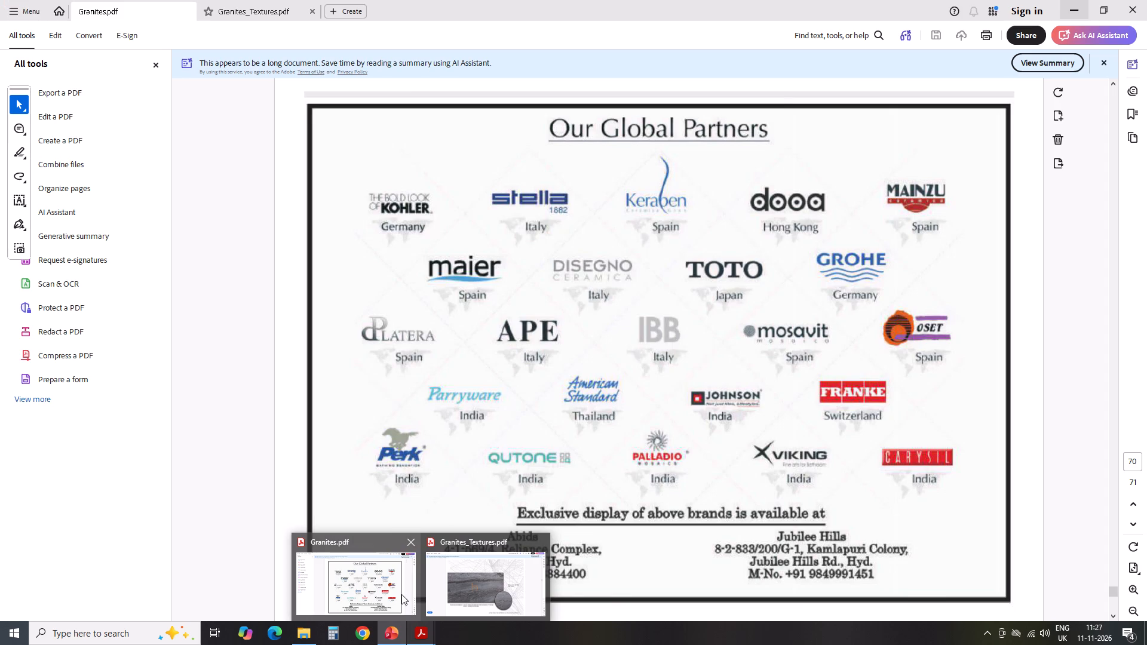
click(458, 594)
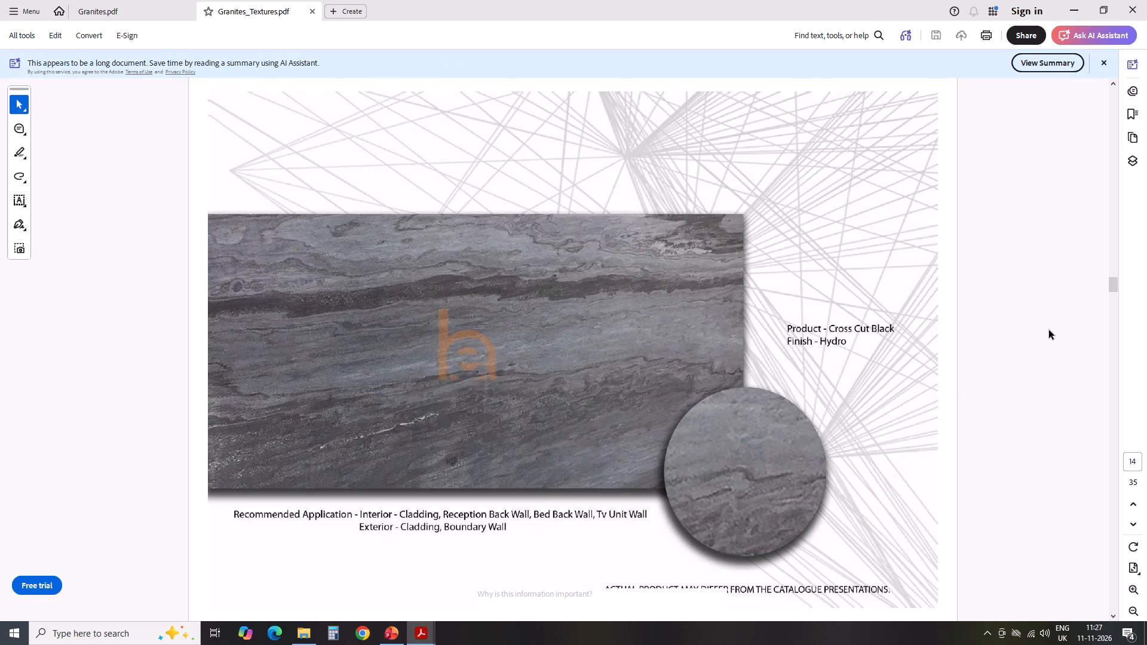
click(1074, 0)
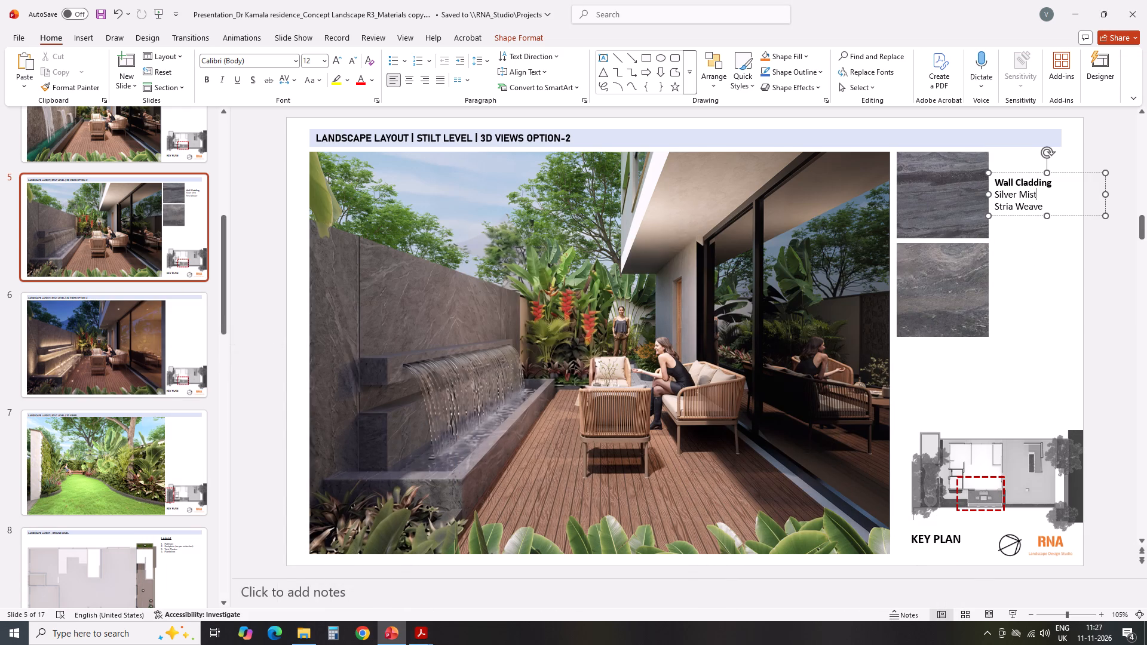
key(BackSpace)
key(BackSpace)
key(BackSpace)
key(BackSpace)
key(BackSpace)
key(BackSpace)
key(BackSpace)
key(BackSpace)
key(BackSpace)
key(BackSpace)
key(BackSpace)
text(oss)
key(space)
text(lack)
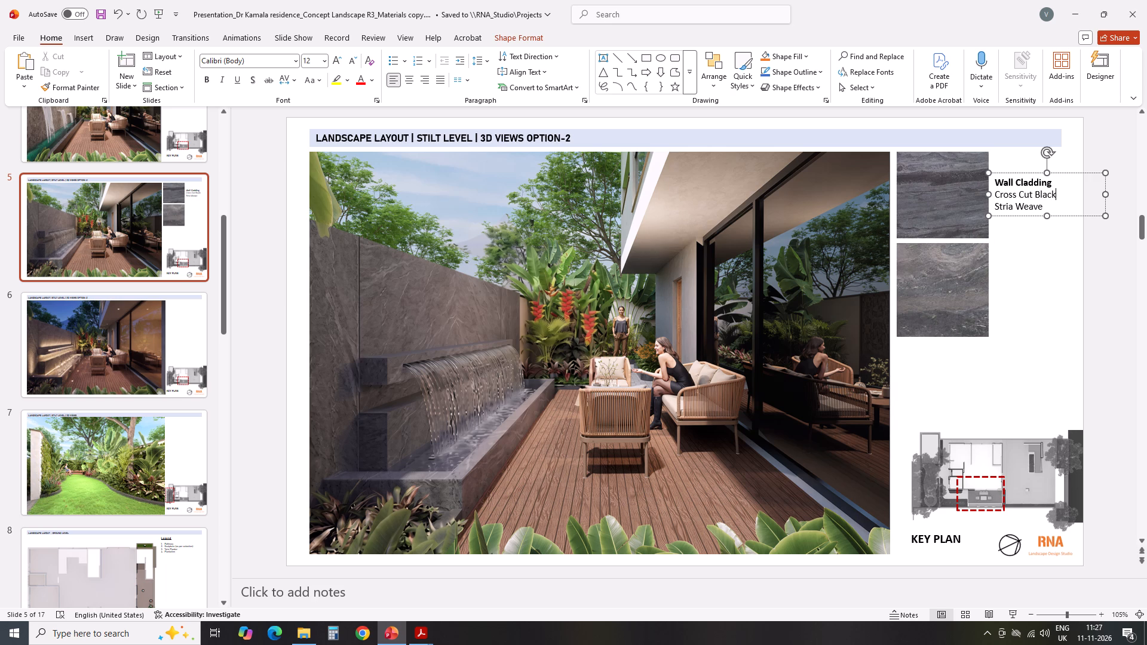
Replace the Stria Weave line in the Cross Cut Black label with "Finish: Hydro".
click(1048, 206)
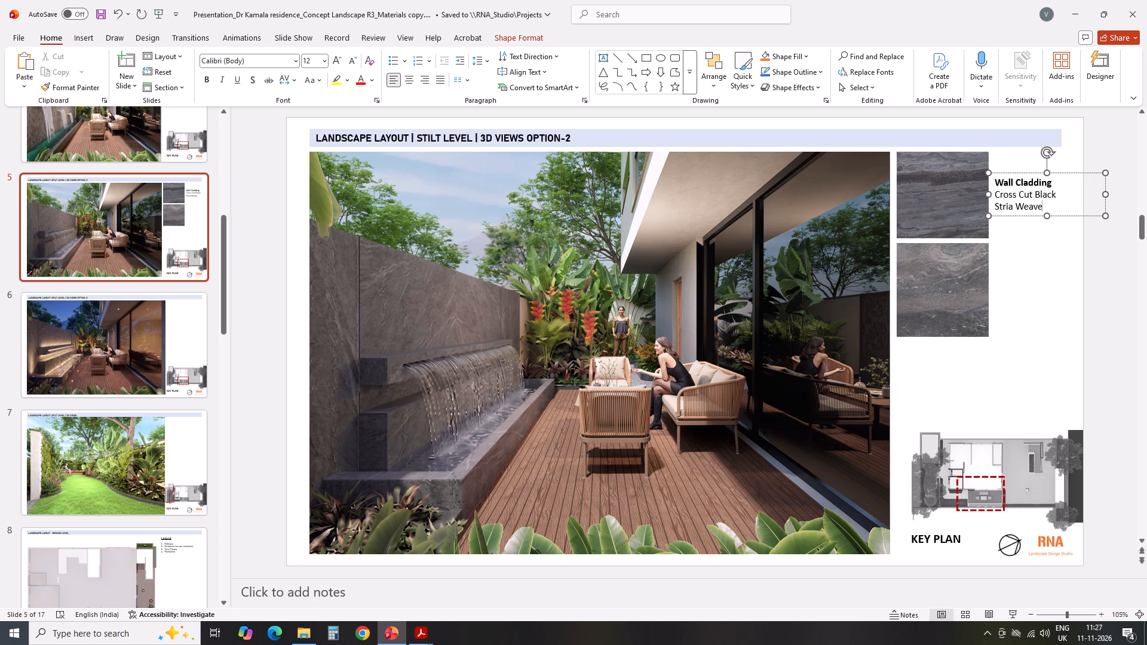
key(BackSpace)
key(BackSpace)
key(BackSpace)
key(BackSpace)
key(BackSpace)
key(BackSpace)
key(BackSpace)
key(BackSpace)
key(BackSpace)
key(BackSpace)
key(BackSpace)
text(inish)
text(:)
key(space)
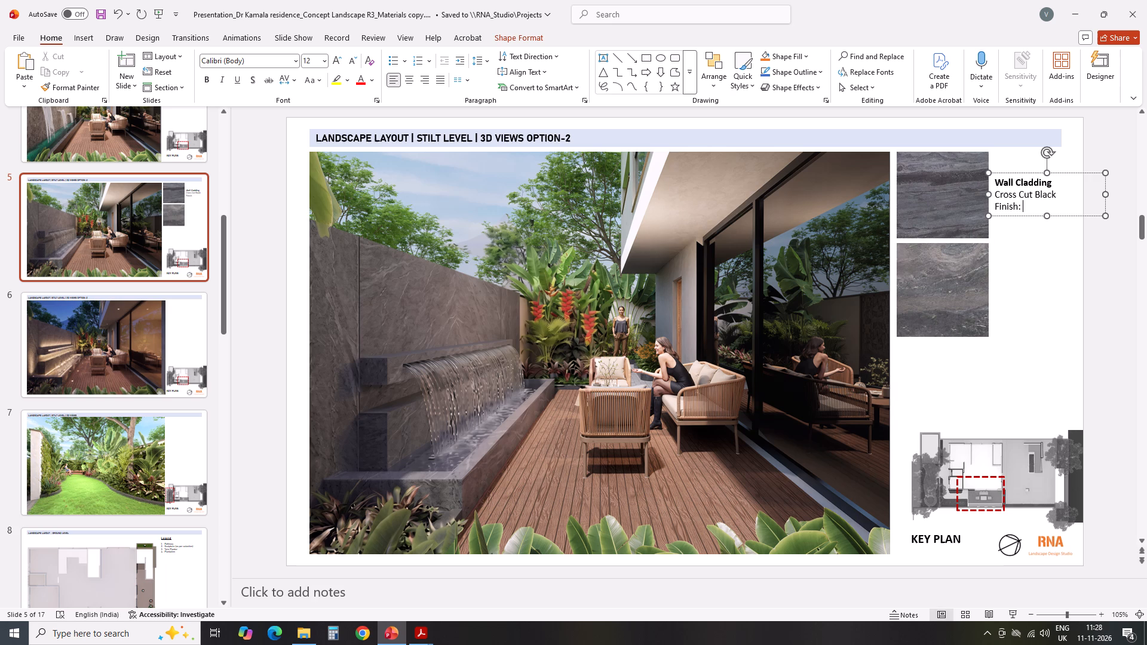
text(HYD)
key(BackSpace)
text(ydro)
drag(1047, 292, 1054, 292)
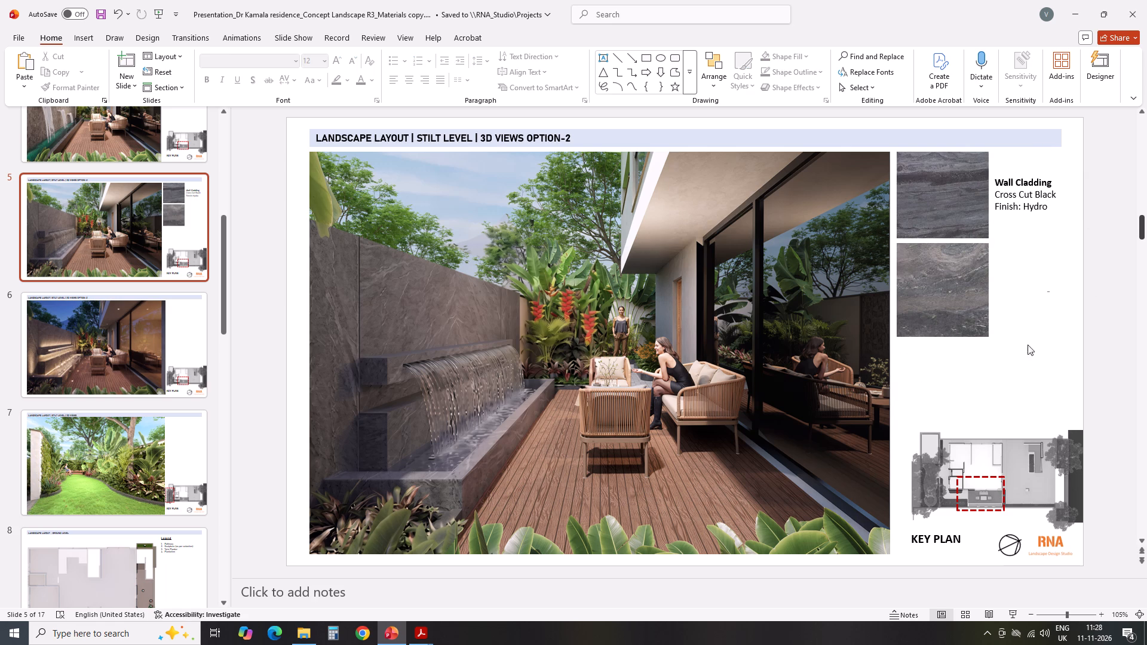
Check the product name and finish on the MidNight Black Gold page of Granites_Textures.pdf in Acrobat, and return to the presentation.
click(430, 640)
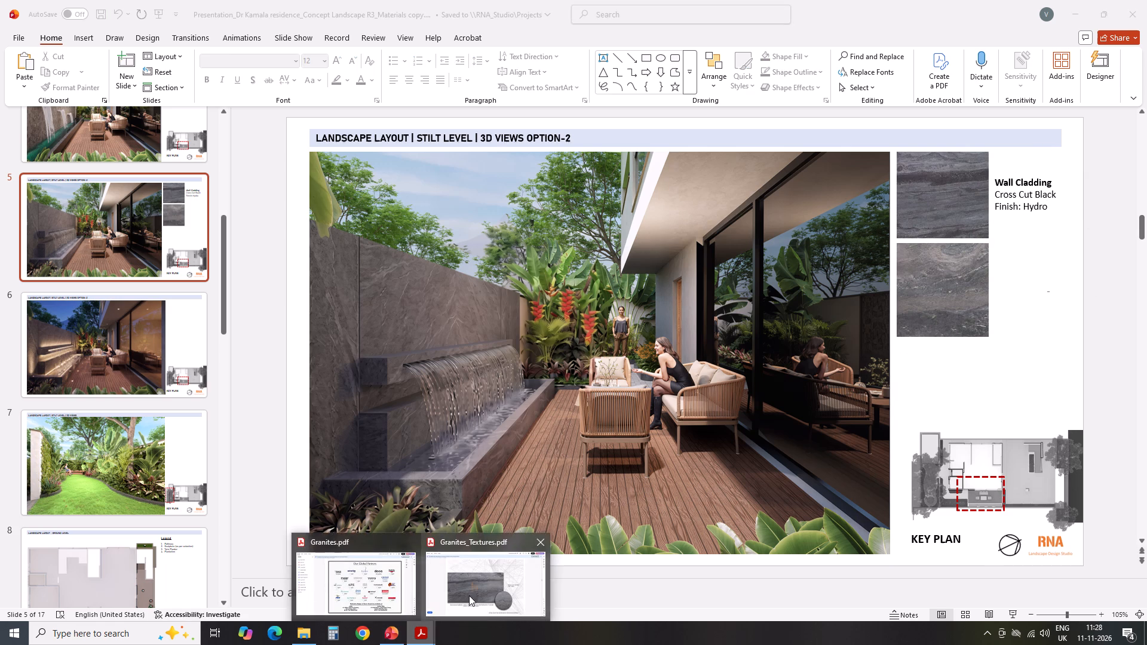
click(482, 592)
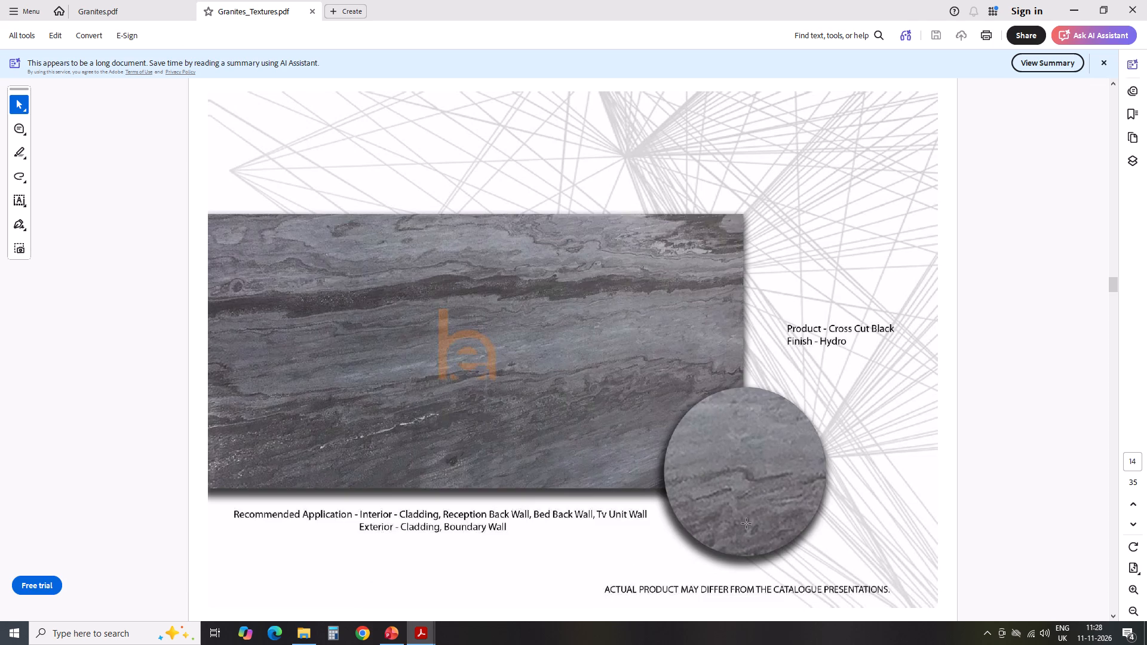
scroll(961, 342, down, 1)
scroll(964, 349, up, 1)
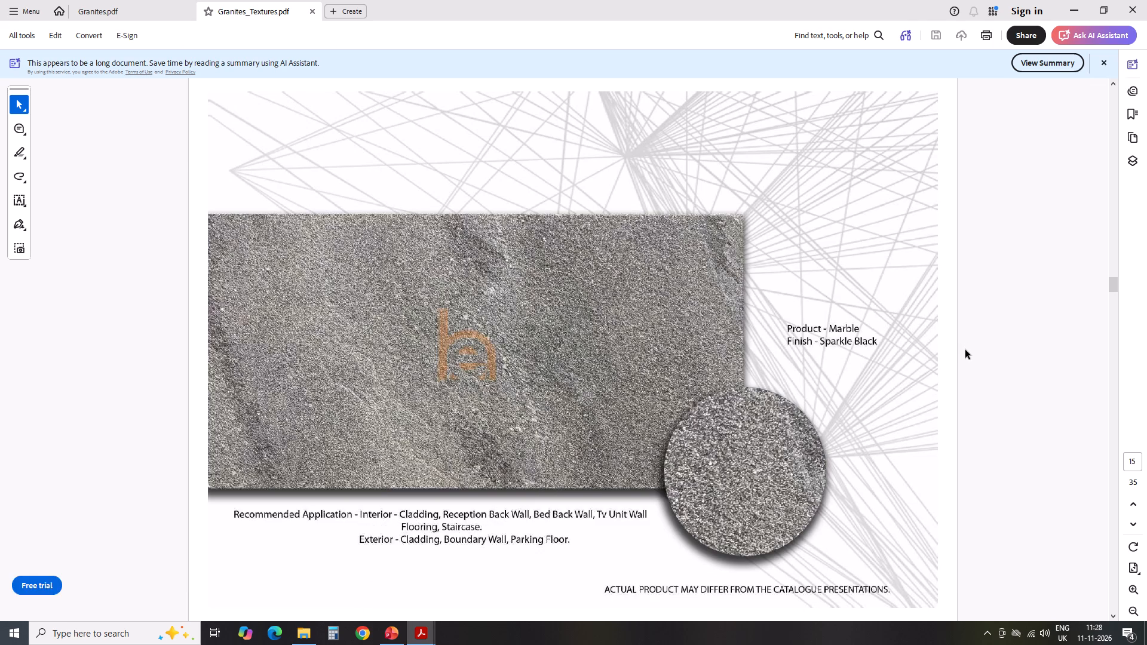
scroll(965, 350, up, 1)
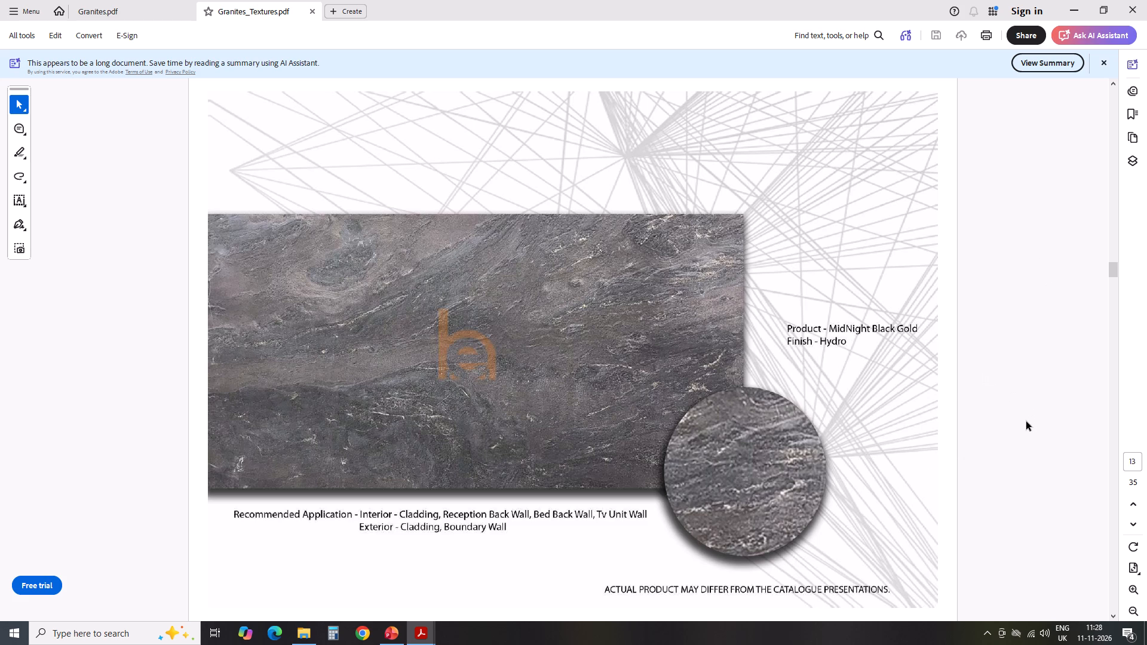
click(381, 633)
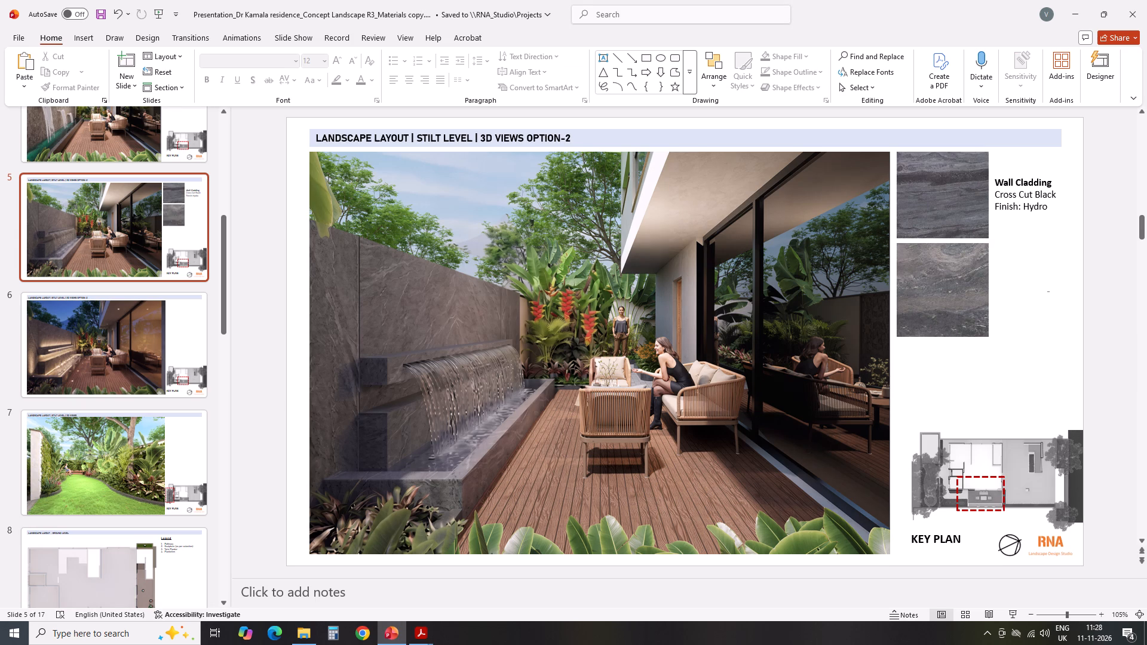
Duplicate the Cross Cut Black label and place the copy beside the lower swatch, left-aligned with the original label.
click(1038, 177)
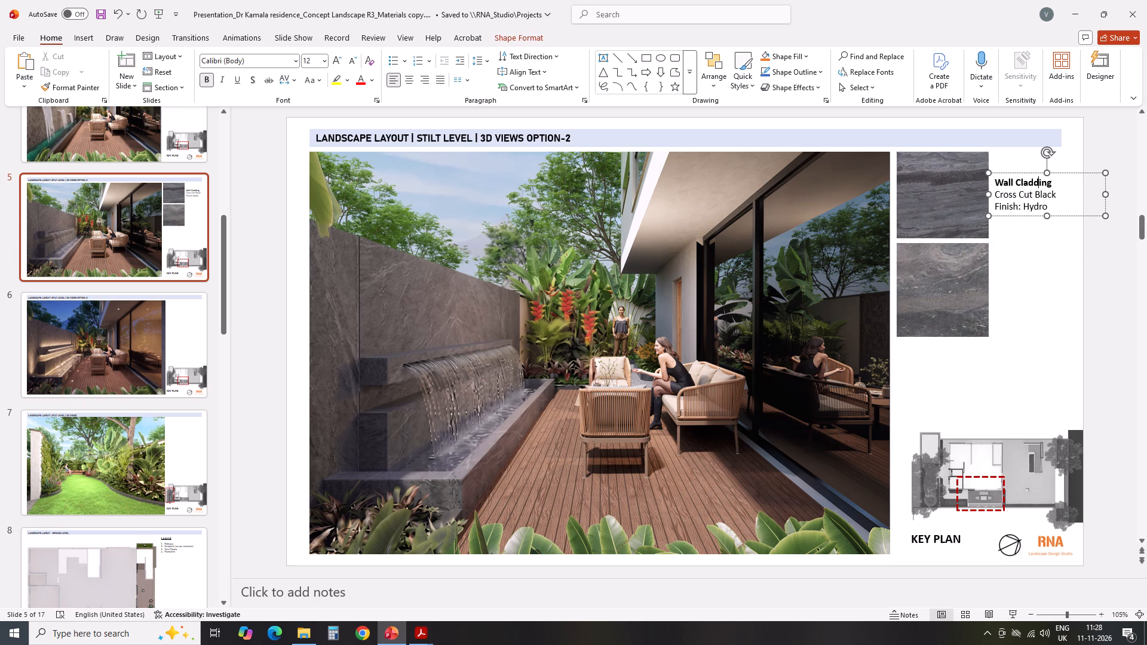
click(1074, 173)
key(ctrl+c)
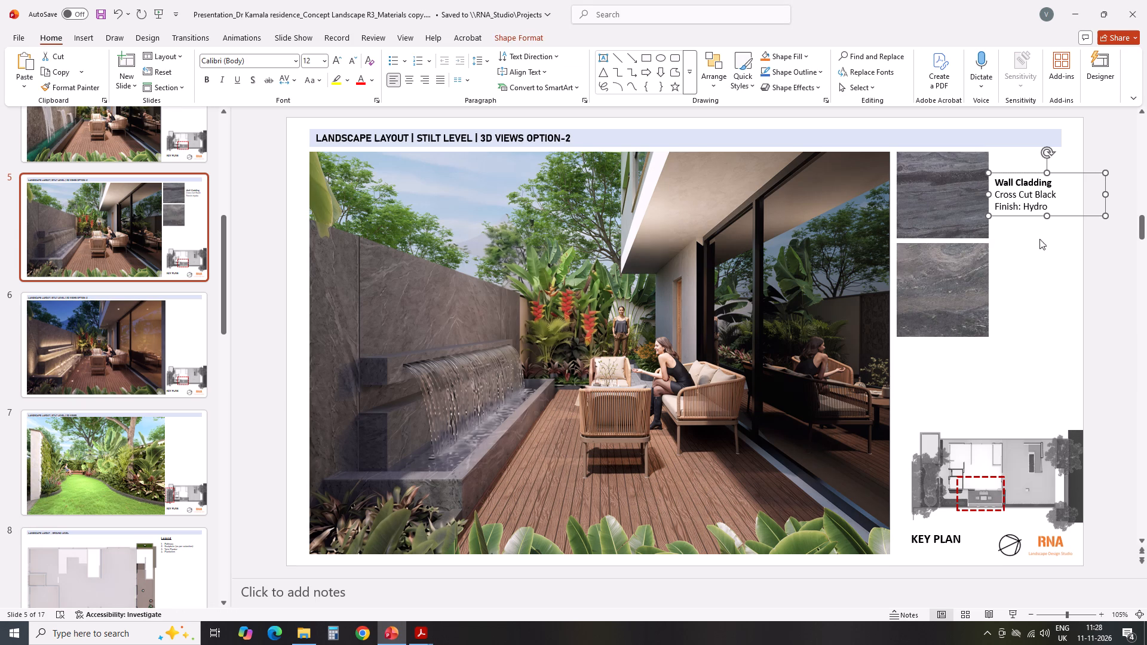
click(990, 275)
click(1025, 277)
key(ctrl+v)
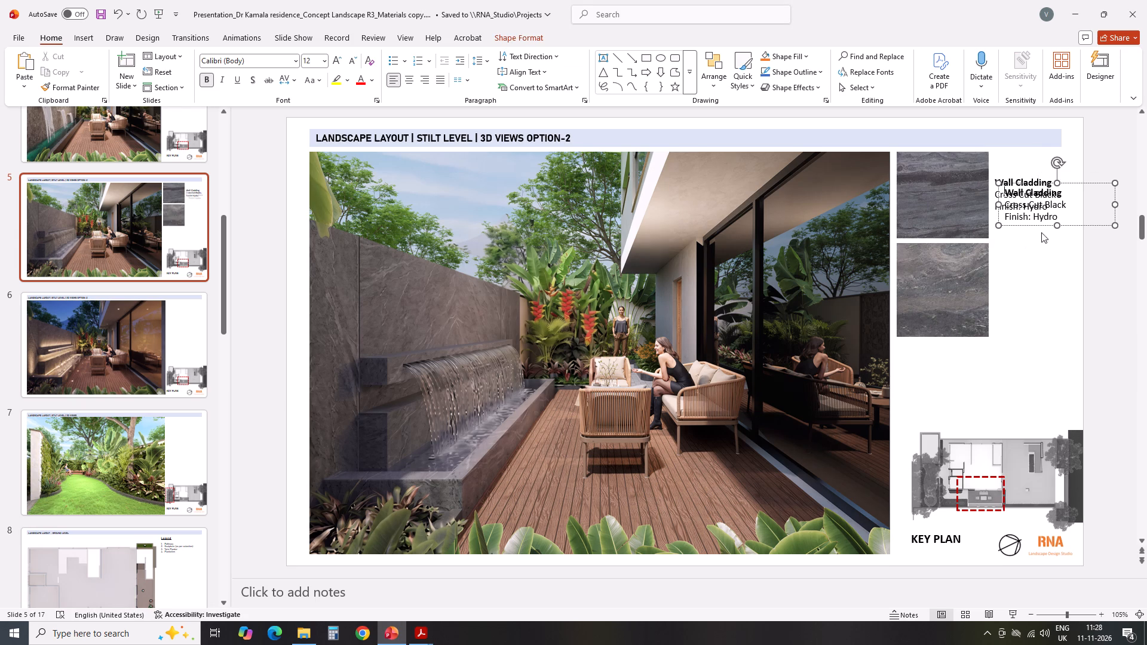
drag(1082, 182, 1072, 277)
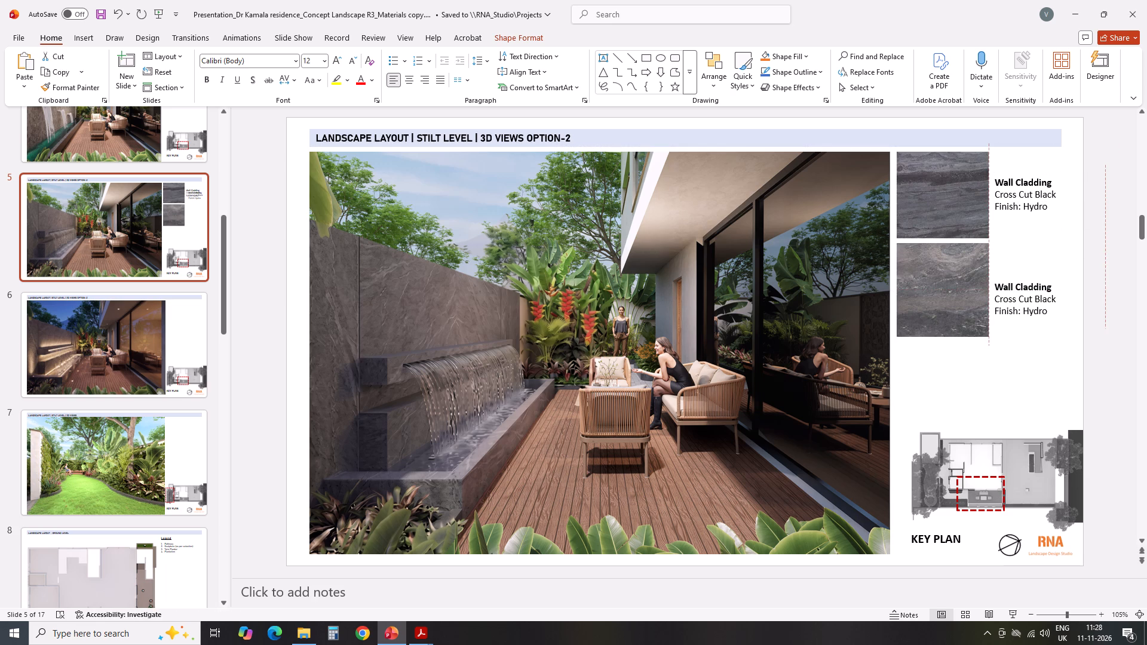
drag(1072, 277, 1072, 264)
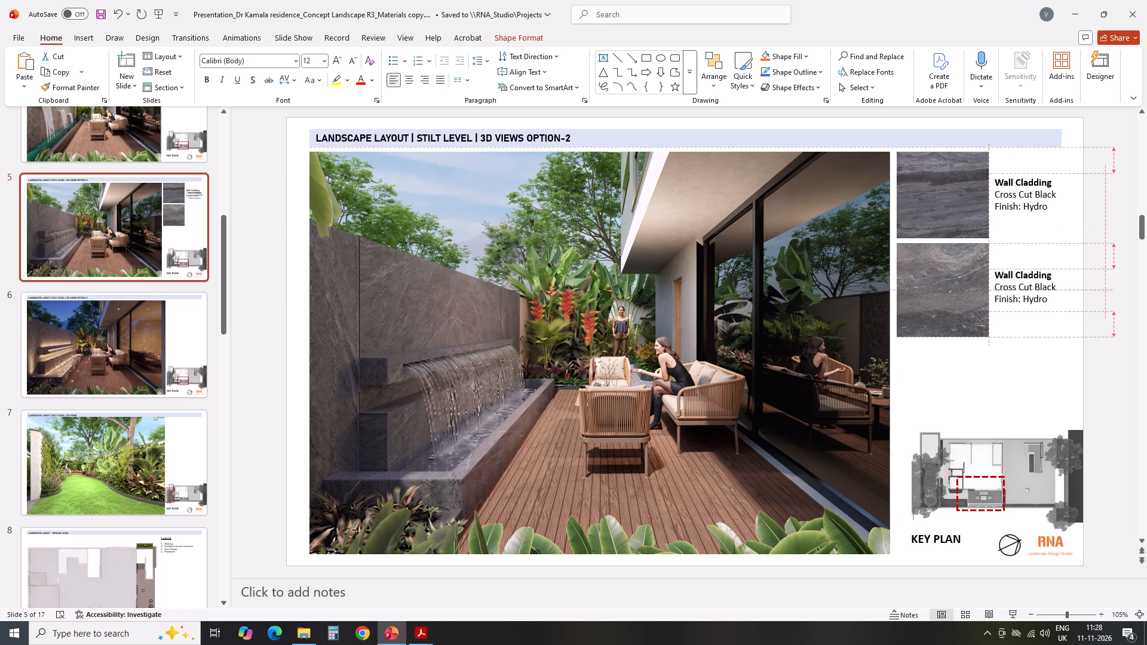
drag(1072, 264, 1072, 263)
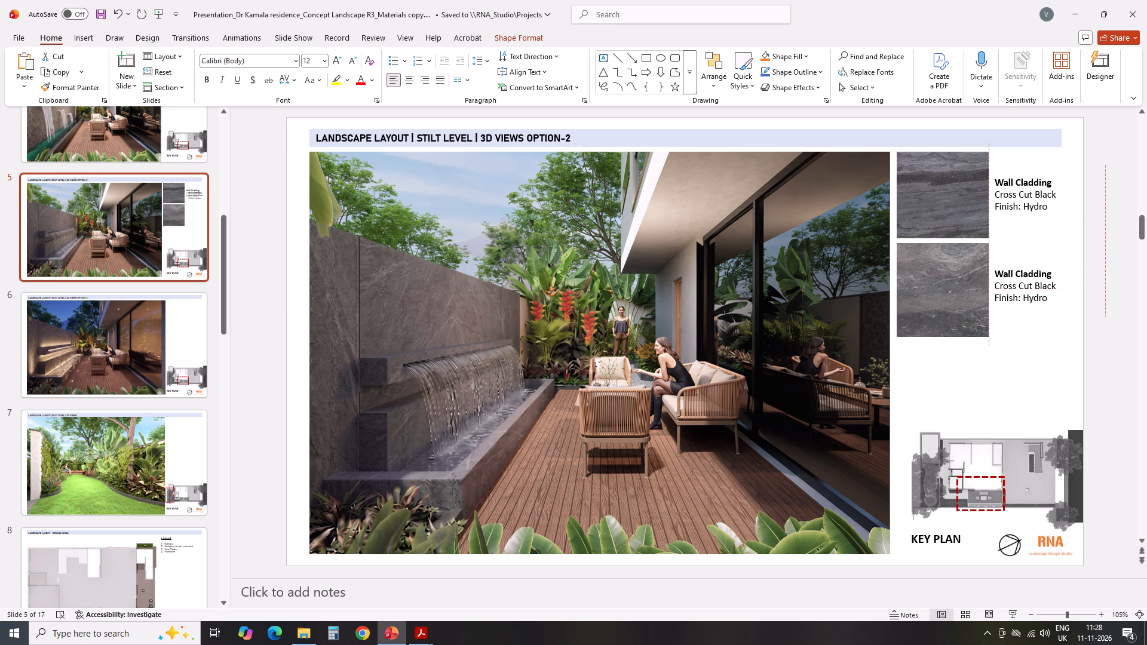
drag(1072, 263, 1072, 265)
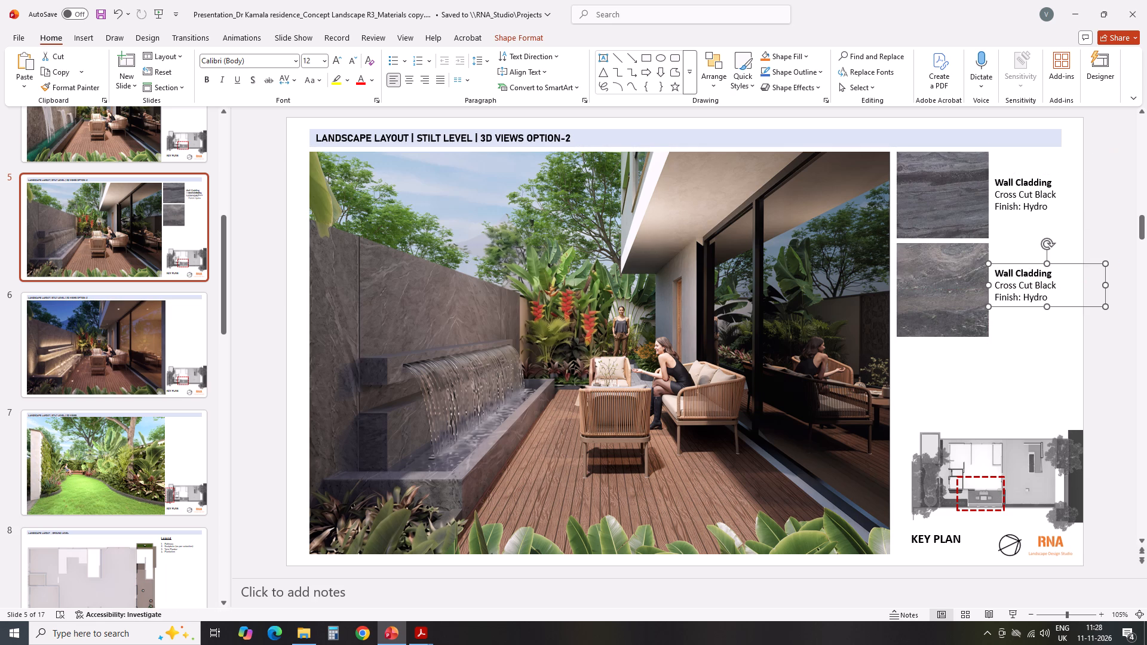
Replace the Cross Cut Black line in the lower swatch's label with Mid Night Black Gold.
click(1055, 278)
click(1055, 285)
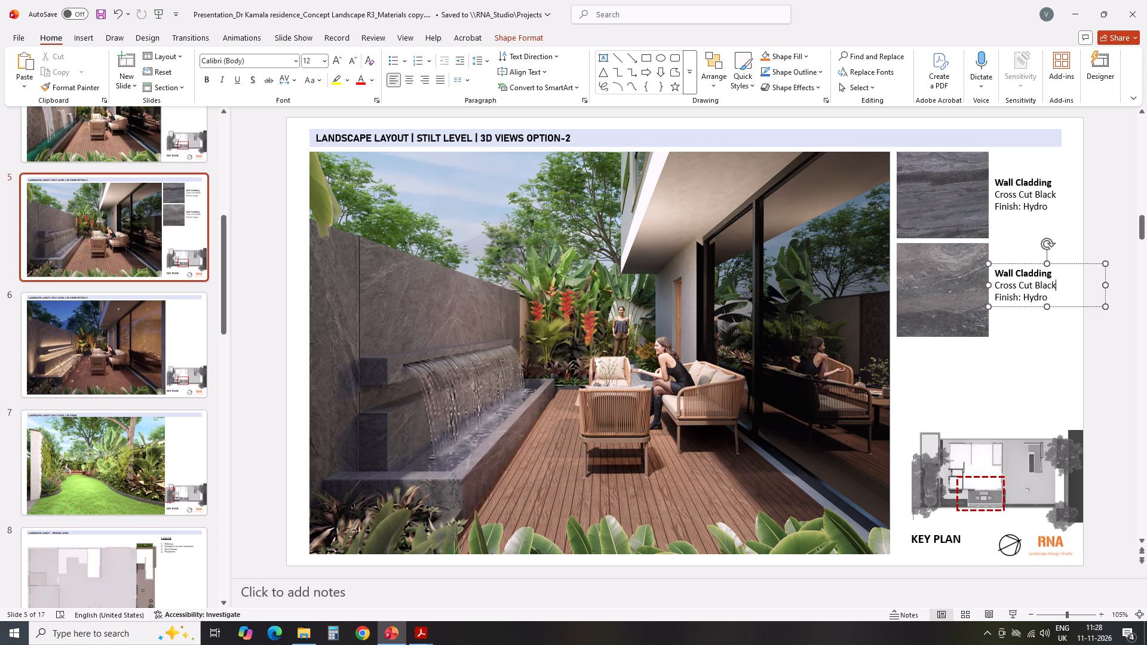
key(BackSpace)
key(BackSpace)
key(BackSpace)
key(BackSpace)
key(BackSpace)
key(BackSpace)
key(BackSpace)
key(BackSpace)
key(BackSpace)
key(BackSpace)
key(BackSpace)
key(BackSpace)
key(BackSpace)
key(BackSpace)
key(BackSpace)
text(id)
key(space)
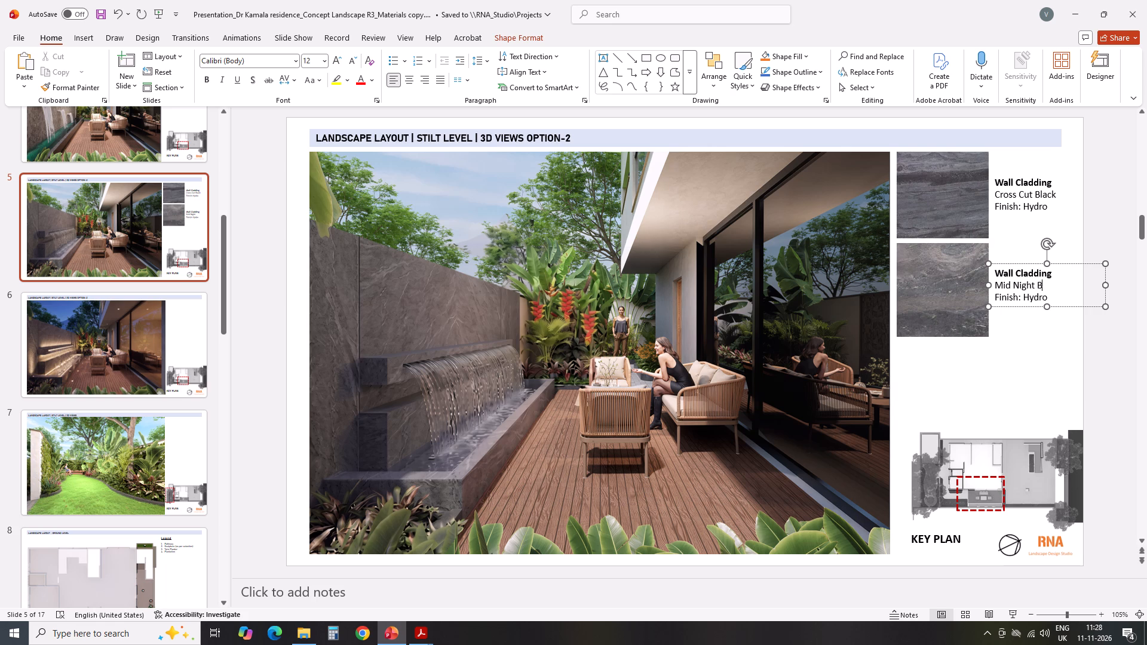
text(lacl)
key(space)
key(BackSpace)
key(BackSpace)
text(k)
key(space)
text(GO)
text(old)
click(1057, 419)
Check the product name and finish on the MidNight Black Gold page of Granites_Textures.pdf in Acrobat, and return to the presentation.
click(423, 629)
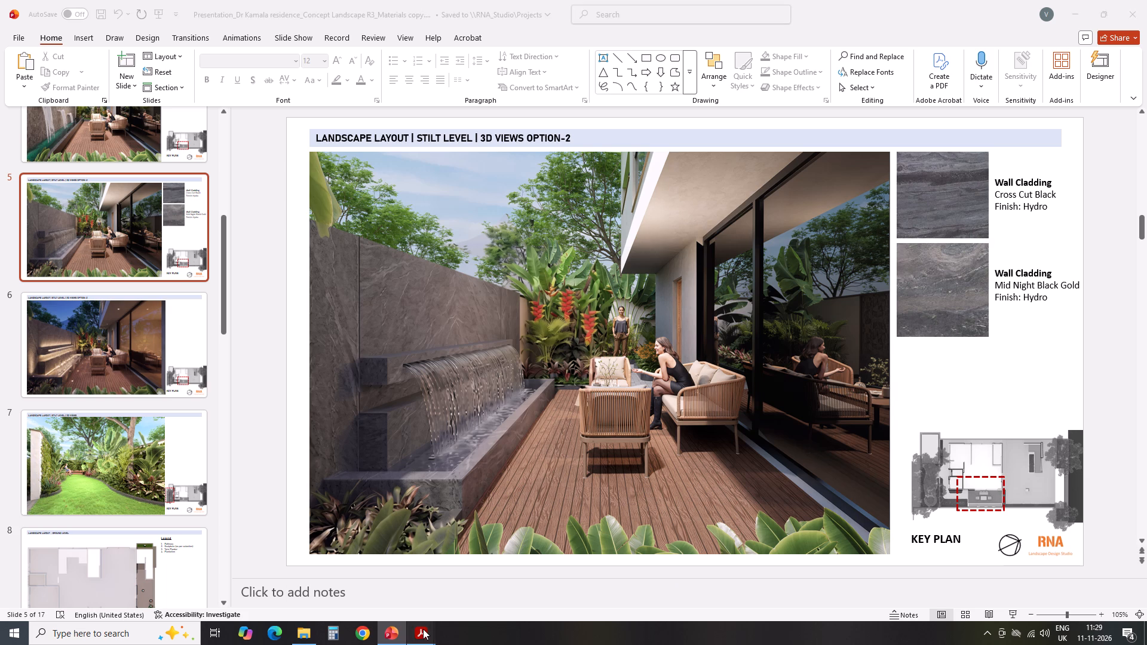
click(516, 588)
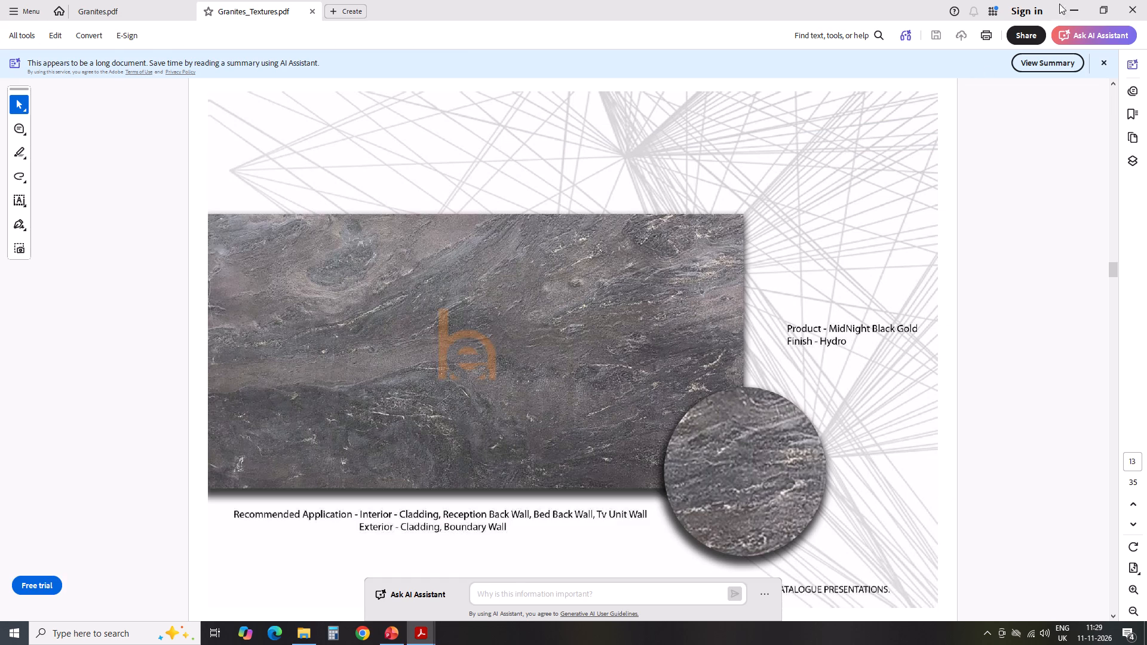
click(1085, 2)
click(1046, 324)
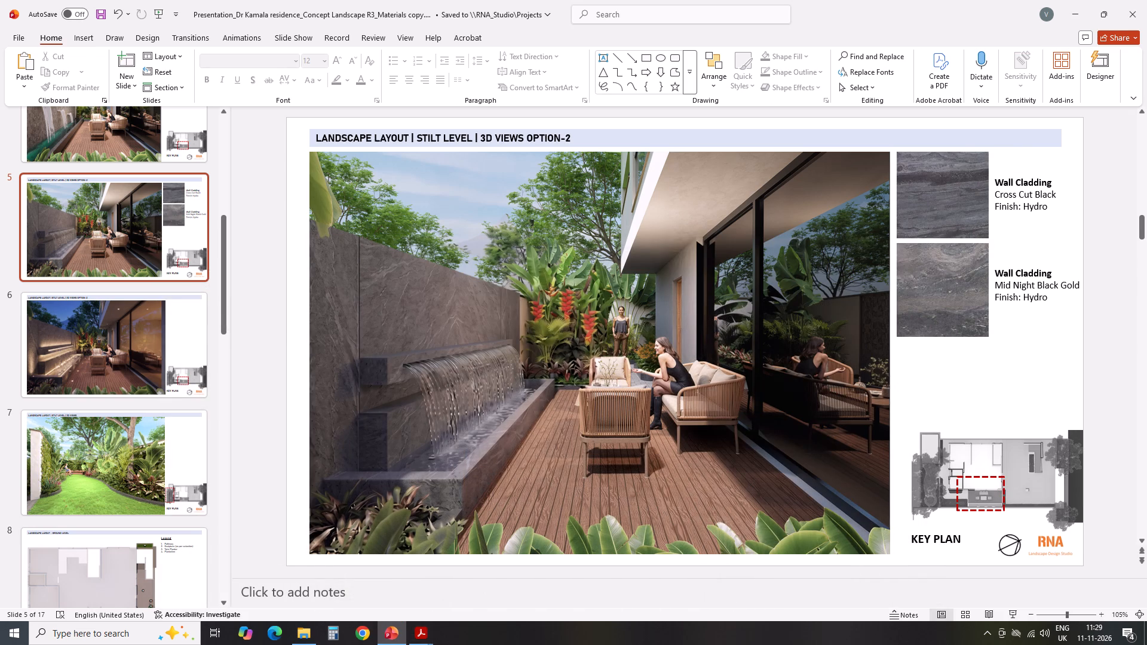
Nudge the Cross Cut Black and Mid Night Black Gold labels together slightly closer to their swatches.
click(1017, 296)
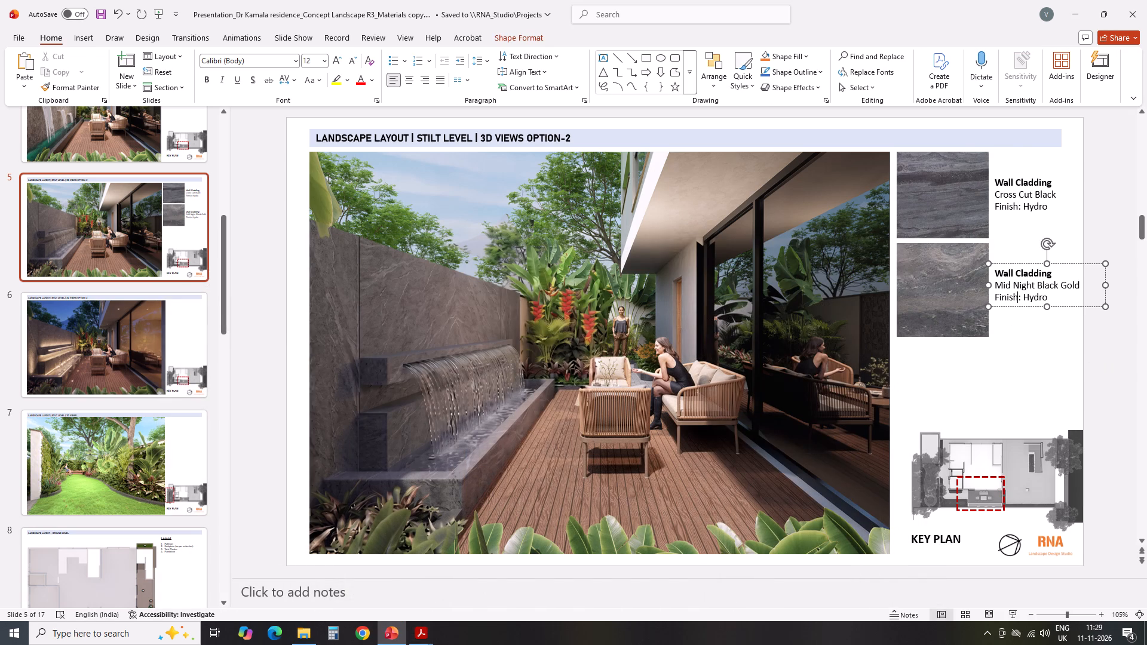
click(1050, 186)
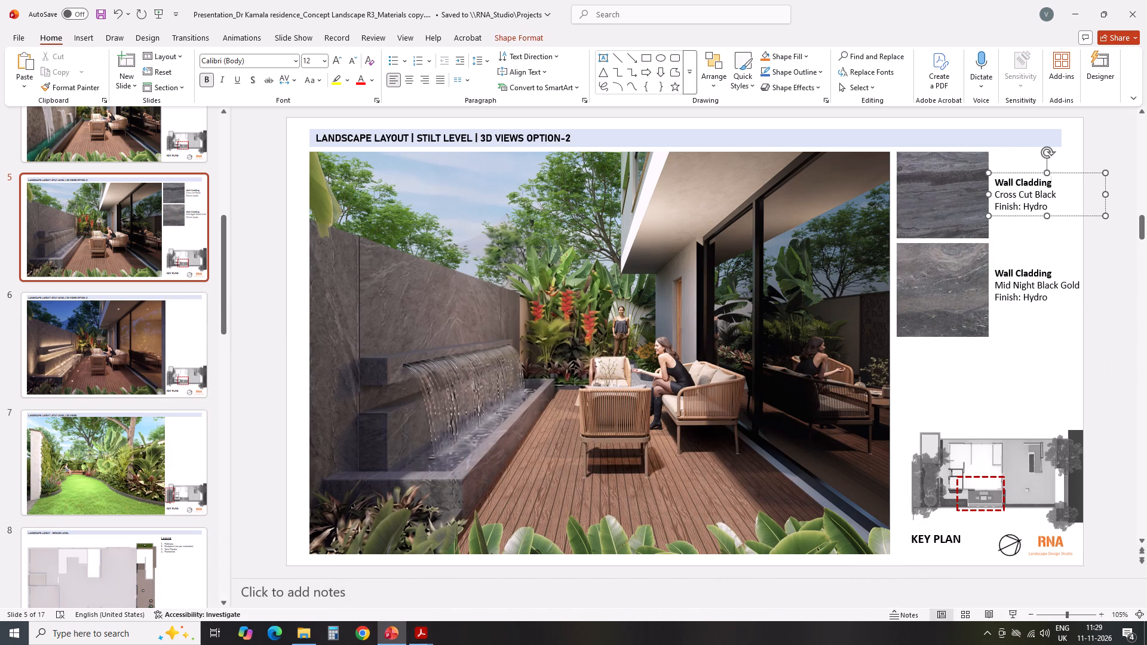
shift+click(1032, 293)
key(Left)
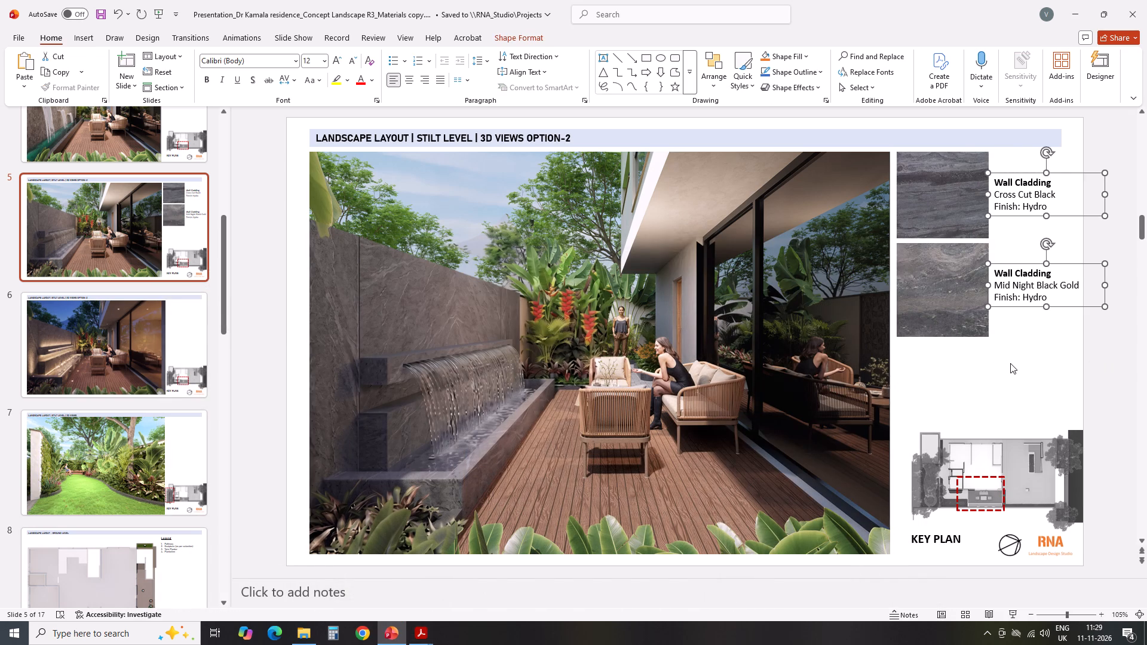
key(Left)
key(Left)
key(Left)
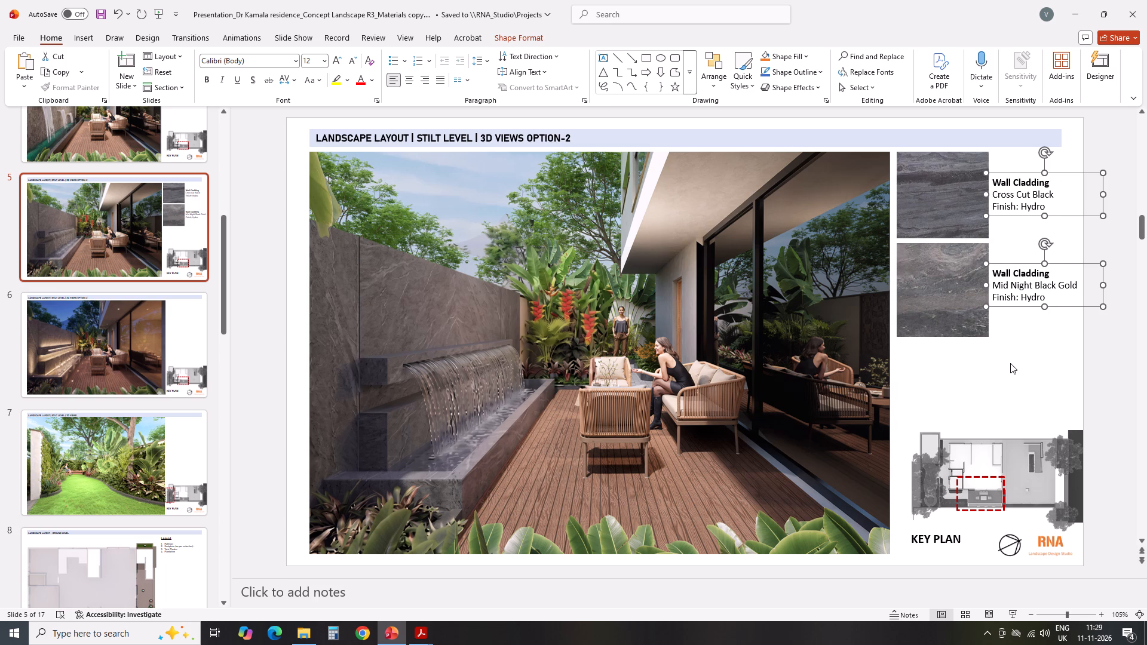
click(1027, 385)
click(1110, 367)
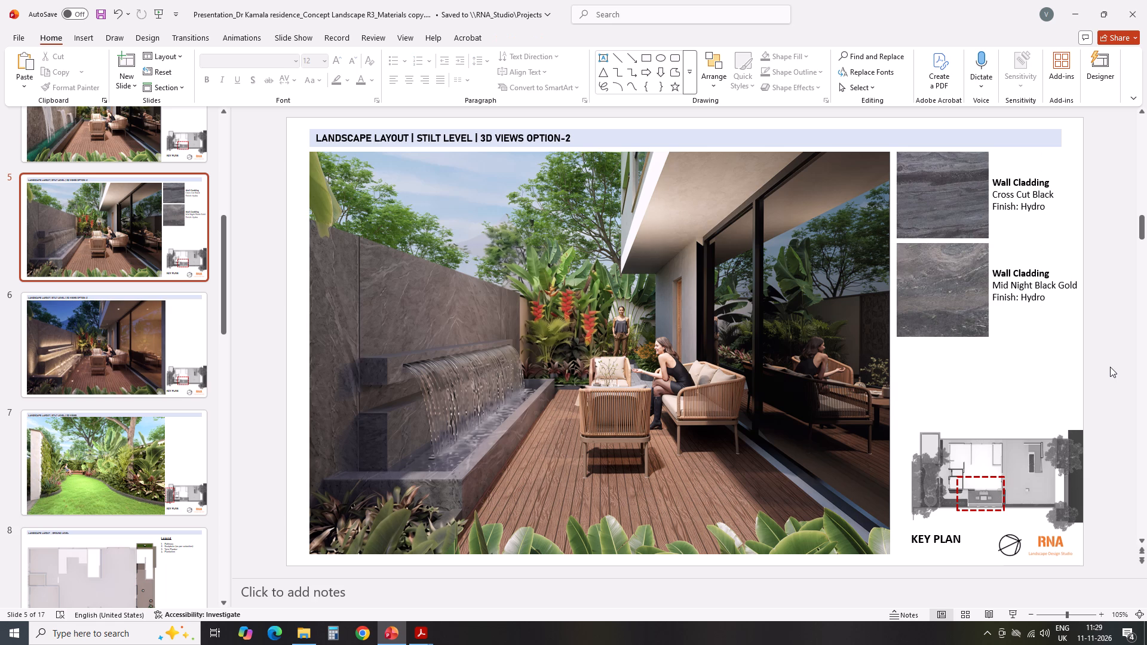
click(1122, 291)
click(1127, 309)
Look over the open pages of Granites.pdf and Granites_Textures.pdf in Acrobat, and return to the presentation in PowerPoint.
click(421, 634)
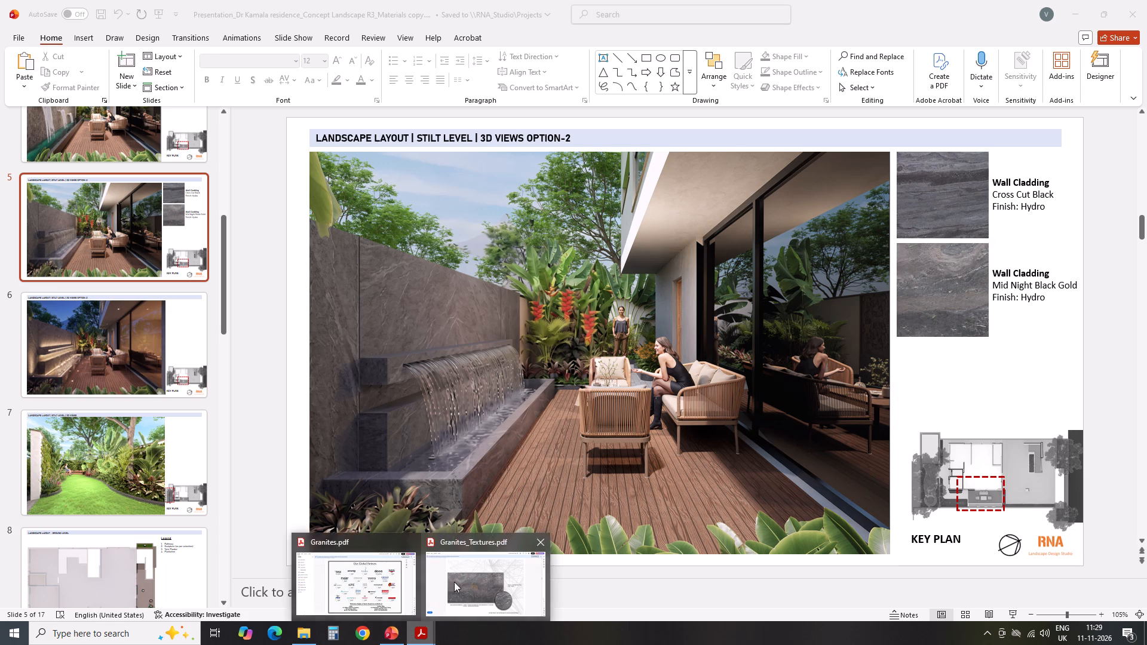
click(401, 585)
click(275, 0)
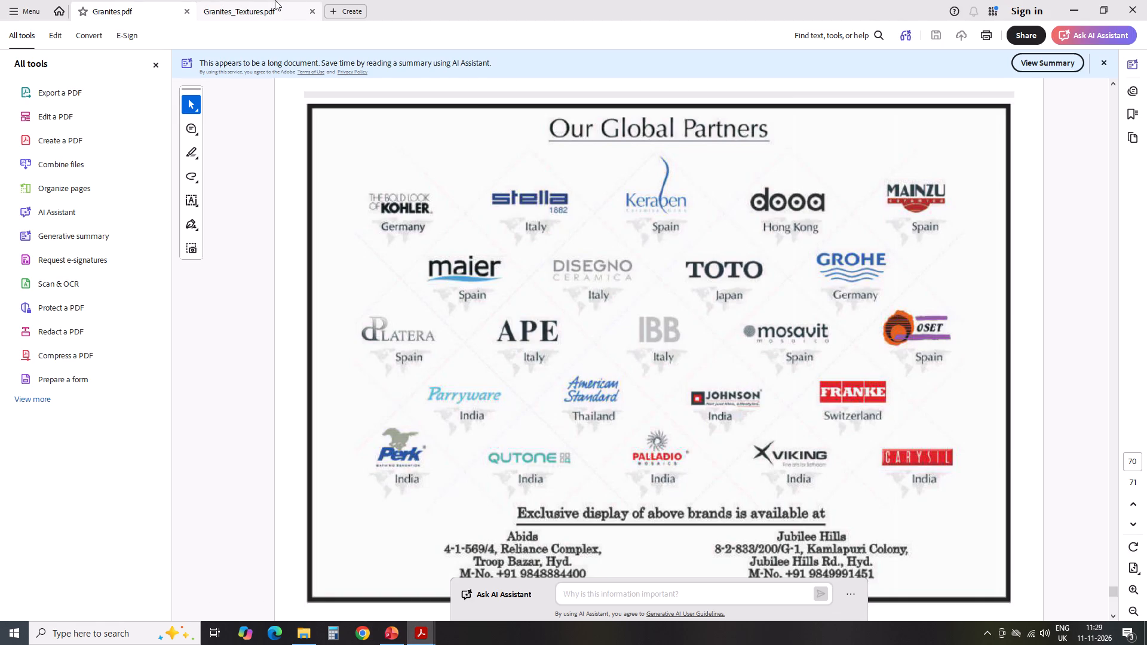
click(208, 11)
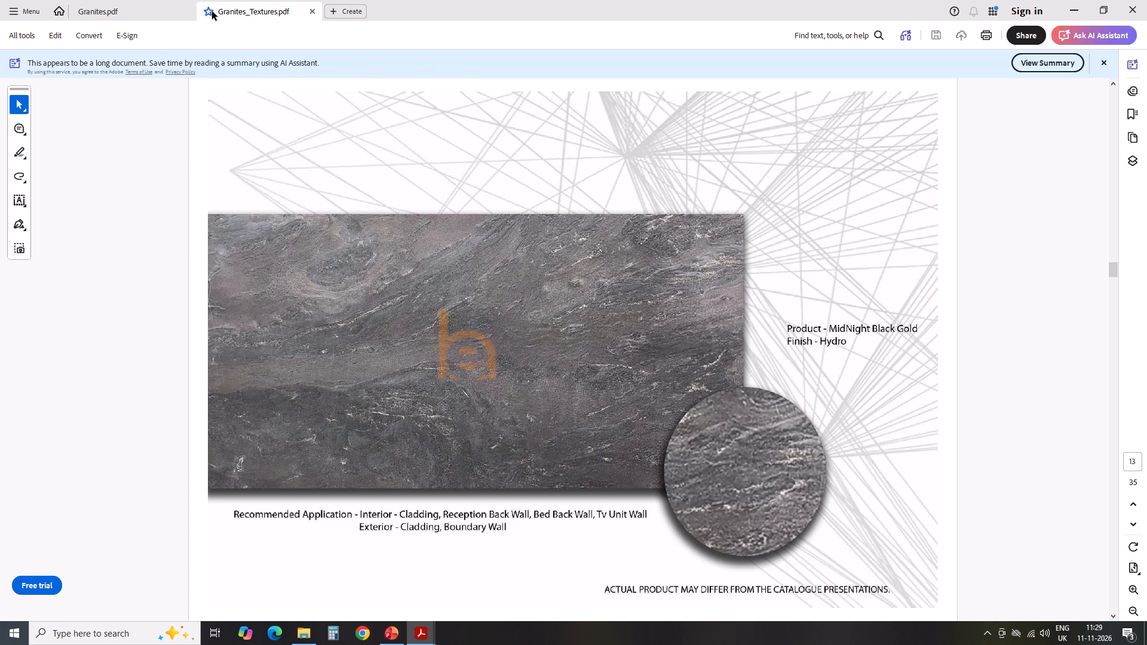
click(132, 14)
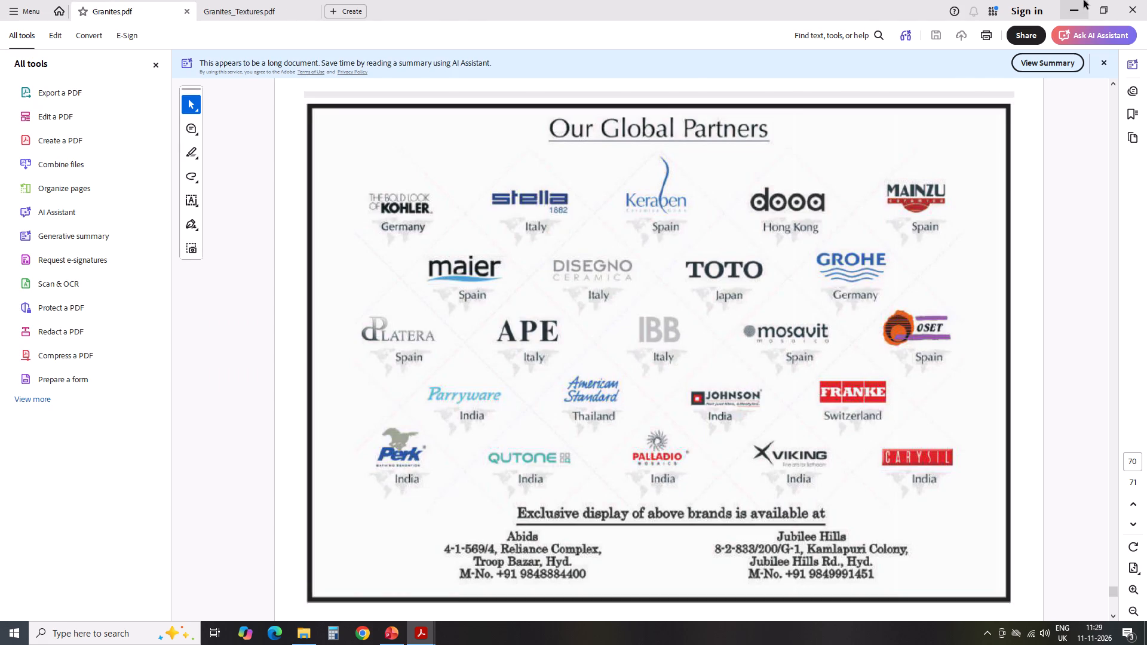
click(1084, 0)
click(1082, 4)
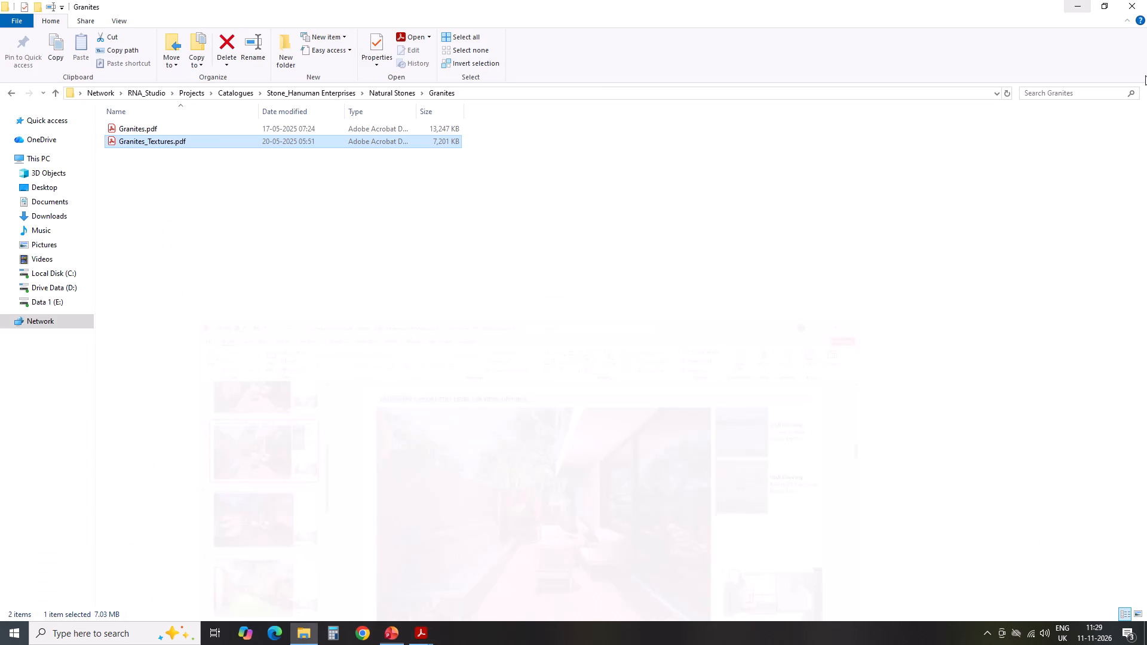
click(422, 641)
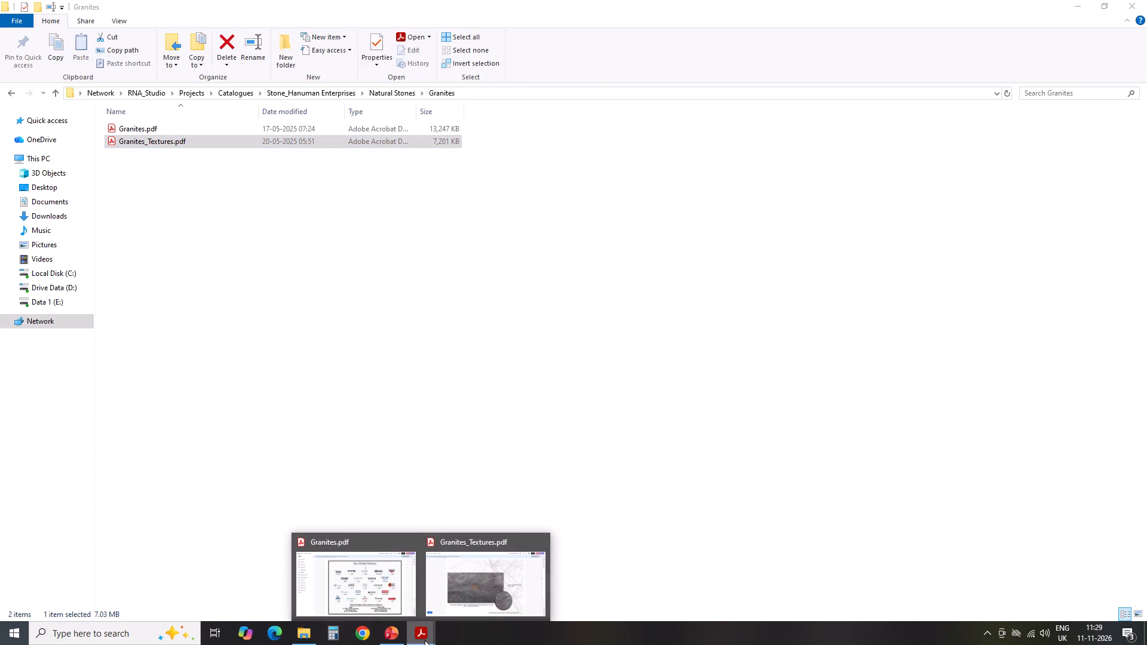
click(393, 639)
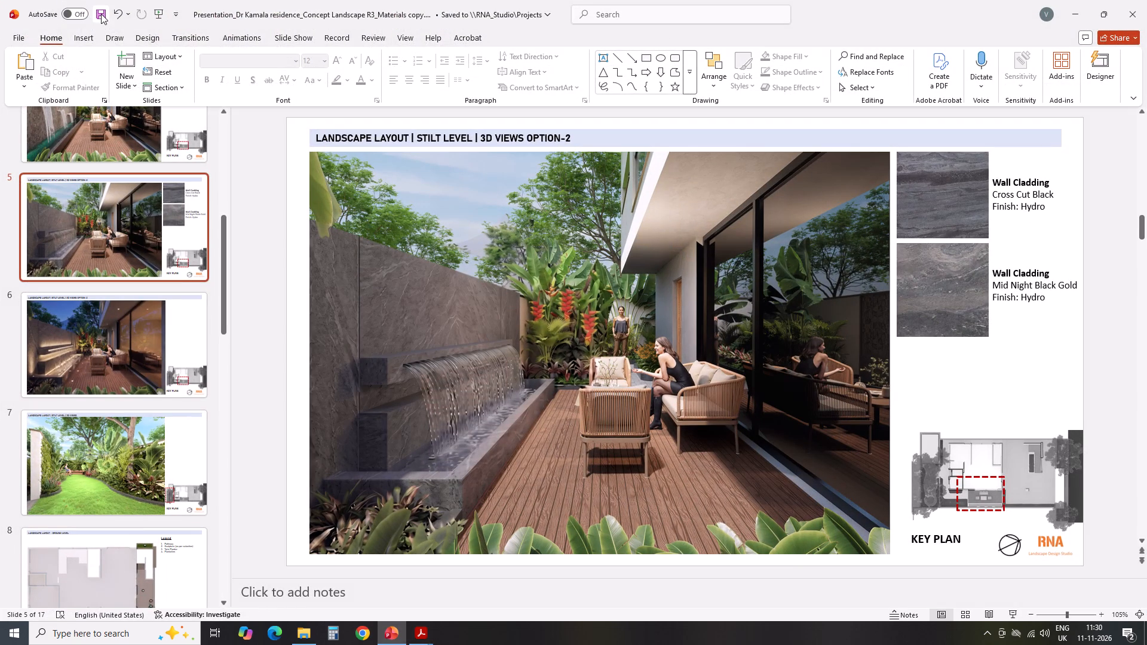
Save the presentation.
click(100, 14)
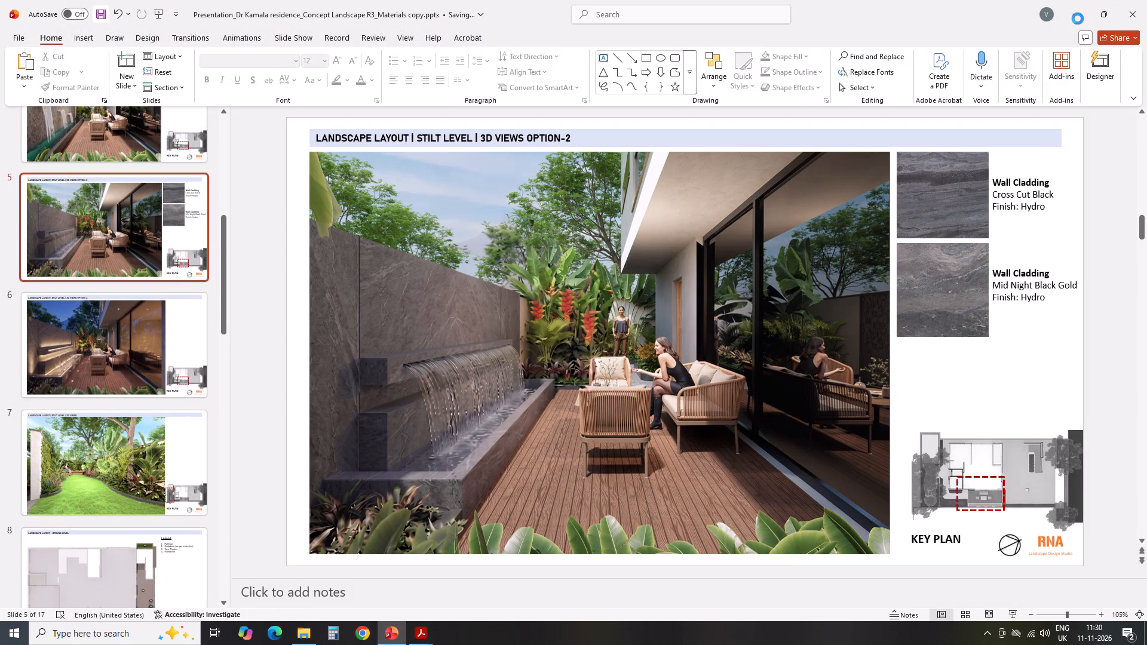
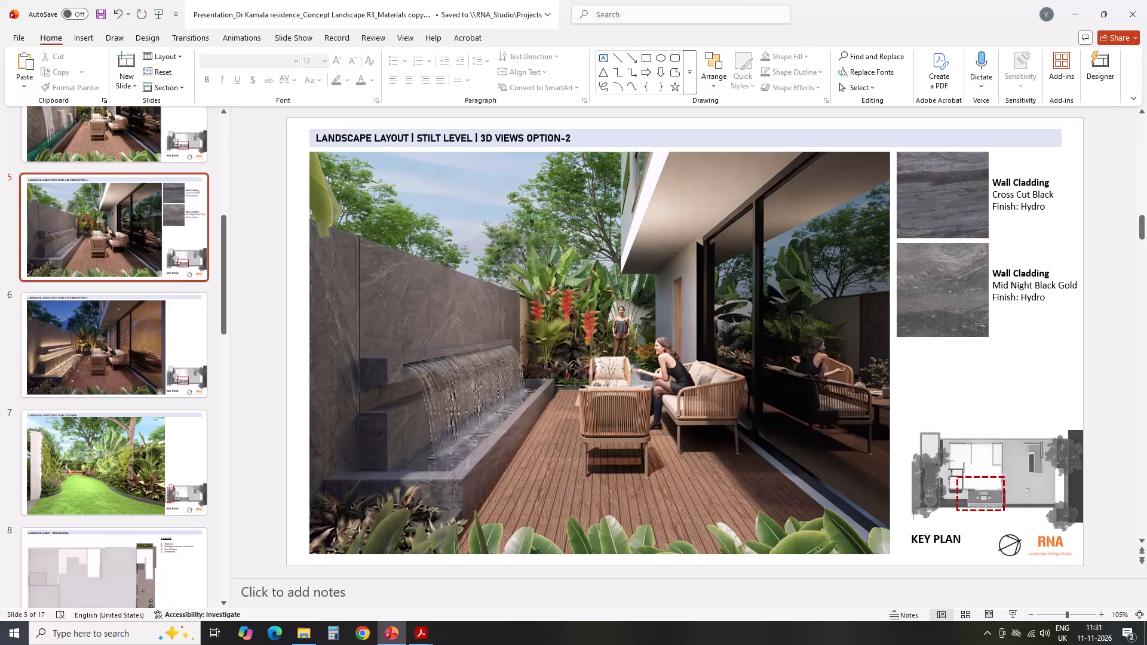
Switch from the presentation to File Explorer and open the Wood X folder inside the Catalogues folder.
click(272, 256)
click(1079, 5)
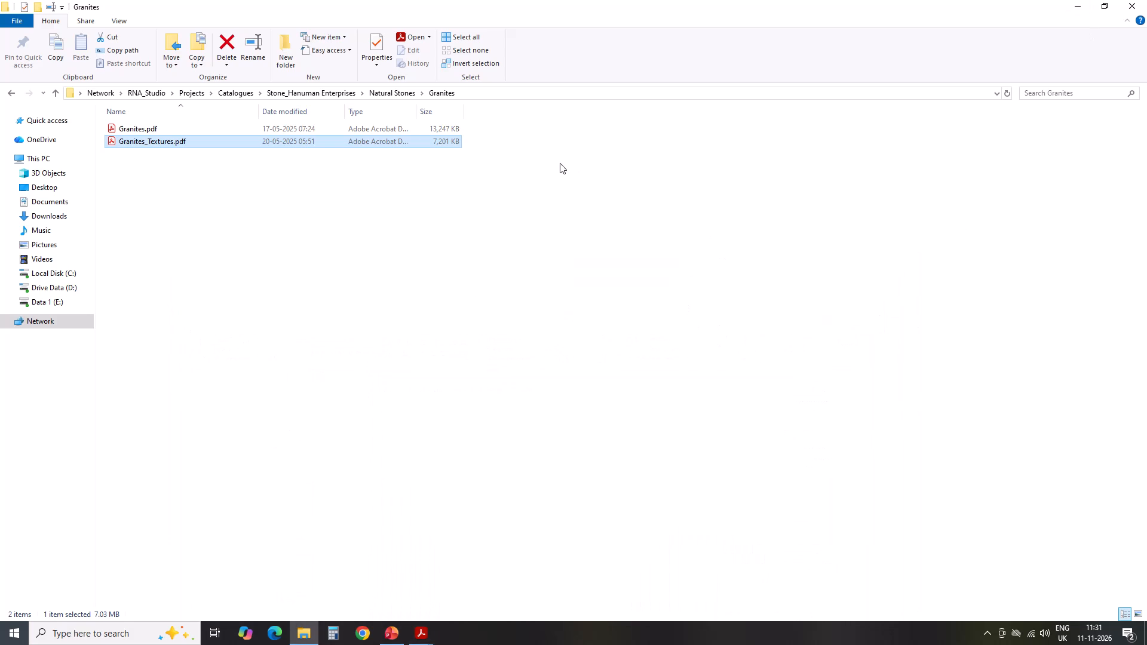
click(590, 203)
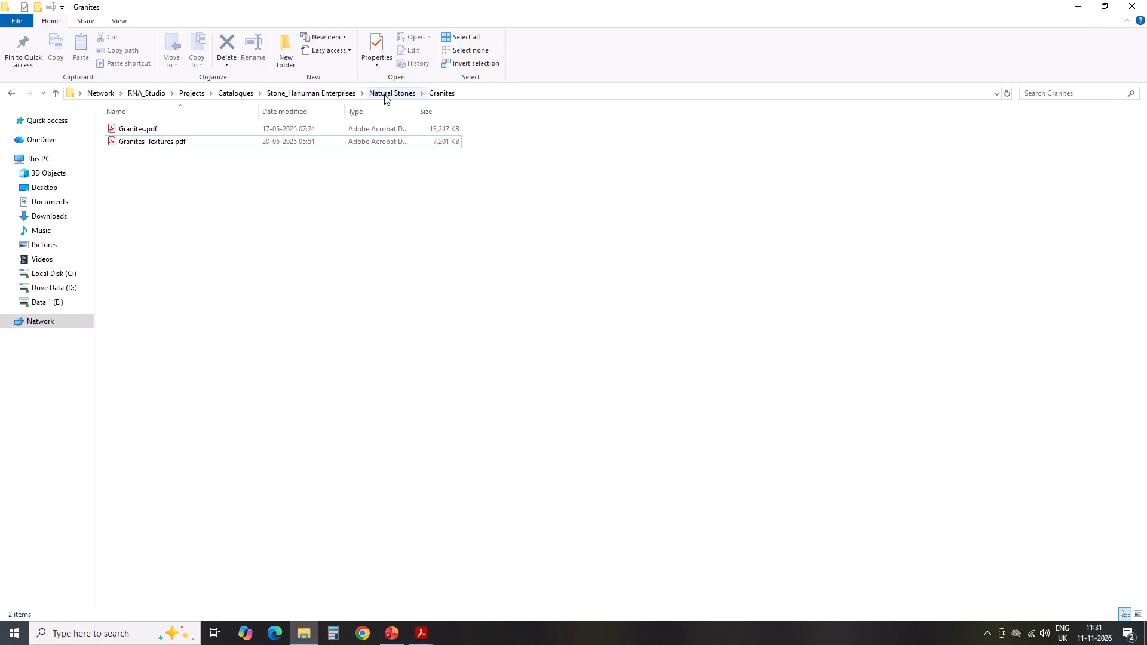
click(384, 94)
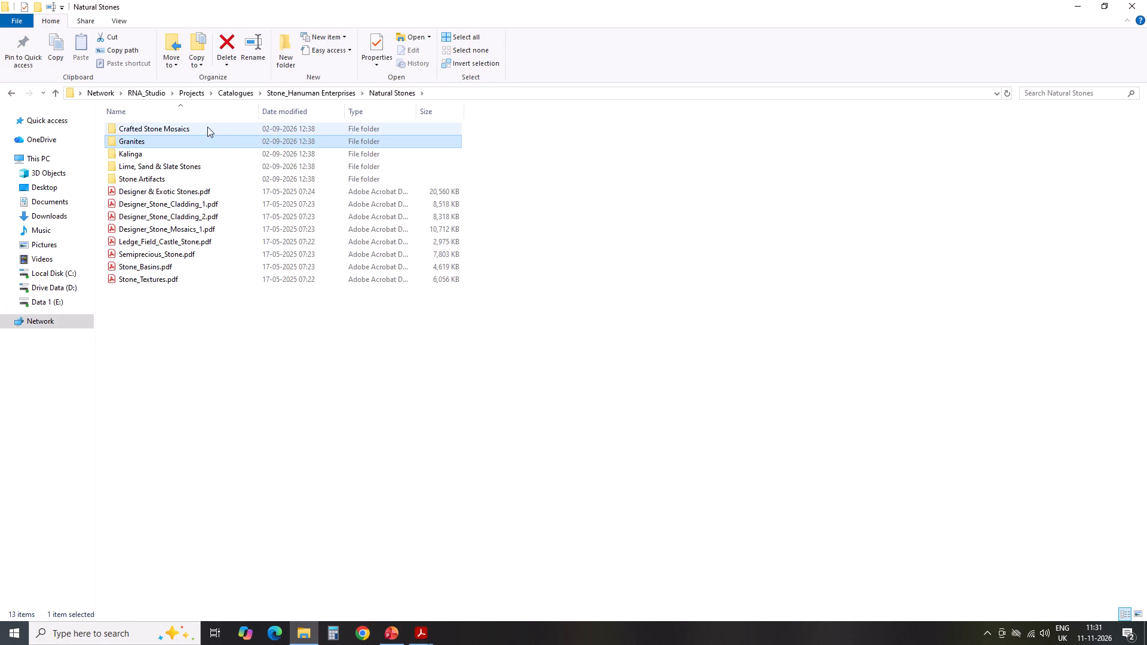
click(308, 91)
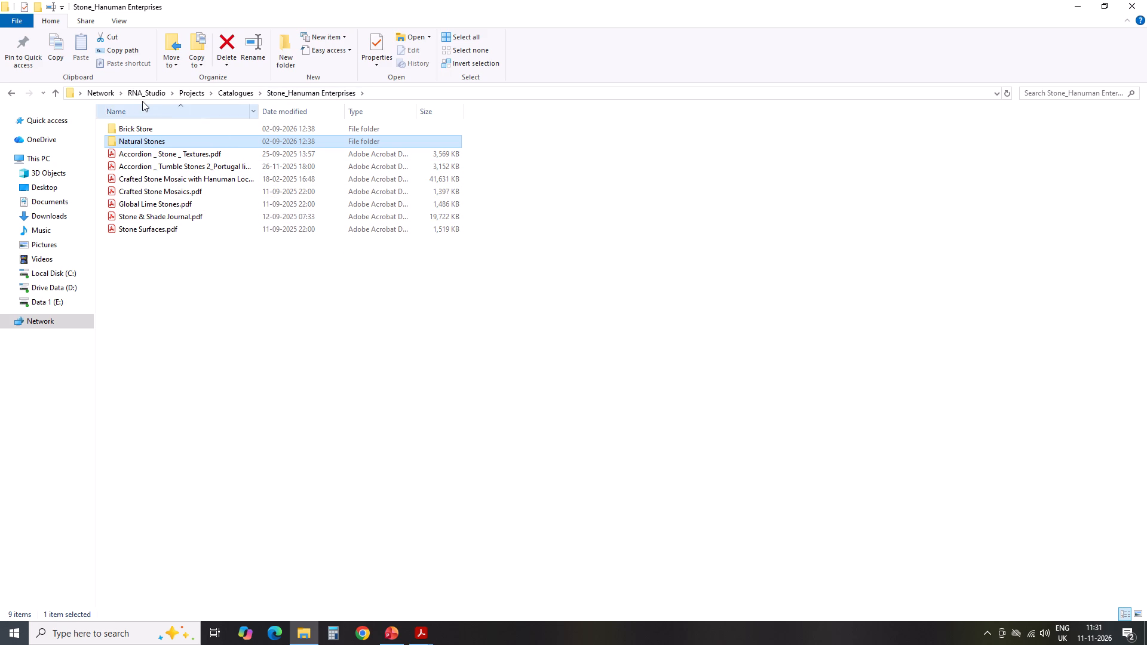
click(58, 93)
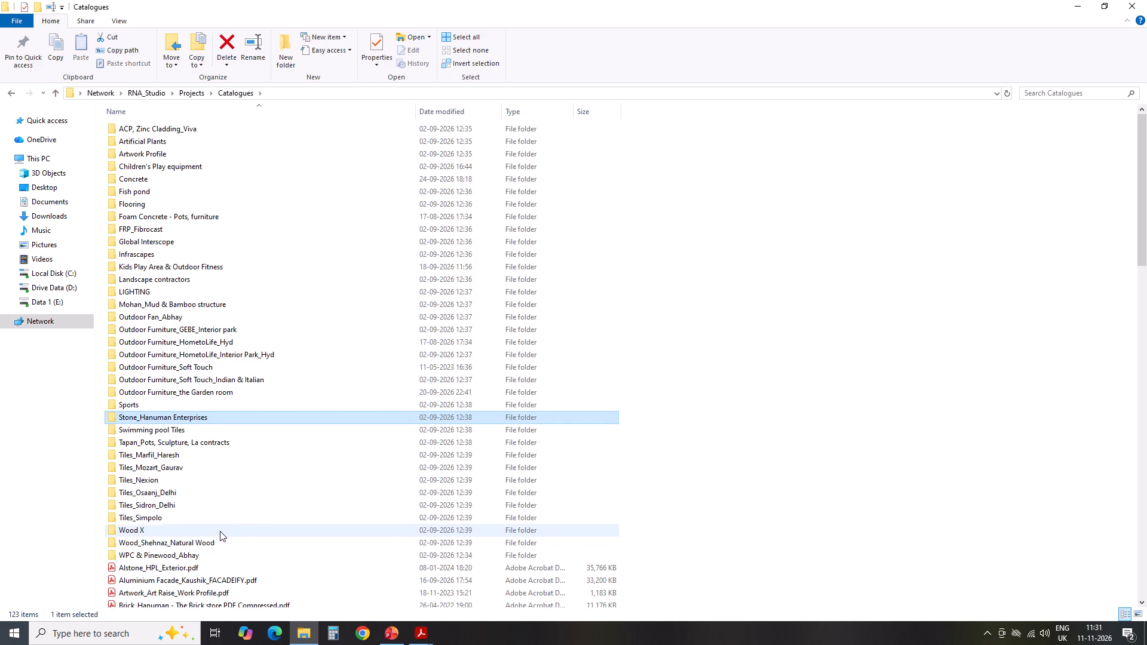
double_click(195, 530)
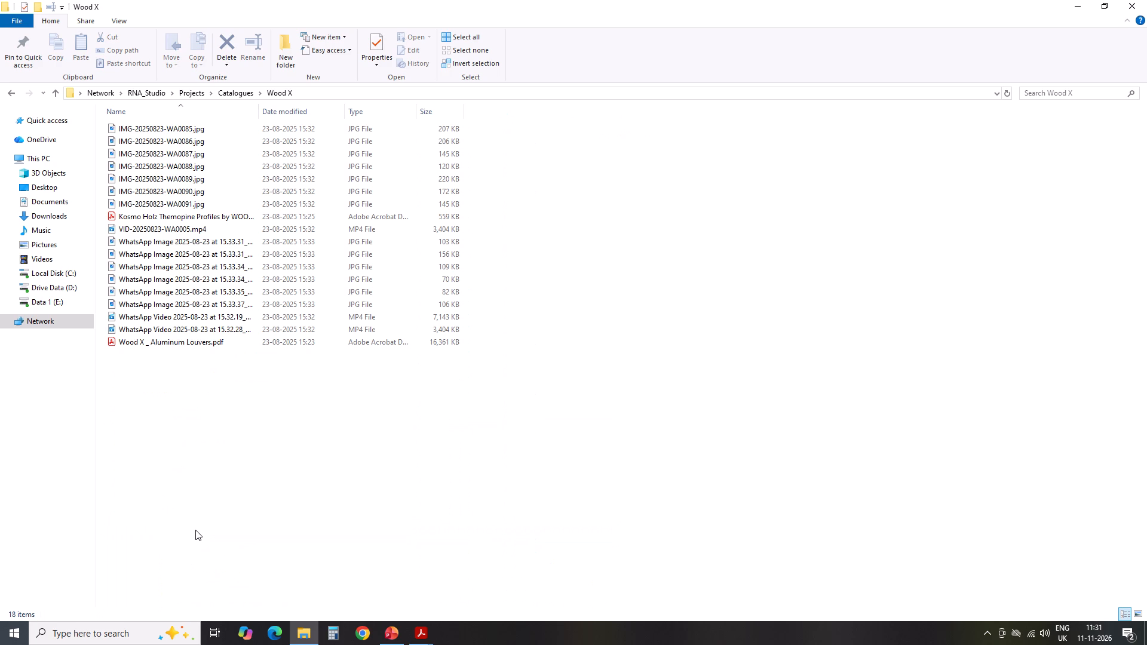
Open the Kosmo Holz Themopine Profiles PDF in Acrobat, examine its timber profile pages, and close it.
double_click(208, 219)
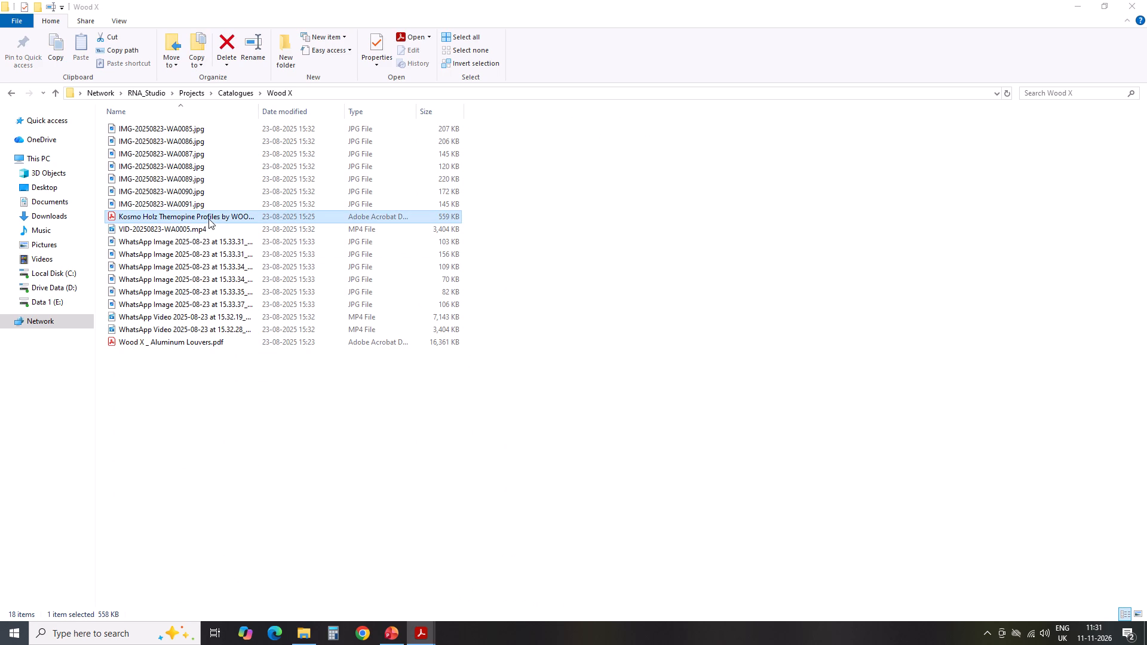
scroll(495, 293, down, 2)
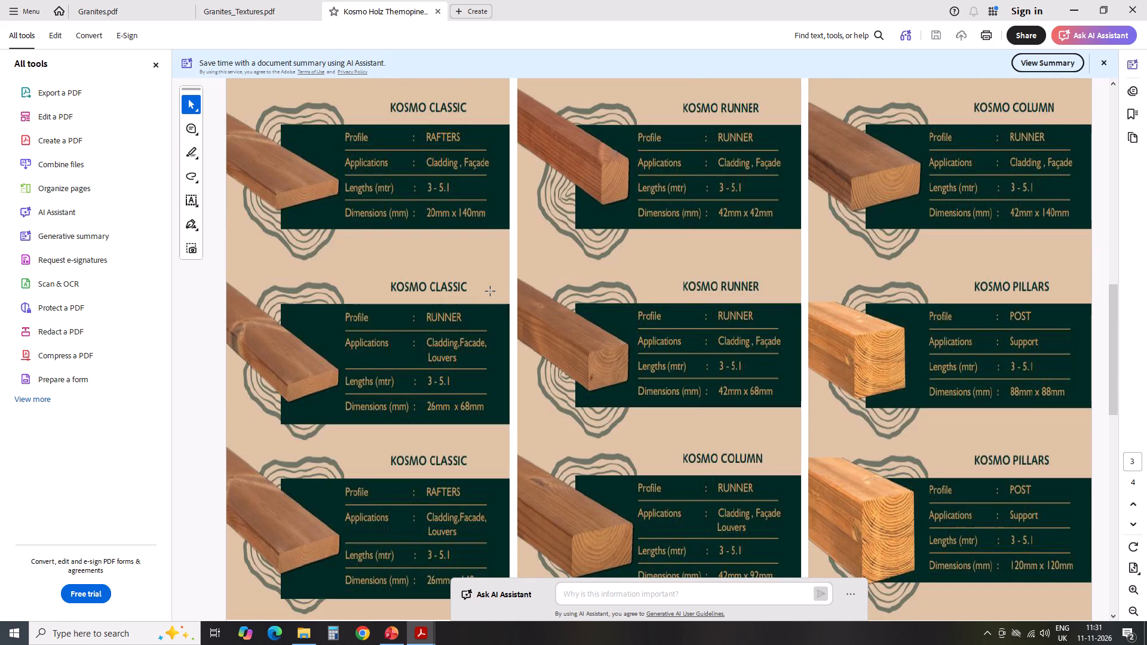
scroll(498, 274, down, 1)
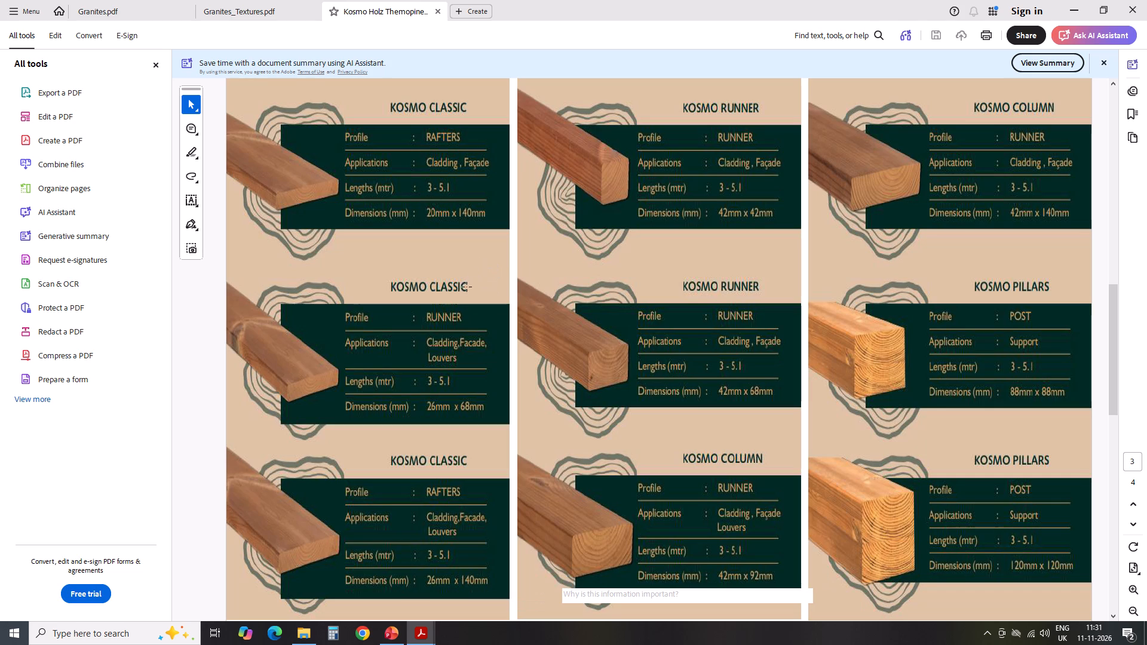
scroll(490, 311, down, 2)
scroll(661, 363, down, 2)
scroll(708, 416, up, 2)
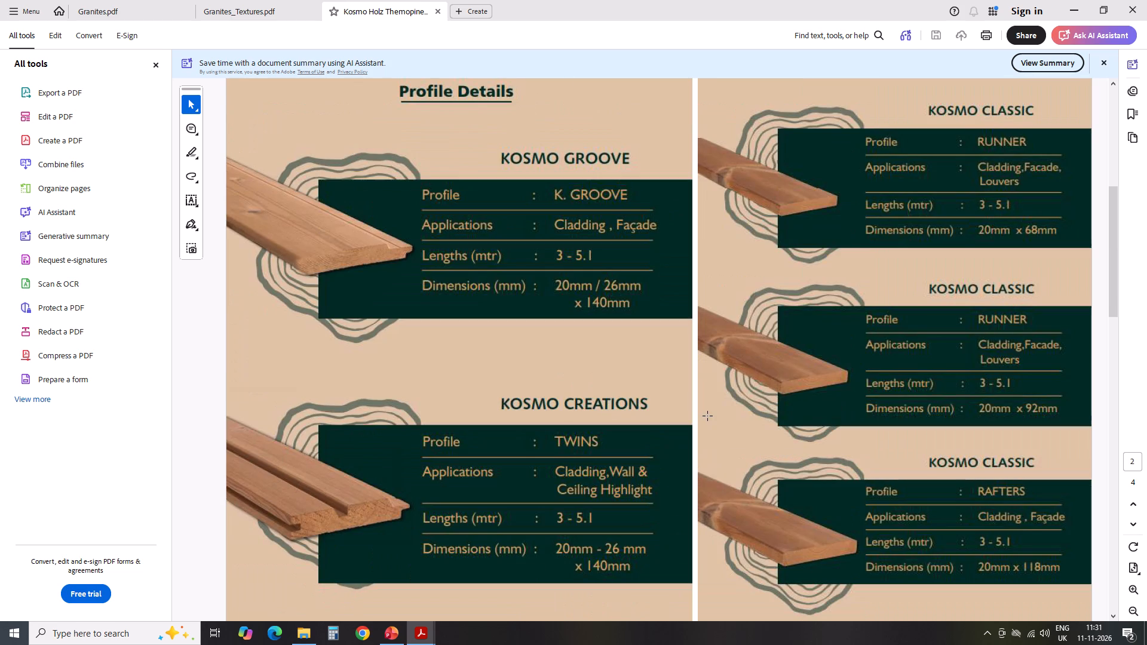
scroll(708, 416, up, 1)
click(439, 13)
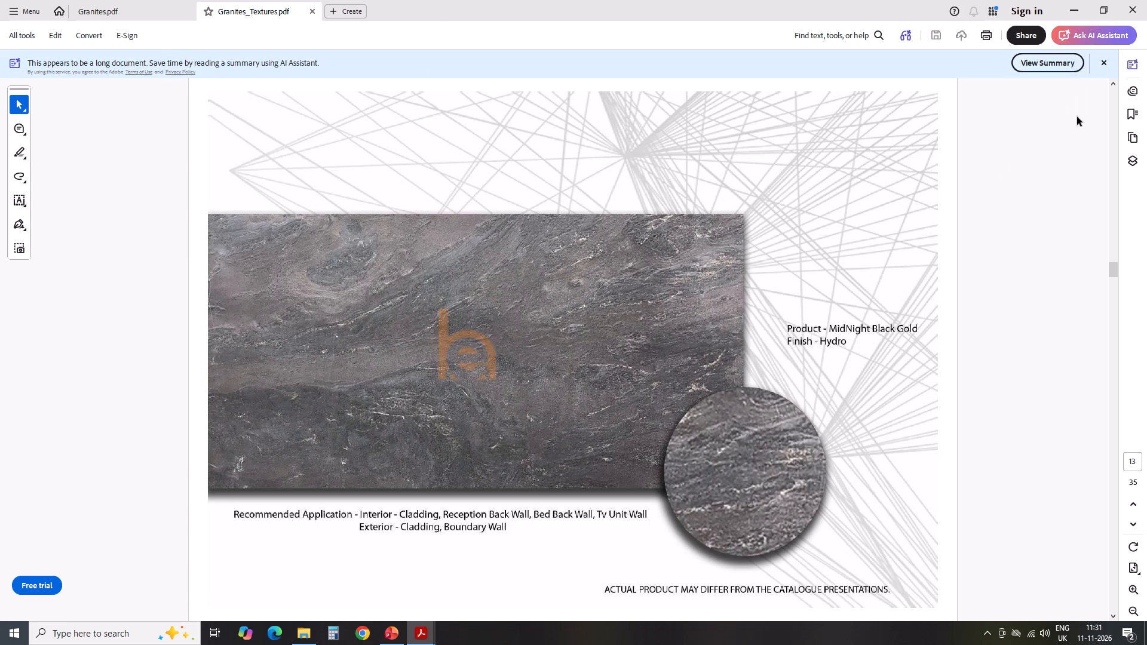
Open Wood X _ Aluminum Louvers.pdf from the Wood X folder, look over its first pages, close it, and return to File Explorer.
click(318, 633)
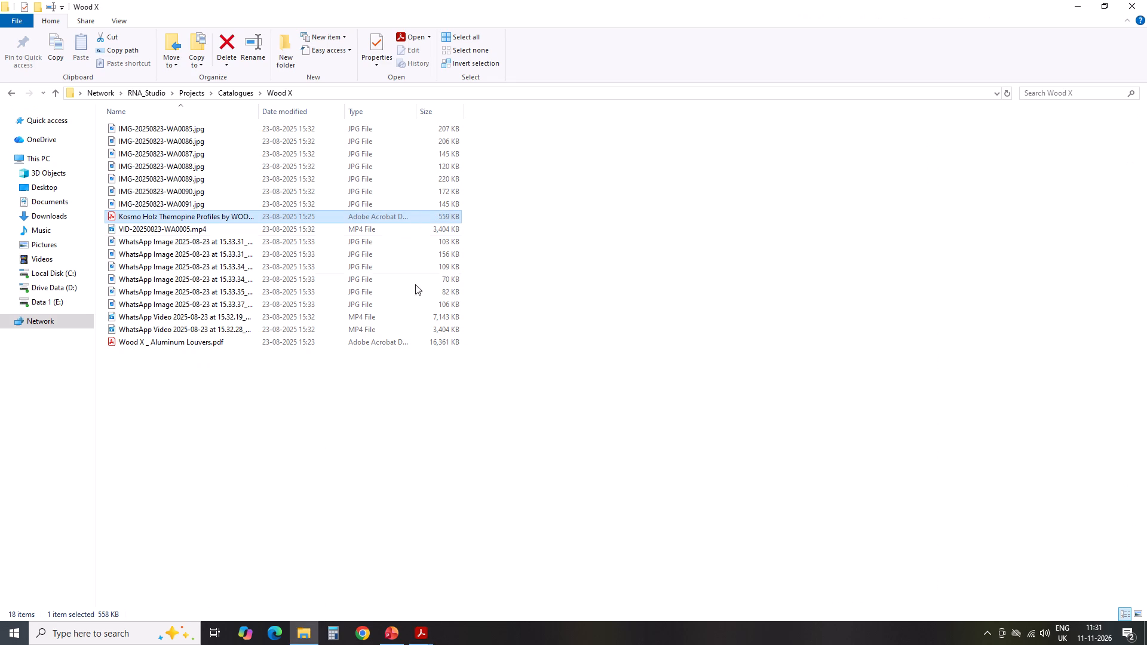
click(626, 332)
click(225, 333)
double_click(211, 344)
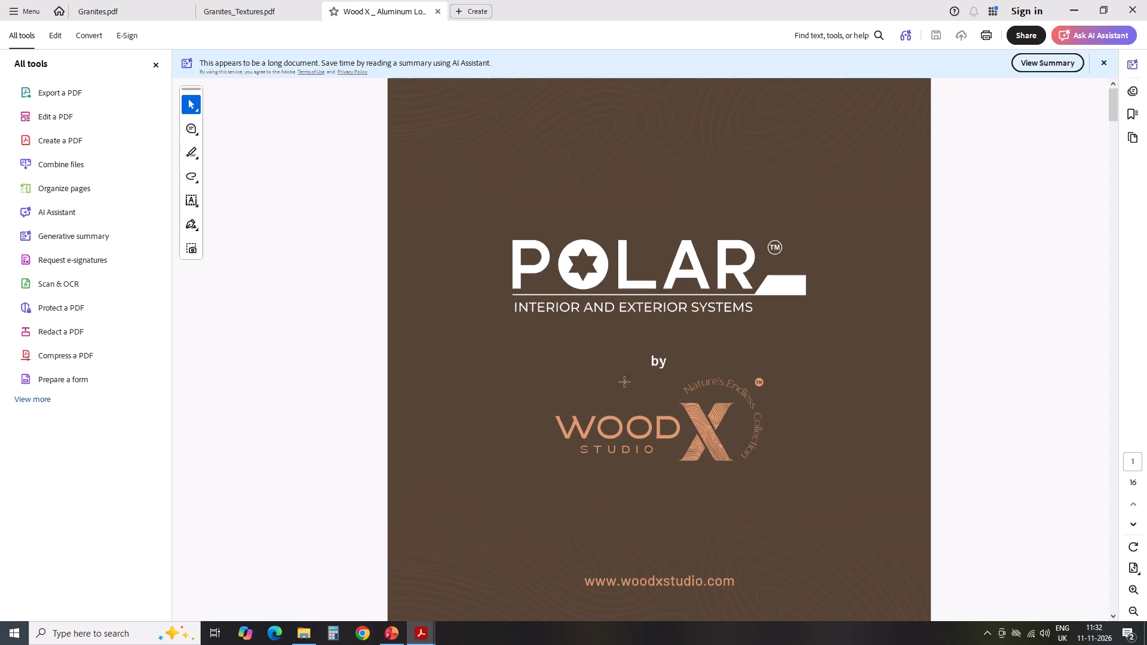
scroll(539, 322, down, 3)
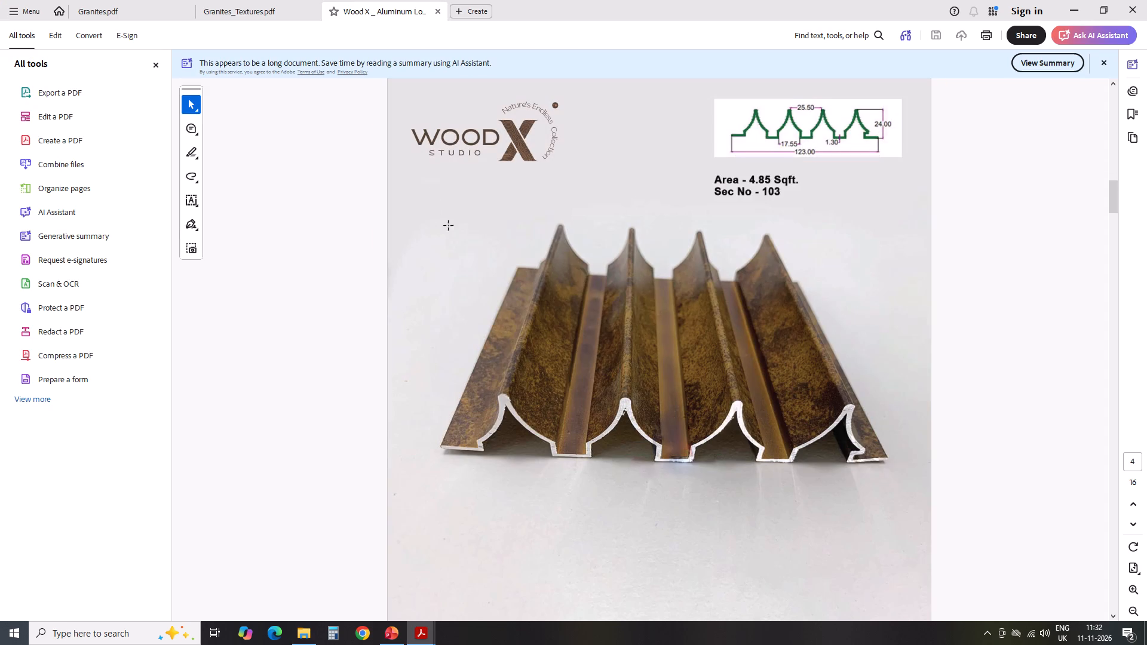
click(438, 13)
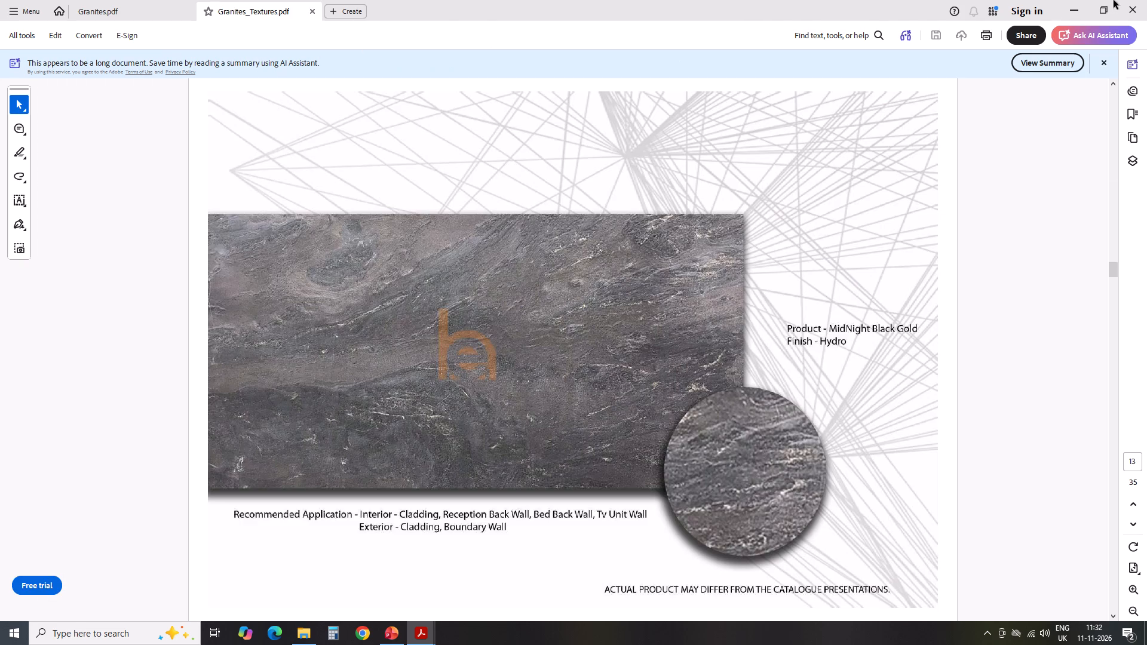
click(1075, 6)
Open Natural Clads catalogue with projects.pdf from the Wood_Shehnaz_Natural Wood folder in Catalogues.
click(691, 266)
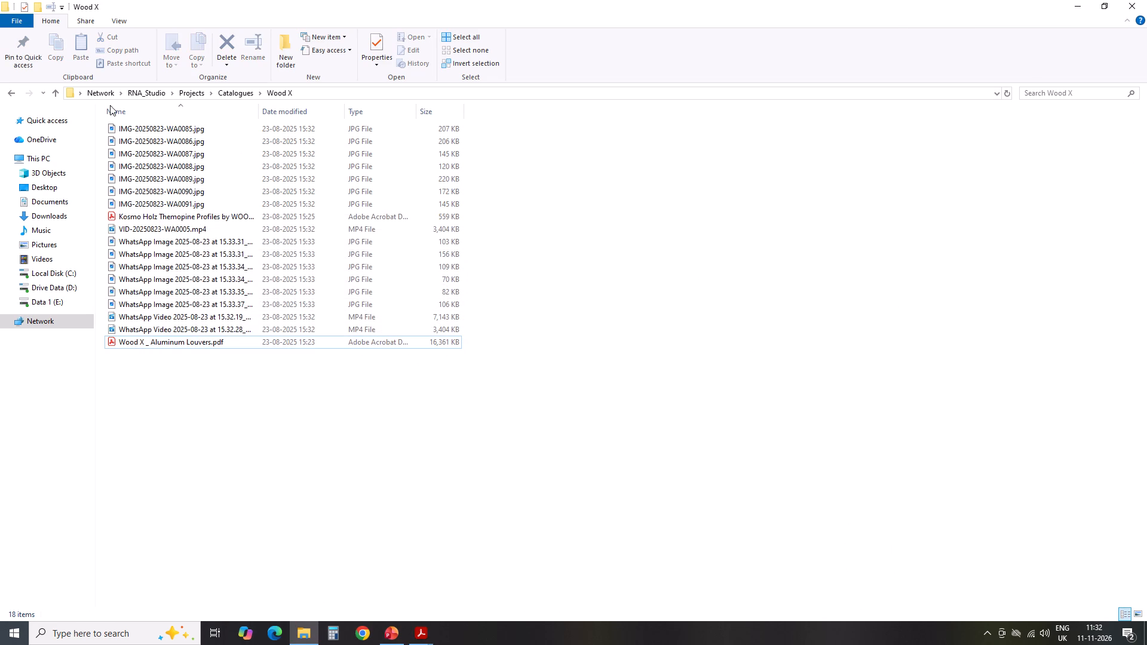
click(55, 89)
click(808, 345)
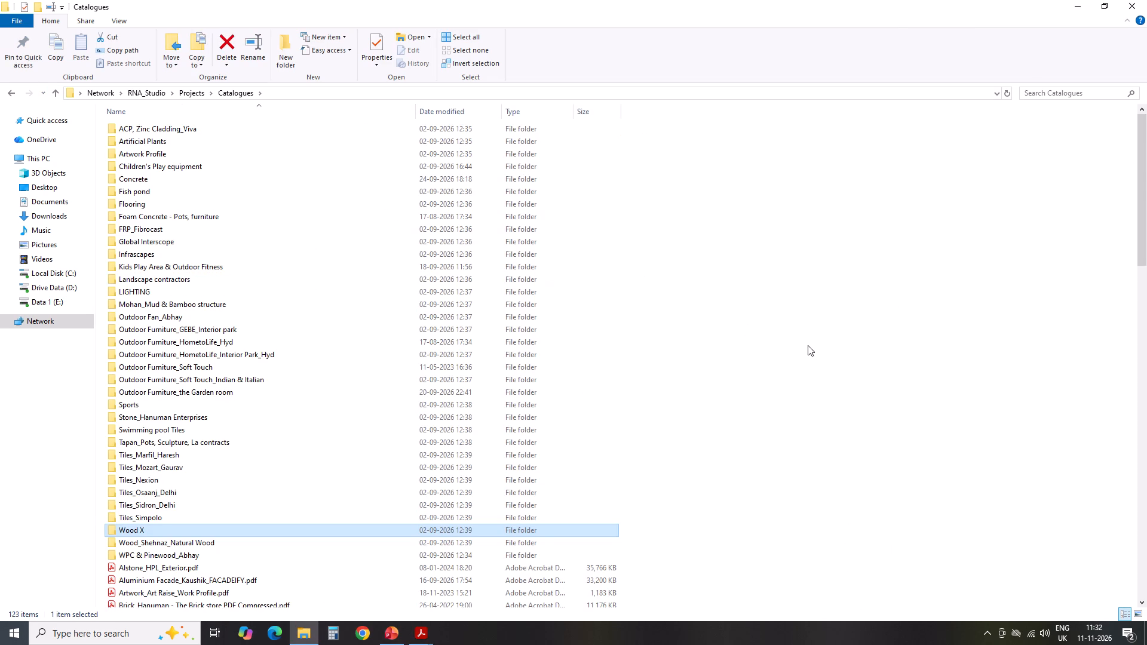
double_click(177, 542)
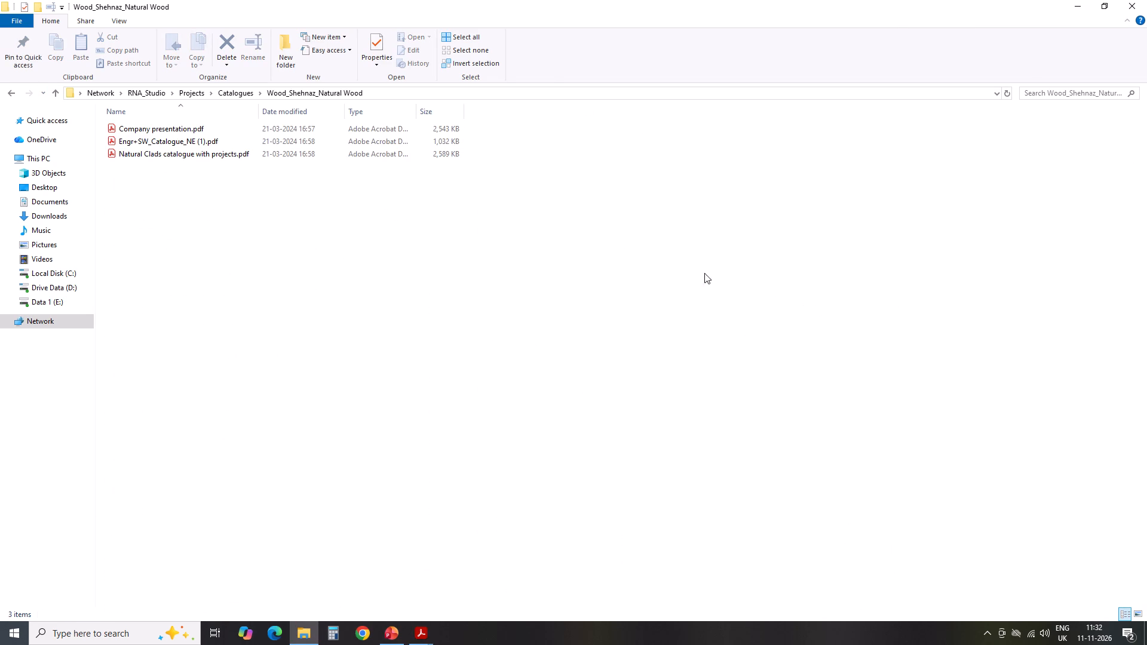
click(203, 159)
click(203, 159)
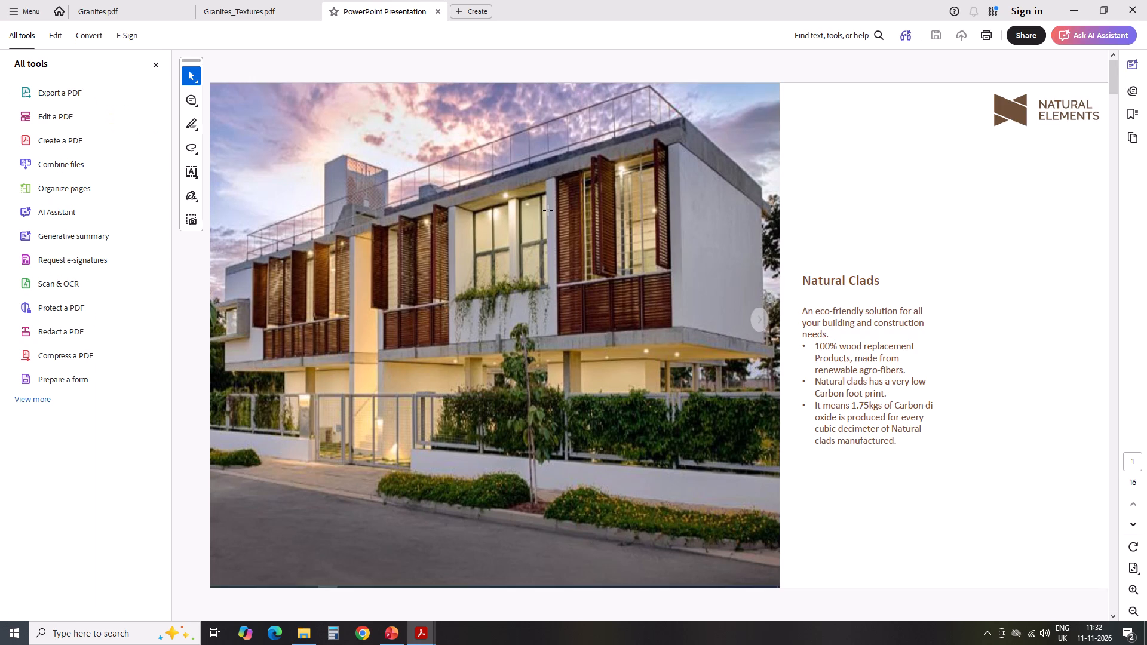
Examine the Natural Clads catalogue's product and project reference pages through to the end, close it, and return to File Explorer.
scroll(570, 342, down, 1)
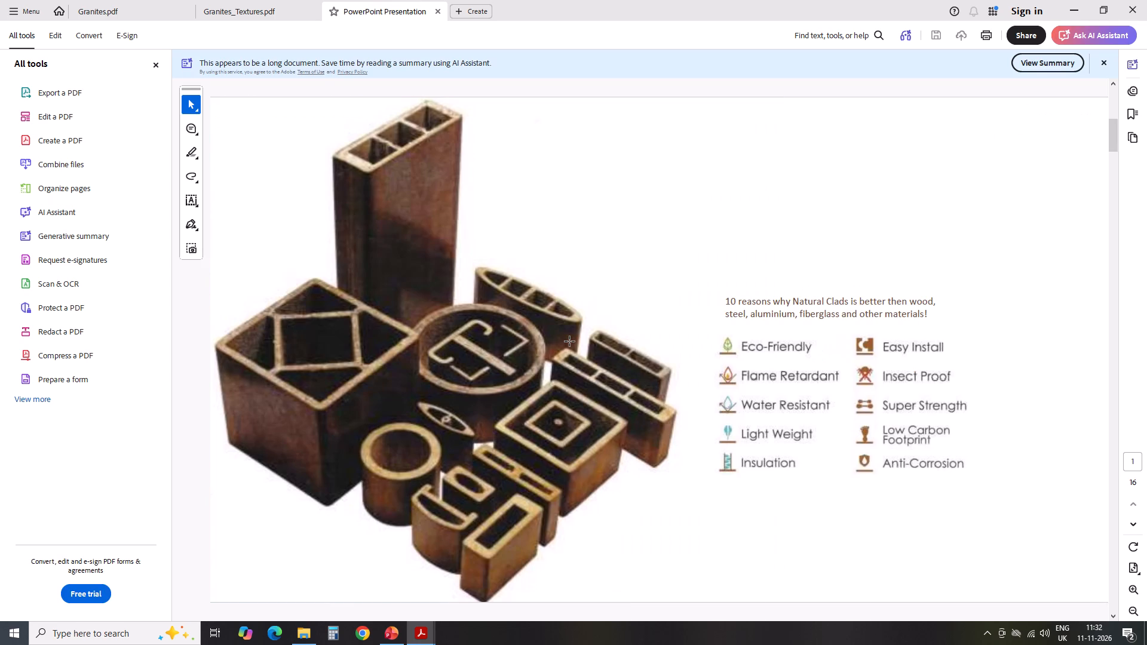
scroll(570, 342, down, 2)
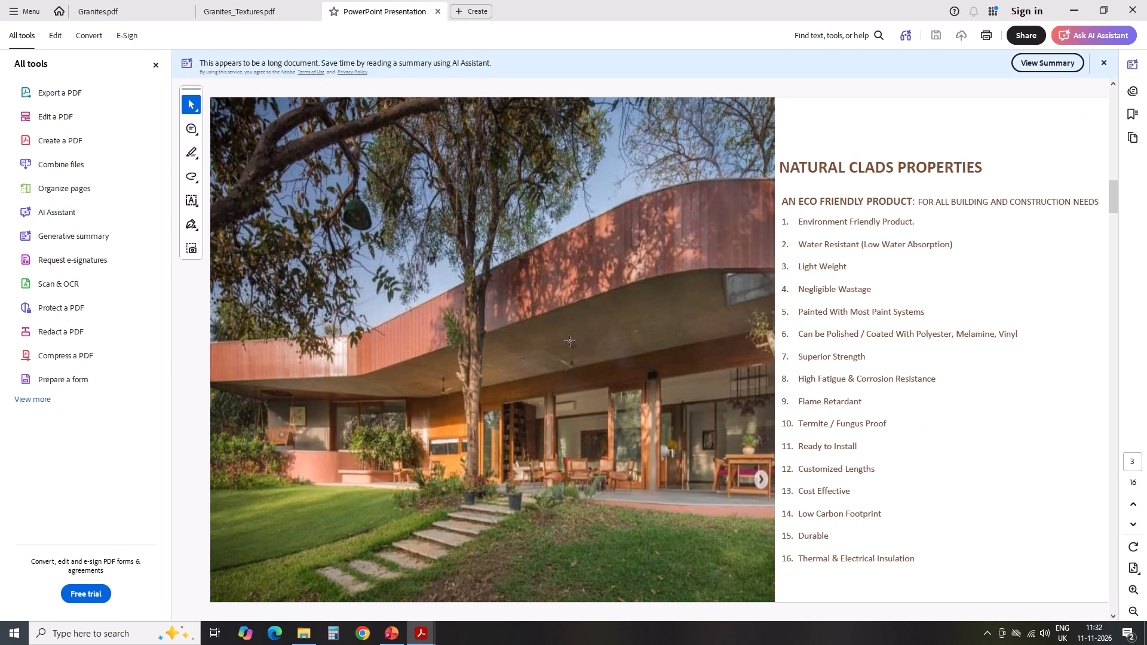
scroll(570, 342, down, 1)
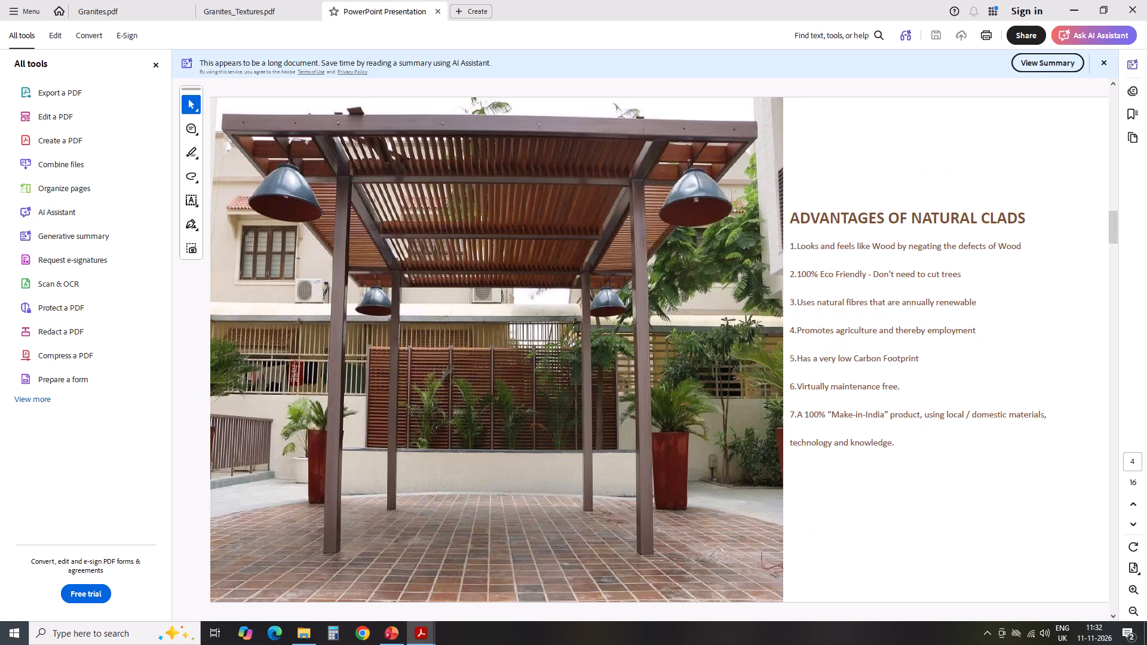
scroll(570, 342, up, 1)
scroll(567, 339, down, 3)
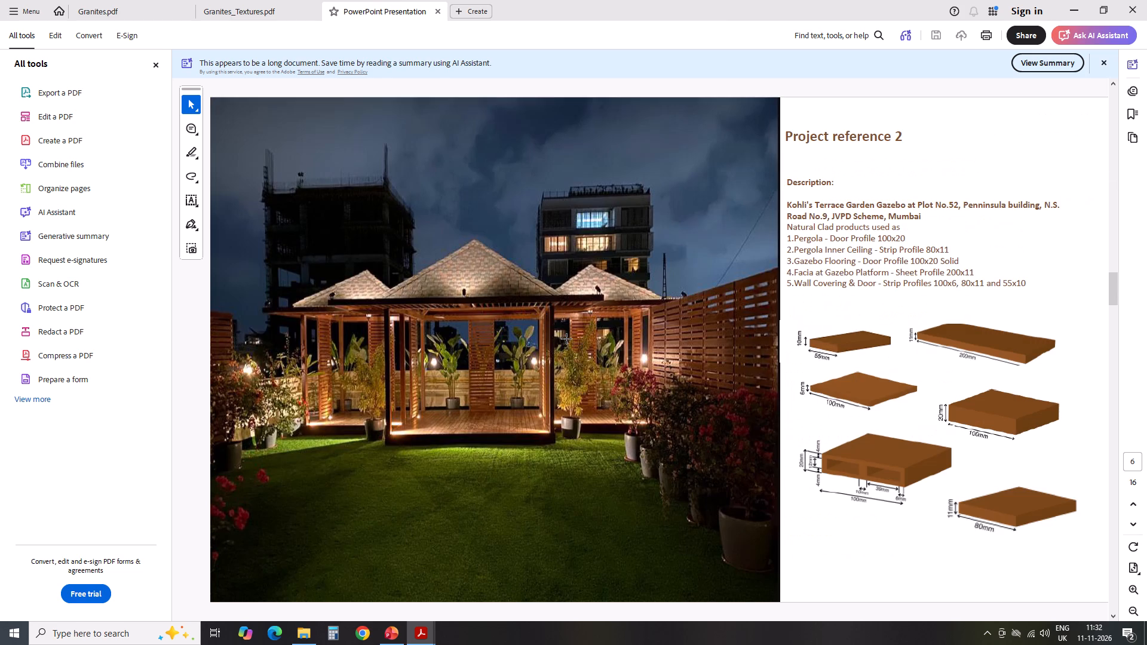
scroll(567, 339, down, 2)
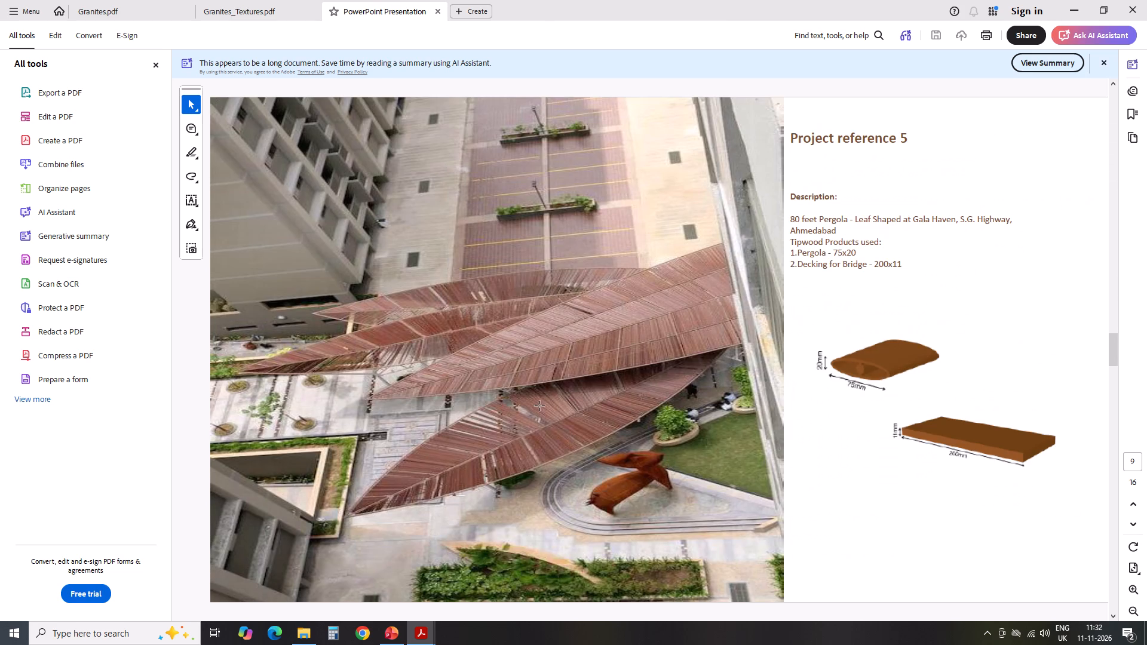
scroll(542, 407, down, 3)
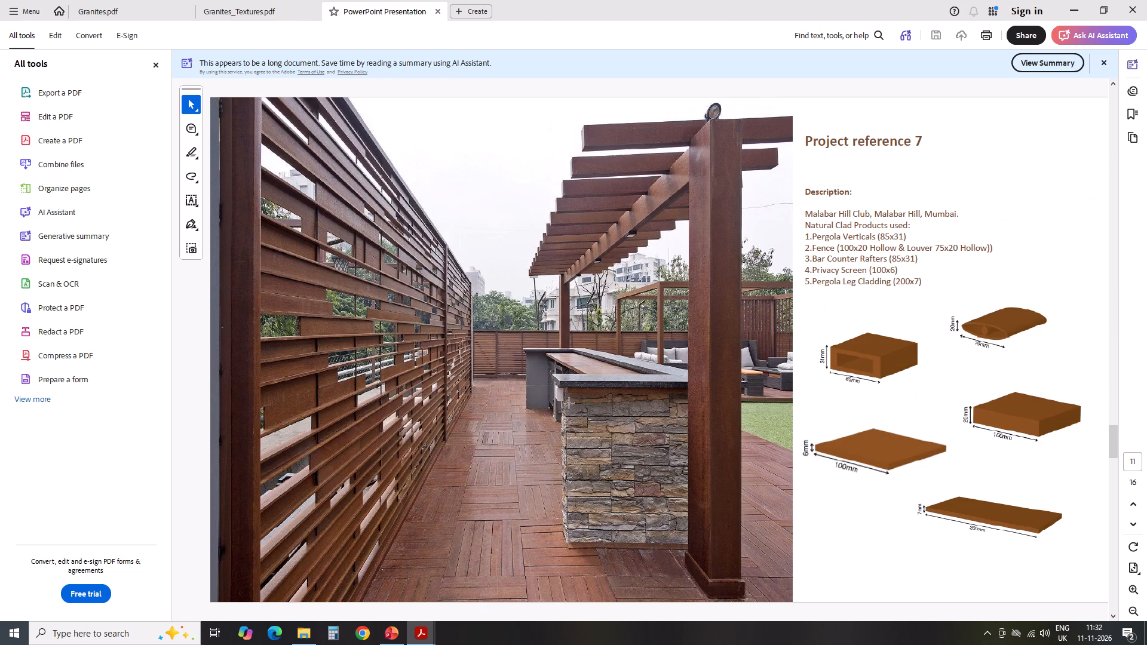
scroll(572, 401, down, 4)
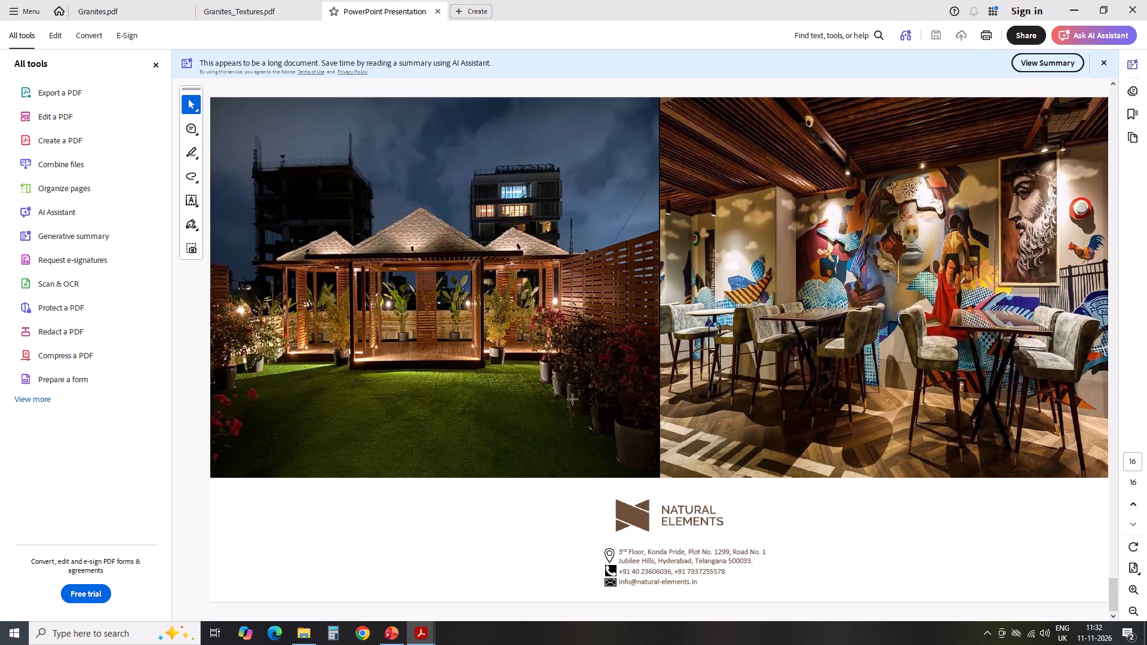
scroll(573, 400, down, 3)
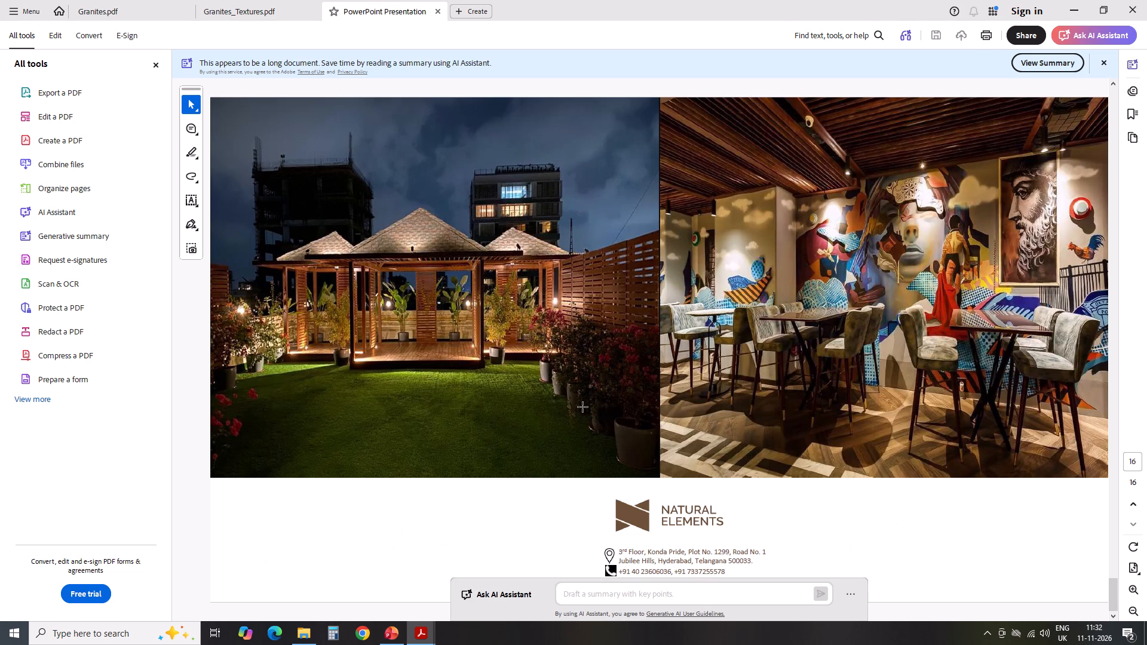
scroll(631, 389, down, 1)
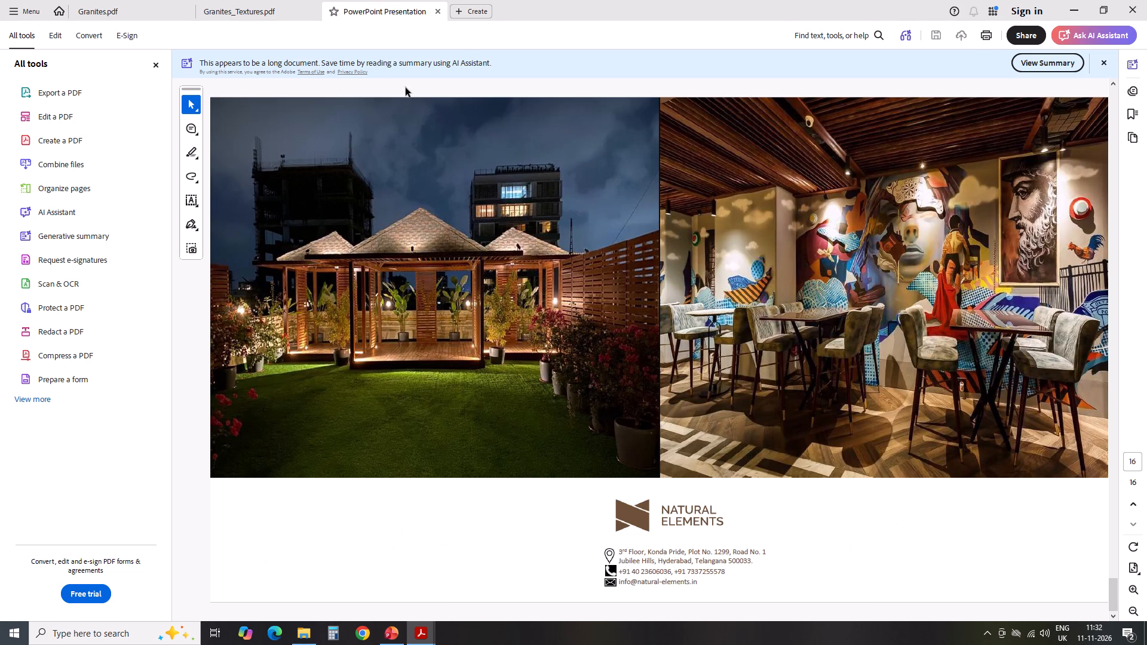
click(442, 10)
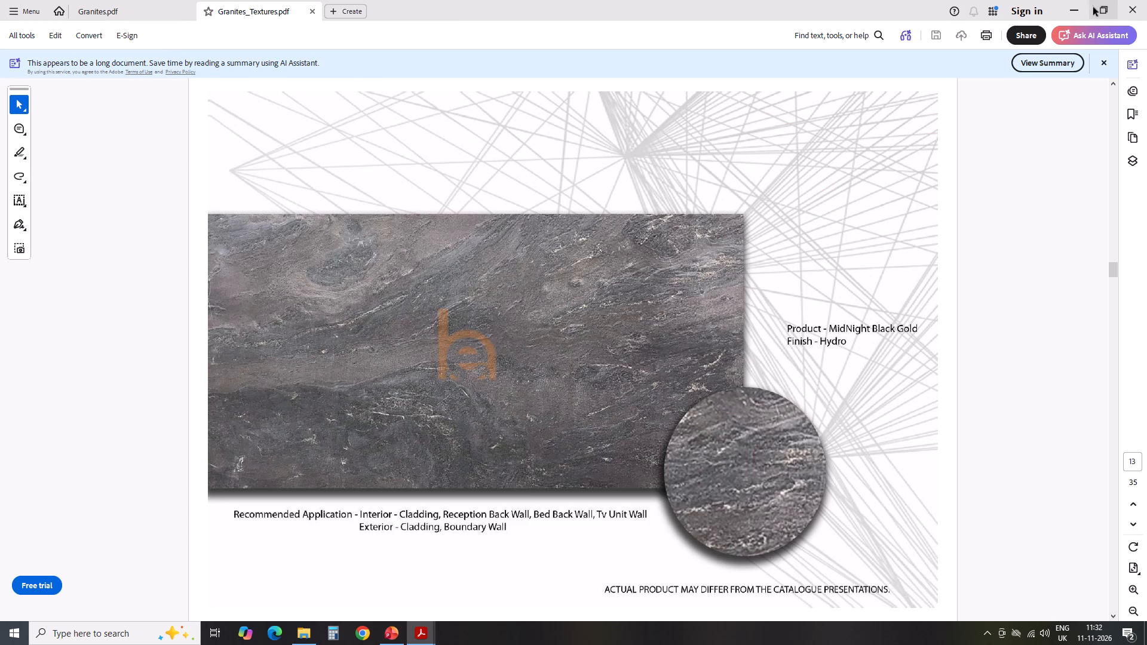
click(1080, 16)
Open Decking Broucher.pdf from the WPC & Pinewood_Abhay folder in Catalogues.
click(239, 265)
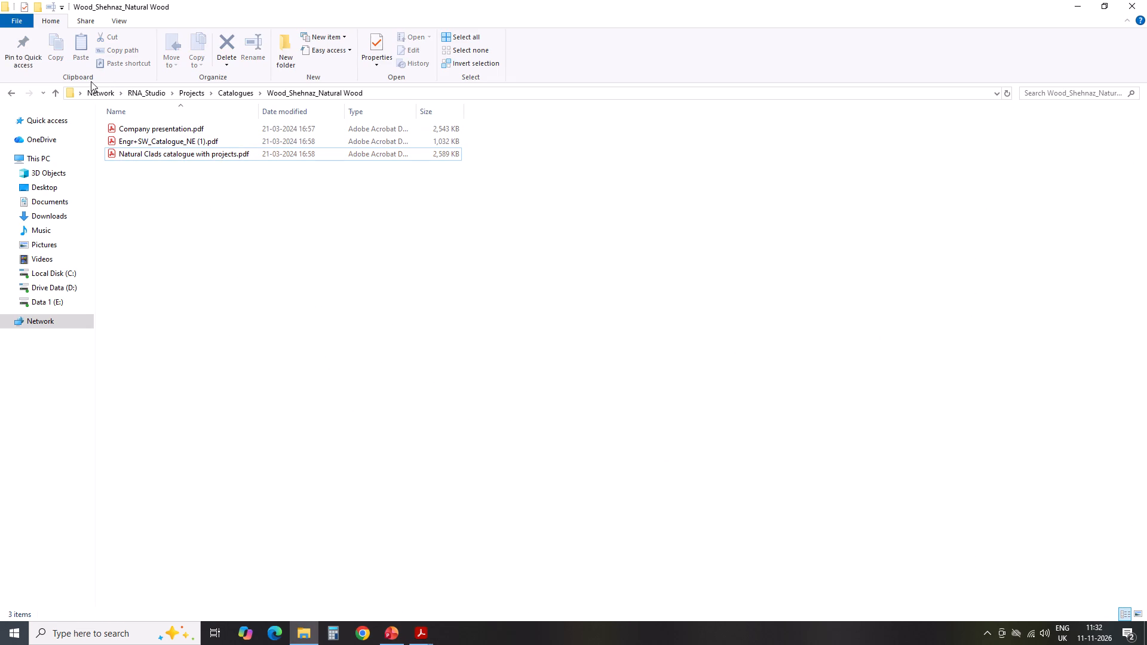
click(53, 90)
click(873, 386)
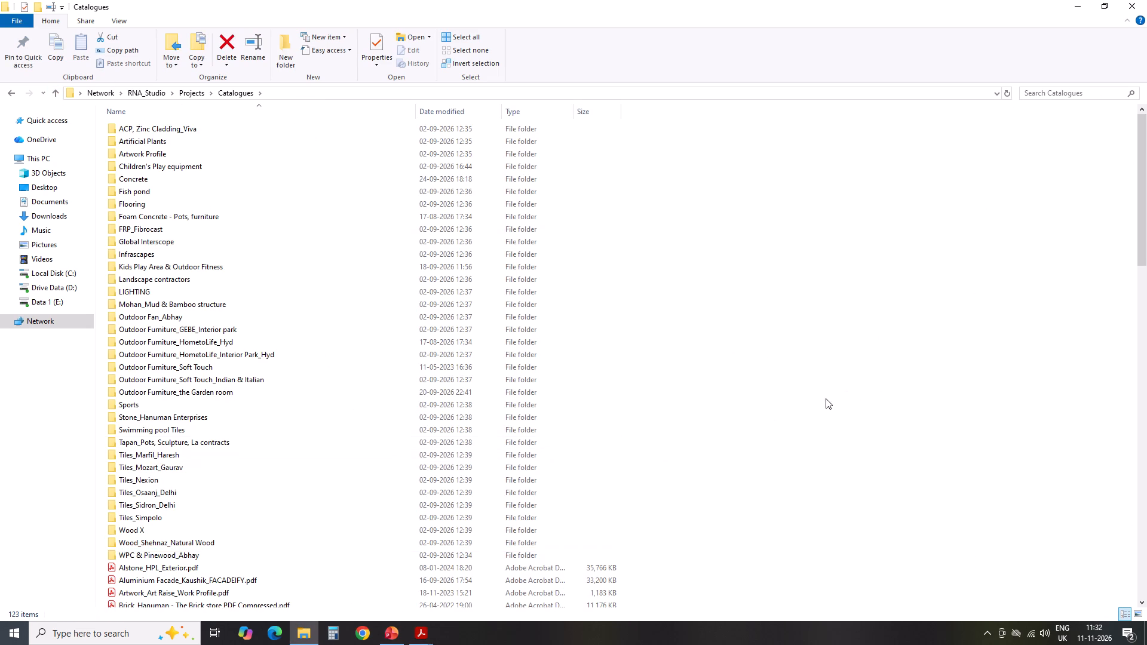
double_click(268, 555)
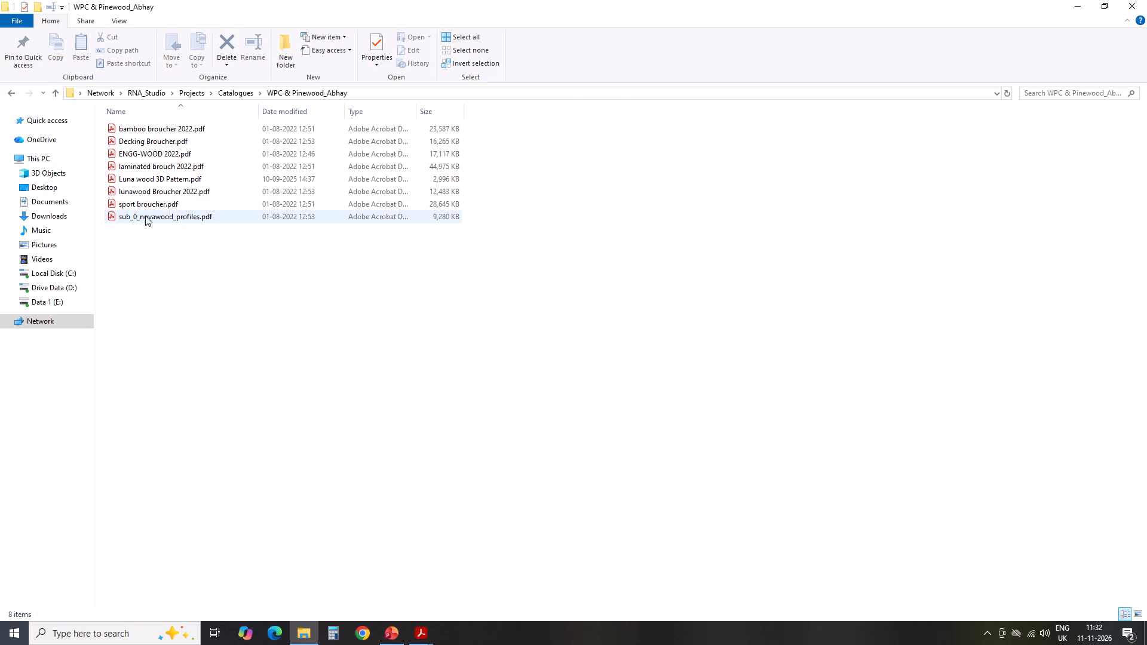
double_click(176, 142)
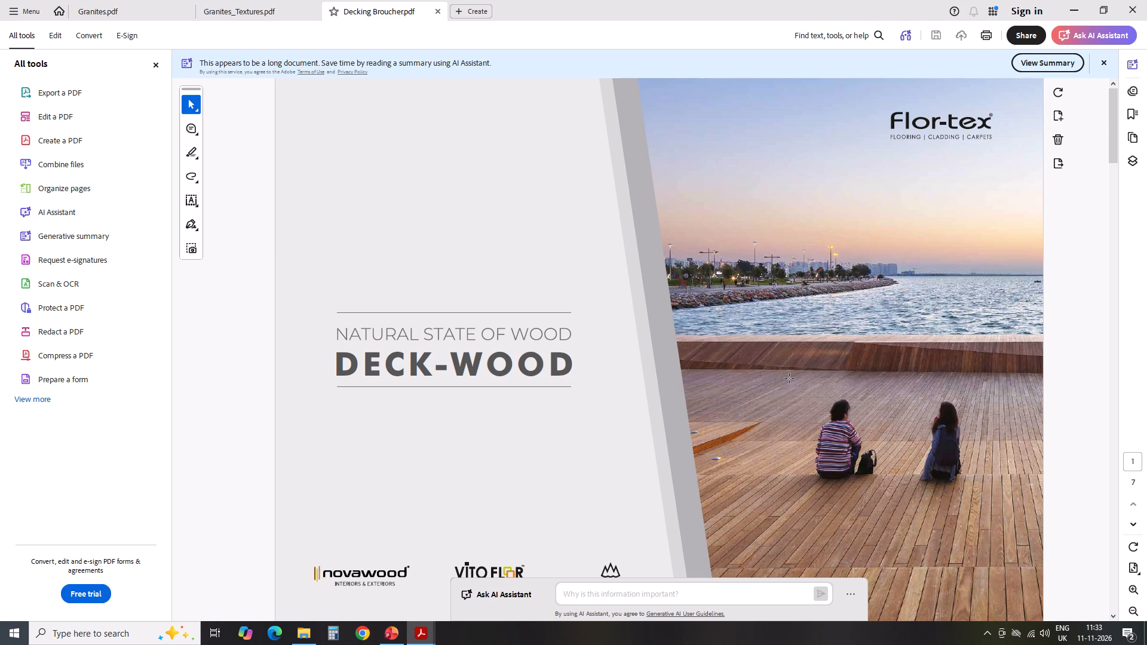
Examine the decking brochure's Ipe, Thermo-Pine, decking tile, Nova-Ash and WPC decking pages through to the end.
scroll(787, 378, down, 1)
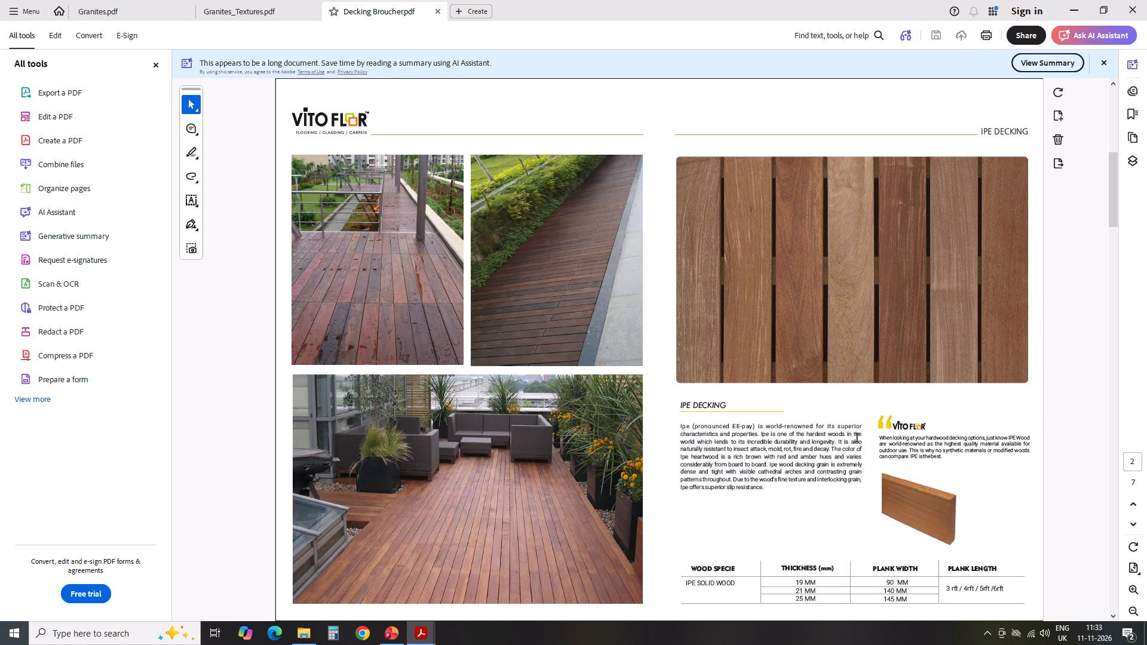
scroll(857, 438, down, 1)
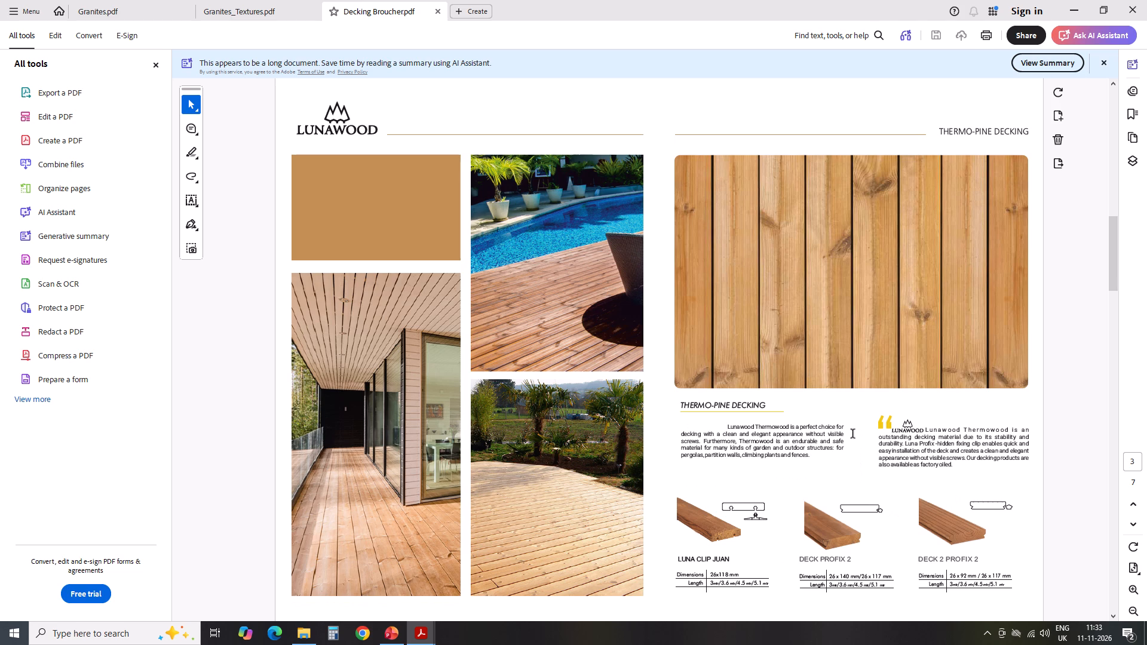
scroll(853, 434, down, 1)
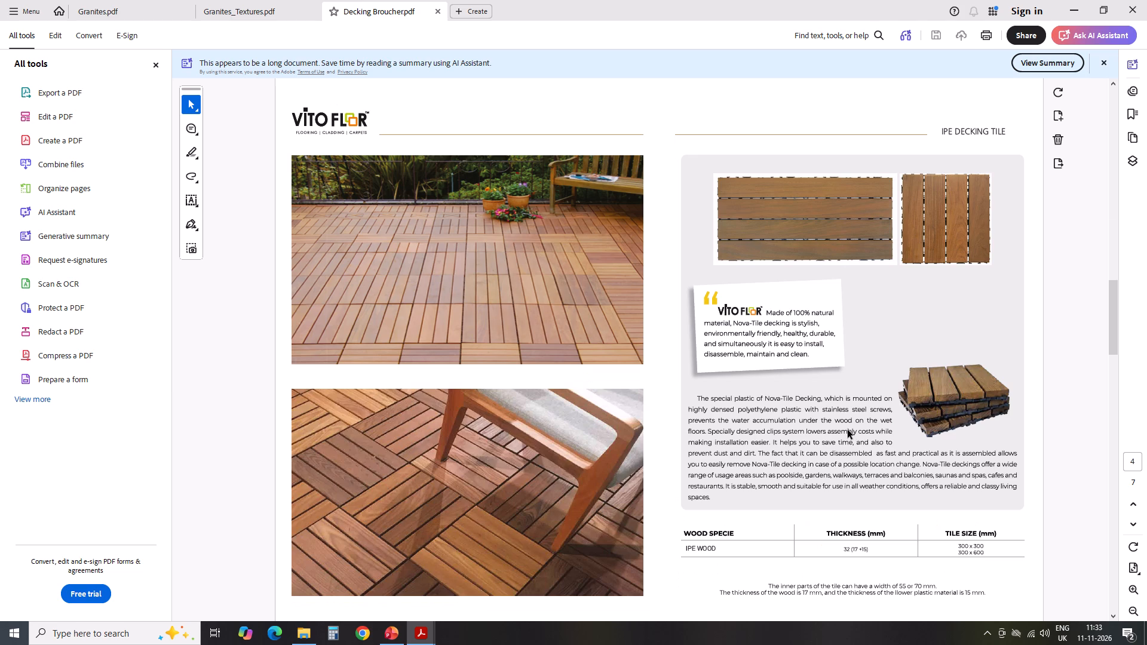
scroll(844, 428, down, 1)
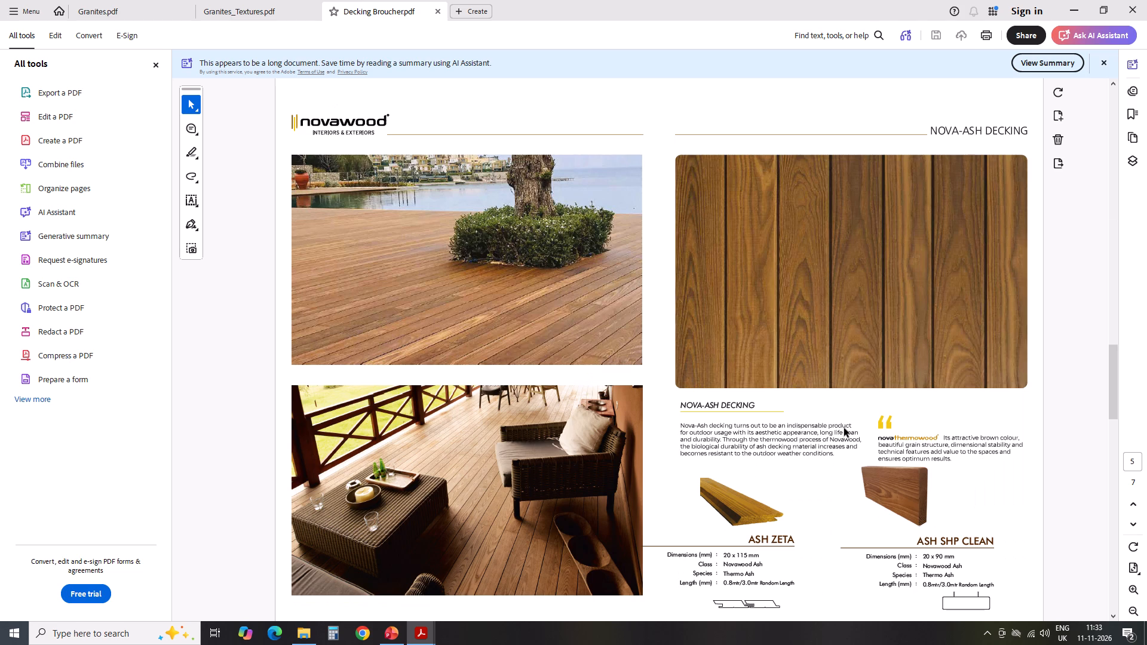
scroll(835, 429, down, 1)
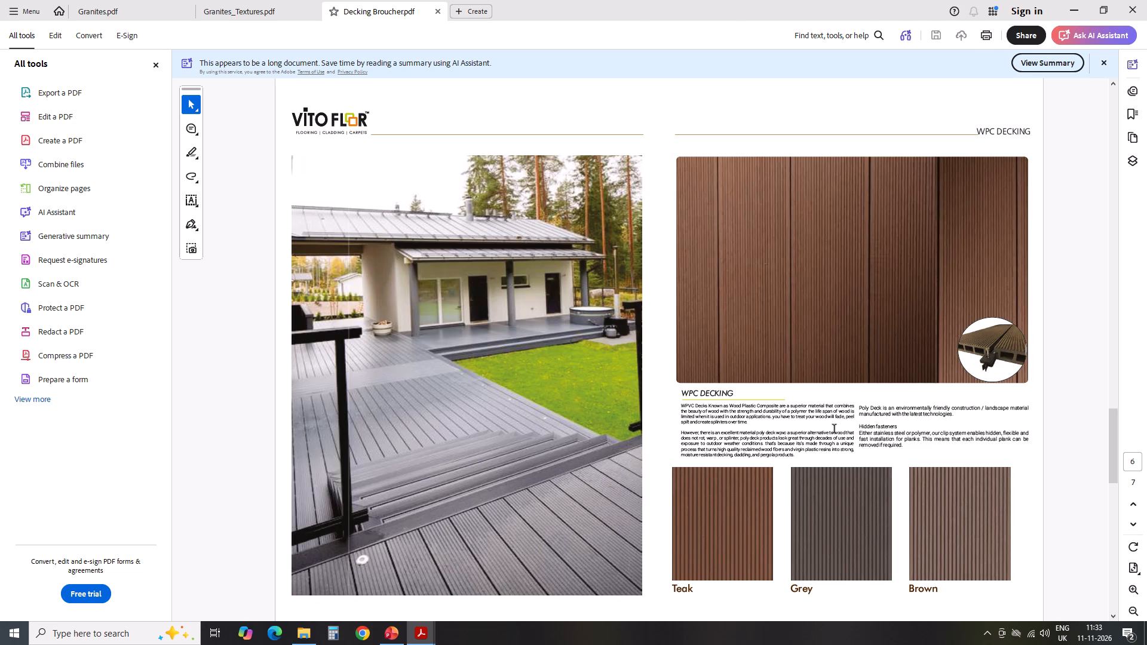
scroll(835, 429, down, 1)
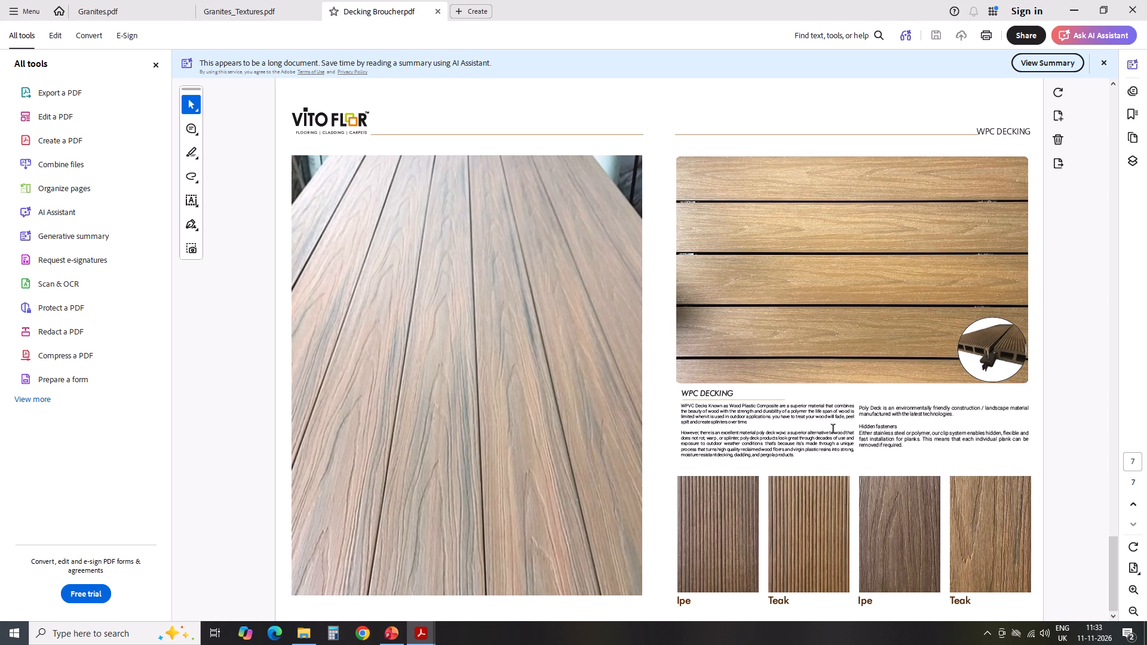
scroll(833, 429, down, 6)
Review the decking brochure's pages backwards from the WPC options, comparing the Ipe Decking and Thermo-Pine Decking pages.
scroll(822, 453, up, 1)
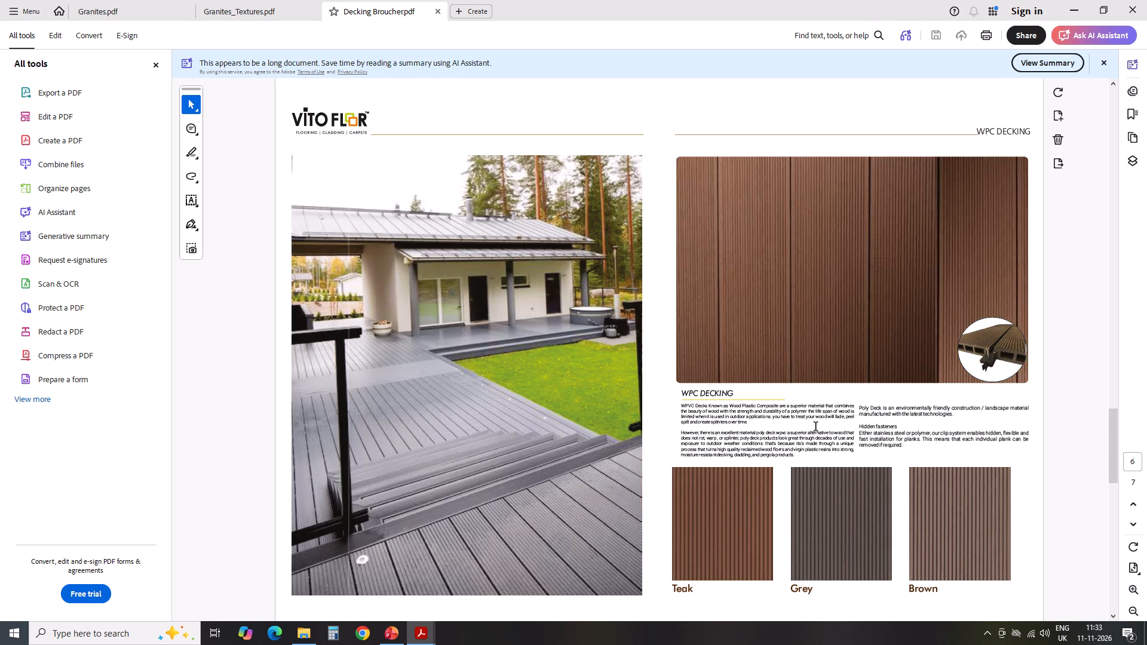
scroll(816, 427, up, 1)
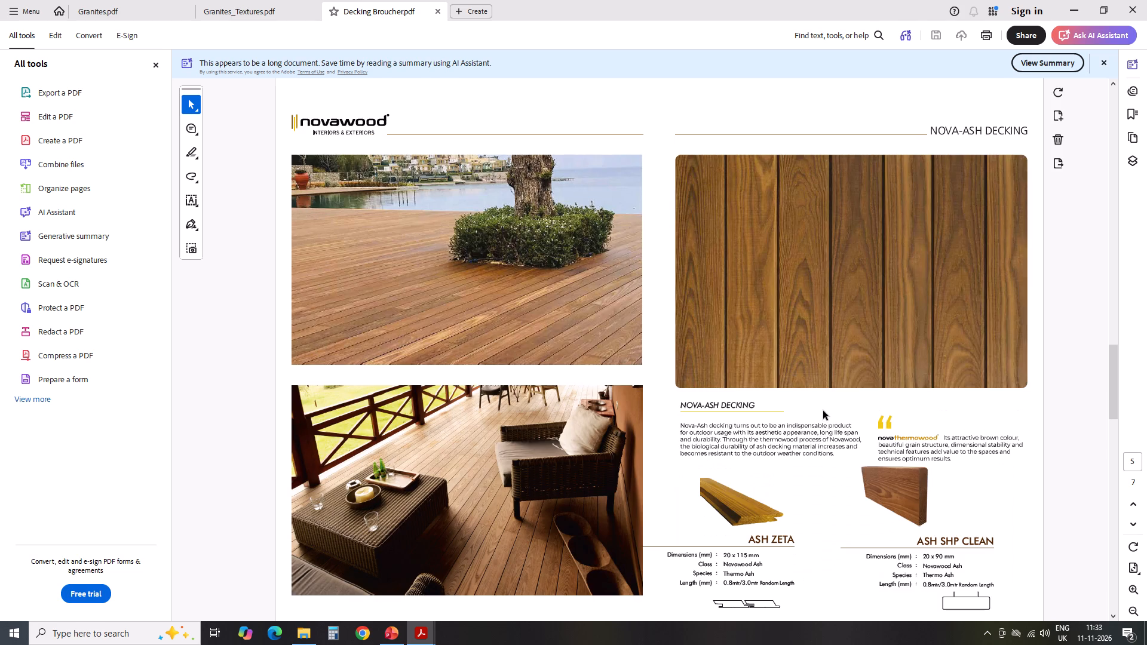
scroll(823, 411, up, 1)
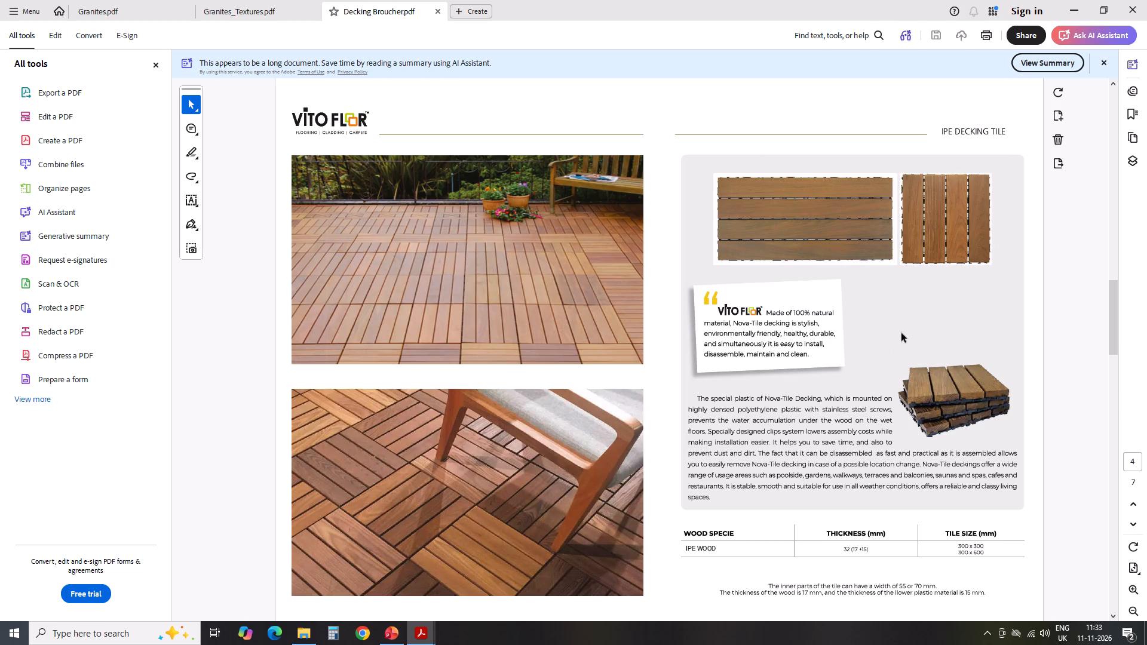
scroll(901, 334, up, 1)
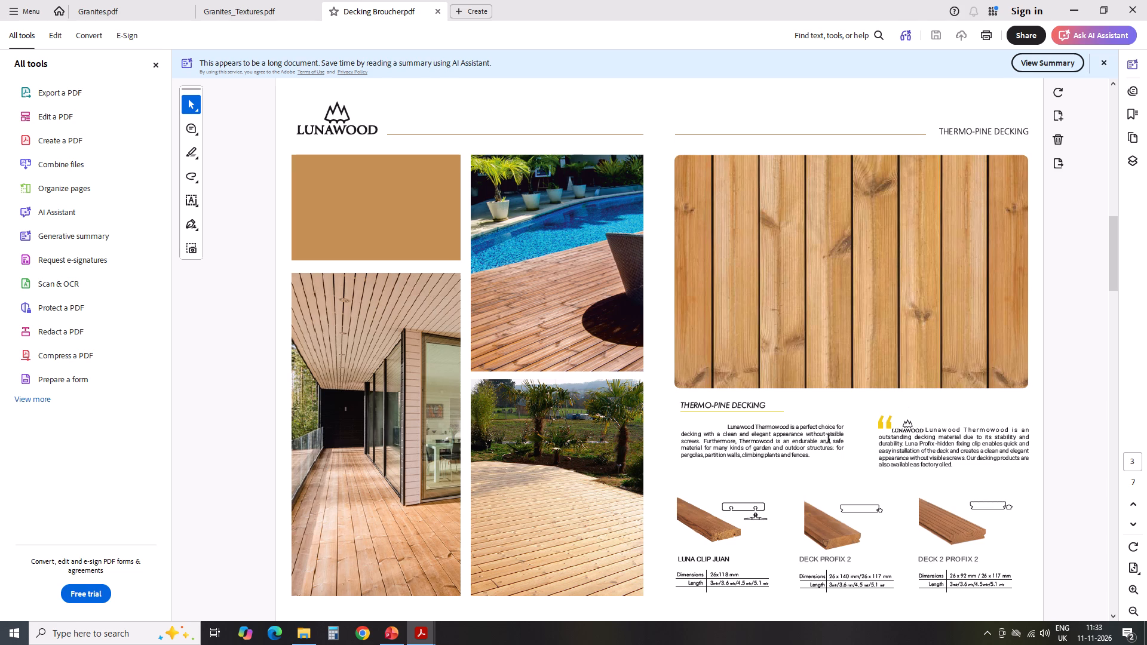
scroll(868, 437, up, 1)
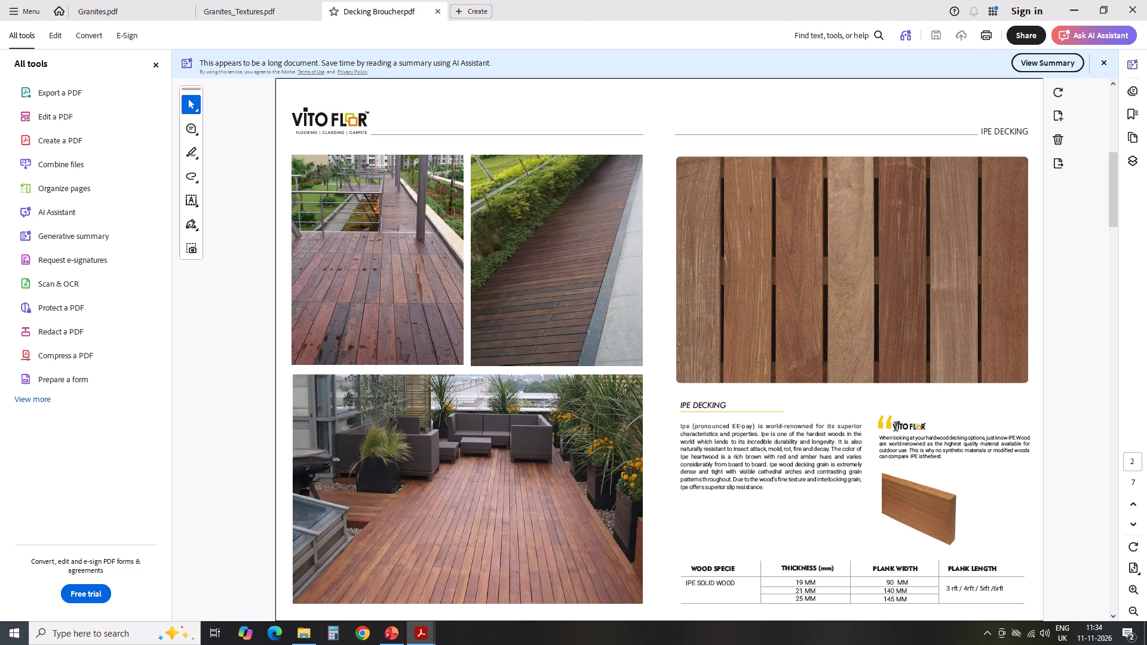
scroll(893, 426, up, 1)
scroll(890, 425, down, 1)
scroll(697, 472, down, 1)
scroll(706, 473, up, 1)
scroll(916, 543, down, 1)
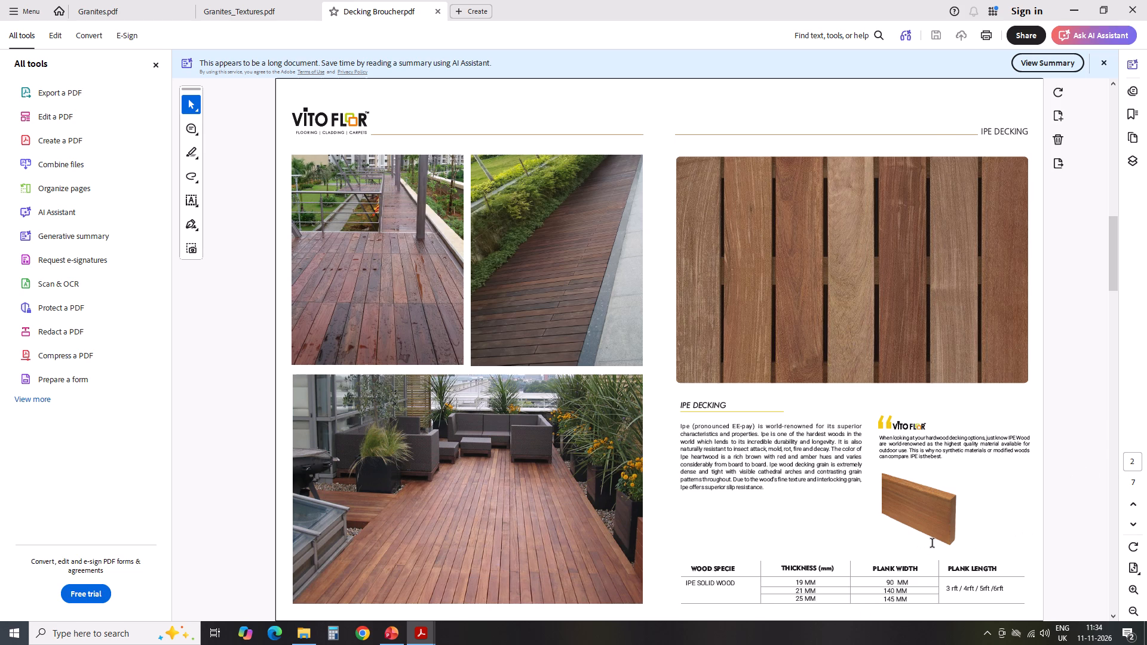
scroll(933, 543, up, 1)
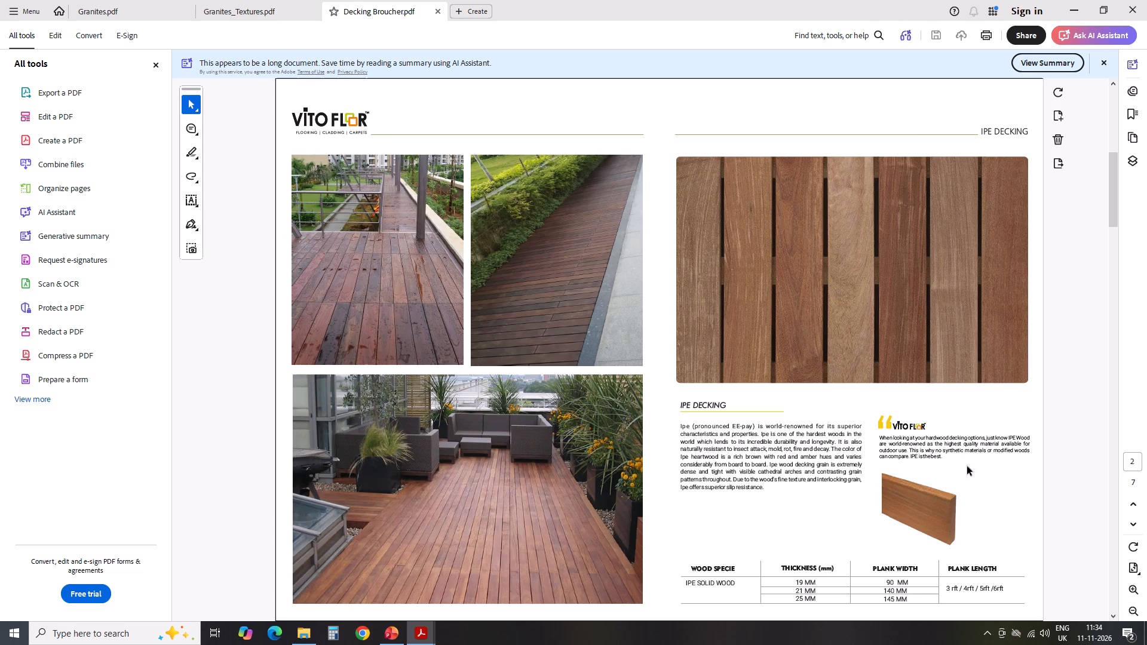
scroll(1078, 471, up, 1)
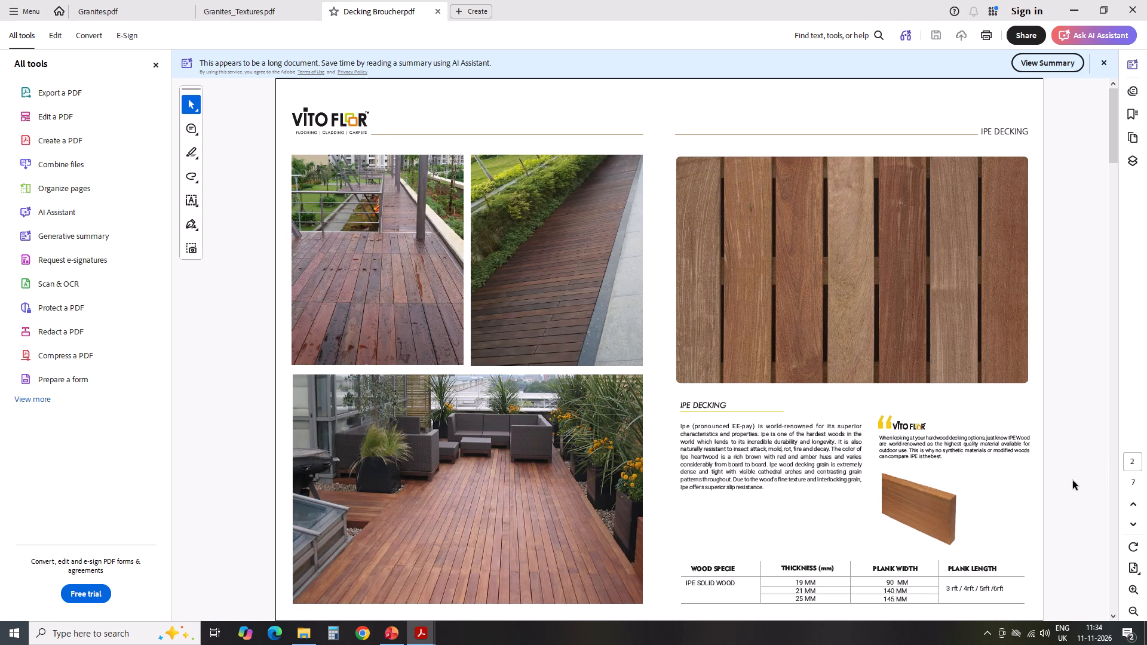
scroll(1053, 486, down, 1)
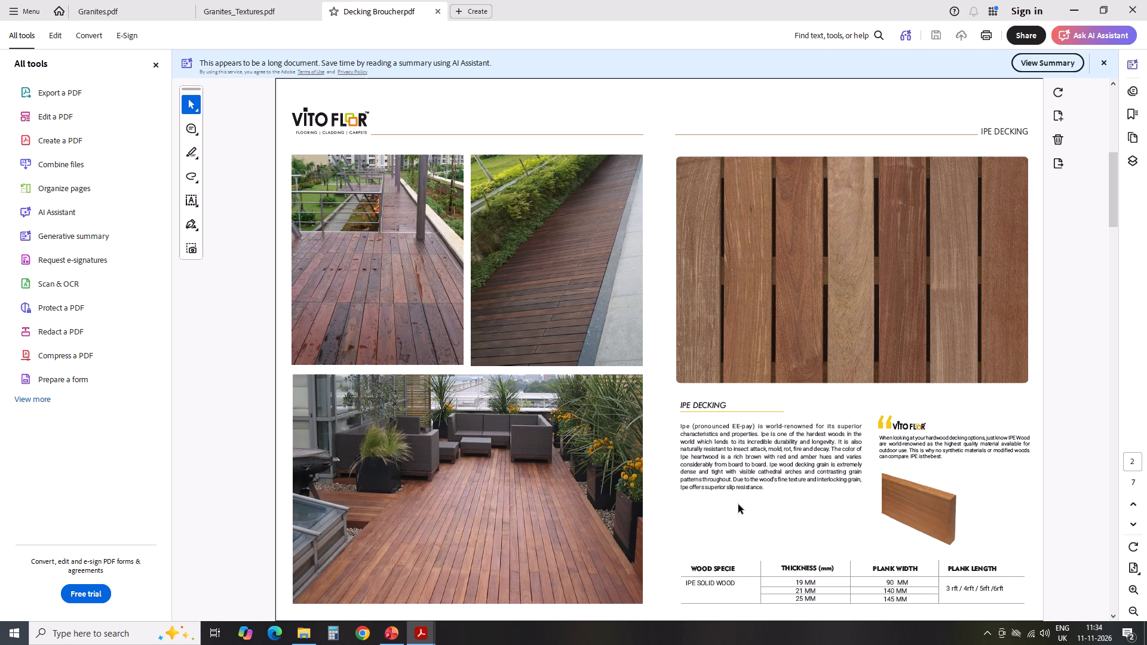
scroll(711, 498, down, 1)
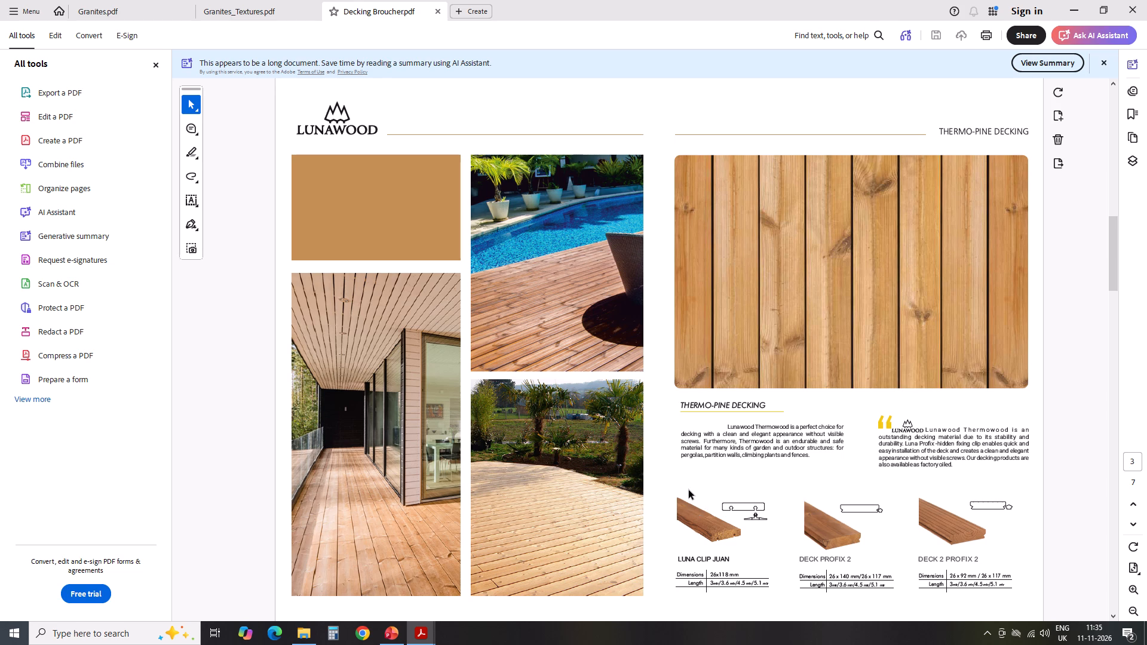
scroll(689, 490, up, 1)
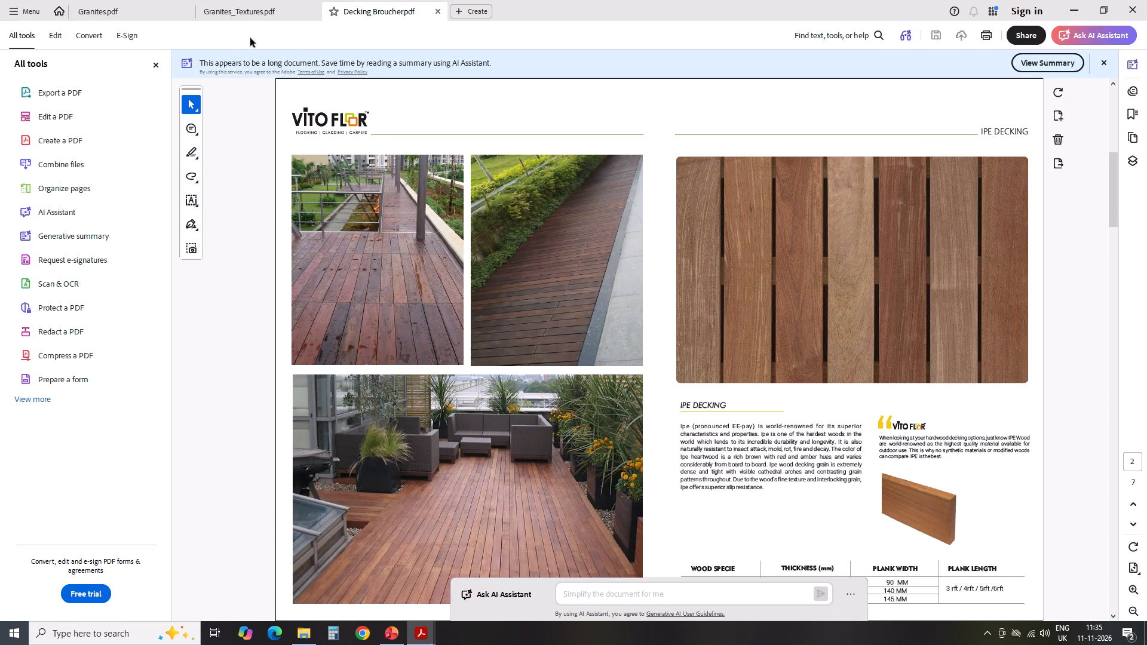
Return to the WPC & Pinewood_Abhay folder in File Explorer and open ENGG-WOOD 2022.pdf.
click(1076, 9)
click(646, 377)
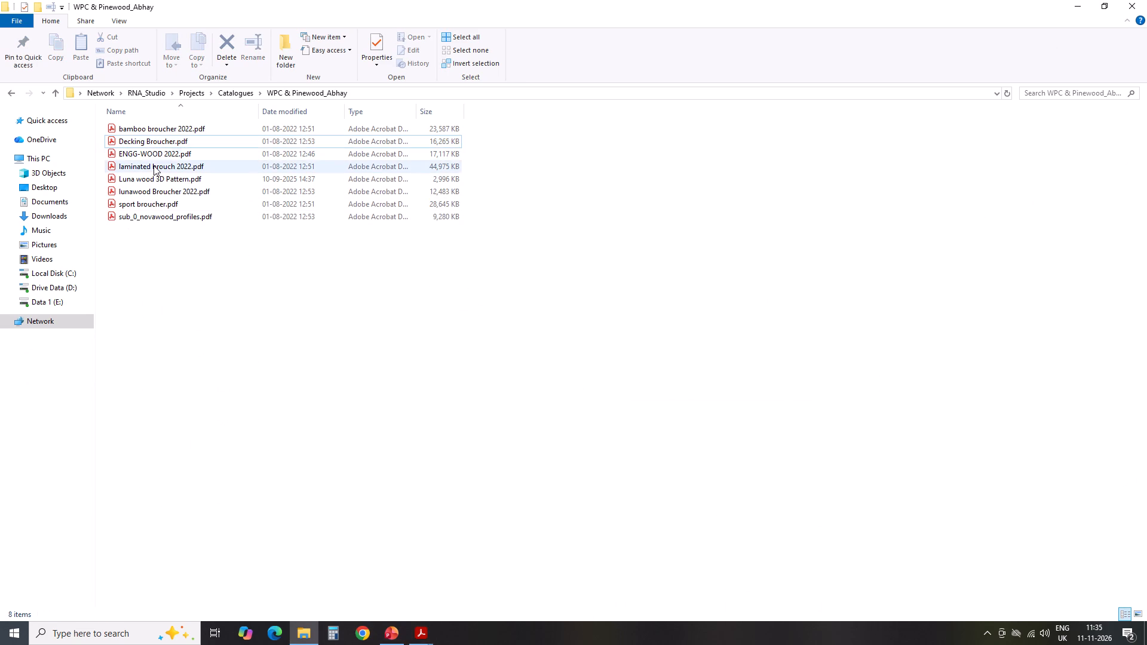
double_click(168, 149)
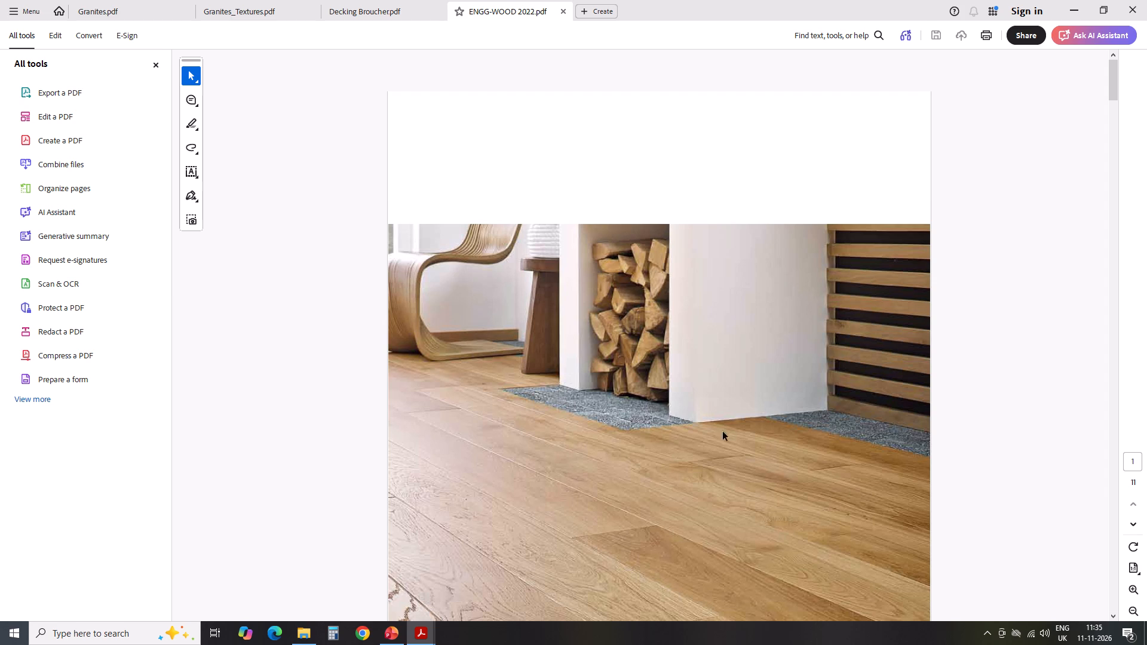
Examine the Vito Flor engineered flooring finishes in the ENGG-WOOD 2022 catalogue.
scroll(712, 432, down, 14)
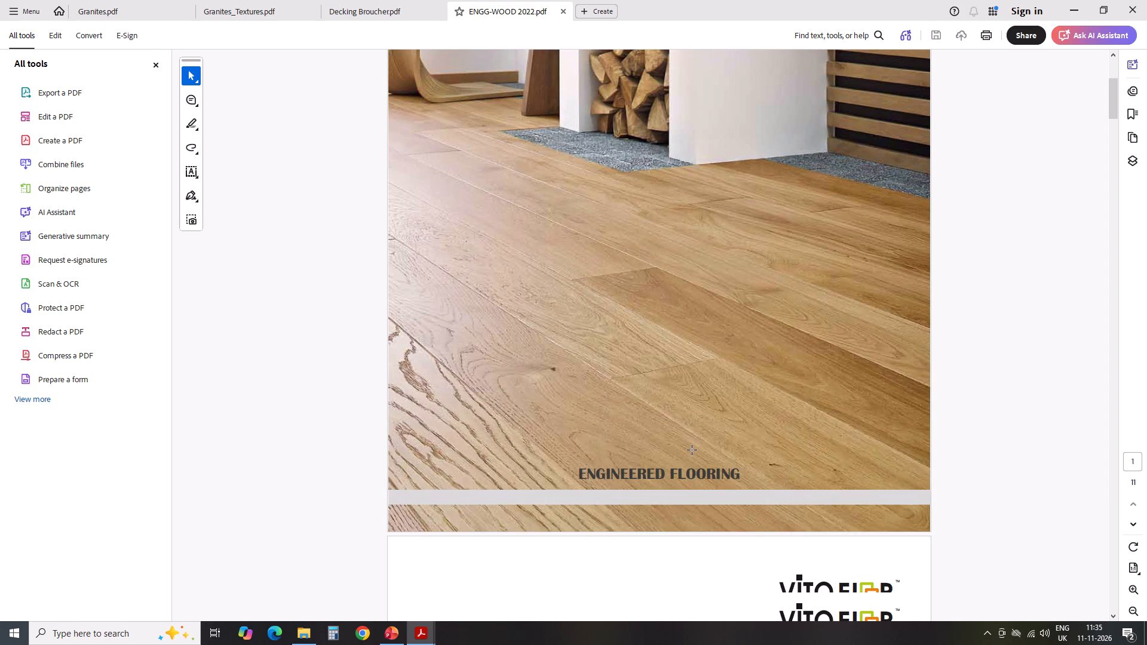
scroll(692, 450, down, 1)
scroll(551, 453, down, 3)
scroll(633, 437, down, 9)
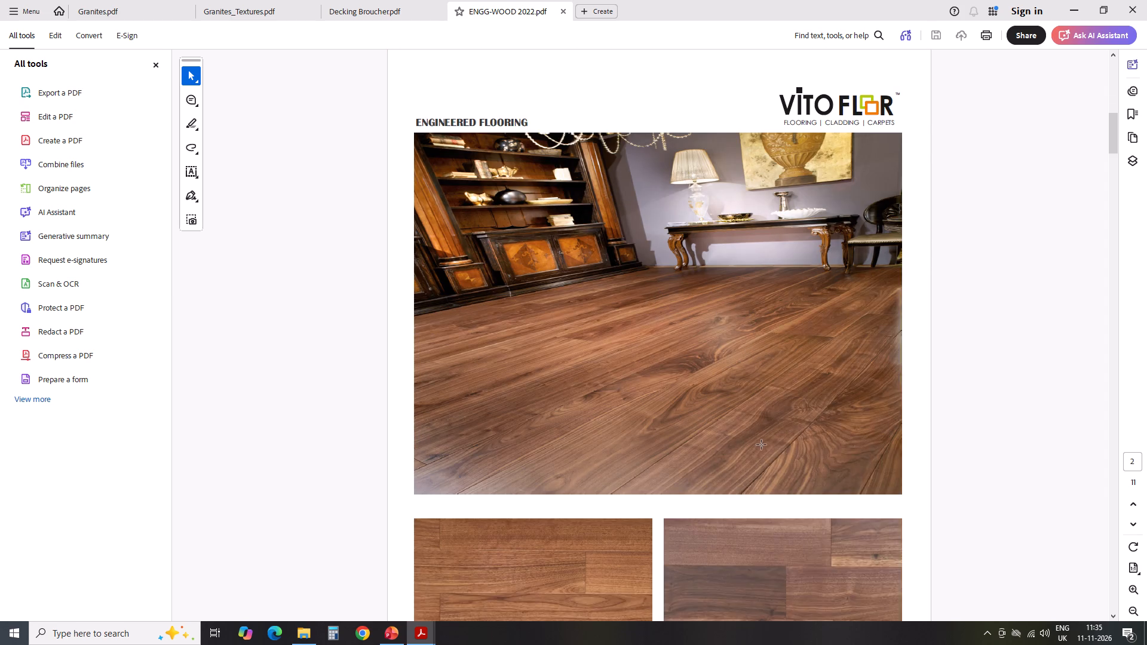
scroll(762, 445, down, 18)
scroll(761, 453, down, 4)
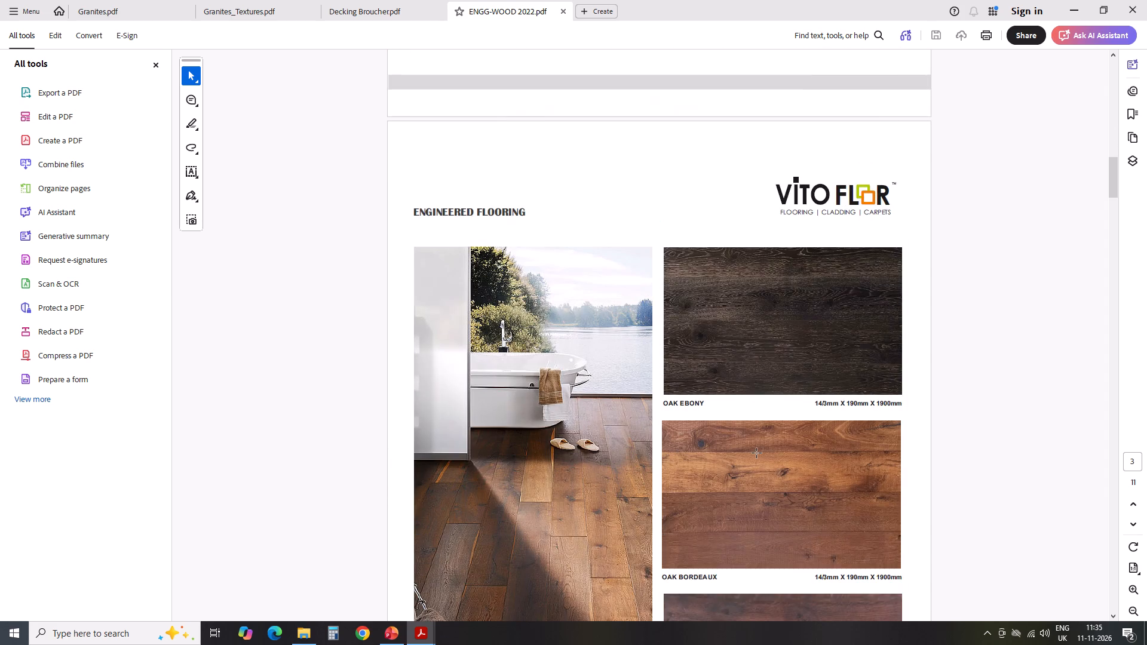
scroll(755, 456, down, 18)
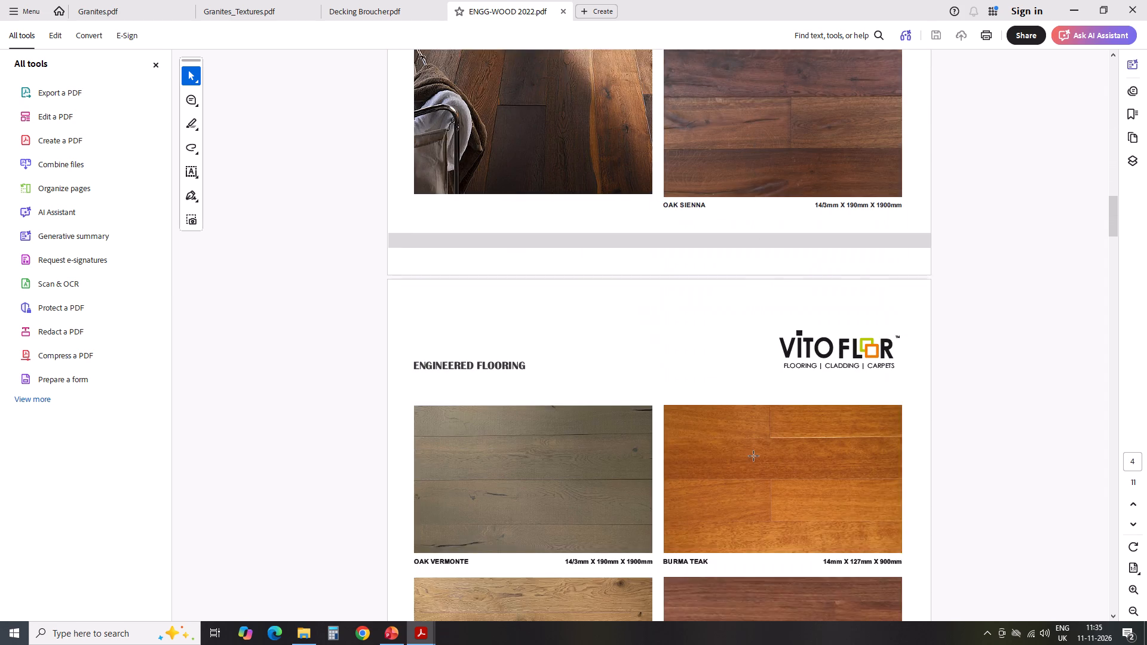
scroll(754, 456, down, 7)
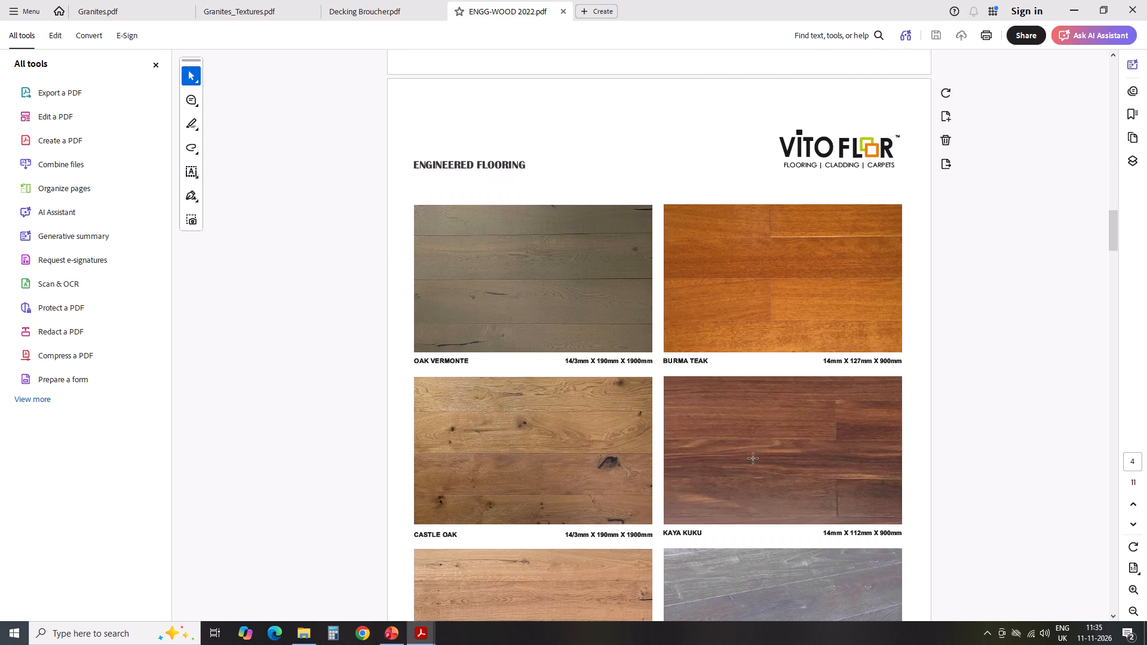
scroll(753, 459, down, 17)
scroll(767, 489, down, 4)
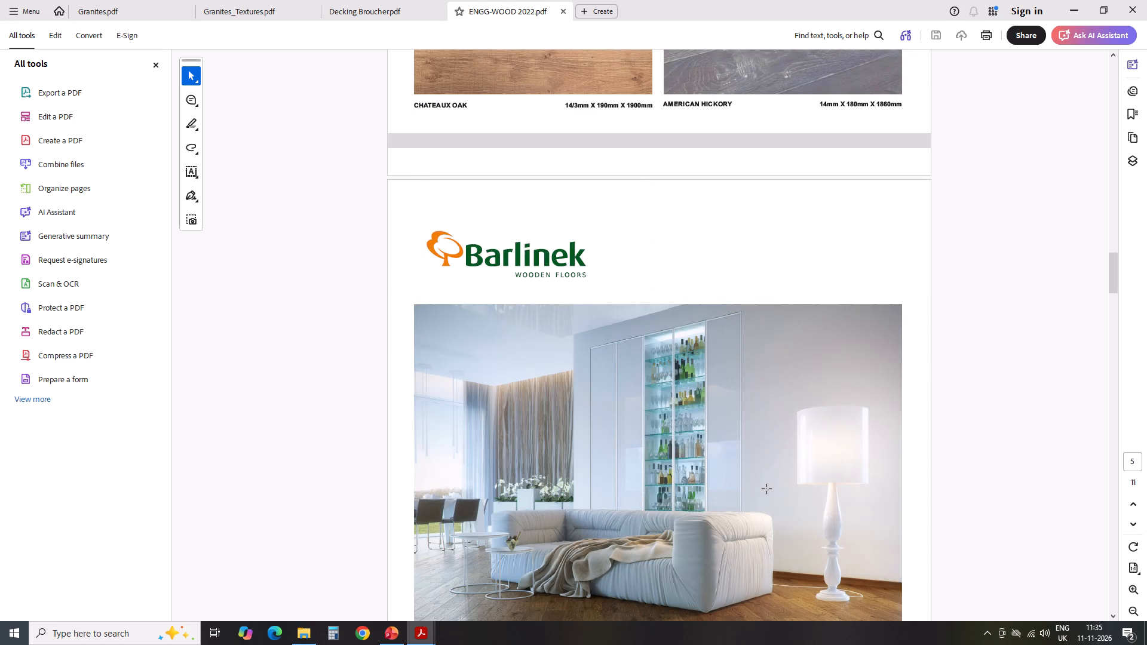
Examine the Barlinek engineered flooring pages and their oak and sapele finishes.
scroll(767, 489, down, 17)
scroll(767, 489, down, 5)
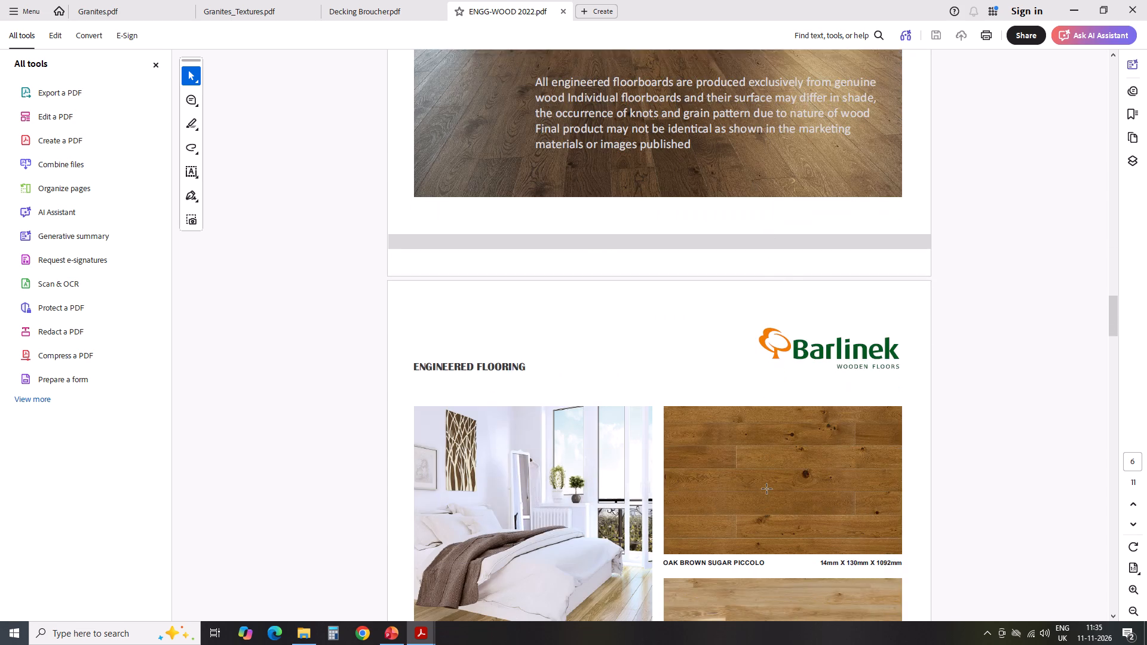
scroll(767, 489, down, 17)
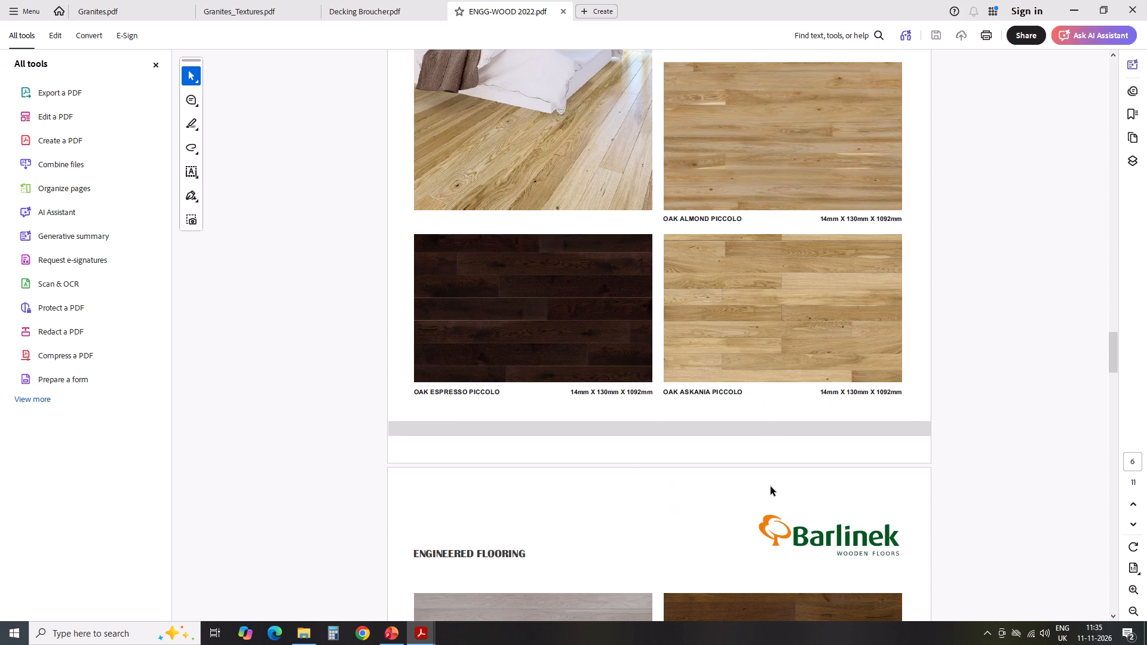
scroll(771, 487, down, 17)
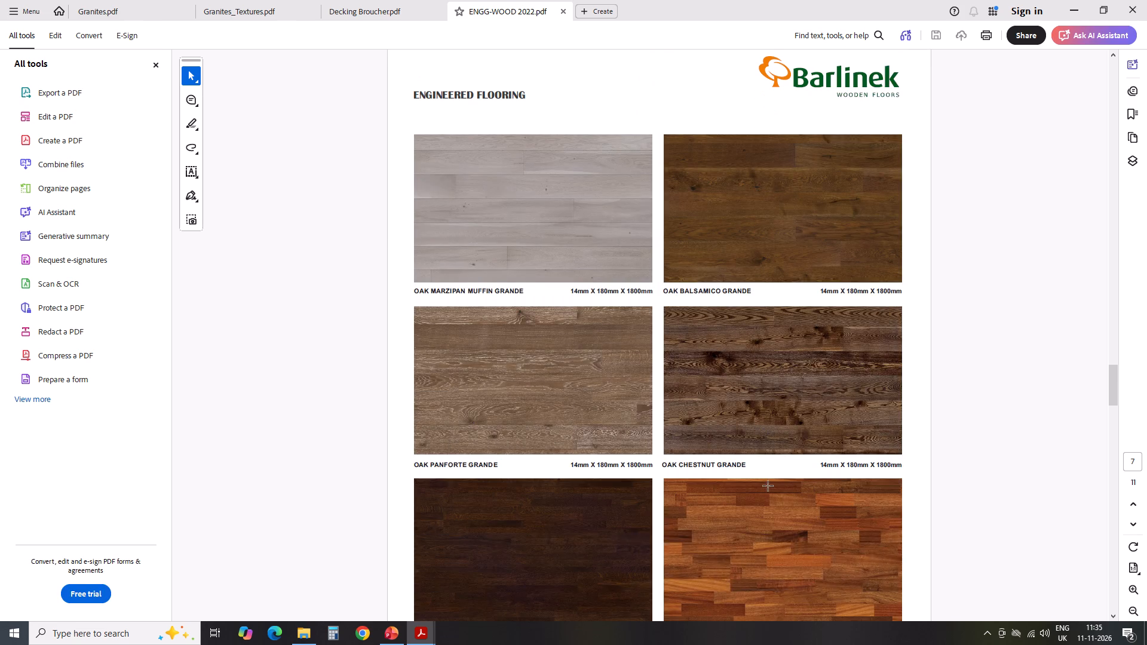
scroll(768, 486, down, 13)
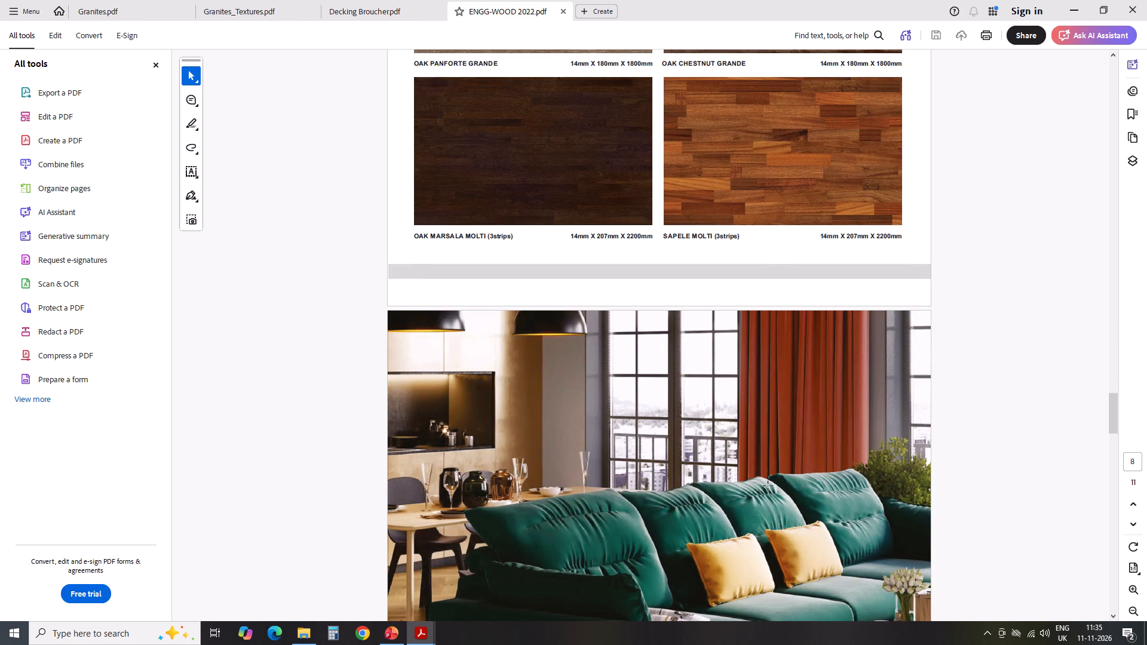
Examine the Vito Flor herringbone flooring page and its oak and walnut finishes in the ENGG-WOOD 2022 catalogue.
scroll(768, 486, down, 8)
scroll(712, 537, down, 4)
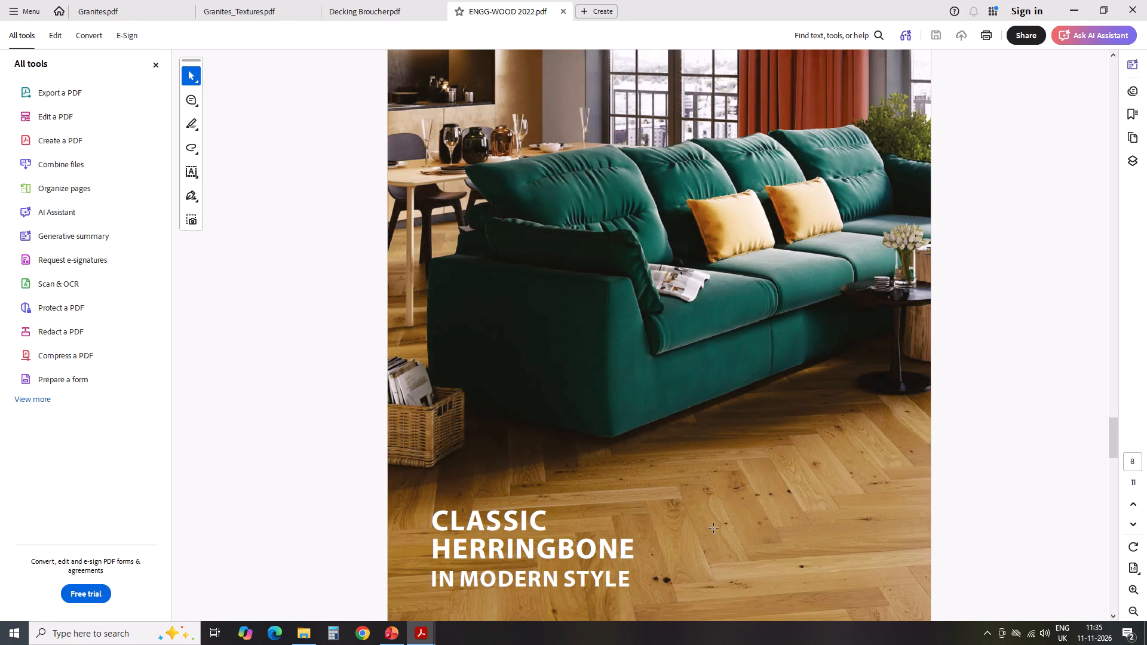
scroll(716, 527, down, 15)
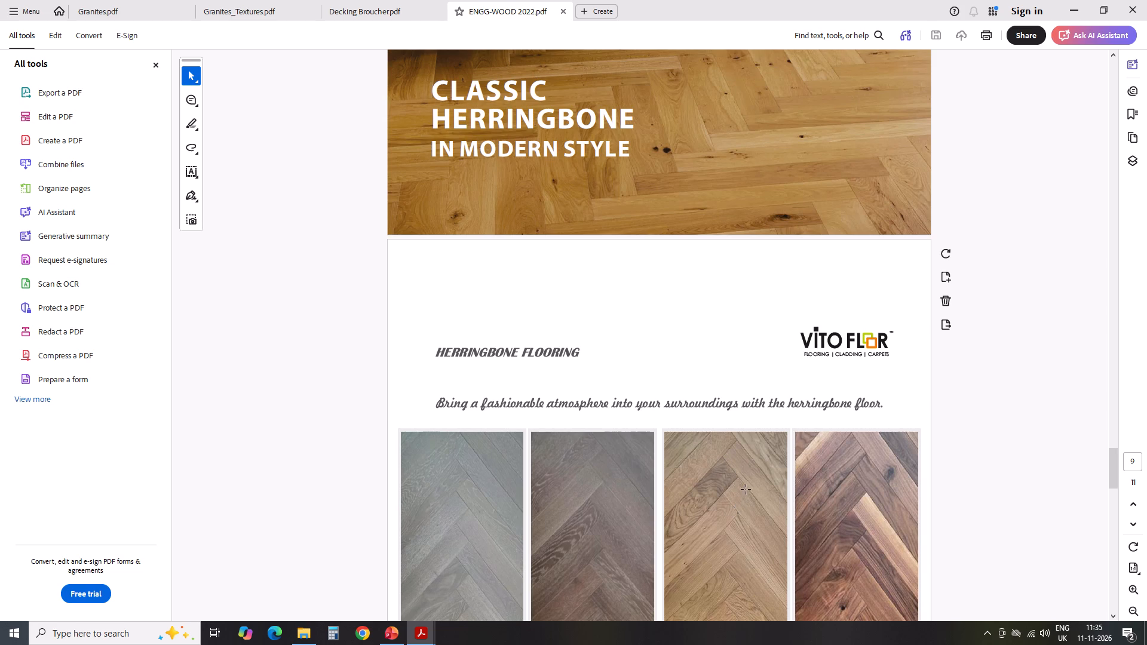
scroll(755, 497, down, 1)
scroll(626, 379, down, 1)
scroll(674, 329, down, 1)
scroll(732, 352, down, 1)
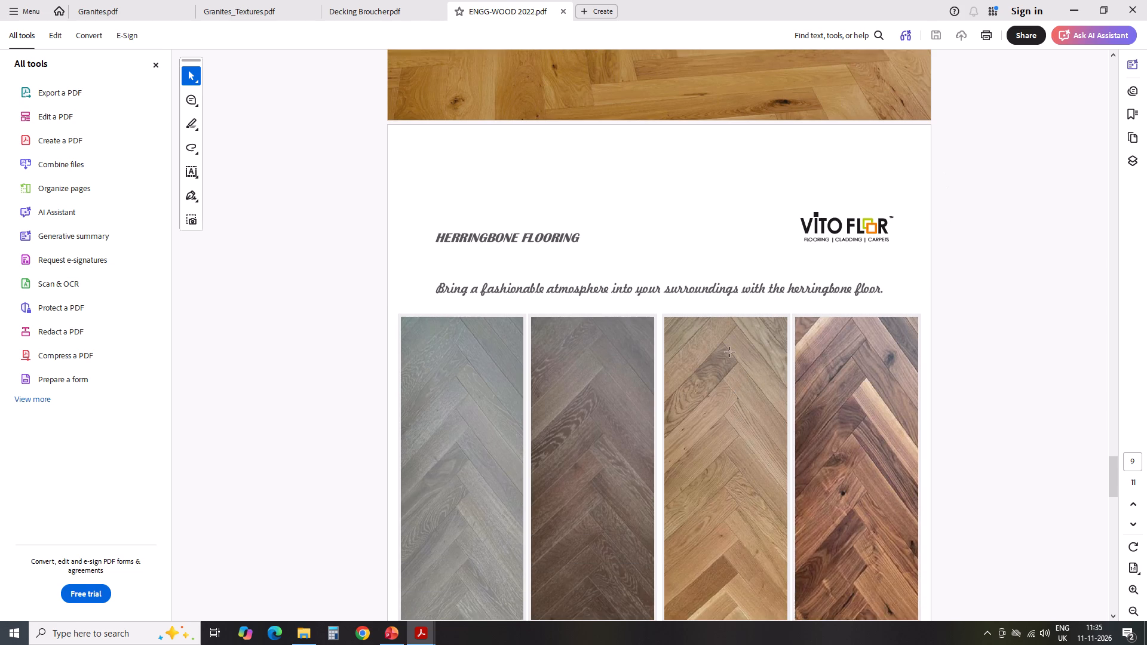
scroll(730, 352, down, 2)
scroll(720, 402, down, 11)
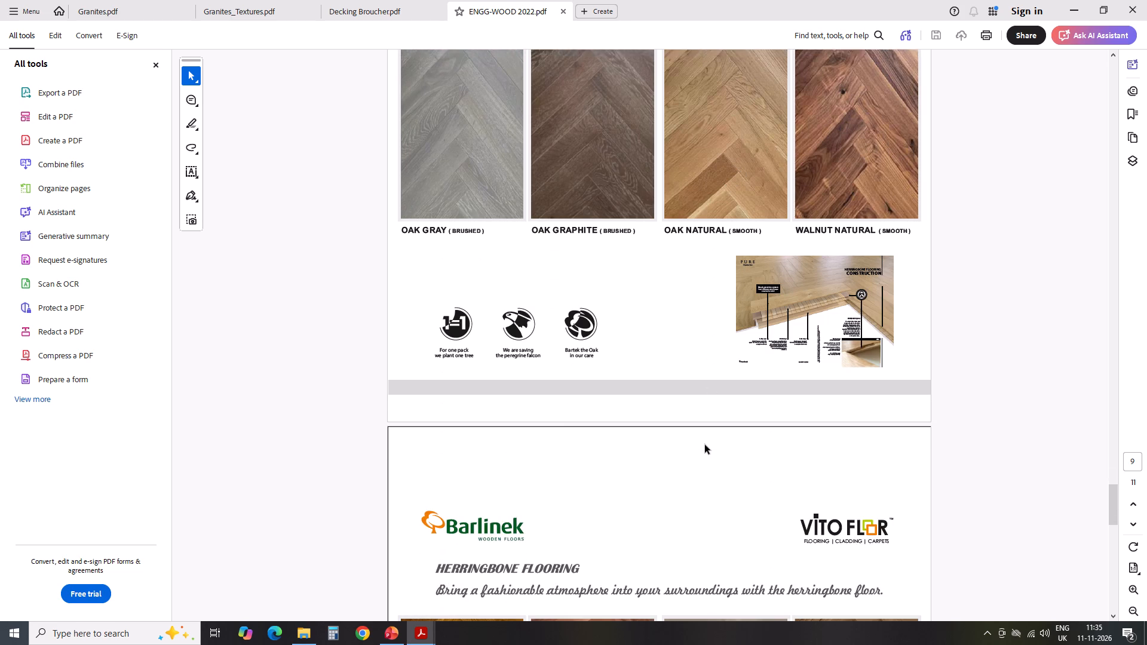
Examine the Barlinek herringbone flooring finishes and continue to the catalogue's last page.
scroll(705, 445, down, 20)
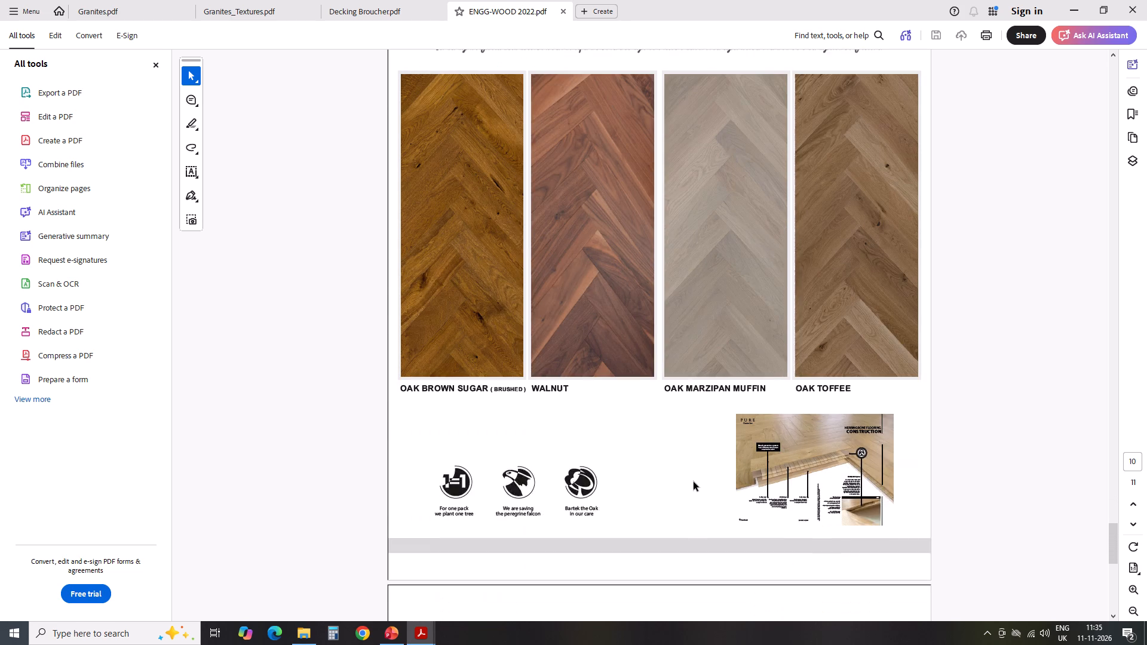
scroll(694, 482, down, 11)
scroll(845, 444, down, 8)
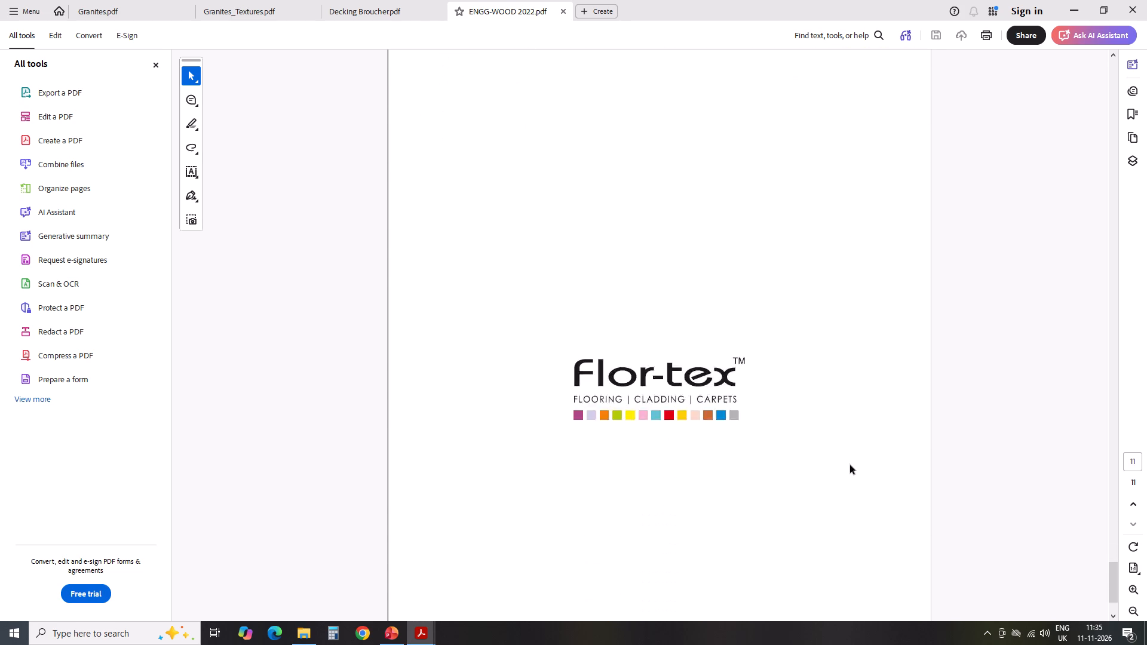
scroll(850, 465, down, 10)
Review the herringbone and Barlinek engineered flooring pages backwards to the Barlinek introduction page.
scroll(867, 468, up, 17)
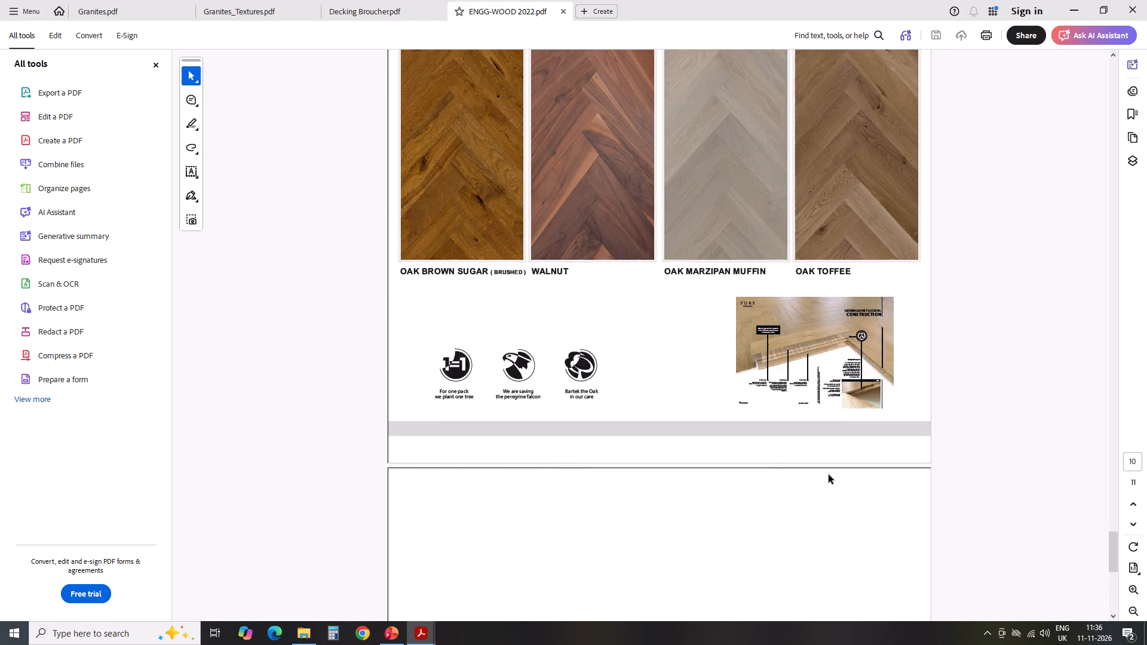
scroll(829, 475, up, 9)
scroll(765, 482, up, 16)
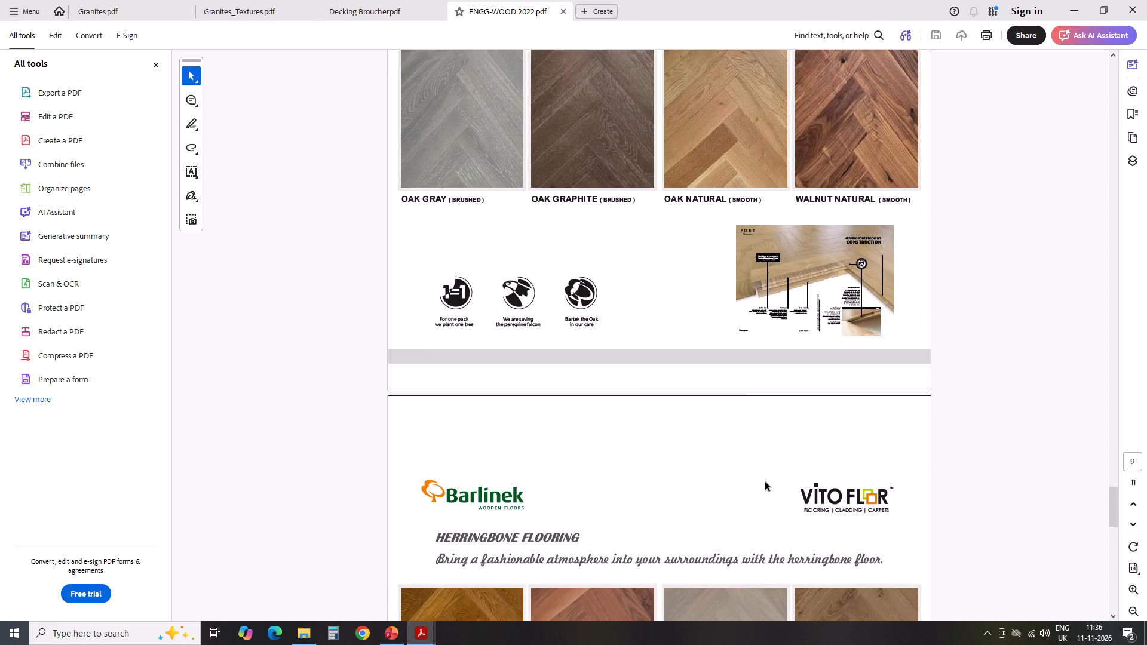
scroll(765, 482, up, 20)
scroll(765, 482, up, 6)
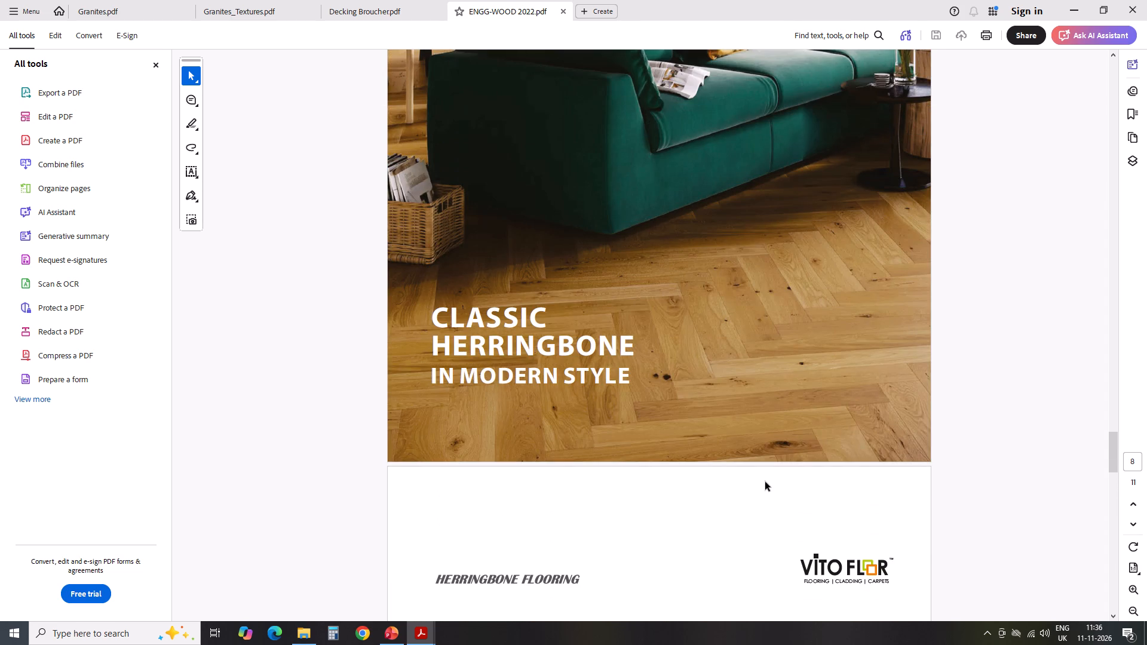
scroll(765, 482, up, 18)
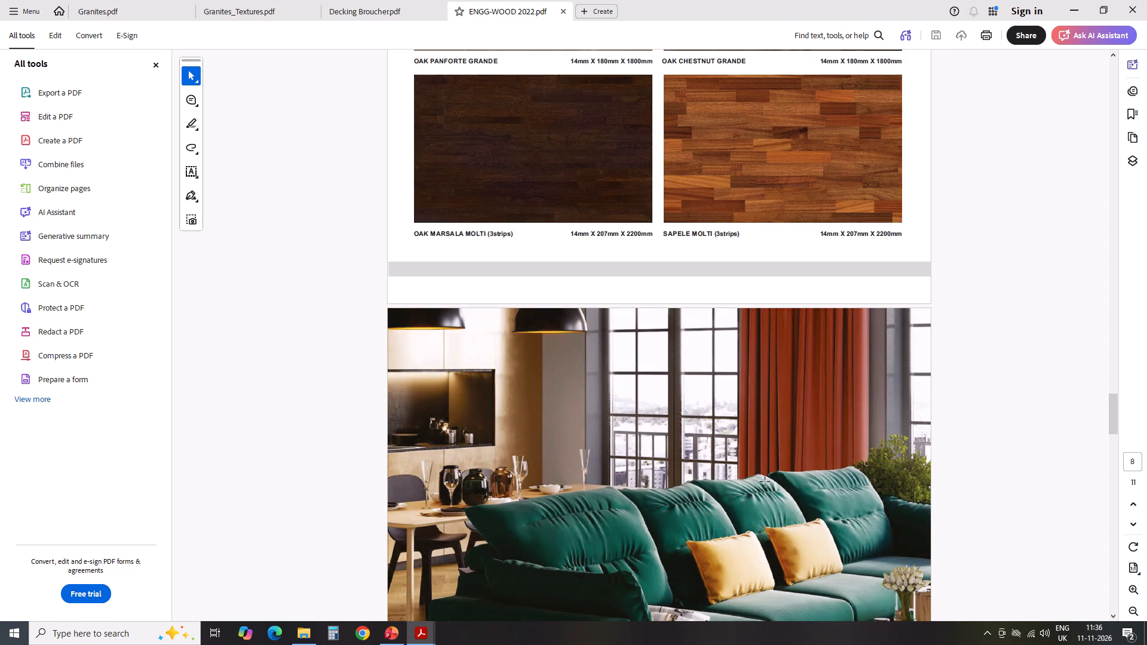
scroll(765, 482, up, 14)
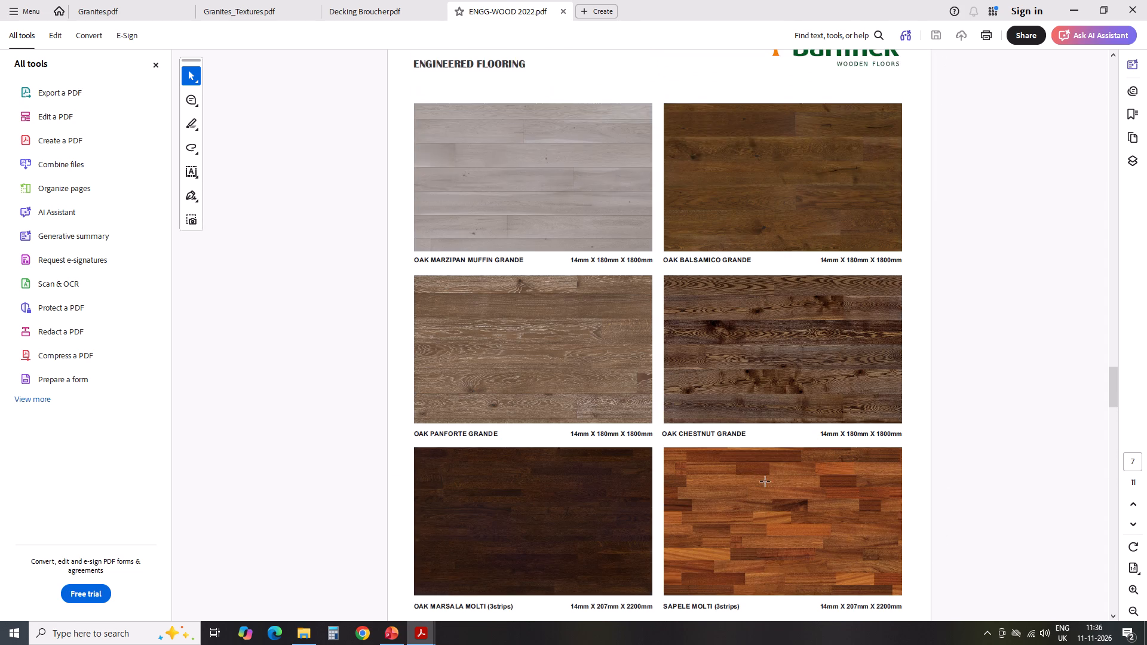
scroll(765, 482, up, 8)
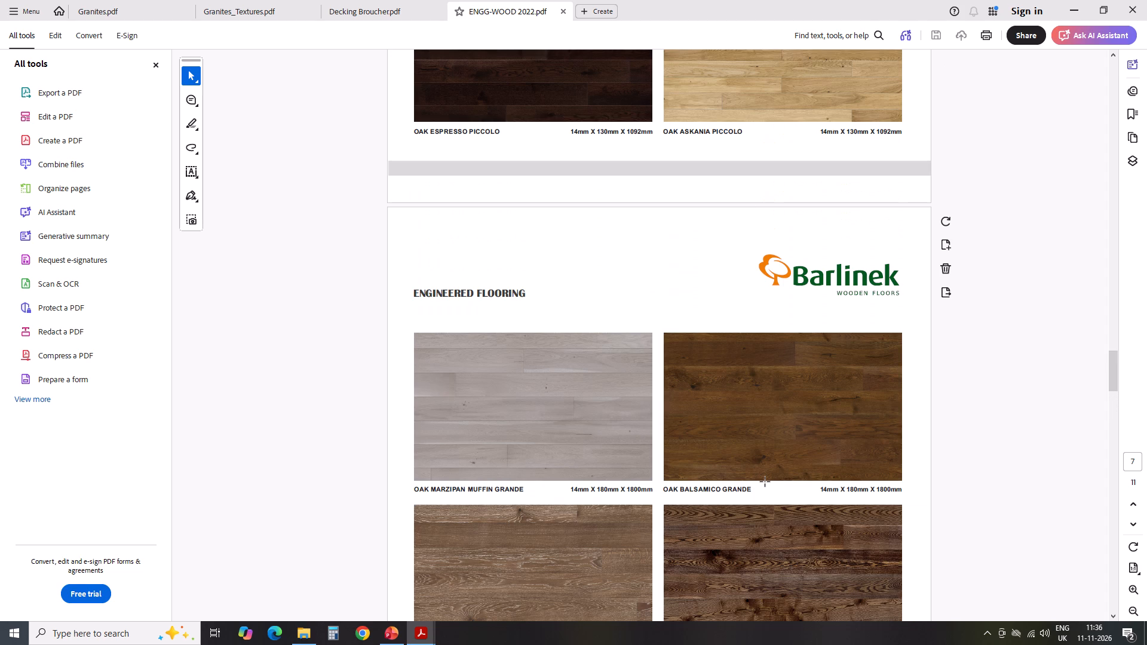
scroll(765, 482, up, 10)
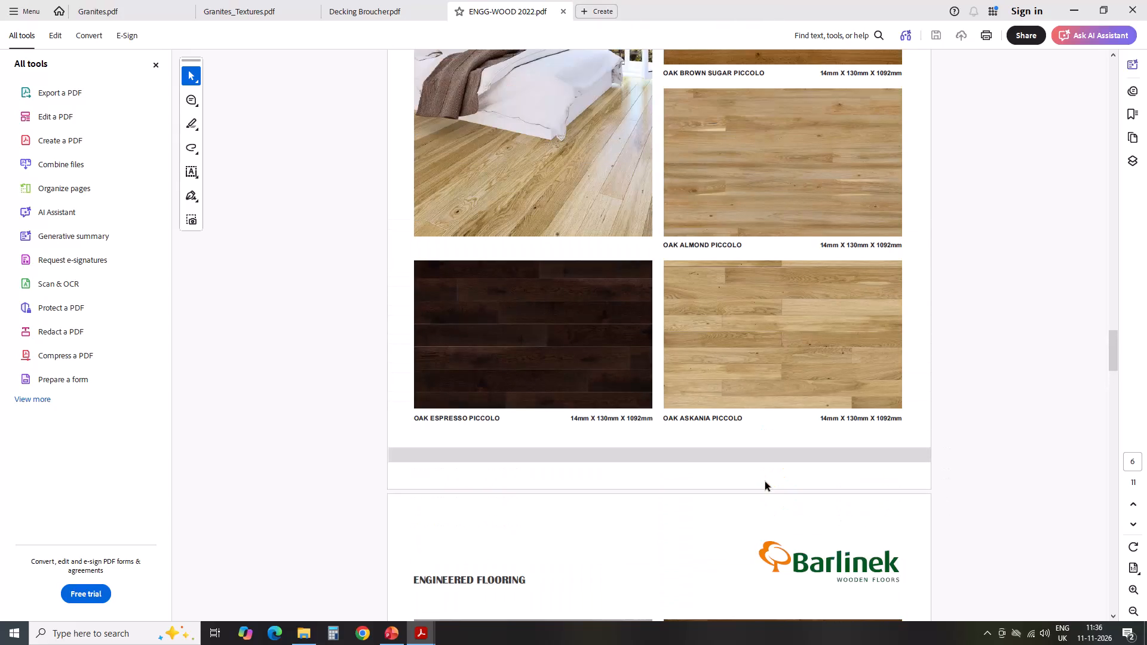
scroll(765, 482, up, 9)
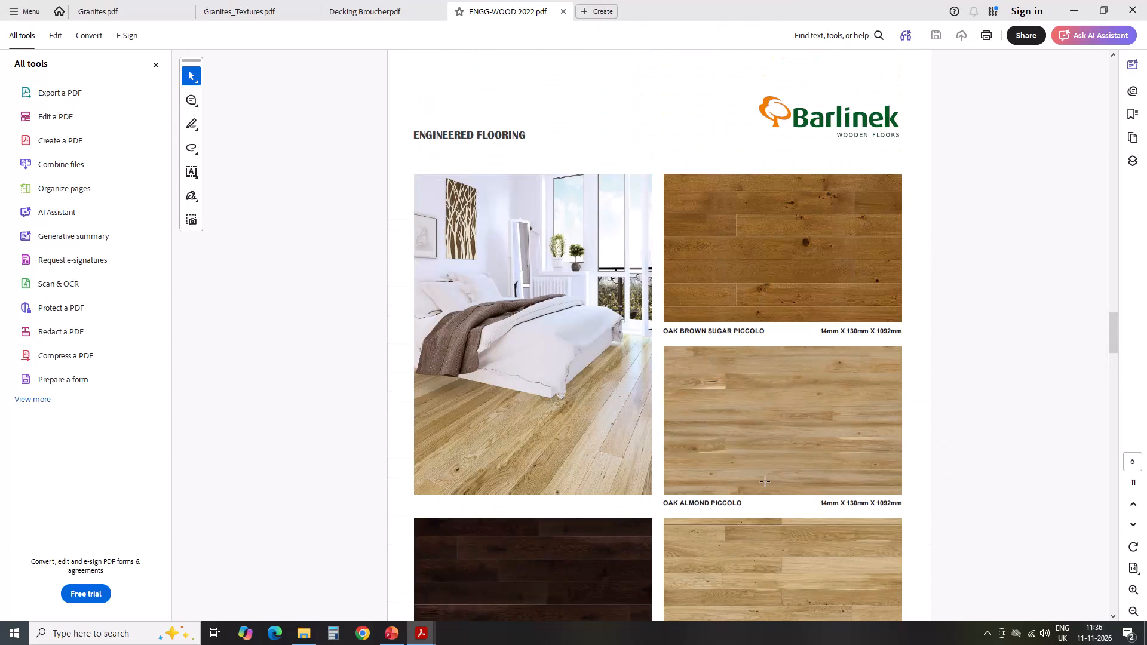
scroll(765, 482, up, 20)
scroll(765, 482, up, 3)
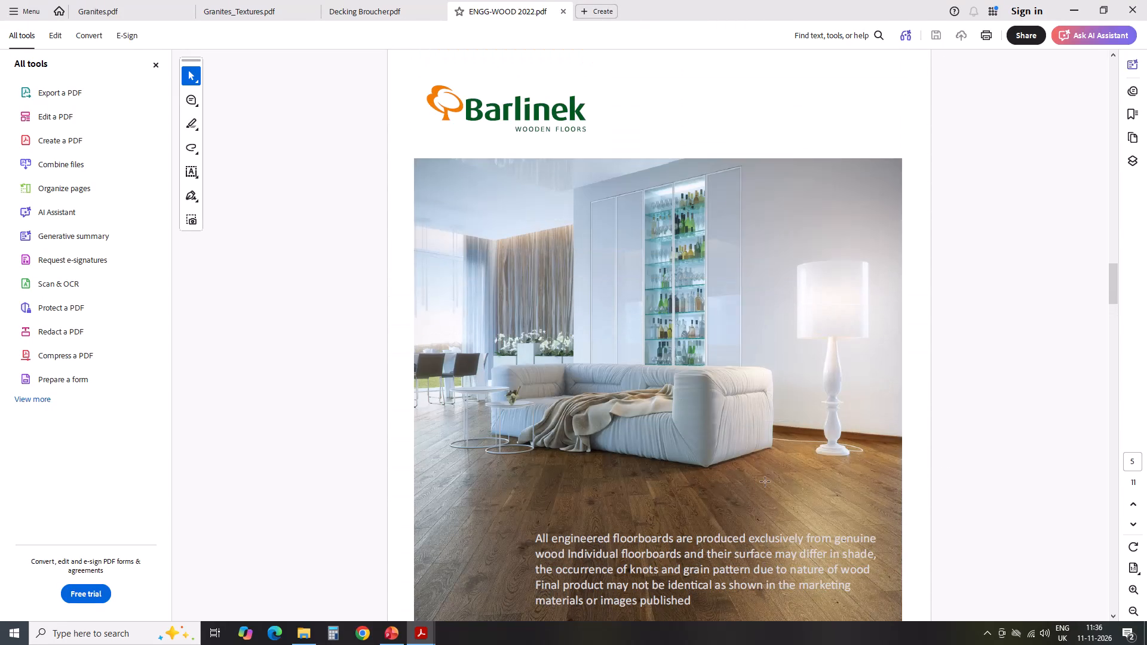
Review the Vito Flor engineered flooring pages backwards to the catalogue cover.
scroll(765, 482, up, 1)
scroll(765, 482, up, 20)
scroll(765, 482, up, 3)
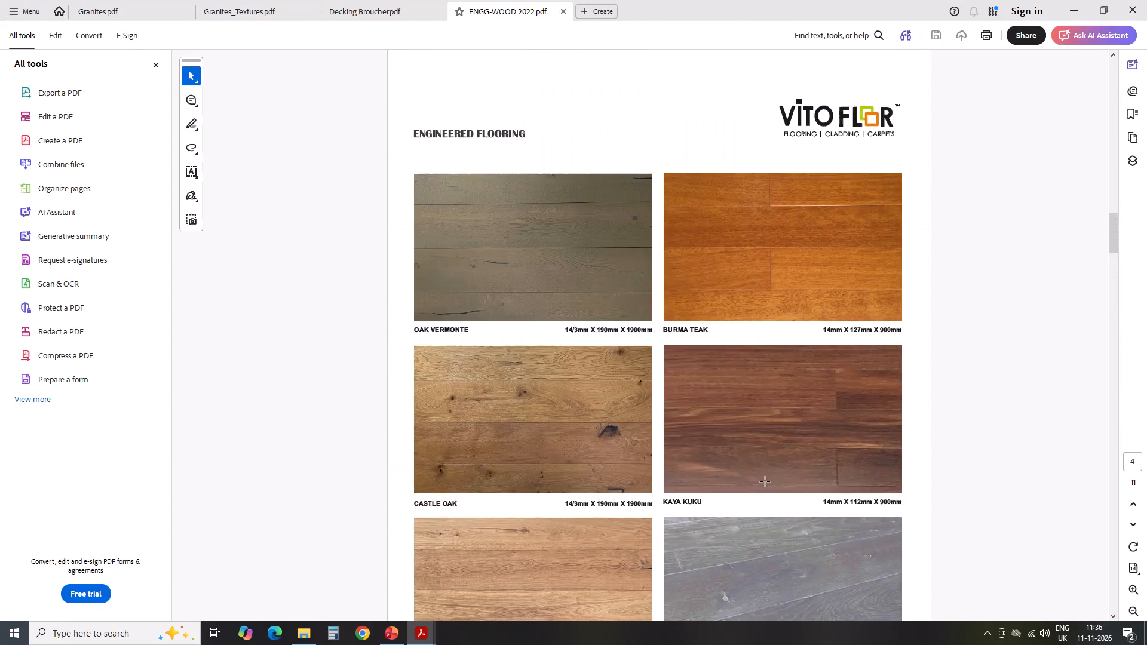
scroll(765, 482, up, 17)
scroll(765, 482, up, 8)
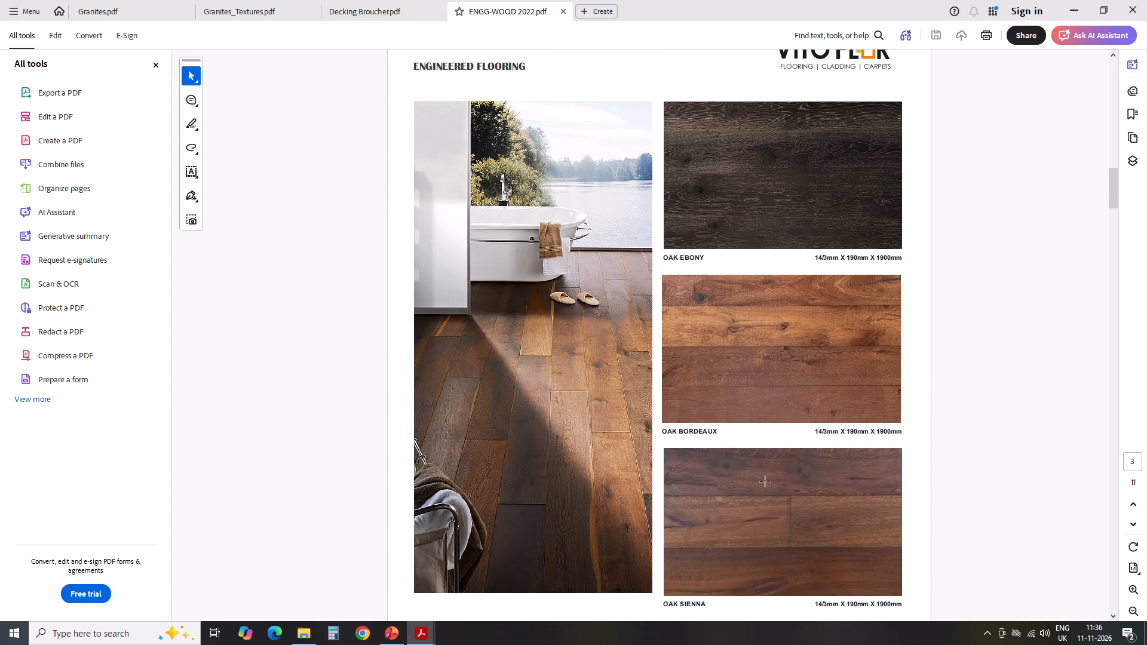
scroll(765, 482, up, 1)
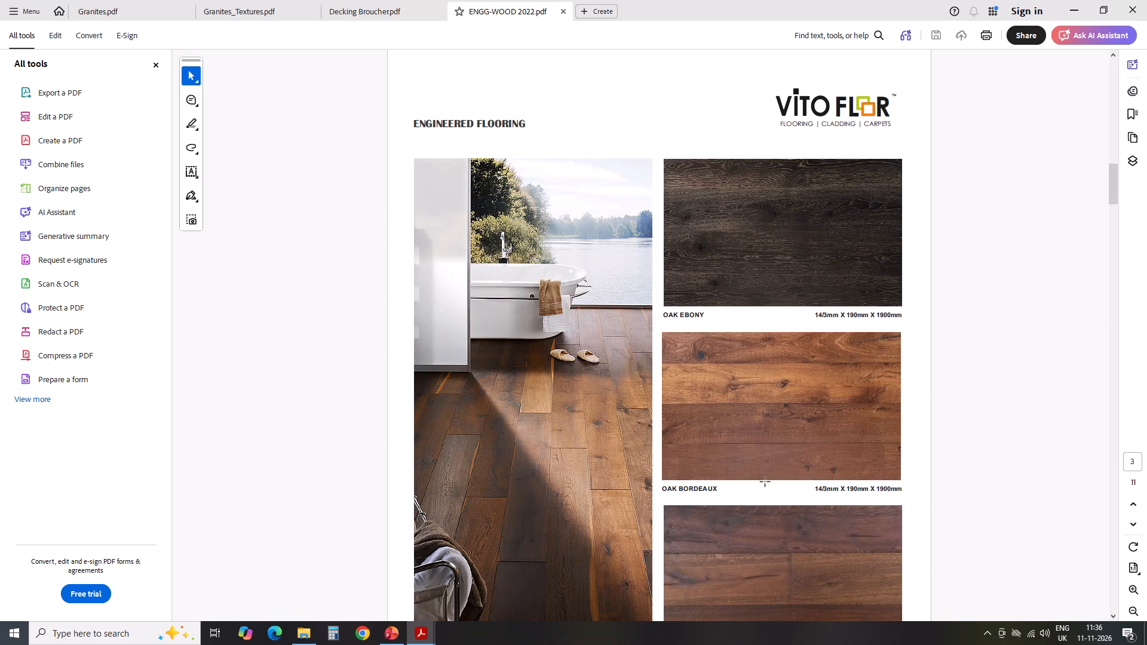
scroll(765, 482, up, 2)
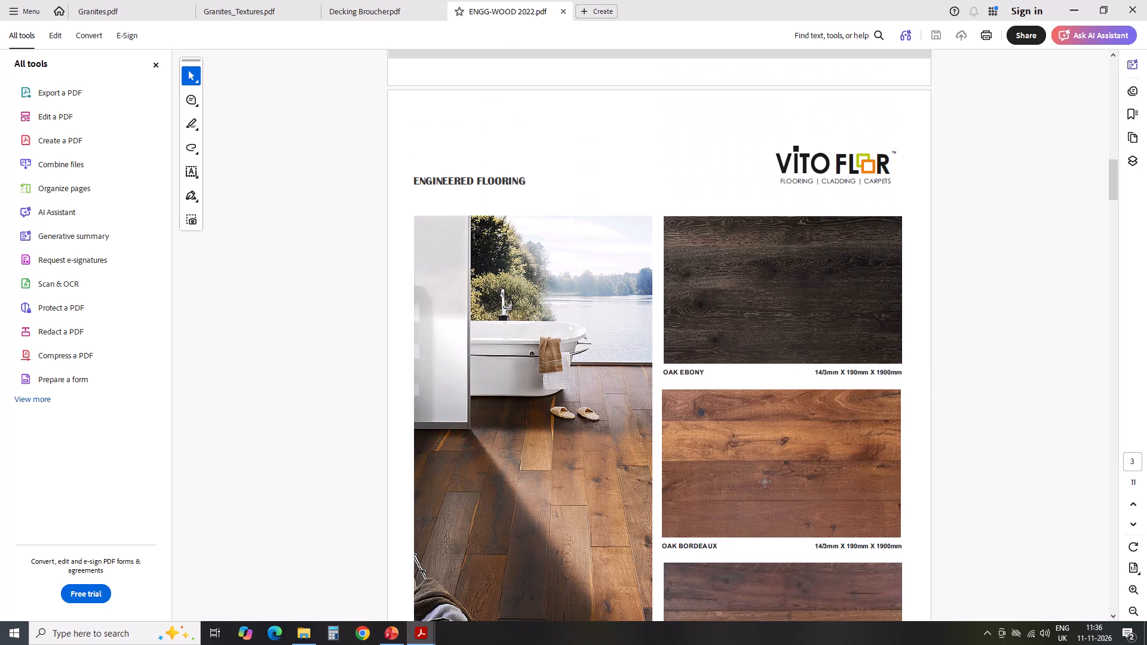
scroll(765, 482, up, 2)
scroll(808, 505, up, 16)
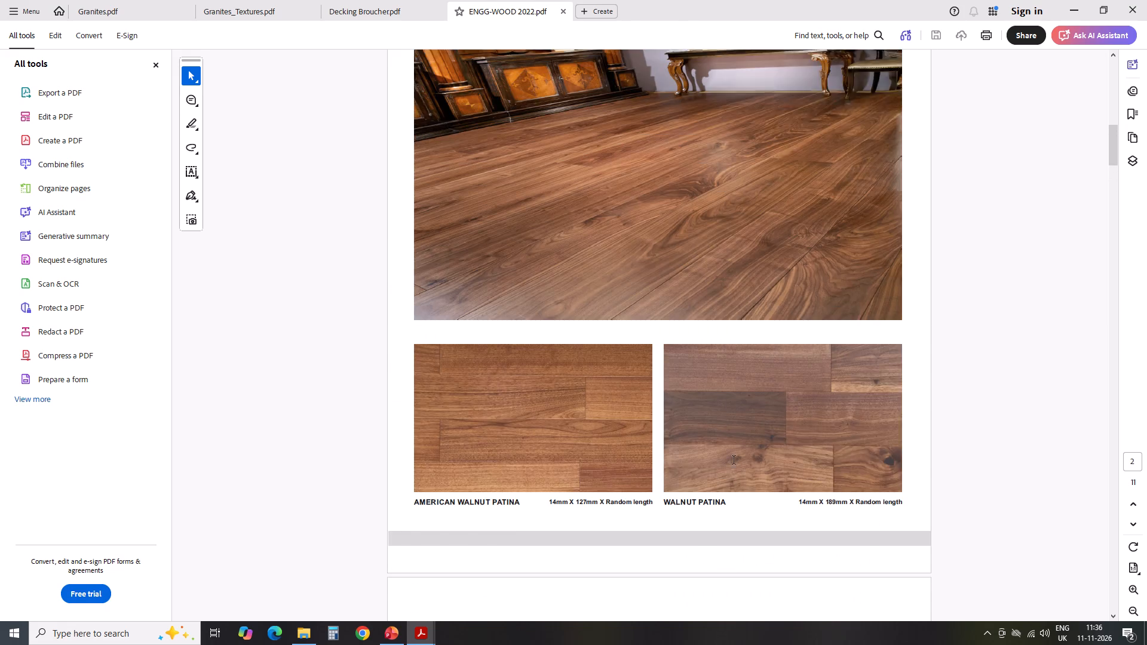
scroll(734, 460, up, 19)
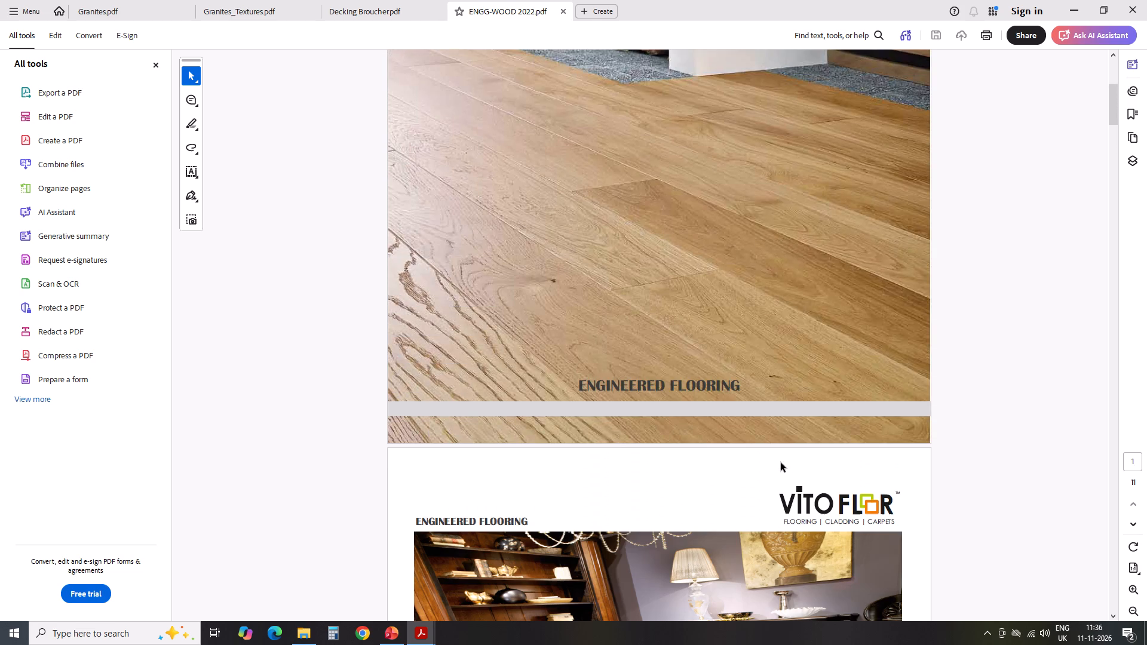
scroll(762, 463, up, 17)
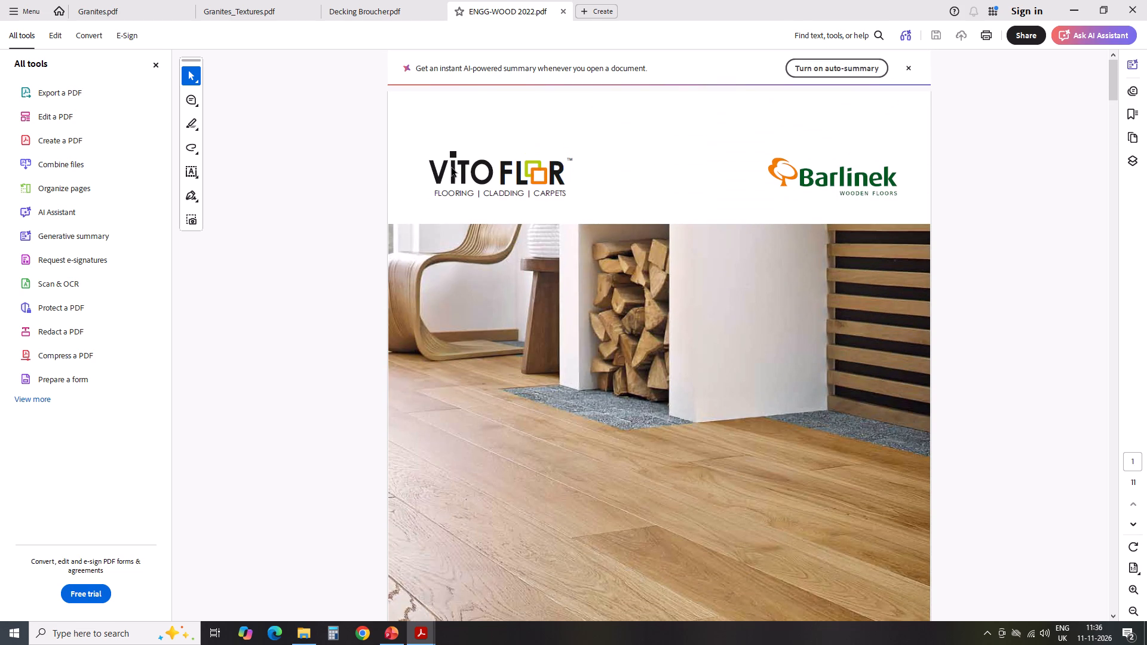
Return to Decking Broucher.pdf and compare its Ipe, Thermo-Pine and Nova-Ash decking pages with the deck in slide 5's PowerPoint render.
click(377, 21)
click(377, 15)
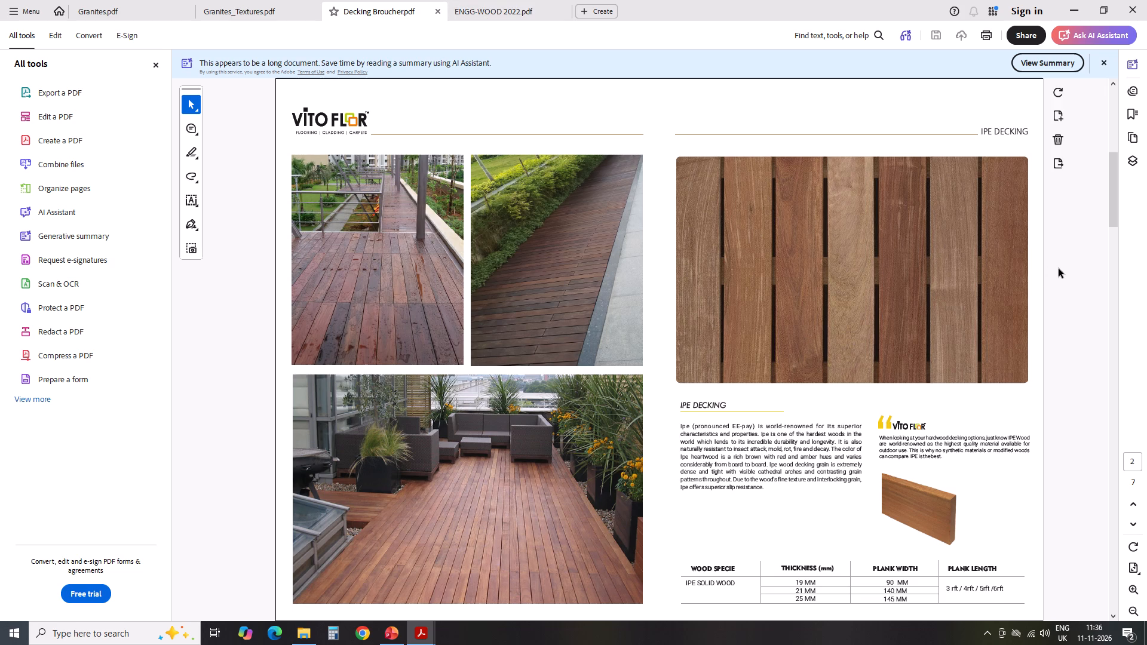
scroll(1059, 269, down, 1)
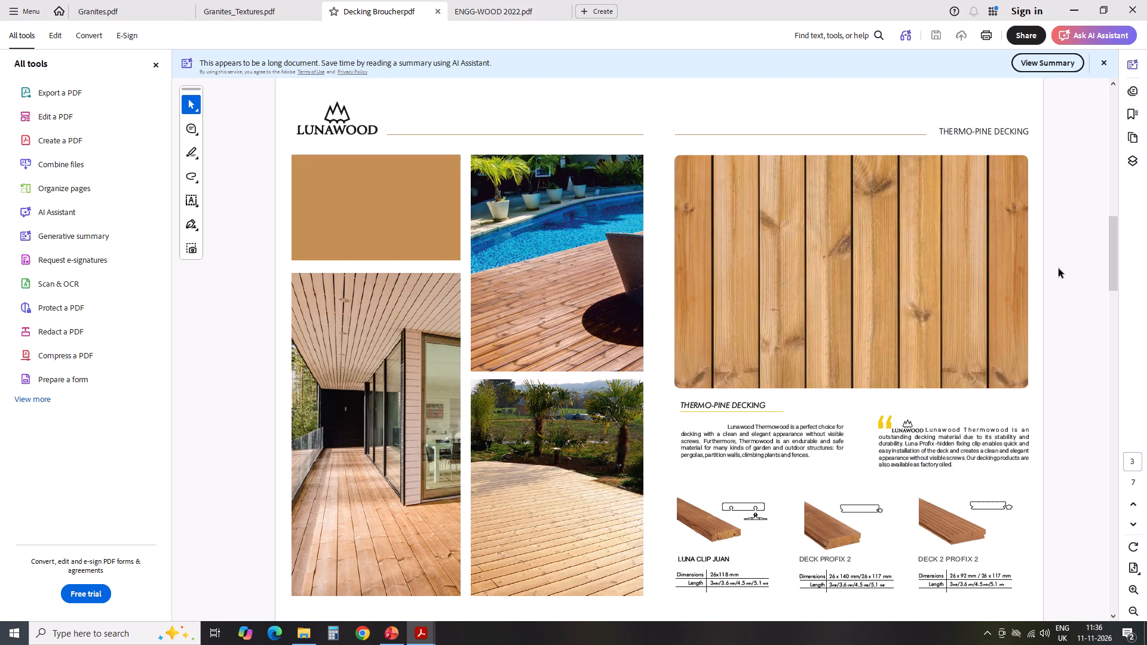
scroll(1059, 269, up, 1)
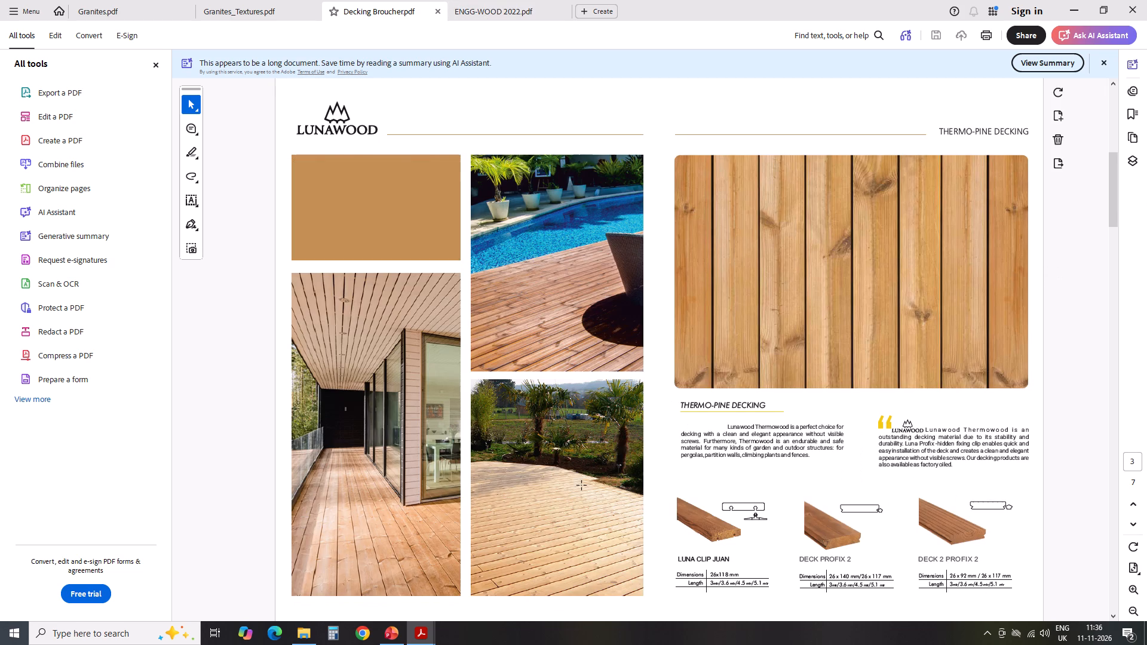
click(397, 644)
click(397, 644)
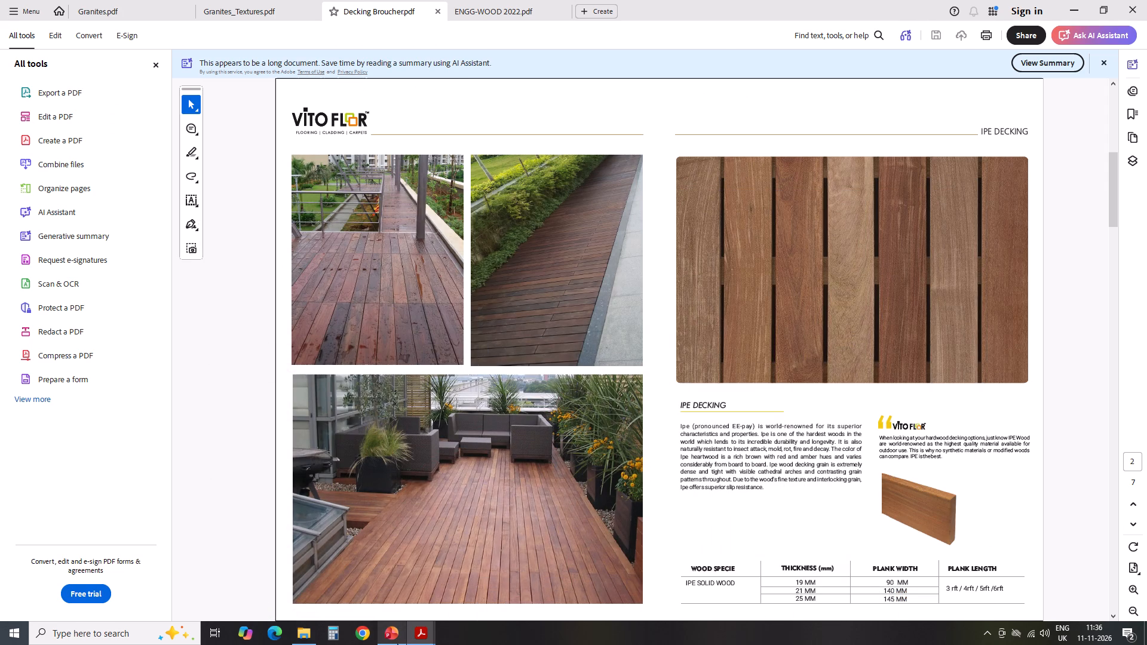
scroll(713, 490, down, 1)
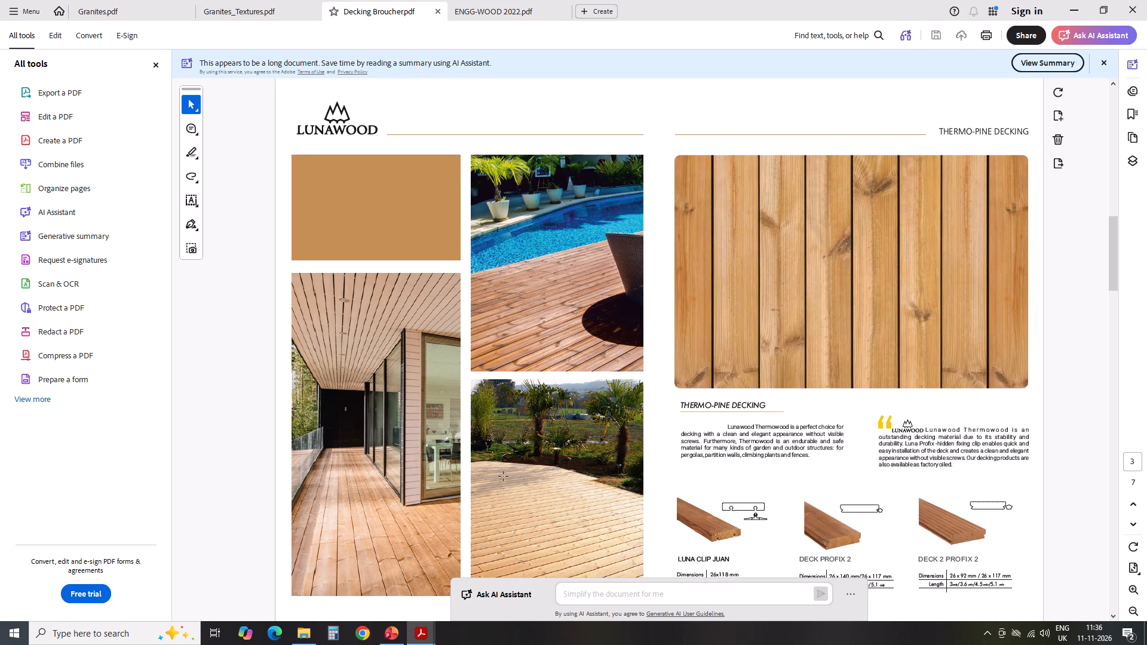
click(382, 641)
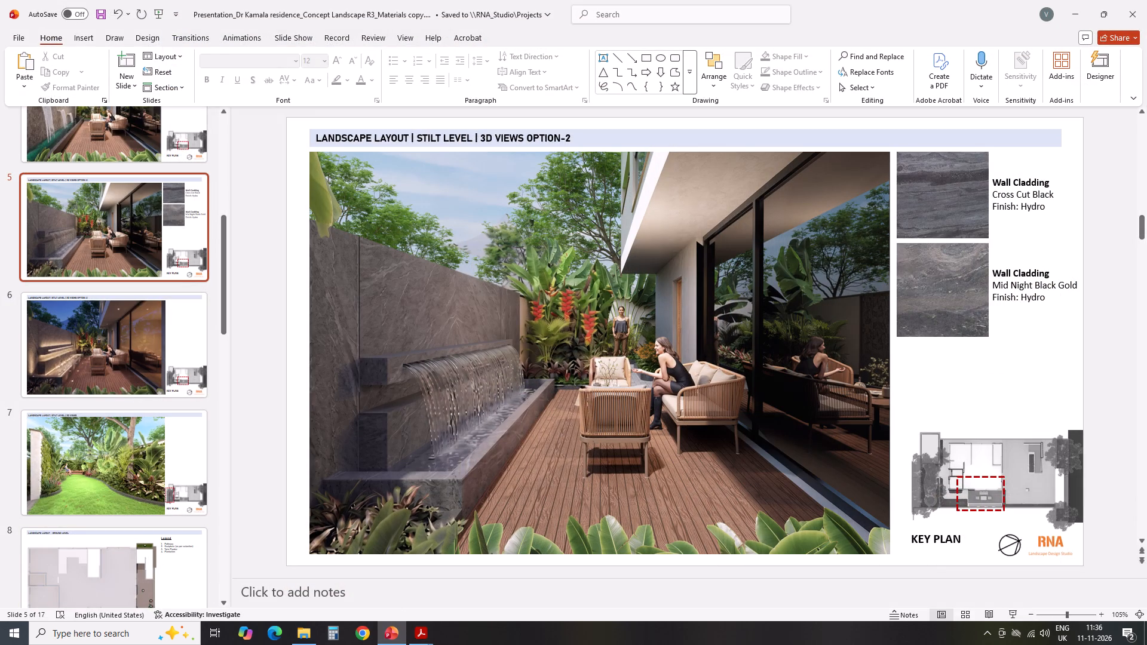
click(425, 635)
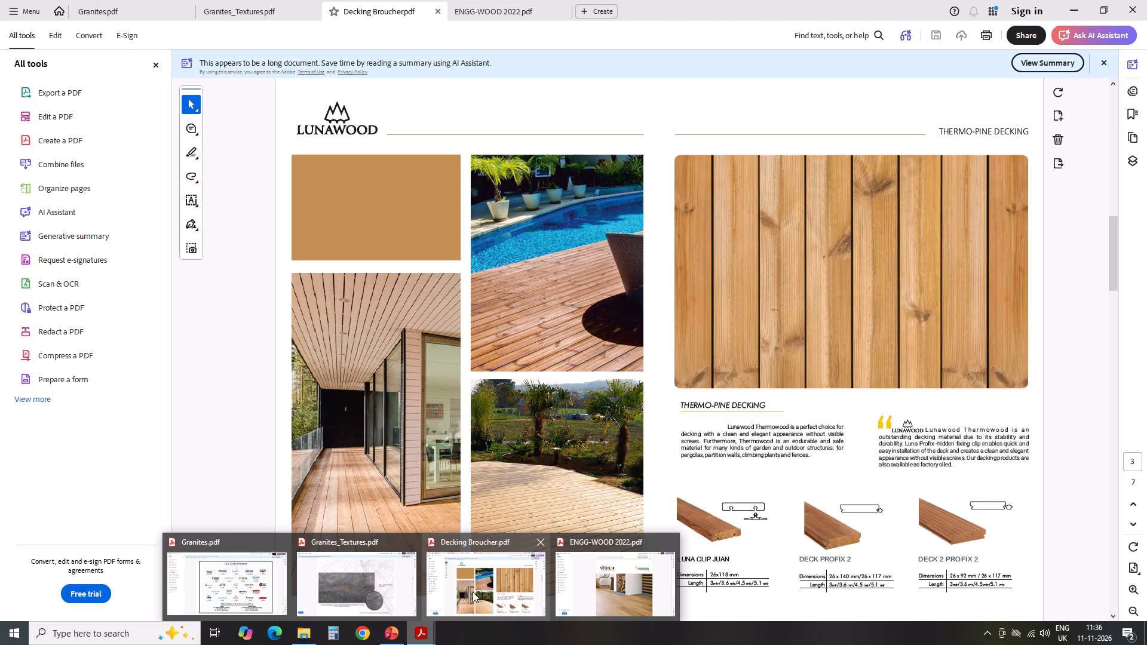
click(473, 592)
scroll(678, 446, down, 2)
scroll(692, 454, up, 1)
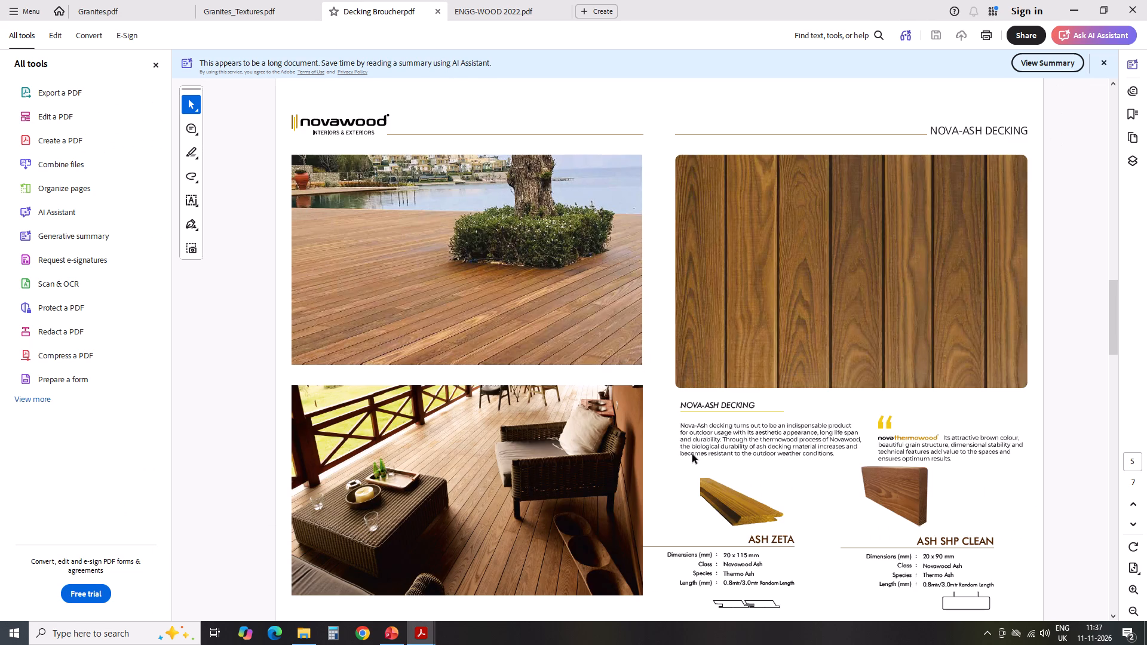
Close the ENGG-WOOD 2022.pdf catalogue.
click(504, 3)
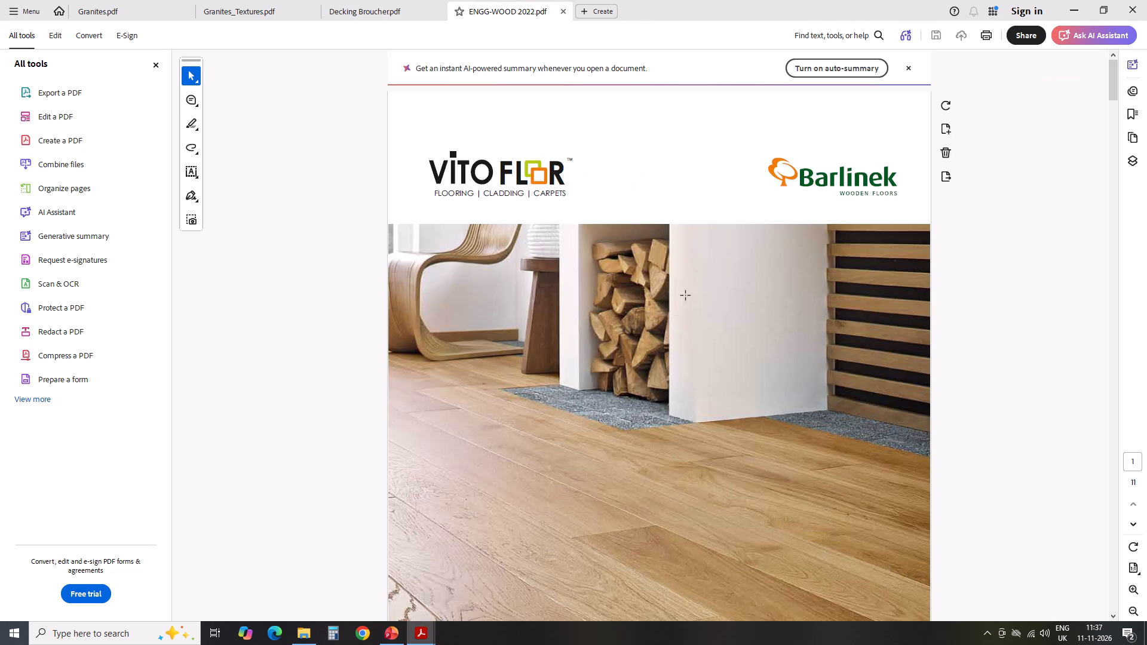
click(563, 14)
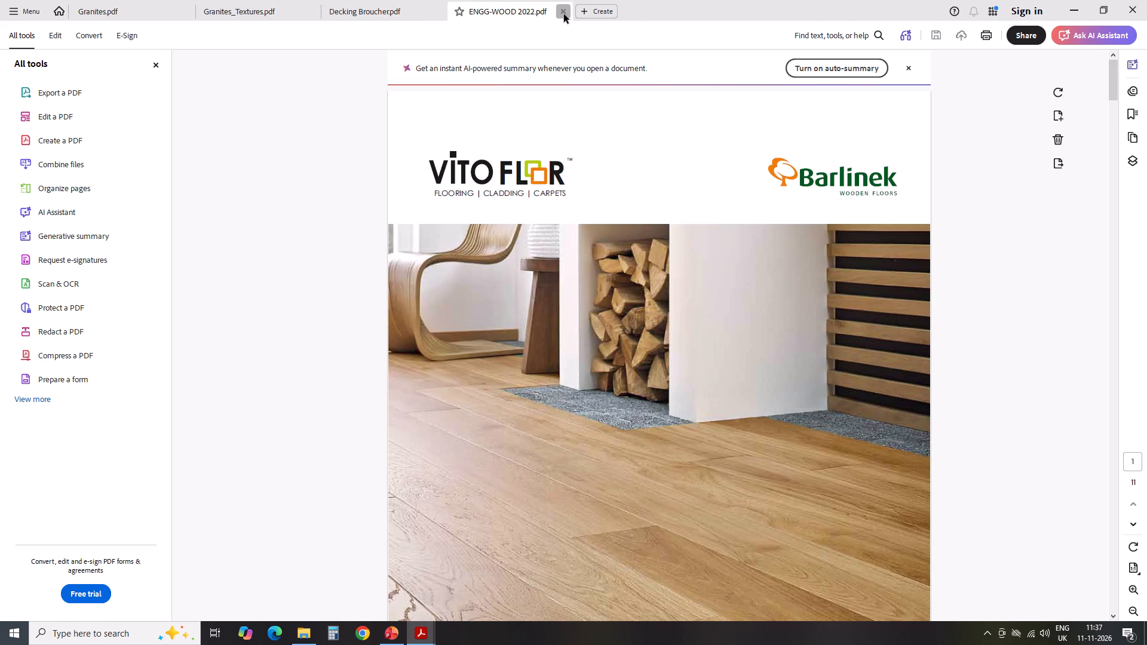
Return to the WPC & Pinewood_Abhay folder in File Explorer and open laminated brouch 2022.pdf.
click(1069, 16)
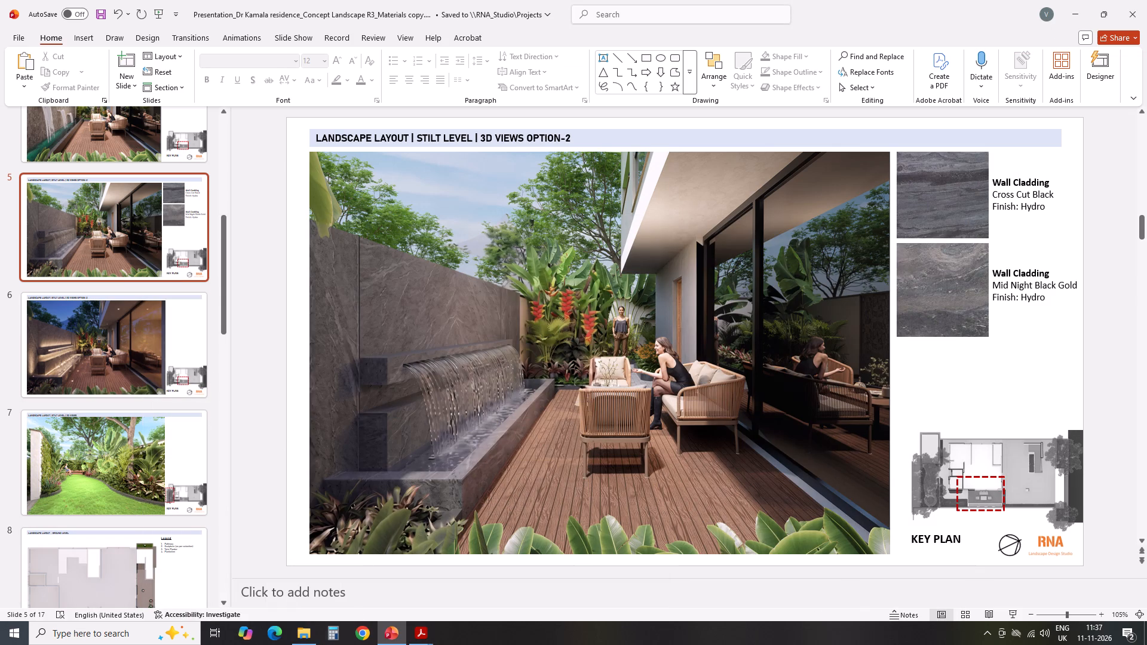
click(298, 644)
click(571, 354)
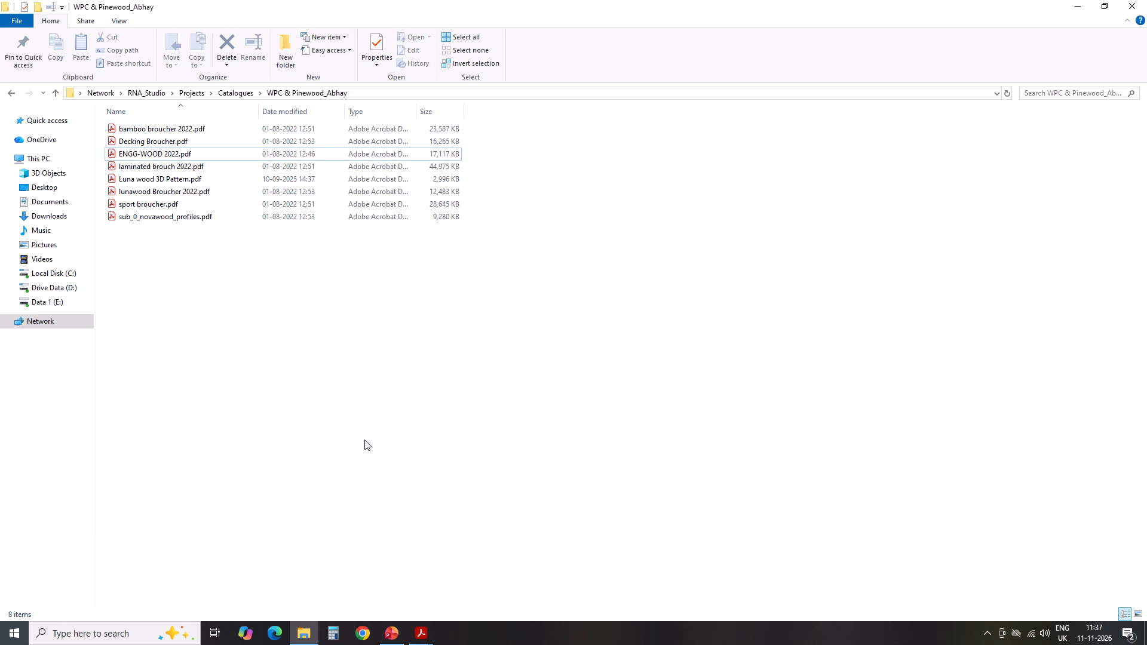
double_click(167, 163)
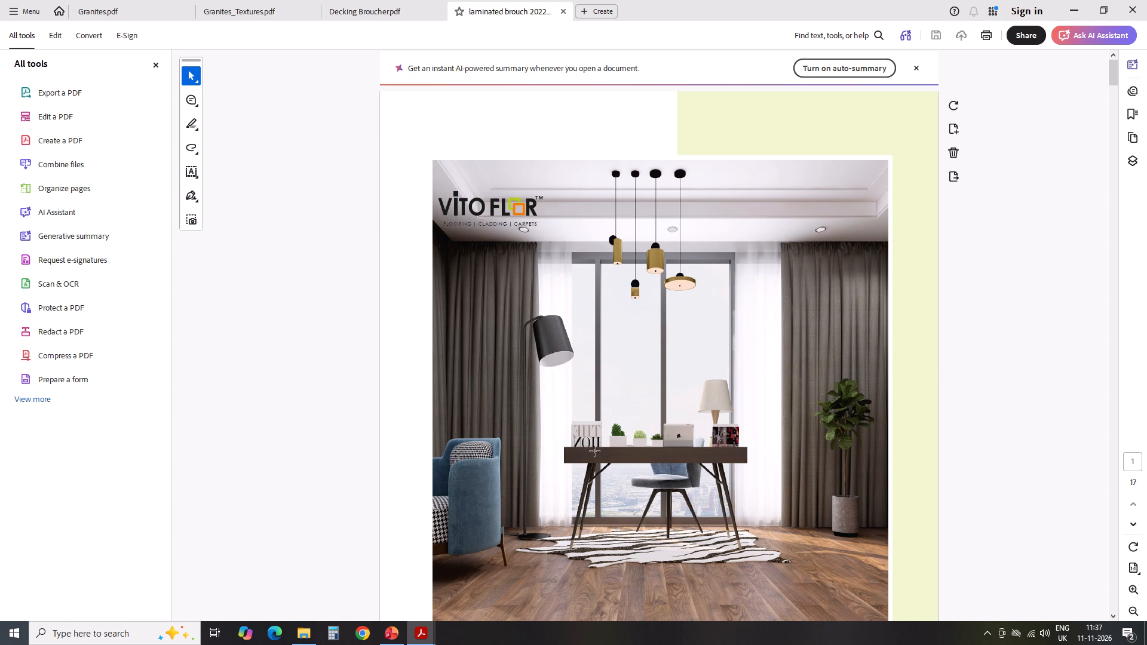
Examine the Surface and Impression laminated flooring swatches in laminated brouch 2022.pdf for a match to slide 5's deck.
scroll(484, 420, down, 2)
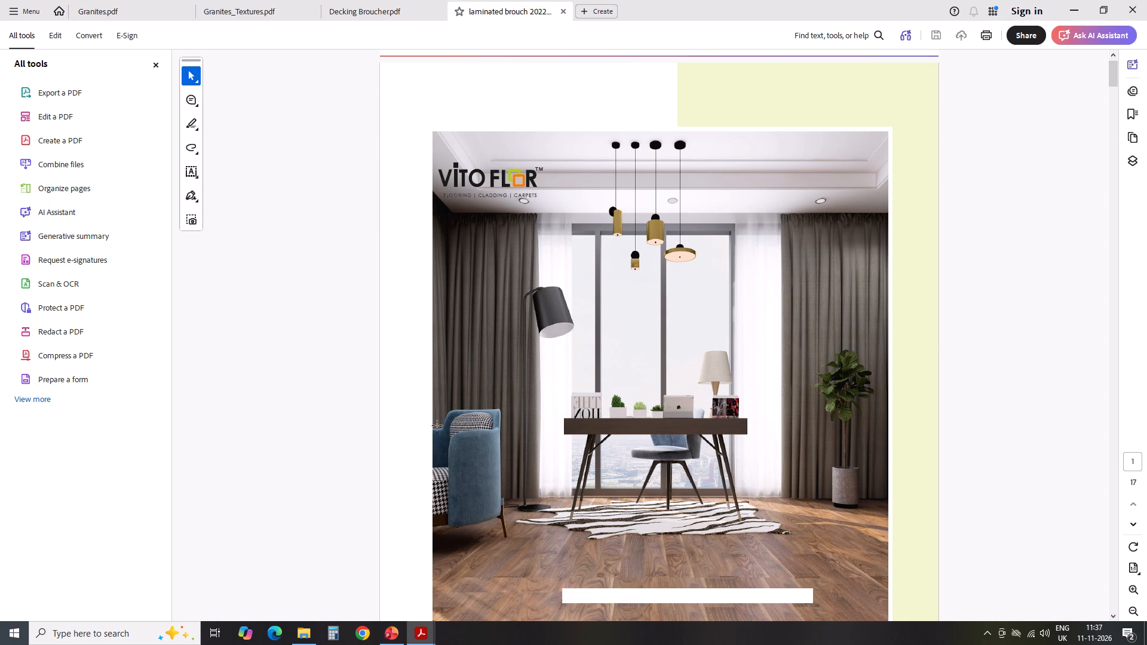
scroll(437, 426, down, 10)
scroll(430, 436, down, 13)
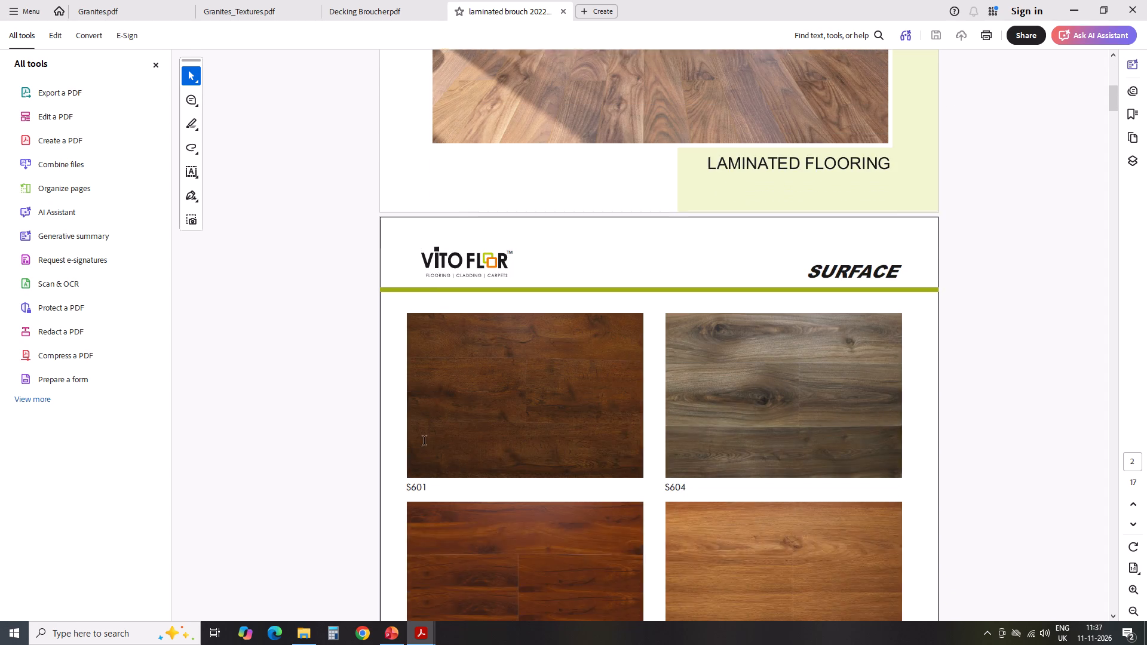
scroll(425, 441, down, 20)
scroll(425, 441, down, 11)
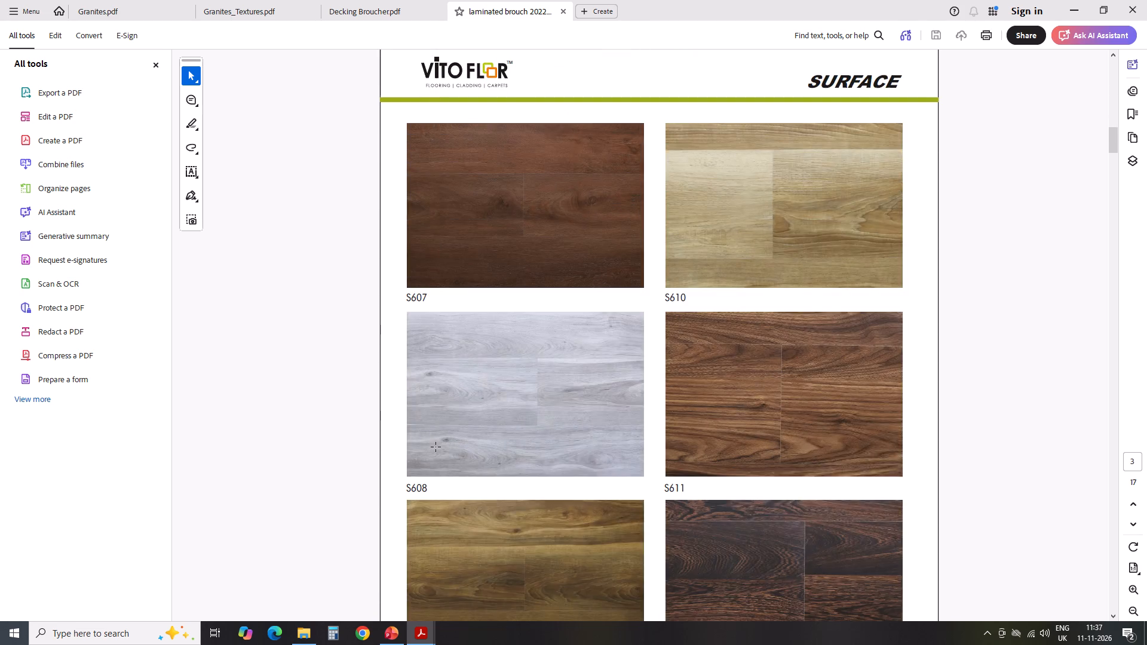
scroll(436, 447, down, 15)
scroll(437, 464, down, 11)
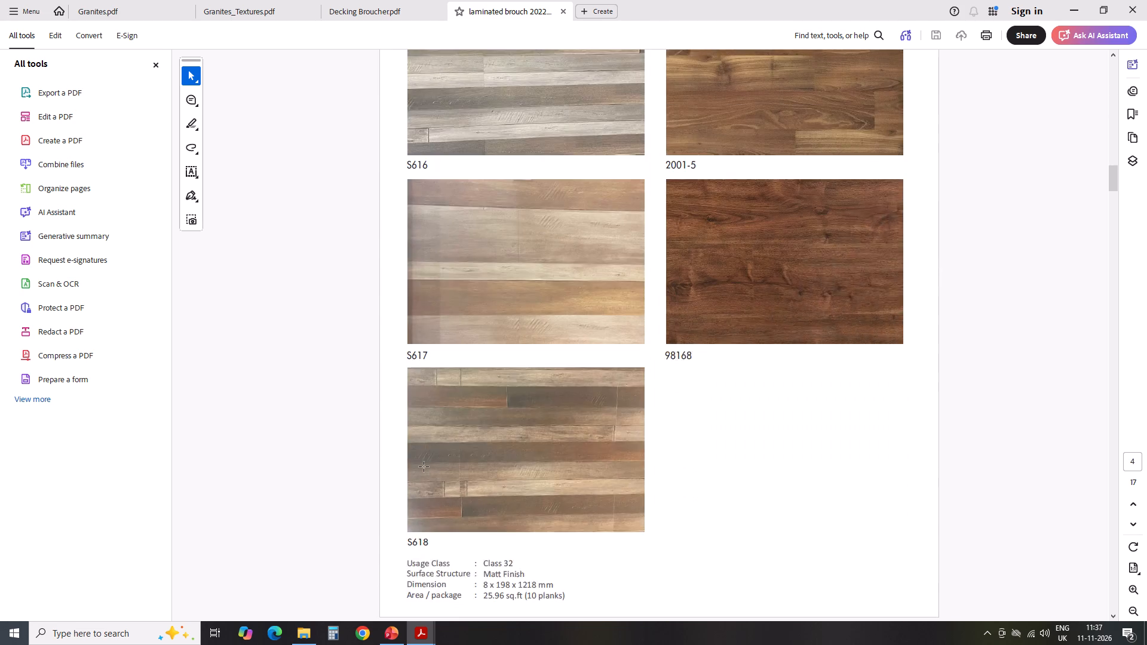
scroll(424, 467, down, 7)
scroll(595, 477, down, 5)
scroll(694, 443, down, 11)
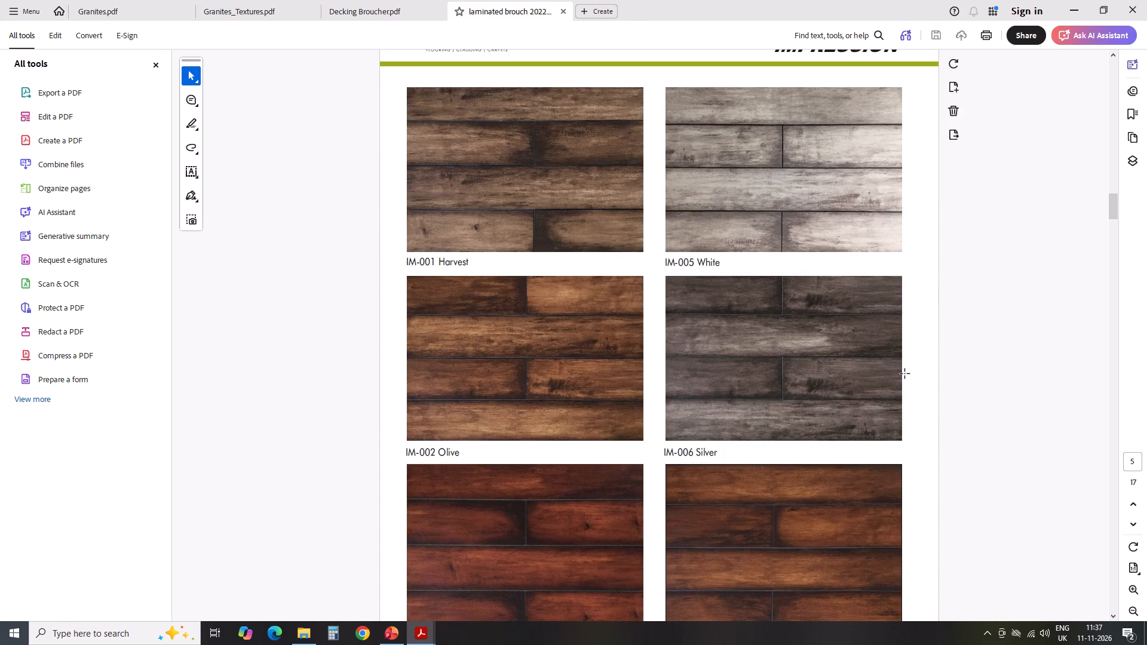
scroll(905, 374, down, 2)
scroll(905, 374, up, 8)
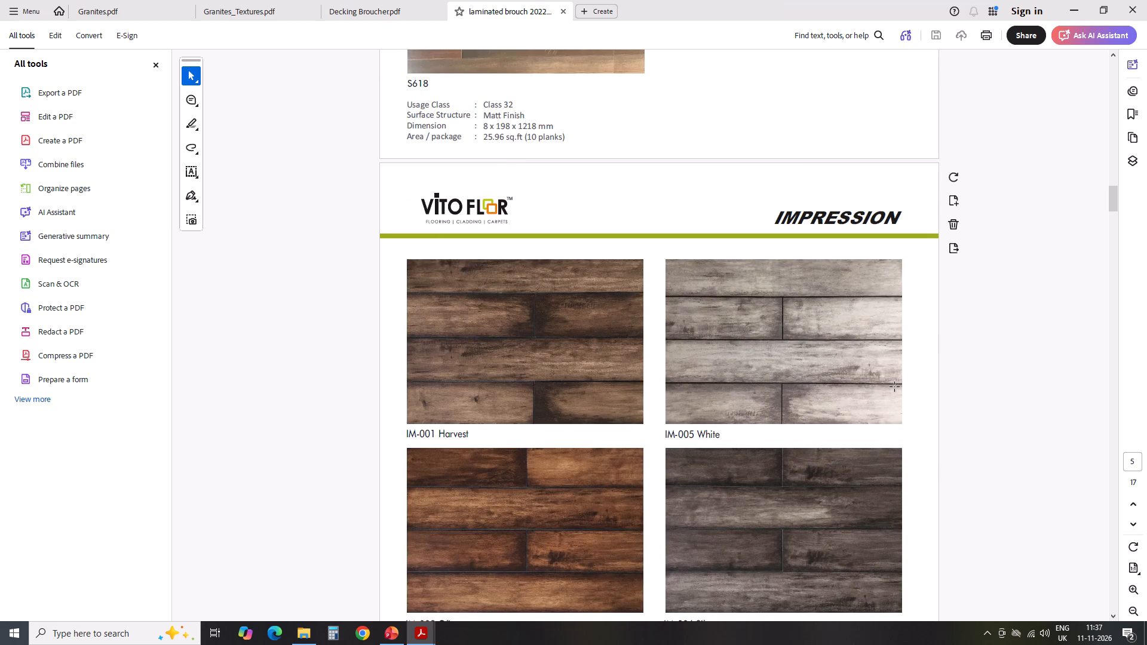
scroll(627, 428, down, 9)
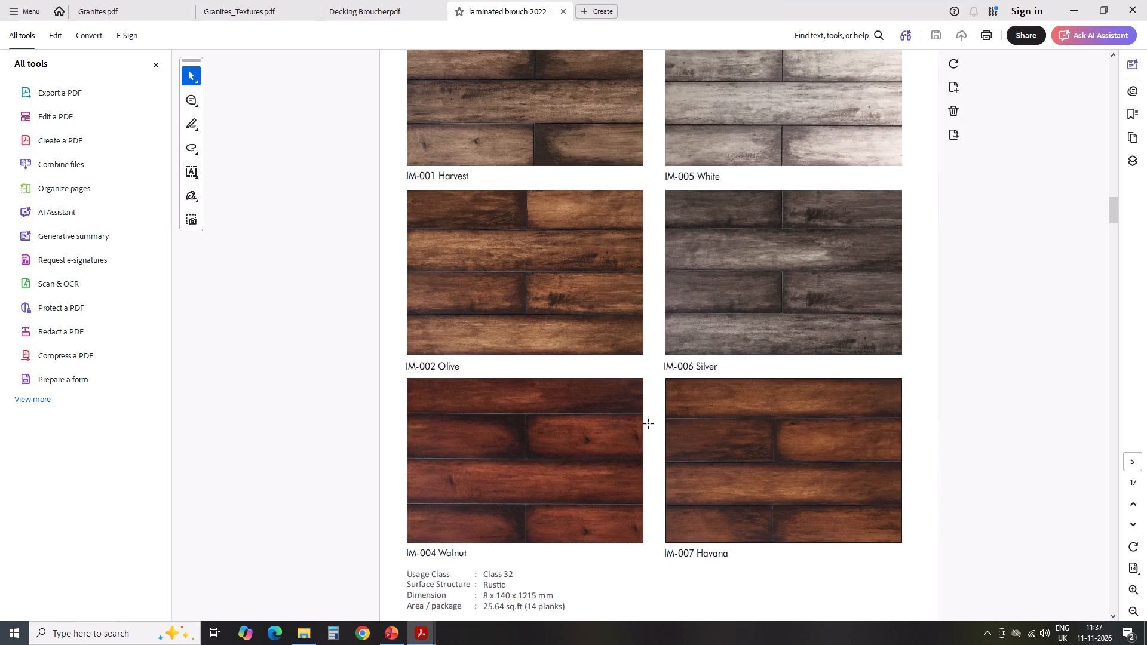
Examine the Trends and Prestige plank swatches in the laminated flooring brochure.
scroll(652, 424, down, 7)
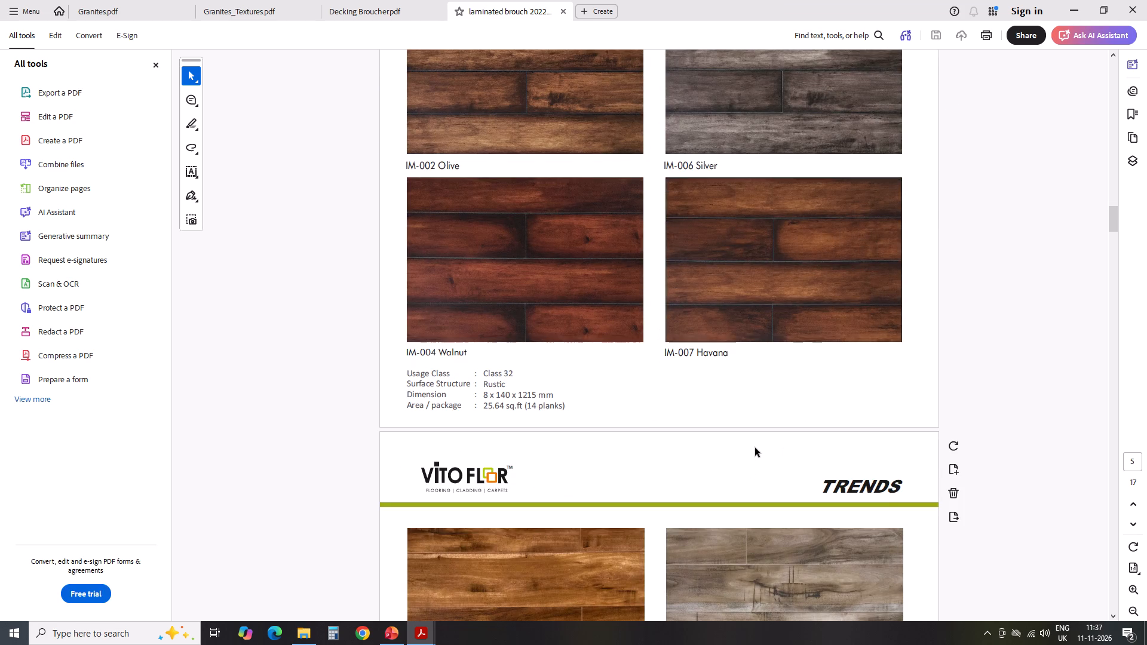
scroll(755, 448, down, 8)
scroll(661, 474, down, 2)
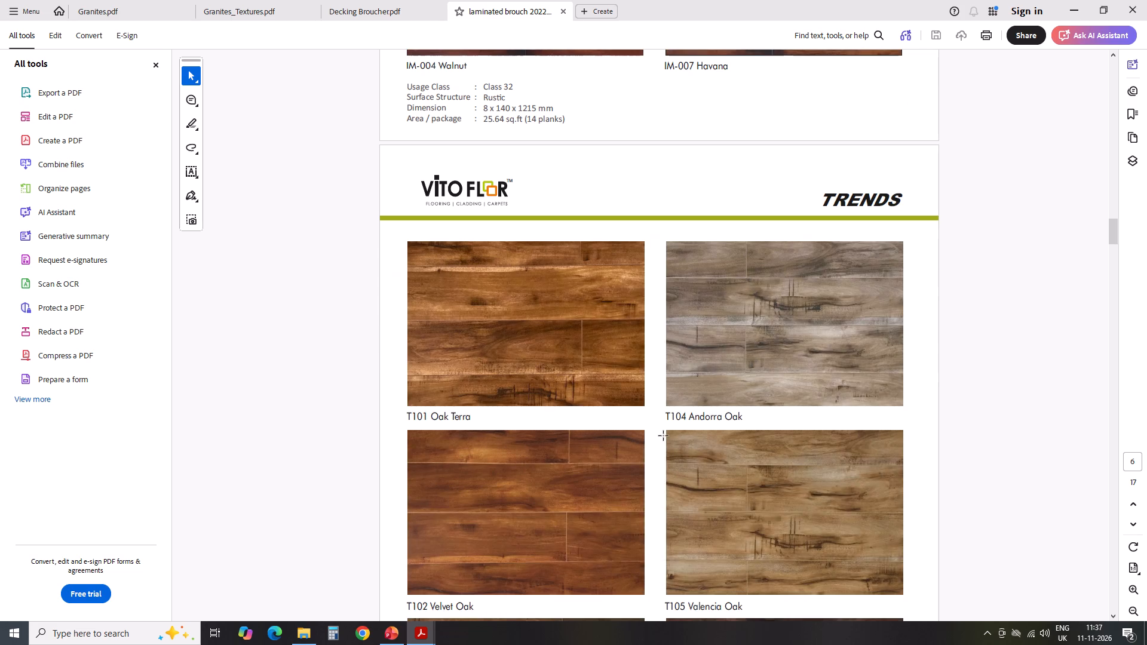
scroll(660, 422, down, 11)
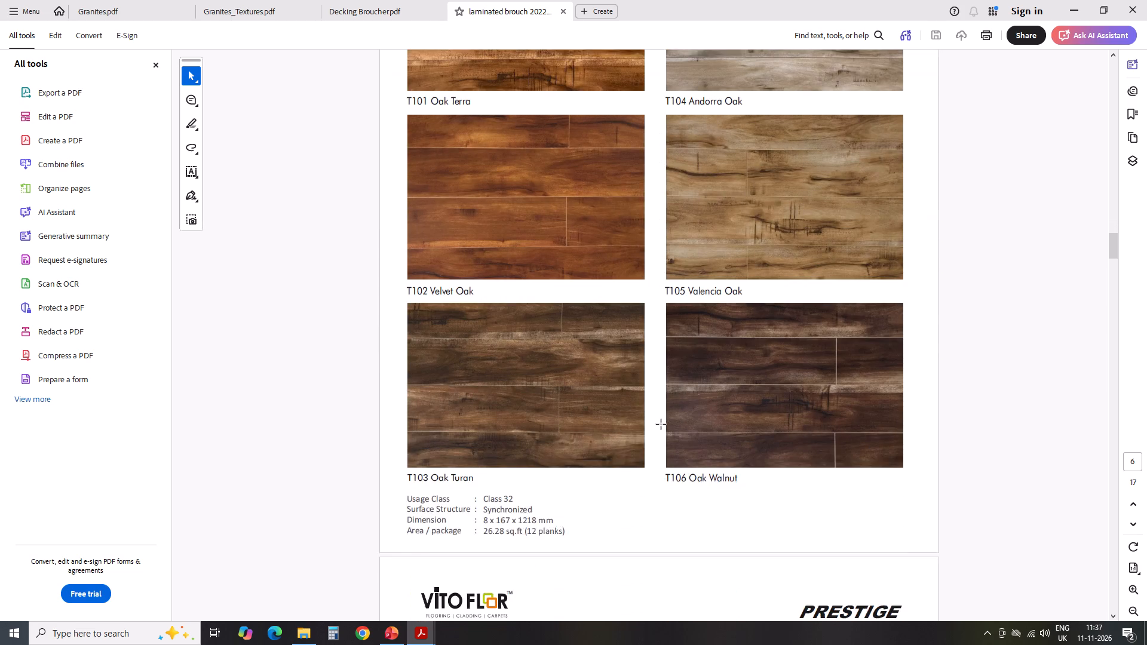
scroll(660, 429, down, 4)
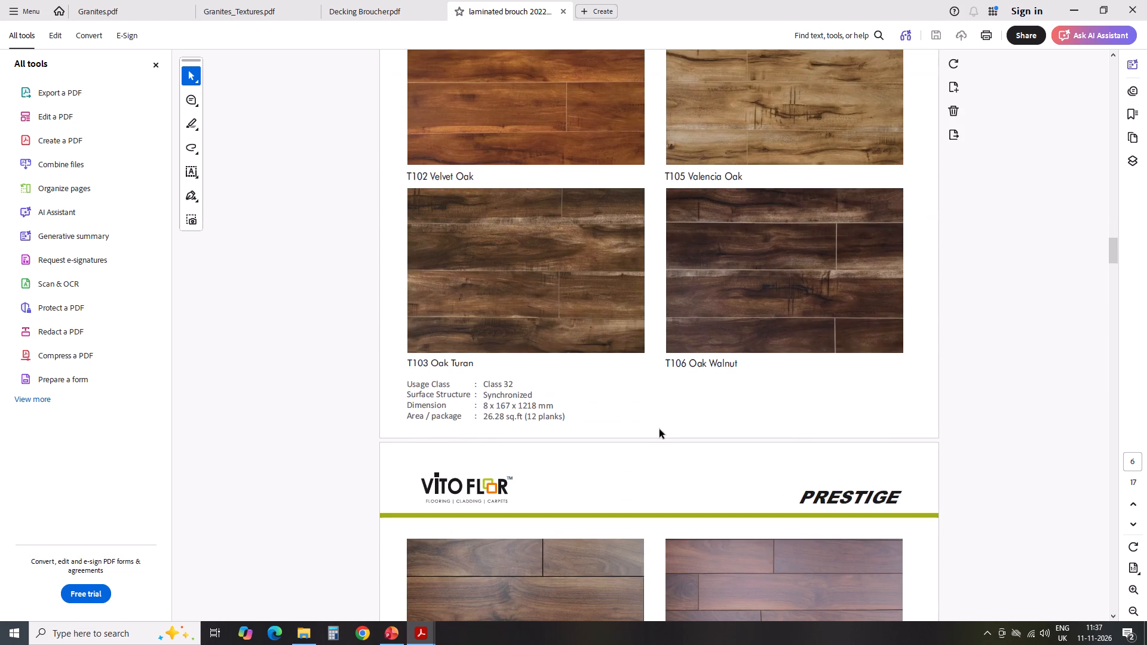
scroll(656, 431, down, 10)
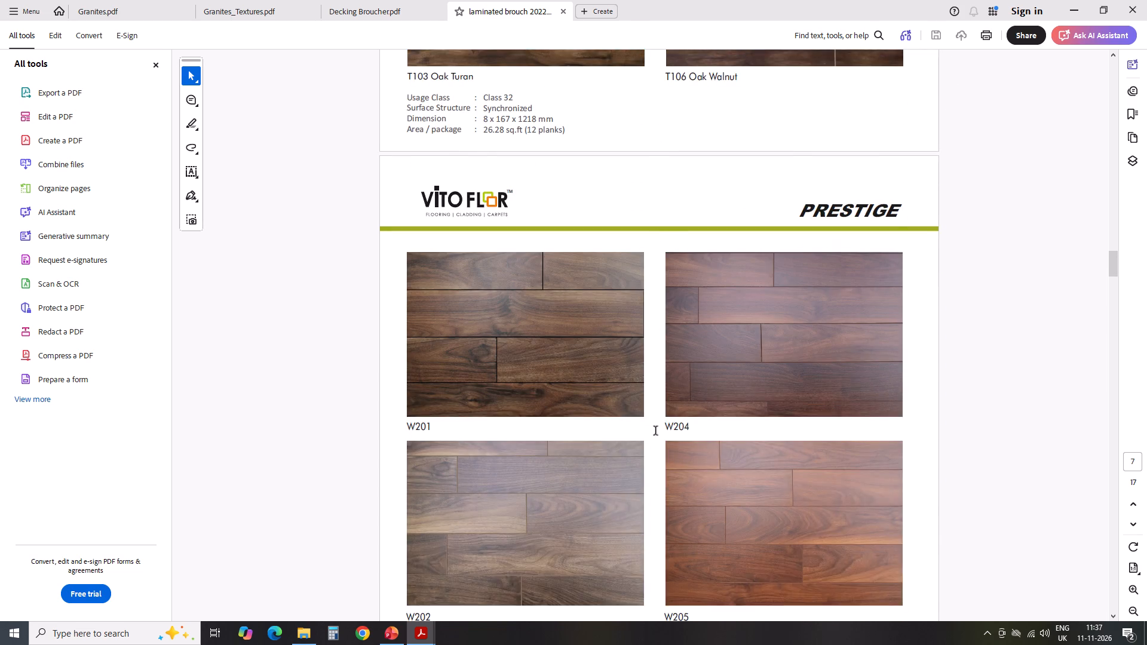
scroll(656, 431, down, 11)
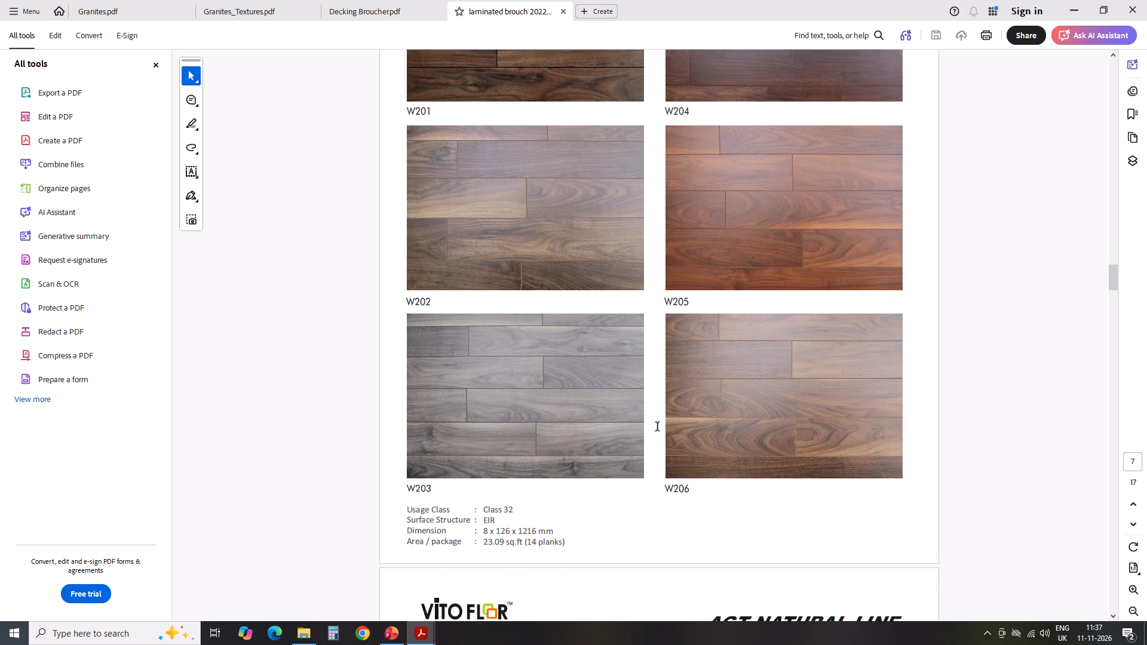
Examine the AGT Natural Line and AGT Effect swatches in the laminated flooring brochure.
scroll(658, 427, down, 13)
scroll(657, 434, down, 10)
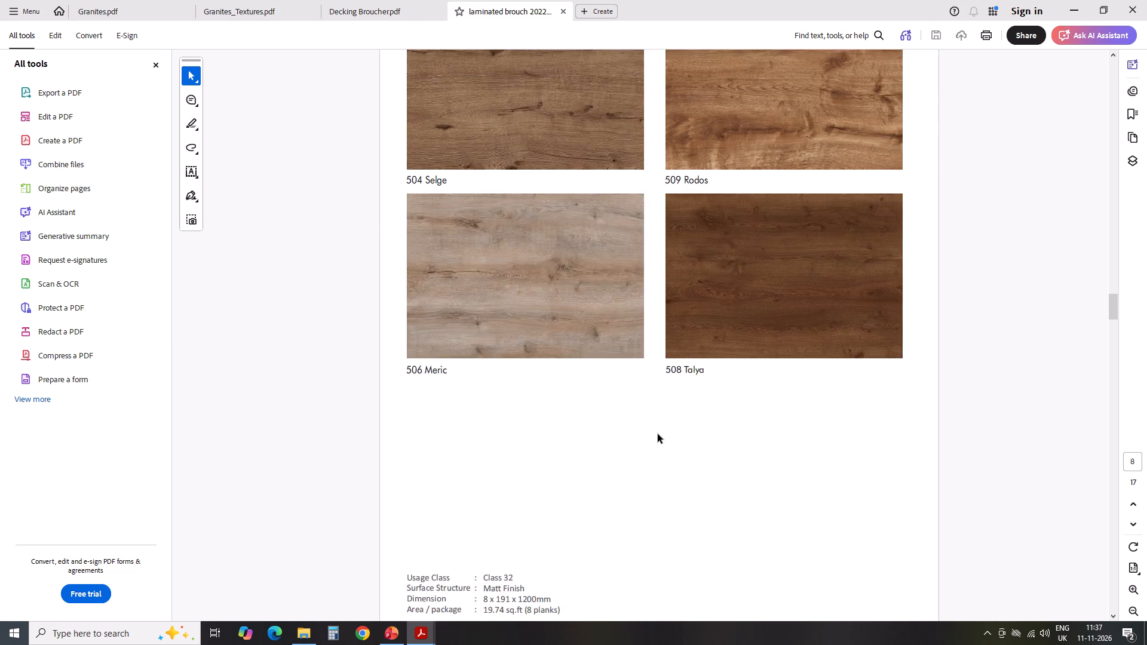
scroll(658, 434, down, 10)
scroll(641, 388, up, 3)
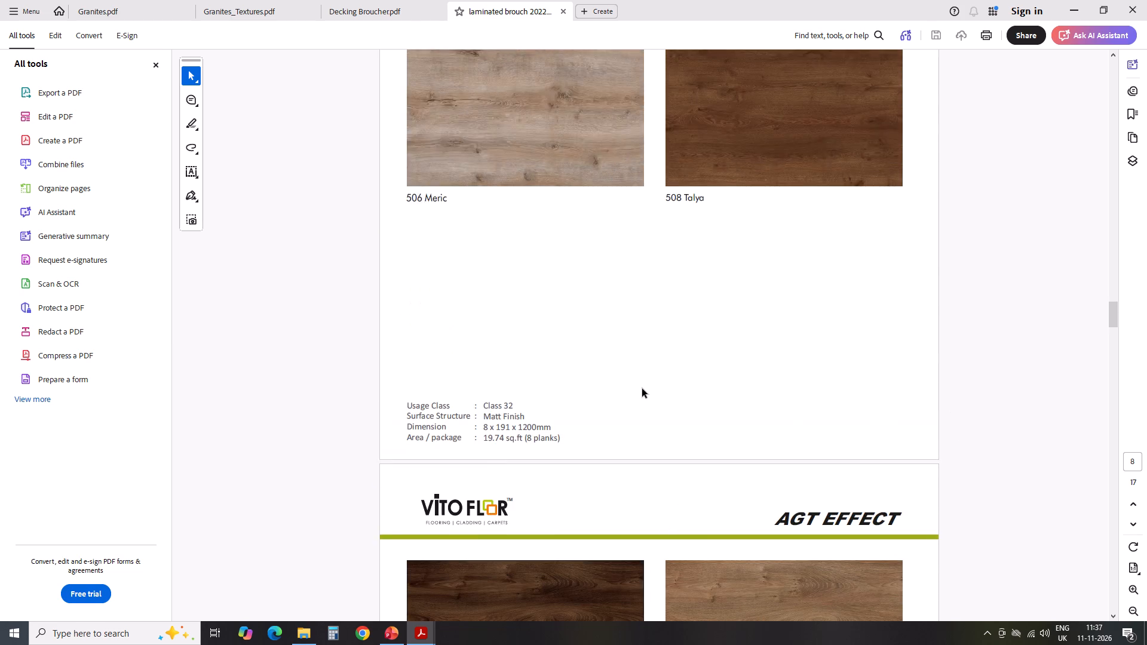
scroll(642, 389, up, 8)
scroll(685, 414, up, 3)
scroll(685, 415, down, 19)
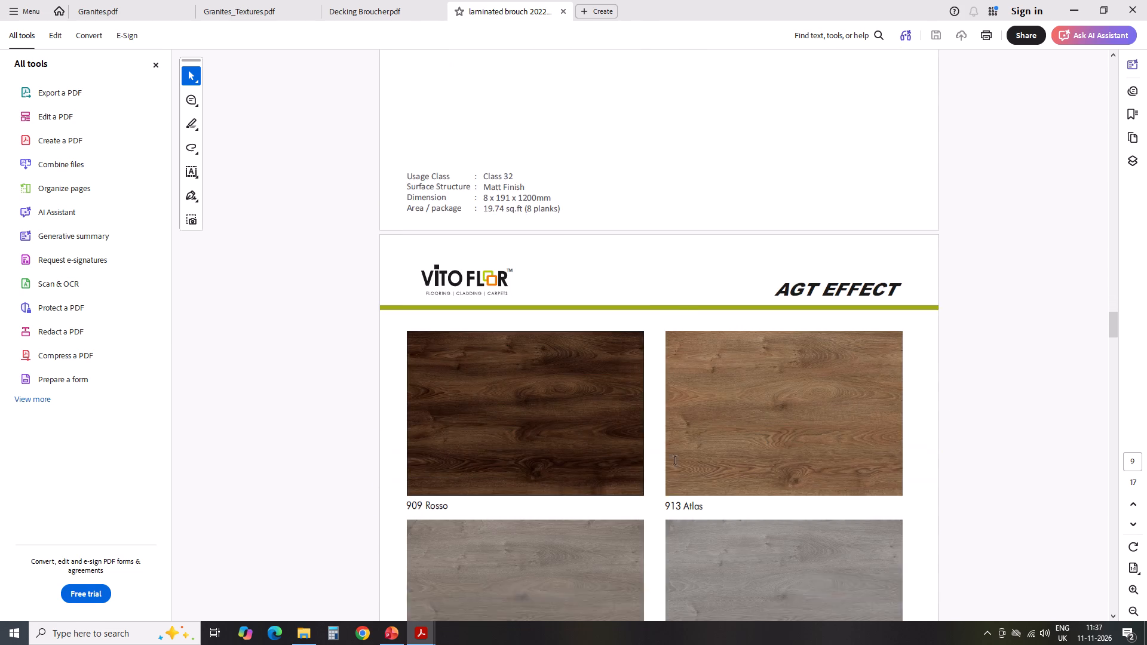
scroll(676, 462, down, 18)
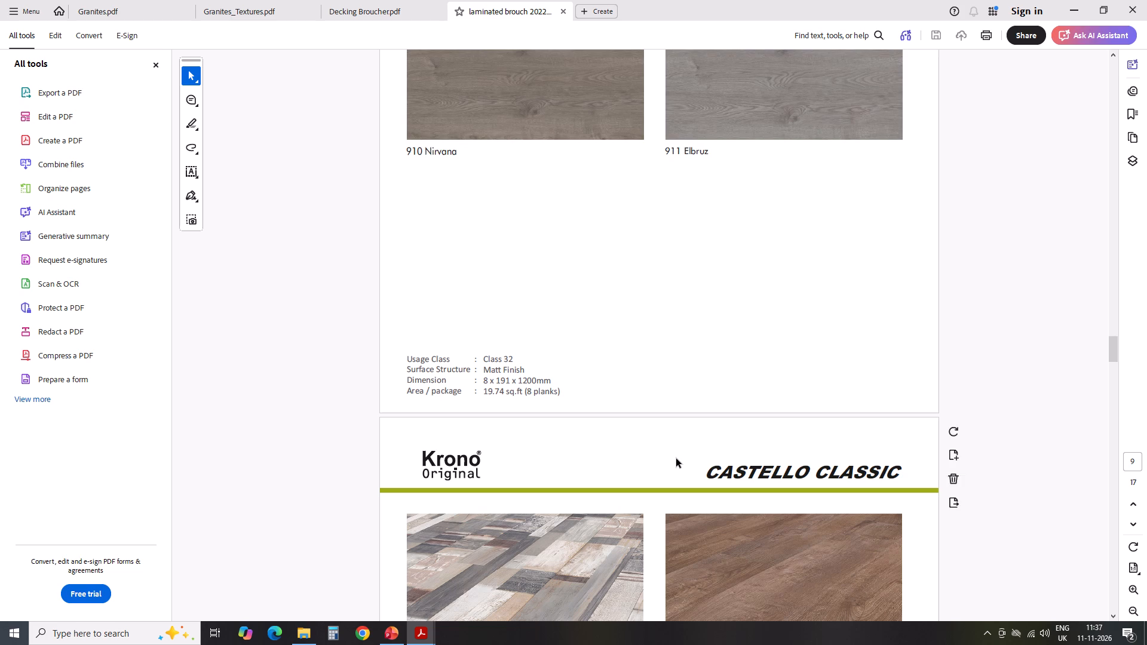
Review the Castello Classic, Forte Classic, Herringbone and Expression swatches, and close laminated brouch 2022.pdf.
scroll(676, 457, down, 10)
scroll(674, 453, down, 18)
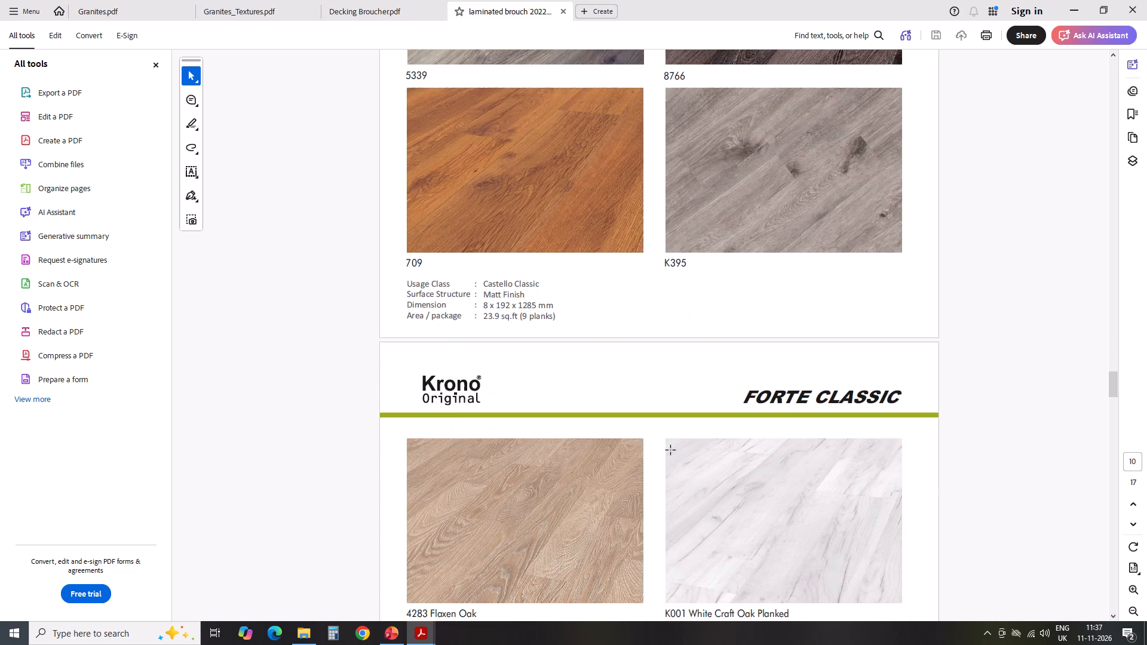
scroll(677, 444, down, 19)
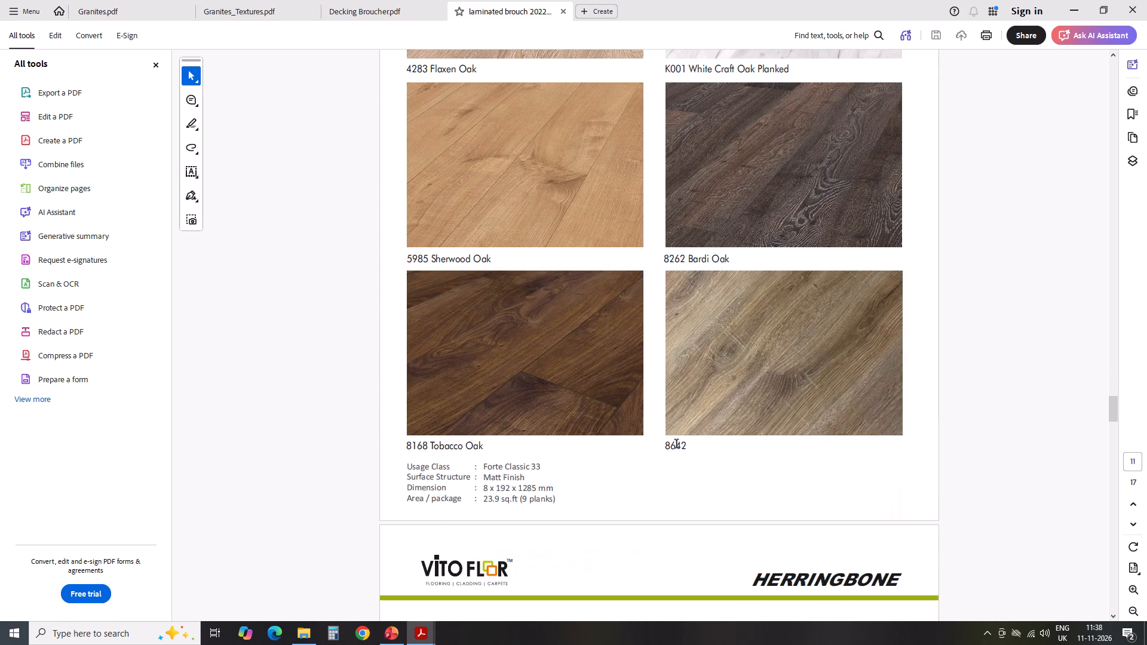
scroll(679, 444, down, 18)
scroll(680, 444, down, 12)
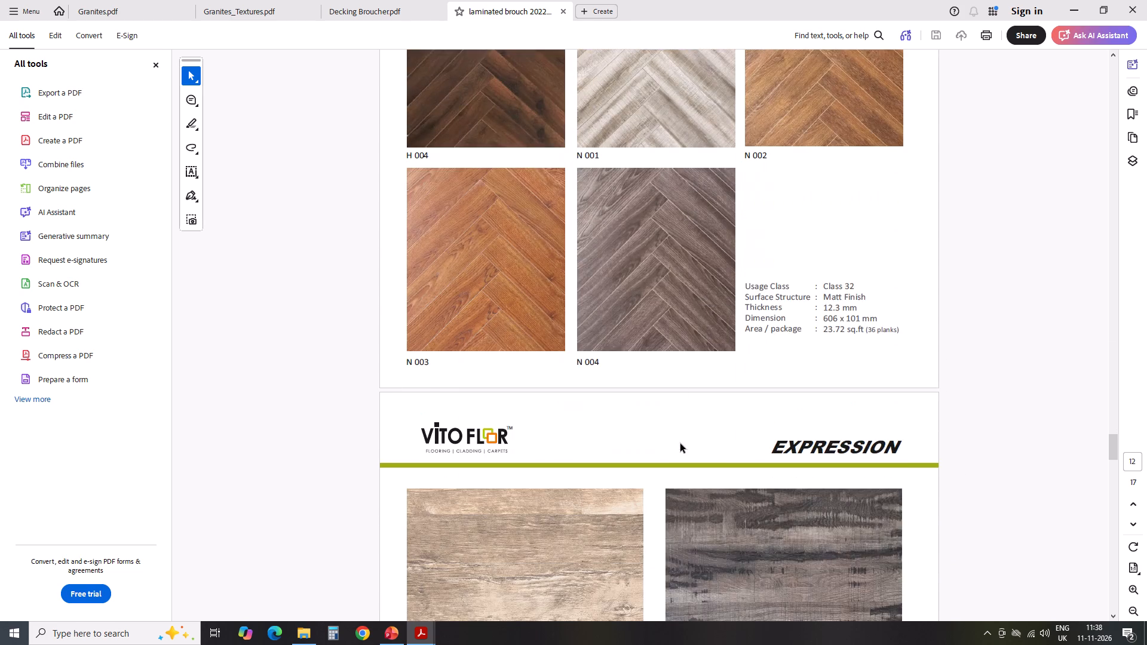
scroll(680, 444, down, 16)
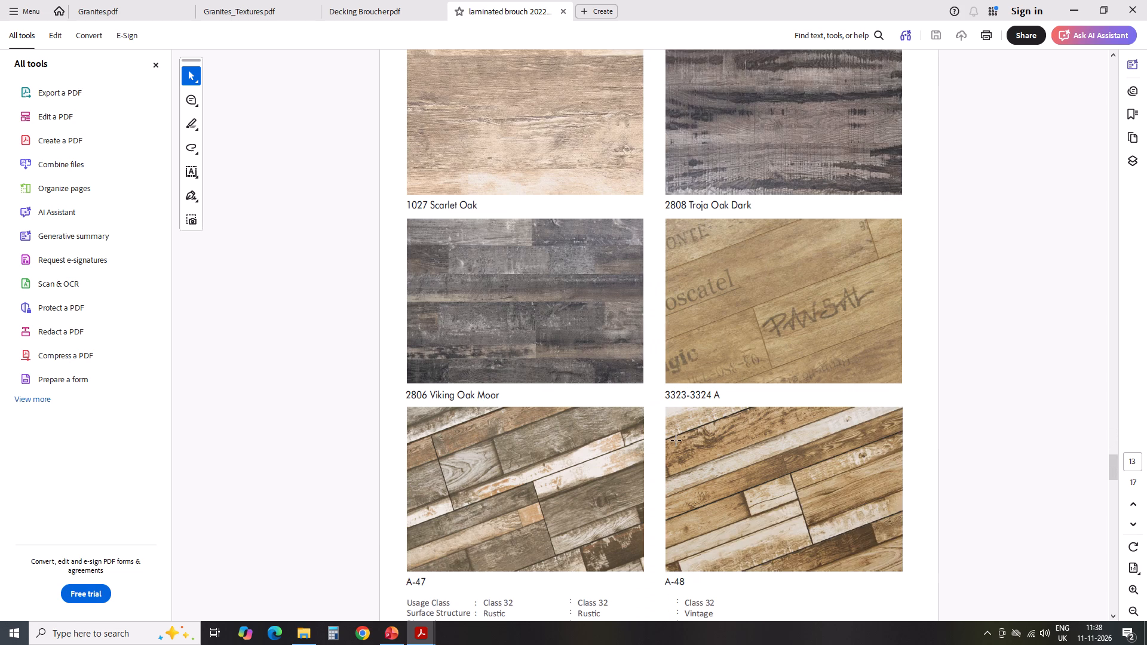
scroll(676, 441, down, 5)
click(565, 8)
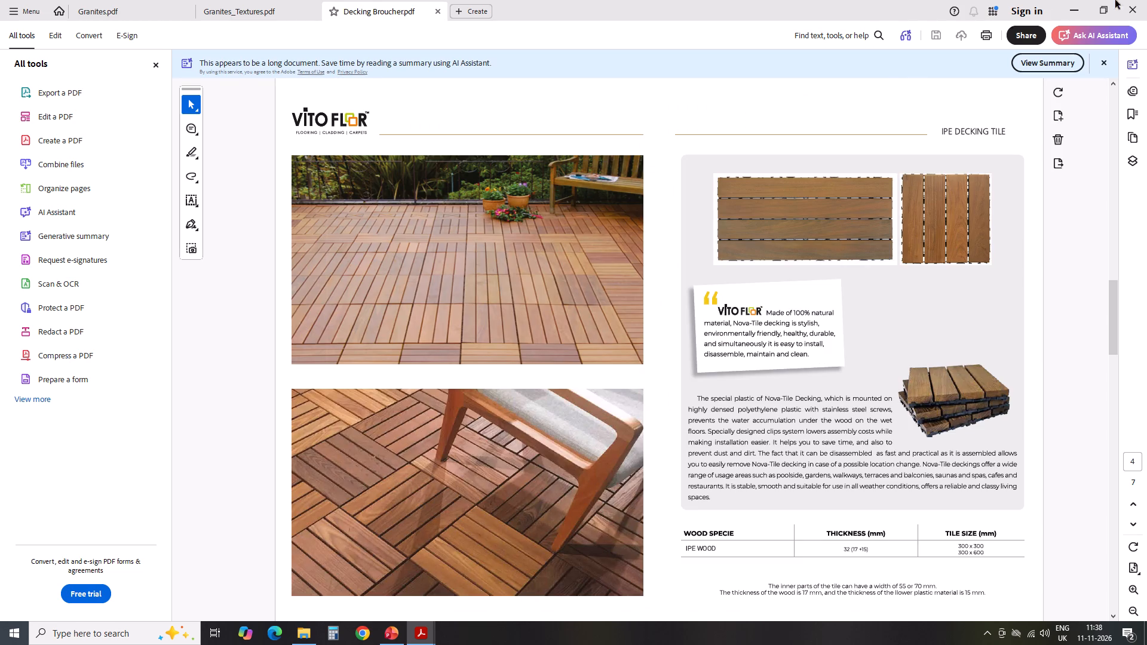
Recheck the cover and Ipe decking pages of Decking Broucher.pdf.
scroll(971, 305, up, 3)
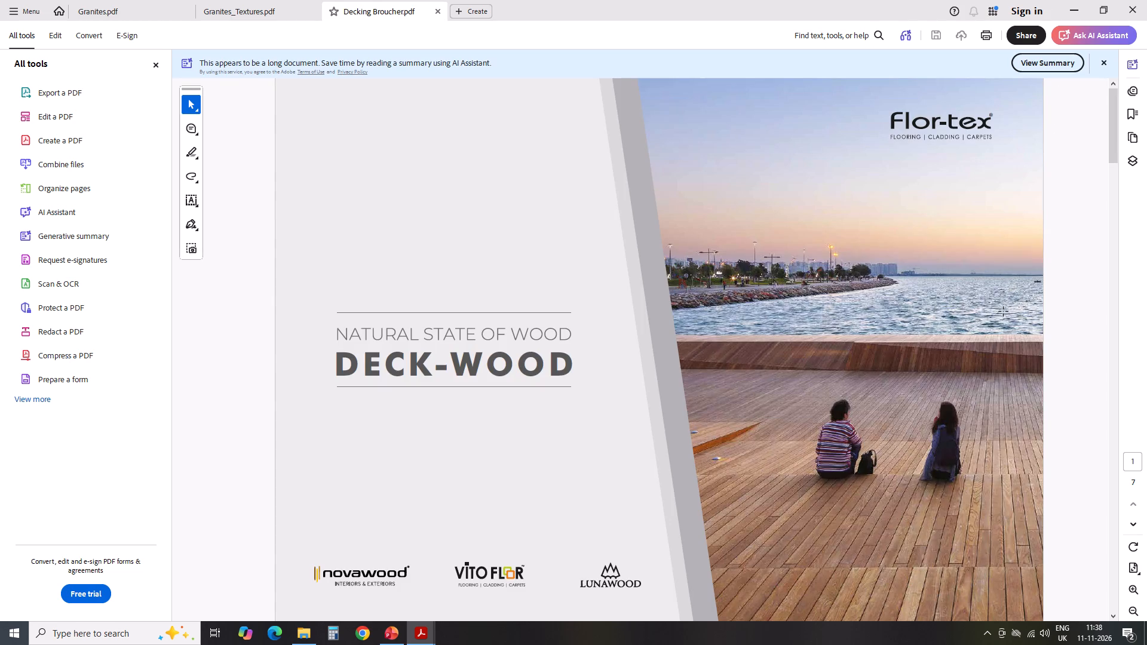
scroll(991, 314, down, 1)
Open Luna wood 3D Pattern.pdf from the WPC & Pinewood_Abhay folder, review its texture pages from 110-1 through 440-1, and close it.
click(1070, 1)
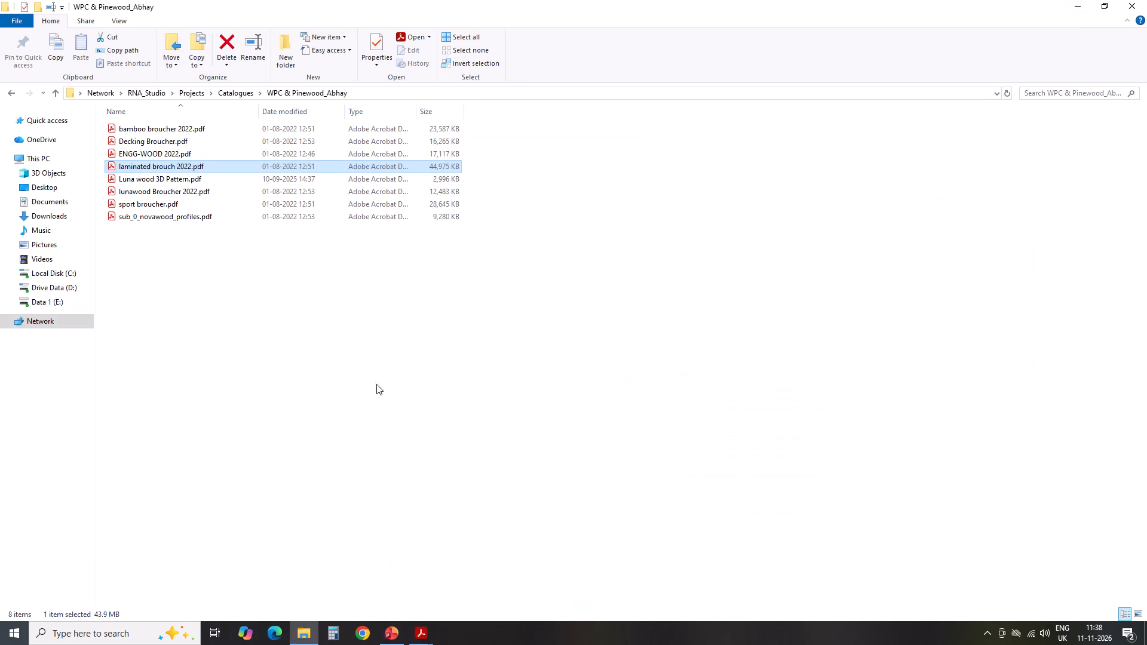
double_click(197, 179)
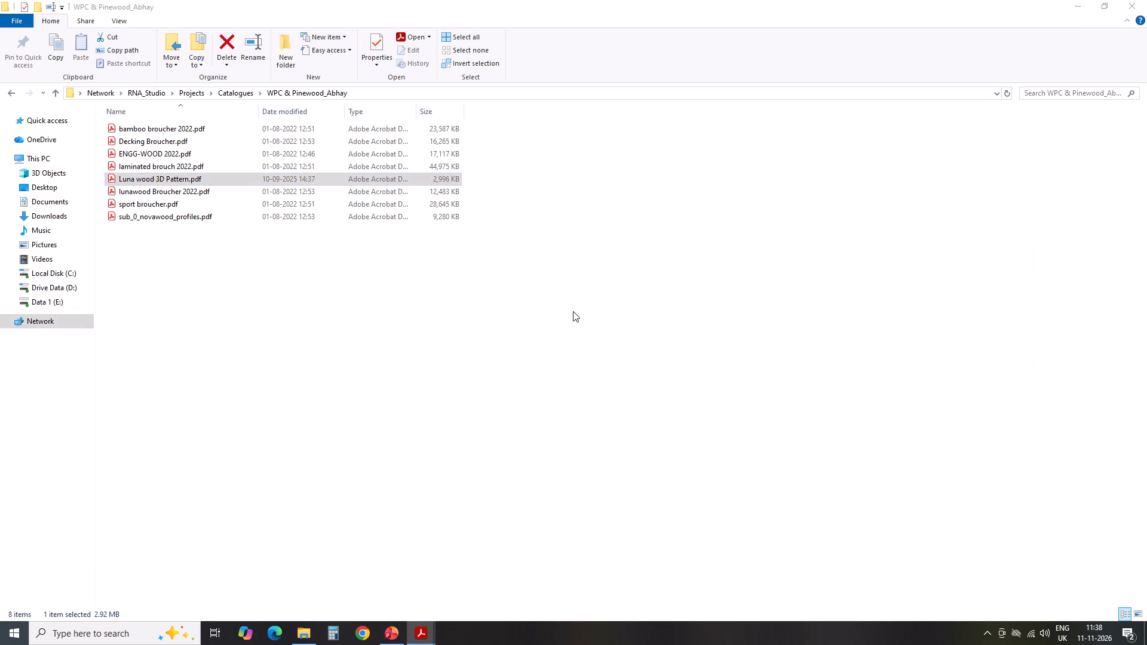
scroll(621, 382, down, 1)
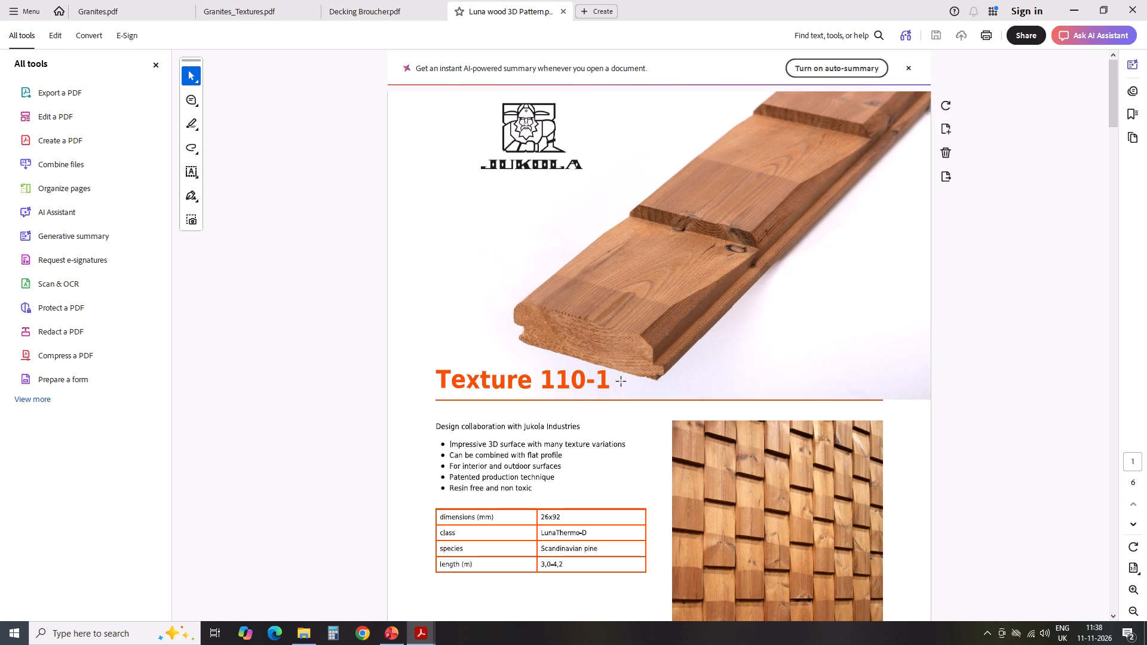
scroll(621, 382, down, 1)
scroll(568, 386, down, 20)
scroll(568, 386, down, 9)
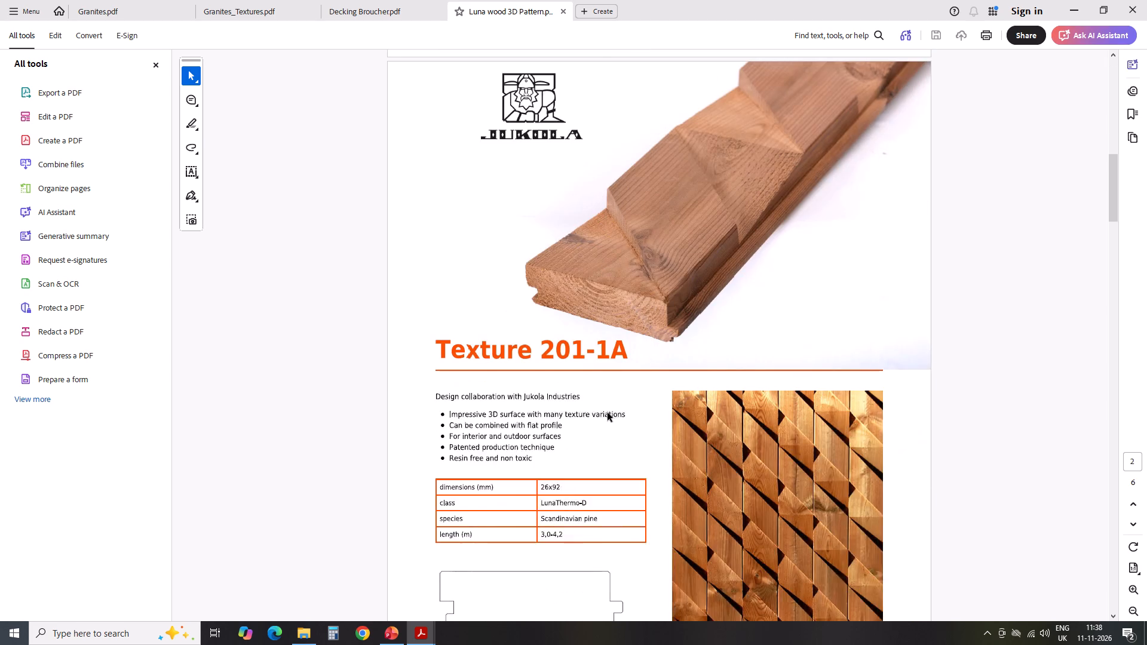
scroll(608, 413, down, 20)
scroll(608, 413, down, 16)
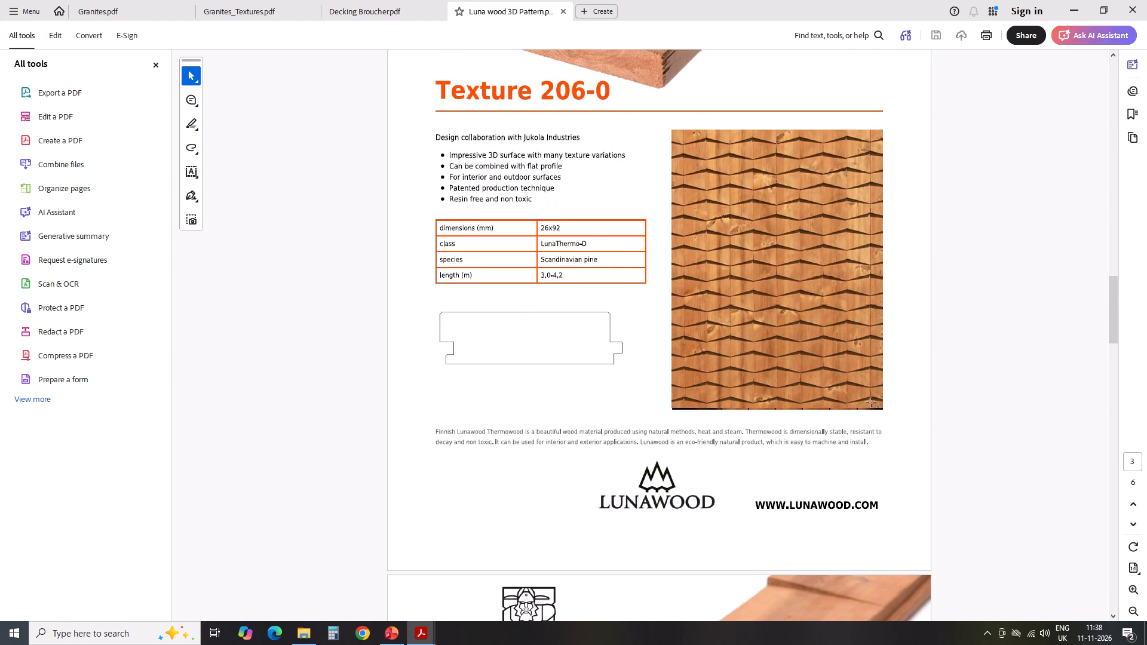
scroll(872, 403, down, 20)
scroll(872, 403, down, 13)
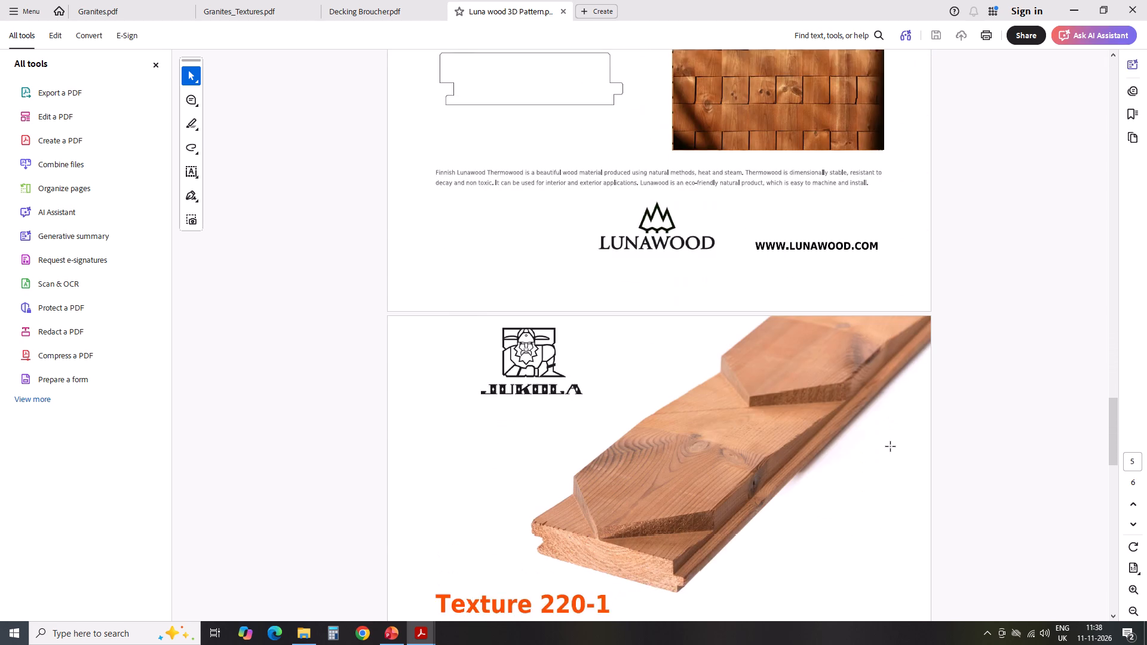
scroll(887, 453, down, 6)
scroll(866, 441, down, 17)
scroll(796, 402, down, 8)
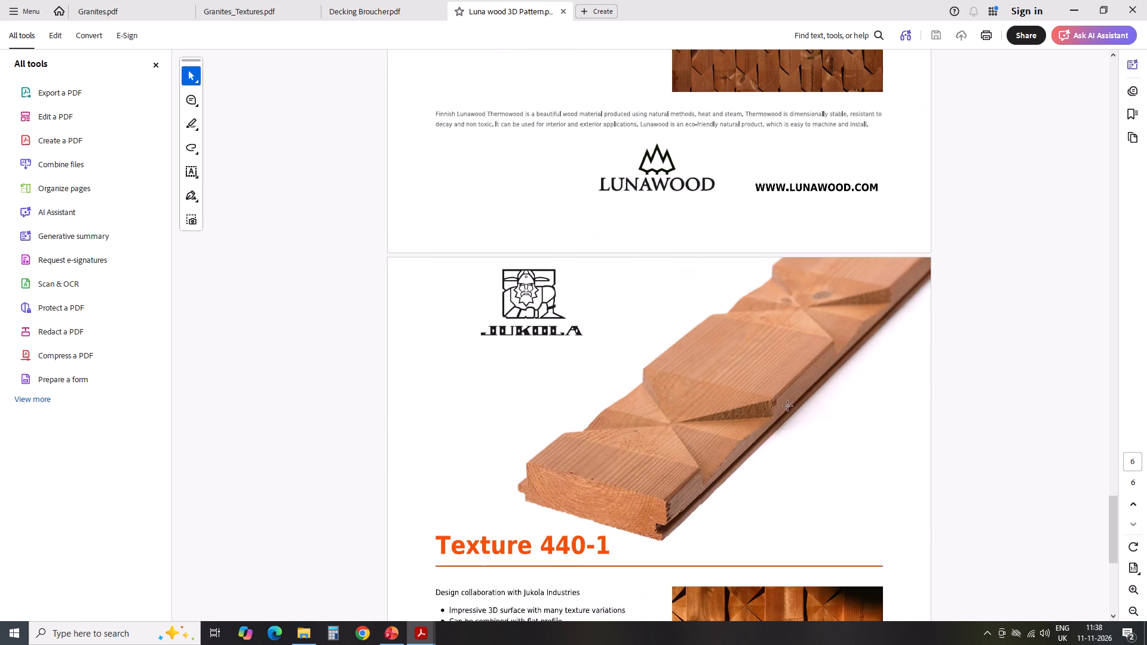
scroll(788, 406, down, 16)
scroll(797, 428, down, 5)
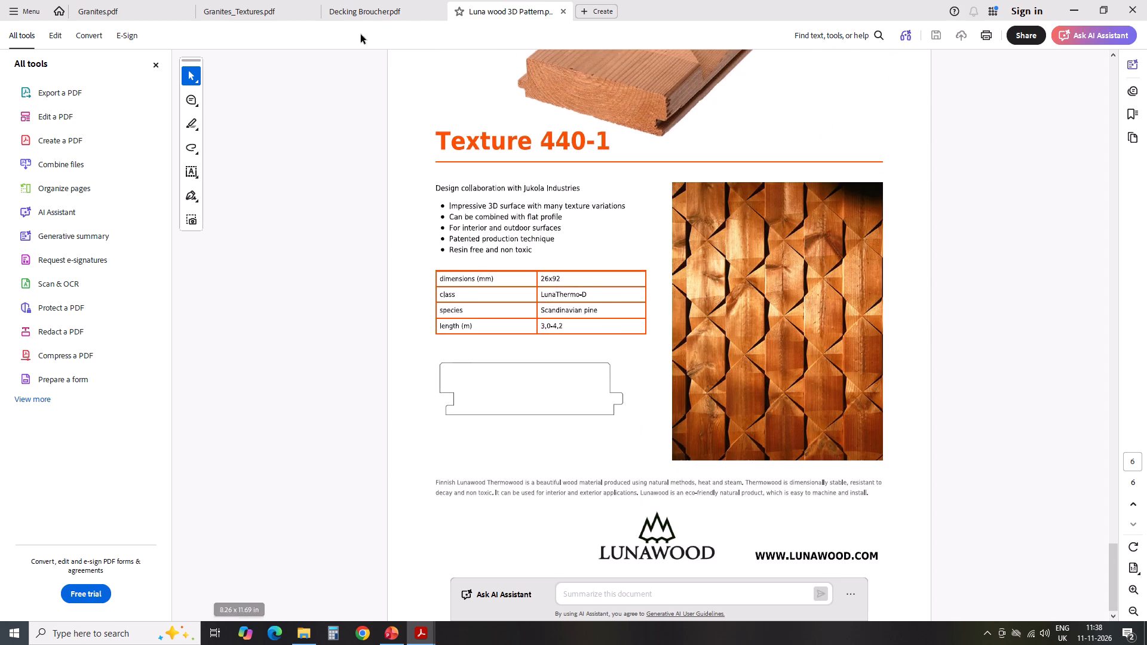
click(569, 10)
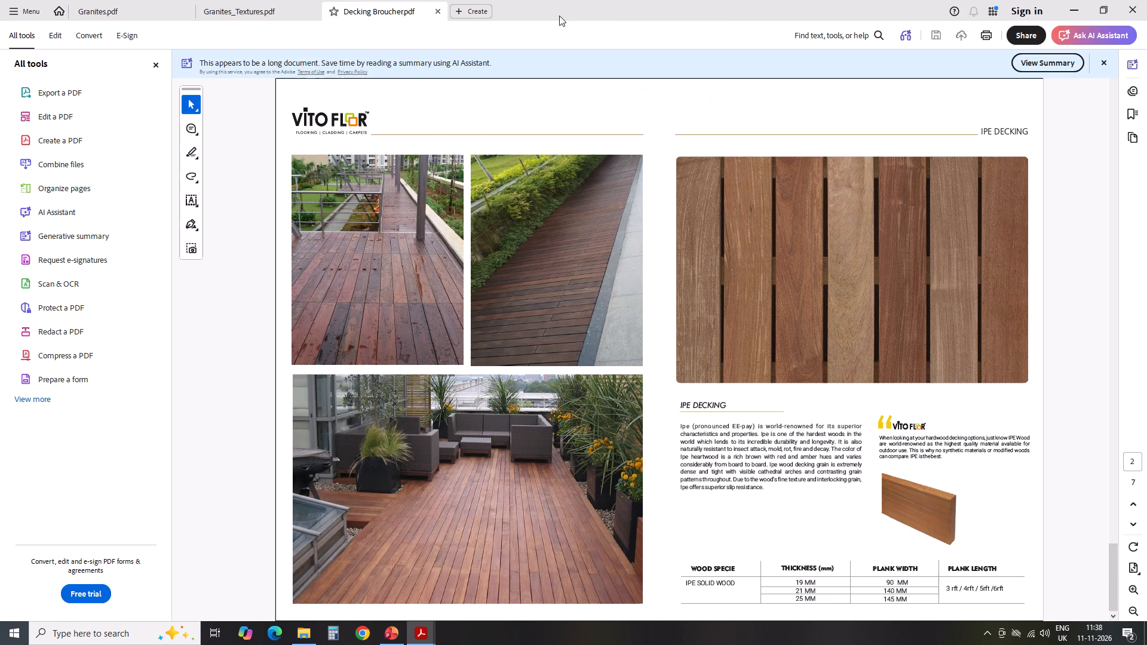
Open lunawood Broucher 2022.pdf from the WPC & Pinewood_Abhay folder and examine the Luna STP and Luna UTV cladding.
drag(1078, 6, 1072, 7)
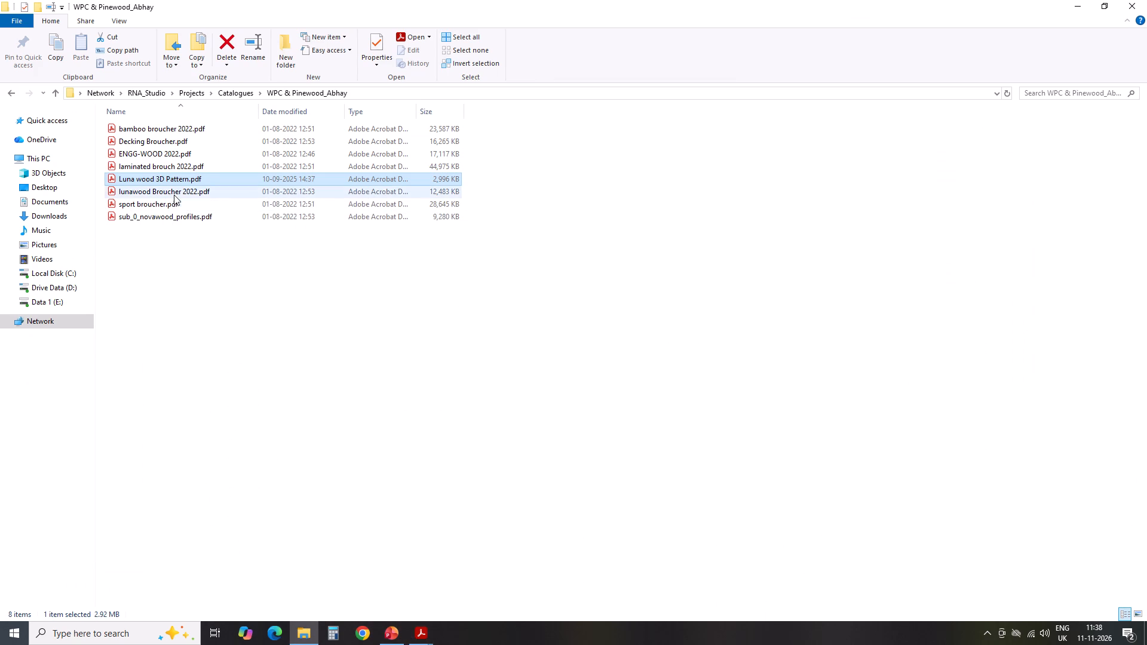
double_click(175, 193)
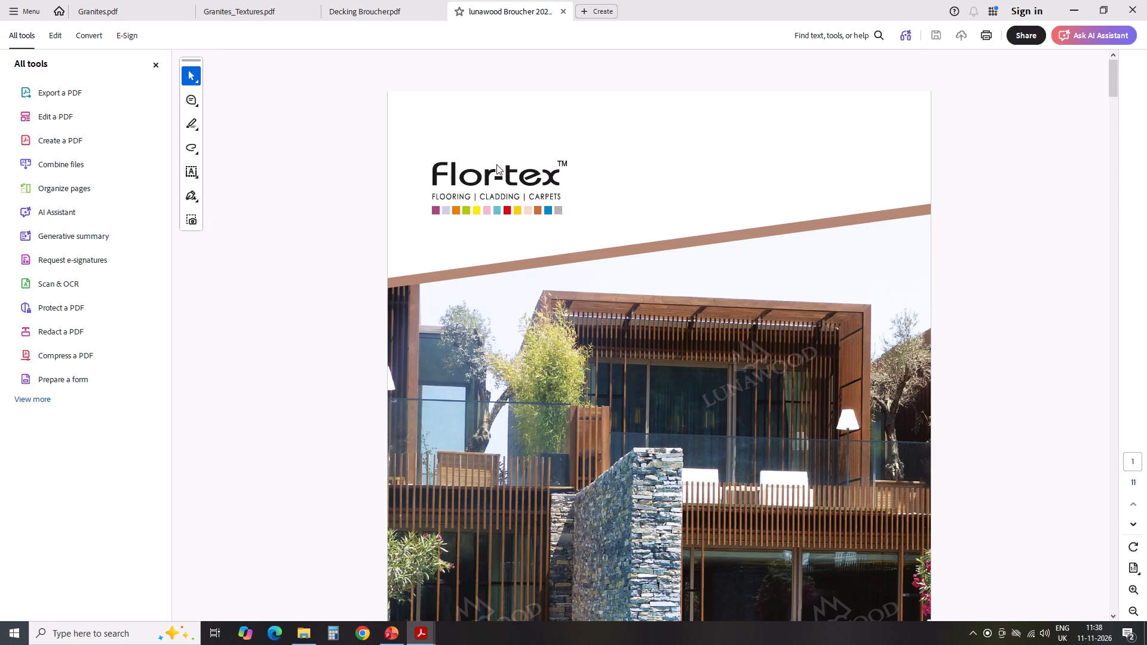
scroll(701, 306, down, 18)
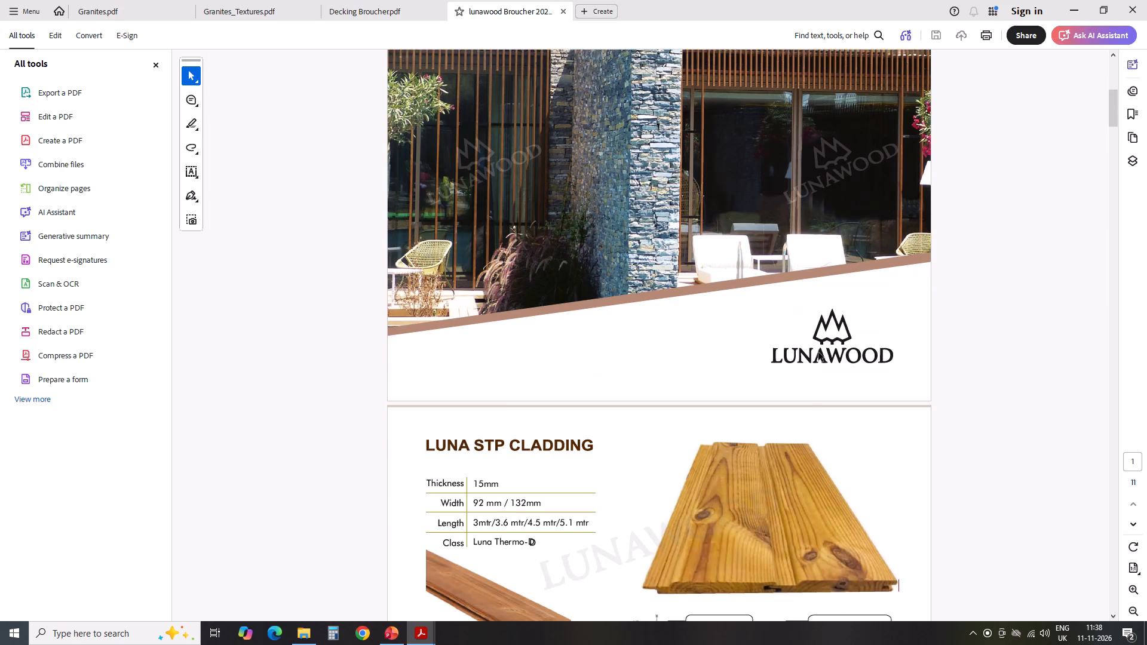
scroll(818, 352, down, 14)
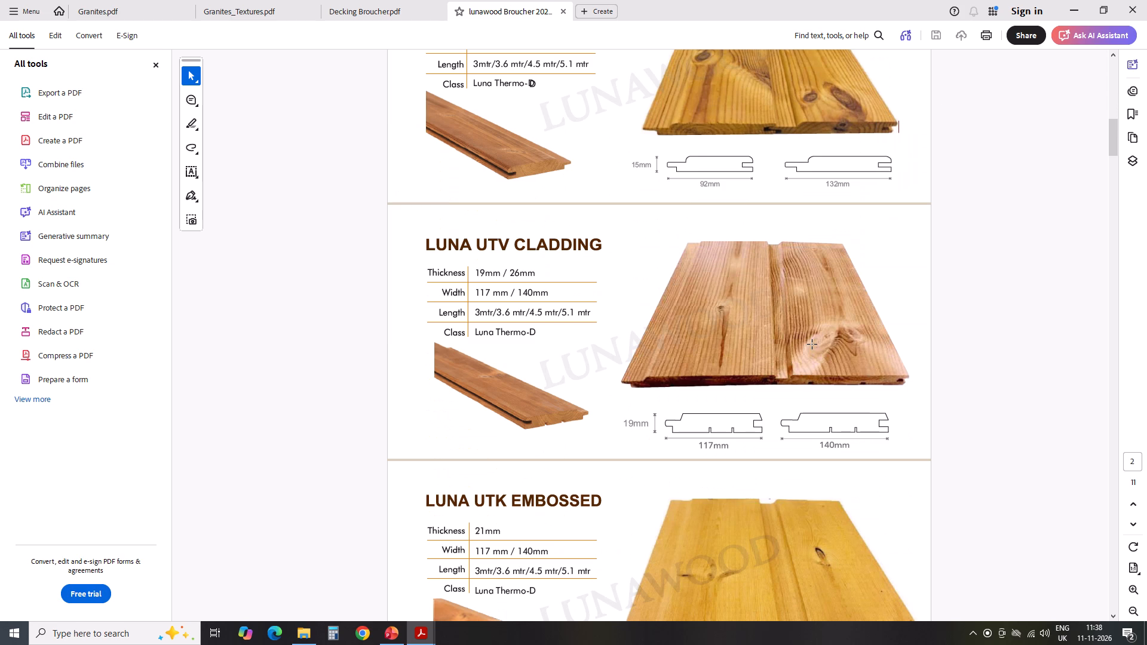
scroll(819, 339, up, 1)
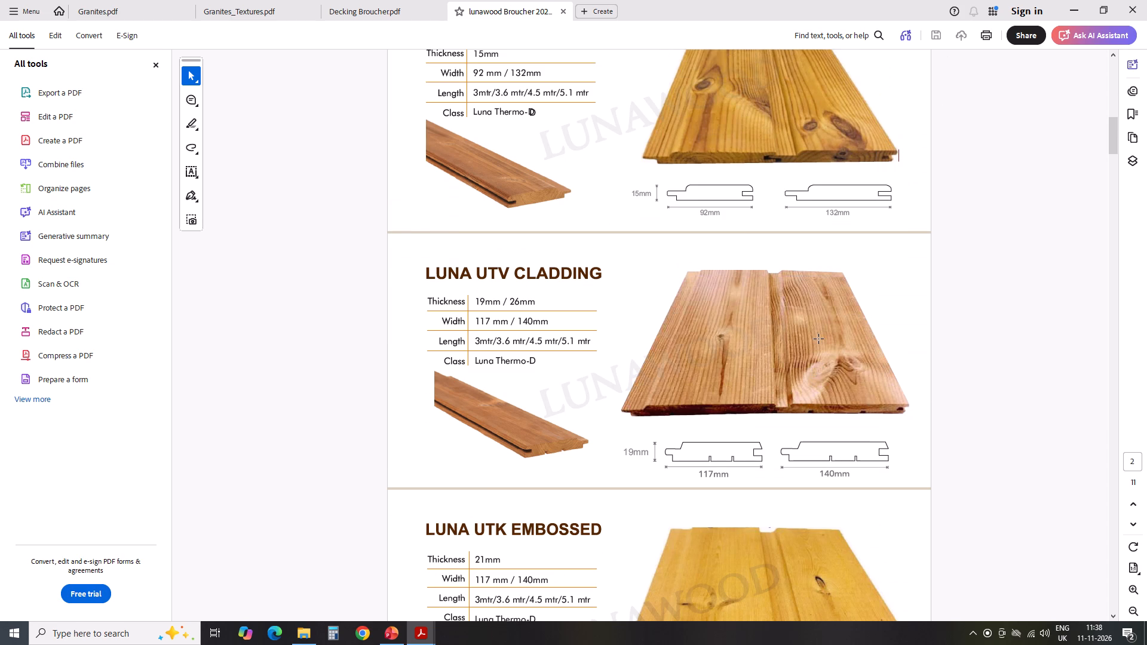
scroll(819, 339, up, 1)
scroll(819, 339, down, 10)
scroll(806, 355, up, 5)
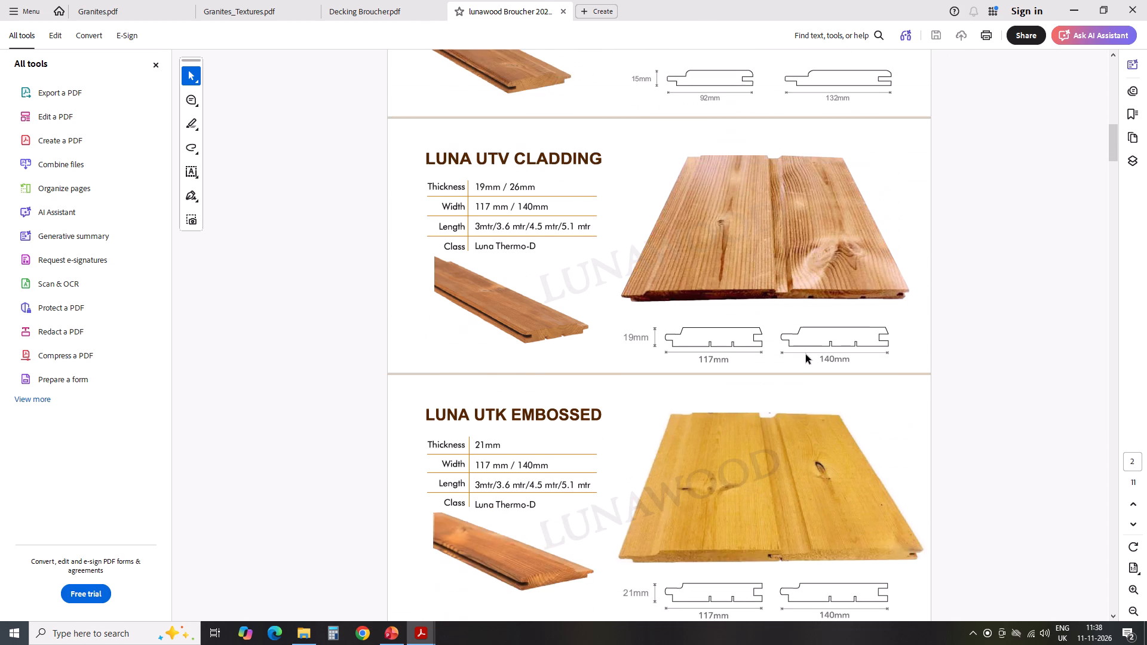
Examine the lunawood brochure's cladding profiles from Luna UTK Embossed through Luna Kit-Kat.
scroll(806, 355, down, 18)
scroll(802, 360, down, 18)
scroll(812, 349, down, 6)
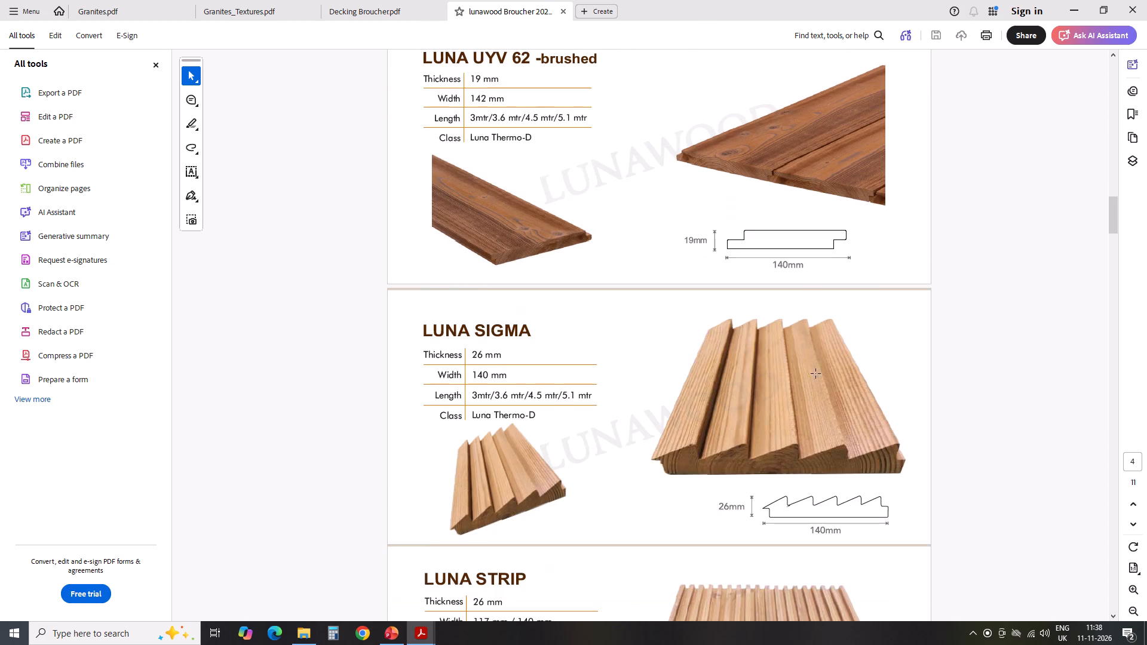
scroll(816, 374, down, 19)
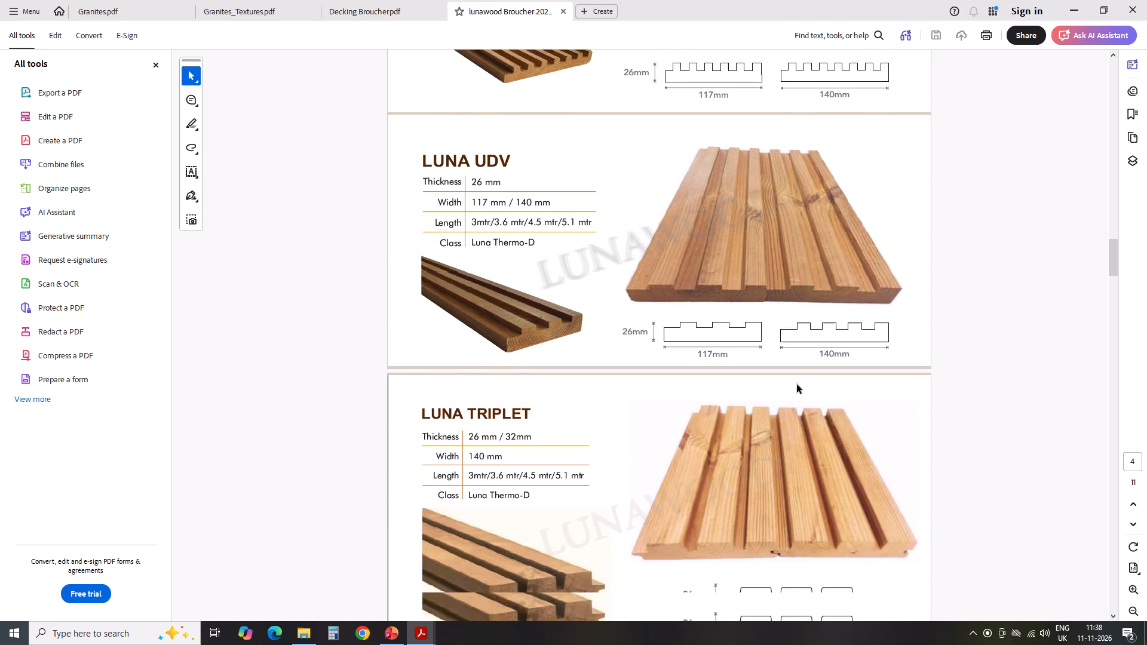
scroll(797, 385, down, 18)
scroll(798, 379, down, 10)
scroll(799, 371, down, 11)
scroll(799, 371, down, 11)
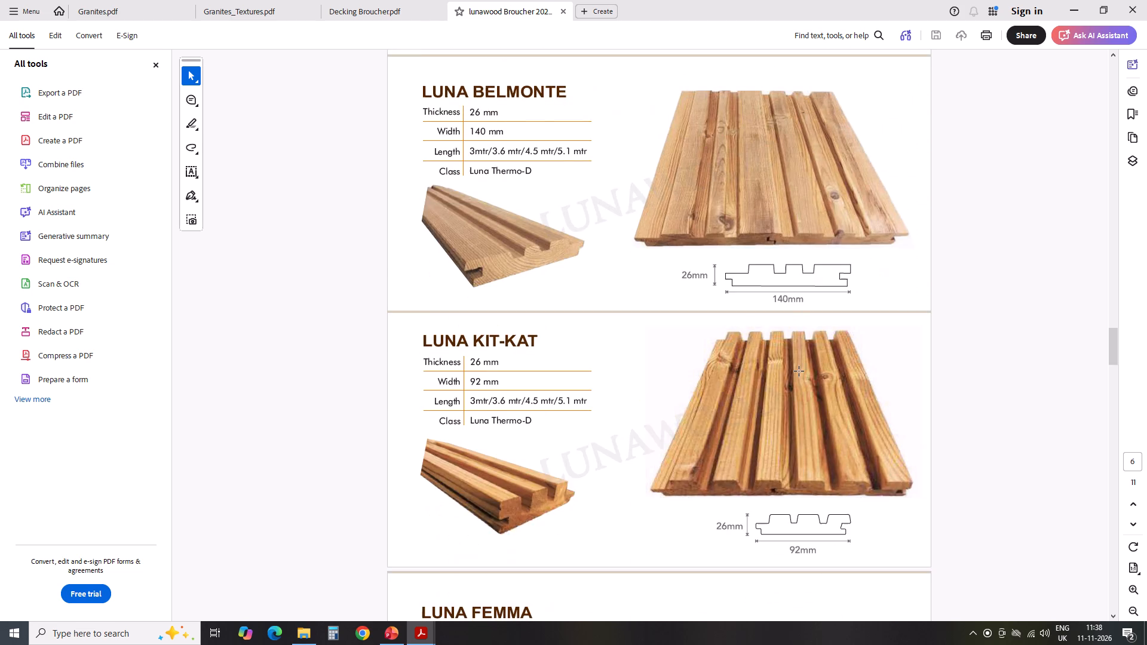
Review the lunawood brochure's profiles from Luna Femma through the tie beams, Luna Post and Parallelogram sections.
scroll(799, 371, down, 20)
scroll(802, 364, down, 20)
scroll(802, 364, down, 5)
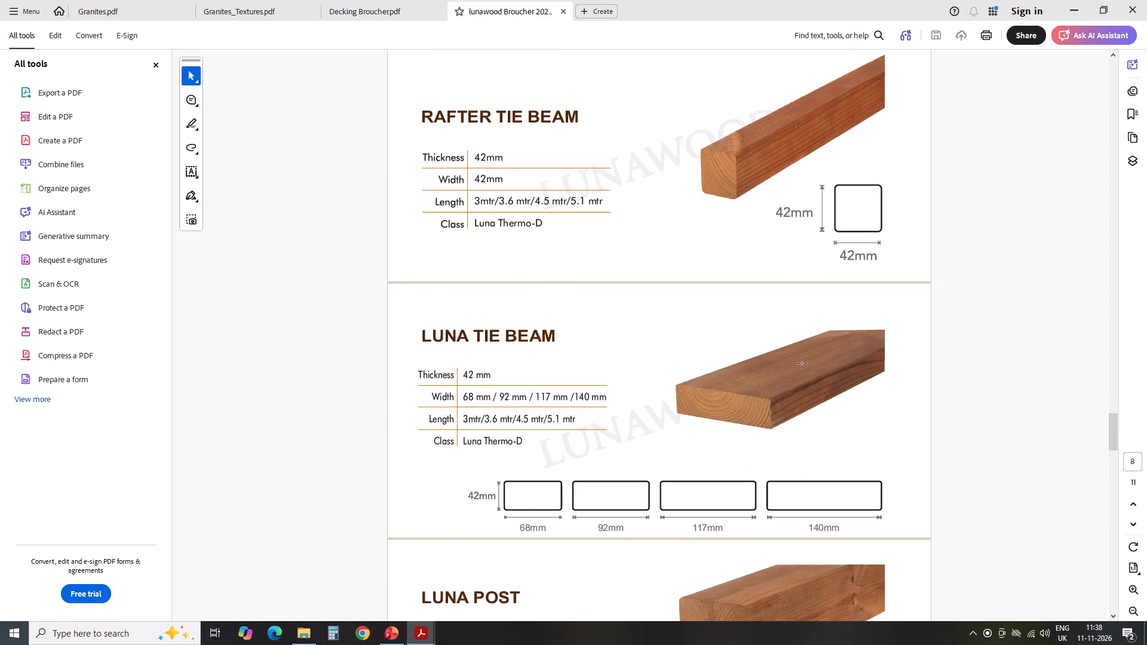
scroll(802, 364, down, 13)
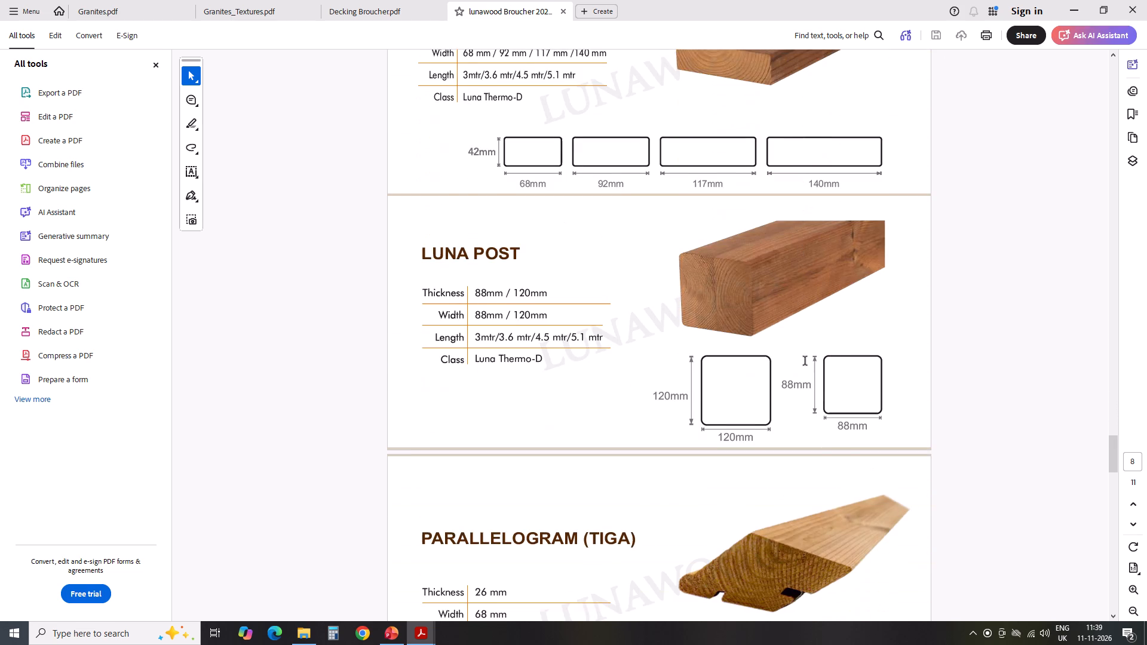
scroll(805, 361, down, 16)
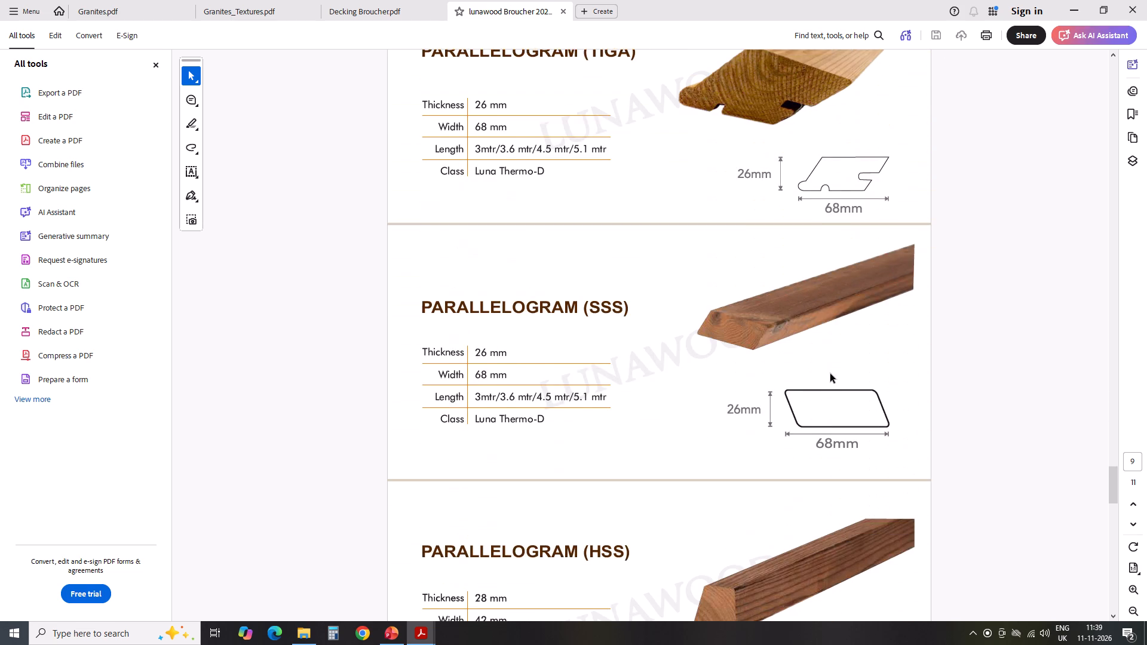
Examine the Luna Profix 2, SHP and Deck Back Juan boards and the Thermowood page, and close the lunawood brochure.
scroll(830, 374, down, 20)
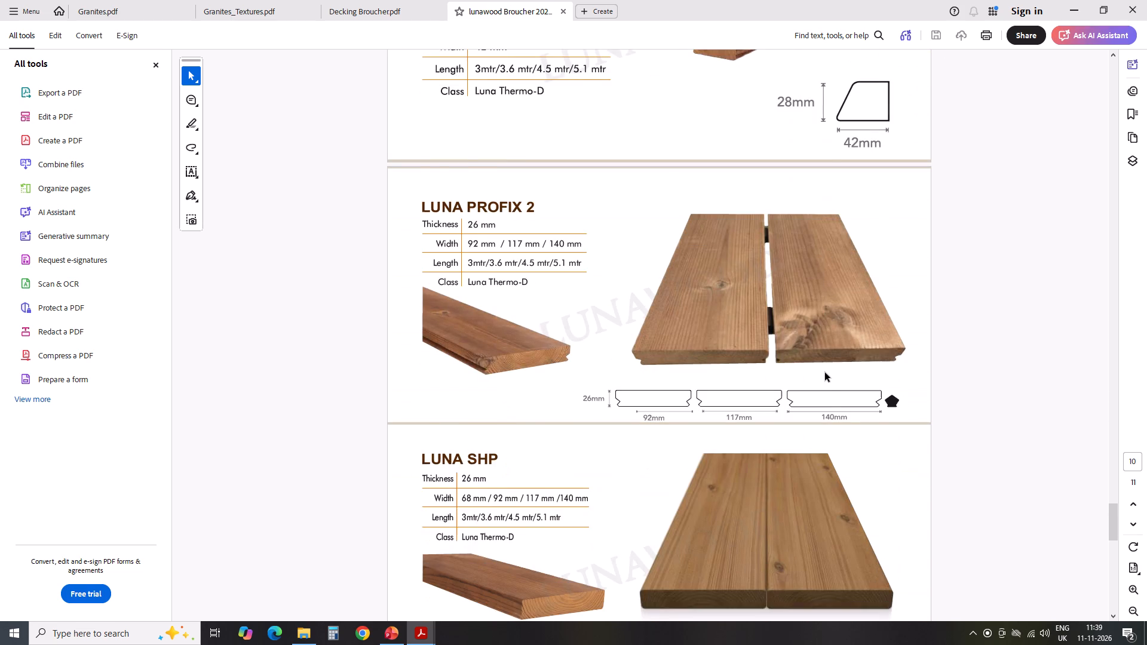
scroll(825, 373, down, 19)
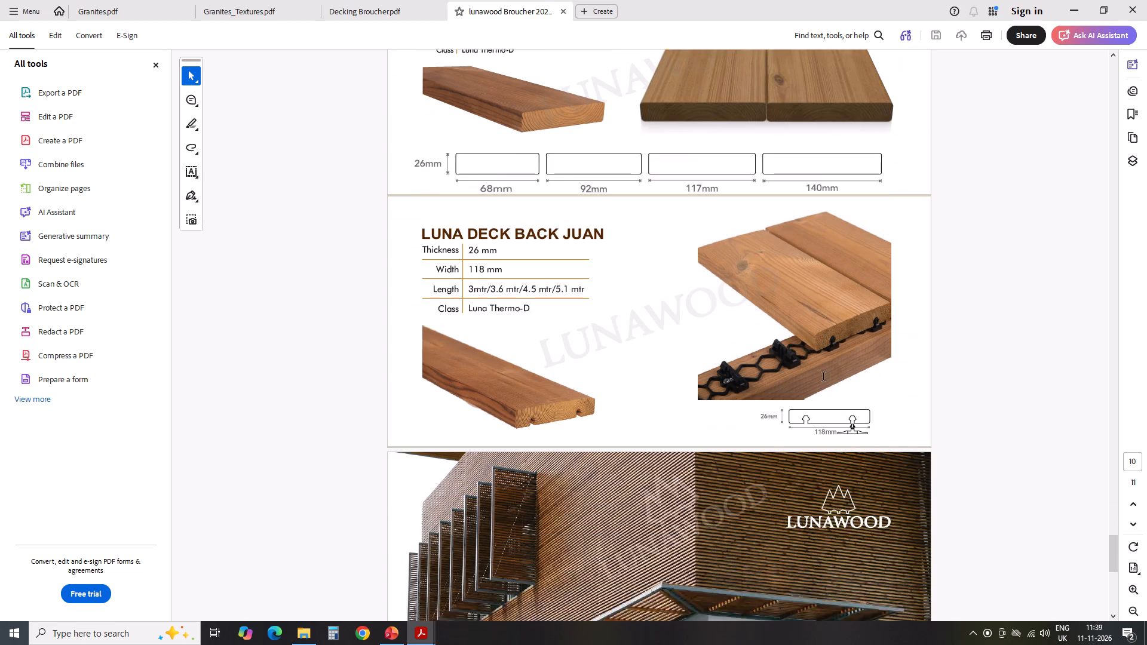
scroll(824, 377, down, 13)
scroll(860, 385, down, 11)
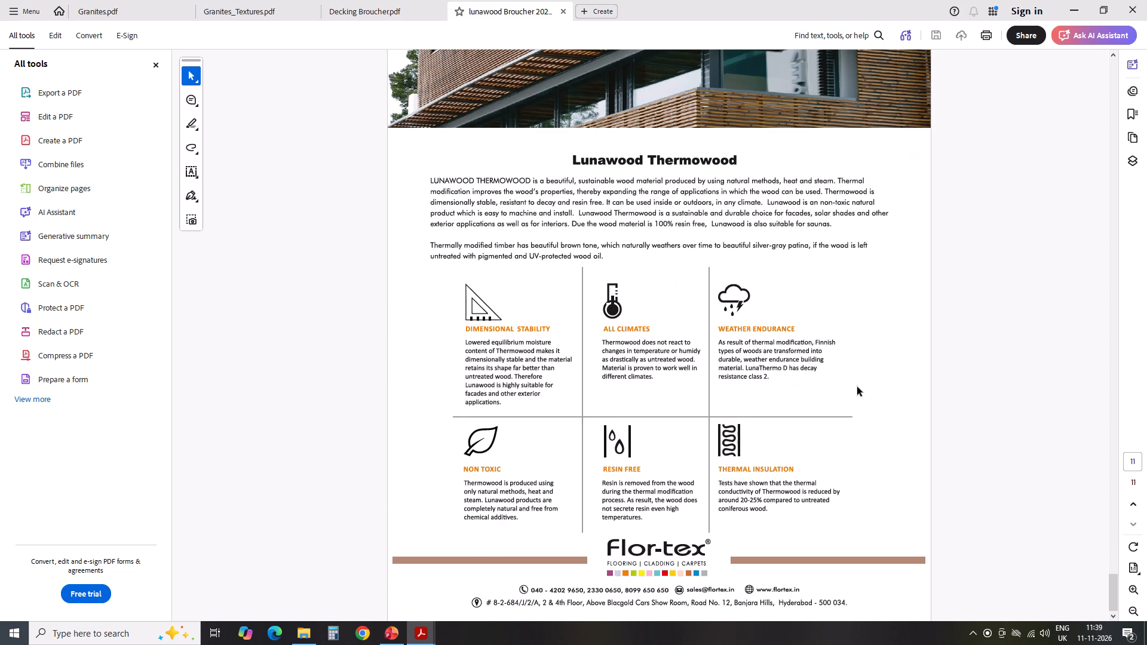
scroll(857, 387, down, 5)
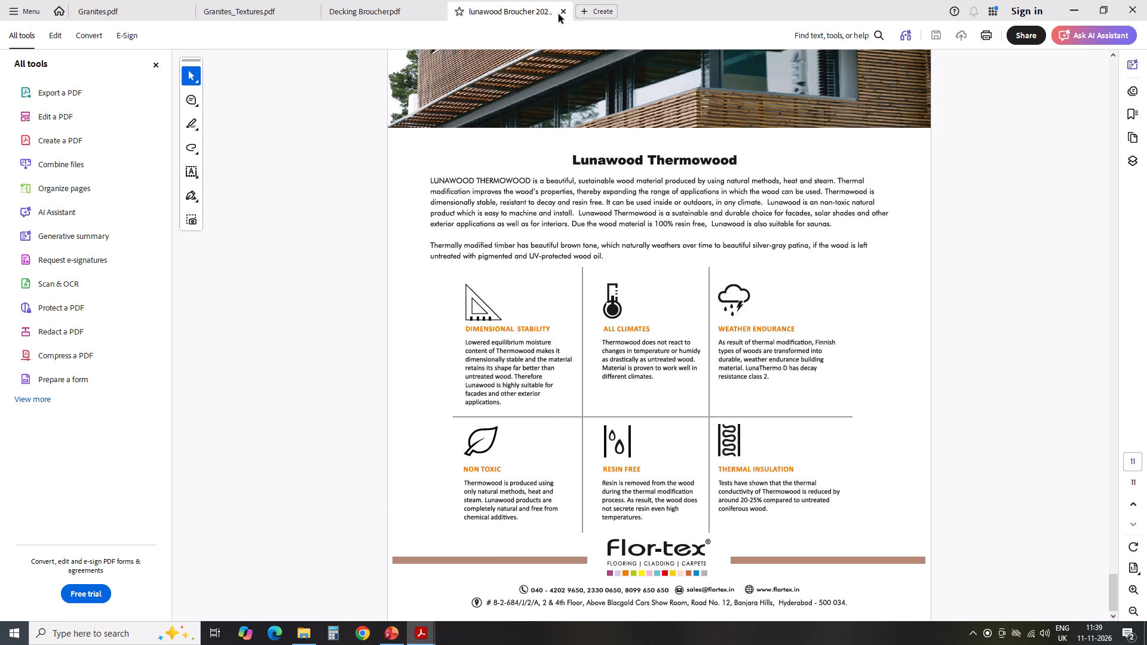
click(562, 14)
Open sport broucher.pdf from the same folder, review its outdoor sports flooring and Gerflor Recreation swatch pages, and close it.
click(1062, 0)
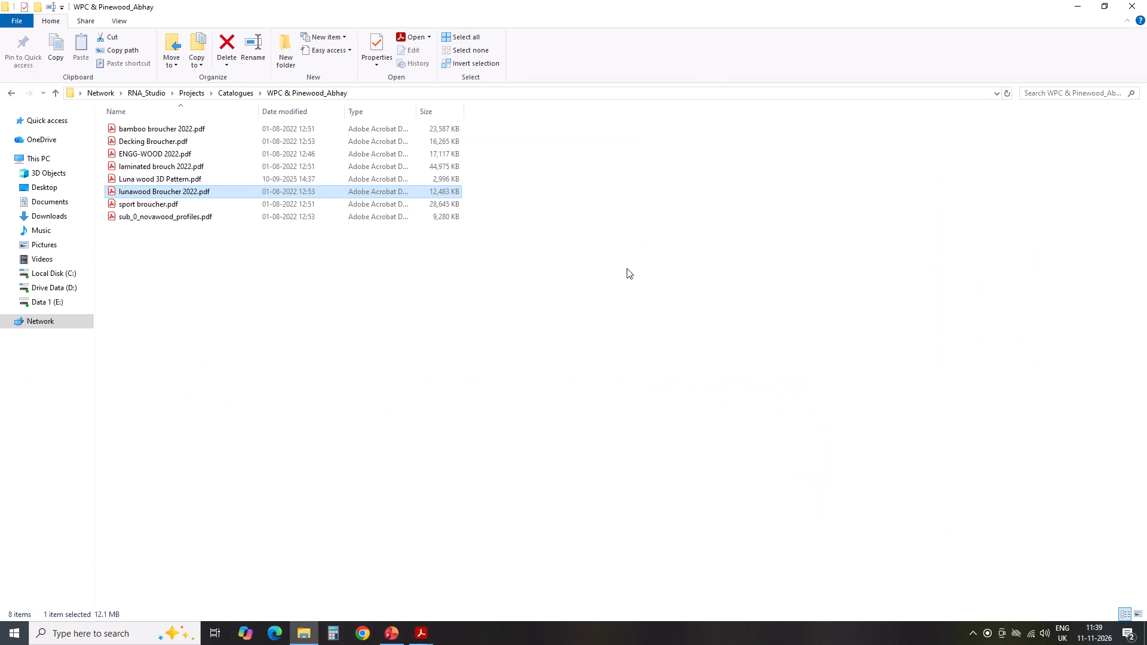
double_click(223, 199)
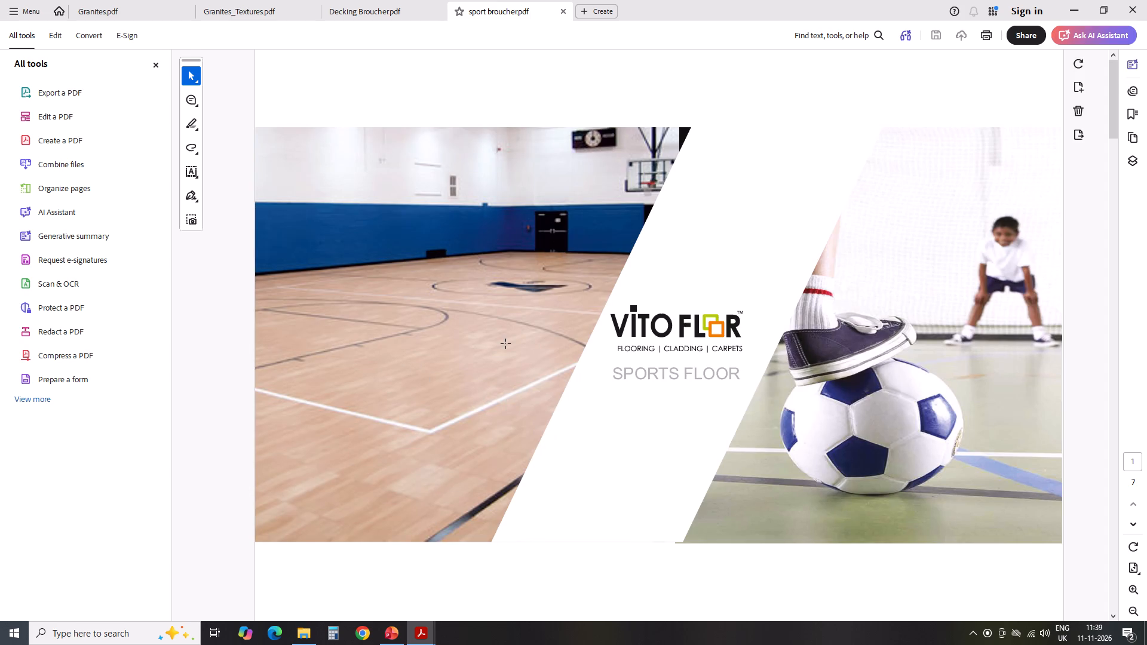
scroll(507, 344, down, 3)
scroll(531, 354, up, 8)
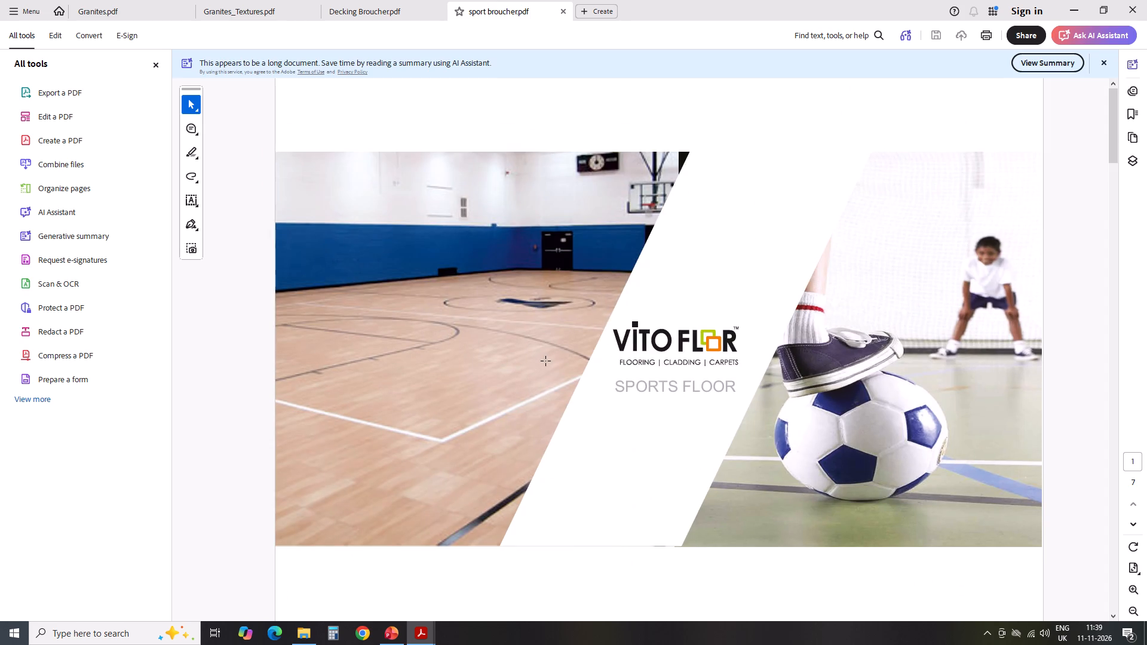
scroll(560, 385, down, 8)
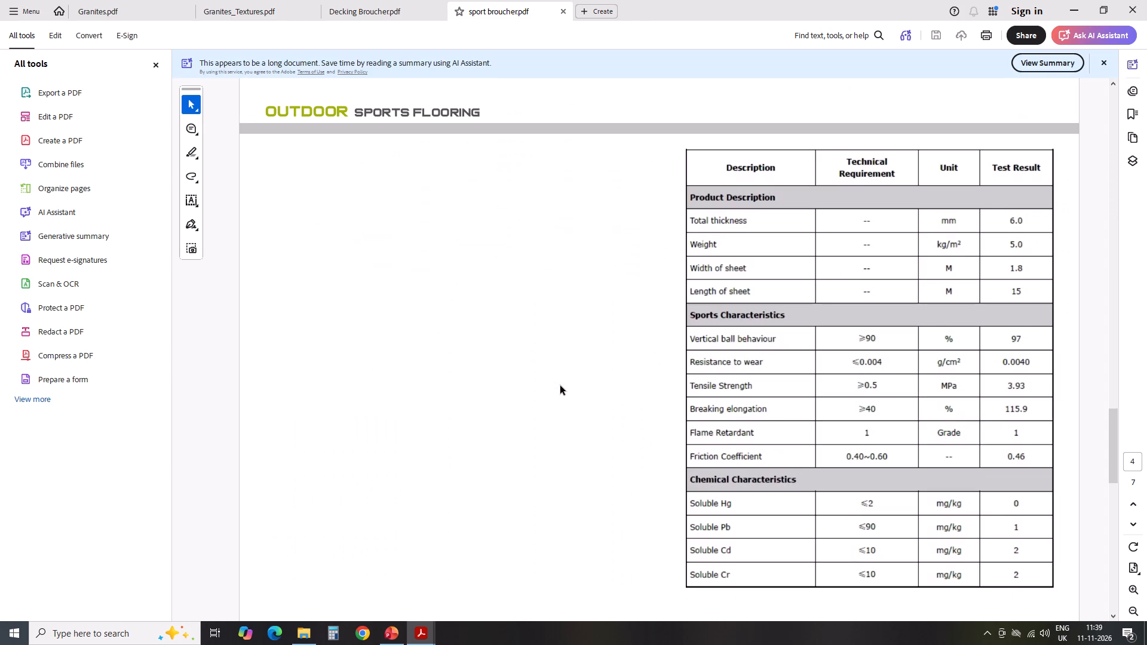
scroll(560, 386, down, 10)
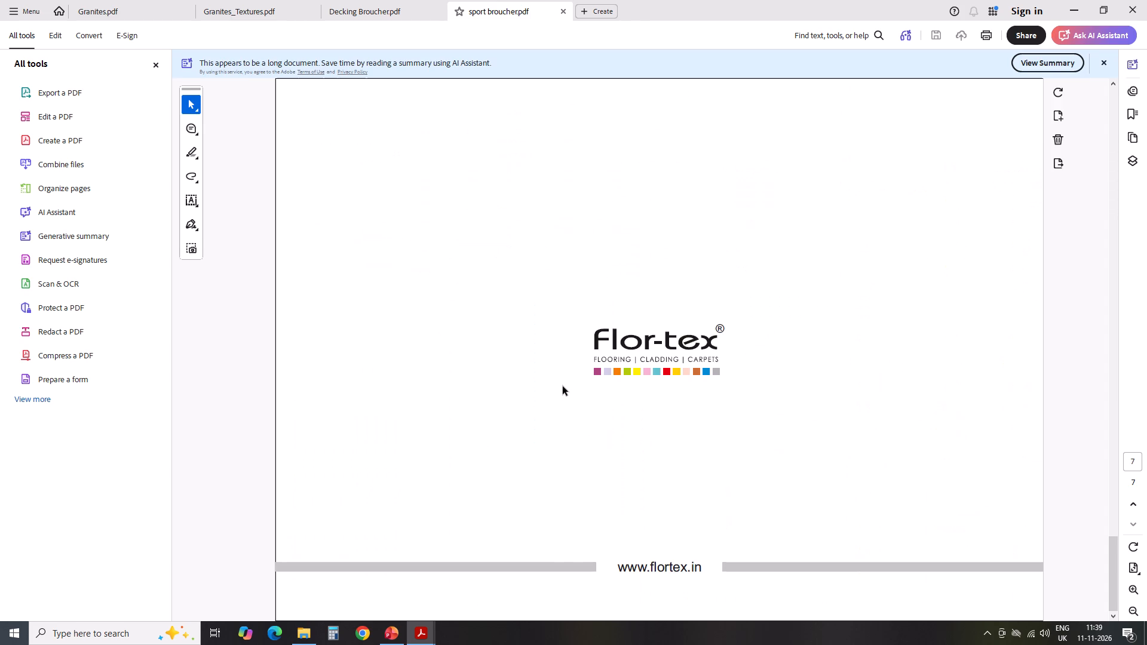
scroll(563, 386, down, 3)
scroll(573, 398, up, 3)
scroll(573, 398, down, 3)
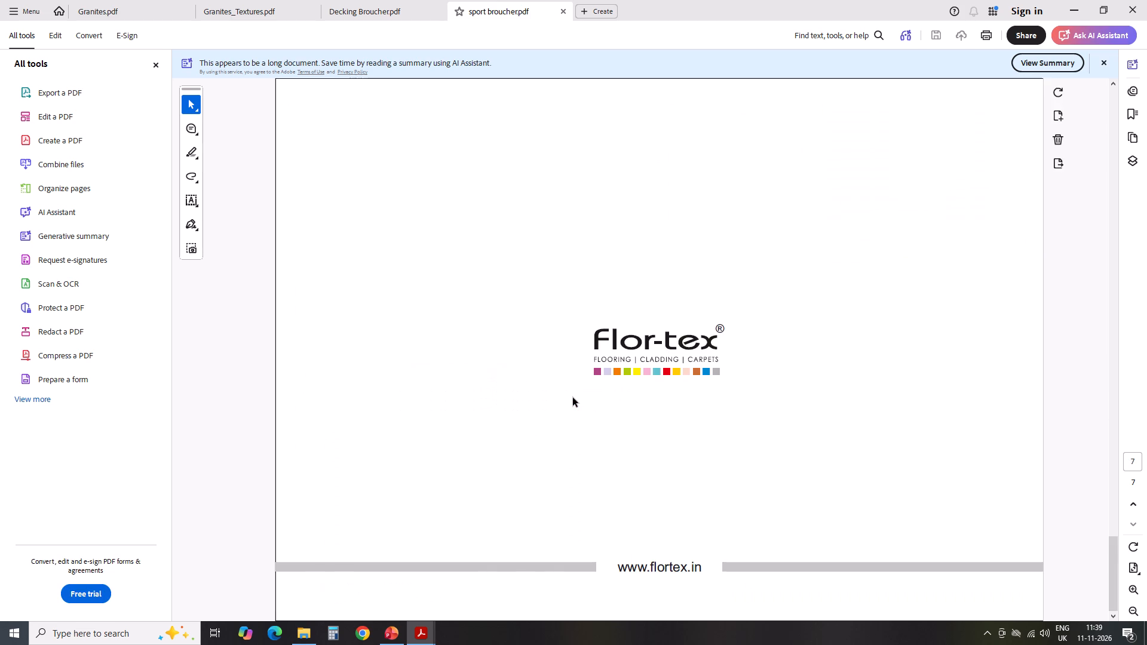
scroll(573, 398, up, 1)
scroll(573, 398, down, 6)
scroll(573, 398, up, 4)
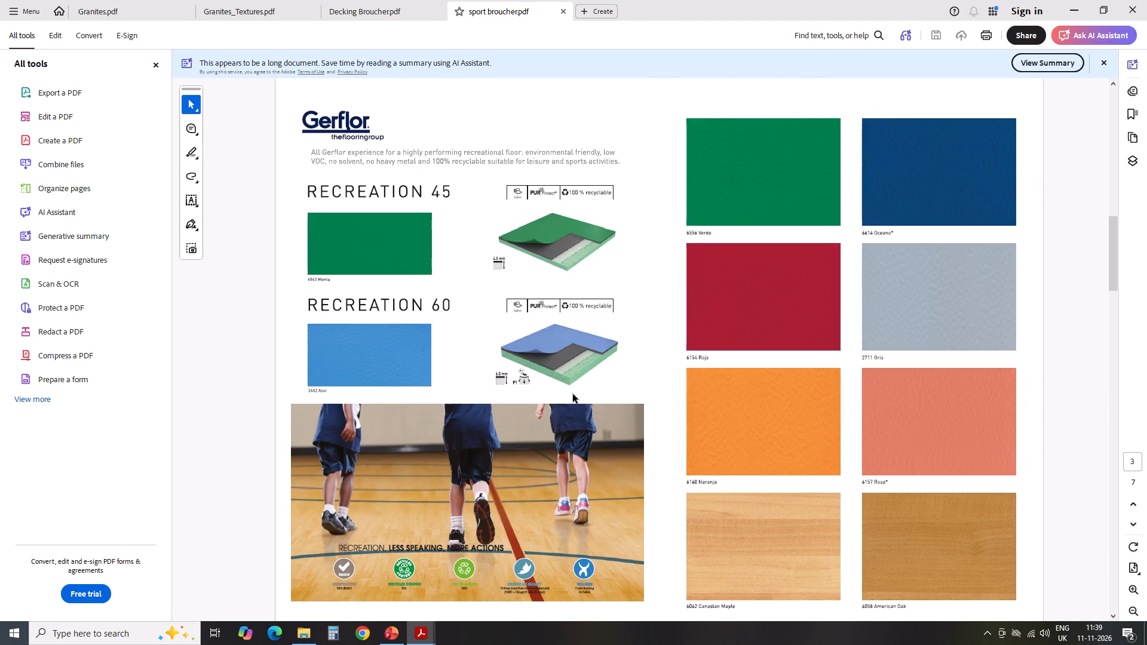
scroll(573, 394, up, 3)
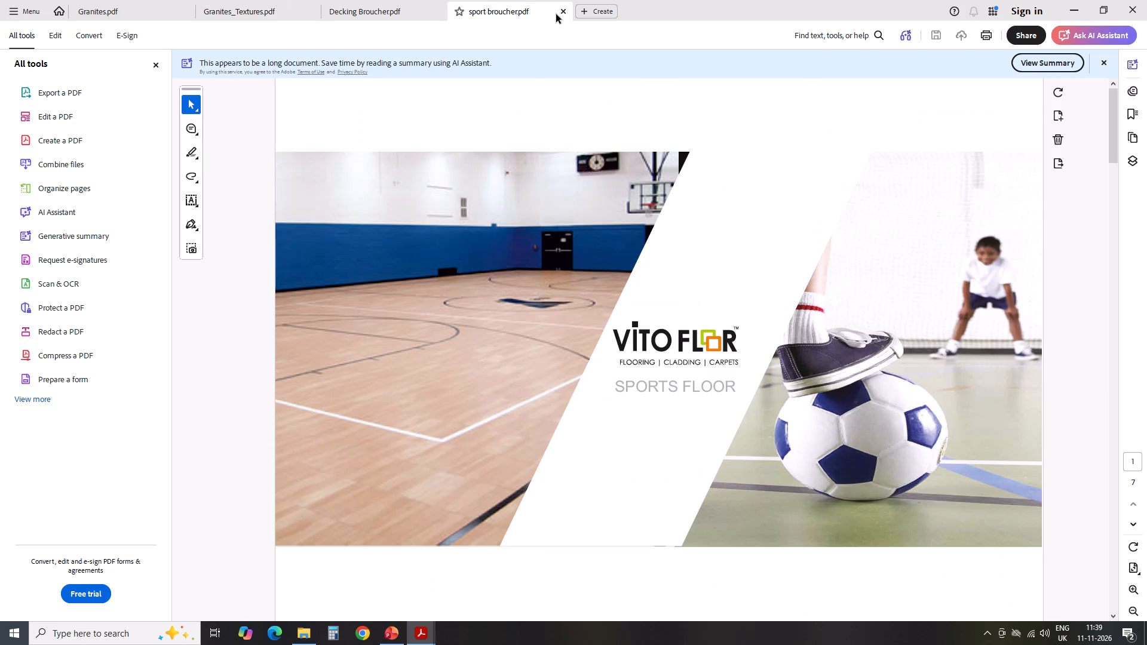
click(560, 16)
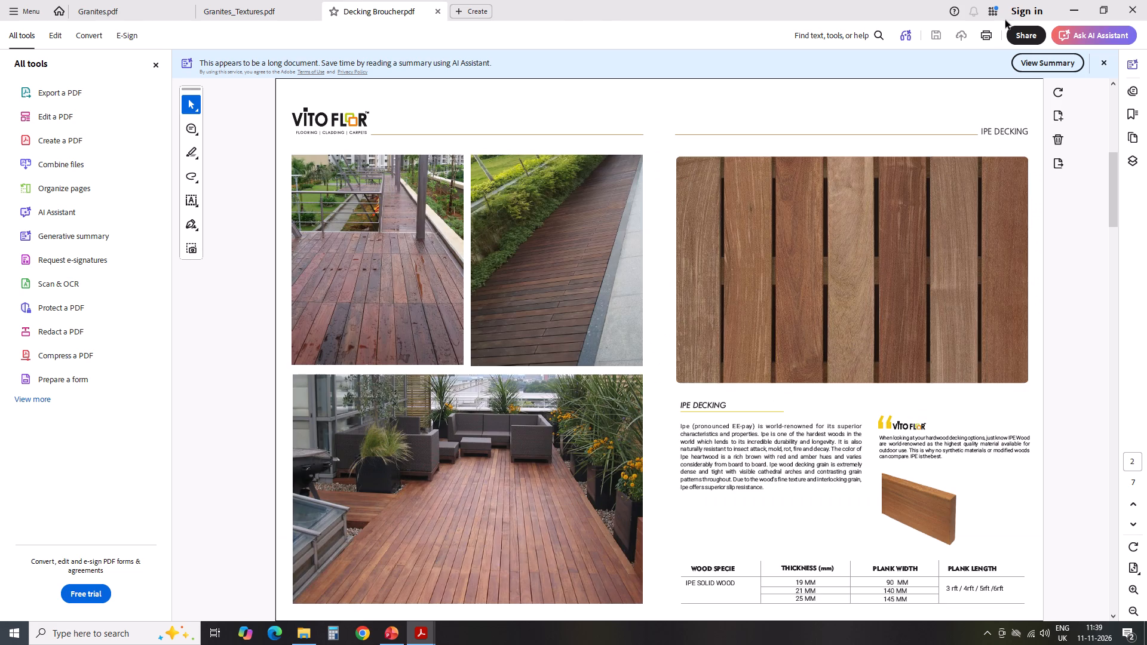
Open sub_0_novawood_profiles.pdf from the same folder and examine the Ash Zeta, Alfa, Alfa Brushed and Dual Shadow profiles.
click(1068, 0)
click(507, 340)
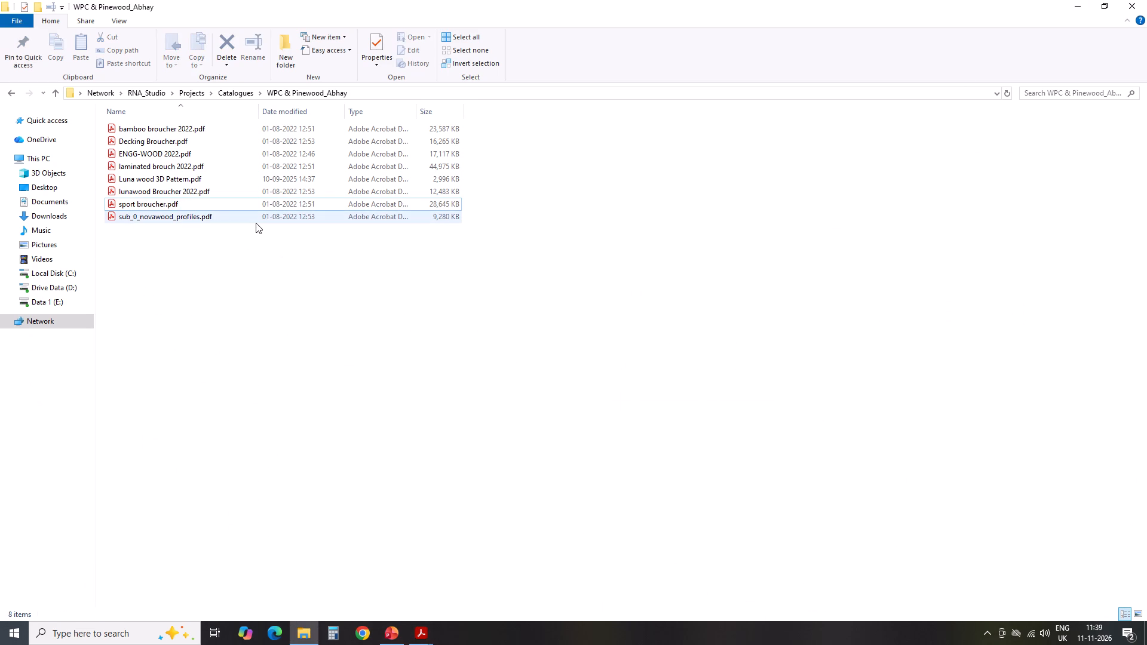
double_click(256, 223)
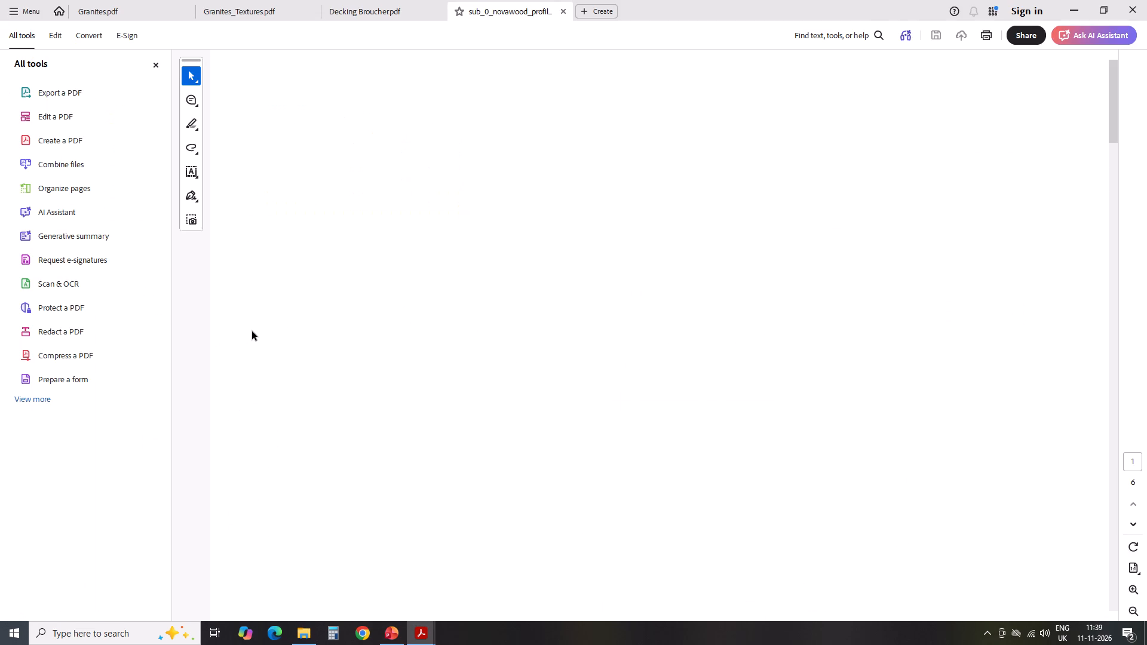
scroll(573, 339, down, 3)
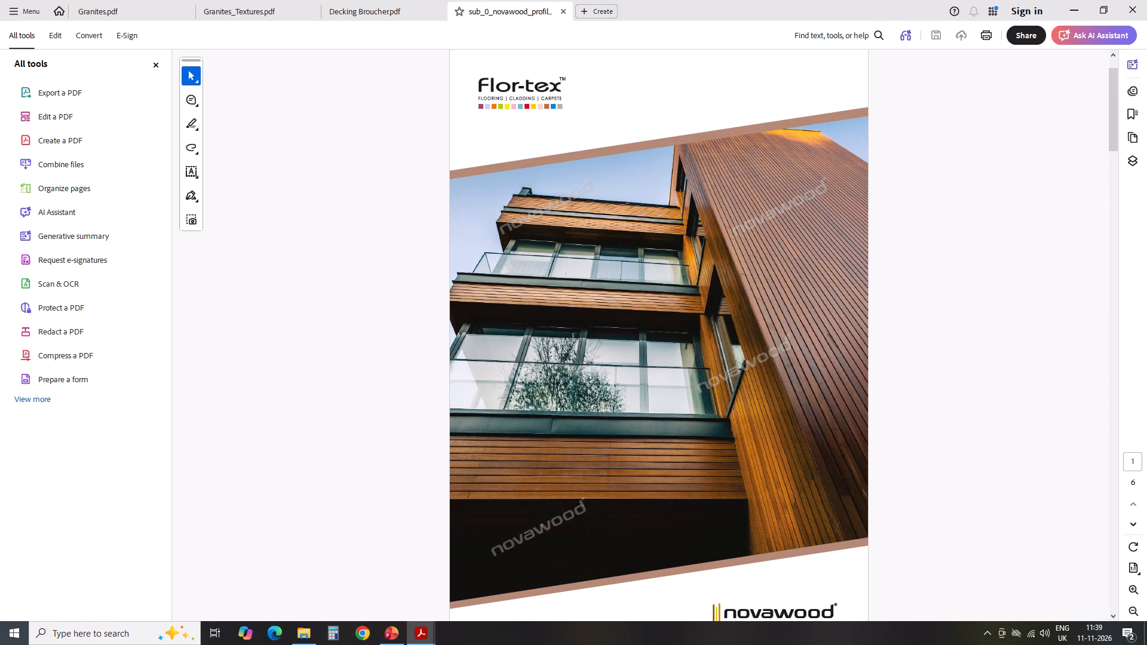
scroll(573, 339, down, 14)
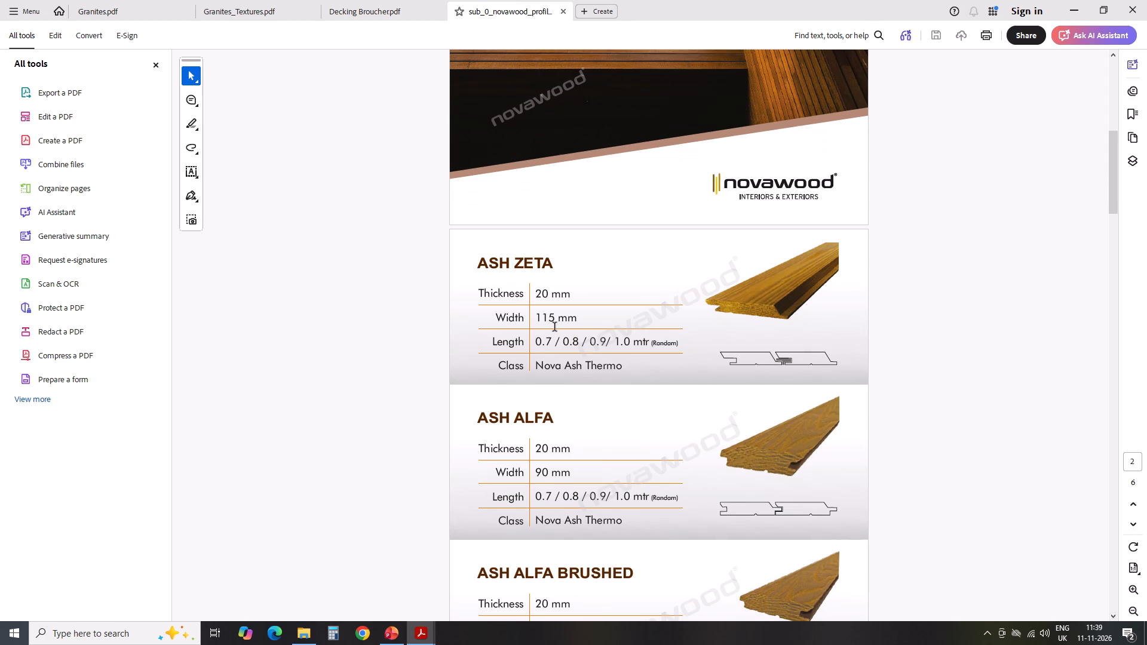
scroll(547, 322, up, 5)
scroll(564, 322, down, 6)
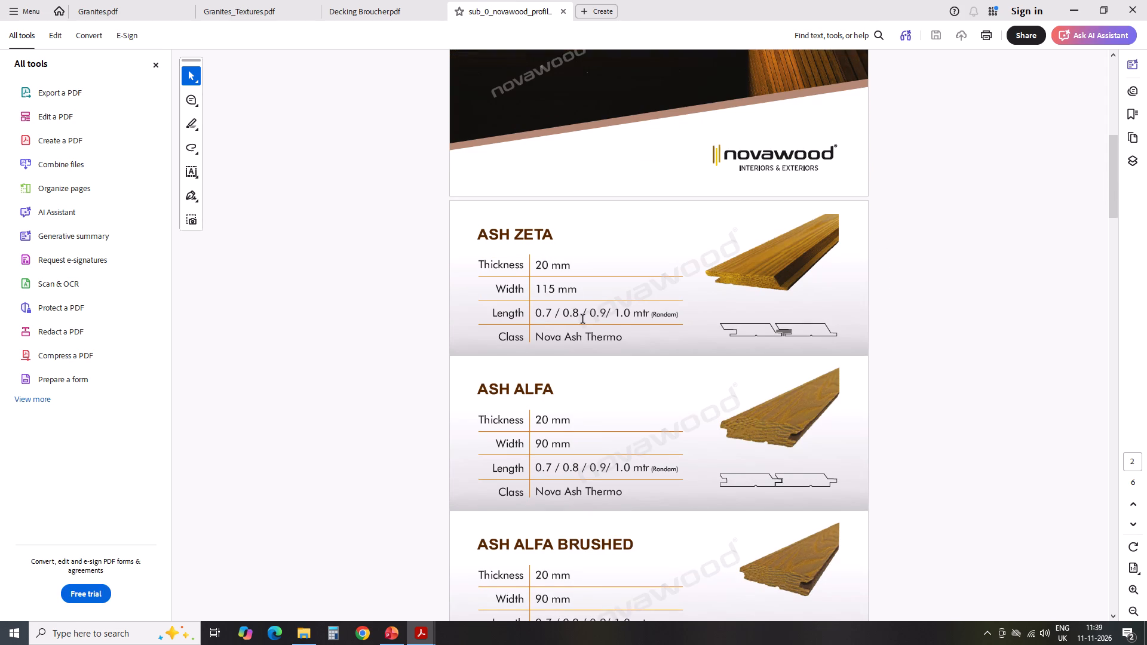
scroll(583, 320, down, 7)
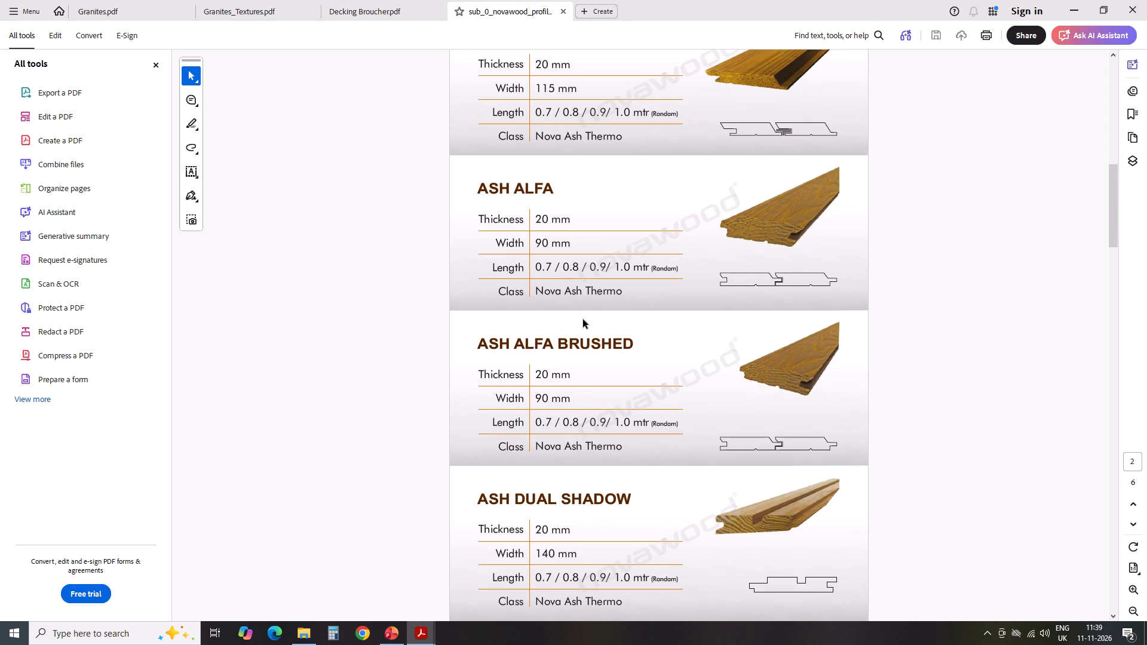
Examine the novawood brochure's Ash boards from Ash Virtue, Belmonte and Duo through Ash Strips, UDV and Clean.
scroll(583, 320, down, 18)
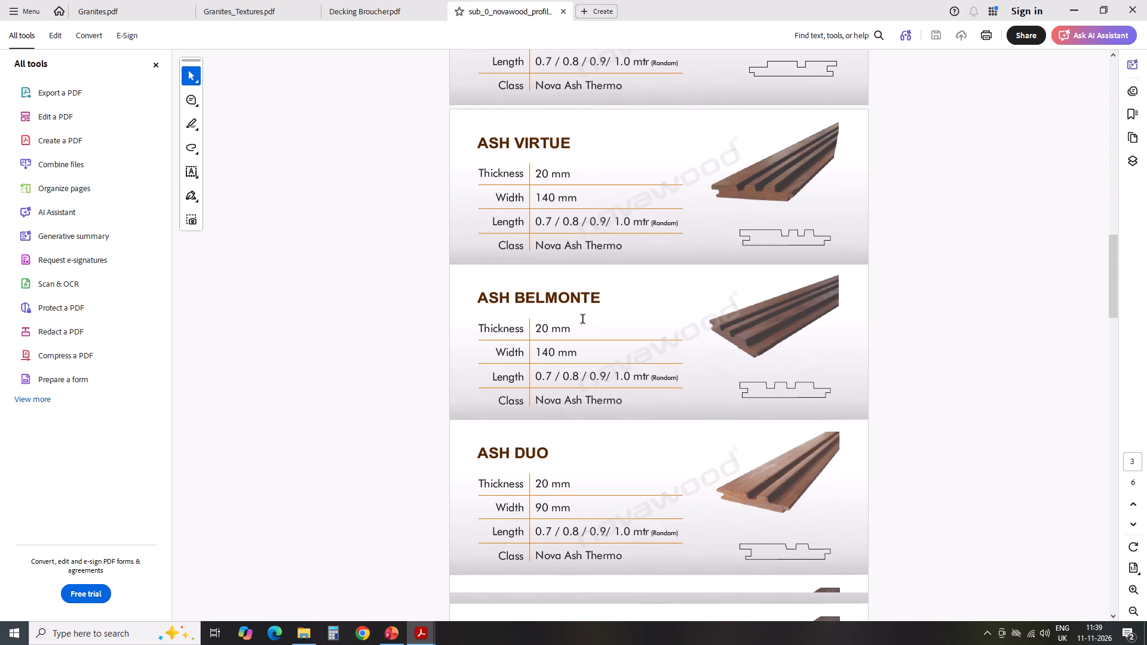
scroll(583, 320, down, 17)
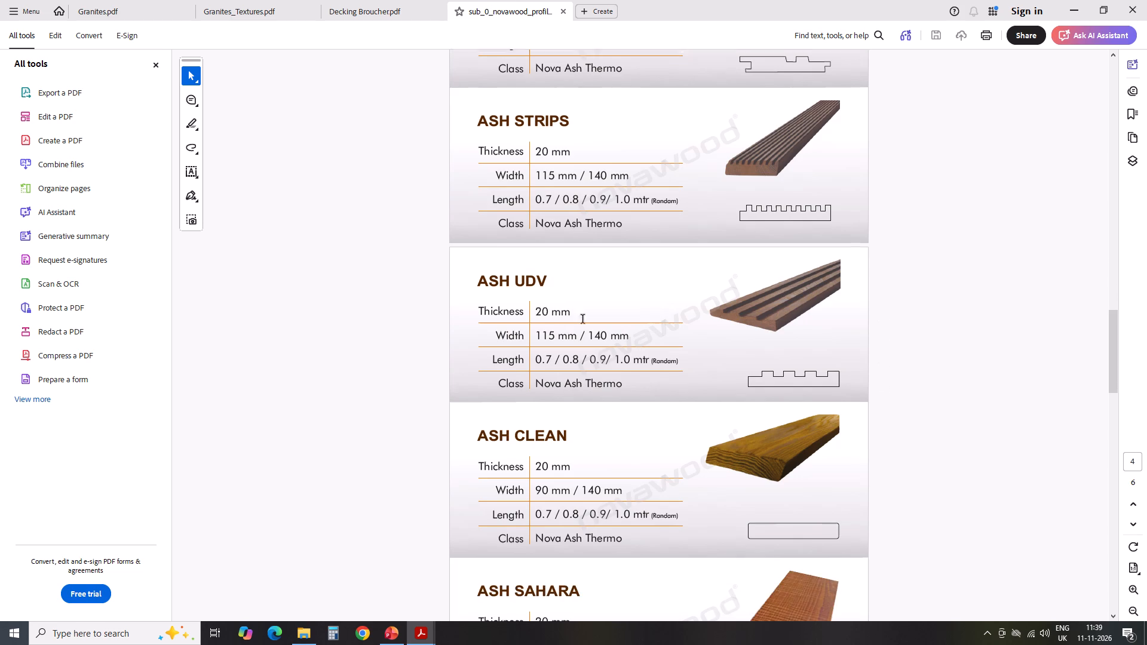
Examine the Ayous Alfa, Strips and Triplet boards and the final company page, and close the novawood brochure.
scroll(583, 320, down, 14)
scroll(577, 329, down, 16)
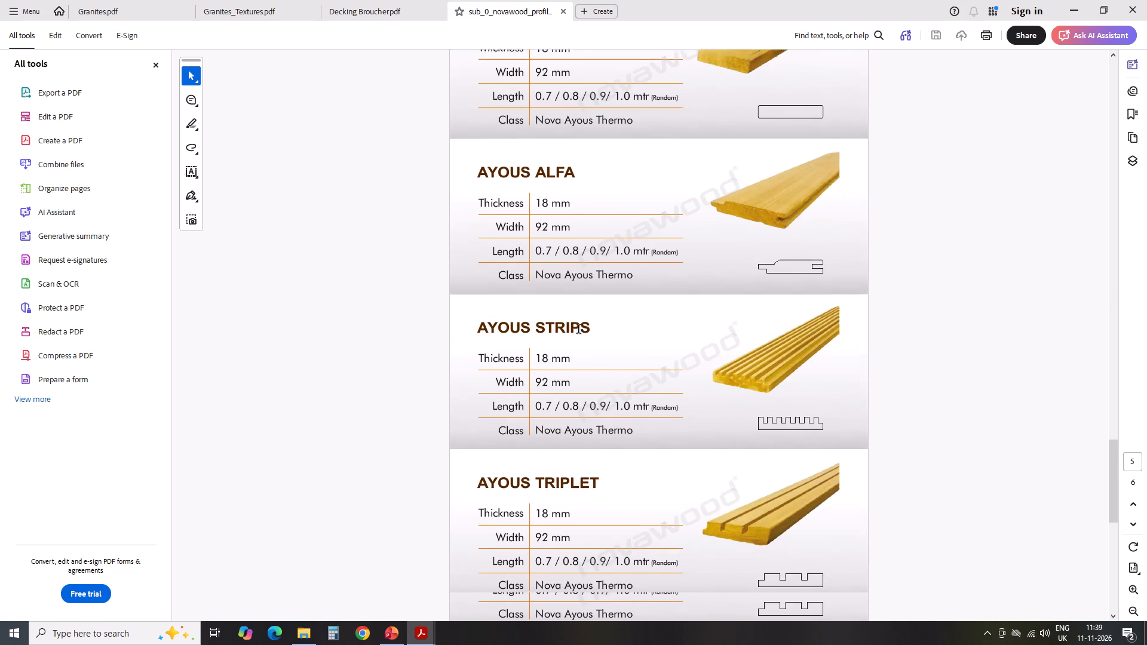
scroll(579, 330, down, 19)
scroll(579, 330, down, 6)
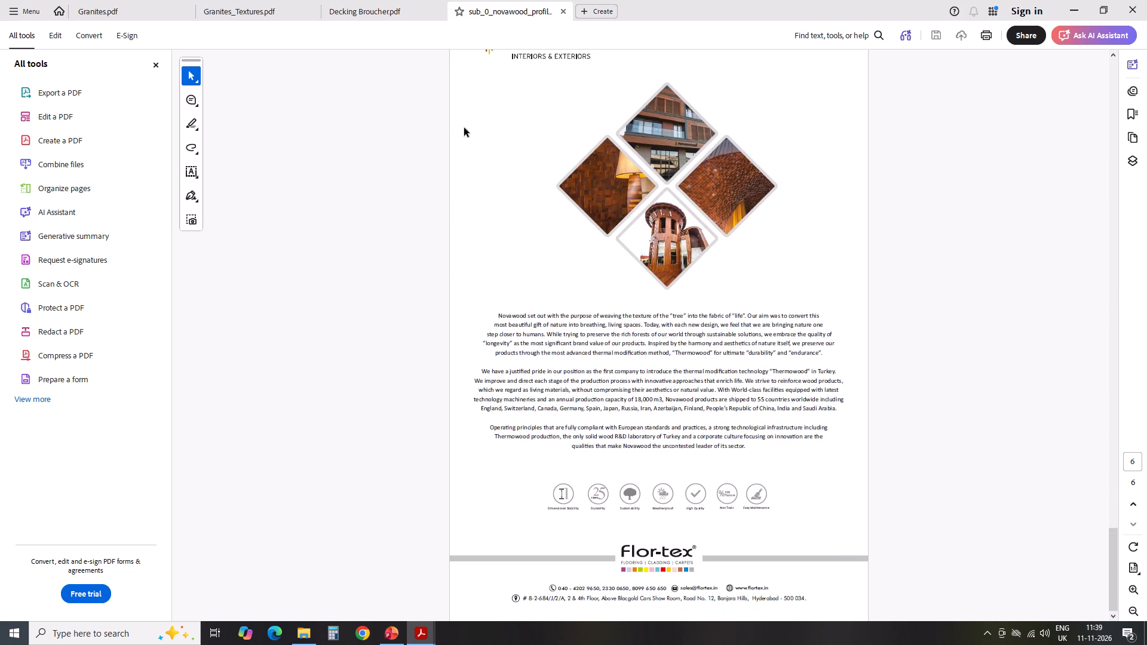
click(564, 9)
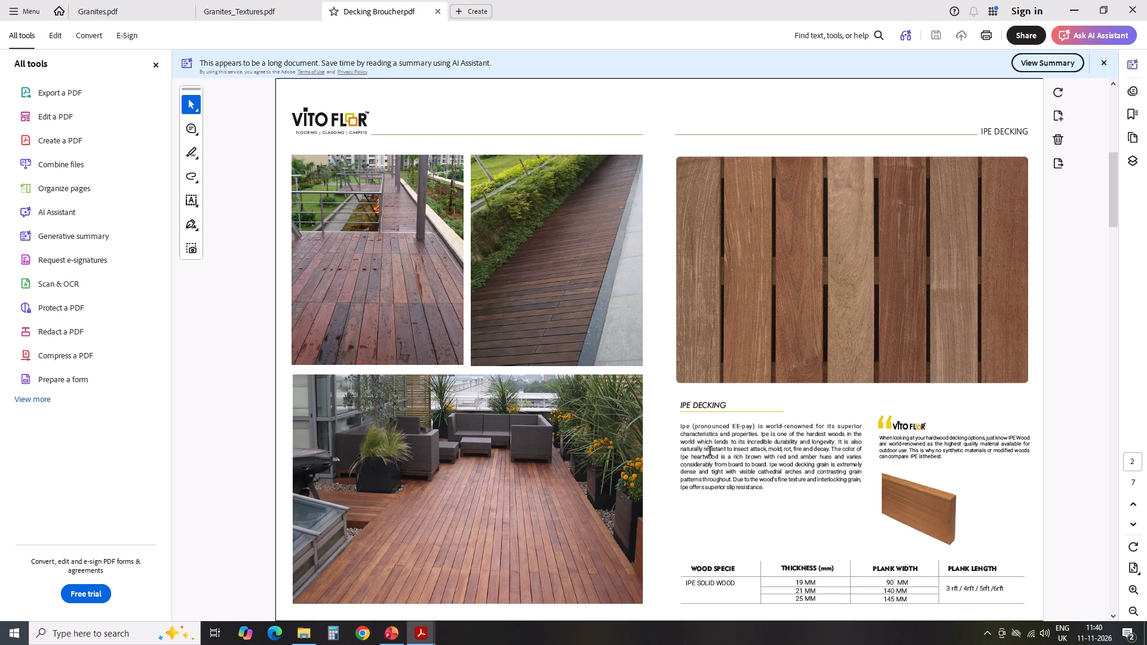
Compare the Thermo-Pine Decking page with the IPE Decking page in Decking Broucher.pdf.
scroll(710, 451, down, 1)
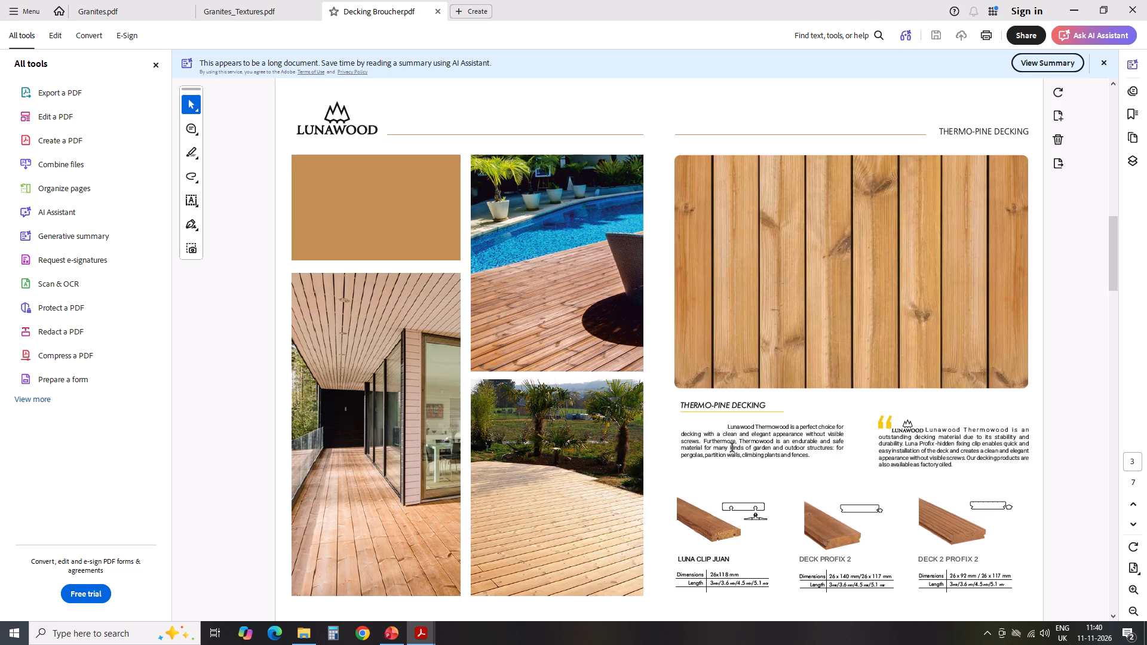
scroll(796, 447, up, 1)
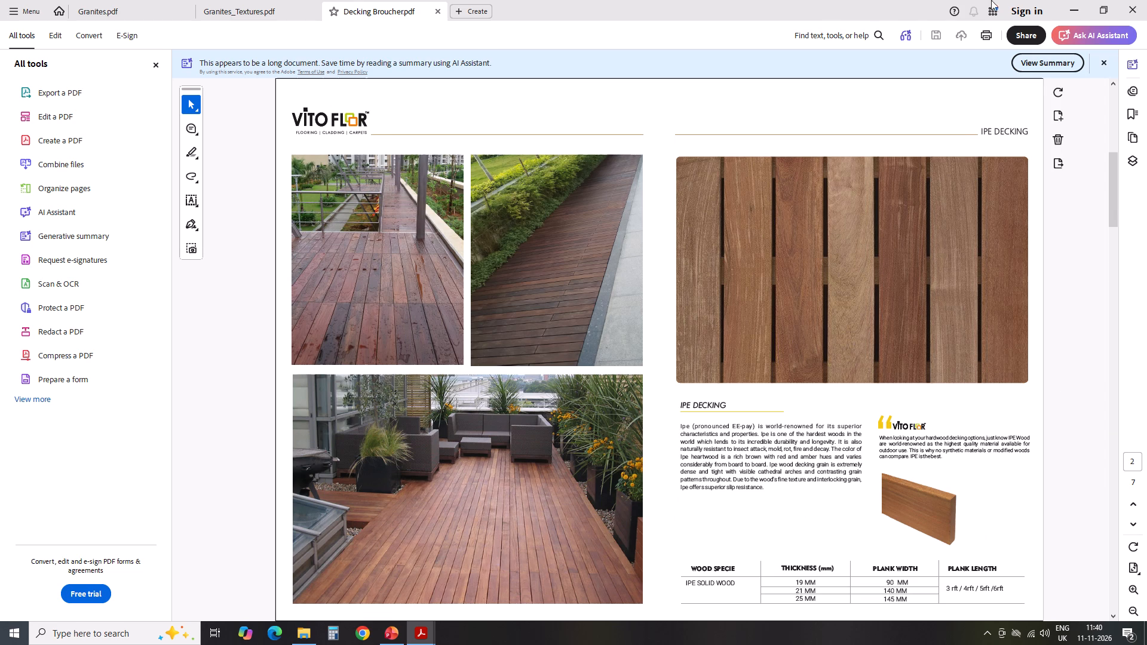
Go up to the parent Catalogues folder in the file explorer and look through its subfolders and first brochures for wood flooring.
click(1077, 2)
click(718, 357)
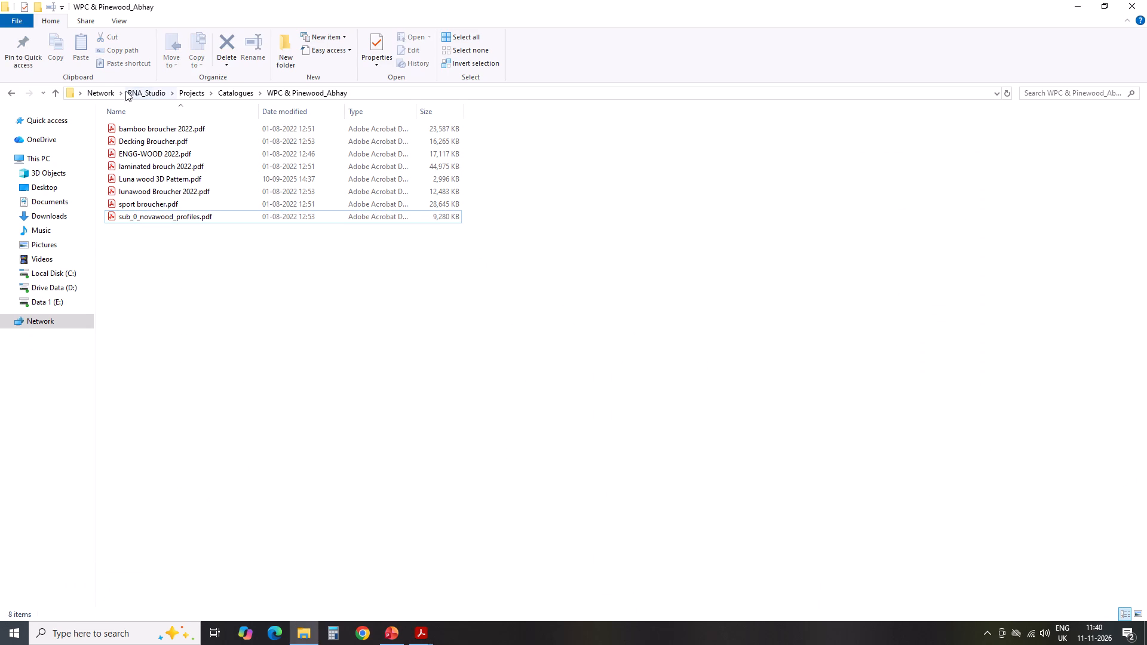
click(250, 90)
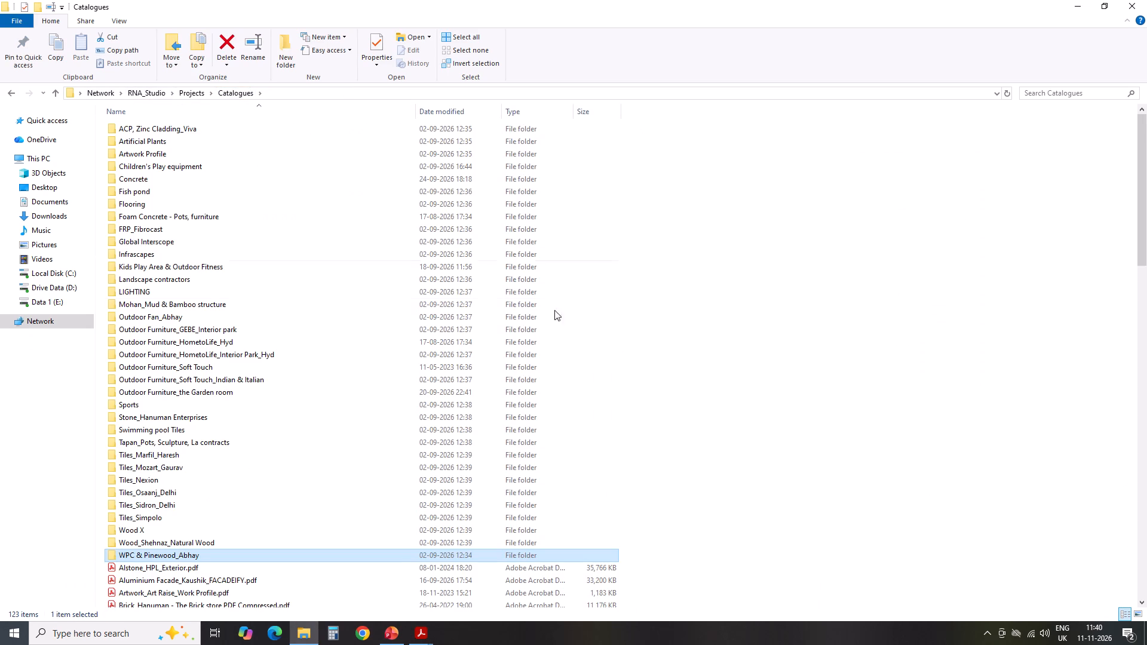
click(827, 392)
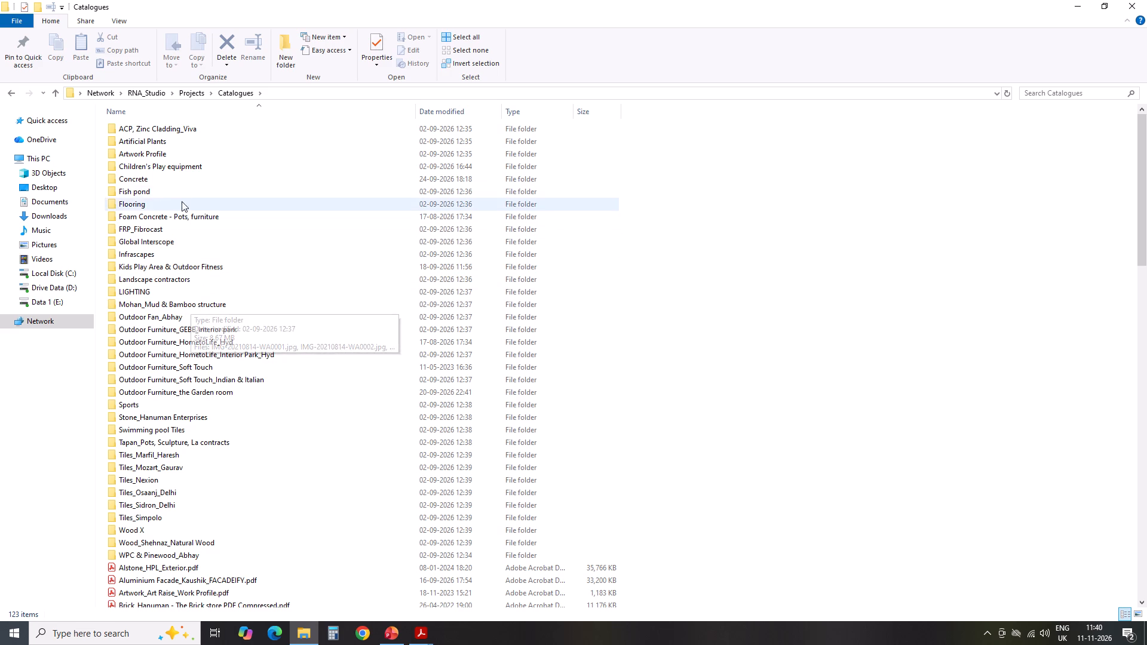
scroll(238, 288, down, 1)
scroll(209, 465, down, 4)
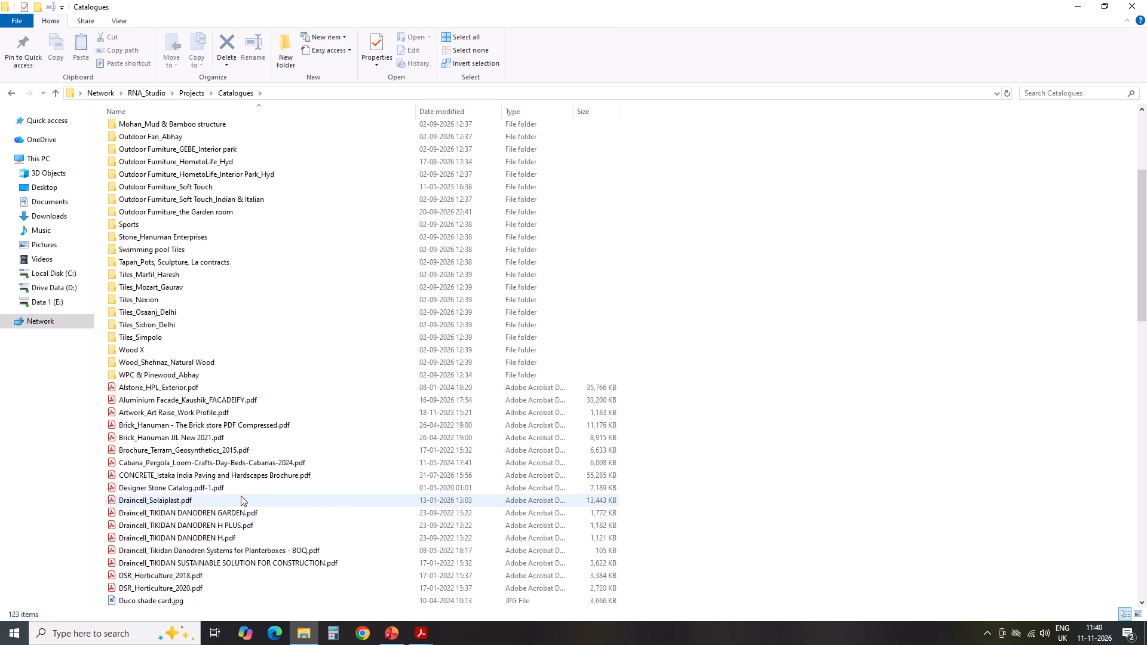
scroll(220, 536, down, 1)
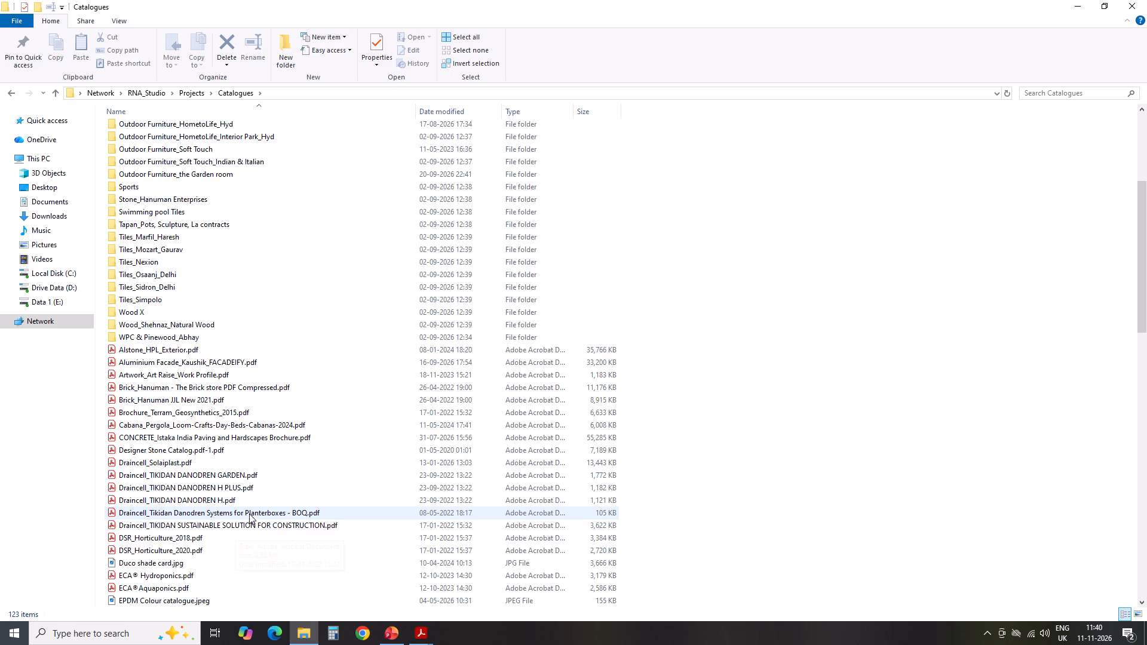
scroll(266, 502, down, 2)
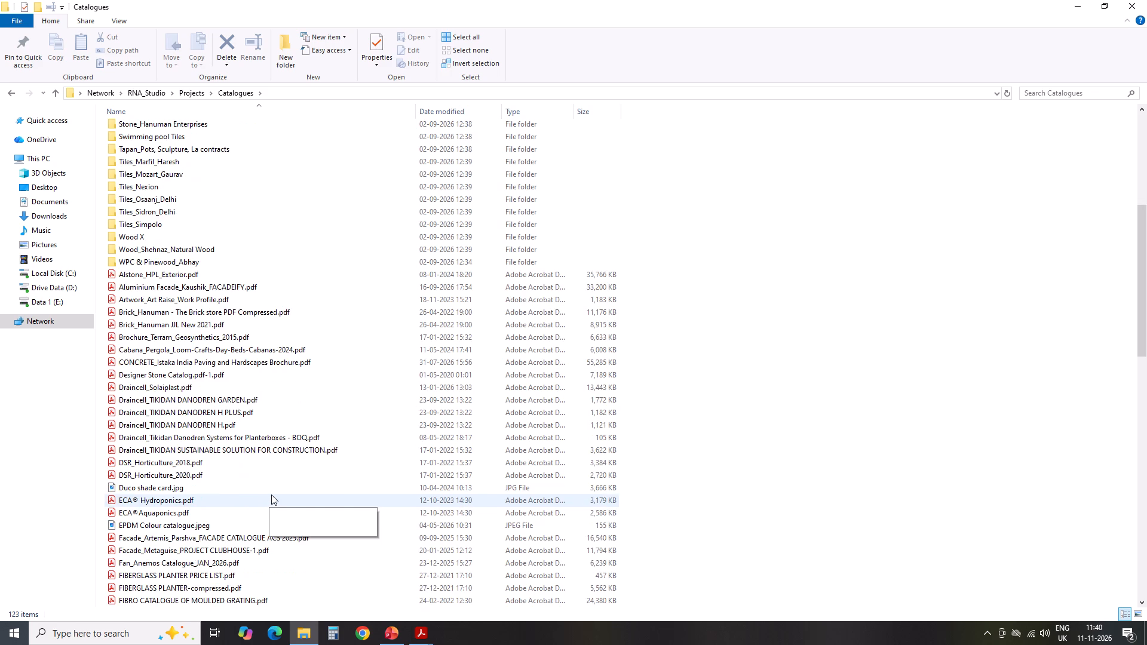
Look through the Catalogues folder's facade, furniture, outdoor tile and pergola brochures for a suitable wood catalogue.
scroll(271, 494, down, 4)
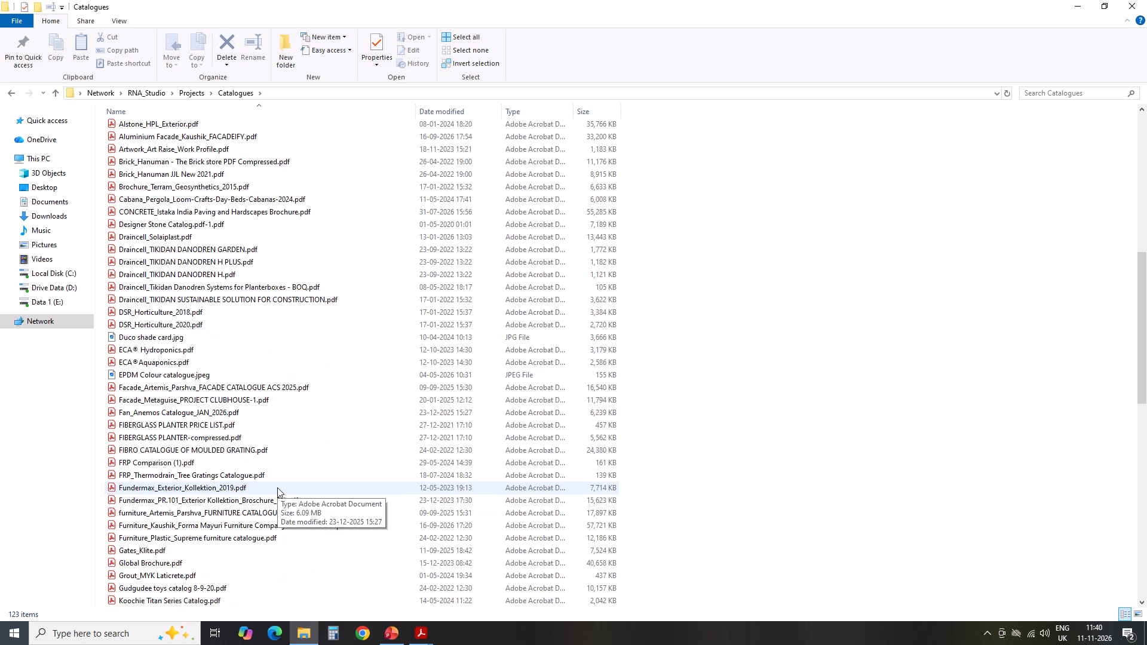
scroll(277, 487, down, 2)
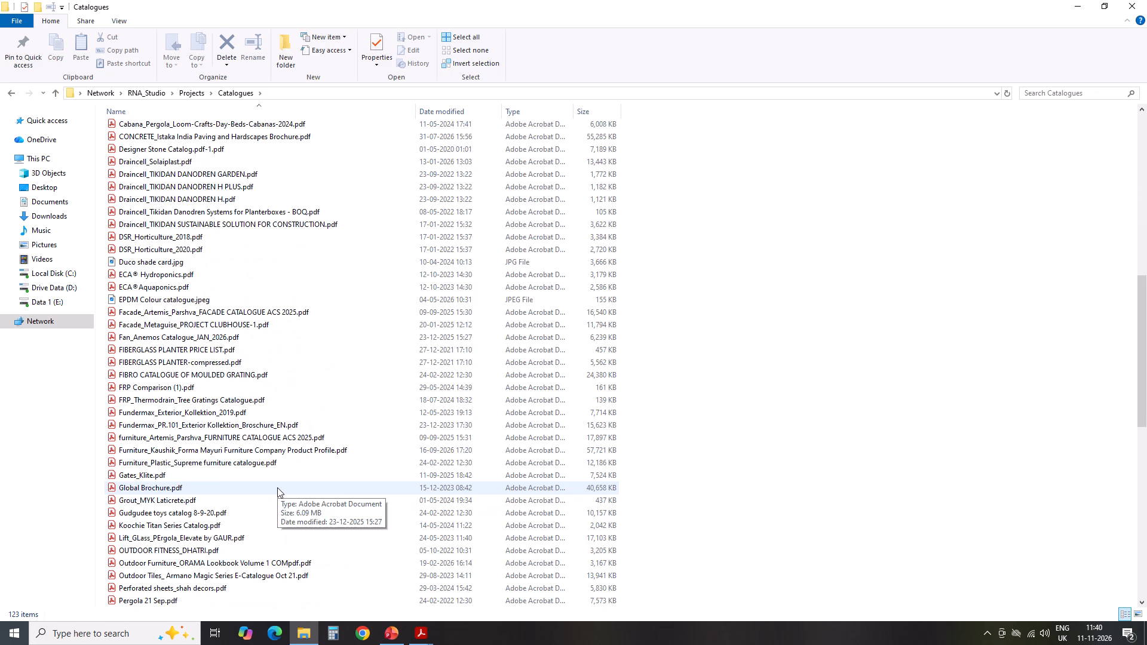
scroll(277, 487, down, 4)
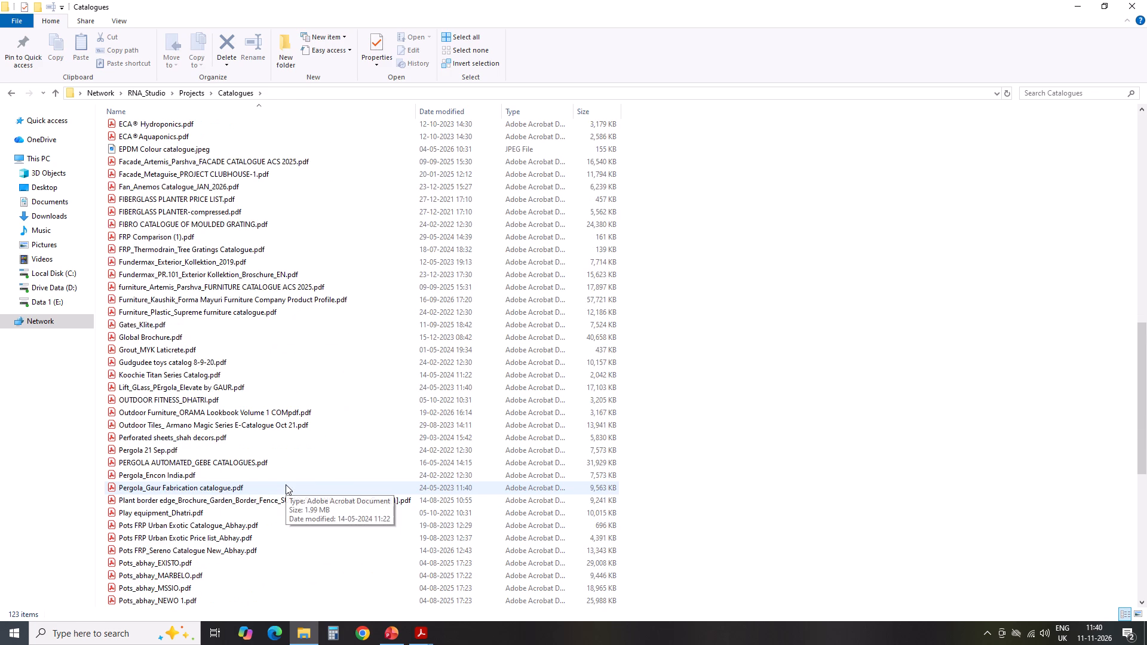
Look through the remaining pots, stone and tile brochures to the end of the Catalogues folder for a wood catalogue.
scroll(286, 484, down, 7)
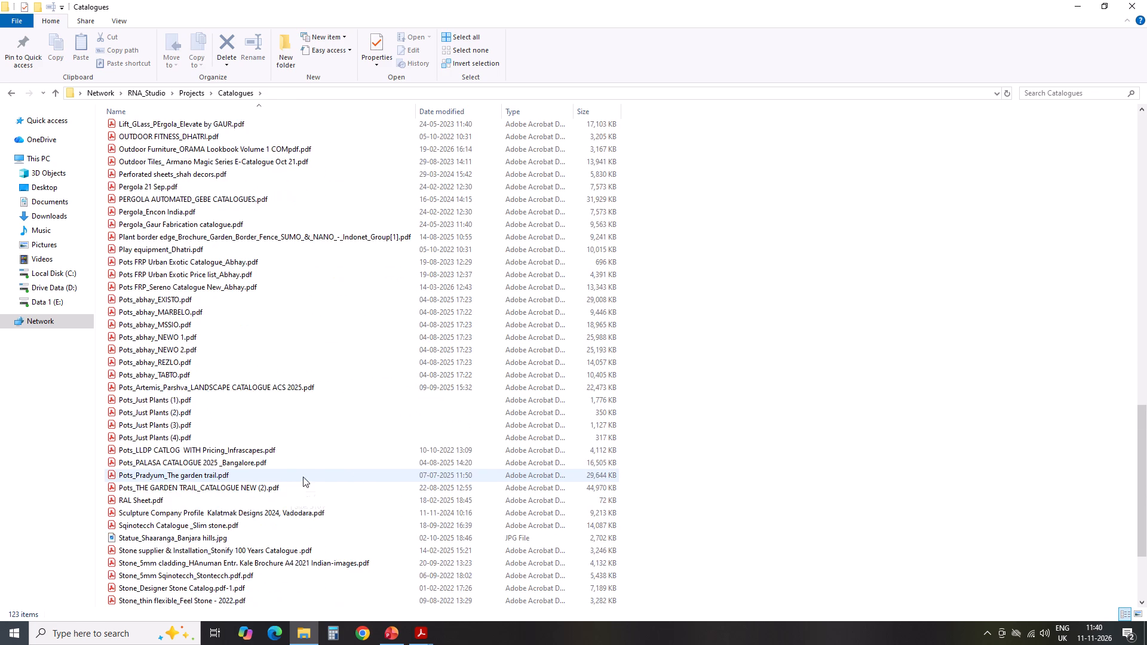
scroll(303, 477, down, 3)
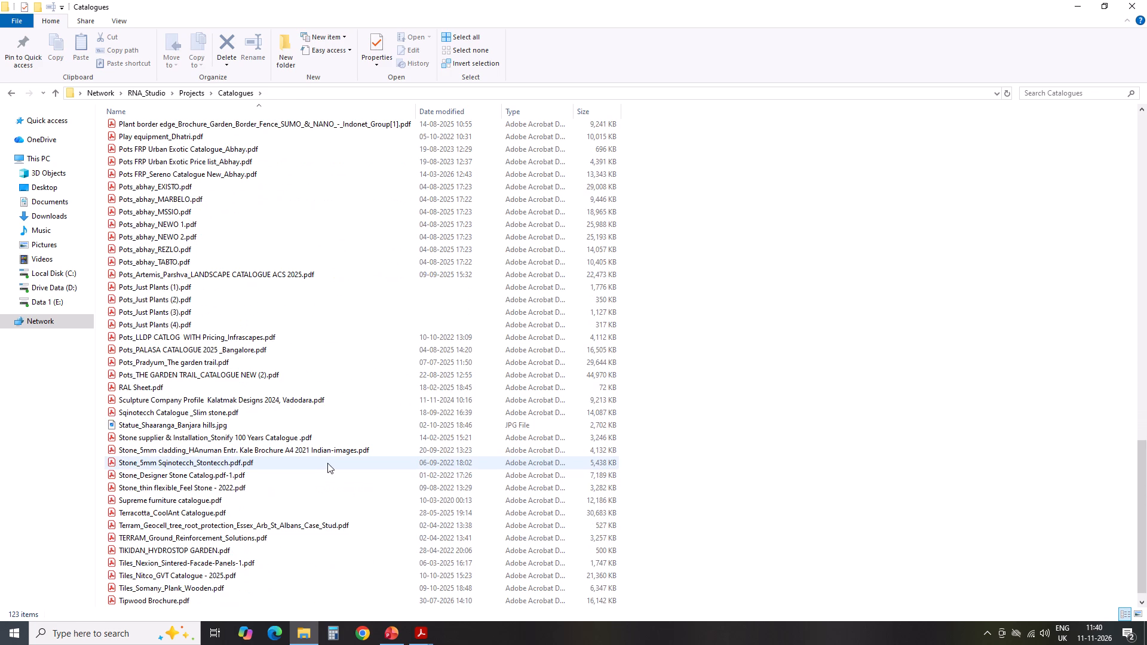
scroll(346, 471, down, 2)
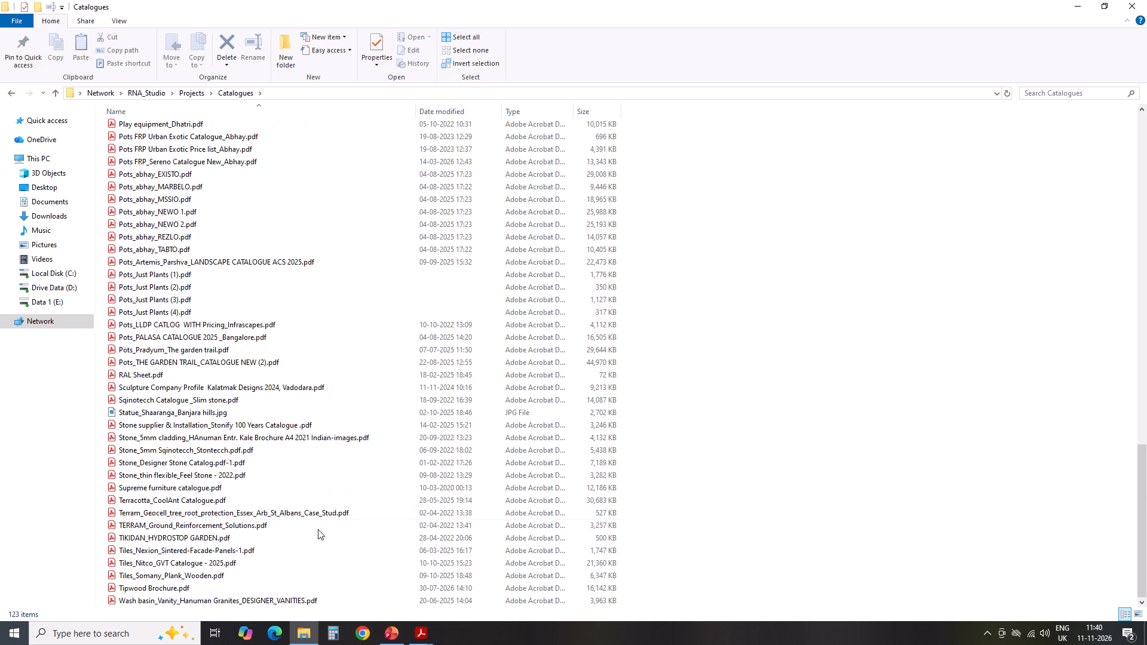
scroll(246, 532, down, 2)
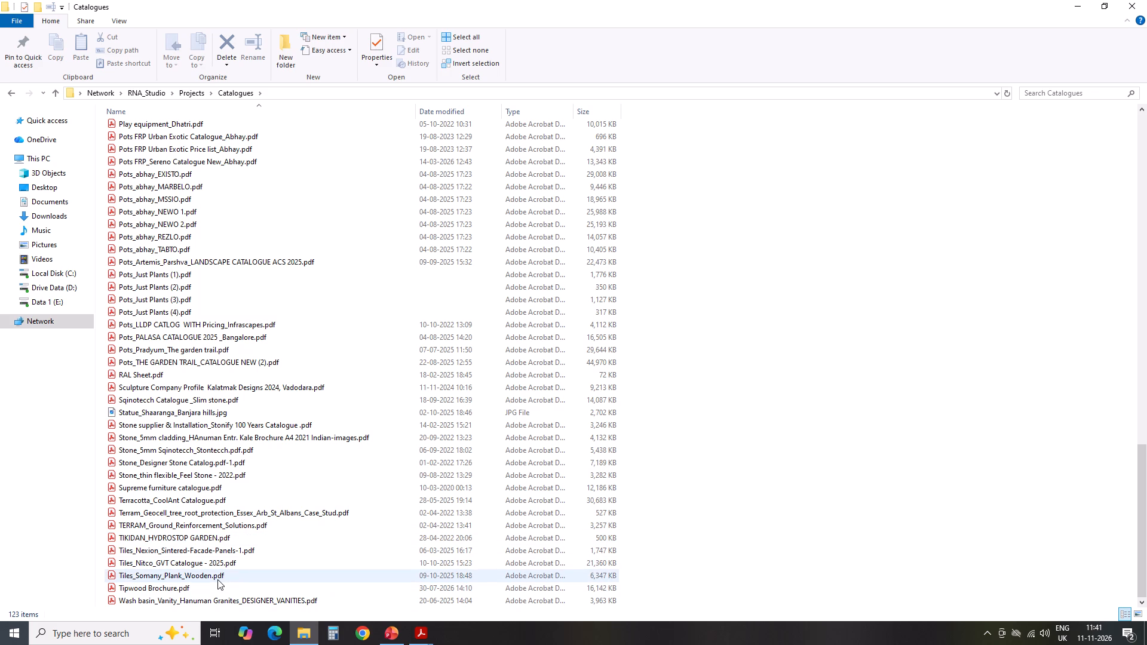
Open Tipwood Brochure.pdf and examine its cover and the project photos on page 2.
double_click(183, 585)
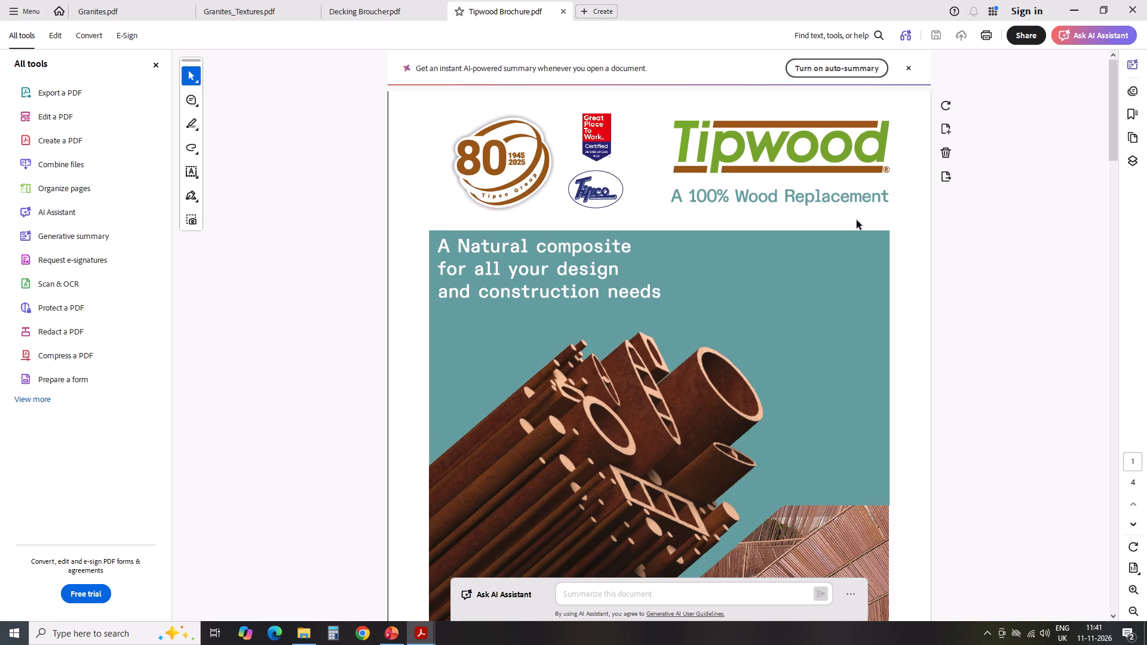
scroll(924, 210, down, 9)
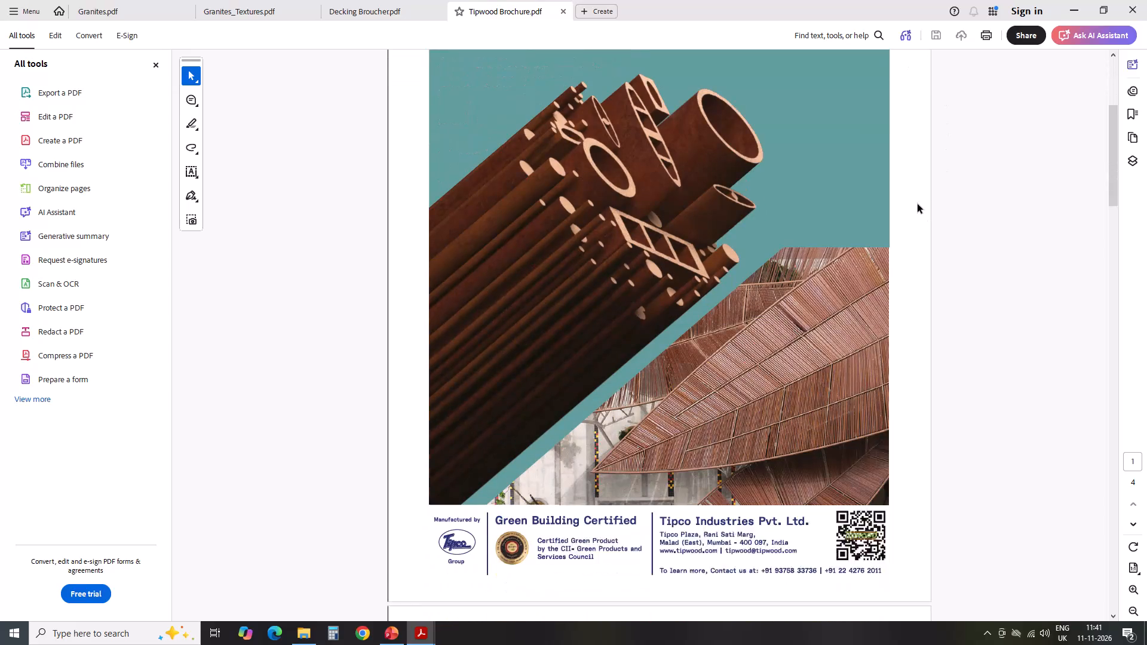
scroll(916, 204, down, 17)
scroll(936, 193, down, 4)
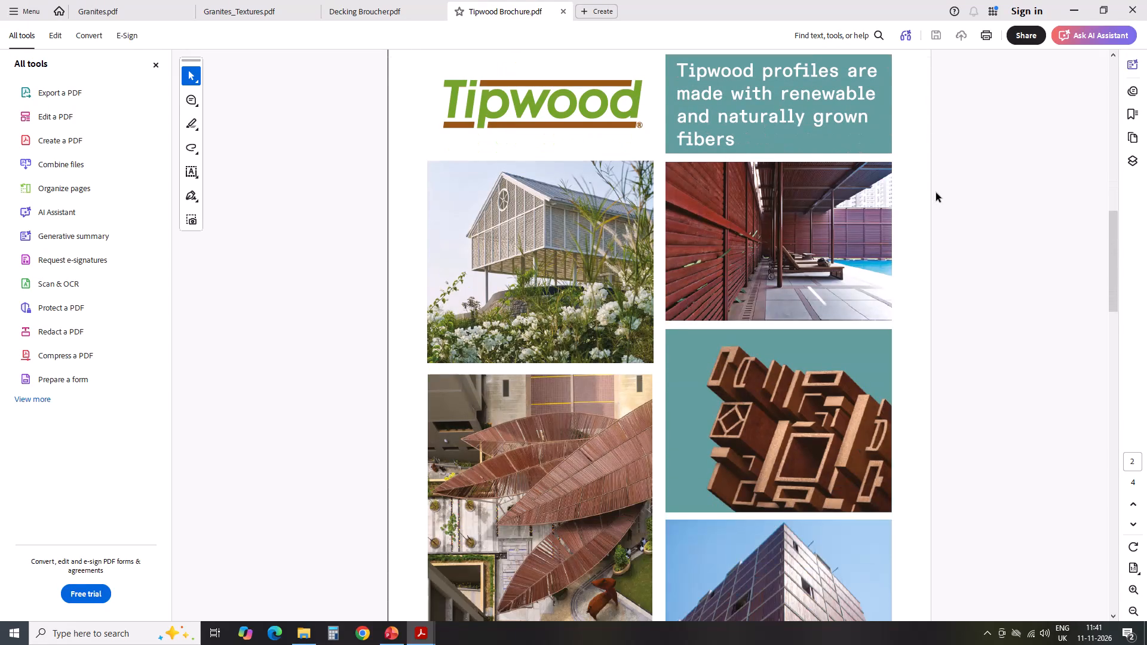
scroll(940, 193, down, 8)
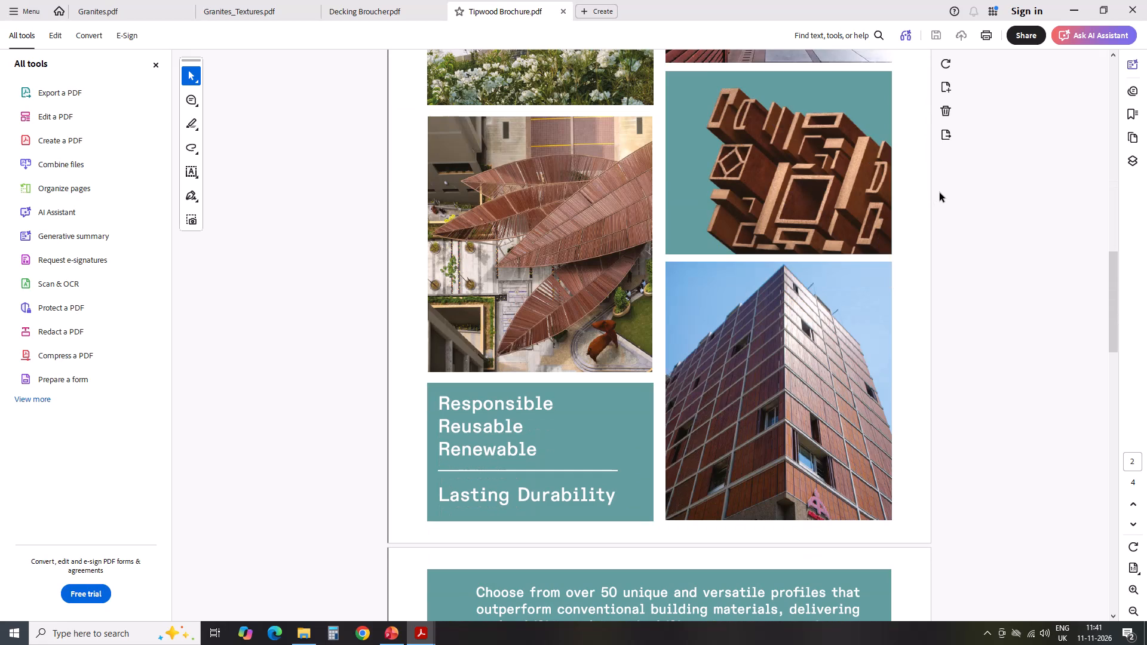
Examine the Tipwood profile drawings and the page 4 deck and board photos, and close the brochure.
scroll(940, 193, down, 10)
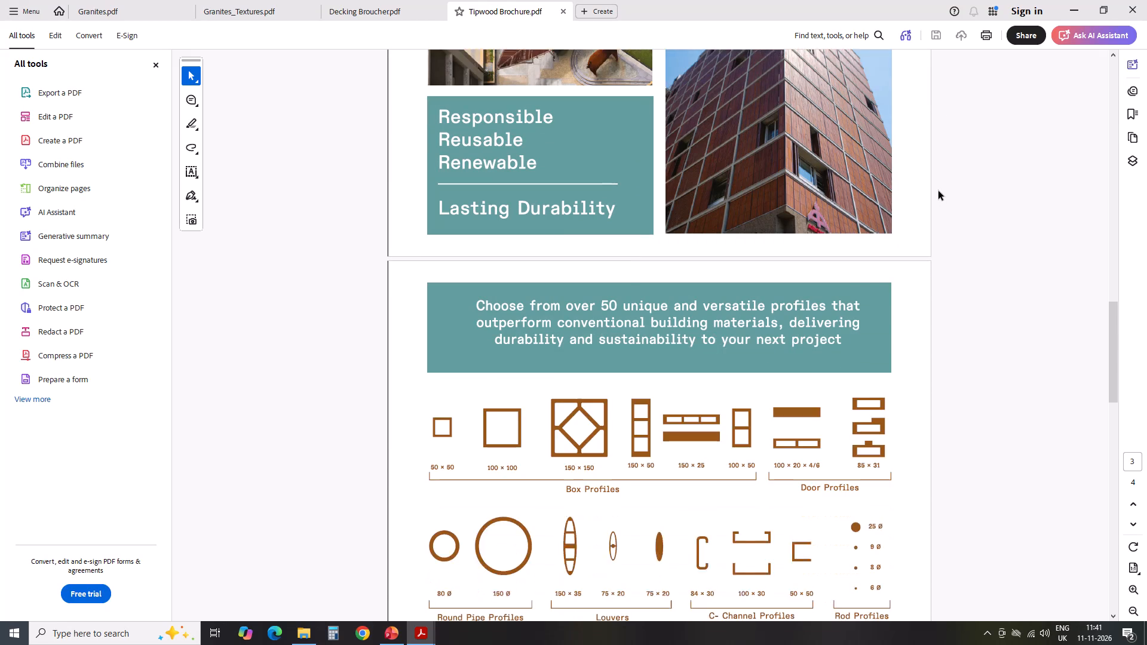
scroll(939, 191, down, 14)
scroll(942, 192, down, 10)
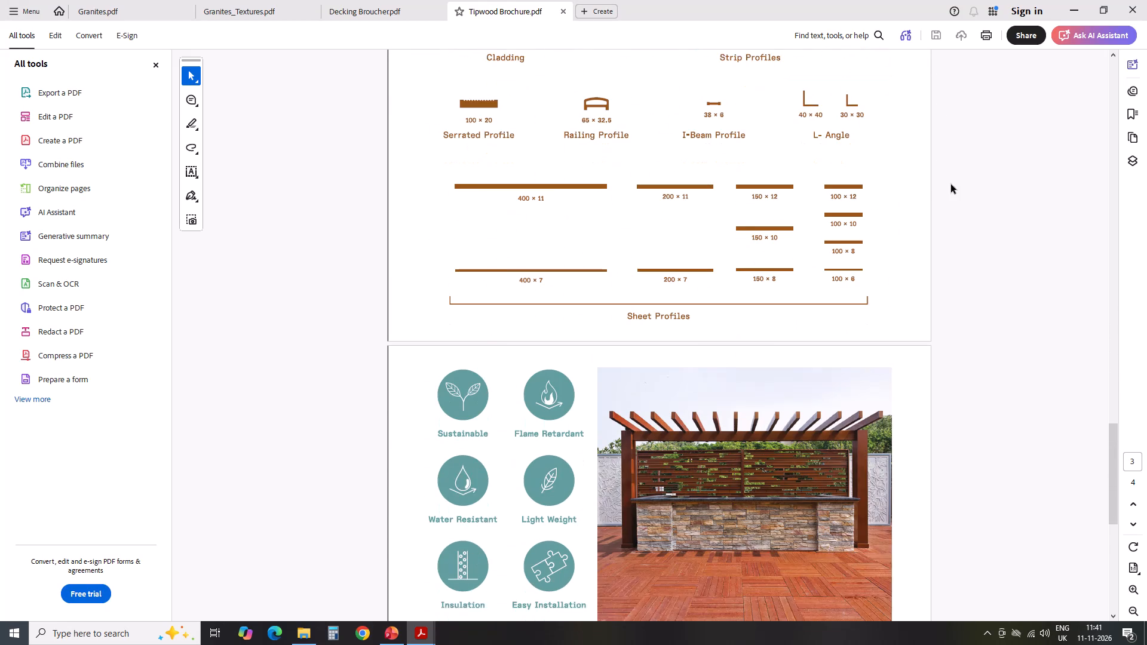
scroll(946, 195, down, 10)
scroll(952, 186, down, 14)
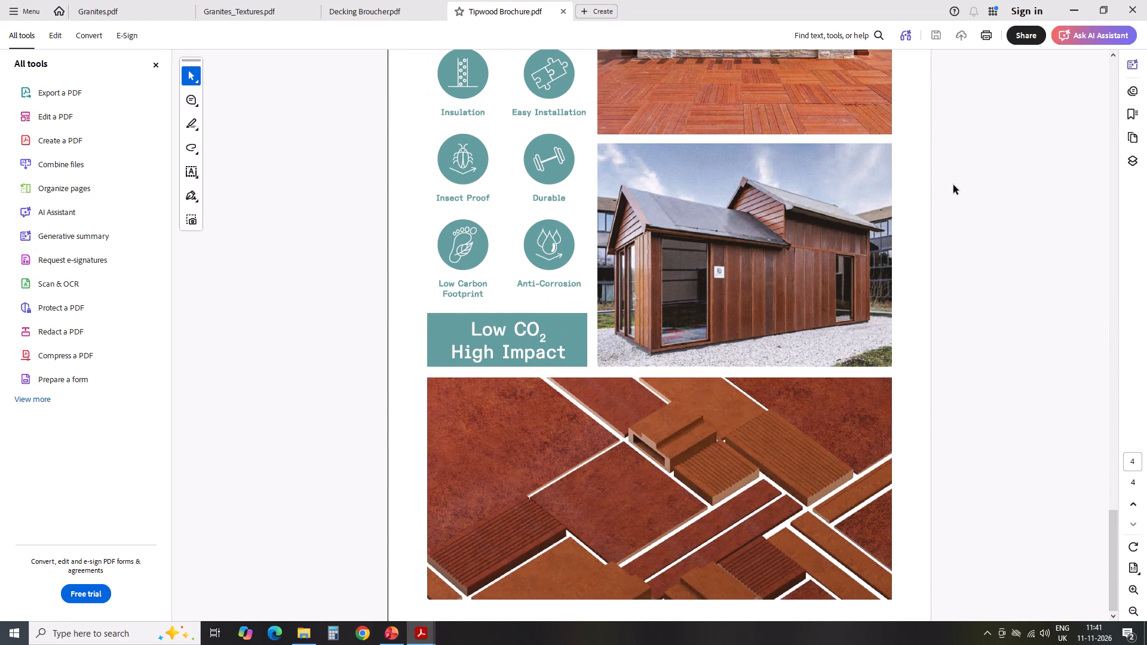
scroll(953, 185, down, 3)
scroll(871, 317, down, 4)
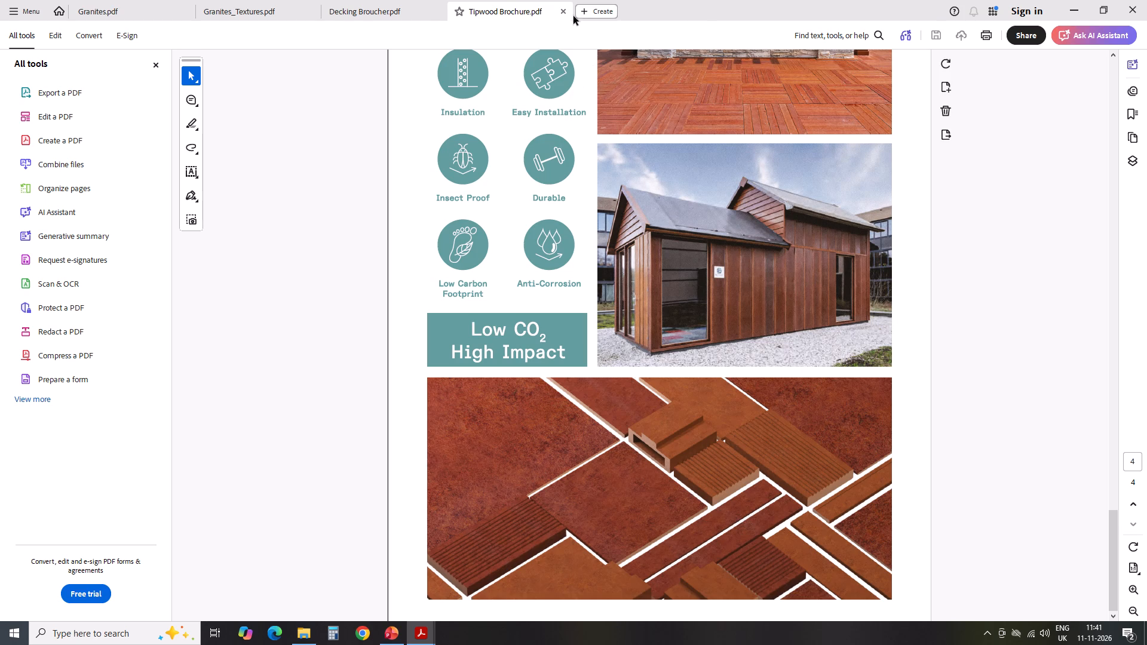
click(562, 11)
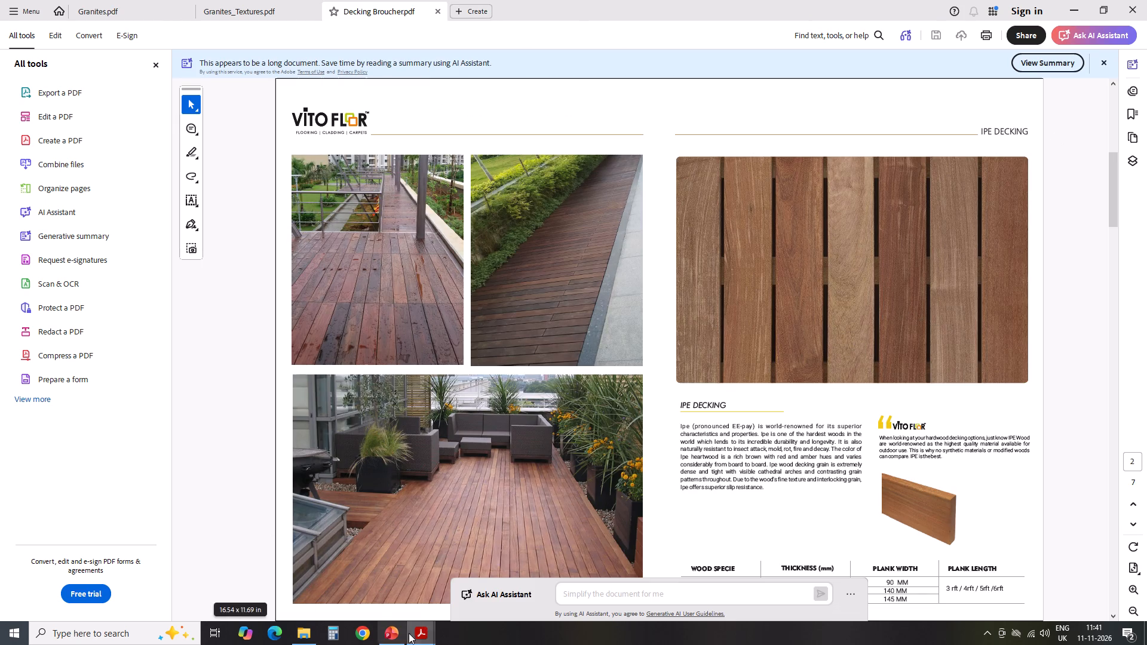
Open Tiles_Somany_Plank_Wooden.pdf from the Catalogues folder, examine its wood plank tiles through to the technical specification page, and close it.
click(314, 637)
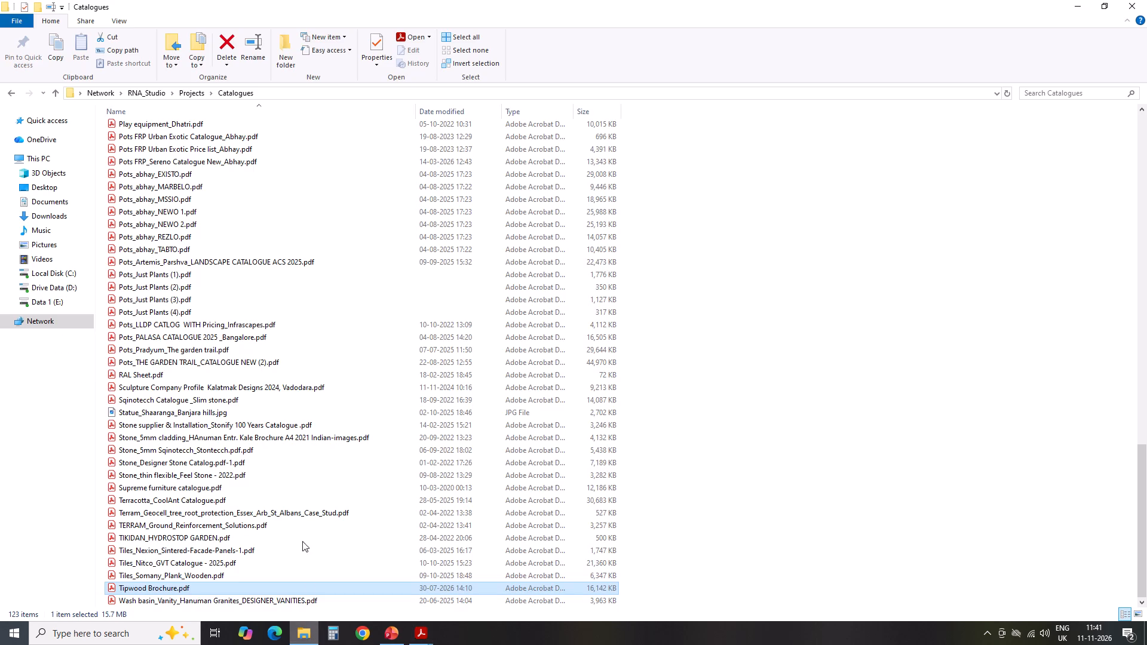
scroll(124, 569, down, 2)
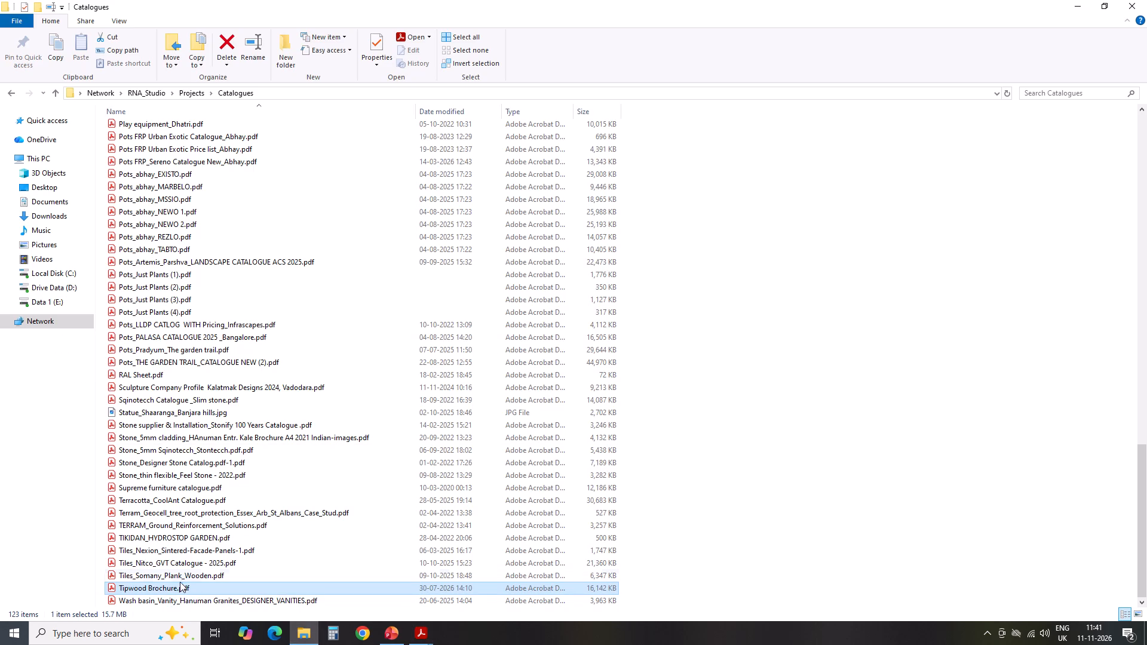
double_click(183, 573)
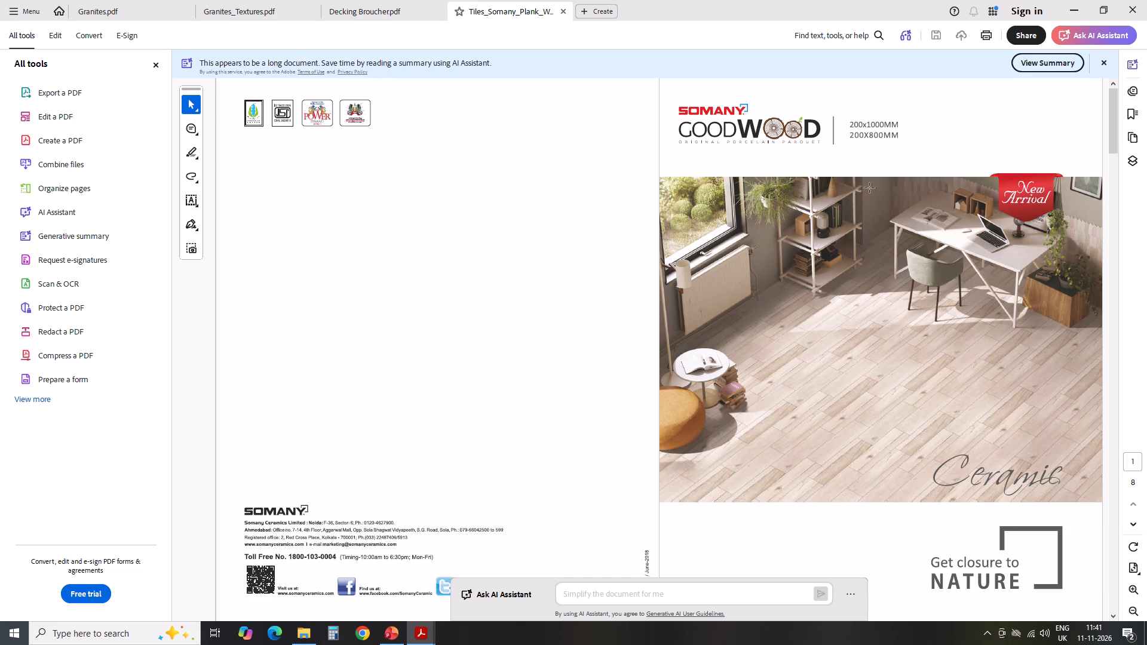
scroll(763, 207, down, 1)
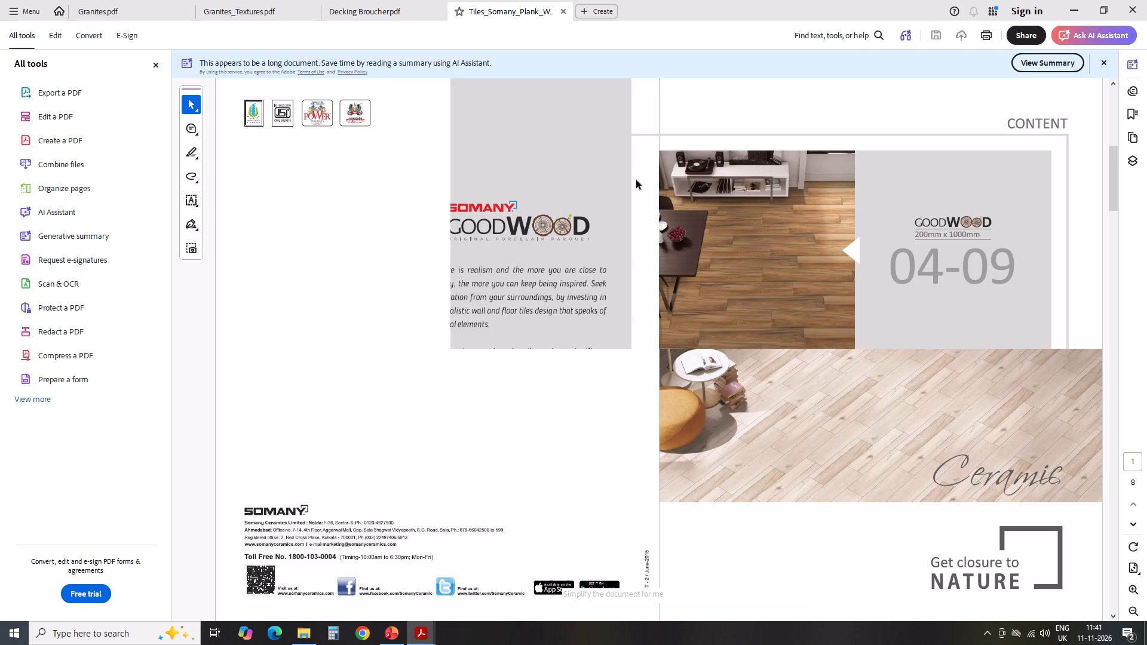
scroll(636, 180, down, 1)
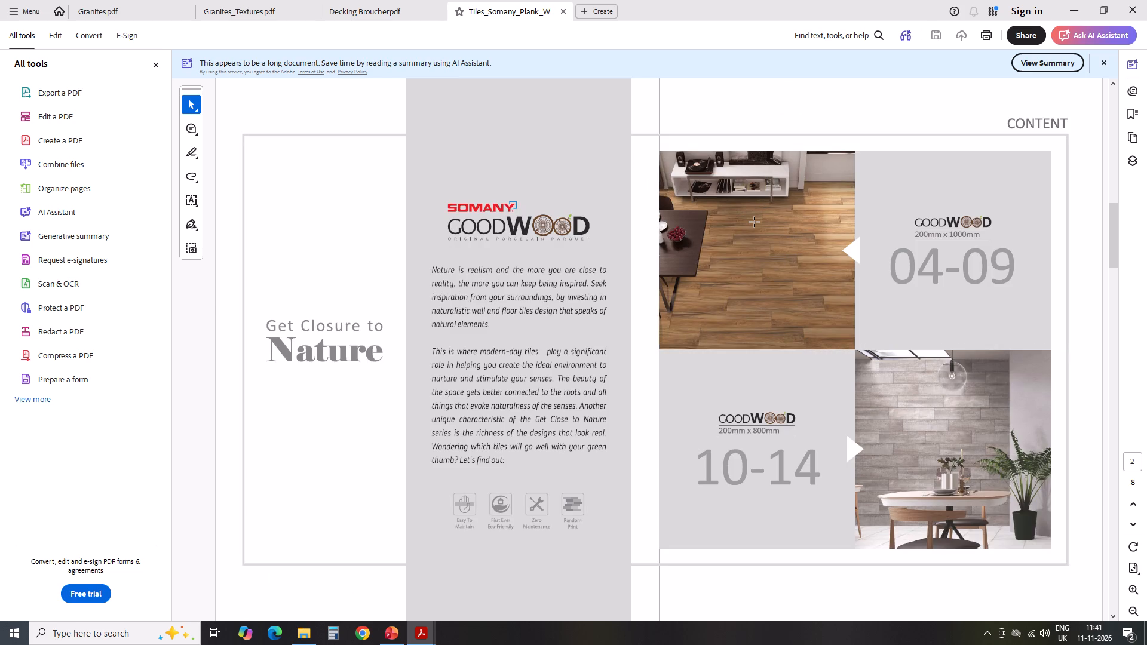
scroll(755, 222, down, 1)
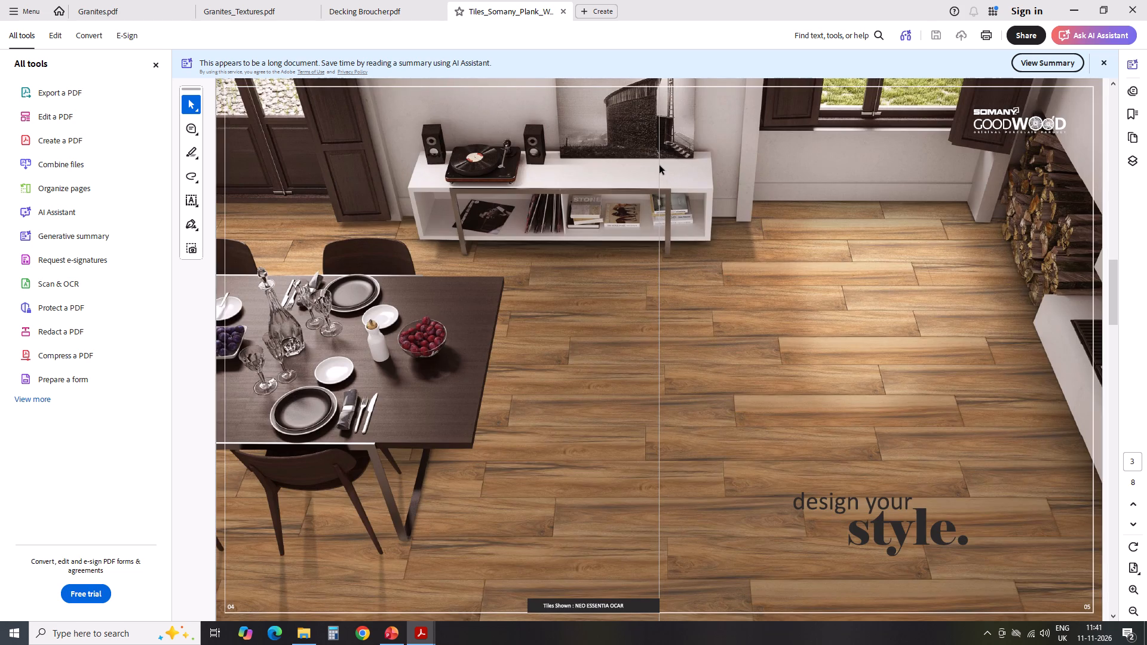
scroll(660, 165, down, 1)
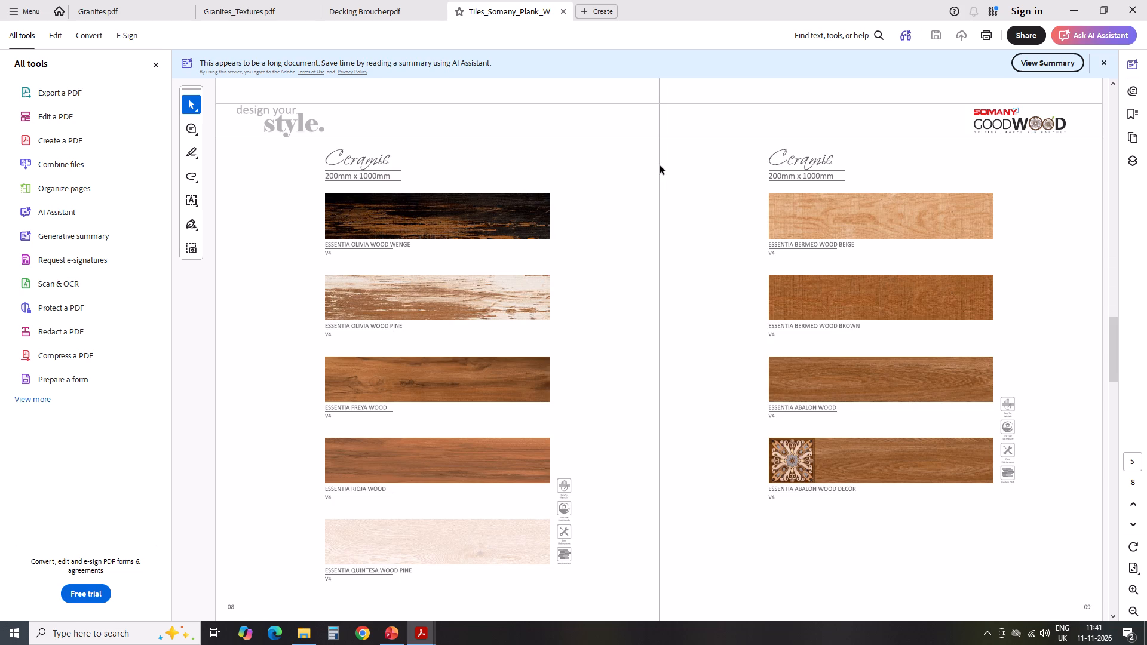
scroll(660, 165, down, 2)
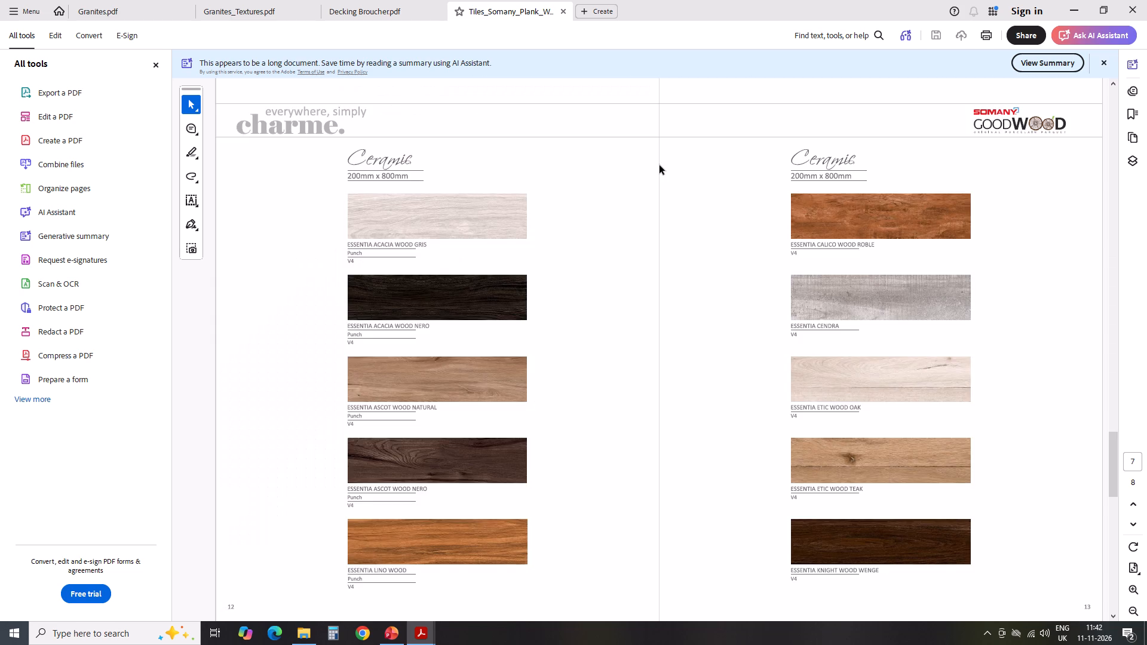
scroll(660, 165, down, 1)
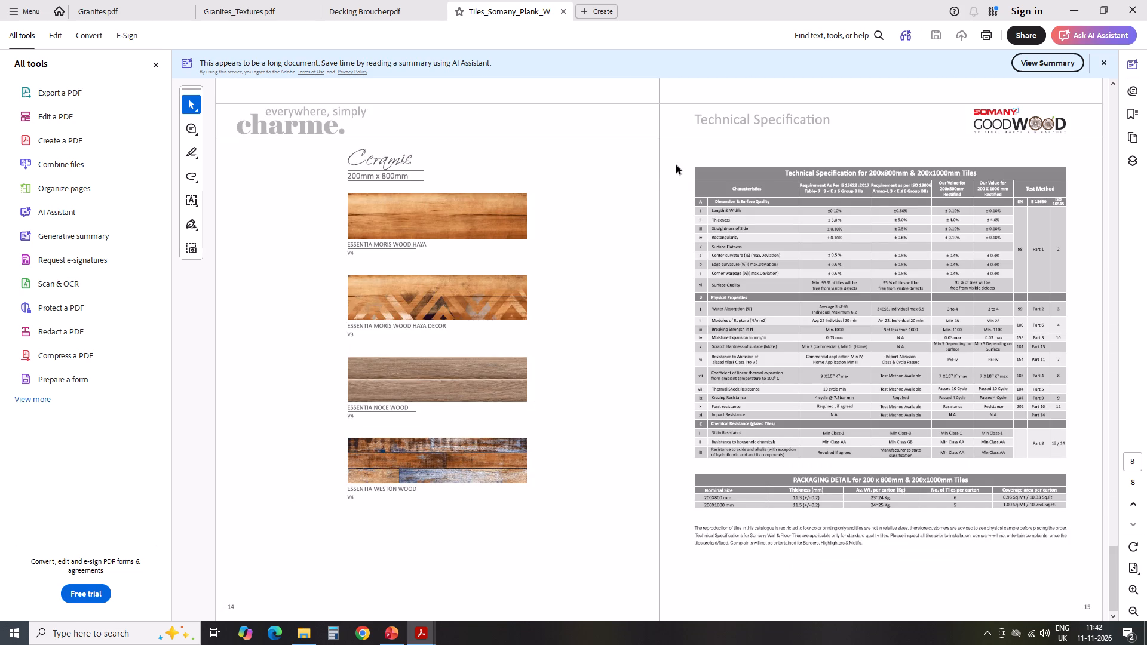
scroll(676, 165, down, 2)
scroll(639, 238, down, 6)
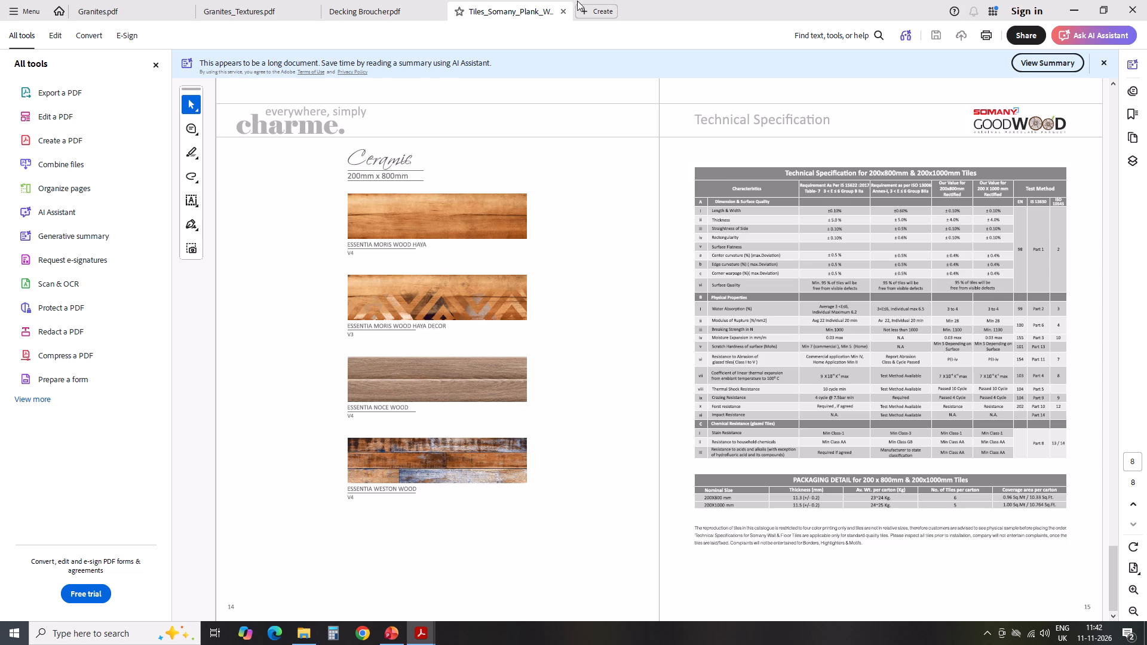
click(565, 8)
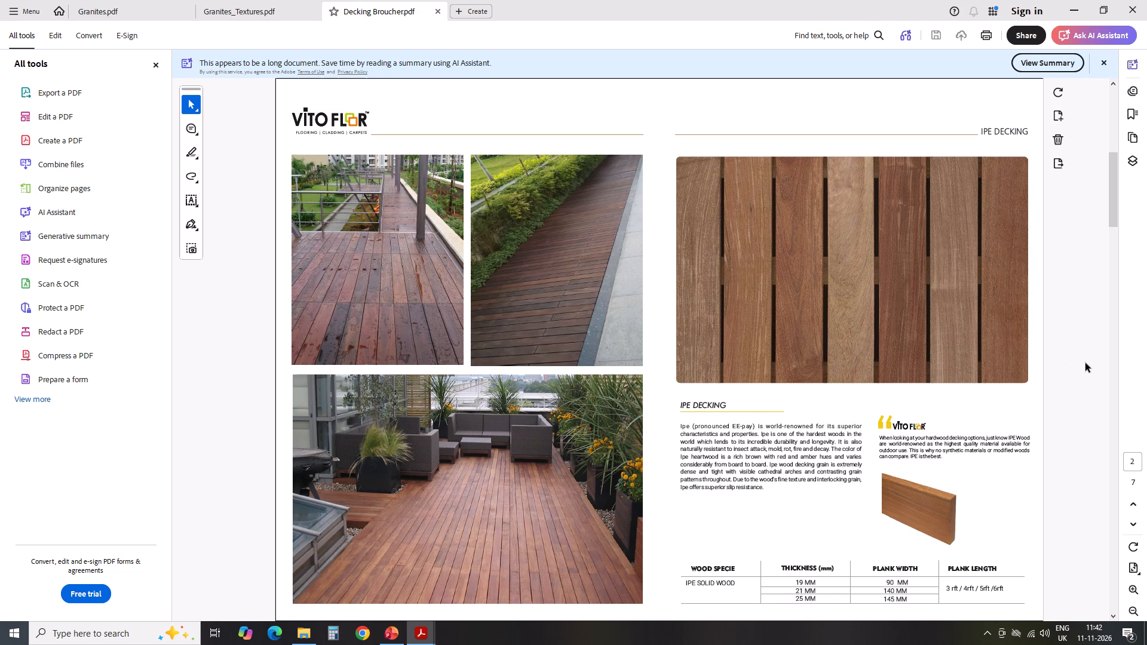
Capture a screenshot of the deck boards in the Ipe terrace photo on page 2 of Decking Broucher.pdf, and close the screenshot preview.
key(shift+super+s)
drag(401, 499, 581, 598)
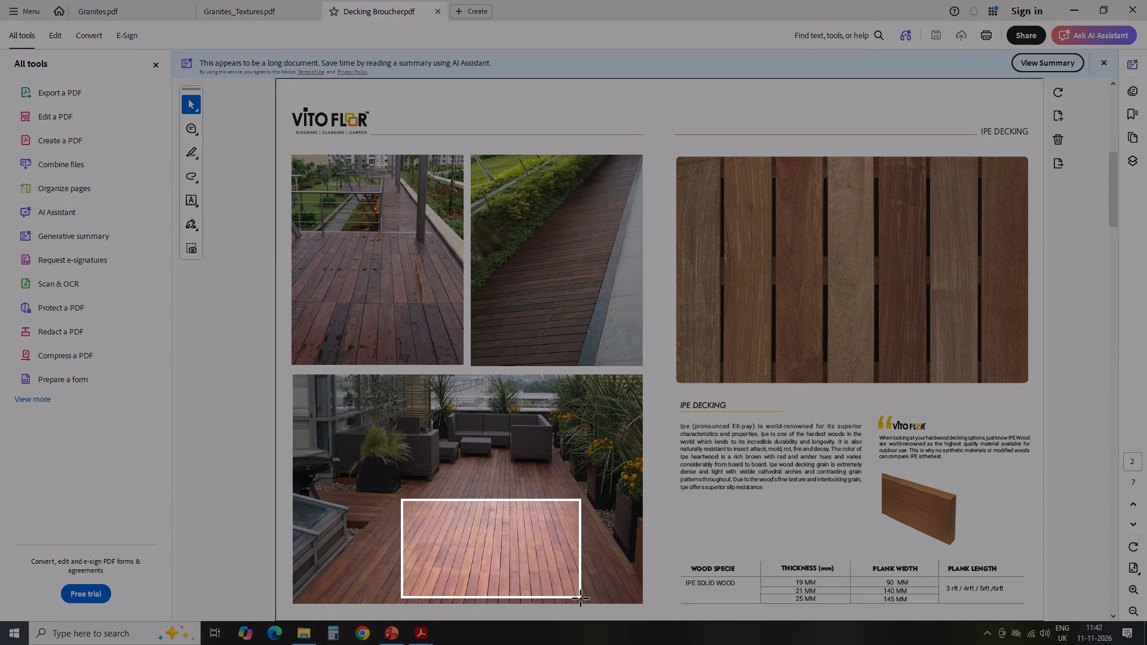
drag(581, 598, 574, 598)
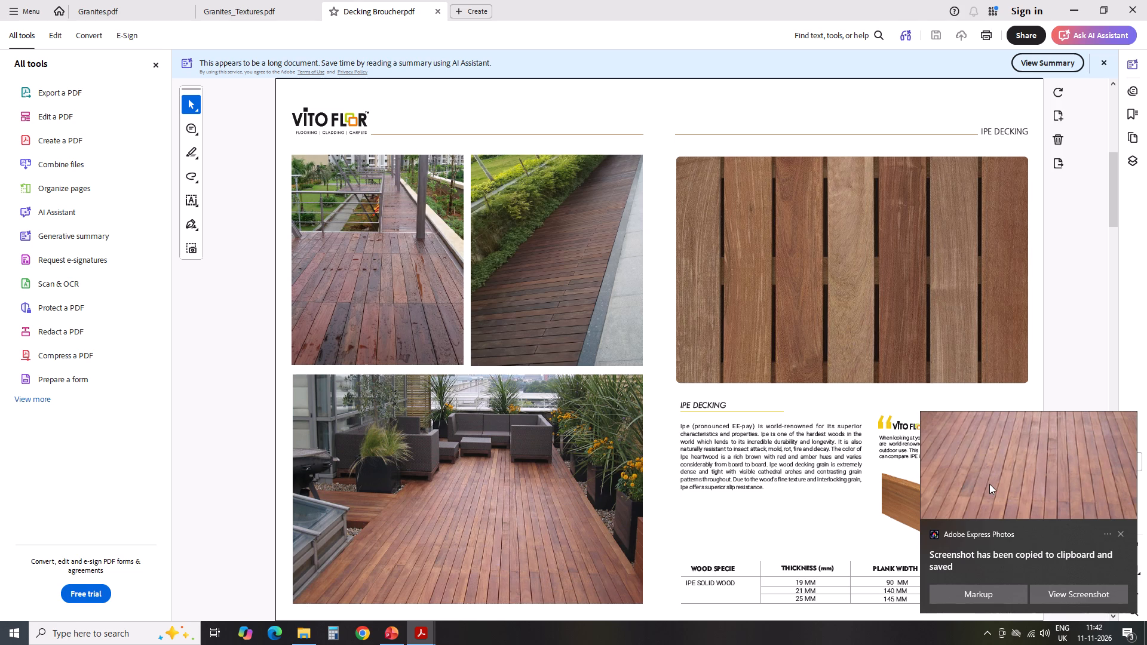
click(965, 456)
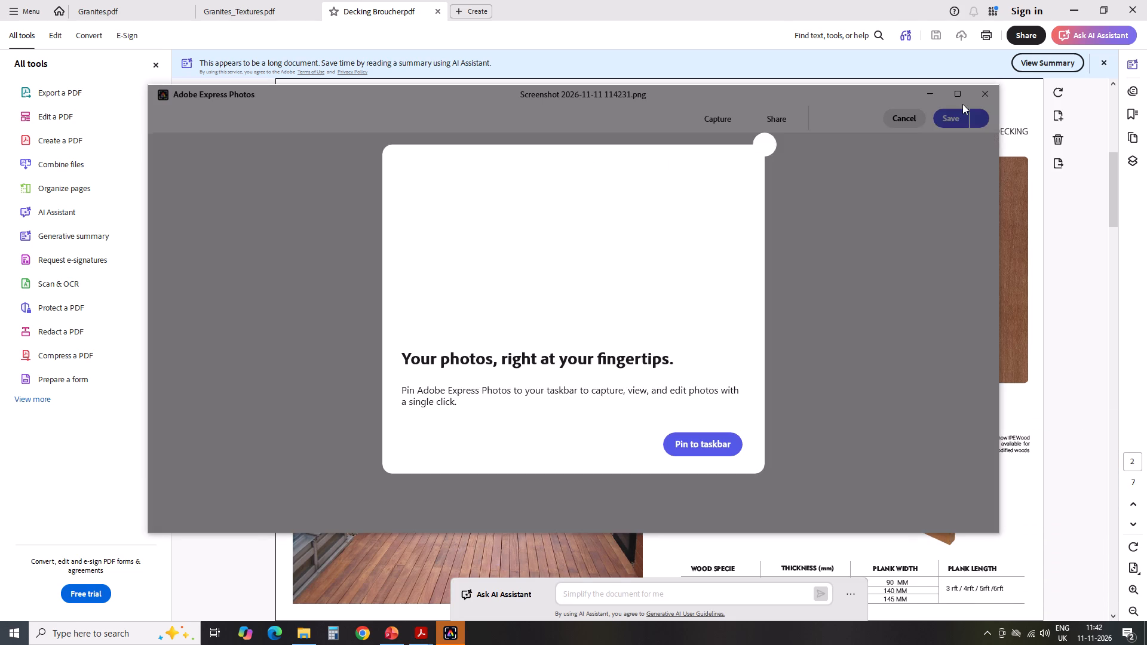
click(757, 146)
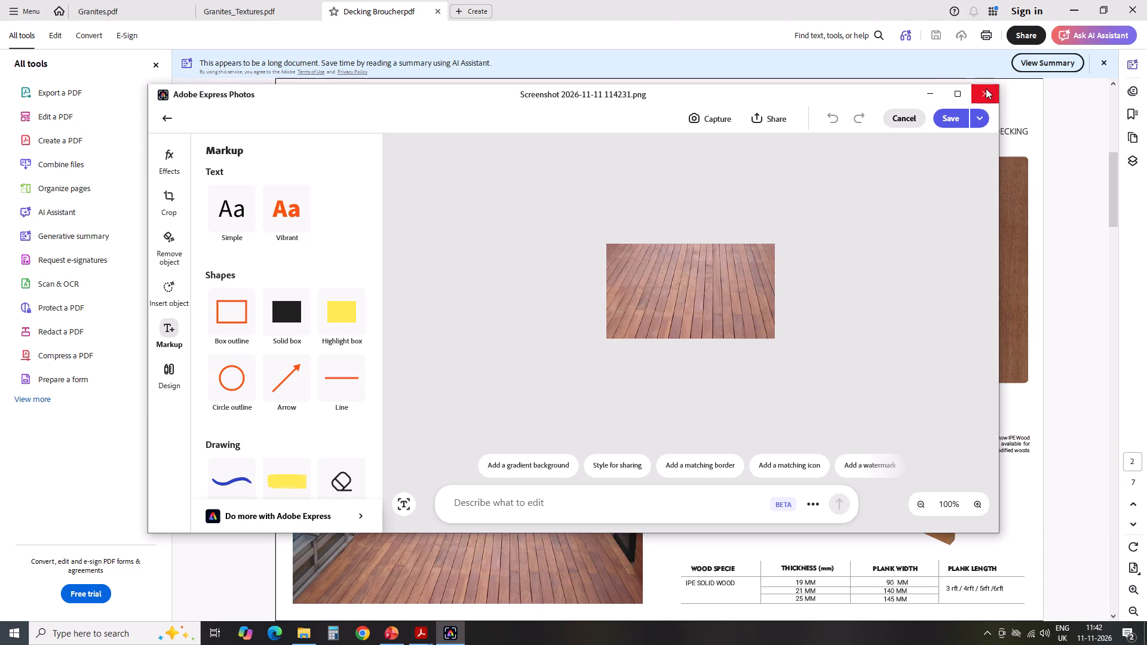
click(986, 88)
Switch to PowerPoint and insert the deck screenshot on slide 5, placing it below the Mid Night Black Gold swatch, flush with the swatches' outer edge.
click(1077, 8)
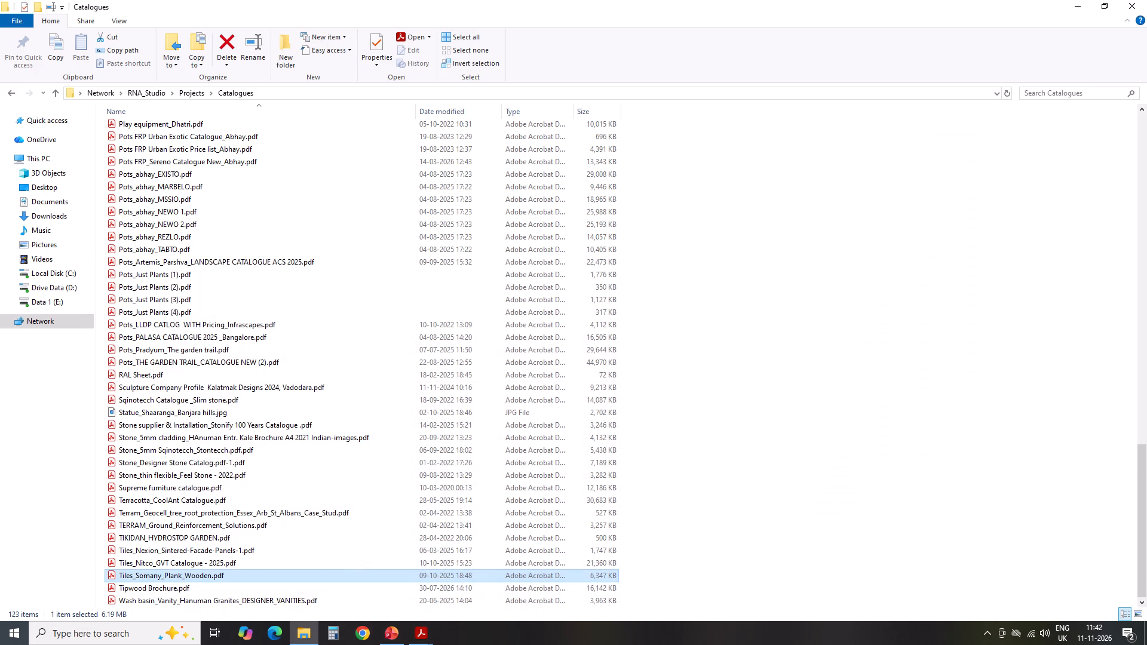
click(390, 637)
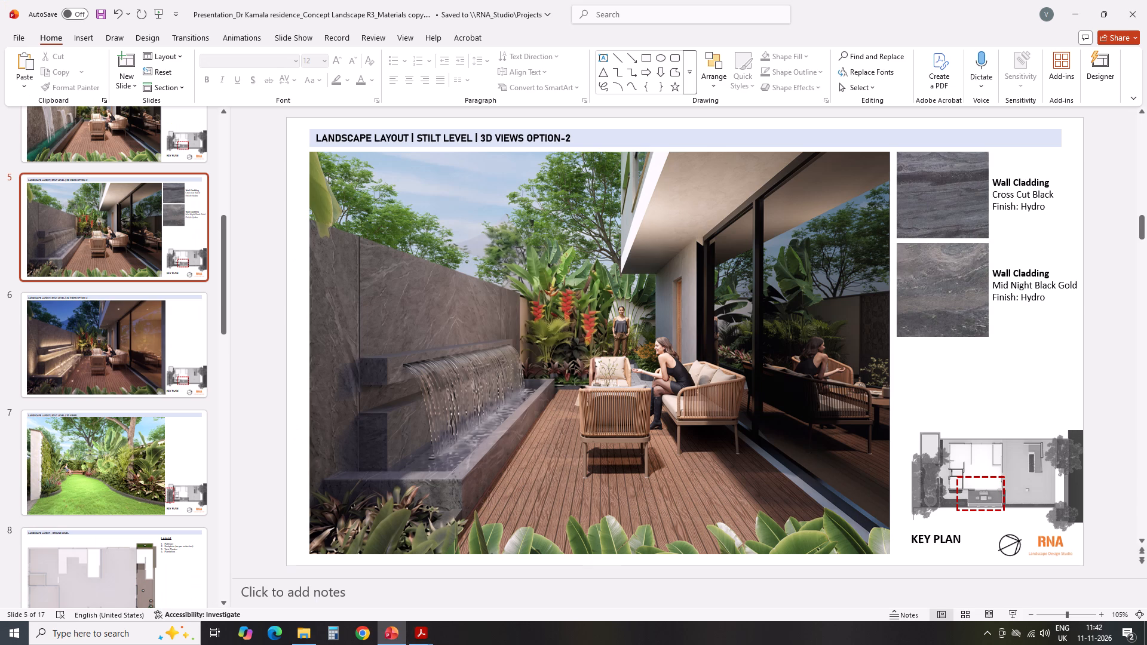
click(79, 34)
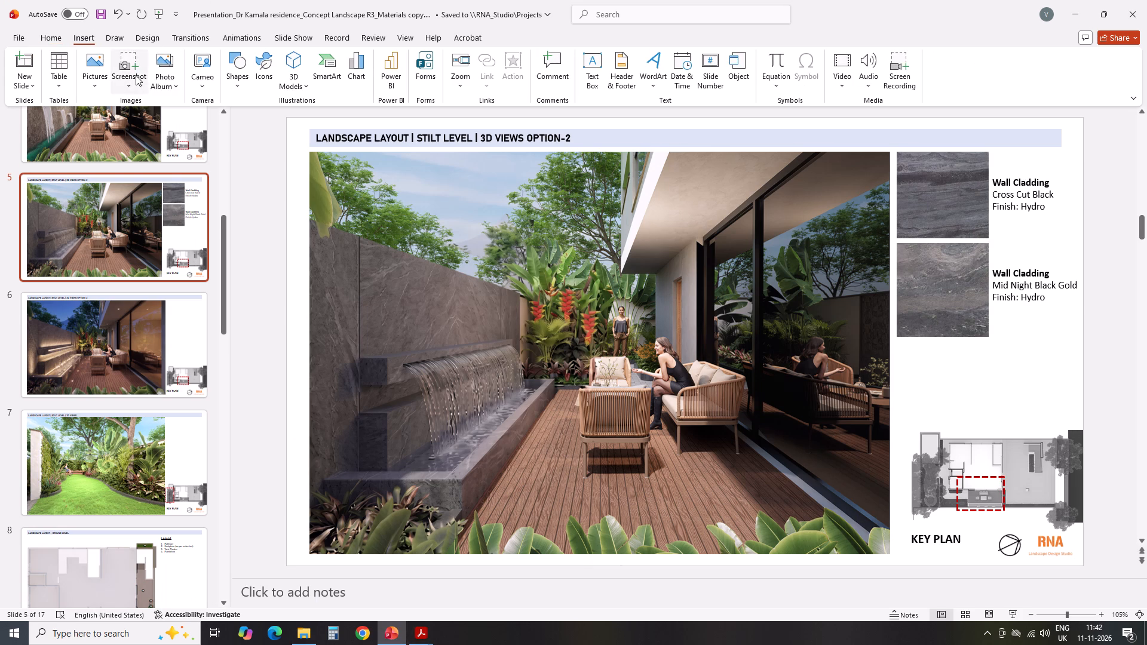
click(88, 79)
click(99, 118)
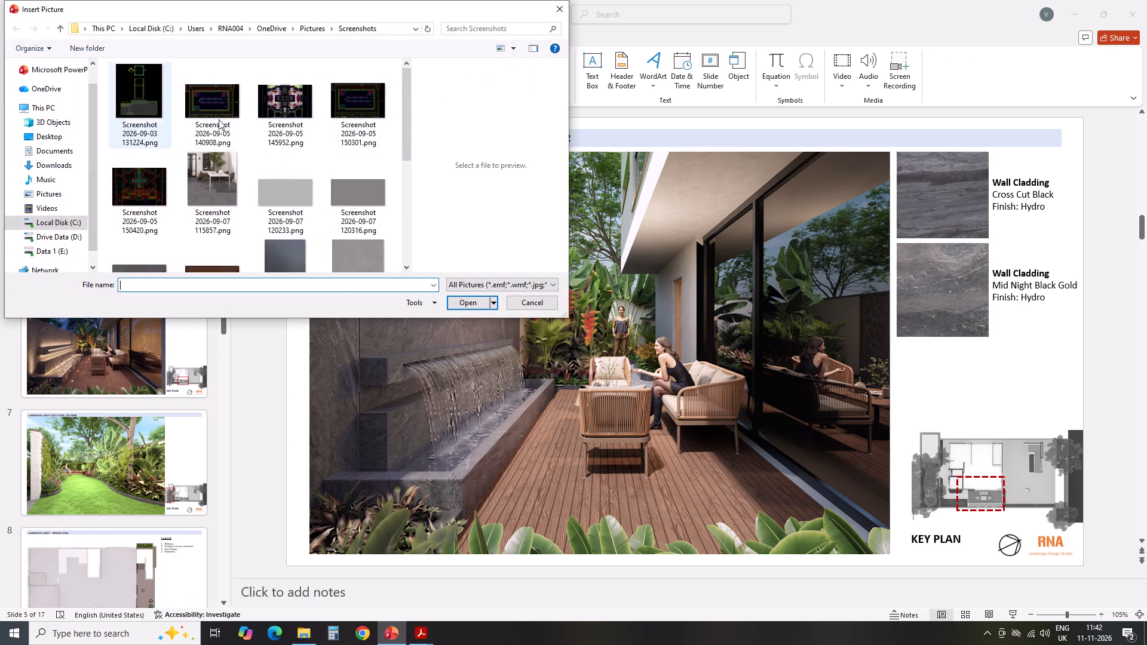
scroll(283, 165, down, 5)
click(197, 228)
click(464, 303)
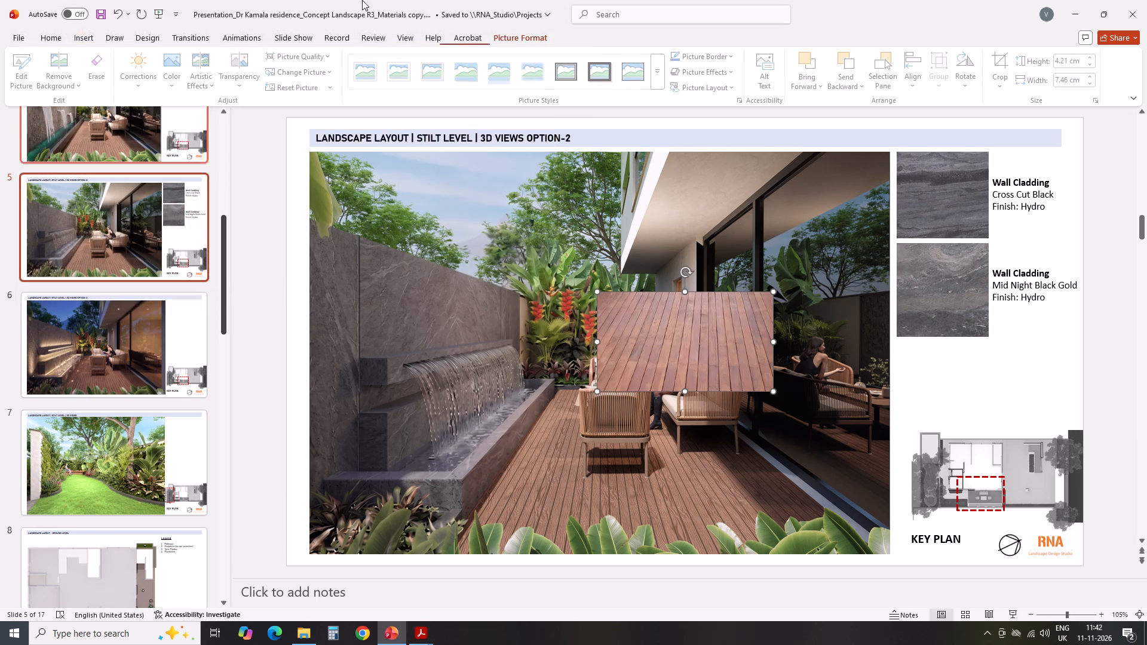
drag(698, 336, 1002, 392)
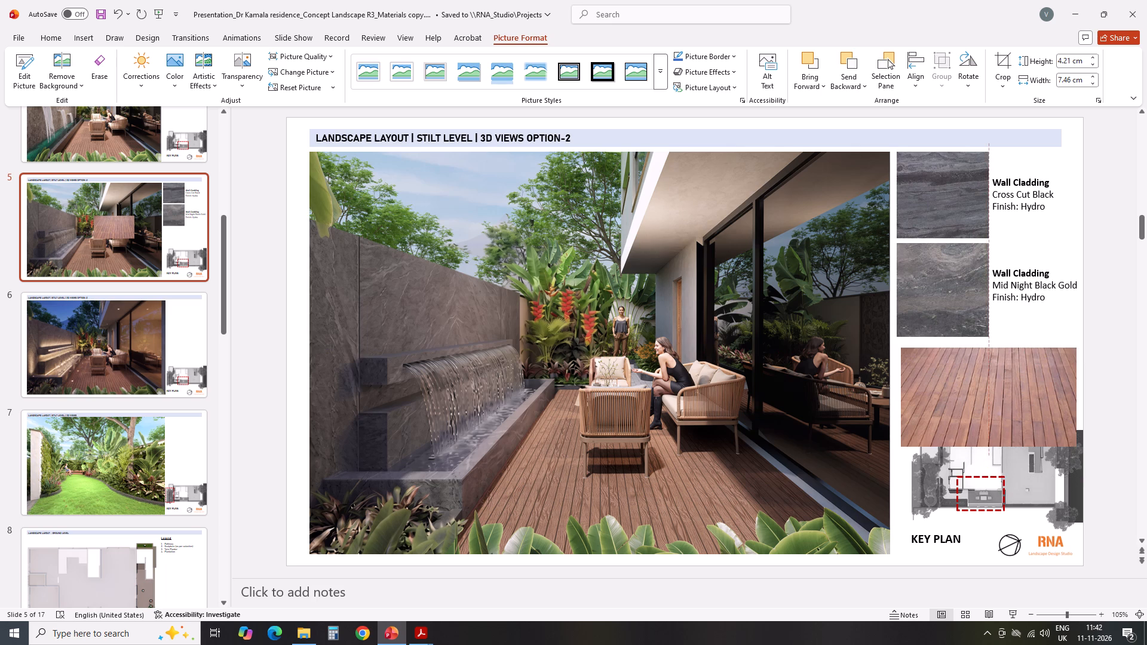
drag(1002, 392, 998, 392)
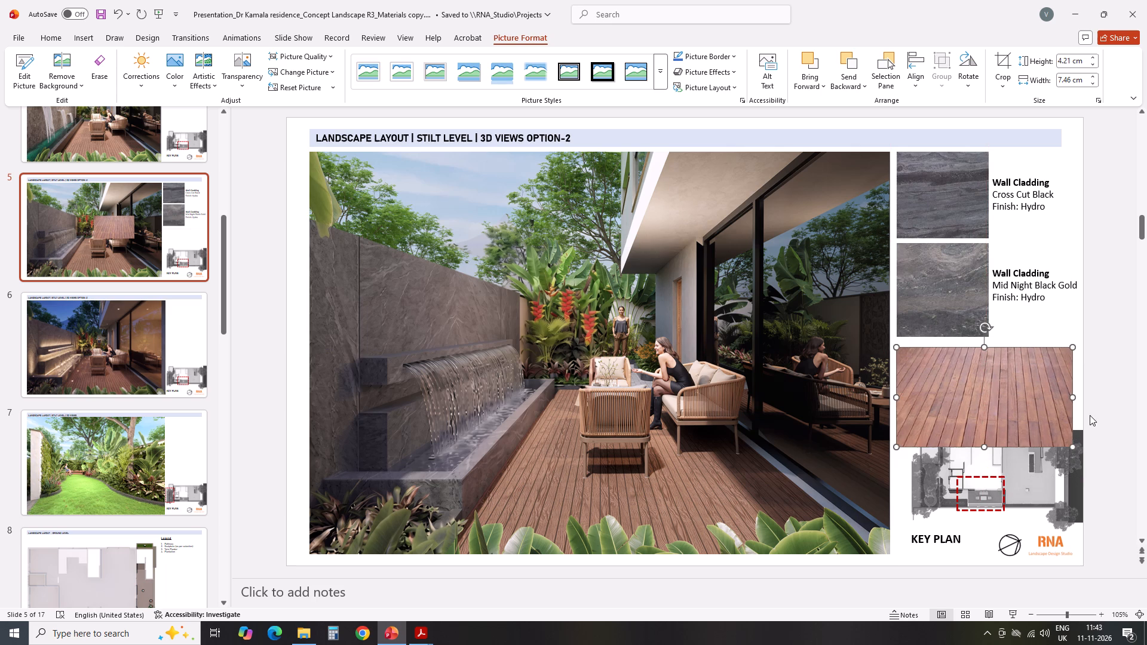
Crop the deck picture to about 3.91 cm wide to match the granite swatches, and shift the image within the crop frame to straighter boards.
drag(1070, 400, 998, 392)
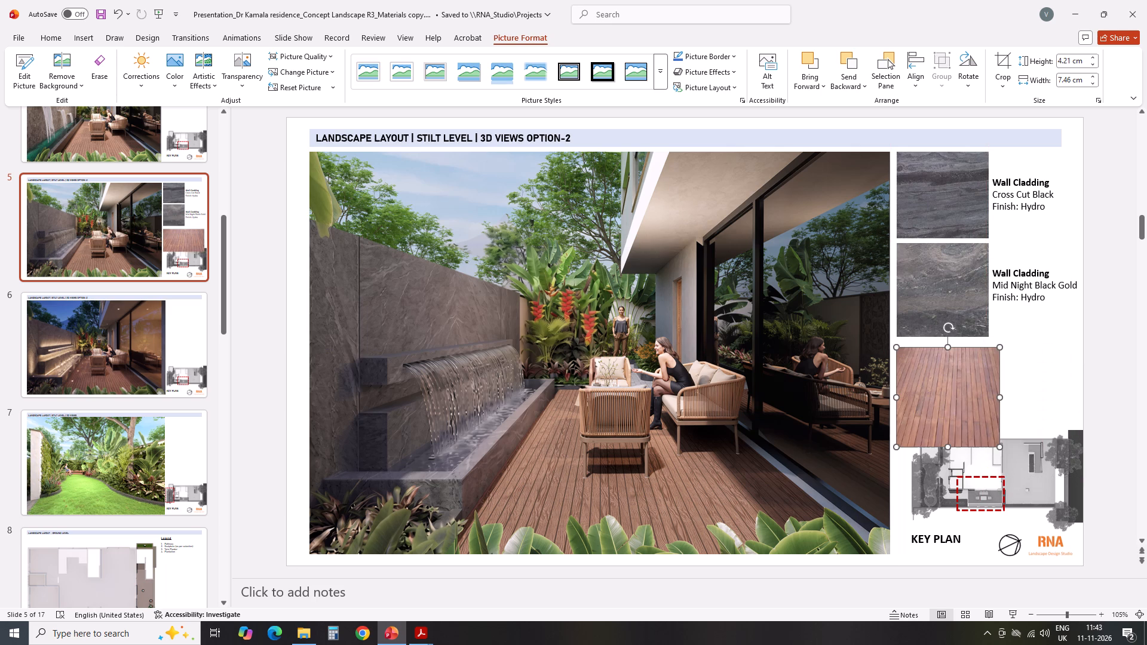
key(ctrl+z)
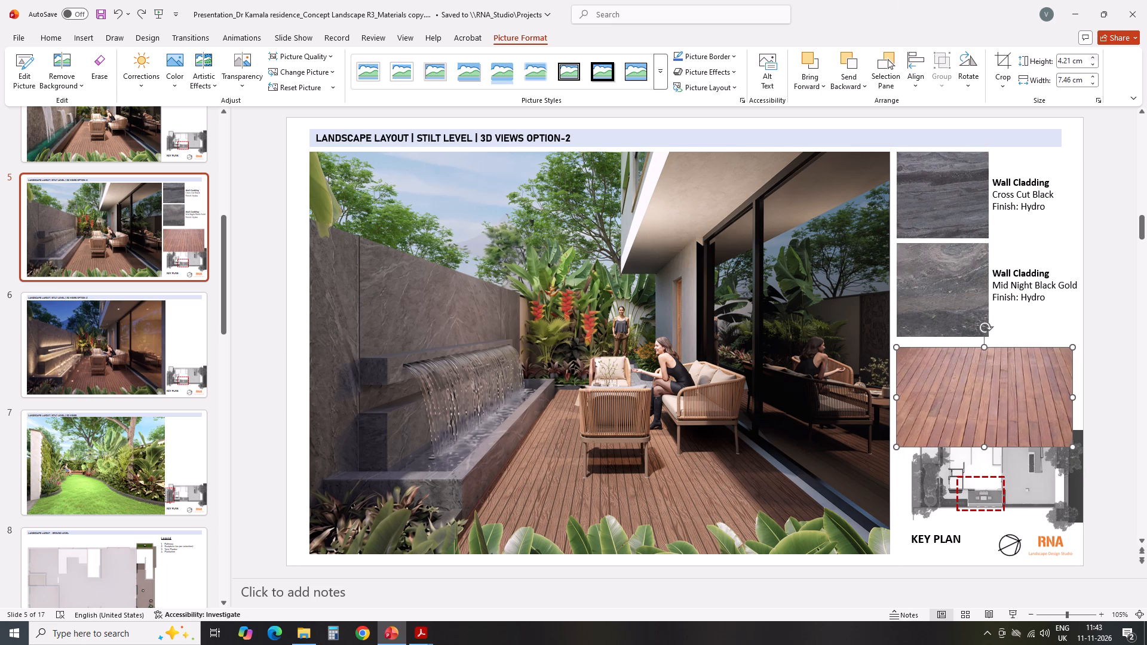
click(1001, 66)
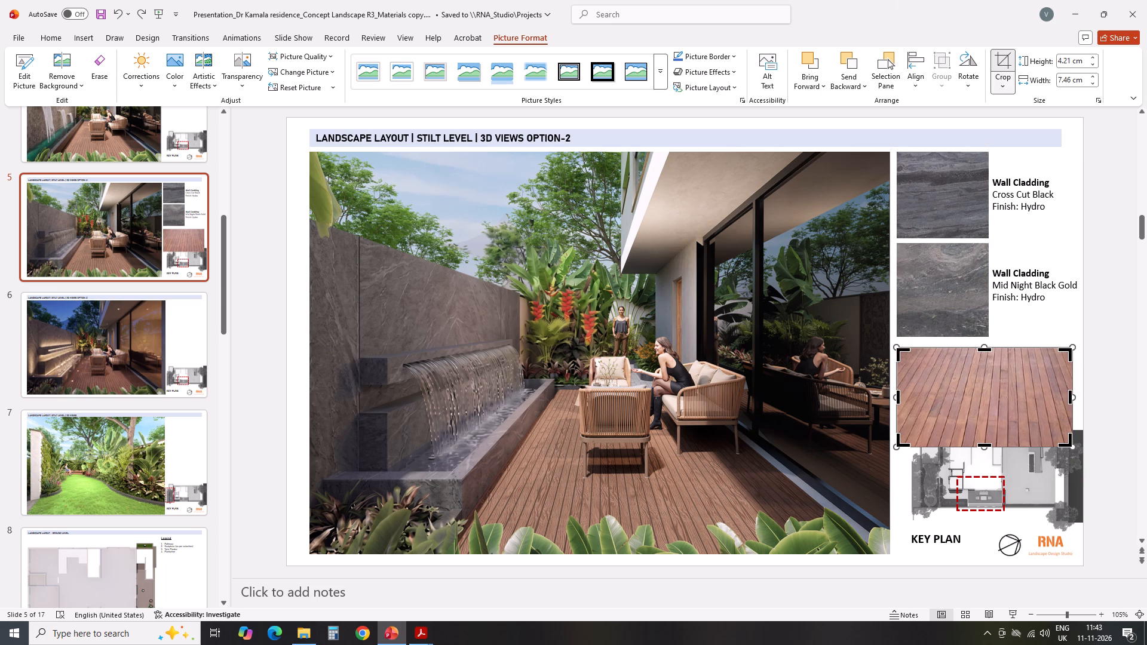
drag(1071, 398, 991, 393)
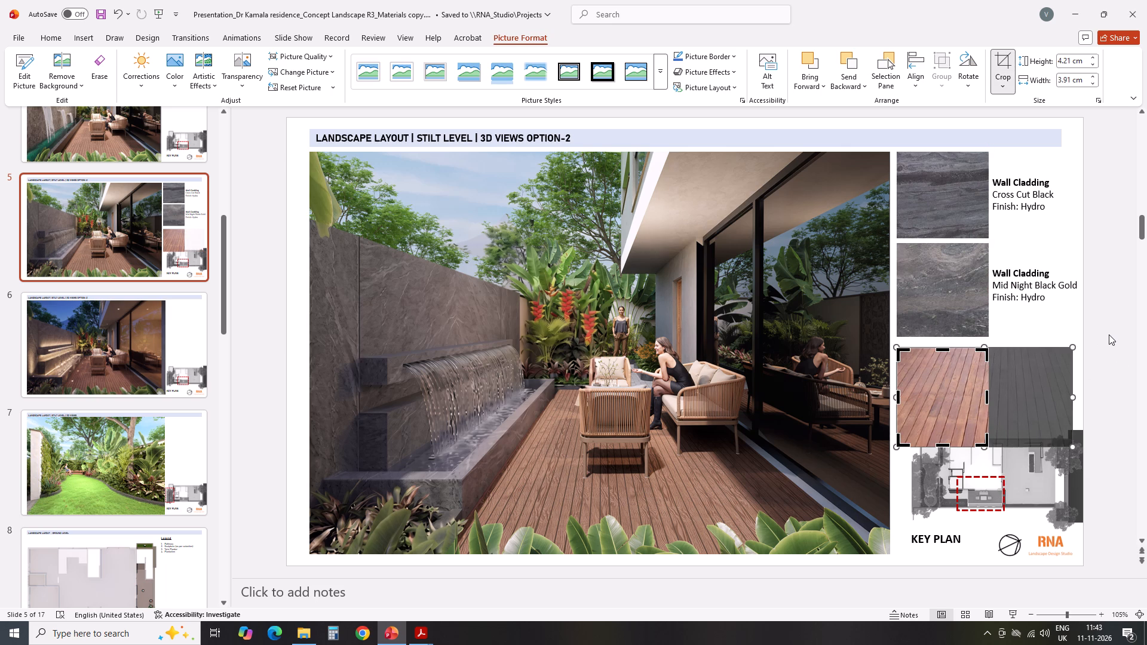
drag(956, 407, 936, 406)
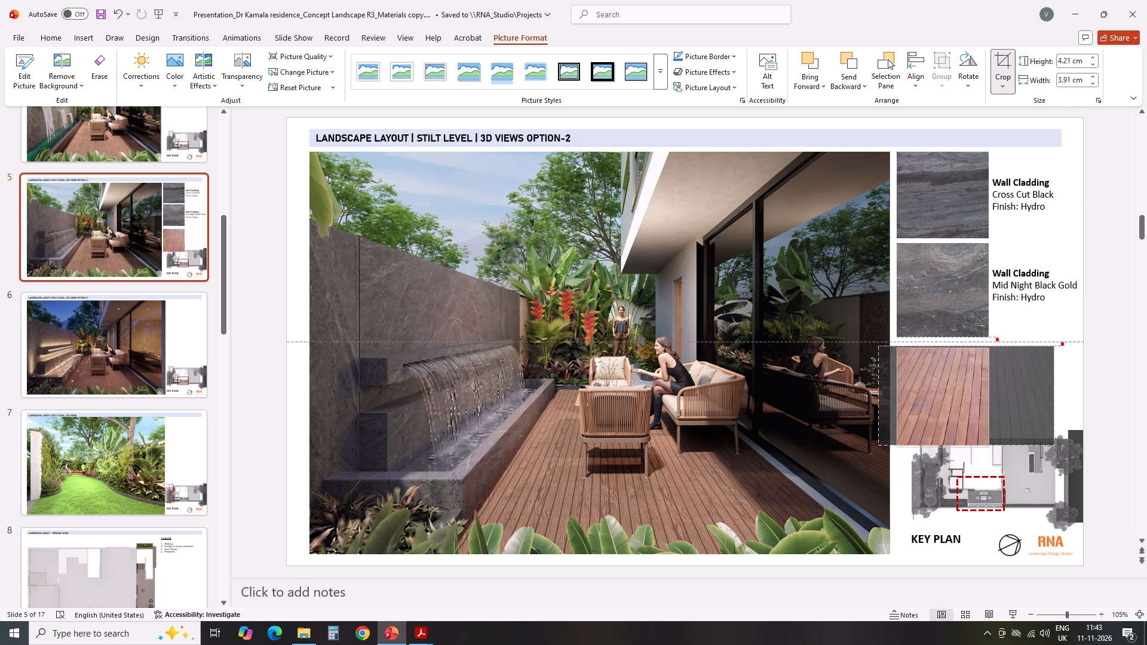
drag(936, 406, 912, 402)
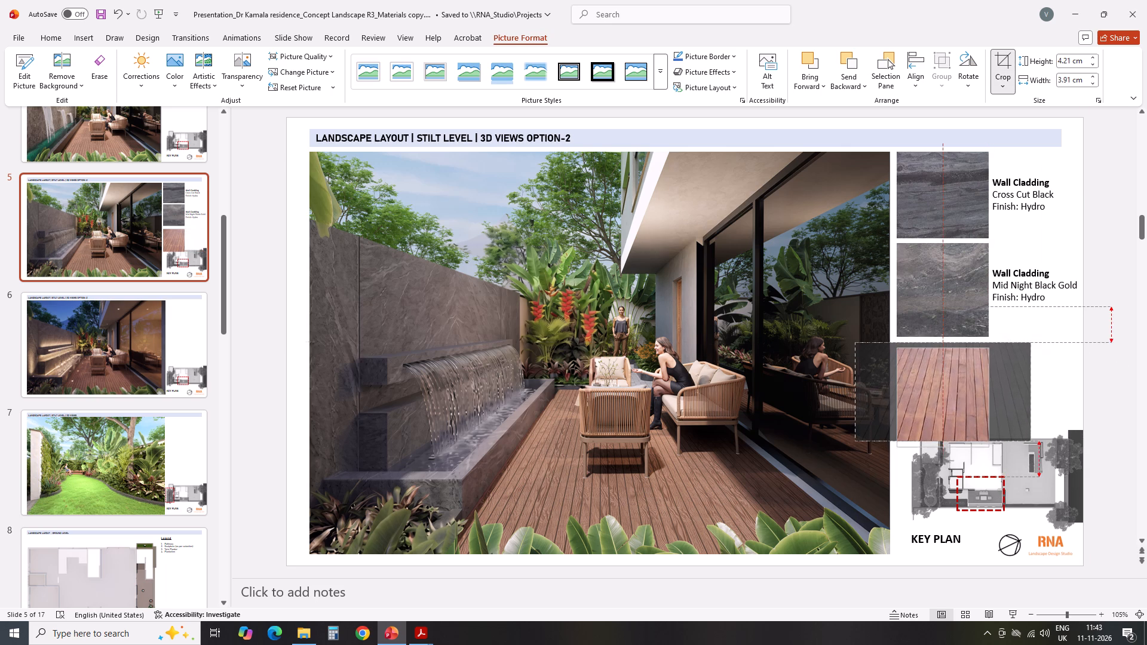
drag(912, 402, 918, 407)
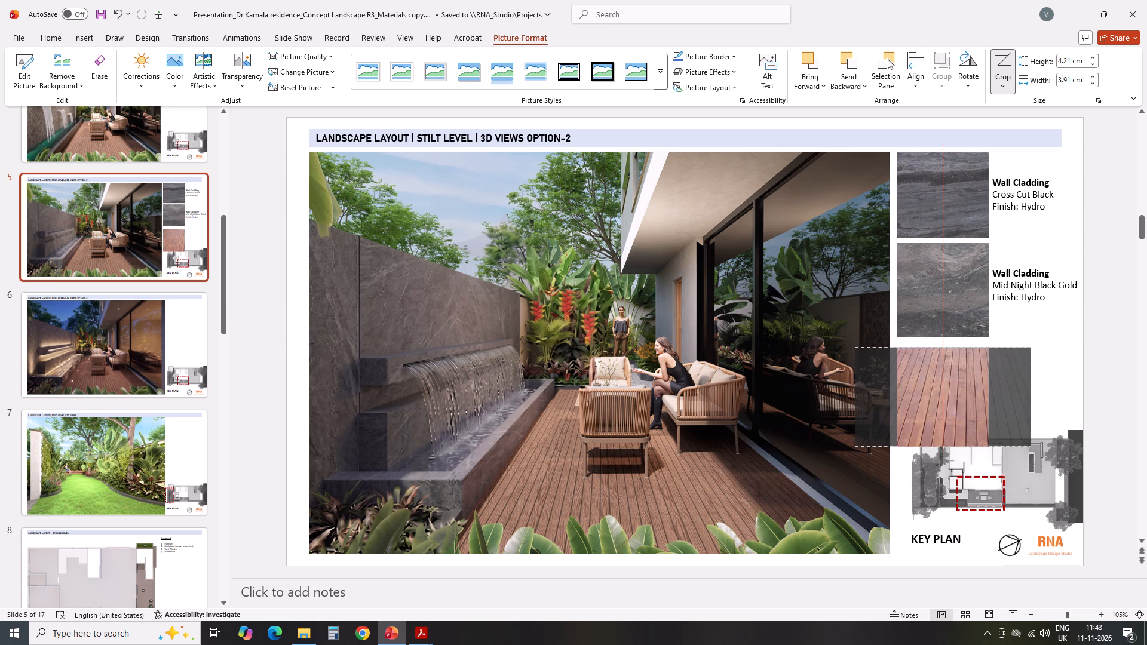
drag(918, 407, 898, 408)
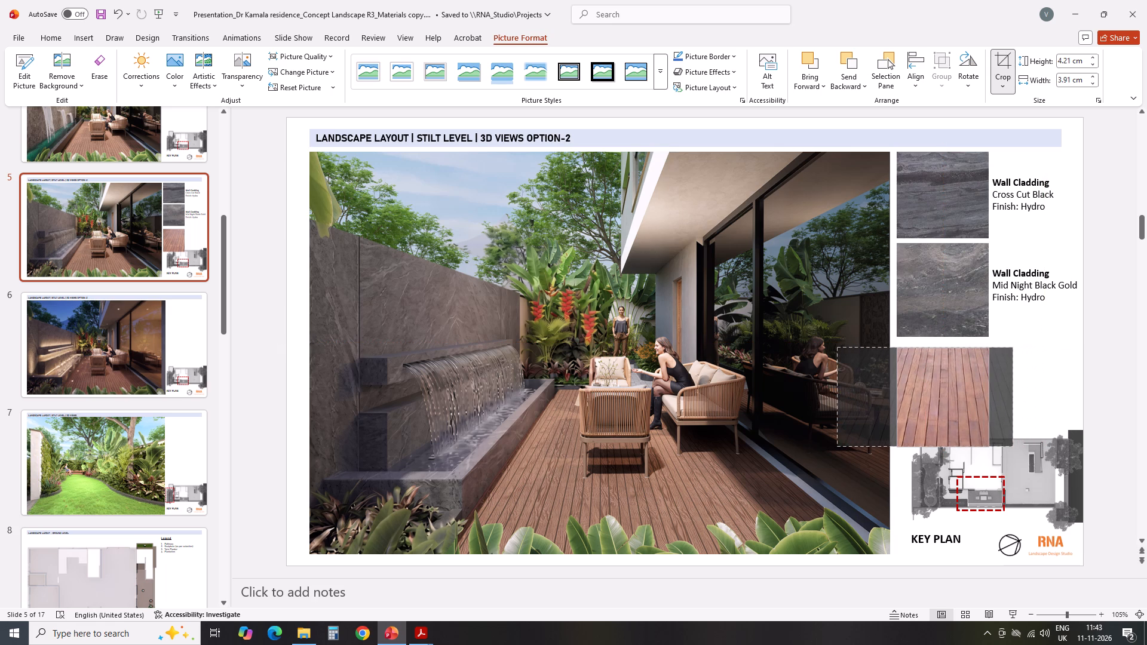
drag(898, 408, 887, 408)
click(1054, 381)
Finish the crop and reduce the deck picture's height to about 3.99 cm, keeping its width, to match the Mid Night Black Gold swatch.
click(964, 399)
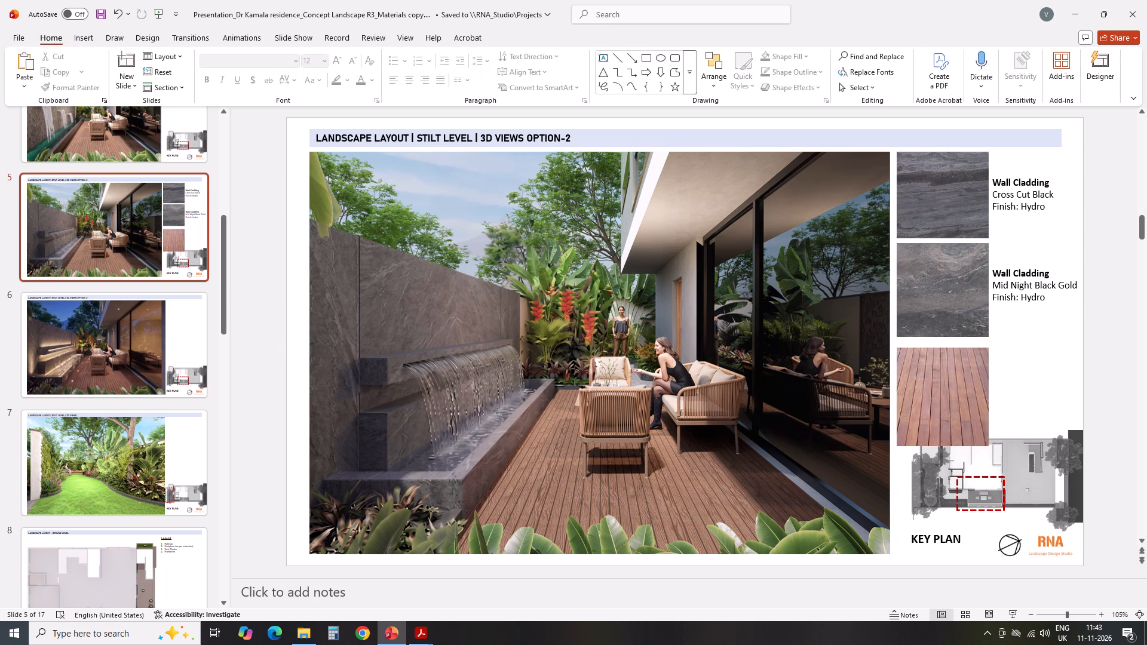
drag(941, 448, 937, 426)
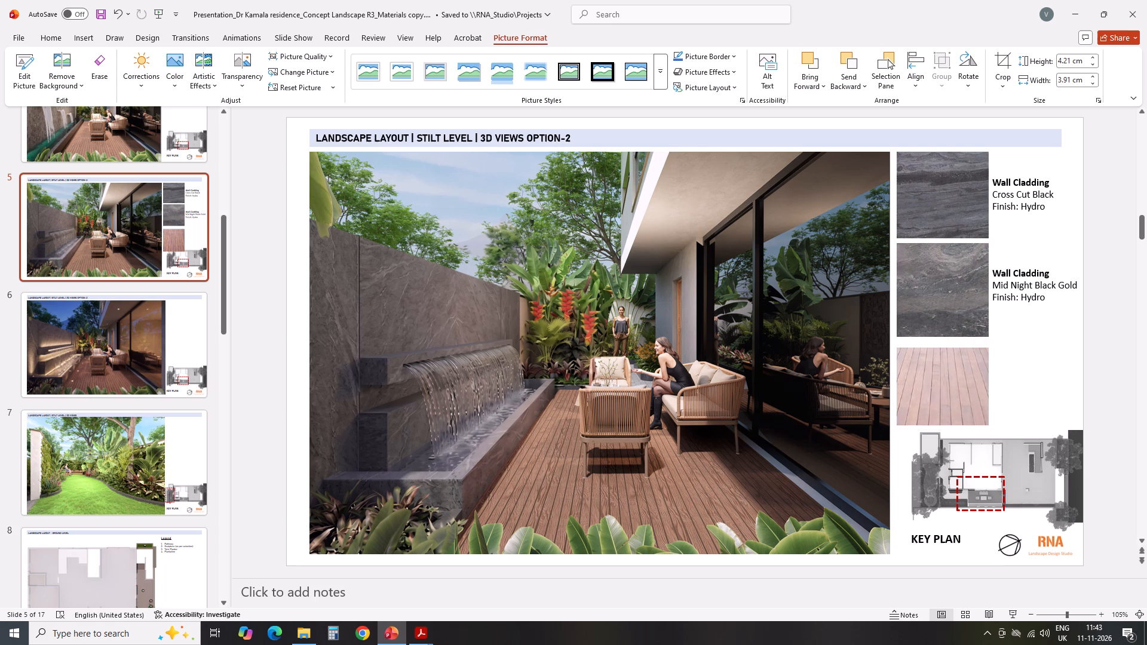
drag(937, 426, 938, 442)
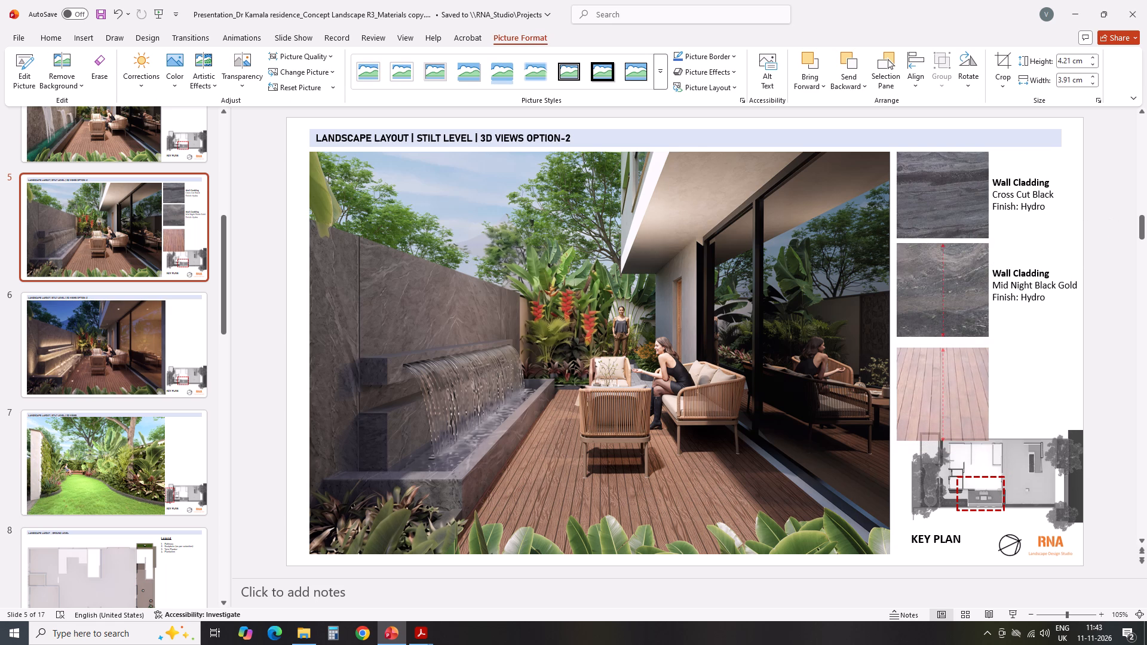
drag(938, 442, 938, 441)
click(1035, 372)
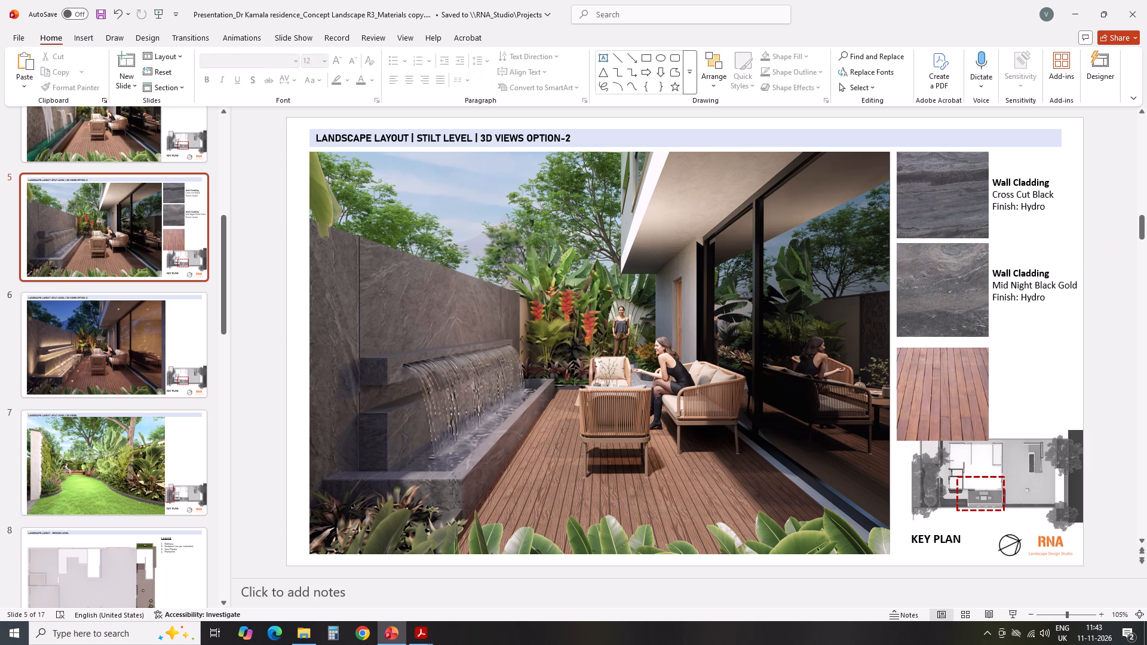
Crop a thin strip off the lower edge of the Cross Cut Black swatch, keeping the swatch in place.
click(934, 207)
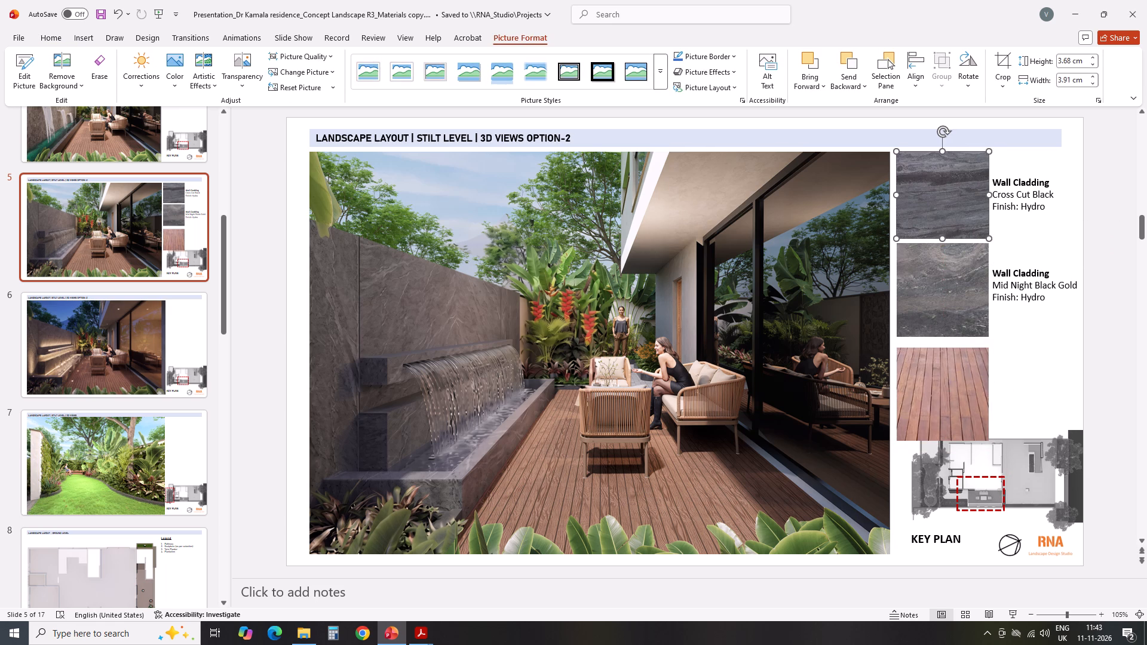
click(935, 298)
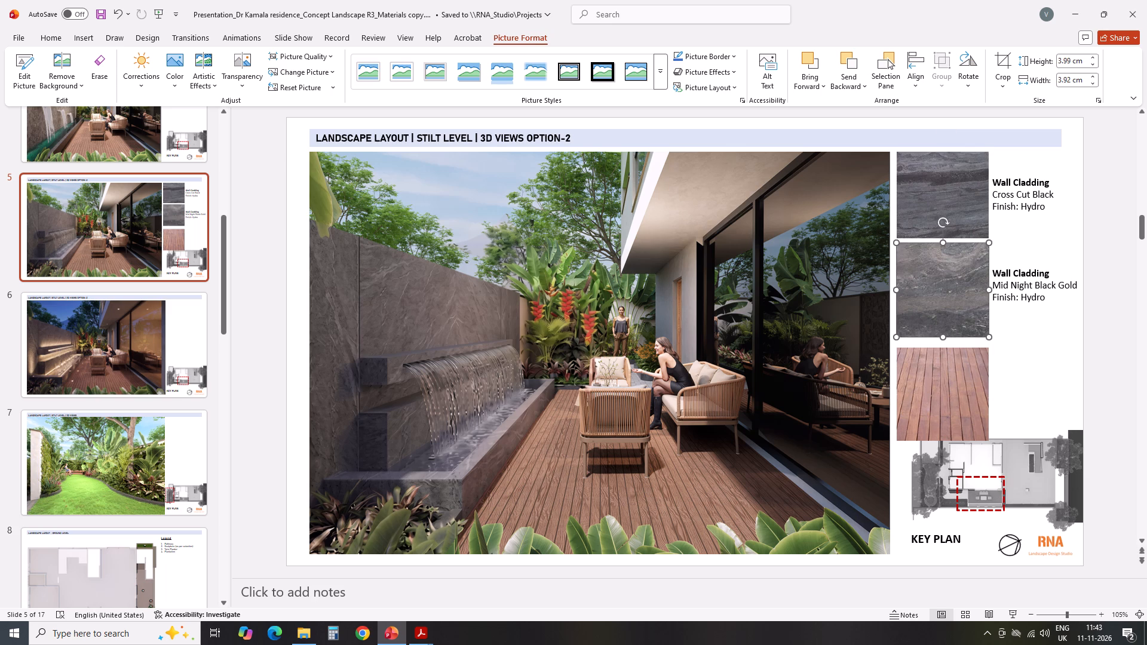
click(946, 186)
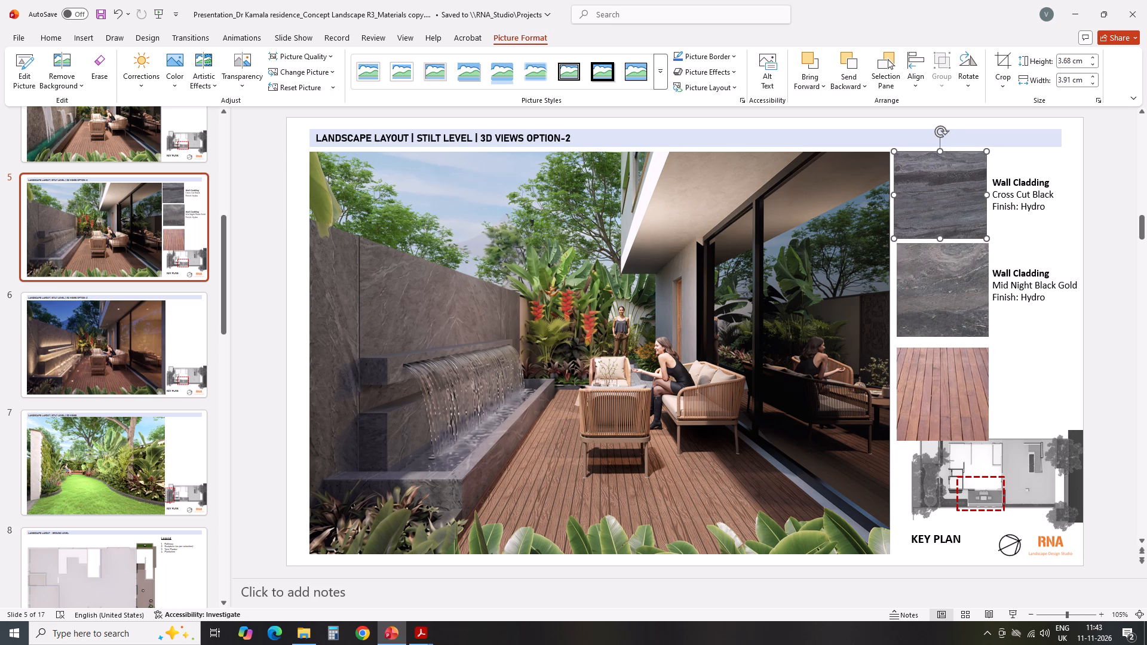
key(ctrl+z)
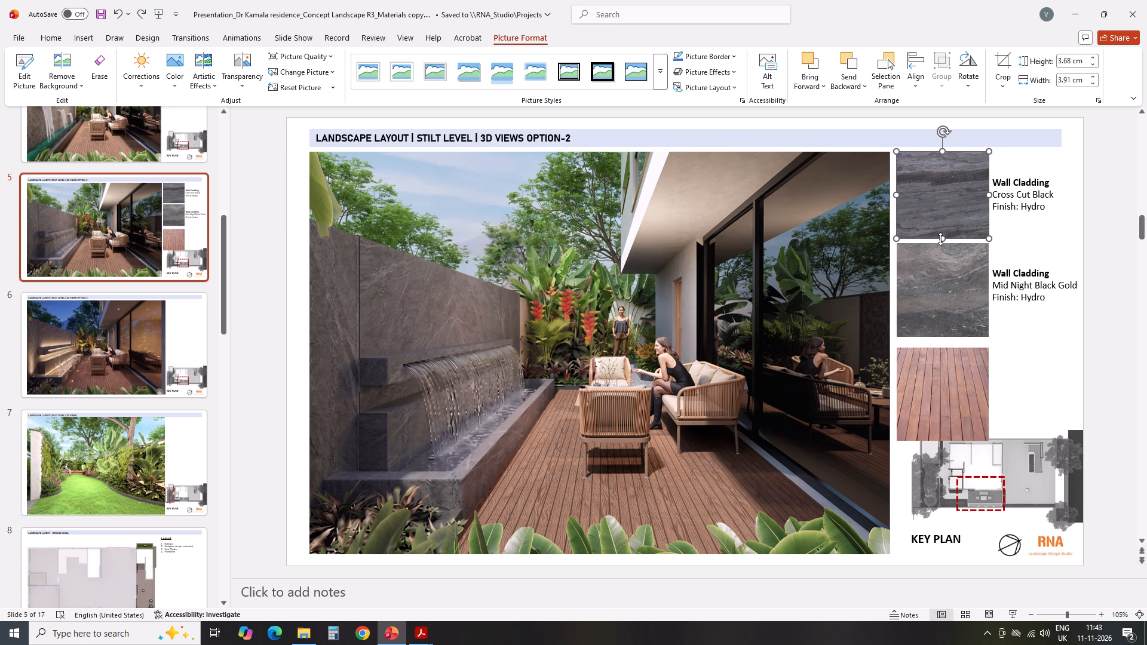
click(998, 70)
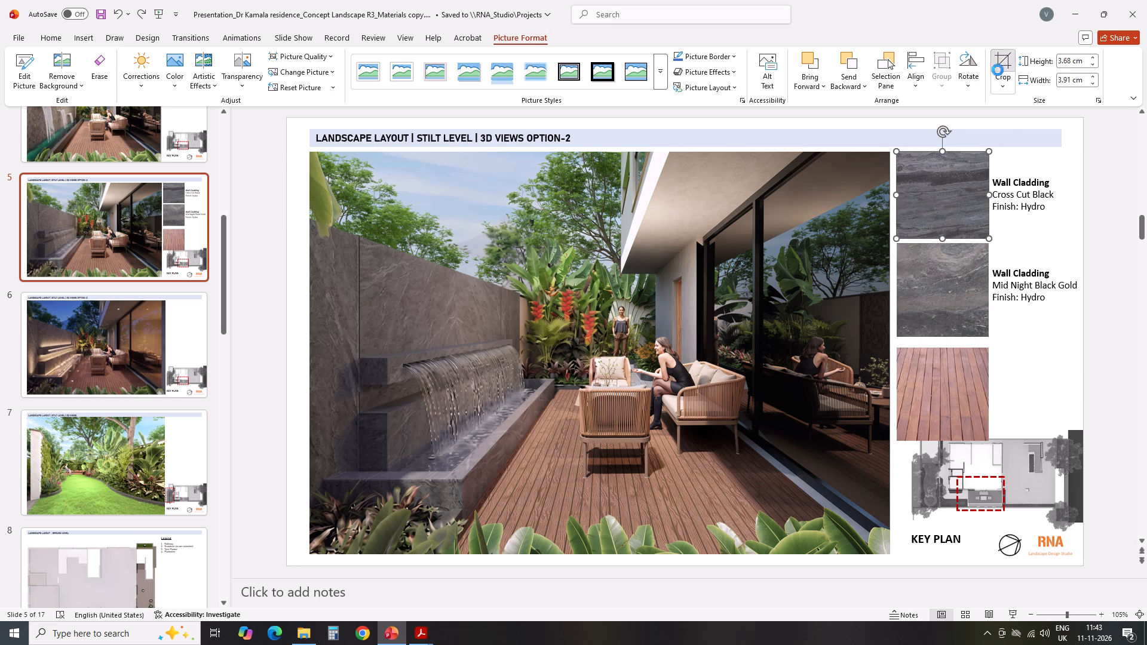
drag(942, 237, 941, 232)
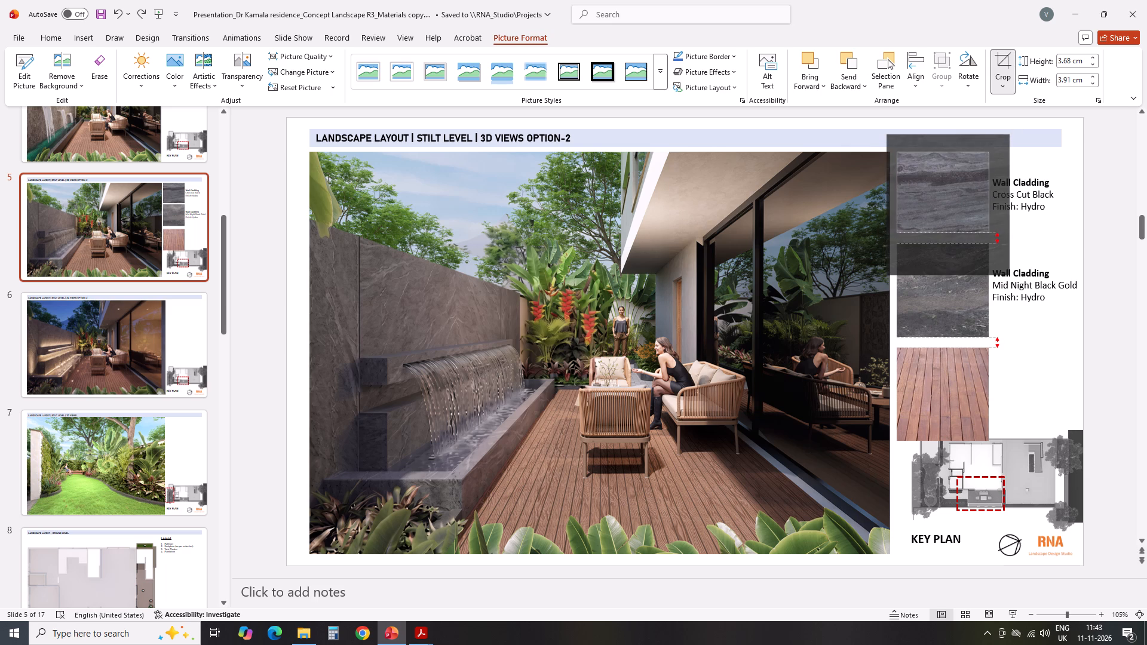
drag(941, 232, 941, 231)
click(1076, 321)
Move the Mid Night Black Gold swatch up close beneath Cross Cut Black and crop its lower edge to the same height.
click(934, 302)
drag(946, 294, 944, 287)
click(955, 264)
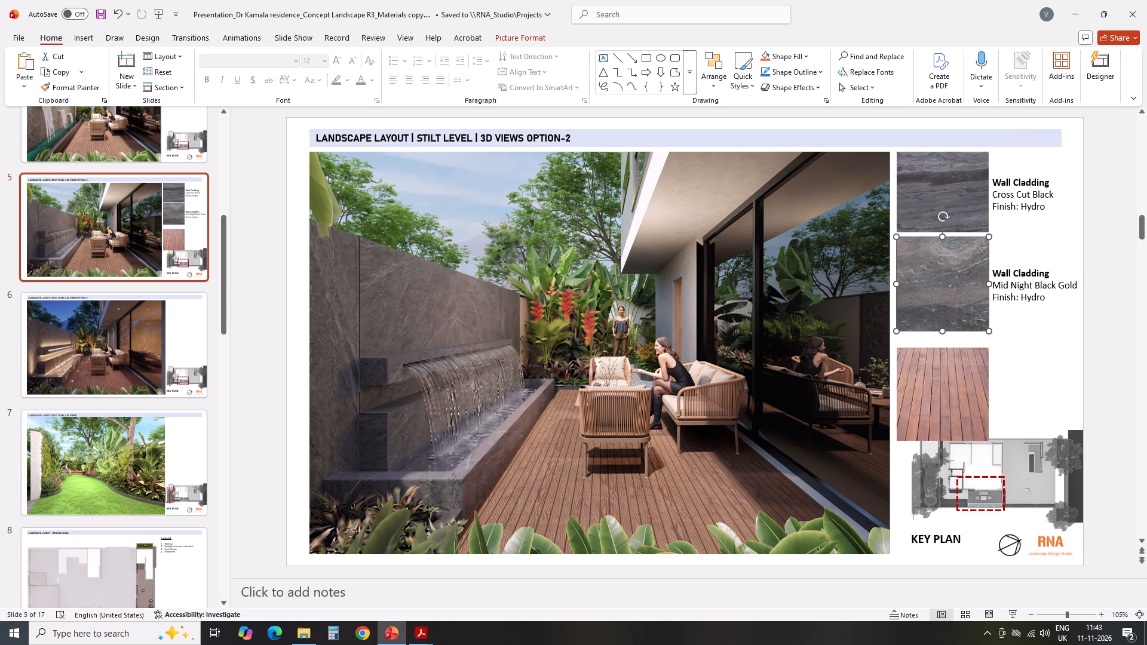
click(522, 41)
click(1004, 64)
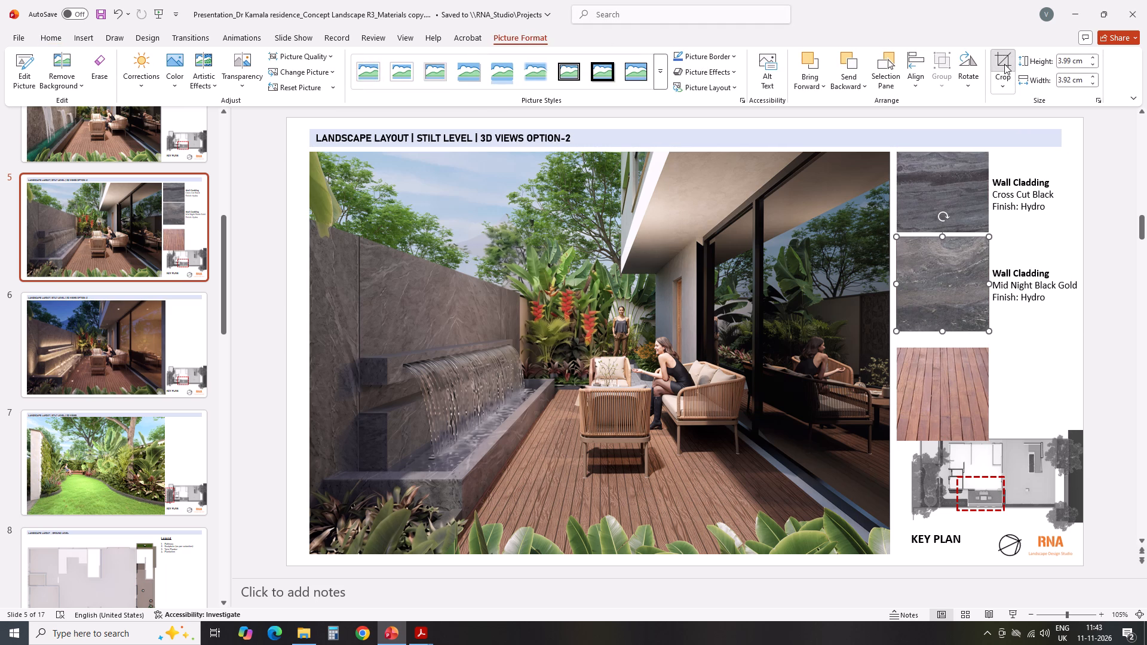
drag(942, 327, 946, 316)
click(1059, 361)
Move the deck swatch up beneath Mid Night Black Gold with the same gap, and crop its lower edge to match the granite swatches.
click(946, 391)
drag(946, 396, 948, 382)
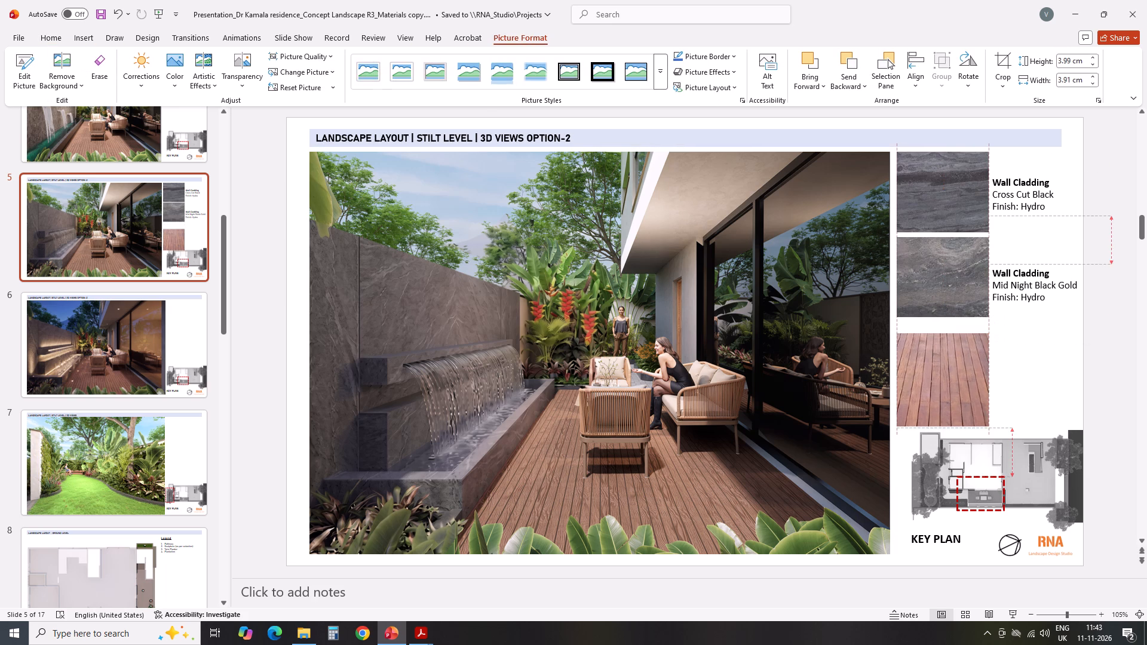
drag(948, 382, 948, 371)
click(1042, 388)
click(960, 393)
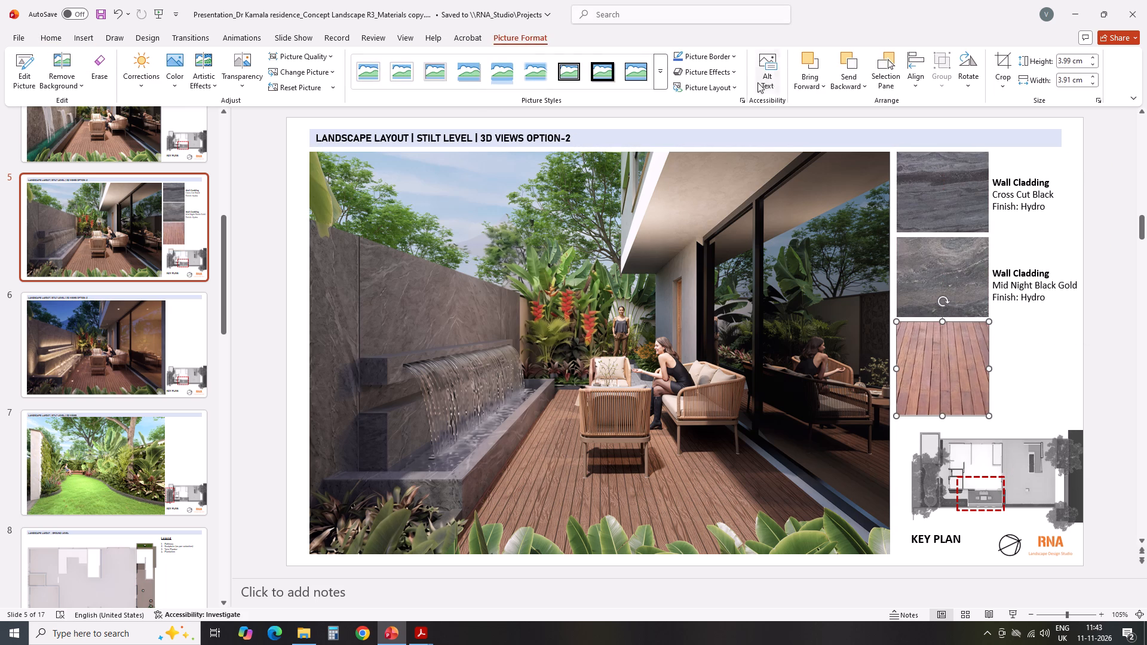
click(996, 64)
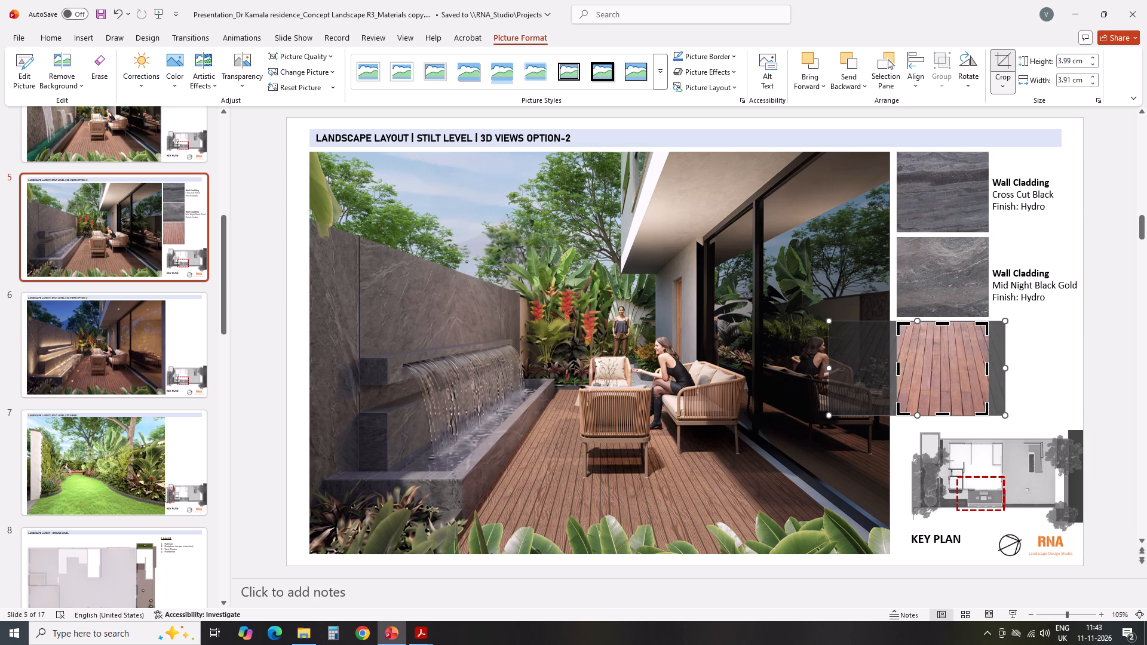
drag(943, 414, 944, 400)
click(1048, 376)
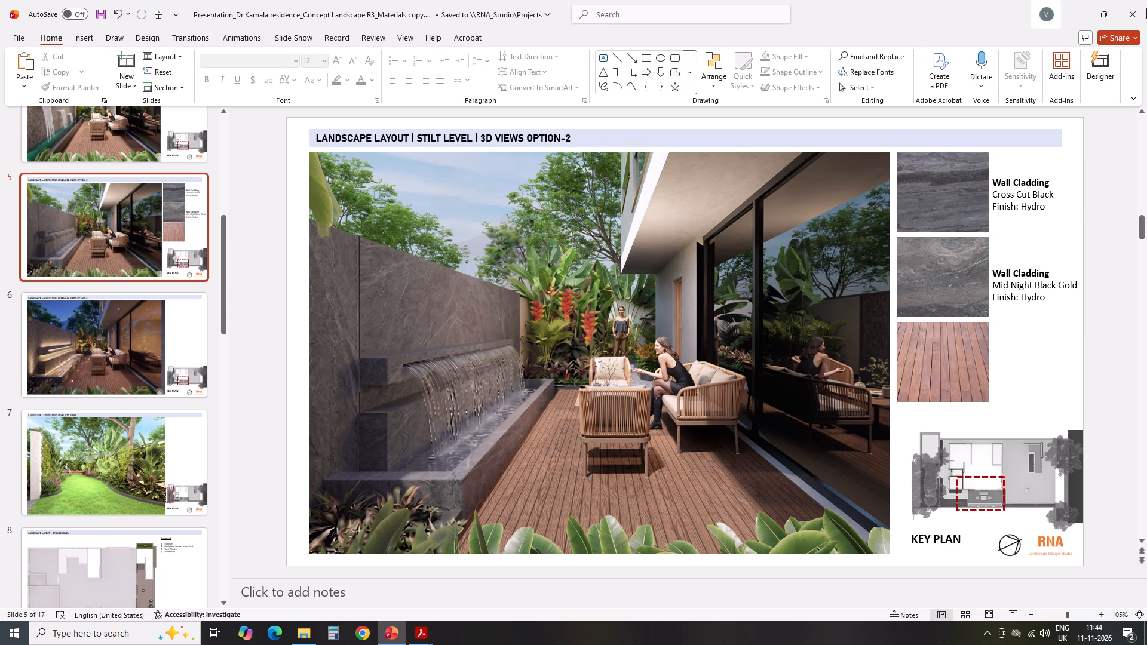
Move the Mid Night Black Gold label up slightly to follow its repositioned swatch.
click(1025, 282)
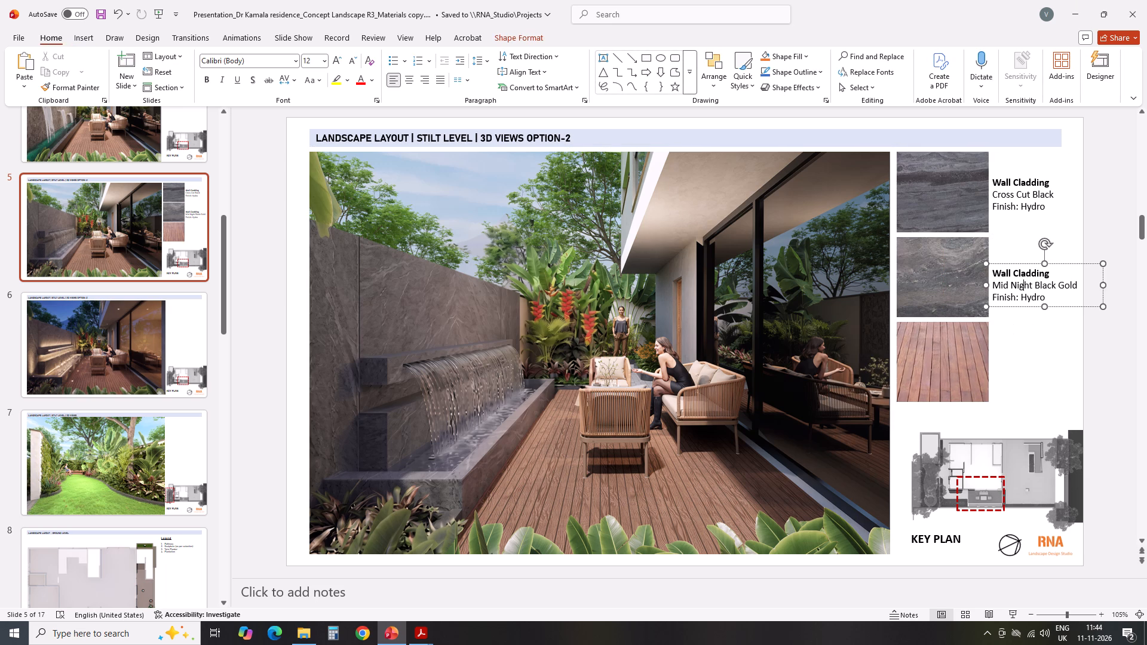
click(1068, 265)
click(1074, 429)
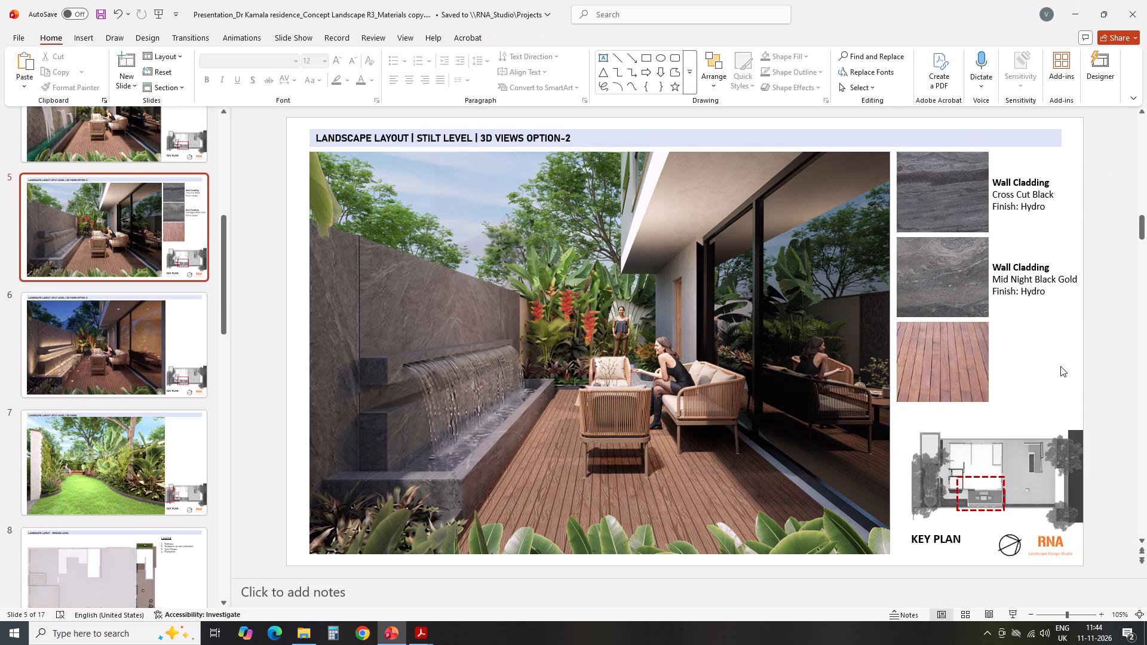
click(1050, 357)
Duplicate the Mid Night Black Gold label and place the copy beside the deck swatch, aligned with the labels above and centred on the swatch.
click(1044, 263)
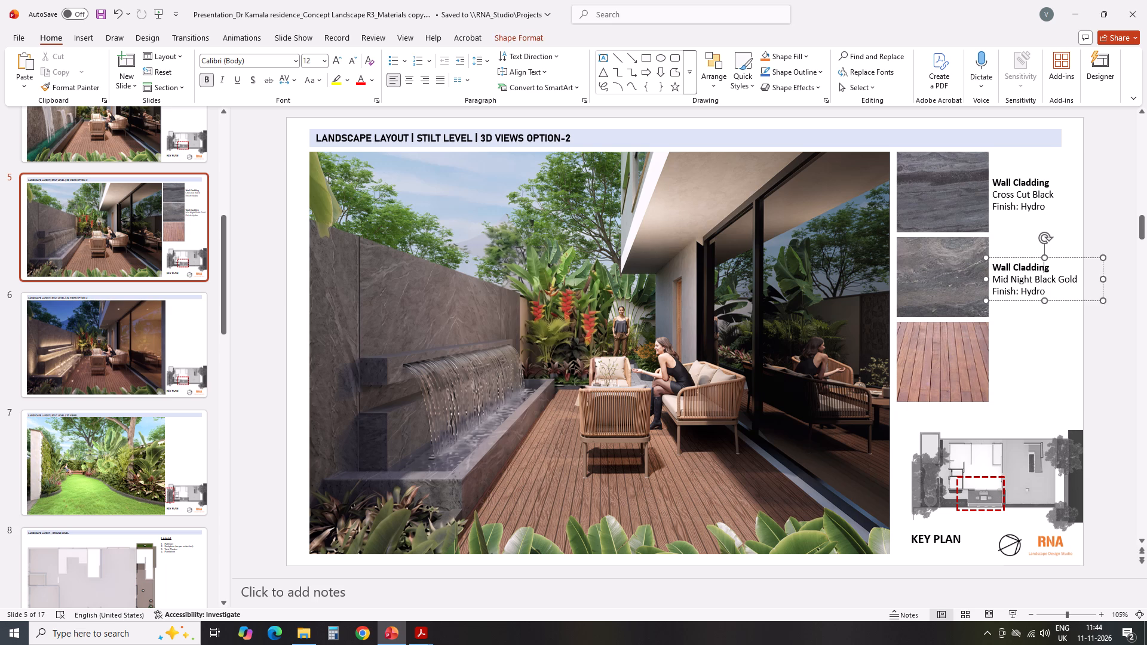
click(1068, 257)
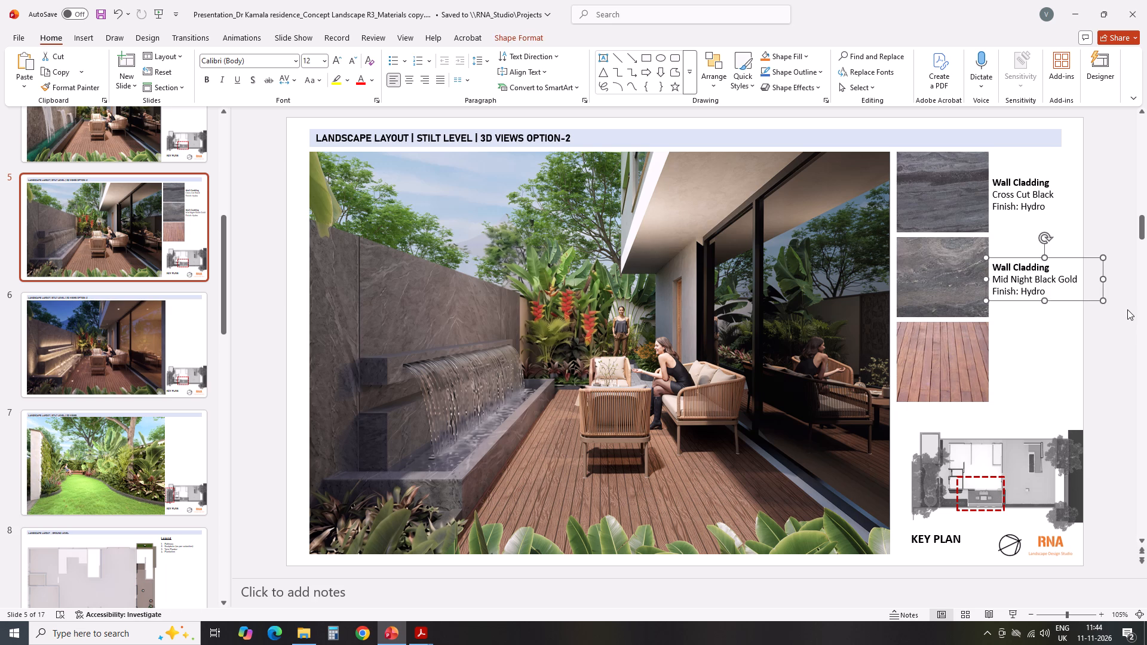
key(ctrl+c)
click(1019, 331)
key(ctrl+v)
drag(1075, 268, 1068, 309)
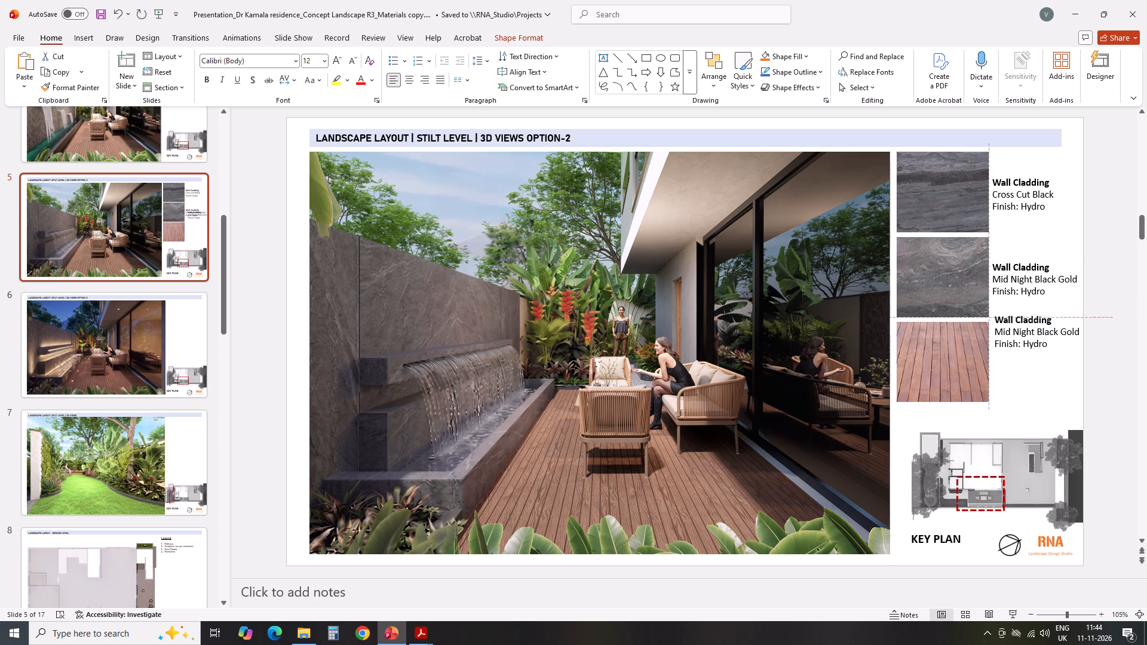
drag(1068, 309, 1068, 337)
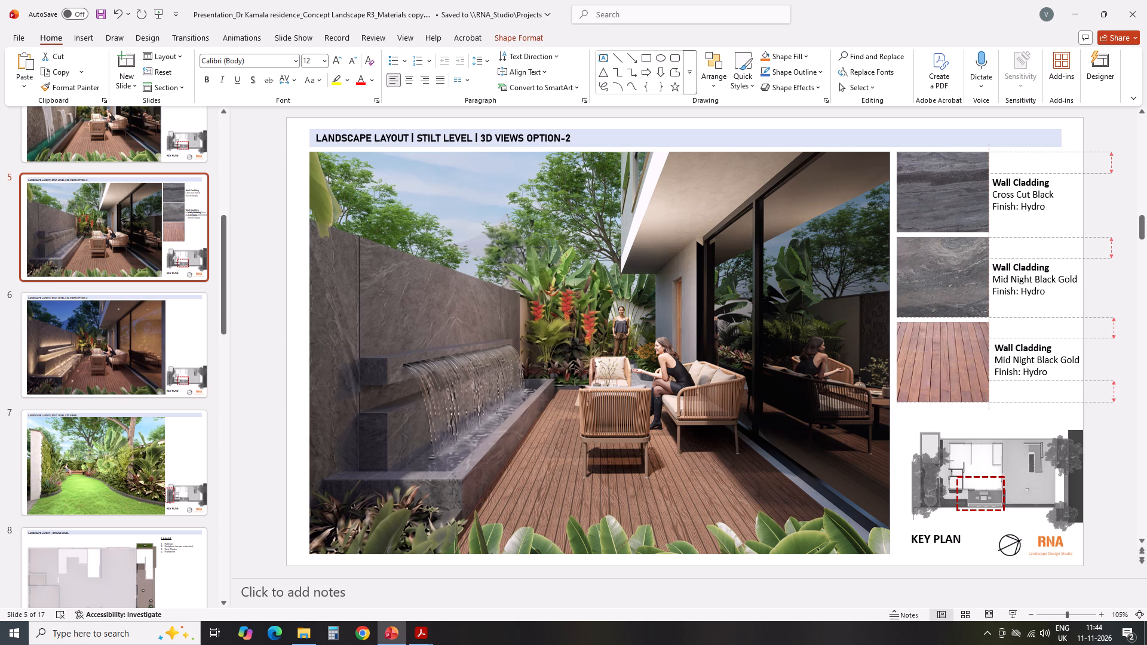
drag(1068, 337, 1067, 339)
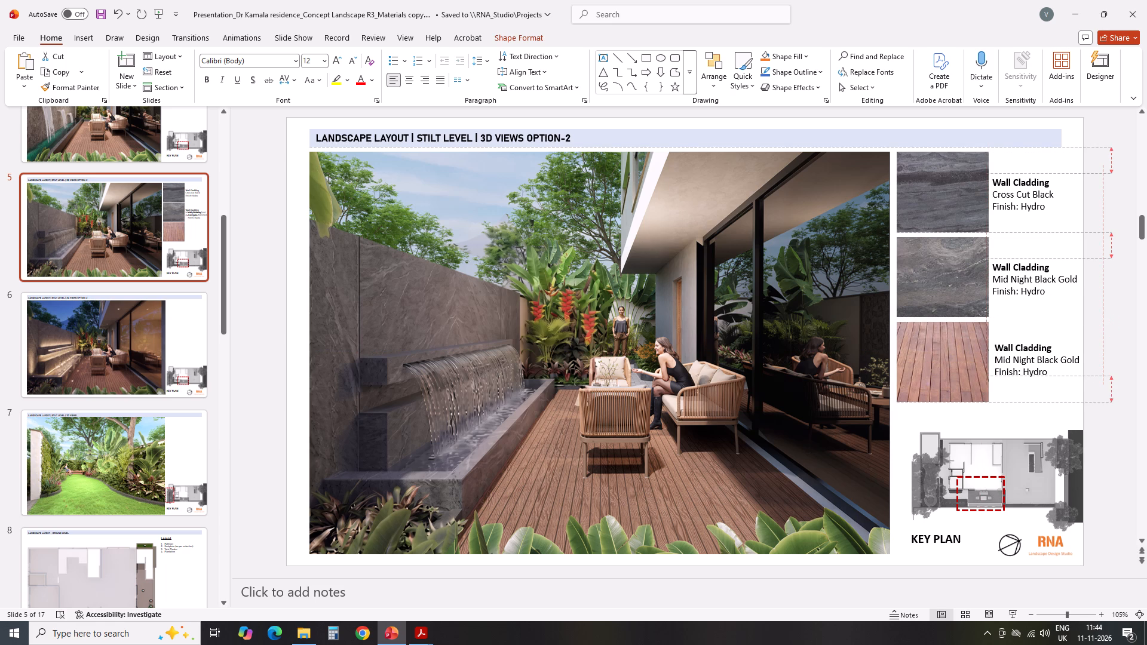
drag(1067, 339, 1065, 343)
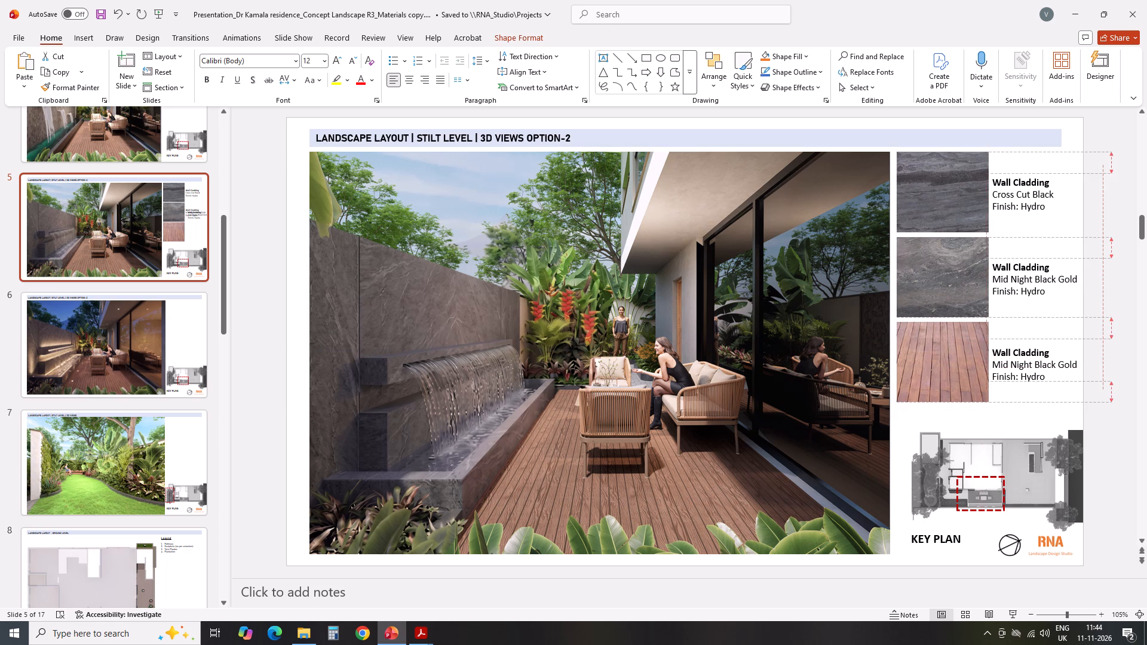
drag(1065, 343, 1065, 338)
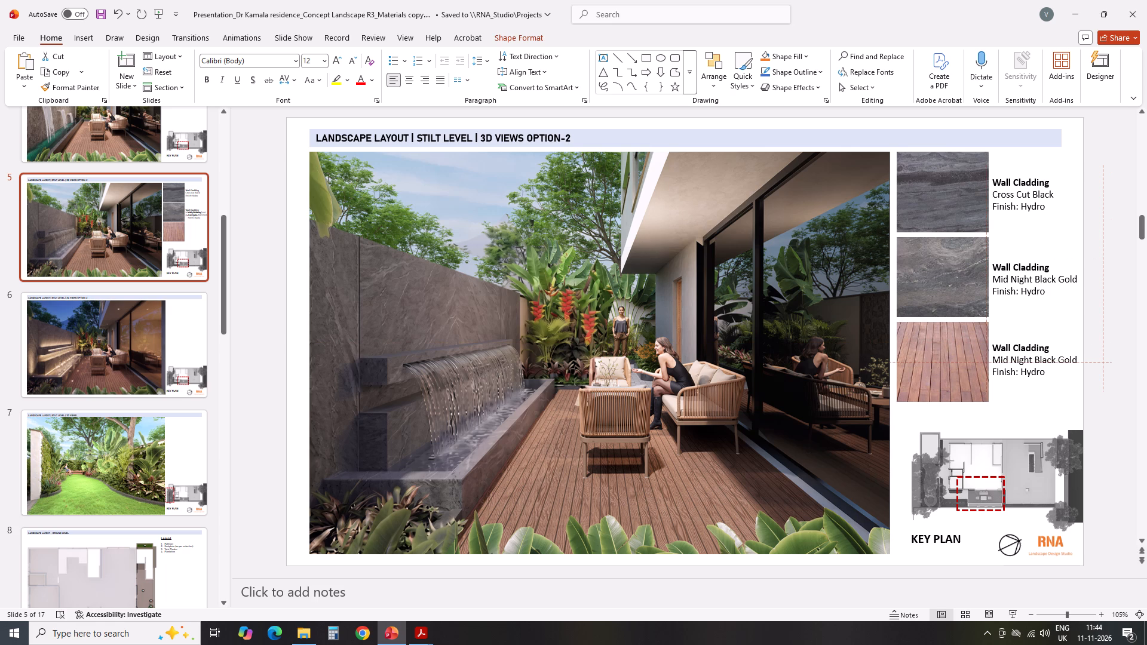
drag(1065, 338, 1065, 336)
Replace the Wall Cladding heading of the deck swatch's label with "Flooring".
click(1051, 346)
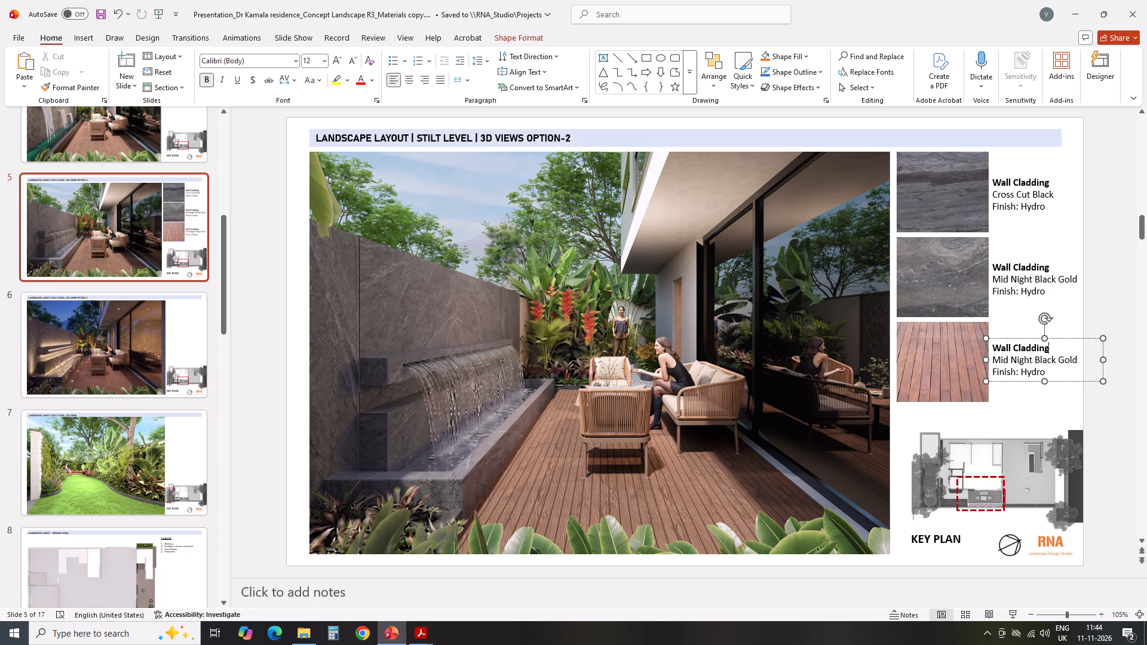
key(BackSpace)
key(BackSpace)
key(BackSpace)
key(BackSpace)
key(BackSpace)
key(BackSpace)
key(BackSpace)
key(BackSpace)
key(BackSpace)
key(BackSpace)
key(BackSpace)
key(BackSpace)
key(BackSpace)
key(BackSpace)
text(loo)
text(ring)
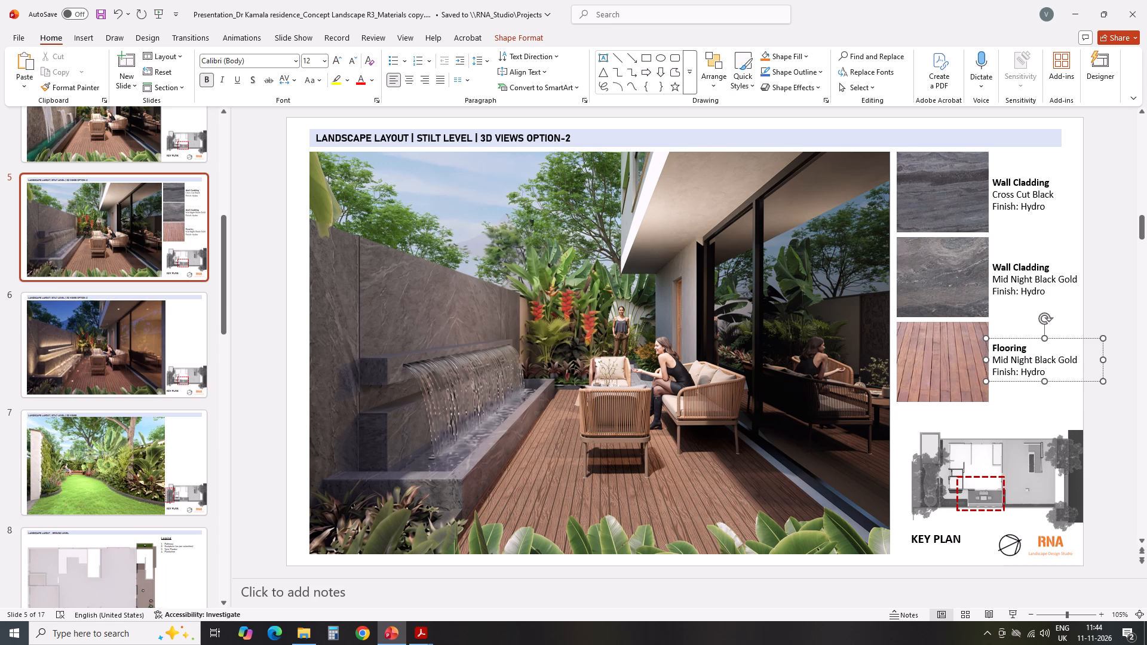
click(1047, 406)
Consult the Ipe page of the decking brochure and replace the material name in slide 5's Flooring label with "IPE Solid Wood".
click(430, 634)
click(513, 590)
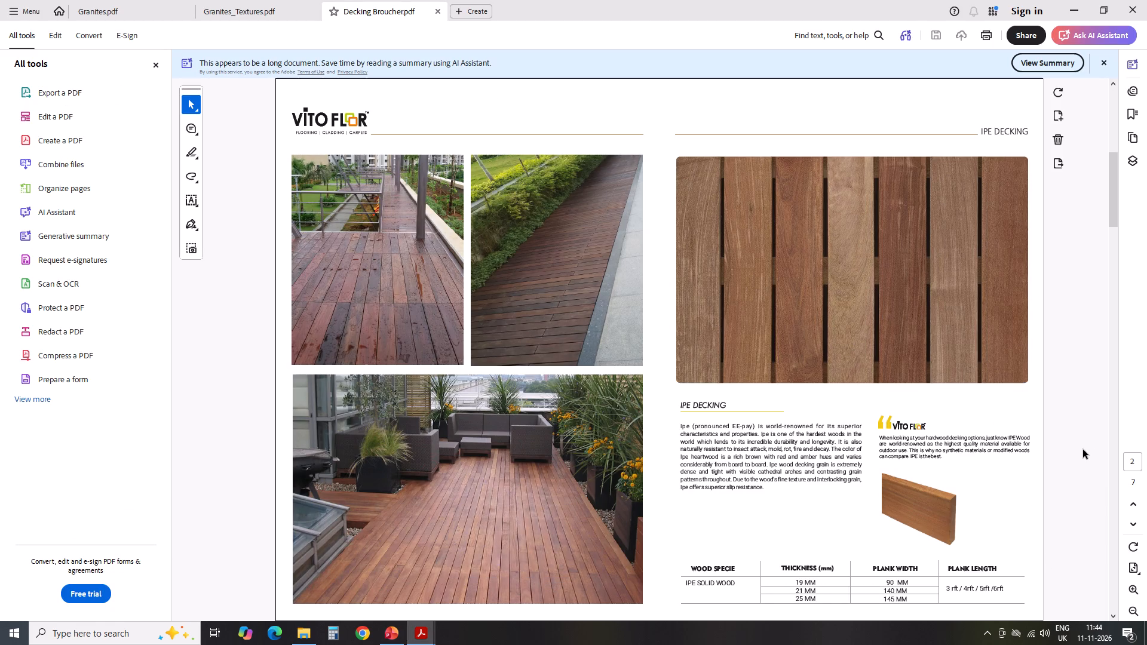
click(1071, 0)
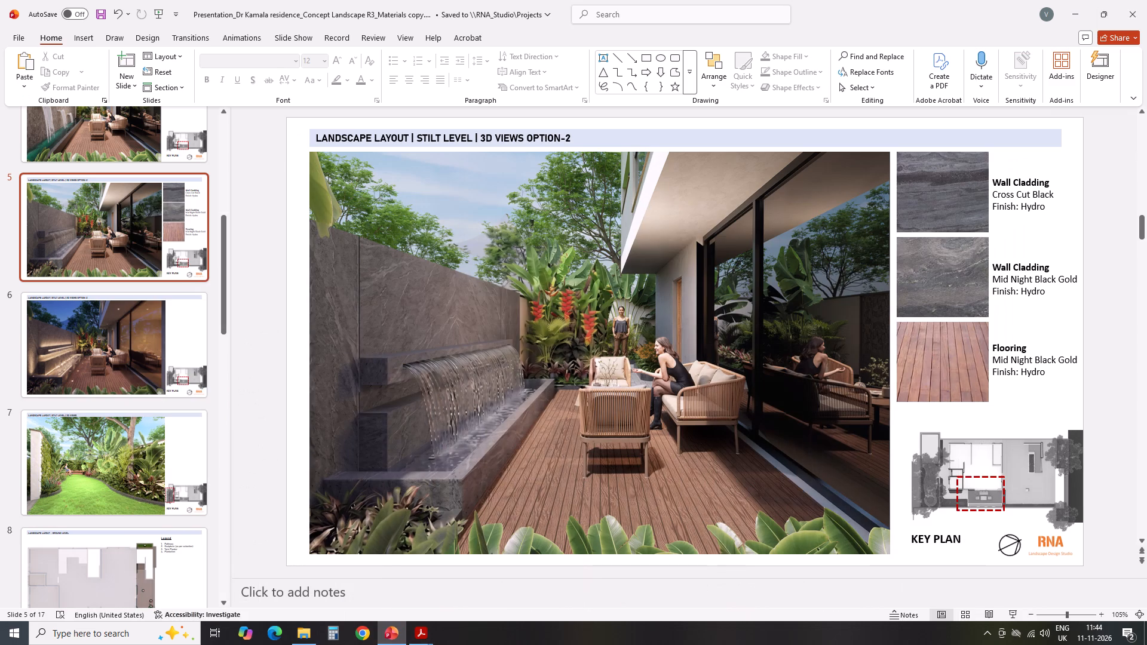
click(1037, 361)
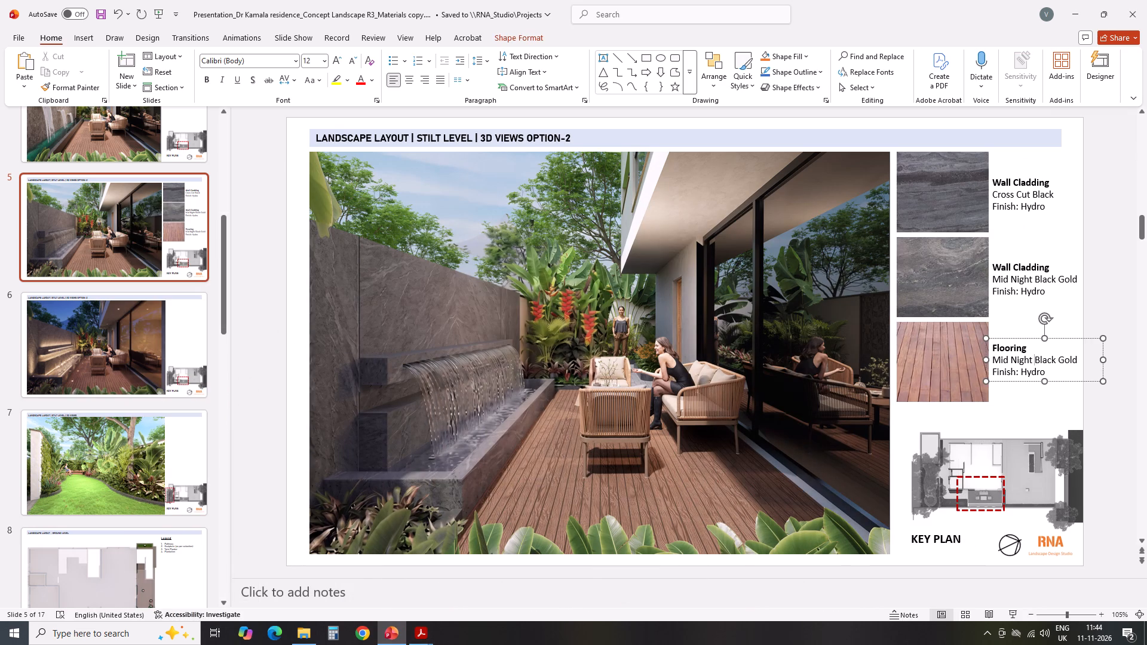
click(1075, 356)
key(BackSpace)
key(BackSpace)
key(BackSpace)
key(BackSpace)
key(BackSpace)
key(BackSpace)
key(BackSpace)
key(BackSpace)
key(BackSpace)
key(BackSpace)
key(BackSpace)
key(BackSpace)
key(BackSpace)
key(BackSpace)
key(BackSpace)
key(BackSpace)
key(BackSpace)
key(BackSpace)
key(BackSpace)
key(BackSpace)
text(IPE)
key(space)
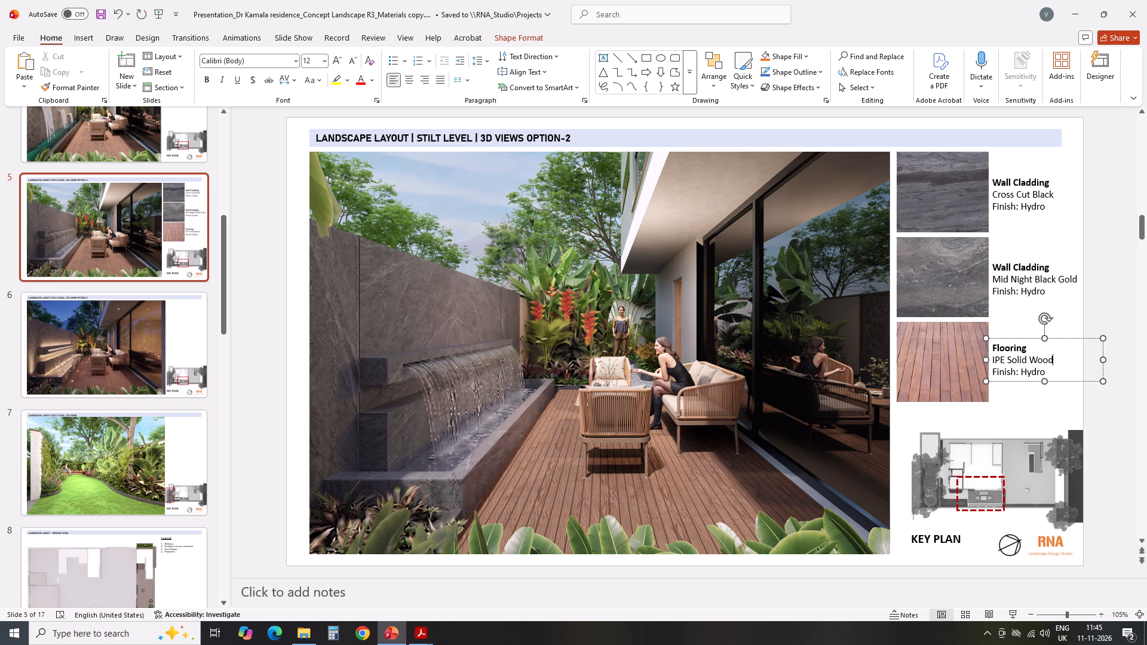
Change the finish in the Flooring label from Hydro to "Anti-Slip".
click(1048, 374)
key(BackSpace)
key(BackSpace)
key(BackSpace)
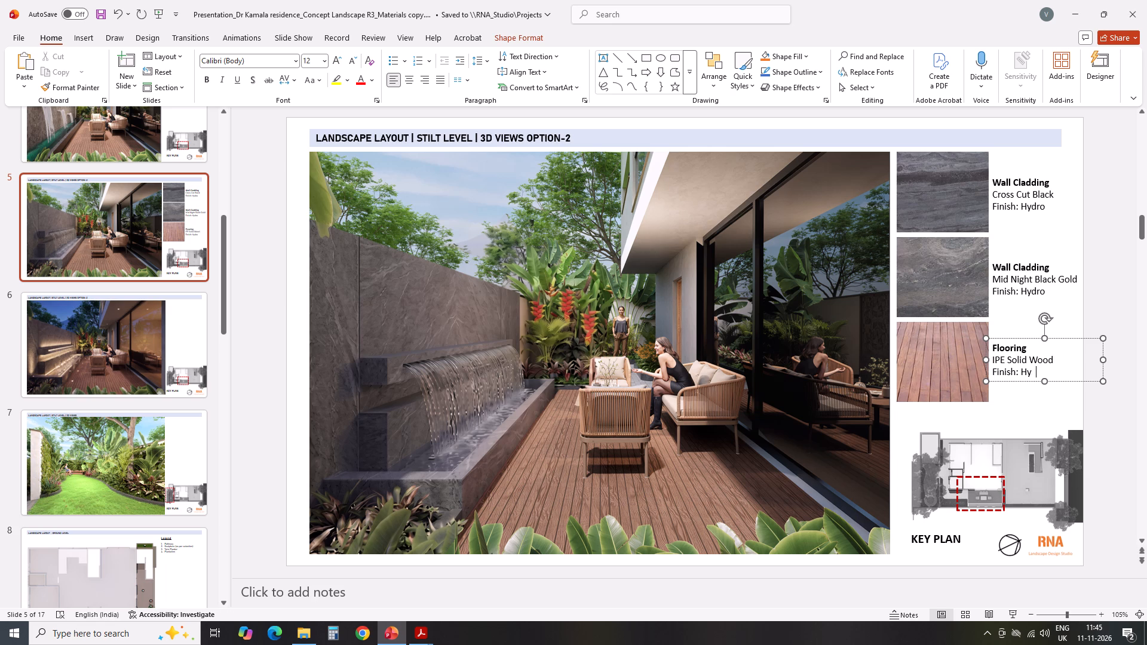
key(BackSpace)
key(BackSpace)
key(BackSpace)
key(BackSpace)
text(ip)
click(1108, 260)
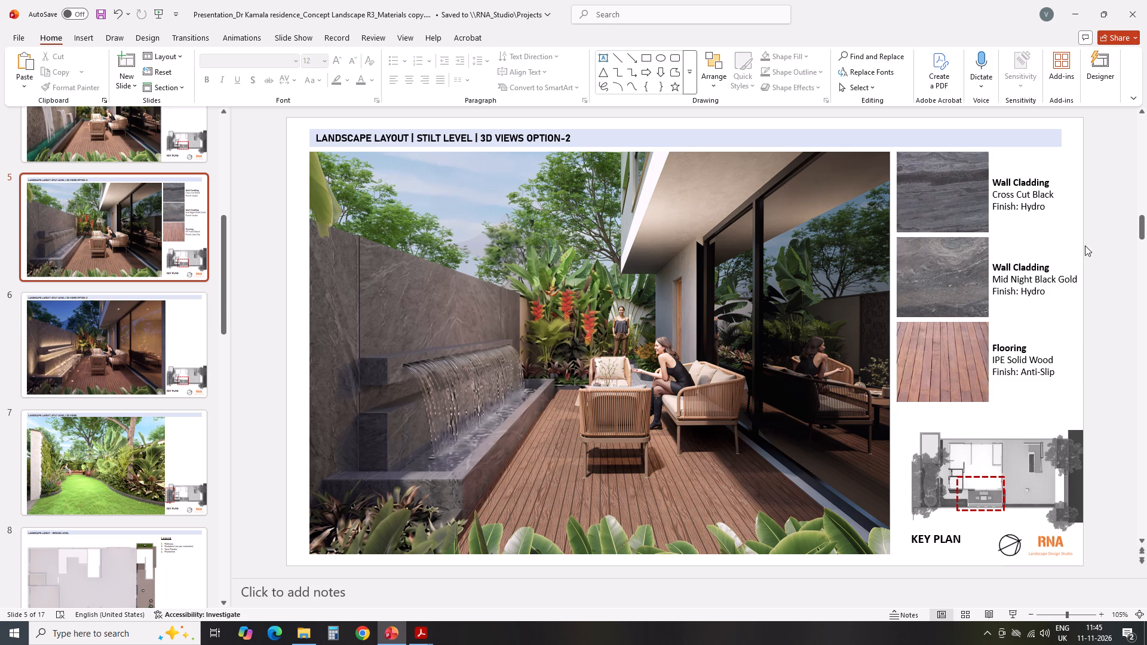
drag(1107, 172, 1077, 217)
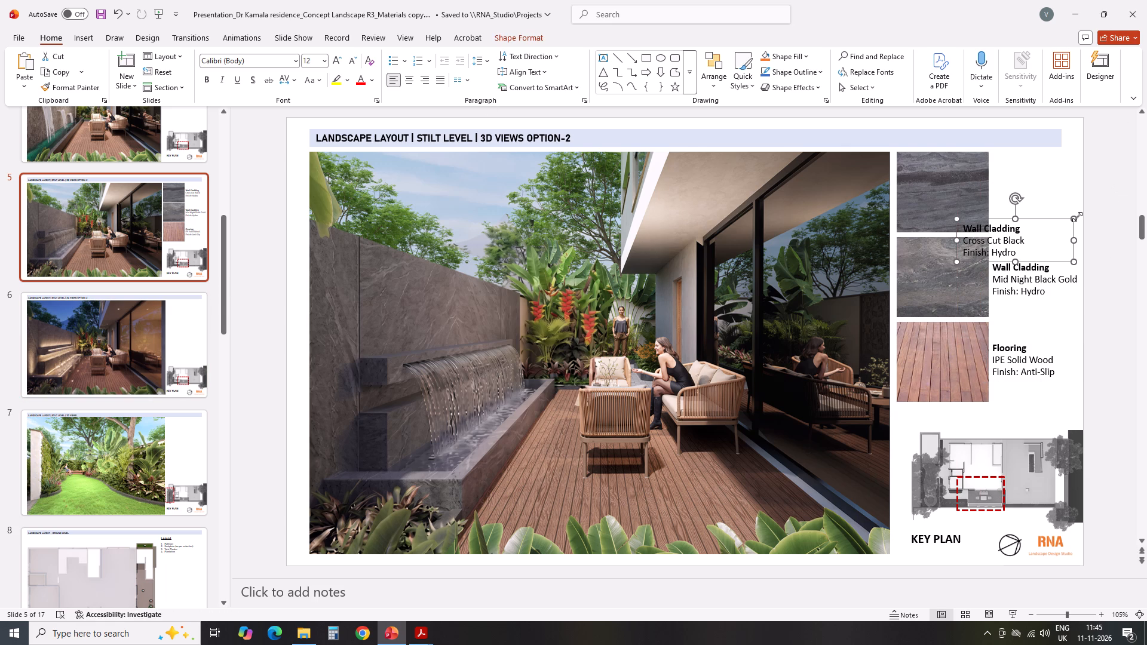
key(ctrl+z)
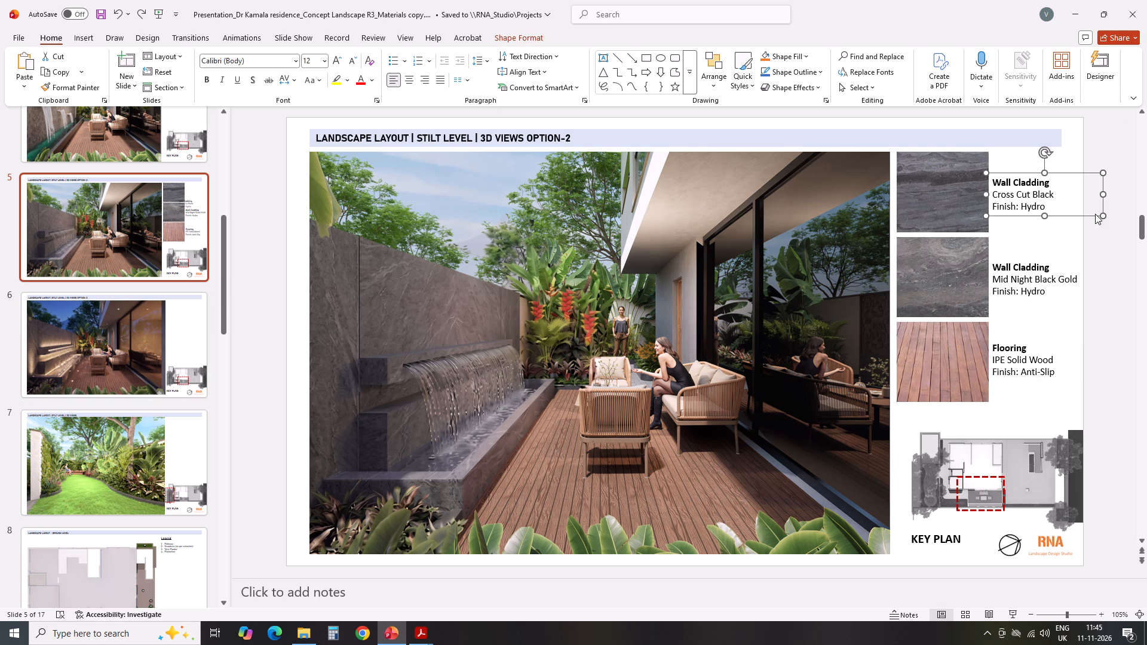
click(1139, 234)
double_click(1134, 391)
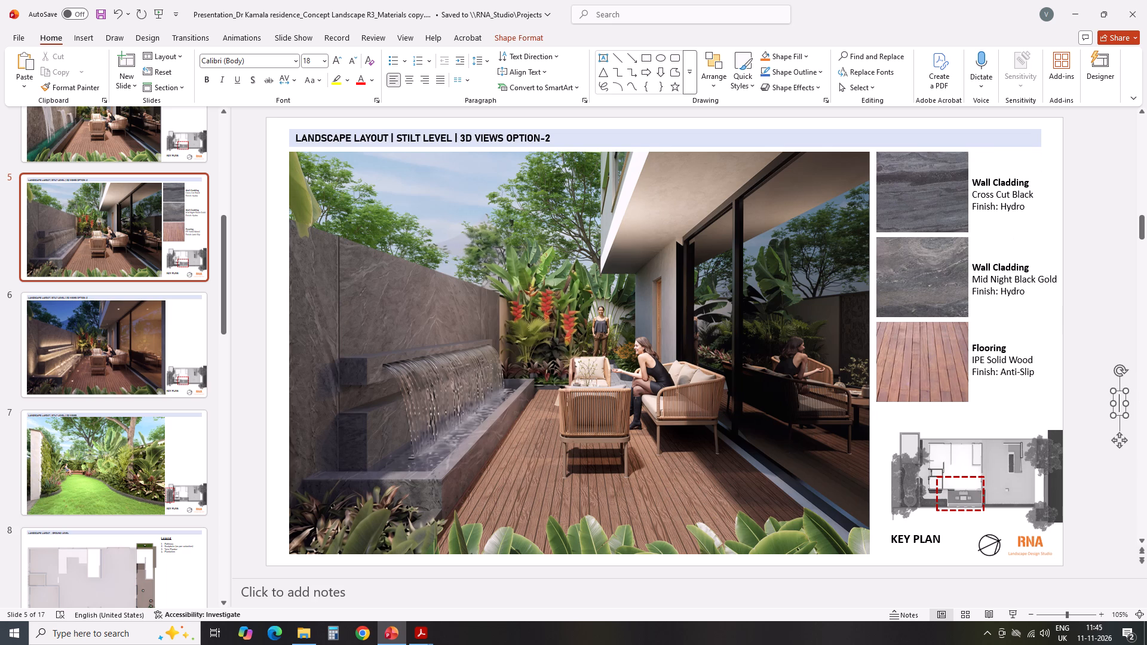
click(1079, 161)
Lock slide 5's render, its three material swatches and the dashed red marker on the key plan.
drag(1065, 164, 969, 243)
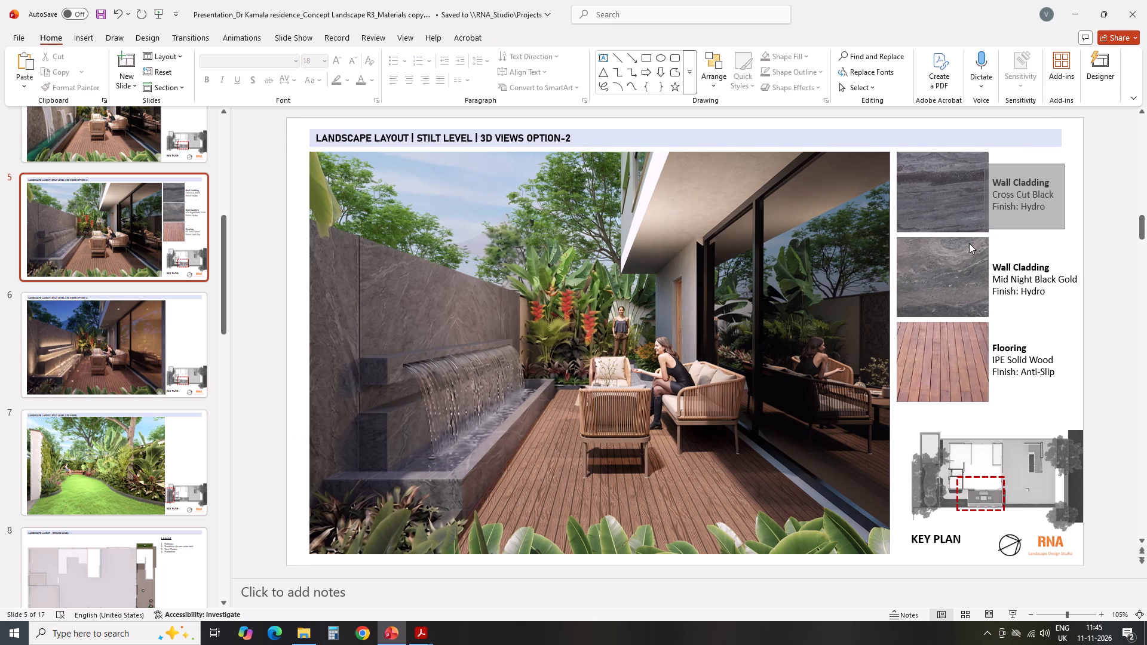
drag(969, 243, 392, 517)
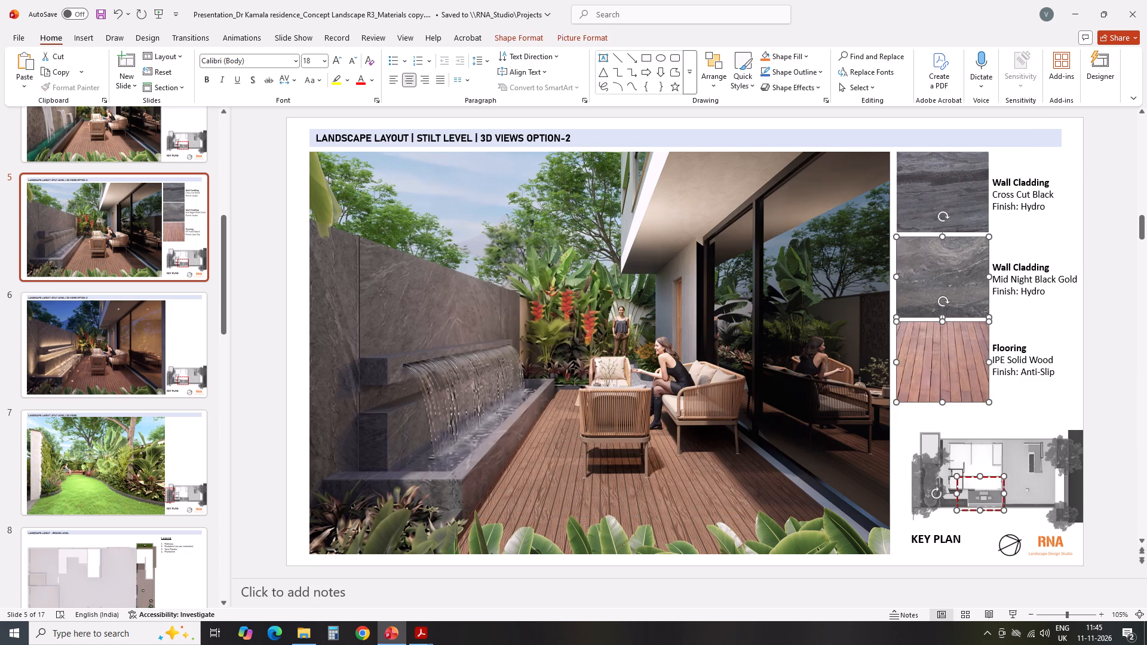
shift+click(416, 235)
shift+click(999, 450)
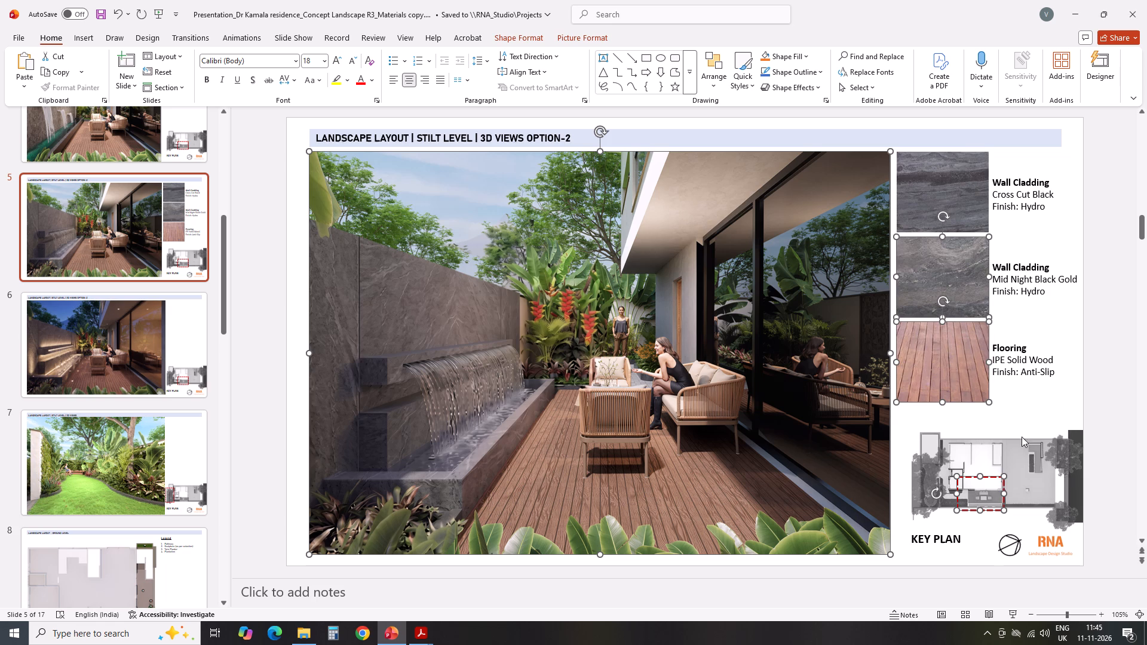
shift+click(942, 177)
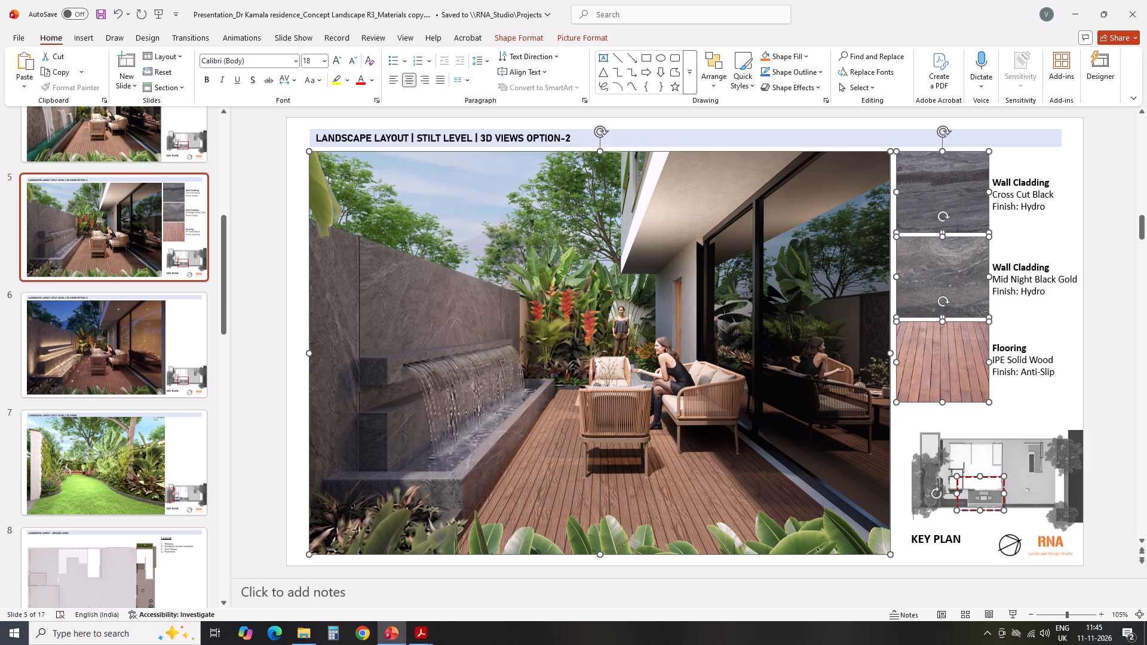
shift+click(959, 265)
shift+click(951, 272)
right_click(587, 247)
click(680, 398)
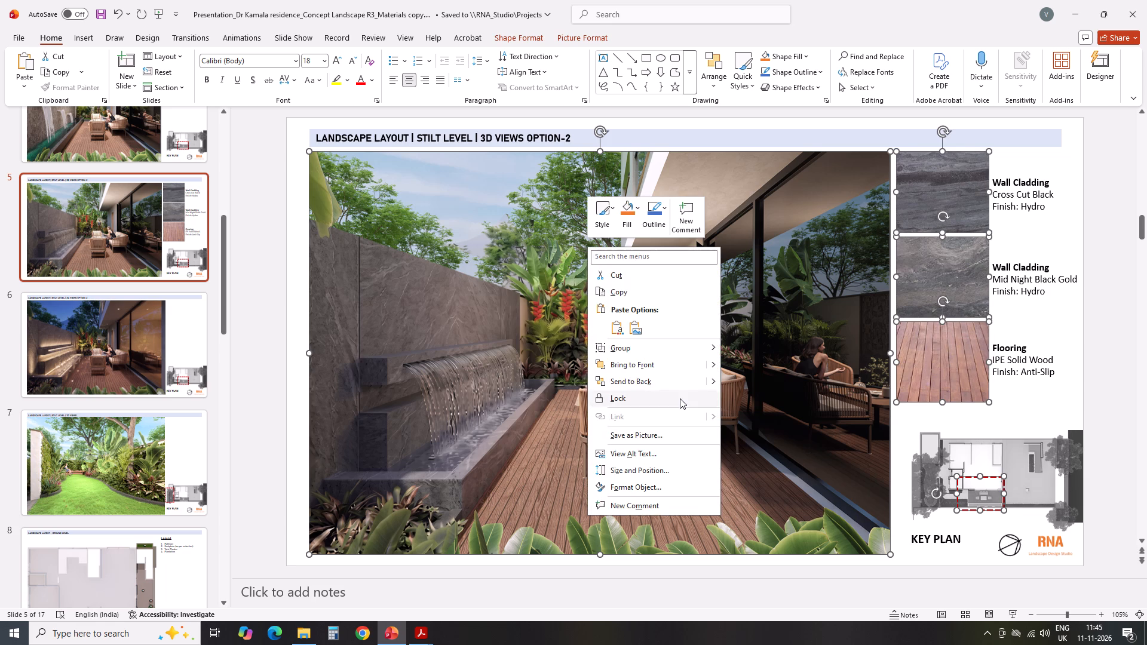
click(1056, 397)
Copy slide 5's three material swatches together with their labels and paste them onto slide 4, the Option-1 view.
click(1142, 379)
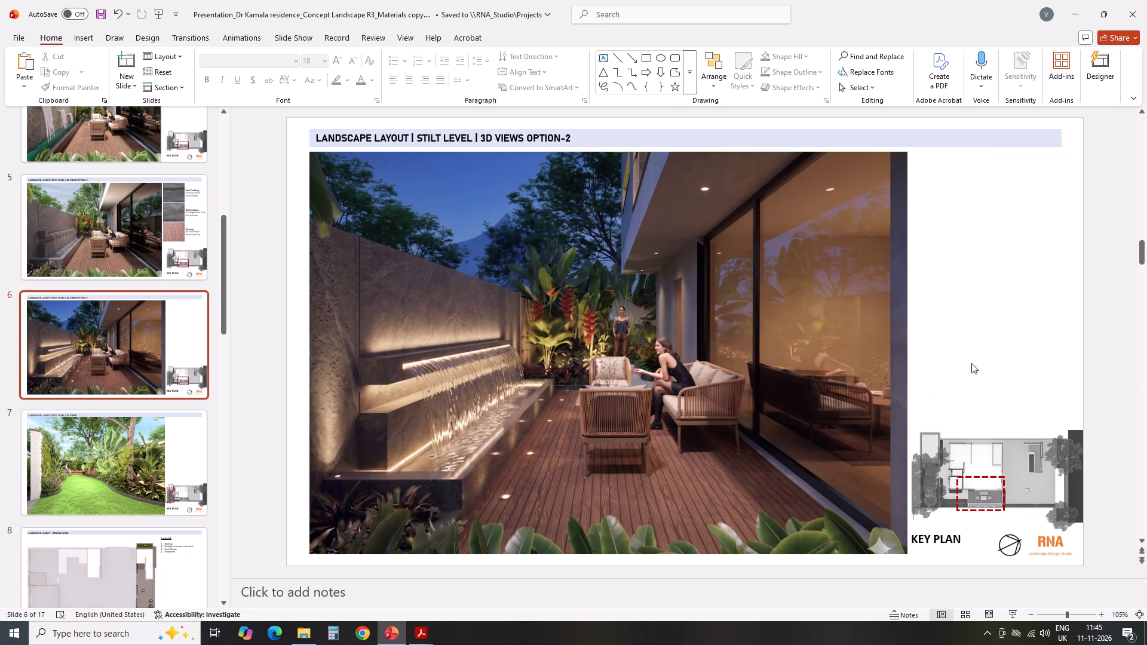
scroll(719, 366, up, 1)
click(994, 364)
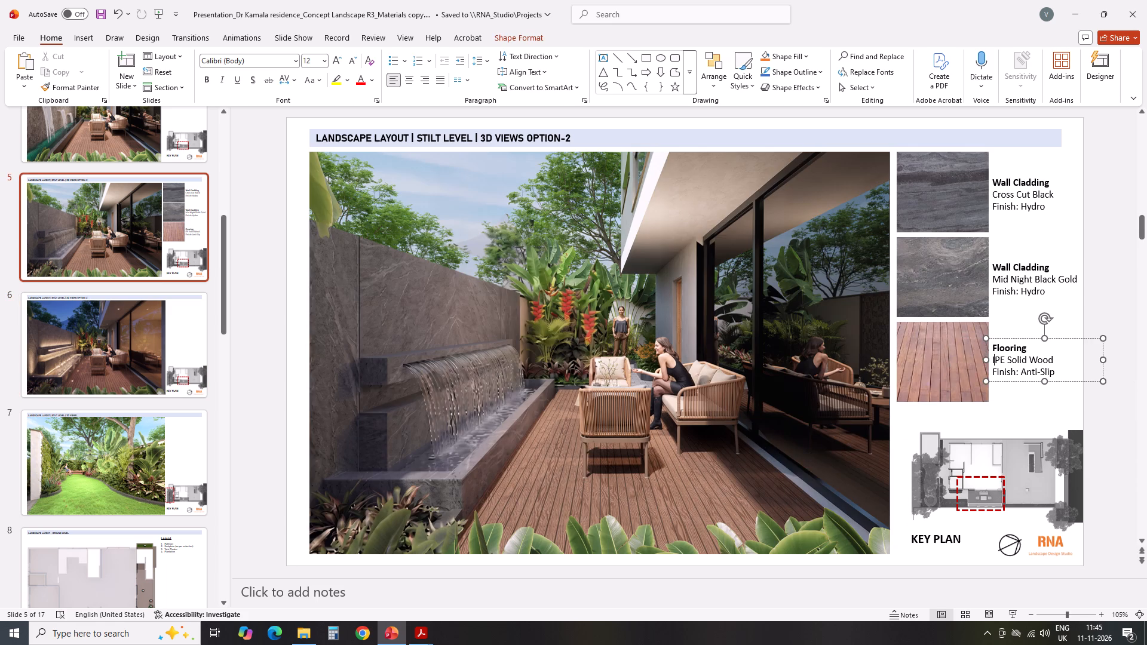
click(946, 357)
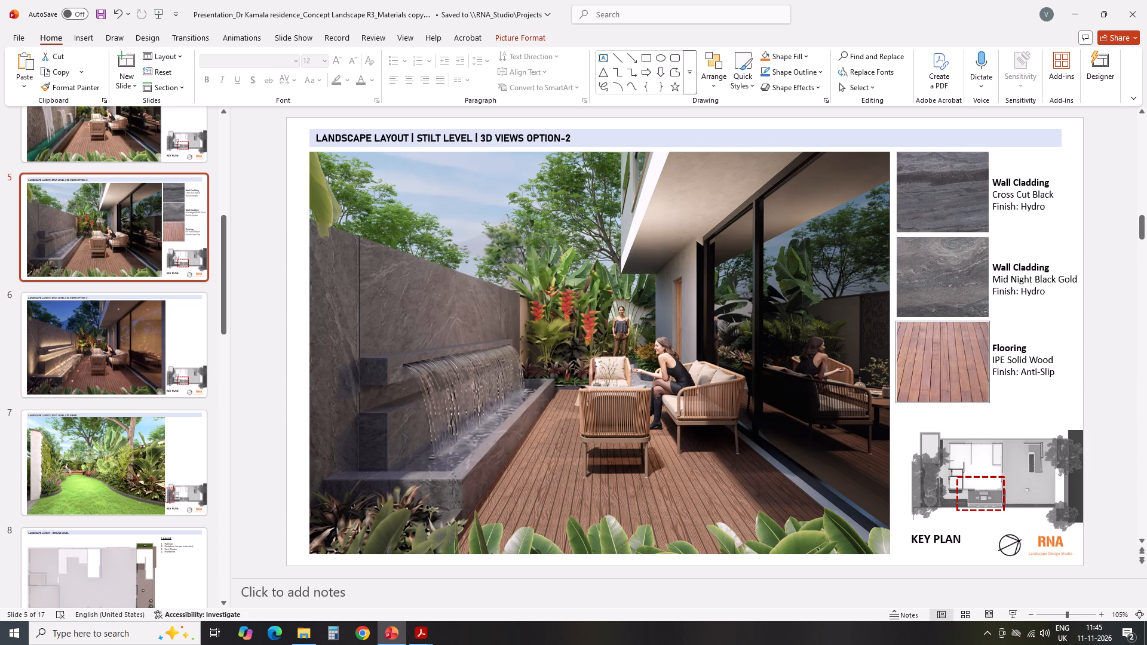
shift+click(1019, 345)
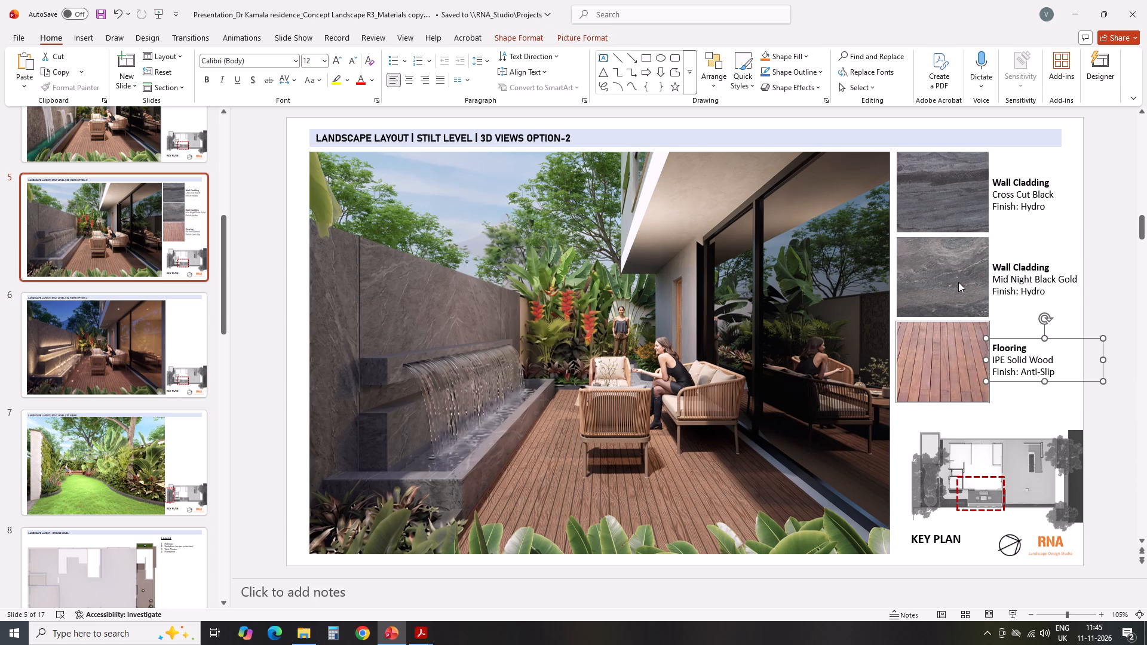
shift+click(958, 277)
shift+click(1027, 269)
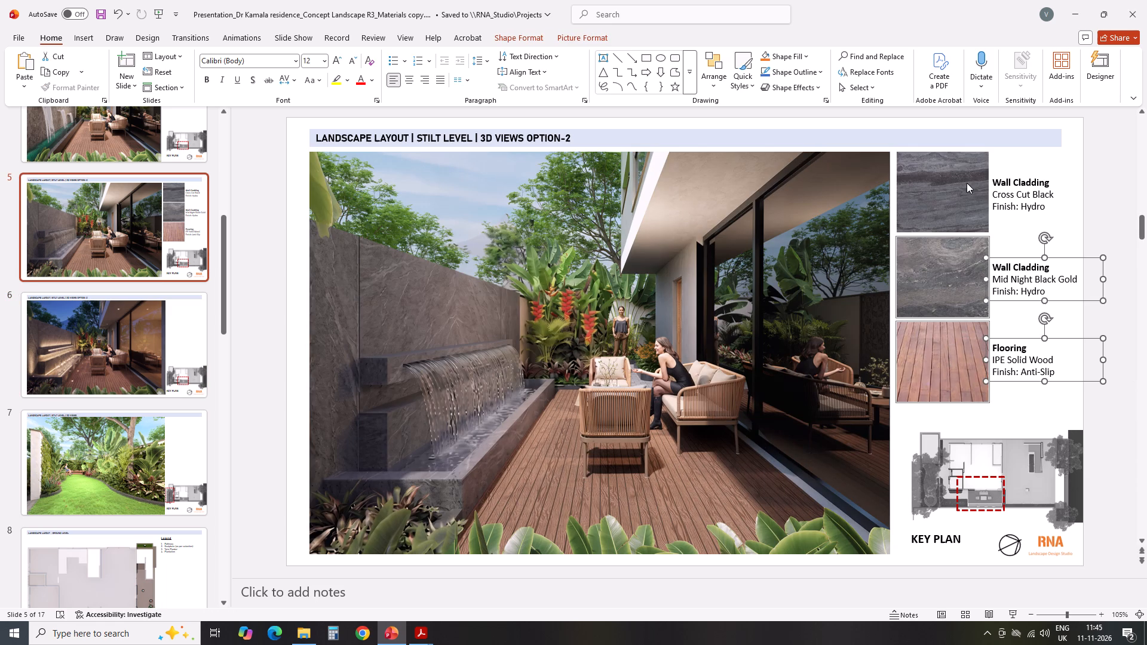
shift+click(964, 182)
shift+click(1011, 180)
key(ctrl+c)
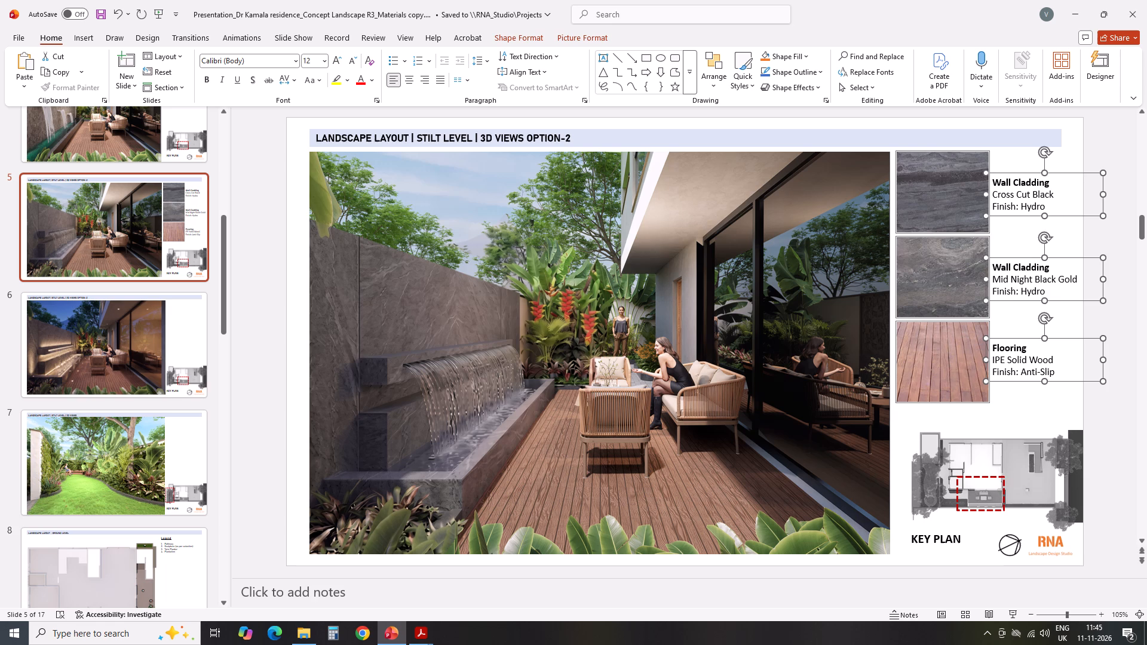
scroll(158, 349, up, 1)
click(137, 170)
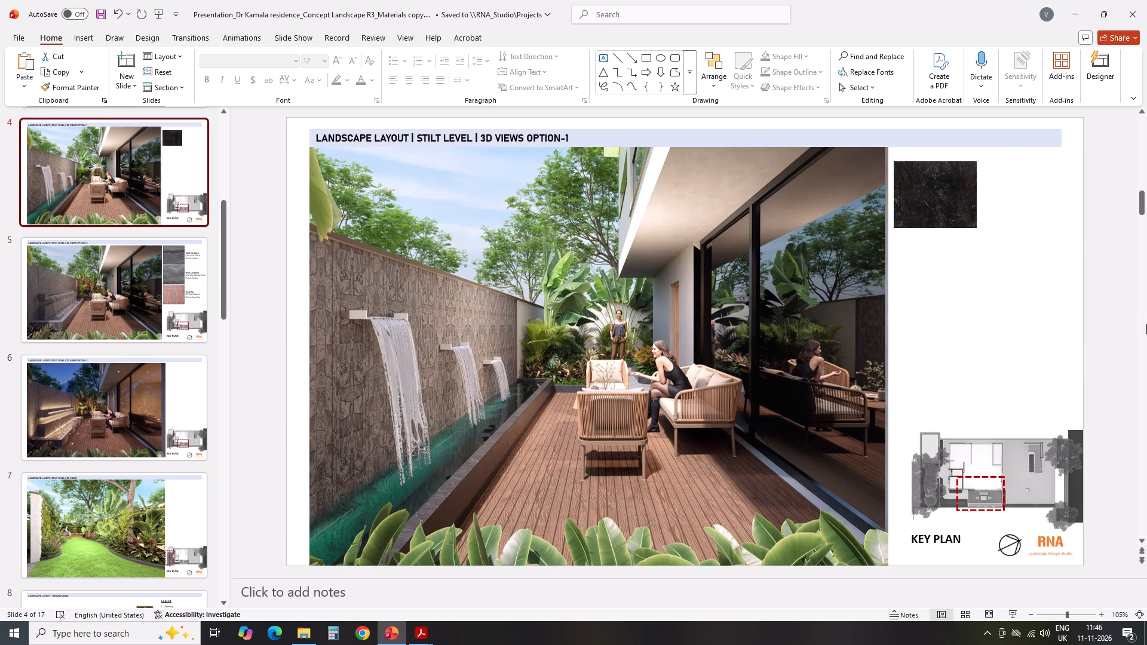
click(1023, 314)
key(ctrl+v)
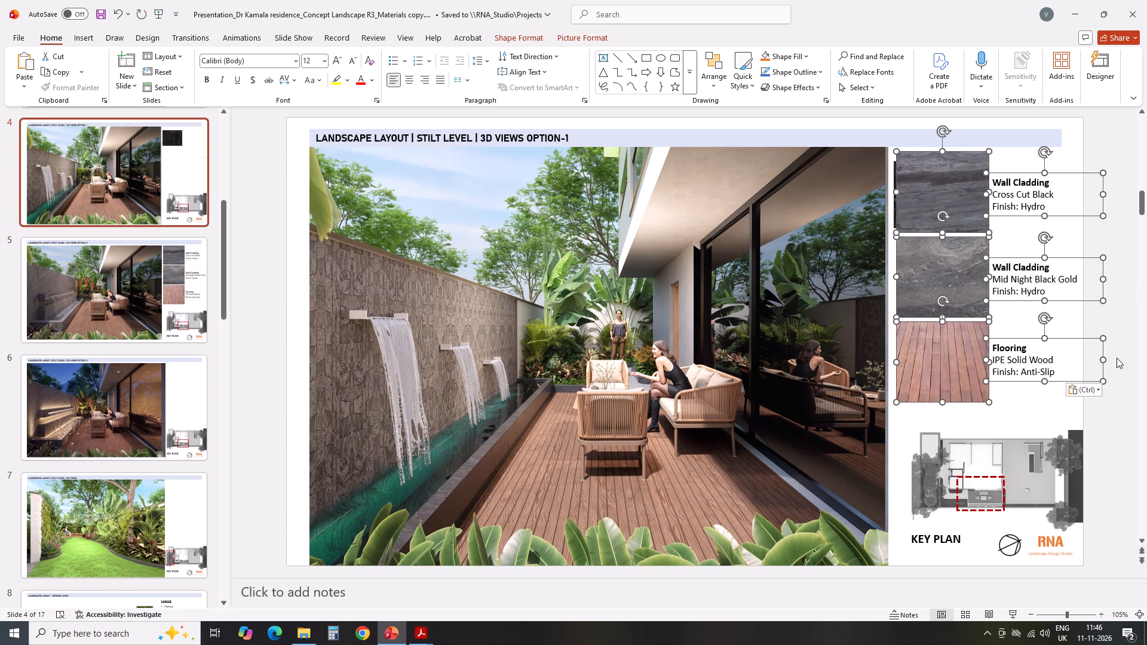
click(1125, 242)
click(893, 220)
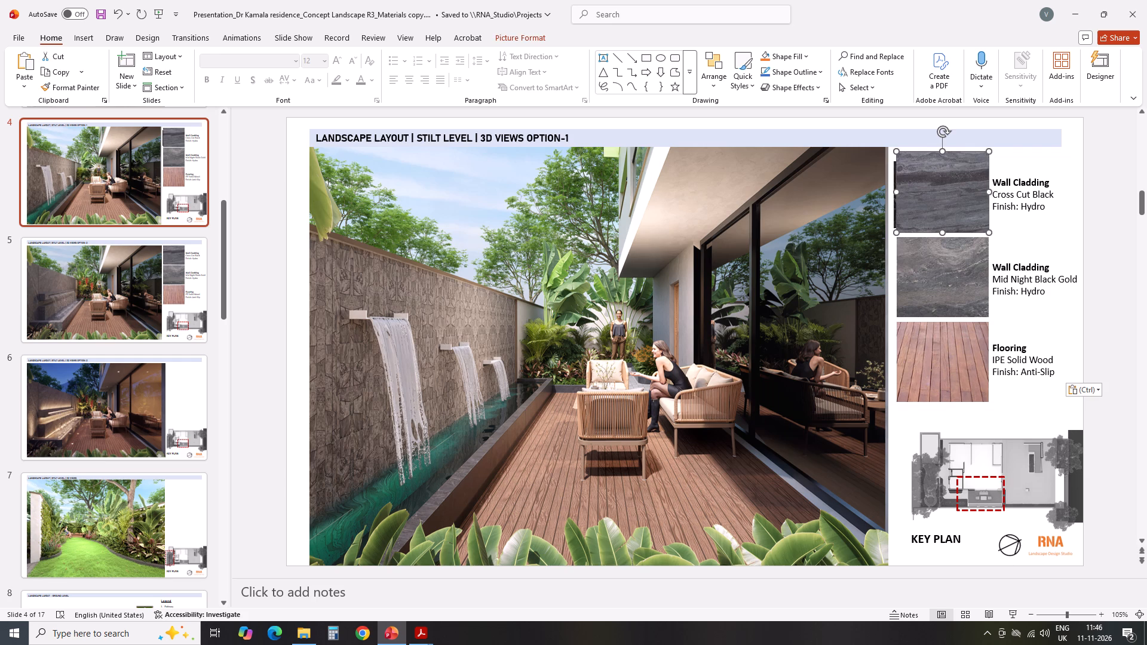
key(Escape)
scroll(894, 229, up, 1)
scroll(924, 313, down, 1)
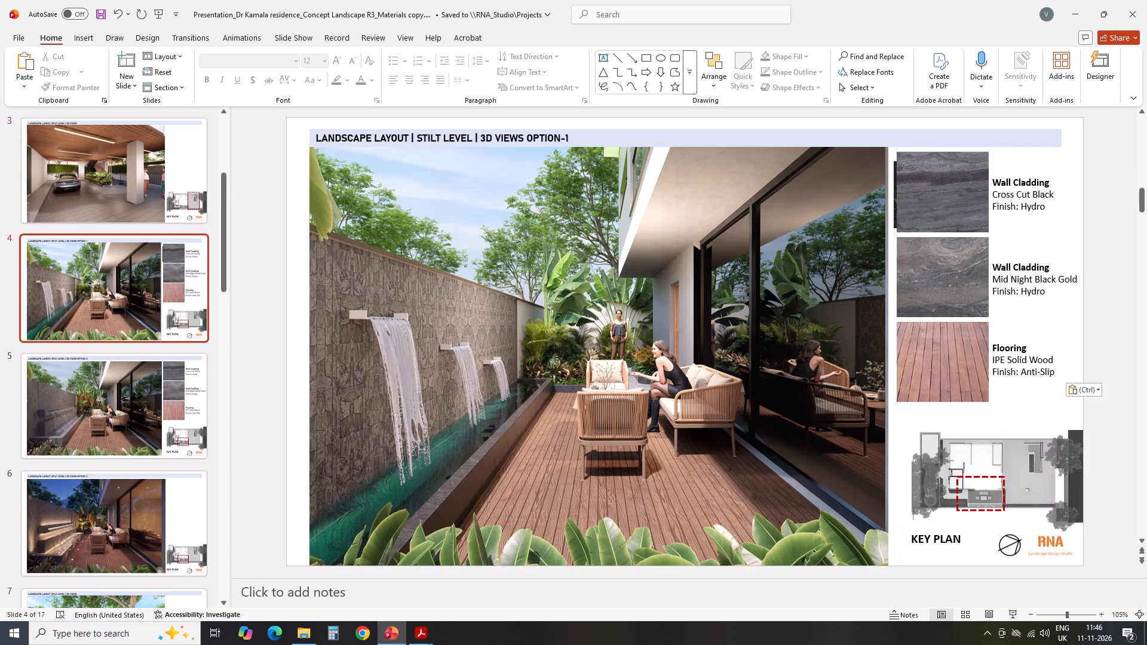
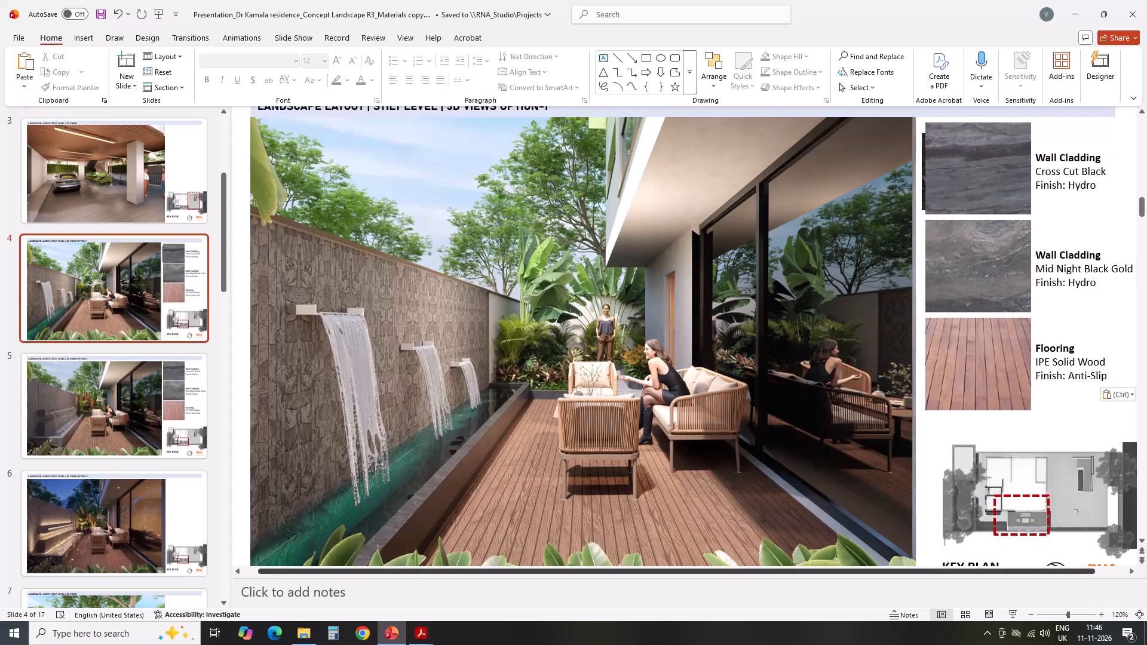
Delete the stray dark picture showing behind the Cross Cut Black swatch on slide 4.
click(921, 198)
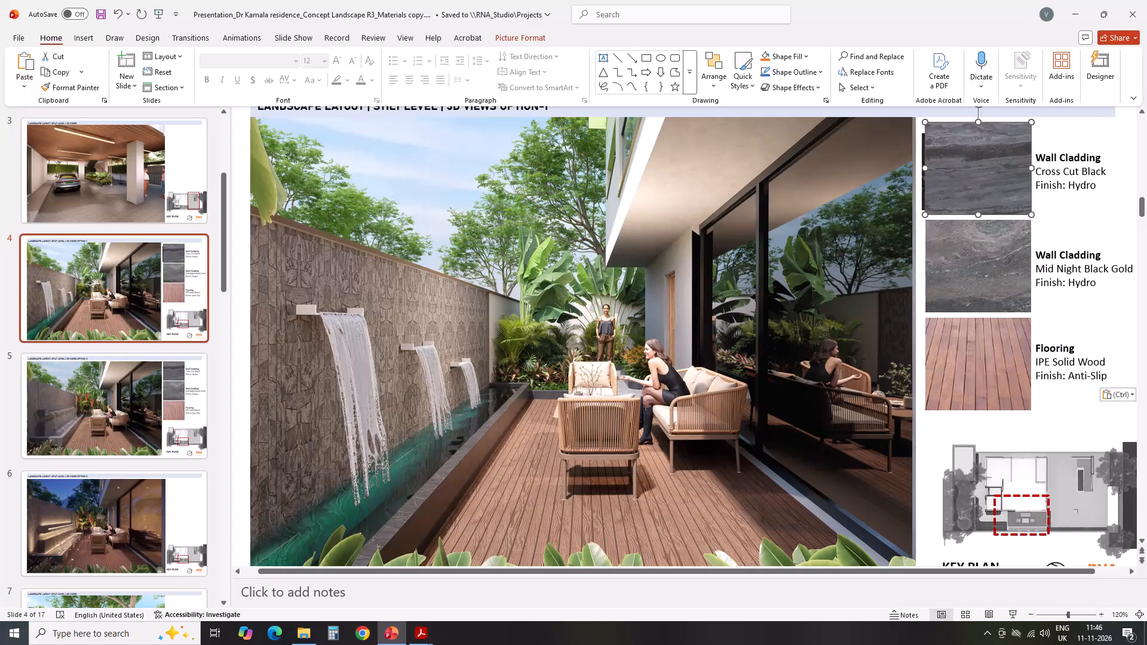
click(921, 202)
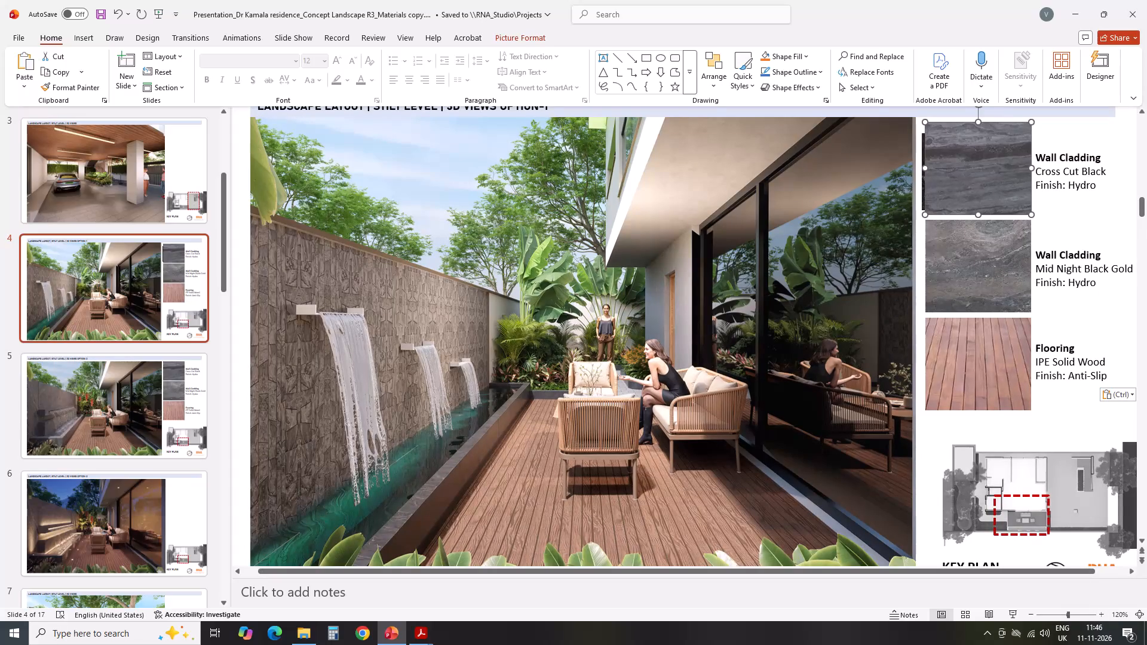
click(920, 205)
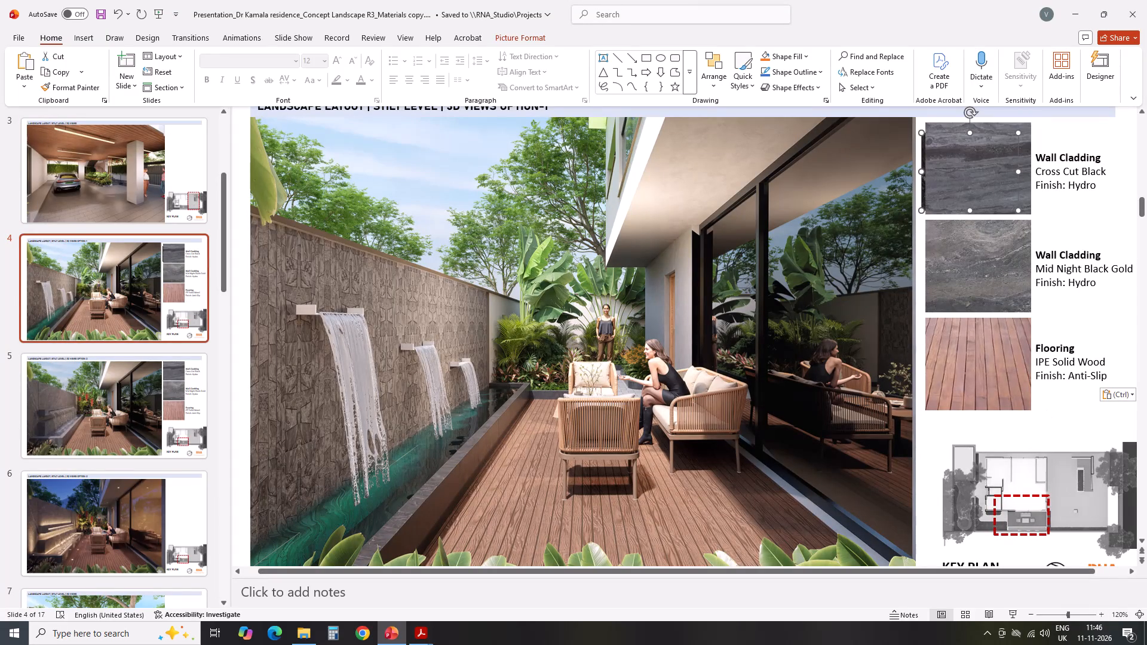
key(Delete)
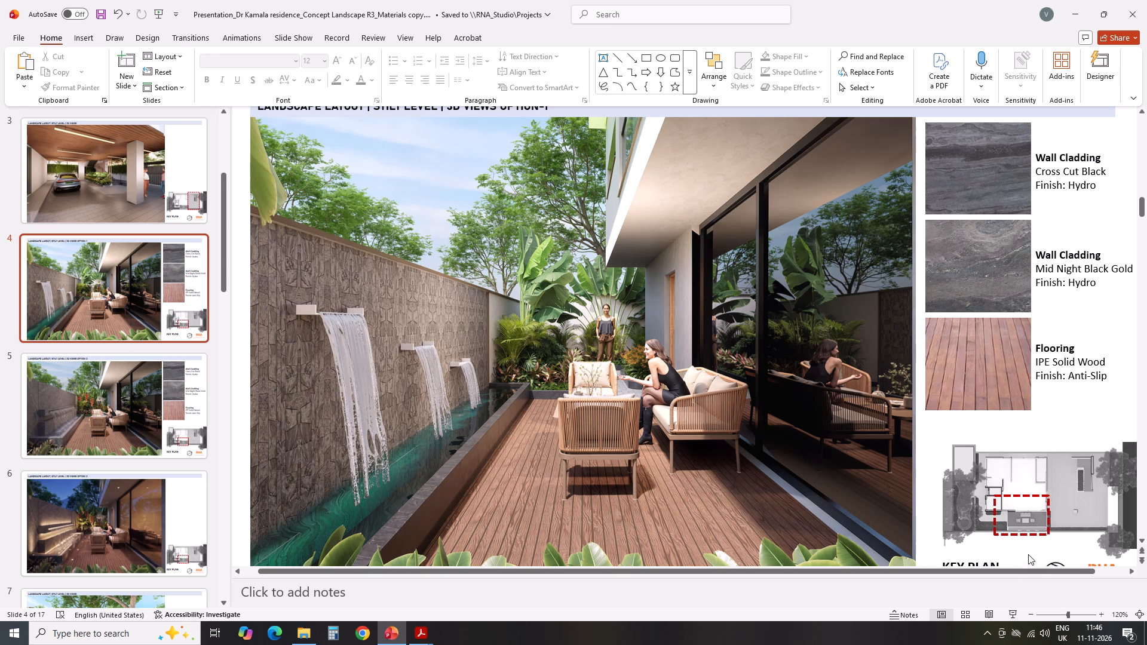
click(1031, 613)
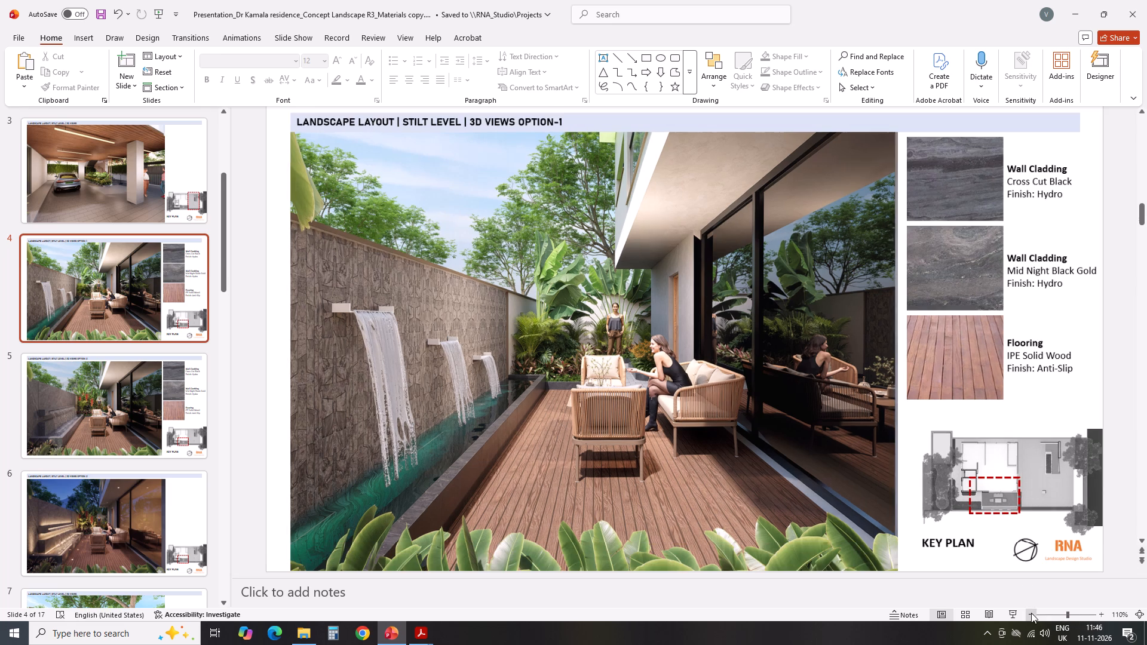
click(1031, 613)
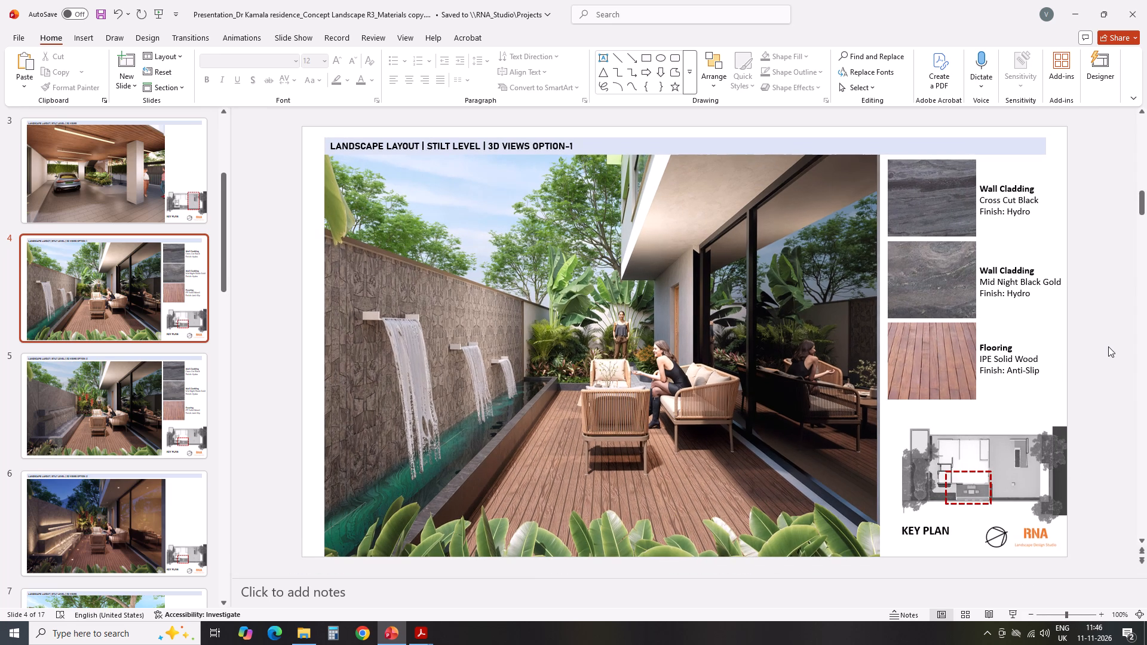
click(1108, 346)
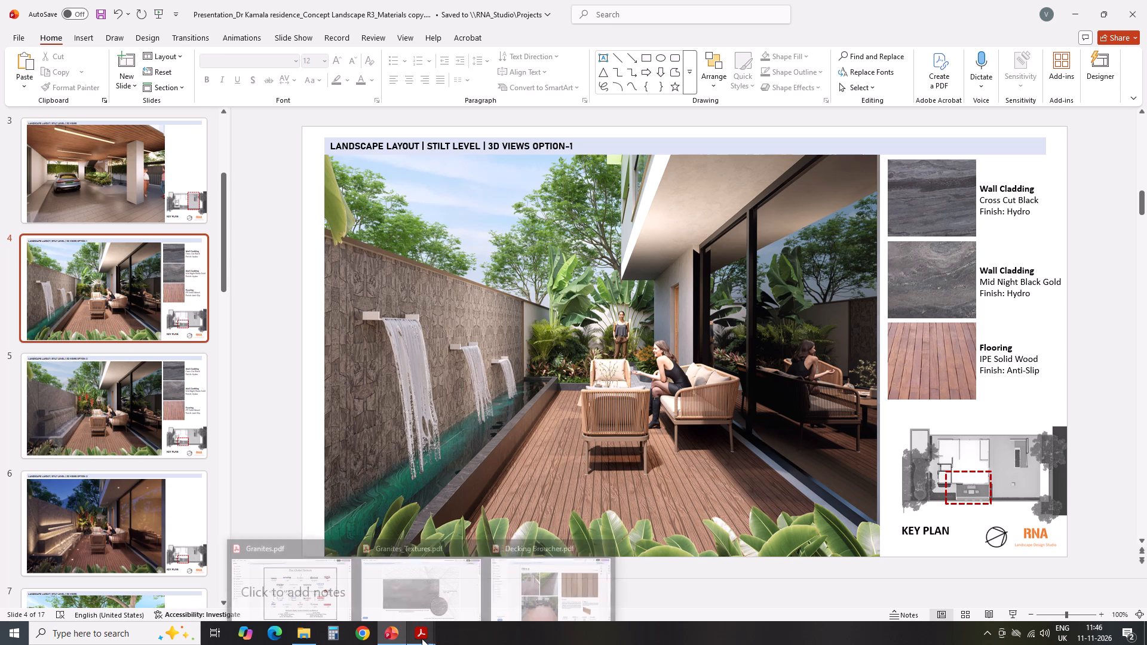
Switch to the Granites_Textures catalogue in Acrobat and look through its stone textures and finishes for a wall cladding match.
click(396, 583)
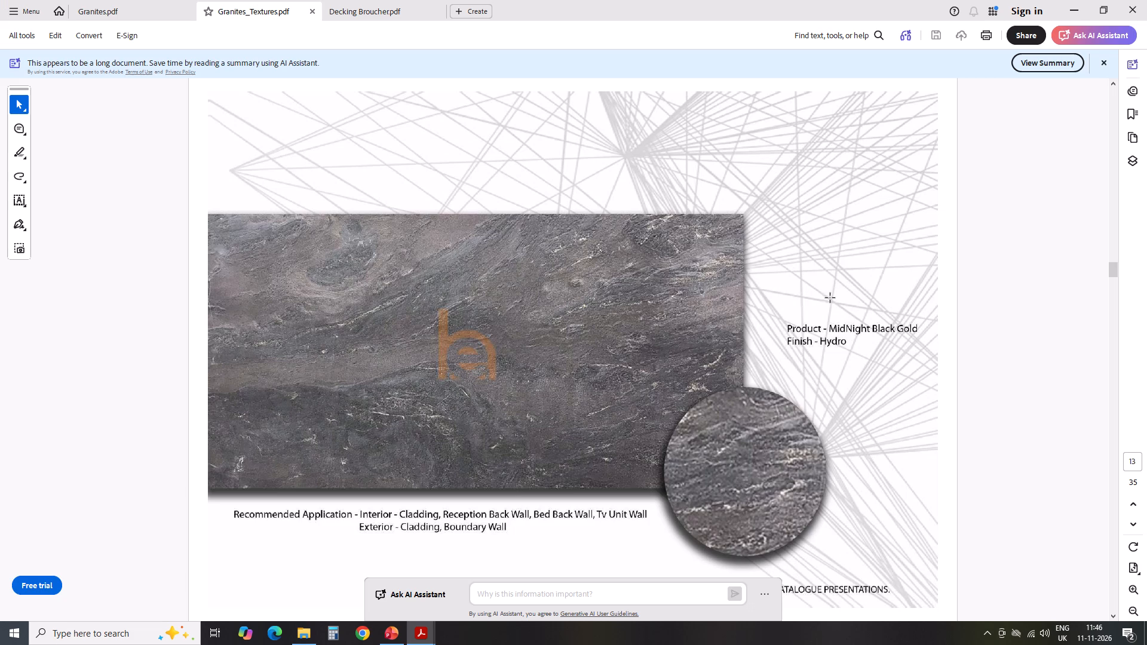
scroll(757, 342, up, 6)
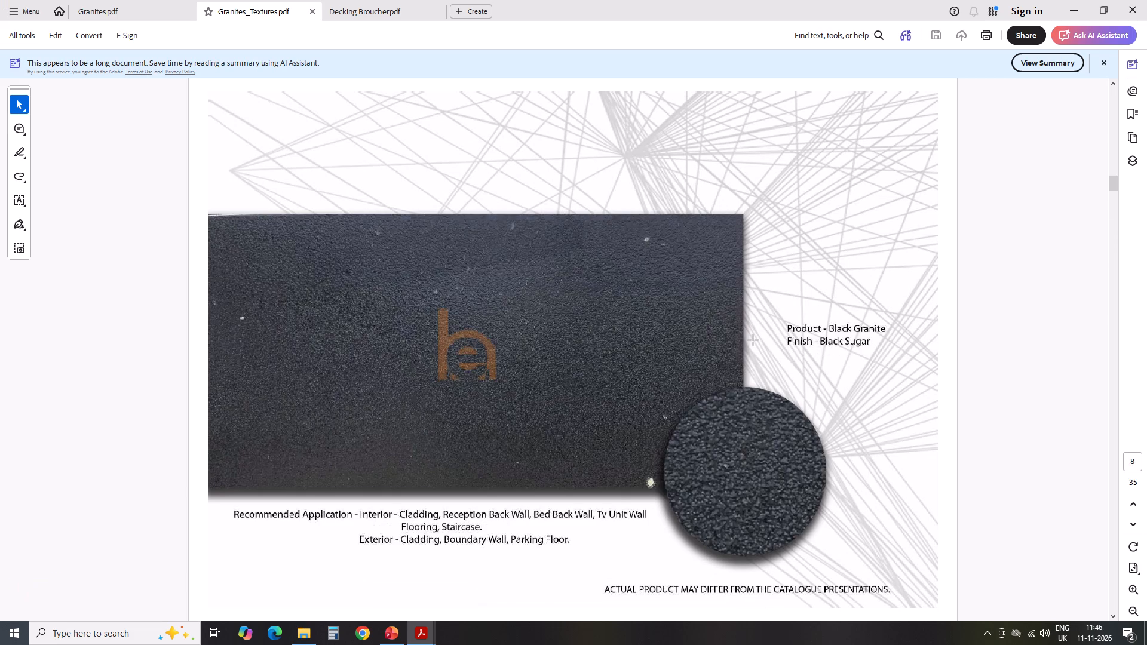
scroll(753, 340, up, 2)
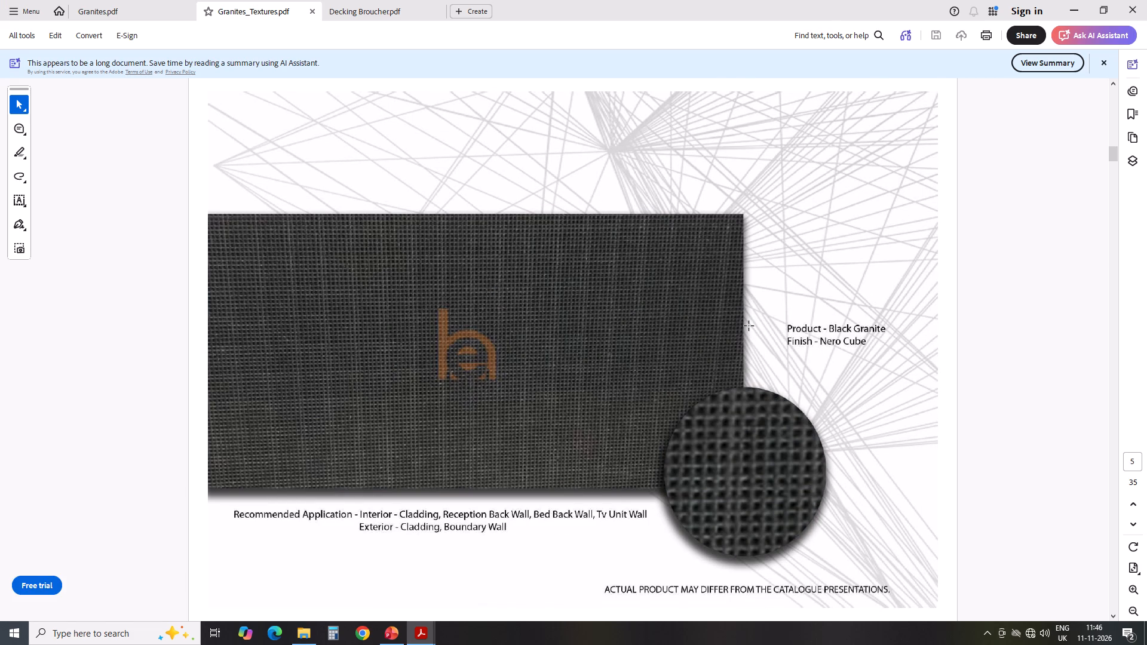
scroll(747, 325, up, 4)
scroll(747, 325, down, 2)
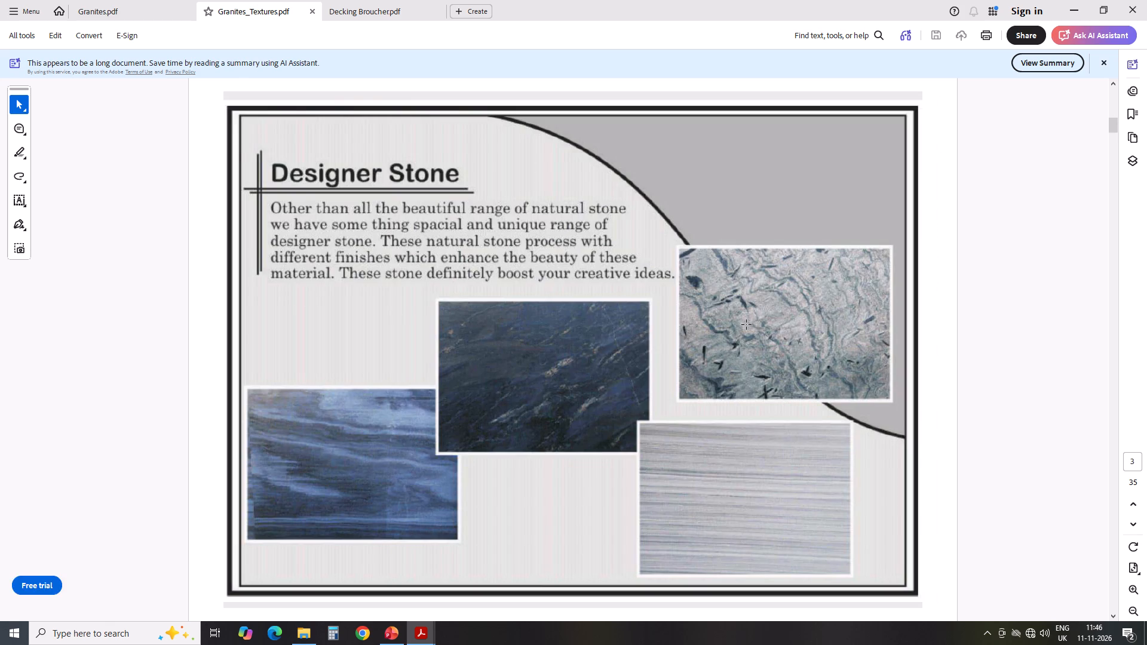
scroll(754, 312, up, 3)
scroll(754, 312, down, 8)
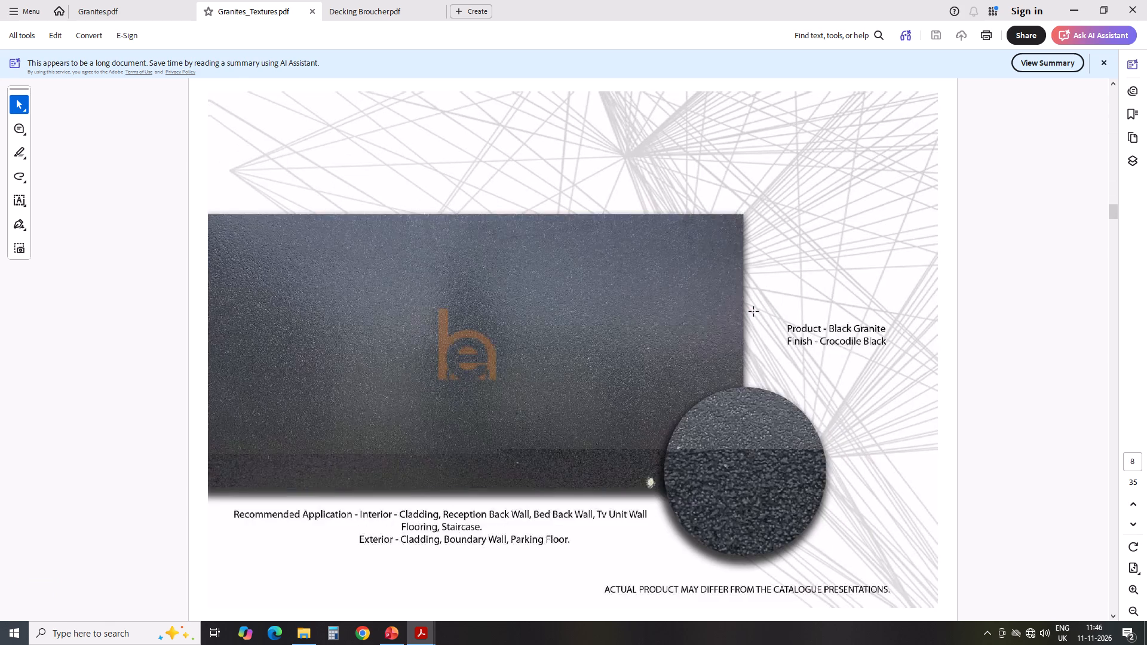
scroll(754, 312, down, 10)
scroll(754, 312, up, 2)
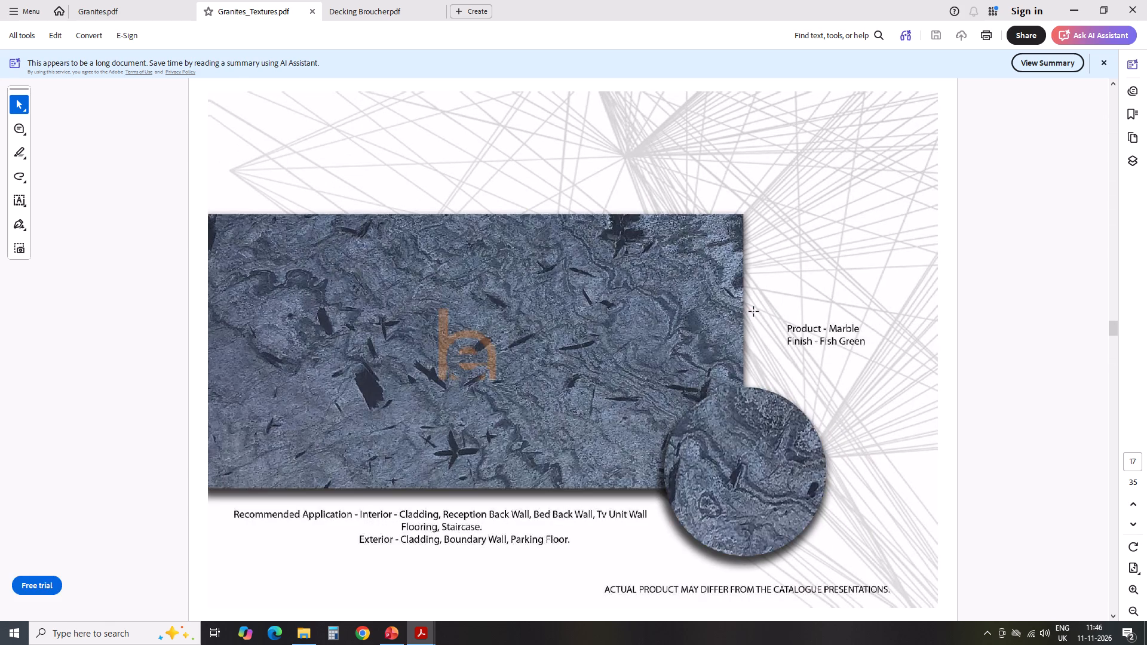
scroll(754, 312, down, 3)
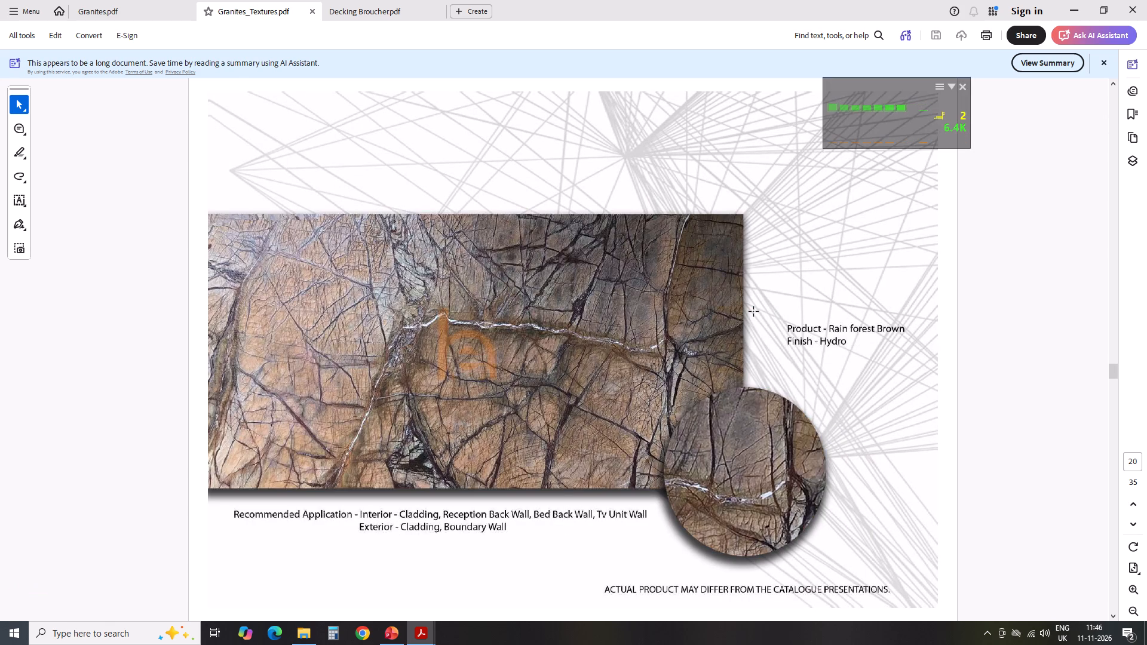
scroll(754, 312, down, 7)
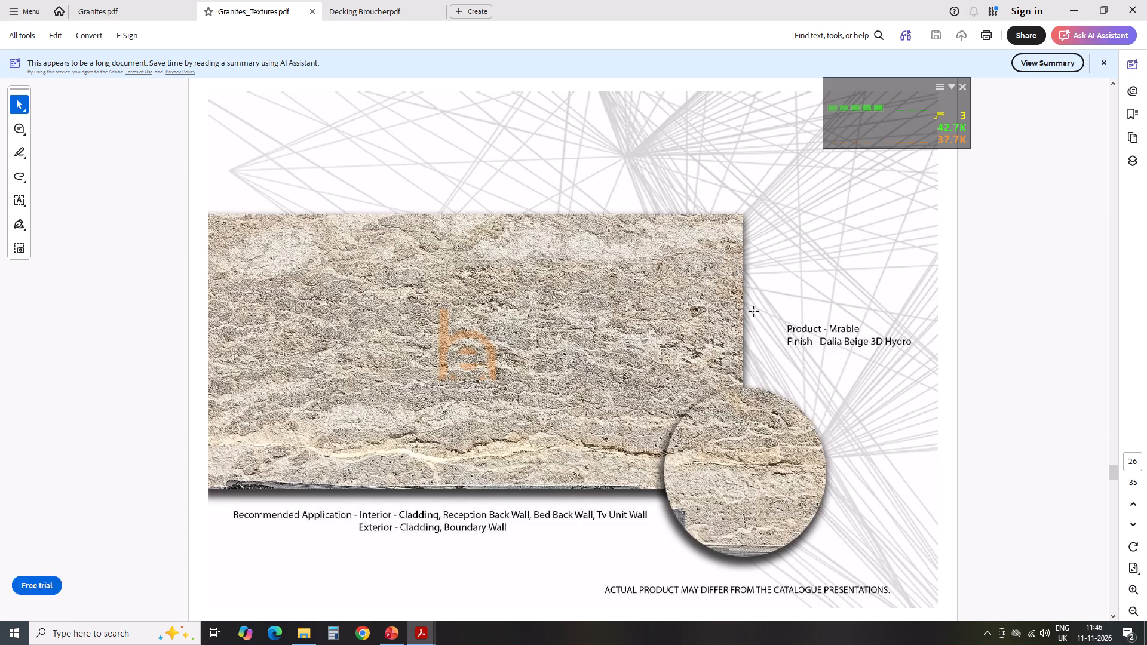
scroll(754, 312, down, 4)
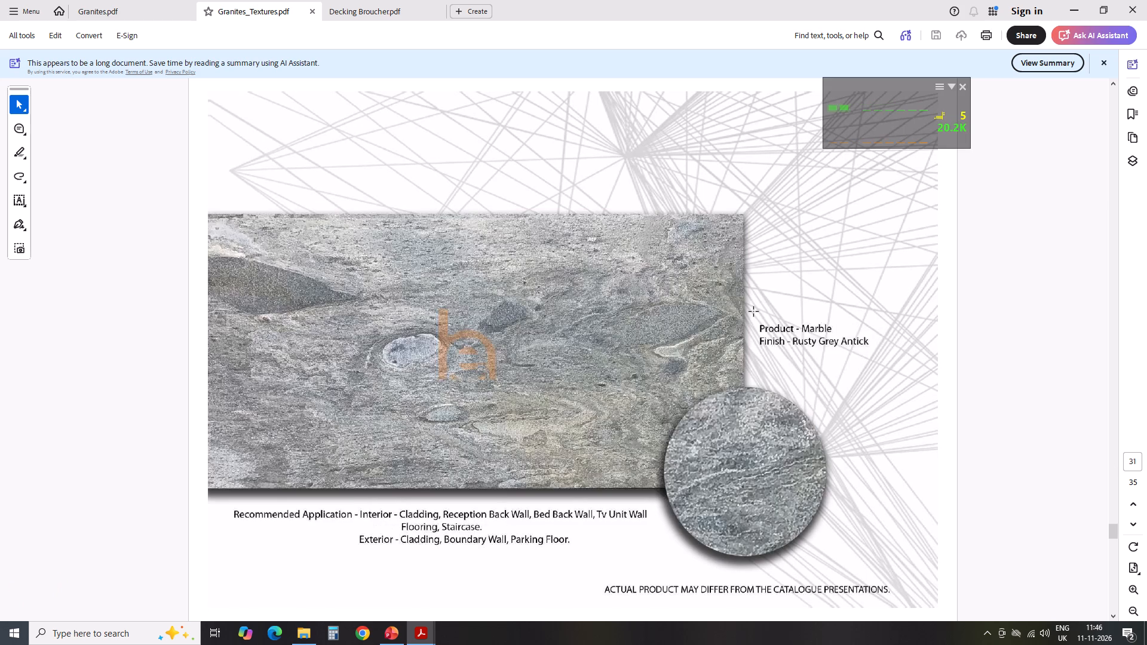
scroll(754, 312, down, 7)
scroll(774, 370, up, 3)
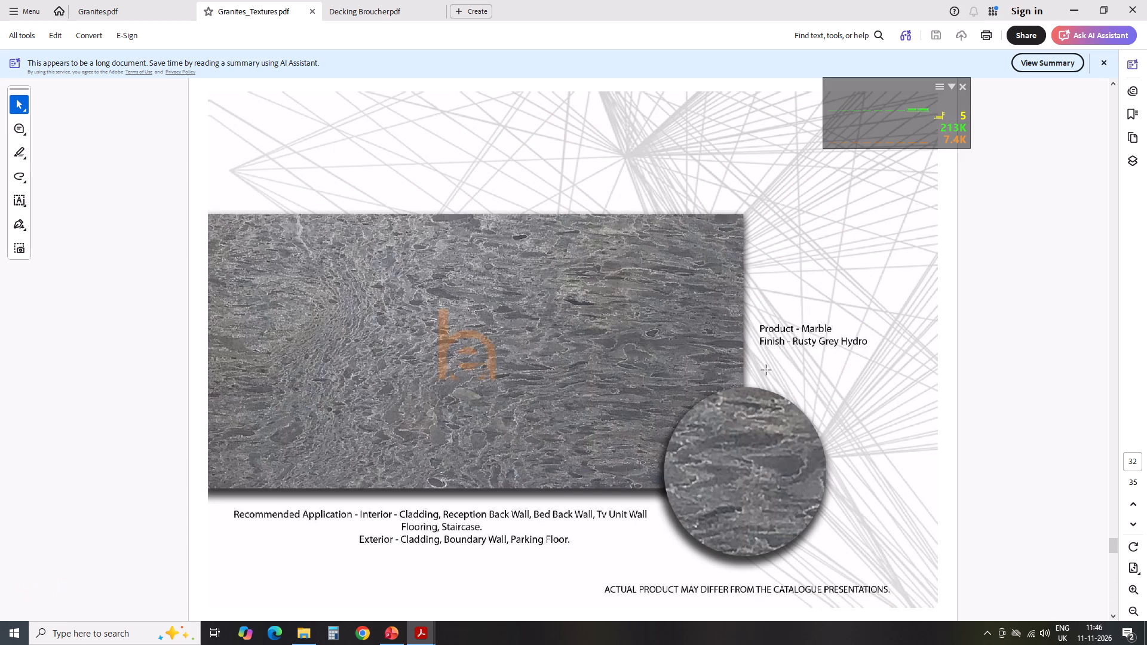
scroll(766, 370, up, 3)
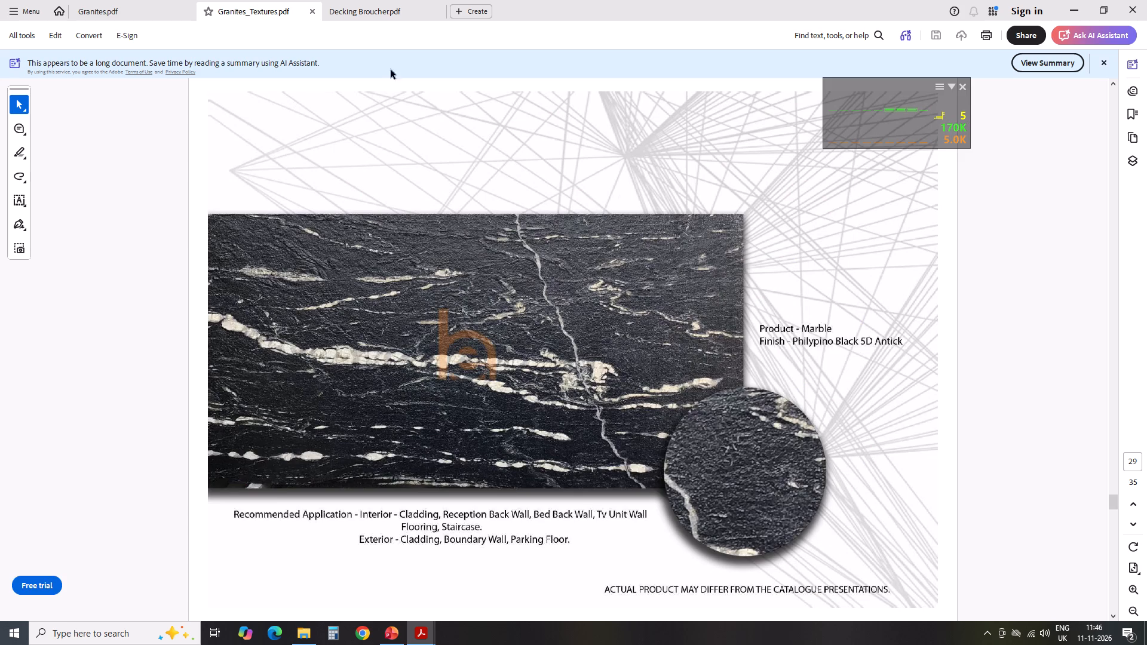
Consult the IPE thicknesses in the decking brochure and add the line "19-25mm Thk" to slide 4's Flooring label in PowerPoint.
click(350, 2)
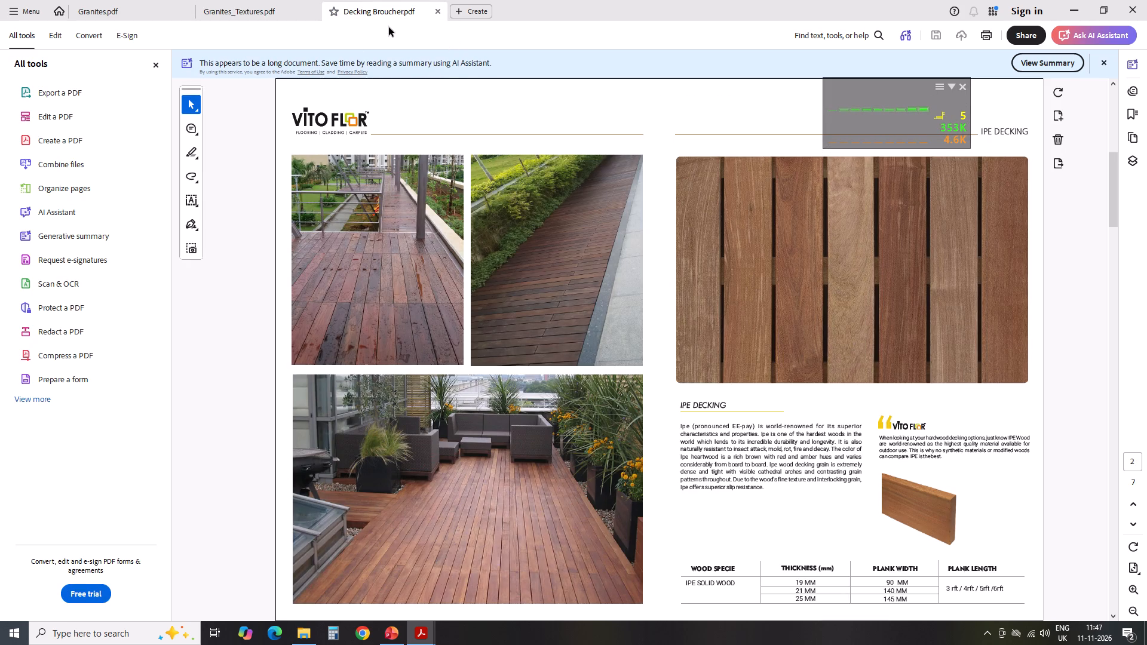
click(390, 643)
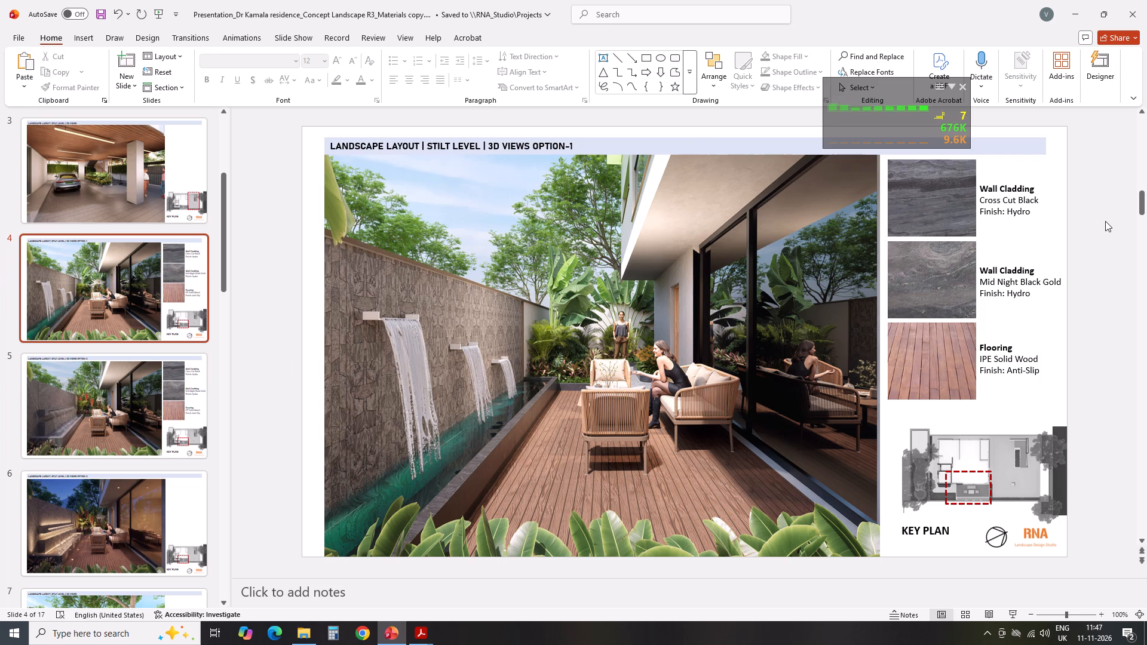
click(1039, 371)
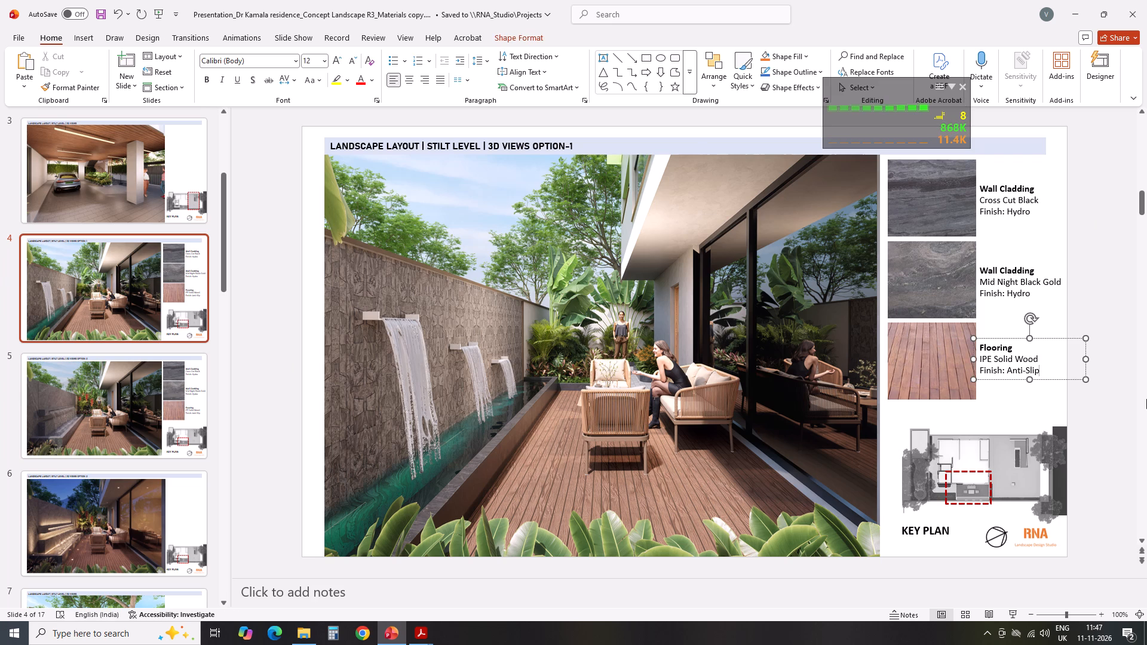
key(Return)
text(19-25)
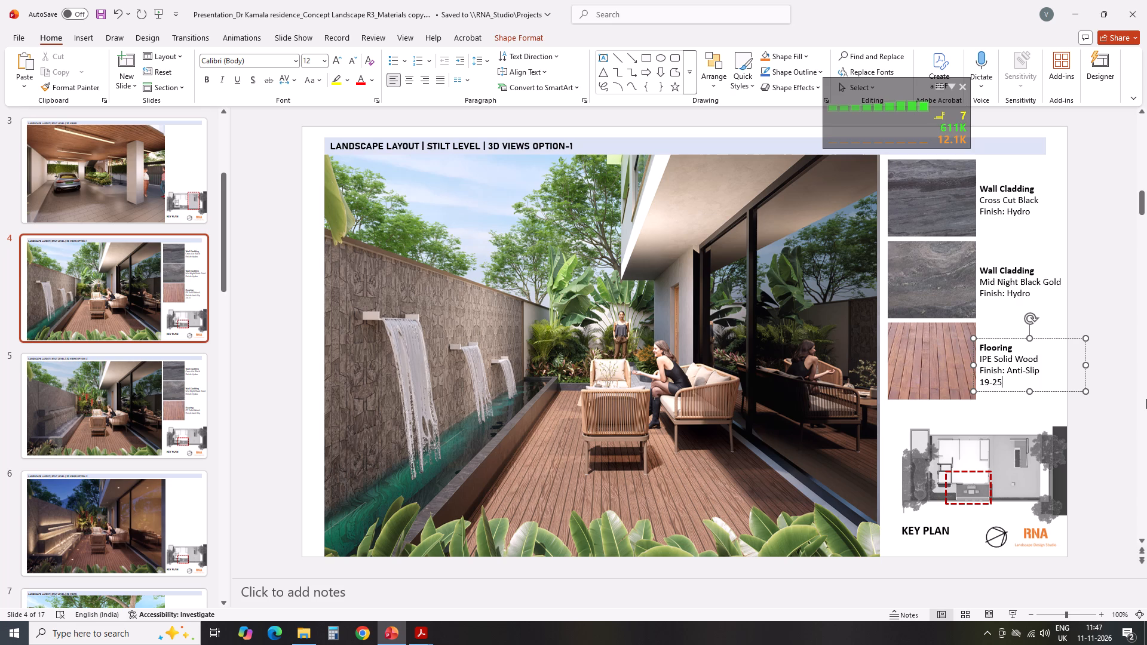
text(mm)
key(space)
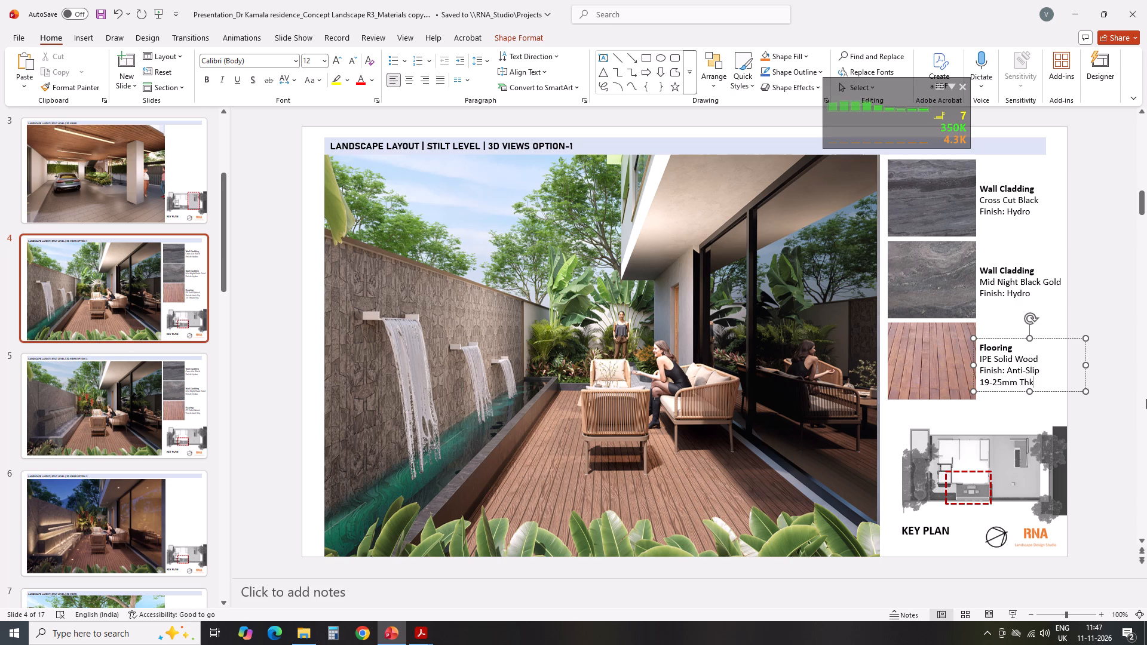
click(1101, 247)
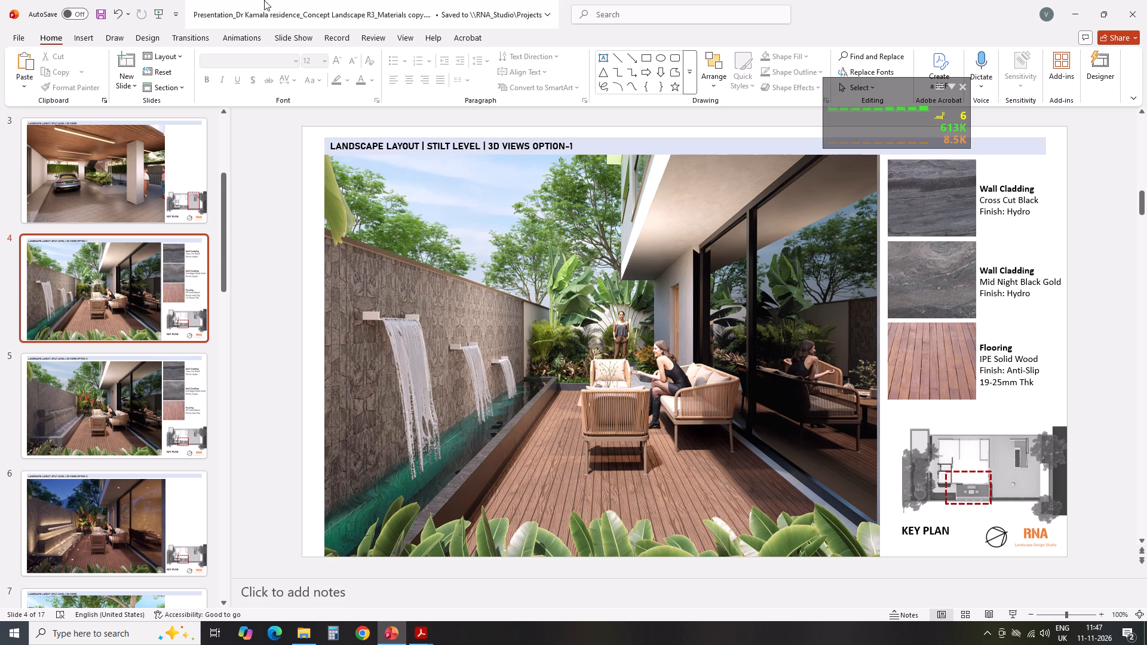
click(1093, 285)
Revisit the Granites and Granites_Textures catalogues in Acrobat to check their stone options.
click(427, 636)
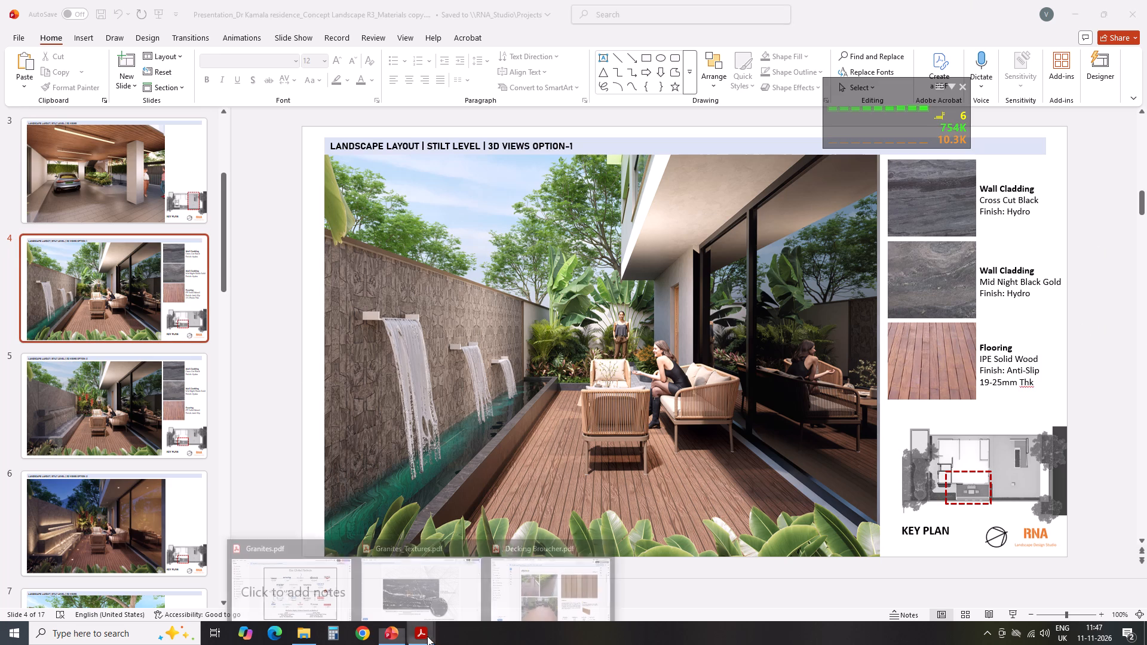
click(311, 592)
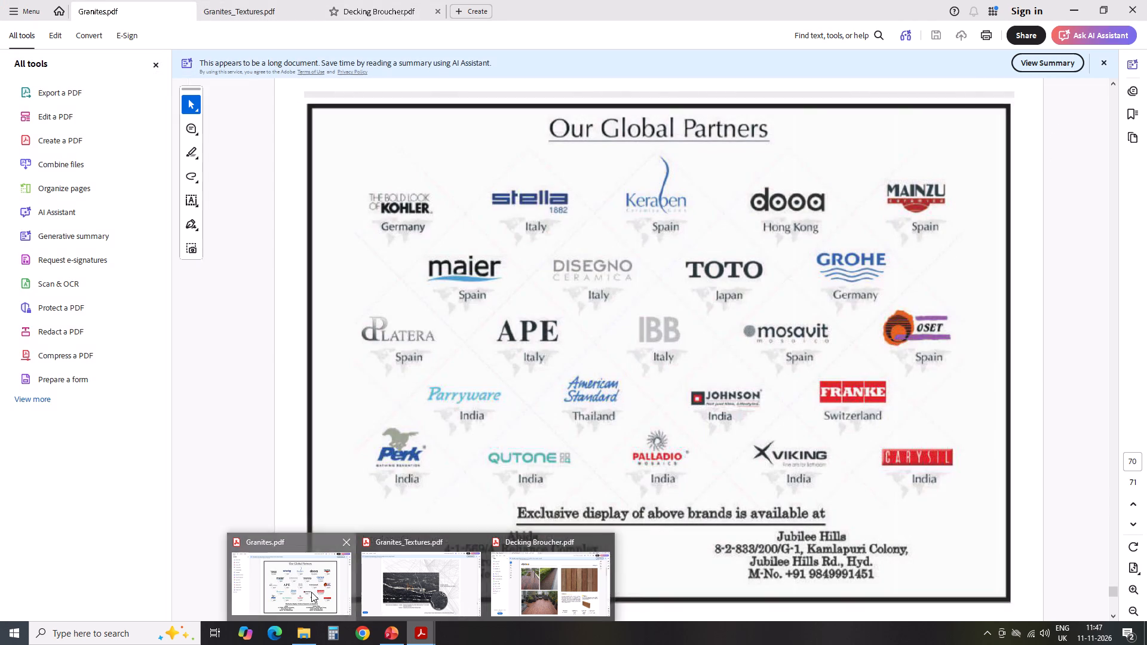
scroll(599, 413, up, 13)
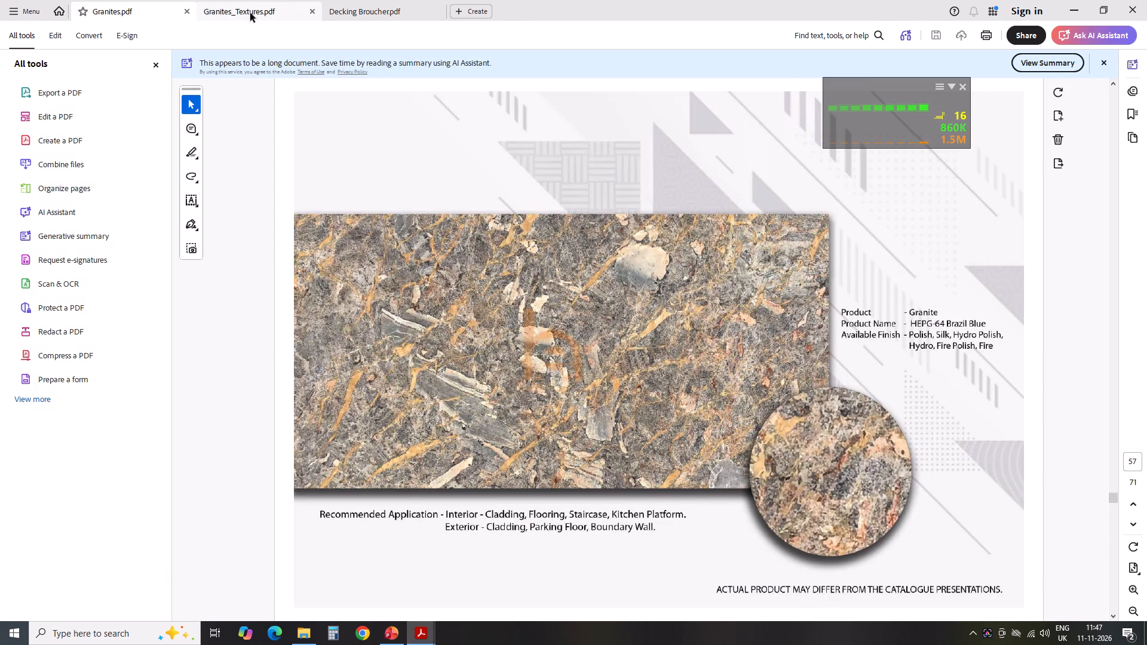
click(250, 13)
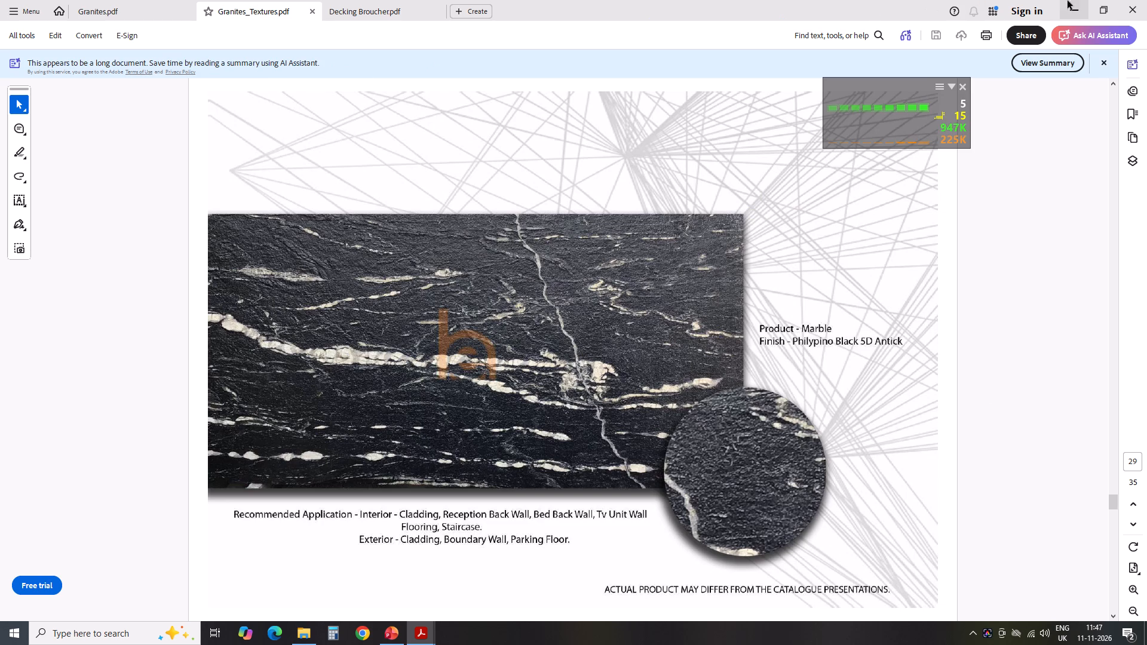
click(1072, 4)
Switch to File Explorer and open the Simpolo Prozzo wooden plank catalogue from the Tiles_Simpolo folder in Catalogues.
click(1078, 8)
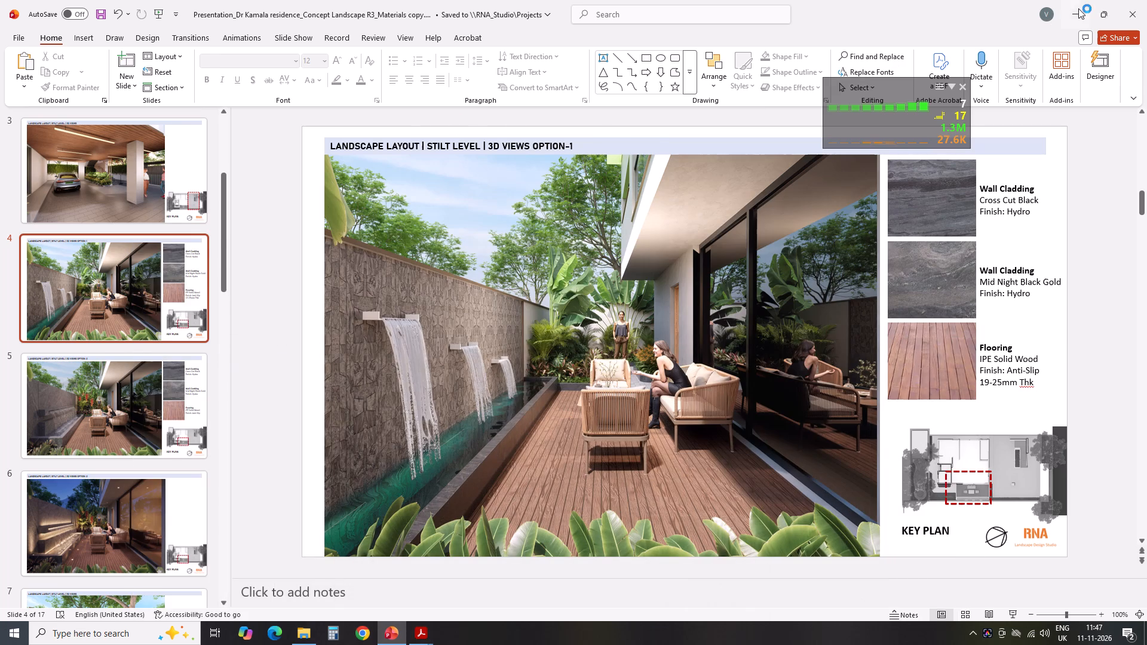
click(798, 294)
scroll(481, 259, up, 5)
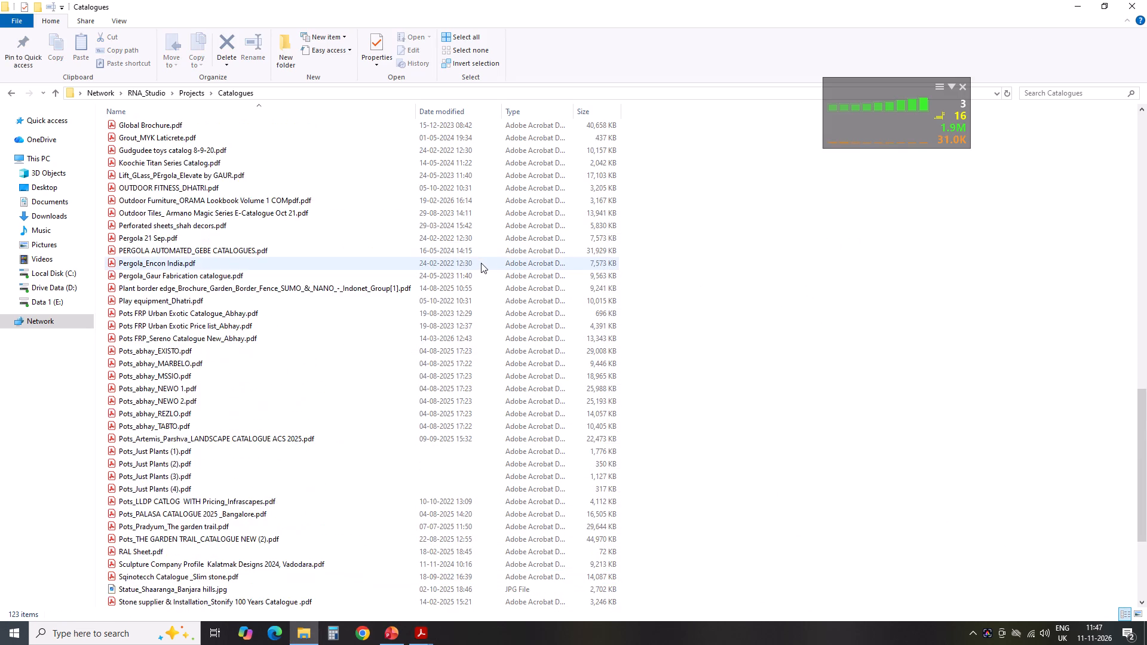
scroll(480, 266, up, 6)
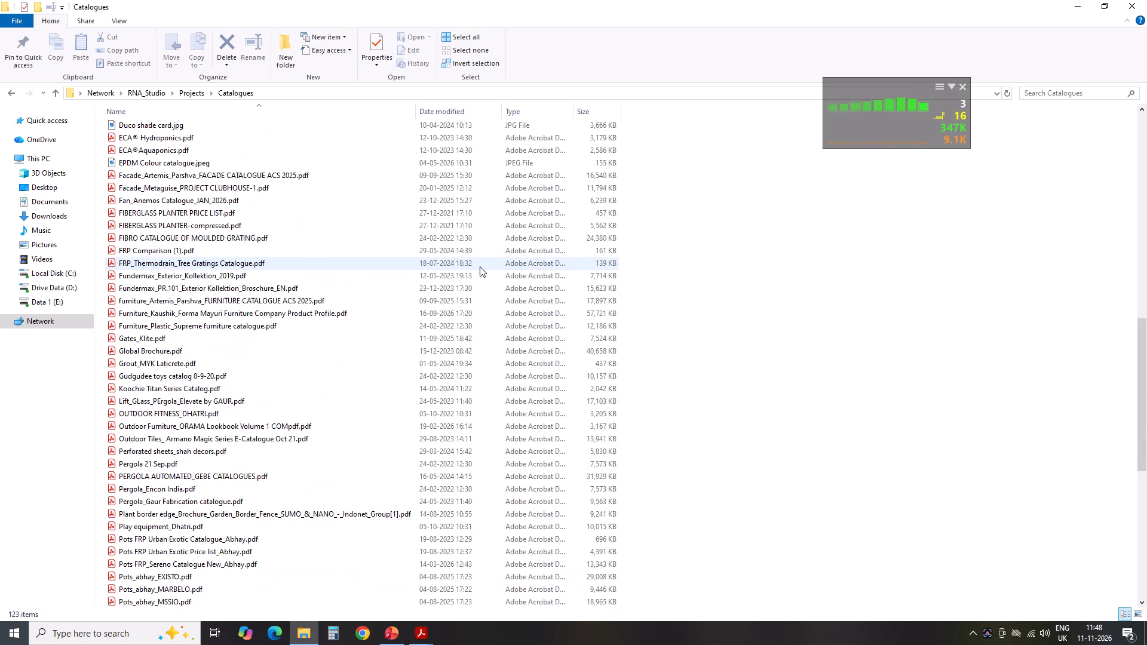
scroll(480, 266, up, 10)
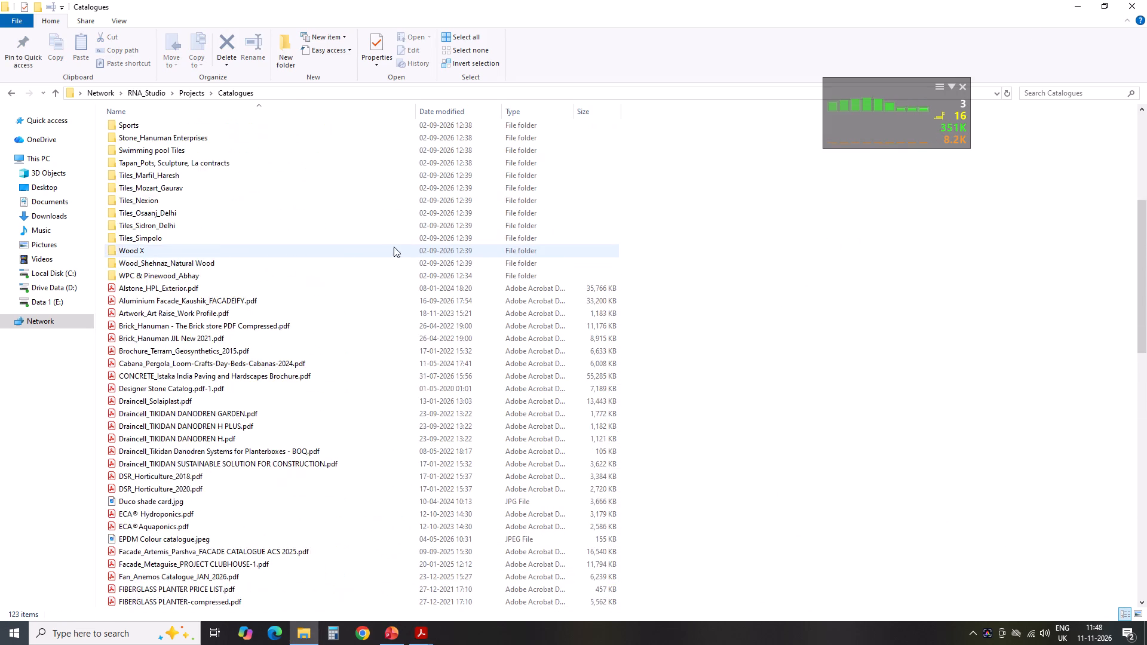
scroll(390, 246, up, 4)
scroll(285, 219, up, 5)
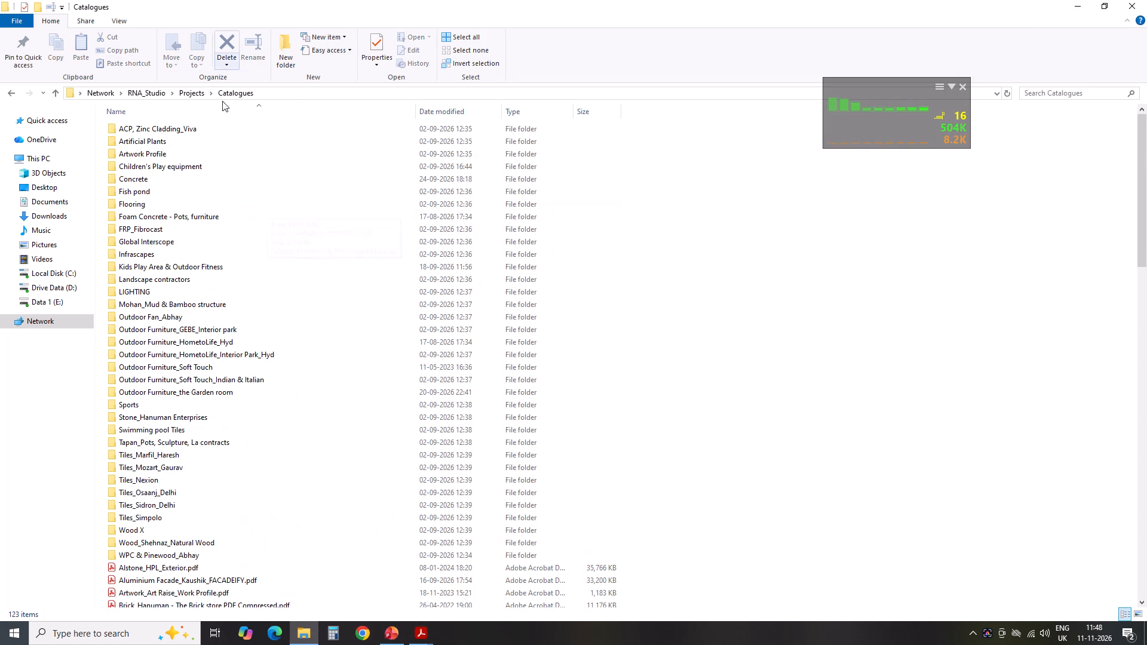
scroll(244, 295, up, 1)
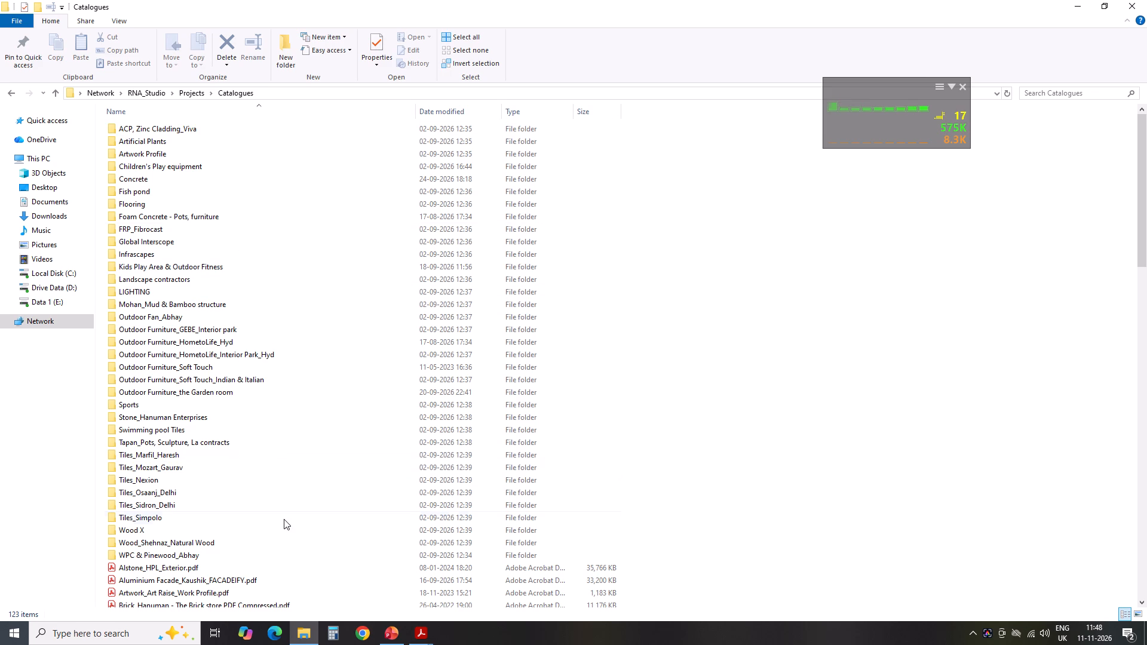
double_click(260, 512)
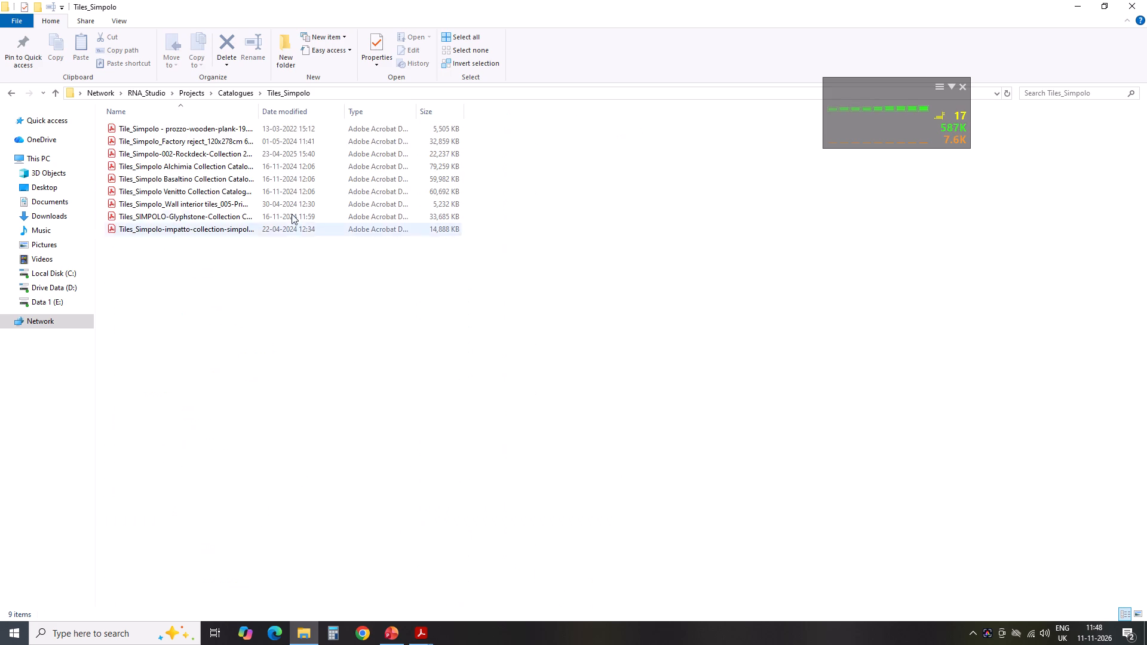
double_click(268, 131)
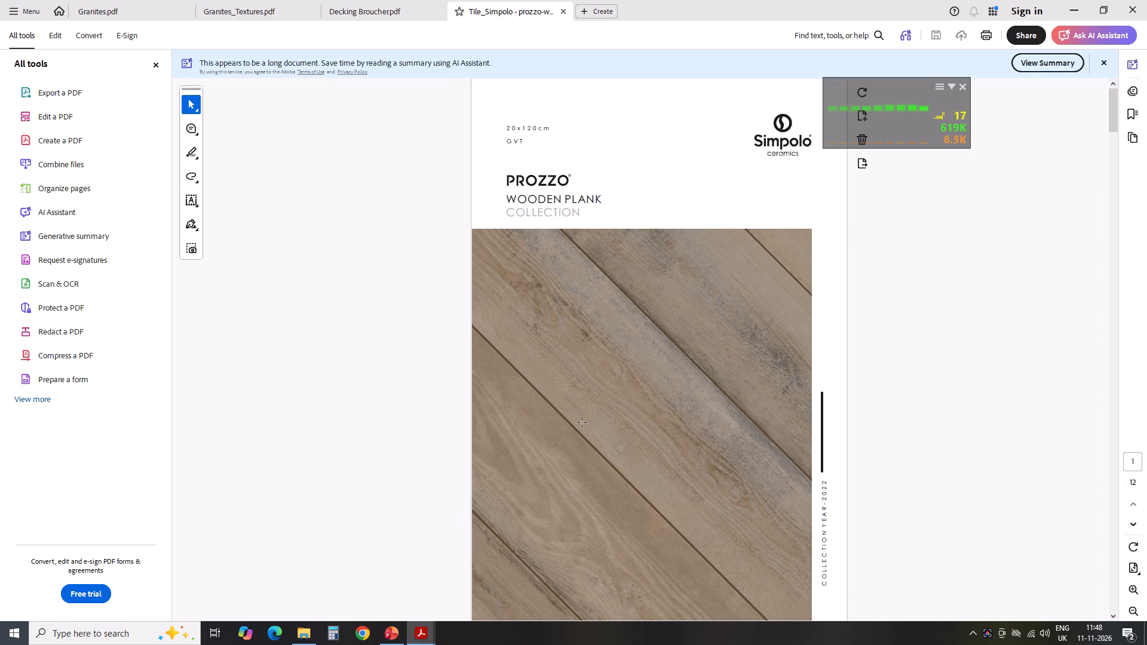
Look through the Prozzo wooden plank catalogue's wood-look tile colours for a suitable material.
scroll(603, 361, down, 1)
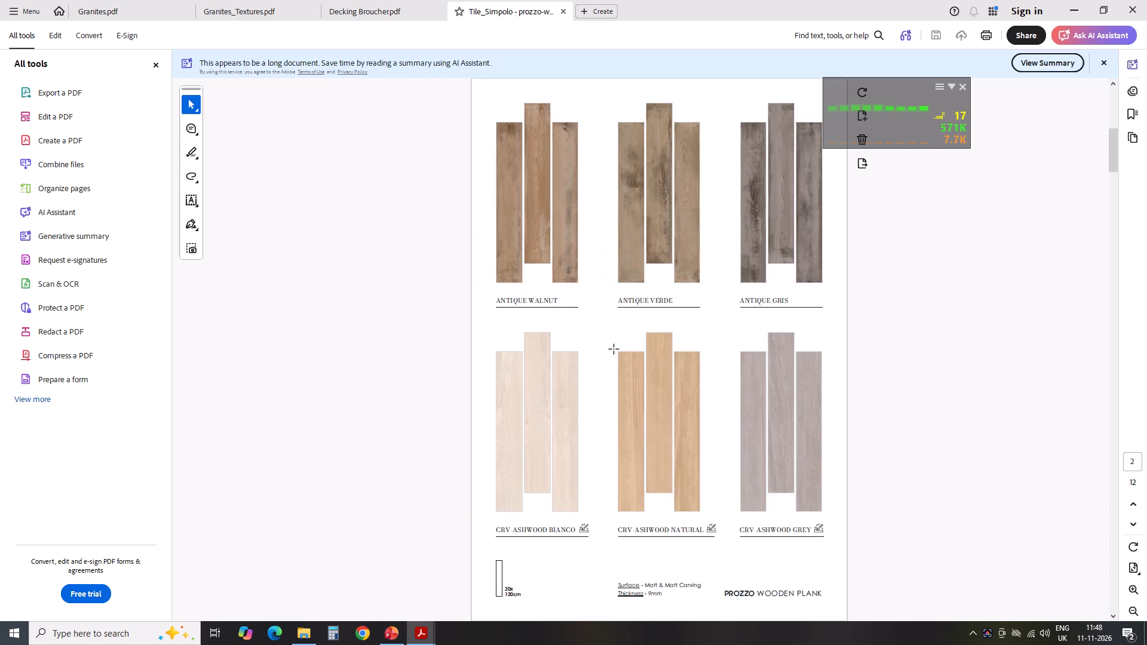
scroll(614, 349, down, 1)
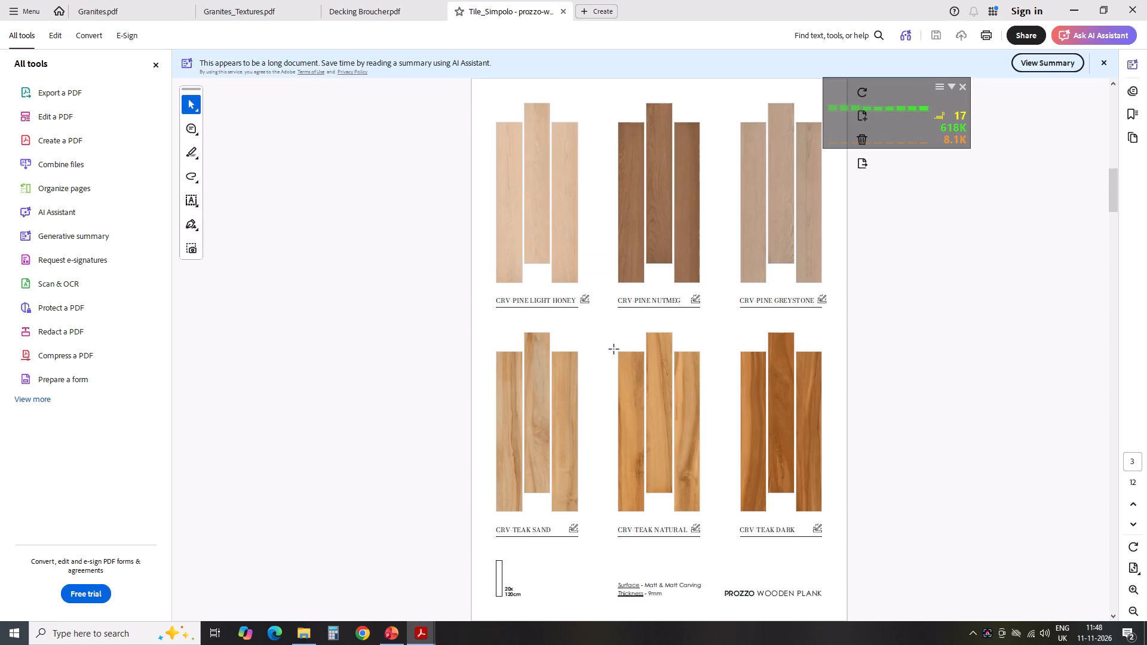
scroll(614, 349, down, 2)
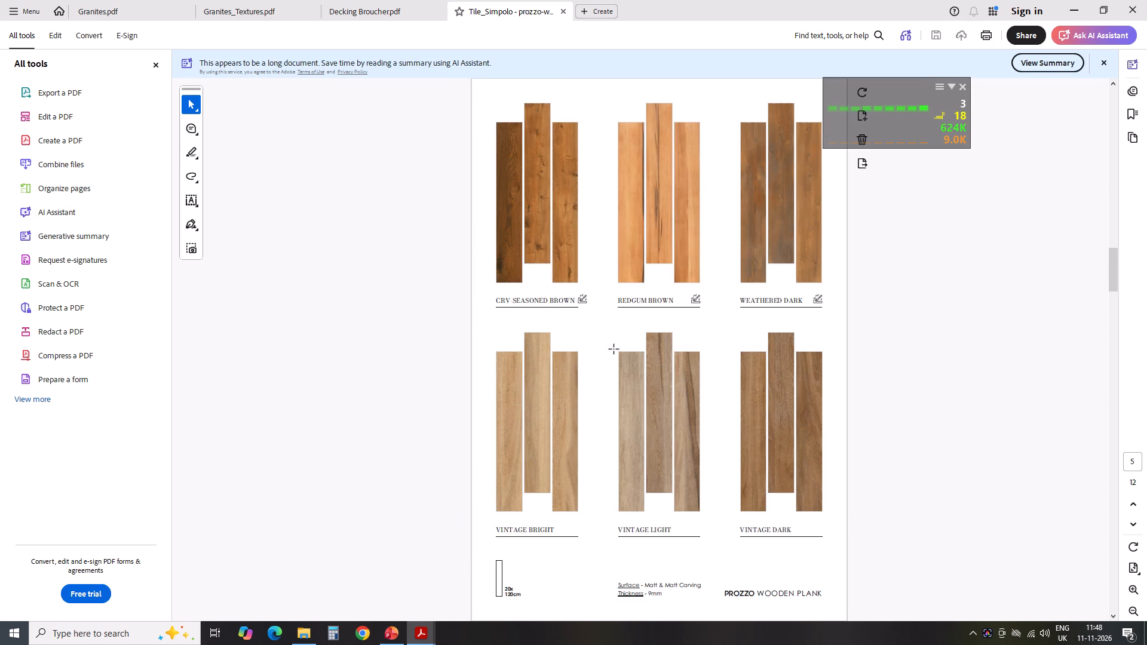
scroll(614, 349, down, 1)
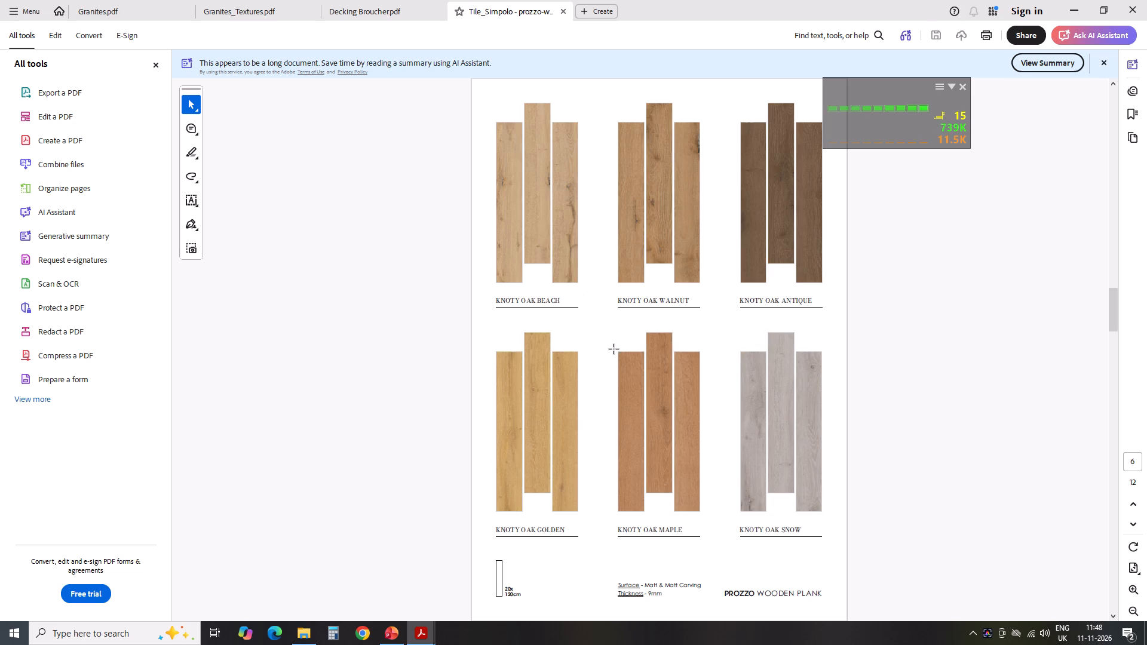
scroll(614, 349, down, 3)
scroll(620, 351, up, 2)
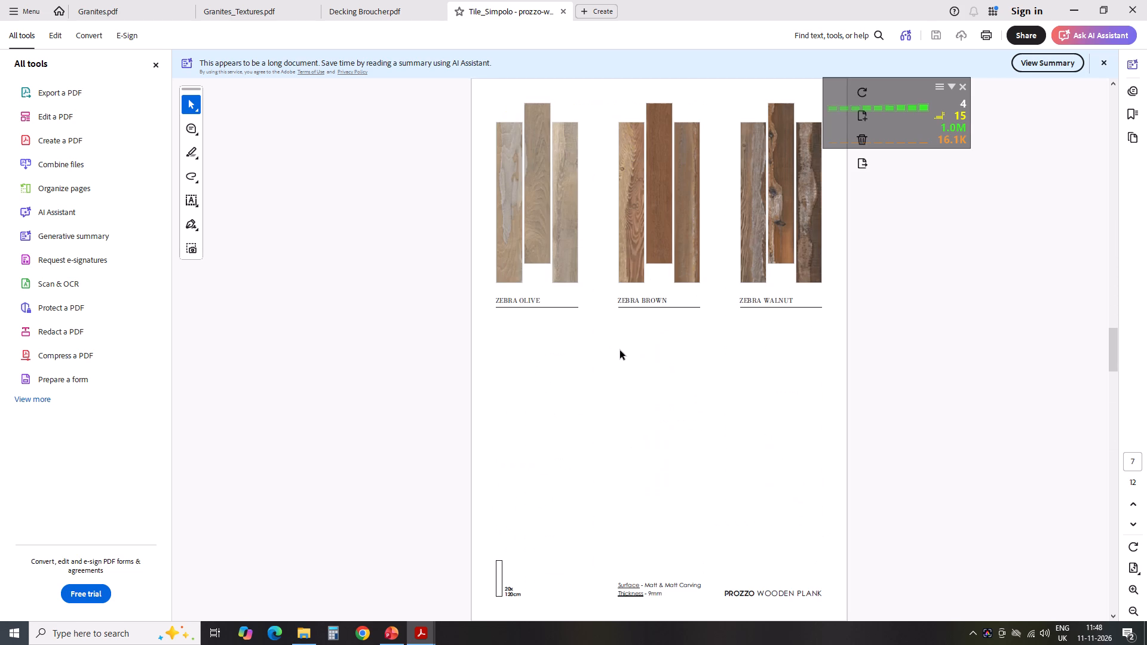
scroll(620, 351, up, 3)
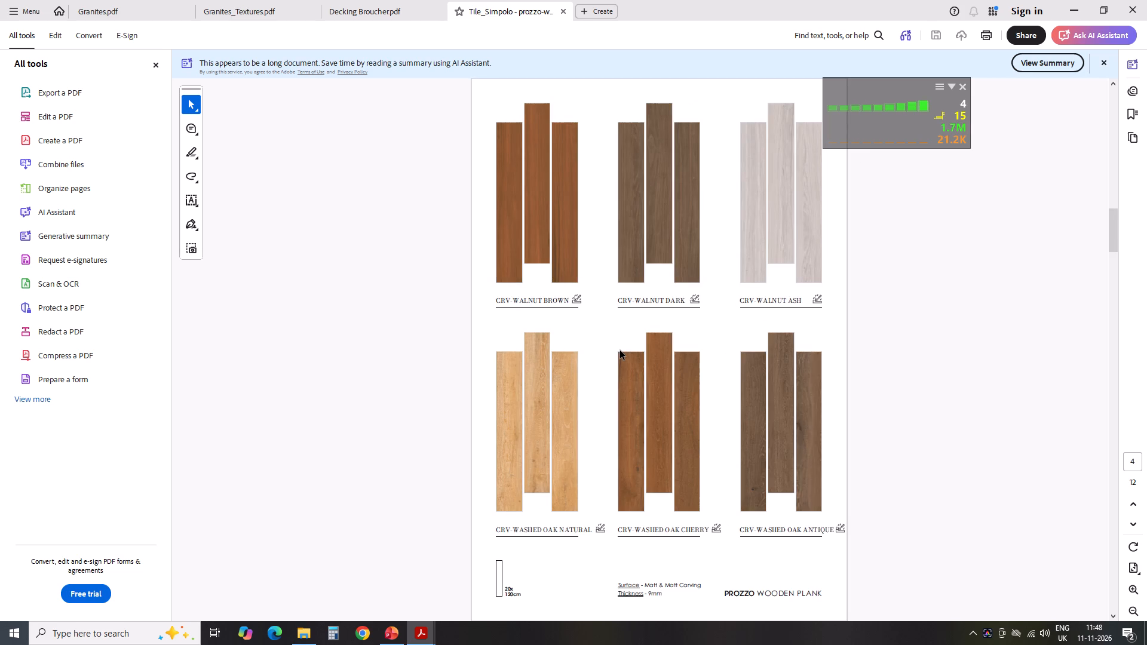
scroll(620, 351, up, 3)
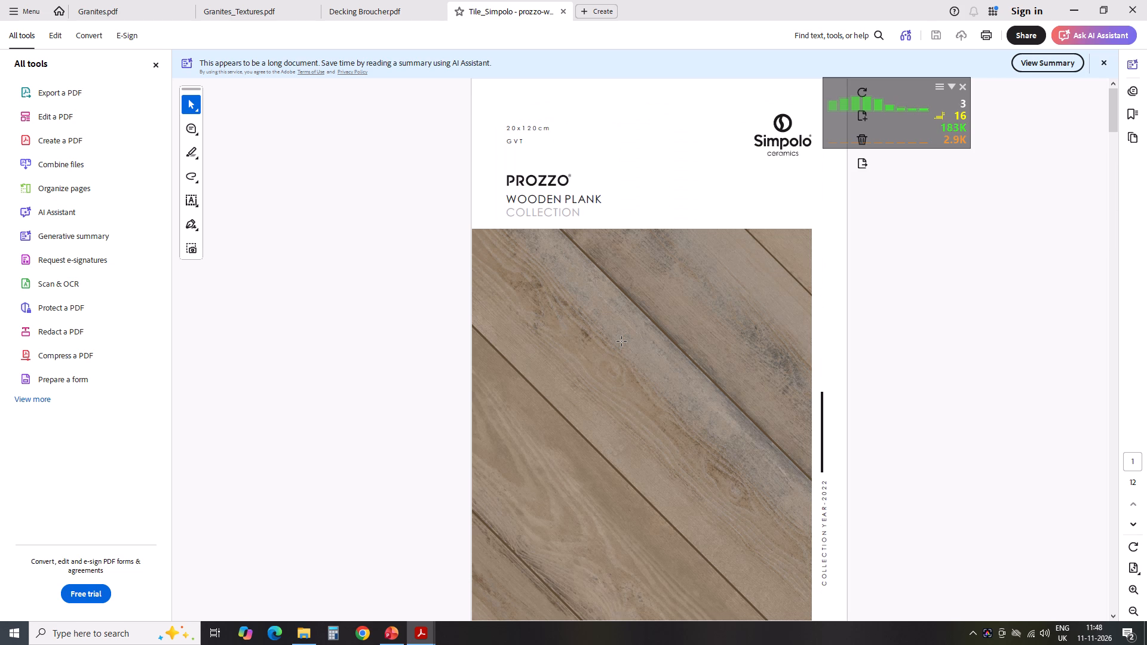
click(378, 0)
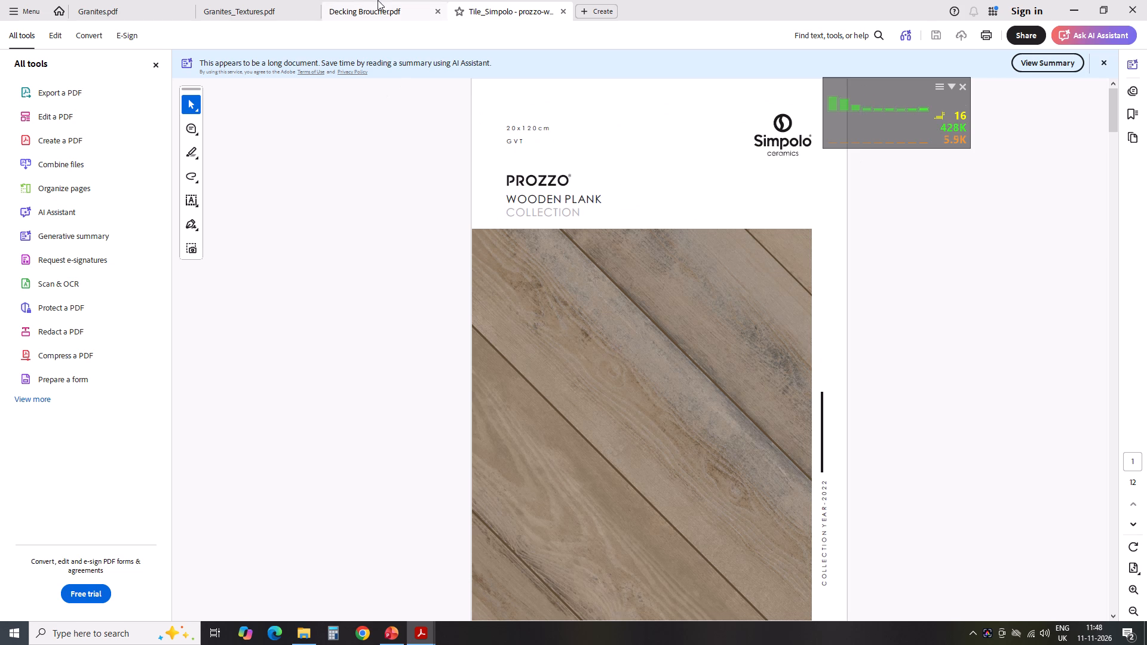
click(400, 4)
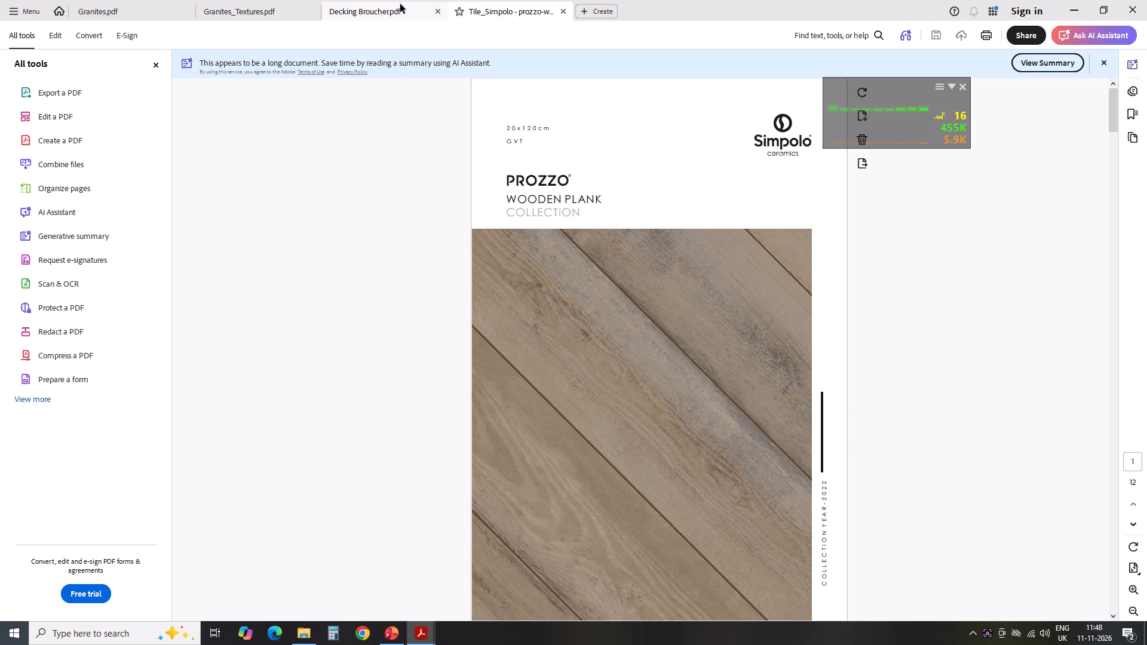
click(529, 4)
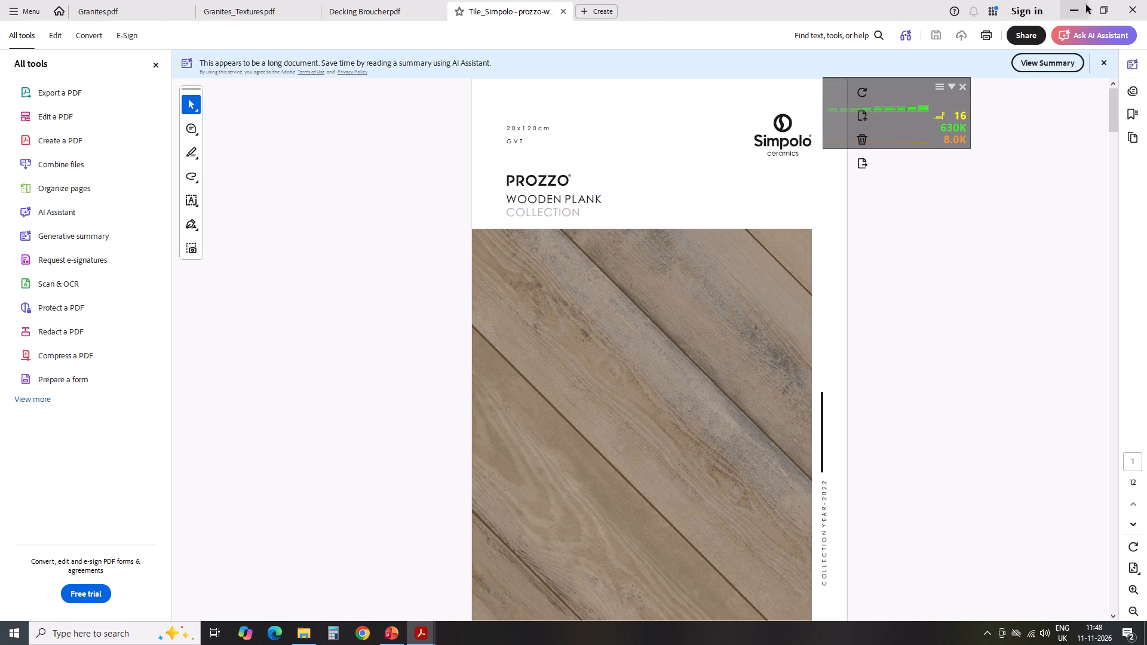
Return to File Explorer and open "Accordion _ Stone _ Textures.pdf" from the Stone_Hanuman Enterprises catalogue folder.
click(1086, 5)
click(568, 277)
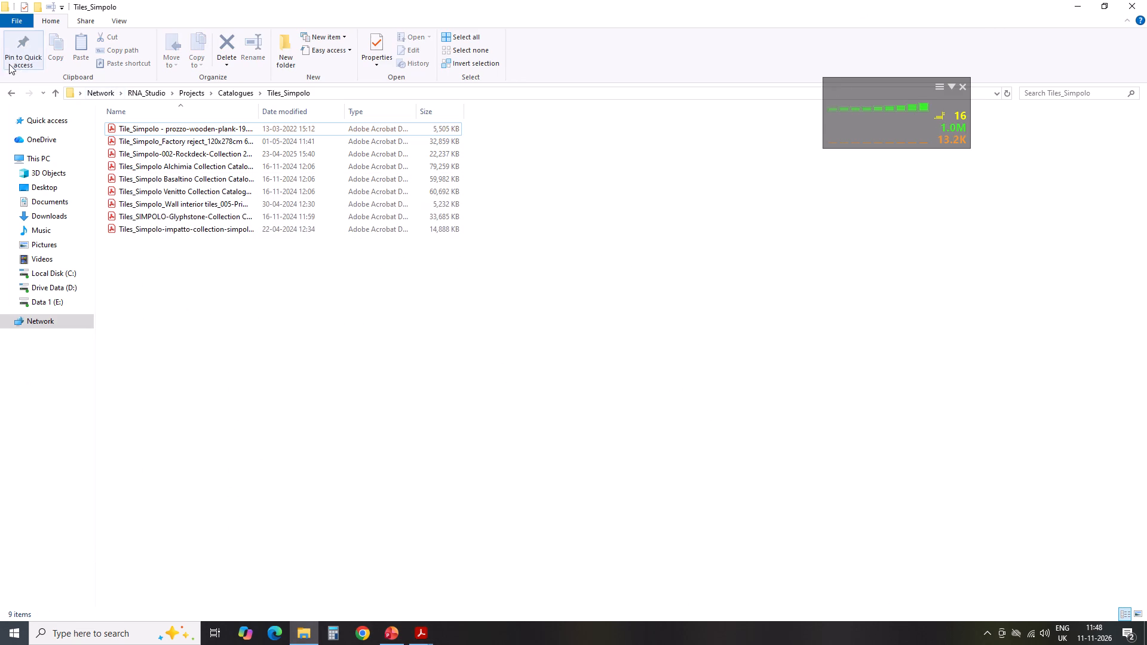
click(57, 91)
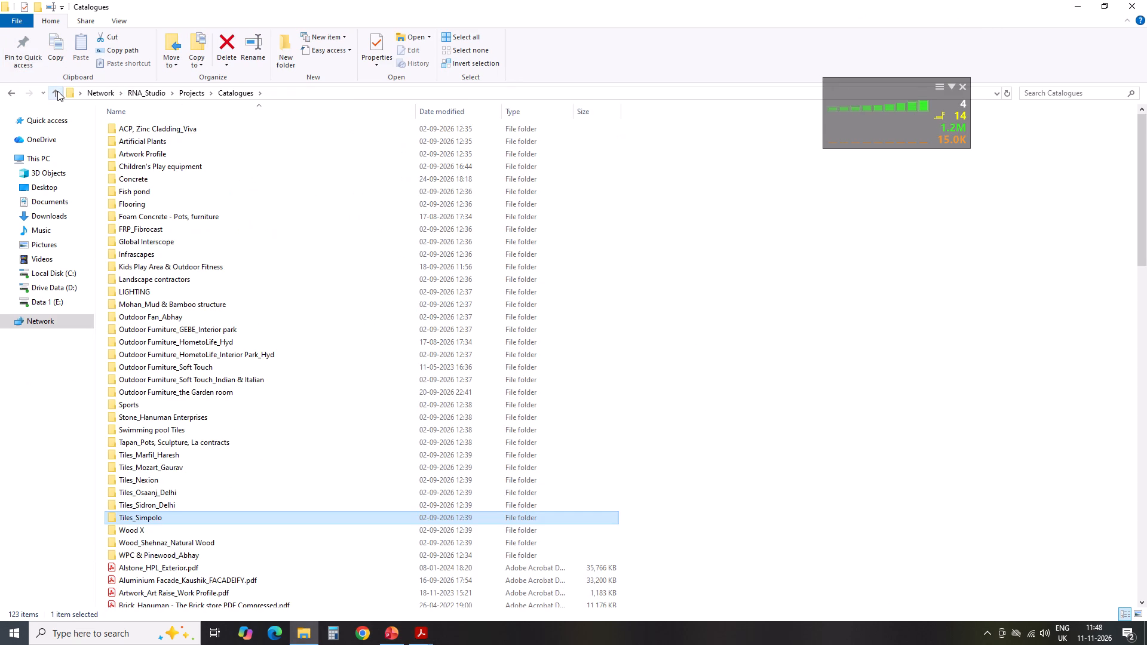
double_click(247, 416)
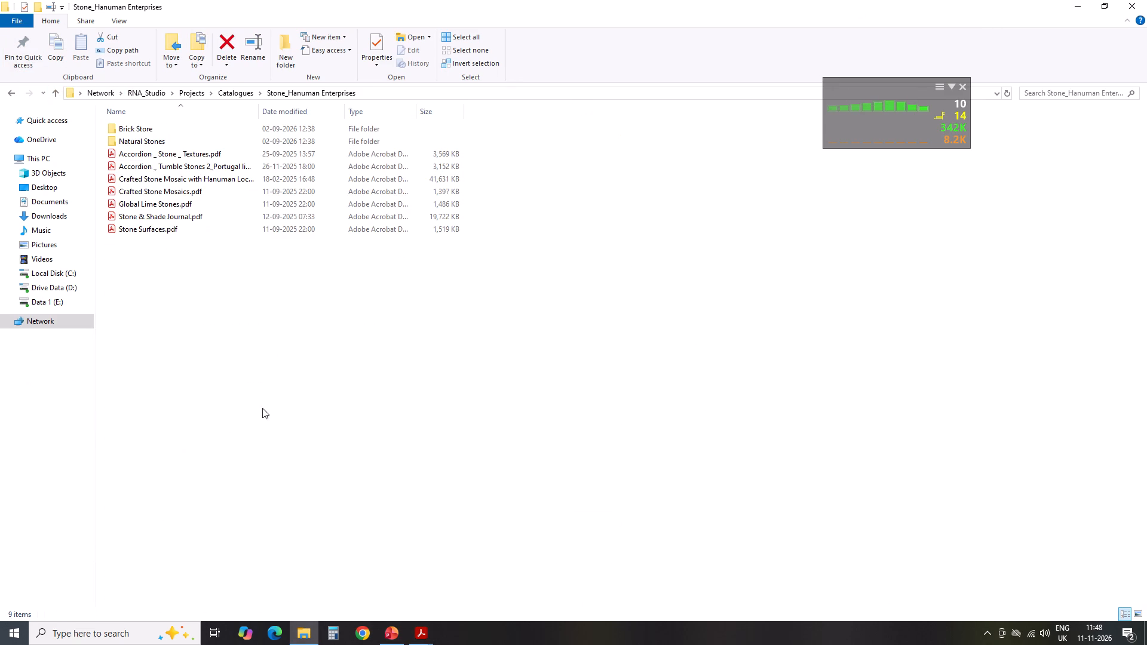
click(217, 155)
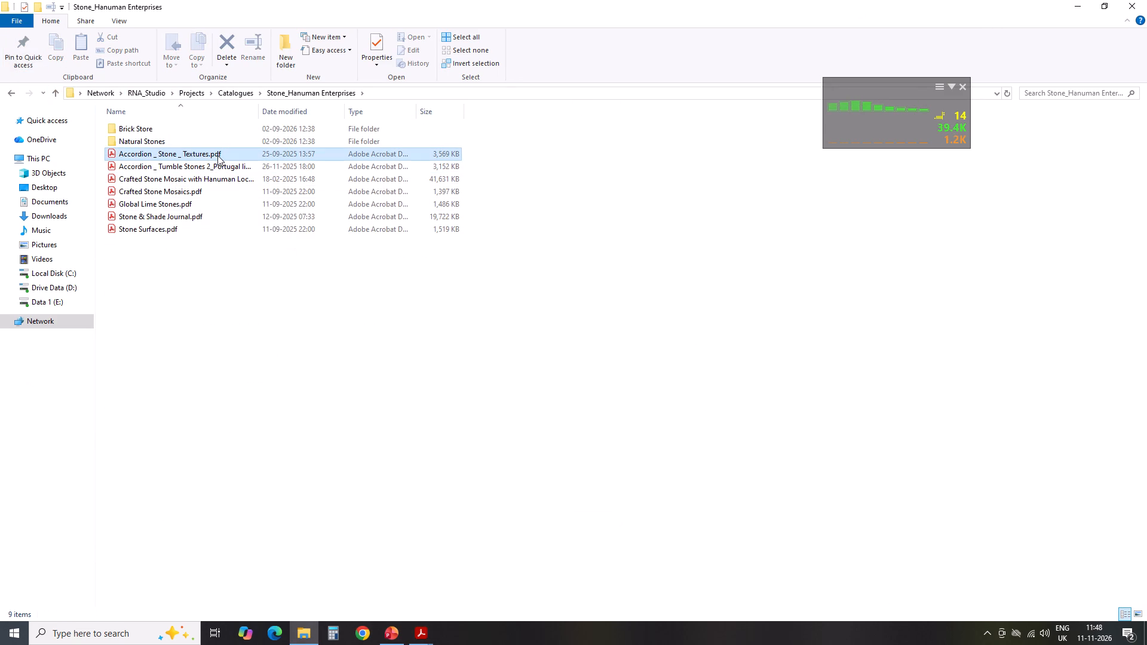
click(217, 155)
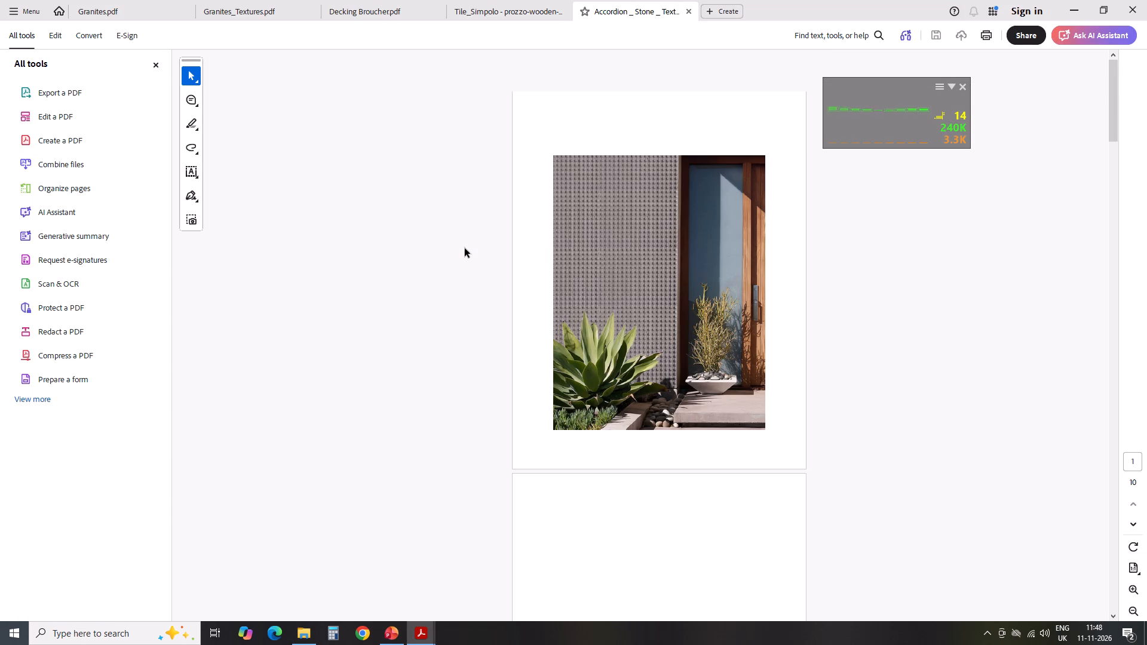
Look through the Accordion Stone Textures catalogue, examining its textured wall patterns and available stone colours for a cladding match.
scroll(498, 329, down, 2)
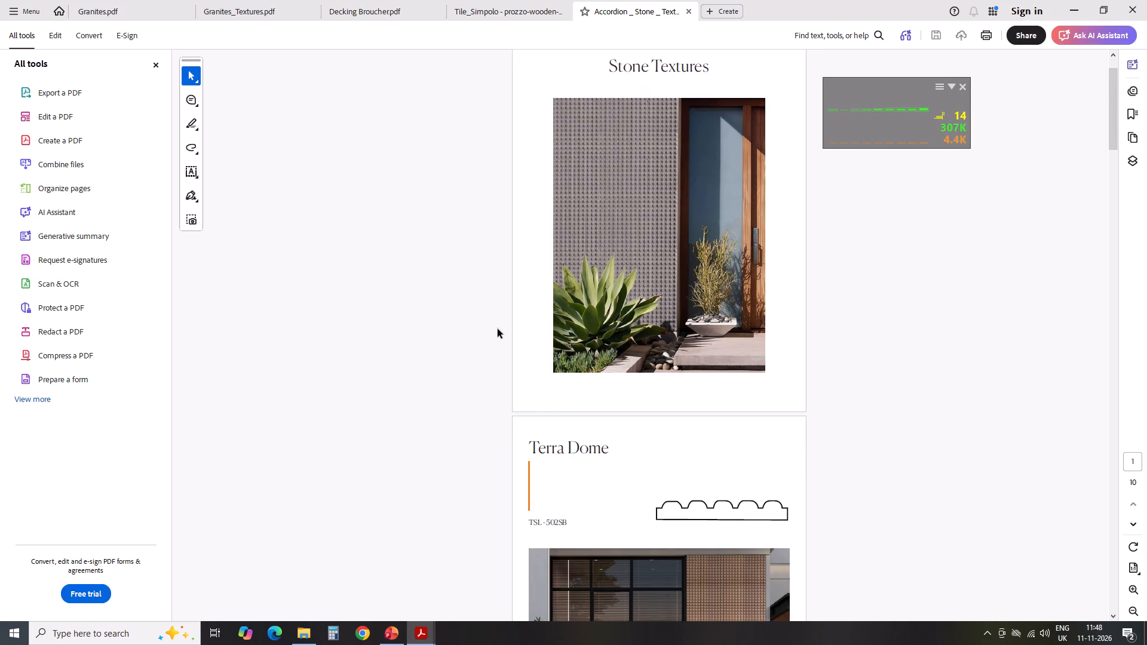
scroll(498, 329, down, 7)
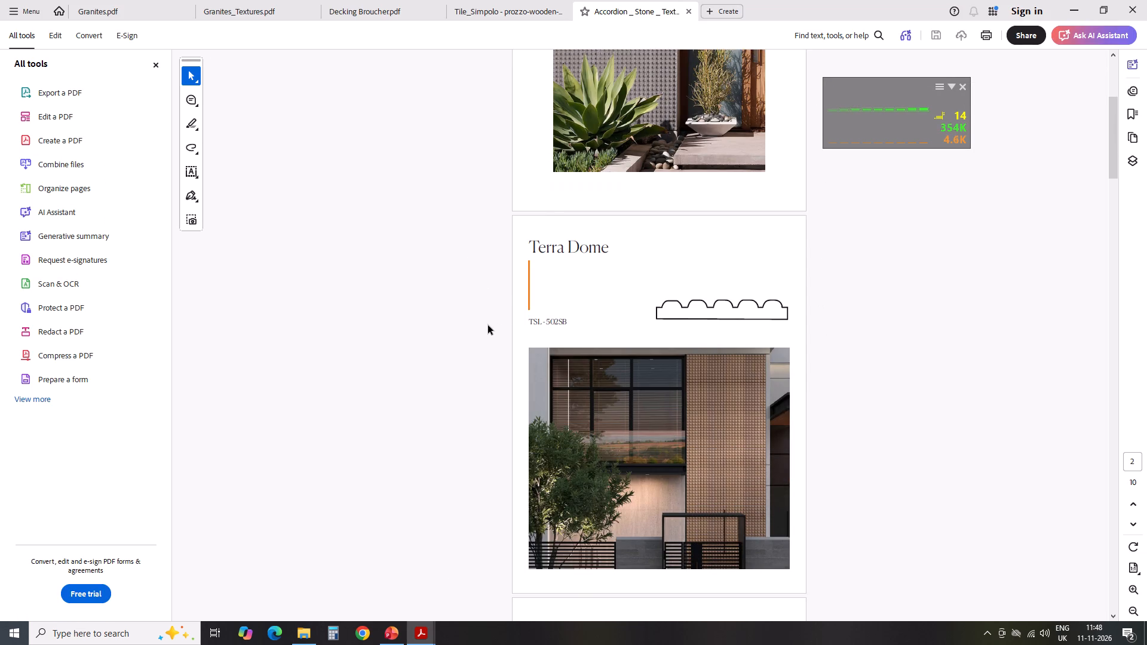
scroll(488, 325, down, 11)
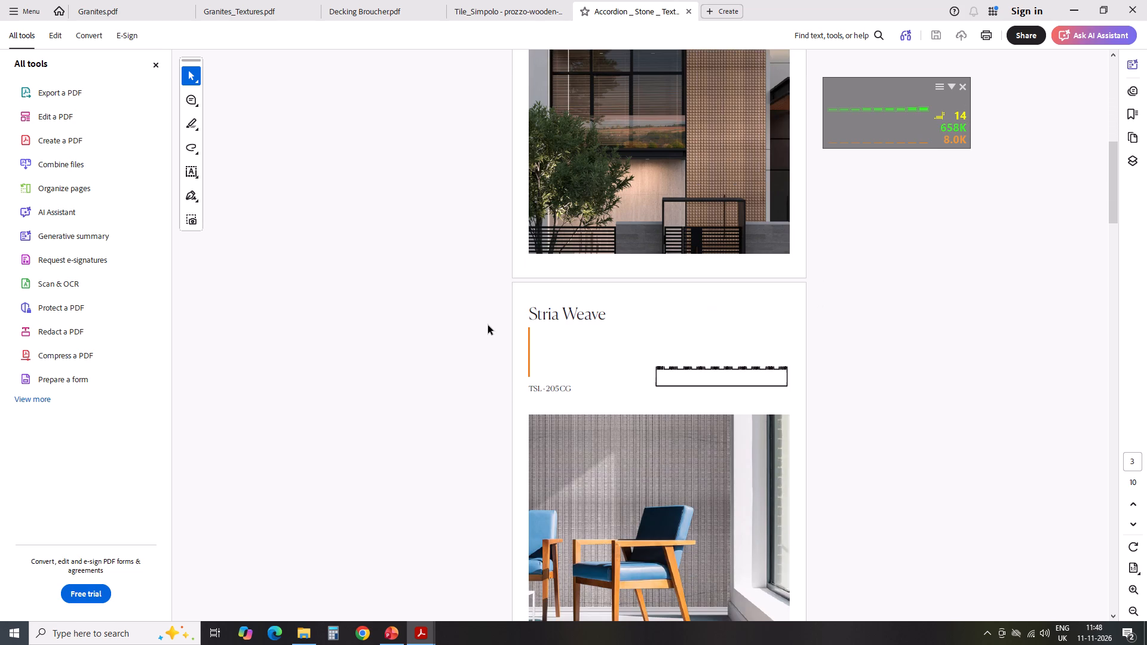
scroll(488, 325, down, 17)
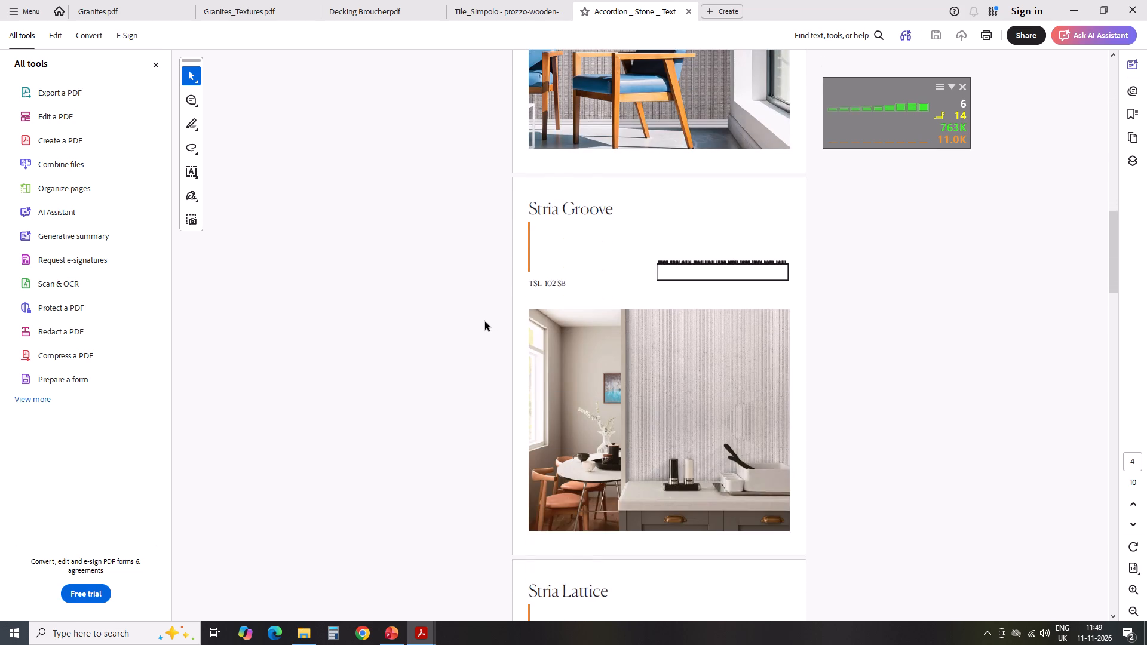
scroll(485, 322, down, 5)
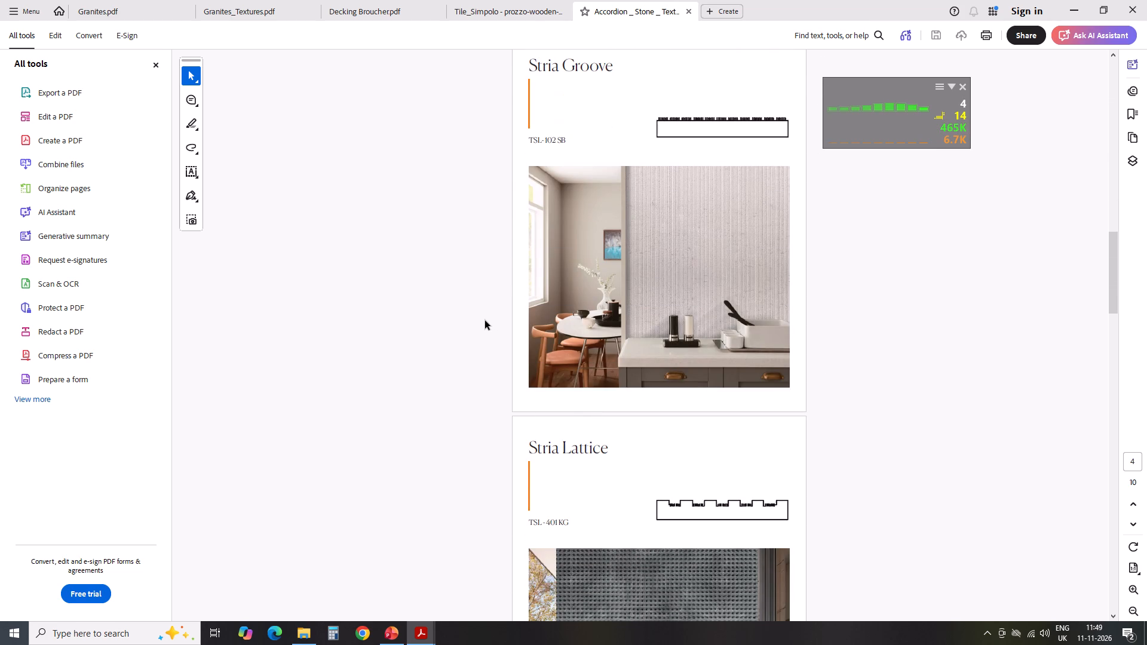
scroll(485, 321, down, 5)
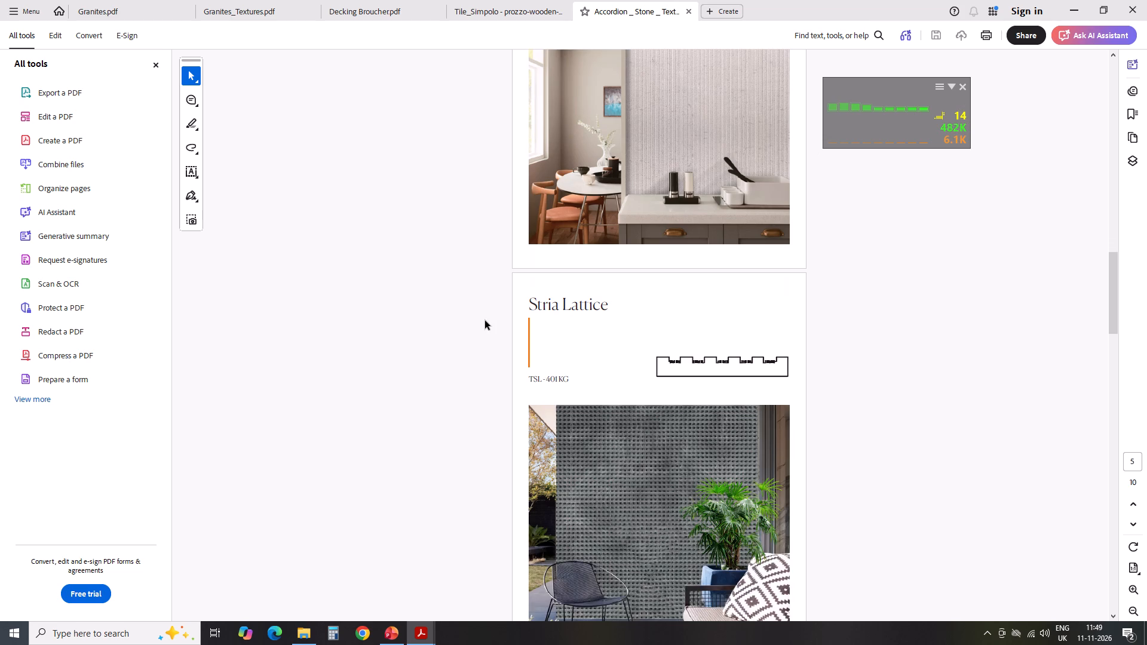
scroll(485, 321, down, 16)
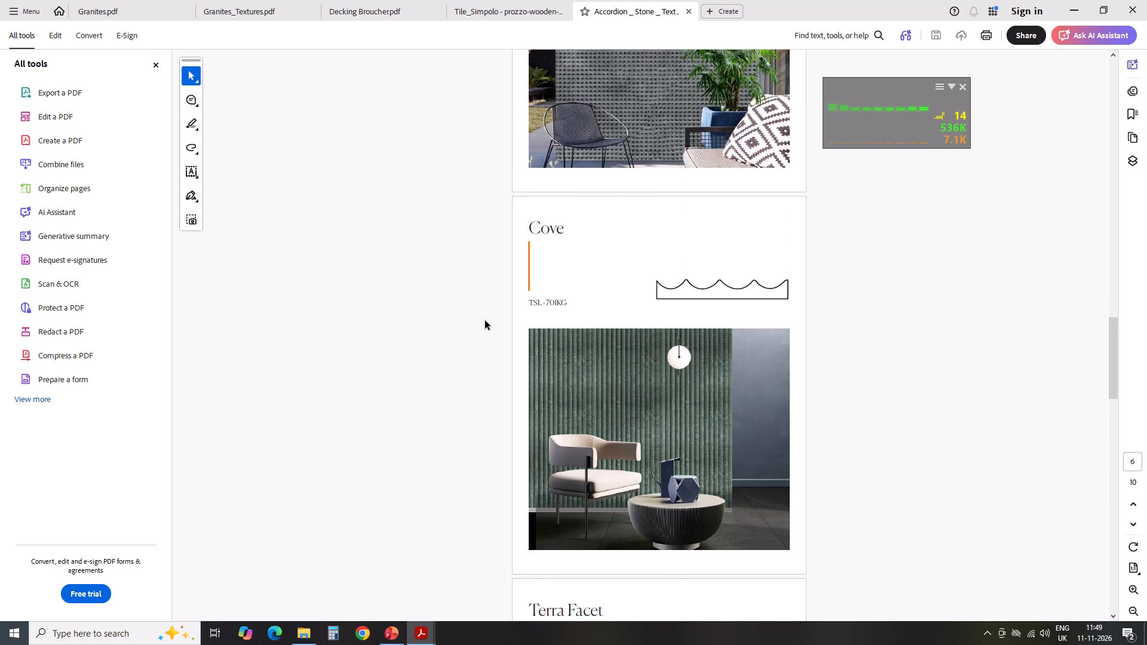
scroll(485, 321, down, 7)
scroll(485, 321, up, 1)
scroll(485, 321, down, 8)
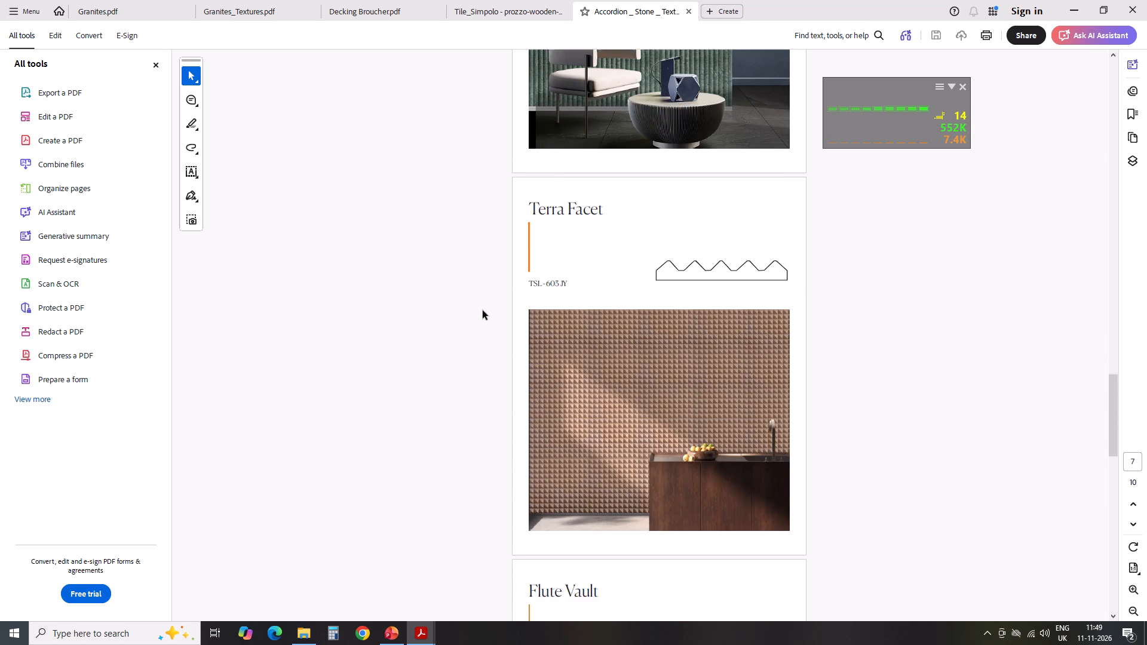
scroll(483, 311, down, 19)
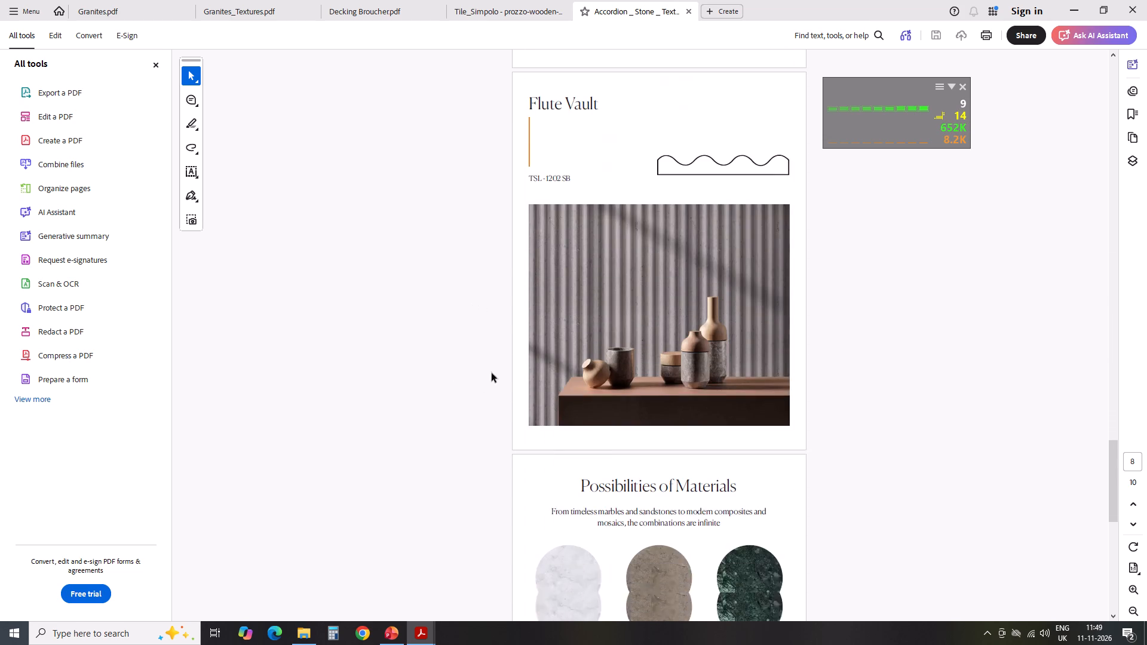
scroll(492, 373, down, 6)
scroll(622, 331, down, 10)
scroll(704, 355, down, 5)
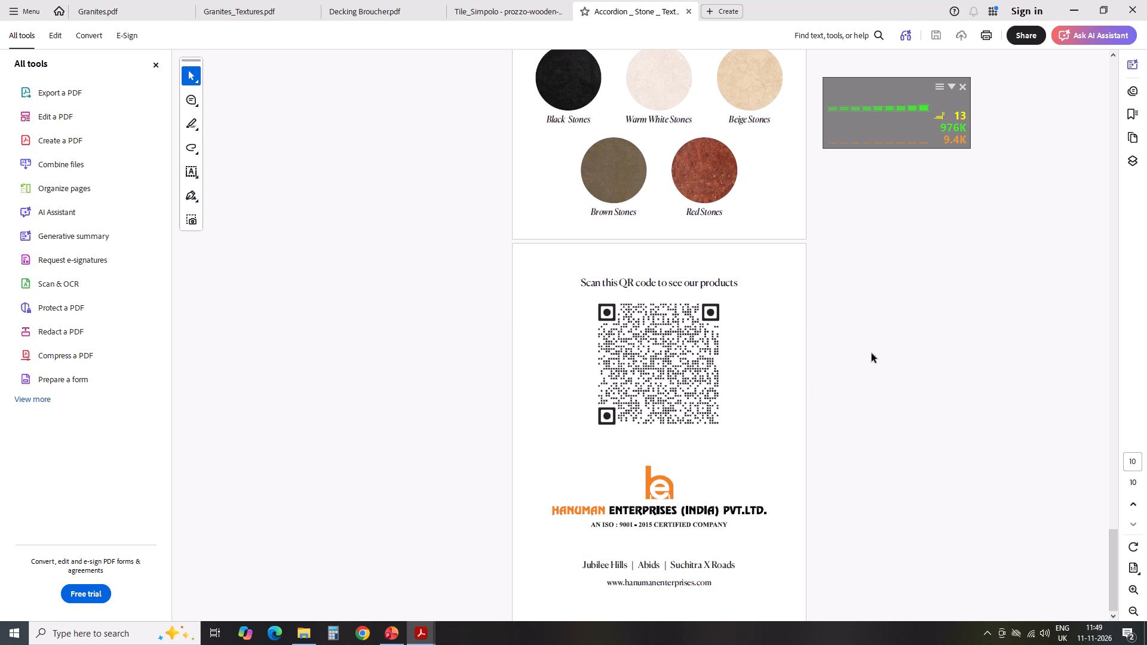
scroll(901, 350, down, 4)
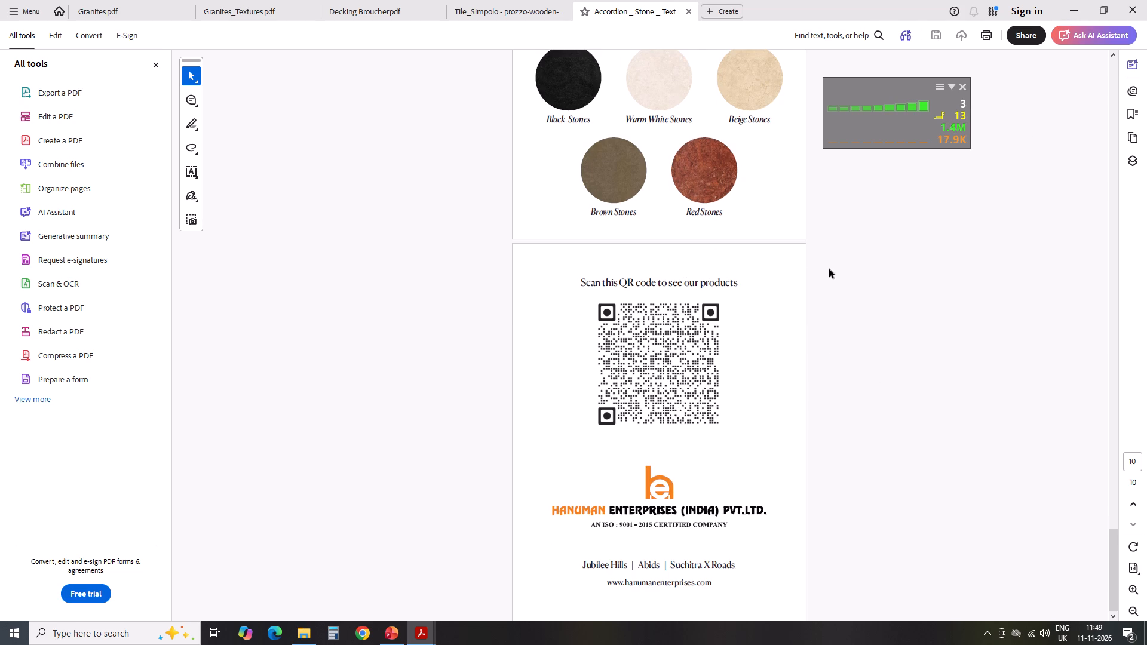
scroll(829, 269, up, 6)
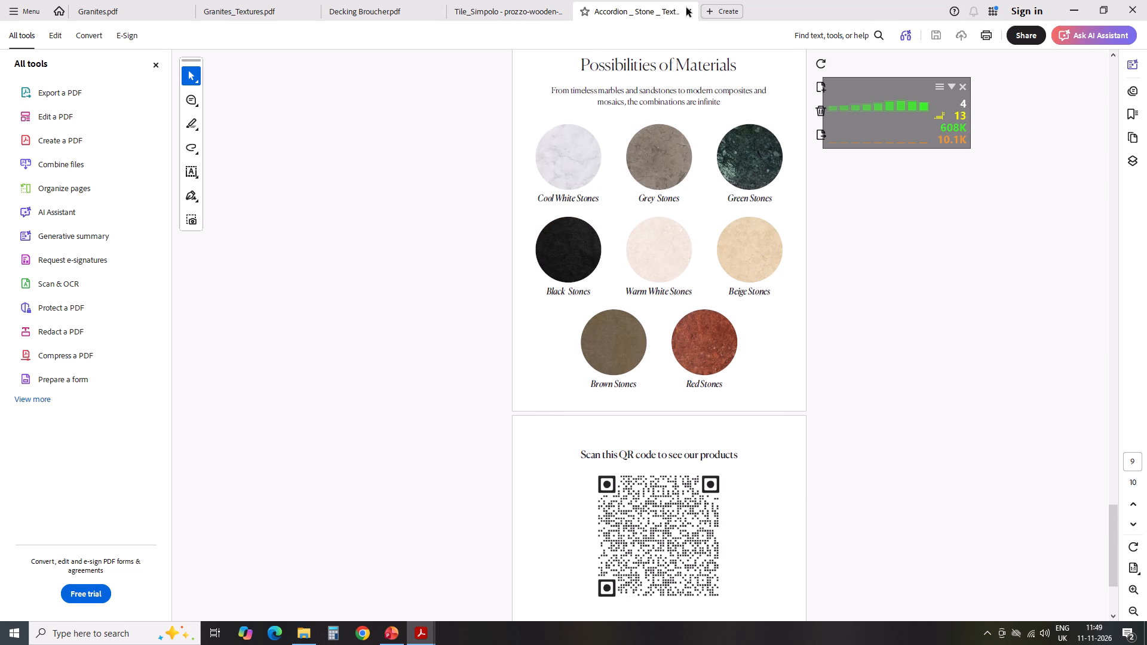
Close the Accordion Stone Textures catalogue and open the "Accordion _ Tumble Stones 2" PDF from the Stone_Hanuman Enterprises folder in File Explorer.
click(691, 13)
click(956, 368)
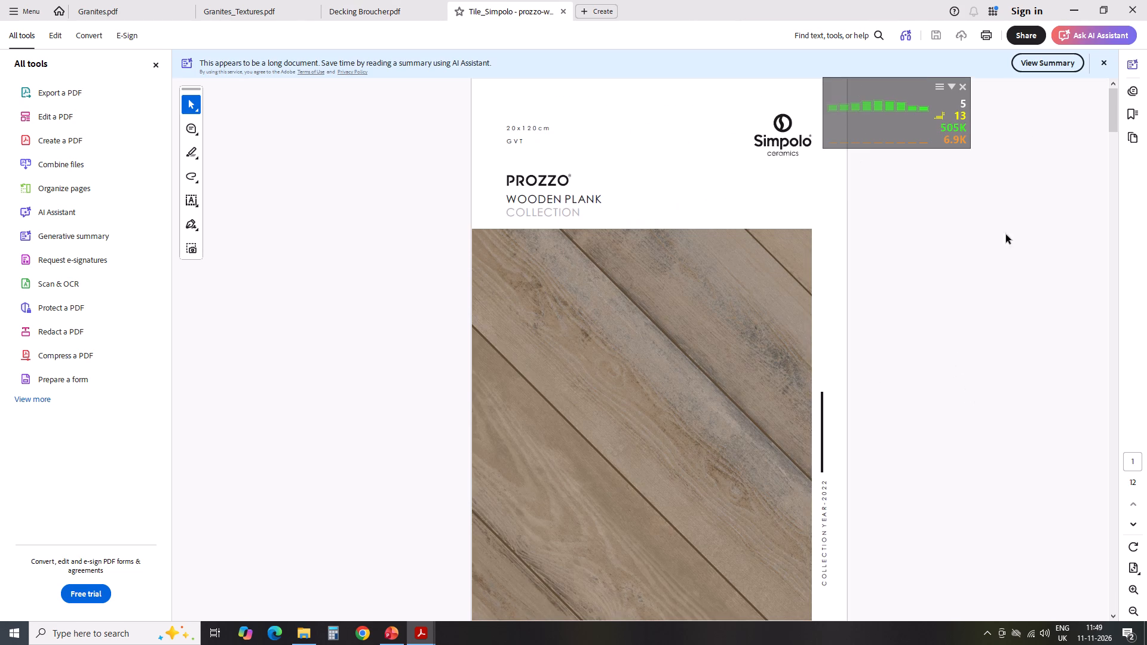
click(1077, 7)
click(249, 377)
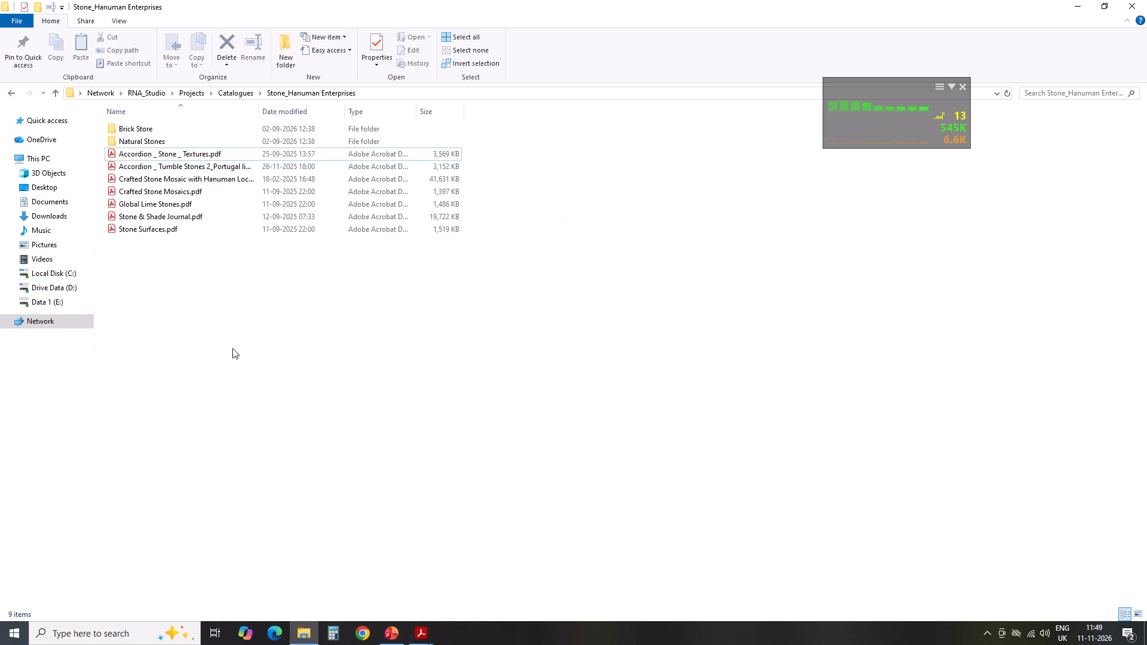
double_click(180, 162)
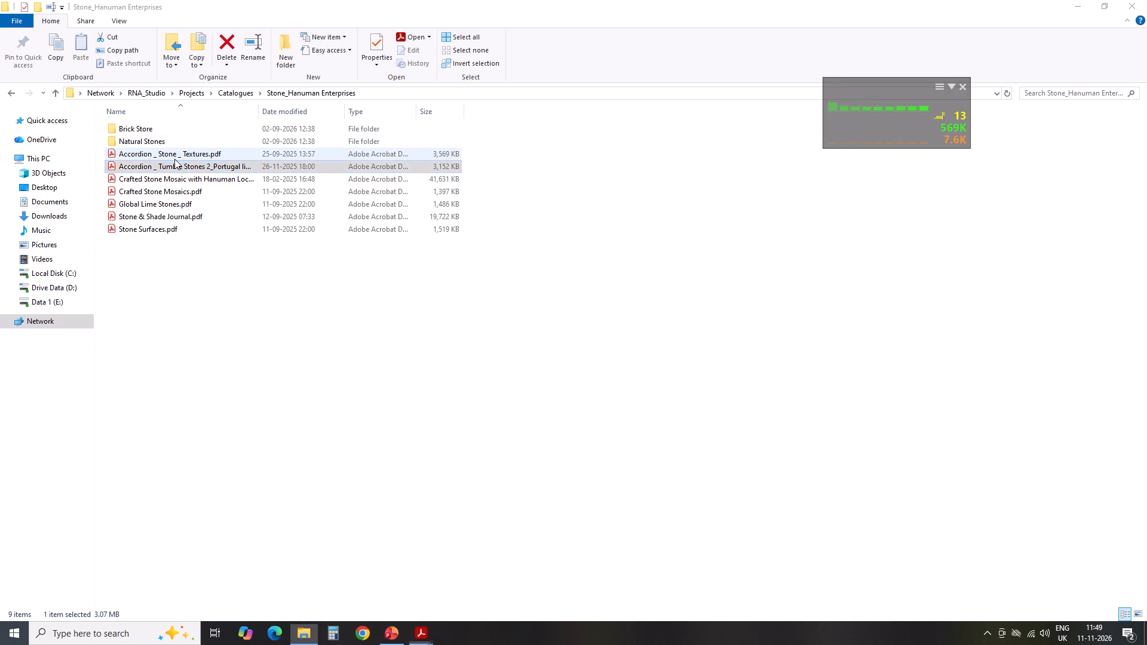
Look through the Tumble Stones catalogue's limestone options for a material matching the cladding or flooring.
scroll(947, 381, down, 7)
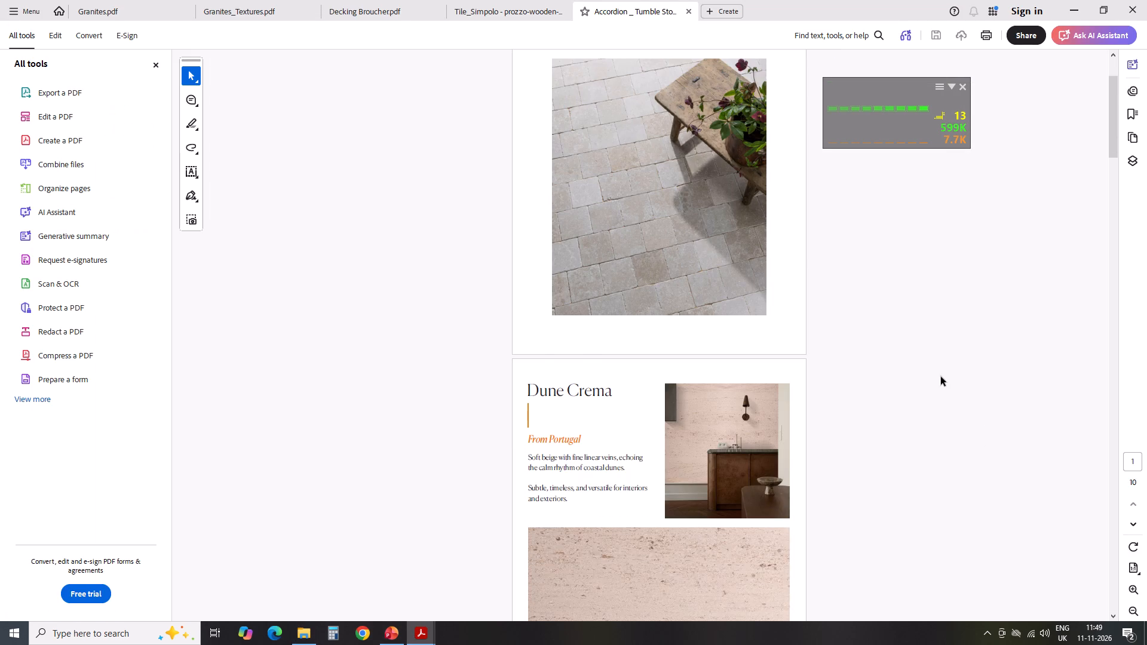
scroll(941, 377, down, 20)
scroll(941, 377, down, 13)
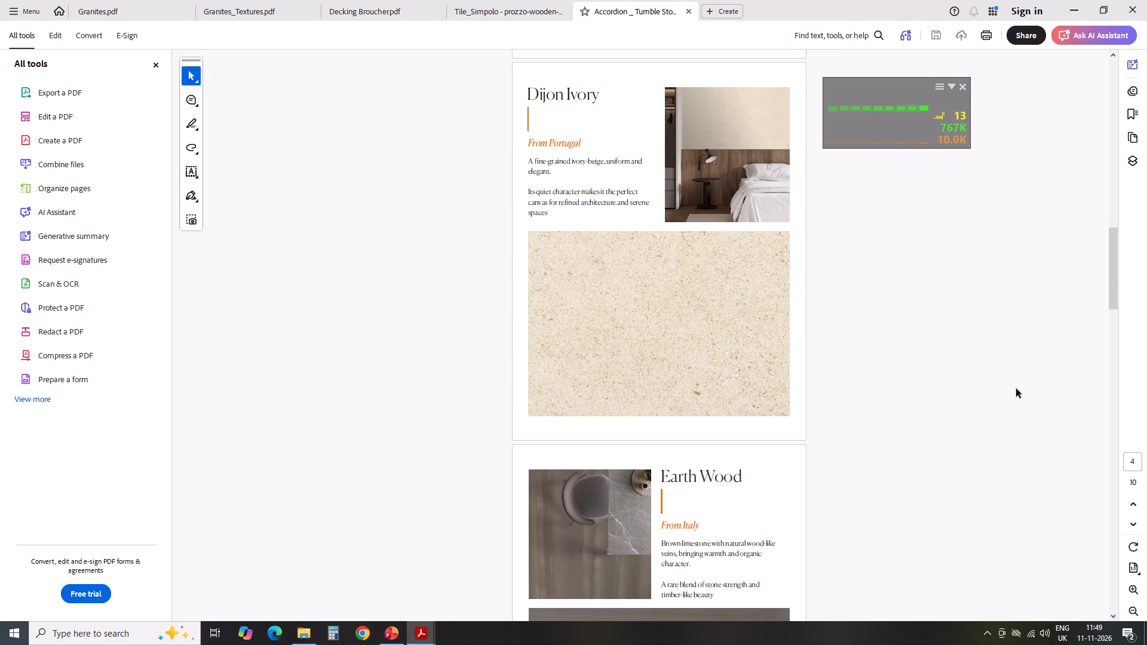
scroll(1016, 389, down, 9)
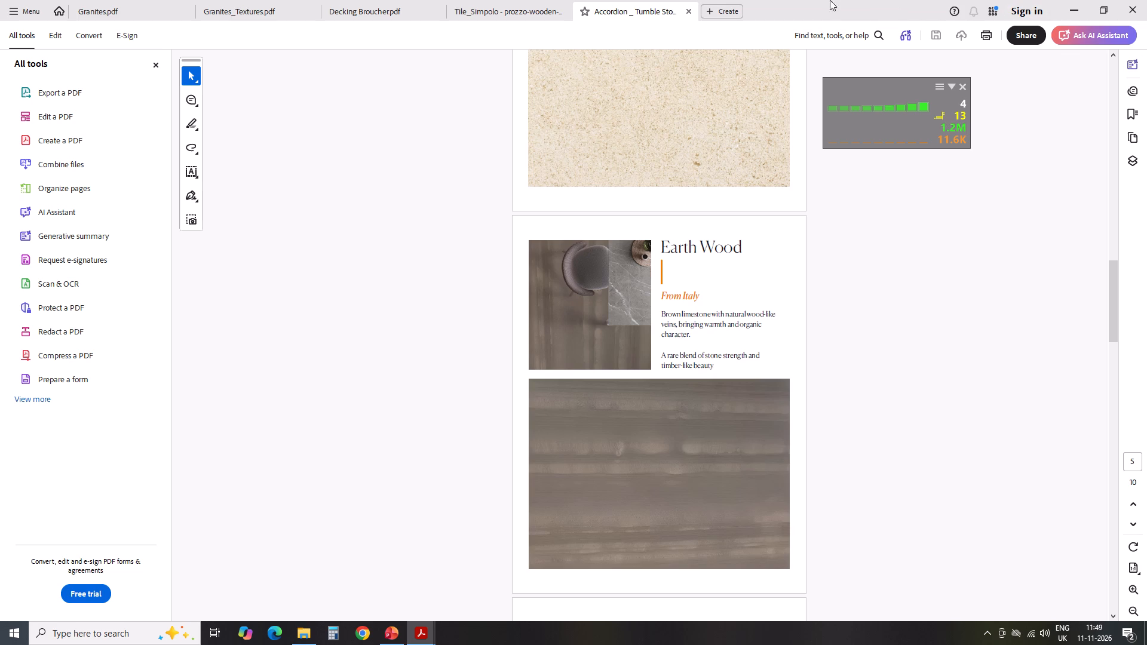
Close the Tumble Stones and Prozzo catalogues, and open the "Crafted Stone Mosaic with Hanuman" PDF from the Stone_Hanuman Enterprises folder.
click(687, 14)
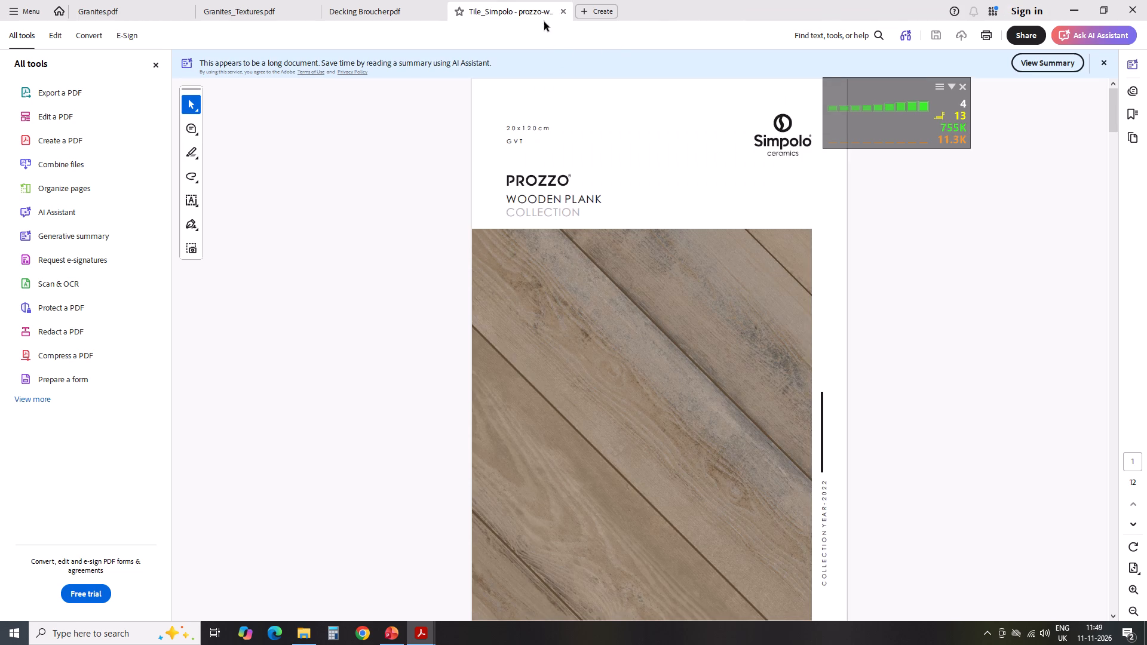
click(560, 14)
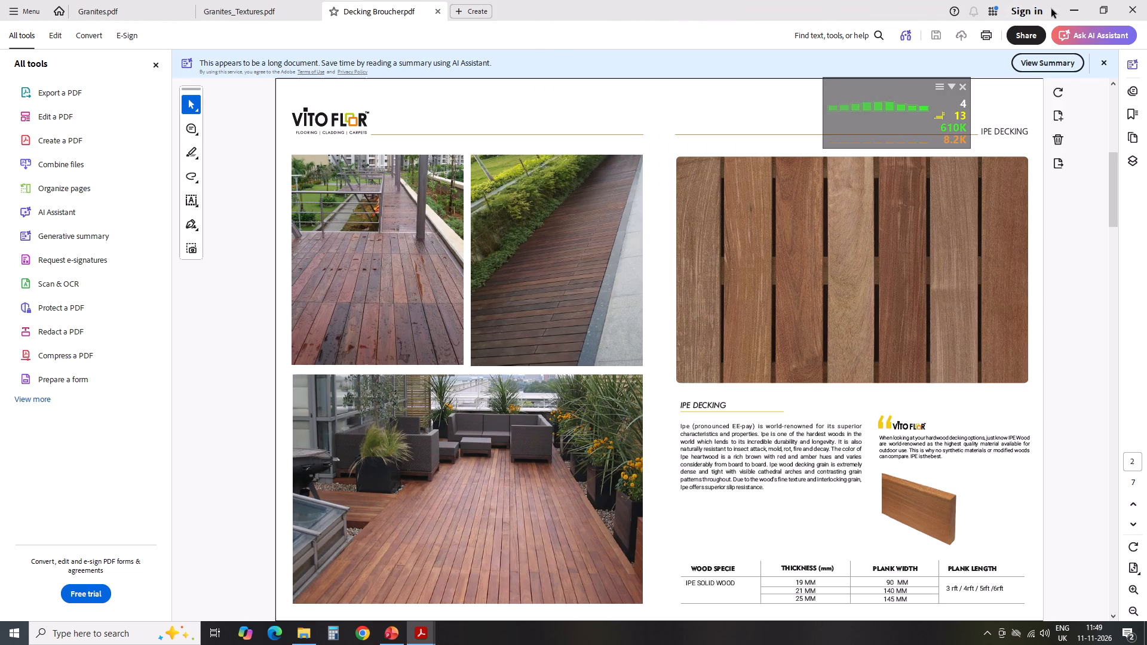
click(1071, 9)
double_click(250, 179)
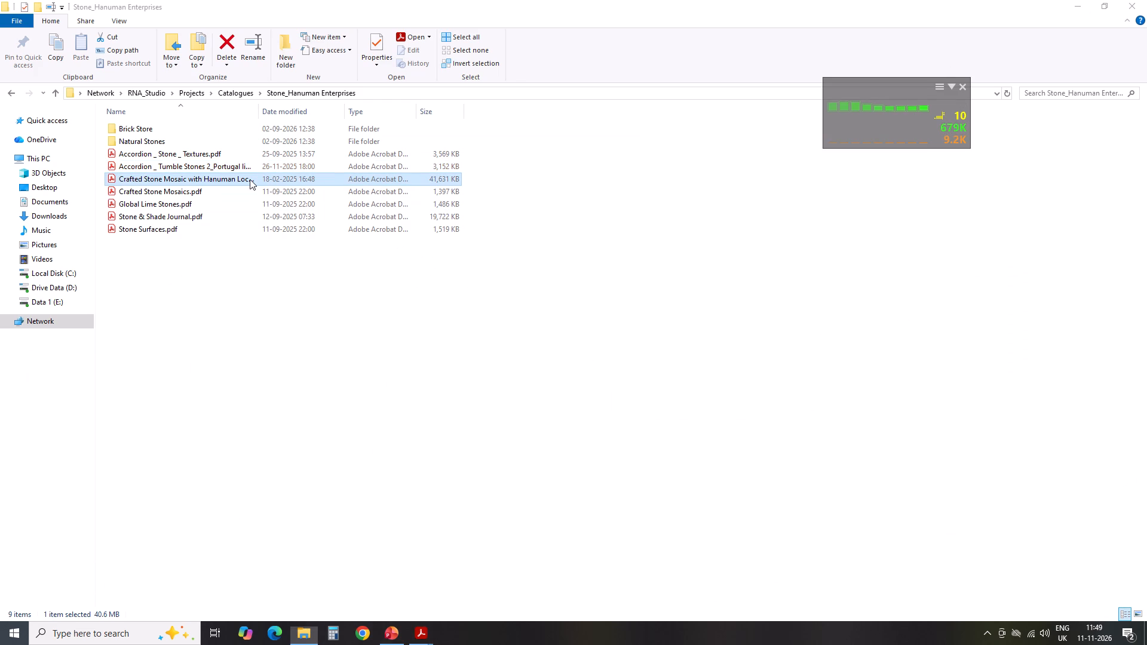
Look through the Crafted Stone Mosaic catalogue's opening pages and Tessora collection, examining the mosaic patterns for a wall cladding match.
scroll(717, 360, down, 1)
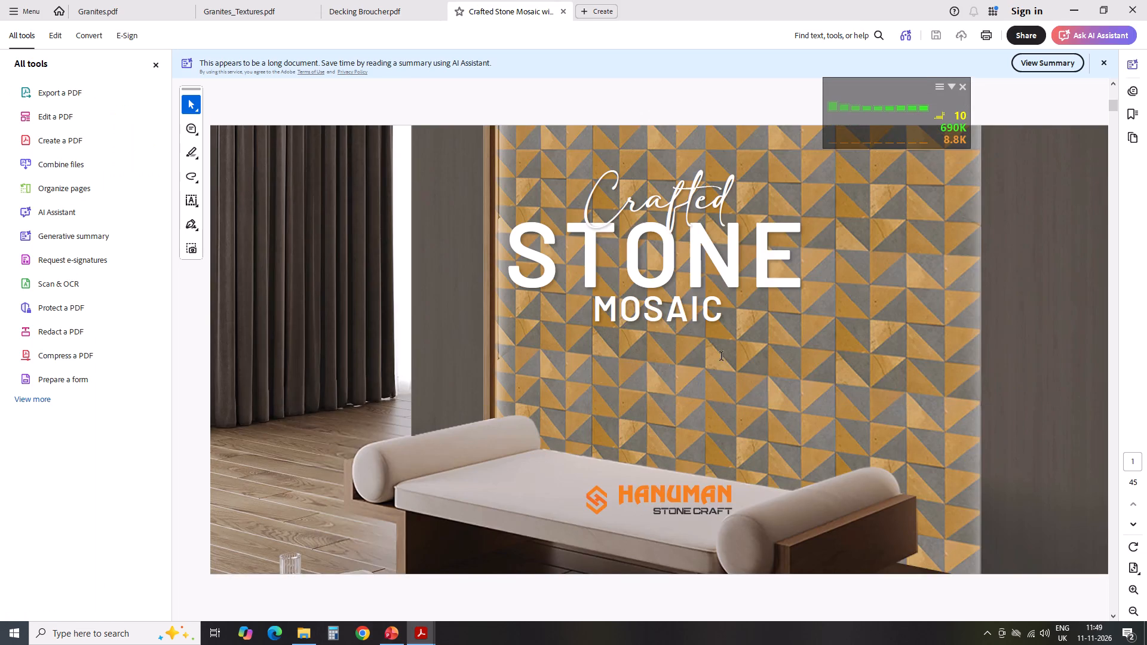
scroll(722, 357, down, 2)
scroll(744, 368, up, 2)
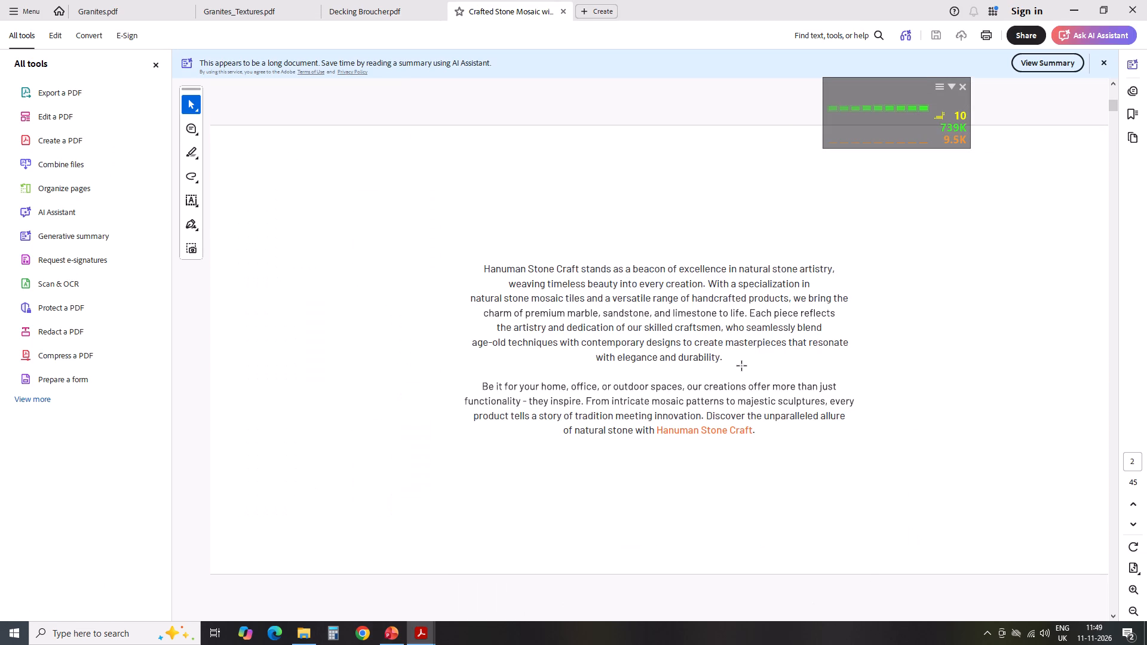
scroll(742, 366, up, 1)
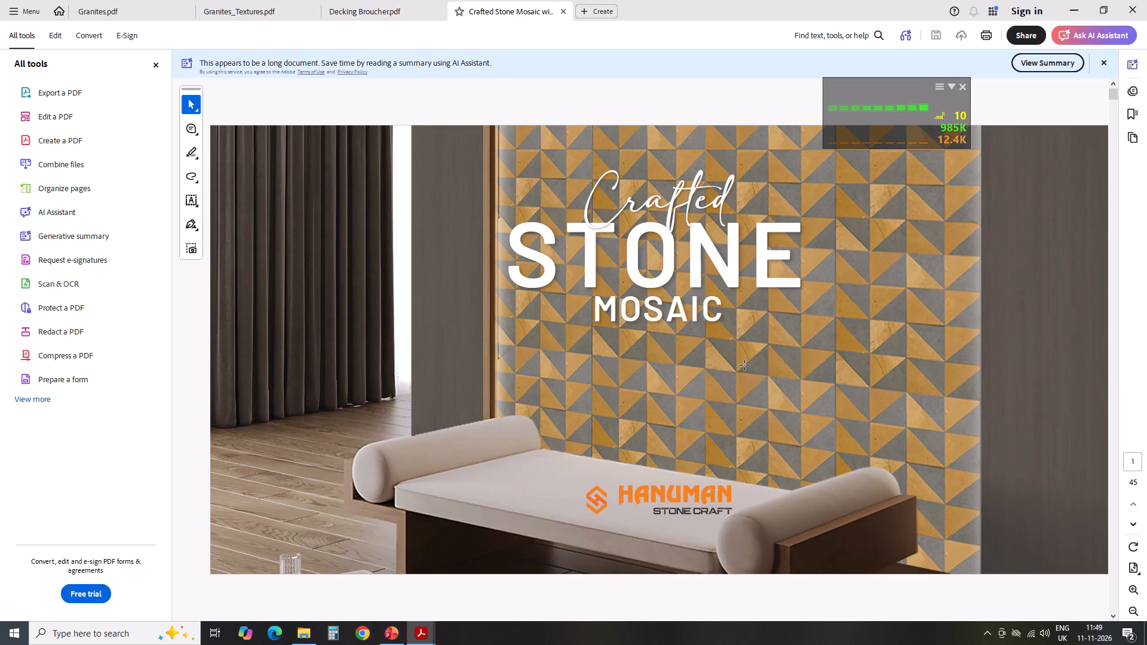
scroll(745, 365, down, 4)
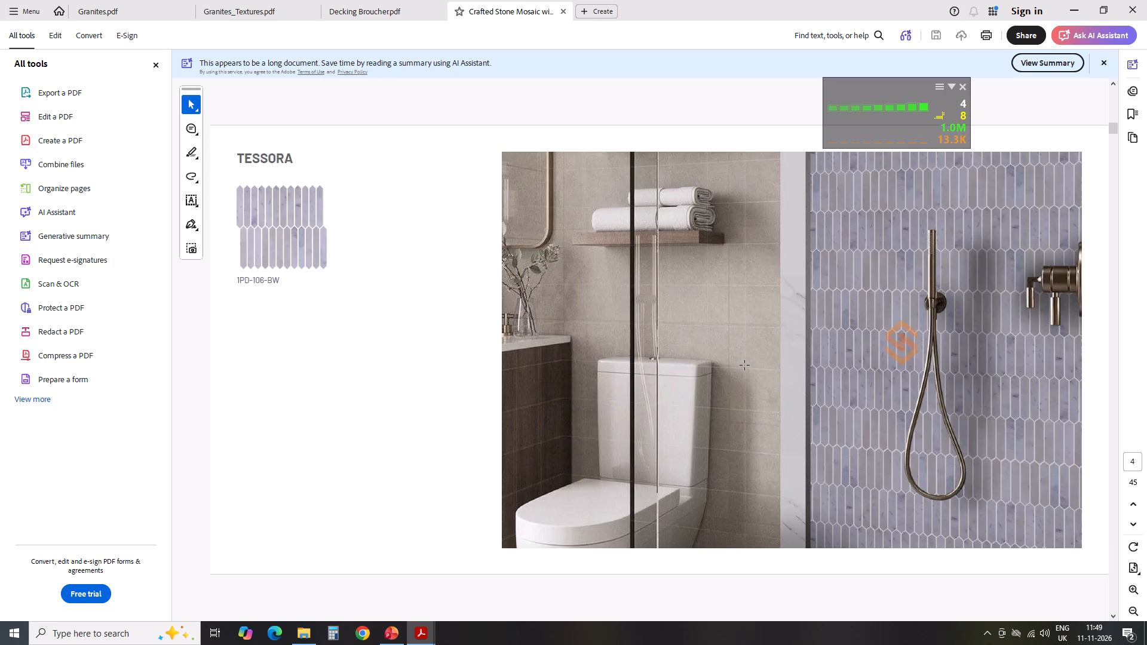
scroll(744, 367, down, 1)
scroll(674, 358, down, 2)
scroll(674, 359, up, 1)
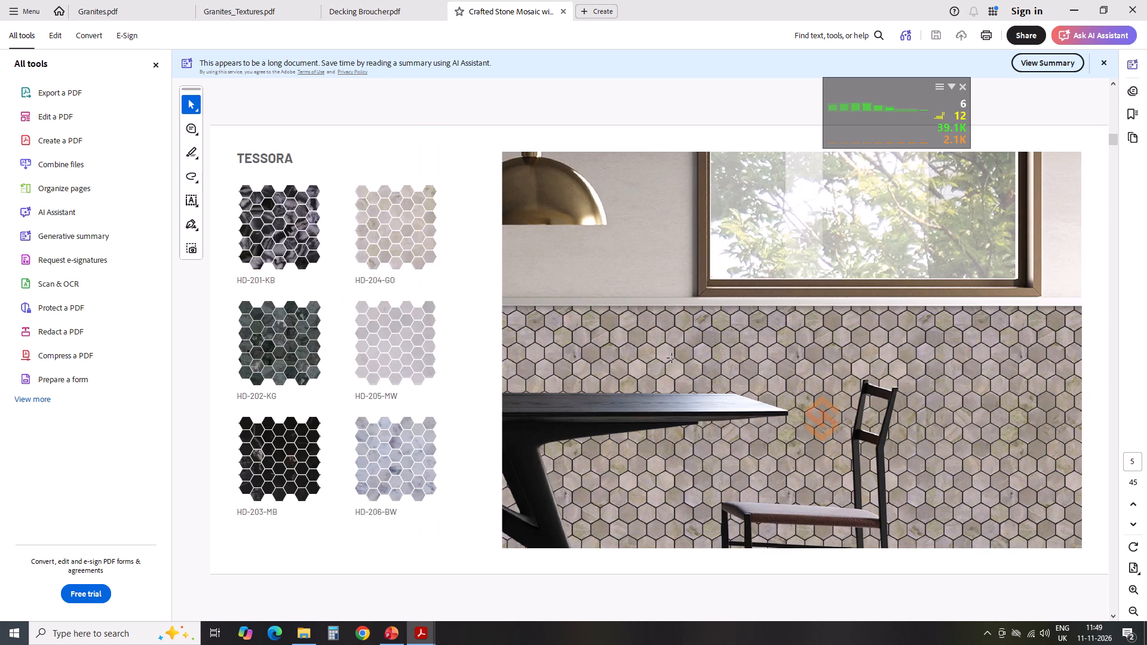
scroll(672, 358, down, 3)
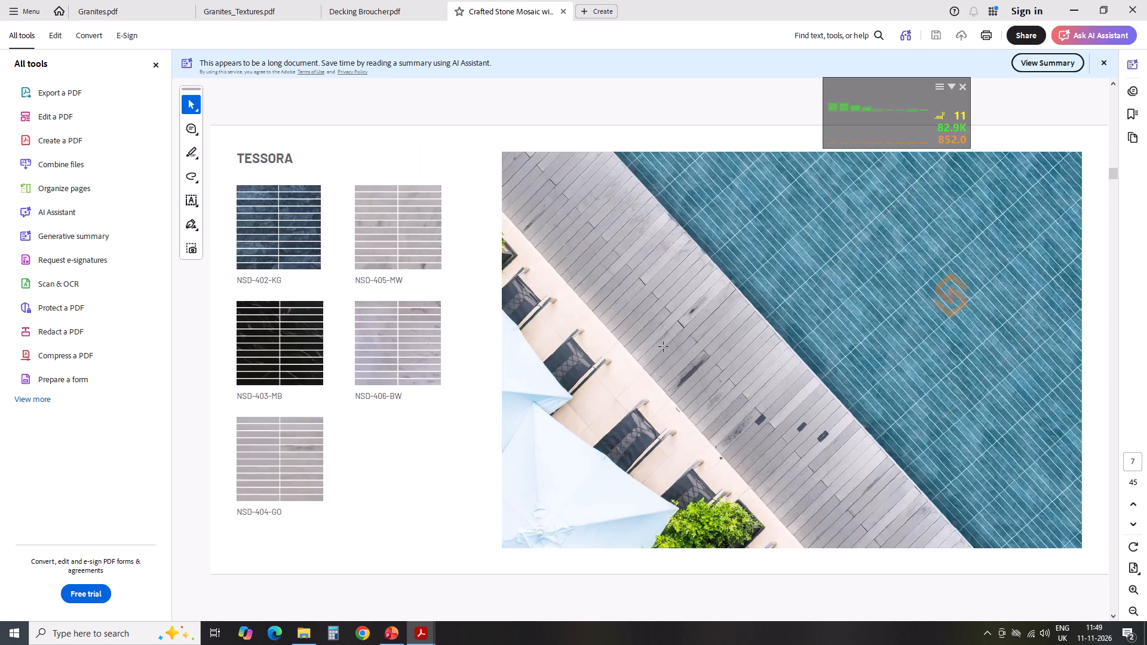
scroll(663, 347, up, 1)
scroll(663, 347, down, 1)
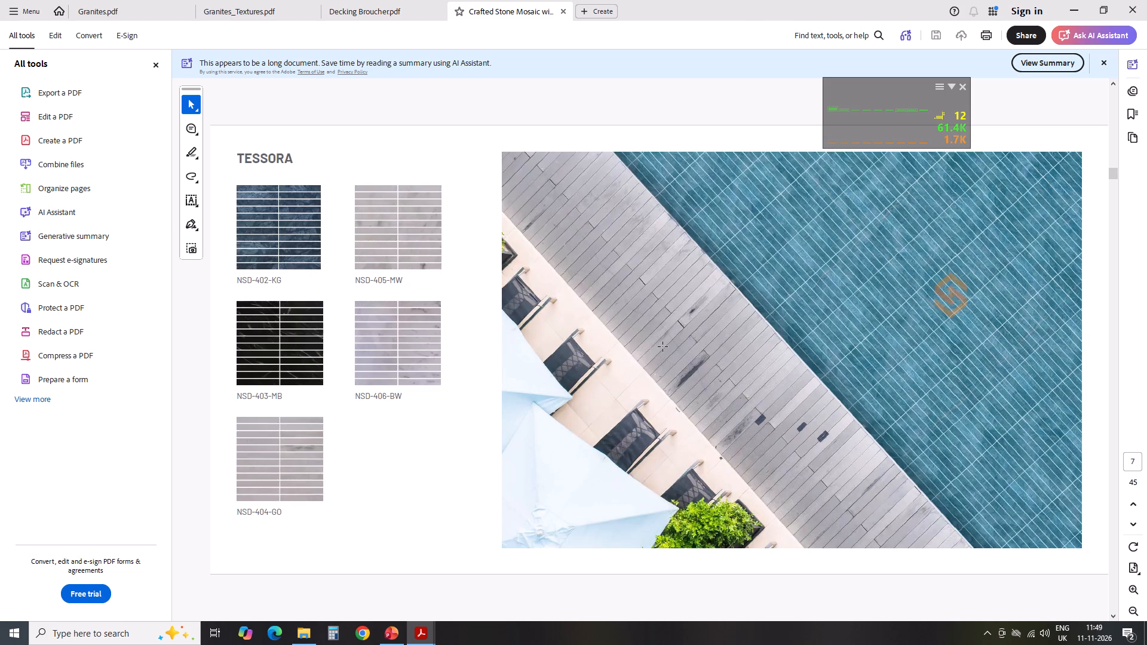
scroll(663, 347, down, 4)
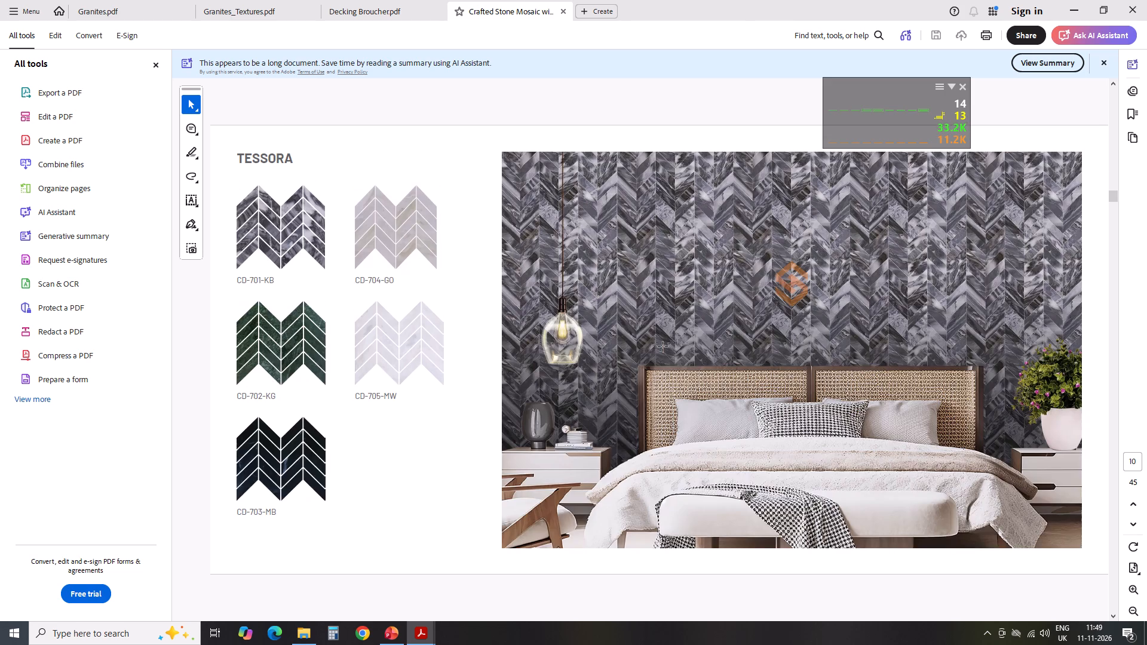
scroll(663, 347, down, 2)
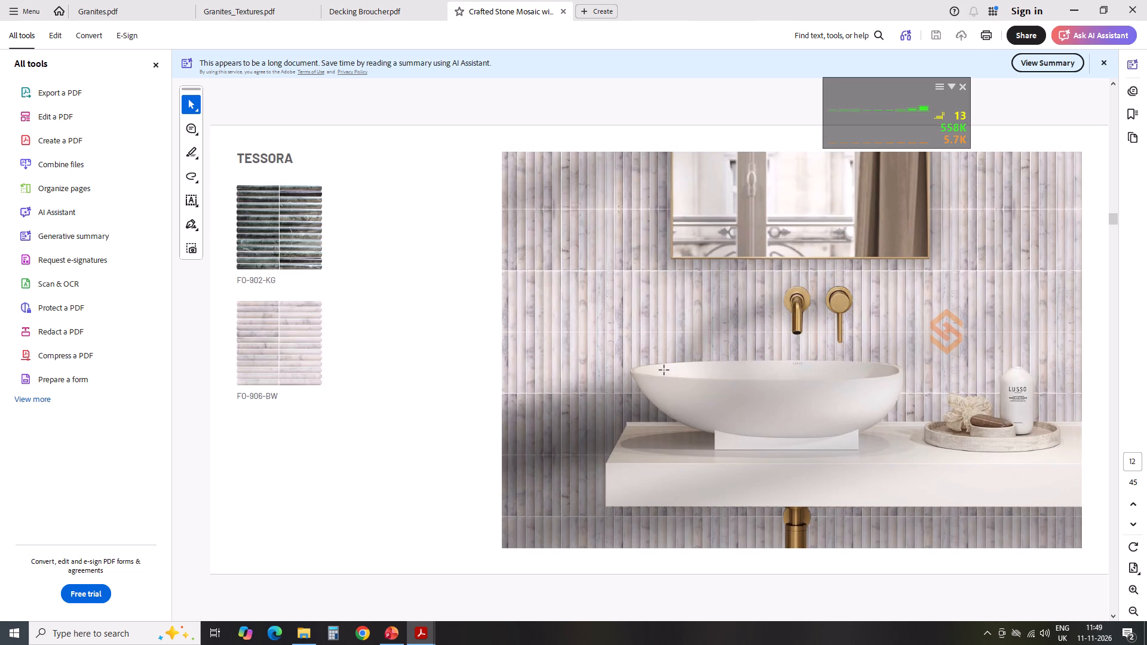
scroll(664, 370, down, 1)
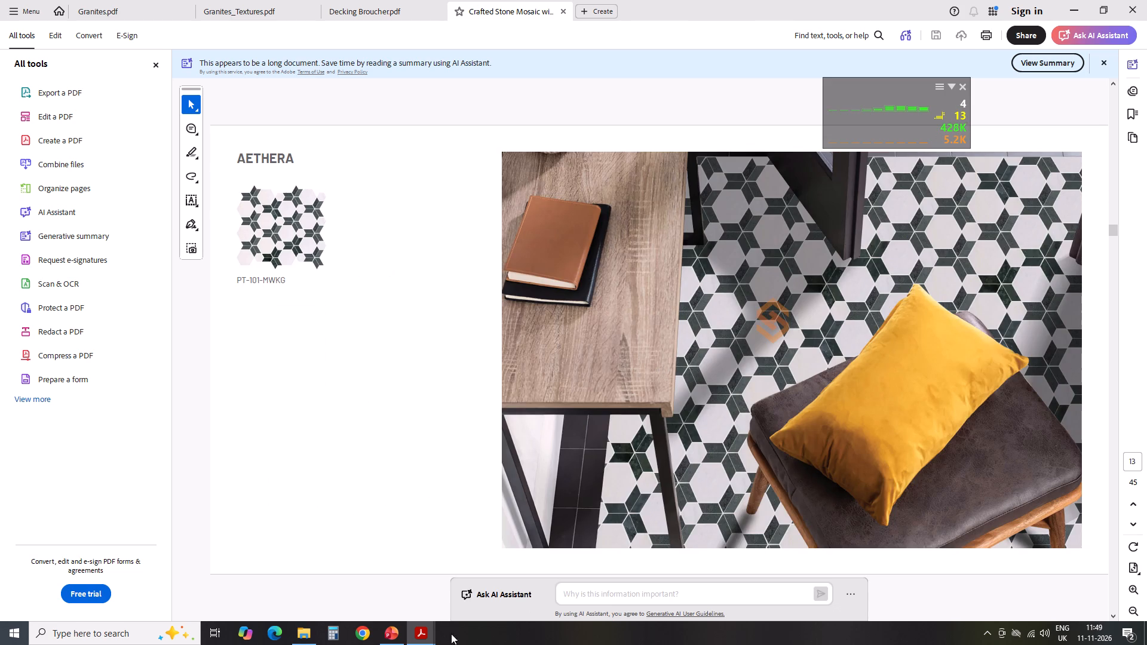
Check the stilt-level render's wall cladding on slide 4 in PowerPoint, and return to the Crafted Stone Mosaic catalogue.
click(400, 635)
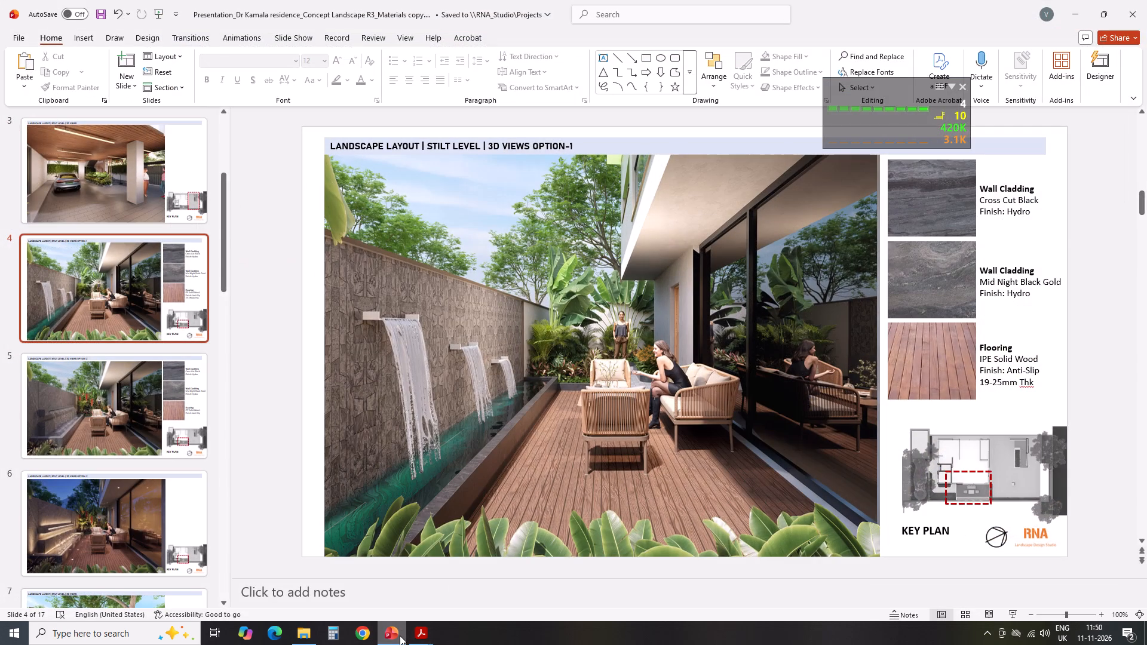
click(400, 635)
Look through the Aethera collection in the Crafted Stone Mosaic catalogue for a pattern resembling the render's wall cladding.
scroll(634, 462, down, 2)
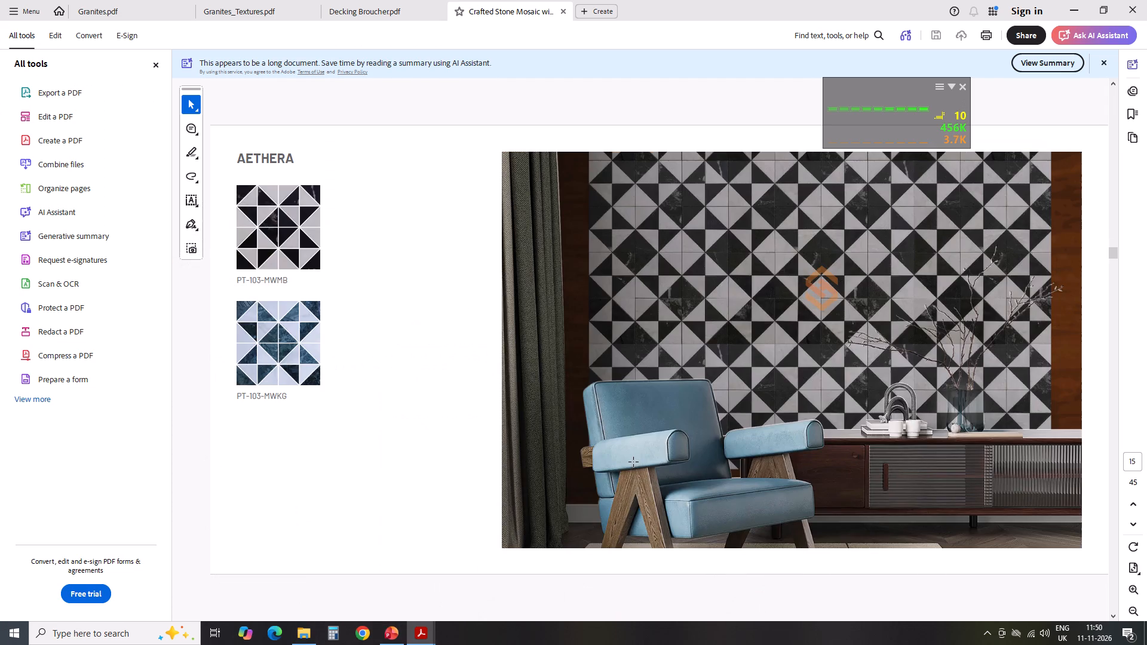
scroll(634, 462, down, 3)
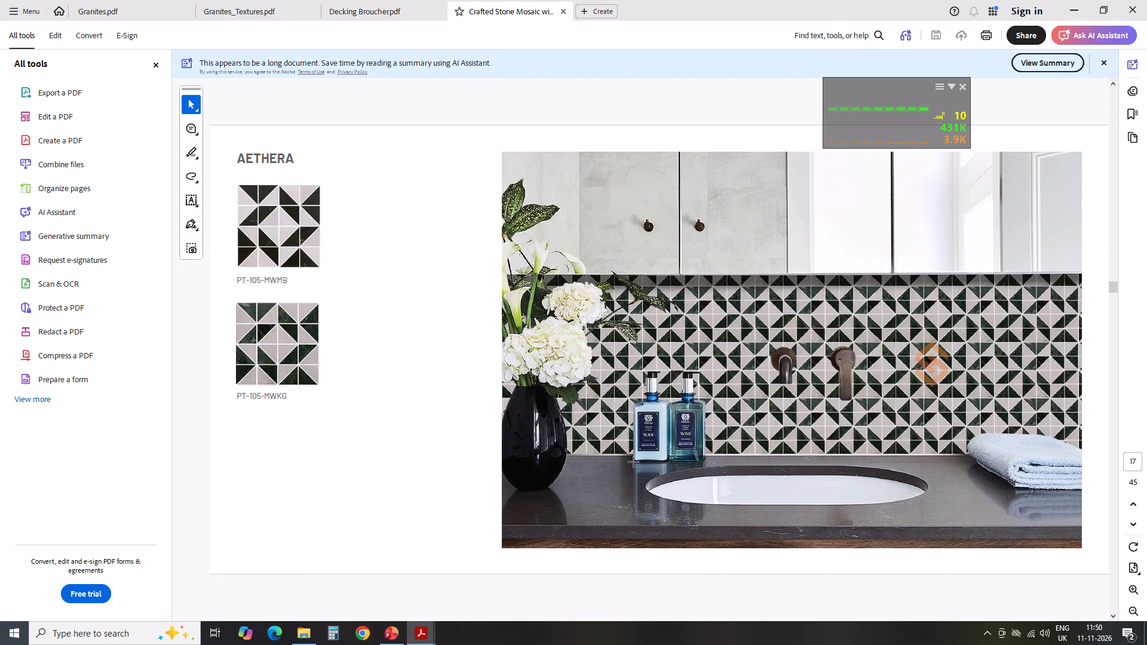
scroll(634, 462, down, 3)
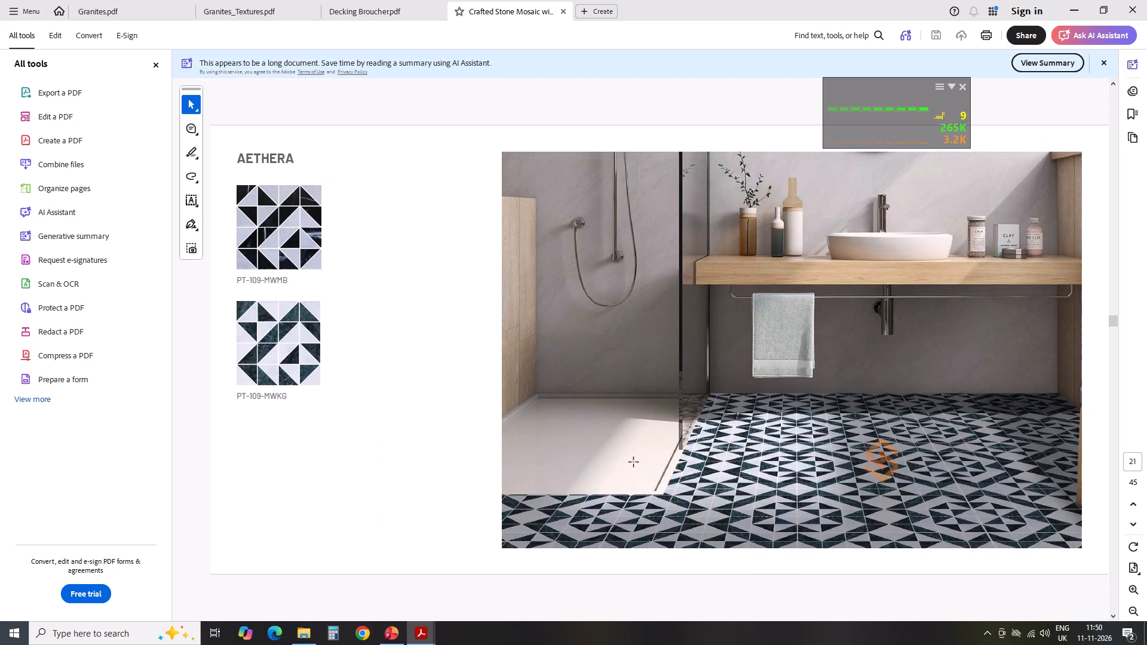
scroll(634, 462, down, 3)
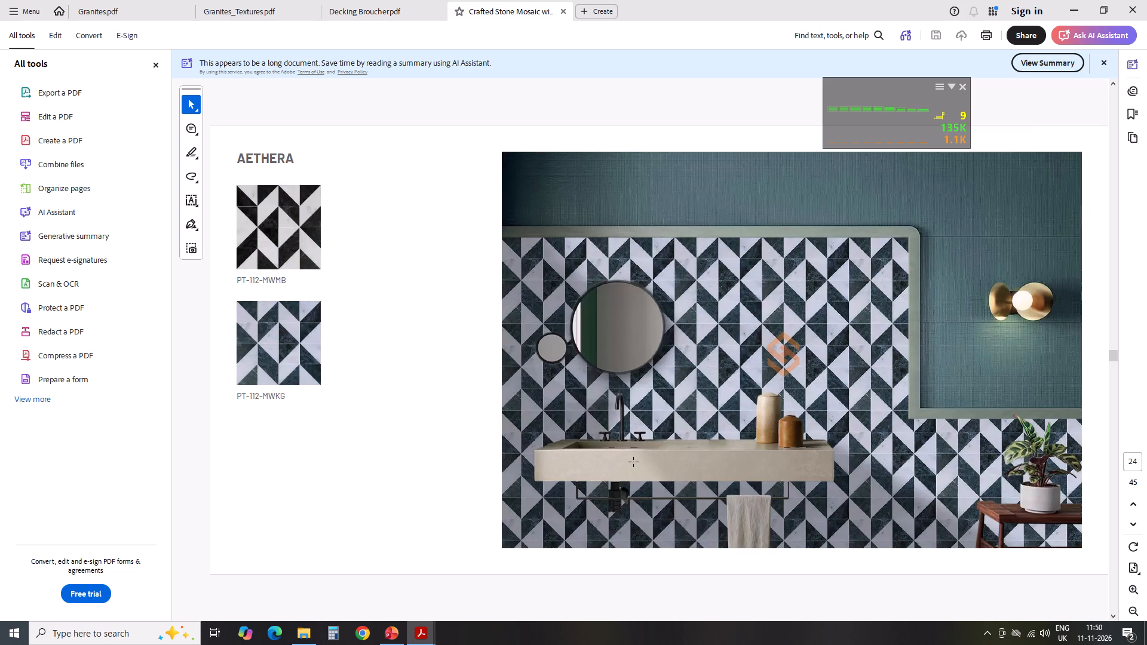
scroll(634, 462, down, 2)
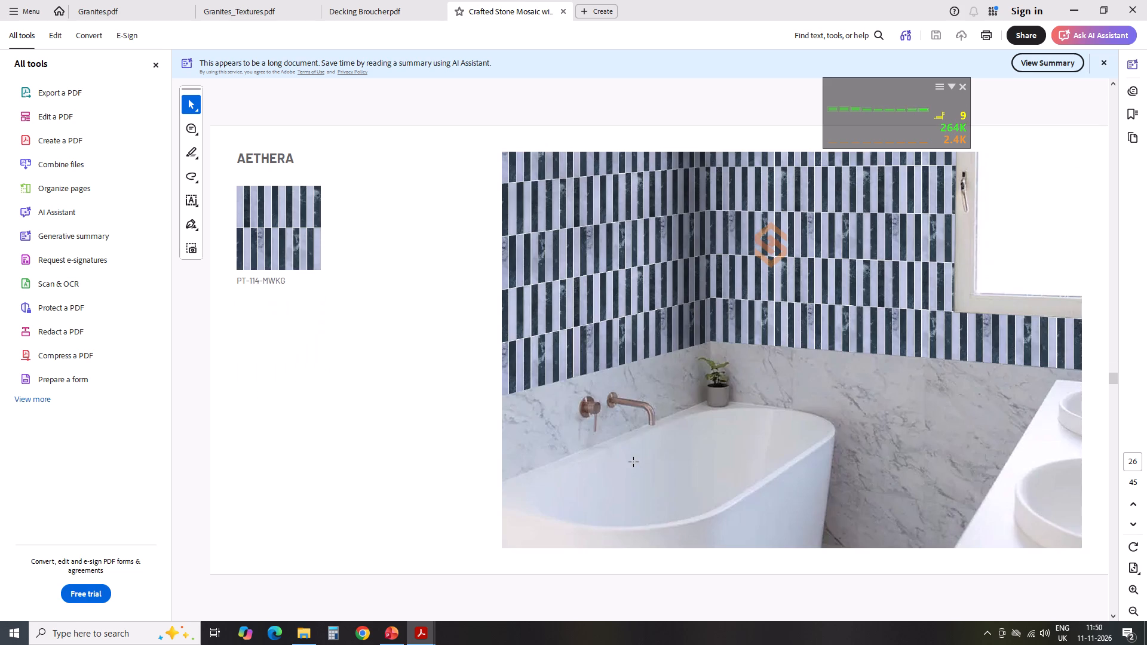
scroll(634, 462, down, 2)
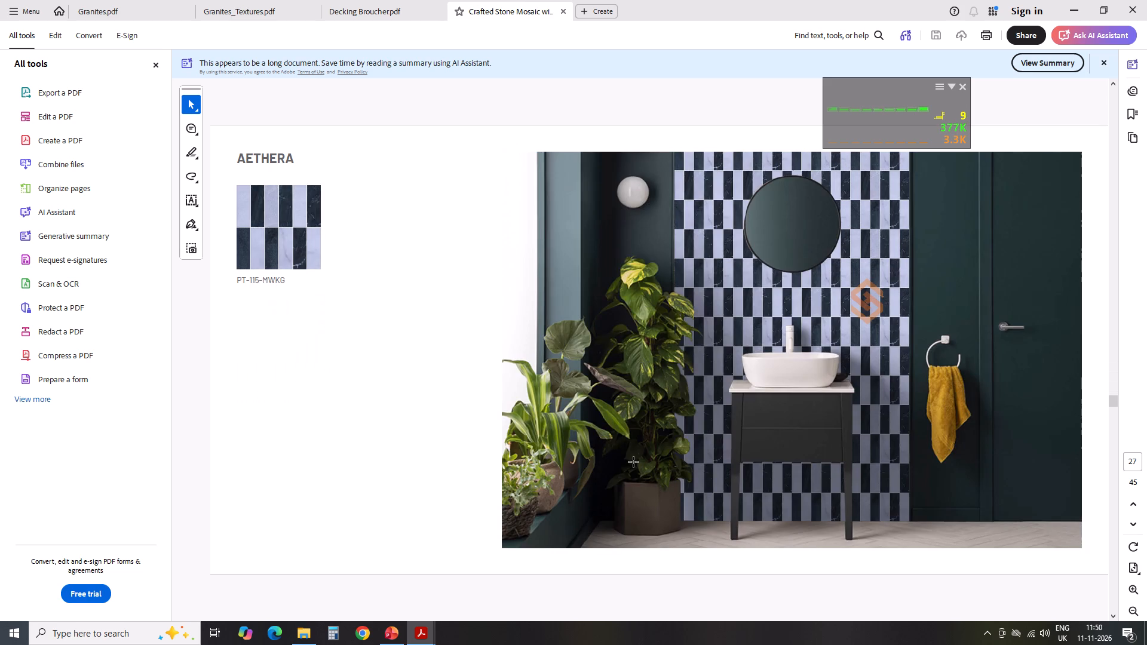
Look through the Verterra collection's mosaic patterns and colours for a cladding match.
scroll(634, 462, down, 1)
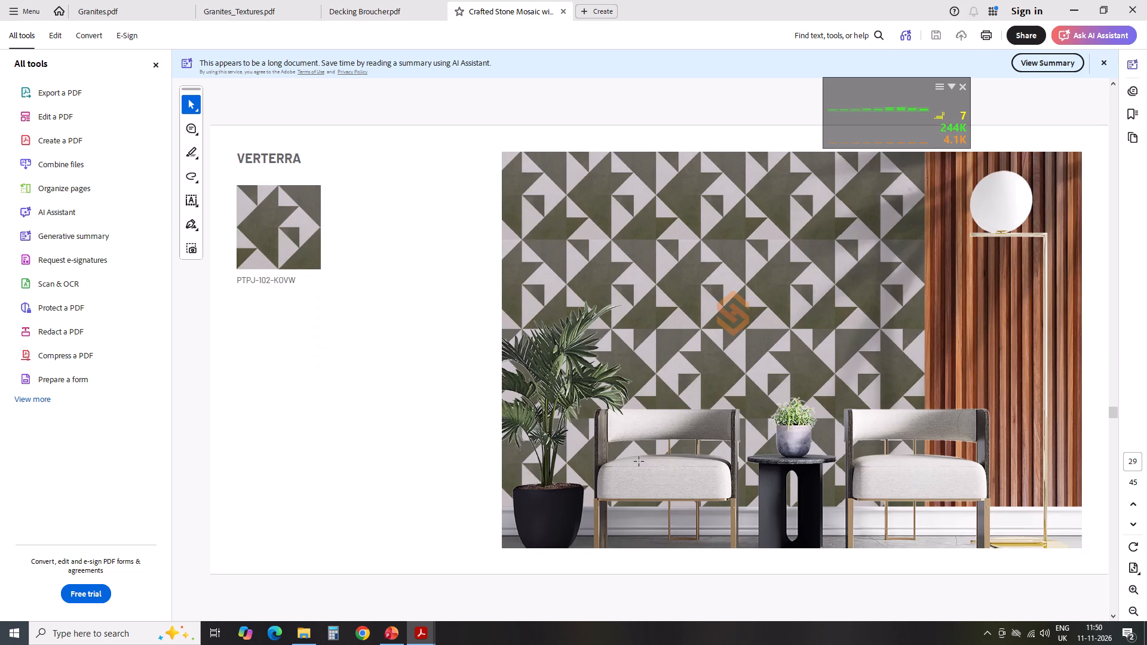
scroll(639, 462, down, 4)
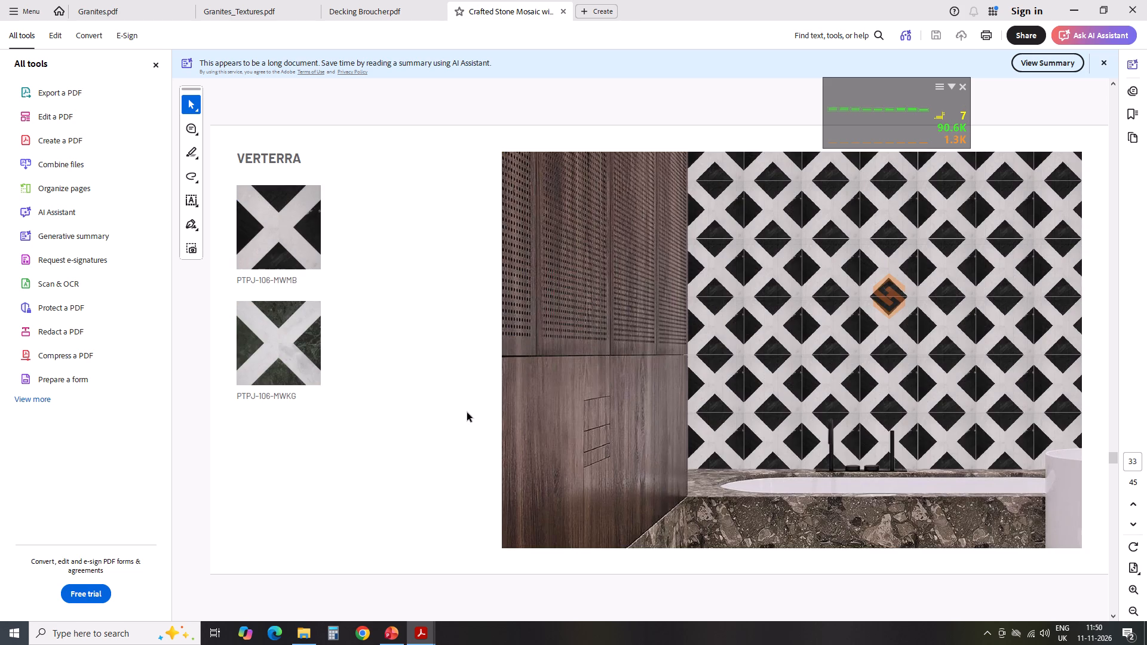
scroll(467, 413, down, 3)
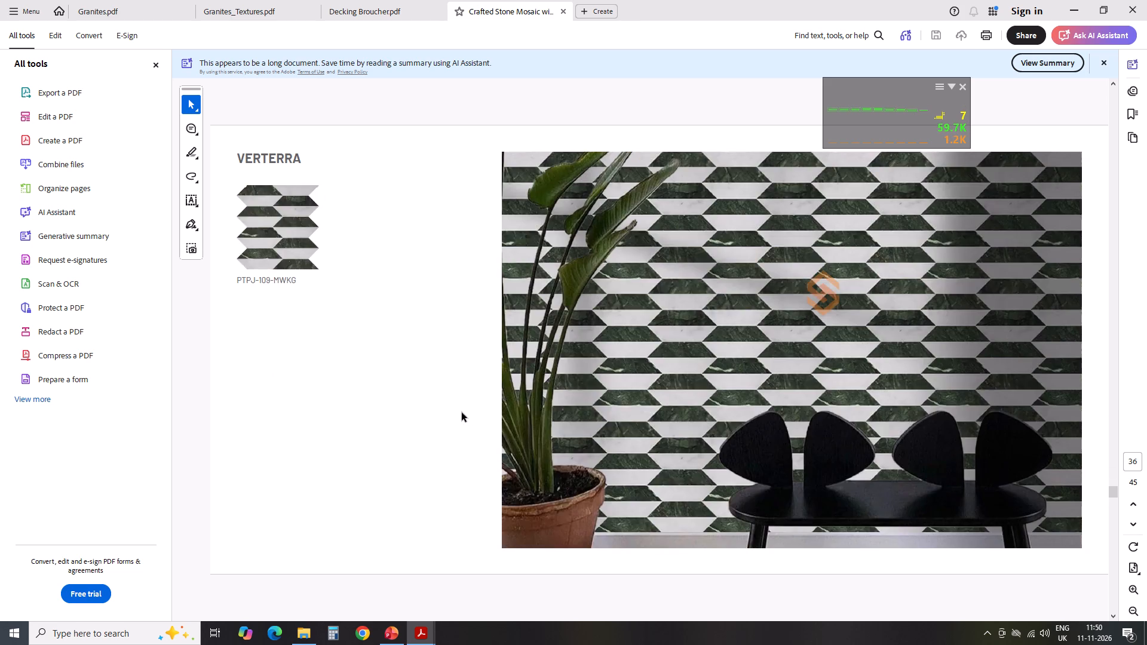
scroll(462, 413, down, 3)
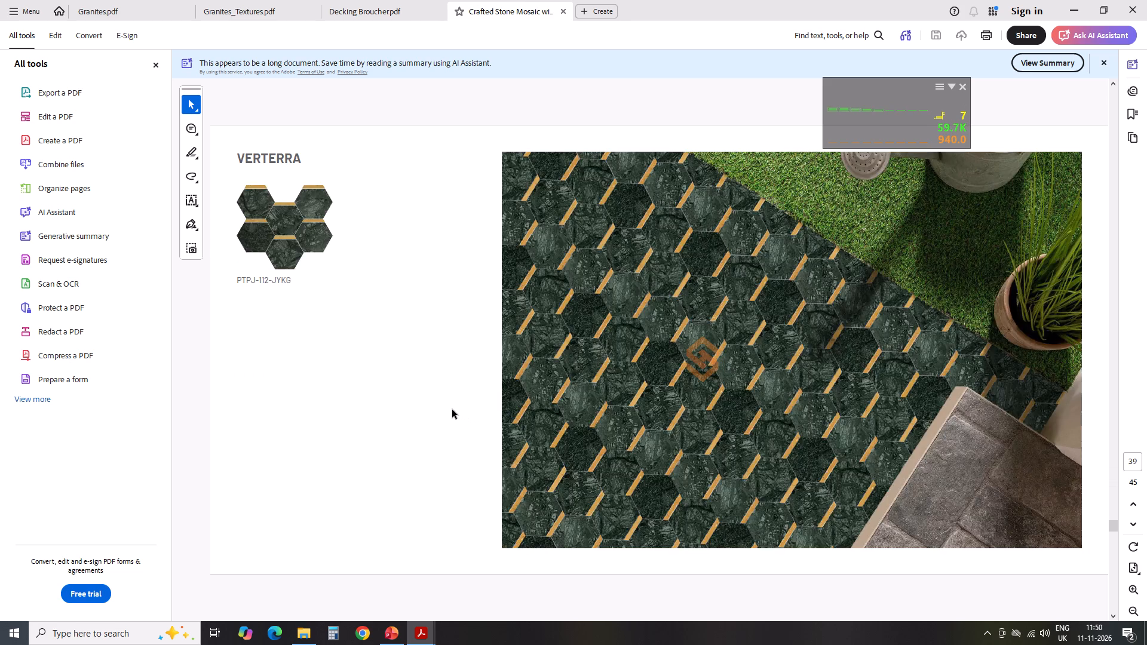
scroll(452, 410, up, 1)
scroll(452, 410, down, 3)
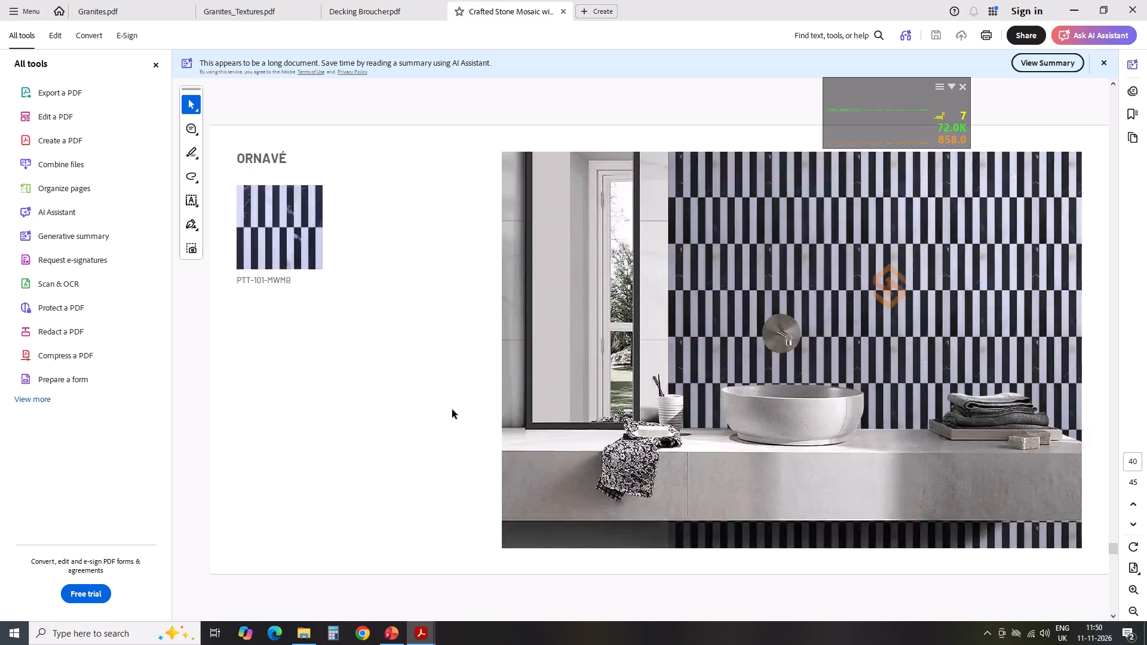
Look through the Ornavé and Nova collections up to the catalogue's final page for a suitable cladding stone.
scroll(452, 410, down, 3)
scroll(452, 410, up, 1)
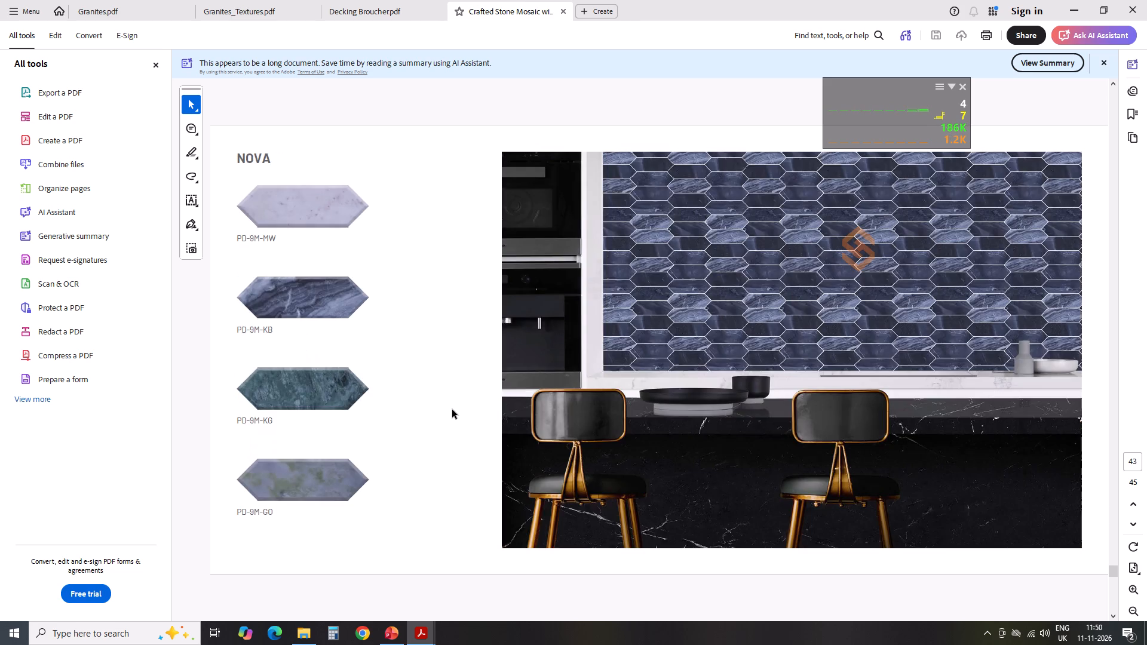
scroll(452, 410, down, 2)
scroll(452, 410, up, 1)
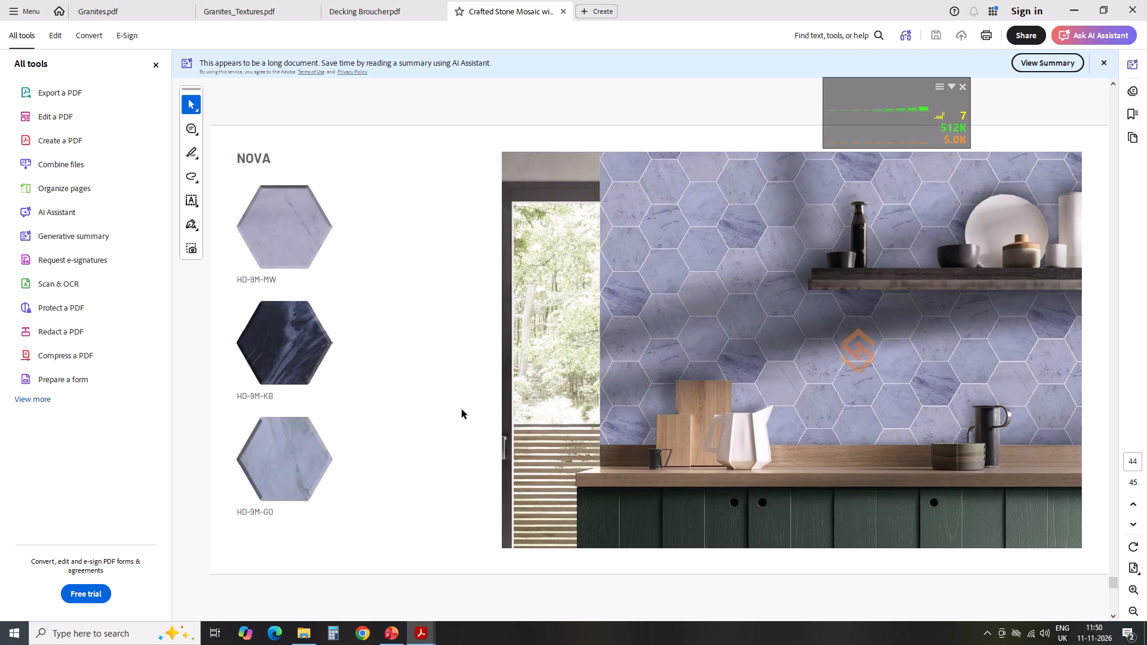
scroll(464, 412, down, 1)
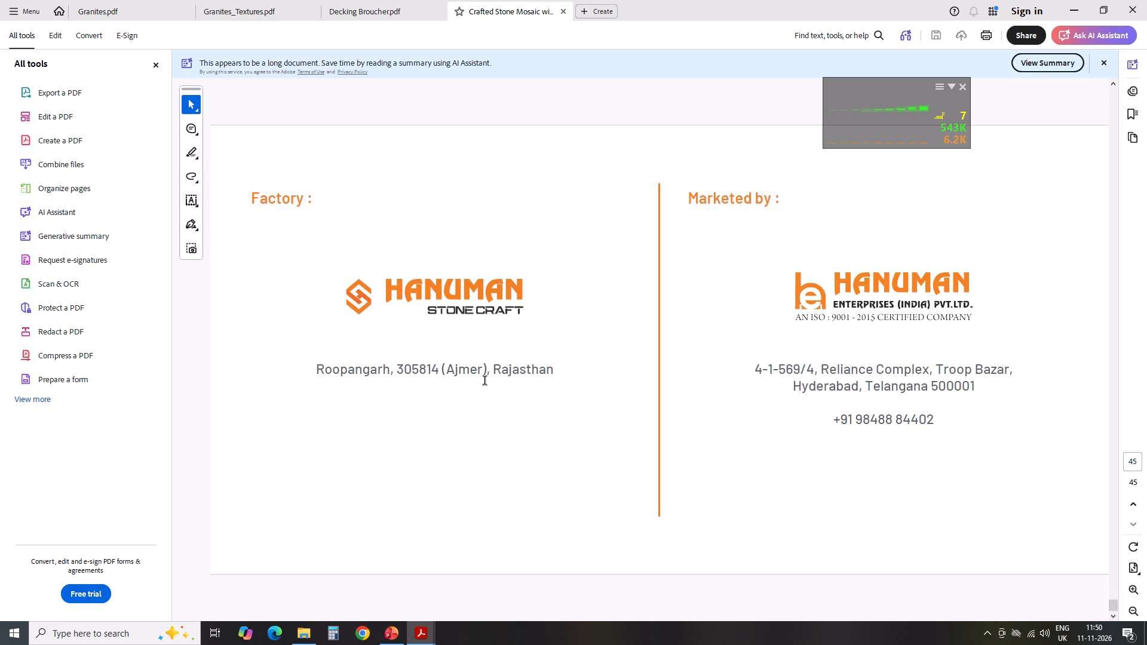
scroll(470, 352, down, 1)
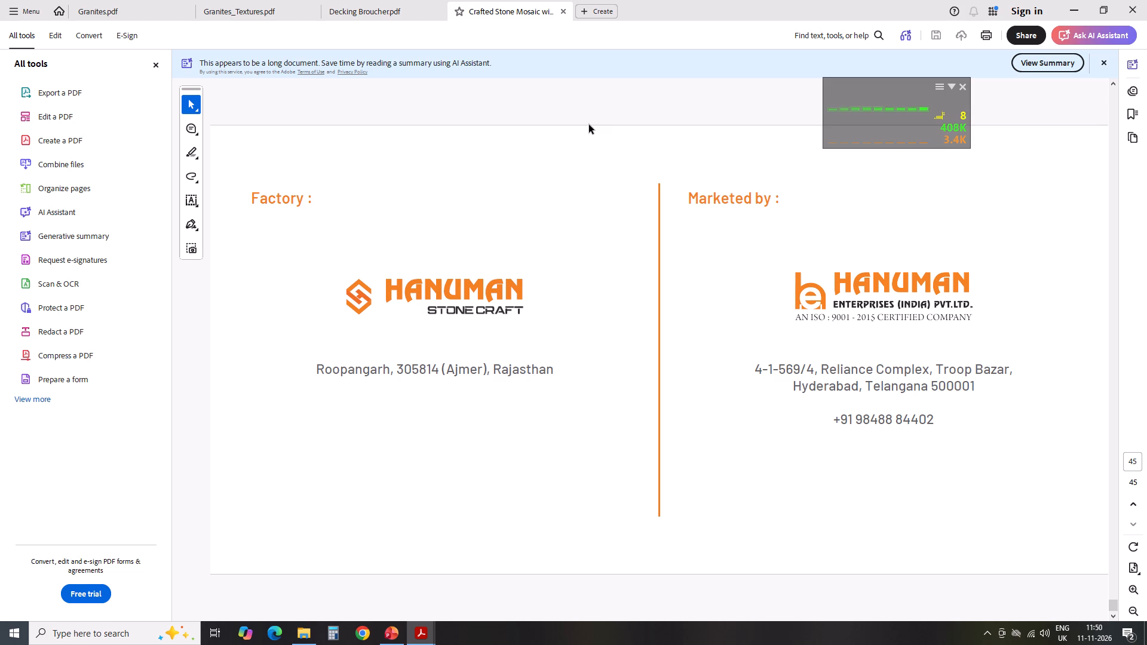
Close the current mosaic catalogue and look through Crafted Stone Mosaics.pdf for patterns and stone colours suiting the render's cladding.
click(567, 9)
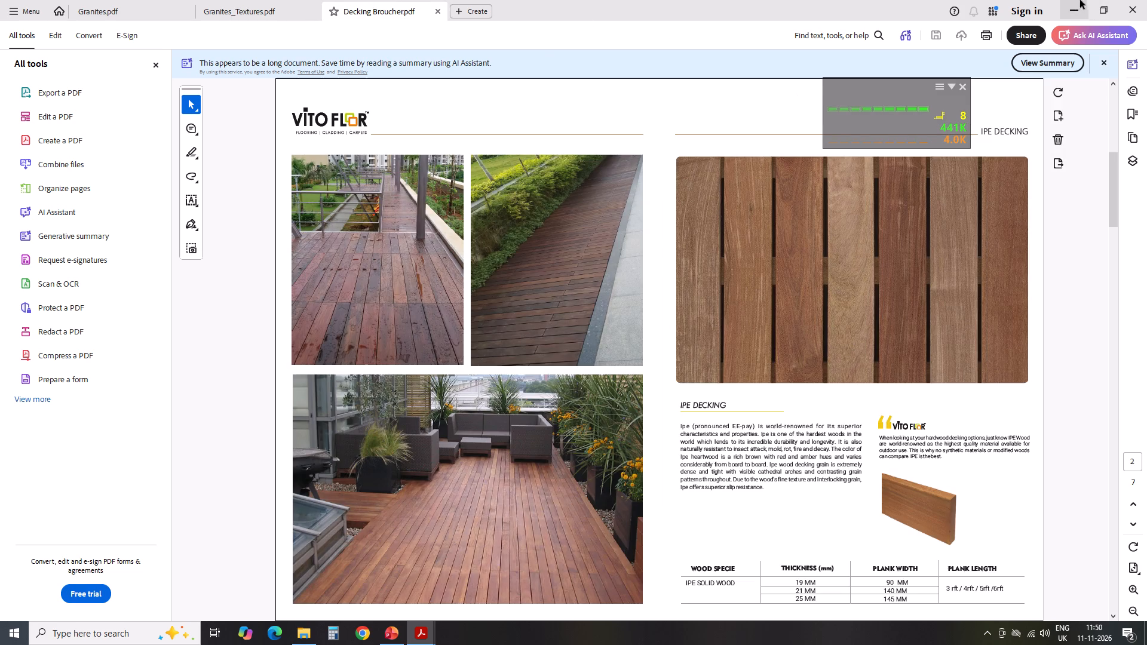
click(1072, 0)
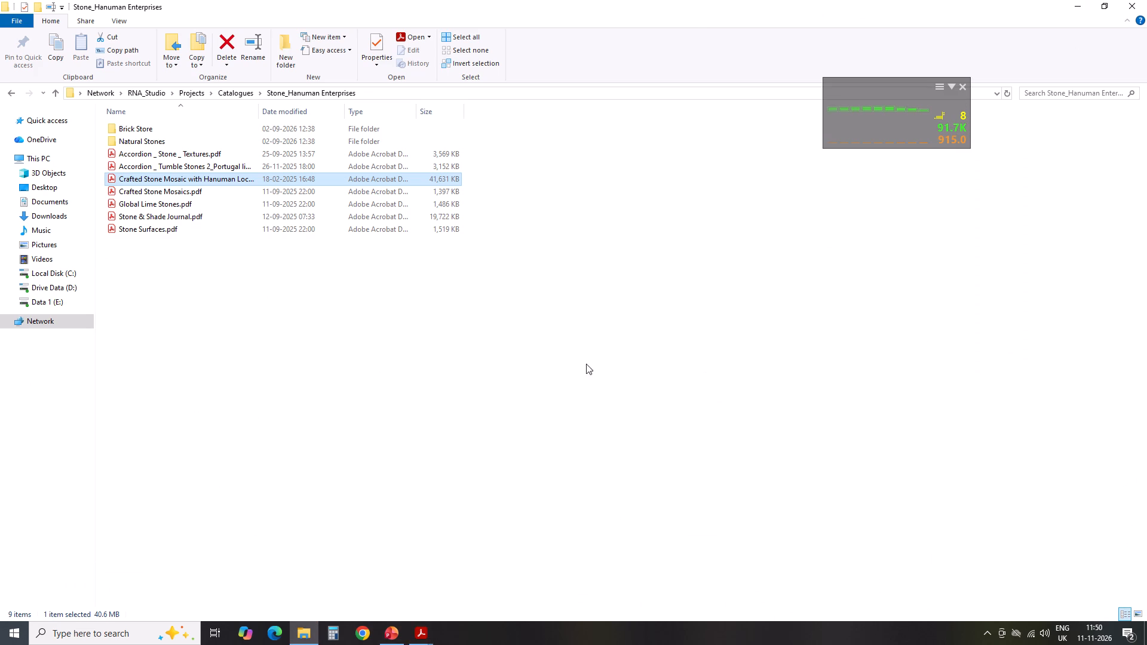
double_click(142, 192)
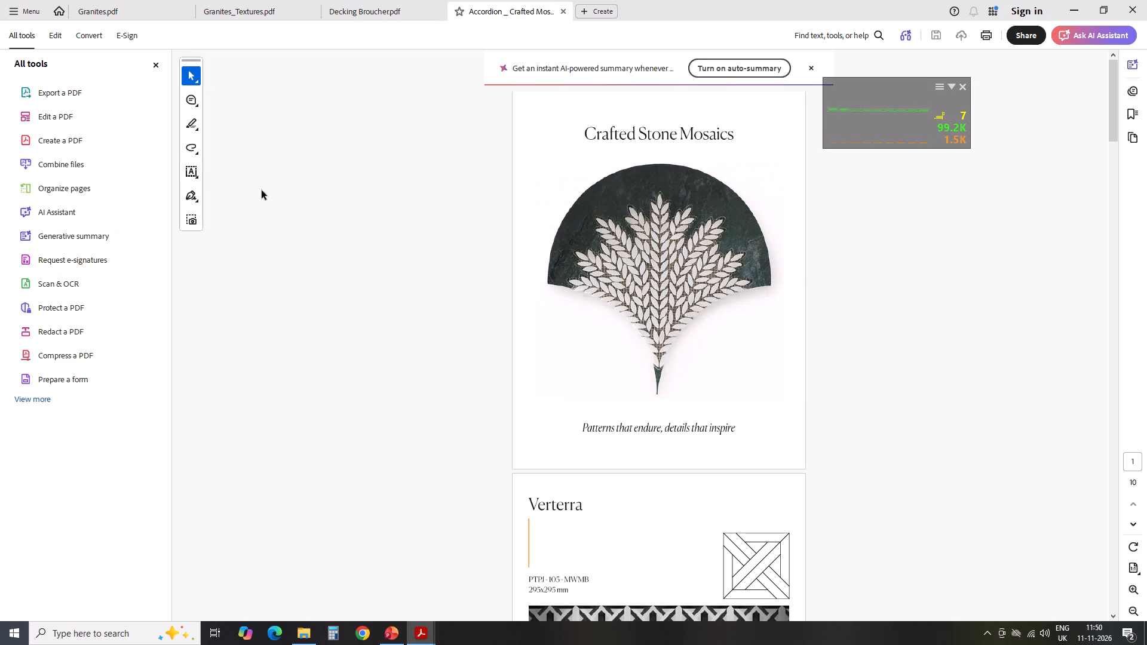
scroll(855, 333, down, 7)
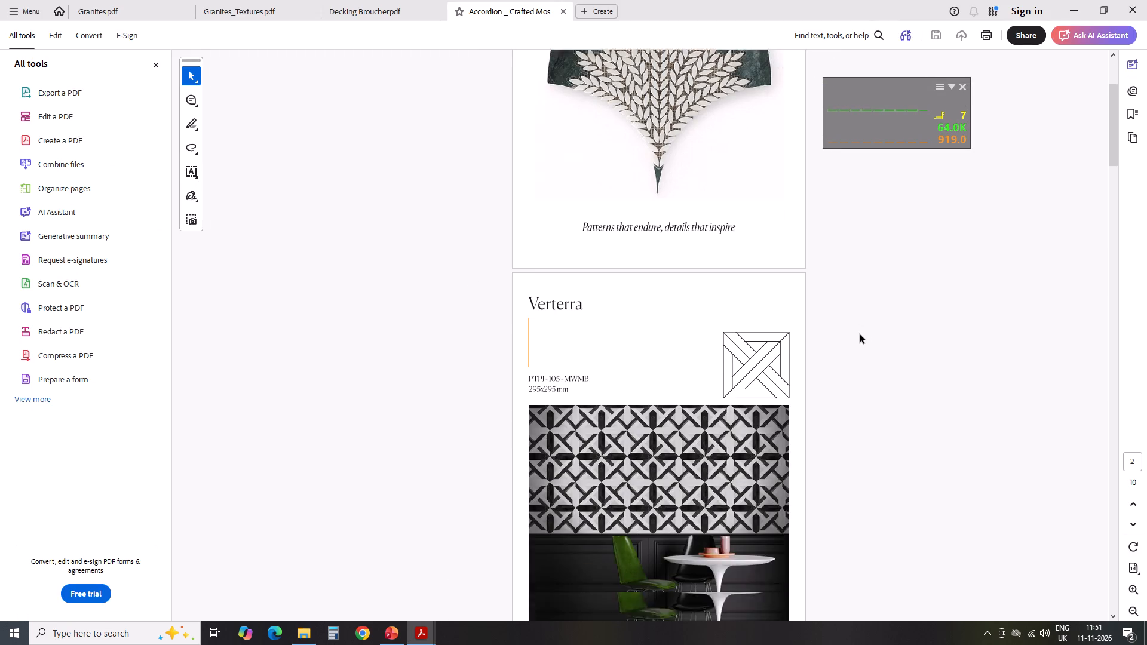
scroll(860, 334, down, 17)
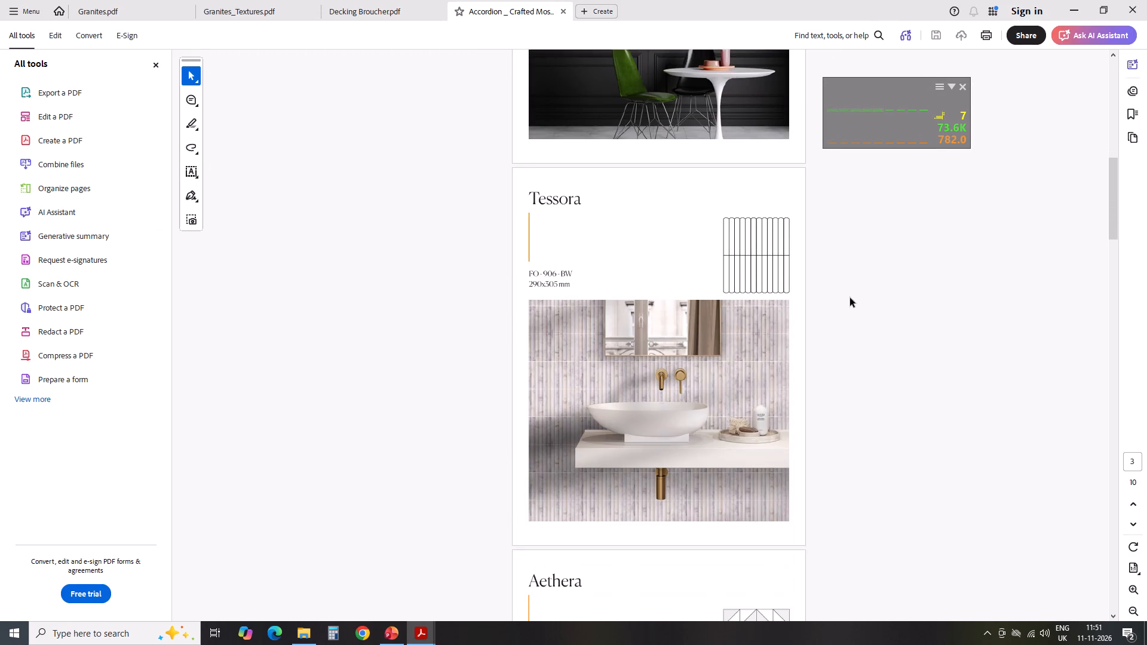
scroll(850, 298, down, 5)
scroll(851, 323, down, 17)
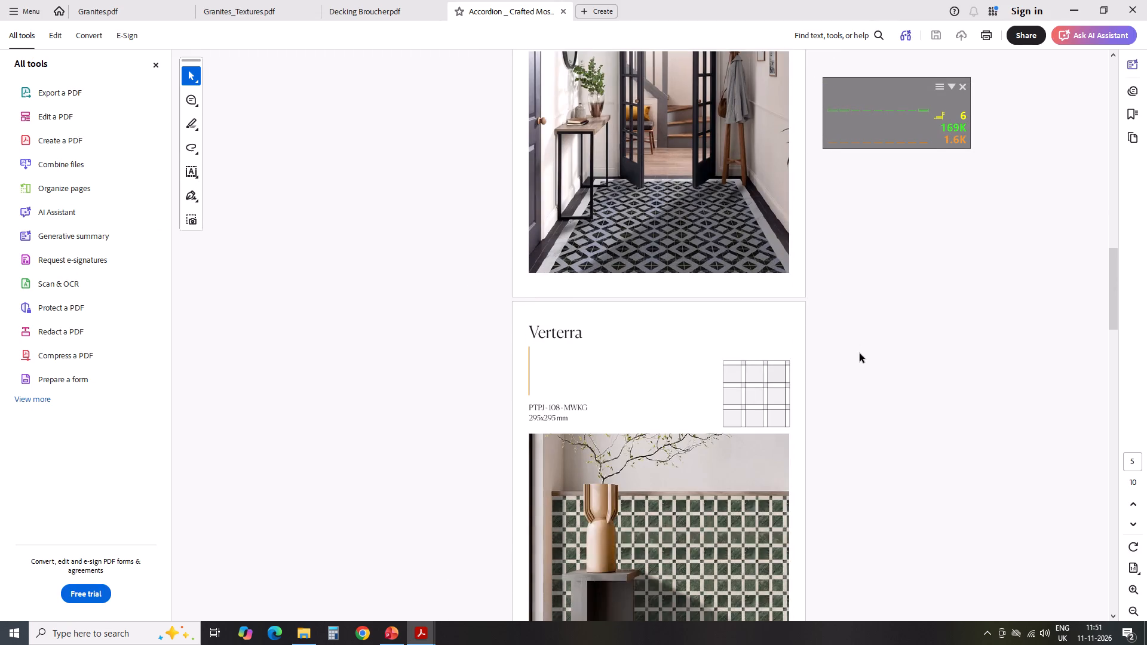
scroll(860, 354, down, 20)
scroll(860, 354, down, 9)
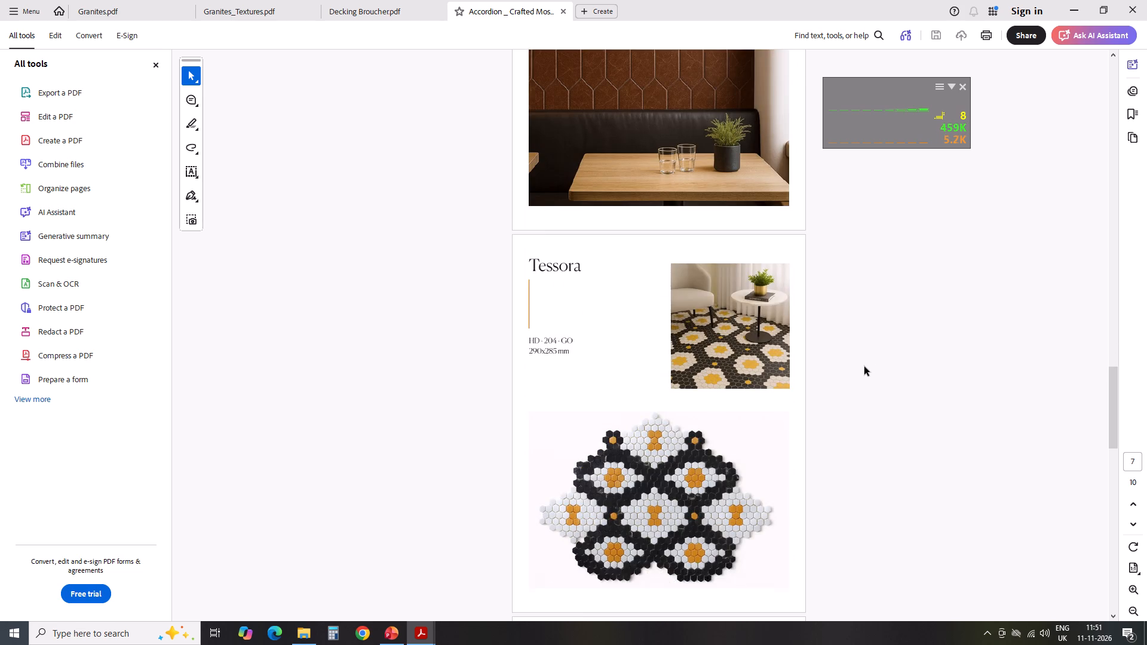
scroll(863, 369, down, 19)
scroll(864, 365, down, 2)
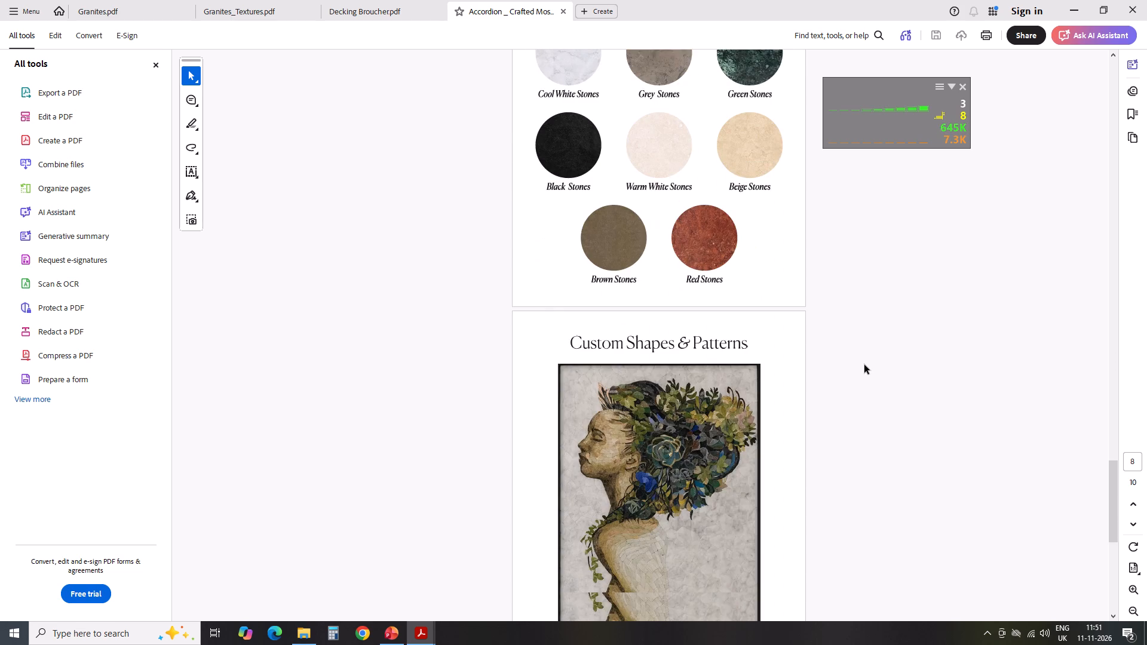
scroll(864, 365, down, 20)
scroll(864, 365, down, 3)
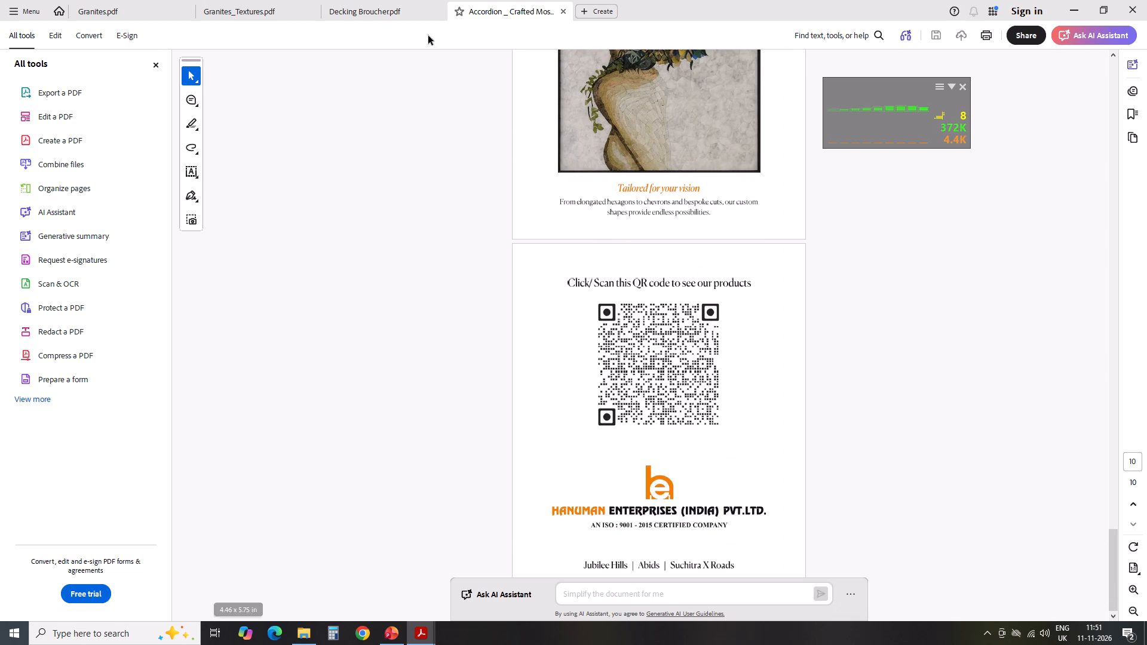
click(567, 13)
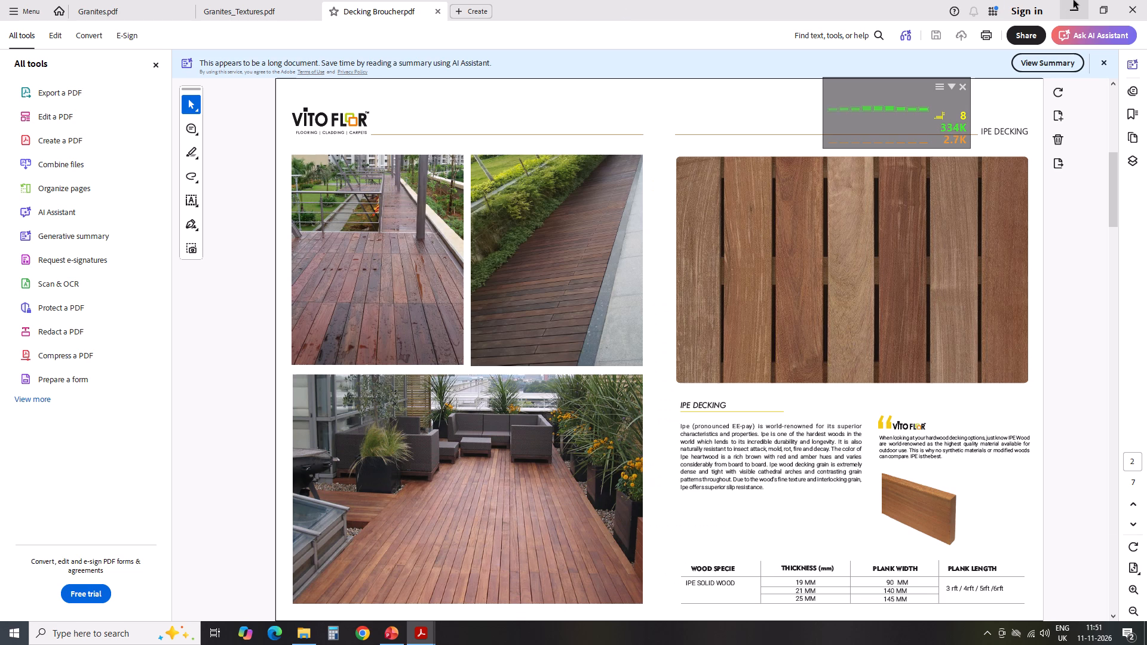
click(1074, 0)
Check the opening pages of Global Lime Stones.pdf for a suitable stone, and close the catalogue.
click(706, 241)
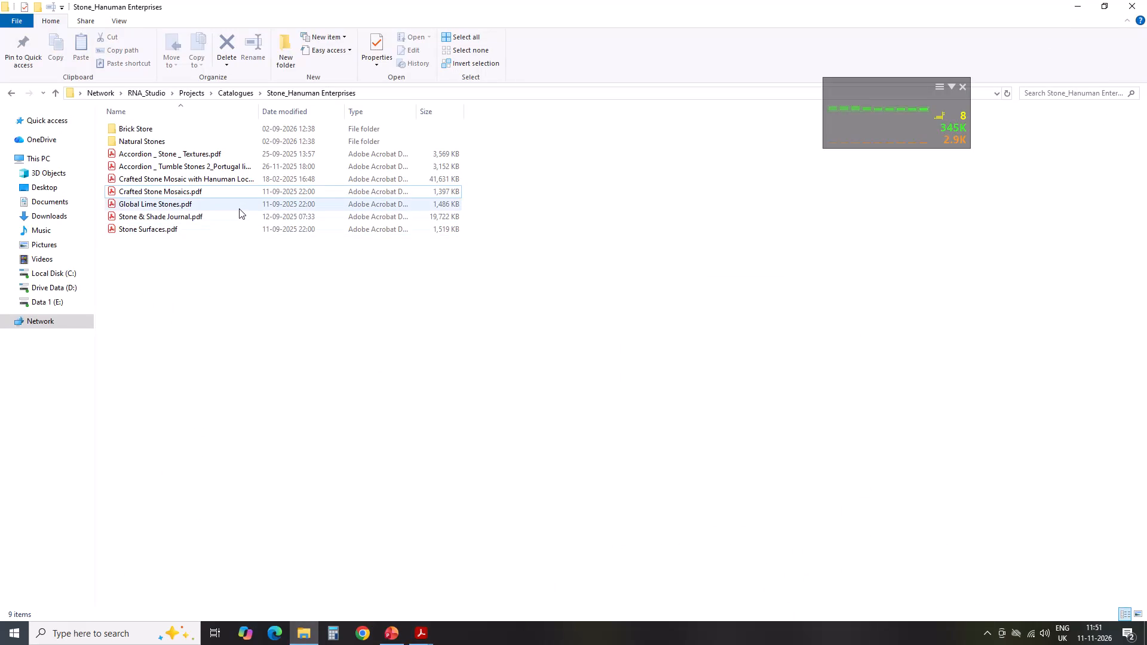
double_click(239, 208)
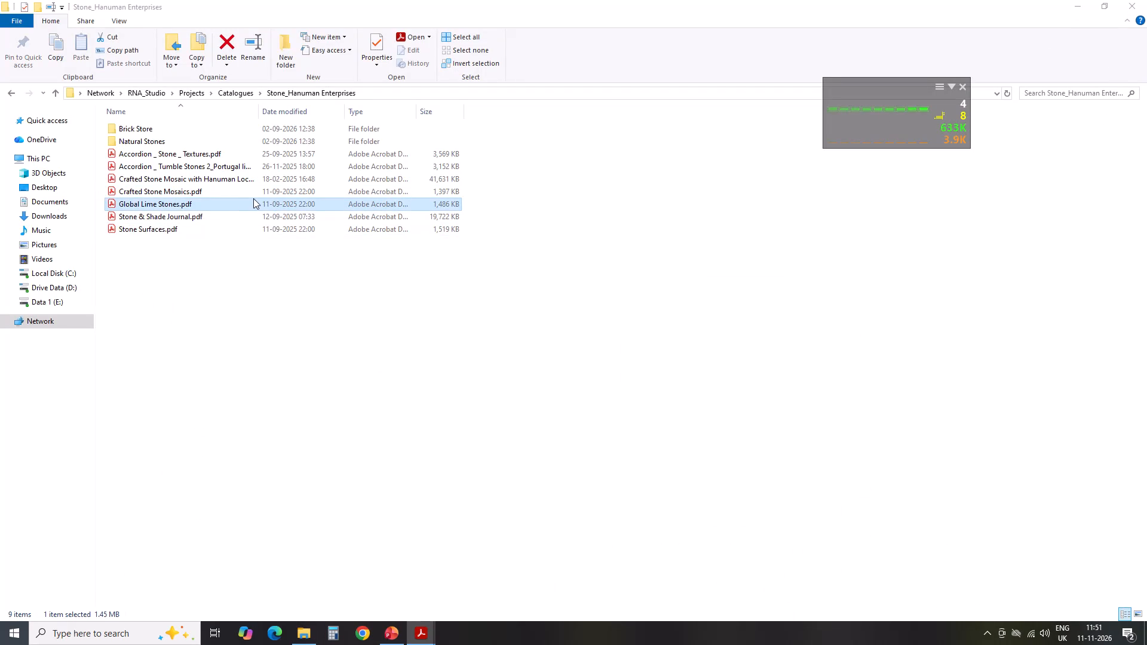
click(965, 86)
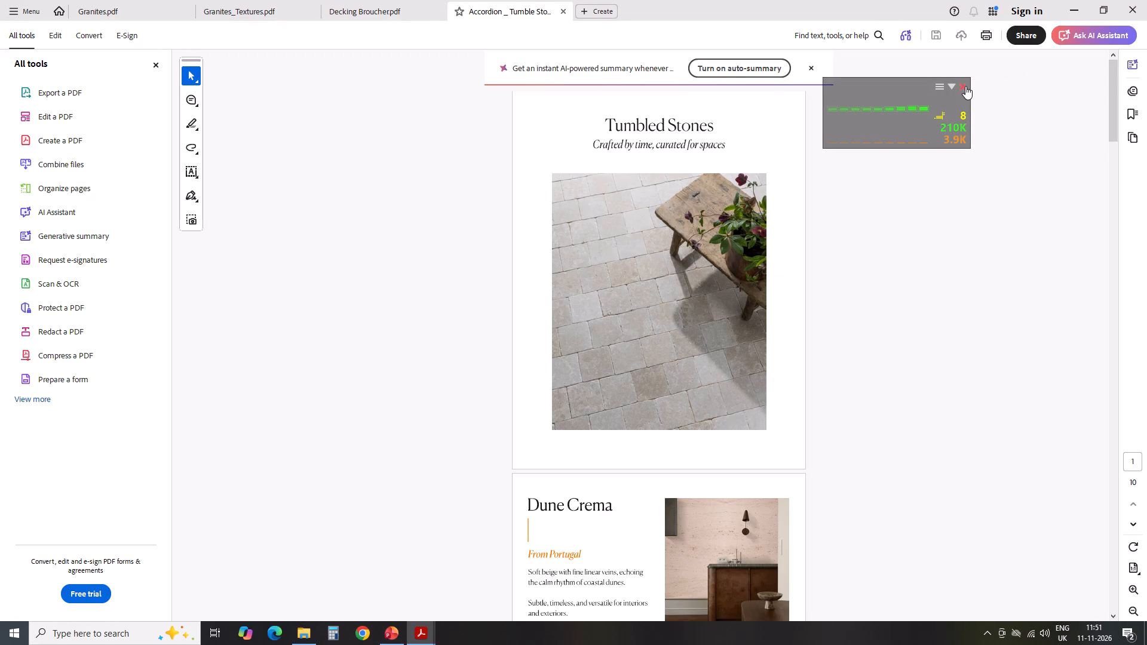
scroll(771, 291, down, 17)
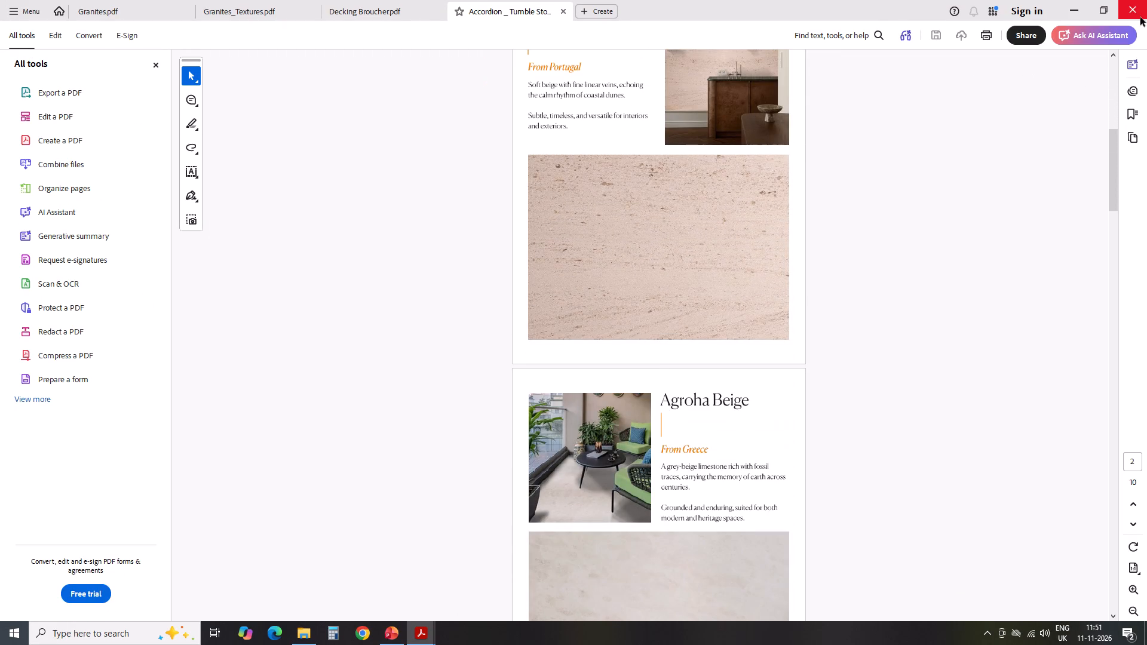
click(562, 14)
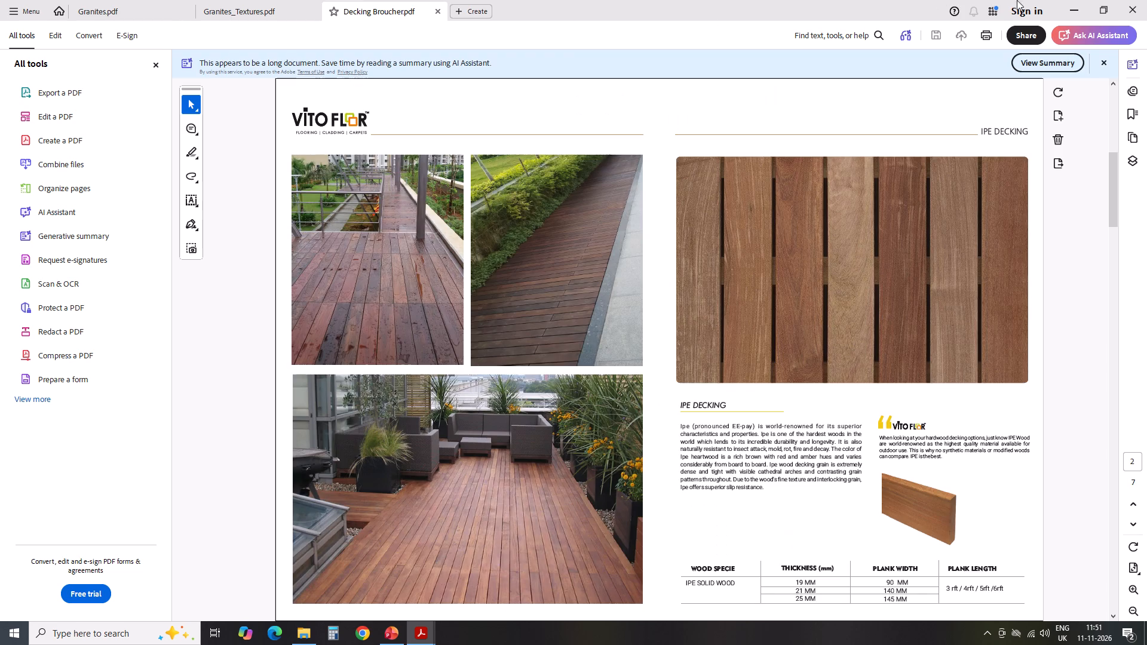
click(1068, 0)
Skim the first three pages of Stone & Shade Journal.pdf for stone material samples, and close the document.
click(213, 208)
double_click(209, 215)
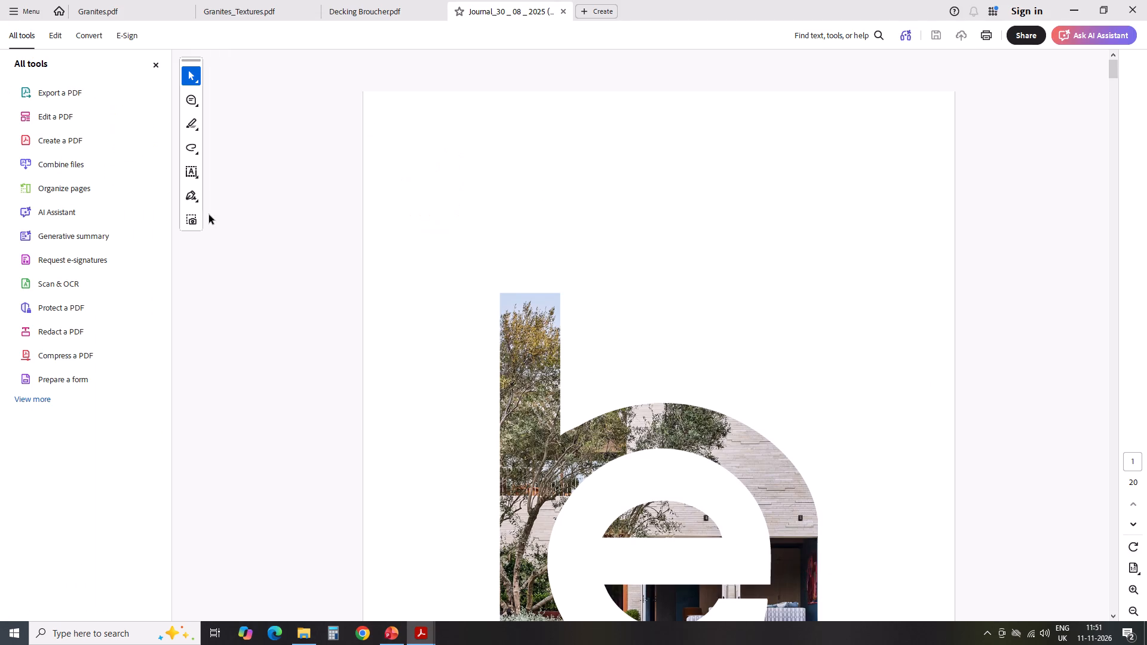
scroll(778, 310, down, 16)
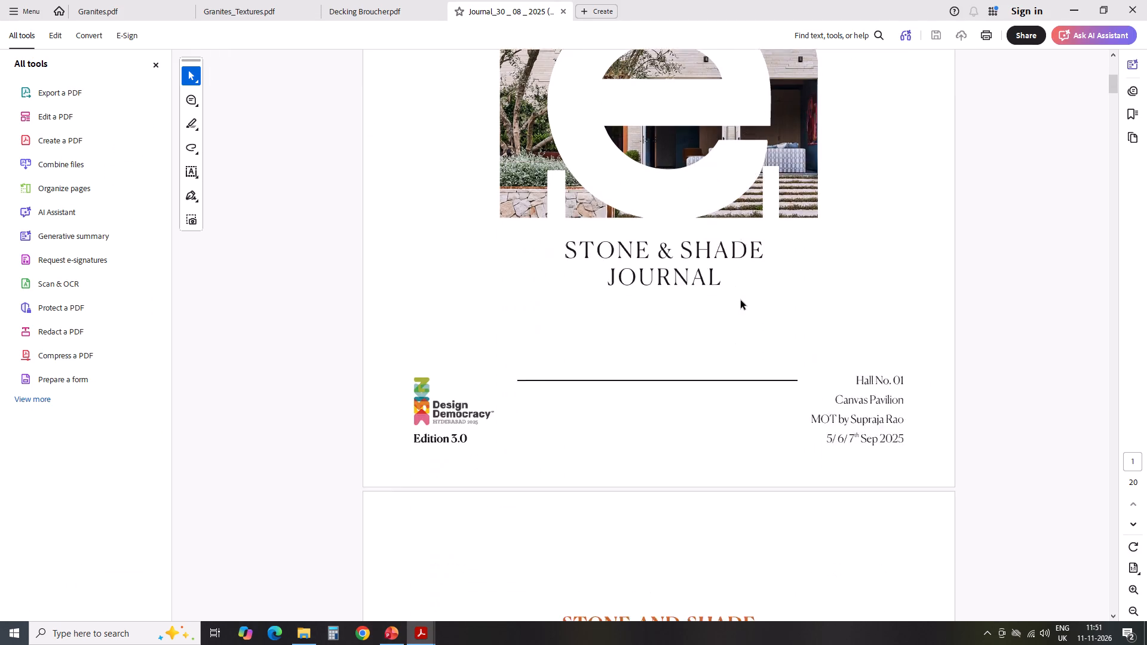
scroll(741, 300, down, 20)
scroll(741, 300, down, 8)
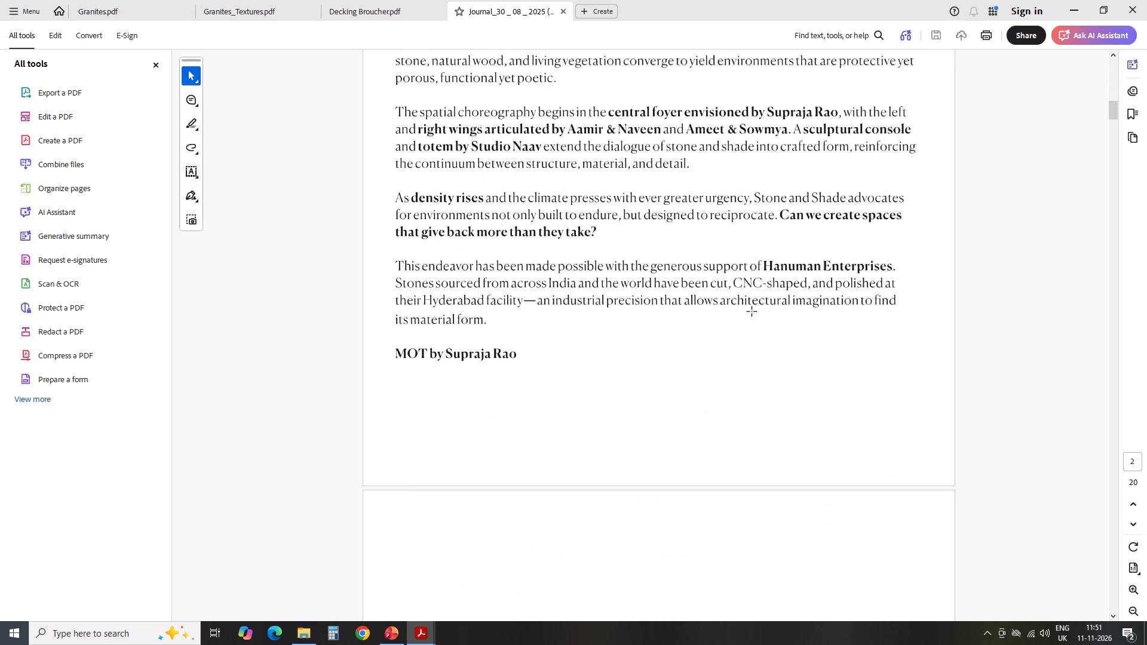
scroll(752, 312, down, 20)
scroll(752, 312, down, 2)
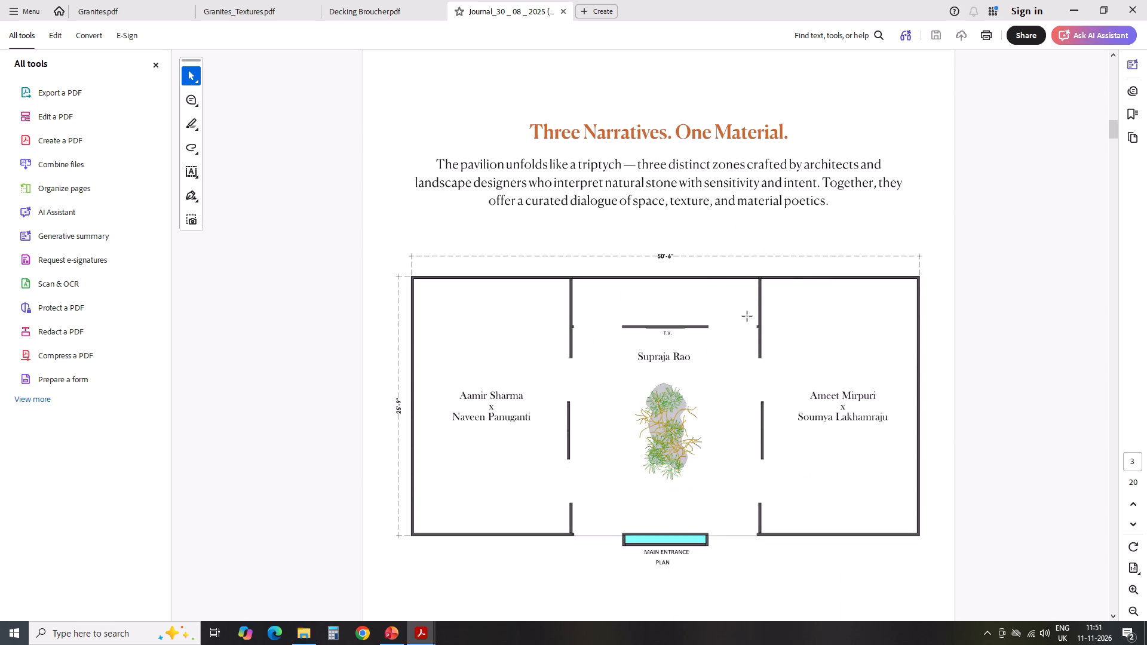
scroll(747, 317, down, 8)
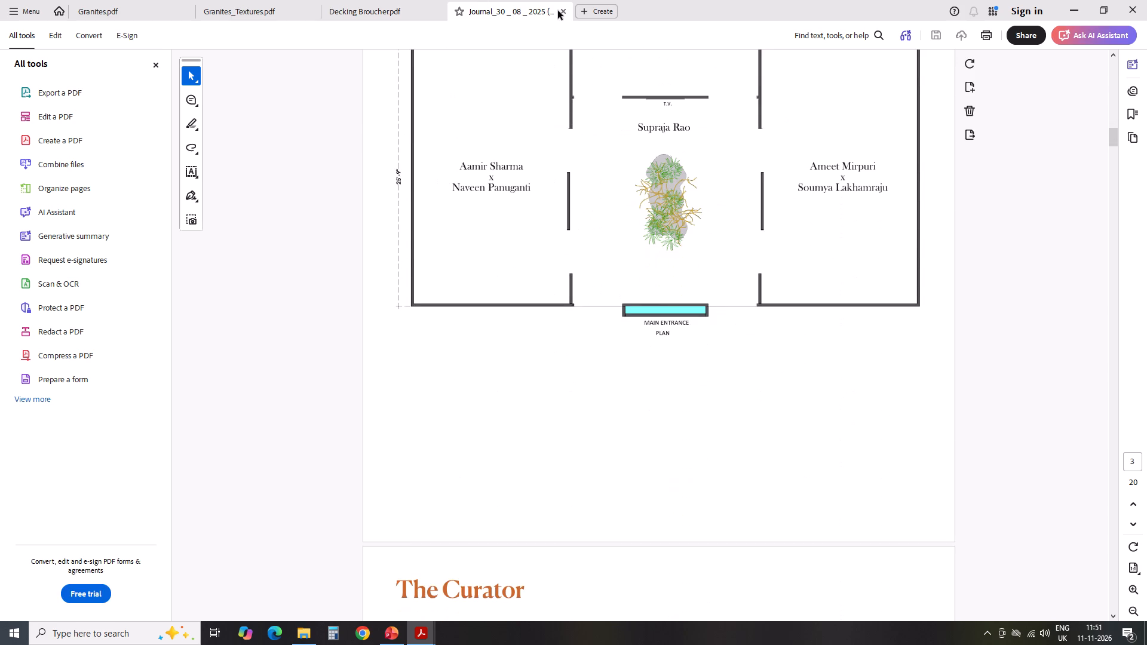
click(563, 11)
click(1081, 7)
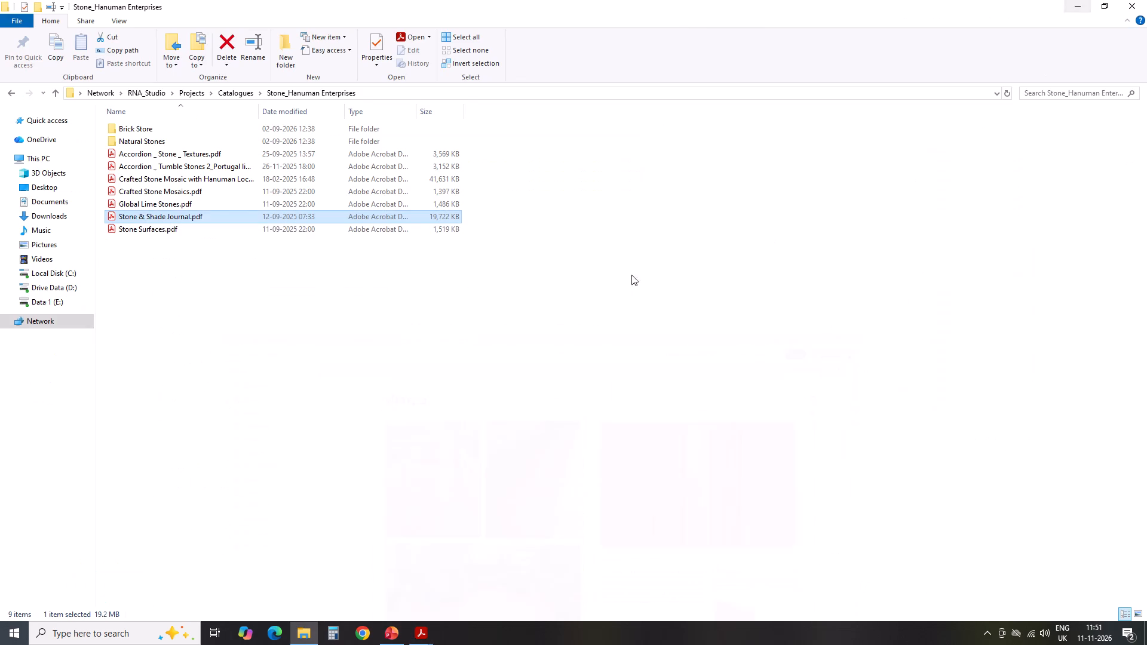
Look through Moroccan Part 2.pdf from the Tiles_Osaanj_Delhi catalogue folder for a matching tile pattern, and close it.
click(640, 318)
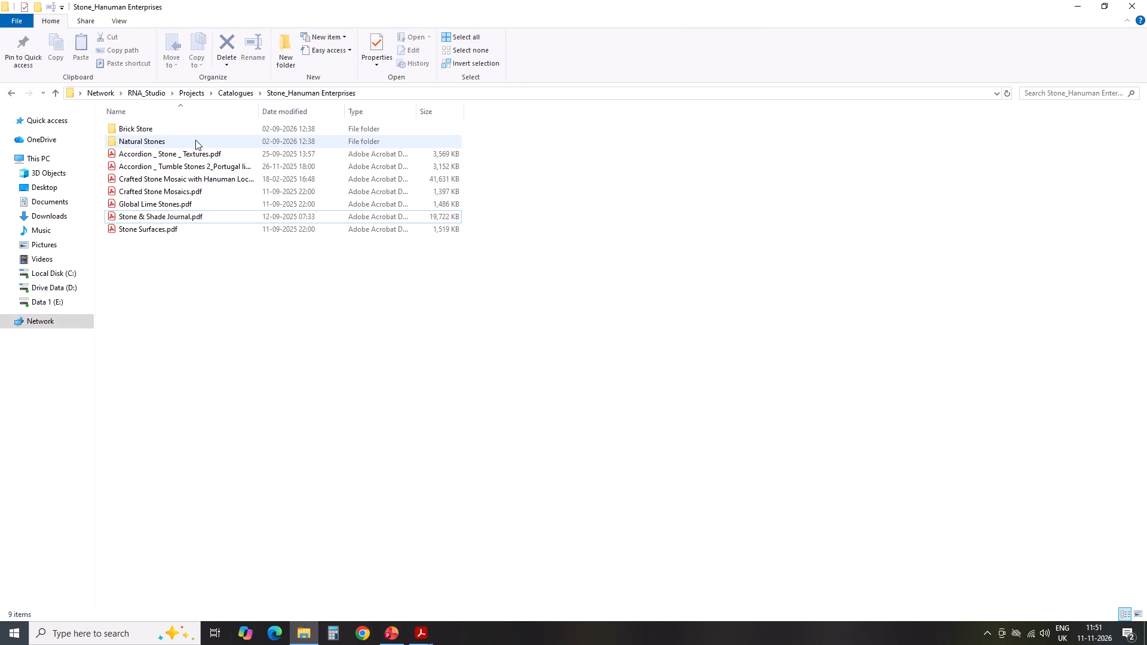
click(52, 90)
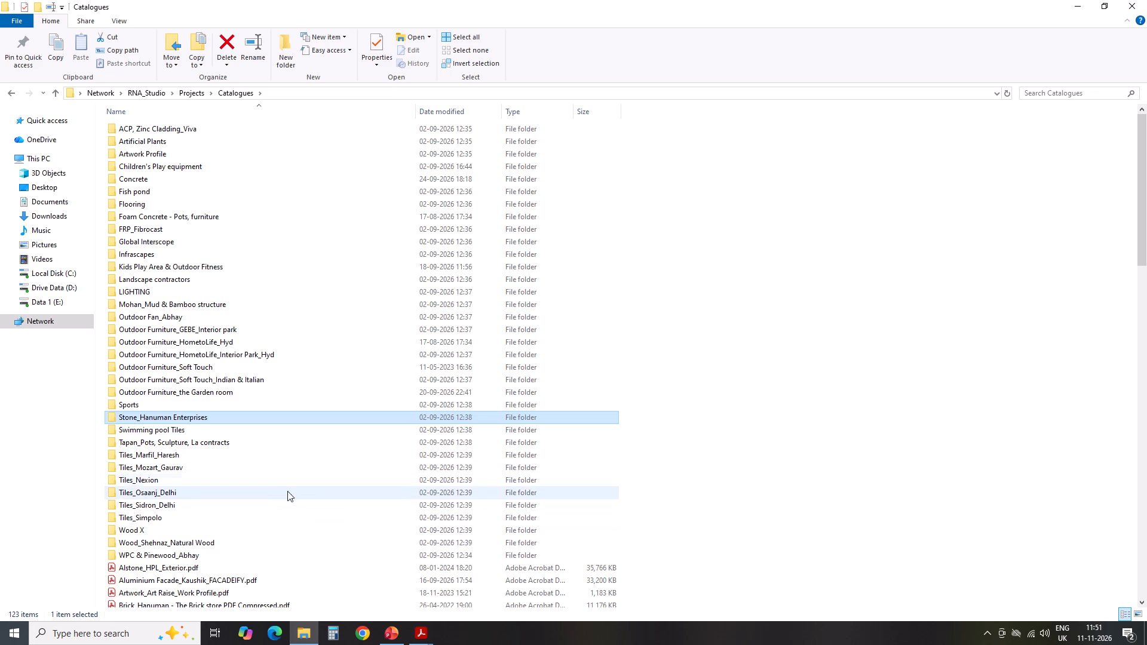
double_click(228, 492)
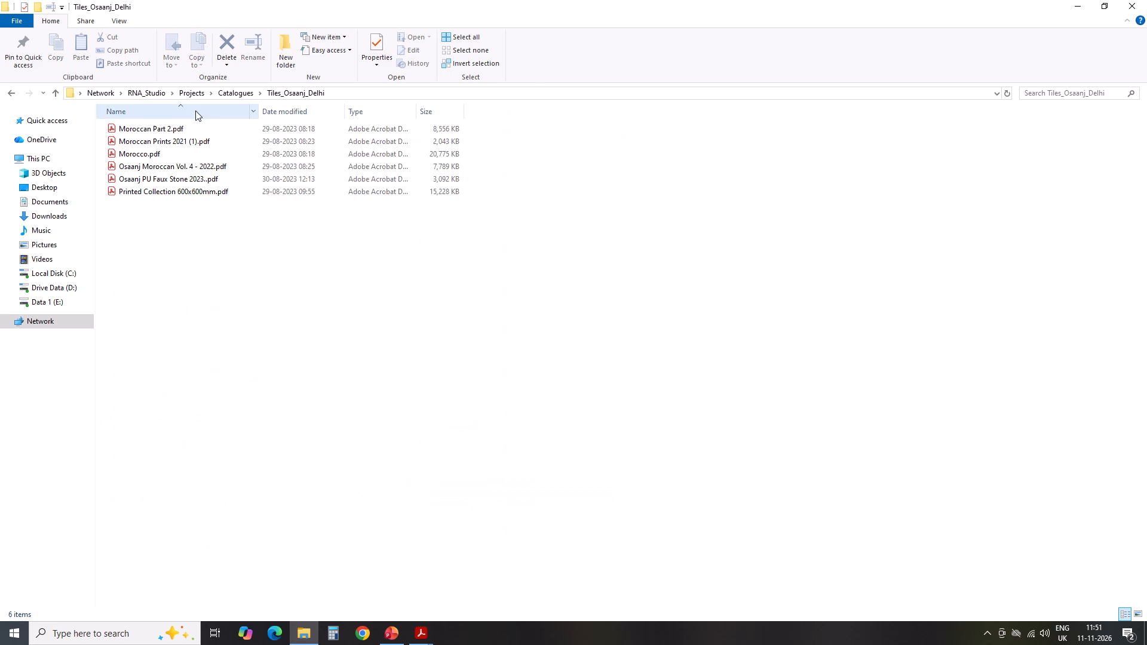
double_click(195, 128)
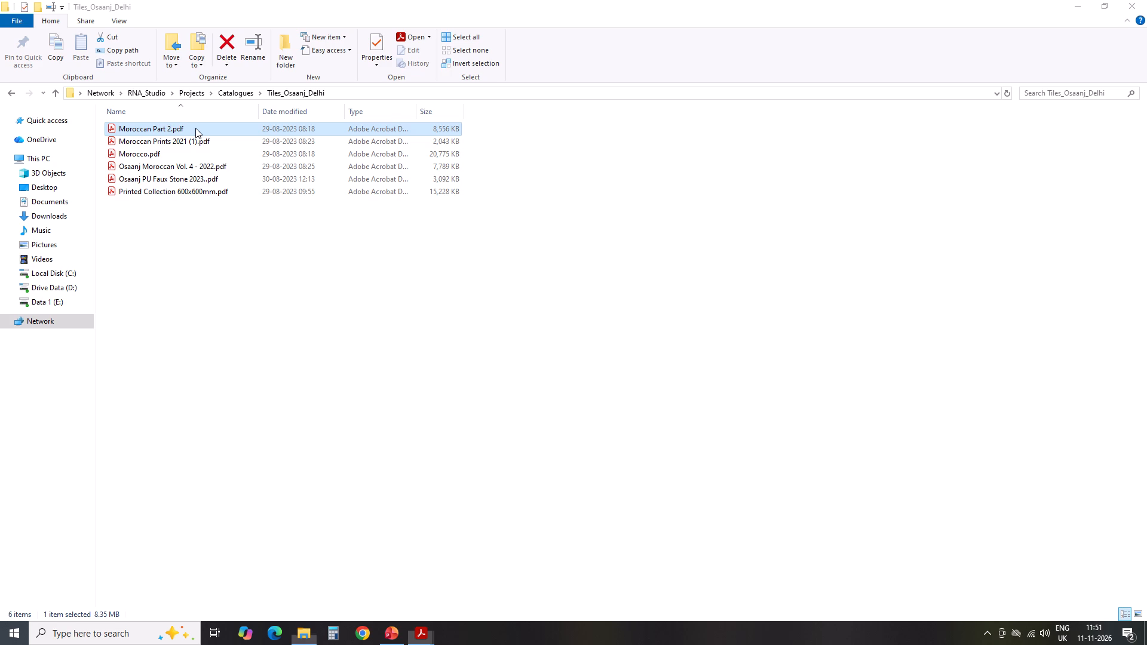
scroll(336, 232, down, 1)
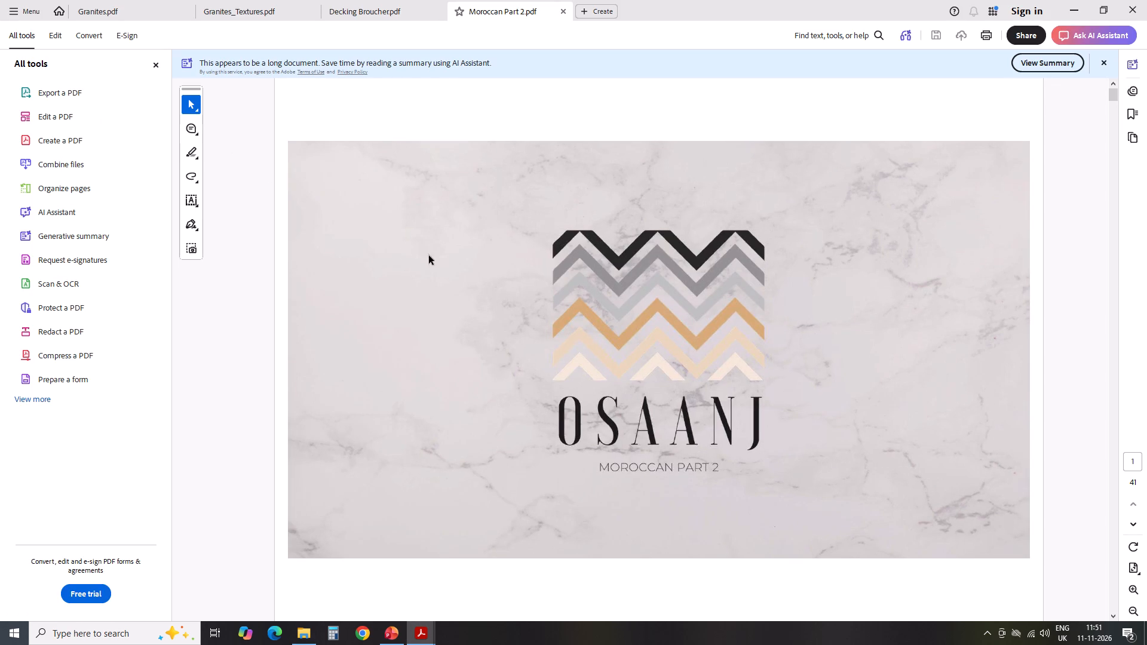
scroll(429, 256, down, 1)
scroll(648, 342, down, 1)
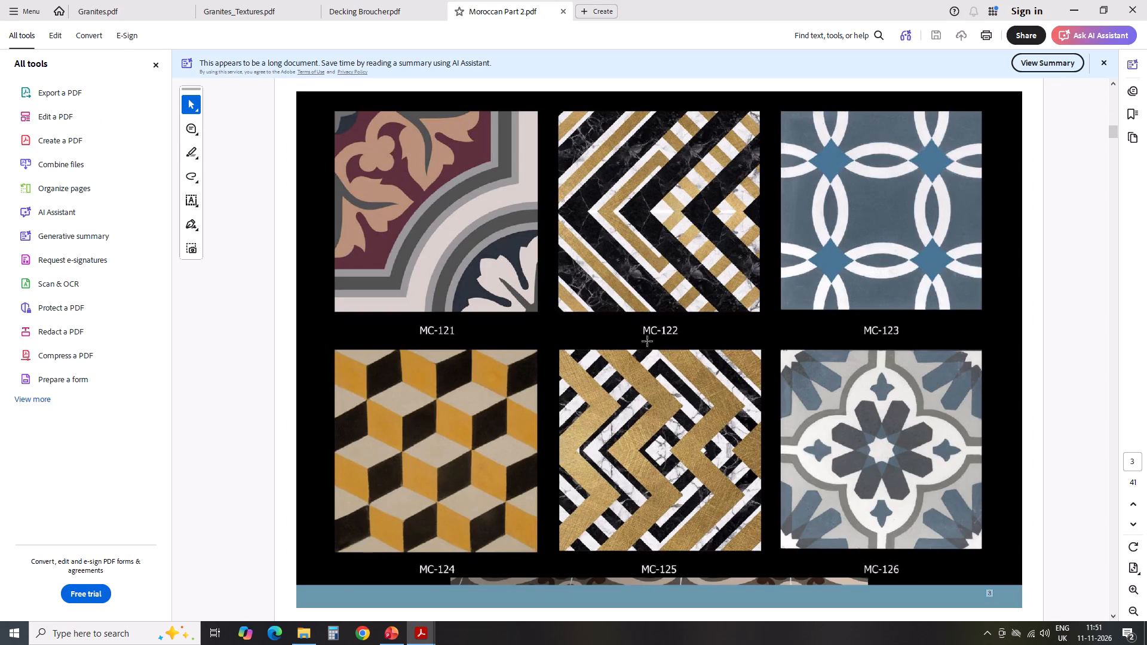
scroll(648, 342, down, 3)
scroll(648, 342, up, 1)
scroll(648, 342, down, 2)
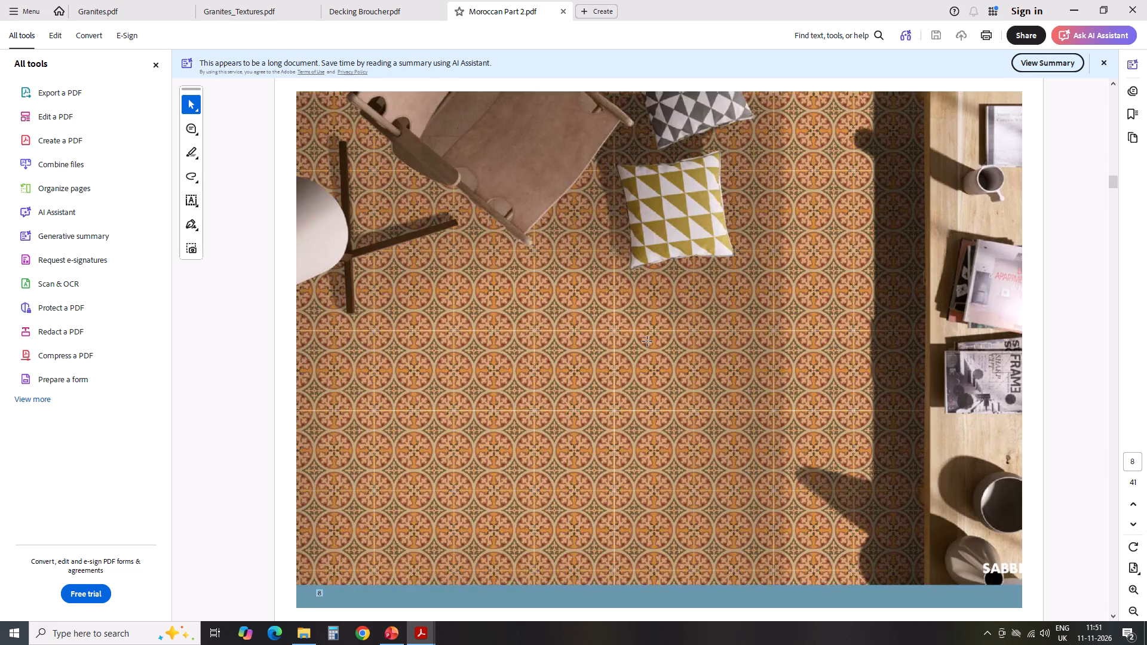
scroll(648, 342, down, 19)
scroll(648, 342, down, 7)
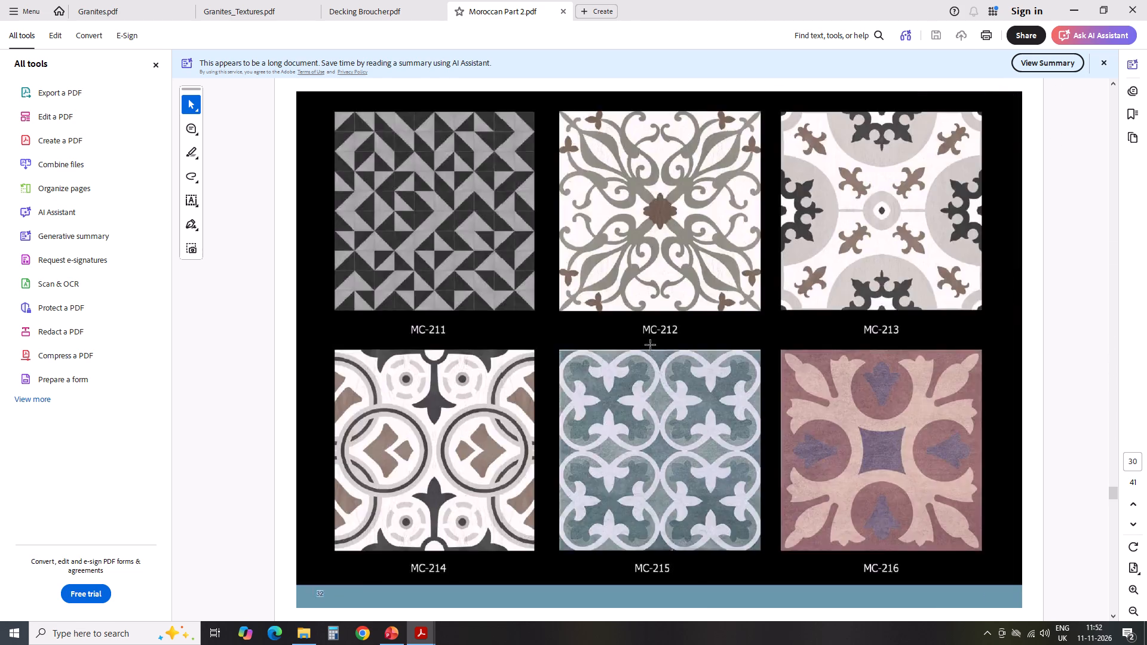
scroll(656, 357, down, 9)
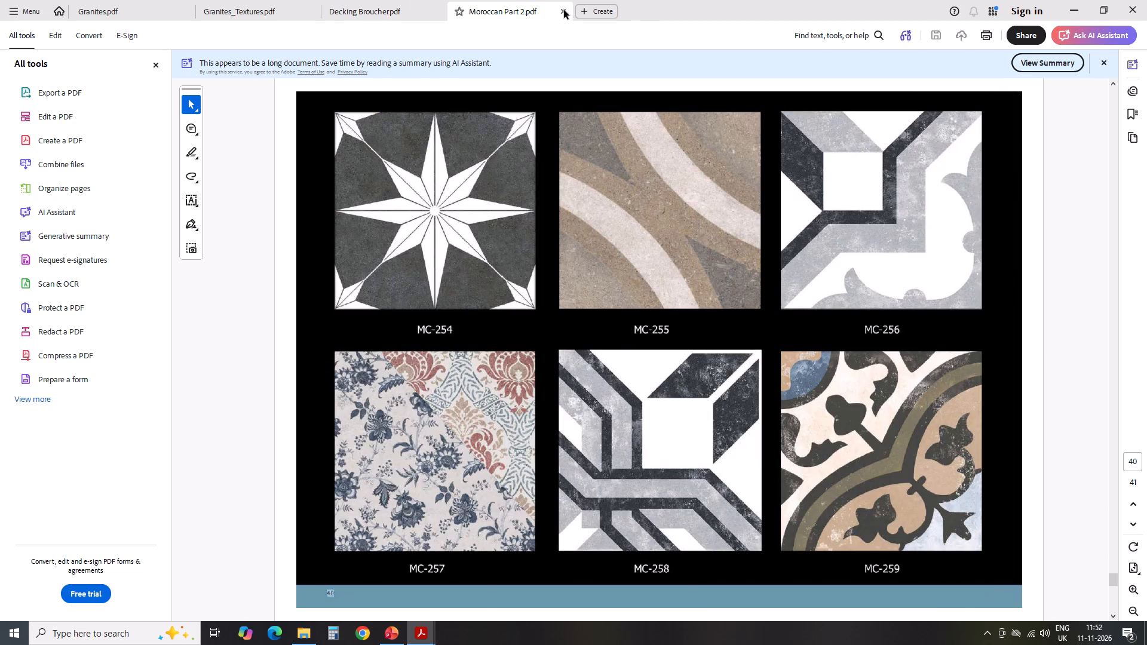
click(564, 10)
click(1073, 0)
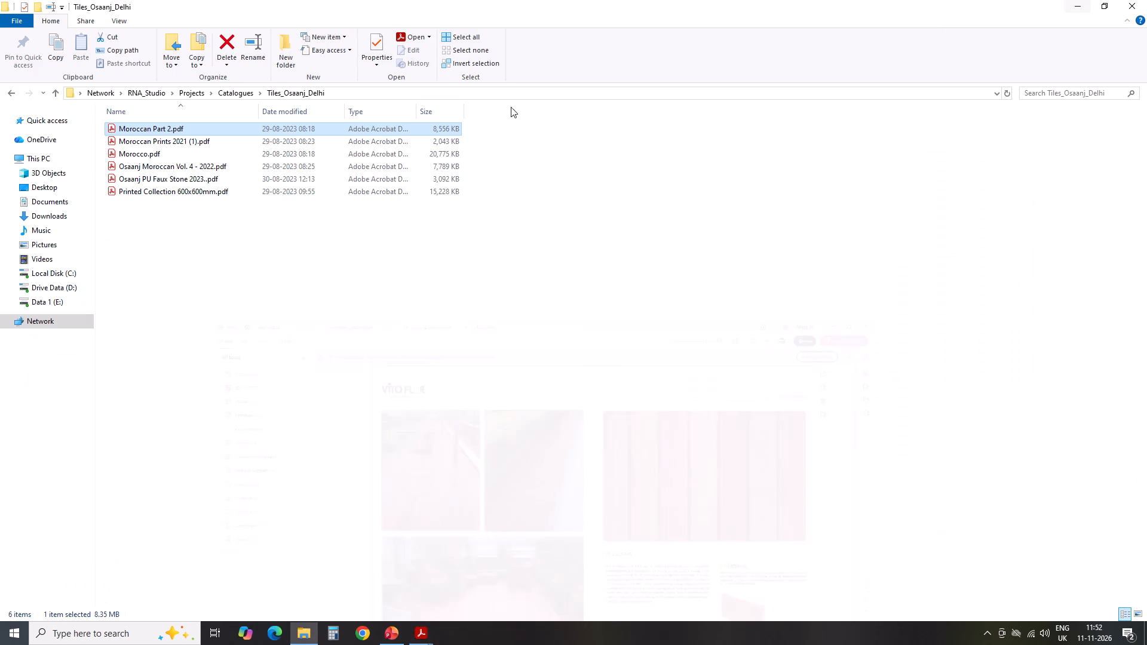
Look through Moroccan Prints 2021 (1).pdf for a tile pattern matching the render's flooring or cladding, and close the catalogue.
double_click(157, 143)
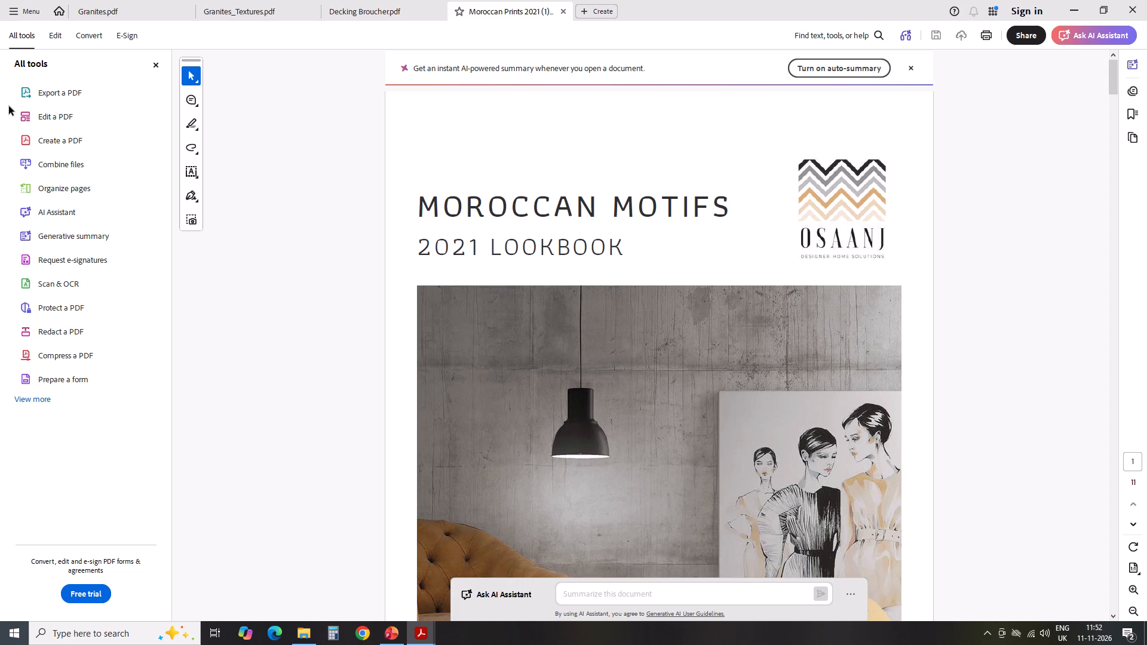
scroll(573, 118, down, 1)
scroll(603, 199, down, 4)
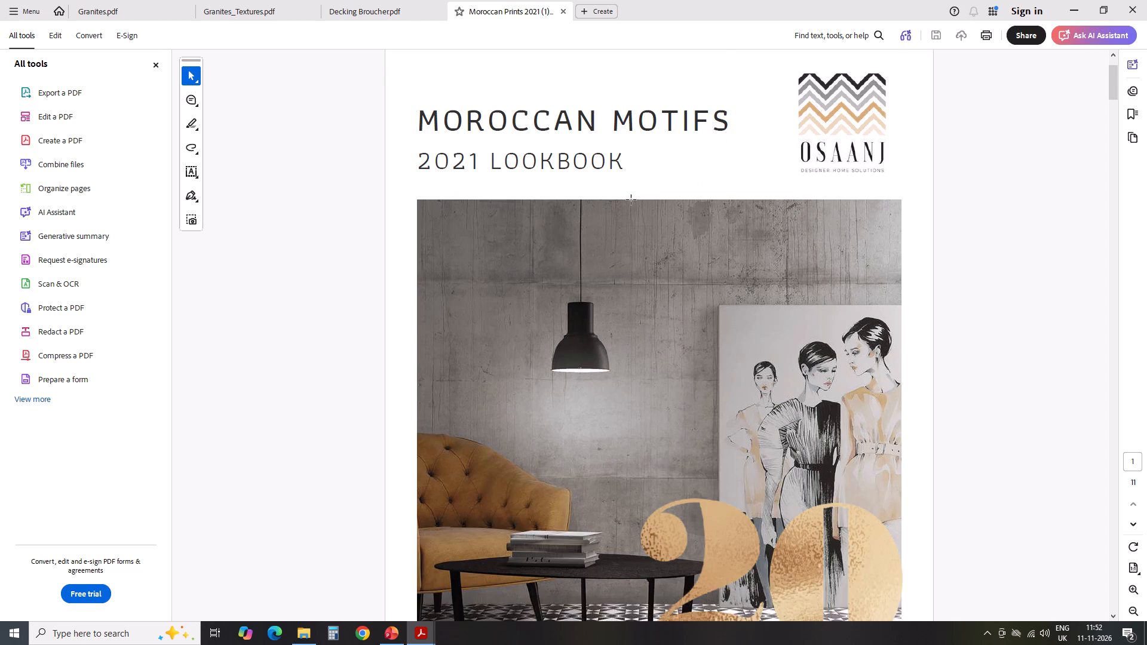
scroll(631, 200, down, 4)
scroll(905, 214, down, 3)
scroll(974, 229, down, 11)
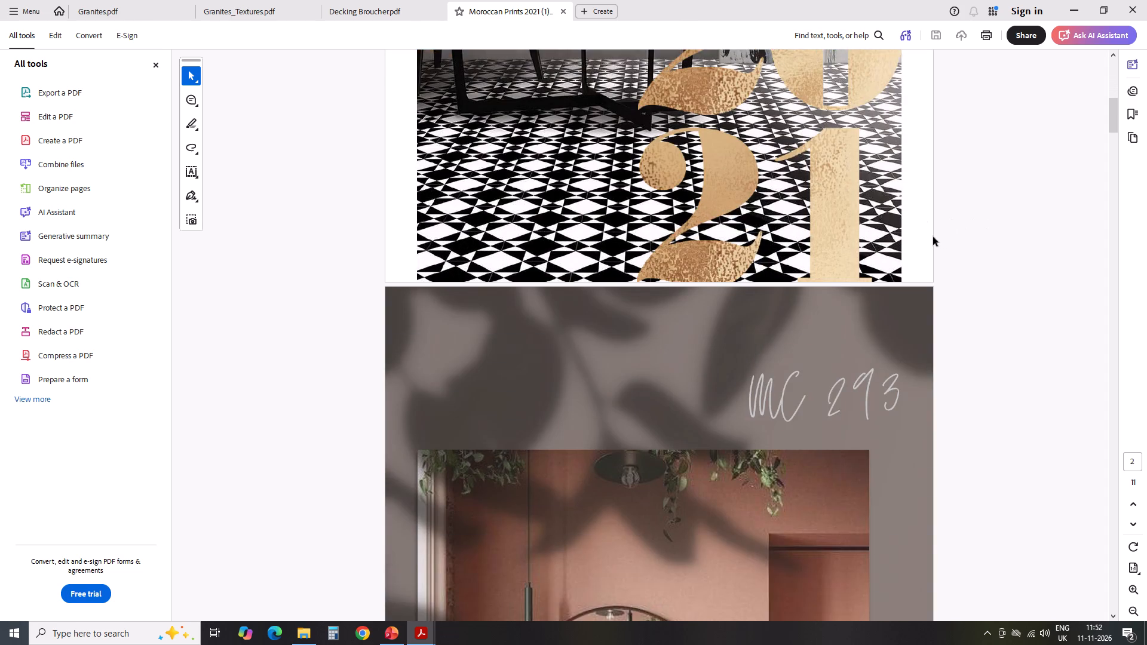
scroll(933, 237, down, 18)
scroll(895, 260, down, 5)
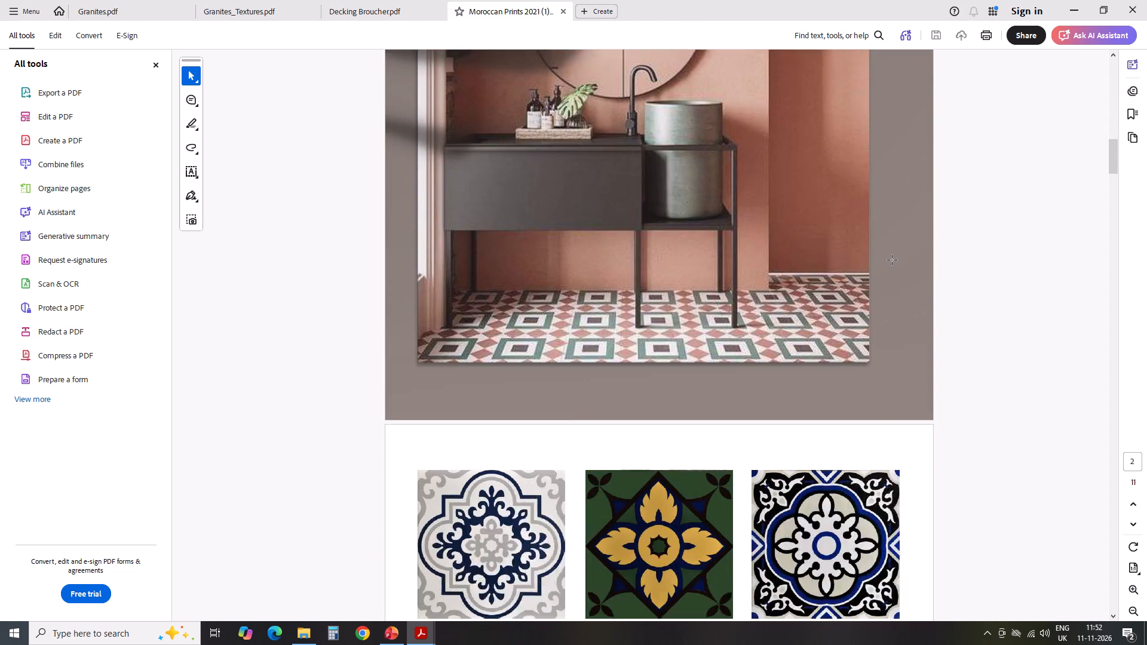
scroll(891, 260, down, 15)
scroll(892, 269, down, 14)
scroll(878, 257, down, 16)
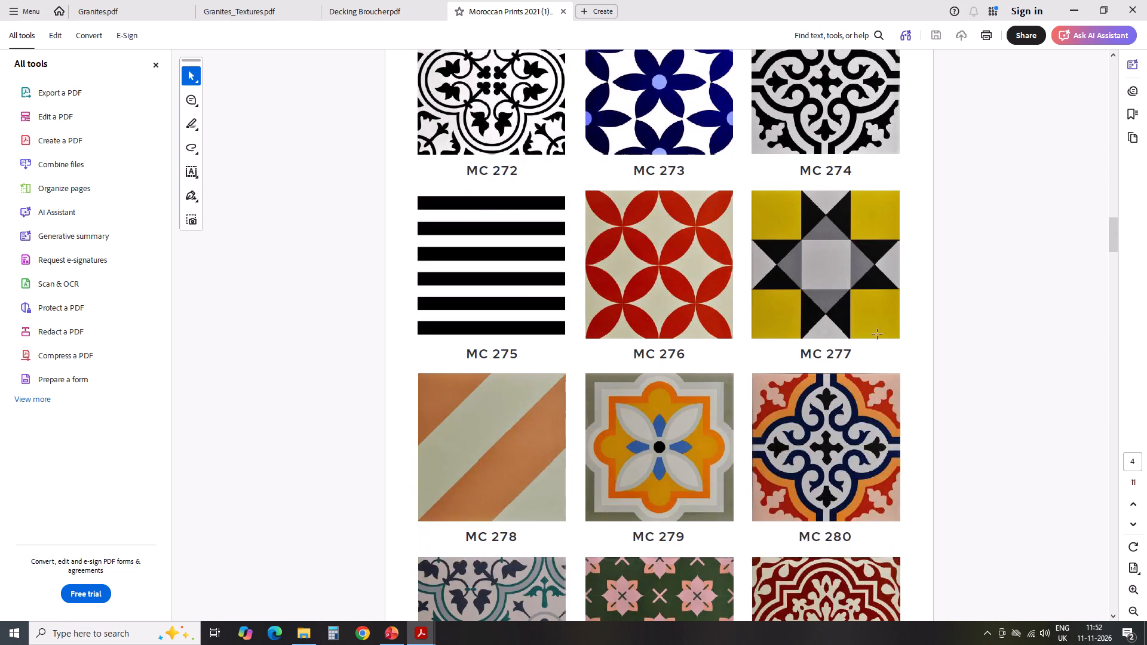
scroll(877, 334, down, 20)
scroll(877, 334, down, 6)
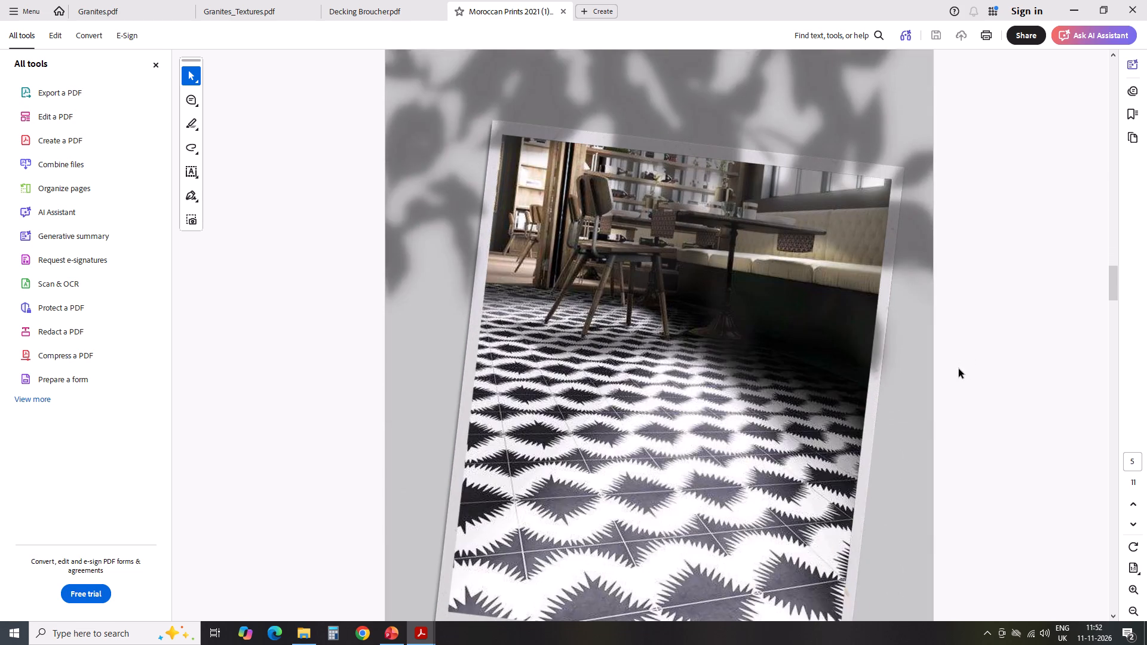
scroll(959, 369, down, 15)
scroll(959, 351, down, 10)
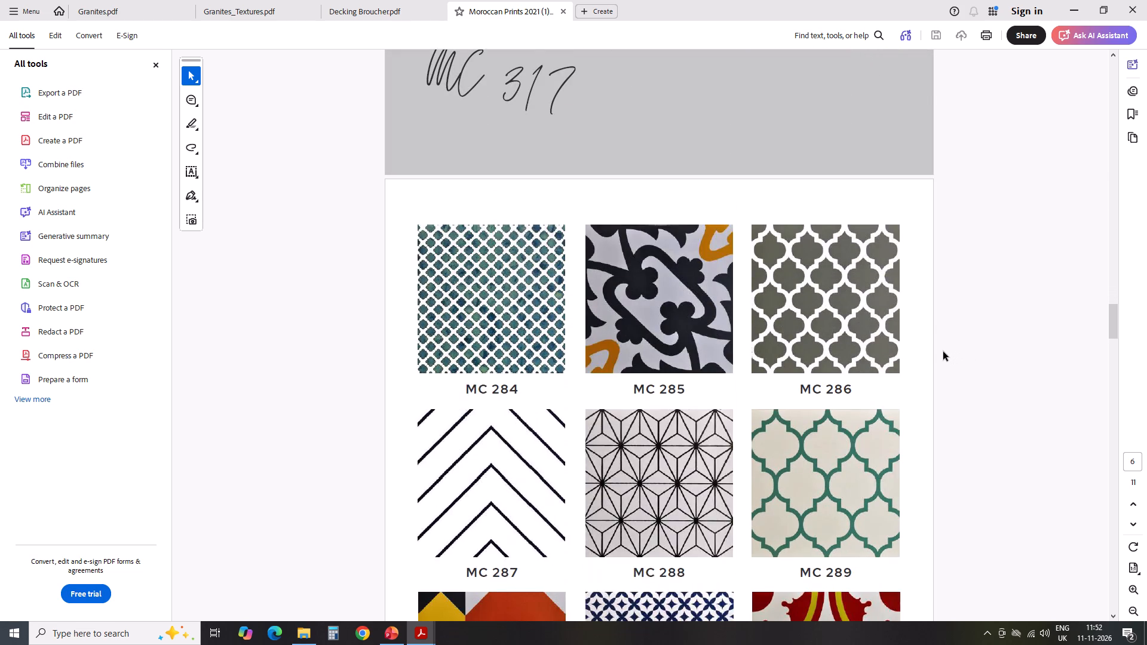
scroll(943, 352, down, 16)
scroll(953, 345, down, 10)
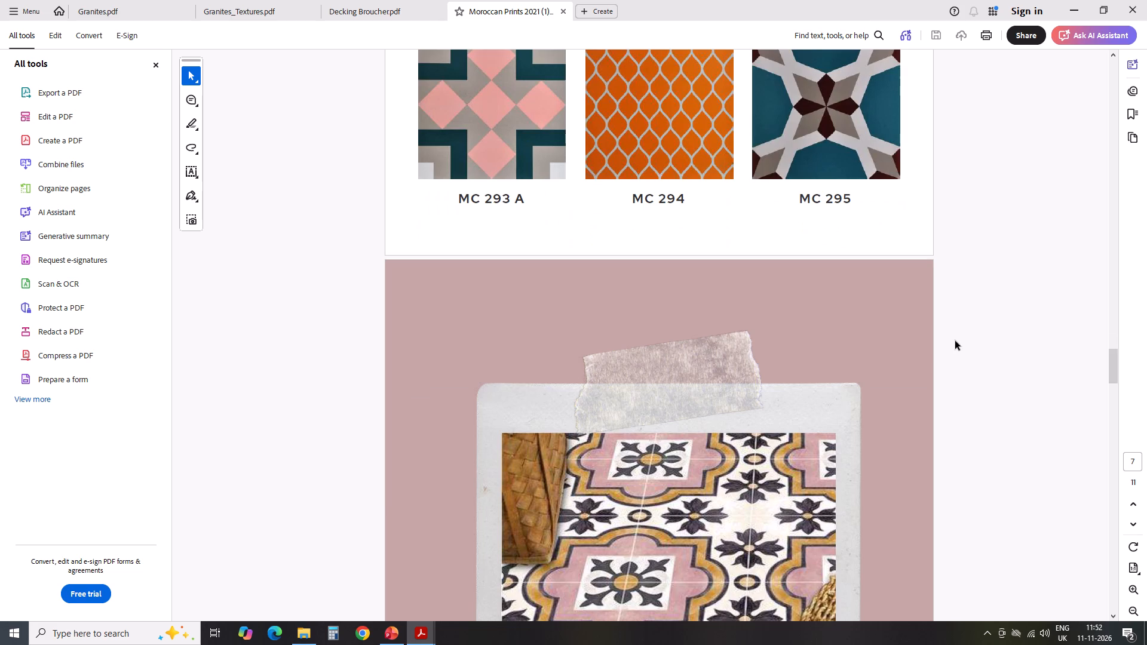
scroll(955, 341, down, 8)
scroll(958, 335, down, 16)
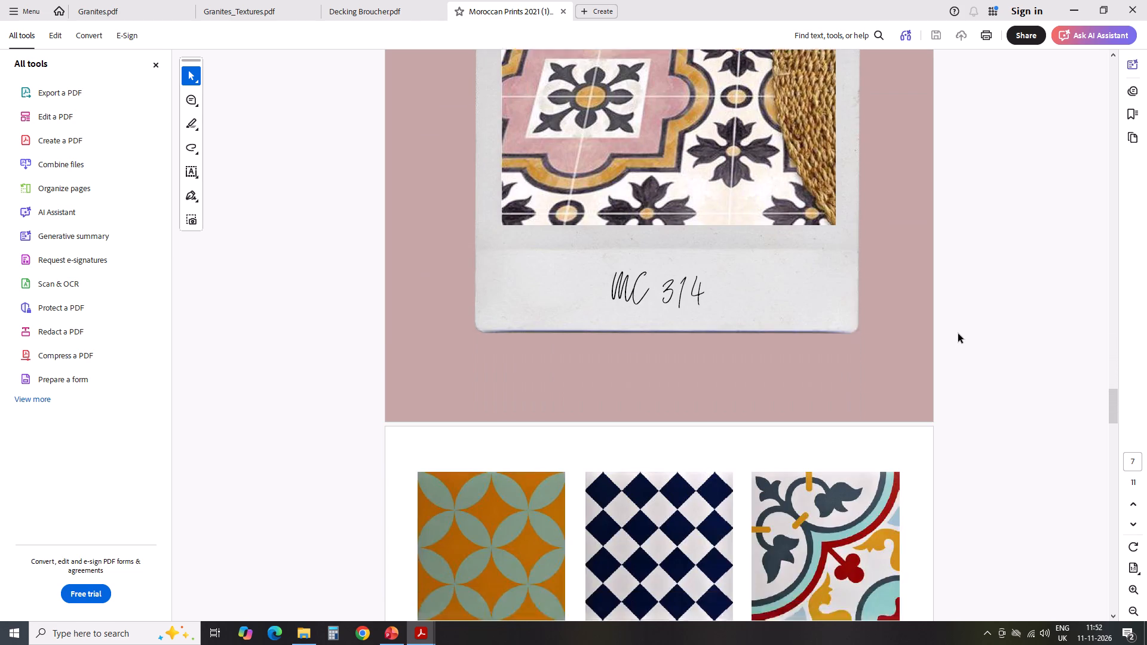
scroll(958, 334, down, 2)
scroll(969, 328, down, 20)
scroll(969, 328, down, 5)
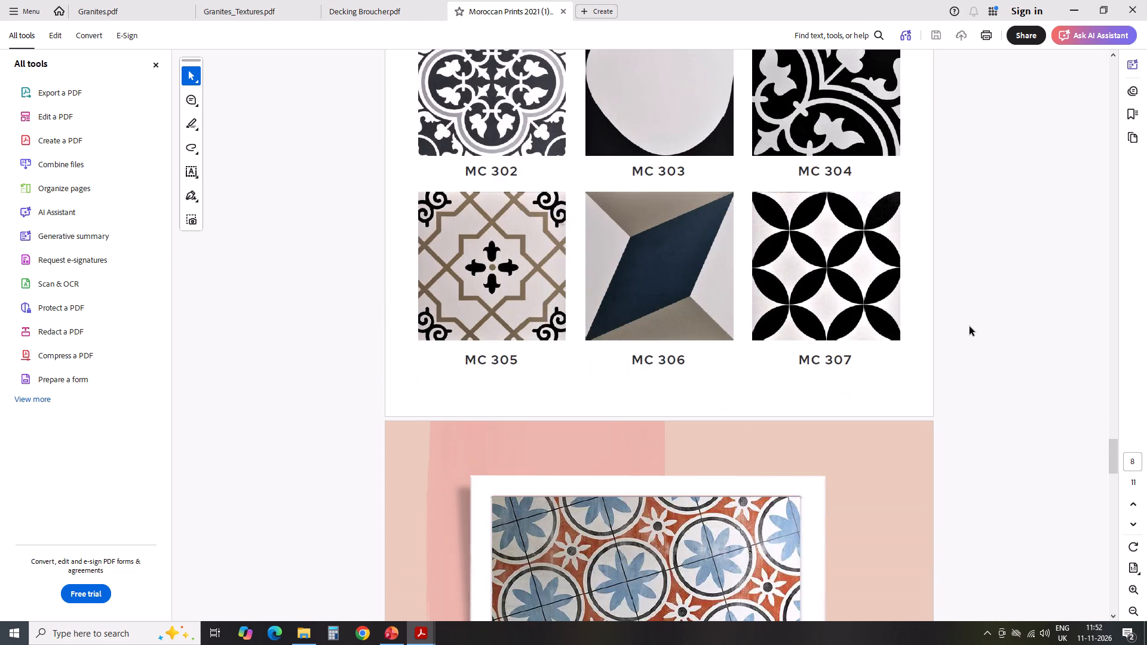
scroll(970, 327, down, 5)
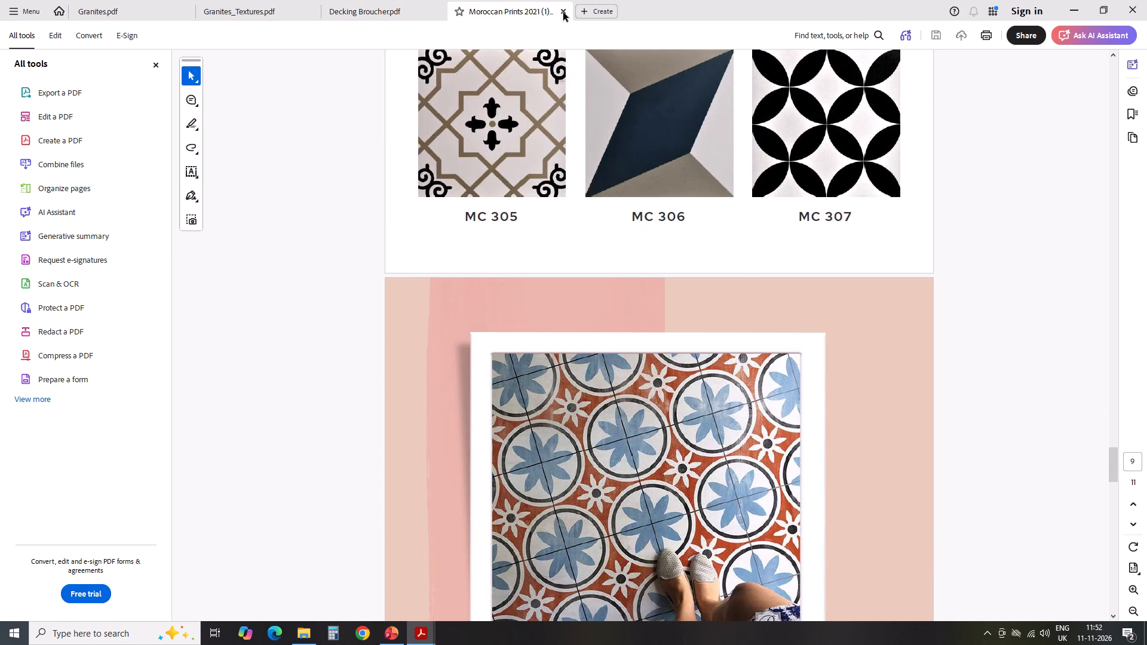
click(563, 13)
click(1077, 4)
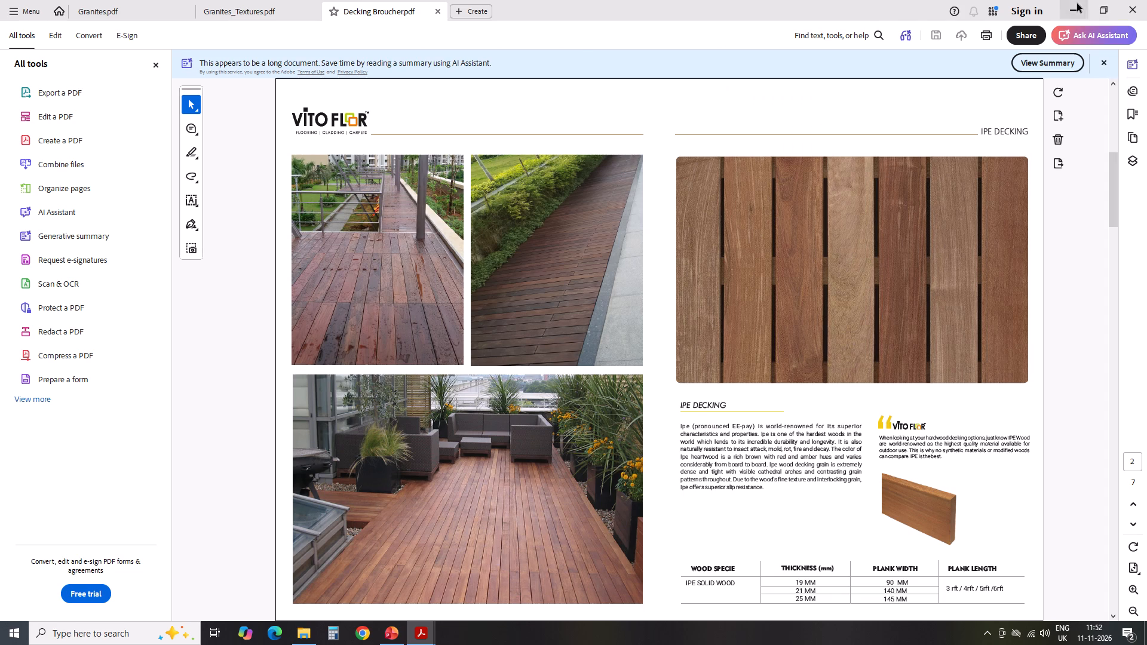
Check the opening patterns of Morocco.pdf in the Tiles_Osaanj_Delhi folder for a suitable tile, and close it.
double_click(254, 156)
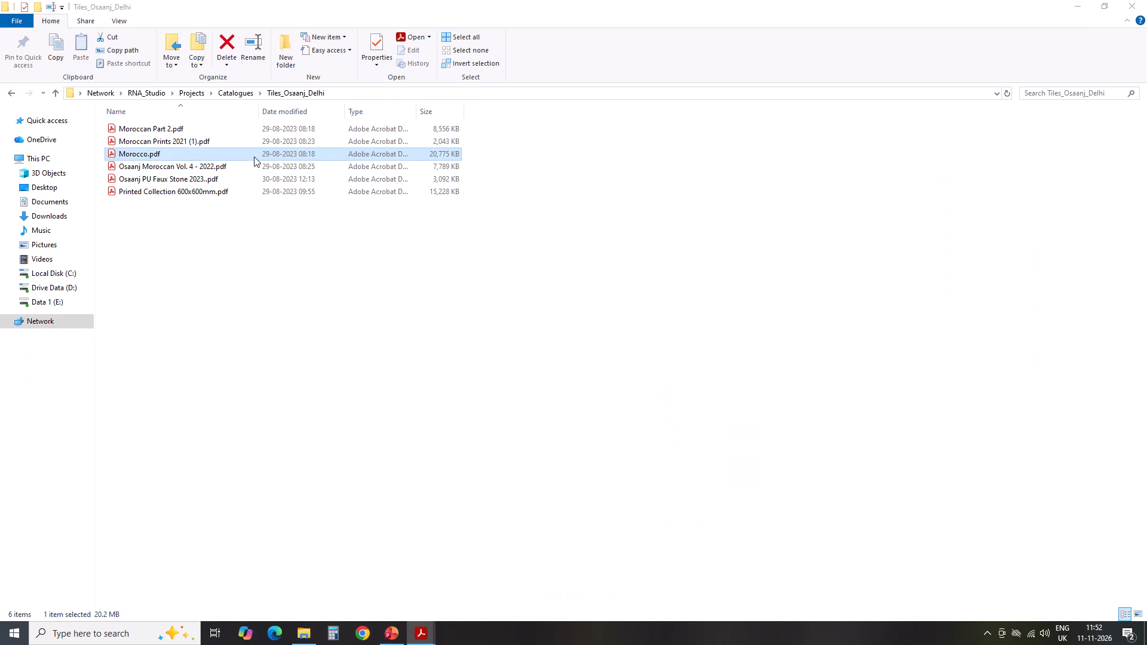
double_click(179, 151)
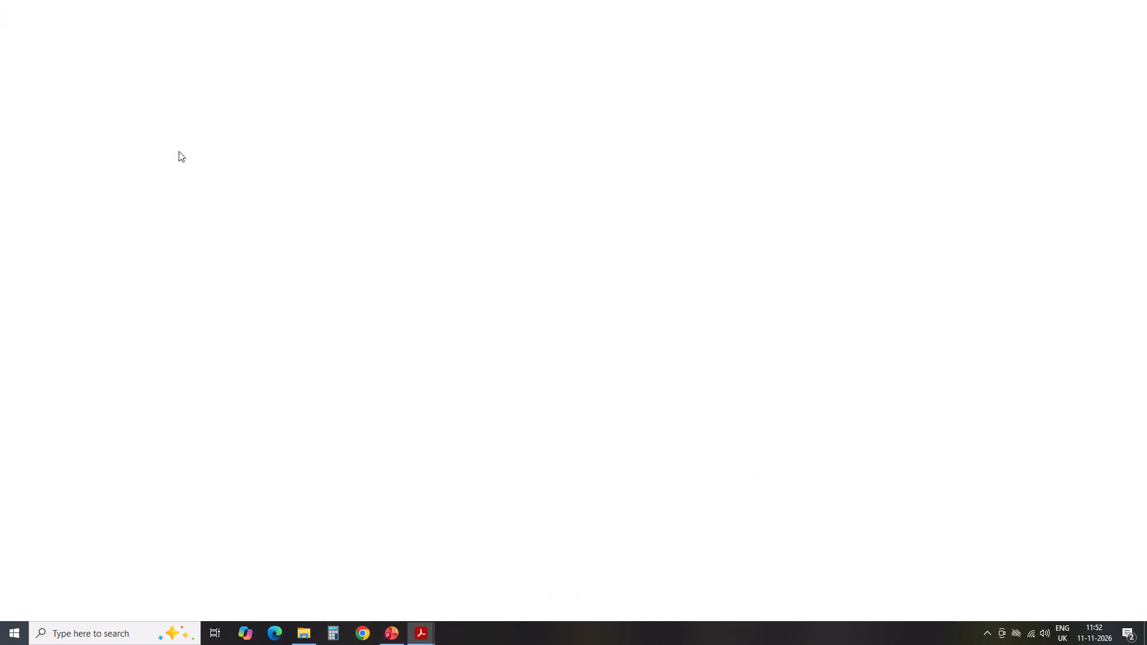
scroll(685, 281, down, 10)
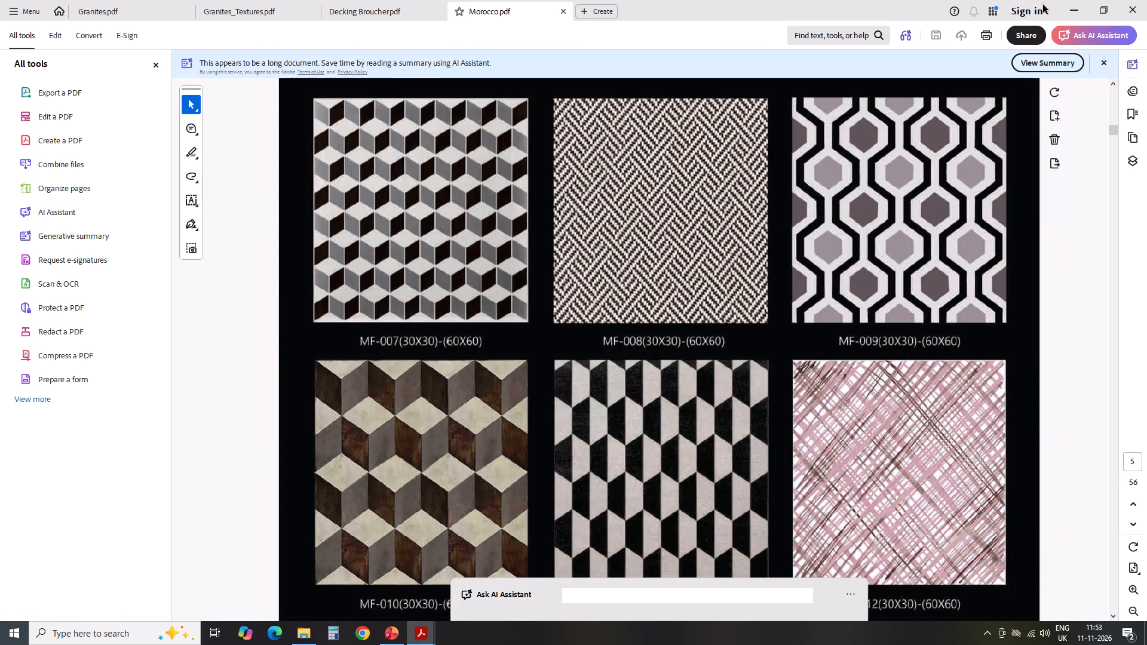
click(566, 11)
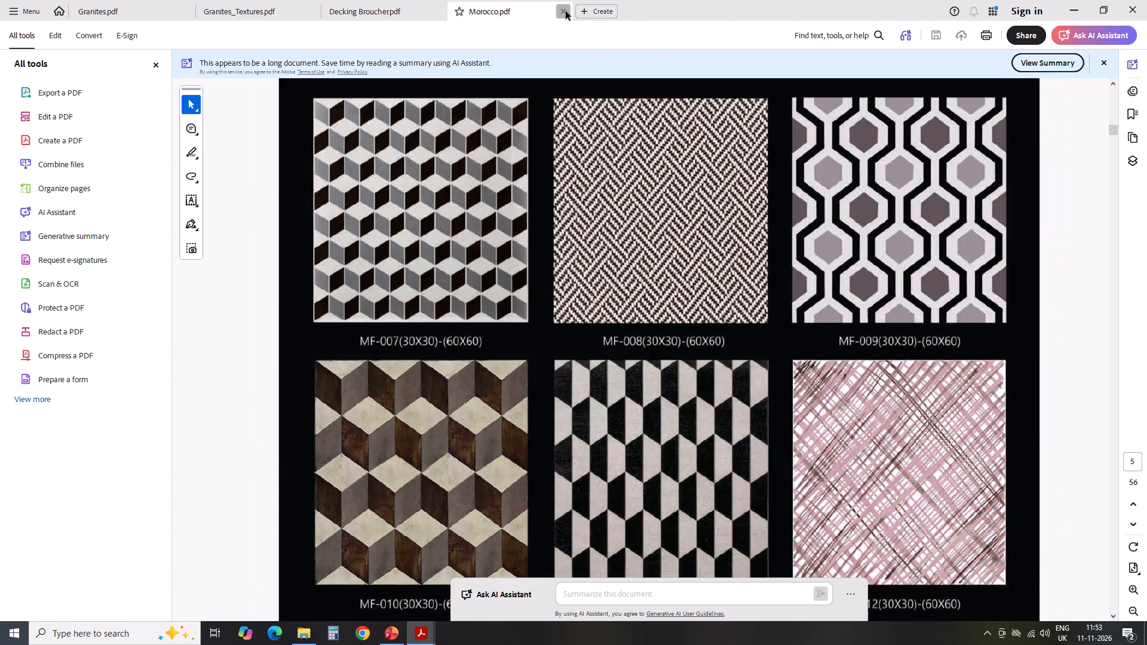
click(1069, 1)
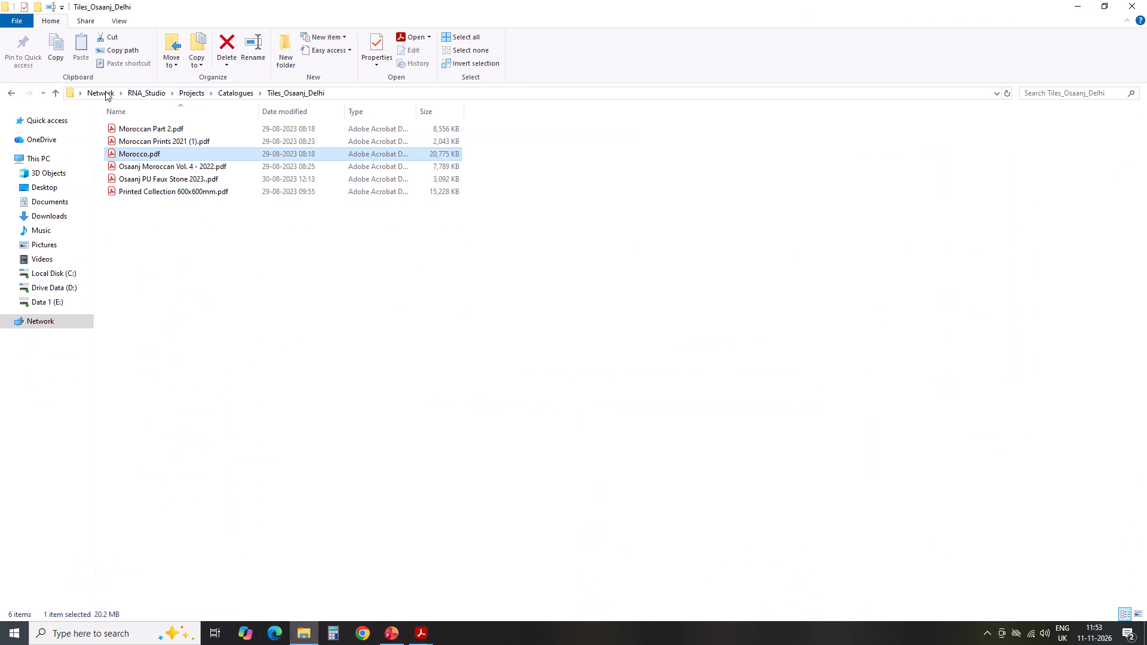
Check the contents of the Tiles_Sidron_Delhi catalogue folder and return to the Catalogues folder.
click(53, 94)
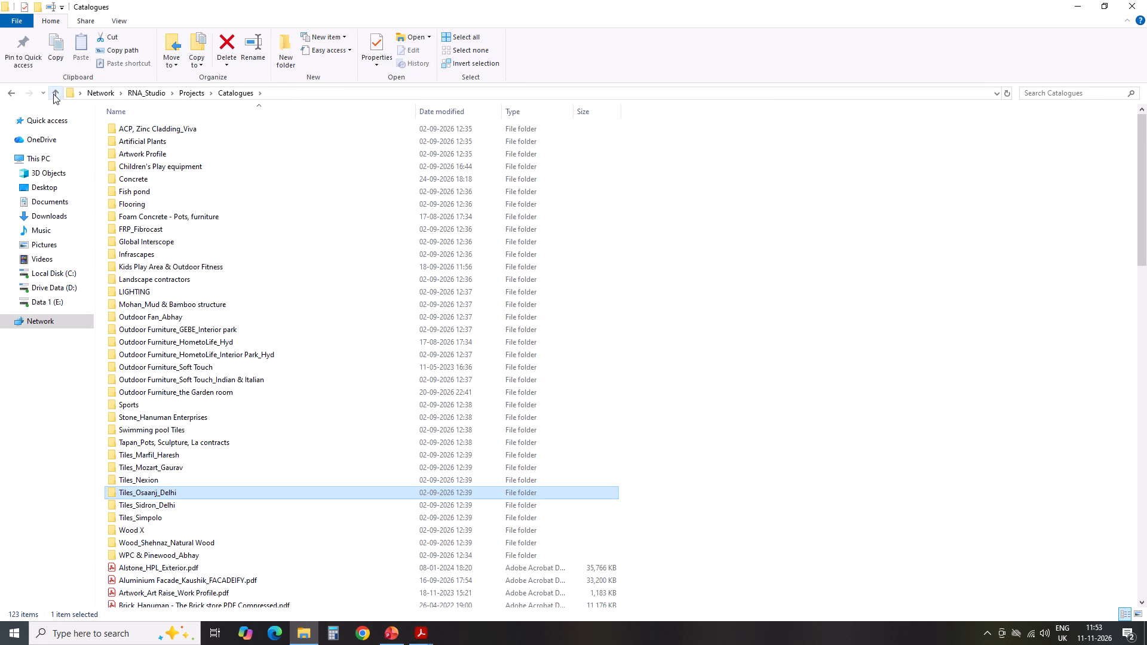
double_click(170, 508)
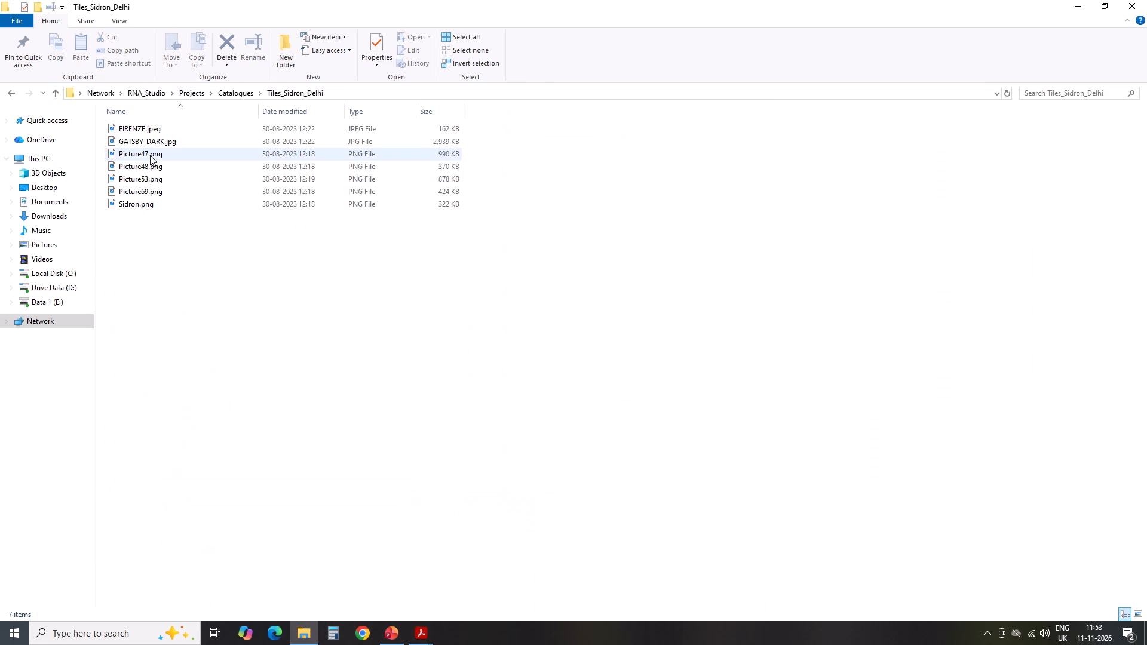
click(48, 94)
click(52, 95)
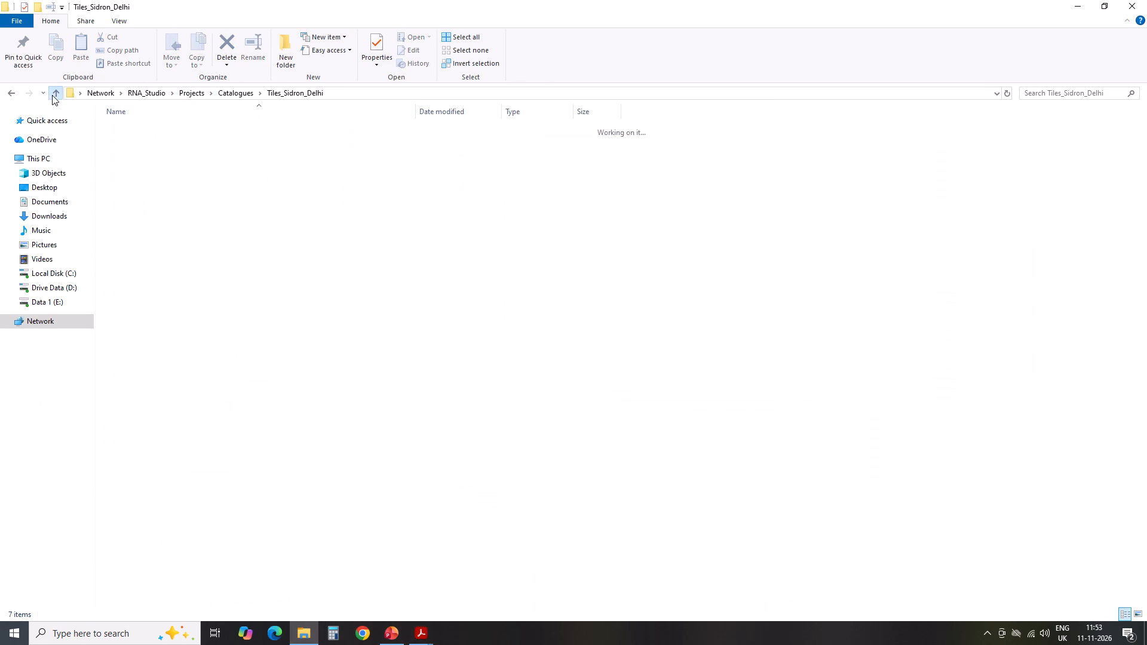
Open the Simpolo Glyphstone collection catalogue from the Tiles_Simpolo folder and skim its introductory concept and Xylotech surface pages.
double_click(217, 519)
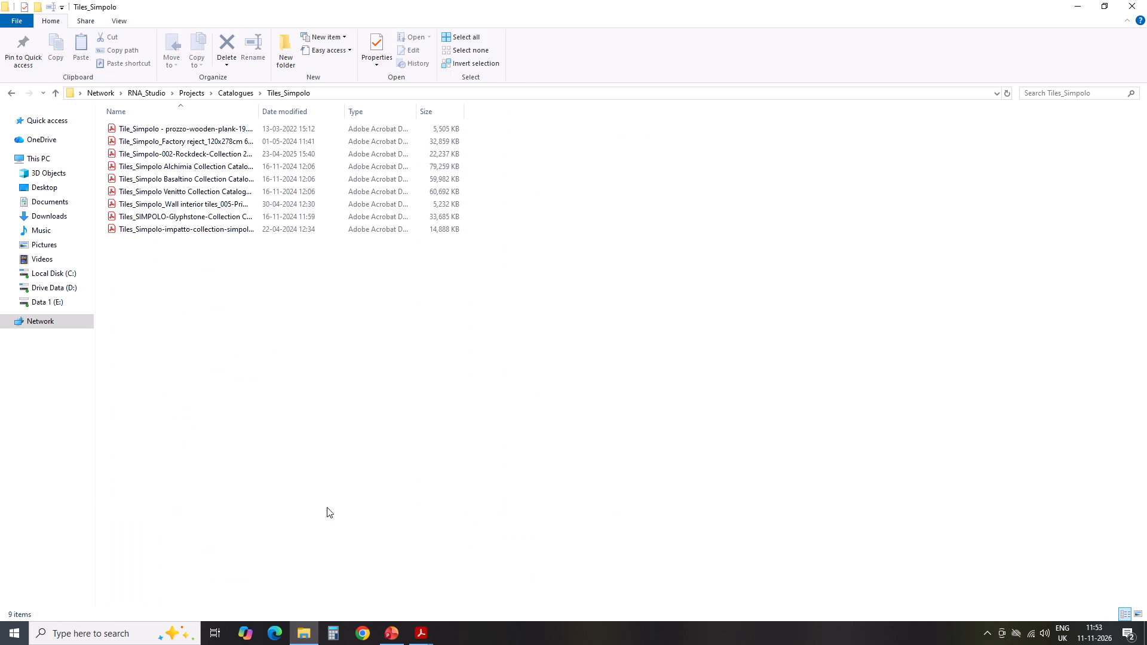
click(357, 340)
click(259, 216)
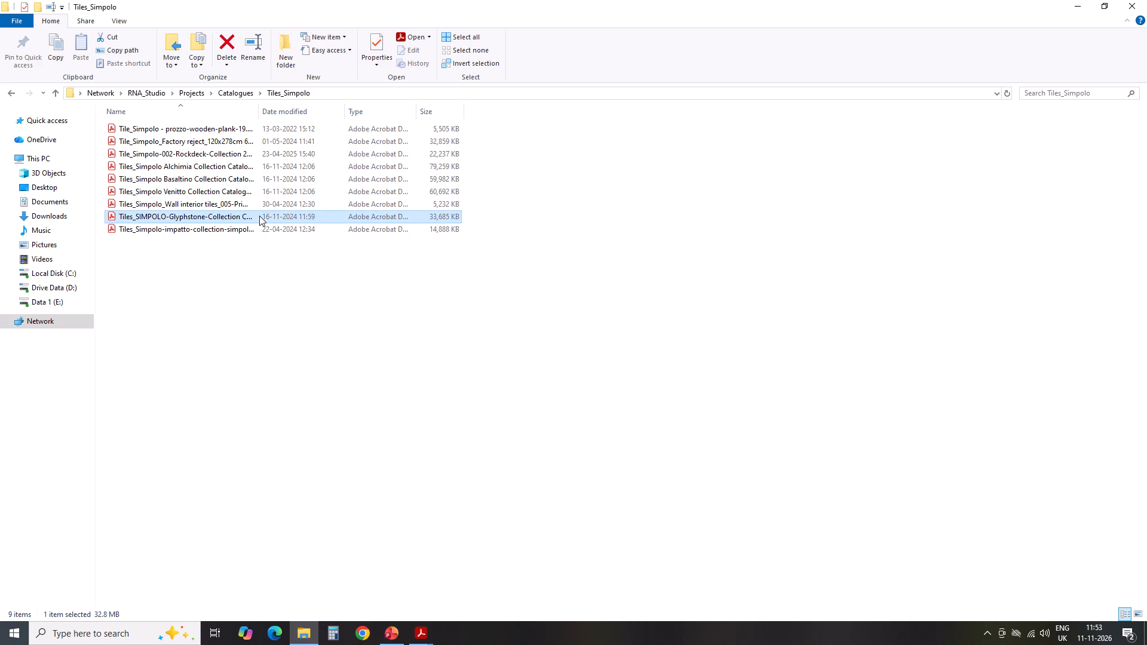
double_click(259, 216)
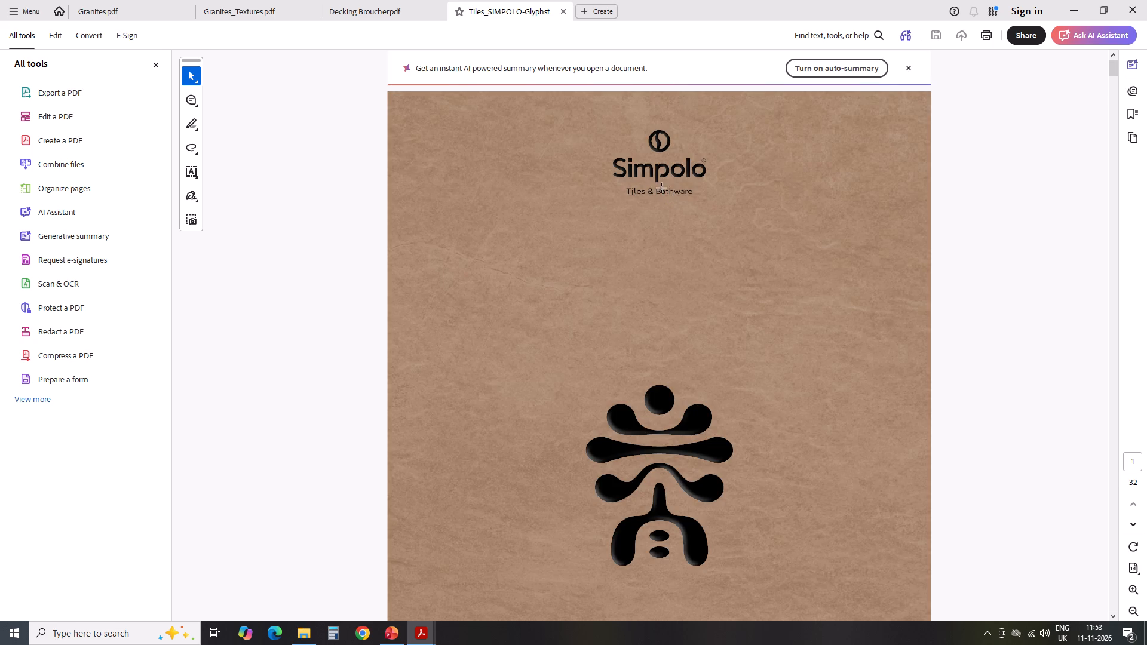
scroll(676, 237, down, 15)
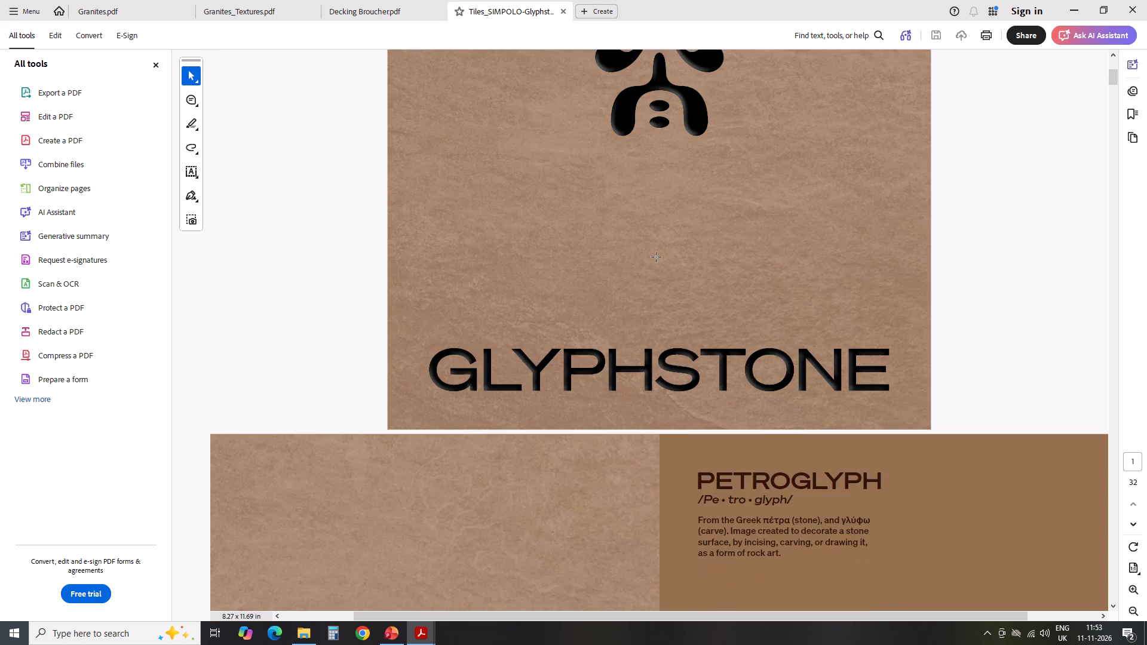
scroll(657, 257, down, 6)
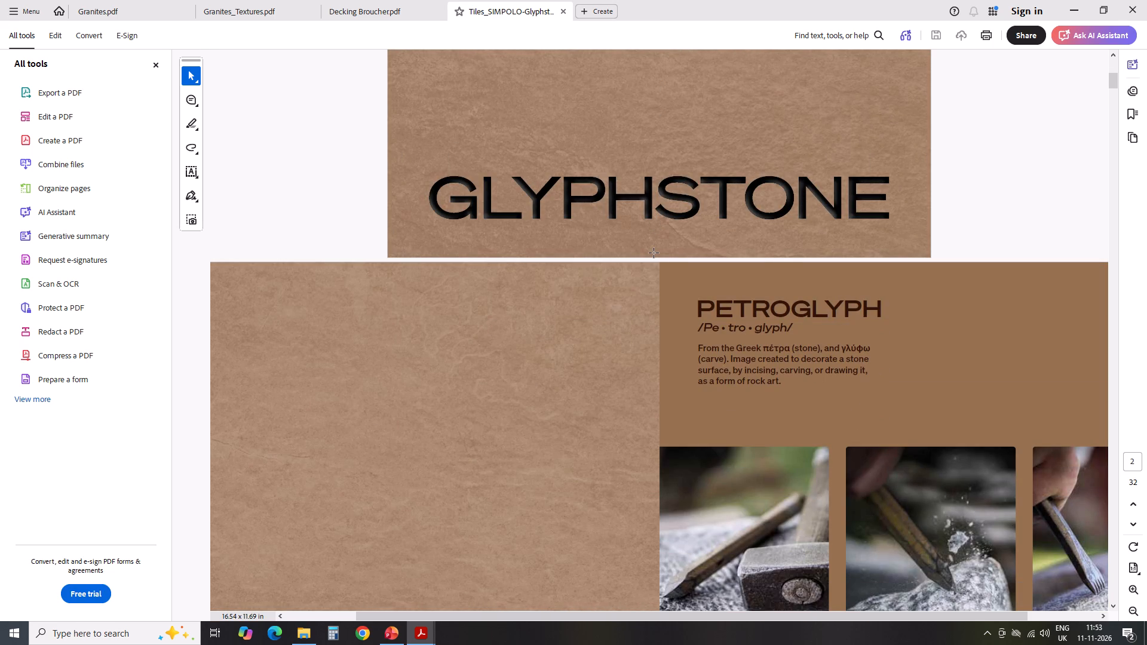
scroll(654, 253, down, 6)
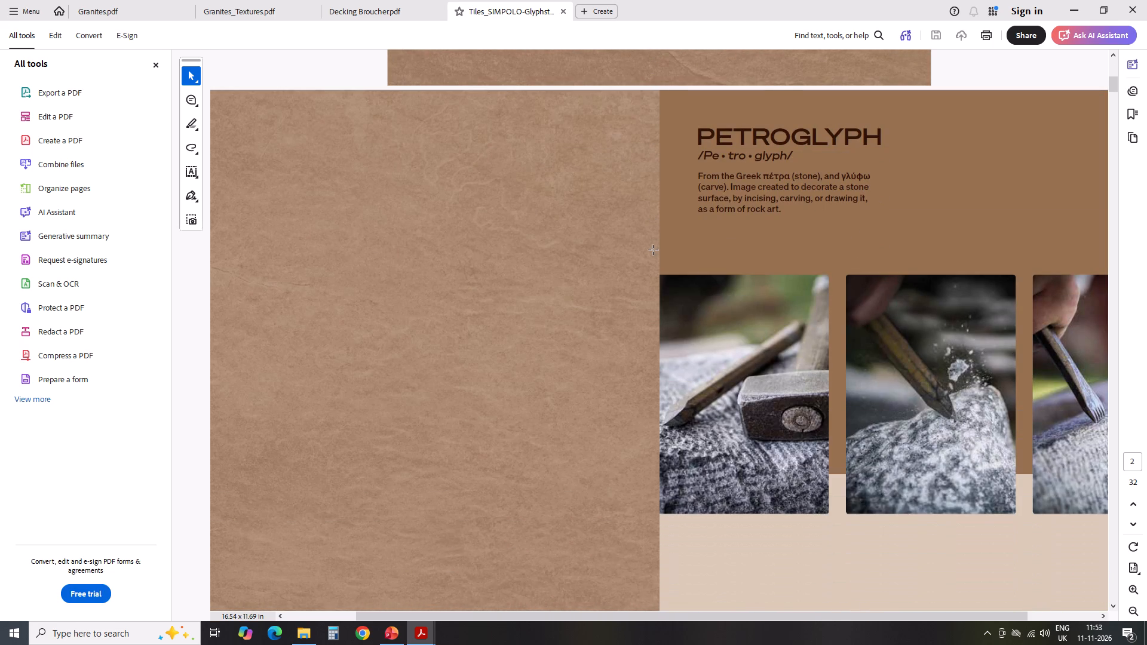
scroll(654, 250, down, 9)
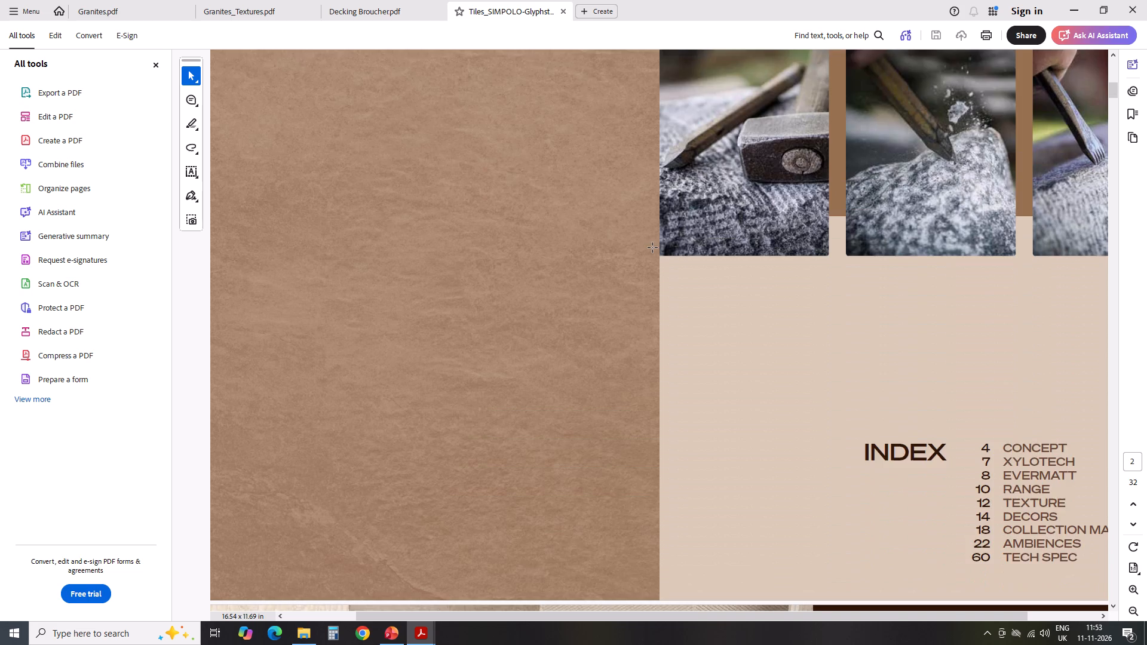
scroll(653, 248, down, 16)
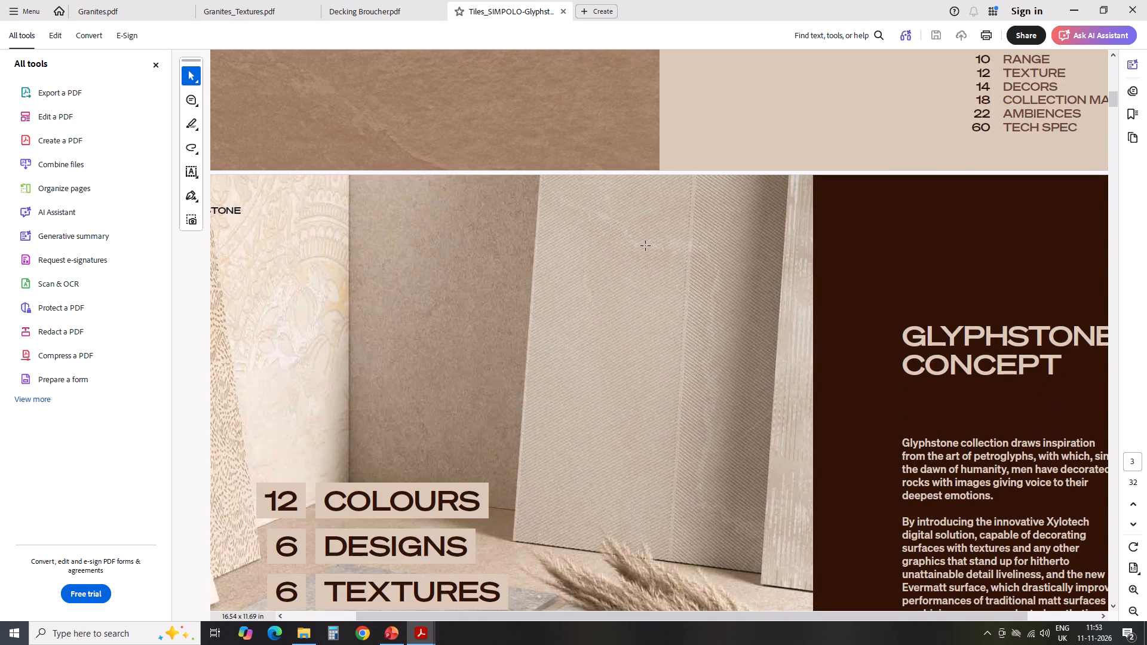
scroll(643, 226, down, 14)
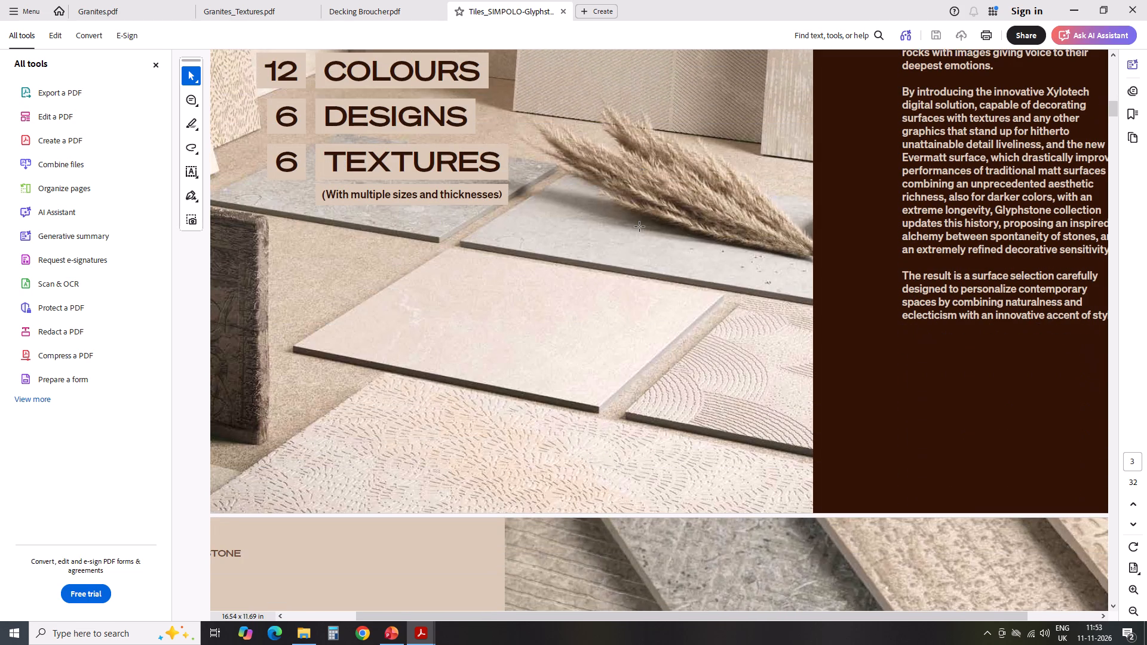
scroll(640, 227, down, 18)
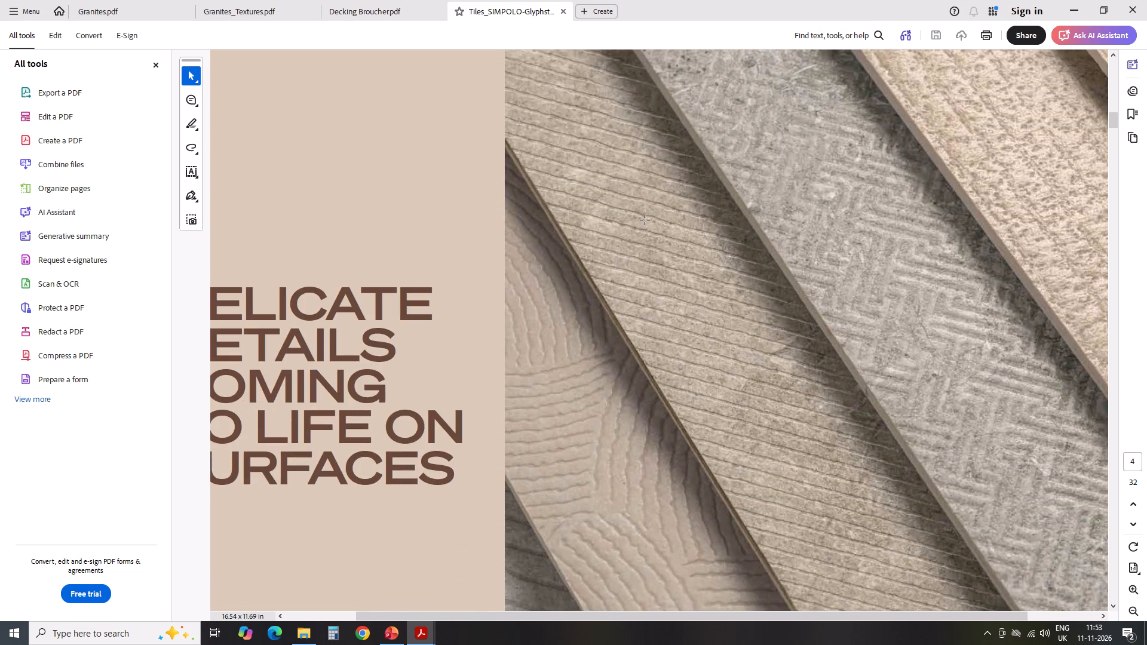
scroll(645, 220, down, 20)
scroll(647, 220, down, 5)
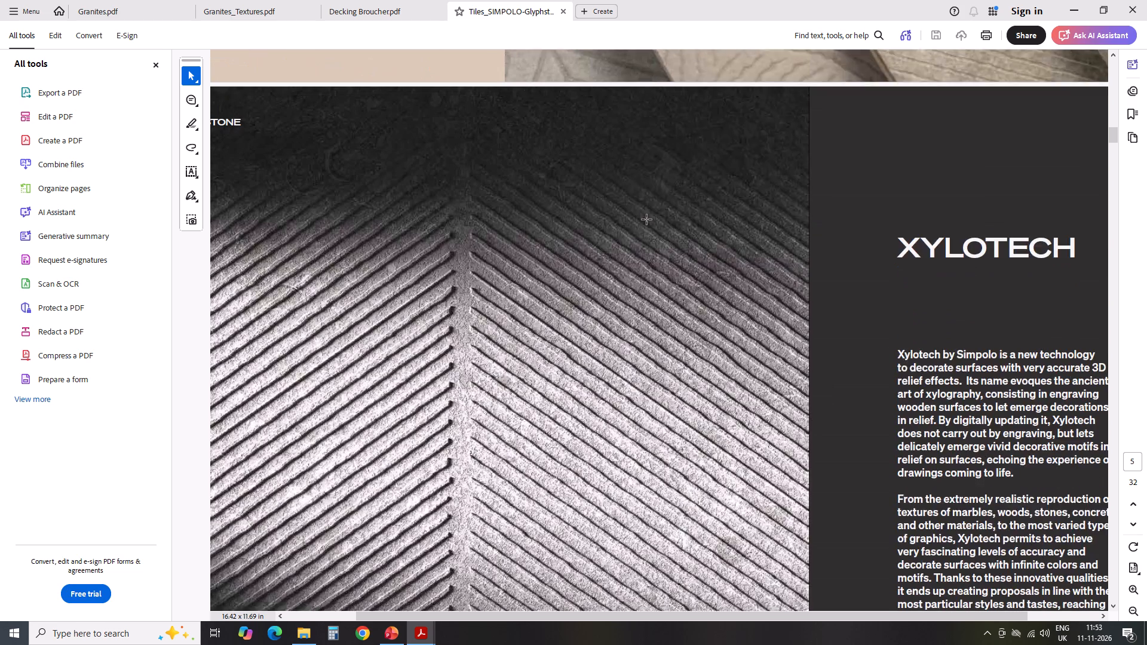
Look through the range, Xylotech texture and decor pages of the Simpolo Glyphstone catalogue for a matching surface, and close the catalogue.
scroll(647, 220, down, 16)
scroll(648, 219, down, 17)
scroll(652, 216, down, 18)
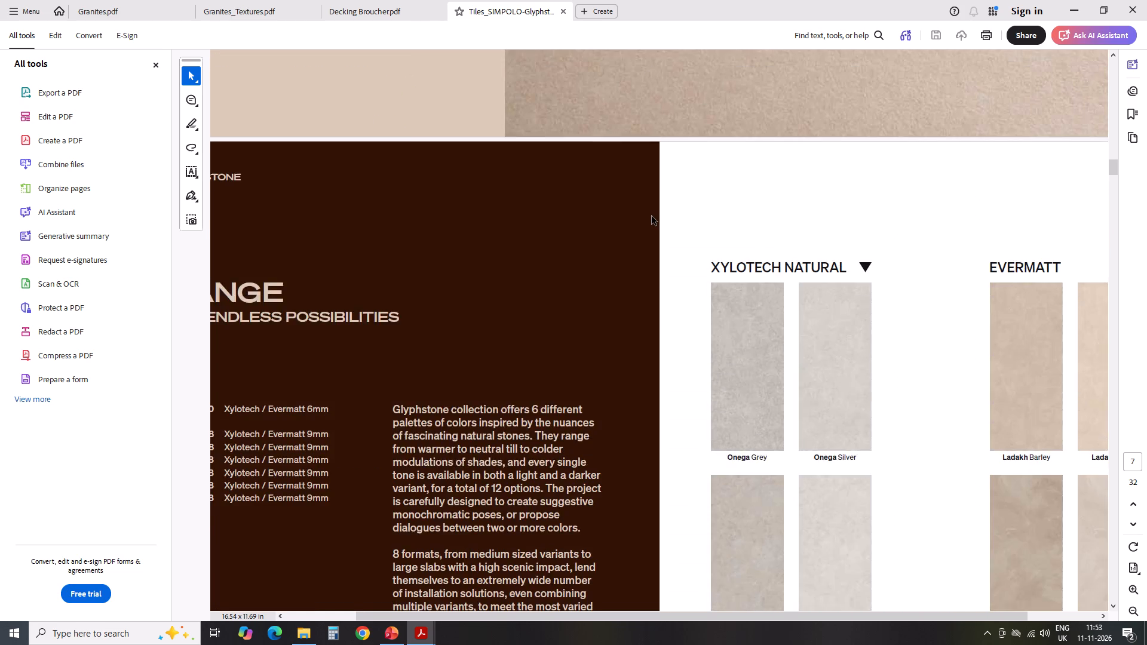
scroll(652, 216, down, 20)
scroll(652, 216, down, 8)
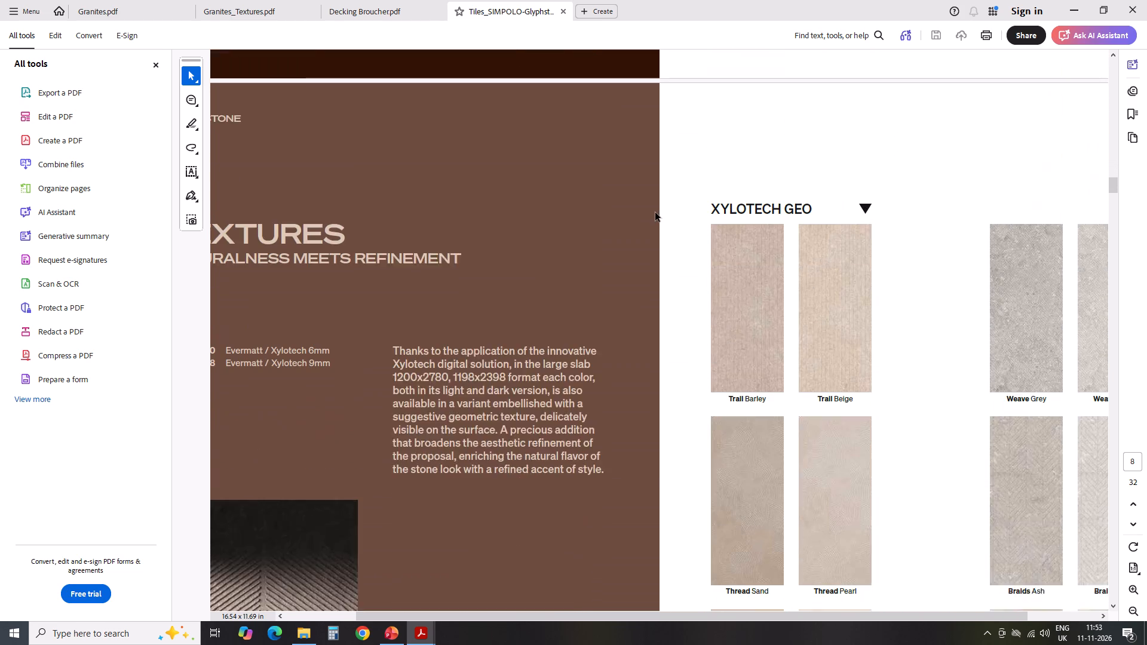
scroll(655, 213, down, 16)
scroll(663, 202, down, 12)
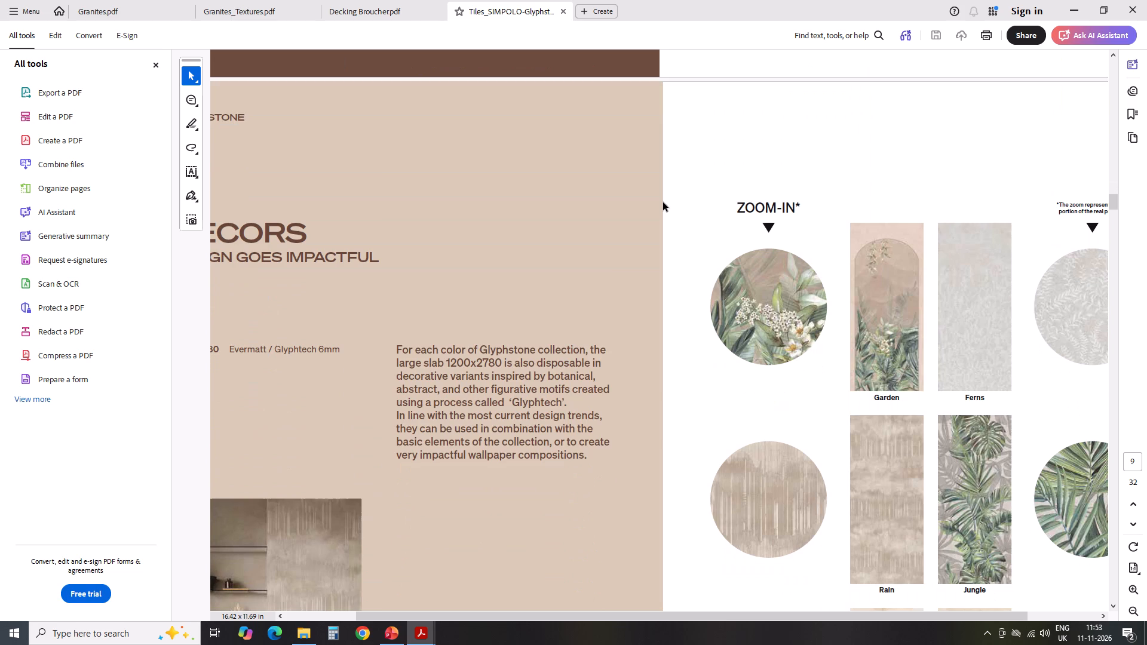
scroll(663, 202, down, 12)
scroll(403, 322, down, 4)
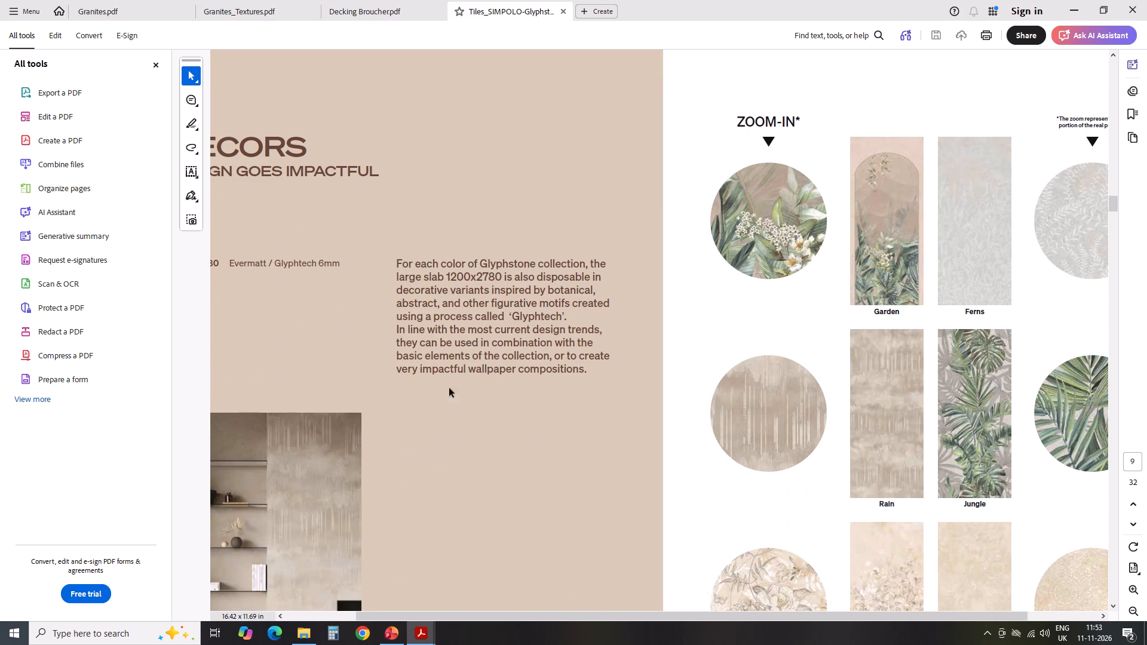
scroll(798, 373, down, 5)
scroll(821, 318, down, 8)
scroll(772, 278, up, 5)
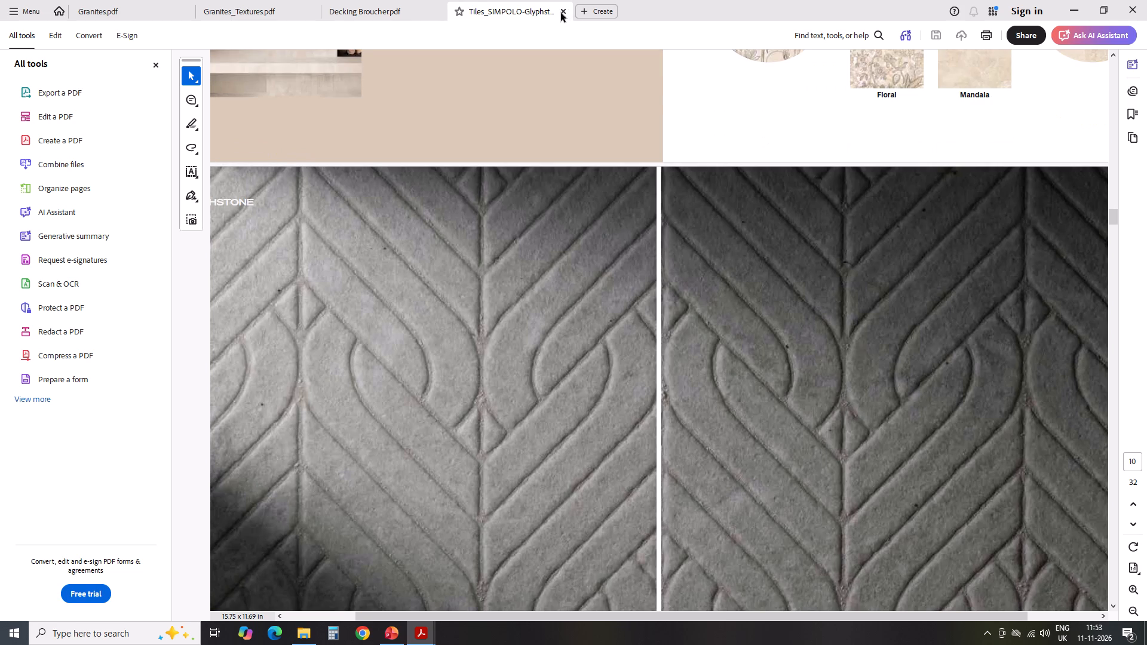
click(565, 11)
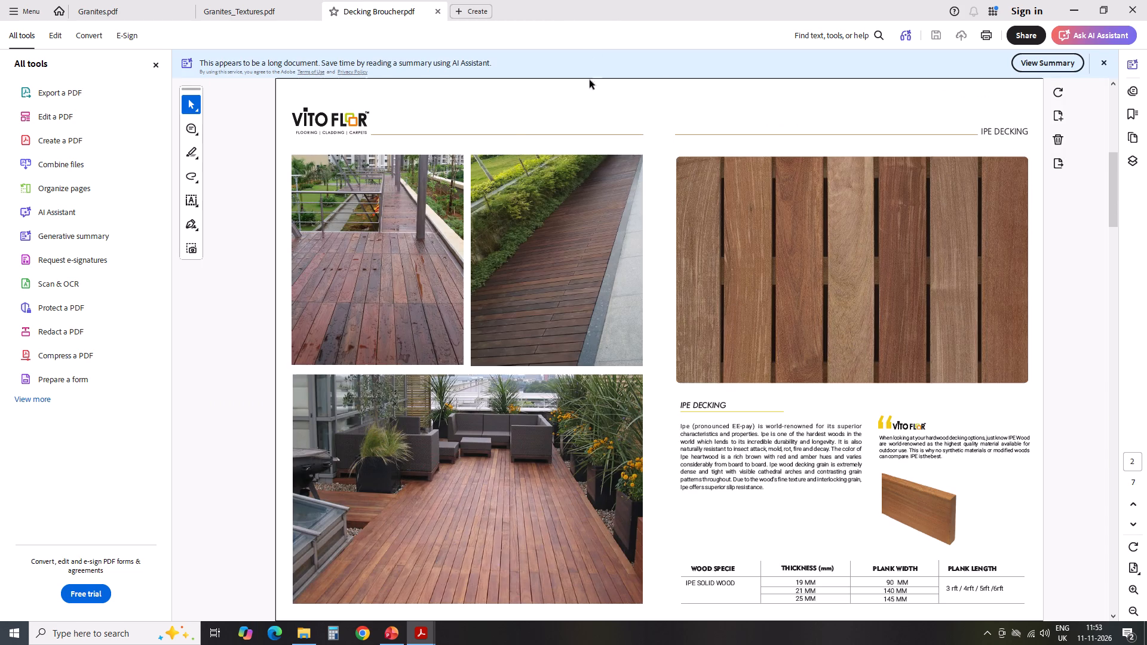
Go back from the Tiles_Simpolo folder to the Catalogues folder.
click(1084, 16)
click(557, 334)
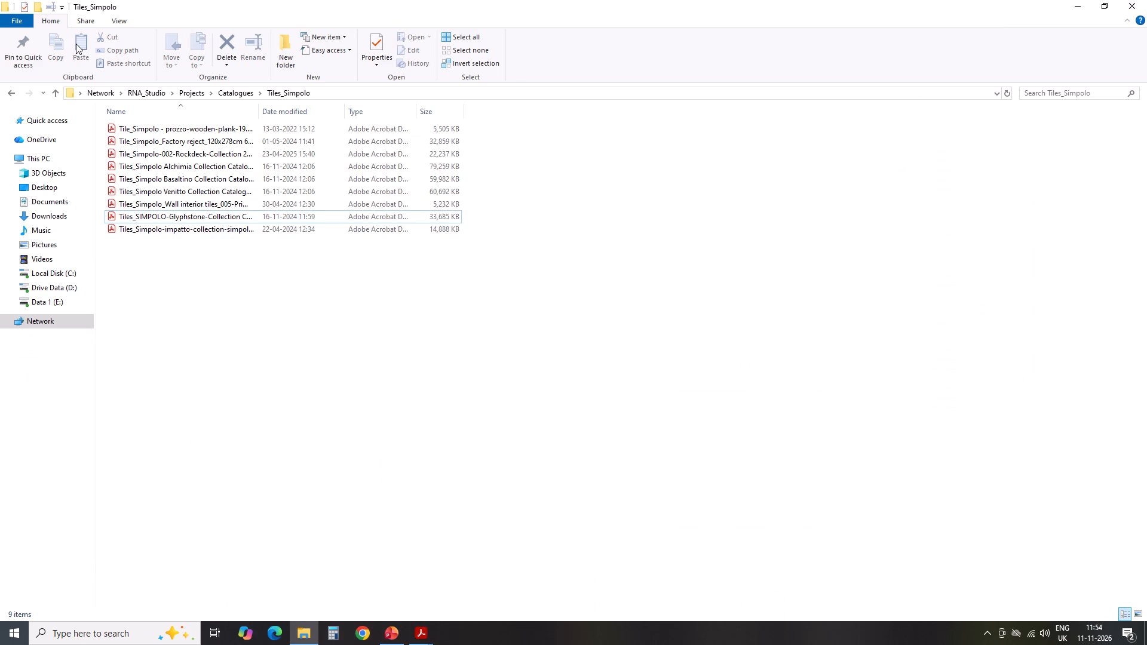
click(59, 93)
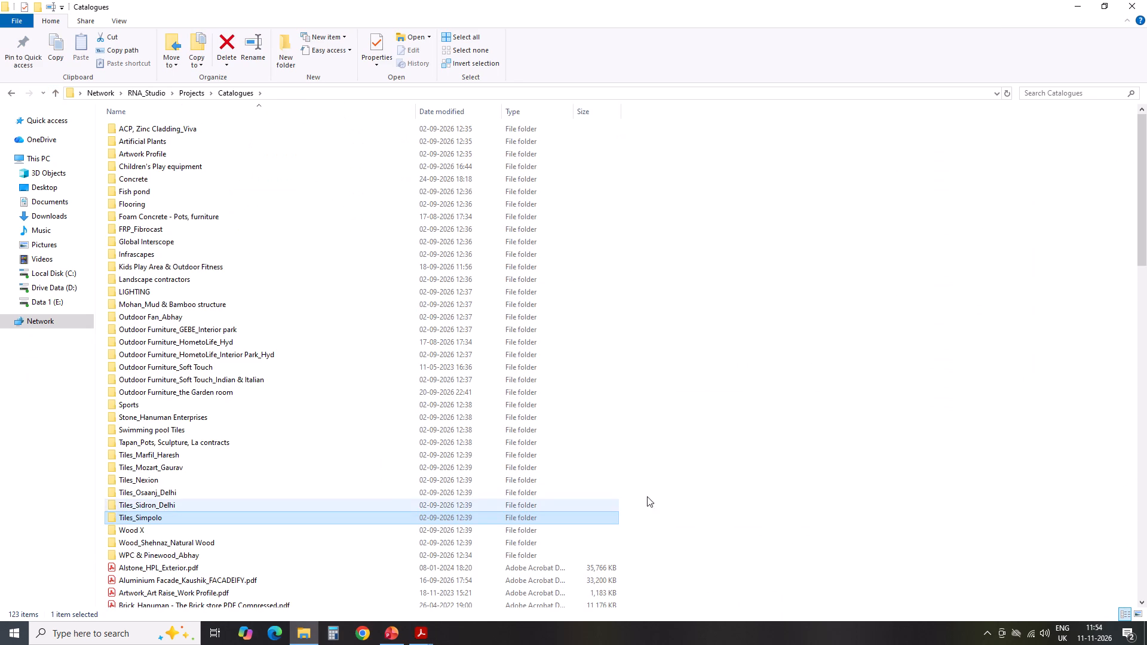
Switch to the PowerPoint presentation and compare the renders and material swatches on slides 4, 5 and 13, ending on slide 4.
click(732, 440)
click(1071, 0)
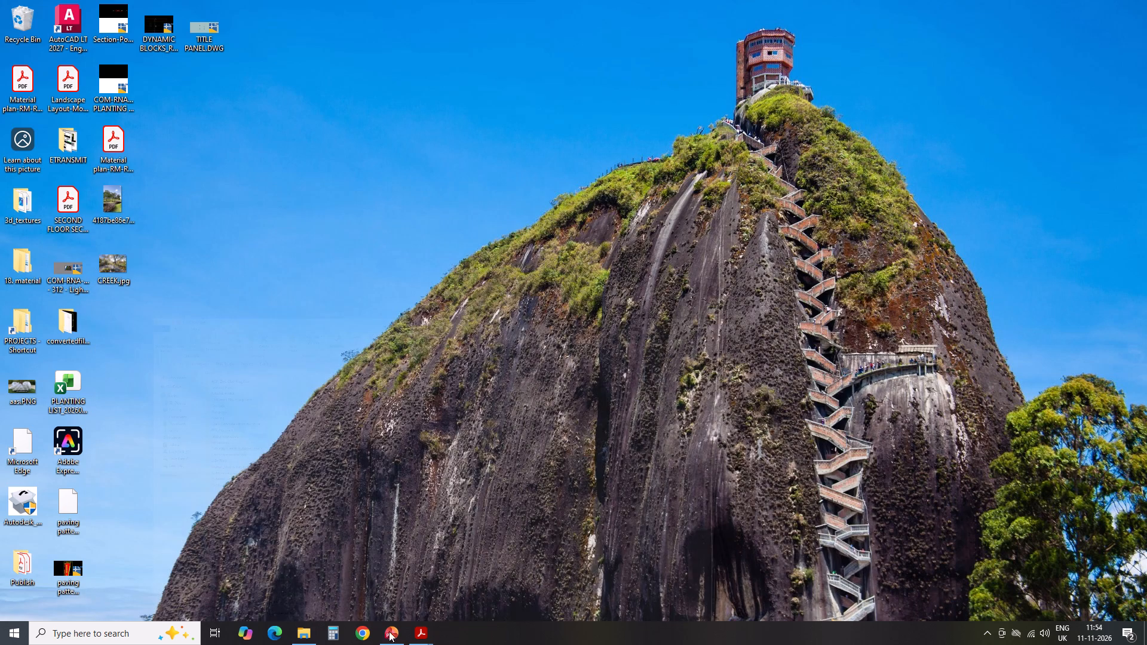
click(403, 636)
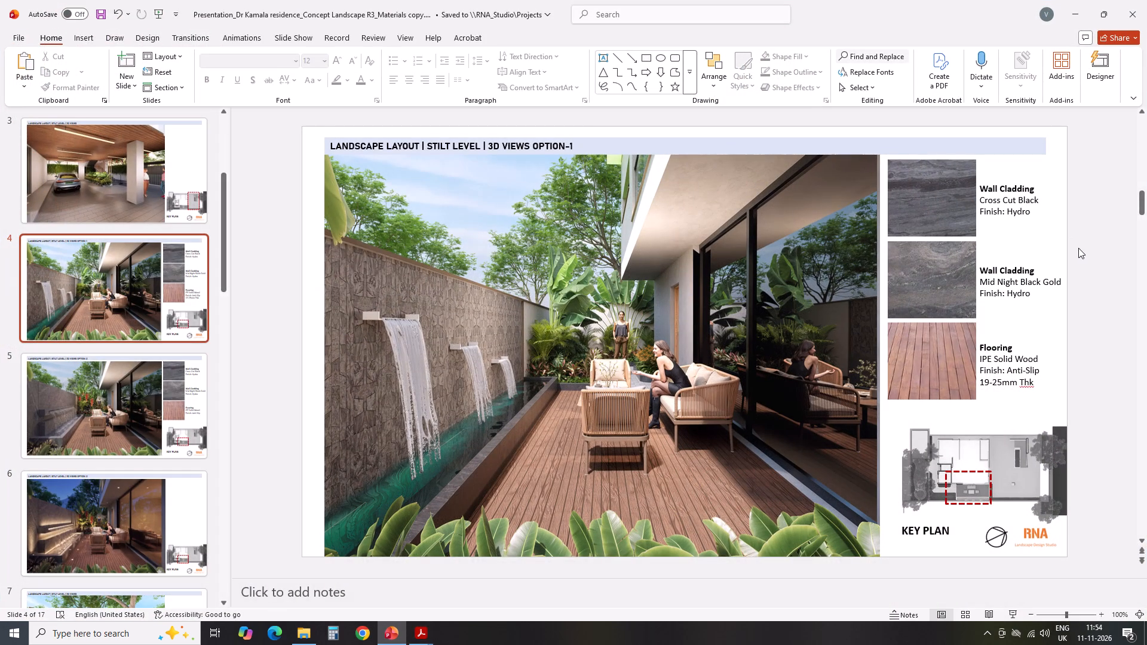
click(148, 401)
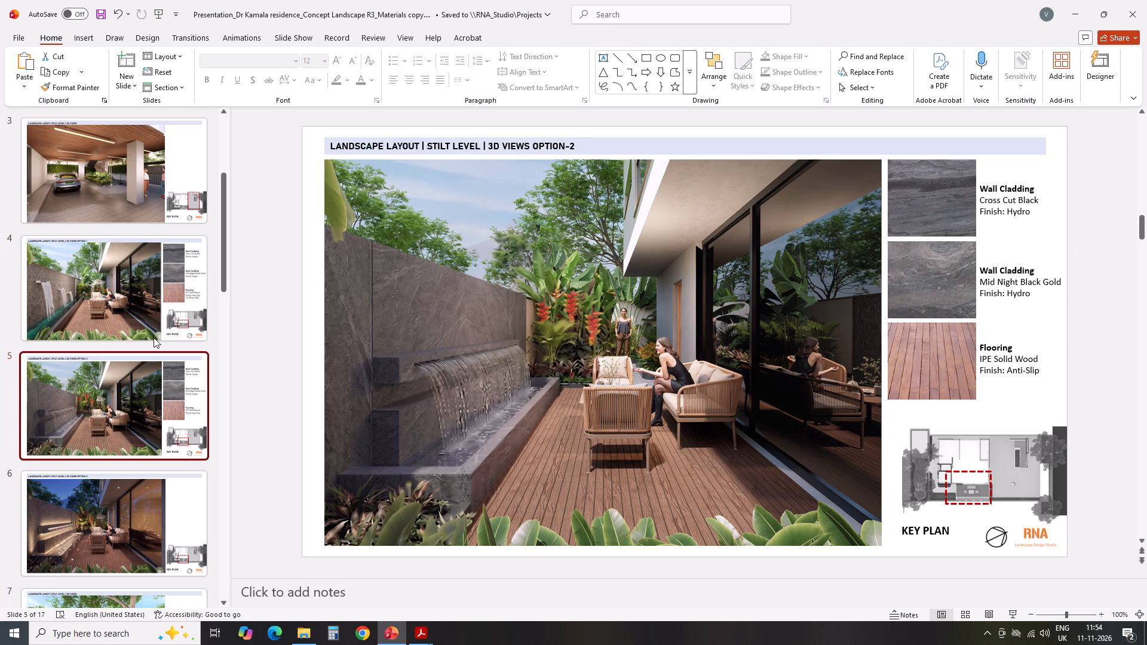
click(155, 296)
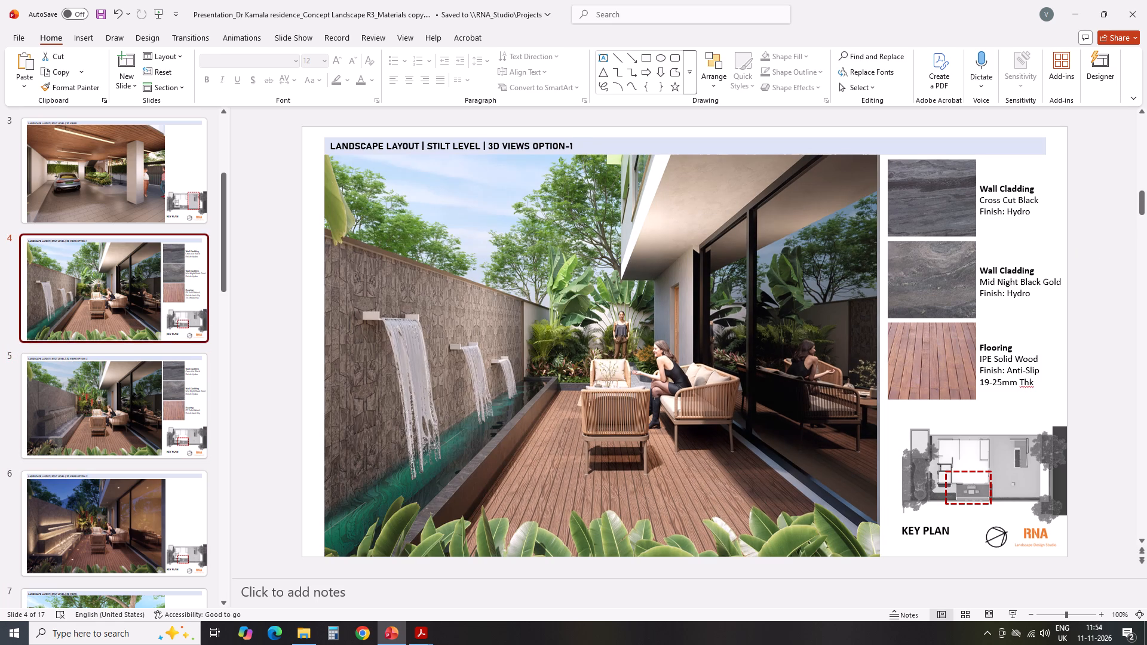
scroll(173, 485, down, 2)
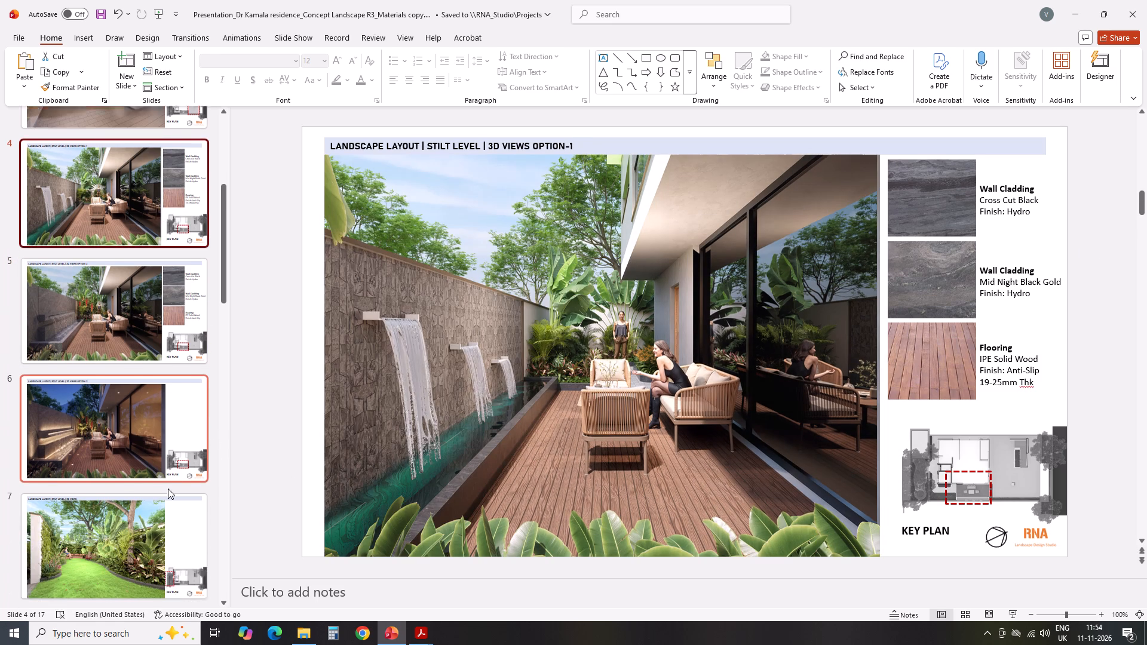
scroll(159, 492, down, 8)
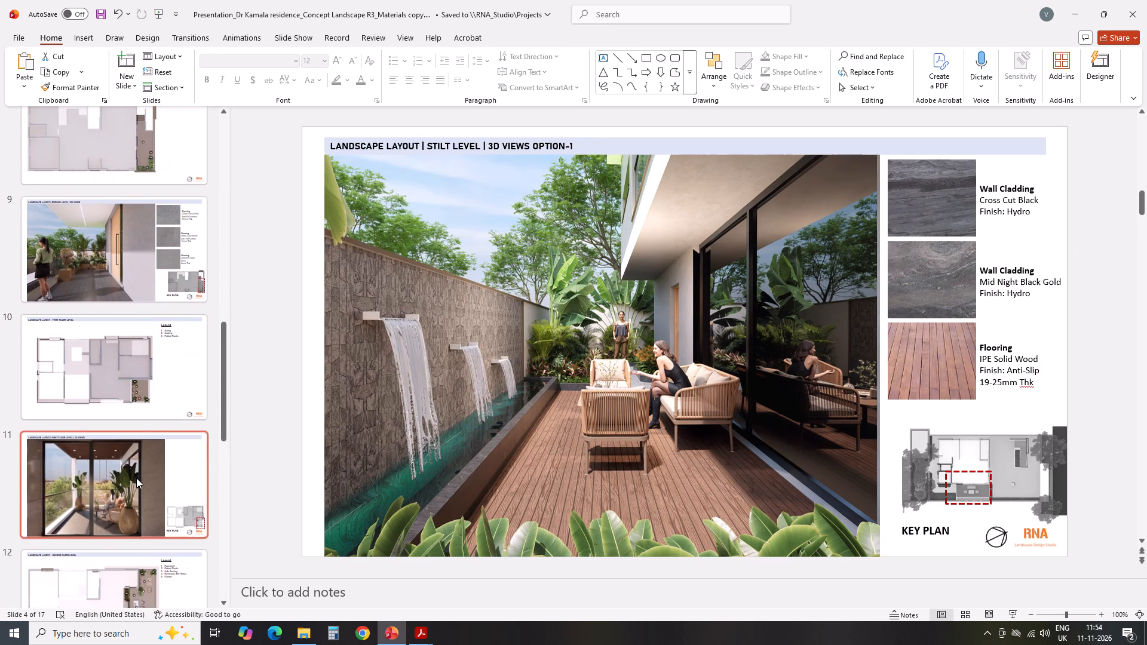
scroll(136, 478, down, 3)
click(121, 552)
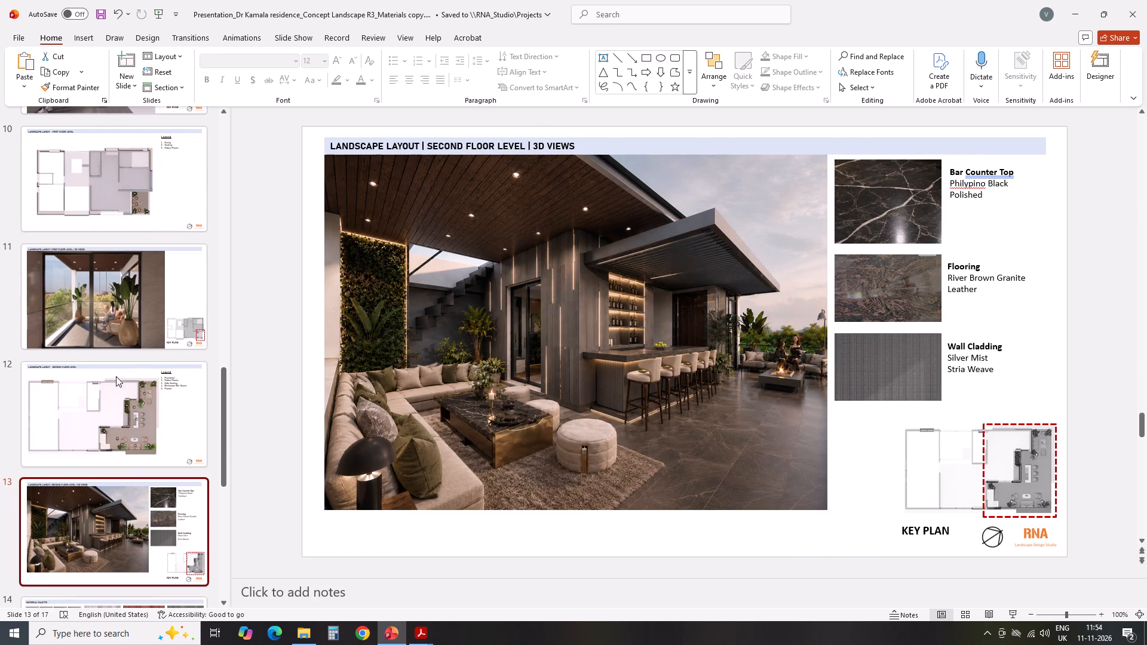
scroll(111, 254, up, 10)
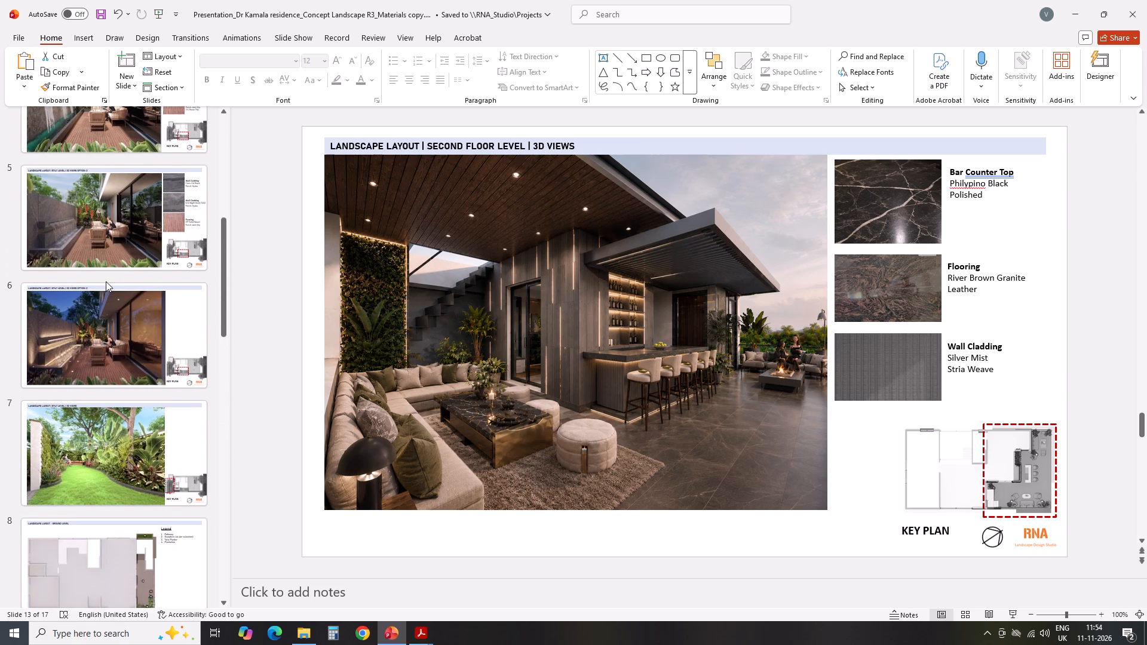
scroll(129, 223, up, 2)
click(138, 215)
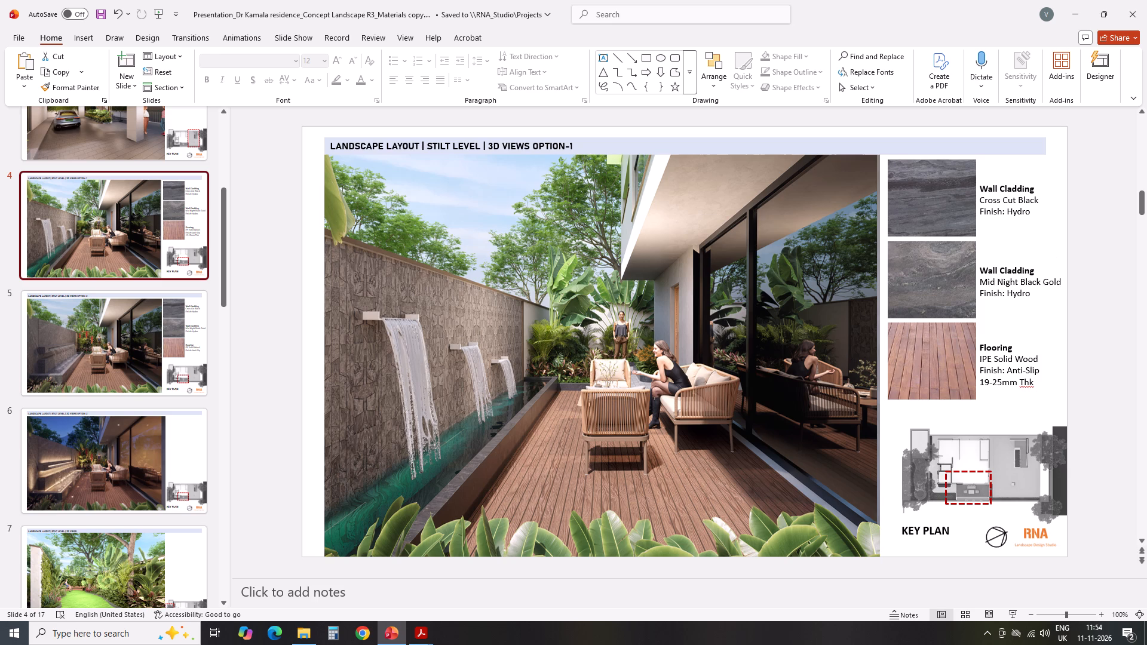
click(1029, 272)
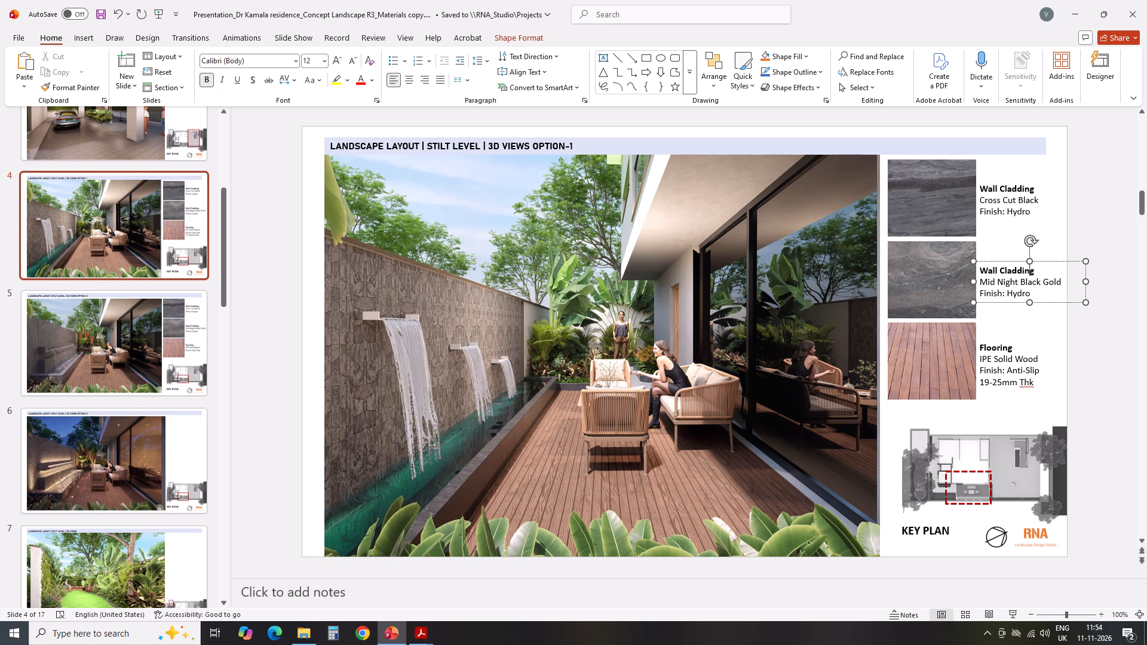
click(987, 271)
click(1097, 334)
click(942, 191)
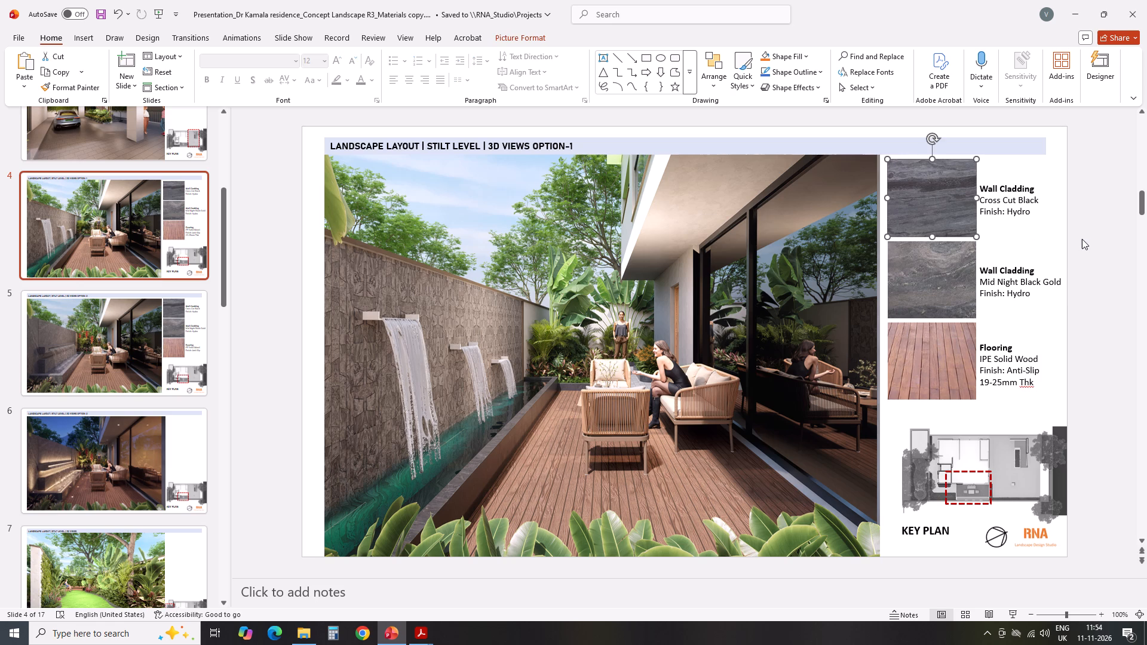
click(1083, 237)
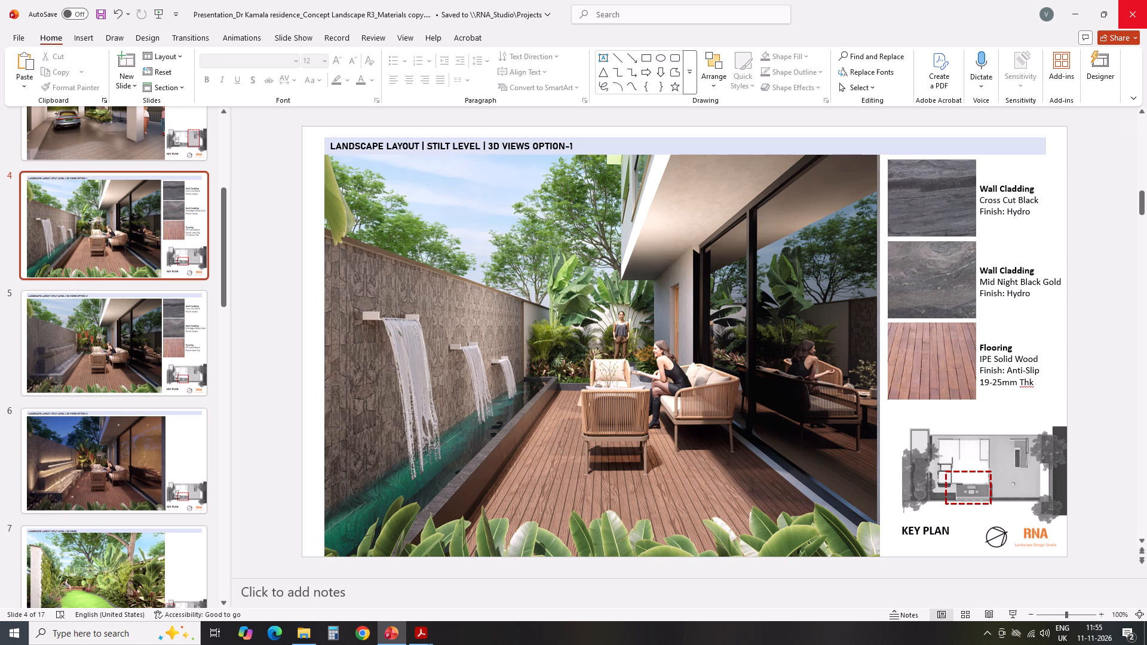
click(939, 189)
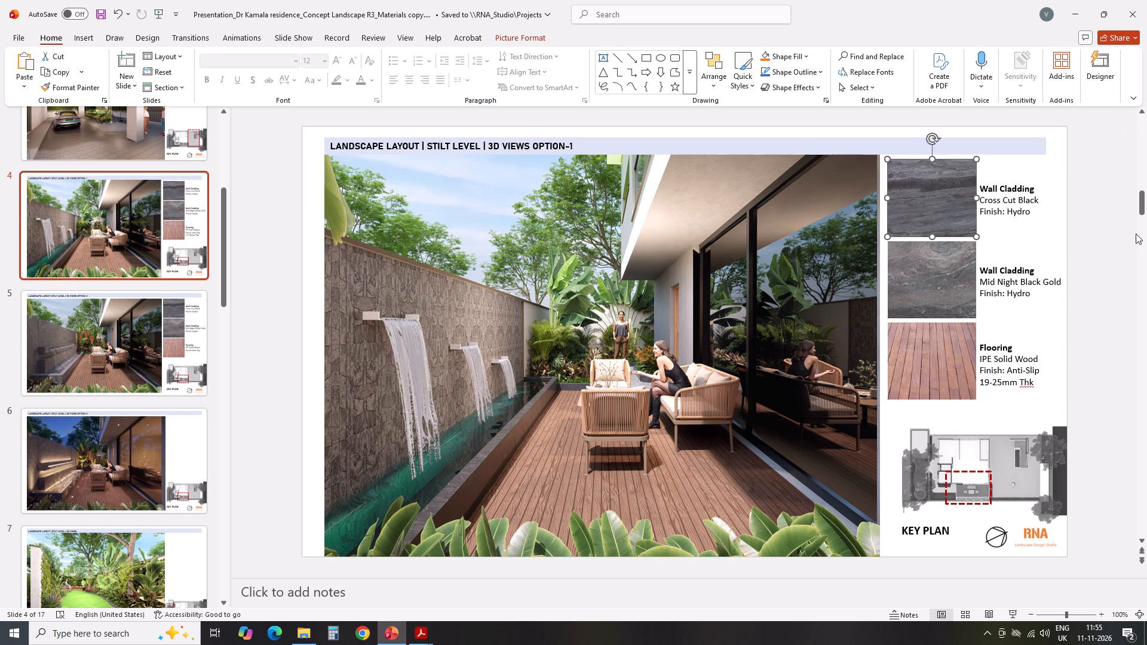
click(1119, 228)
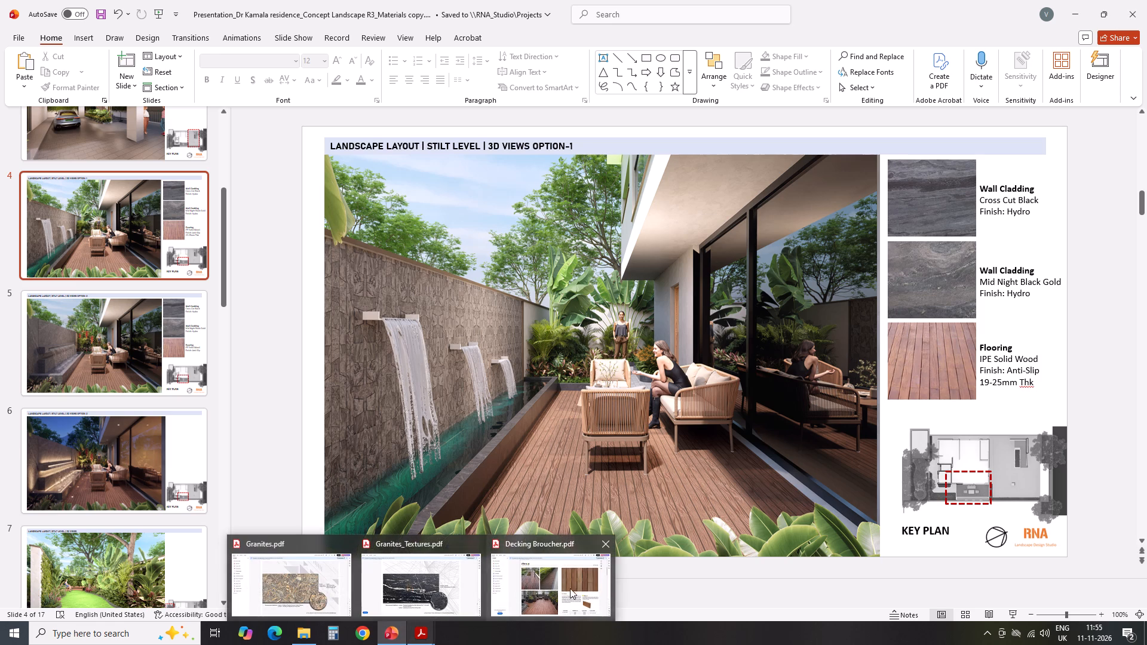
Check the marble finishes around page 29 of Granites_Textures.pdf for a wall cladding match, and leave the catalogue.
click(434, 583)
scroll(817, 367, up, 2)
scroll(817, 367, down, 3)
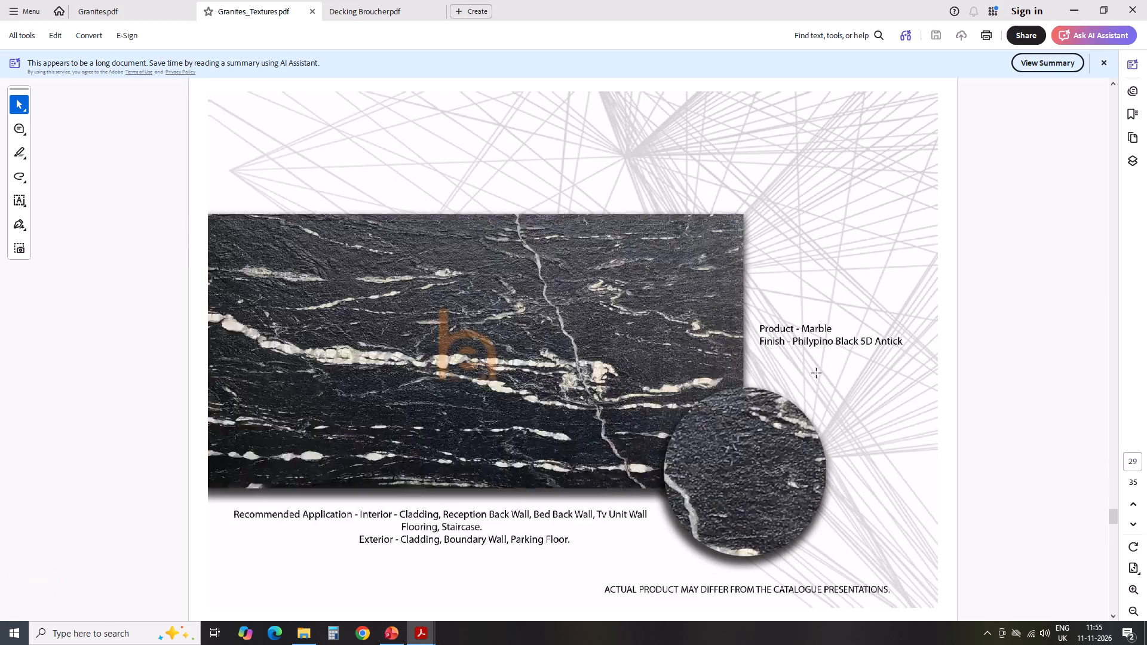
scroll(817, 373, down, 1)
click(1062, 1)
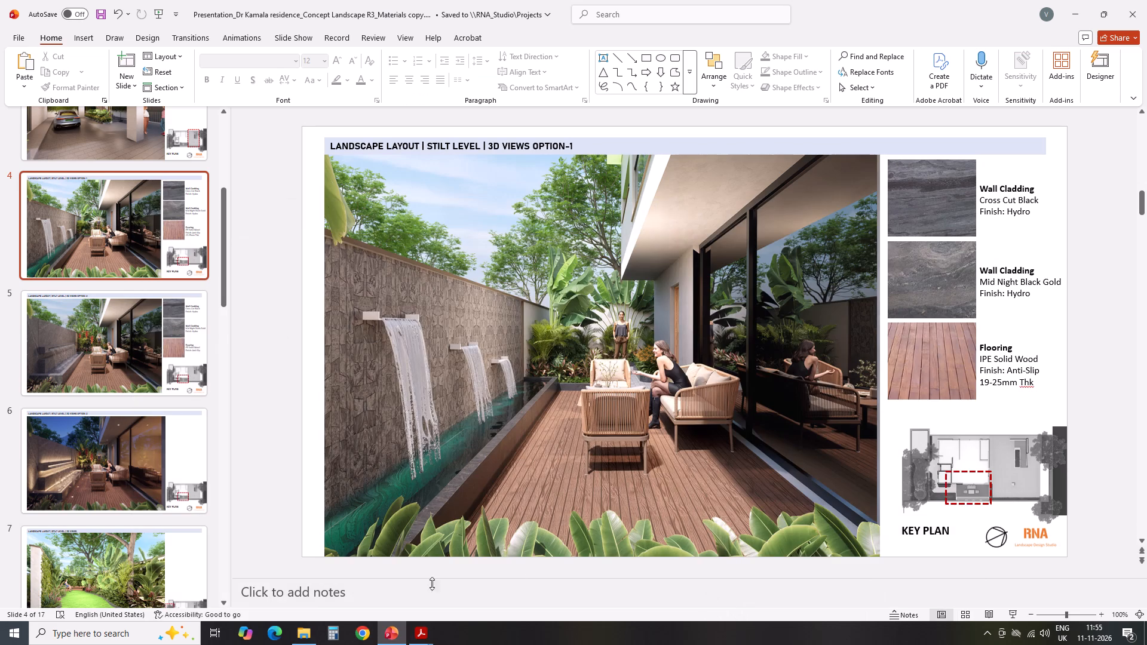
Recheck the catalogue files in the Tiles_Simpolo folder and return to the Catalogues folder.
click(296, 635)
click(752, 363)
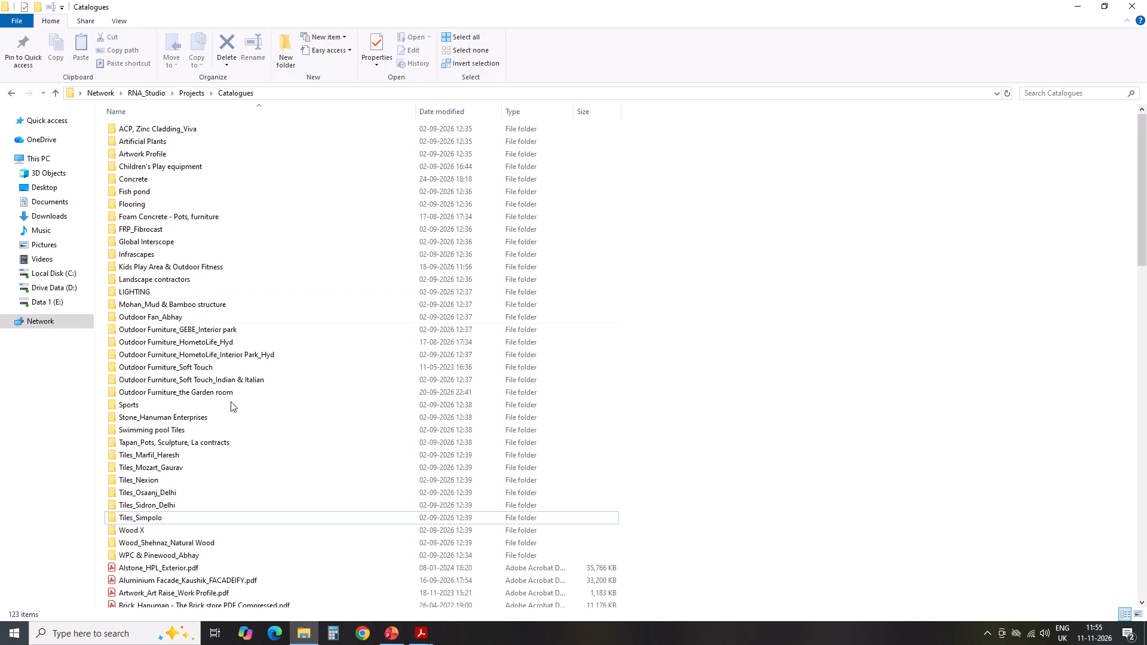
scroll(237, 506, down, 1)
double_click(198, 484)
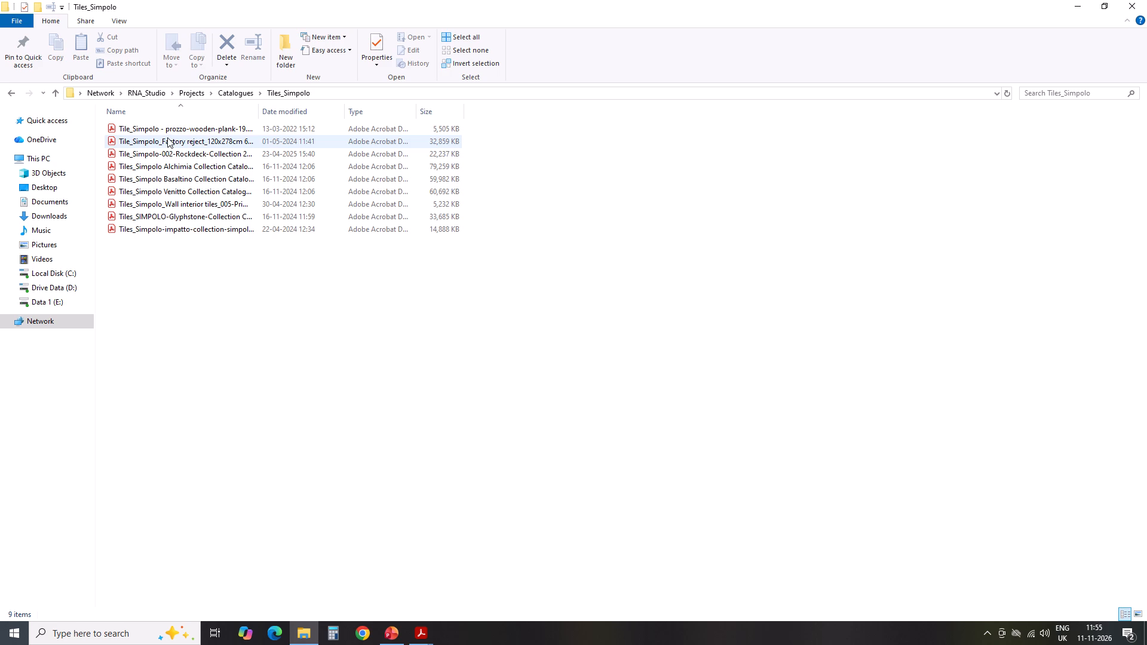
click(56, 96)
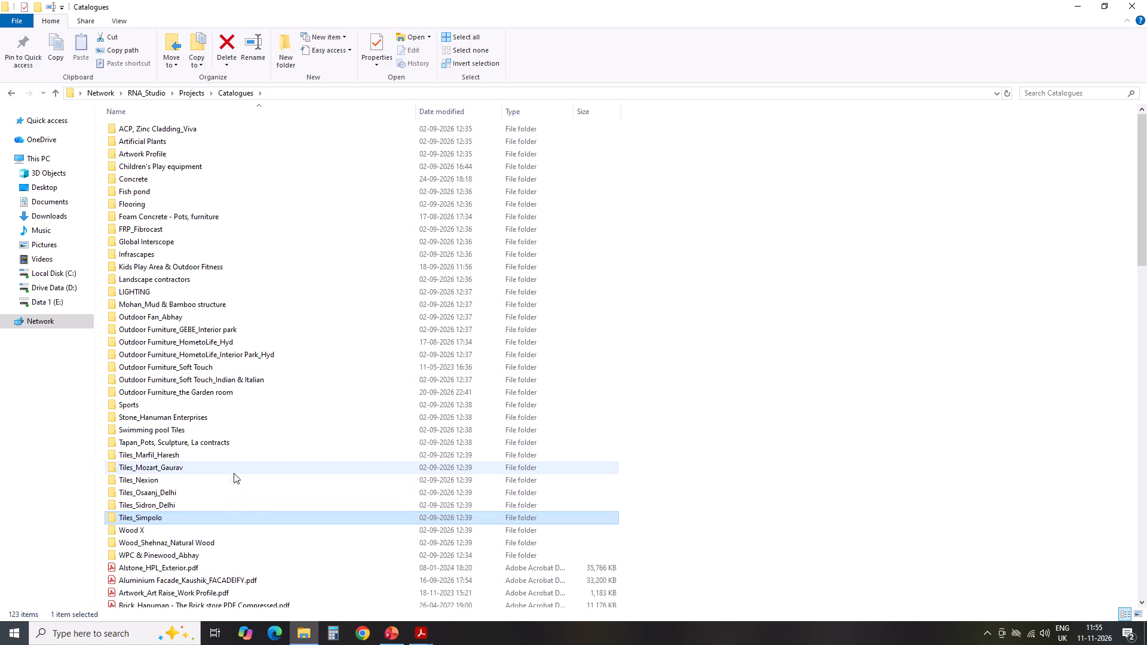
Look through the Catalogues folder's PDF files for stone and cladding catalogues worth checking.
scroll(327, 512, down, 2)
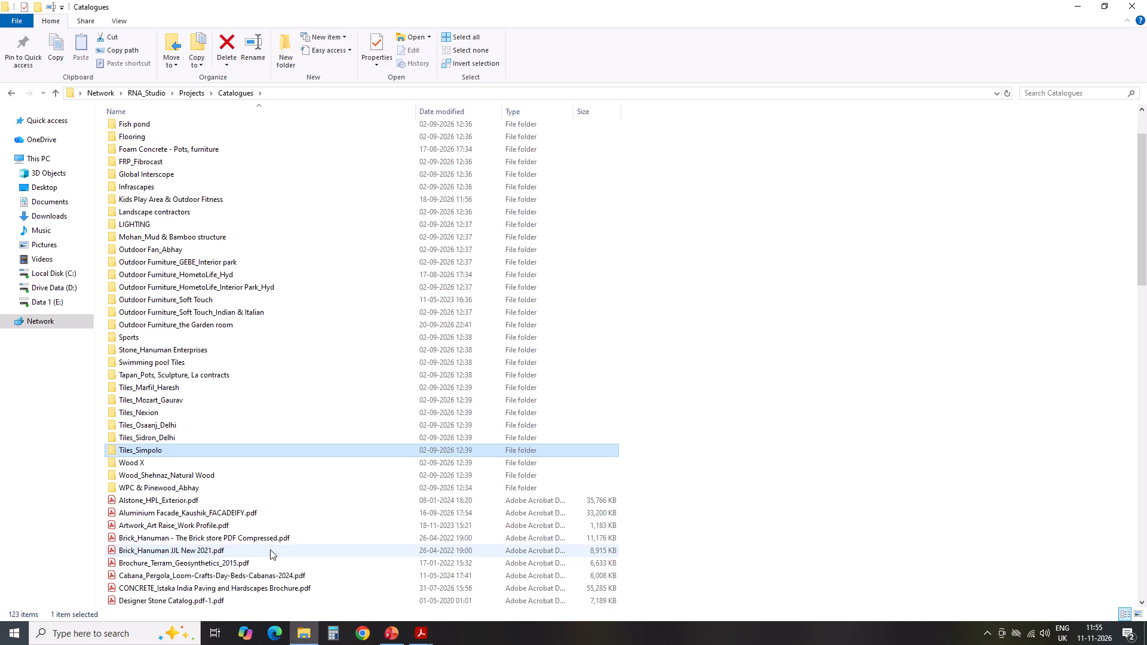
scroll(270, 549, down, 3)
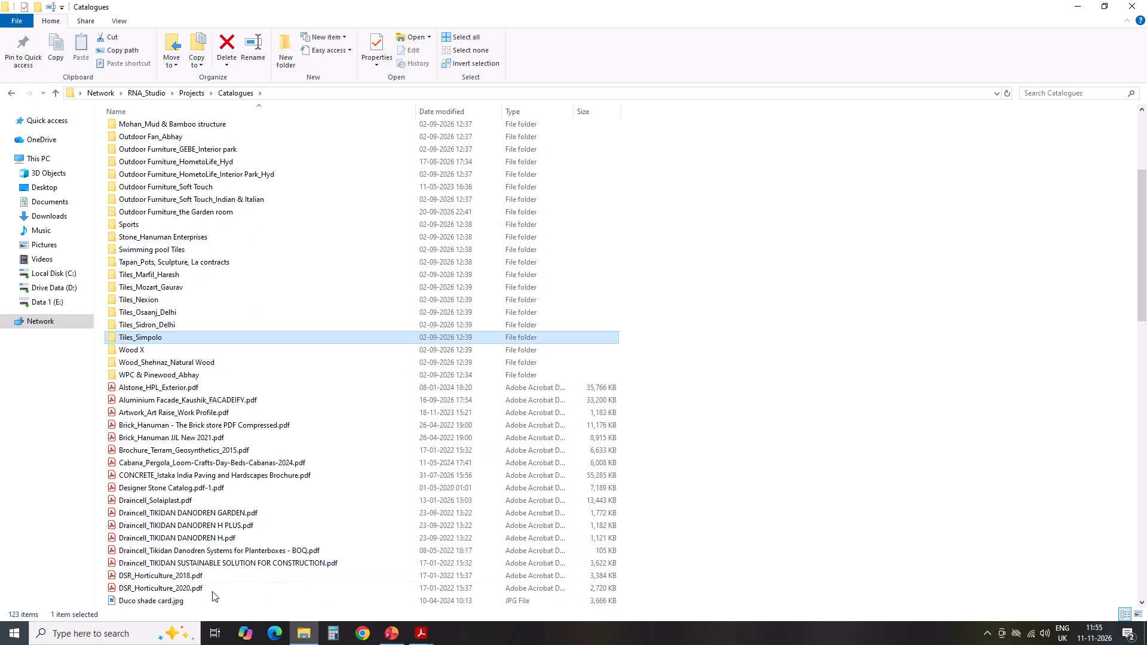
scroll(217, 580, down, 2)
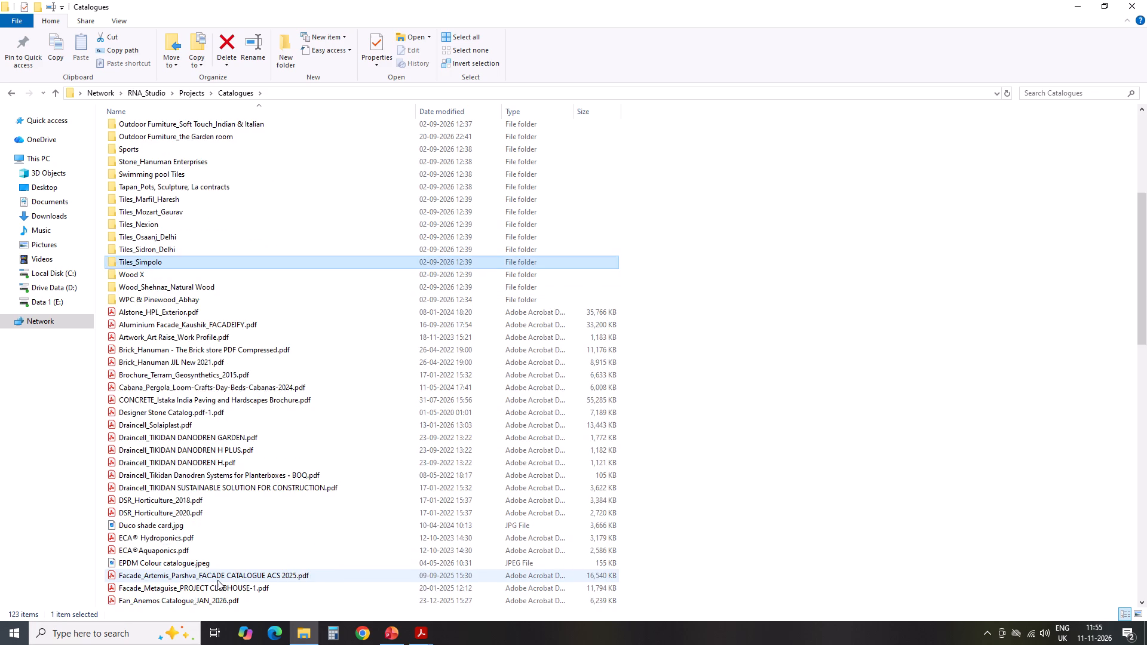
scroll(217, 580, down, 1)
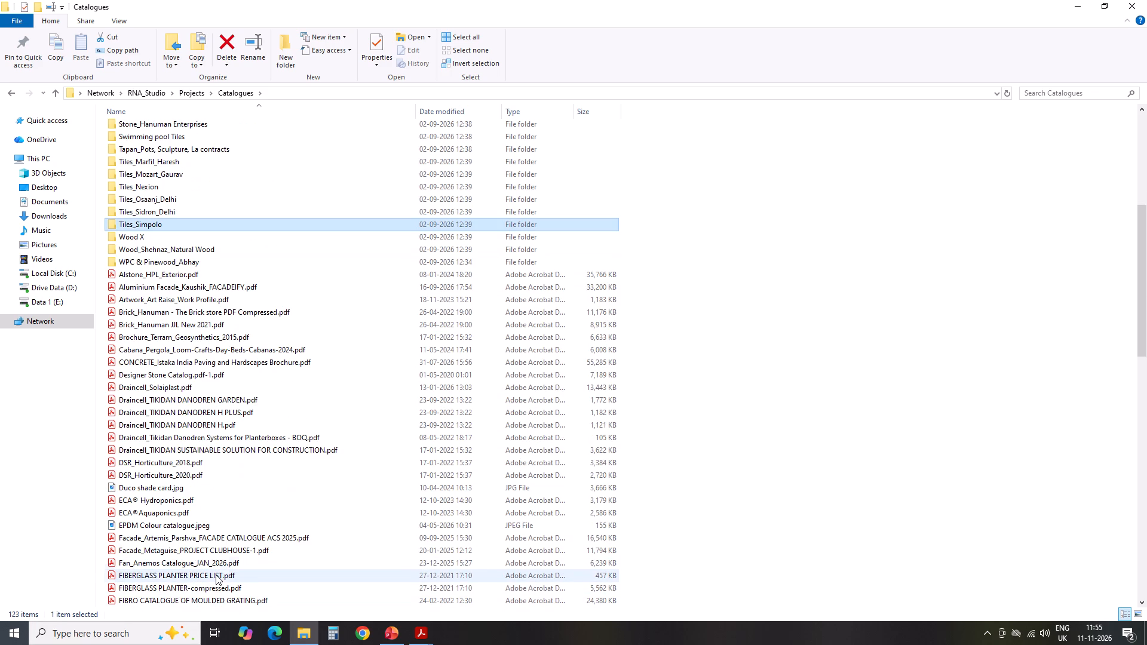
scroll(216, 578, down, 1)
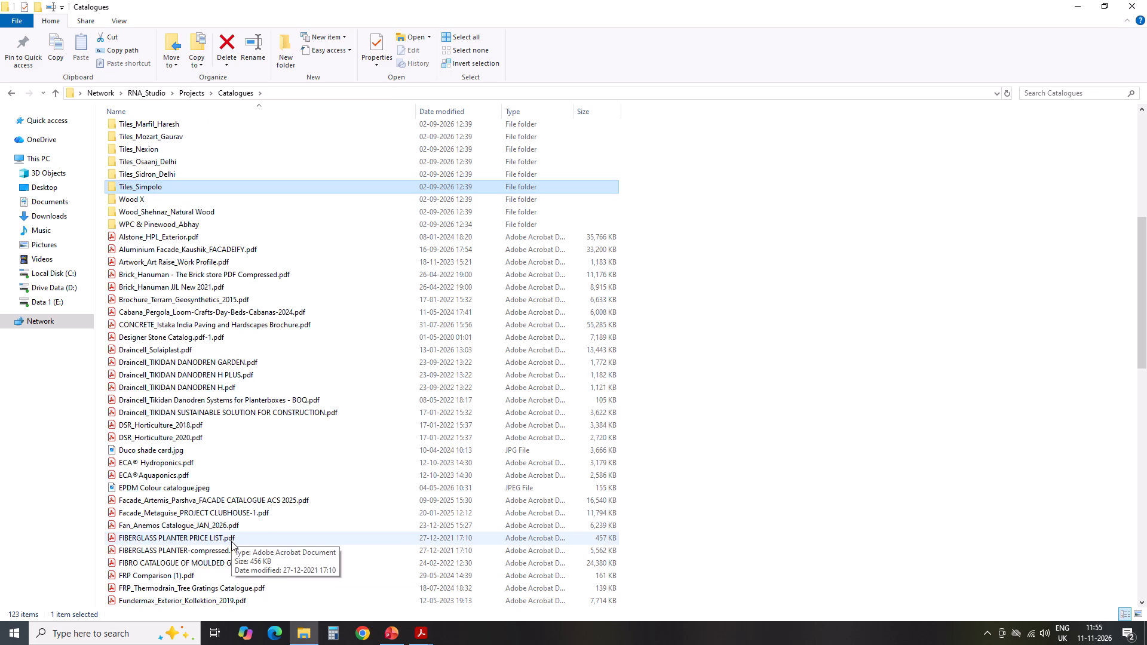
scroll(231, 541, down, 1)
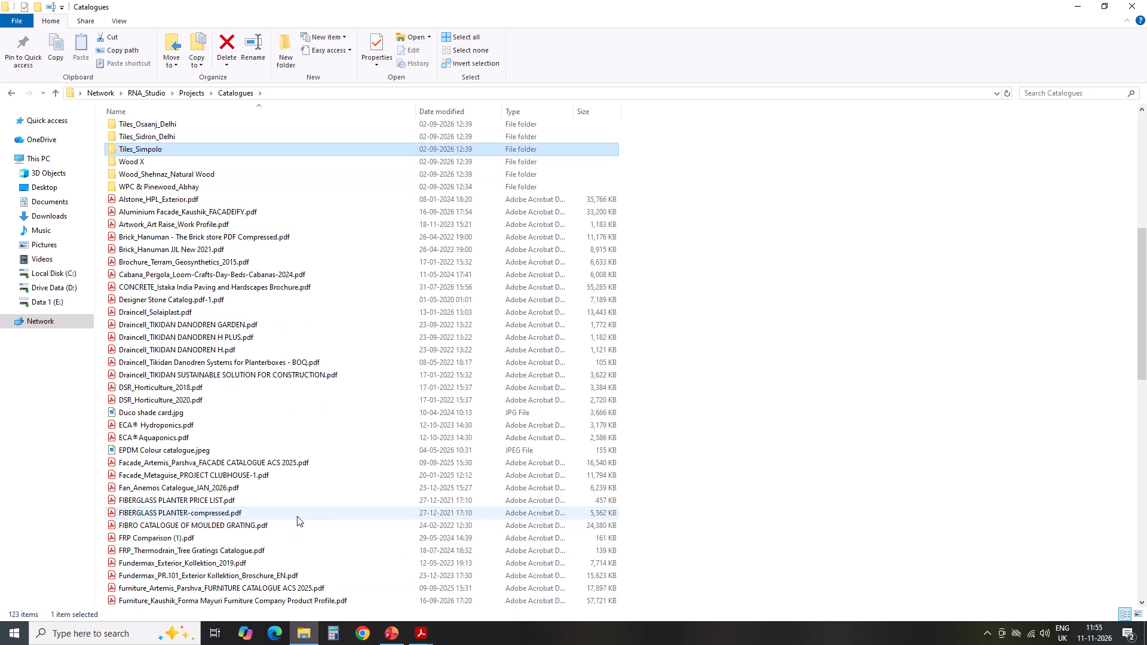
scroll(299, 512, down, 1)
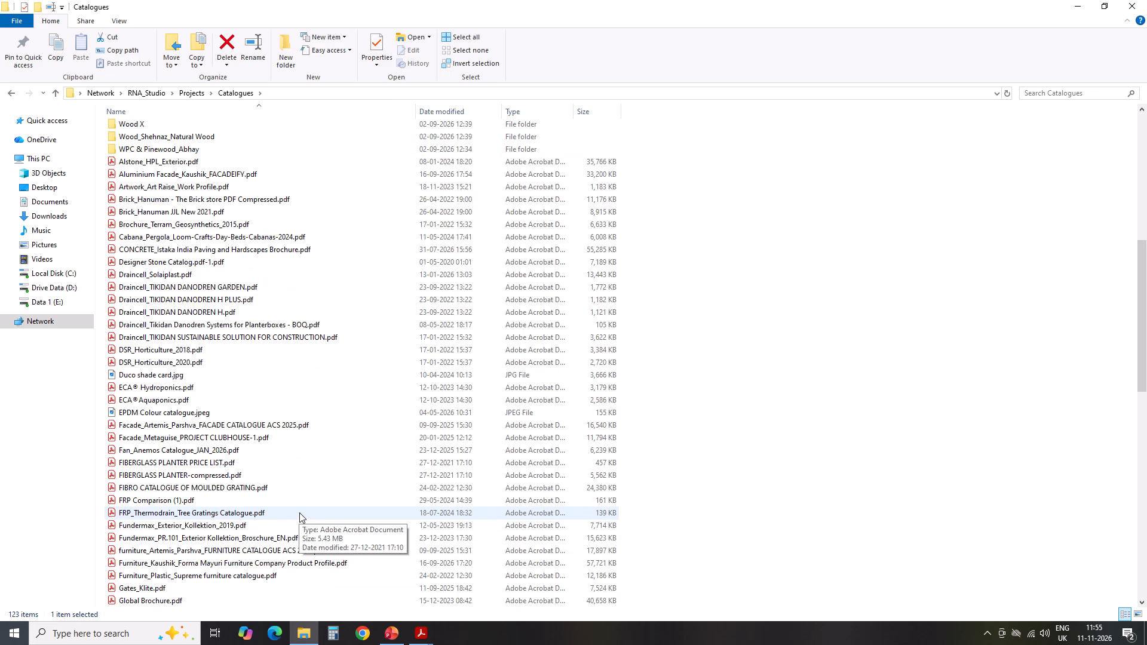
scroll(299, 512, down, 2)
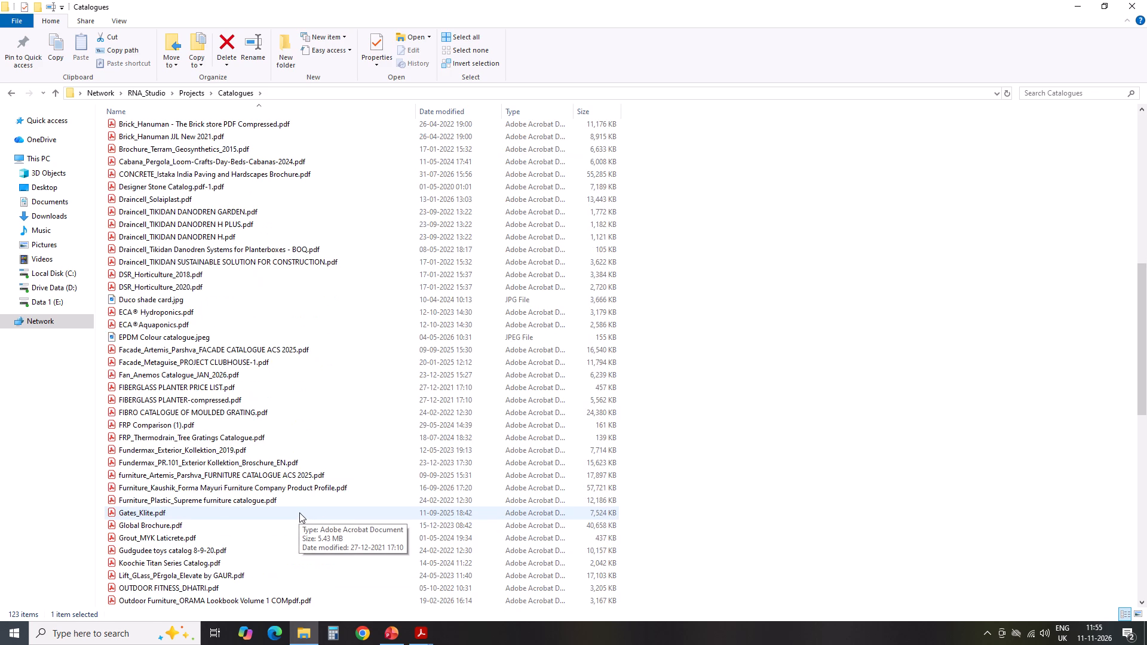
scroll(299, 512, down, 4)
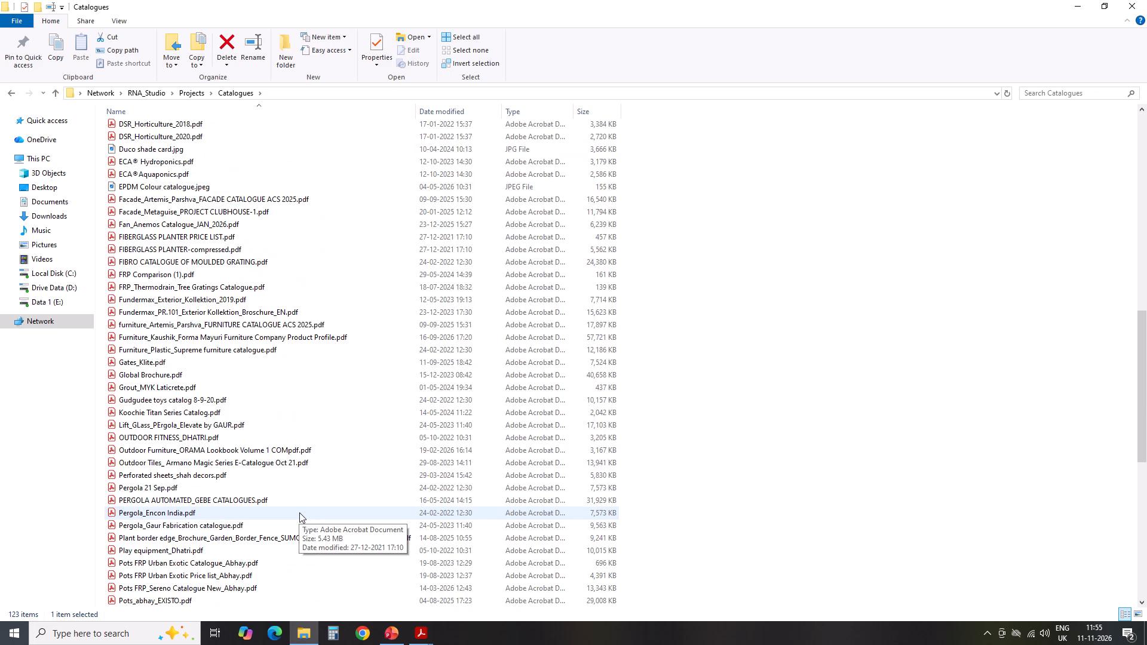
scroll(299, 512, down, 5)
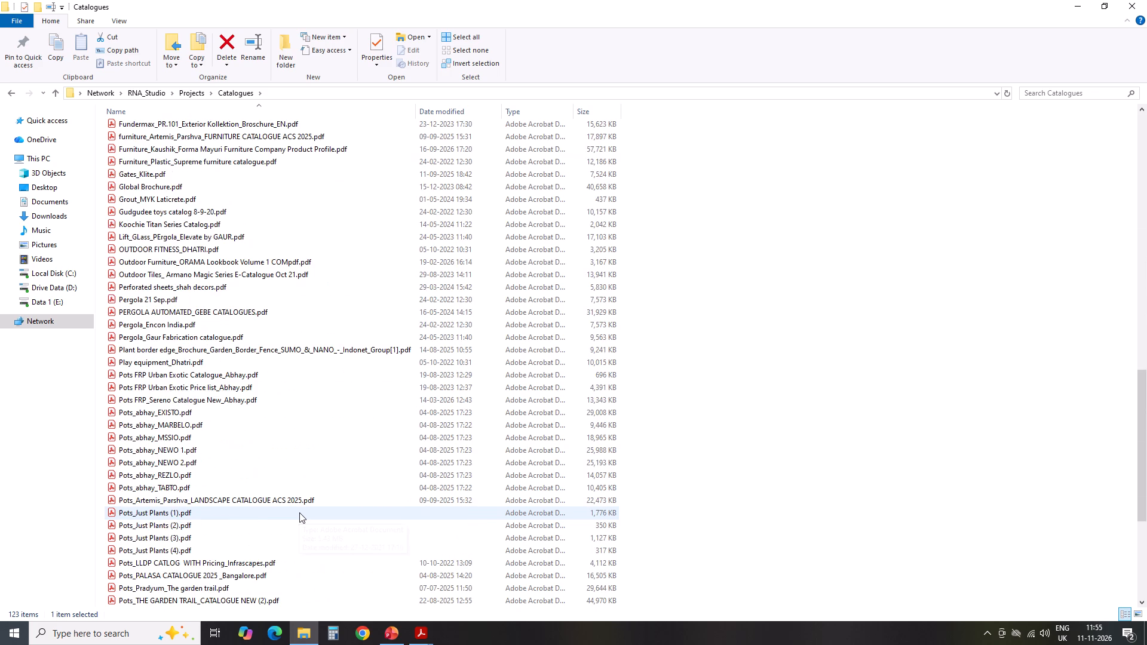
scroll(299, 512, down, 2)
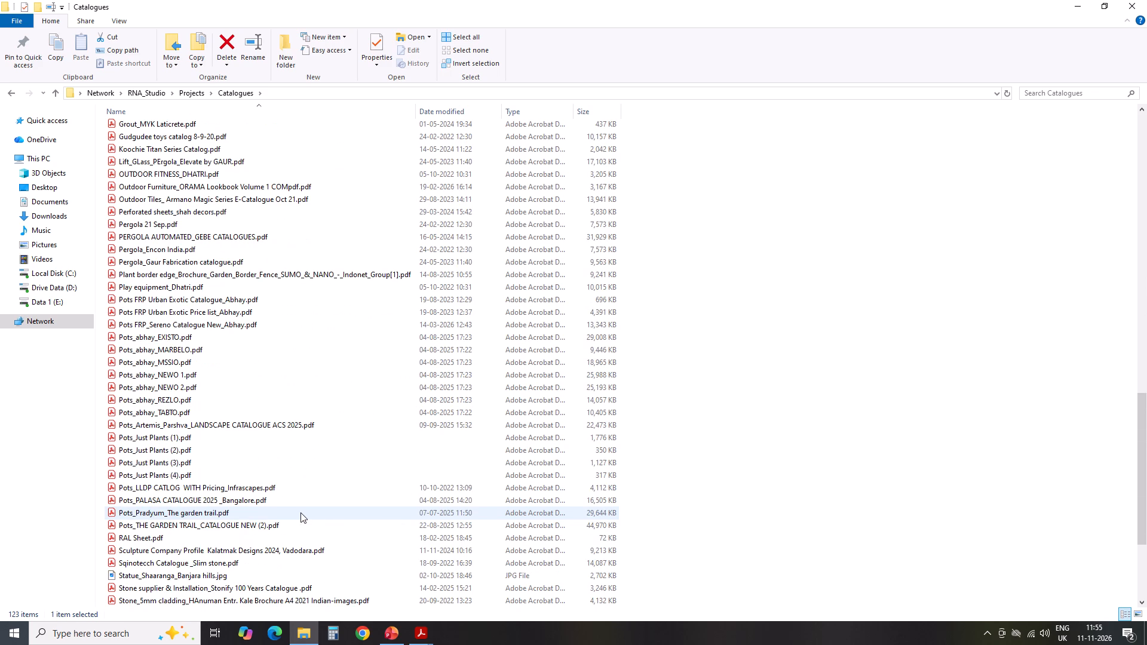
scroll(300, 512, down, 4)
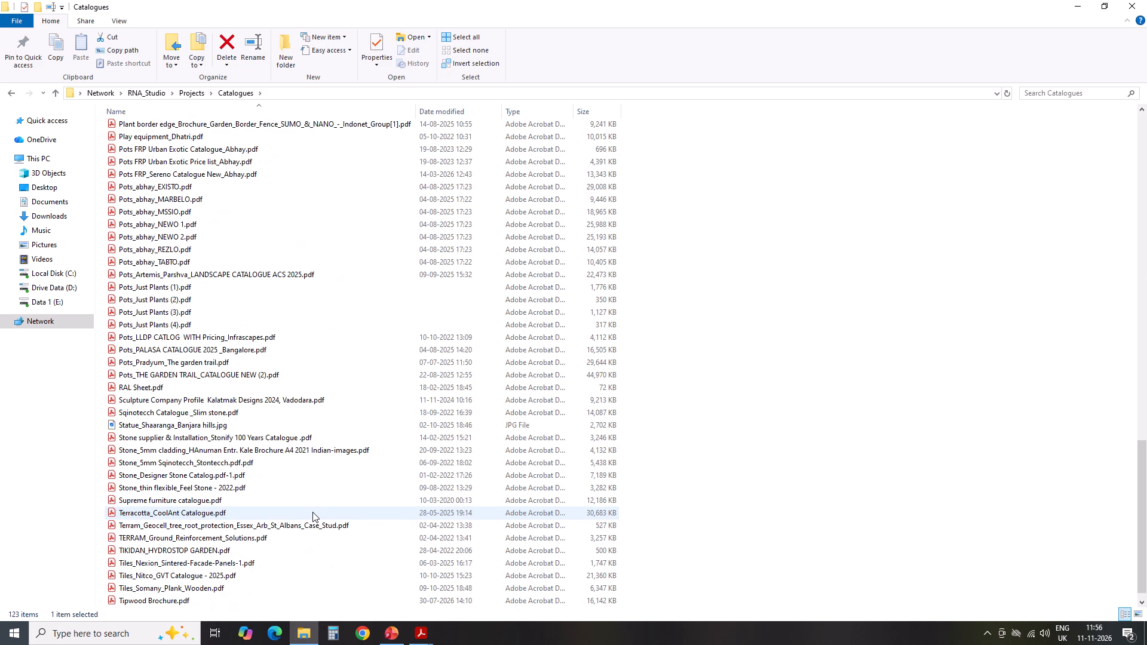
scroll(336, 526, down, 1)
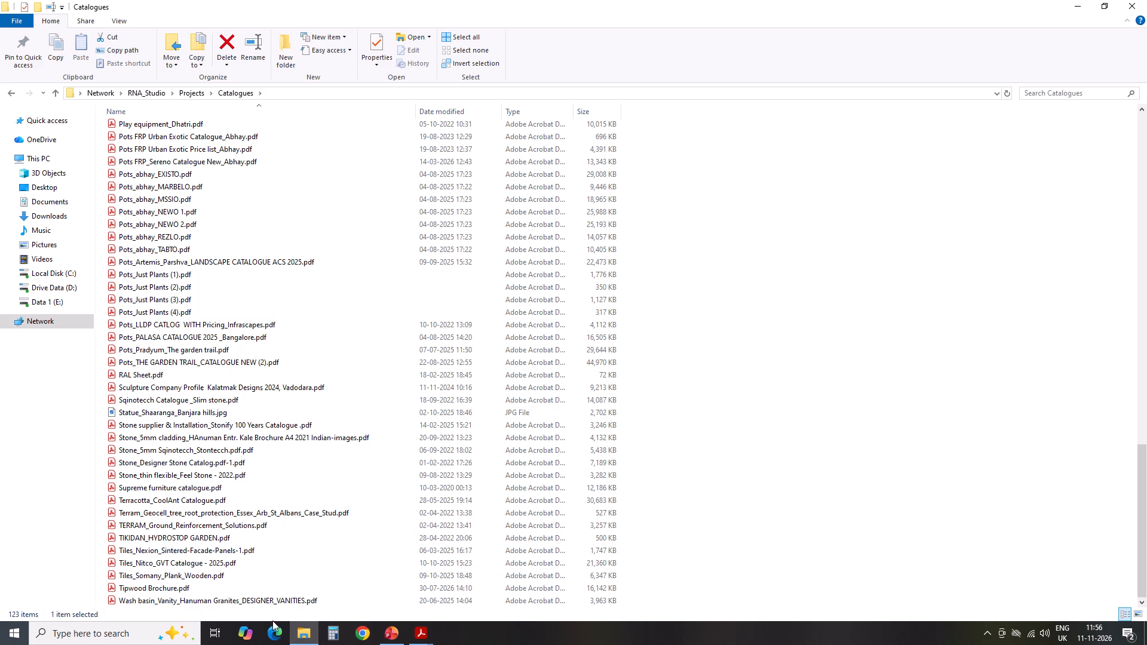
scroll(281, 594, down, 1)
Open Stone_Designer Stone Catalog.pdf-1.pdf, check its granite and marble finishes for a cladding match, and close the catalogue.
double_click(314, 459)
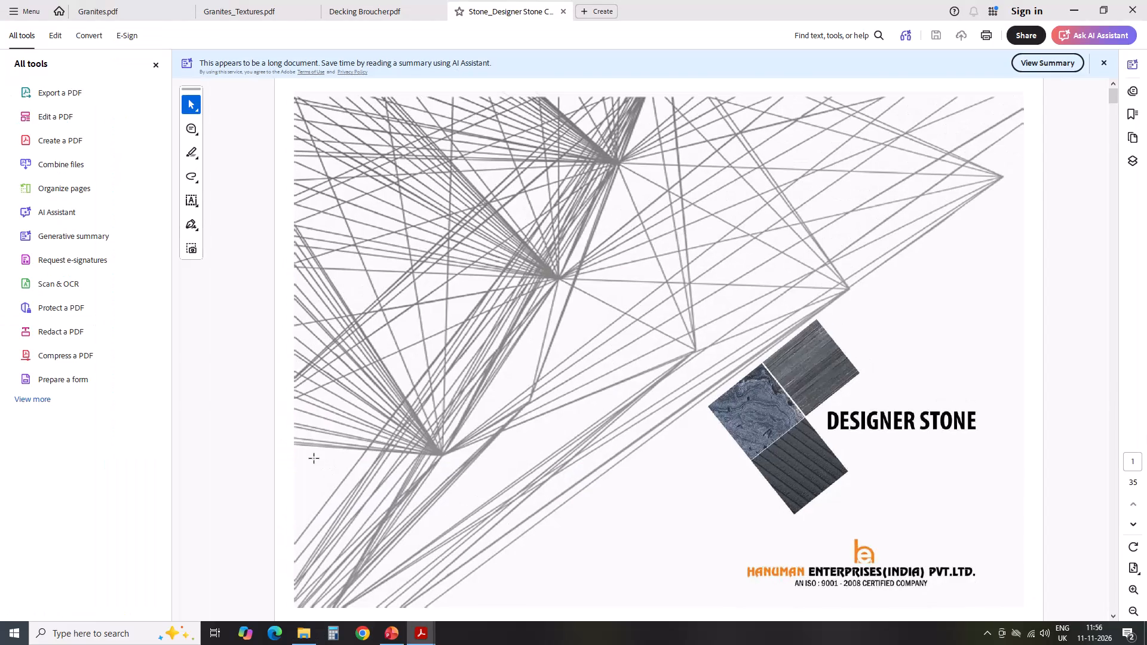
scroll(552, 429, down, 4)
scroll(796, 386, down, 7)
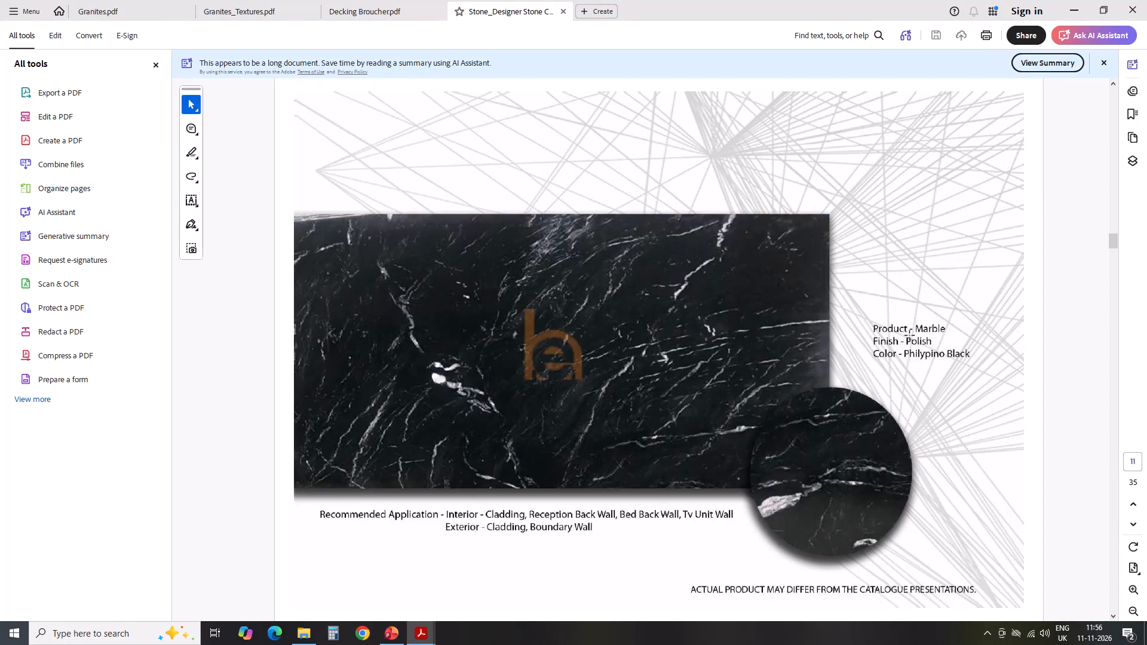
scroll(910, 336, down, 3)
scroll(843, 336, up, 5)
scroll(843, 336, down, 1)
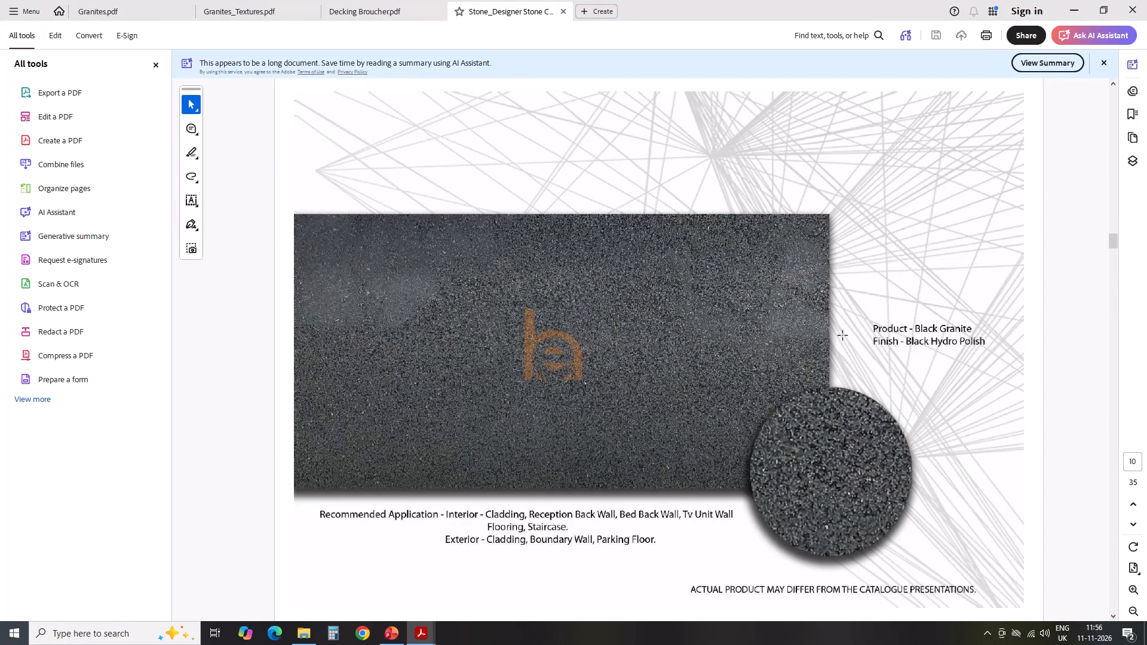
scroll(843, 336, down, 18)
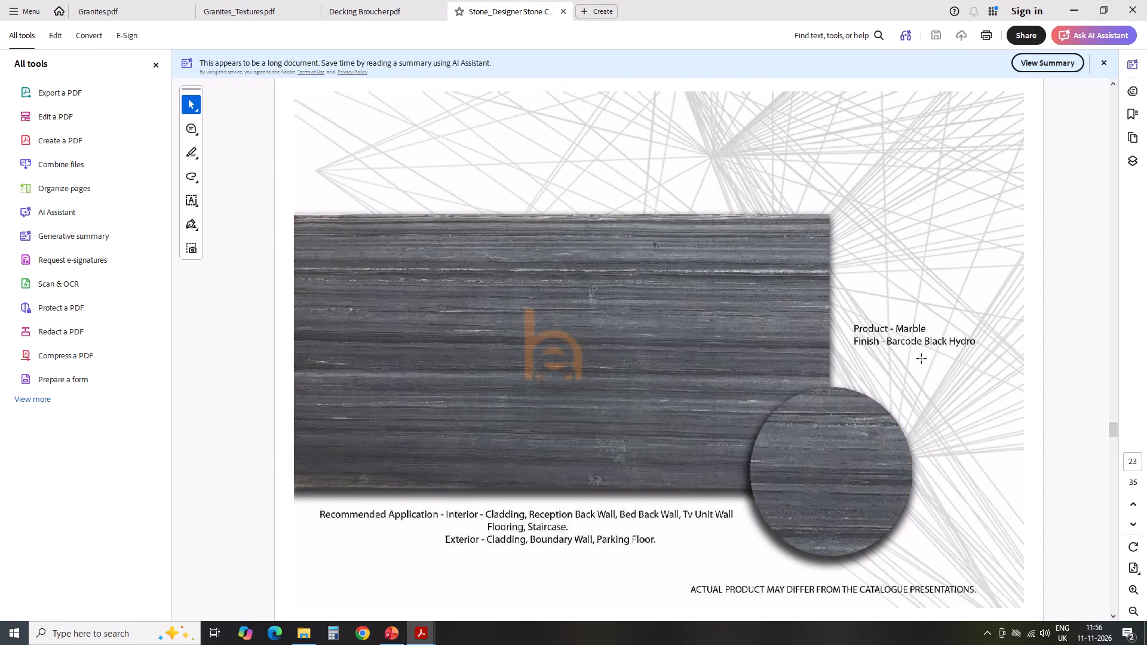
scroll(922, 359, down, 1)
scroll(947, 247, down, 4)
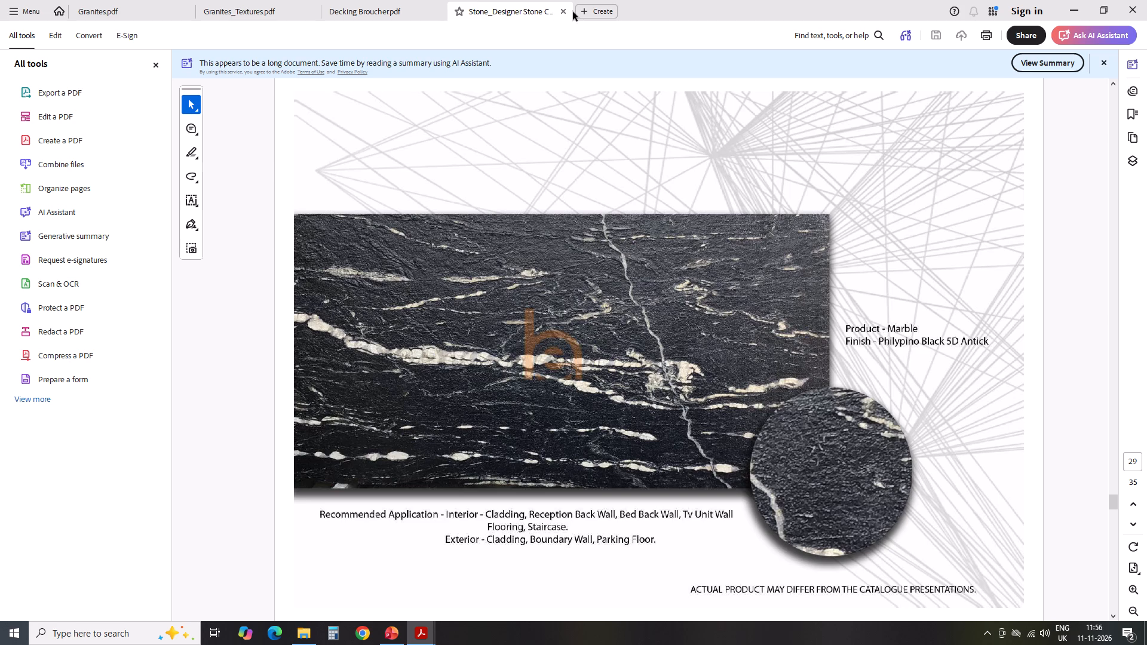
click(560, 10)
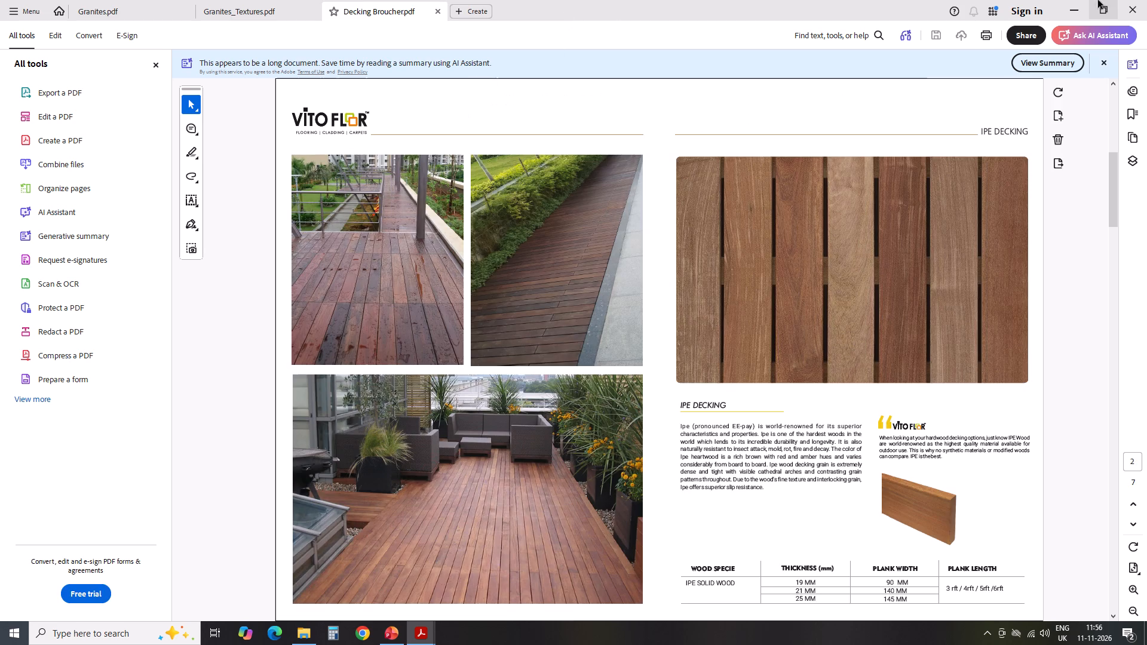
click(1065, 4)
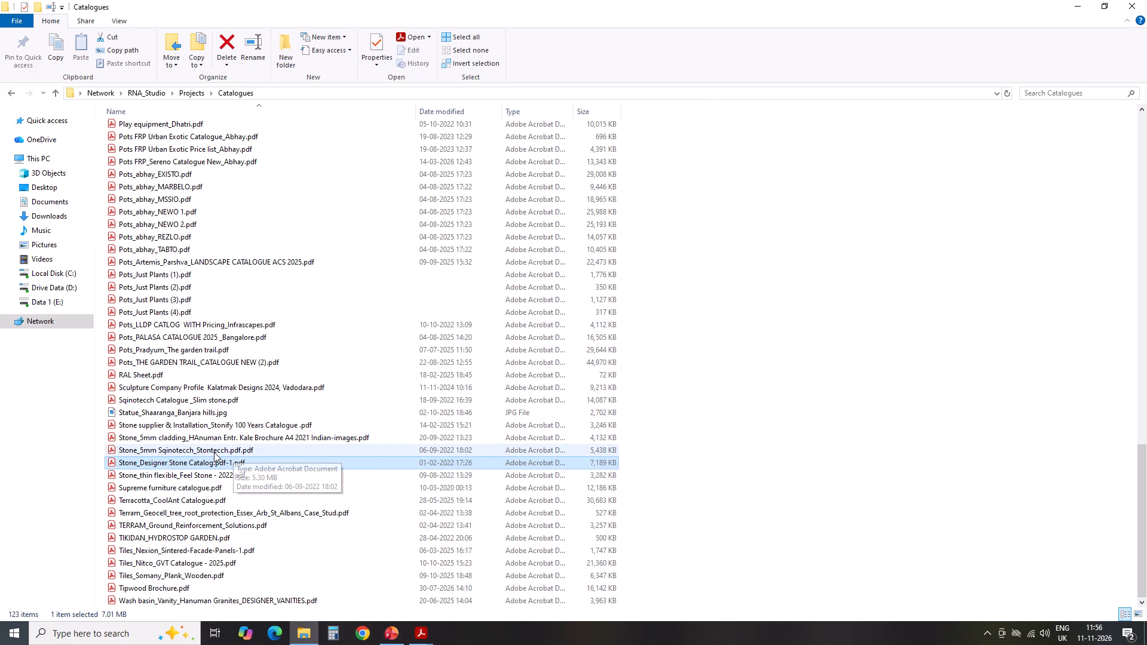
Open Stone_5mm Sqinotecch_Stontecch.pdf.pdf, check its slate, limestone, Flextone and Littone pages for a cladding match, and close the catalogue.
double_click(214, 452)
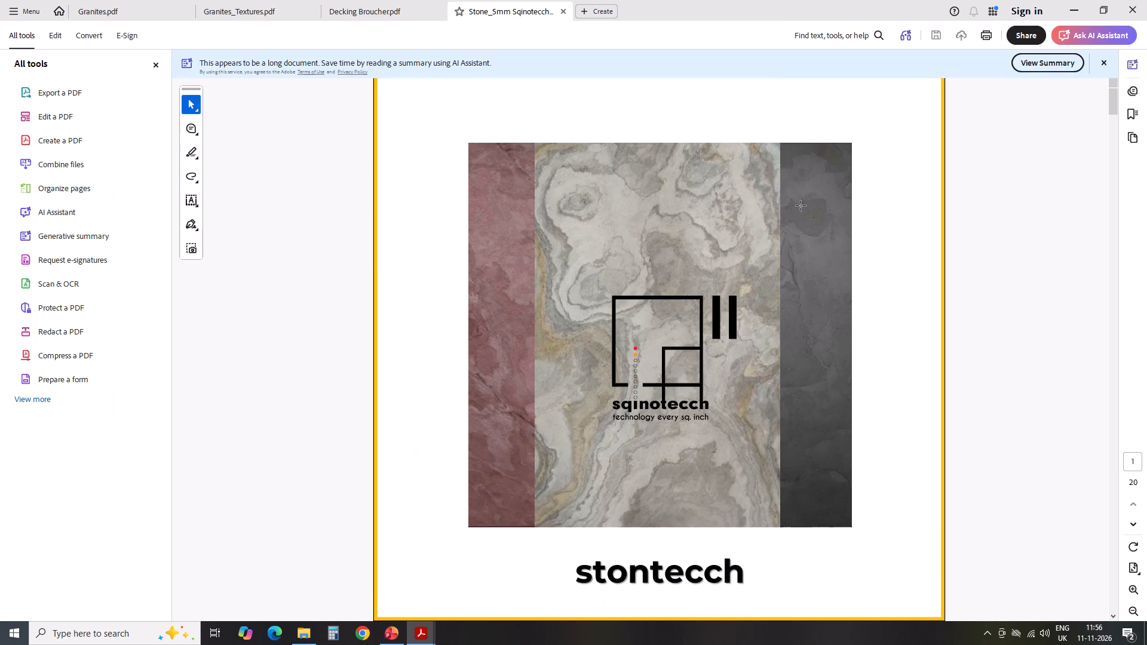
scroll(763, 253, down, 2)
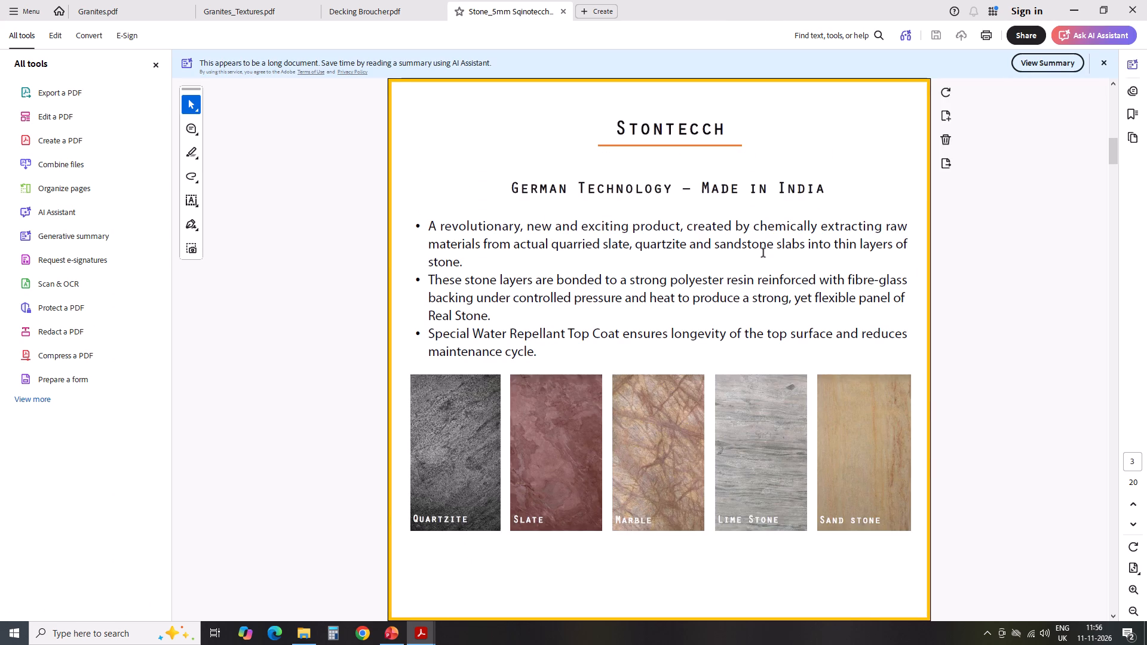
scroll(763, 253, down, 3)
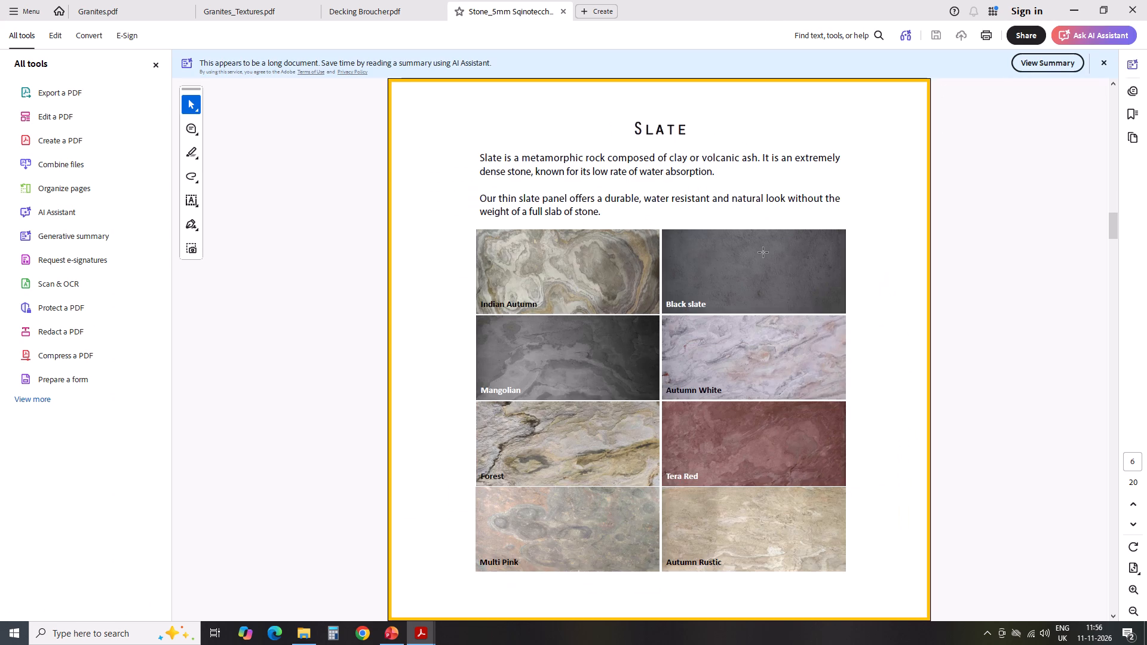
scroll(763, 253, up, 1)
scroll(763, 253, down, 1)
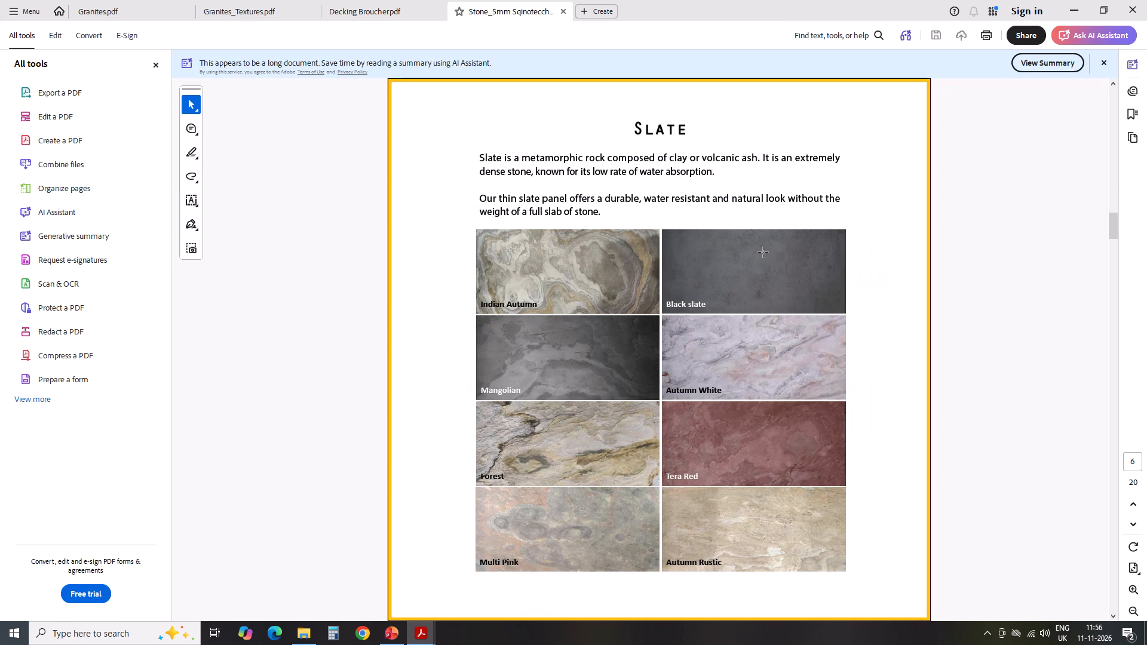
scroll(763, 253, down, 3)
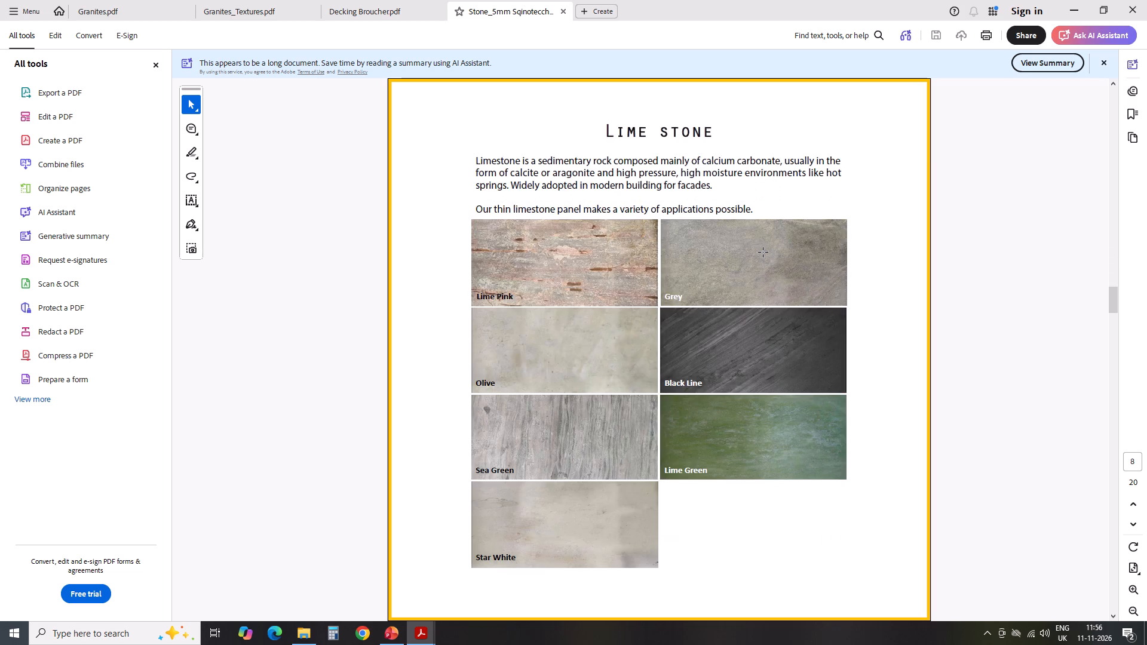
scroll(763, 253, down, 3)
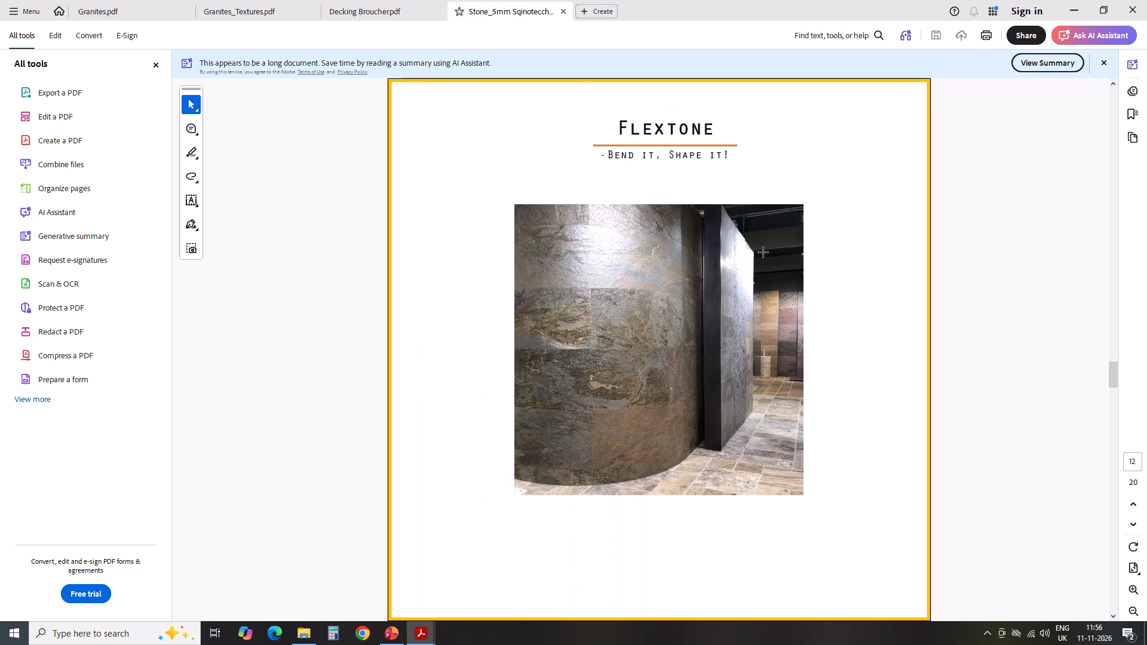
scroll(763, 253, down, 1)
scroll(779, 247, up, 1)
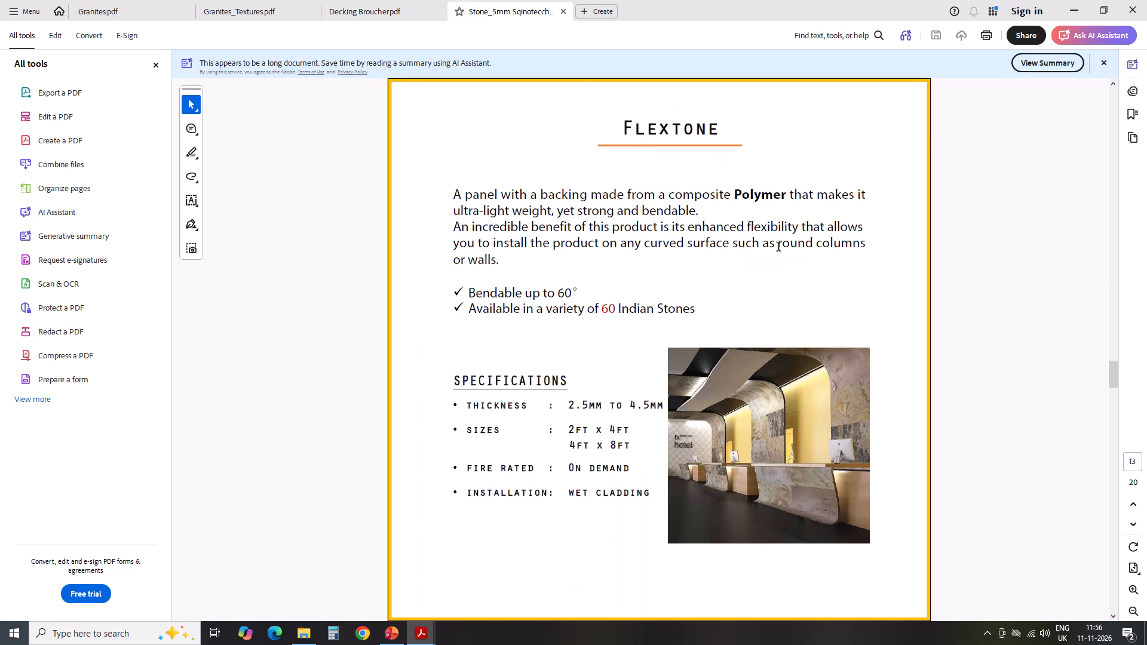
scroll(790, 245, down, 3)
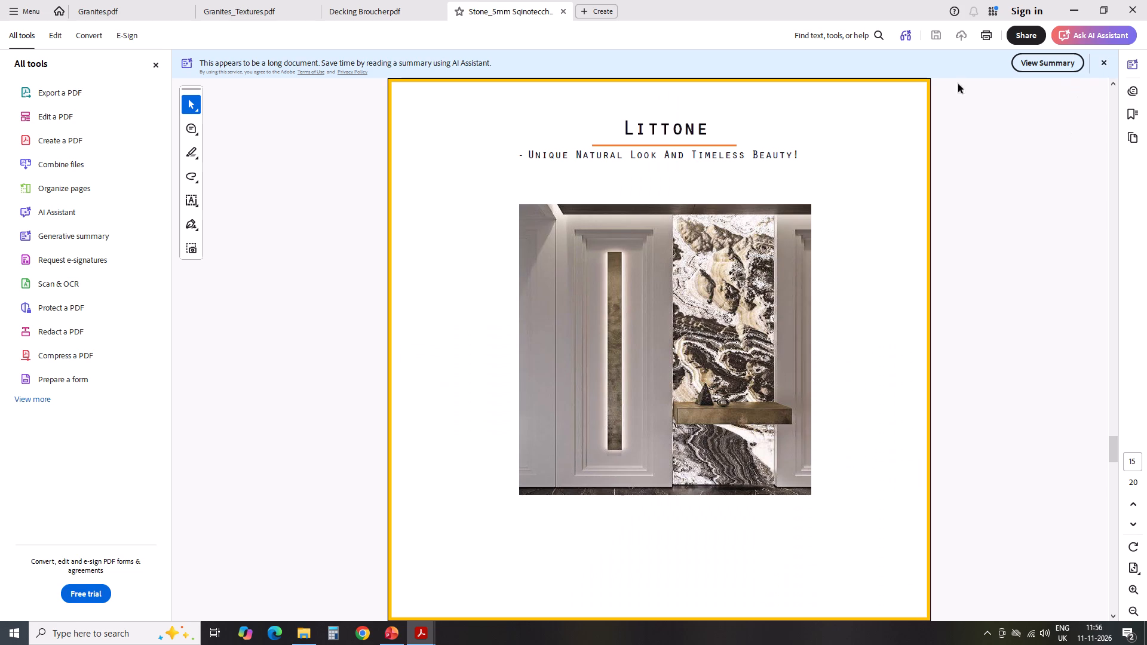
click(563, 14)
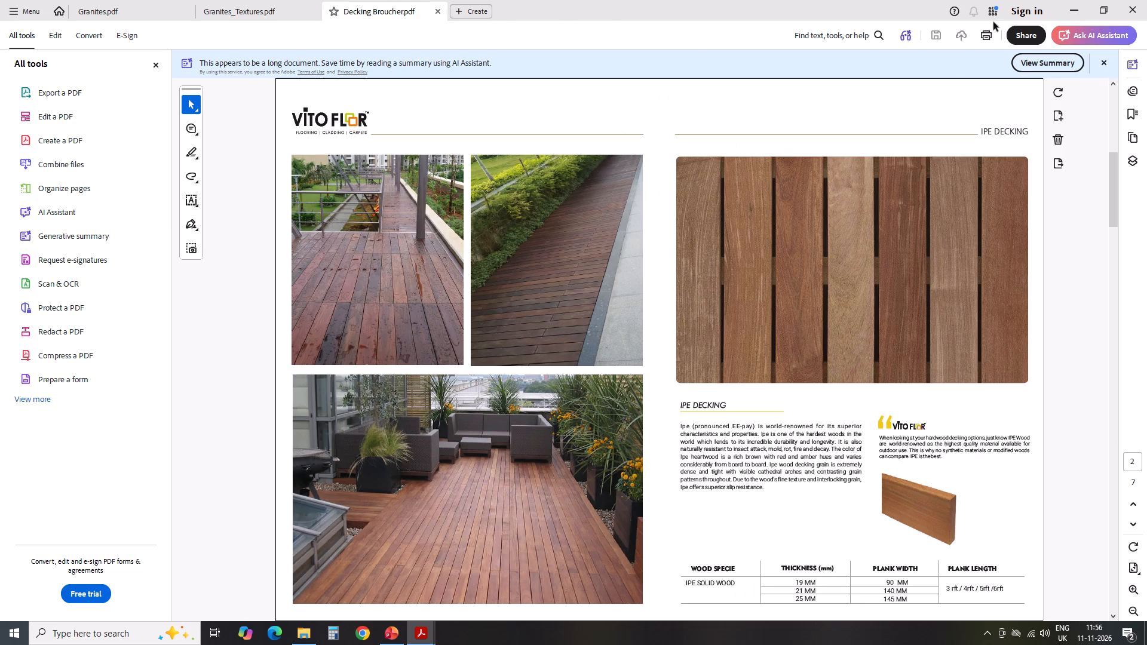
click(1082, 1)
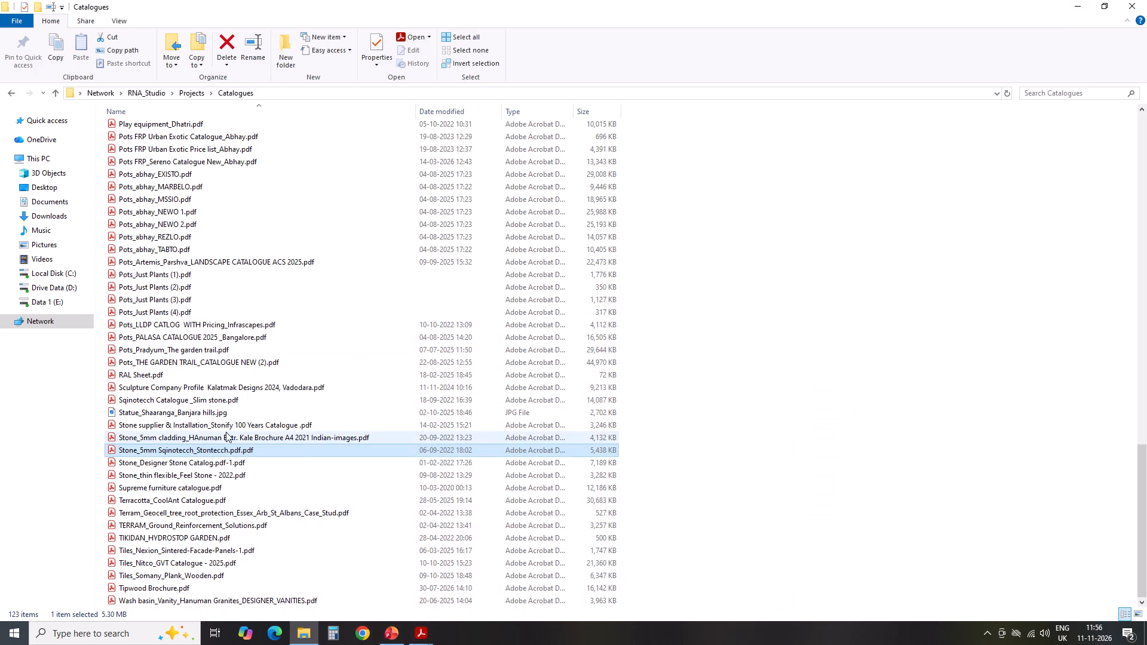
Open Stone_5mm cladding_HAnuman Entr. Kale Brochure A4 2021 Indian-images.pdf, check its porcelain slim slab finishes for a cladding match, and close the brochure.
double_click(226, 432)
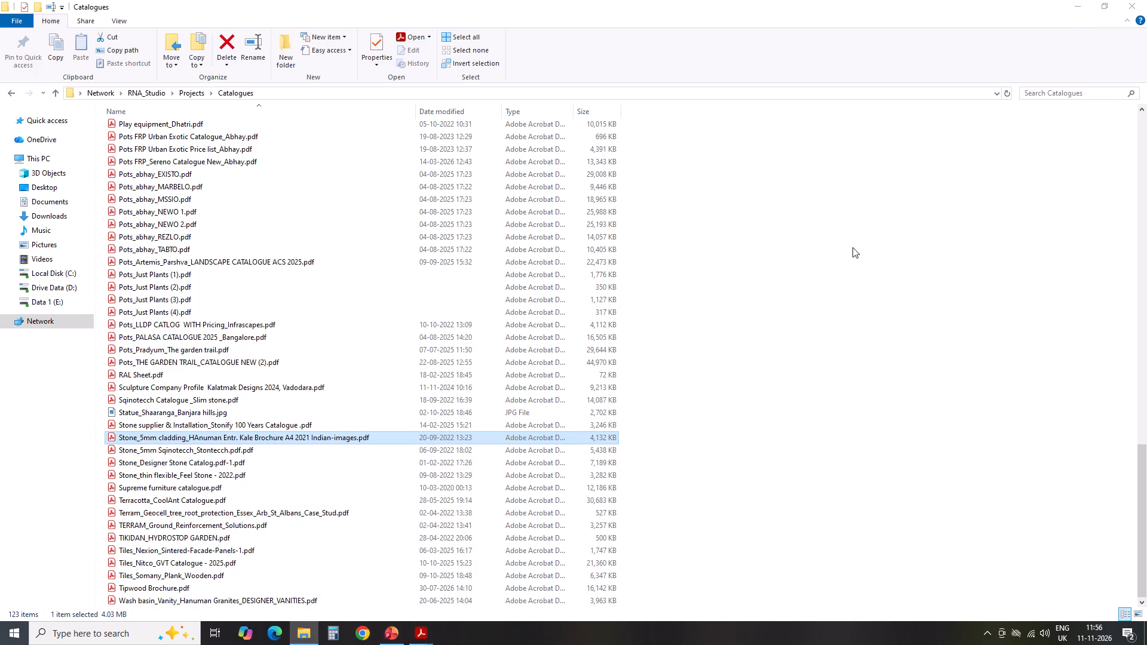
scroll(793, 331, down, 1)
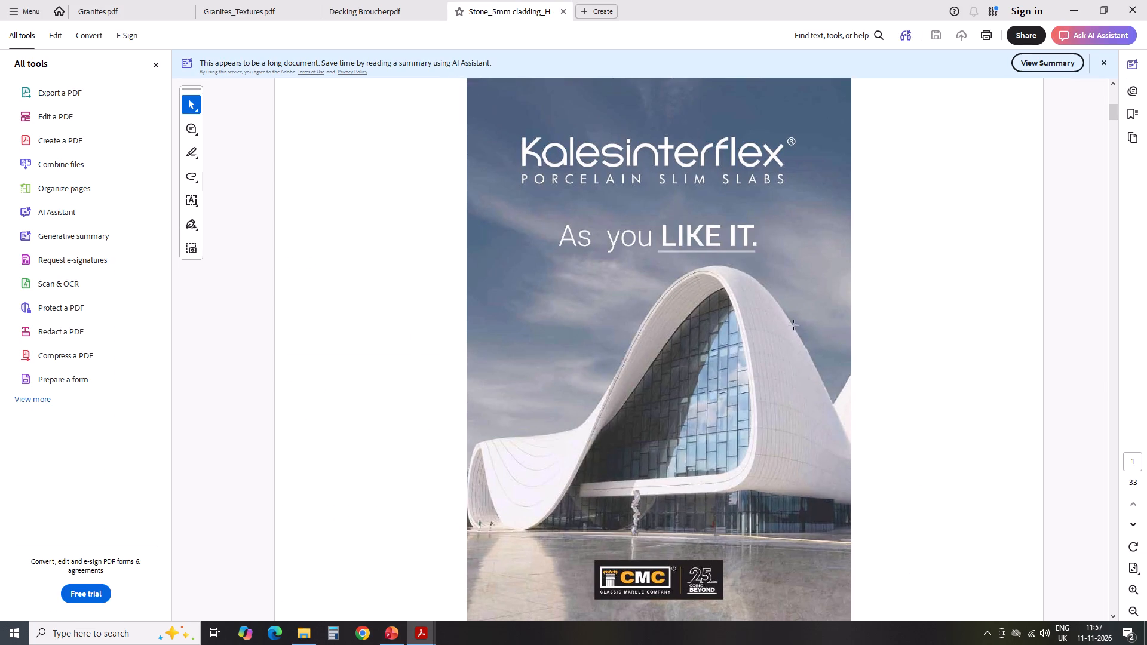
scroll(594, 375, down, 2)
scroll(648, 351, down, 1)
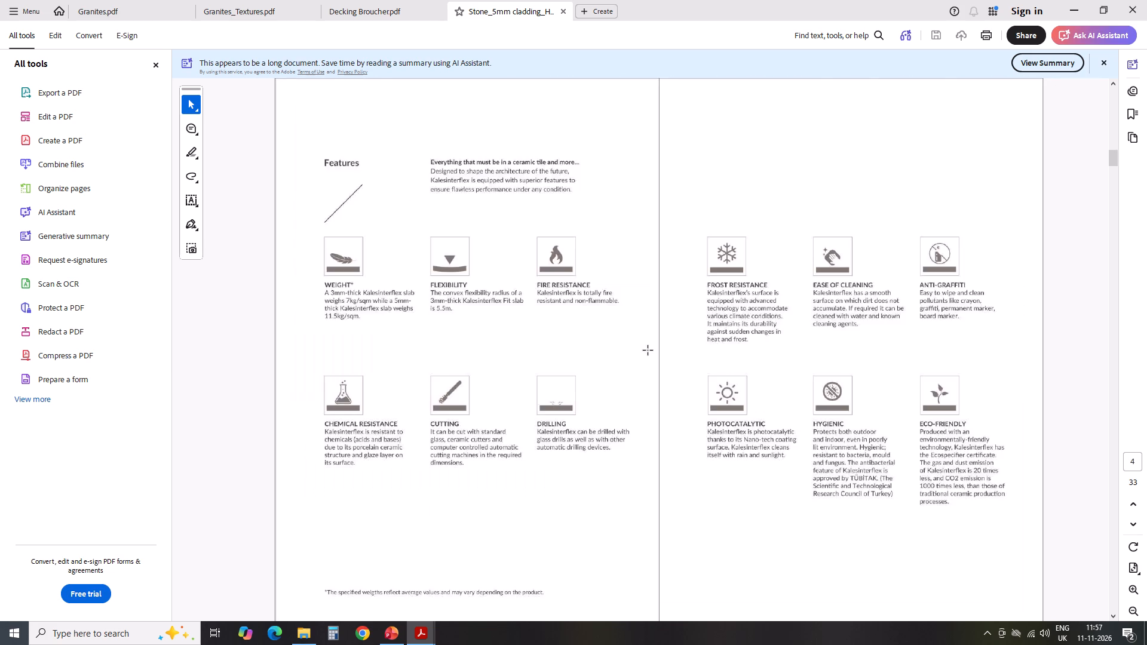
scroll(654, 351, down, 7)
scroll(662, 303, down, 3)
scroll(698, 357, down, 1)
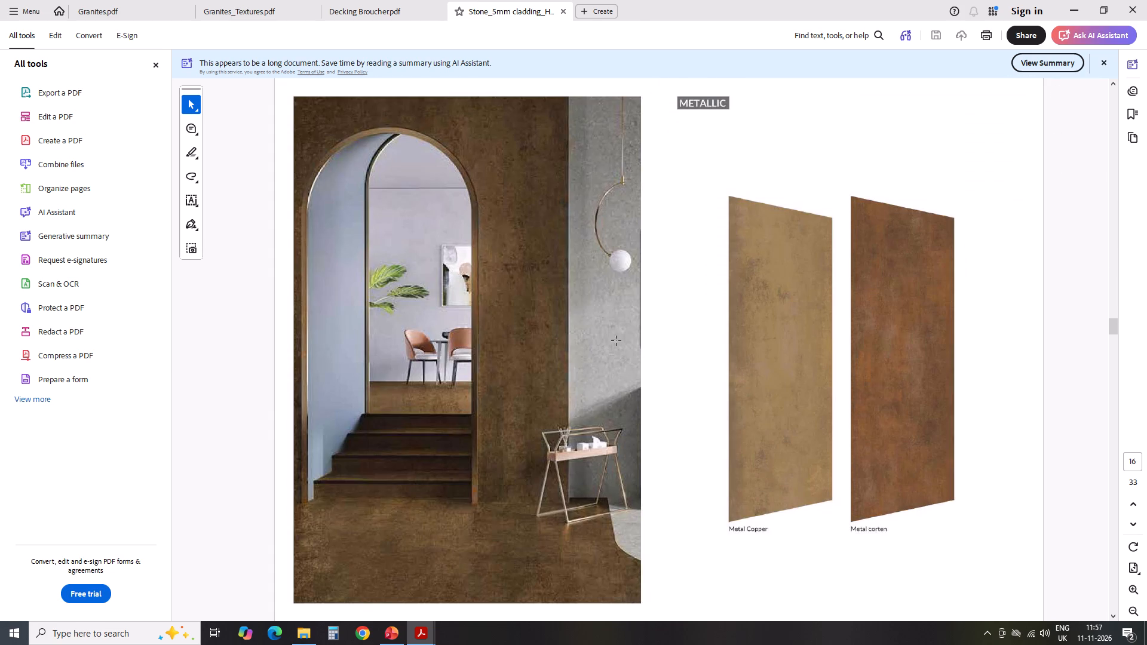
click(561, 8)
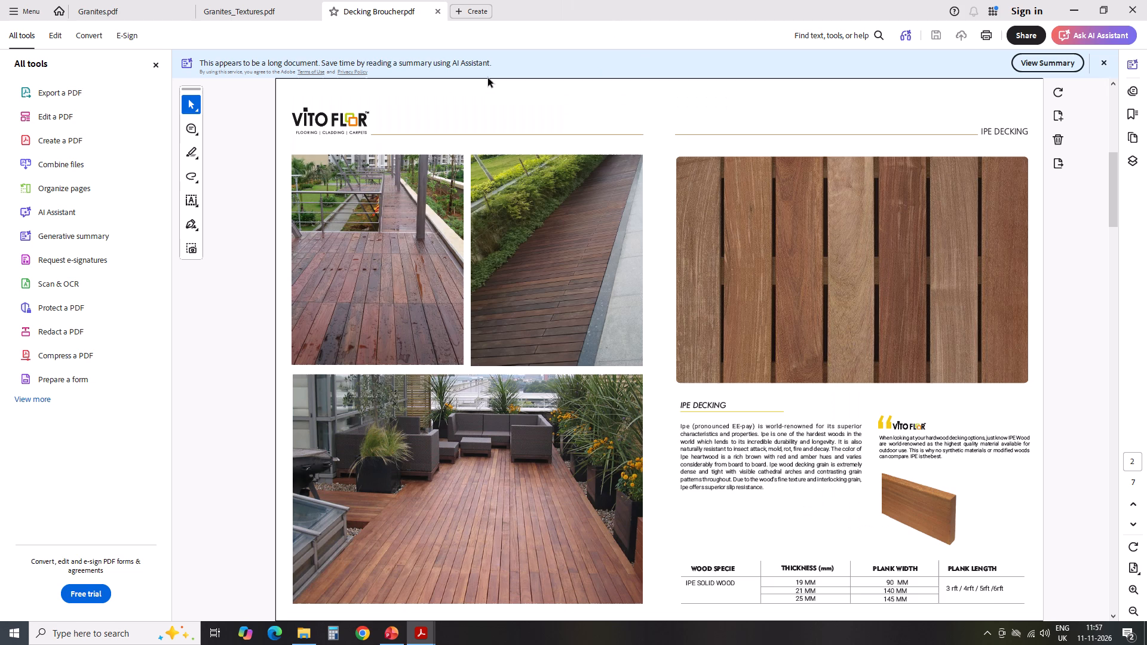
click(1065, 8)
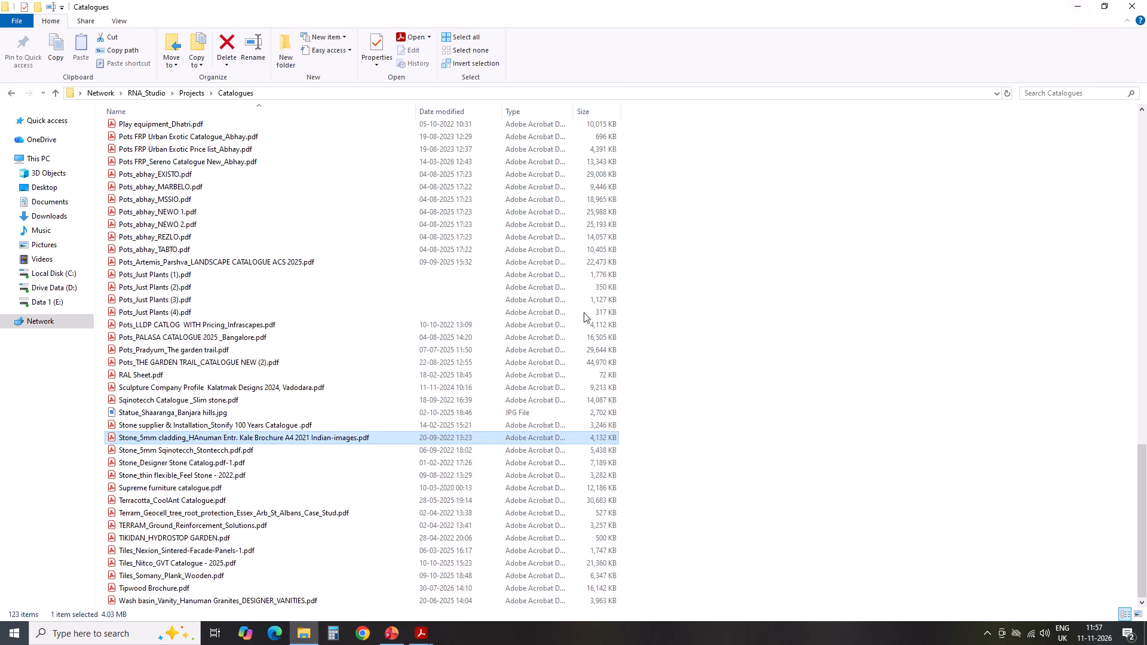
Find and open the Stone_Hanuman Enterprises folder within the Catalogues folder.
click(807, 291)
scroll(321, 469, up, 7)
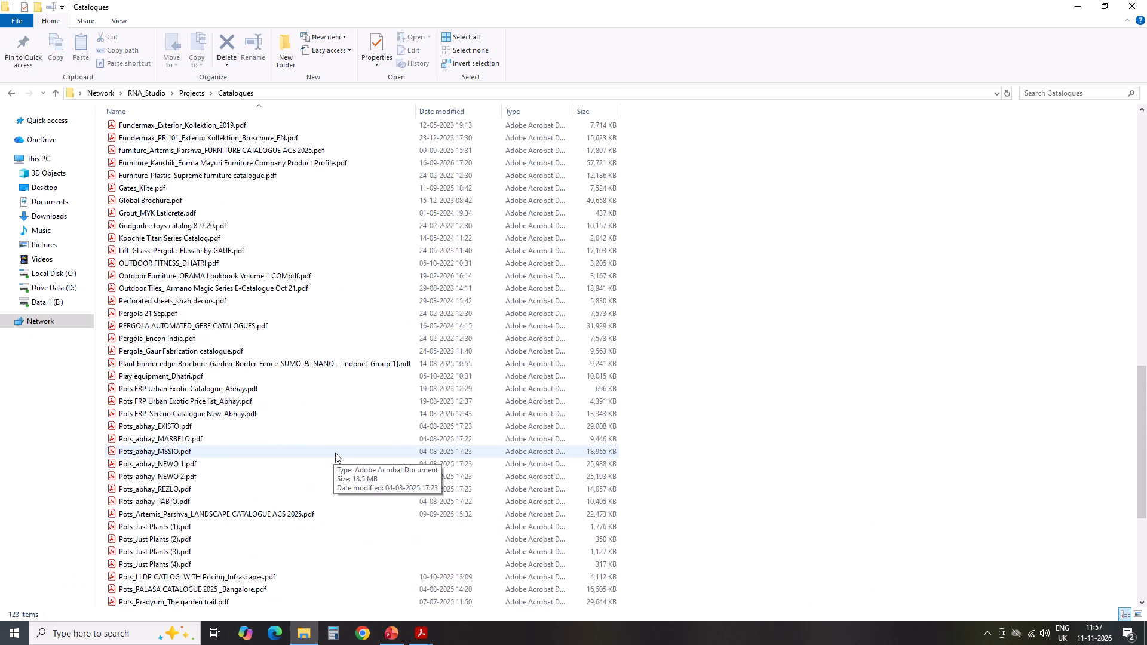
scroll(335, 453, up, 13)
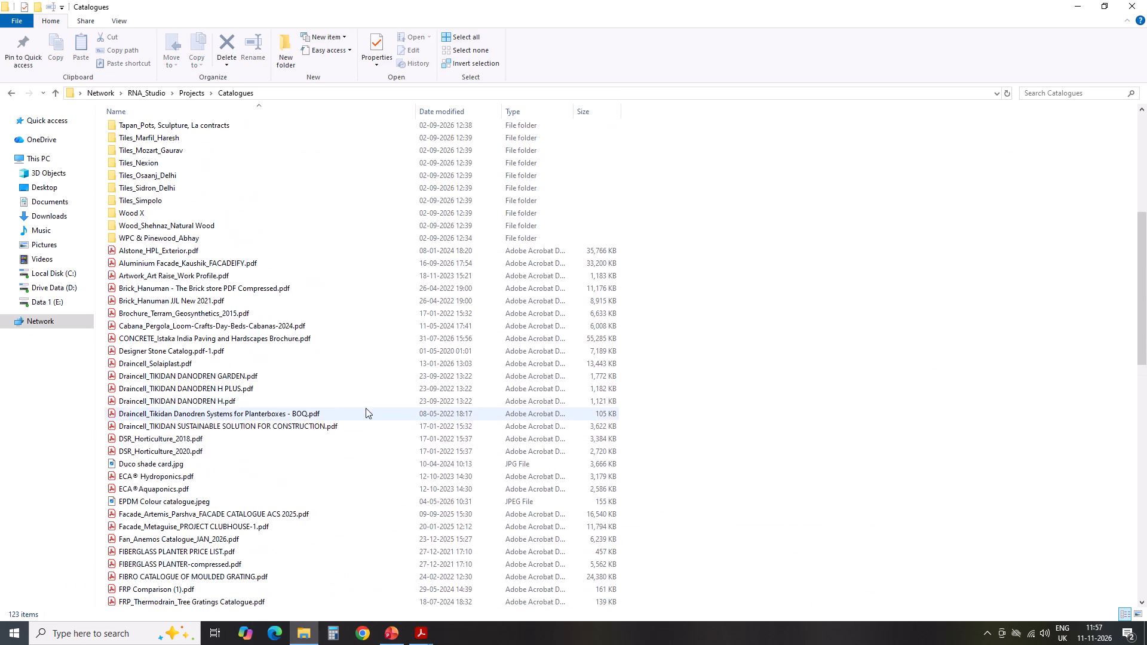
scroll(374, 385, up, 3)
double_click(224, 207)
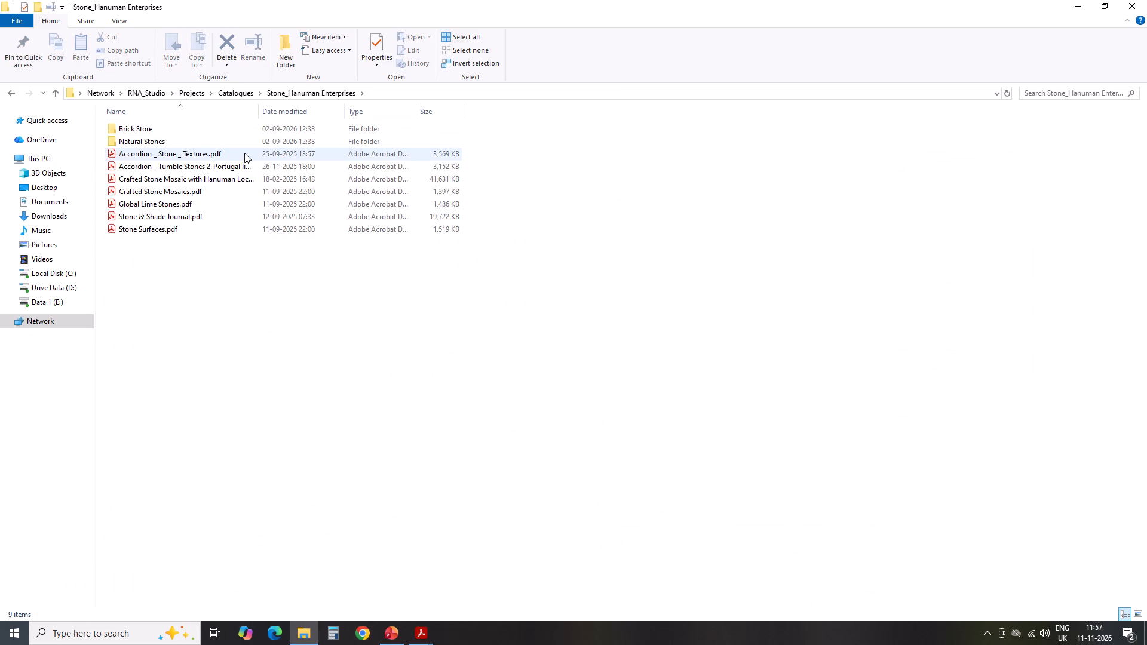
Open Accordion _ Stone _ Textures.pdf, check its textured stone profiles for a cladding match, and close the catalogue.
double_click(244, 153)
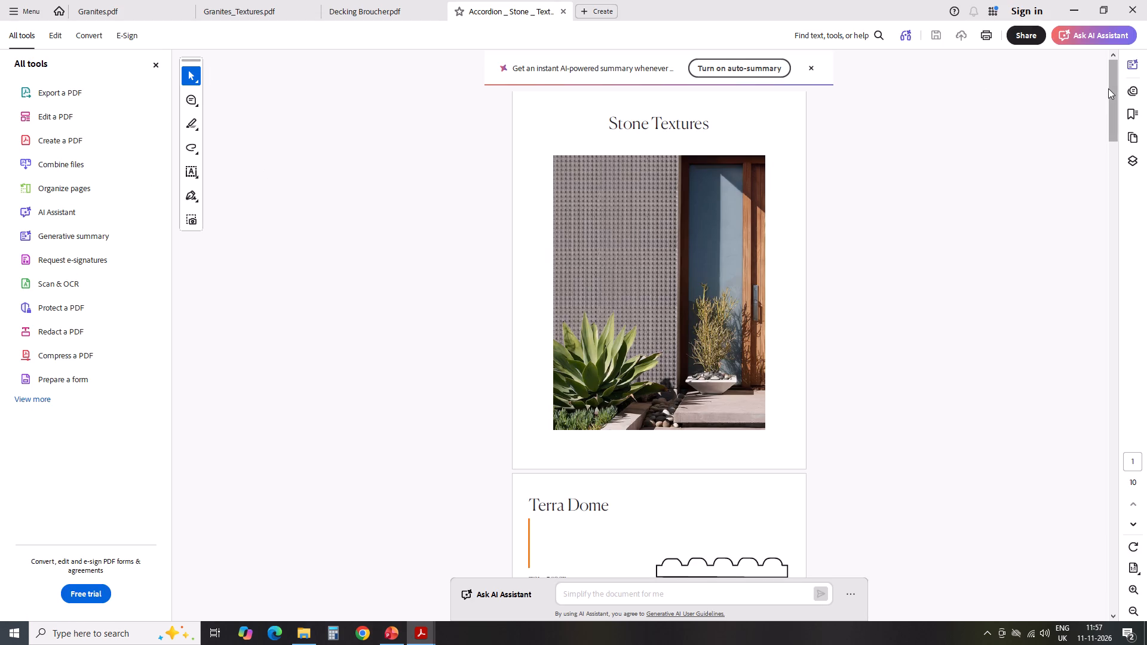
drag(1112, 91, 1038, 478)
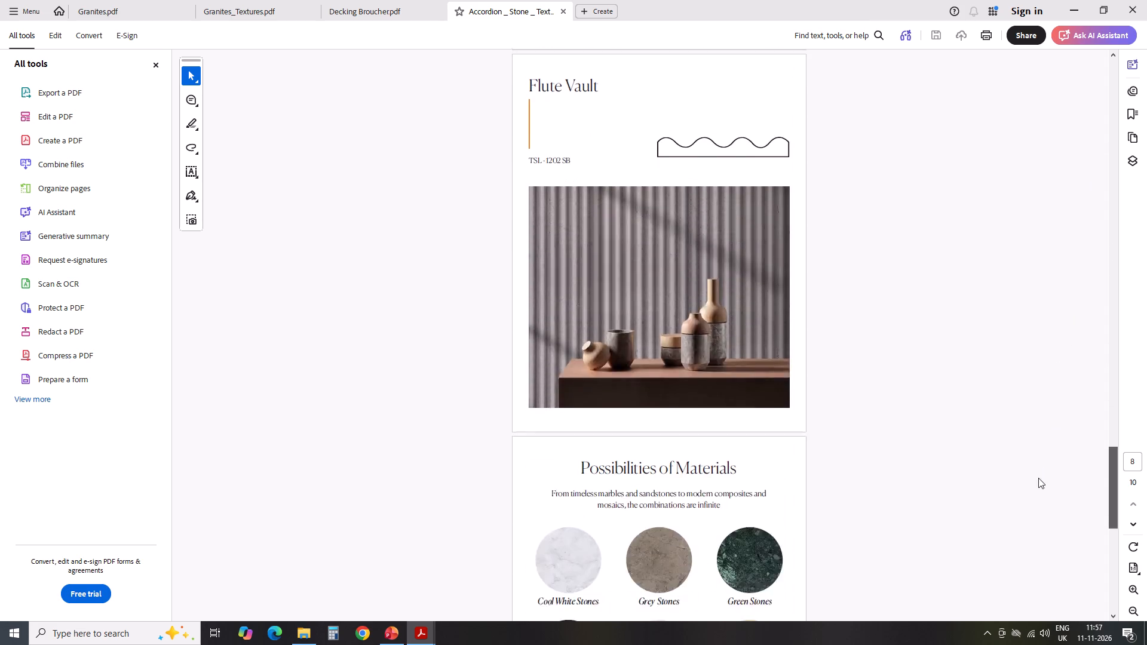
drag(1038, 478, 1077, 18)
click(562, 10)
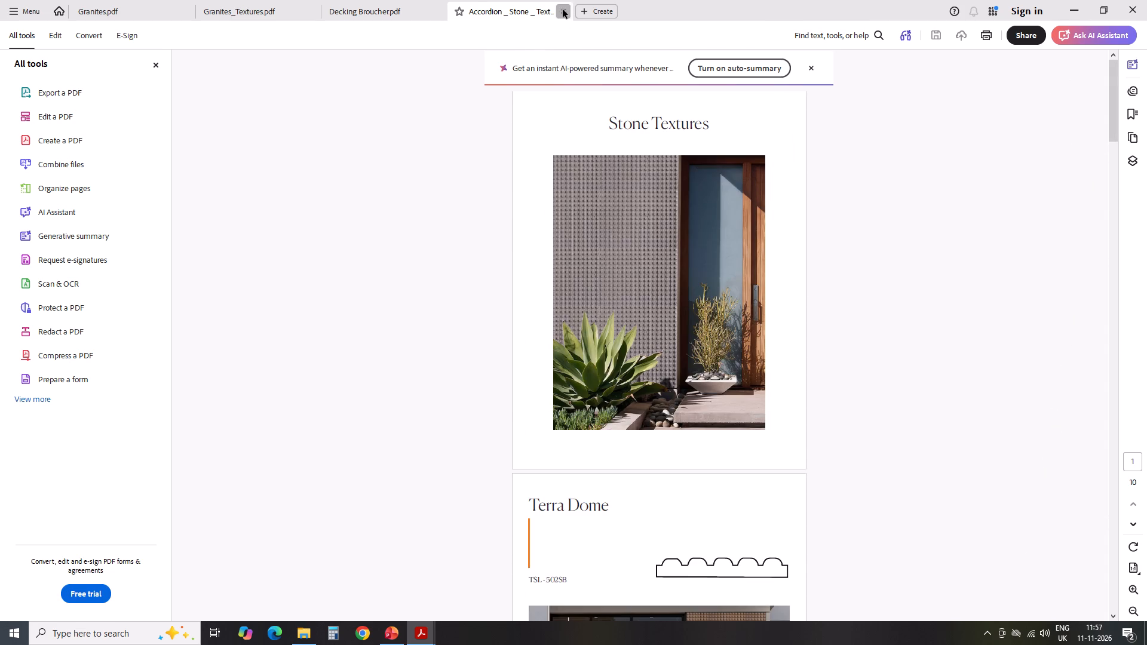
click(1066, 3)
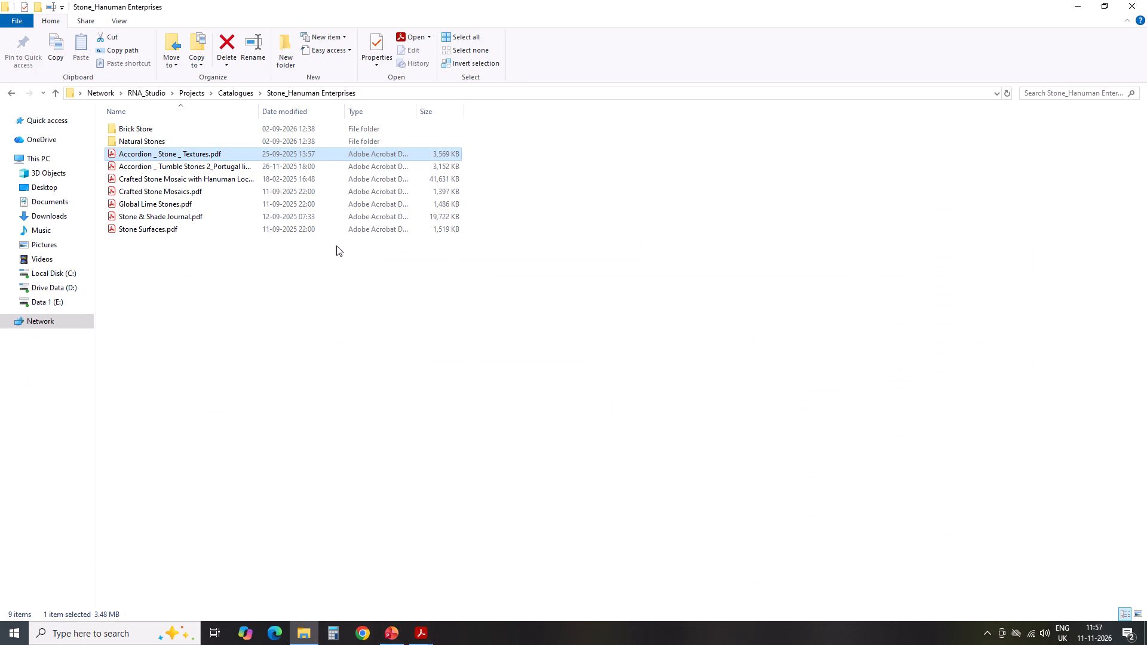
Open the Accordion _ Tumble Stones 2 catalogue, check its Portuguese stones for a match, and close the catalogue.
double_click(177, 164)
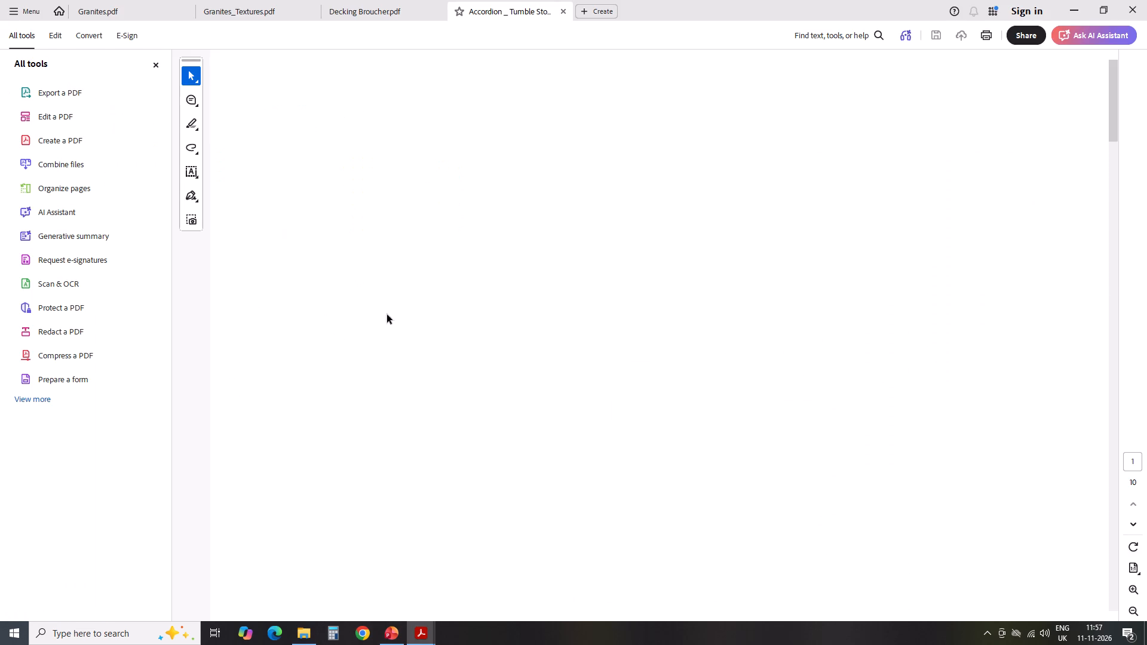
scroll(522, 305, down, 11)
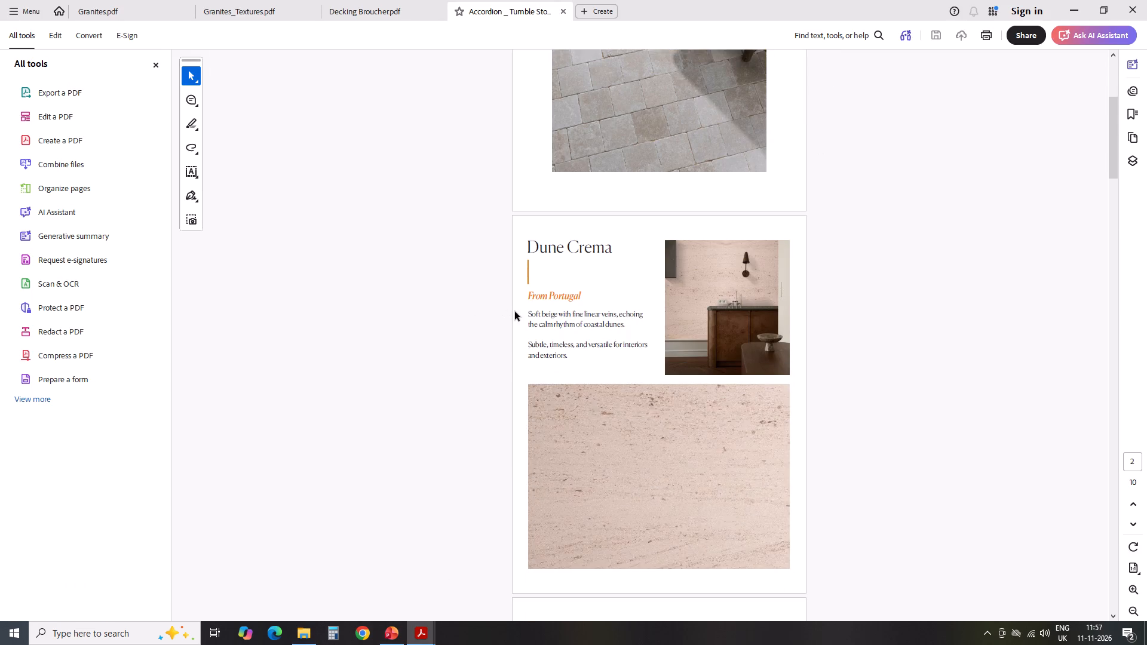
scroll(515, 312, down, 4)
click(563, 11)
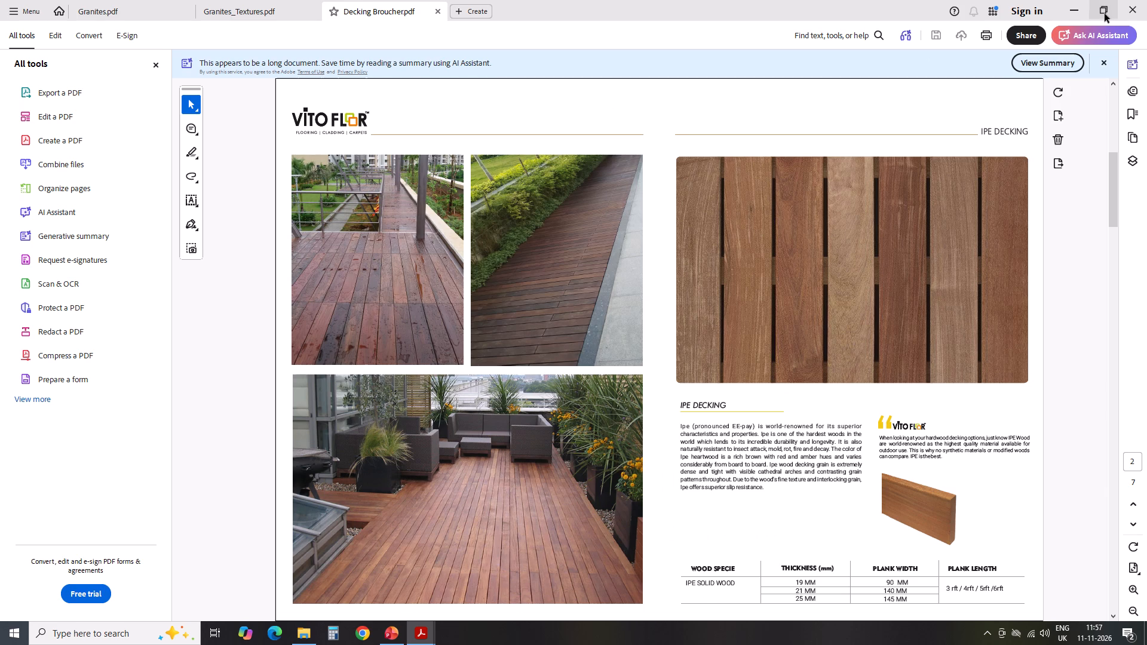
click(1077, 7)
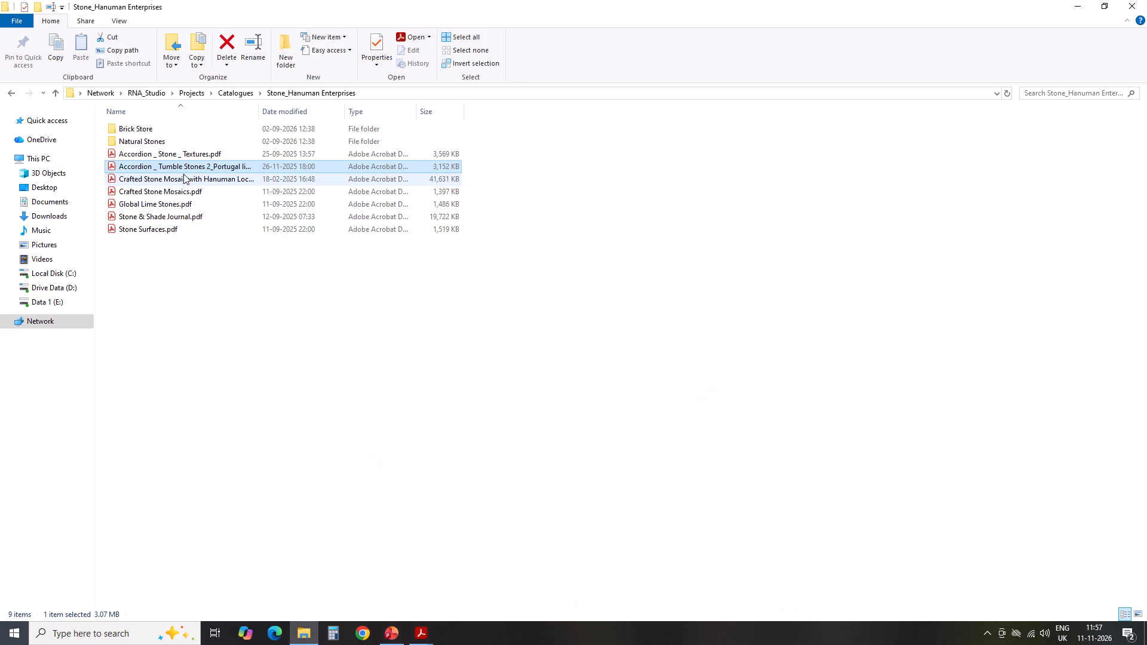
Open the Crafted Stone Mosaic with Hanuman catalogue and examine its Tessora mosaic patterns for a wall cladding match.
double_click(183, 174)
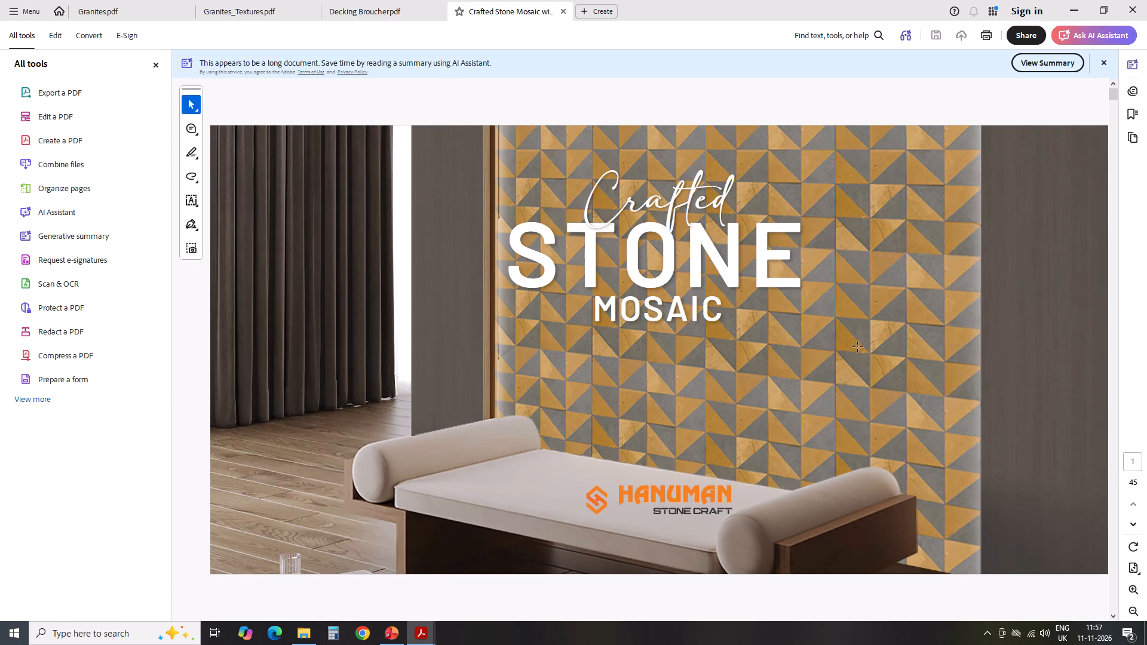
scroll(829, 354, down, 3)
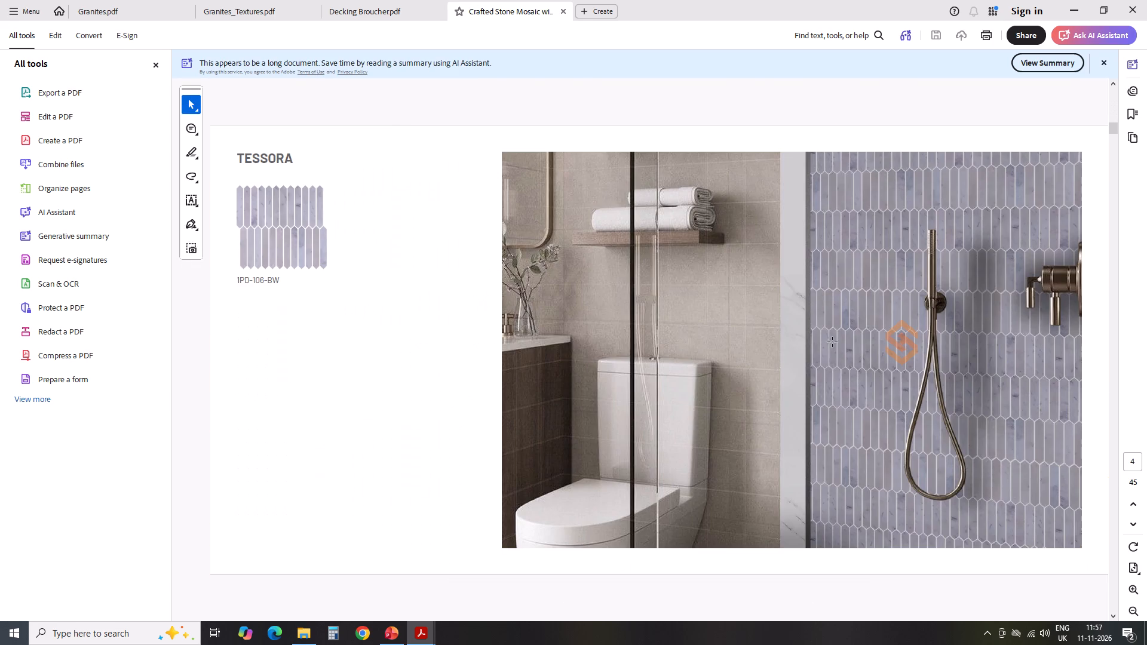
scroll(833, 342, down, 2)
scroll(899, 321, down, 1)
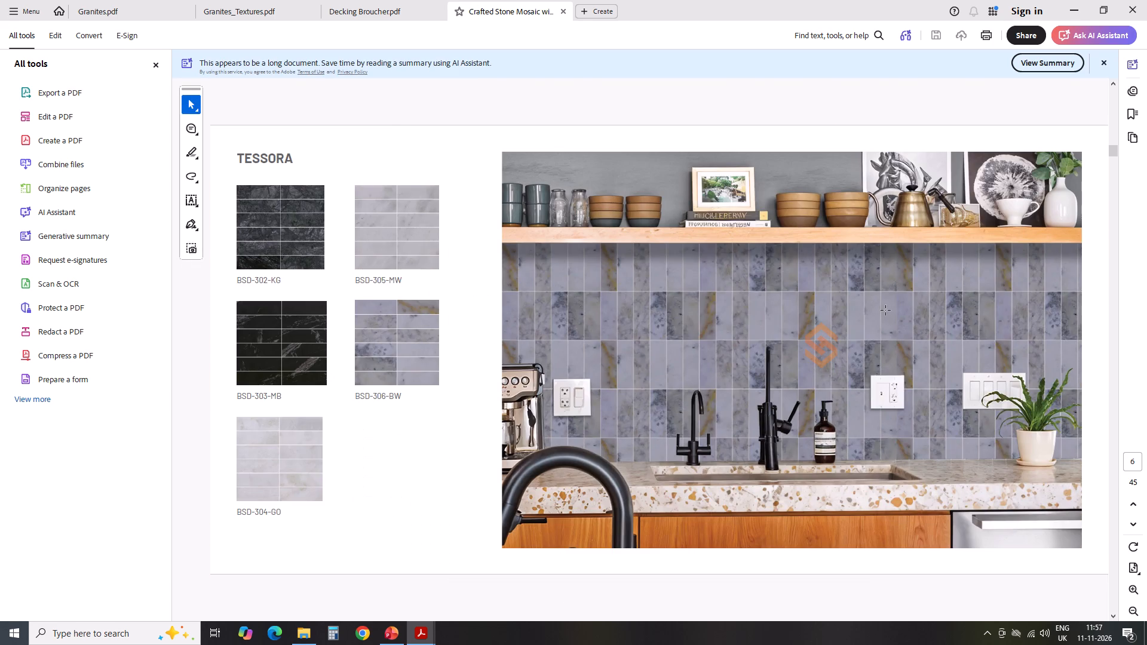
scroll(882, 303, down, 3)
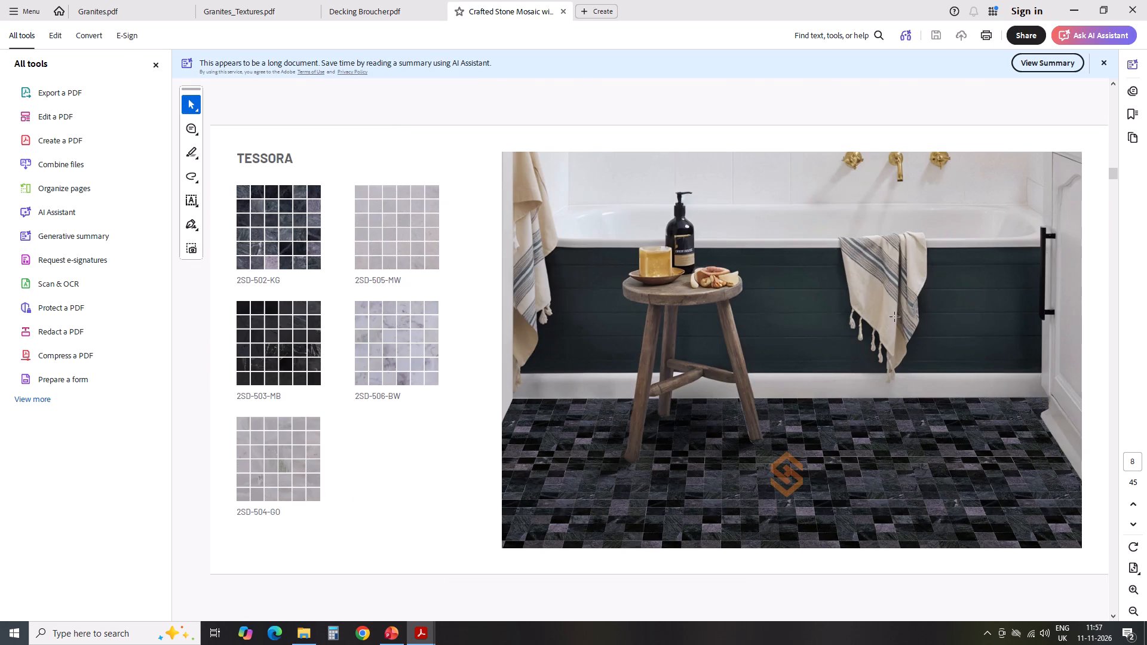
scroll(899, 316, down, 2)
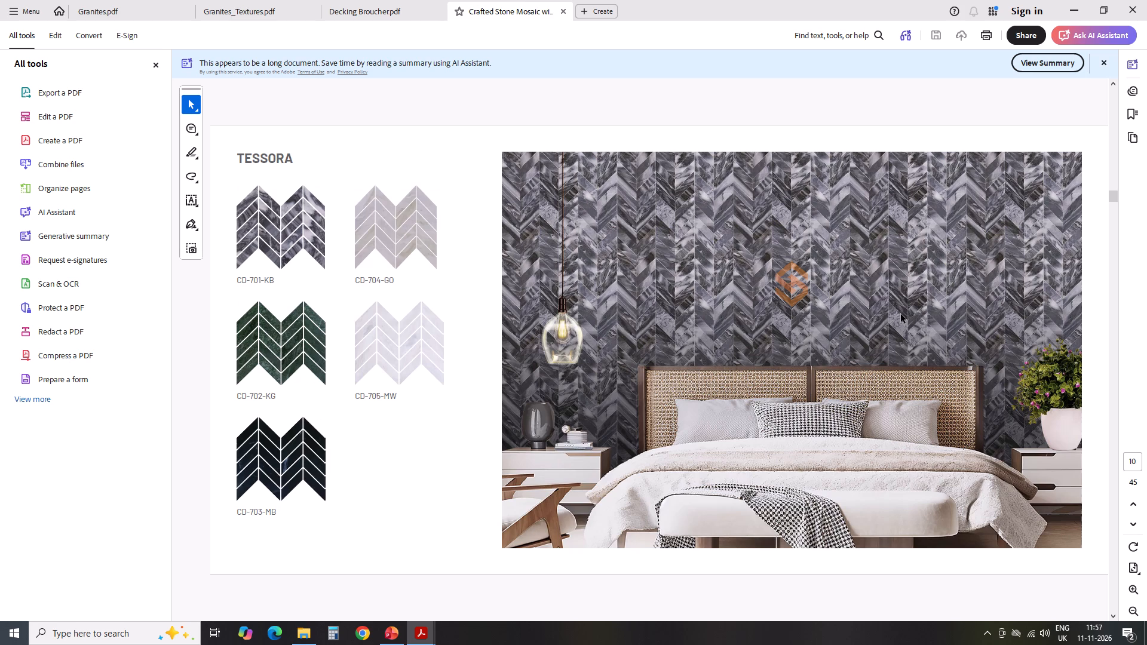
Examine the catalogue's Aethera mosaic pages and first Verterra designs for a pattern matching the wall cladding.
scroll(901, 314, down, 2)
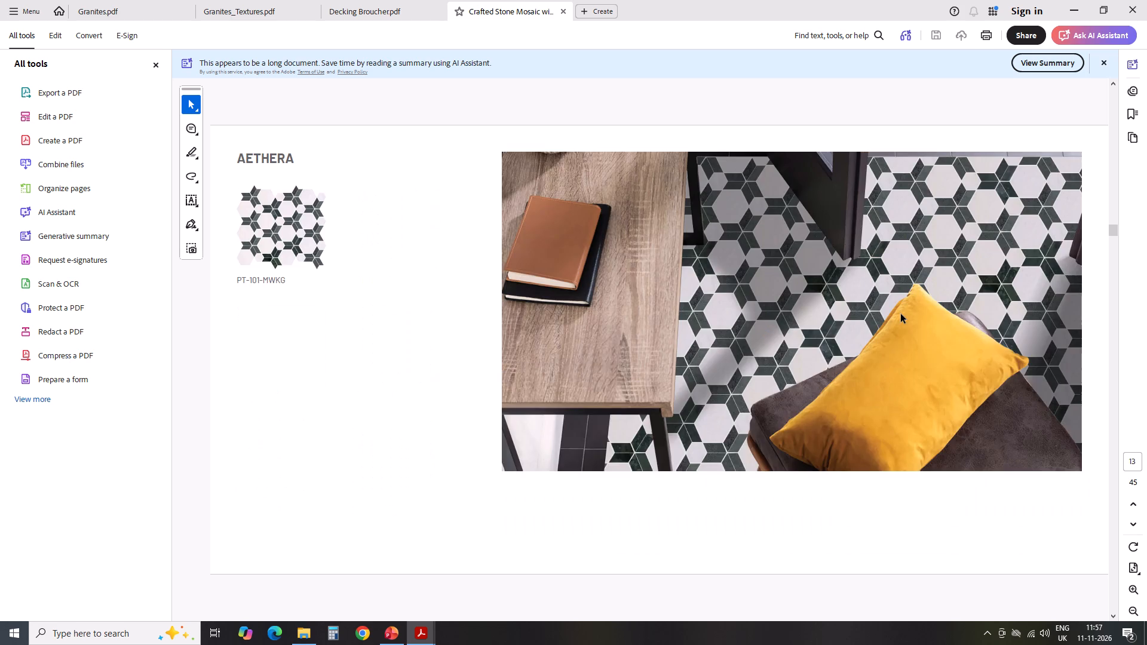
scroll(901, 314, down, 2)
scroll(748, 277, down, 1)
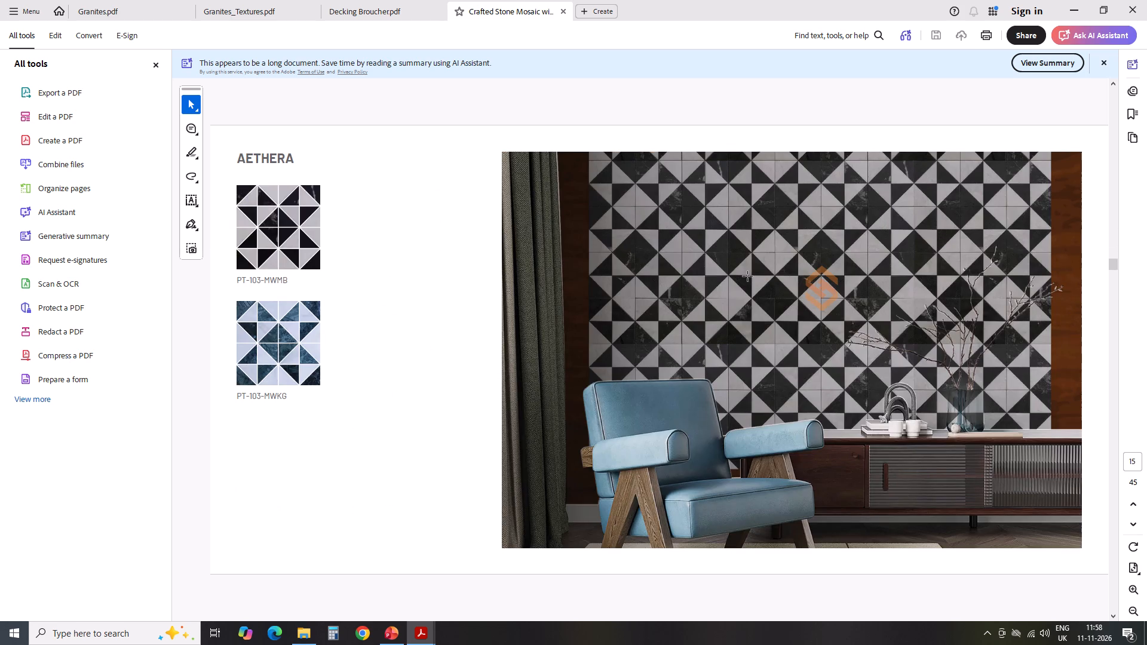
scroll(750, 275, down, 2)
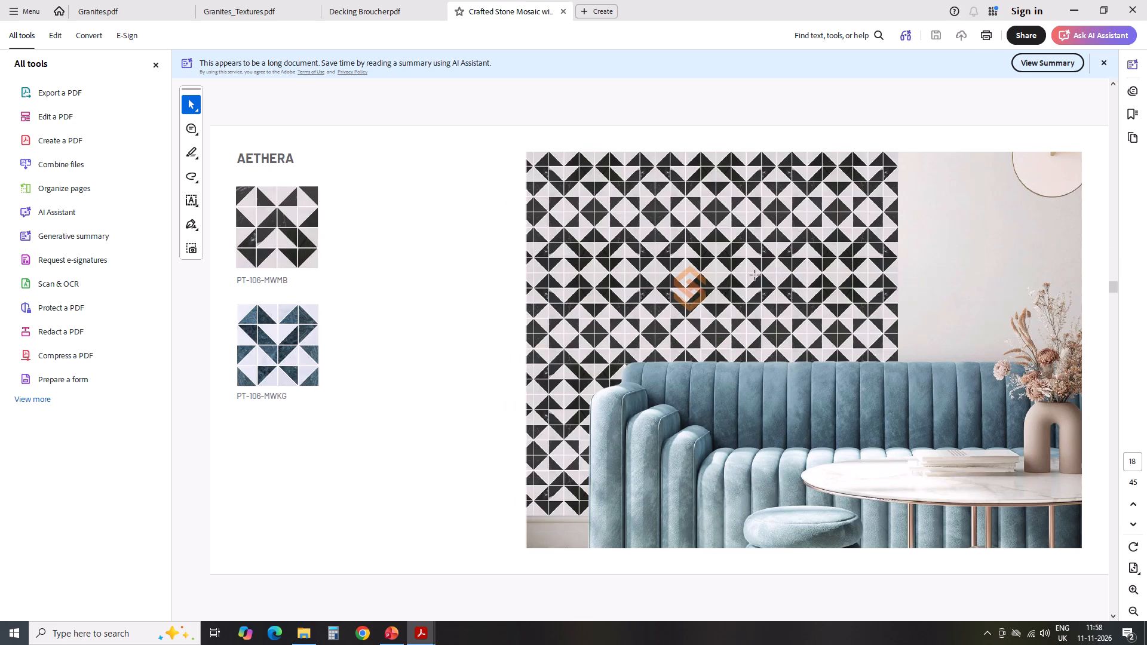
scroll(755, 275, down, 5)
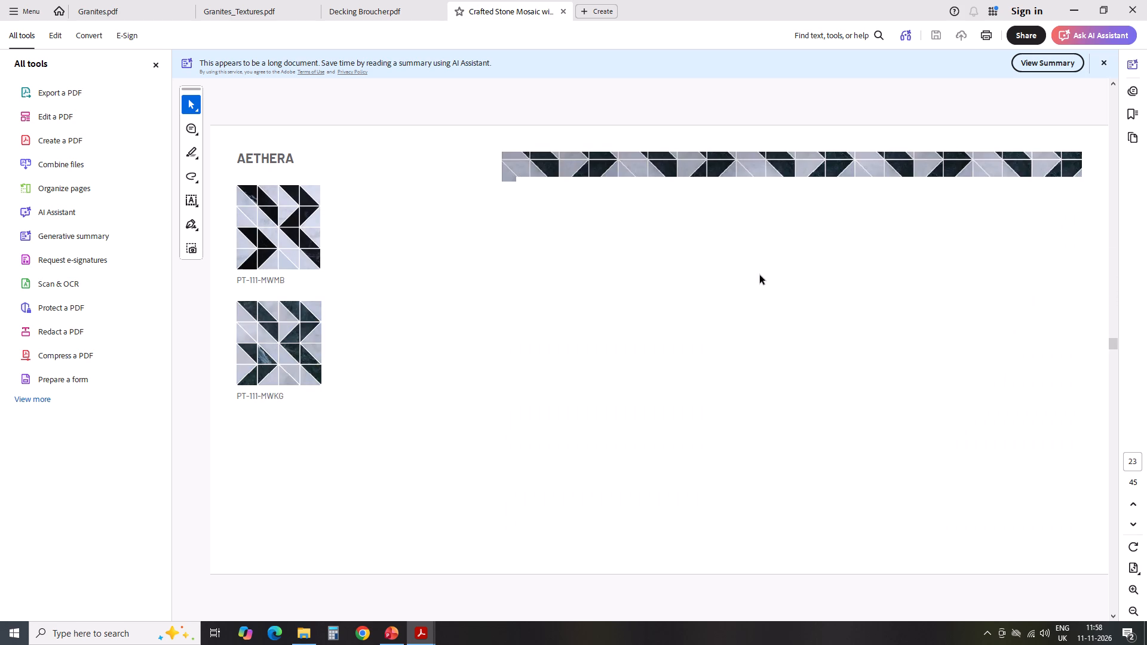
scroll(760, 275, down, 4)
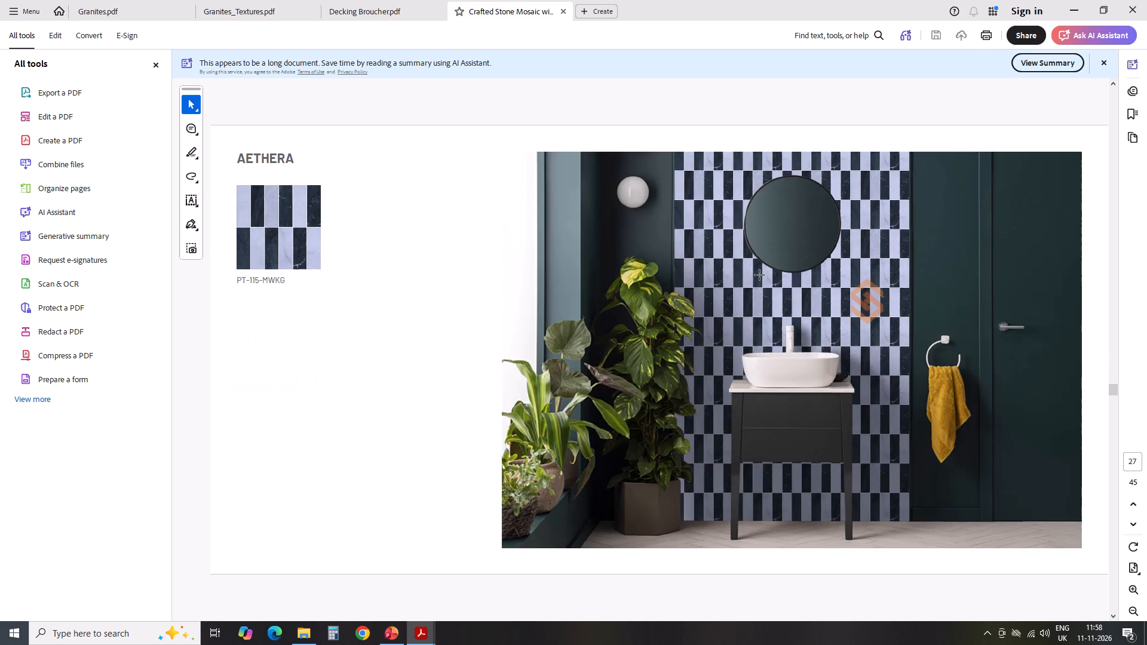
scroll(760, 275, down, 3)
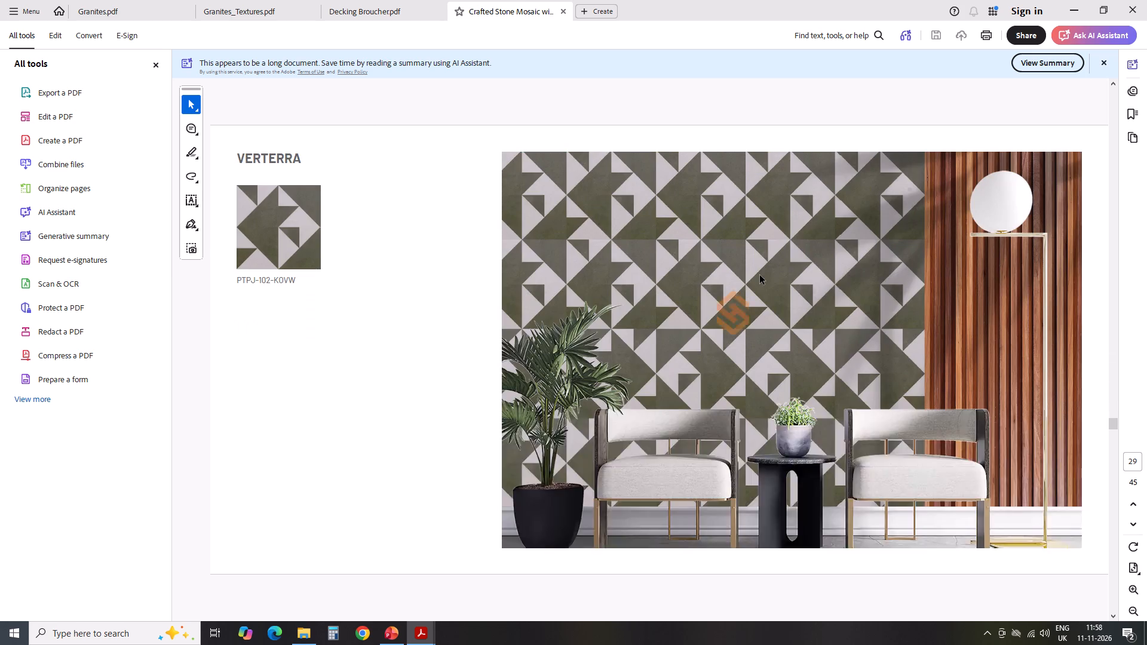
scroll(771, 278, up, 1)
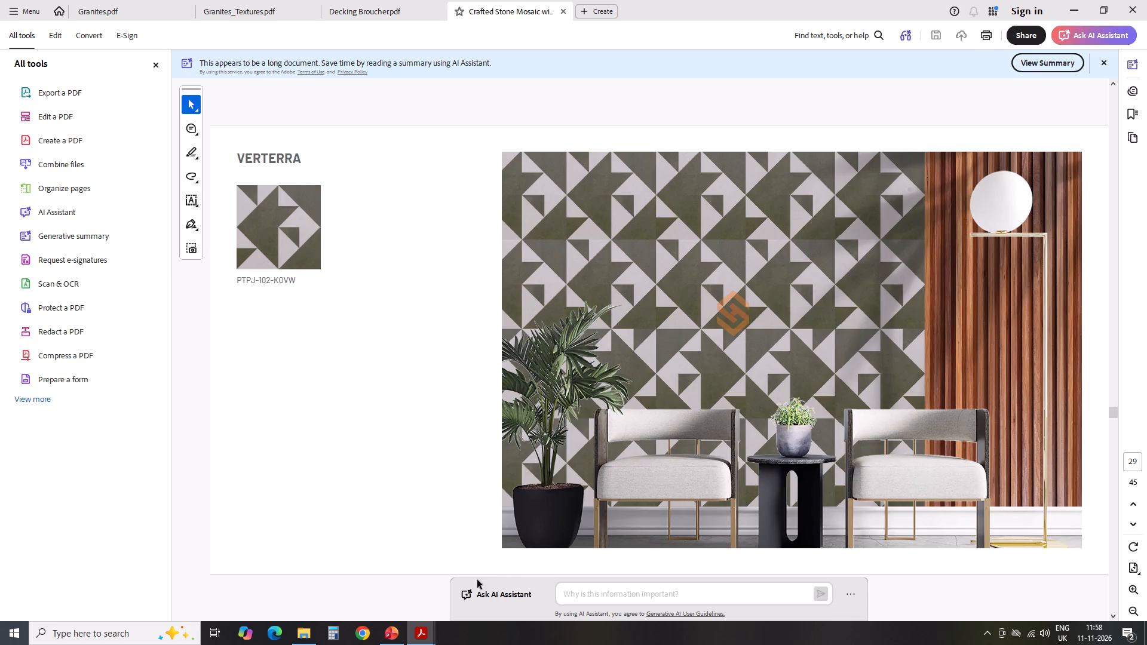
Switch to PowerPoint to recheck slide 4's wall cladding render, and return to the Crafted Stone Mosaic catalogue in Acrobat.
click(401, 635)
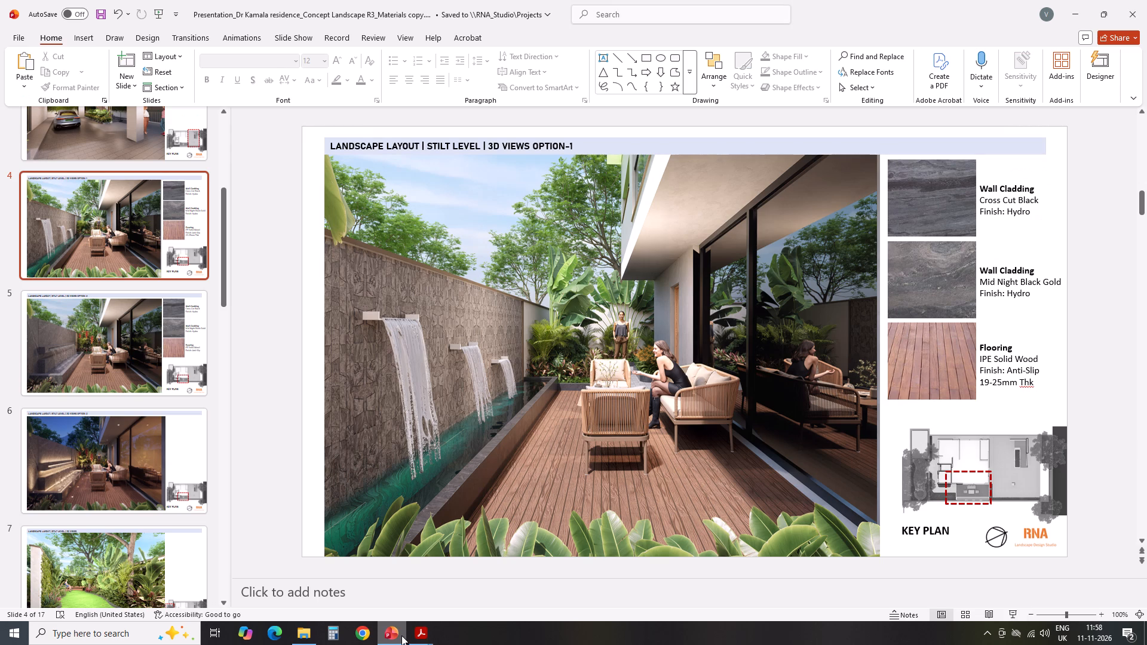
click(434, 644)
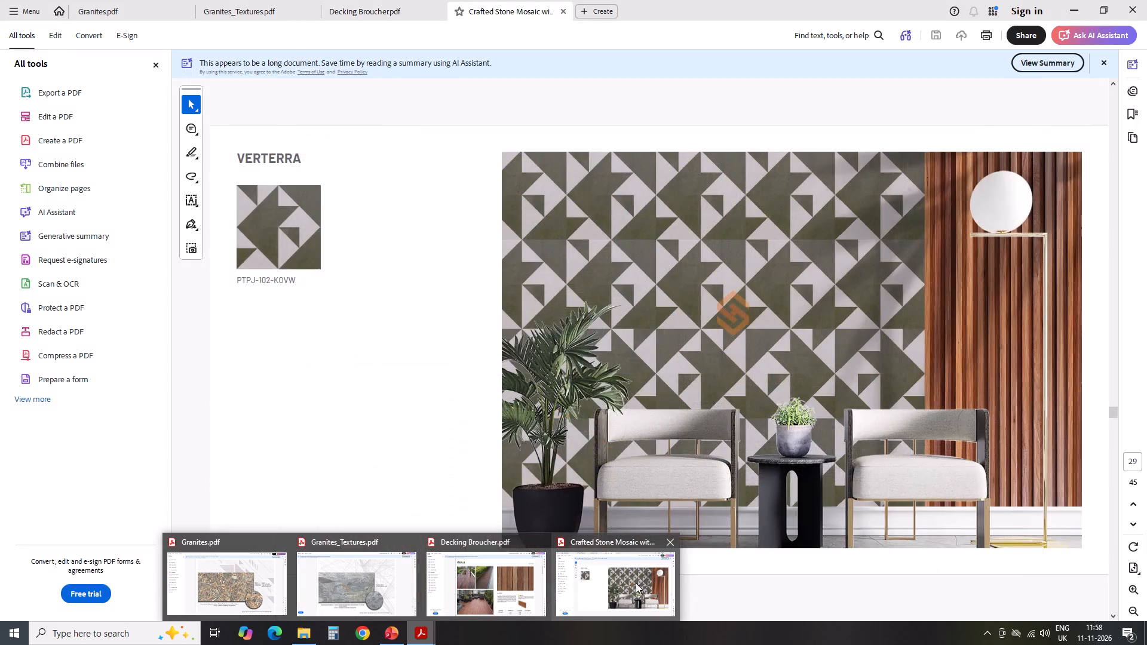
click(654, 592)
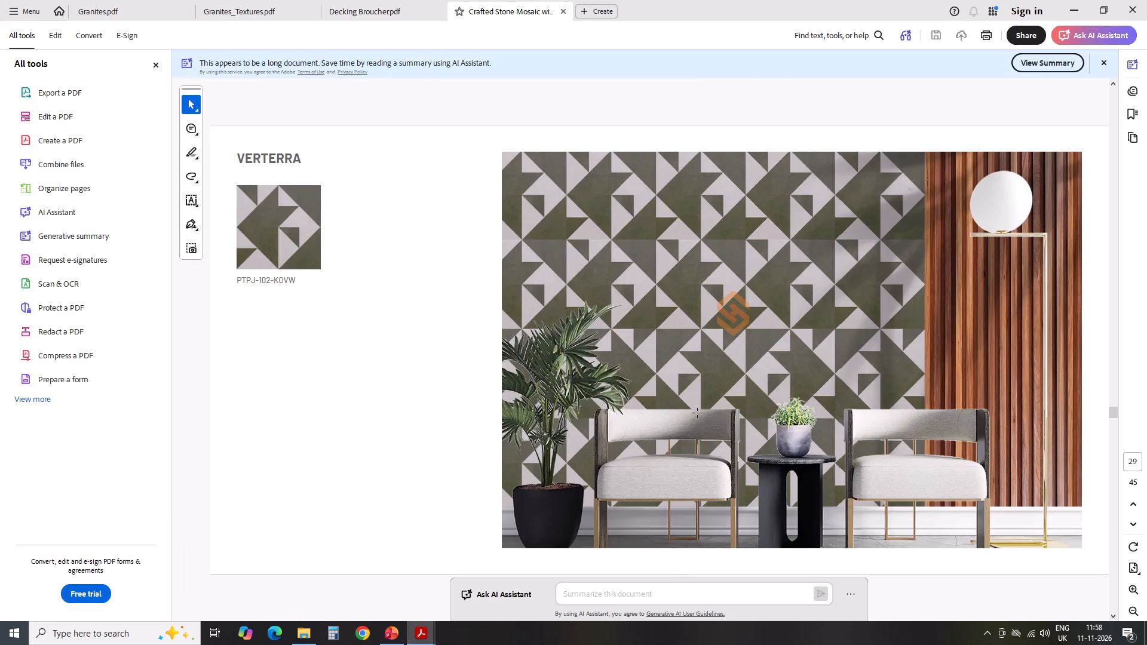
Examine the remaining Verterra, Morphik and Nova pages of the Crafted Stone Mosaic catalogue for a pattern matching the wall cladding.
scroll(732, 363, down, 3)
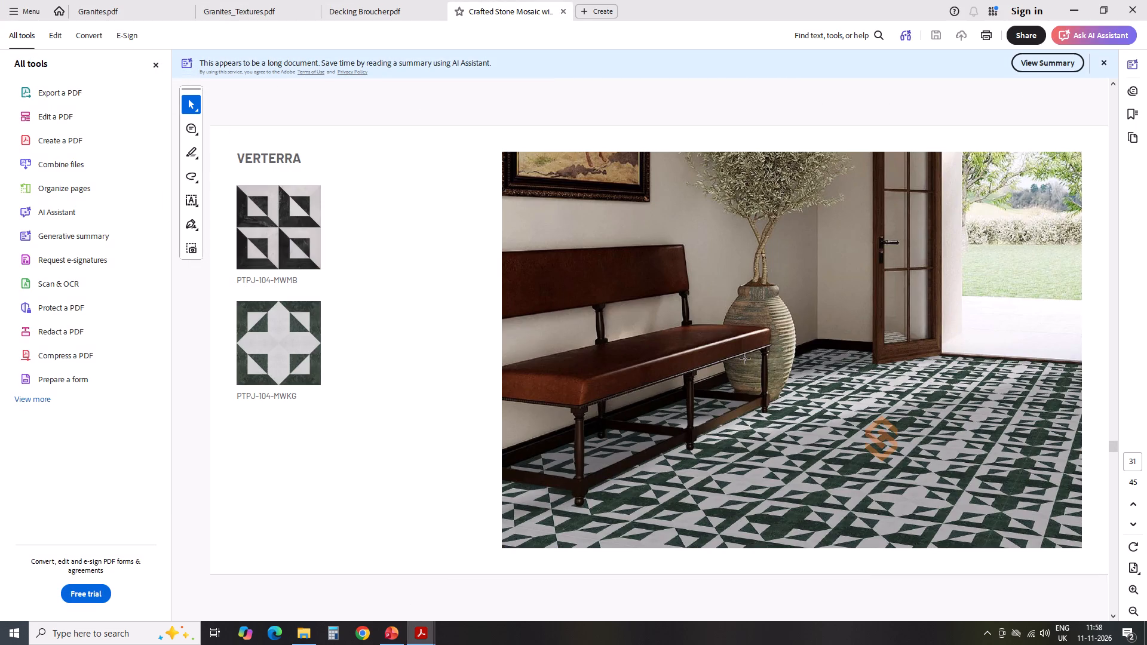
scroll(746, 359, down, 2)
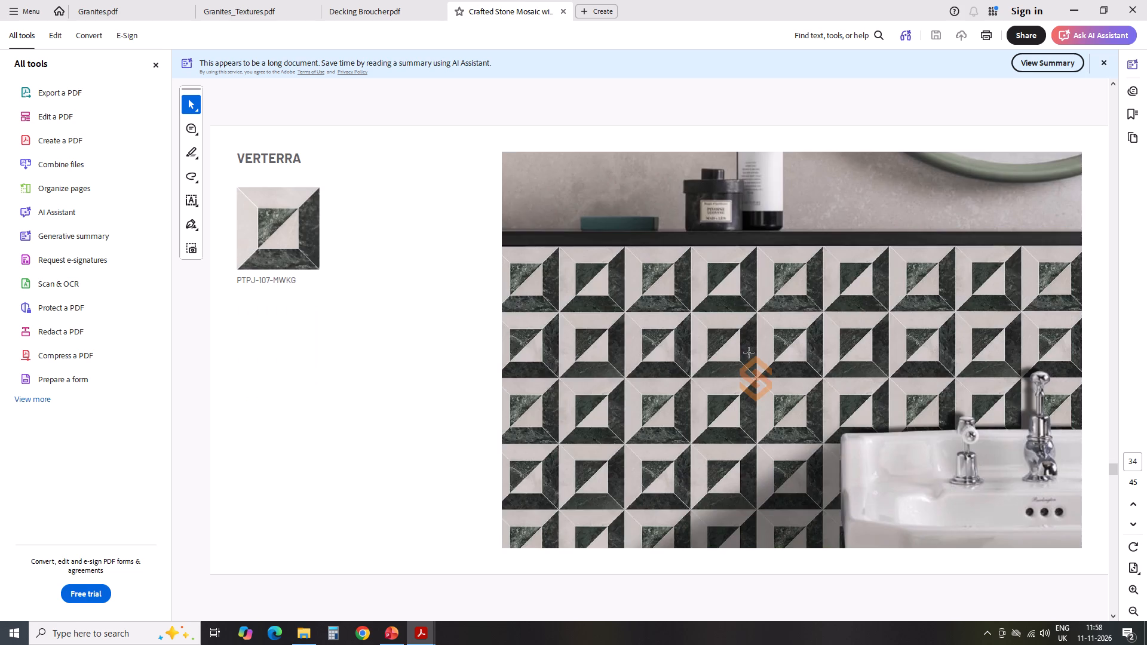
scroll(749, 353, down, 3)
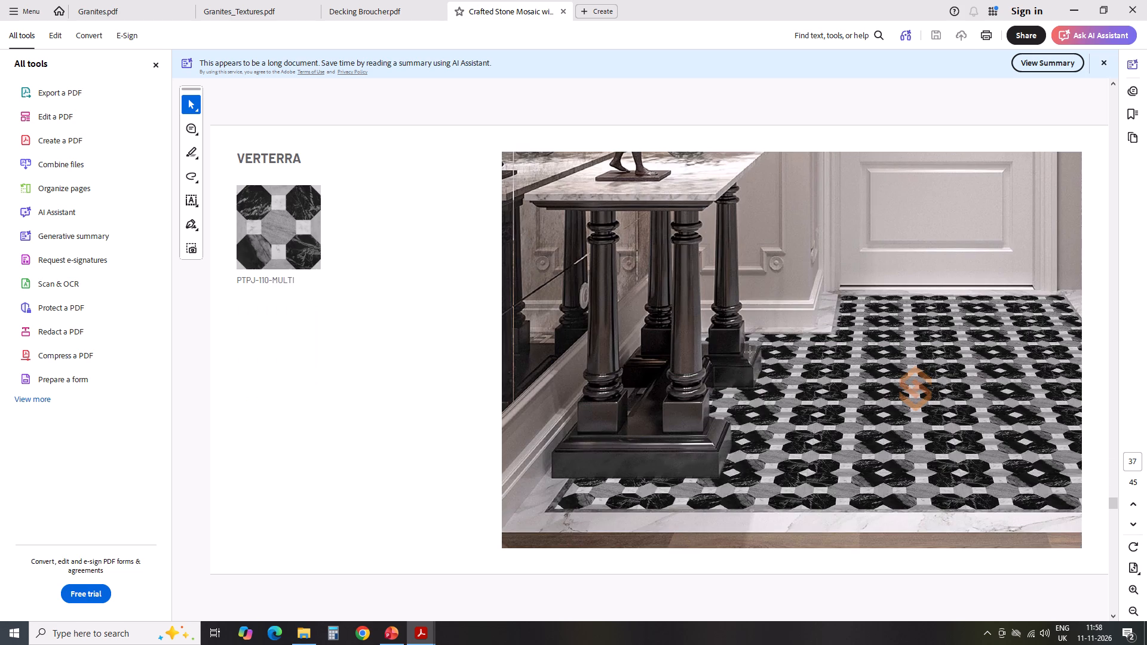
scroll(750, 352, down, 2)
scroll(806, 374, down, 1)
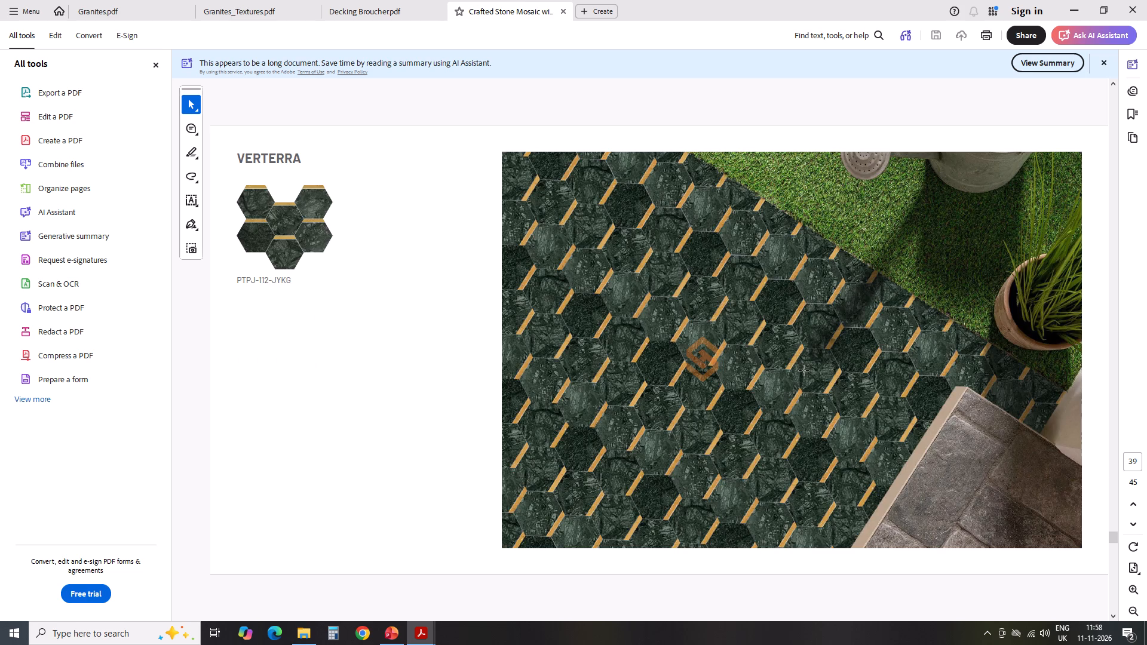
scroll(804, 371, down, 3)
scroll(811, 370, up, 1)
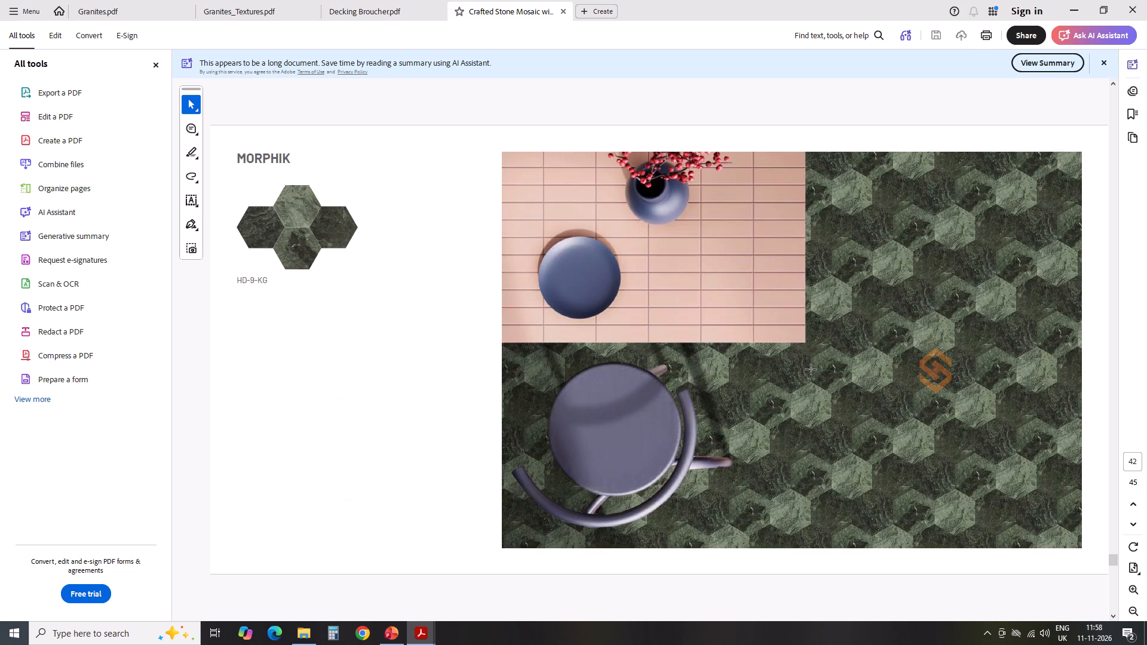
scroll(811, 370, down, 4)
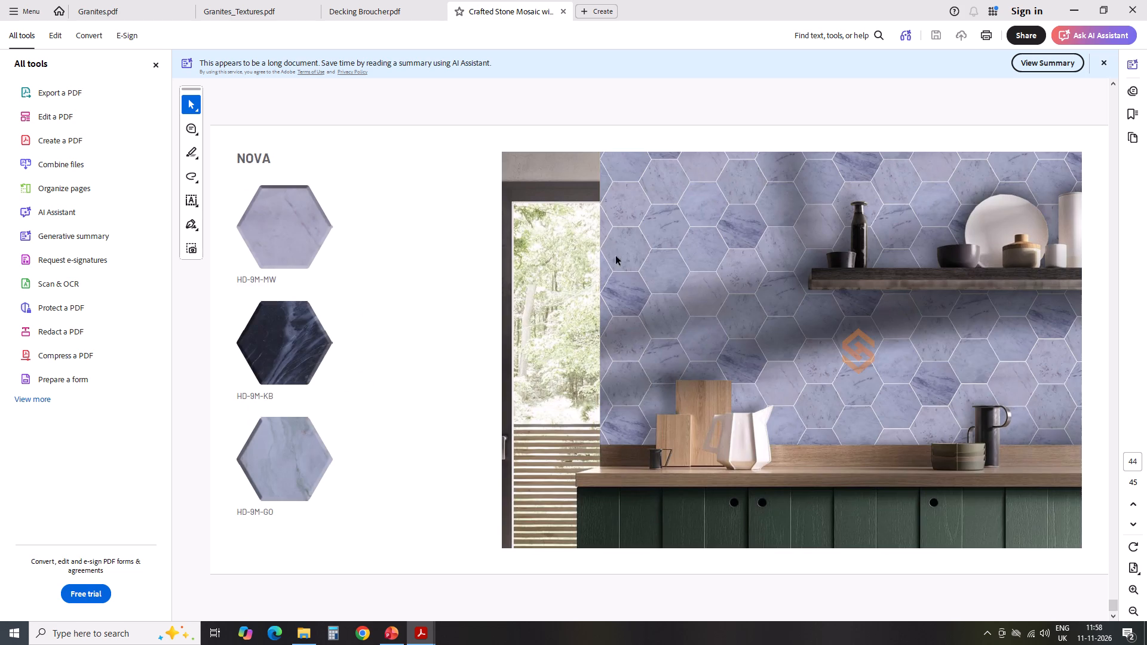
scroll(618, 256, up, 11)
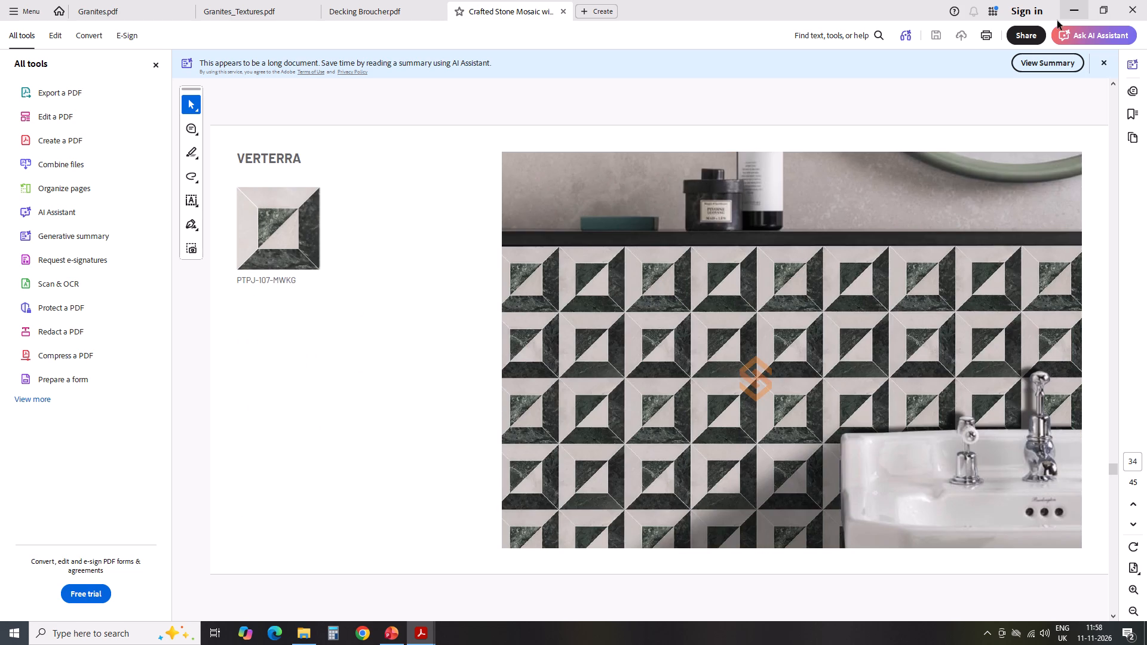
Switch to PowerPoint and delete the Cross Cut Black wall cladding swatch and its label from slide 4.
click(1065, 17)
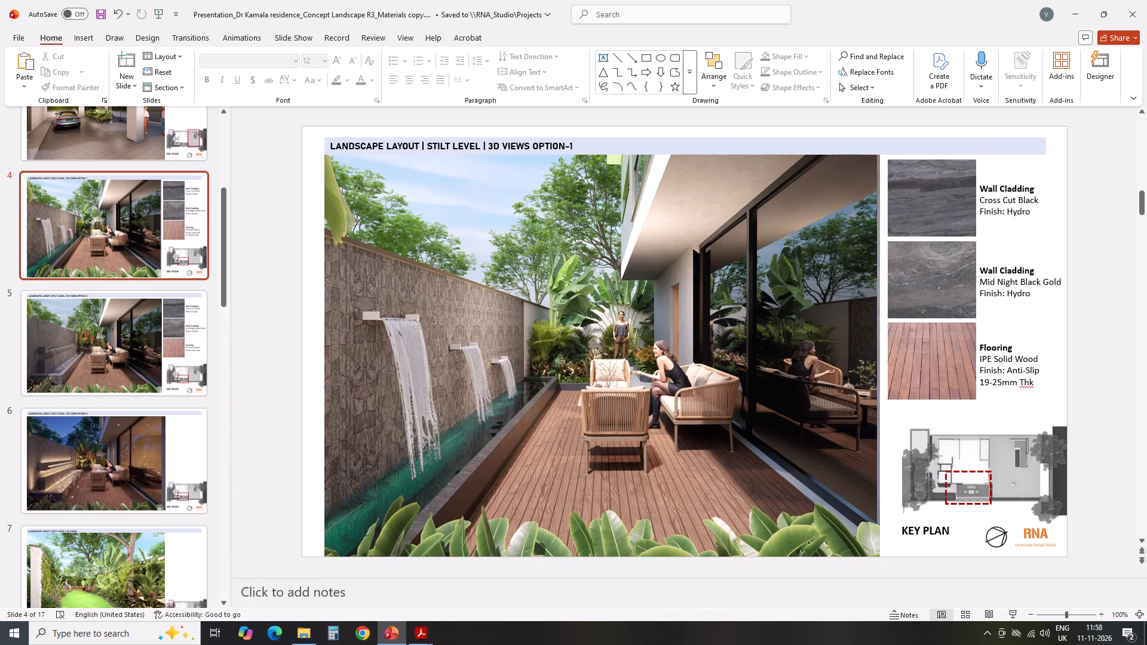
click(1032, 222)
click(1146, 269)
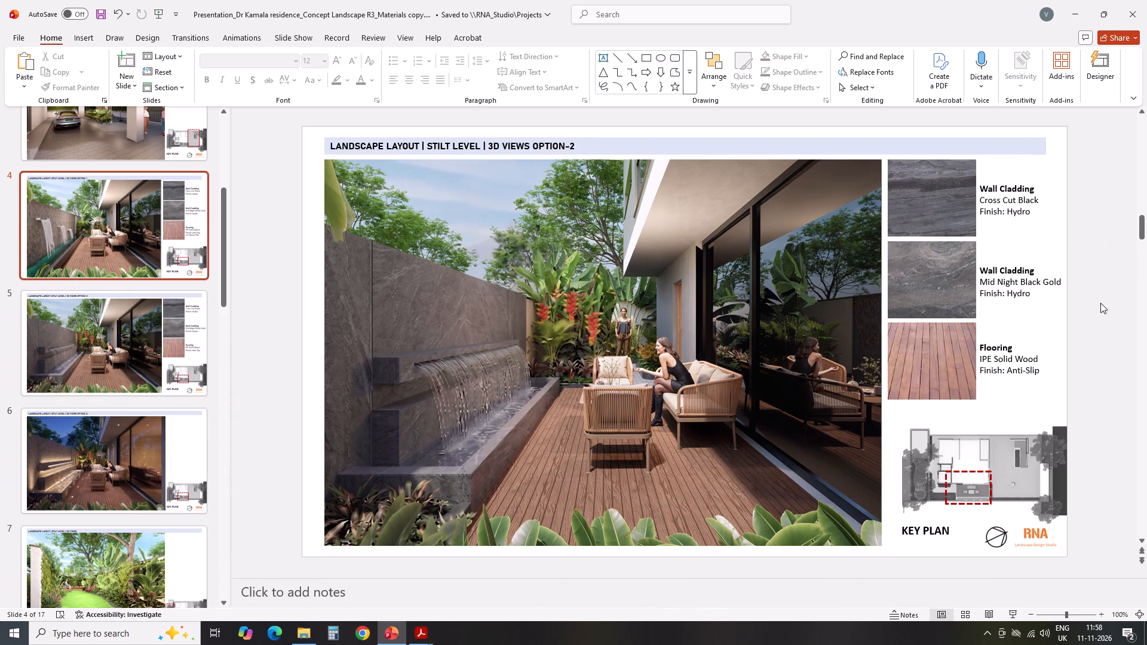
click(1106, 303)
scroll(1065, 245, up, 1)
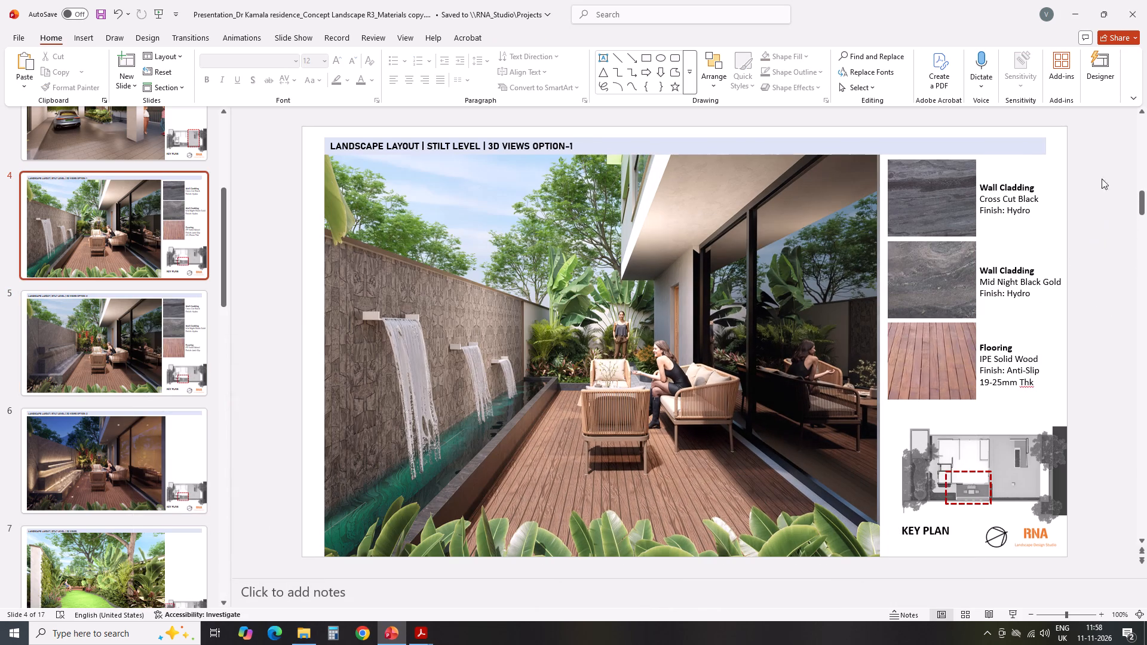
click(1094, 186)
drag(1103, 171, 929, 210)
drag(1090, 172, 914, 227)
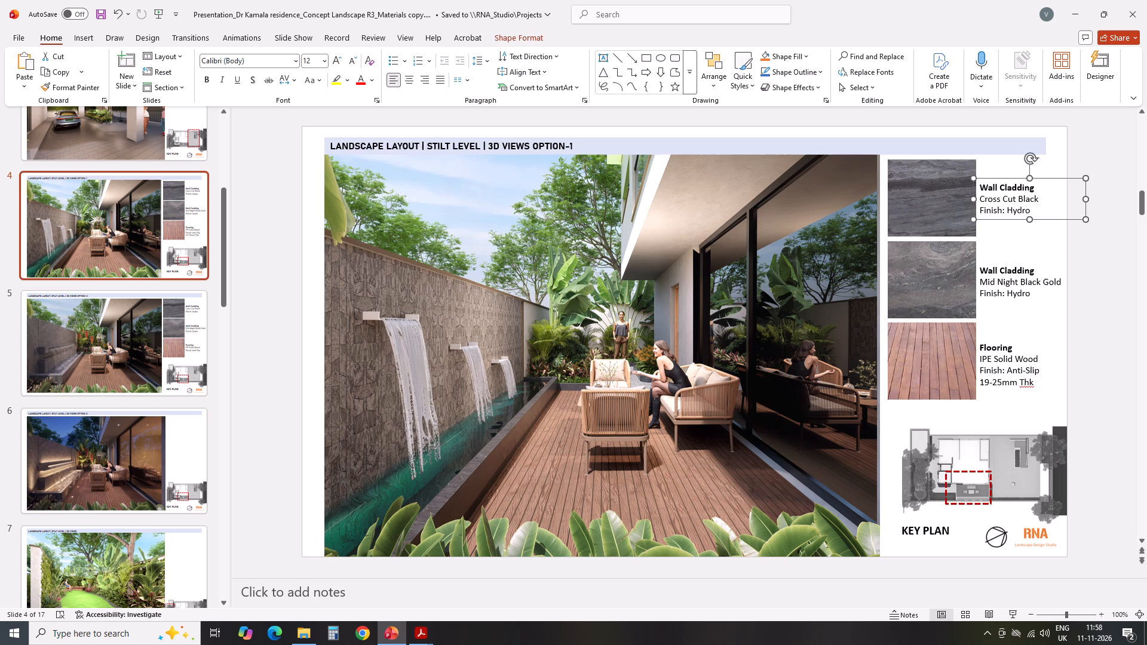
key(Delete)
click(941, 213)
key(Delete)
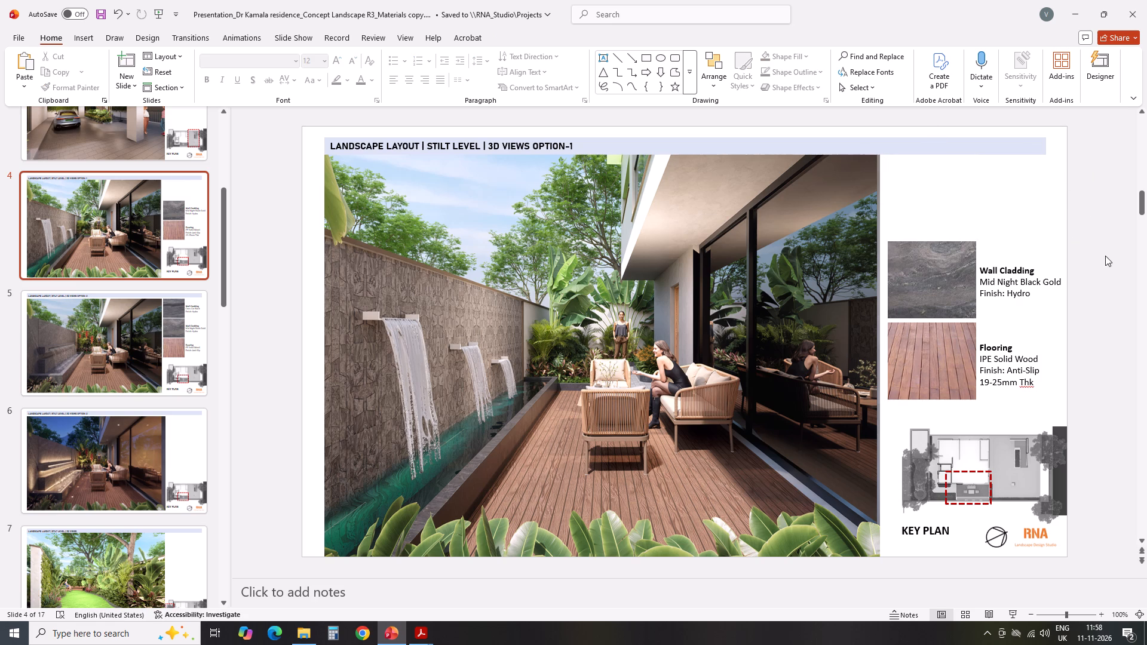
click(1105, 253)
Copy slide 5's two wall cladding swatches, flooring swatch and their three labels onto slide 6 beside the night render.
click(142, 438)
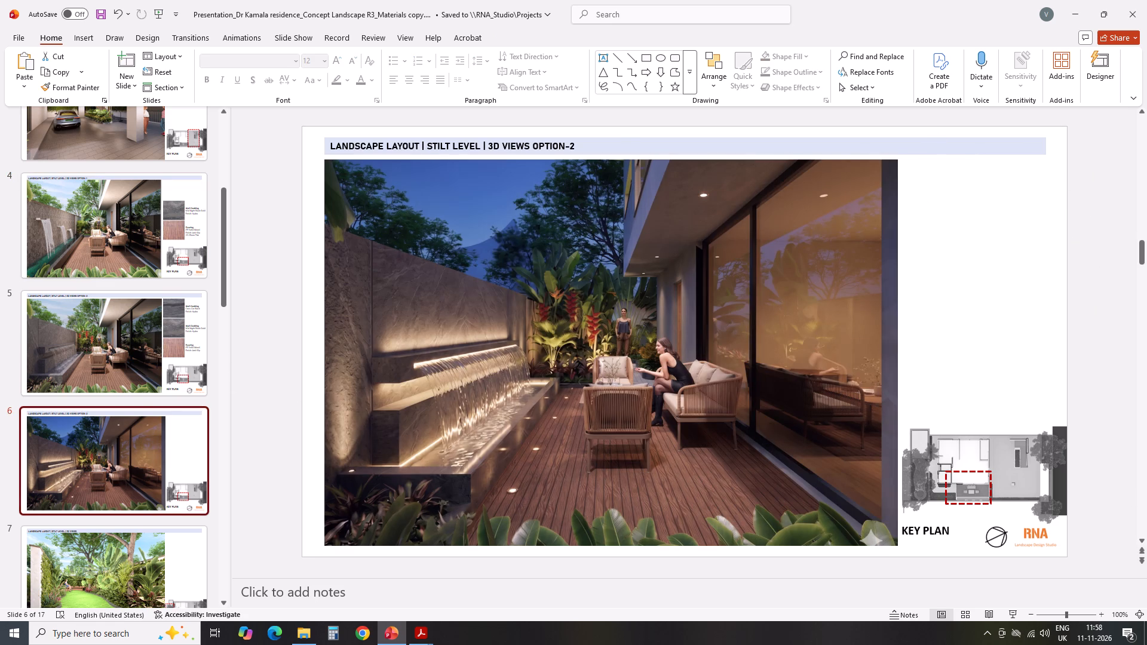
click(161, 349)
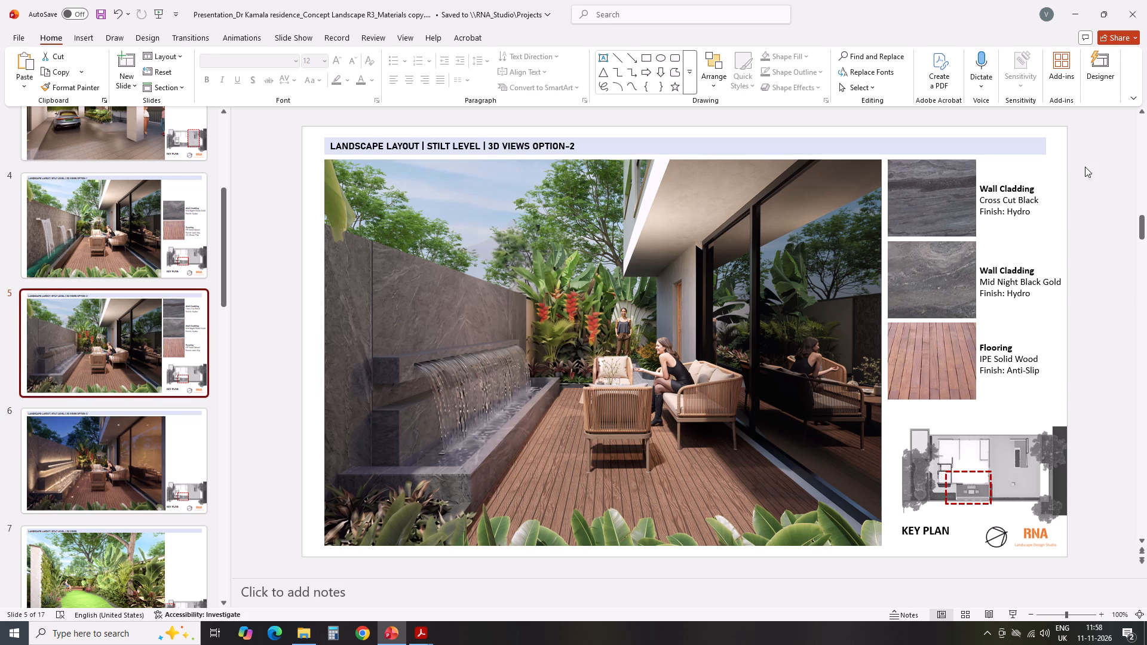
drag(1099, 191, 914, 380)
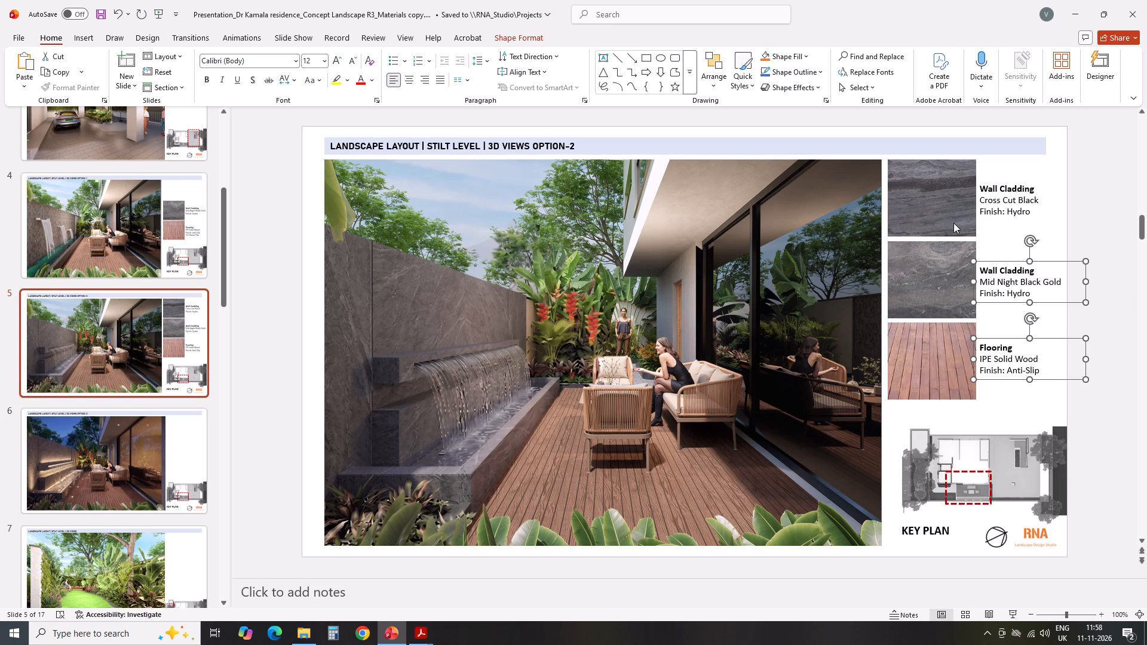
click(999, 191)
click(1058, 178)
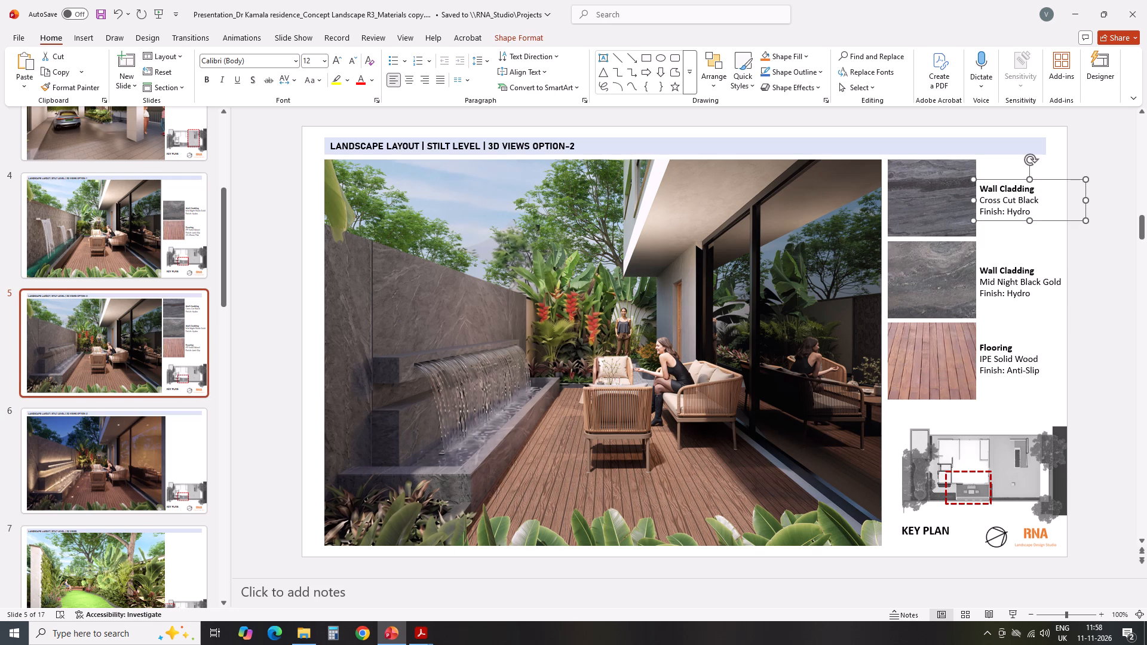
click(1041, 268)
shift+click(1034, 185)
shift+click(1023, 348)
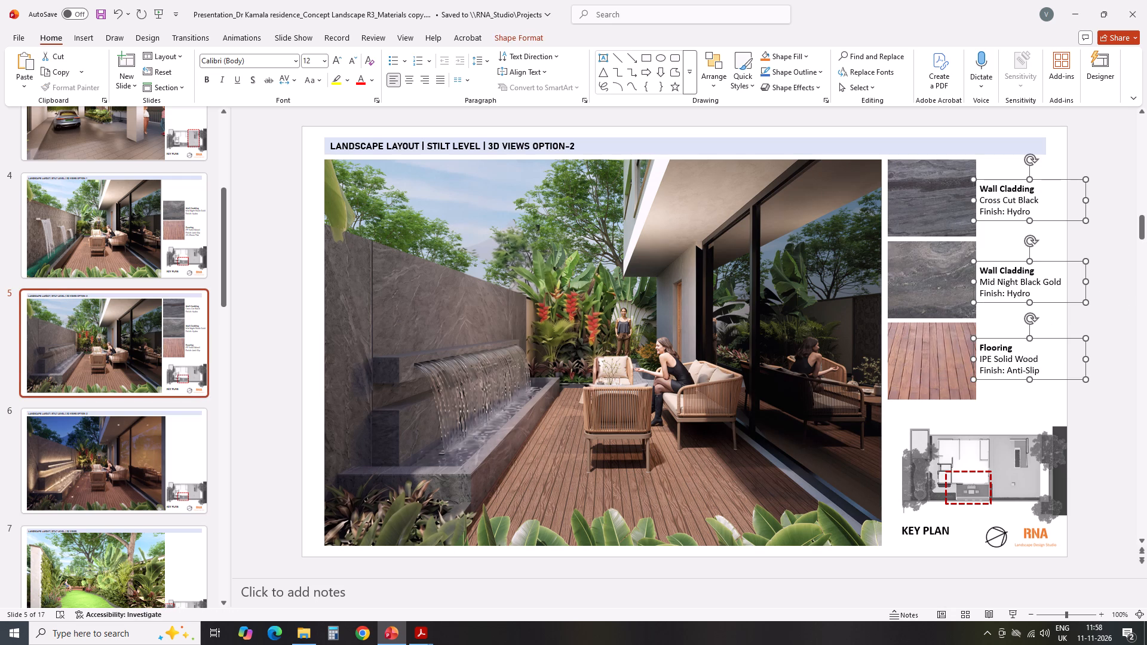
shift+click(949, 336)
shift+click(939, 299)
shift+click(912, 185)
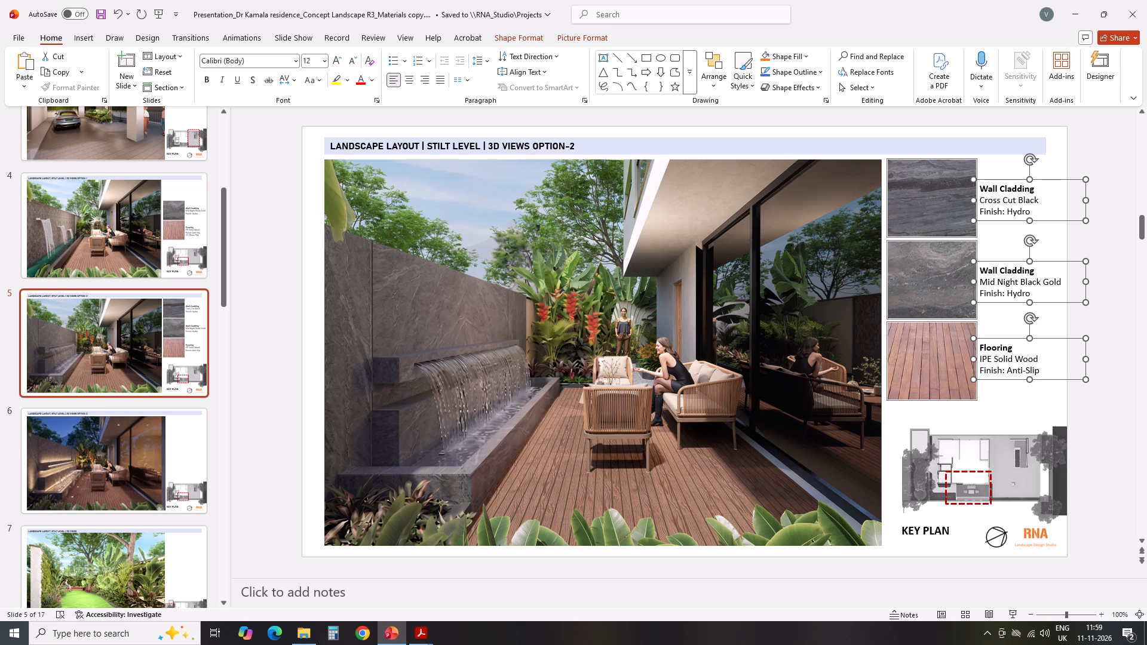
key(ctrl+c)
click(112, 459)
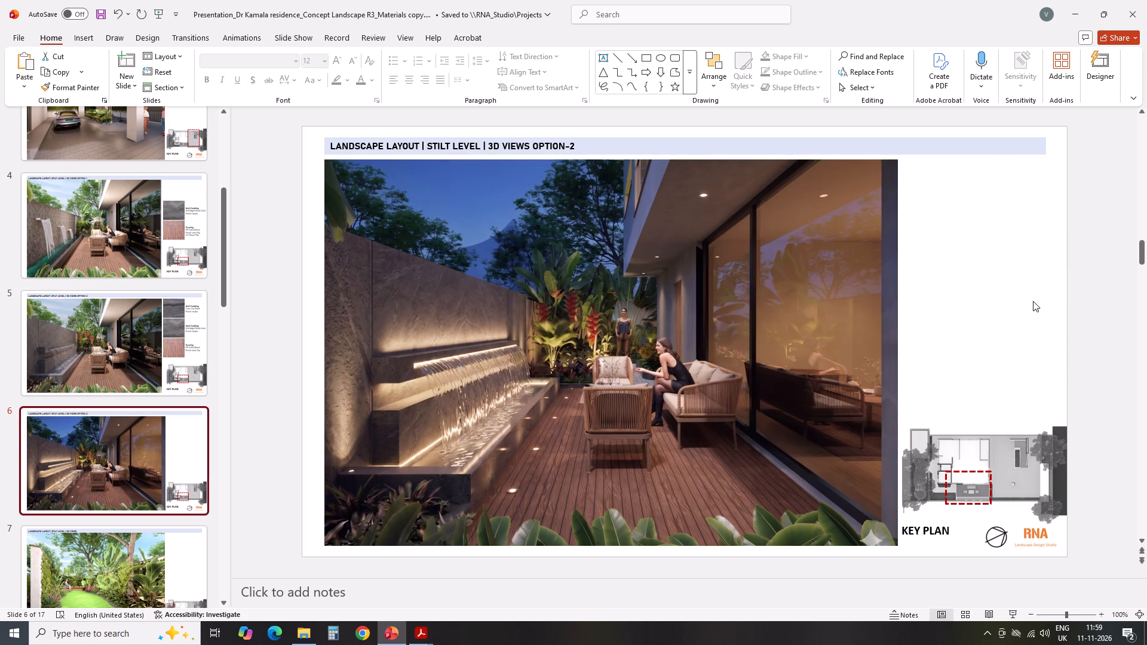
click(1033, 301)
key(ctrl+v)
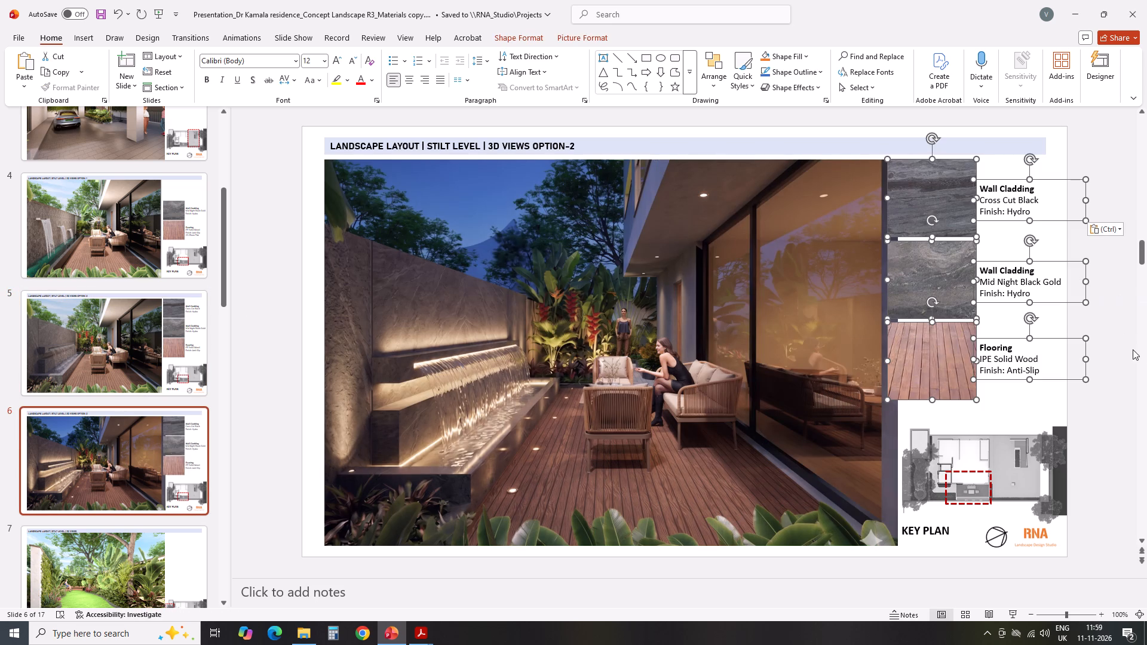
click(1135, 348)
middle_drag(1065, 320, 764, 327)
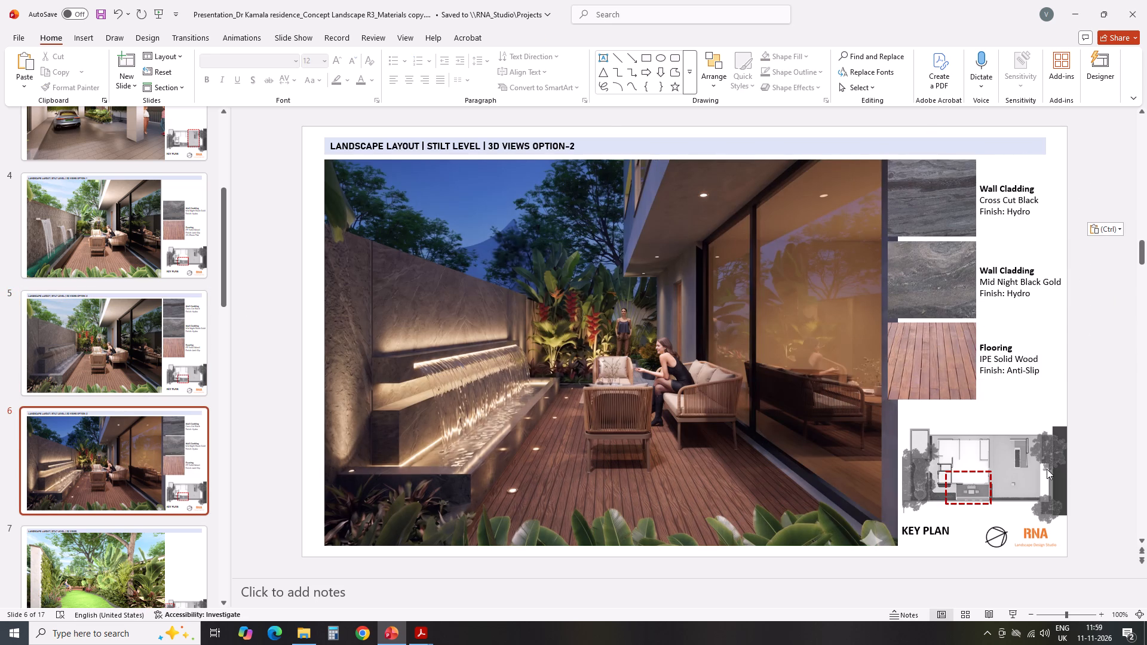
Crop the right edge of slide 6's night render to a width of 24.69 cm, clearing the material swatches.
click(838, 444)
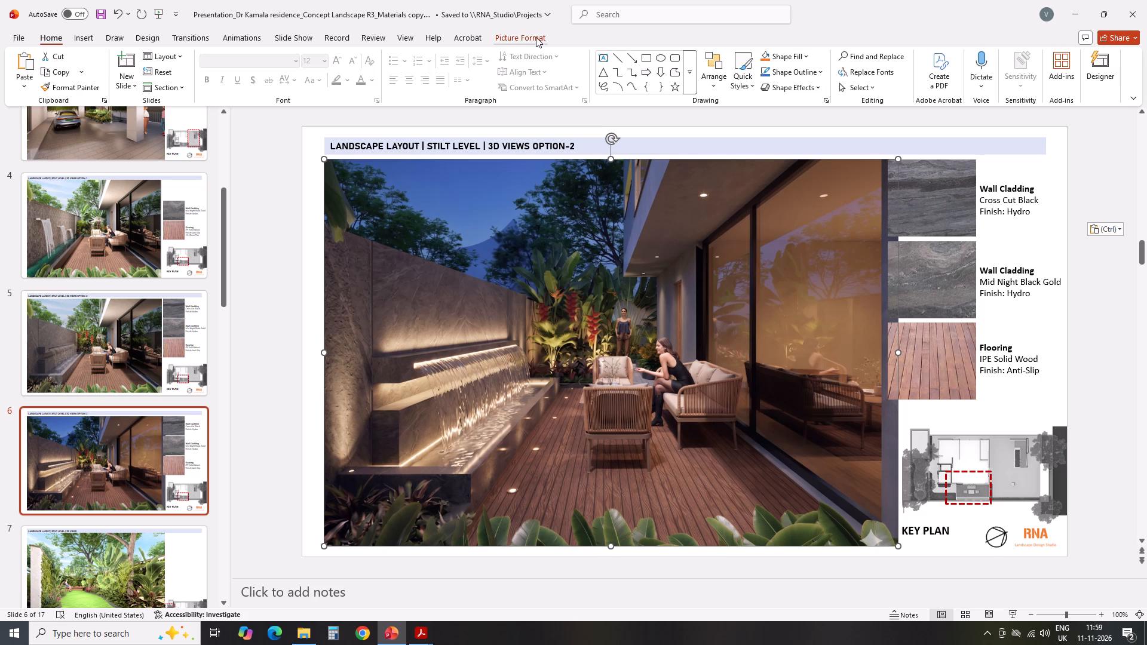
click(535, 36)
click(1005, 70)
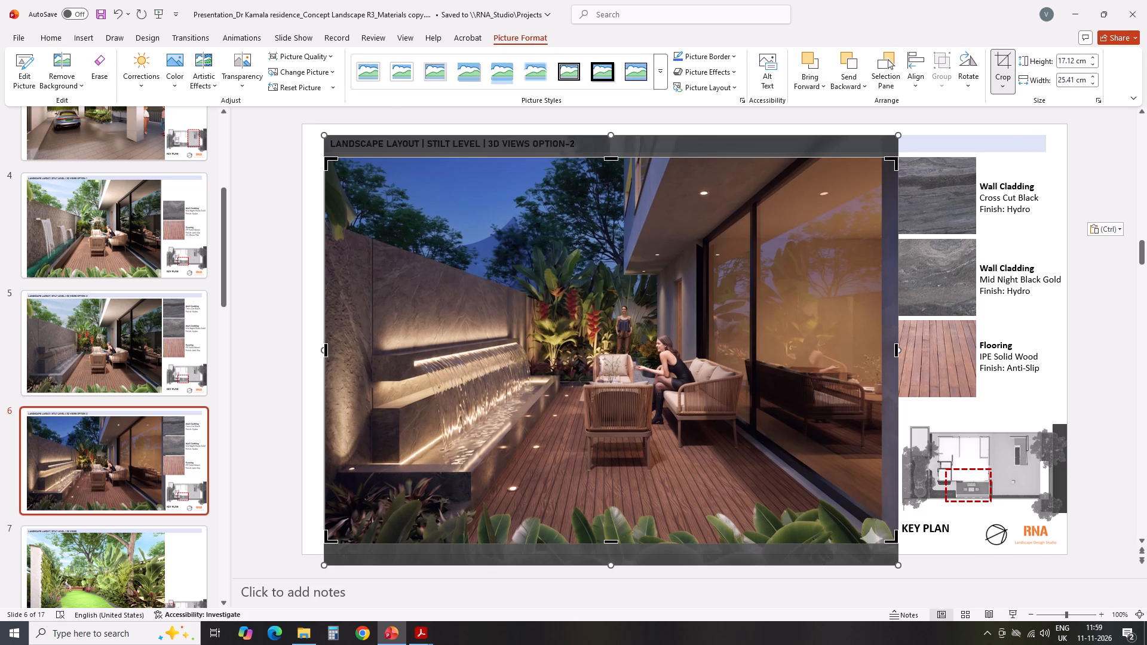
drag(894, 349, 880, 346)
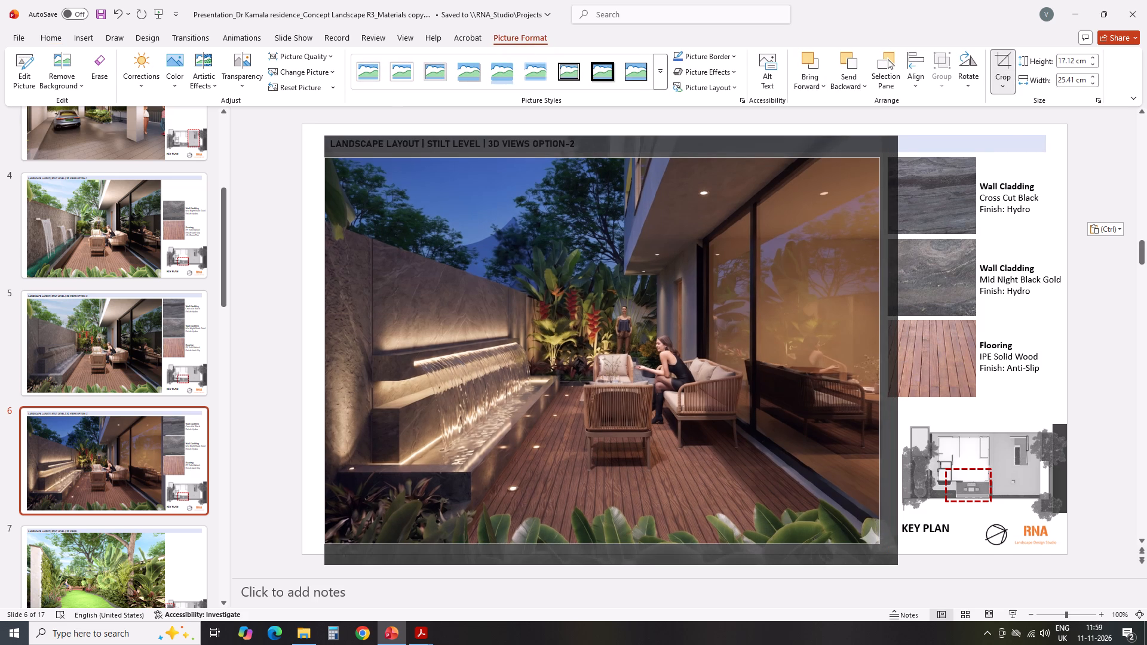
drag(880, 346, 884, 346)
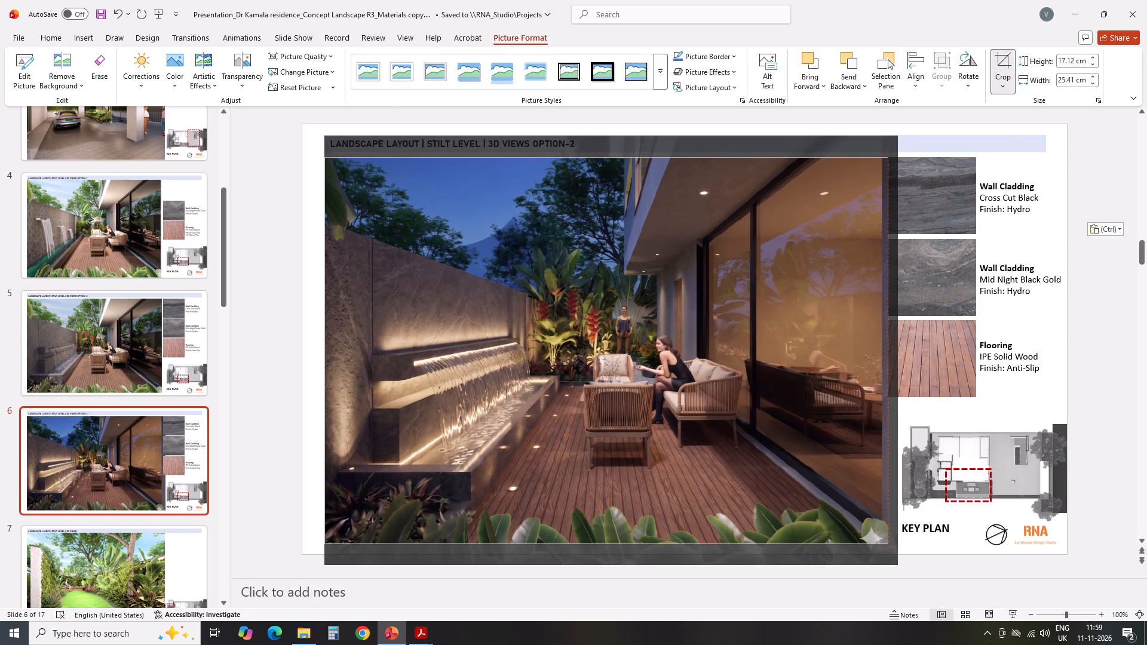
drag(884, 346, 882, 346)
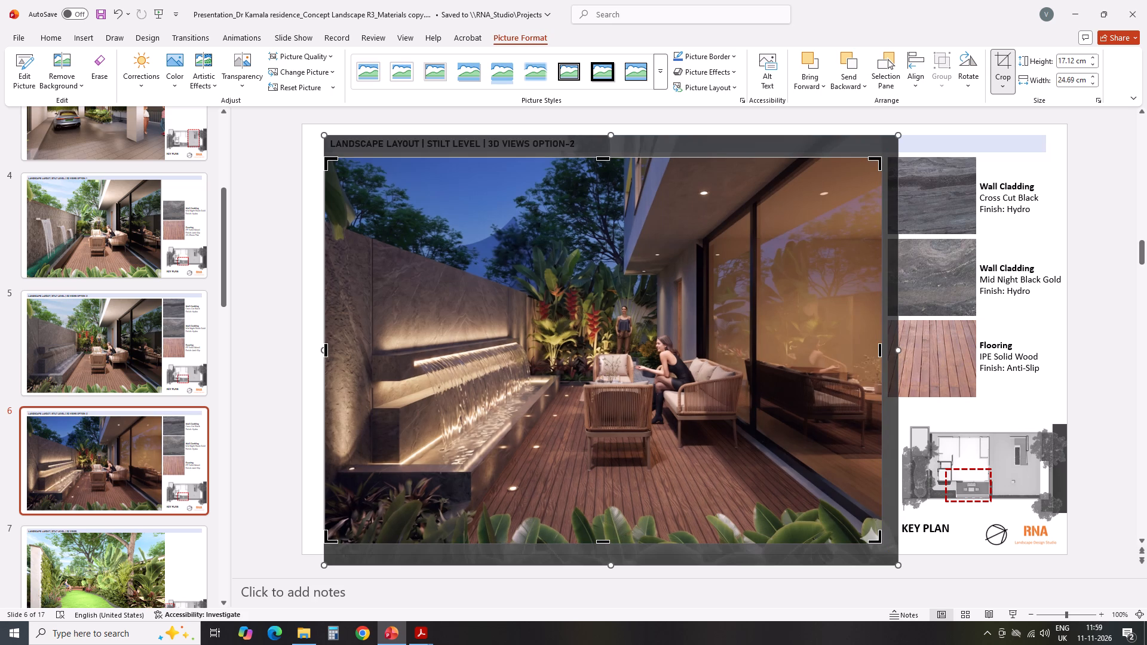
click(1098, 223)
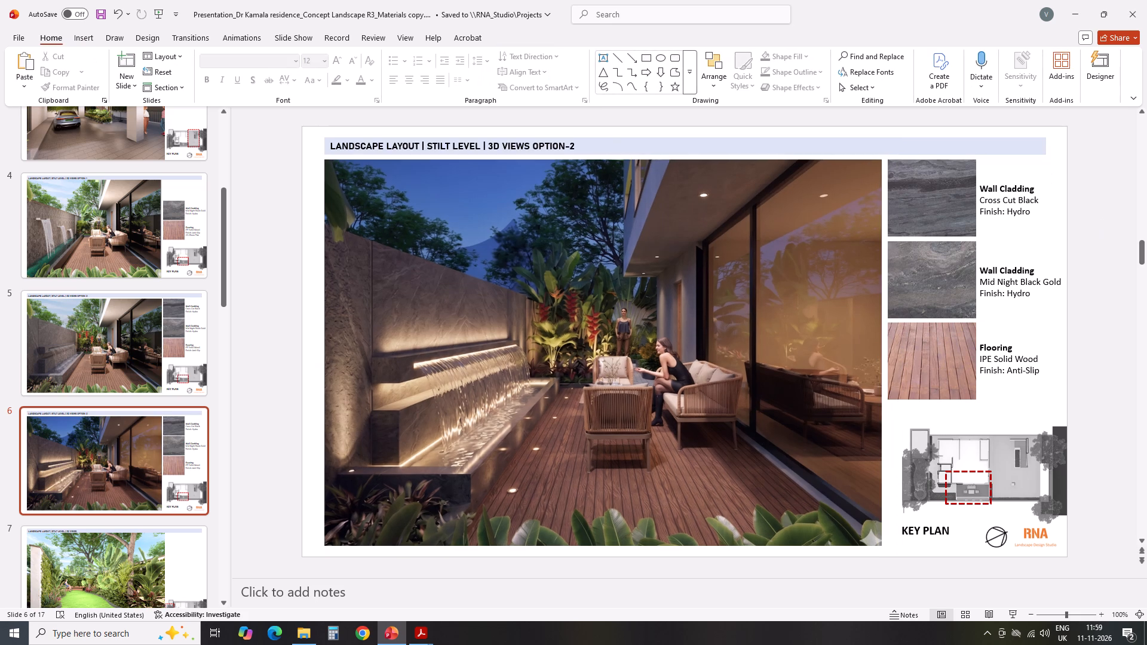
click(835, 378)
click(1113, 319)
Save the presentation.
click(96, 16)
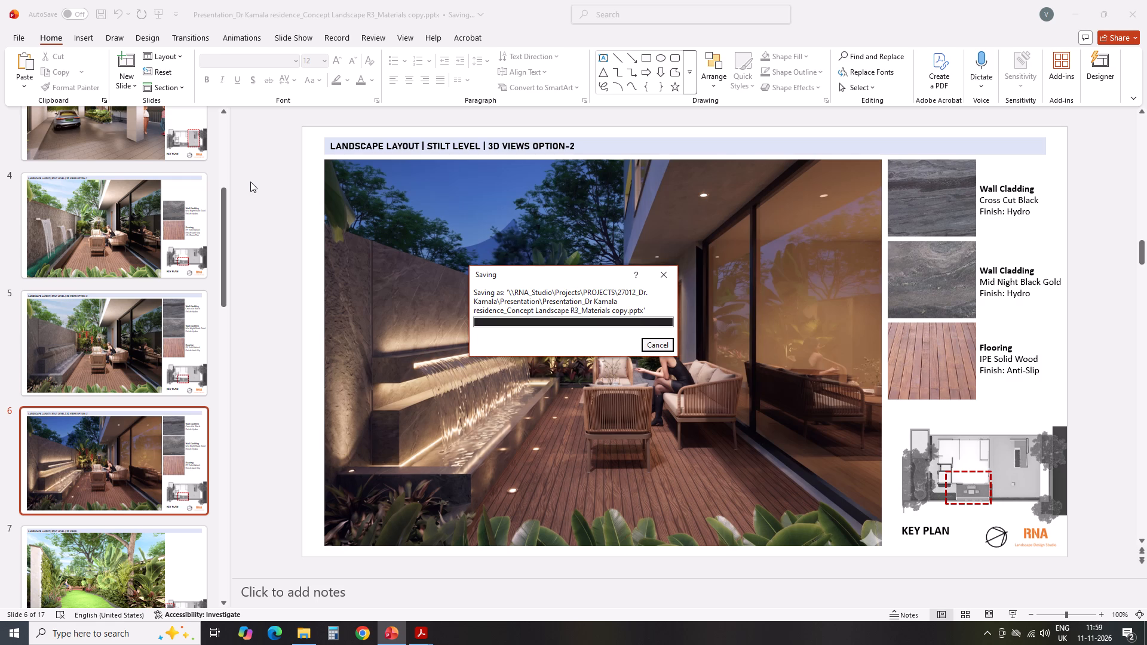
click(96, 18)
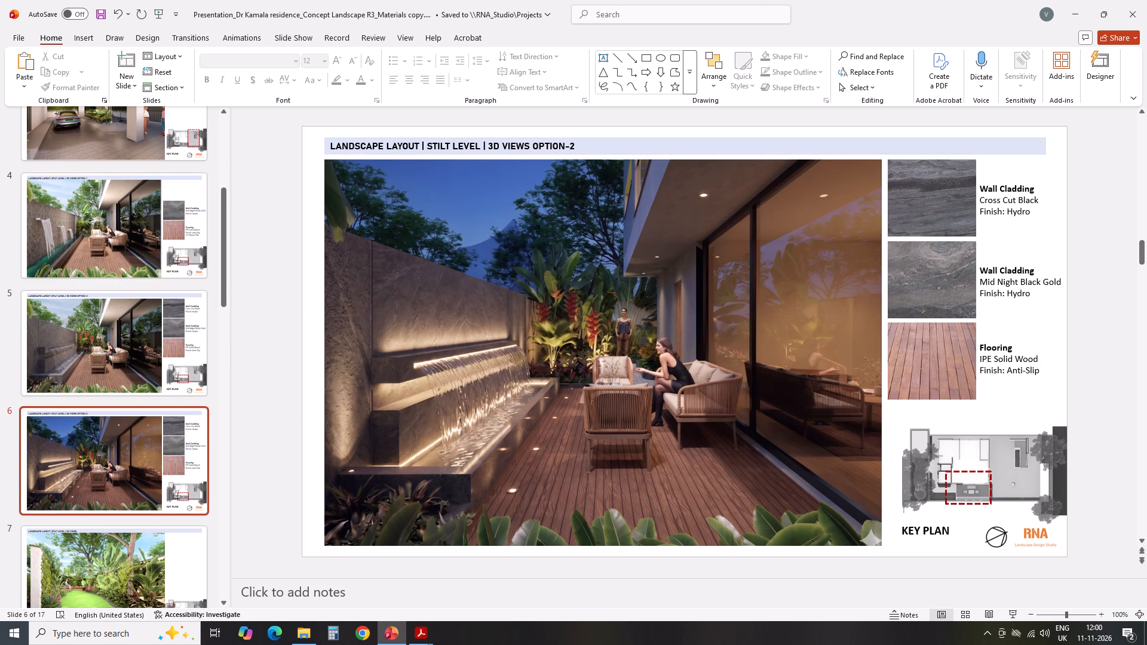
Switch to Acrobat and look through the Granites_Textures catalogue for stone finishes matching the wall cladding in slide 6's night render.
click(406, 635)
click(399, 638)
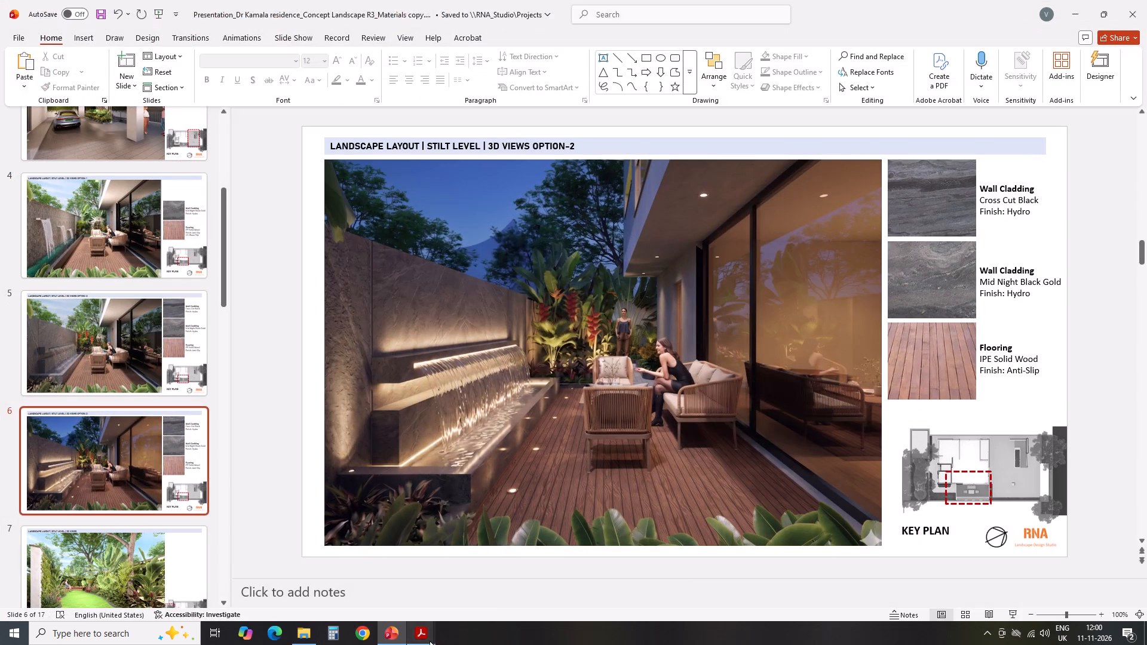
click(430, 641)
click(354, 589)
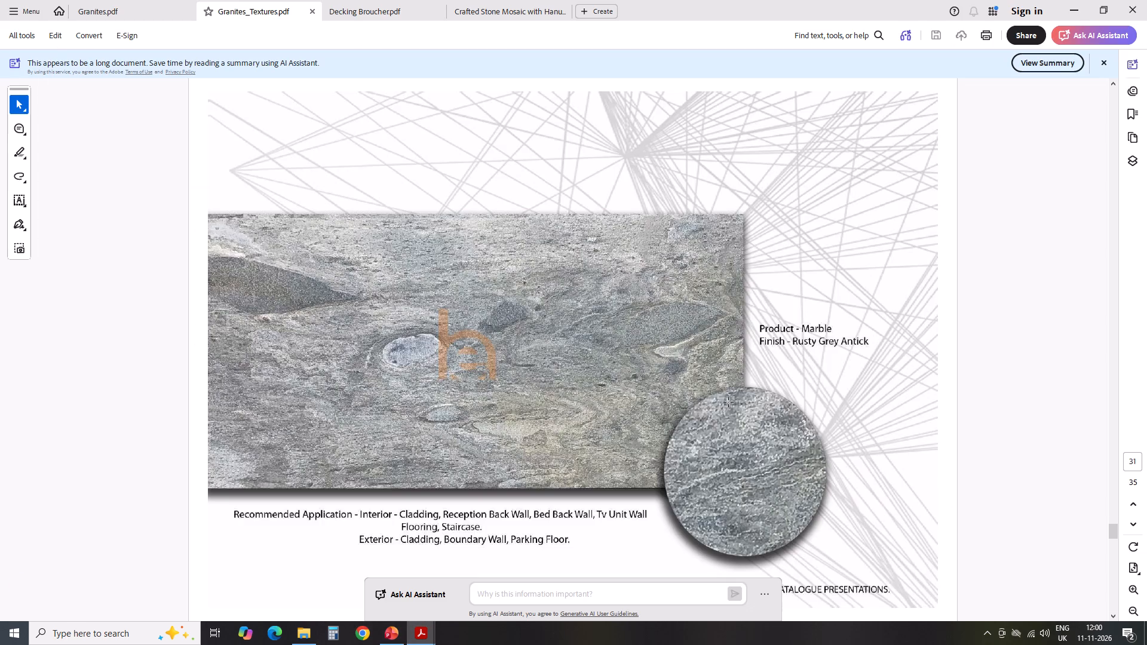
click(1003, 315)
scroll(989, 315, up, 4)
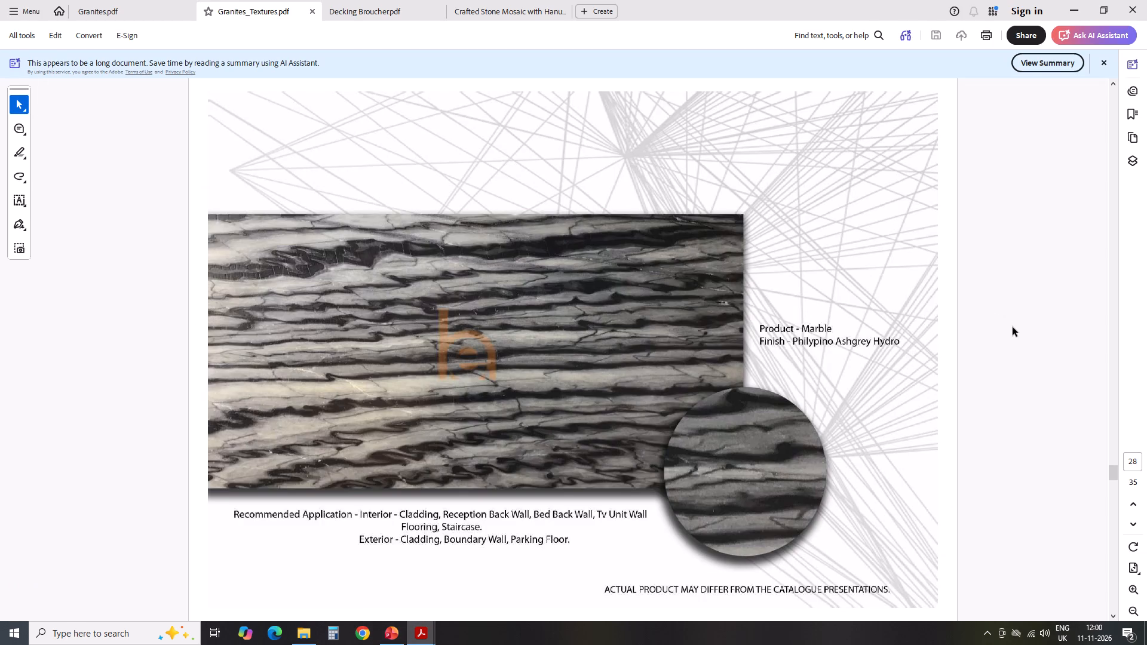
scroll(1013, 327, up, 4)
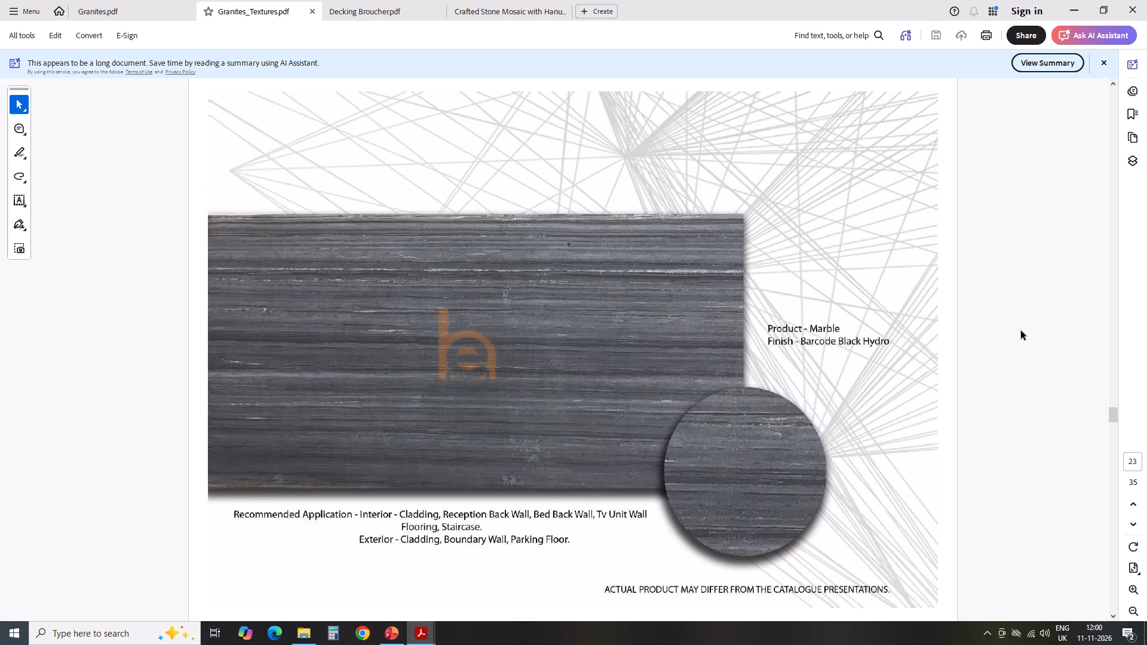
scroll(1025, 333, up, 6)
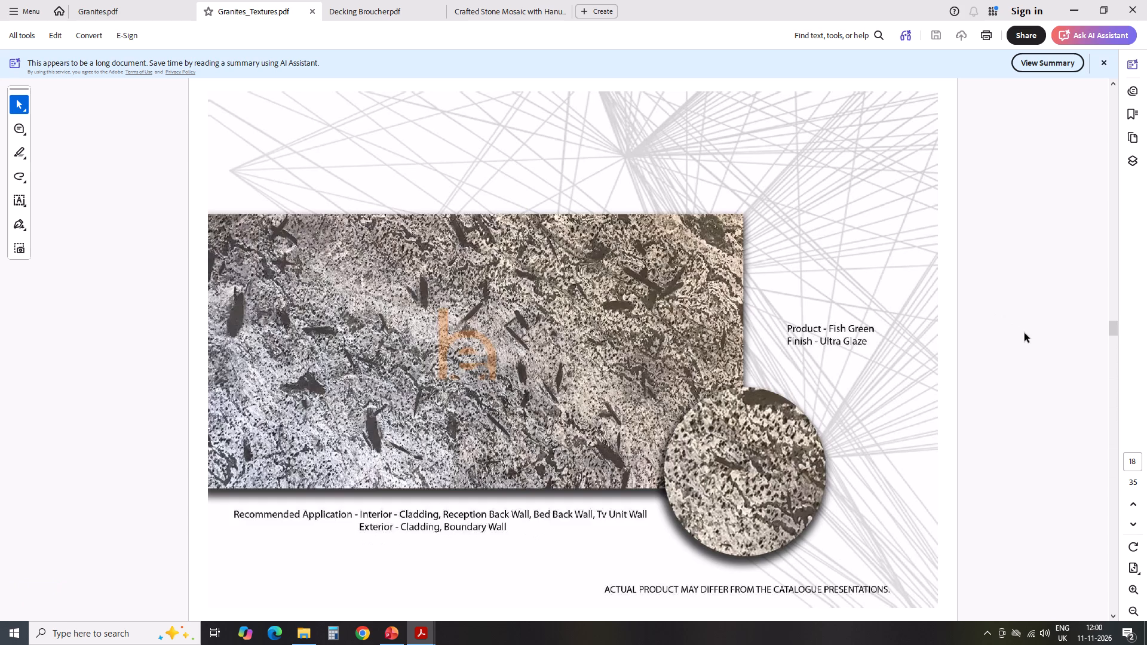
scroll(1025, 333, up, 8)
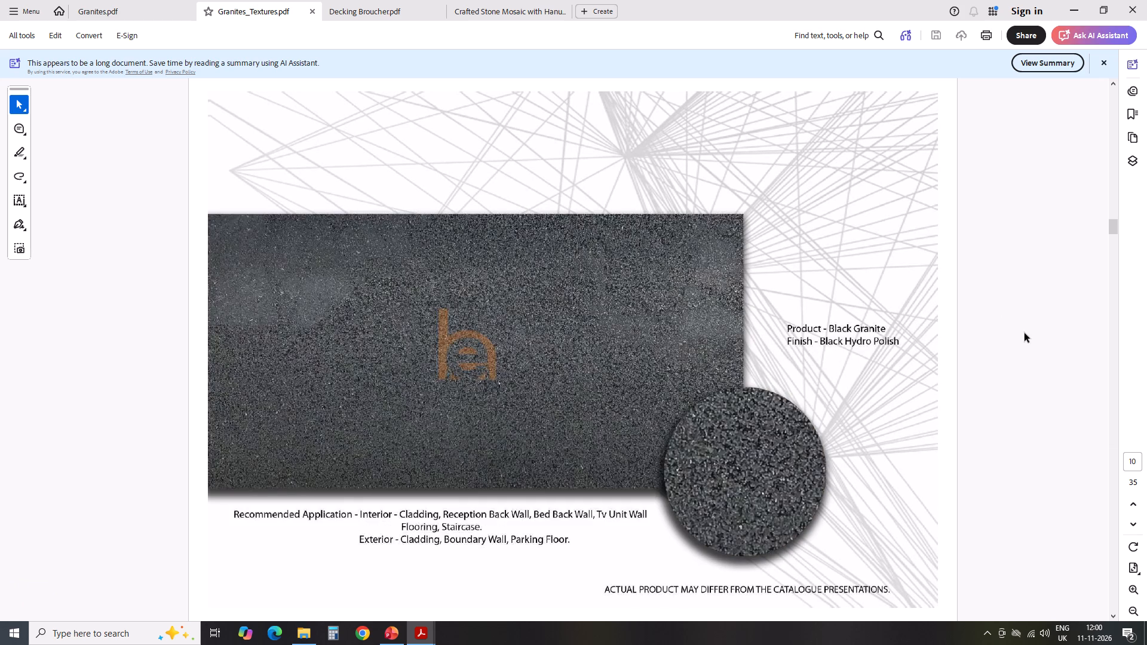
scroll(1025, 333, up, 7)
scroll(1025, 333, down, 1)
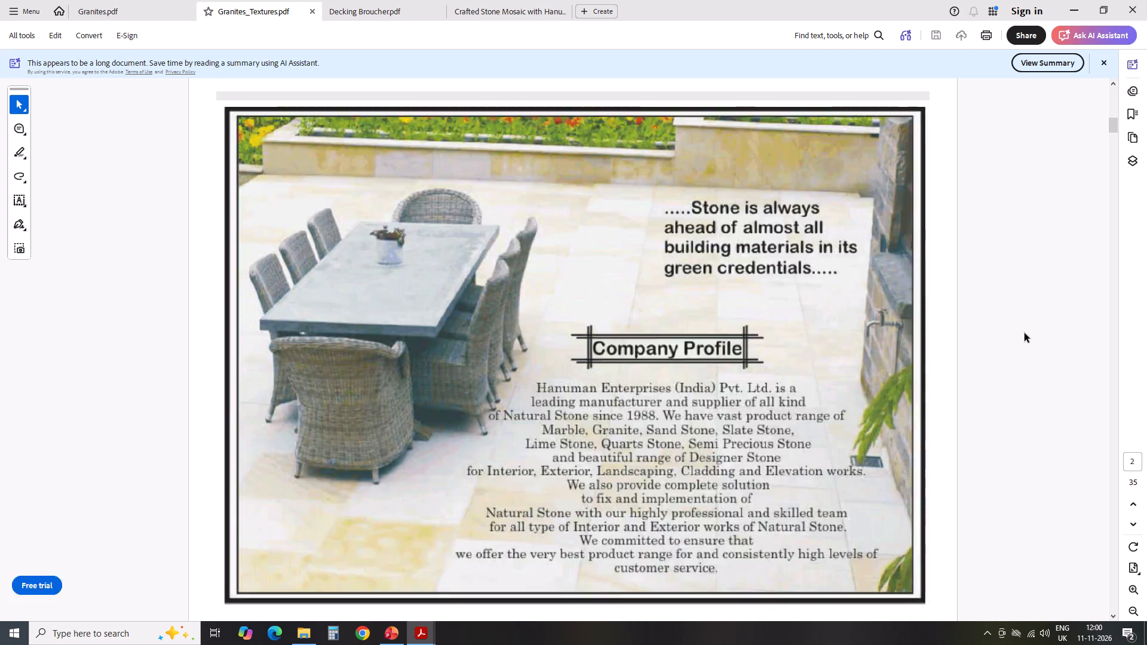
scroll(1025, 333, down, 6)
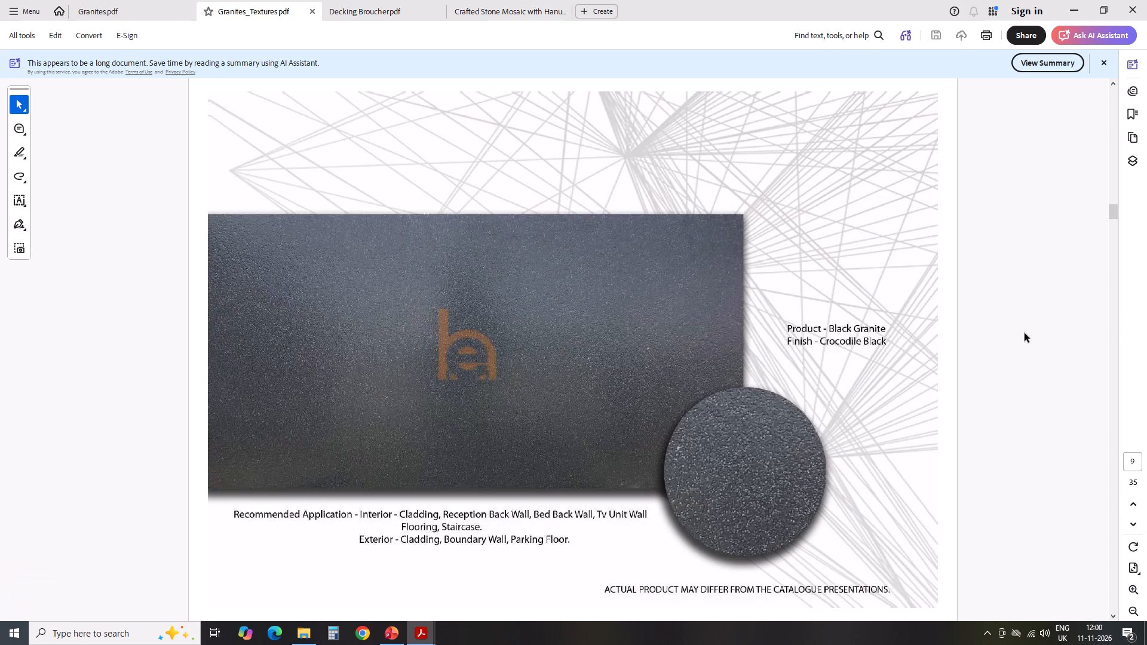
scroll(1025, 333, down, 5)
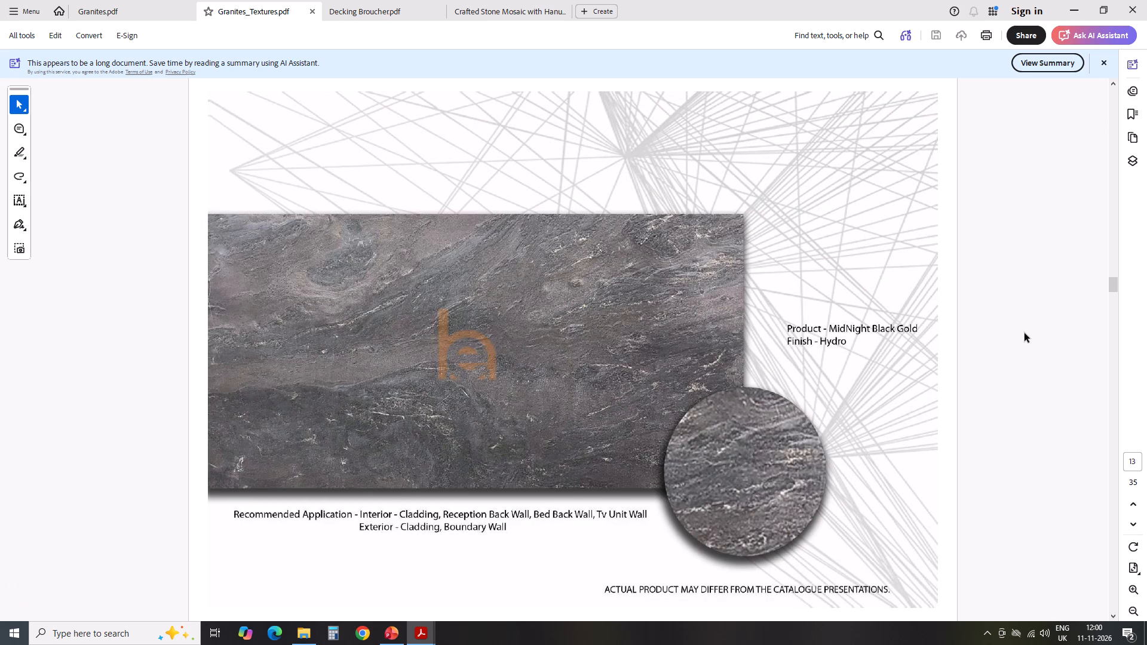
scroll(1025, 333, down, 3)
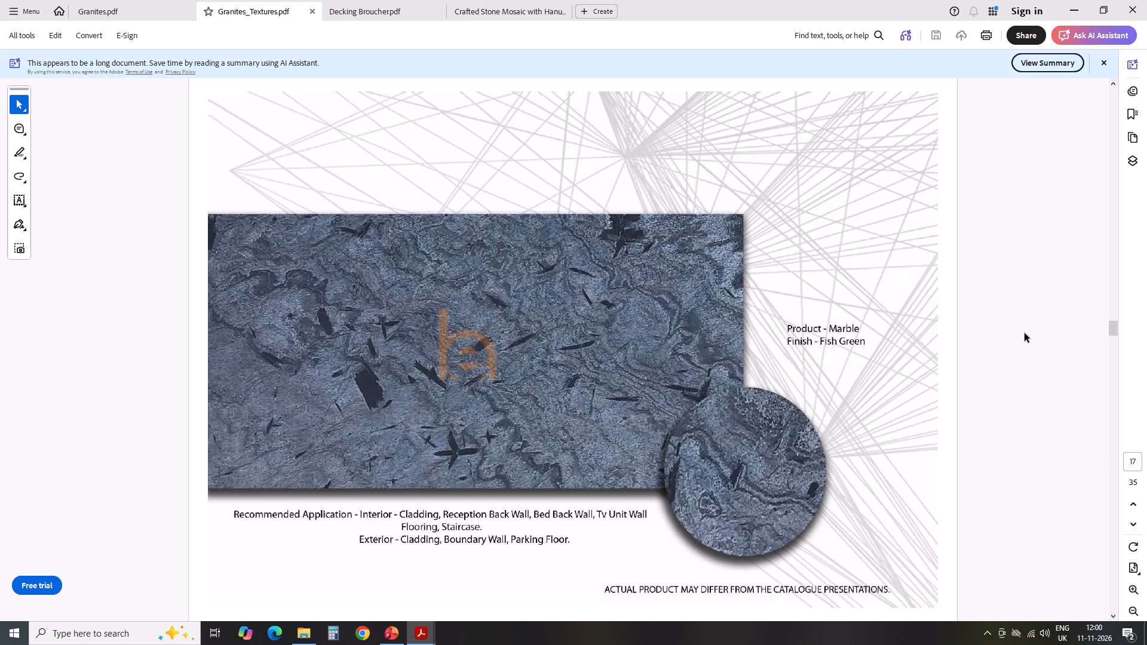
scroll(1025, 333, down, 5)
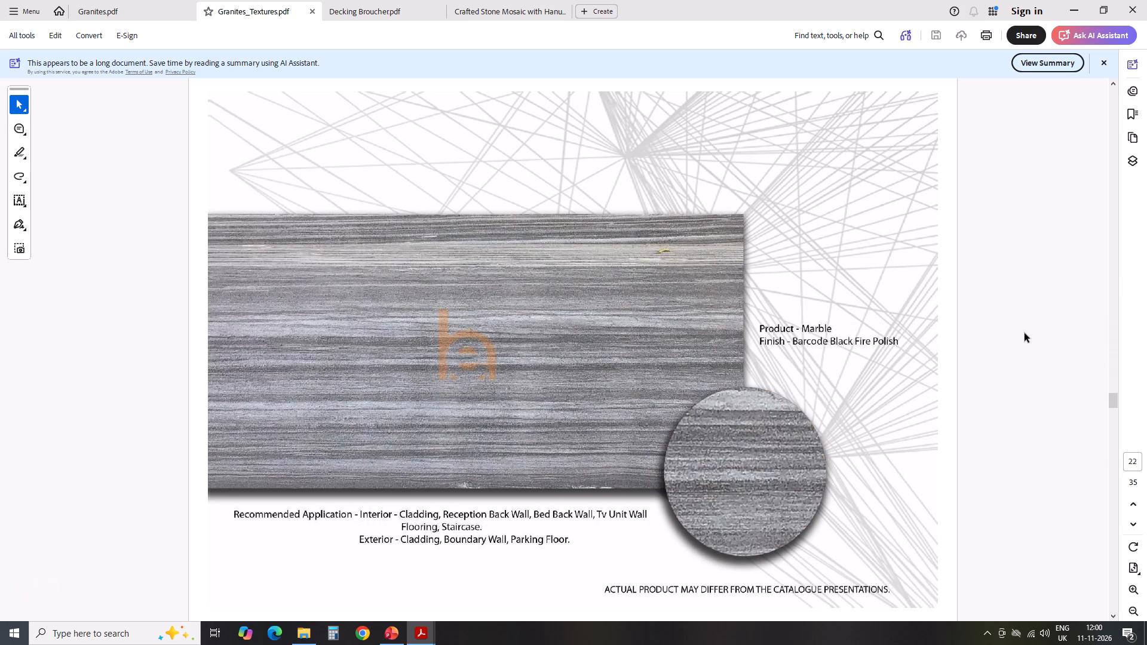
scroll(1025, 333, down, 4)
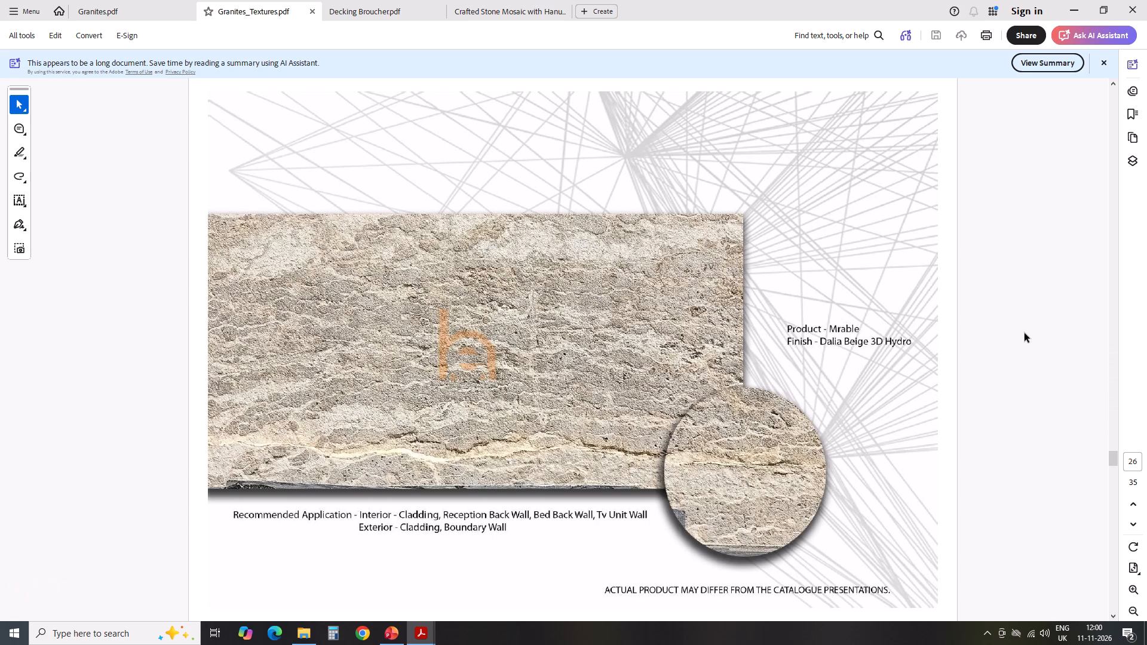
Recheck slide 6's night render in PowerPoint, then examine the marble finishes in the final pages of the Granites_Textures catalogue.
click(392, 633)
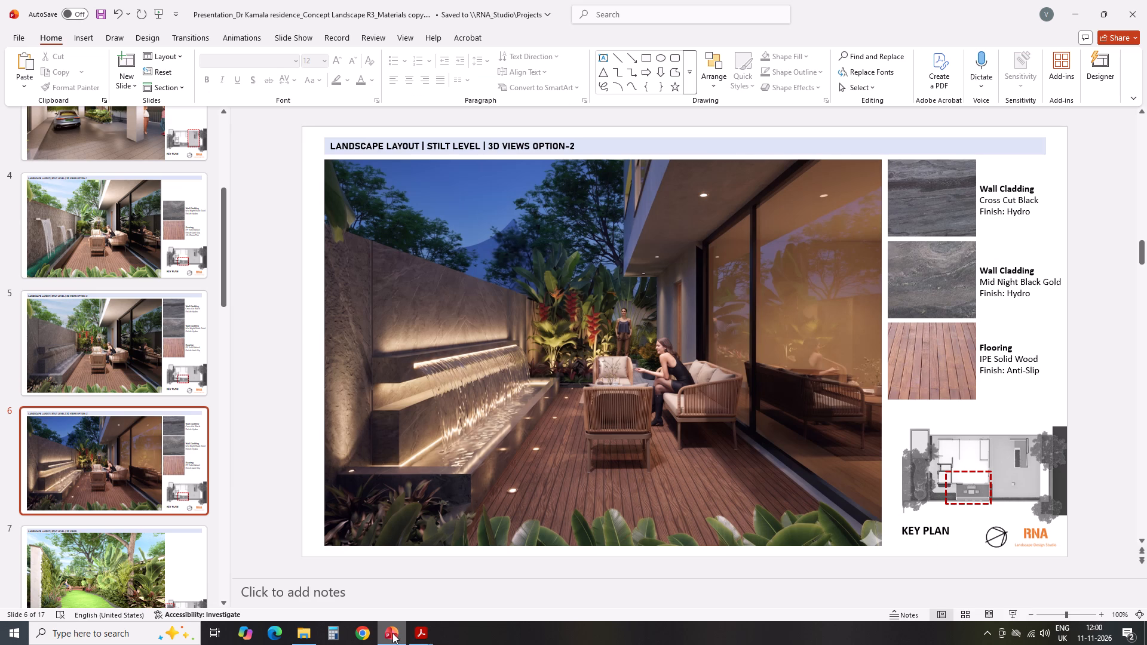
click(422, 635)
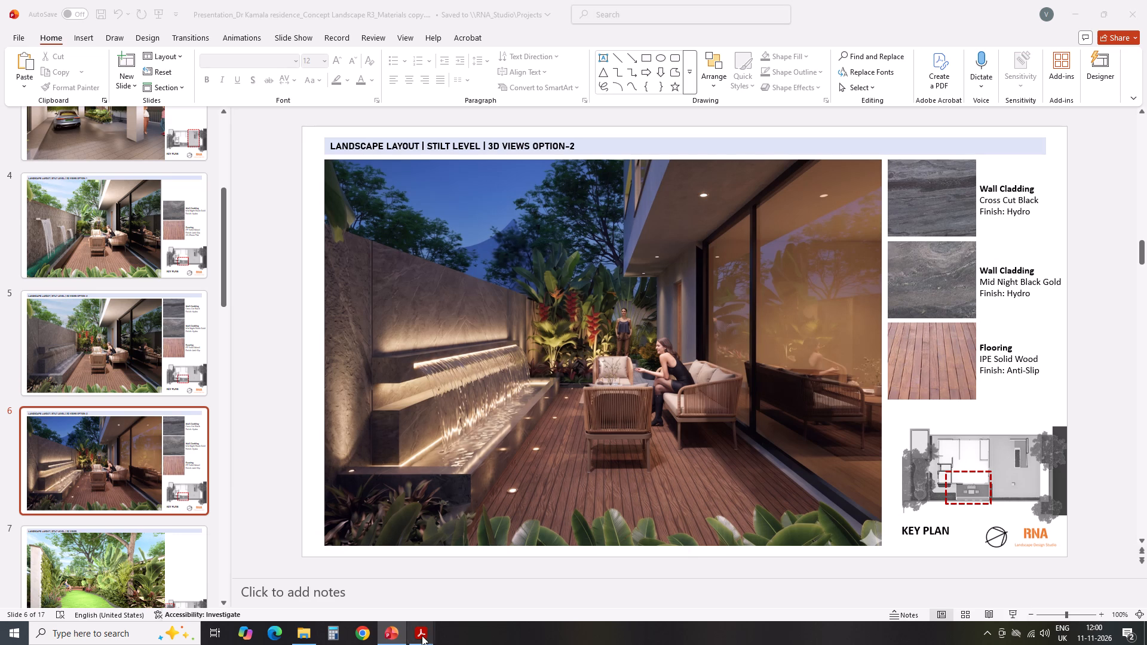
click(381, 590)
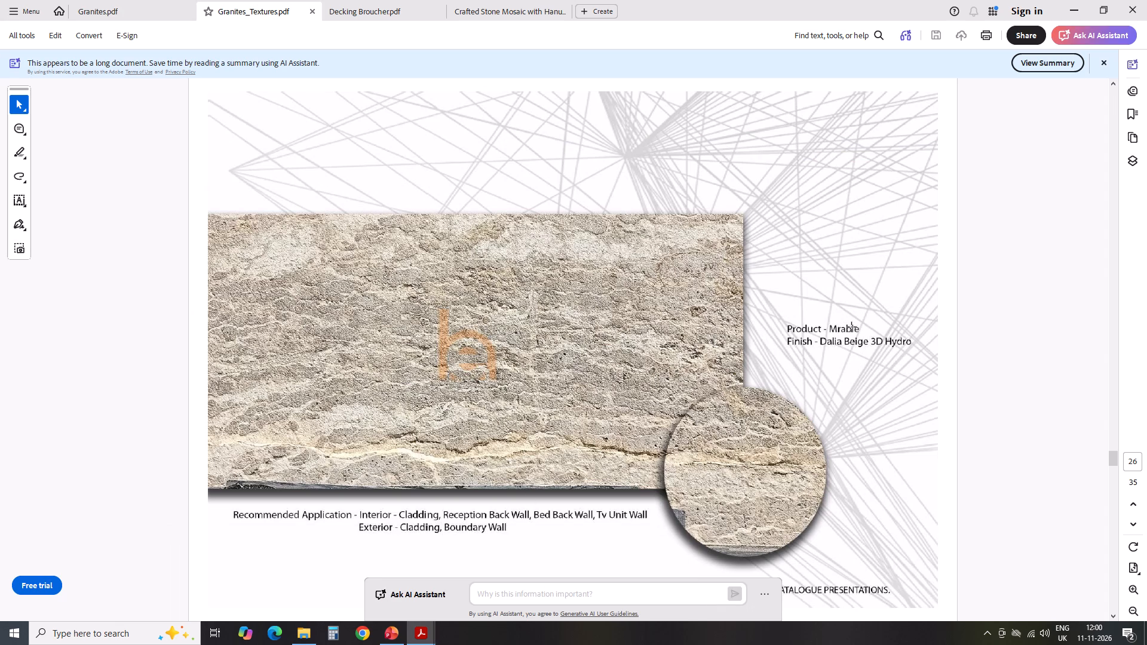
scroll(972, 329, down, 2)
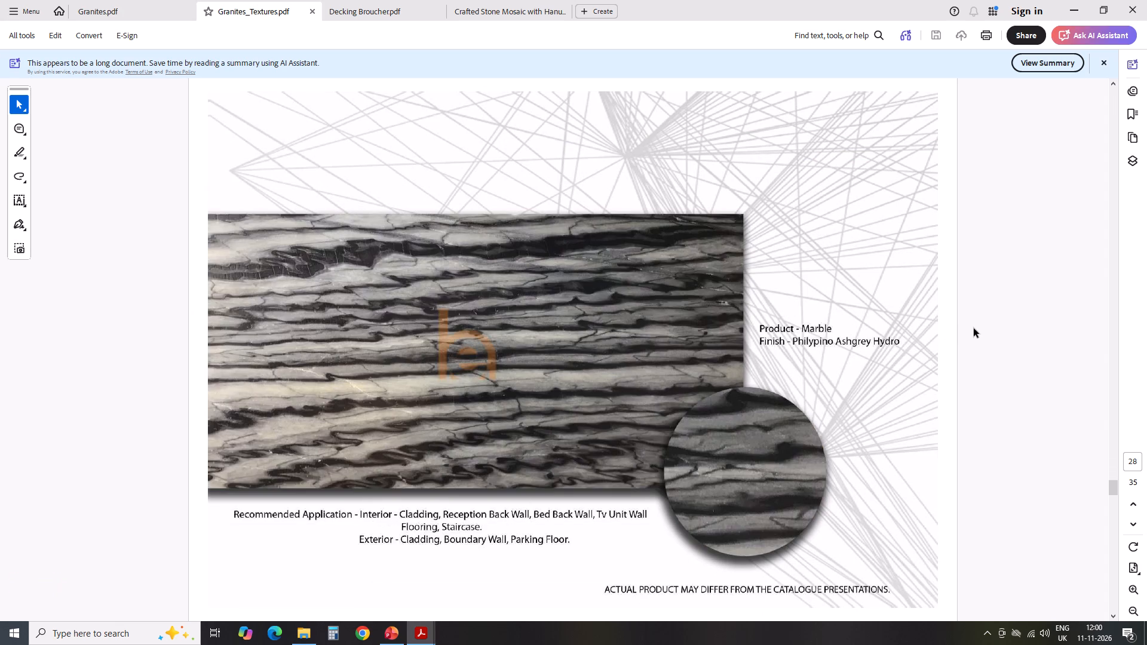
scroll(974, 328, down, 2)
scroll(974, 328, up, 1)
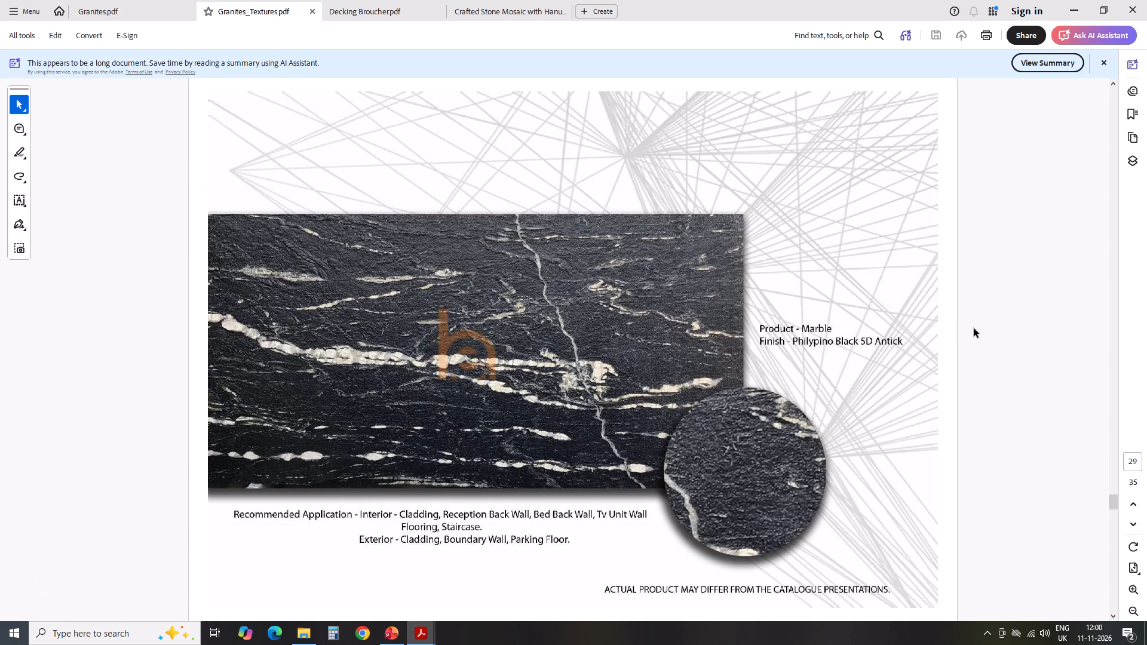
scroll(974, 328, down, 4)
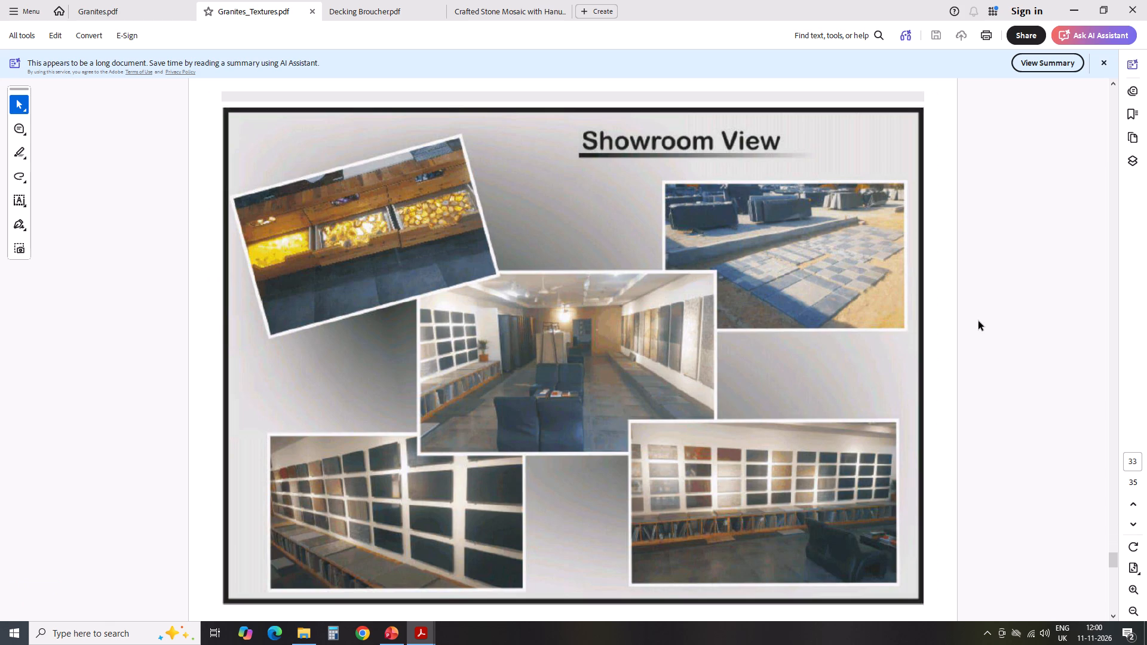
scroll(979, 321, down, 1)
scroll(979, 321, up, 5)
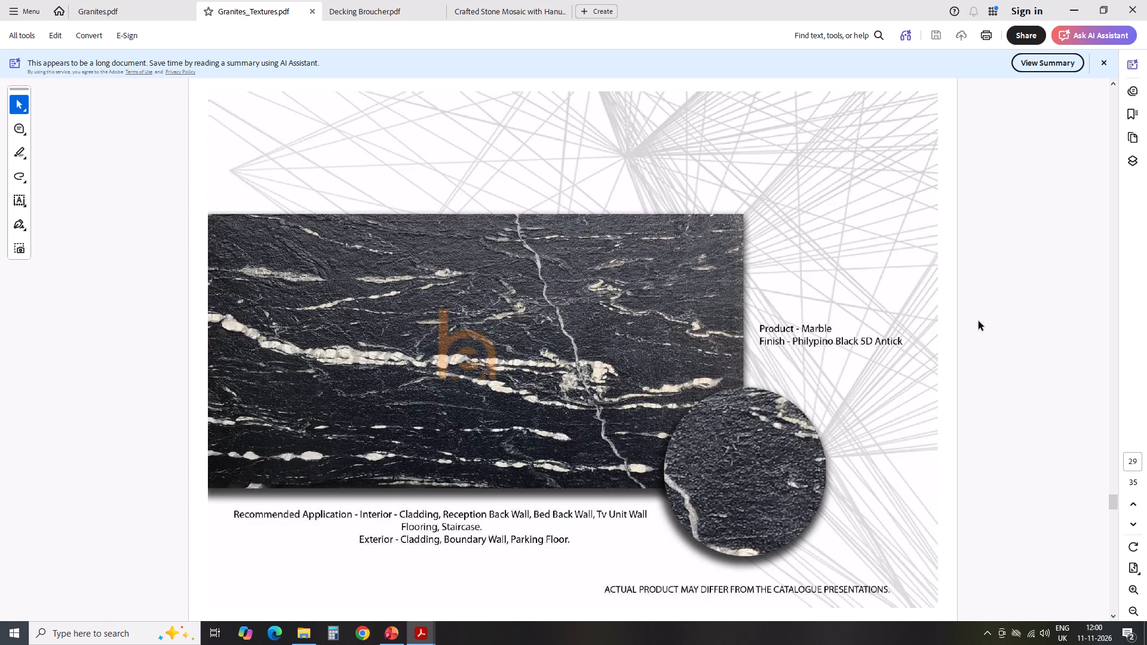
scroll(979, 321, up, 3)
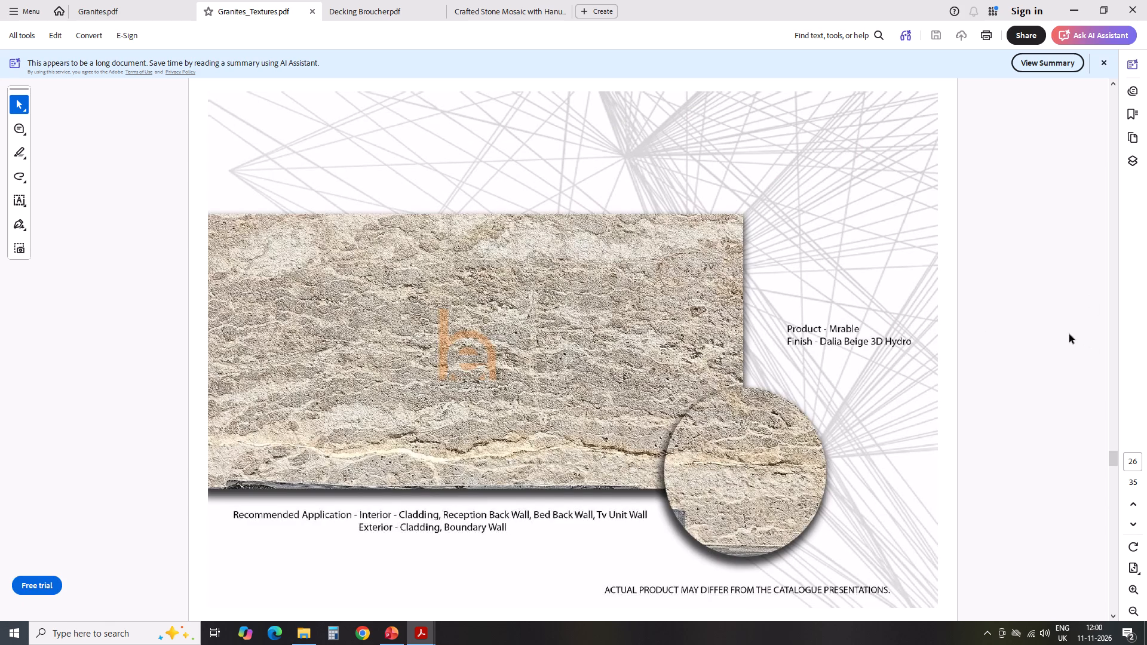
click(1068, 334)
Compare slide 6's wall cladding again with the black granite and marble finishes across the Granites_Textures catalogue.
click(398, 644)
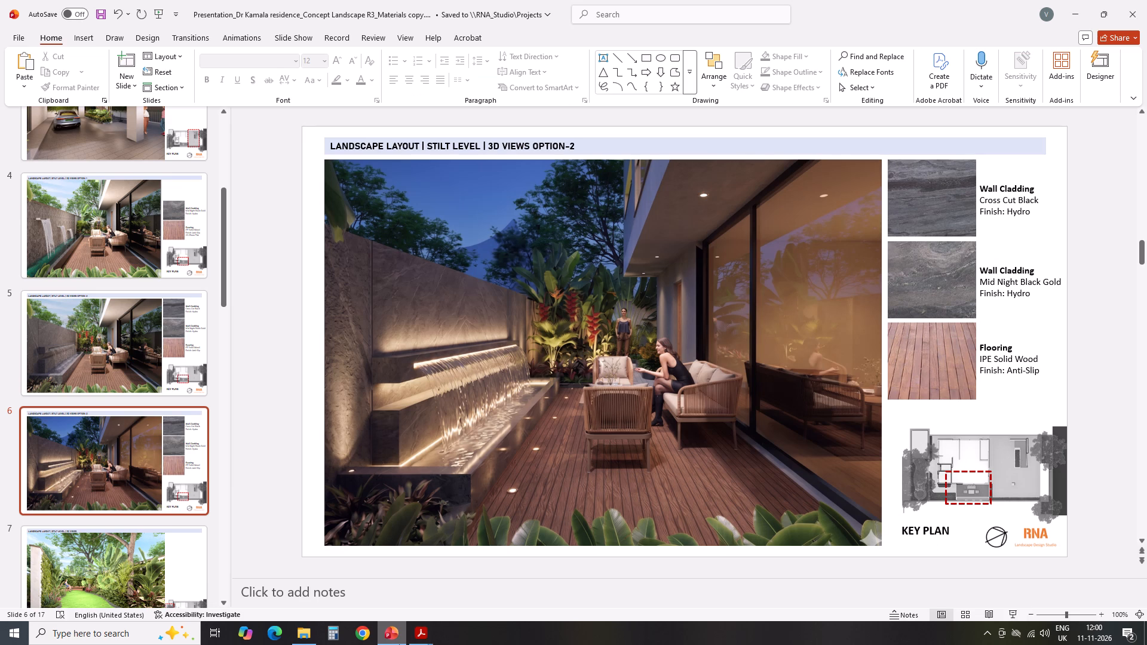
click(428, 637)
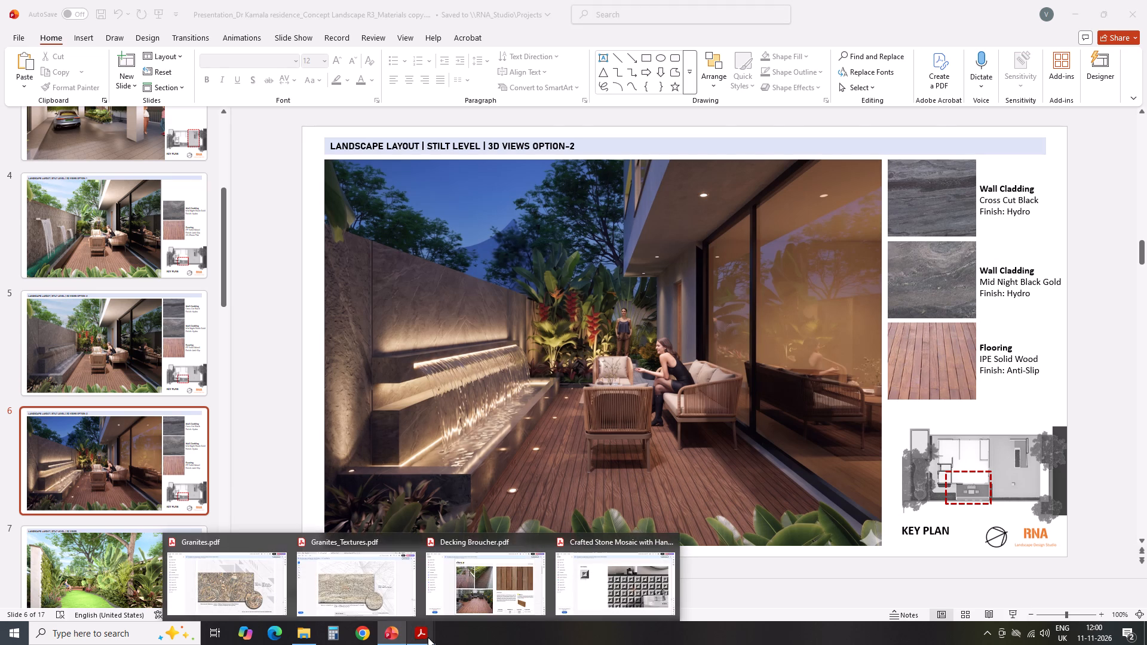
click(369, 573)
scroll(819, 374, up, 9)
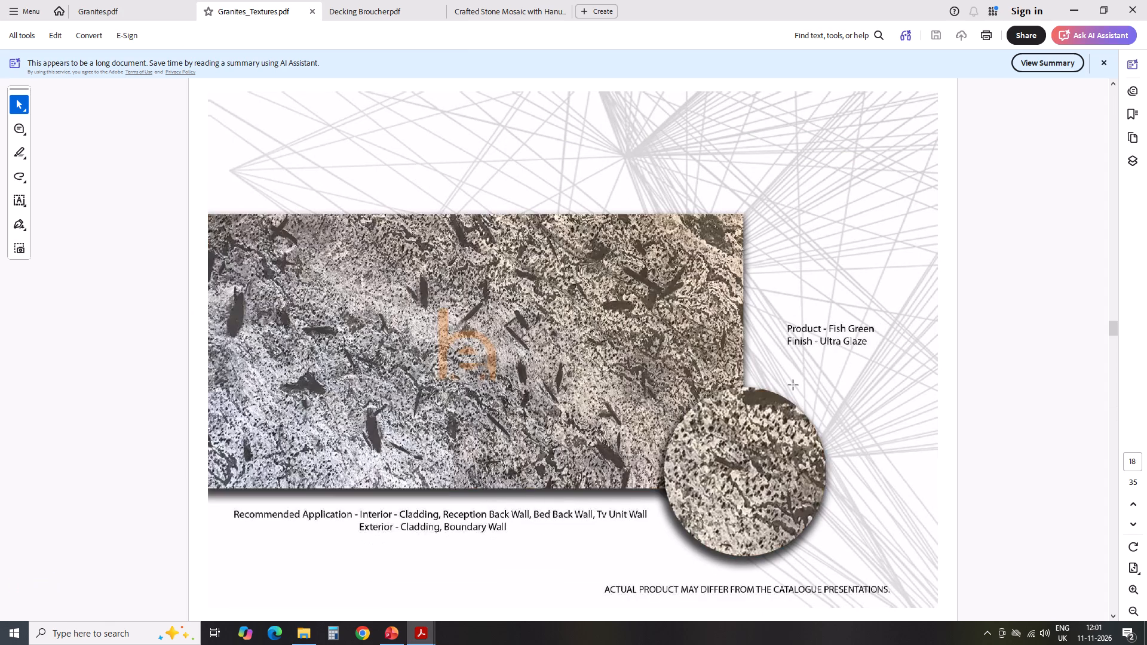
scroll(793, 385, up, 6)
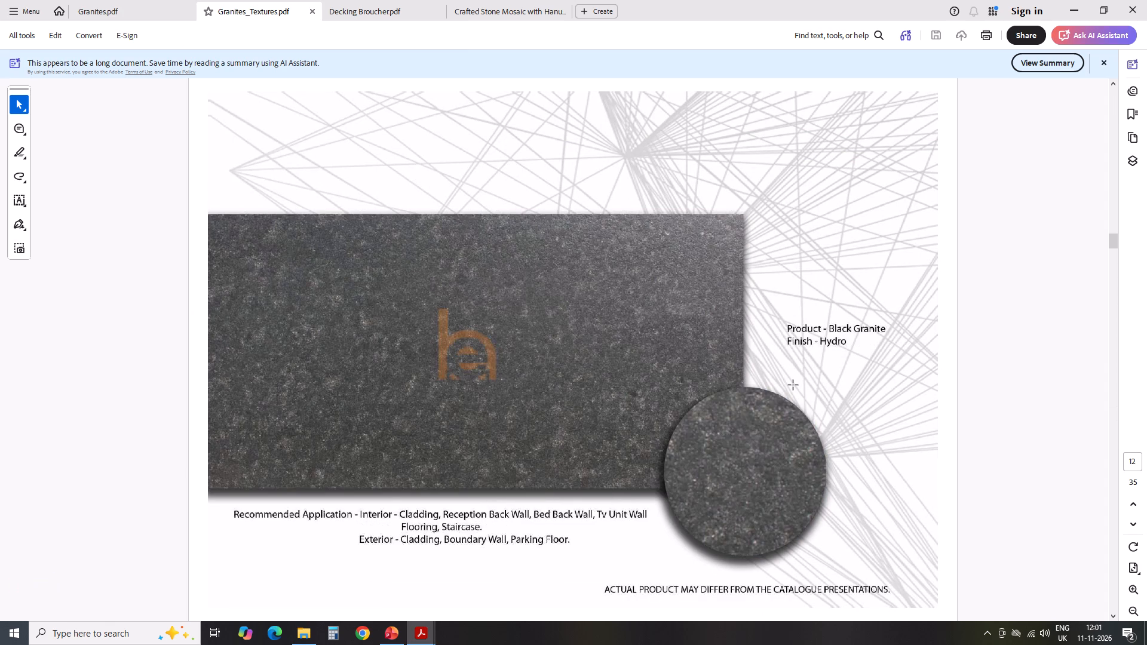
scroll(793, 385, up, 9)
scroll(793, 386, down, 3)
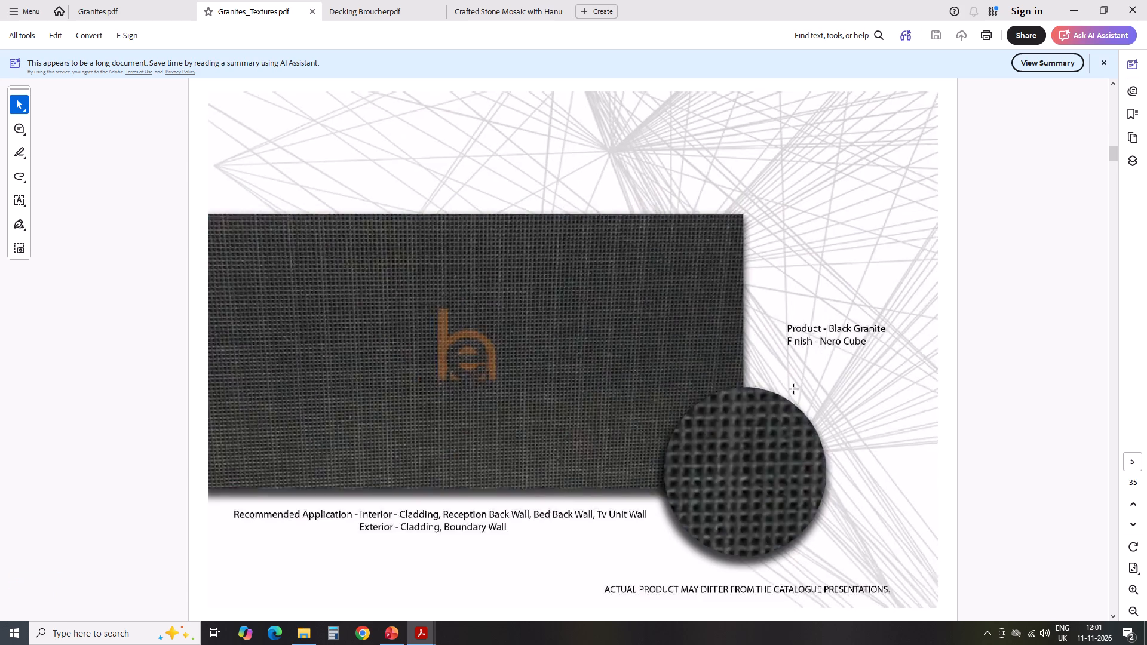
scroll(794, 389, down, 17)
scroll(796, 403, down, 11)
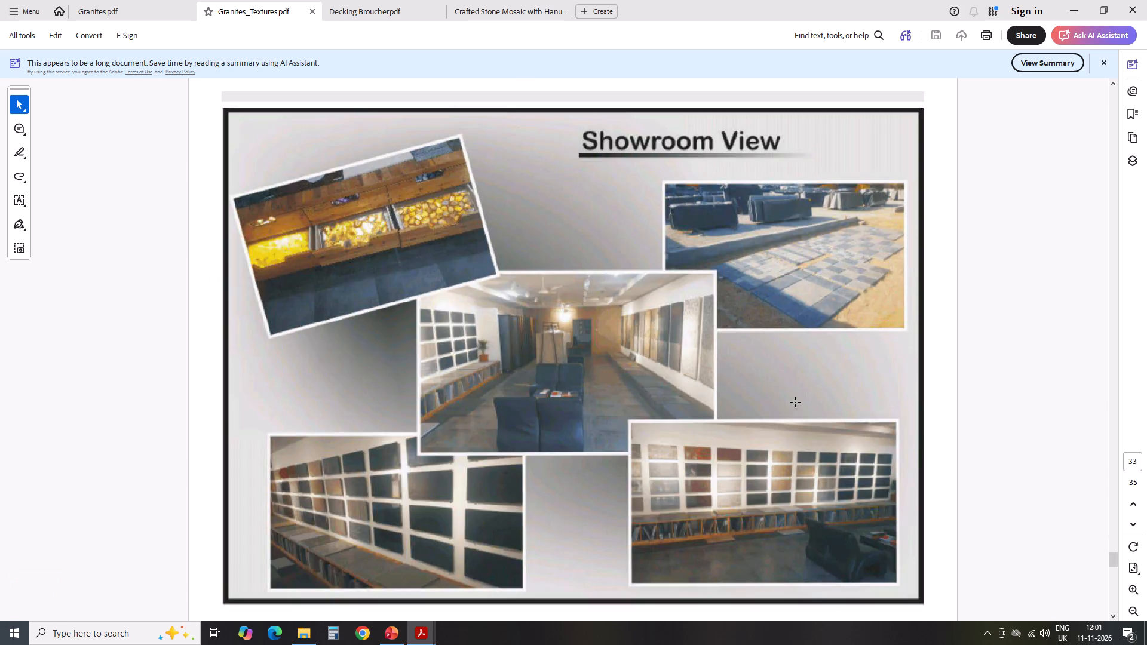
scroll(796, 403, down, 2)
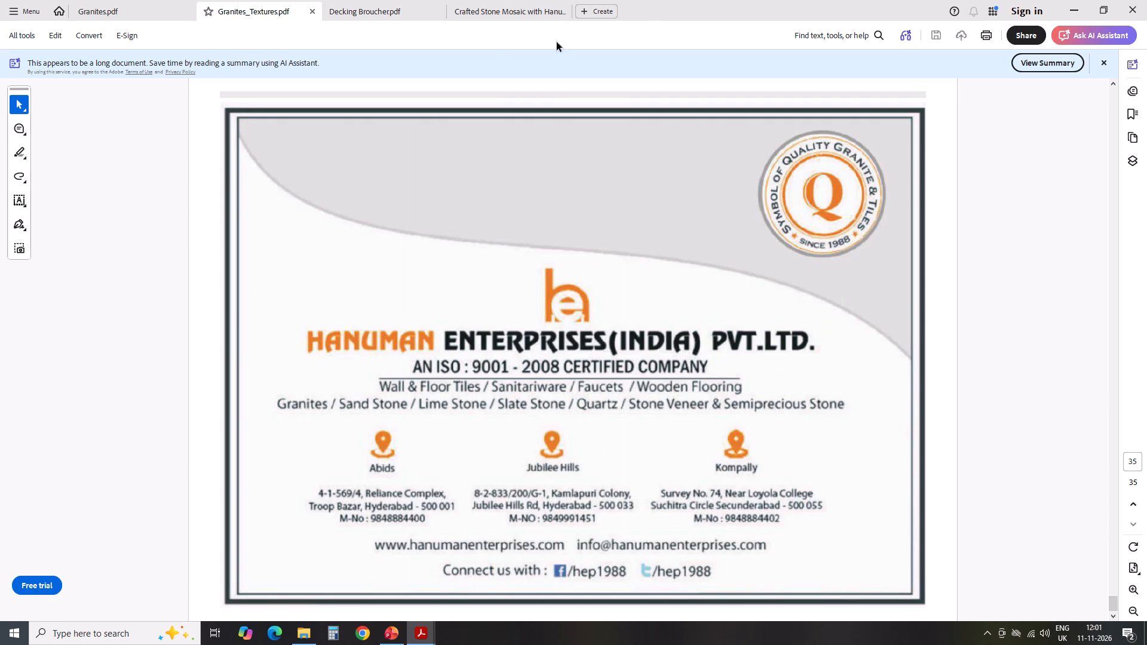
Open the Granites catalogue and look back through its granite pages to the start of the document.
click(525, 4)
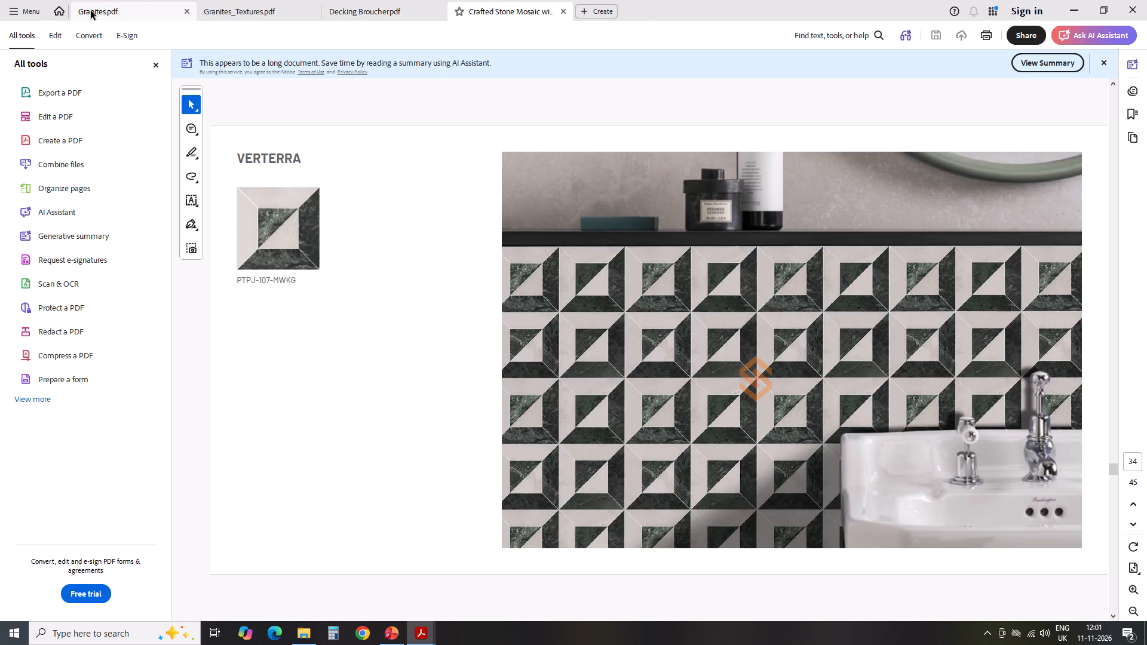
click(143, 11)
scroll(892, 311, up, 1)
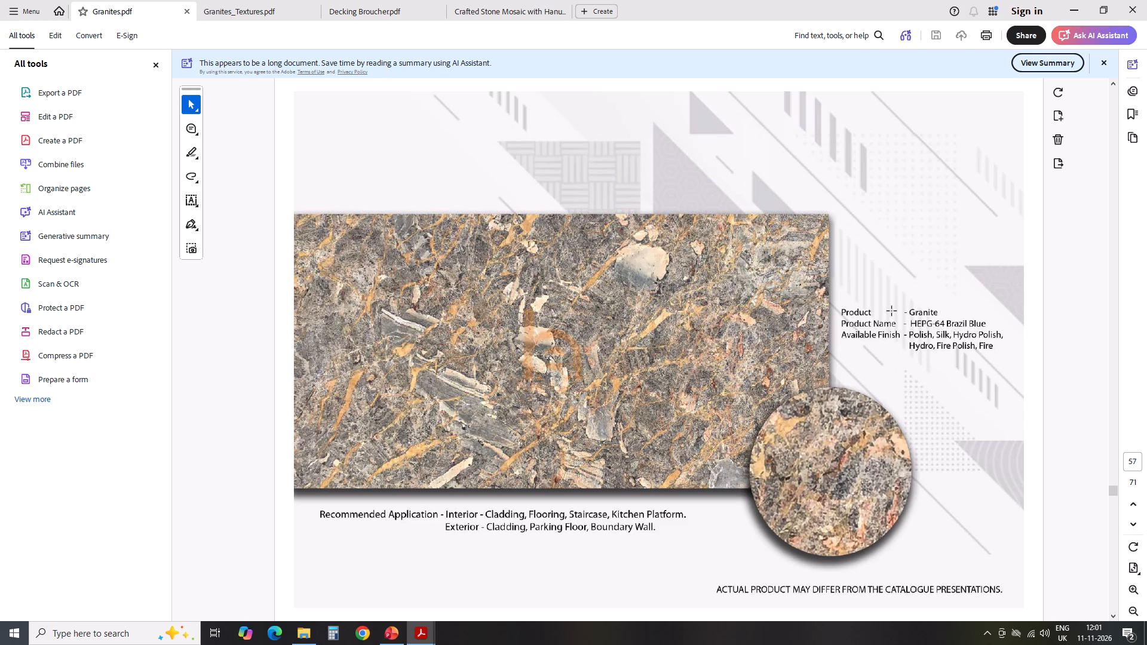
scroll(892, 311, up, 10)
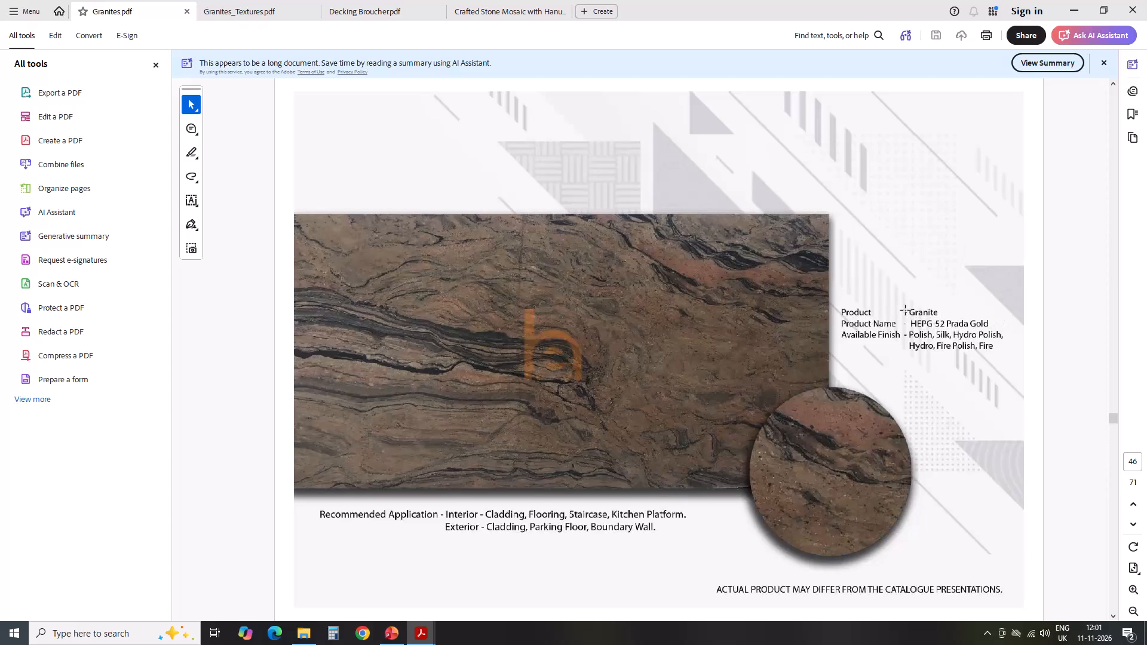
scroll(906, 311, up, 8)
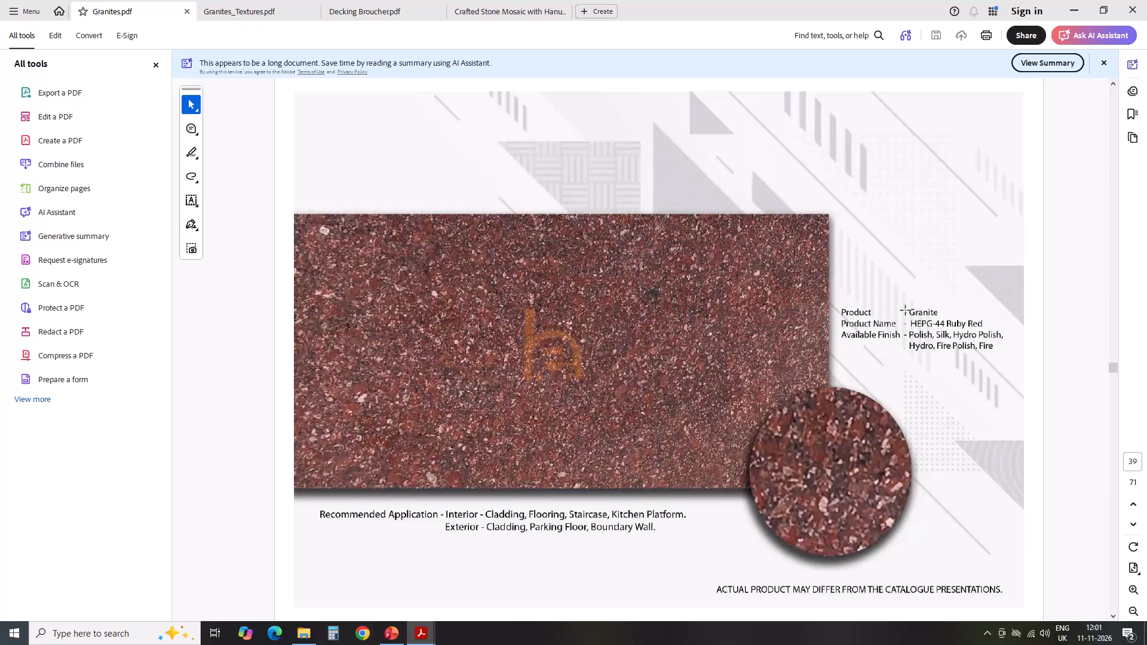
scroll(906, 311, up, 12)
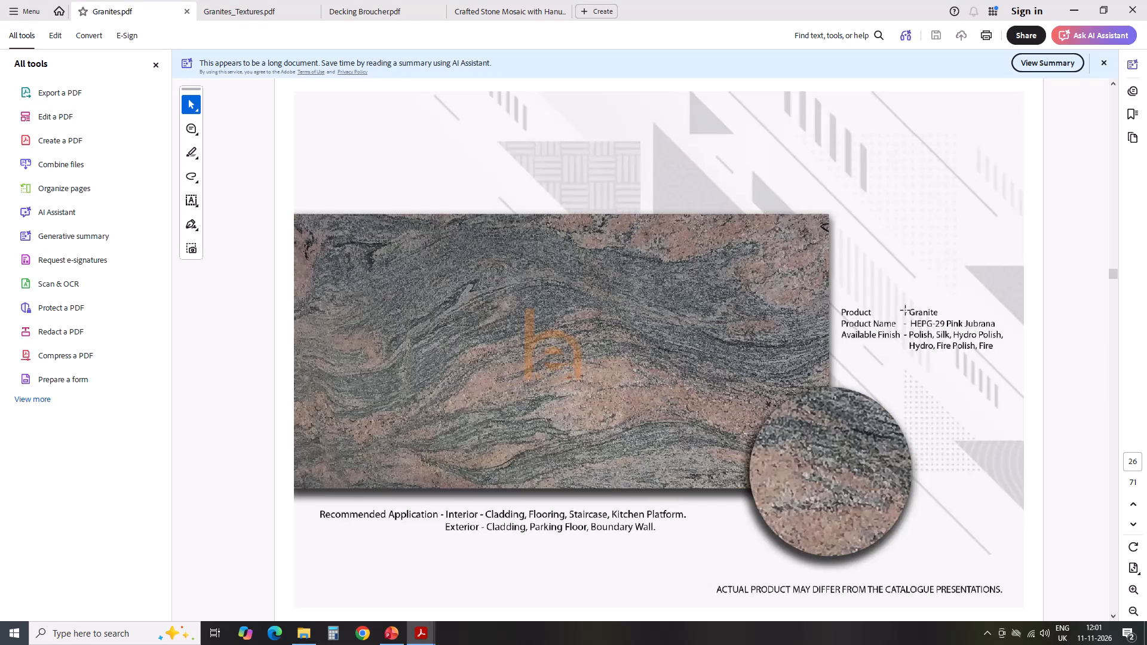
scroll(906, 311, up, 16)
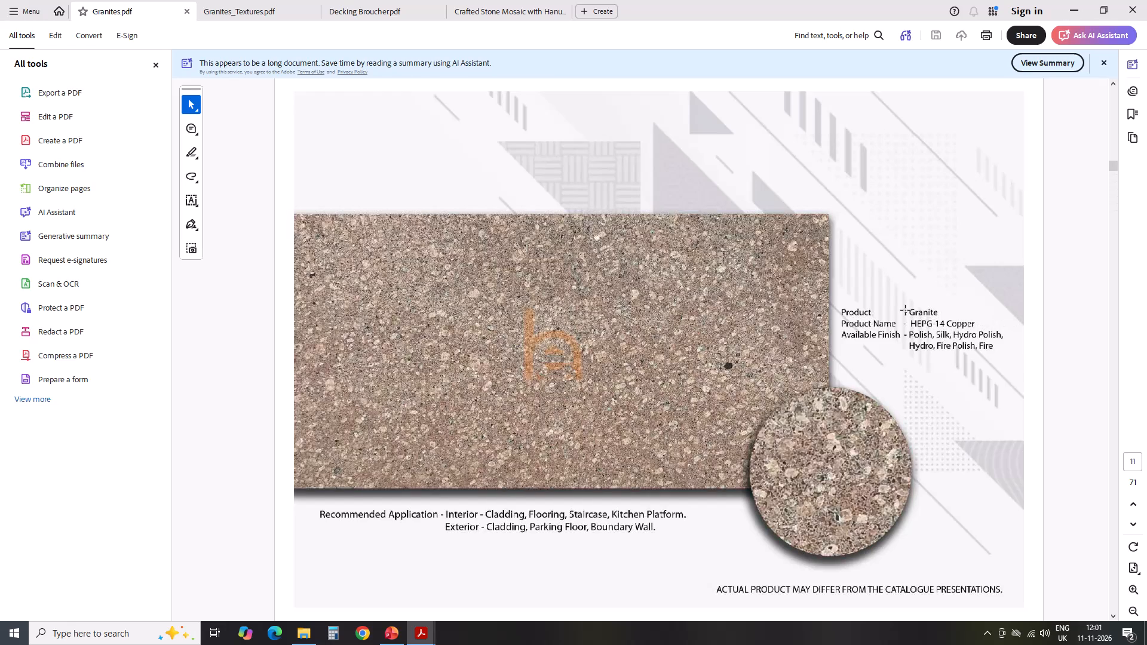
scroll(906, 311, up, 9)
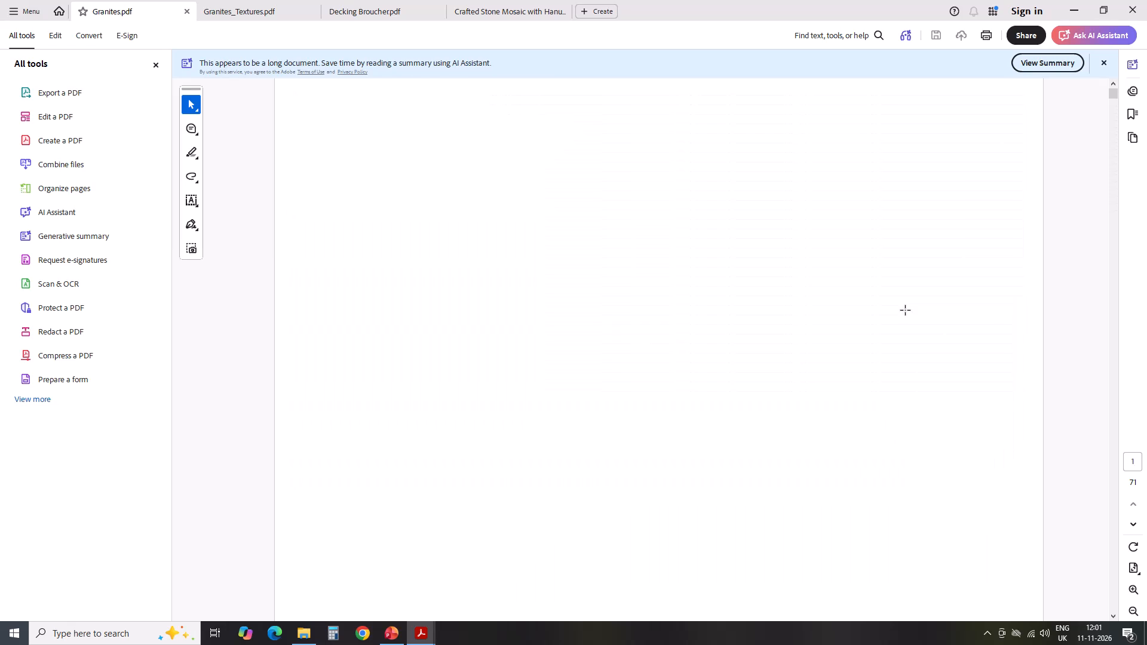
Examine the granite finishes through the Granites catalogue, looking for dark stones that match slide 6's wall cladding.
scroll(906, 311, down, 18)
scroll(906, 314, down, 5)
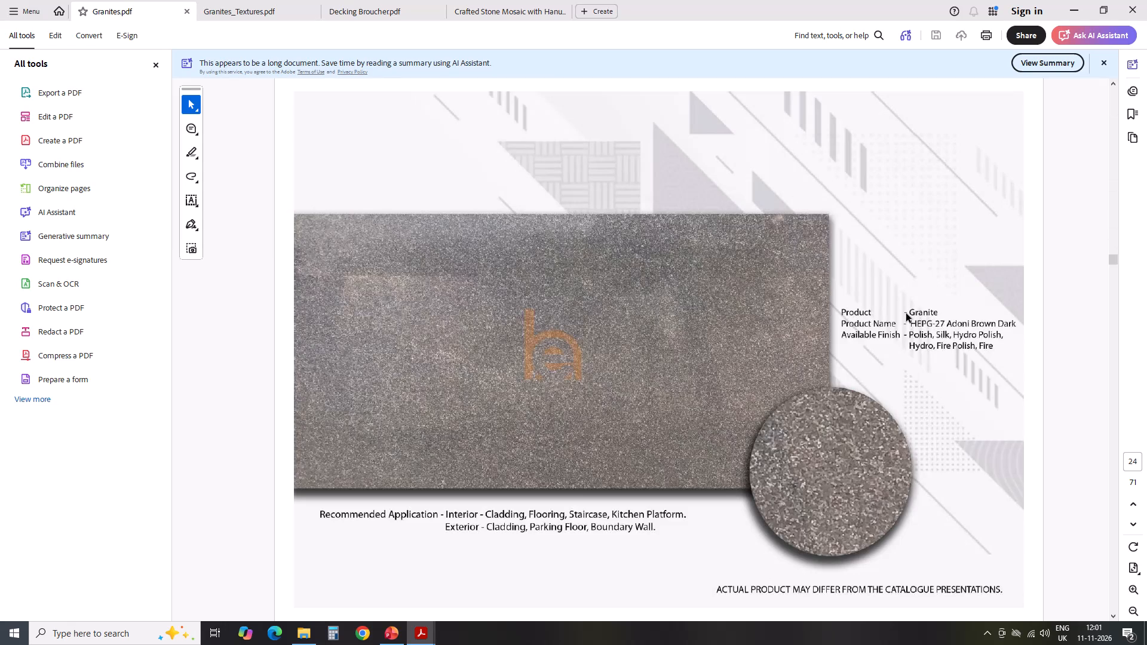
scroll(906, 314, down, 9)
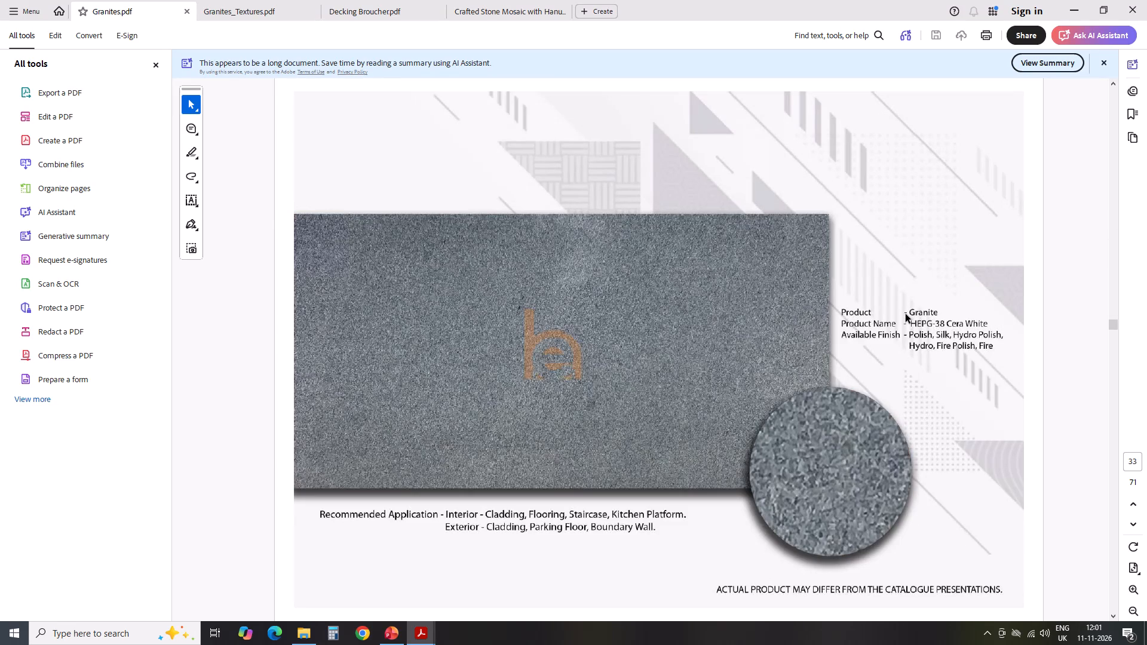
scroll(906, 314, down, 6)
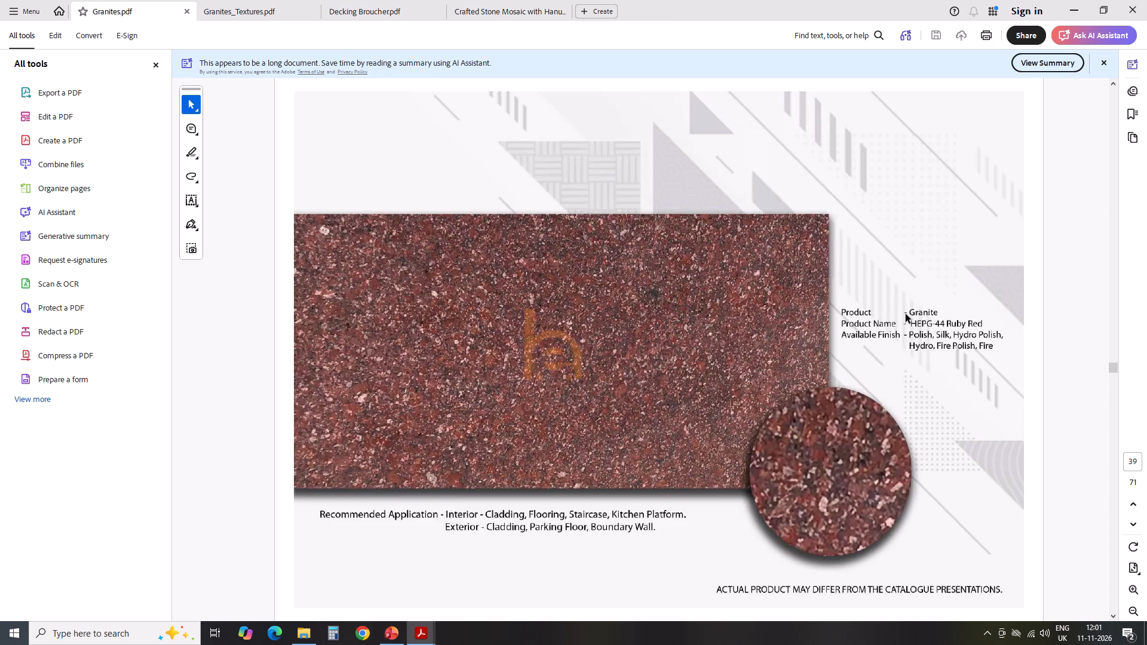
scroll(906, 314, down, 4)
scroll(906, 314, up, 1)
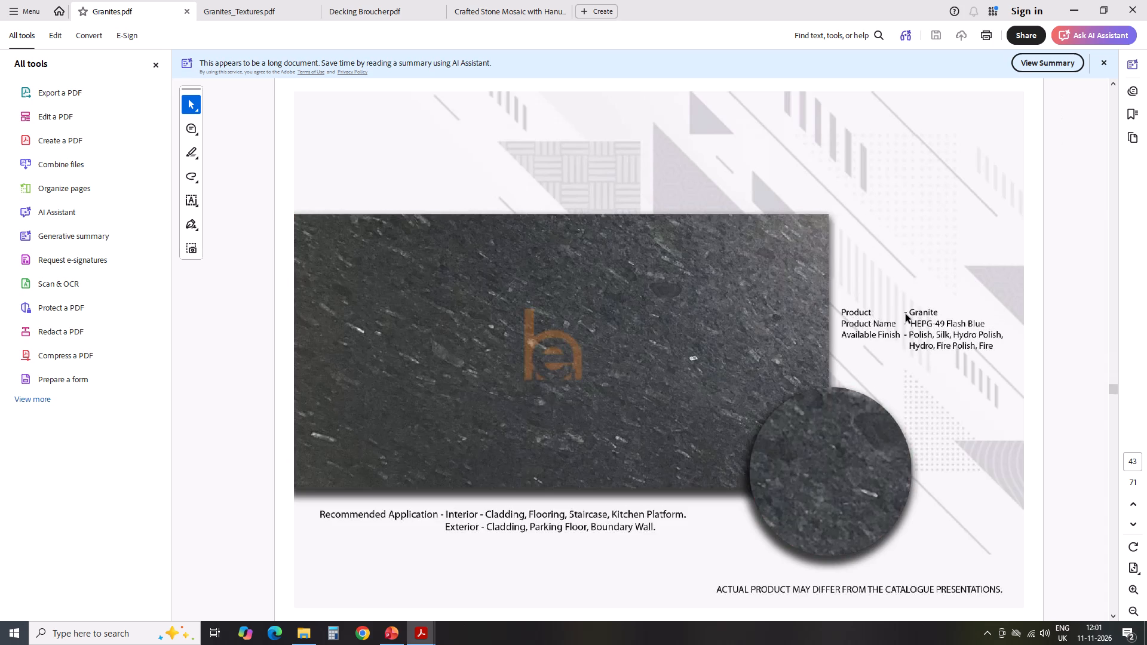
scroll(906, 314, down, 6)
scroll(906, 314, up, 1)
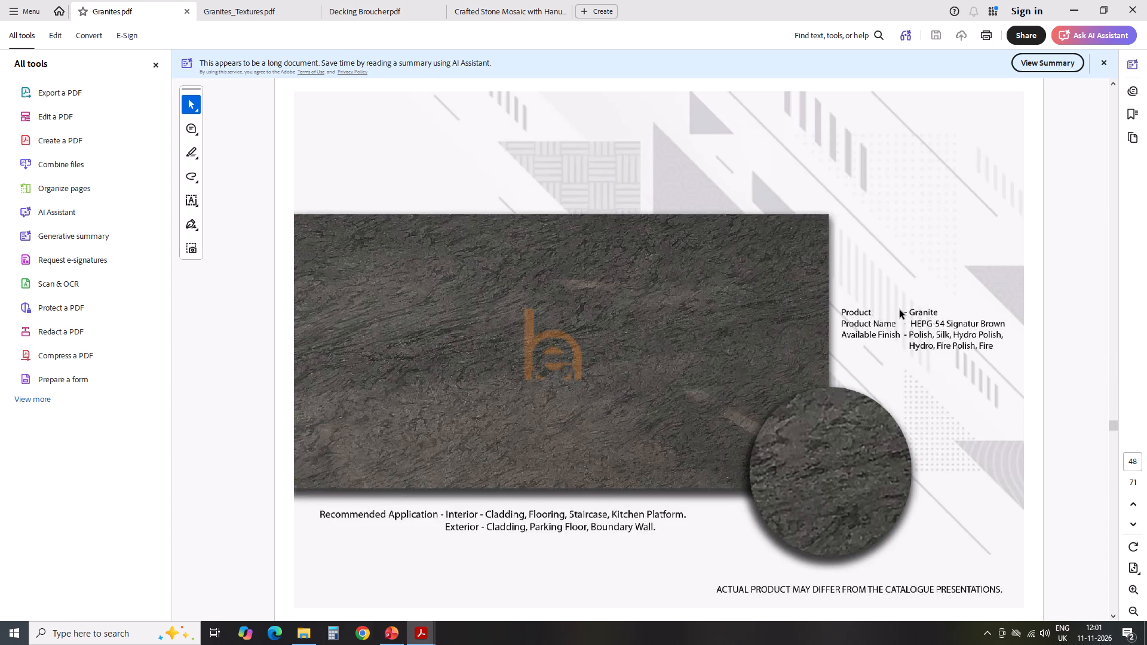
scroll(900, 309, down, 5)
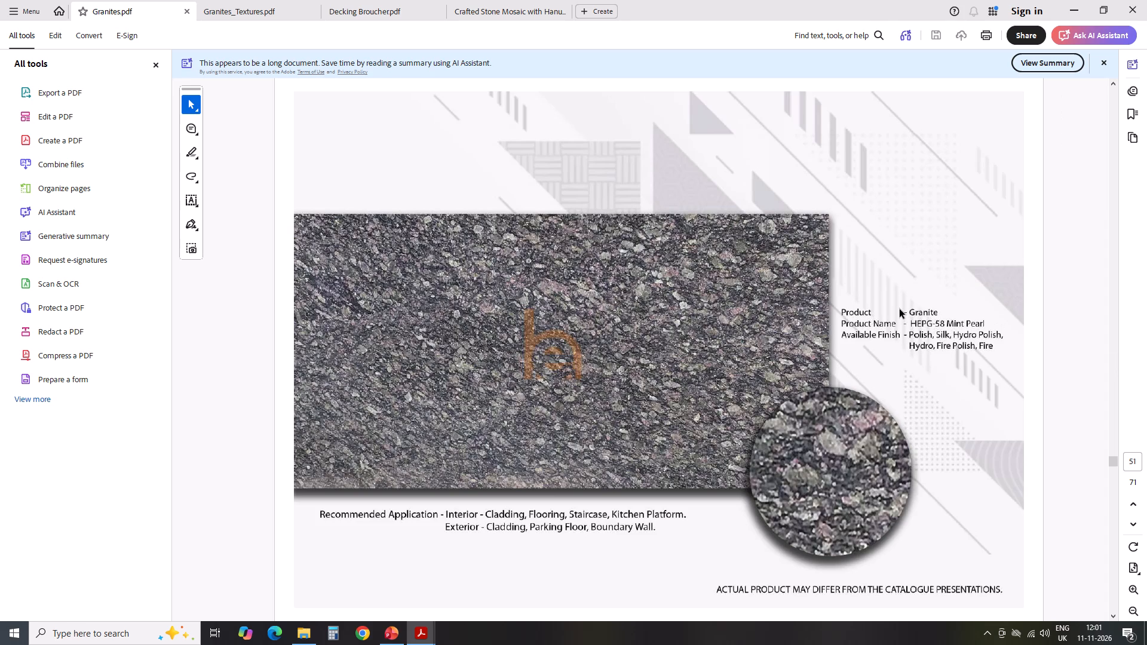
scroll(900, 309, down, 3)
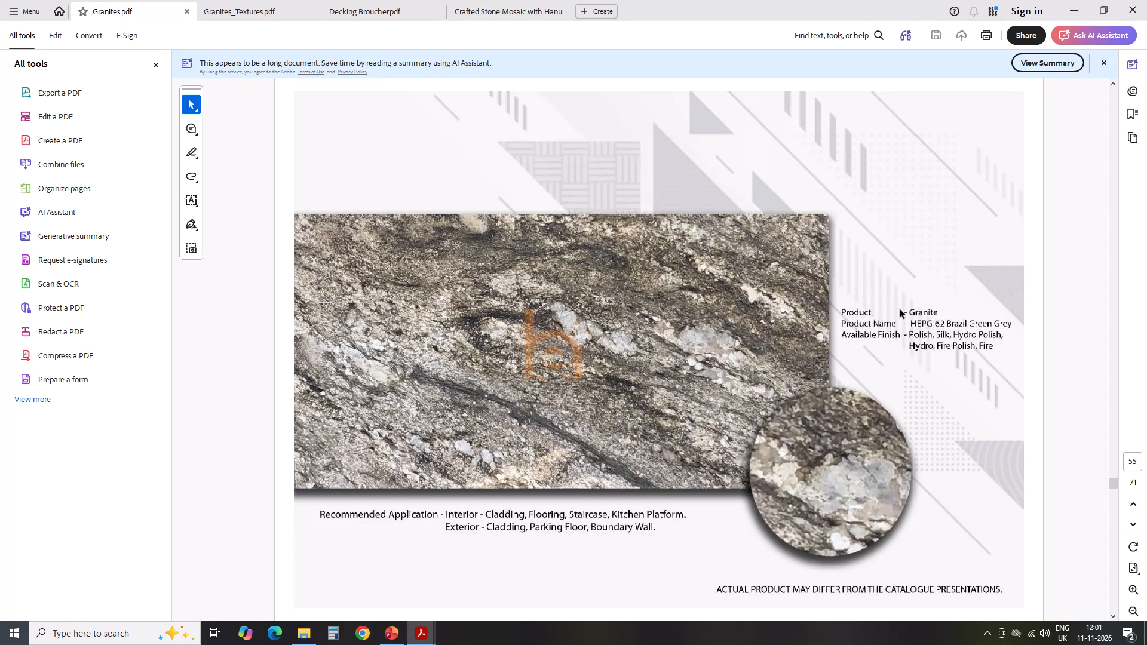
scroll(900, 309, down, 3)
scroll(903, 309, up, 1)
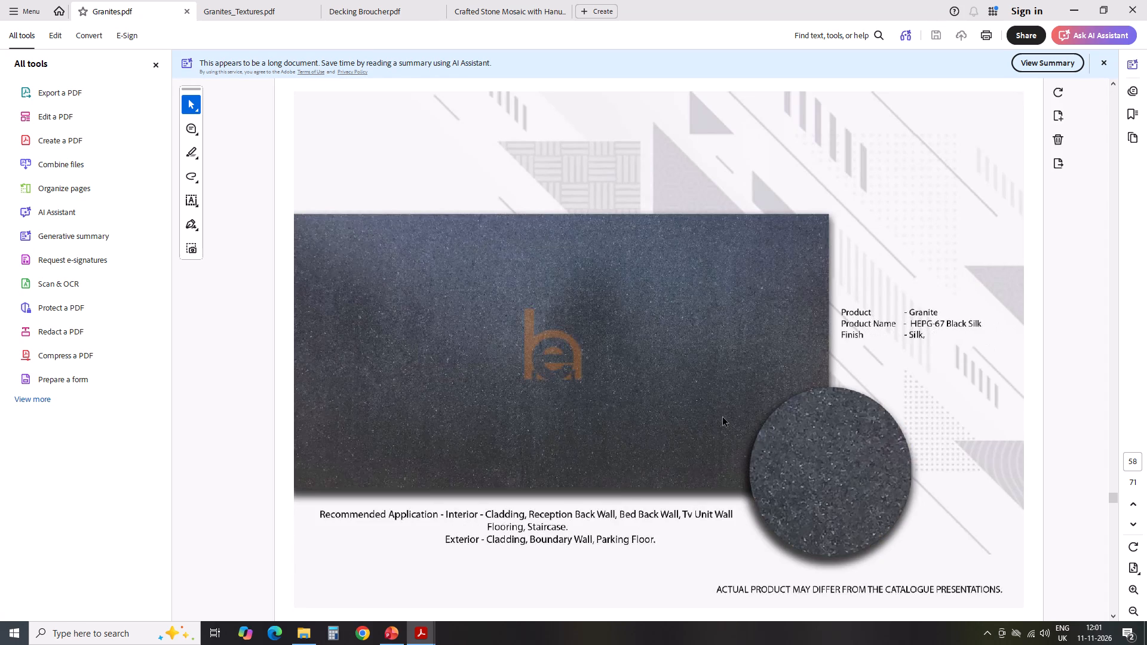
Recheck slide 6's night render in PowerPoint, then examine the remaining pages of the Granites catalogue in Acrobat.
click(390, 642)
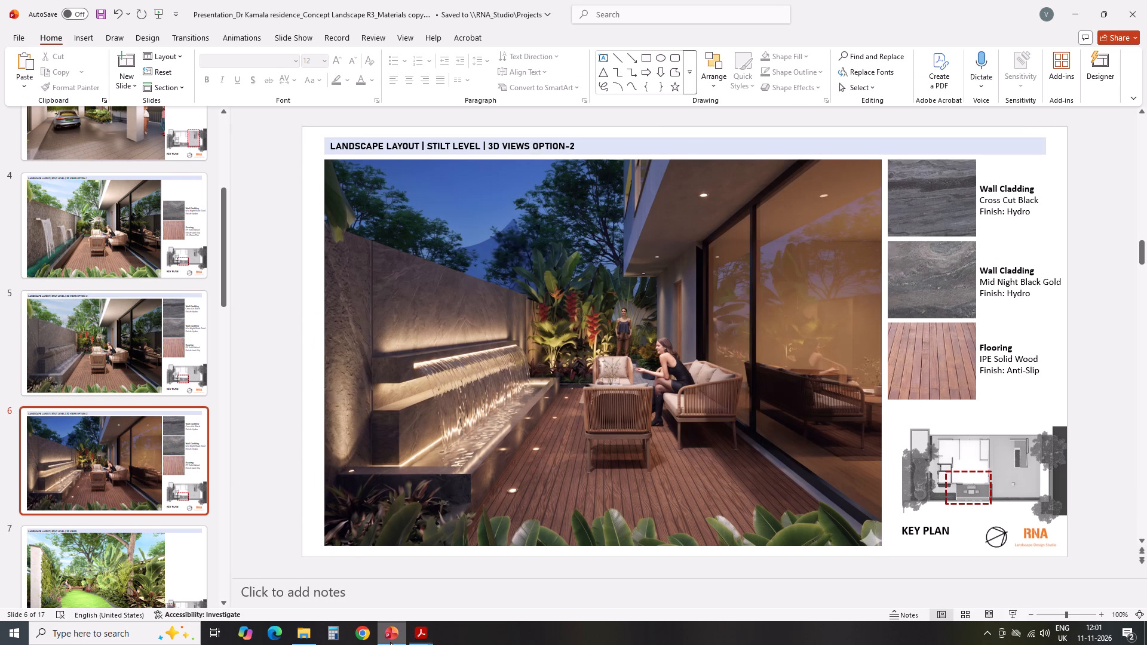
click(390, 642)
scroll(827, 360, down, 1)
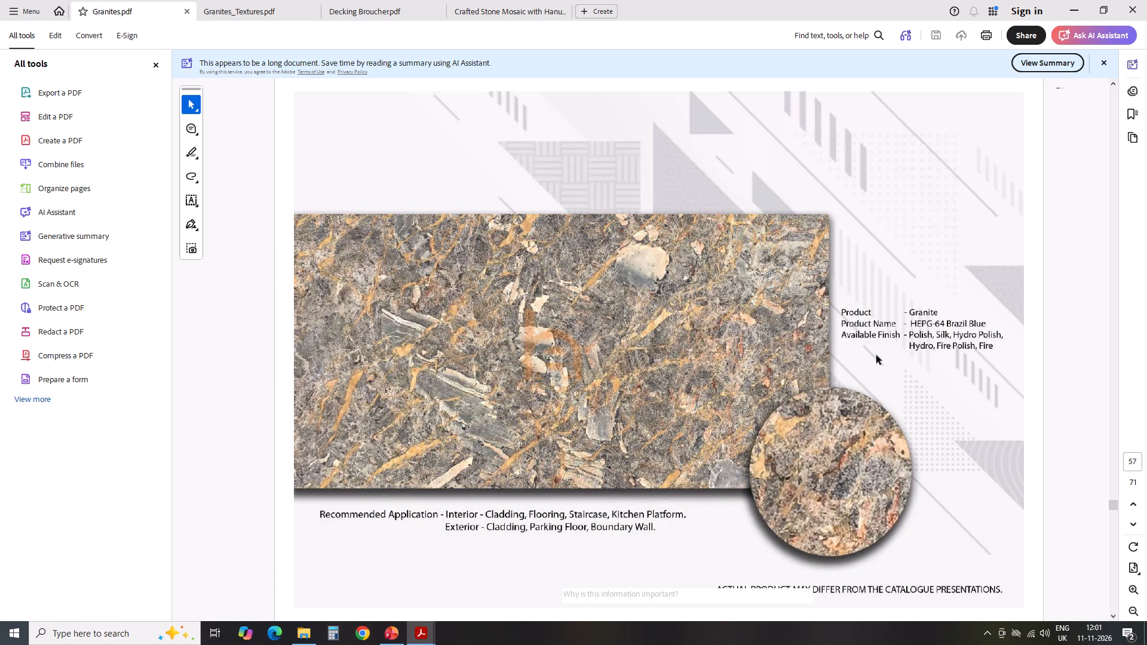
scroll(876, 355, down, 12)
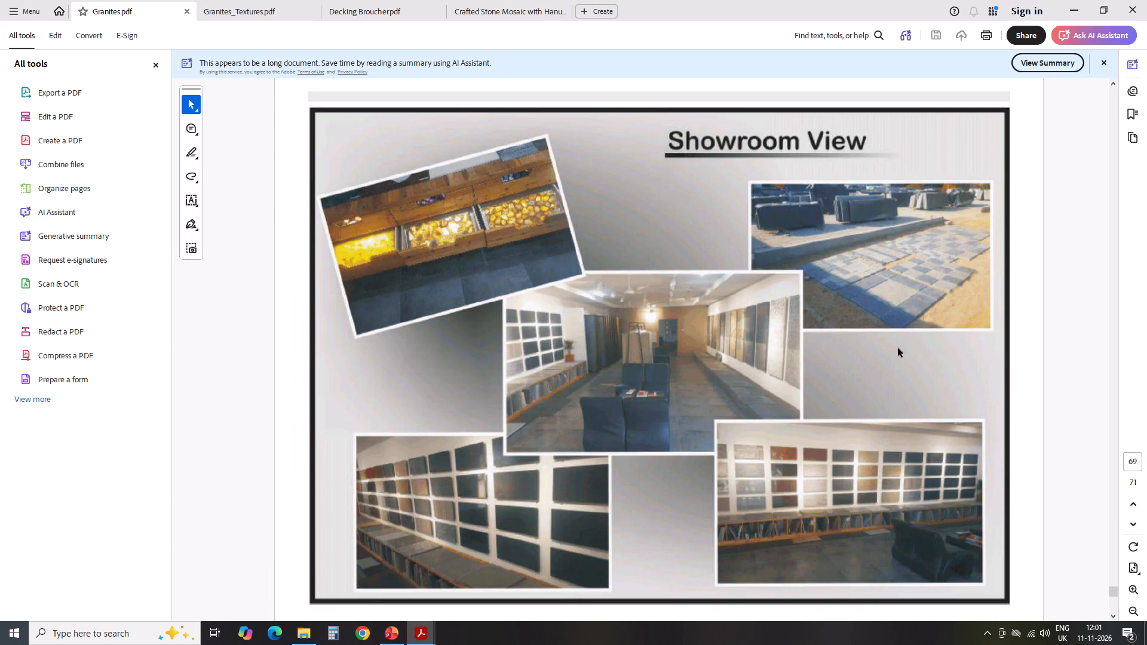
Open Stone Surfaces.pdf from the Stone_Hanuman Enterprises folder, look through its textured stone finishes, and close it.
click(1075, 8)
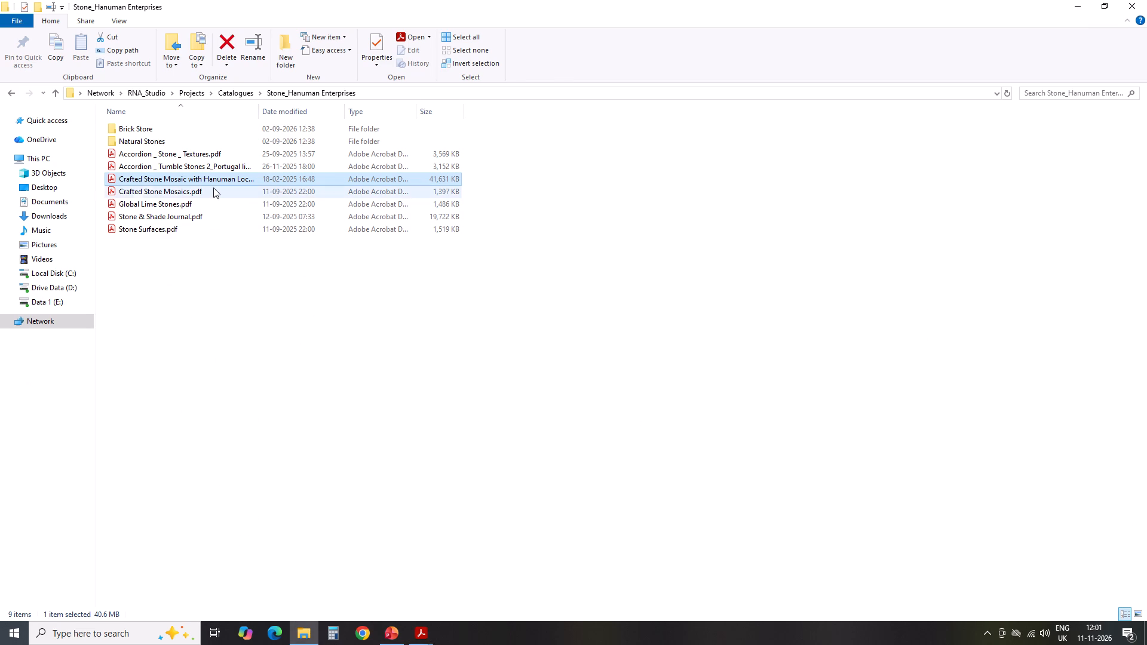
double_click(210, 229)
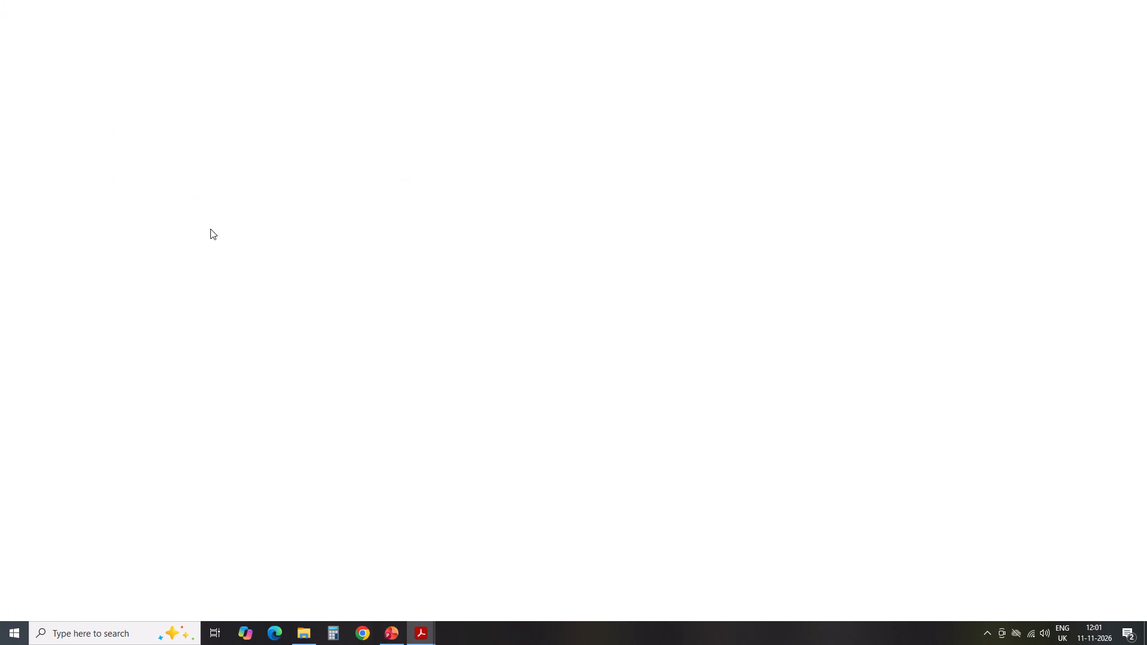
scroll(769, 328, down, 2)
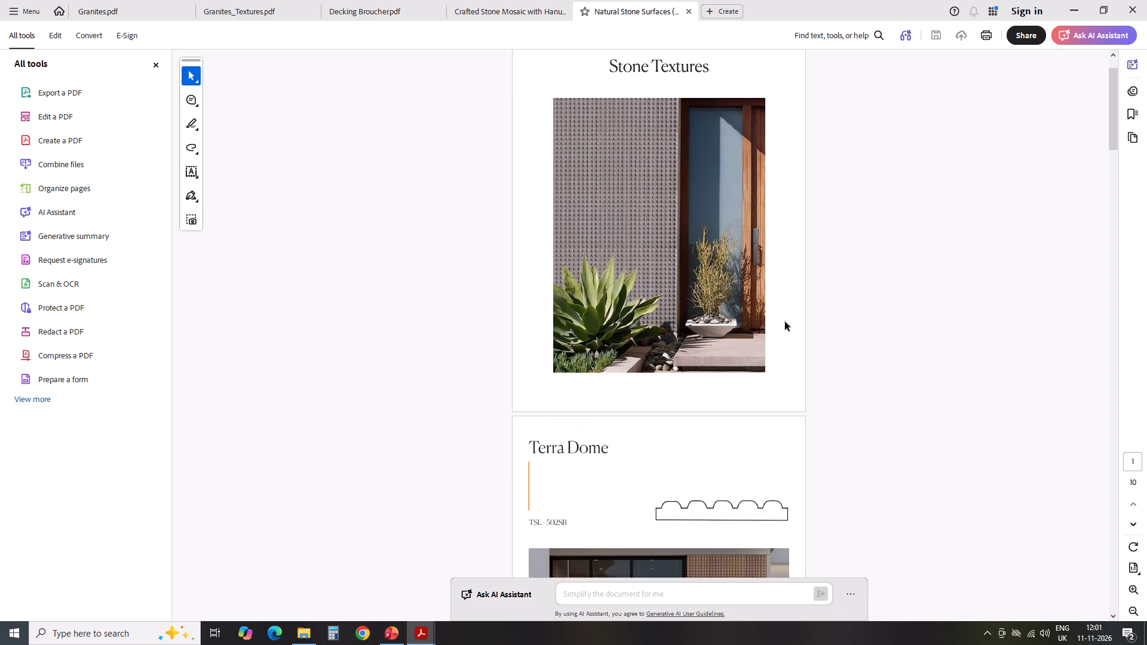
scroll(752, 449, down, 18)
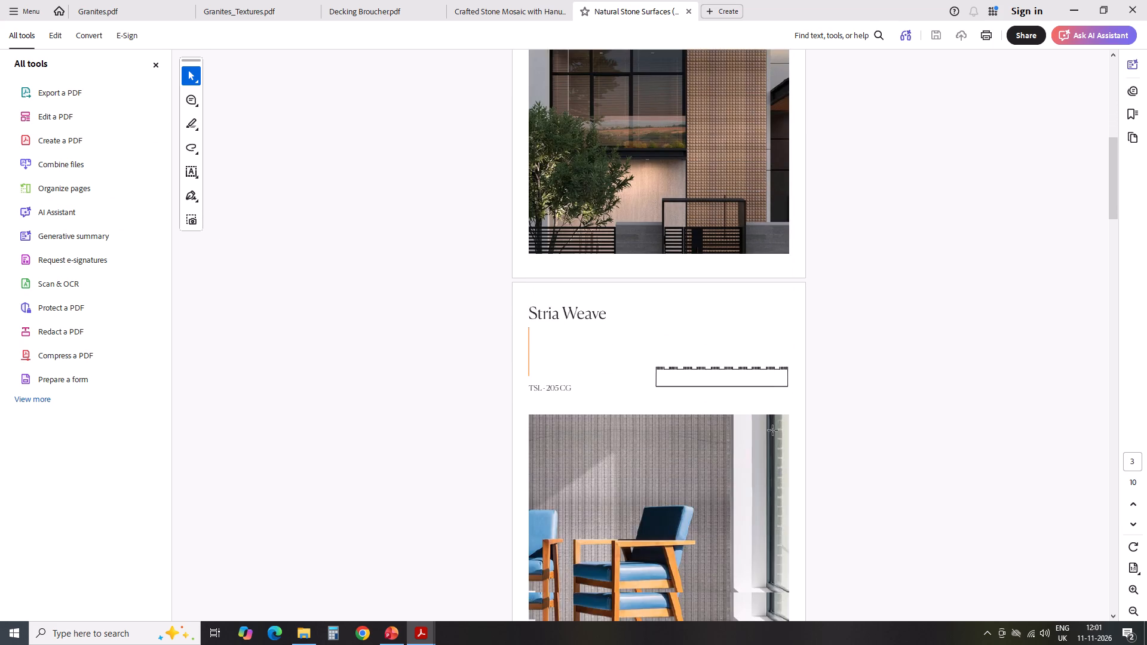
scroll(741, 443, down, 5)
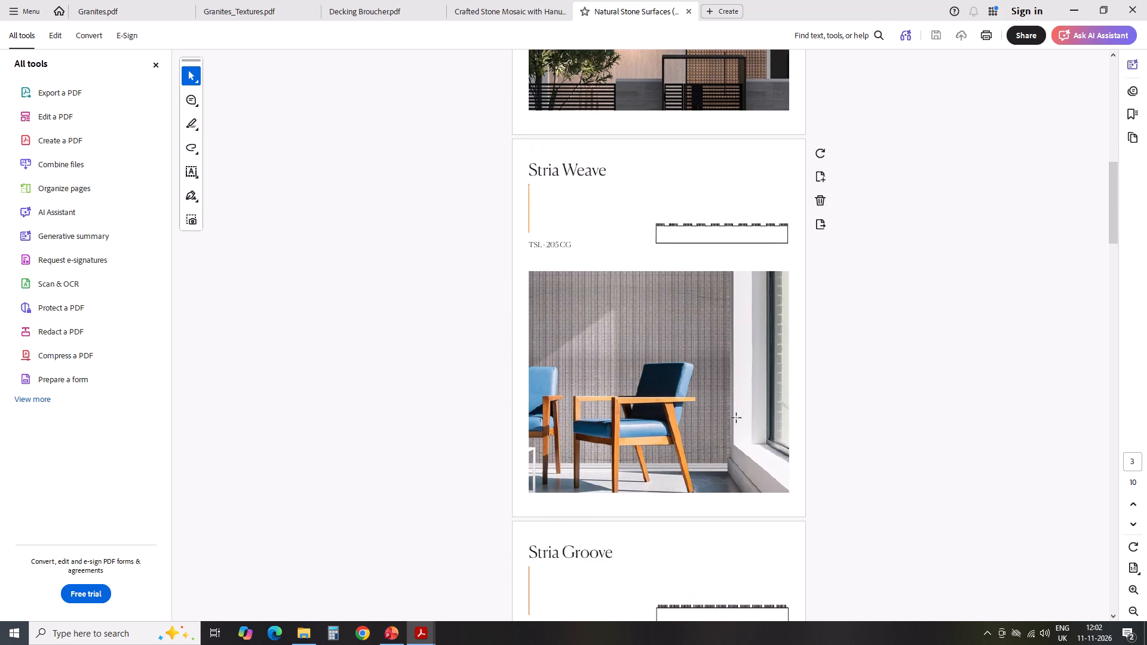
scroll(737, 418, down, 14)
scroll(841, 392, down, 2)
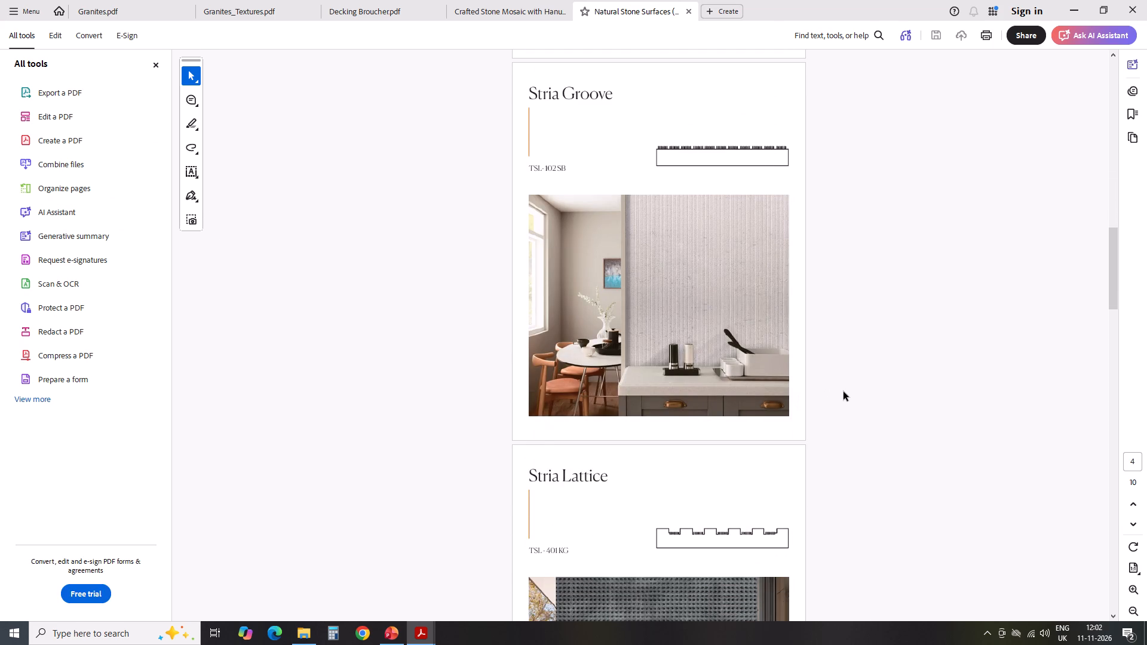
scroll(844, 392, down, 14)
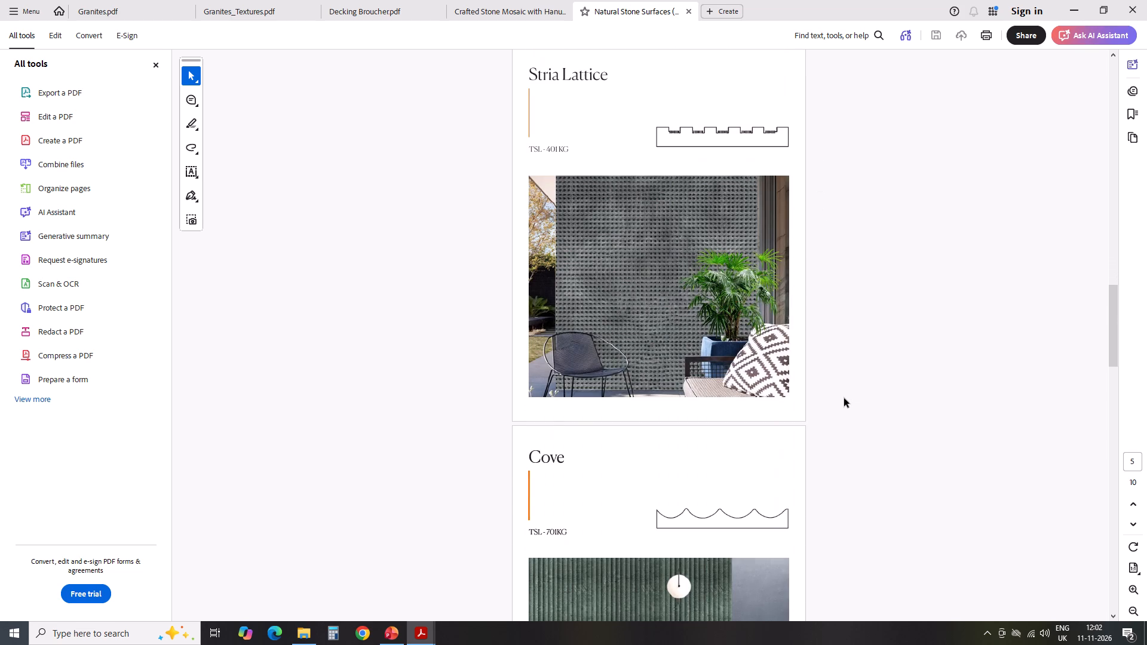
scroll(840, 401, down, 17)
scroll(835, 405, down, 17)
scroll(873, 426, down, 4)
scroll(857, 340, down, 4)
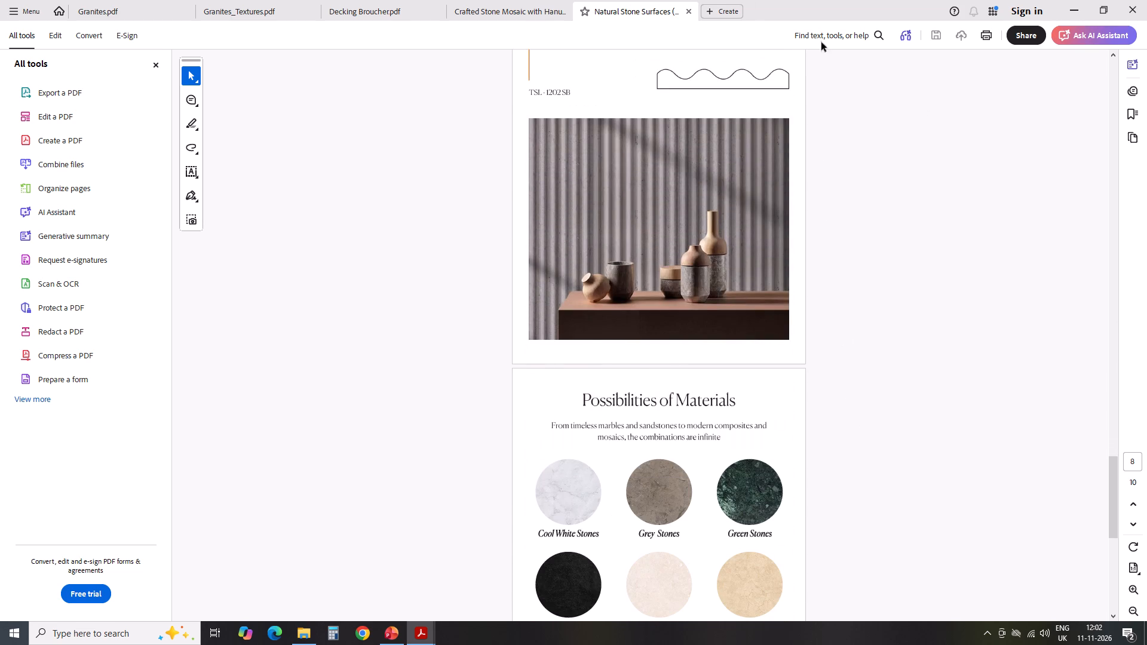
click(690, 10)
Return to File Explorer and go up from Stone_Hanuman Enterprises to the parent Catalogues folder.
click(1080, 12)
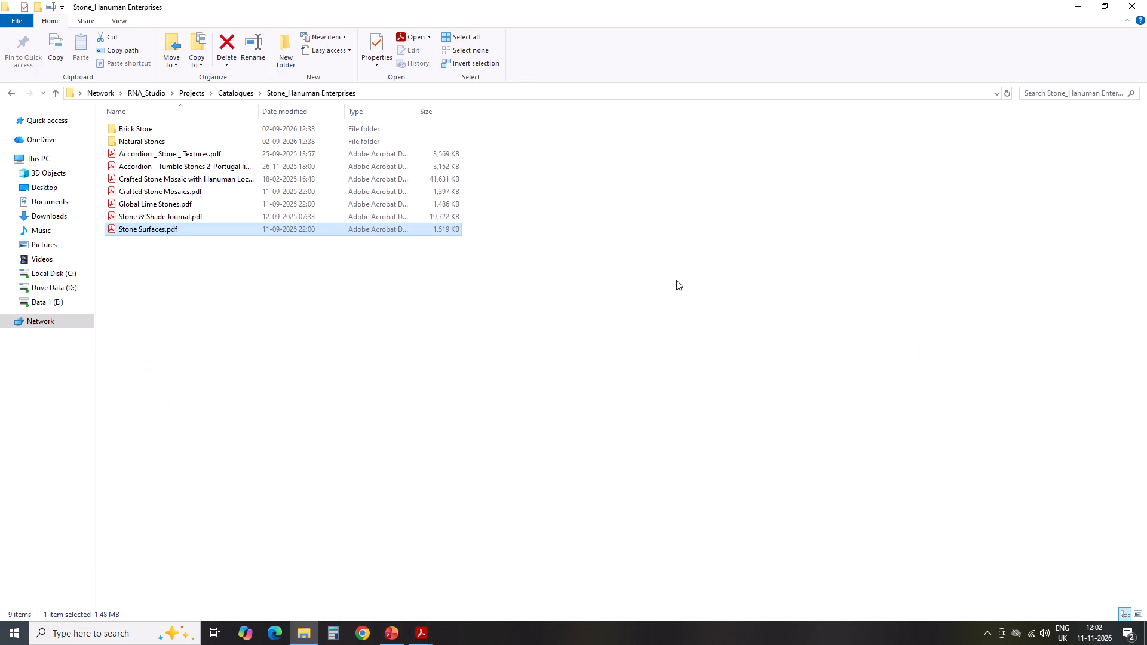
click(786, 405)
click(54, 91)
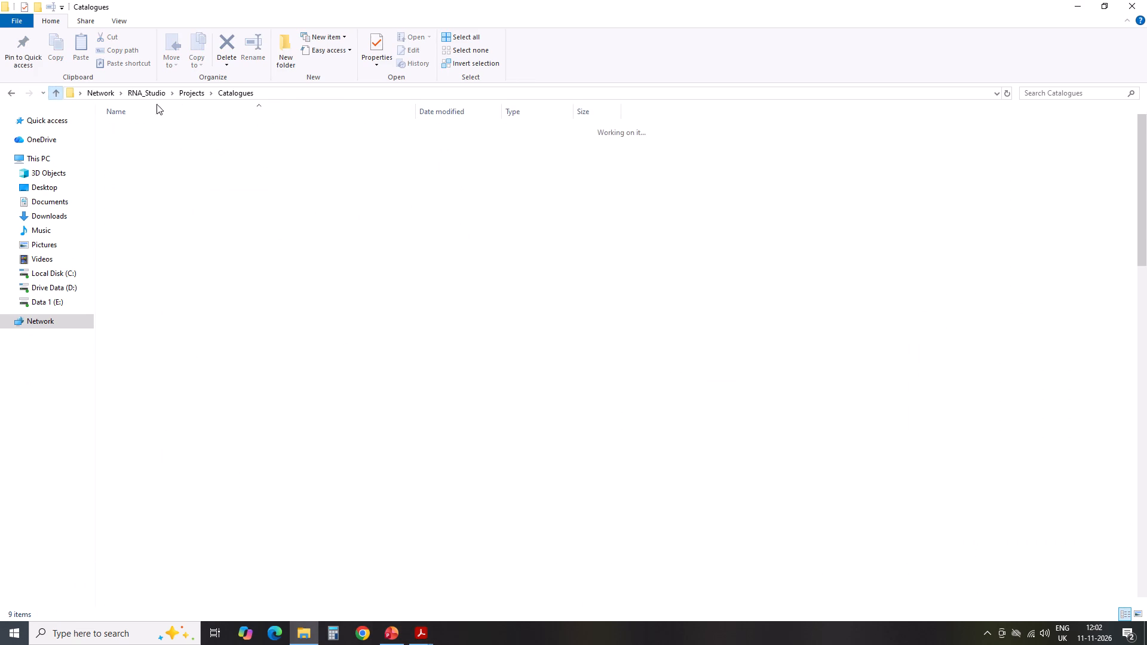
click(808, 365)
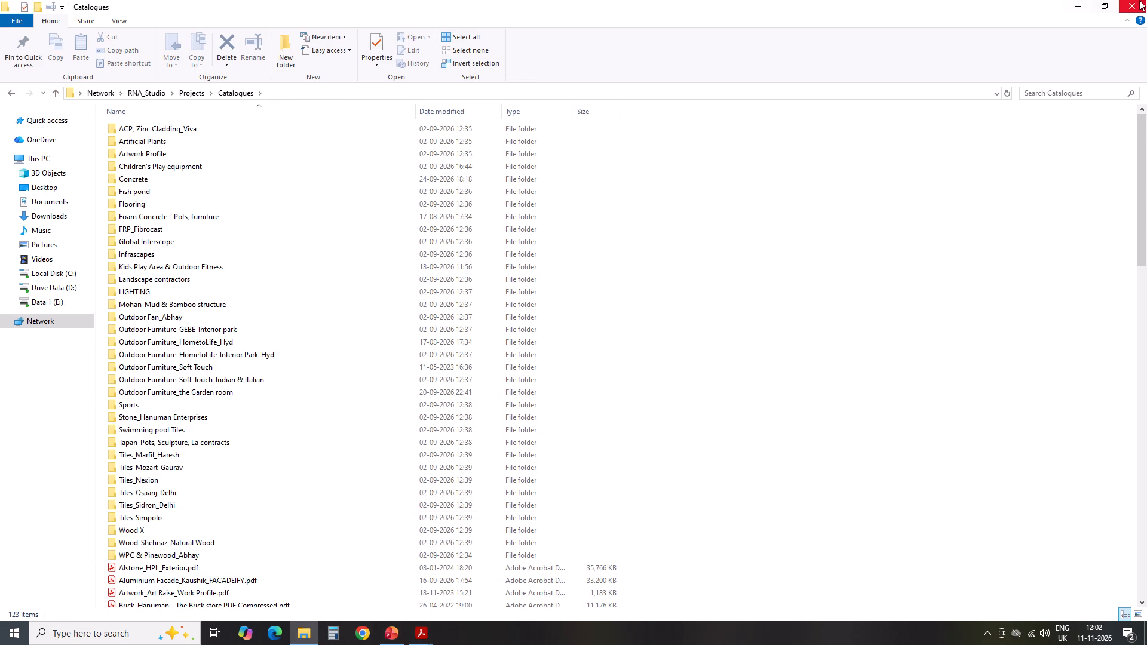
click(1066, 1)
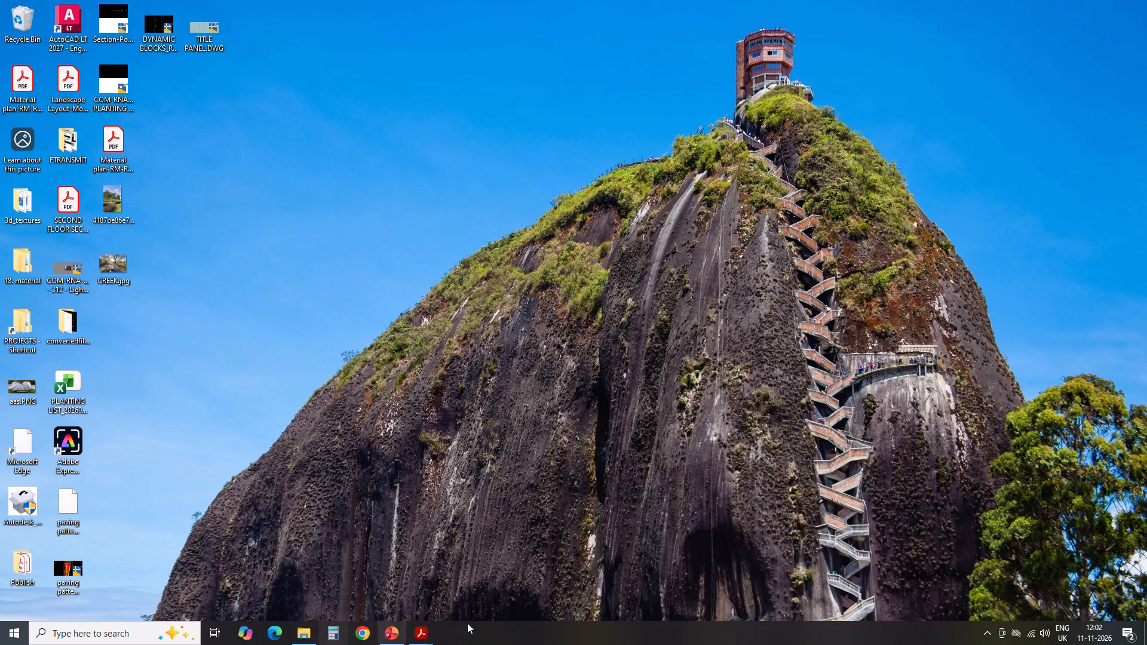
Recheck slide 6's night render in PowerPoint, then switch to the Crafted Stone Mosaic catalogue in Acrobat.
click(402, 639)
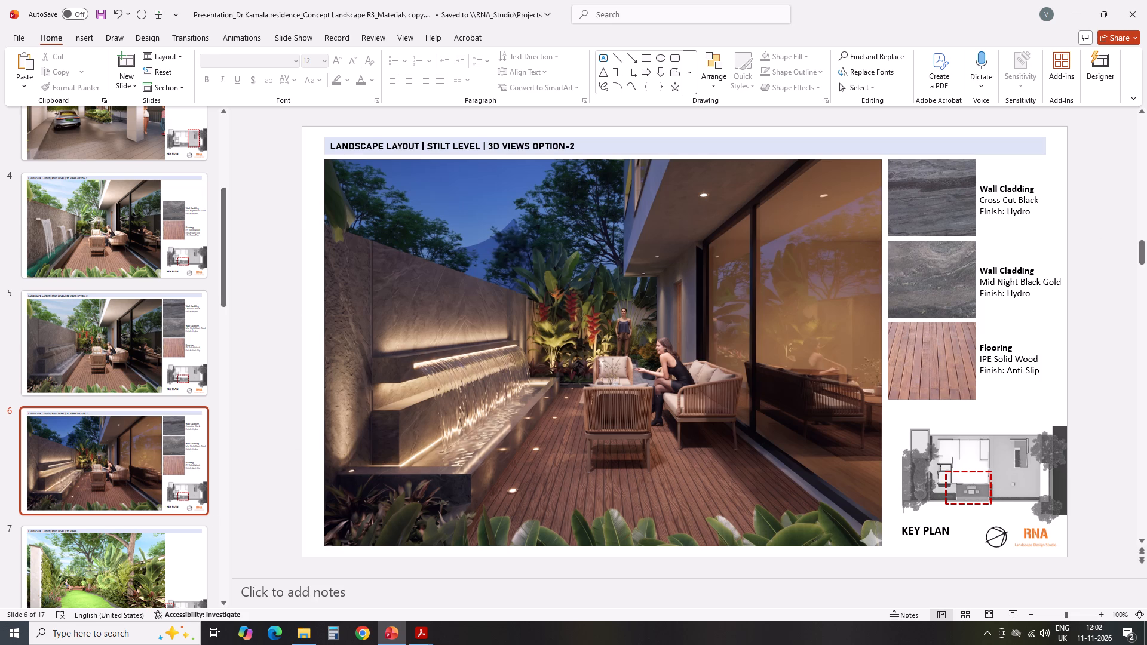
click(1074, 23)
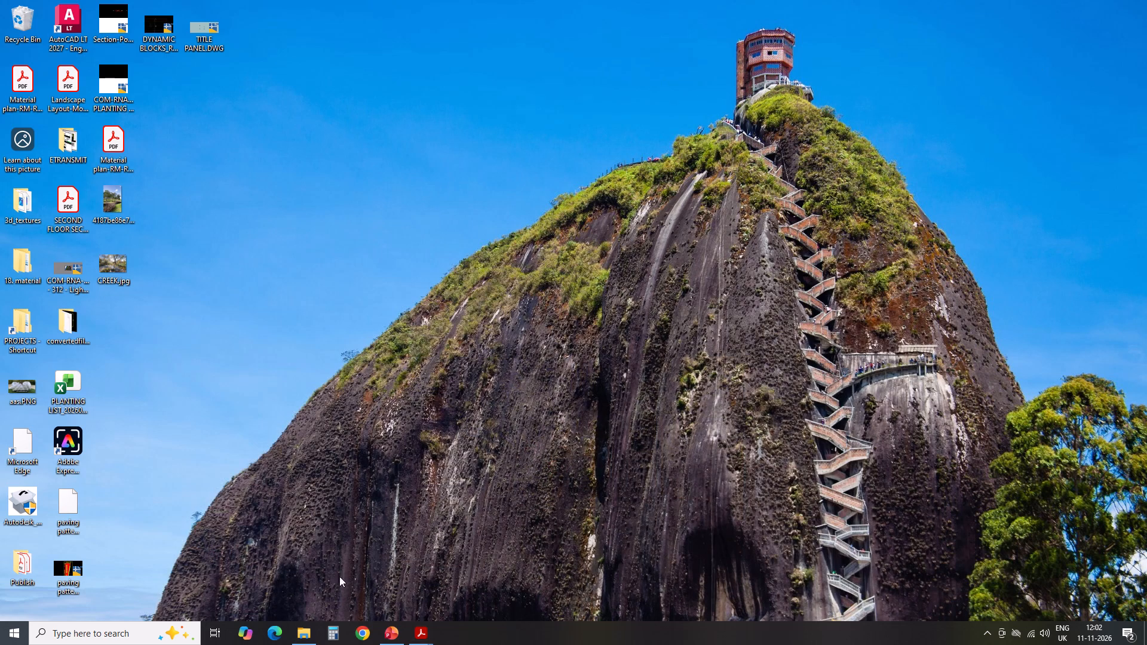
click(433, 644)
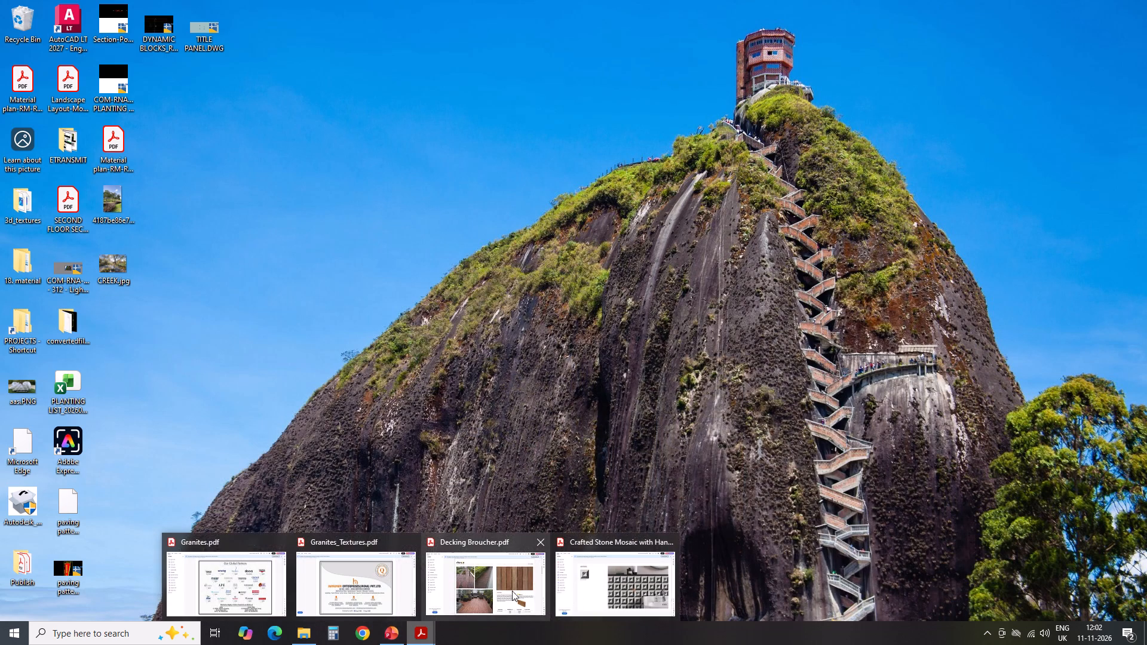
click(596, 593)
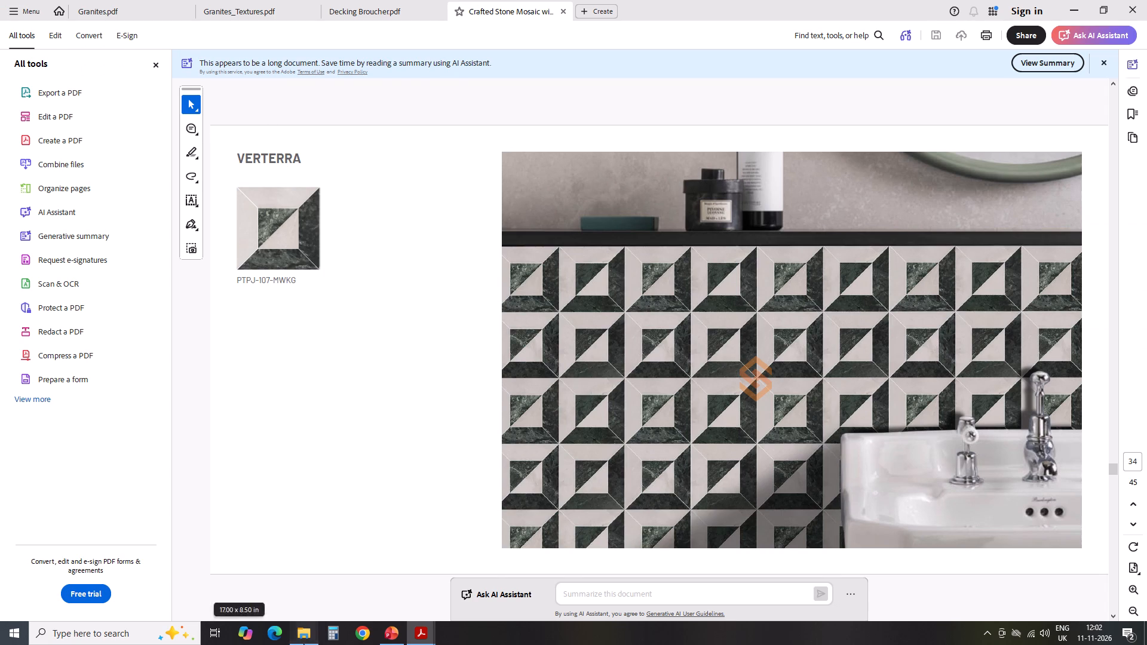
Return to the Catalogues folder in File Explorer and open the Simpolo Rockdeck Collection PDF from the Tiles_Simpolo folder.
click(303, 644)
click(744, 278)
scroll(166, 562, down, 1)
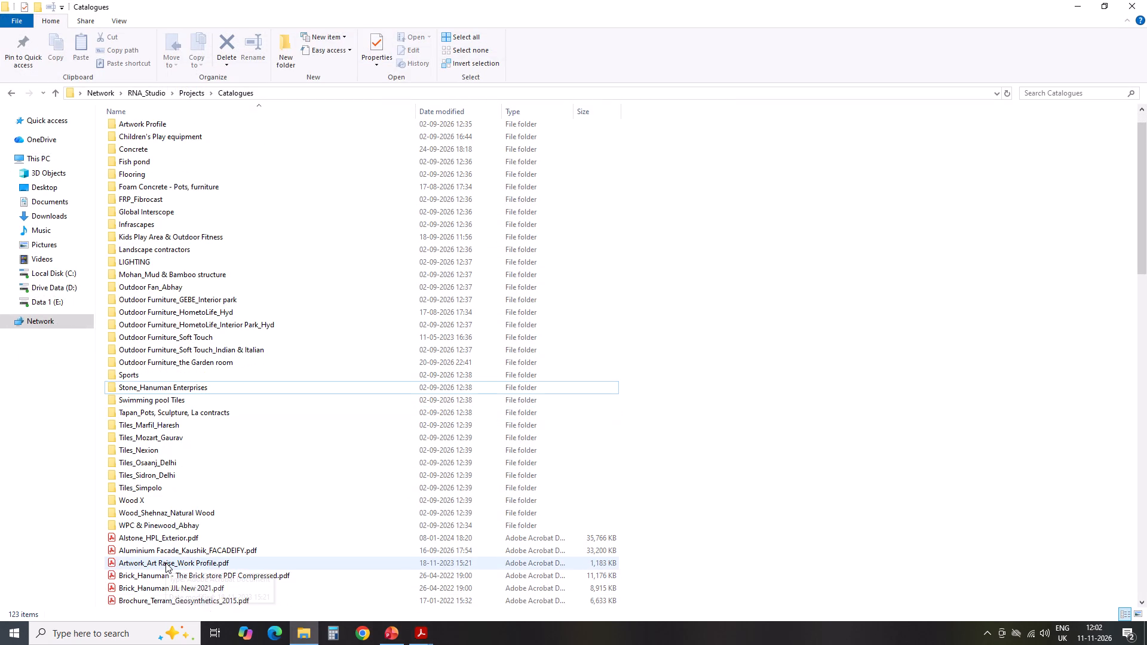
double_click(170, 490)
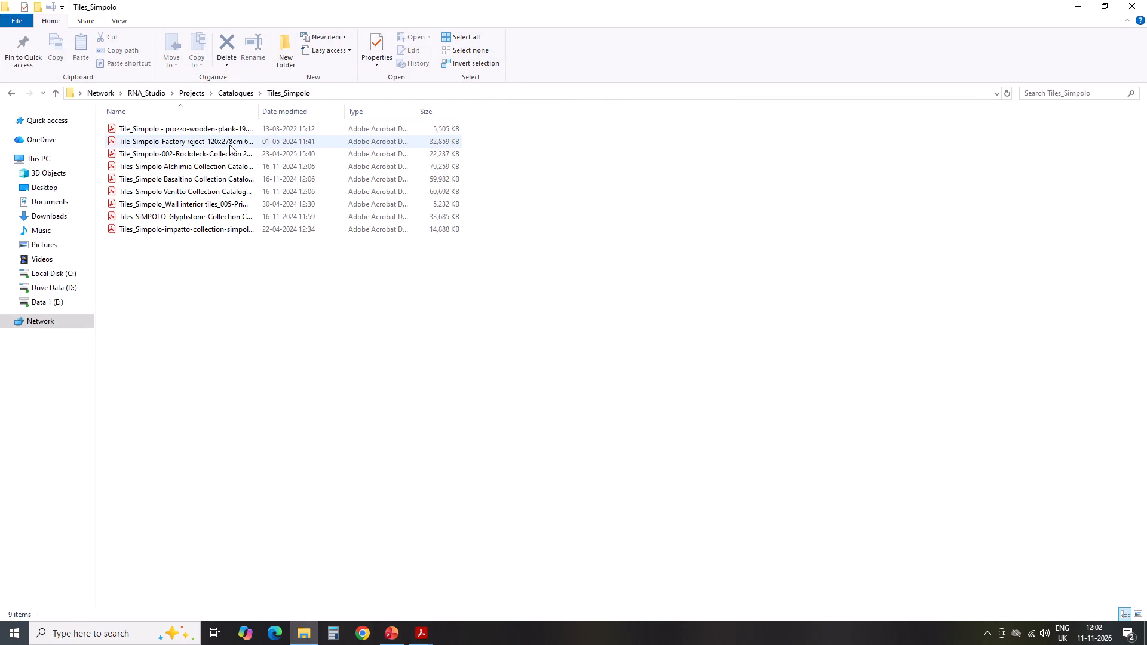
double_click(235, 154)
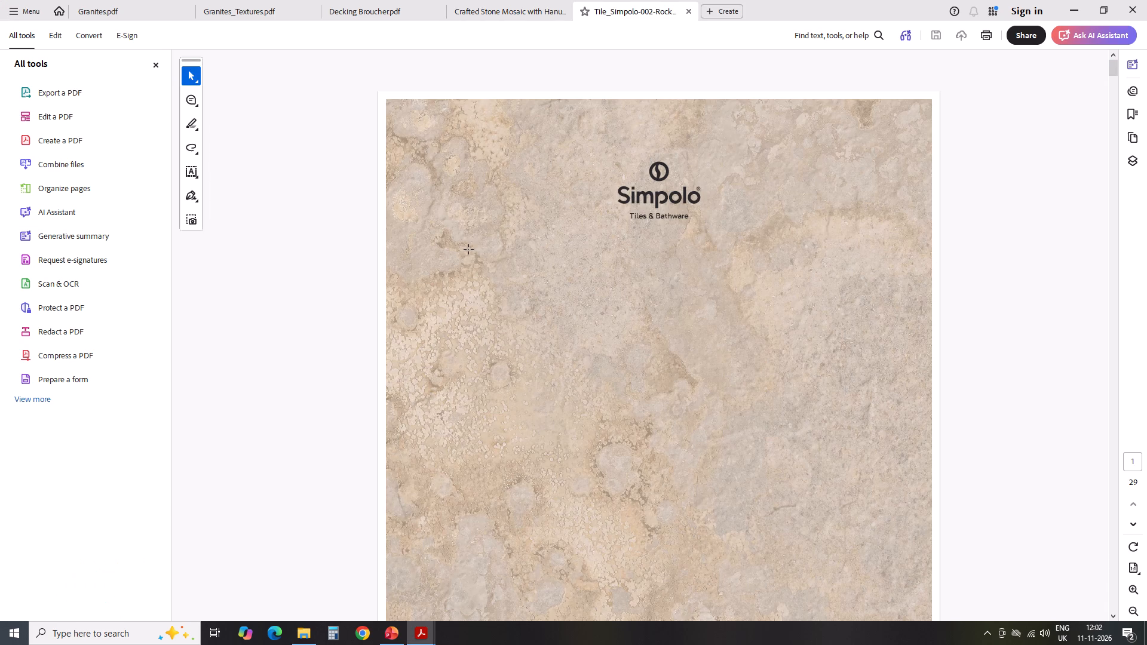
Examine the Rockdeck catalogue's opening pages and its Tiny Rock Collection tiles, from the Agra series through the Castle series.
scroll(718, 332, down, 12)
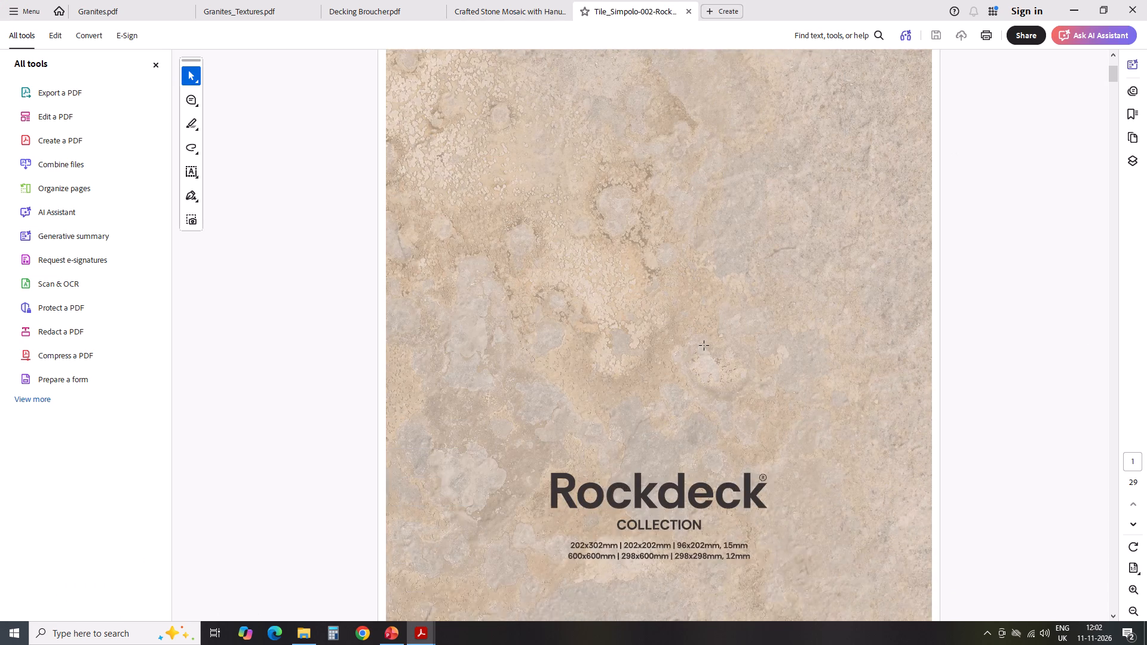
scroll(704, 346, down, 20)
scroll(704, 346, down, 13)
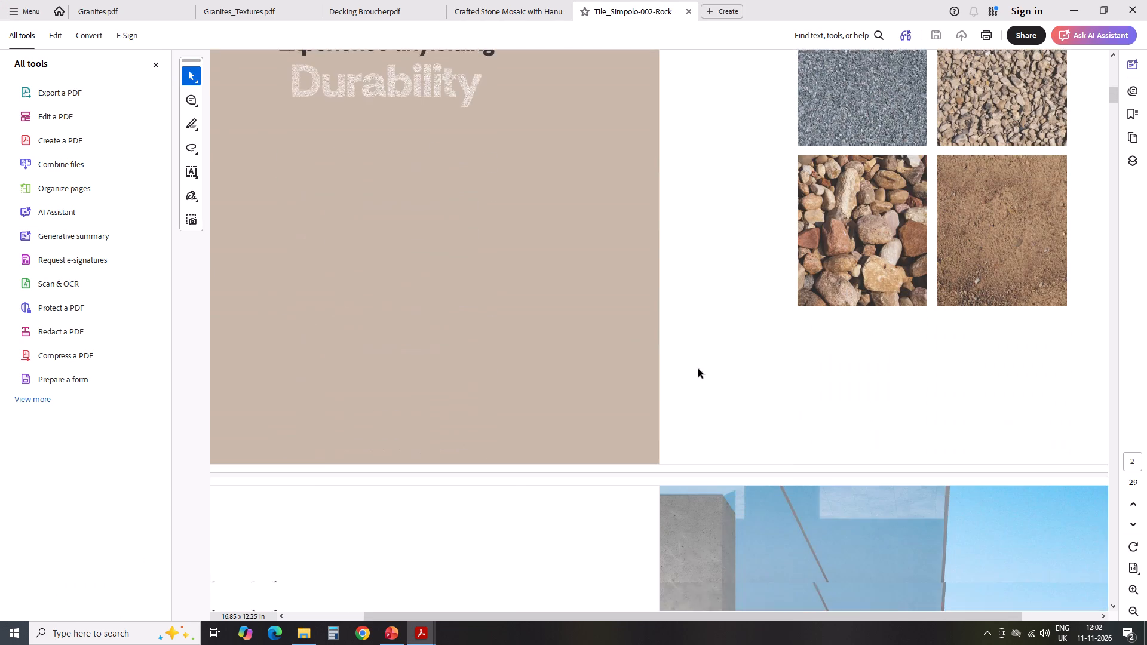
scroll(698, 369, down, 20)
scroll(698, 369, down, 12)
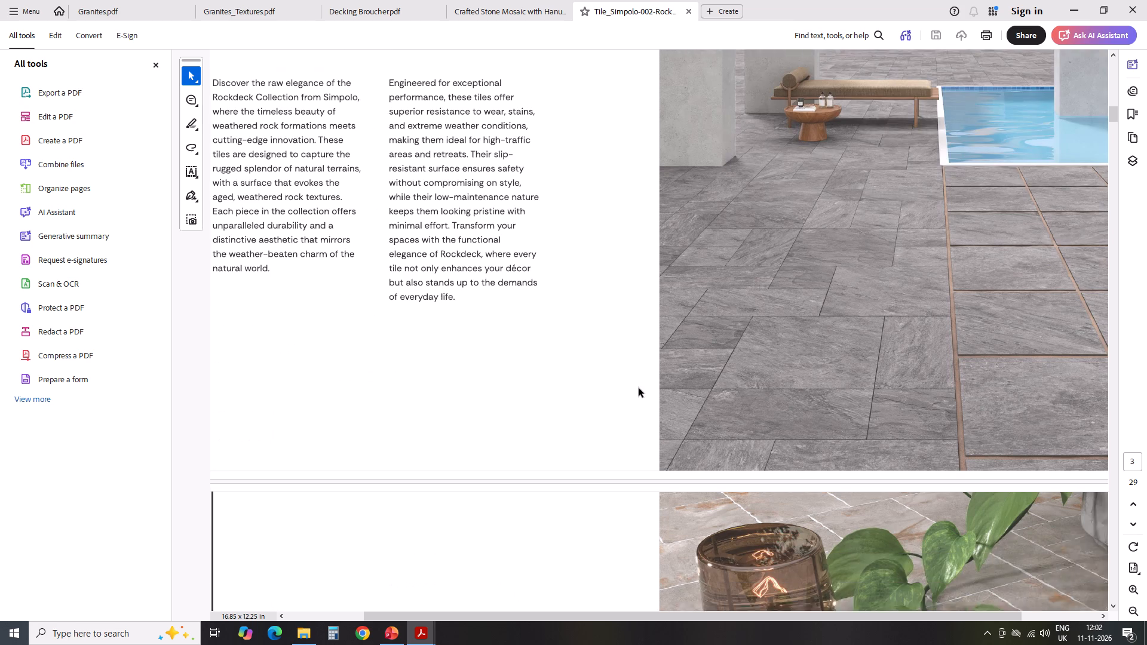
scroll(639, 388, down, 20)
scroll(639, 388, down, 12)
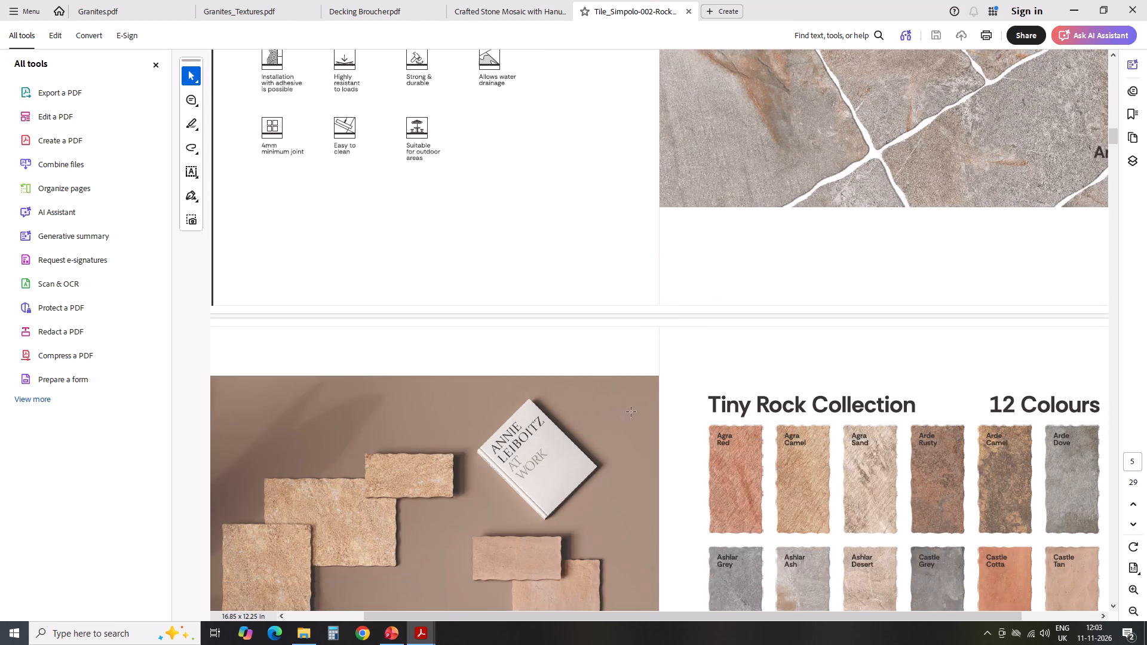
scroll(631, 412, down, 8)
scroll(692, 394, down, 18)
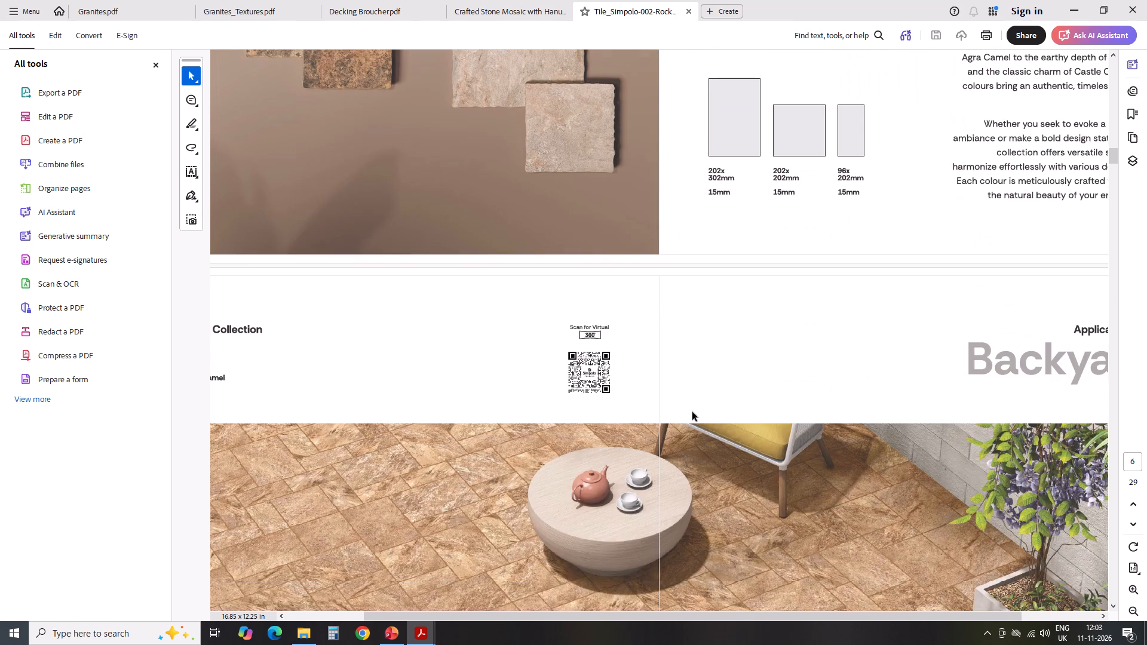
scroll(698, 404, up, 6)
scroll(698, 404, down, 3)
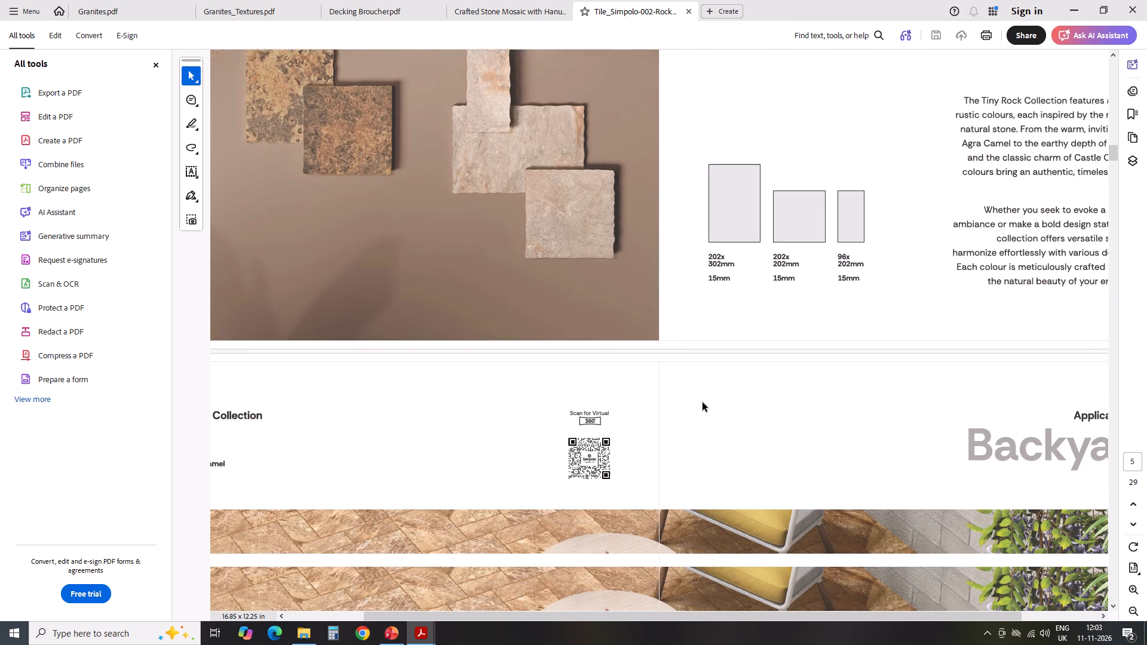
scroll(703, 403, down, 20)
scroll(703, 403, down, 13)
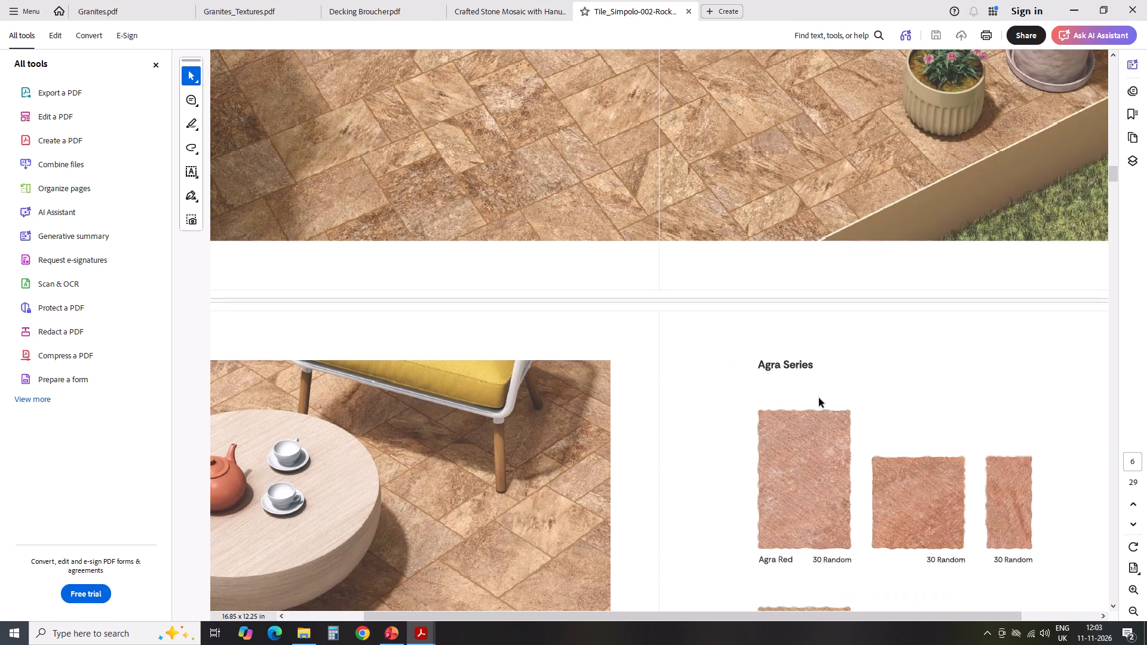
scroll(819, 398, down, 20)
scroll(819, 398, down, 10)
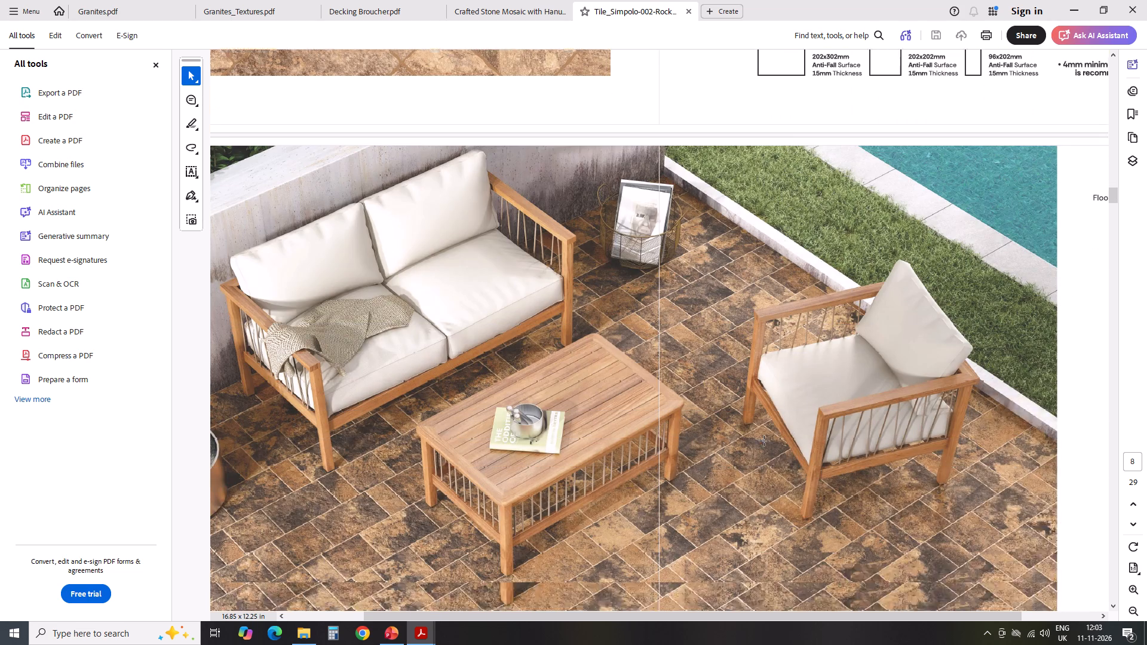
scroll(765, 441, down, 20)
scroll(765, 441, down, 10)
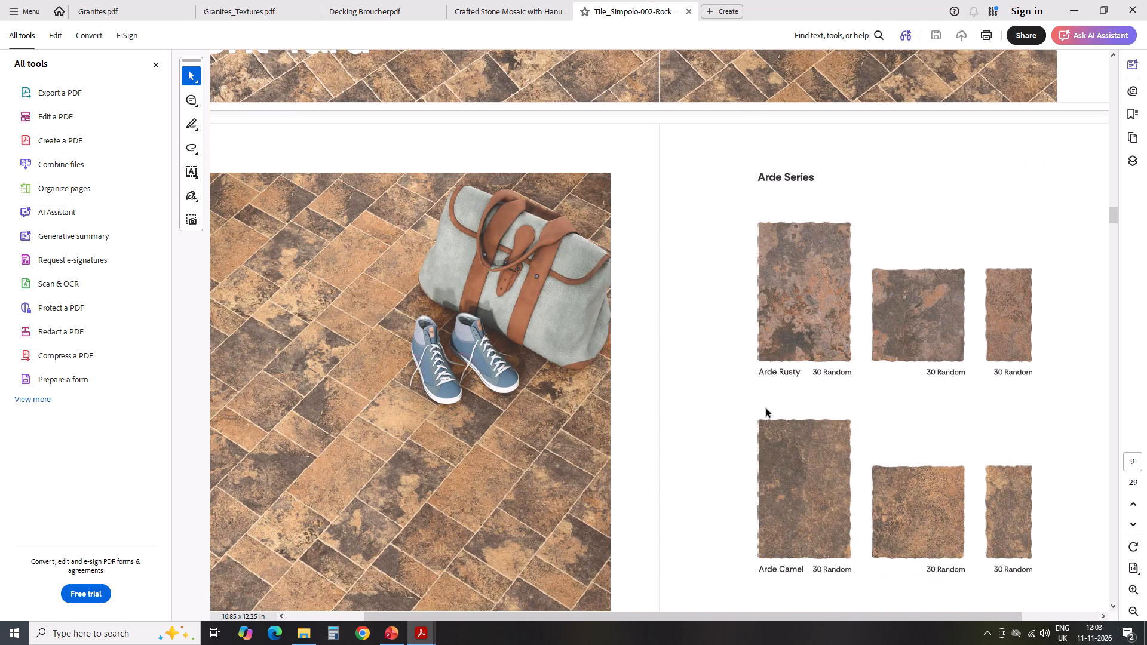
scroll(766, 408, down, 9)
scroll(771, 405, up, 1)
scroll(771, 406, down, 17)
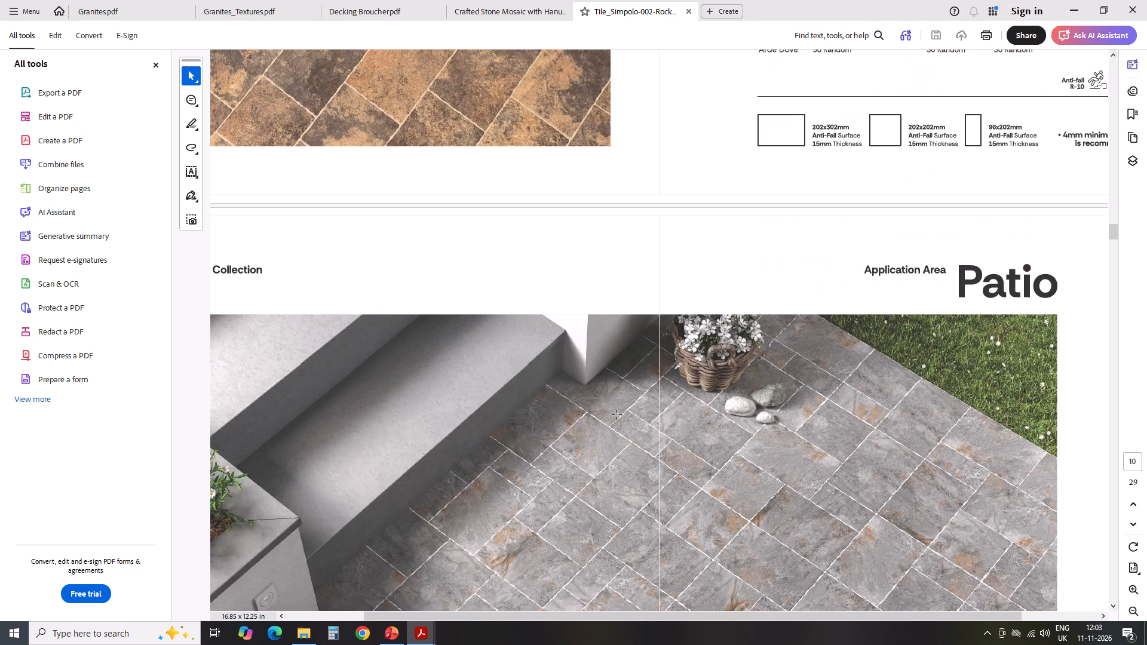
scroll(615, 415, down, 10)
scroll(634, 433, down, 19)
scroll(687, 430, down, 2)
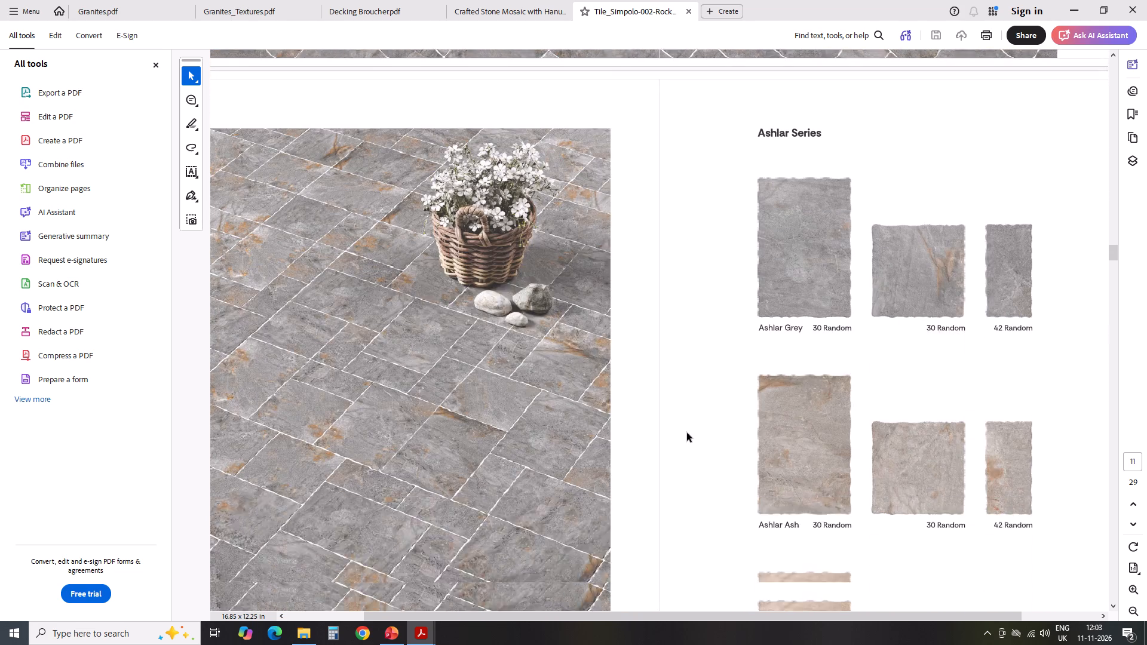
scroll(687, 433, down, 18)
scroll(685, 433, down, 8)
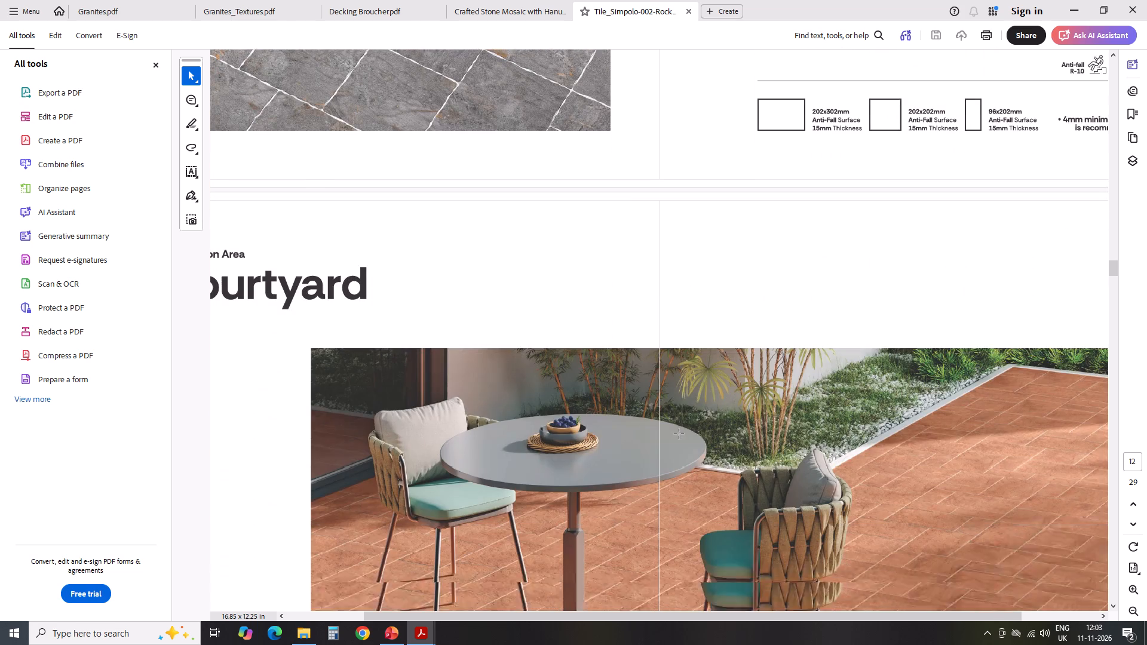
scroll(679, 434, down, 19)
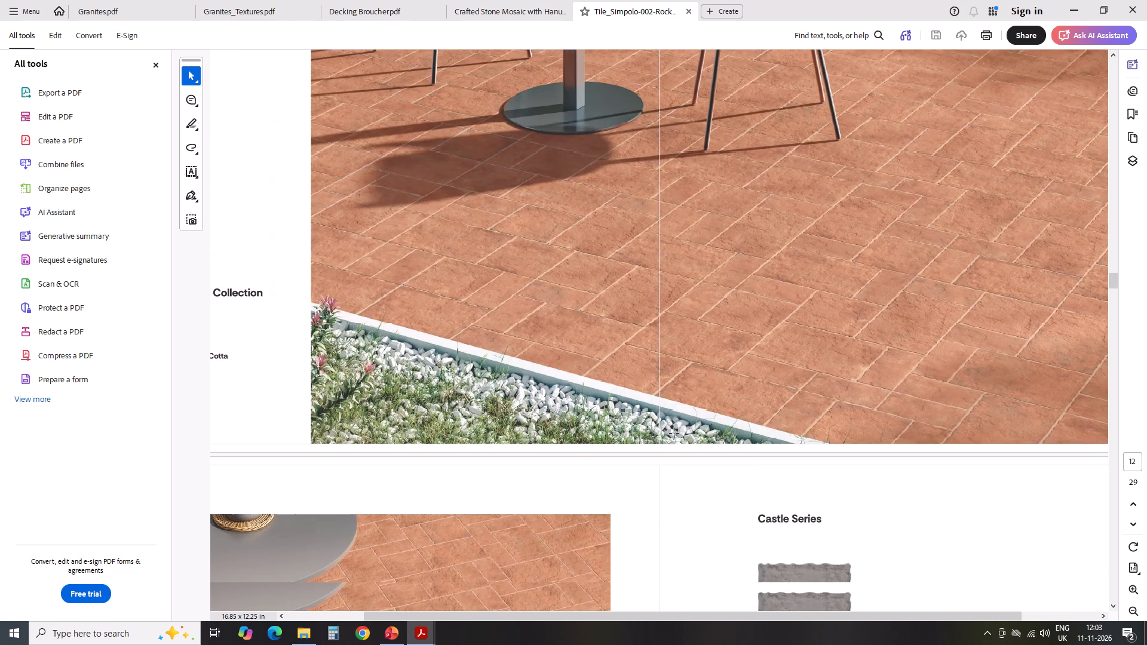
scroll(674, 434, down, 20)
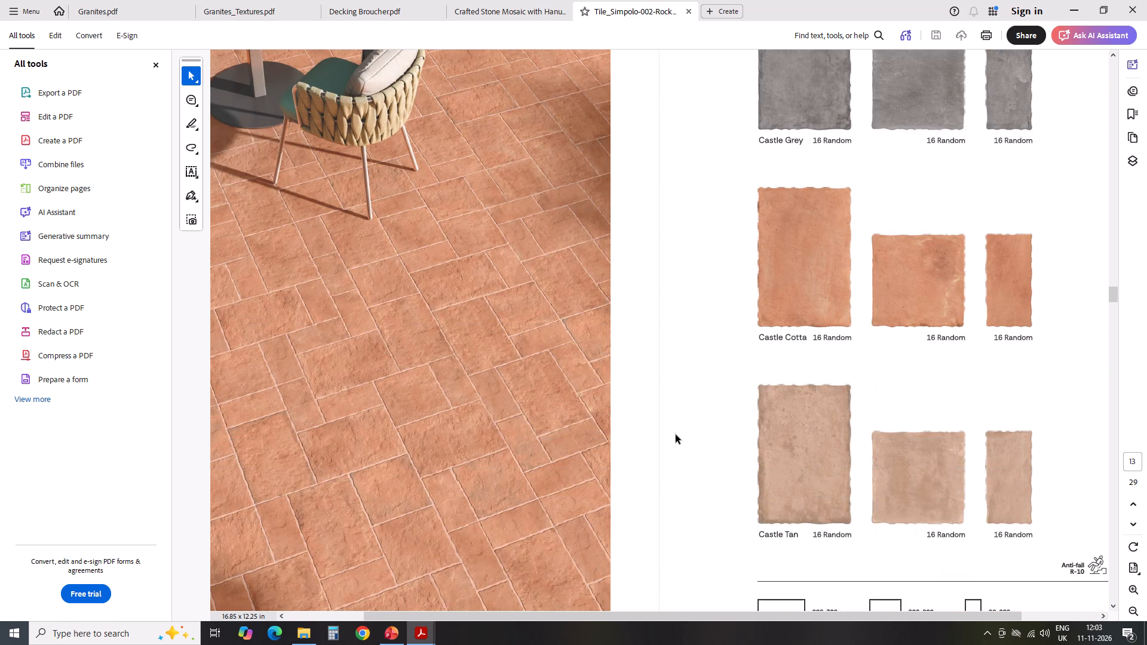
scroll(675, 436, down, 17)
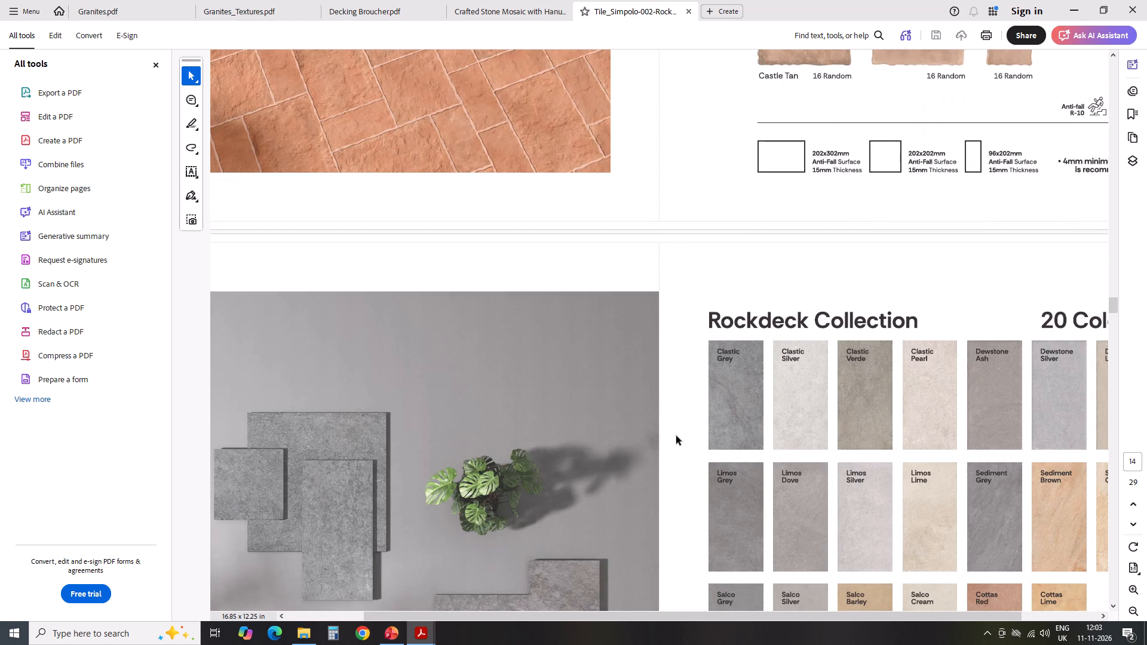
Examine the Rockdeck Collection colour overview, the pool deck application pages and the Clastic tile range.
scroll(677, 434, down, 15)
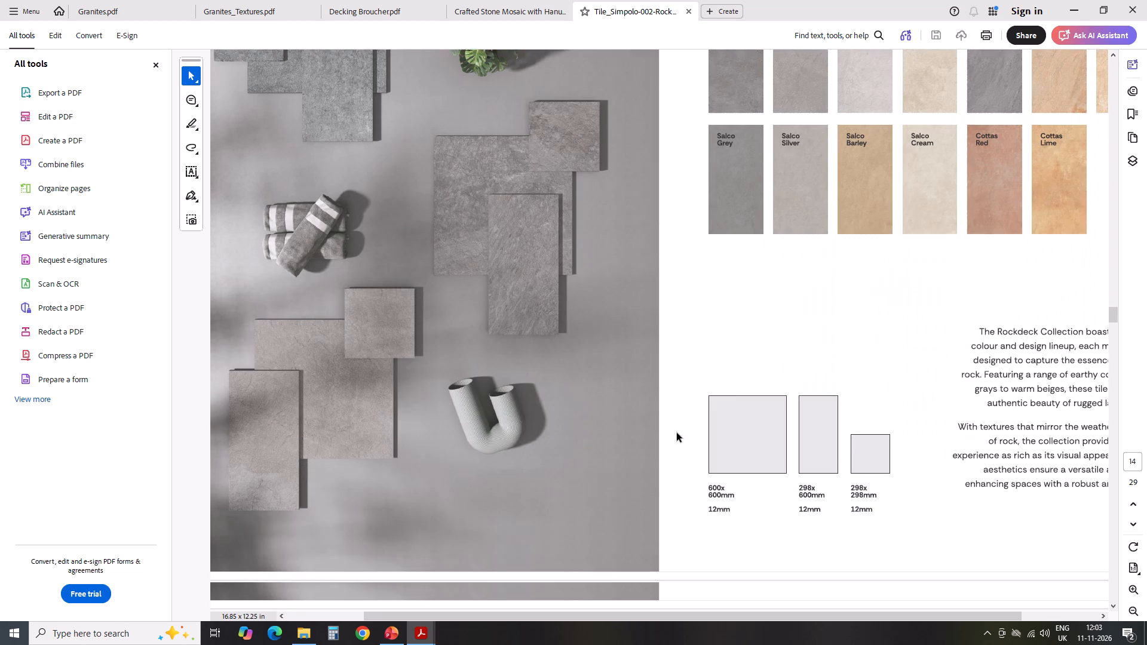
scroll(677, 433, down, 14)
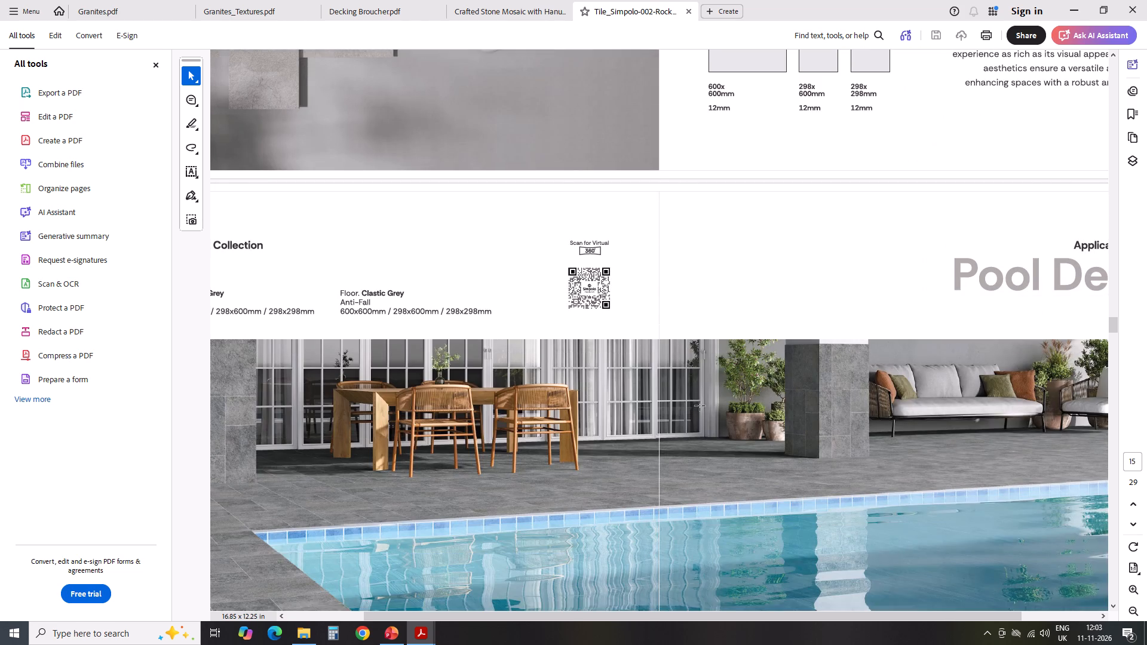
scroll(707, 401, down, 4)
scroll(794, 410, down, 10)
scroll(703, 428, up, 1)
scroll(703, 428, down, 4)
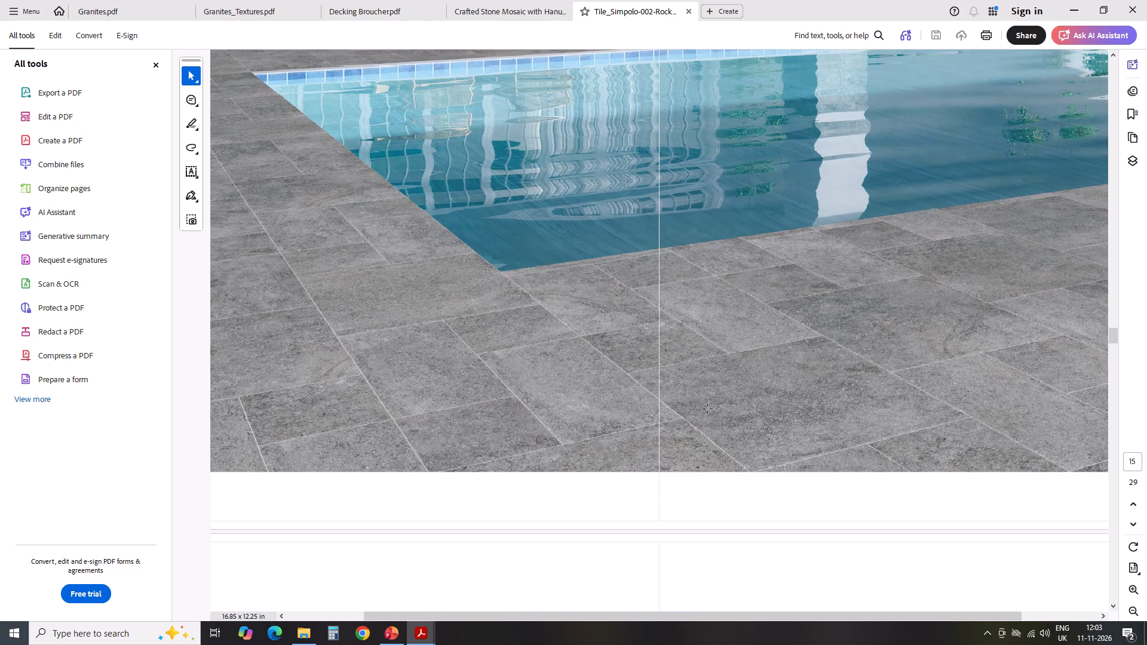
scroll(708, 409, down, 12)
scroll(708, 424, down, 9)
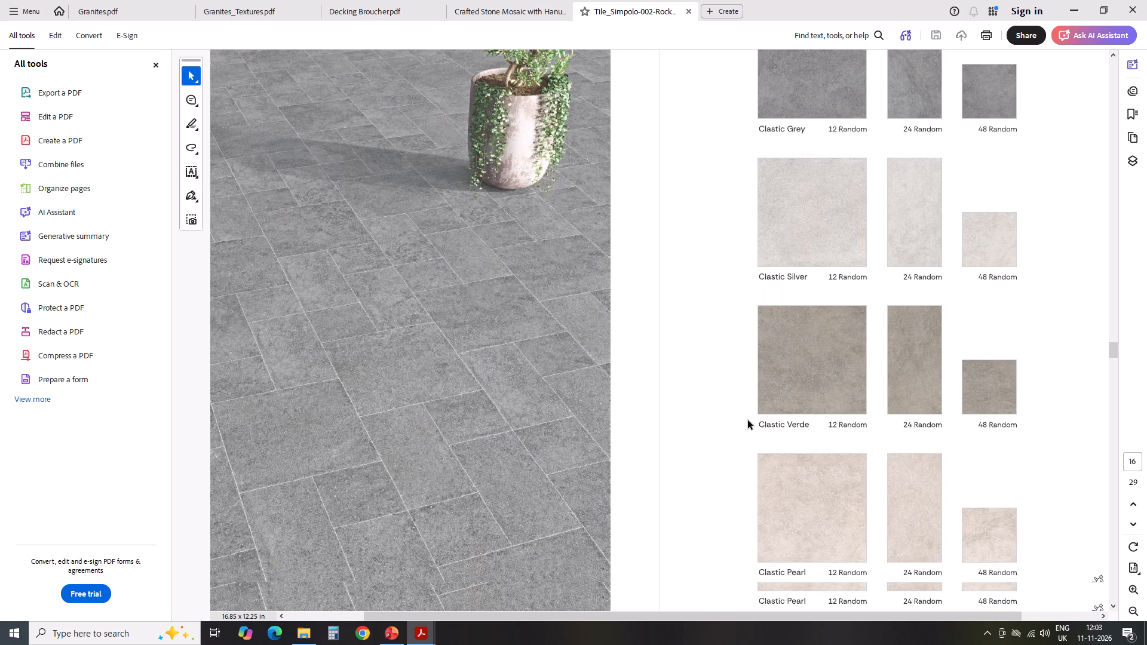
scroll(748, 420, down, 17)
scroll(738, 410, down, 4)
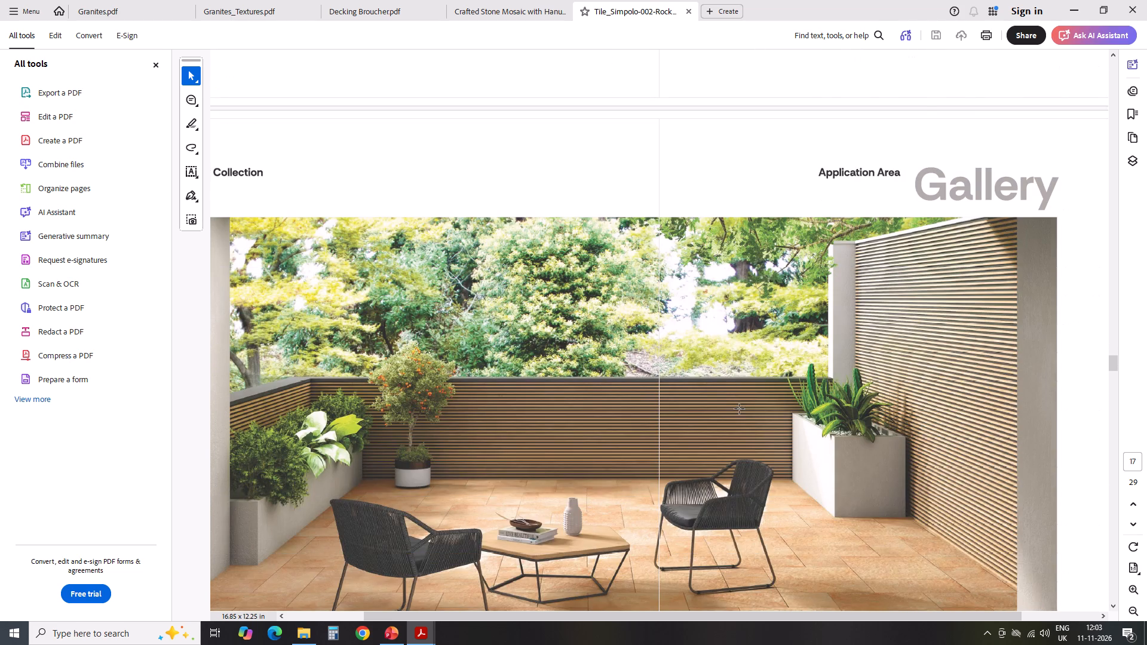
Examine the Cottas Series and Dewstone Series tiles and their application pages in the Rockdeck catalogue.
scroll(740, 409, down, 20)
scroll(740, 409, down, 3)
scroll(841, 330, down, 2)
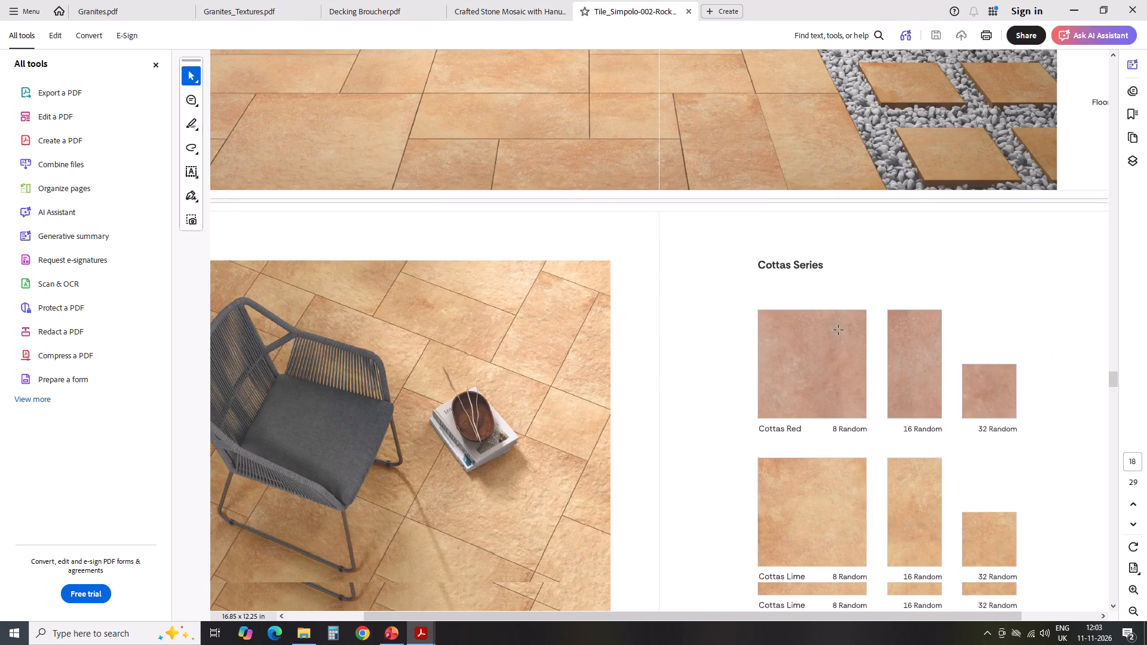
scroll(827, 296, down, 5)
scroll(675, 325, down, 3)
scroll(727, 411, down, 3)
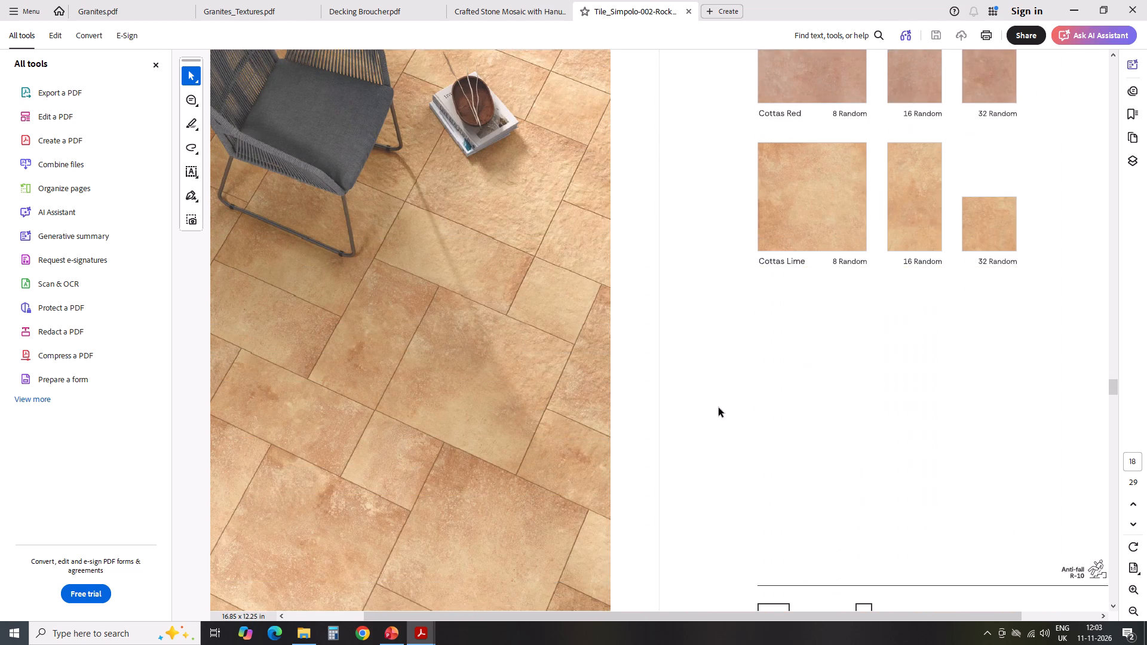
scroll(719, 408, down, 5)
scroll(694, 420, down, 20)
scroll(694, 420, down, 3)
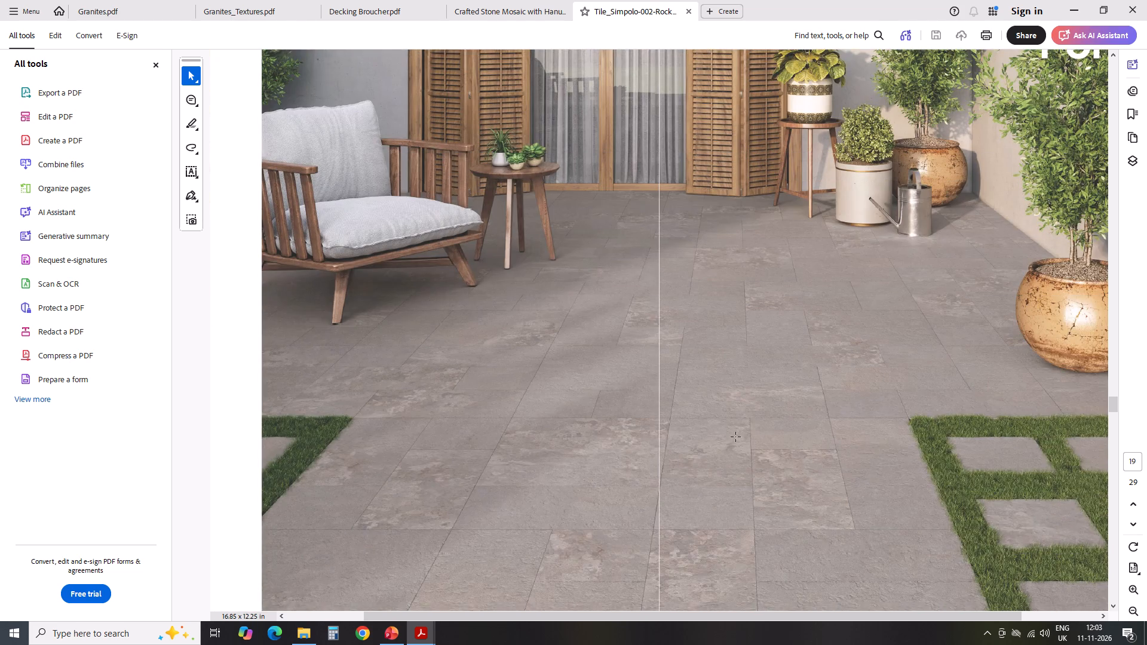
scroll(736, 437, down, 20)
scroll(660, 447, down, 8)
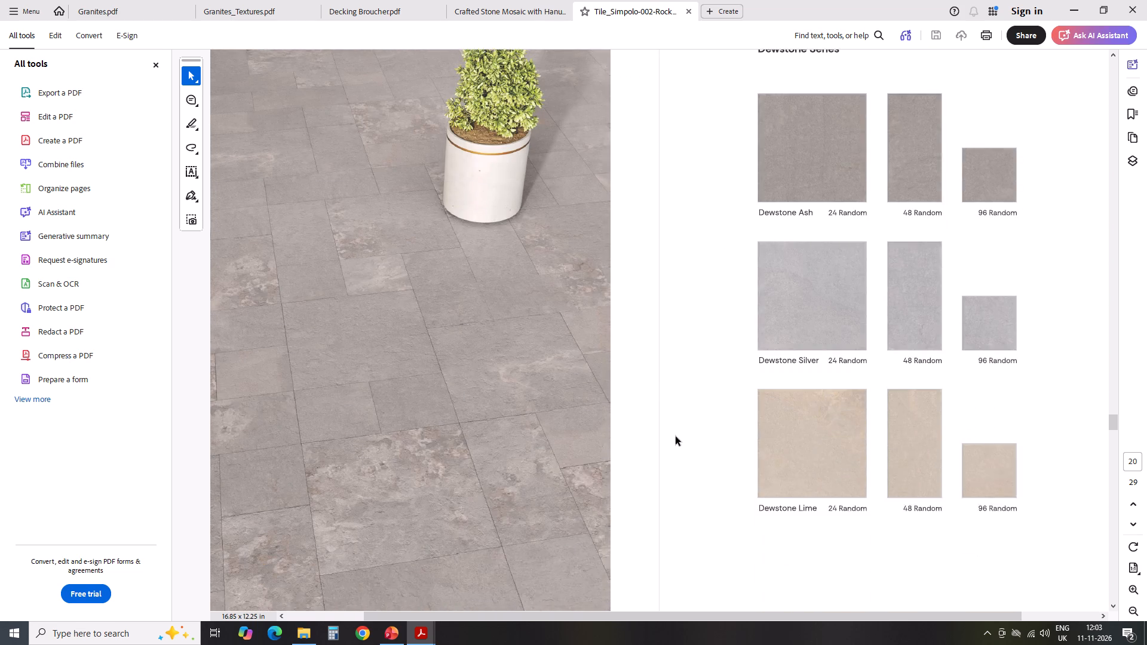
scroll(676, 437, down, 8)
scroll(718, 413, down, 11)
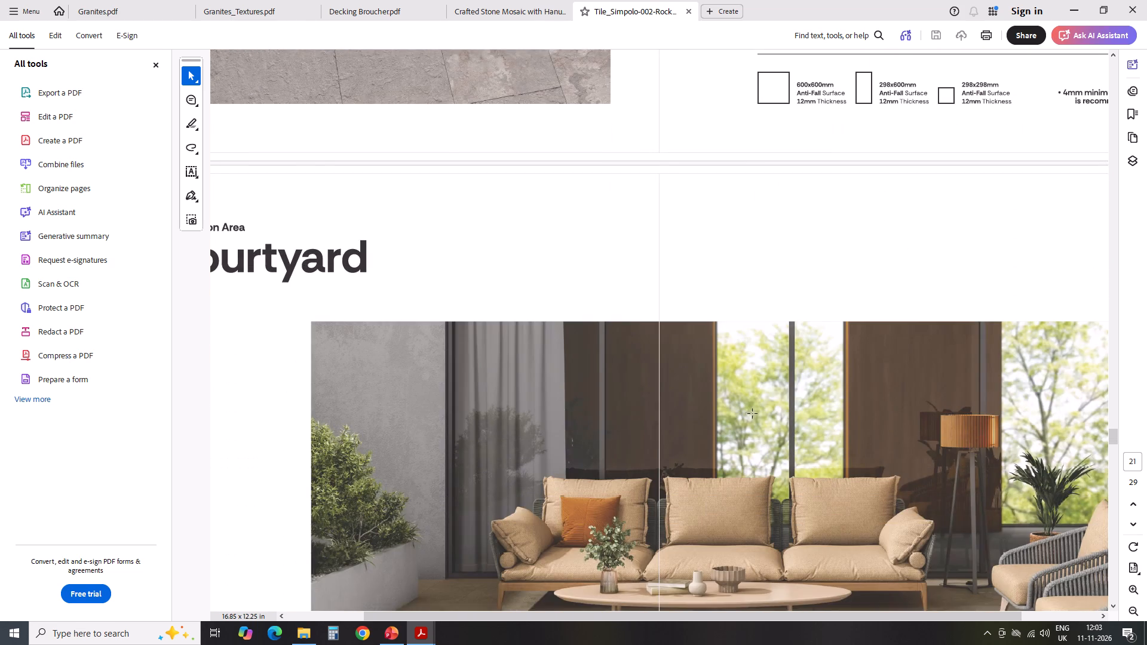
Examine the courtyard and portico application pages with the Limos Series and Salco Series tiles.
scroll(762, 403, down, 14)
scroll(737, 437, up, 1)
scroll(734, 438, down, 13)
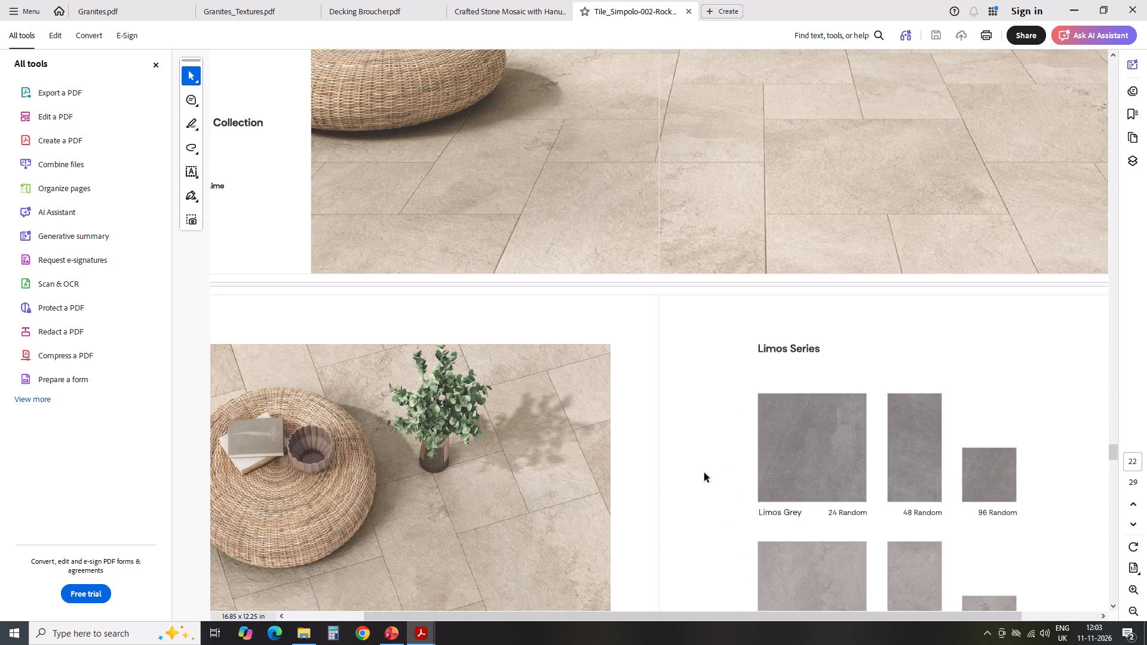
scroll(704, 473, down, 8)
scroll(643, 483, down, 9)
scroll(737, 479, down, 6)
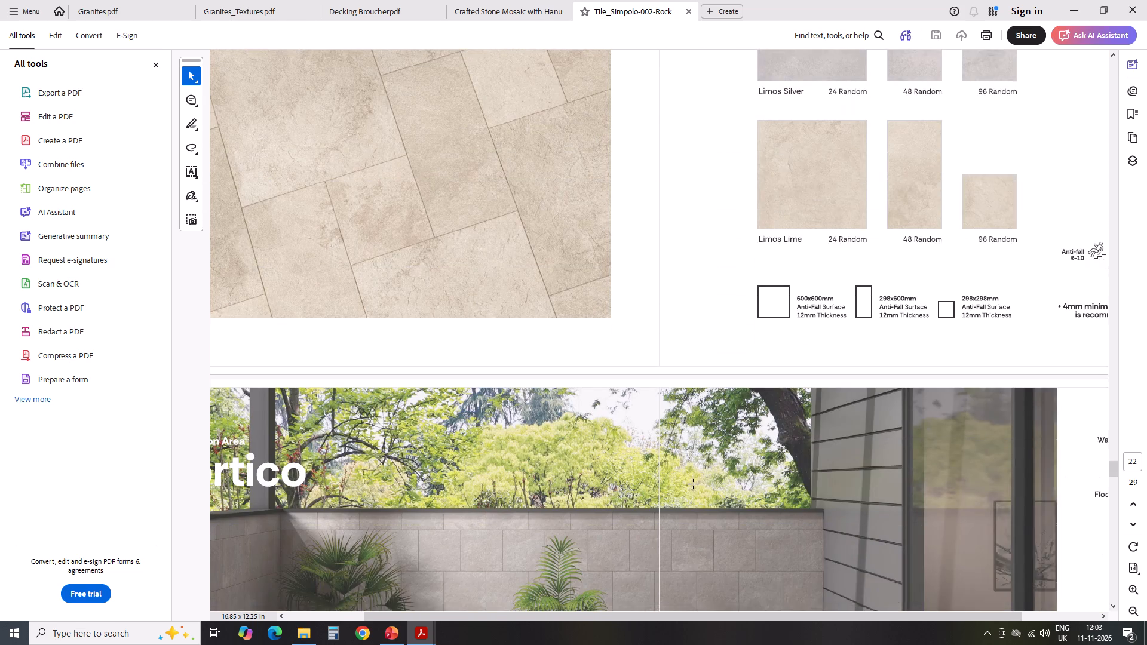
scroll(694, 484, down, 12)
scroll(678, 520, down, 20)
scroll(678, 520, down, 1)
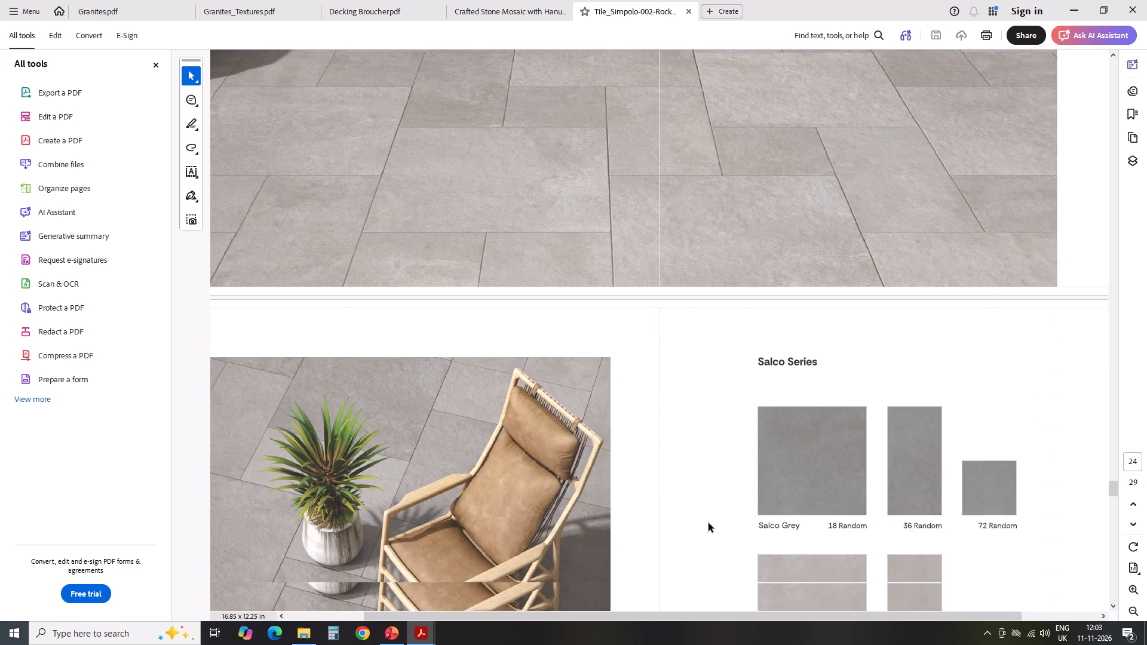
scroll(709, 523, down, 9)
scroll(569, 418, down, 5)
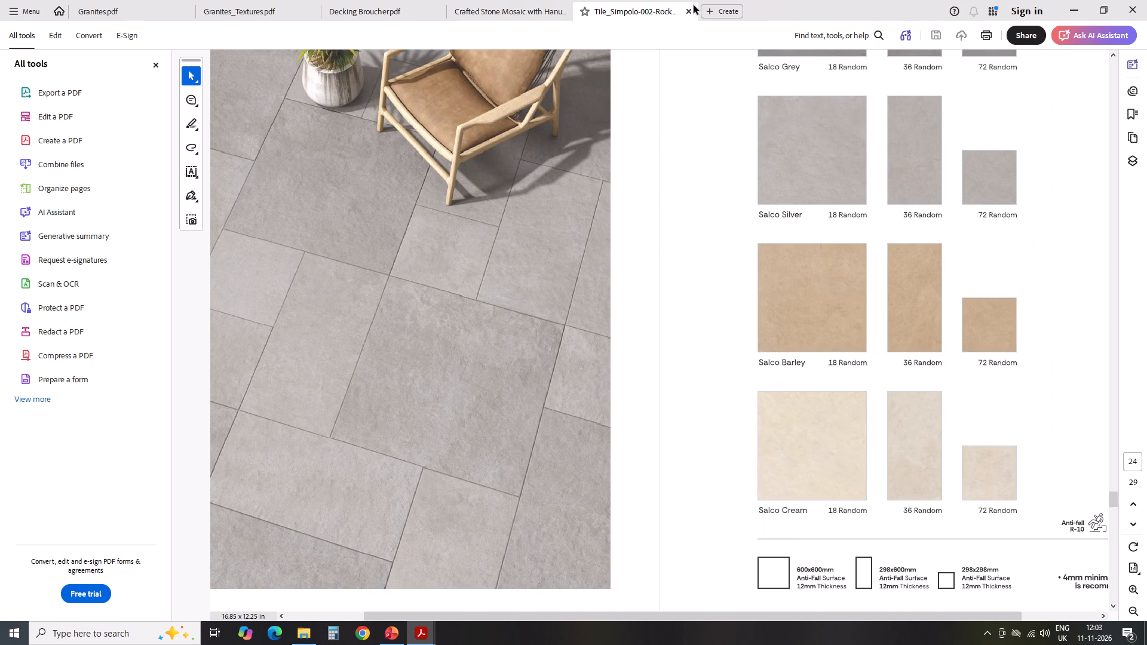
Close the Rockdeck catalogue and open the Tile_Simpolo_Factory reject 120x278cm PDF from the Tiles_Simpolo folder in File Explorer.
click(693, 11)
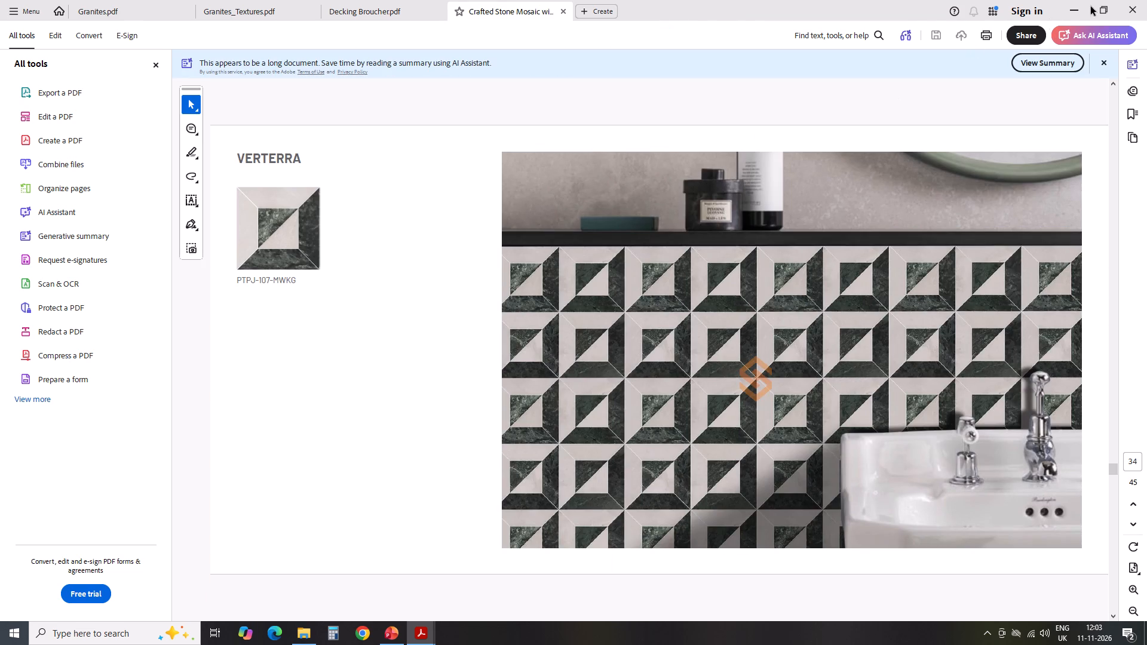
drag(1080, 9, 1074, 26)
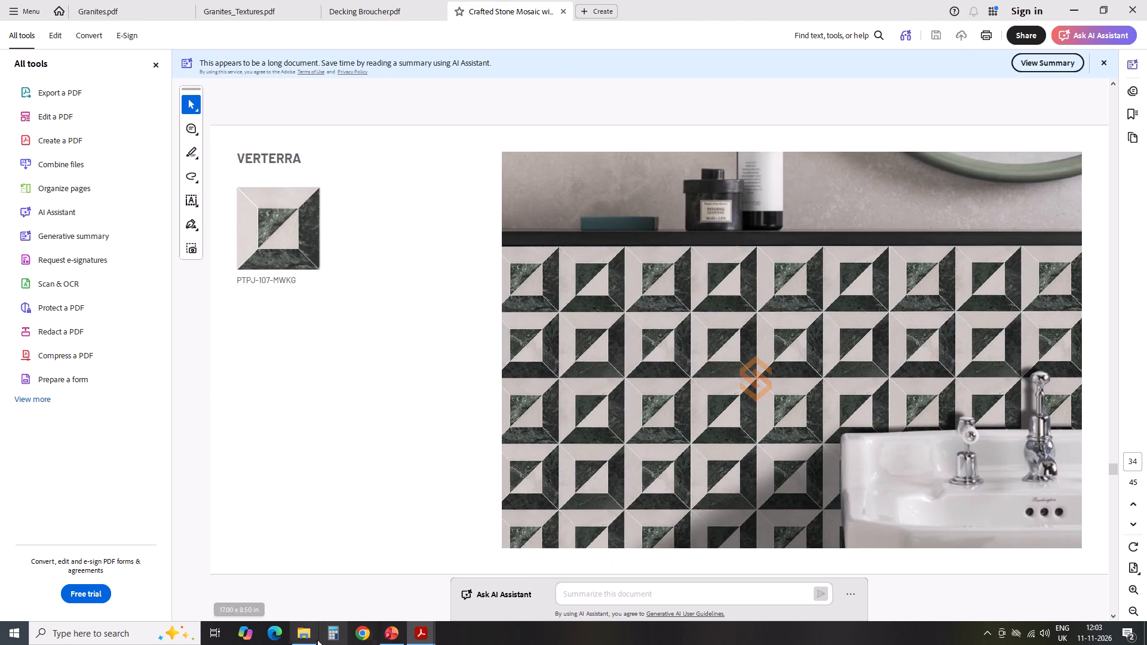
click(297, 638)
click(572, 273)
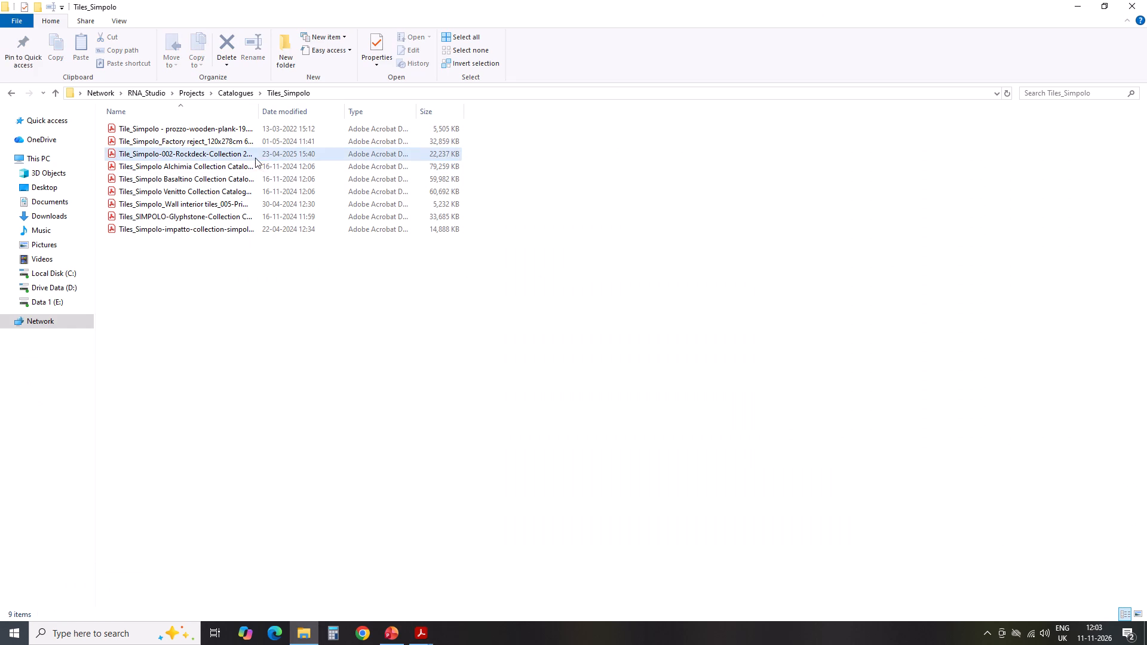
double_click(249, 143)
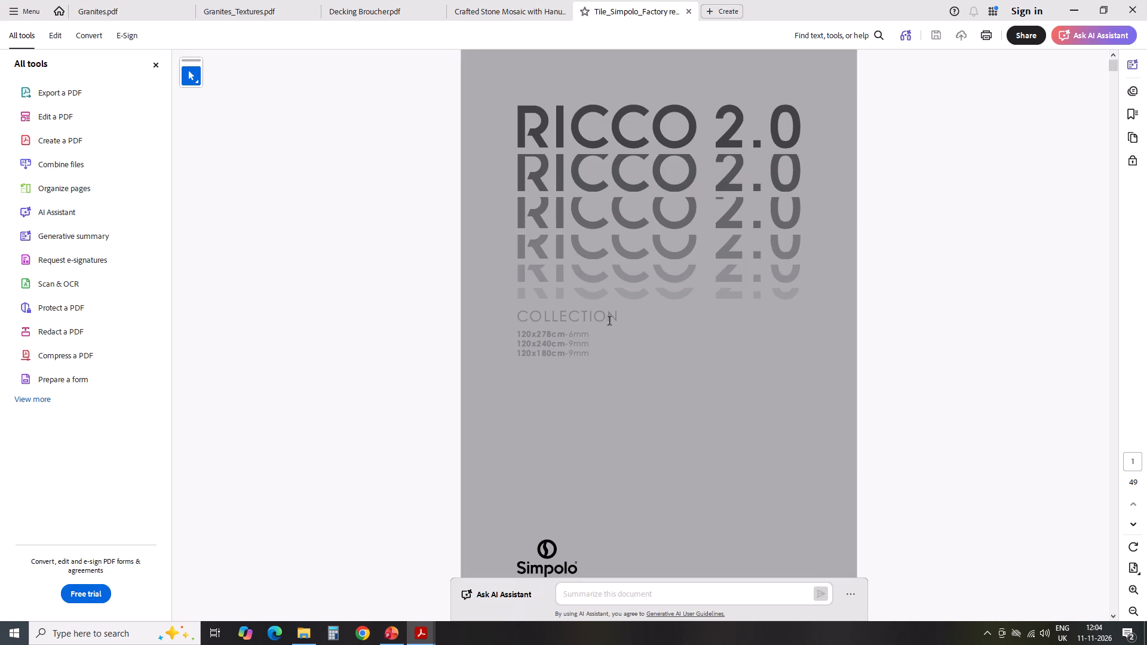
Examine the Ricco 2.0 catalogue's opening pages and Snow Series tiles, from Catta Snow to Macchia Oro.
scroll(728, 290, down, 4)
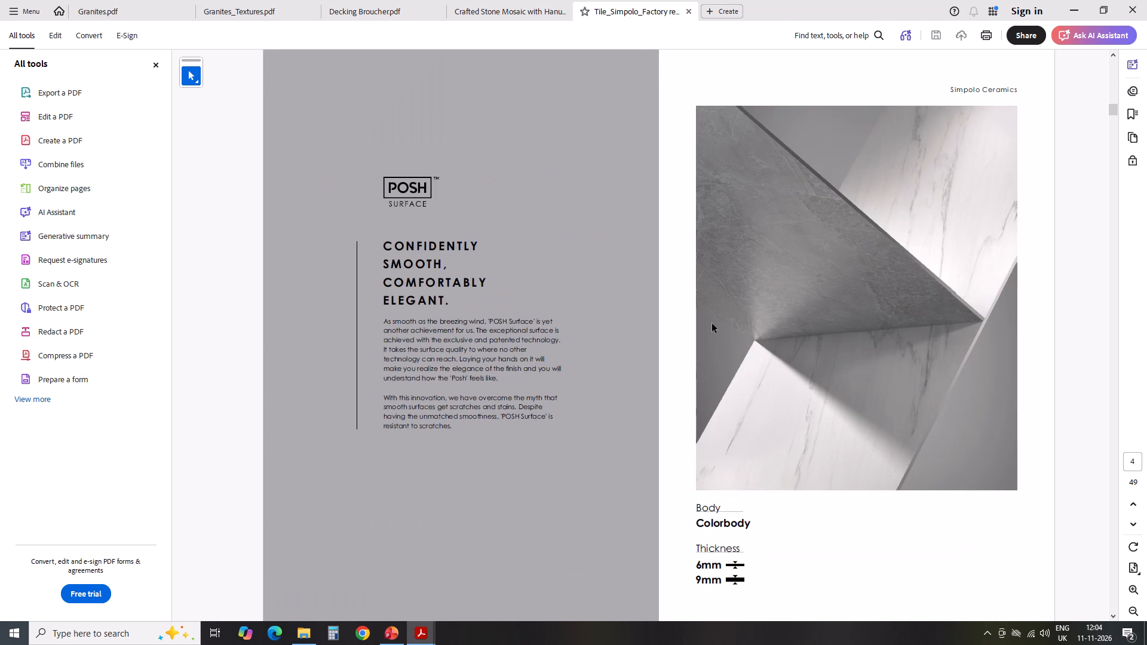
scroll(711, 324, down, 2)
scroll(710, 325, up, 1)
scroll(706, 327, down, 3)
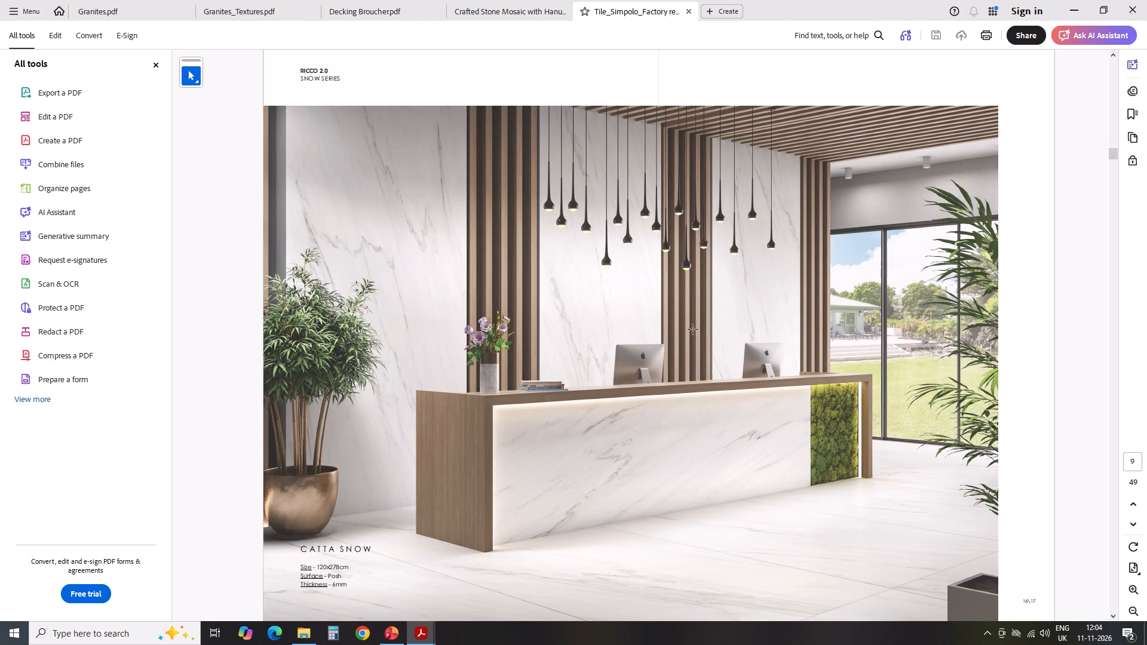
scroll(597, 385, down, 2)
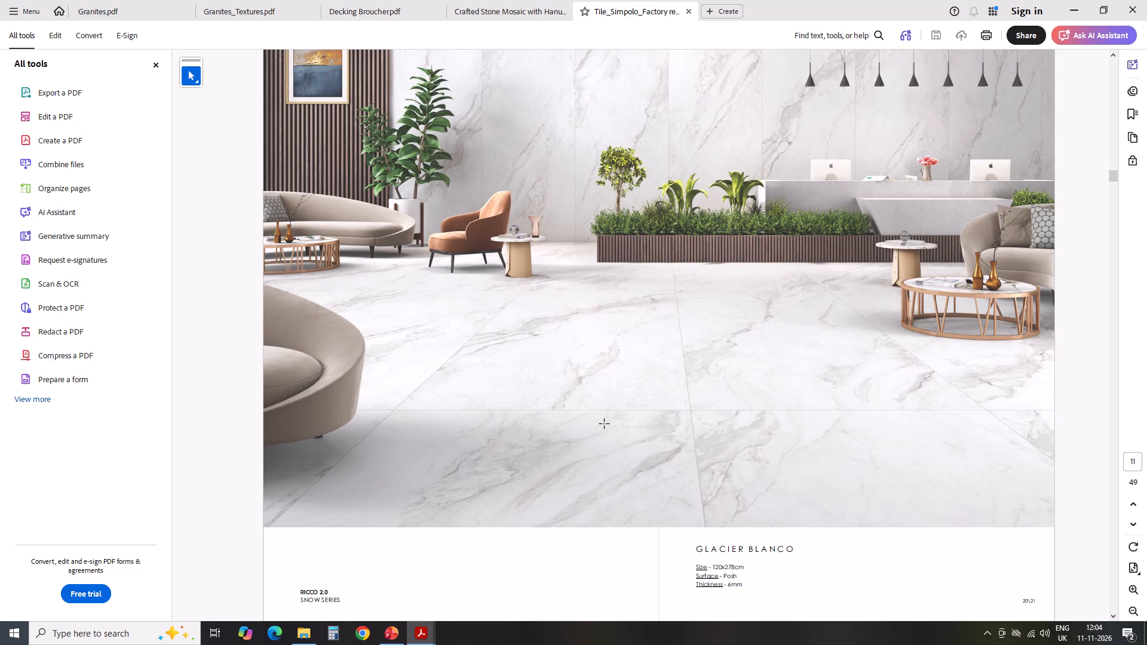
scroll(605, 424, down, 3)
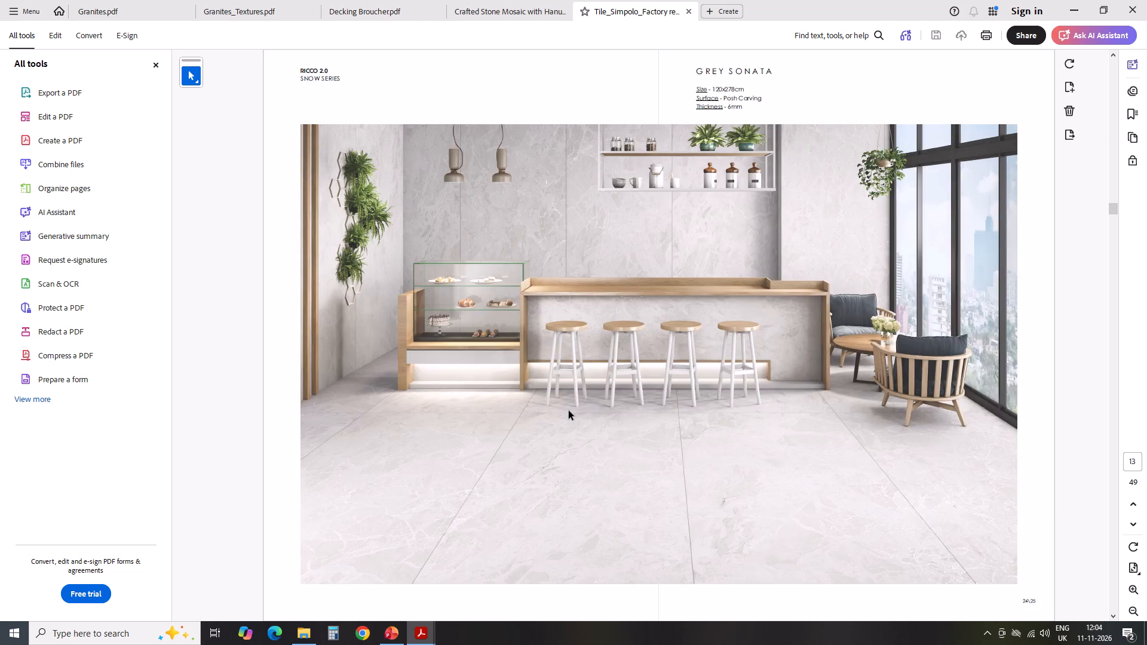
scroll(546, 395, down, 2)
scroll(714, 398, down, 2)
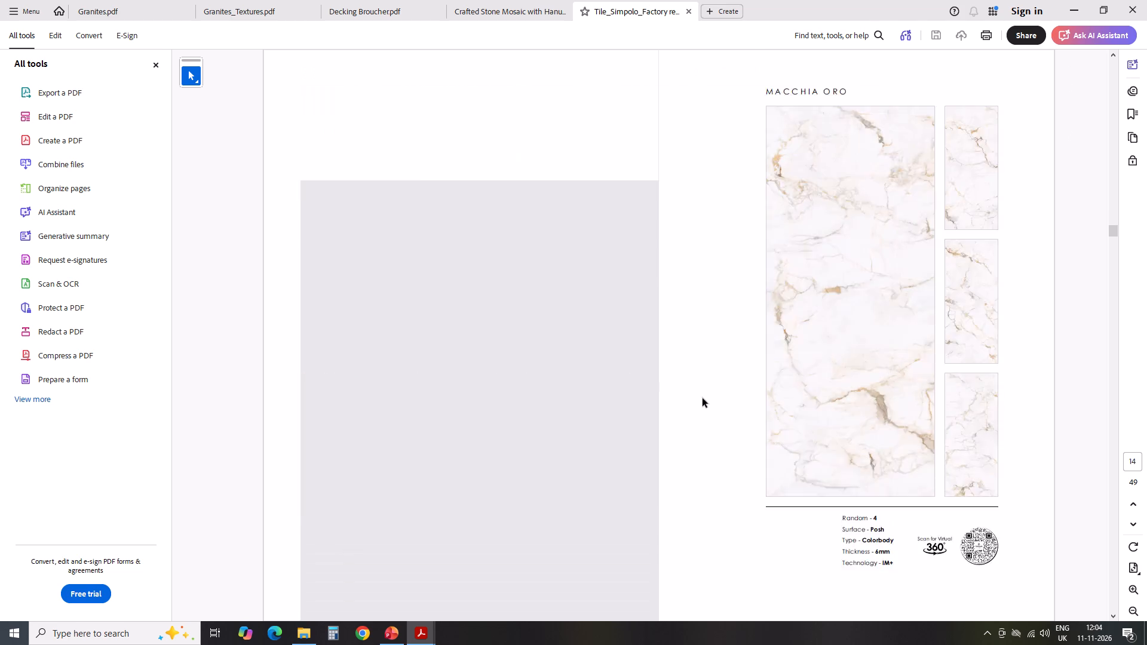
Examine the Ricco 2.0 Ash Series tiles, including Aurora Dove, Aurora Pearl, Conment Slate and Crysta Pearl.
scroll(689, 398, down, 4)
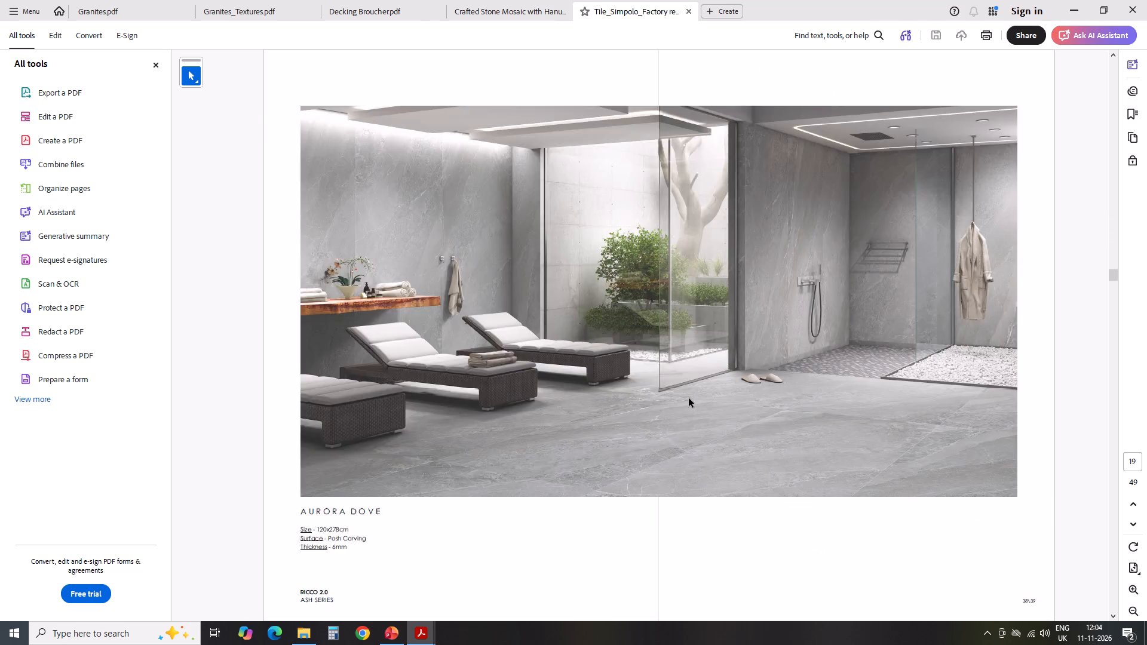
scroll(689, 398, up, 1)
scroll(689, 398, down, 2)
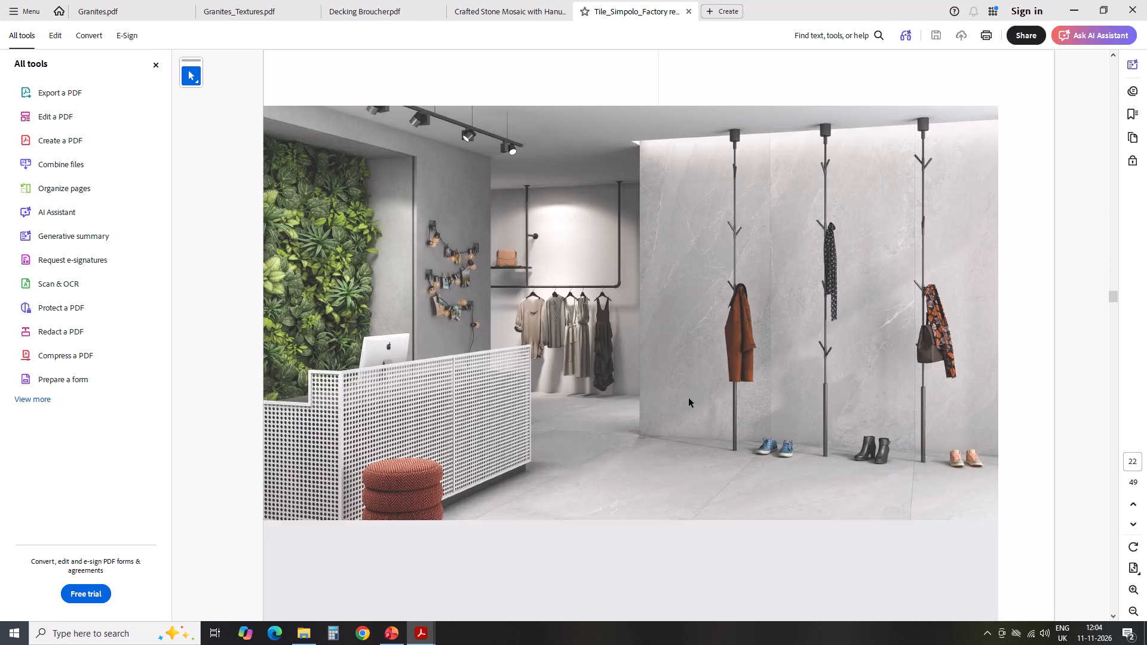
scroll(689, 398, down, 2)
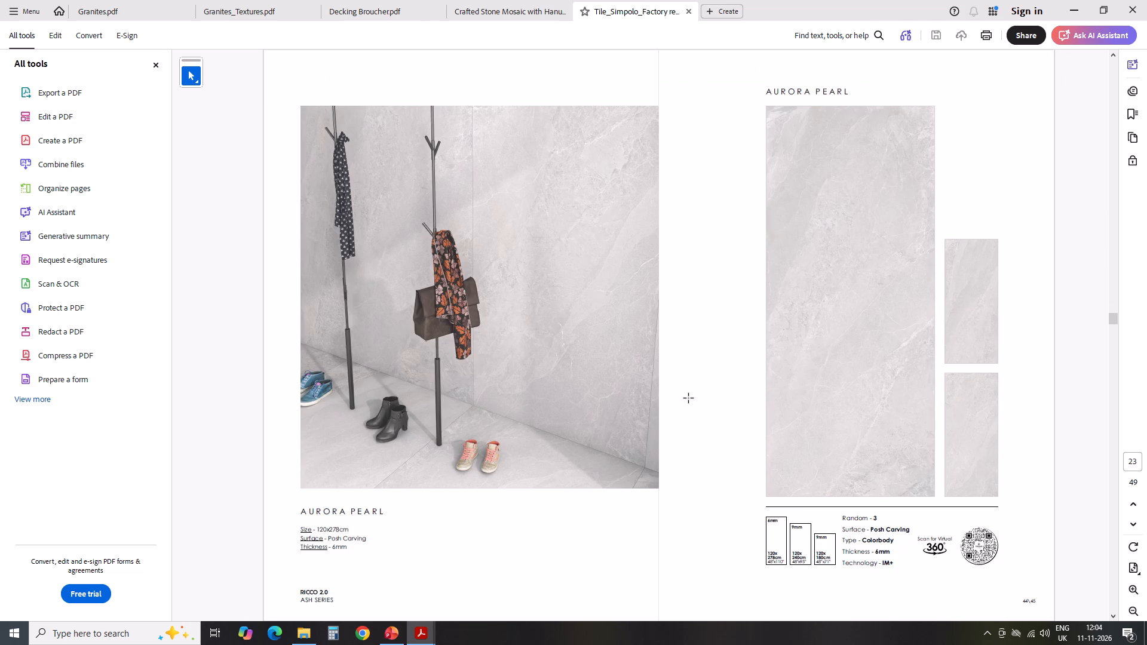
scroll(689, 398, down, 4)
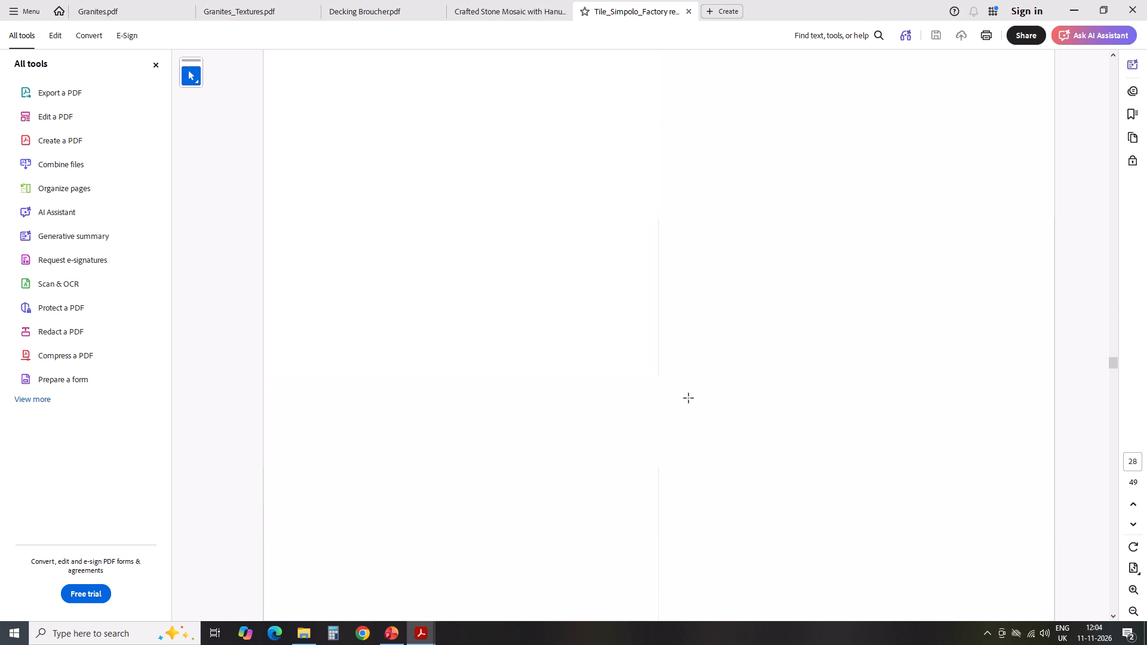
scroll(688, 398, up, 1)
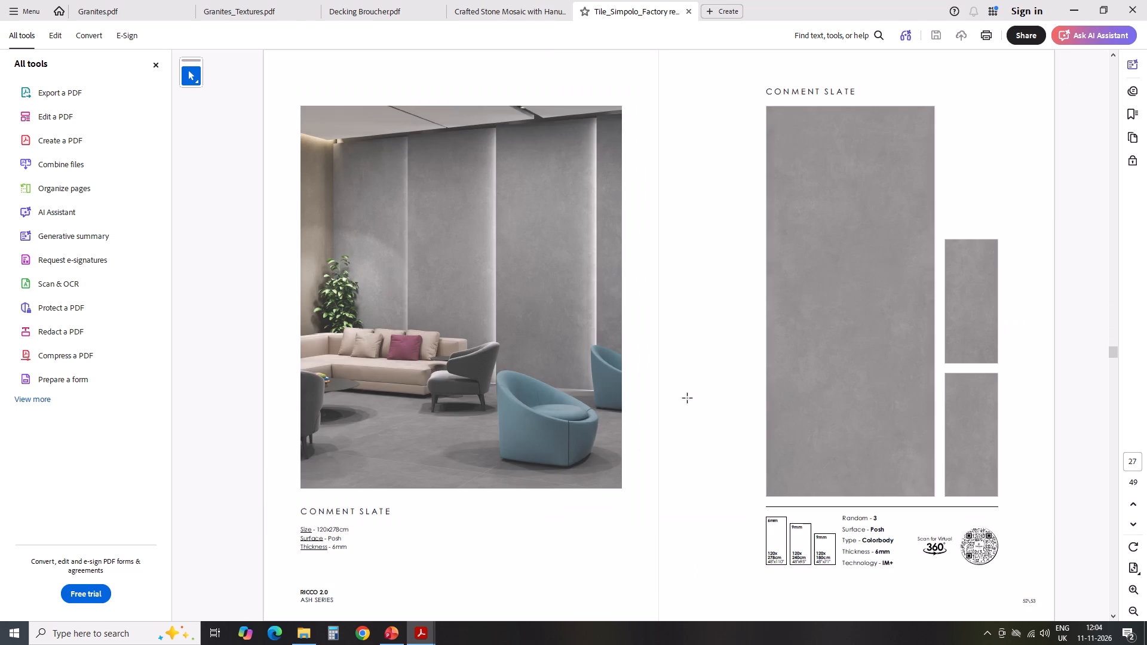
scroll(688, 398, down, 3)
scroll(688, 398, up, 1)
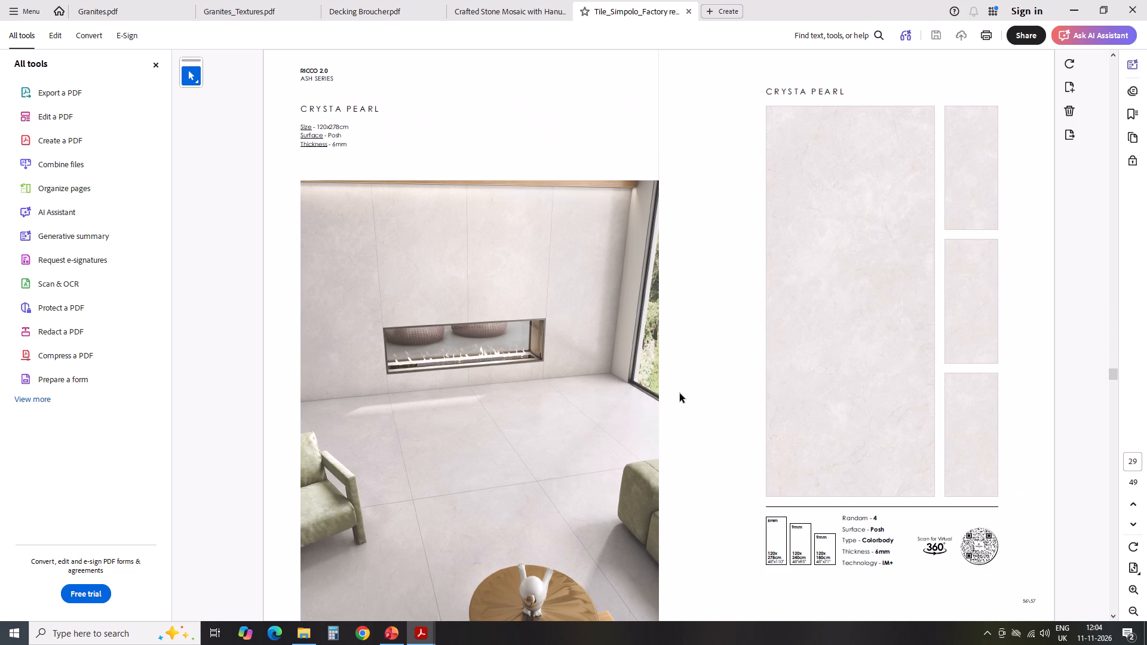
Recheck slide 6's night render and material swatches in PowerPoint, then return to the Ricco 2.0 catalogue in Acrobat.
click(385, 635)
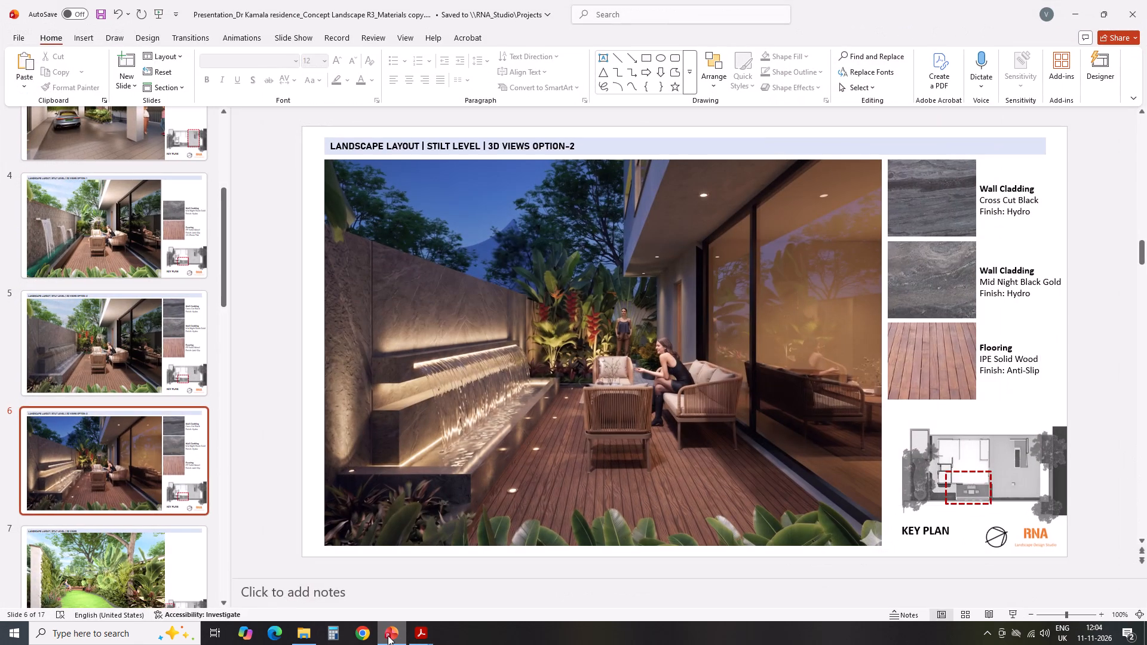
click(421, 644)
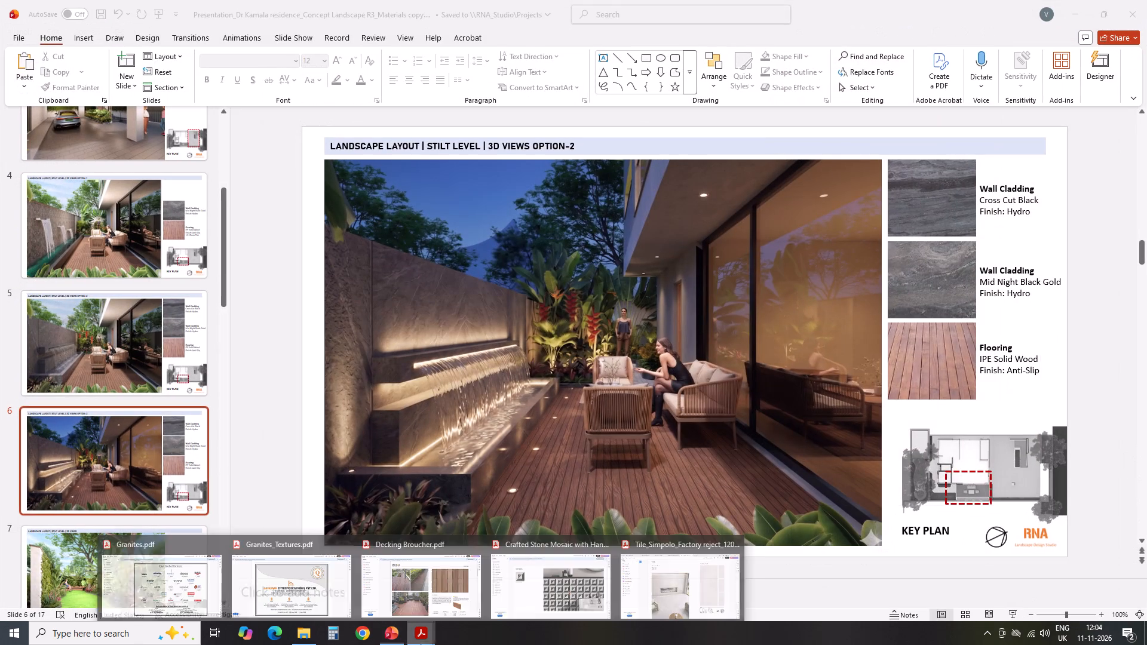
click(704, 590)
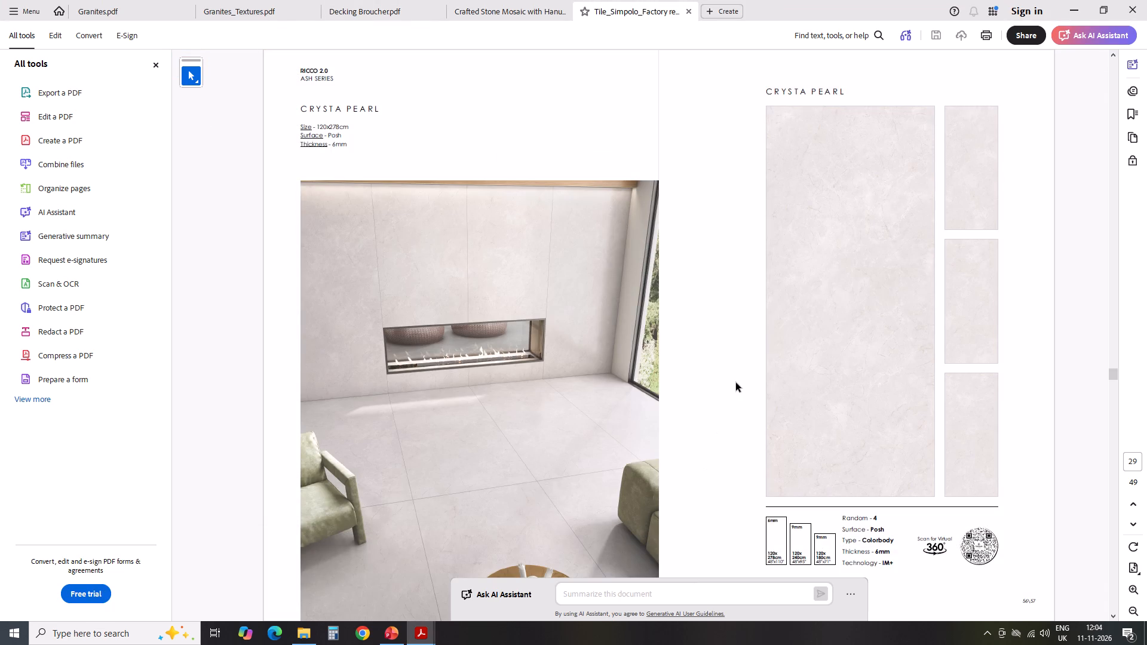
Examine the Ricco 2.0 tiles from Majorca Pearl in the Ash Series to Botto Almond in the Sand Series.
scroll(733, 388, down, 2)
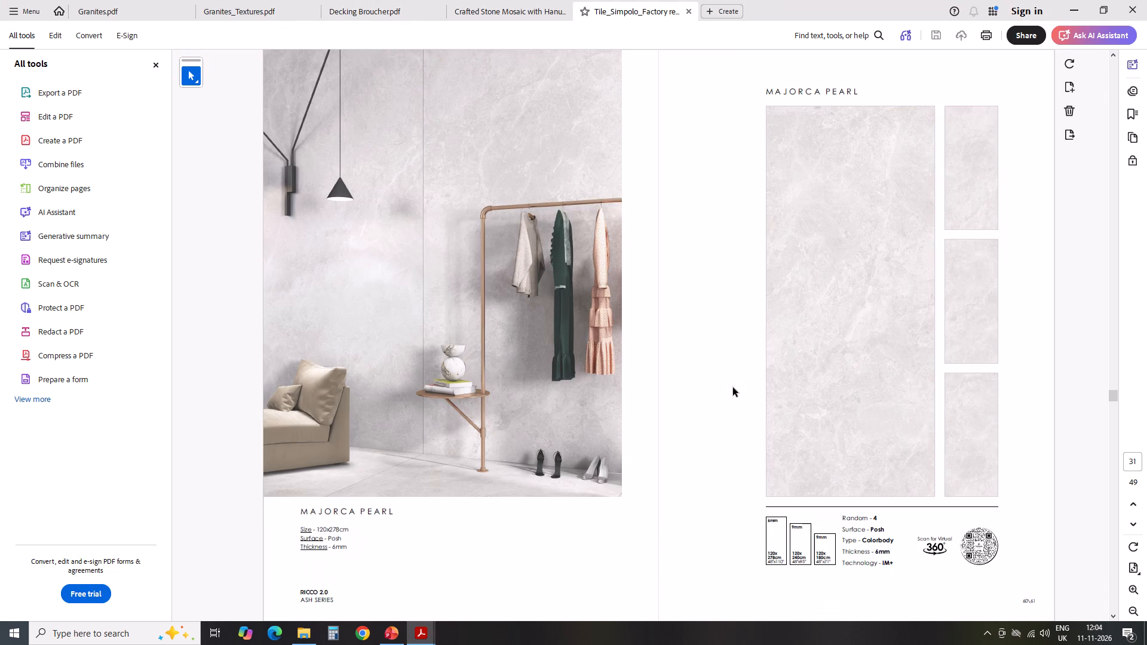
scroll(733, 388, down, 2)
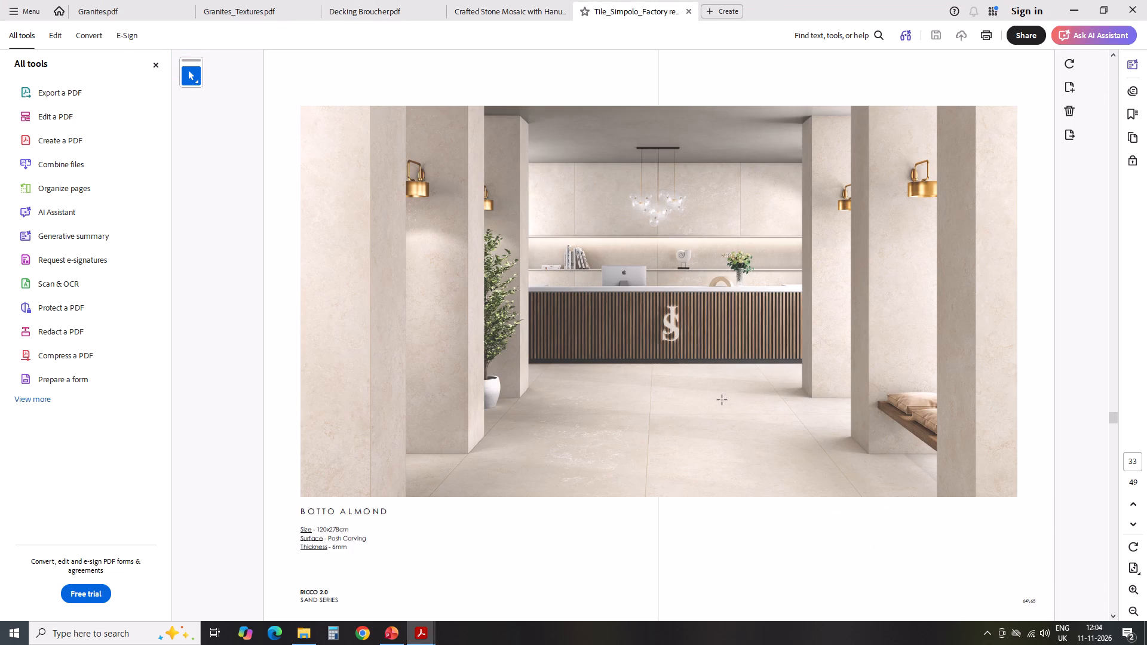
scroll(675, 401, down, 1)
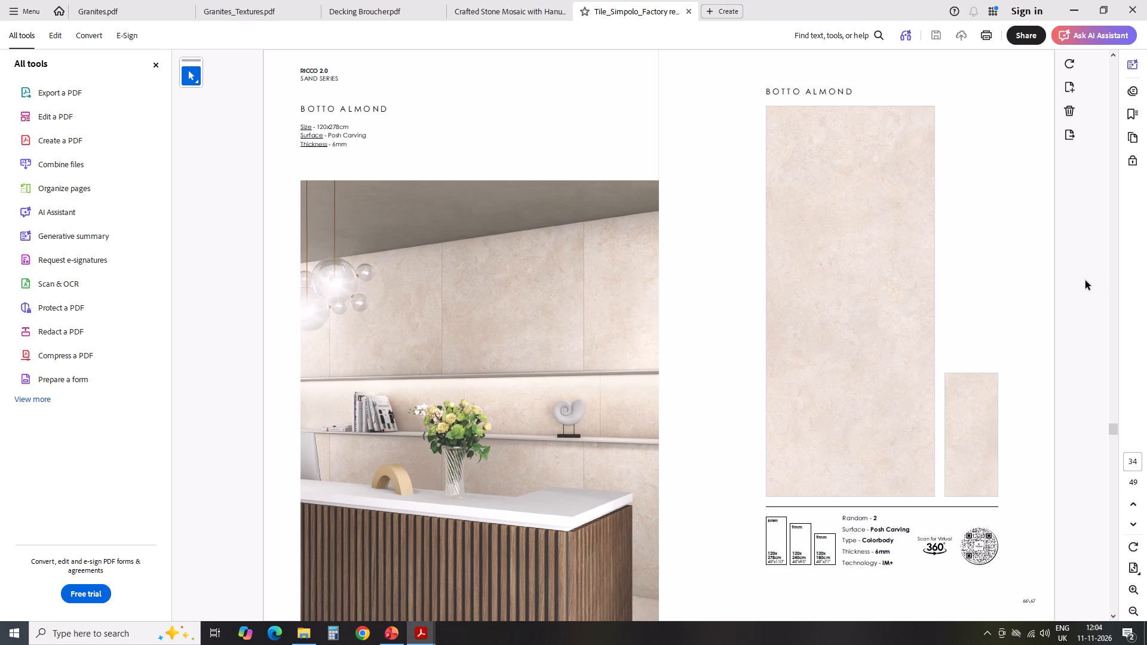
Examine the Ricco 2.0 Sand Series tiles from Botto Almond to Spider Crema, including Carbolime Cream, Fame White and Framenta.
scroll(1085, 281, down, 1)
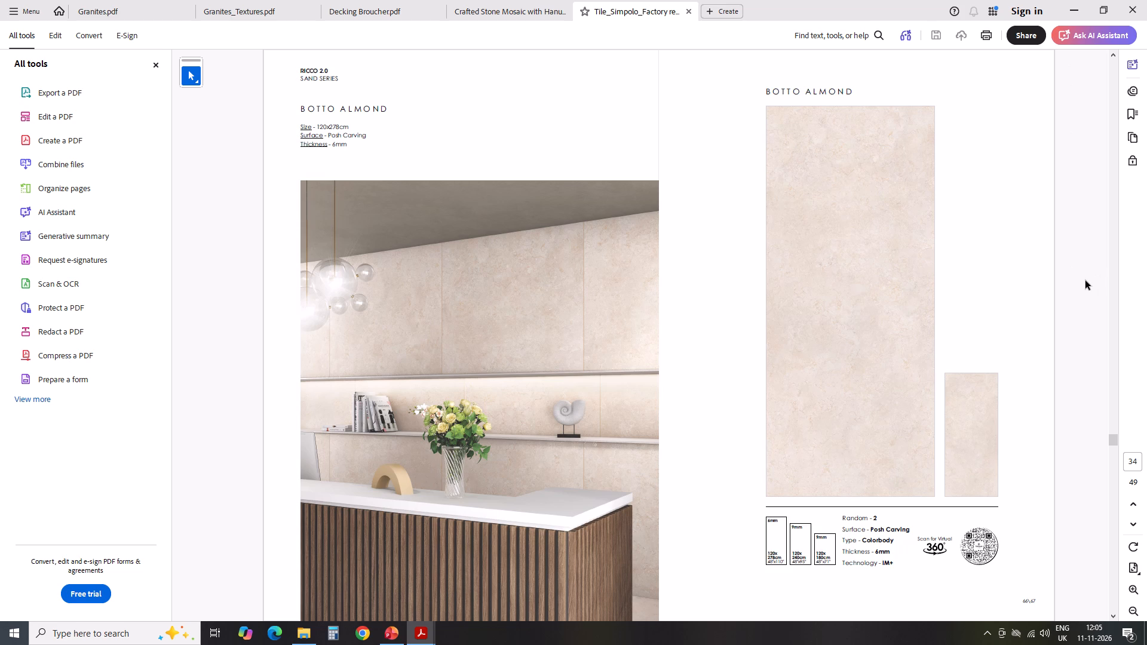
scroll(1085, 281, down, 1)
scroll(1085, 281, up, 2)
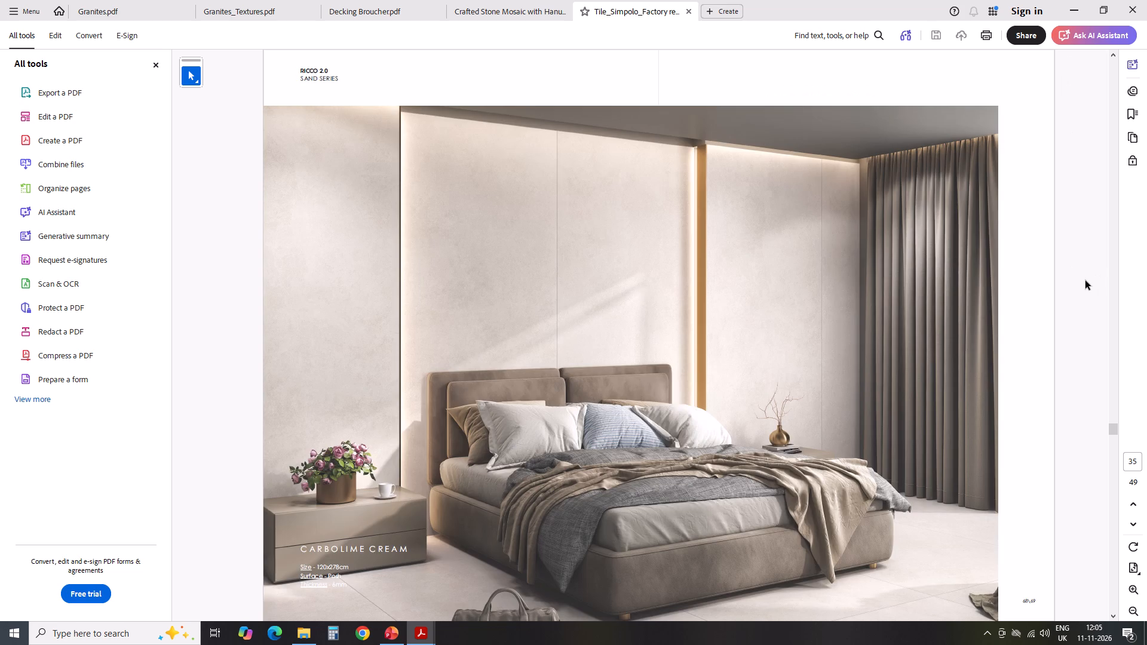
scroll(1085, 281, down, 3)
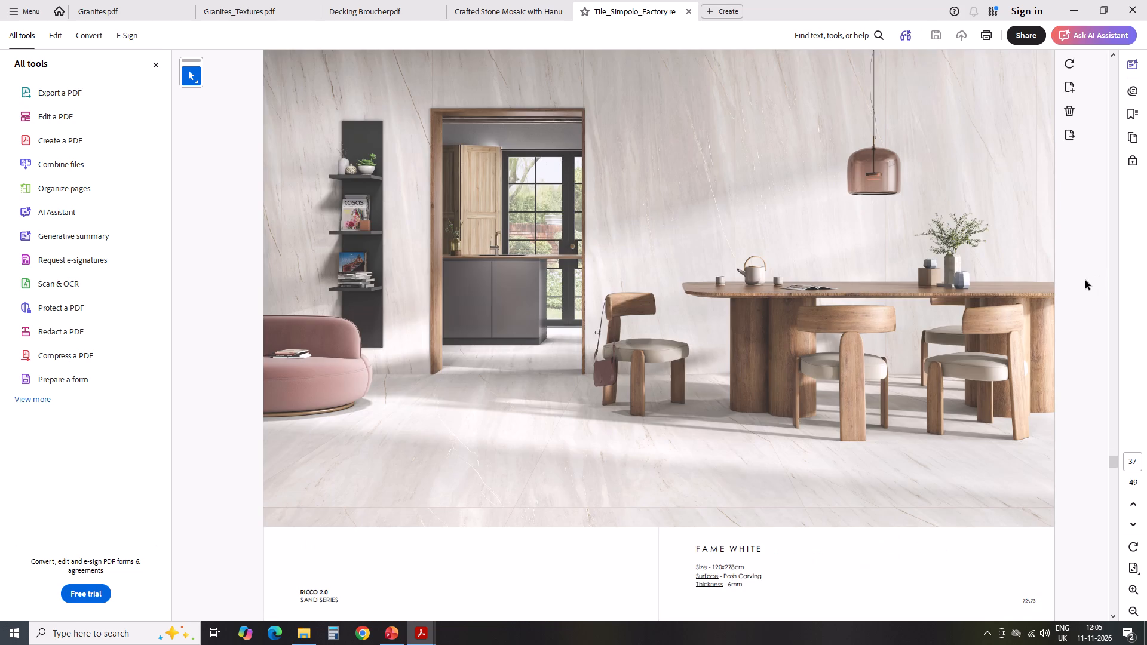
scroll(1085, 281, down, 1)
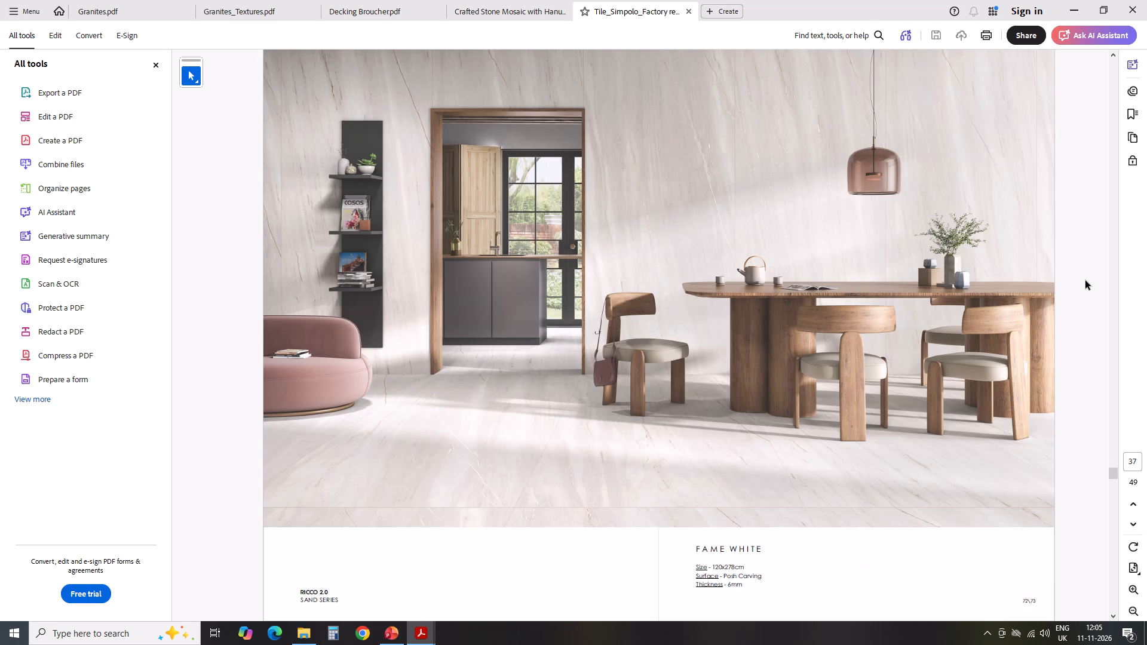
scroll(1085, 281, down, 1)
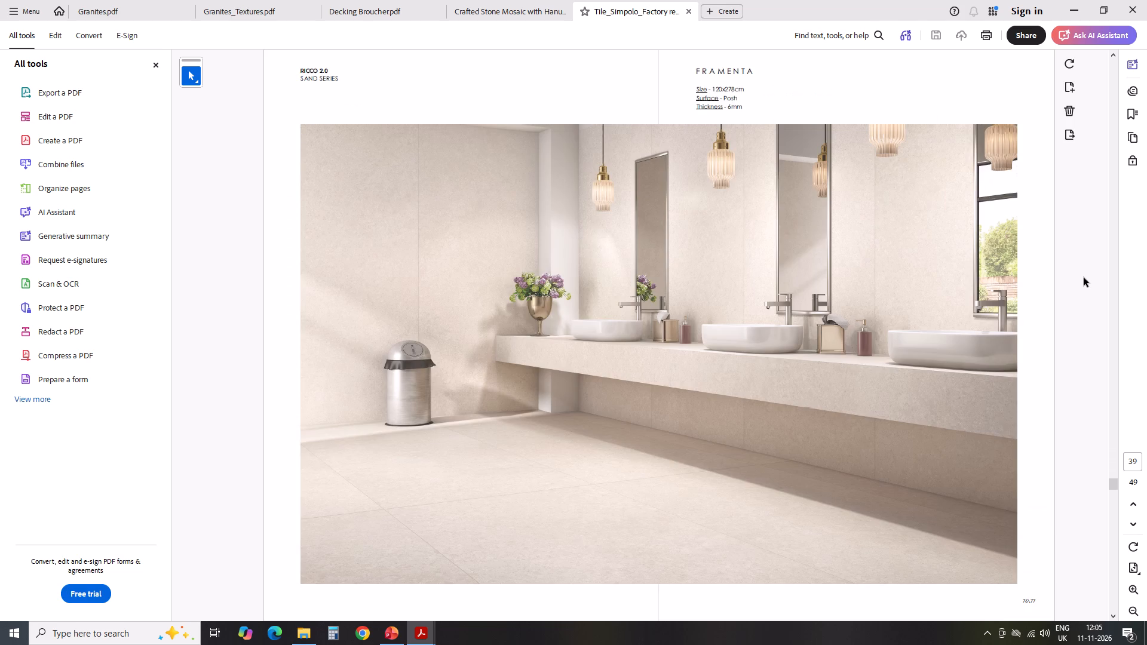
scroll(1086, 326, up, 1)
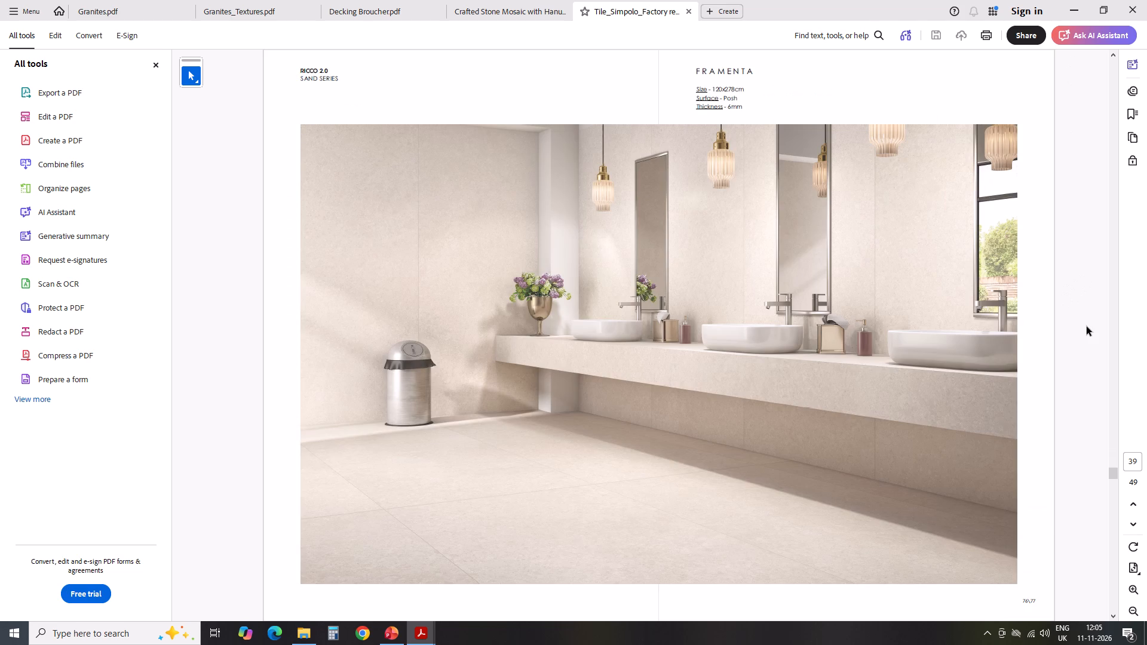
scroll(1087, 327, down, 3)
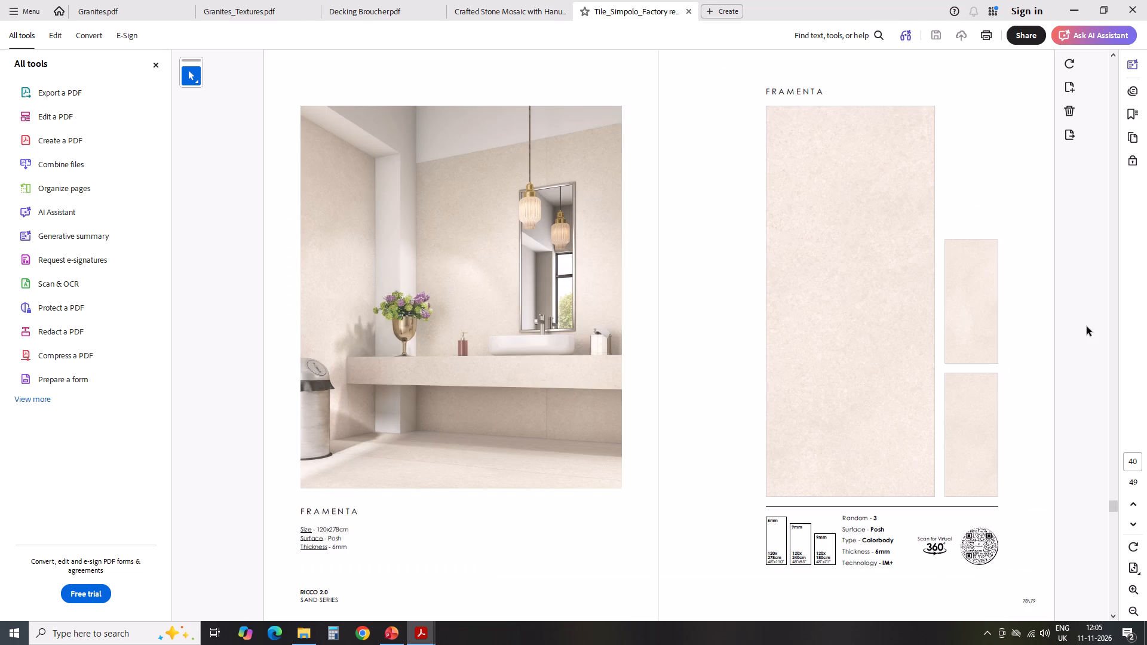
scroll(1087, 327, up, 1)
scroll(1087, 327, down, 2)
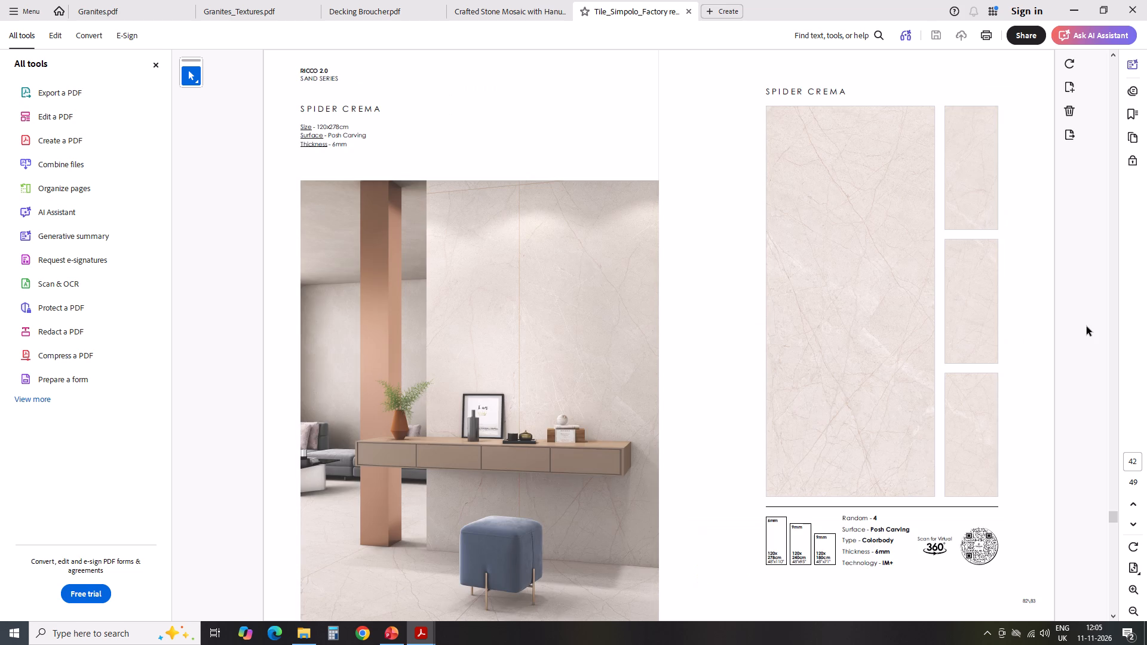
Compare the Ricco 2.0 Spider Crema and Venus Beach tiles in Acrobat with slide 6's night render and swatches in PowerPoint.
click(391, 639)
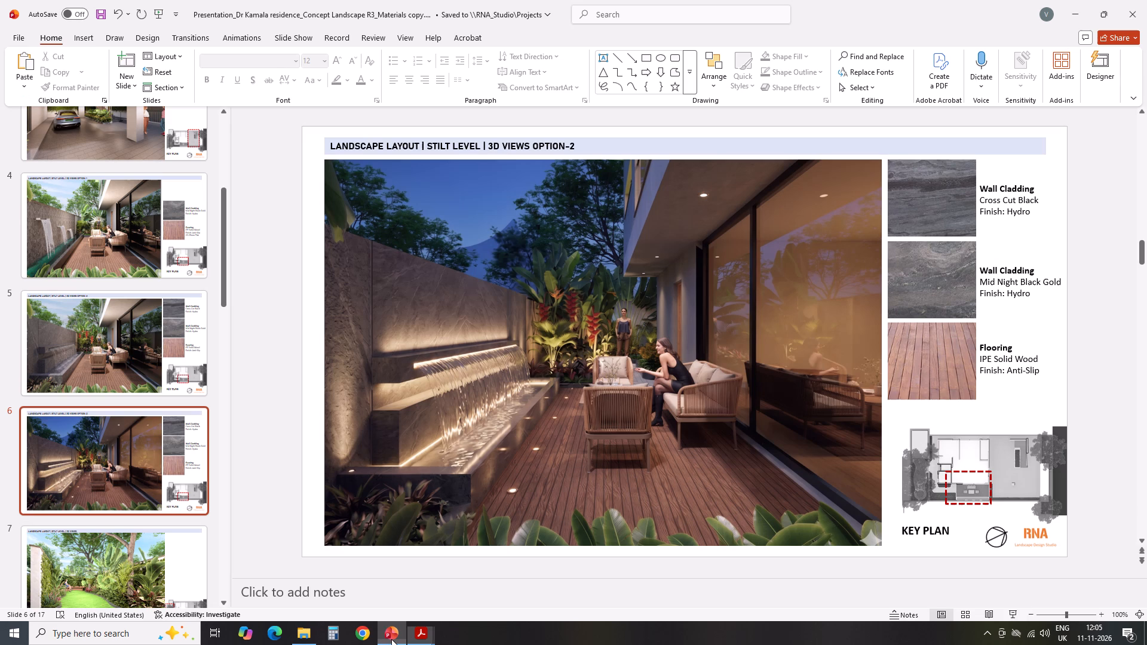
click(391, 639)
scroll(836, 394, down, 1)
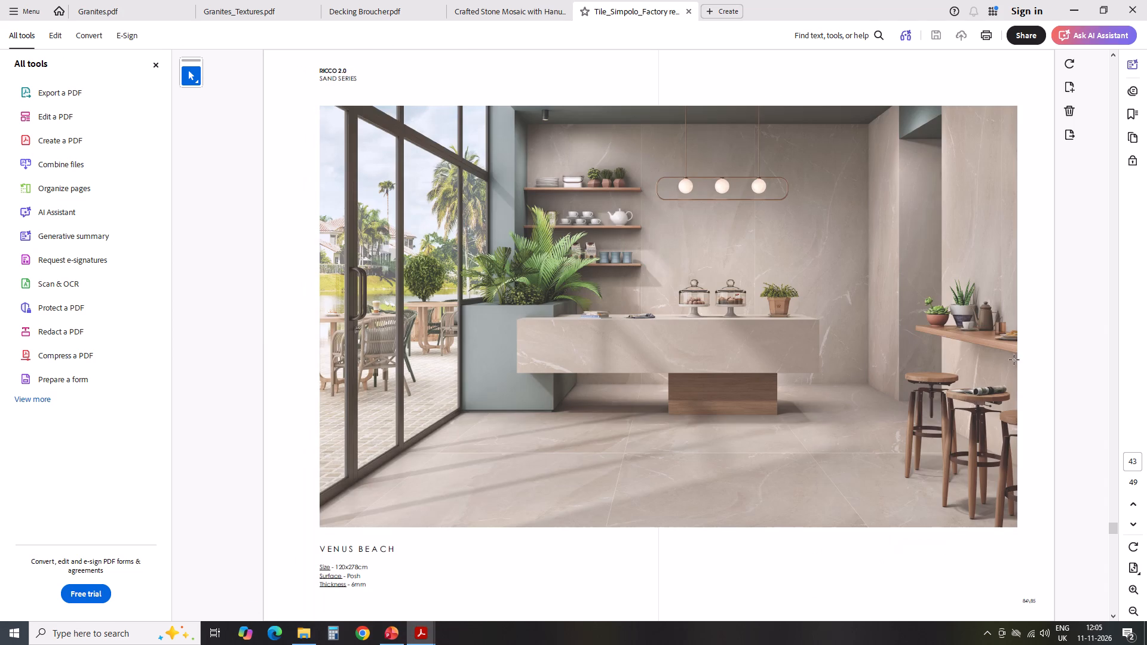
scroll(1067, 360, up, 1)
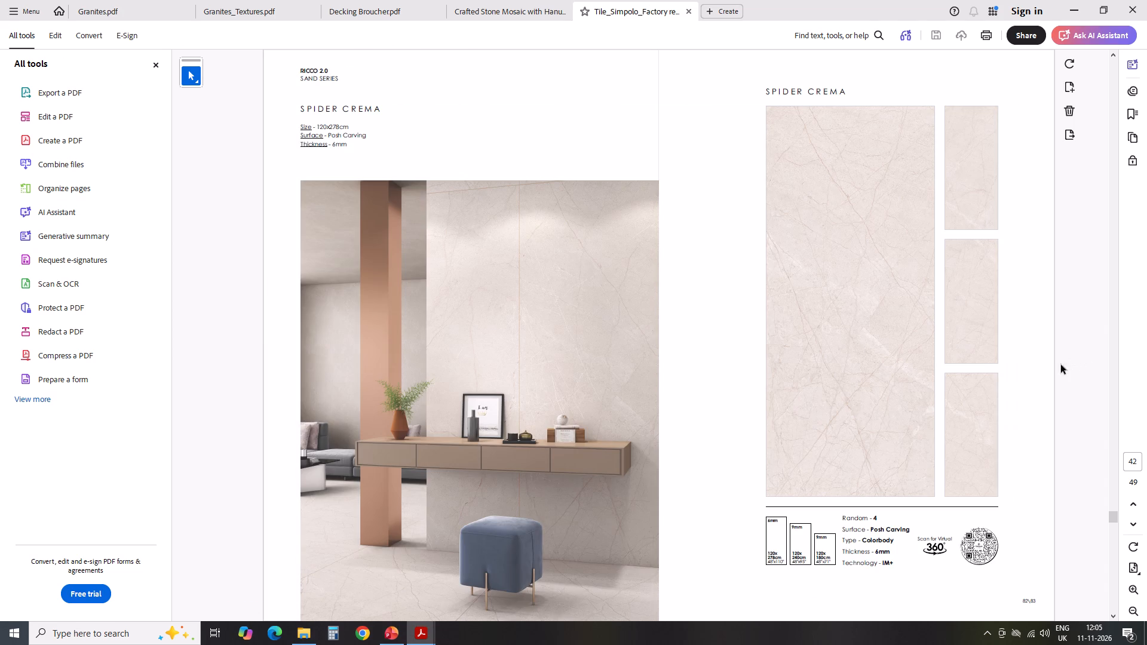
scroll(995, 374, down, 3)
scroll(995, 374, up, 1)
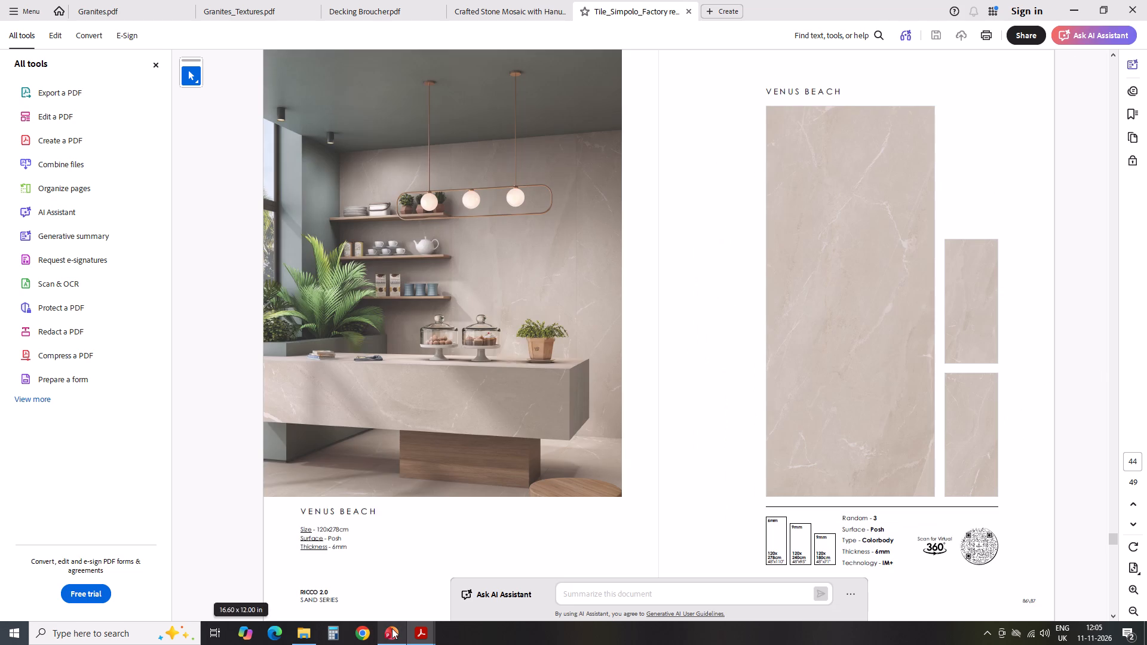
click(392, 628)
click(392, 628)
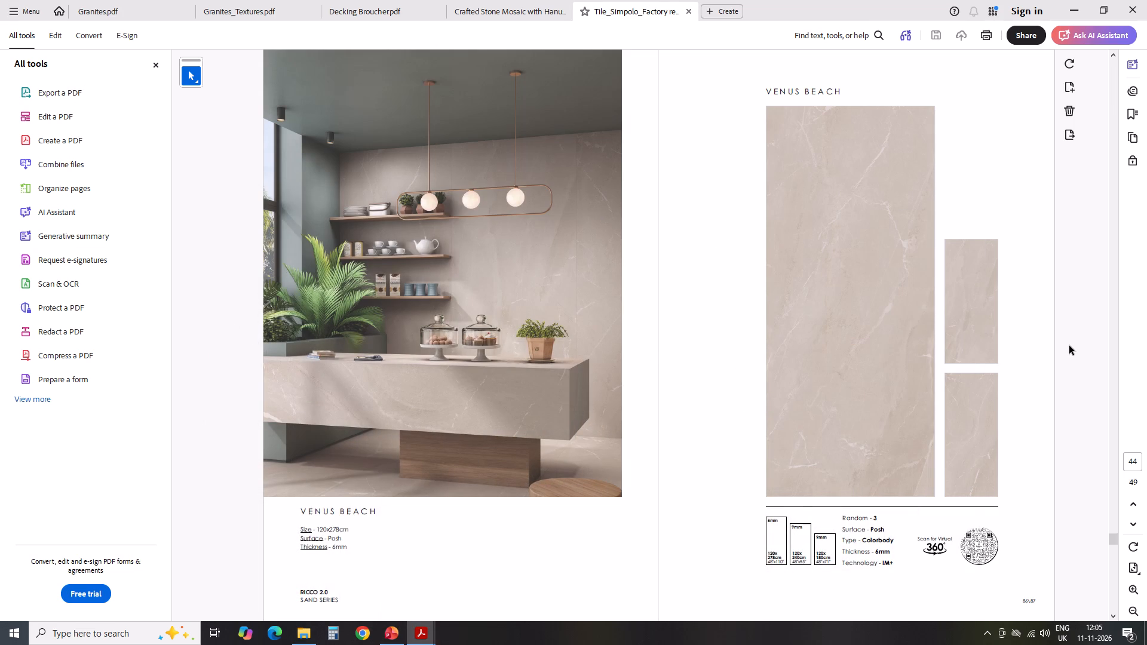
click(391, 639)
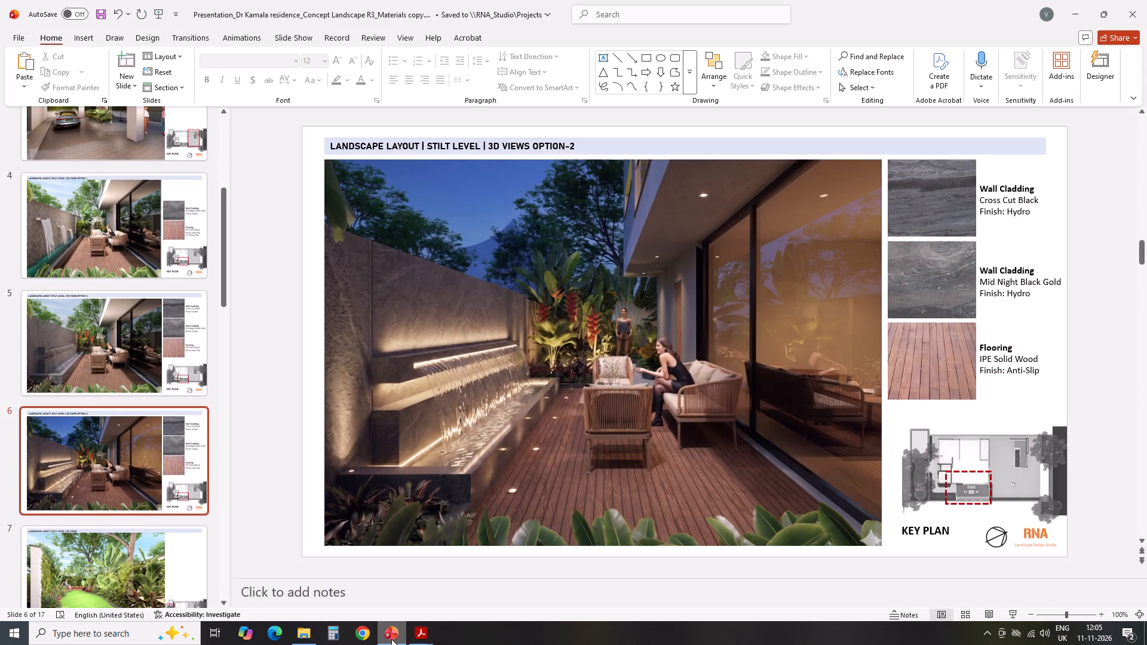
click(391, 639)
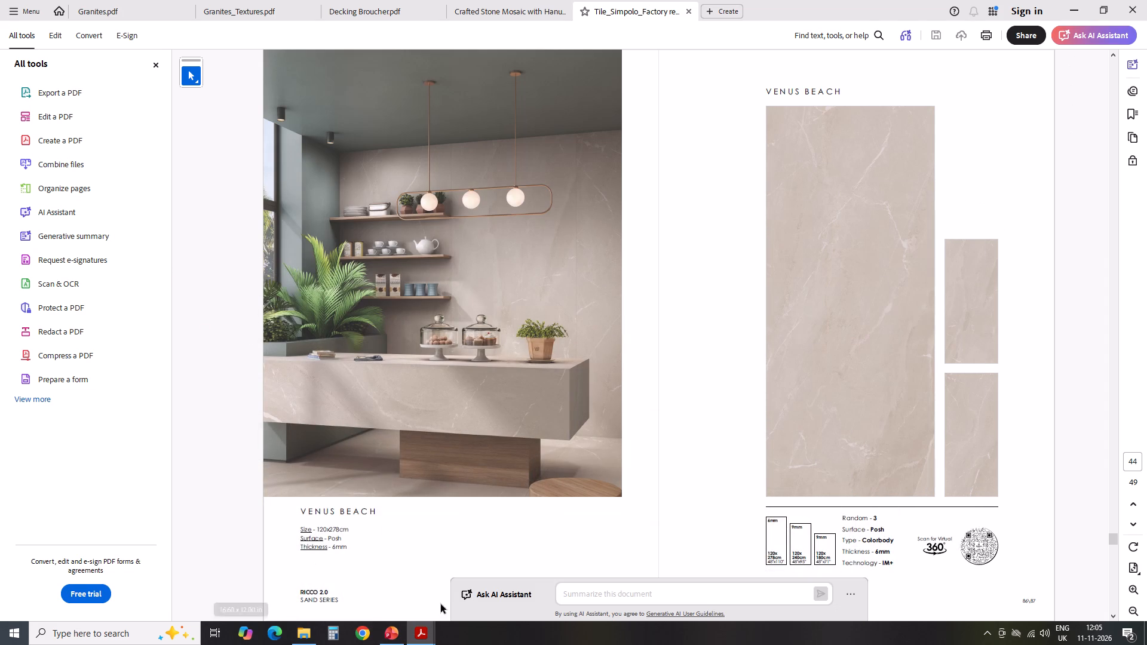
Switch to PowerPoint and review slide 5's daytime water-feature render and its material swatches.
click(402, 628)
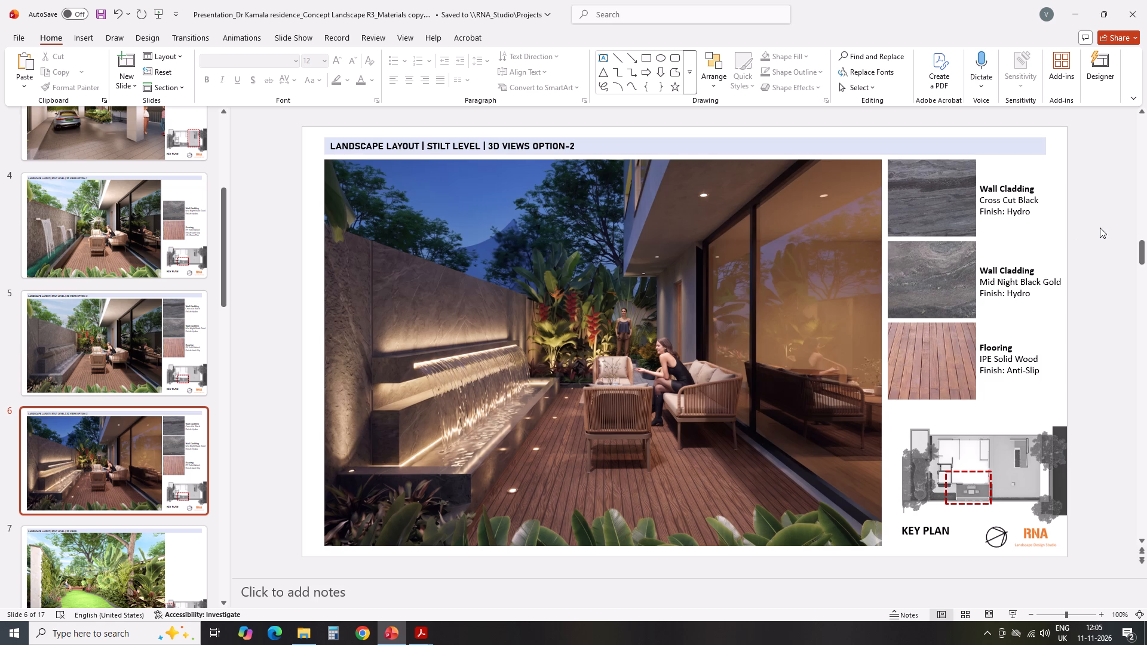
click(110, 336)
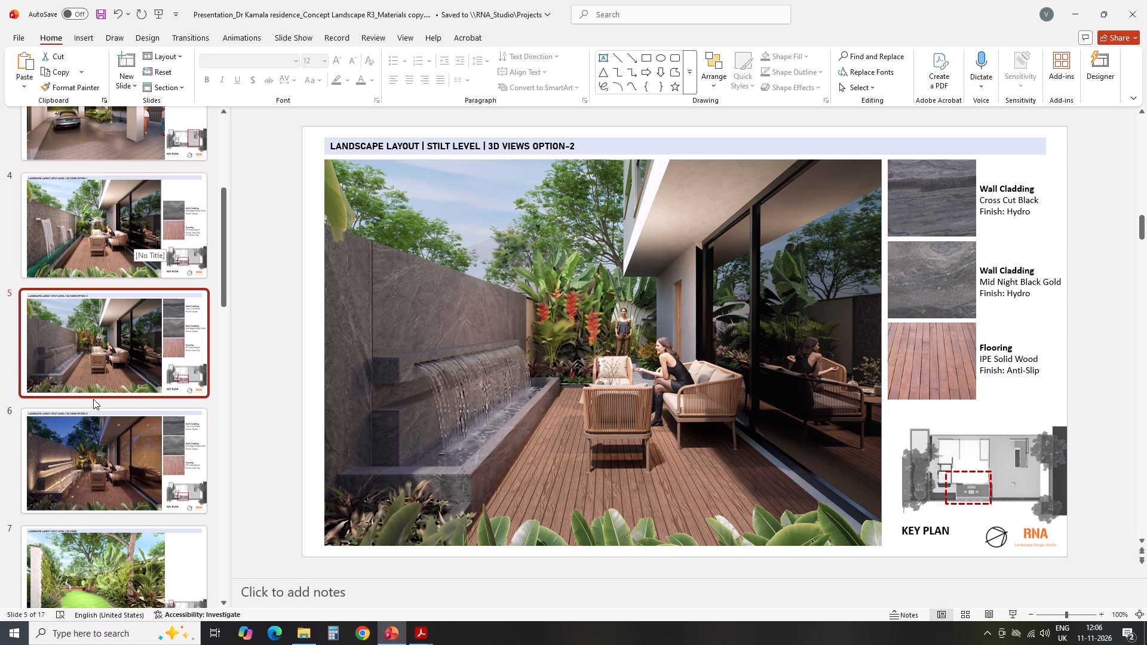
click(91, 358)
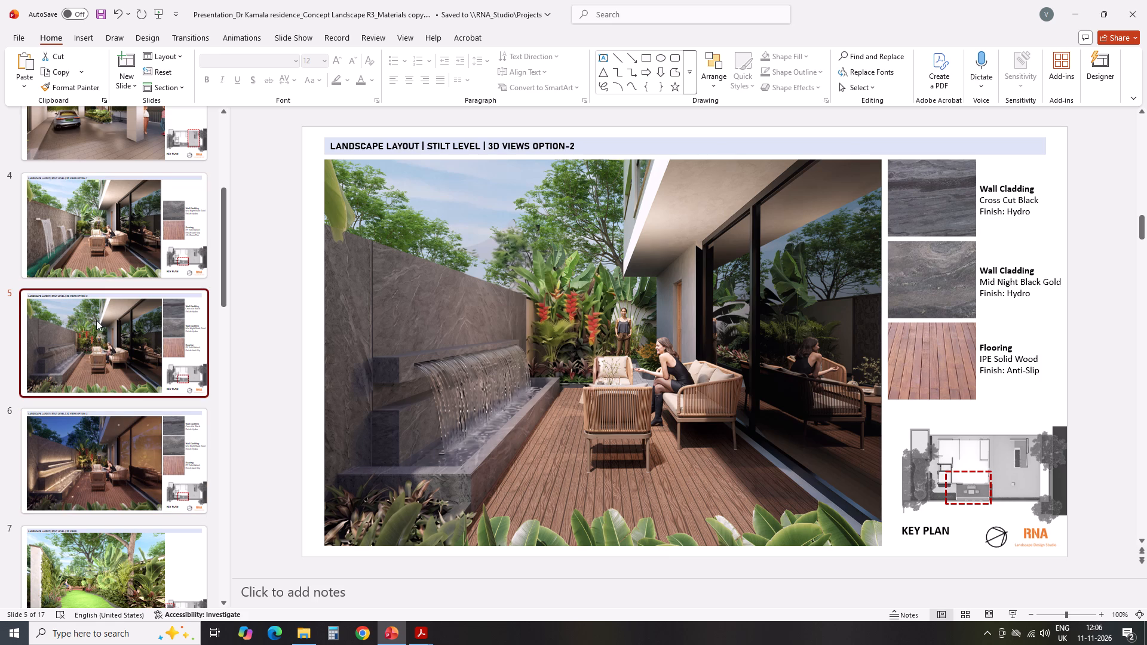
click(114, 358)
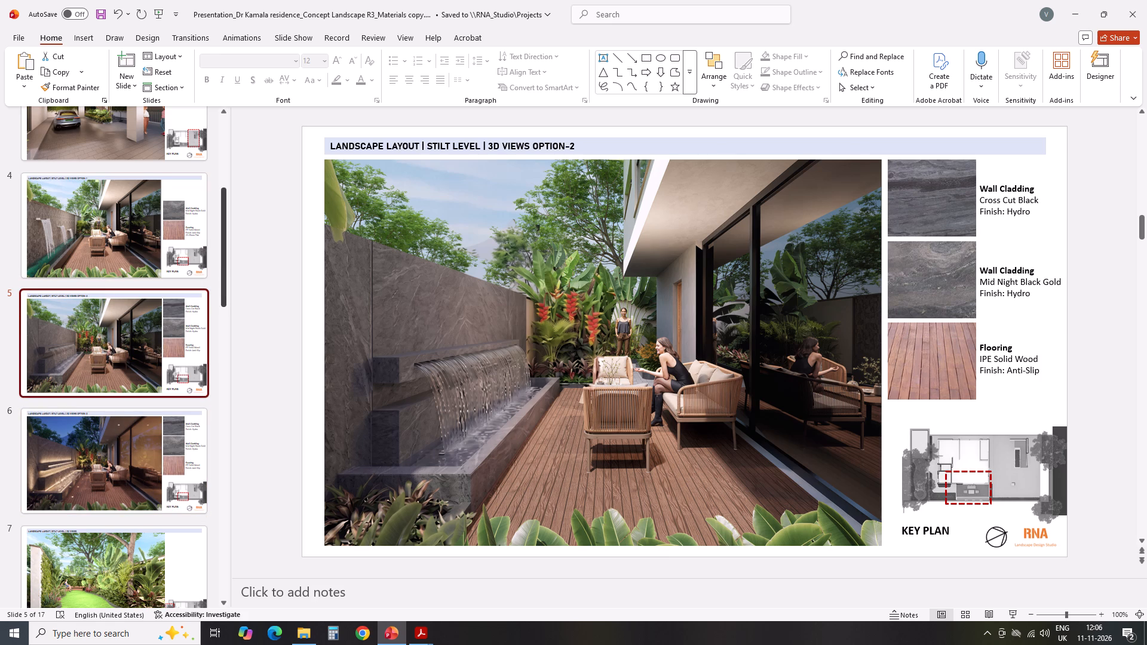
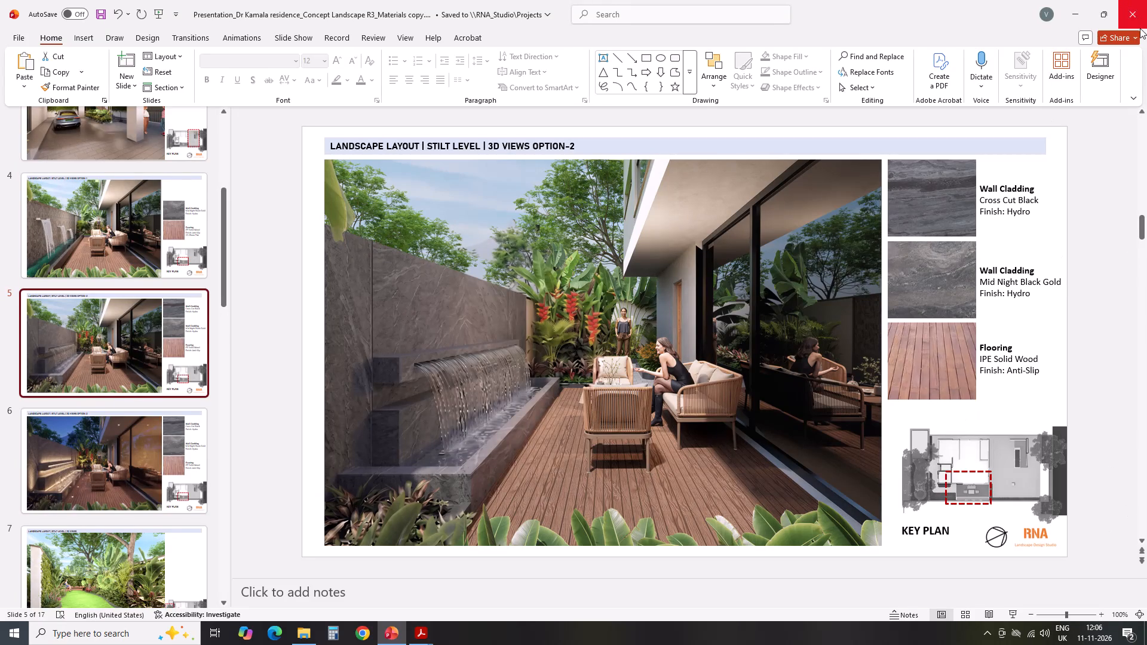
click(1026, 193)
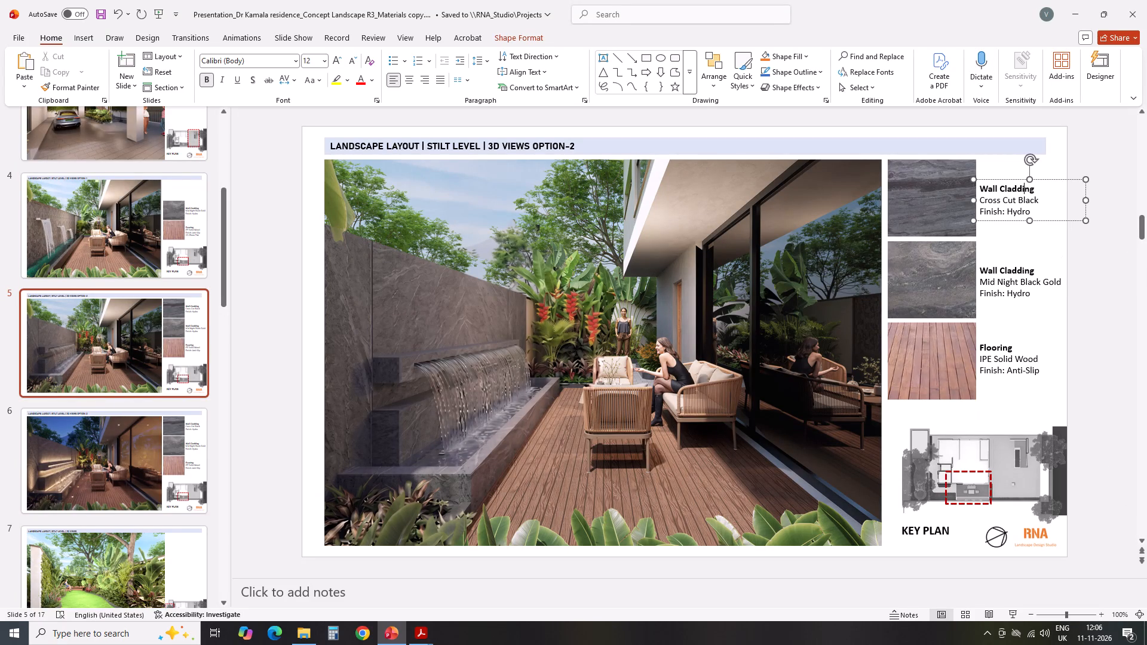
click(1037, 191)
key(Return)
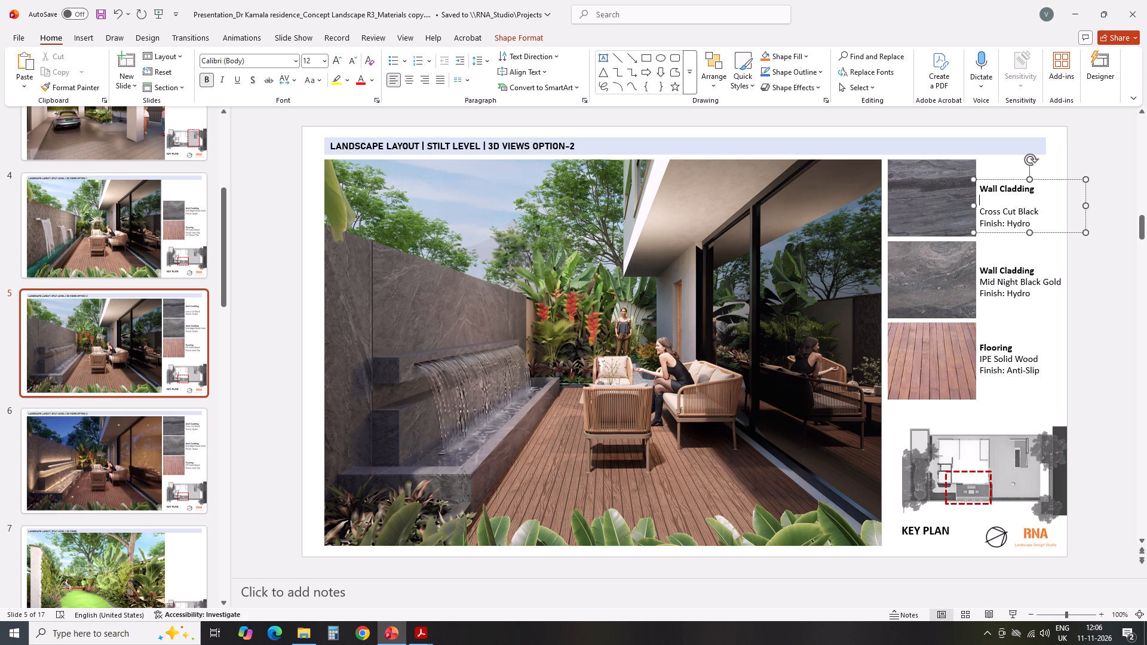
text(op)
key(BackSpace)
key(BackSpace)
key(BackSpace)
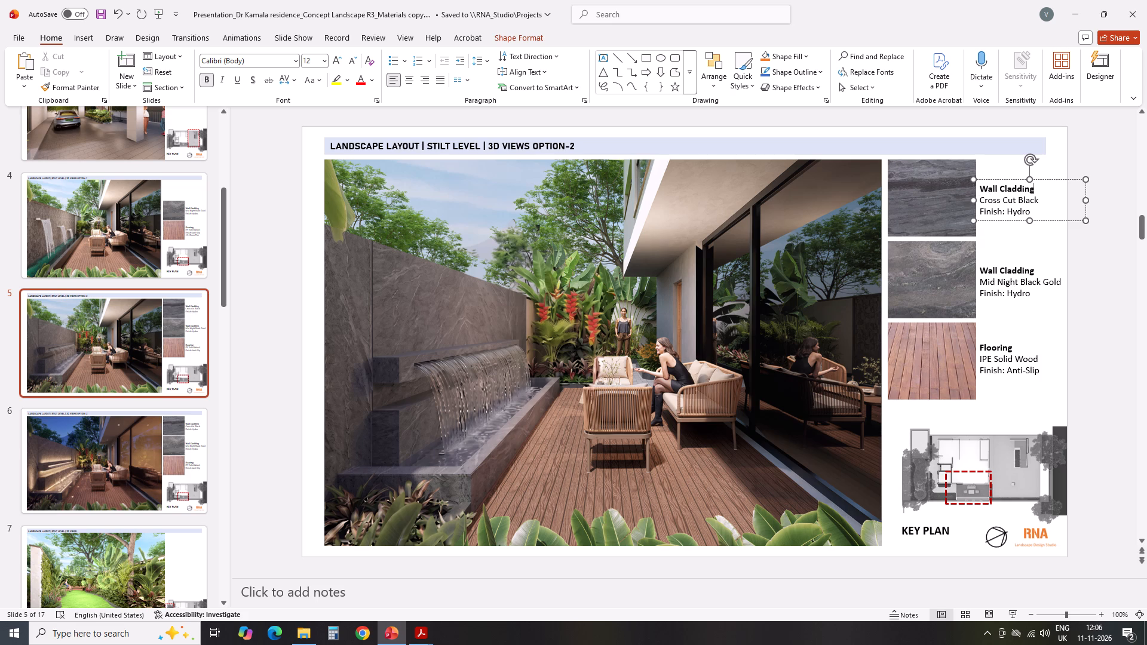
Insert a new line reading Option-01 above Cross Cut Black in the first Wall Cladding caption on slide 5.
click(1033, 203)
key(Left)
key(Left)
key(Left)
key(Left)
key(Left)
key(Left)
key(Left)
key(Left)
key(Left)
key(Left)
key(Left)
key(Left)
key(Left)
key(Left)
key(Return)
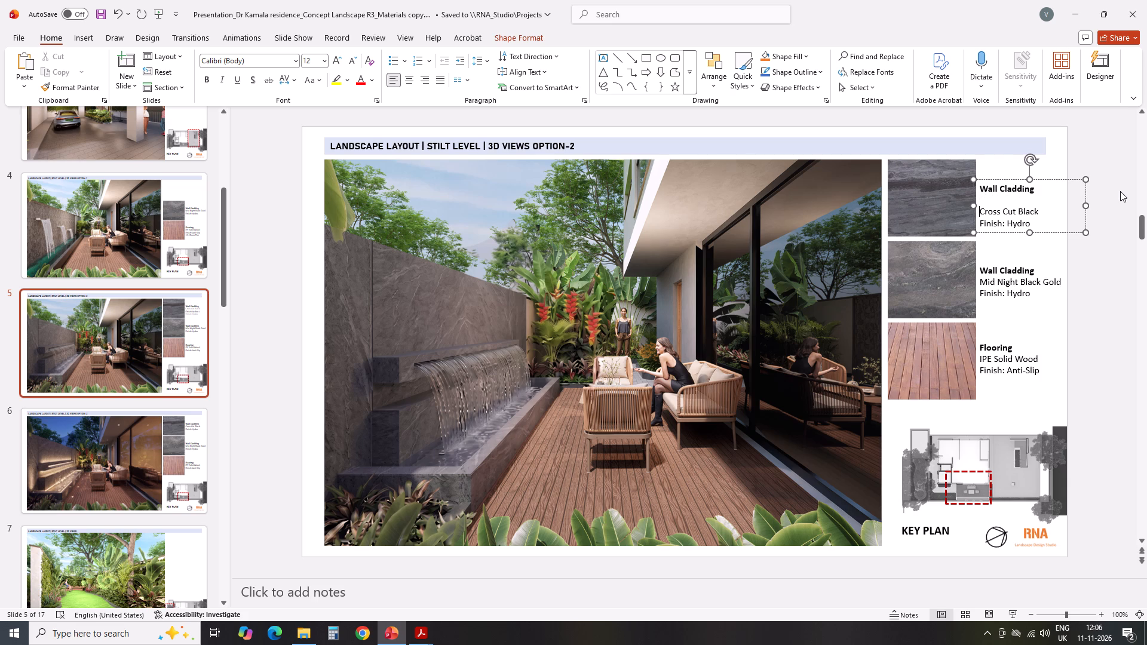
key(Up)
key(o)
text(ion)
text(-01)
Insert a new line reading Option-2 above Mid Night Black Gold in the second Wall Cladding caption on slide 5.
click(1039, 312)
click(1022, 286)
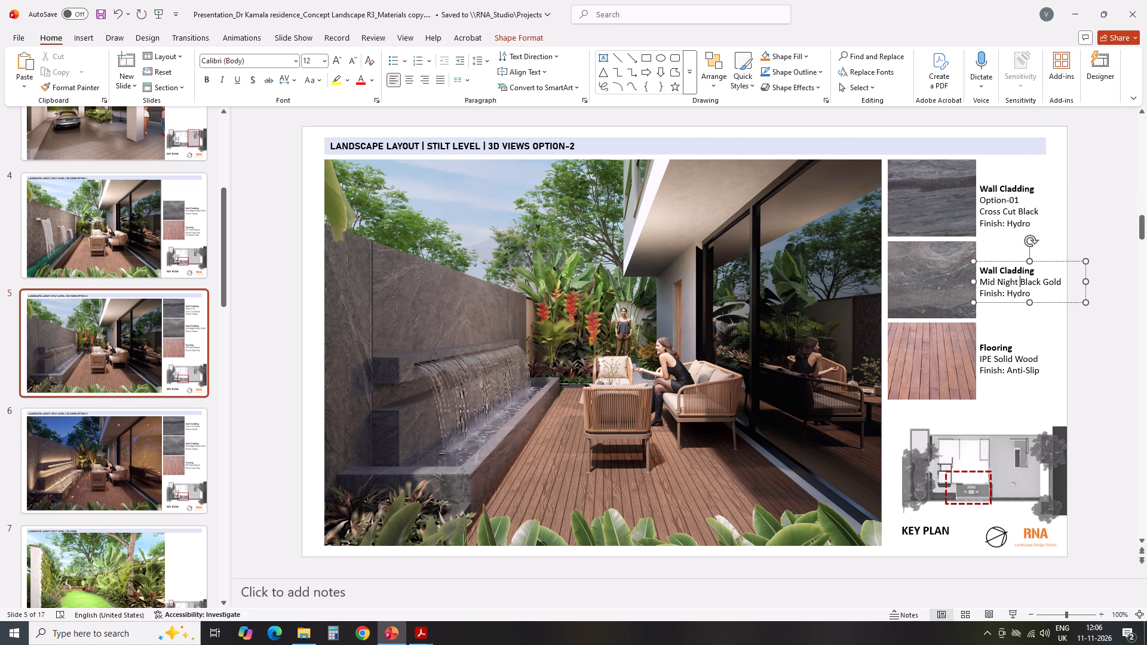
click(980, 281)
key(Return)
key(Up)
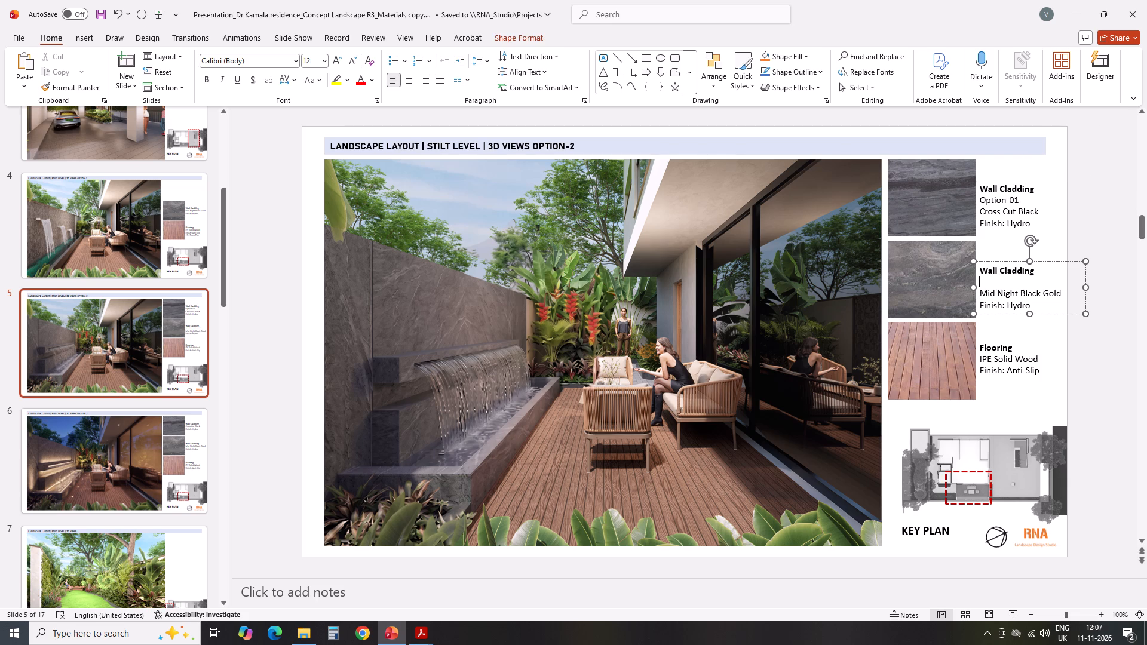
key(o)
text(tion-2)
key(Left)
key(0)
key(BackSpace)
Change the option label in the Cross Cut Black caption to Option-1.
click(1105, 197)
click(1008, 197)
click(1016, 198)
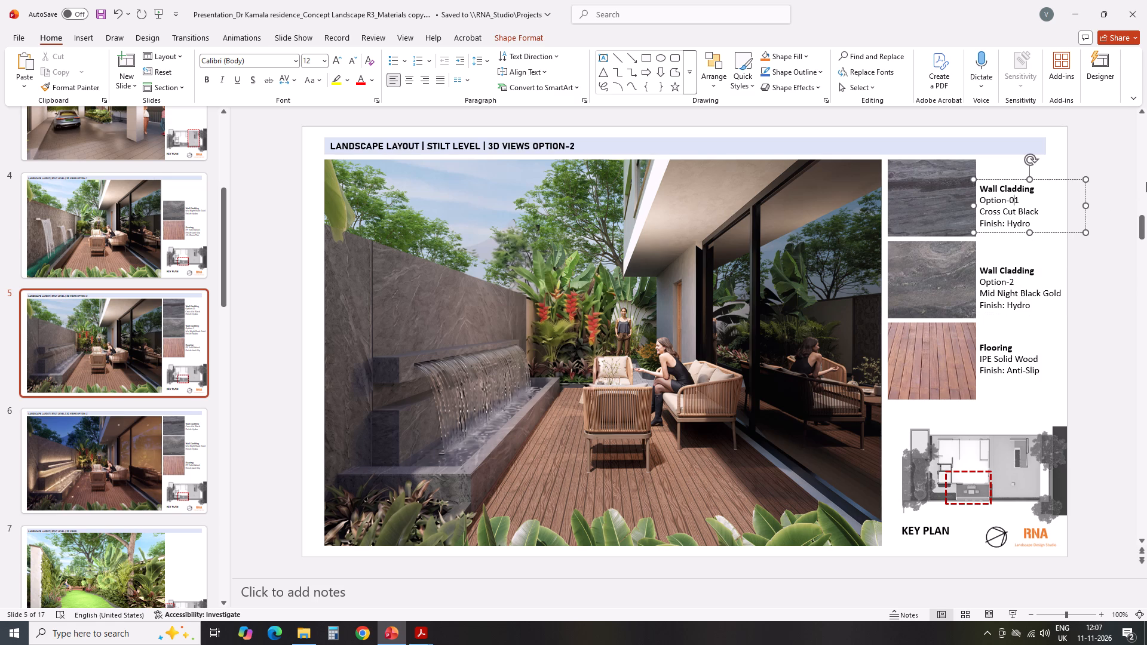
key(BackSpace)
click(1112, 144)
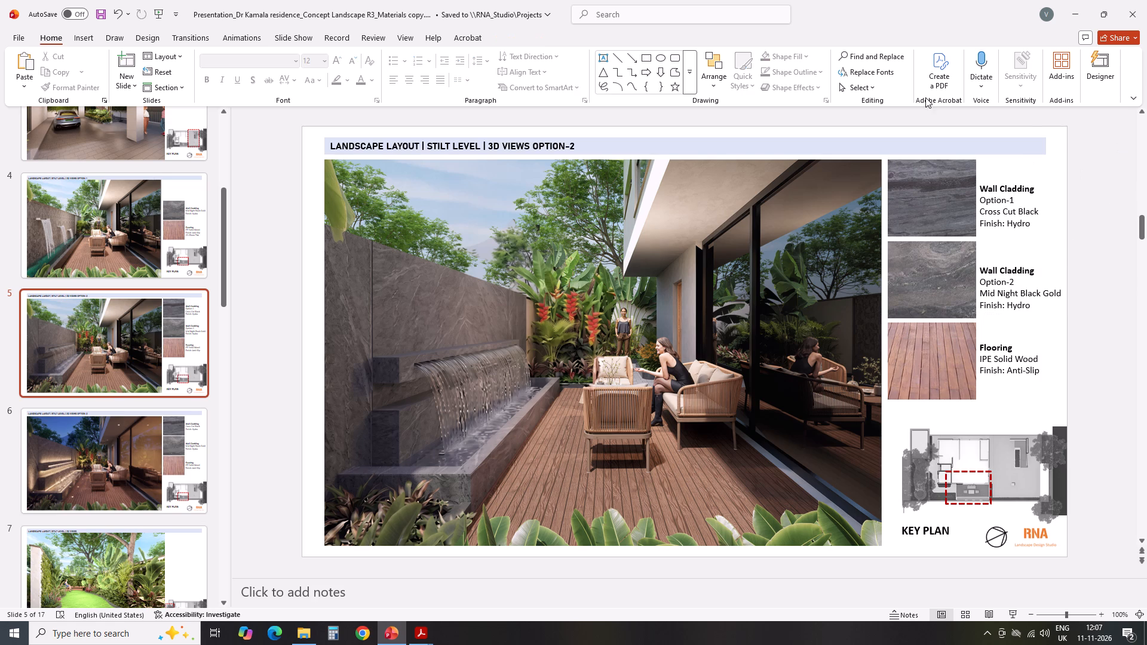
Nudge the Mid Night Black Gold and Cross Cut Black captions on slide 5 slightly upward beside their swatches.
click(999, 293)
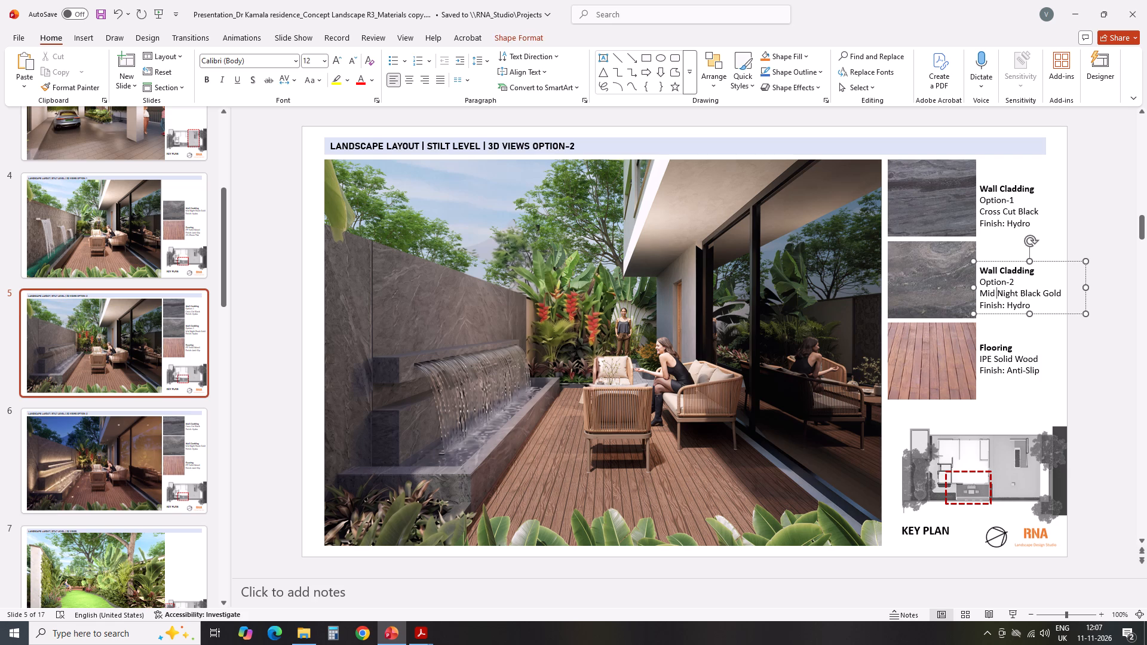
click(1045, 260)
click(1103, 270)
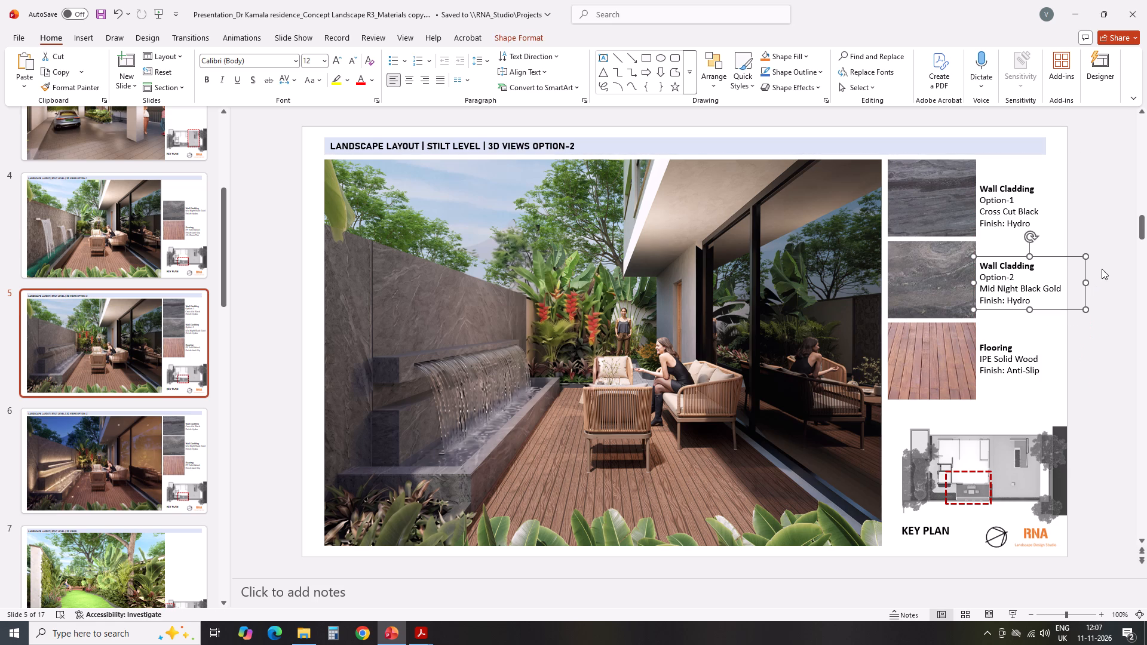
click(1017, 193)
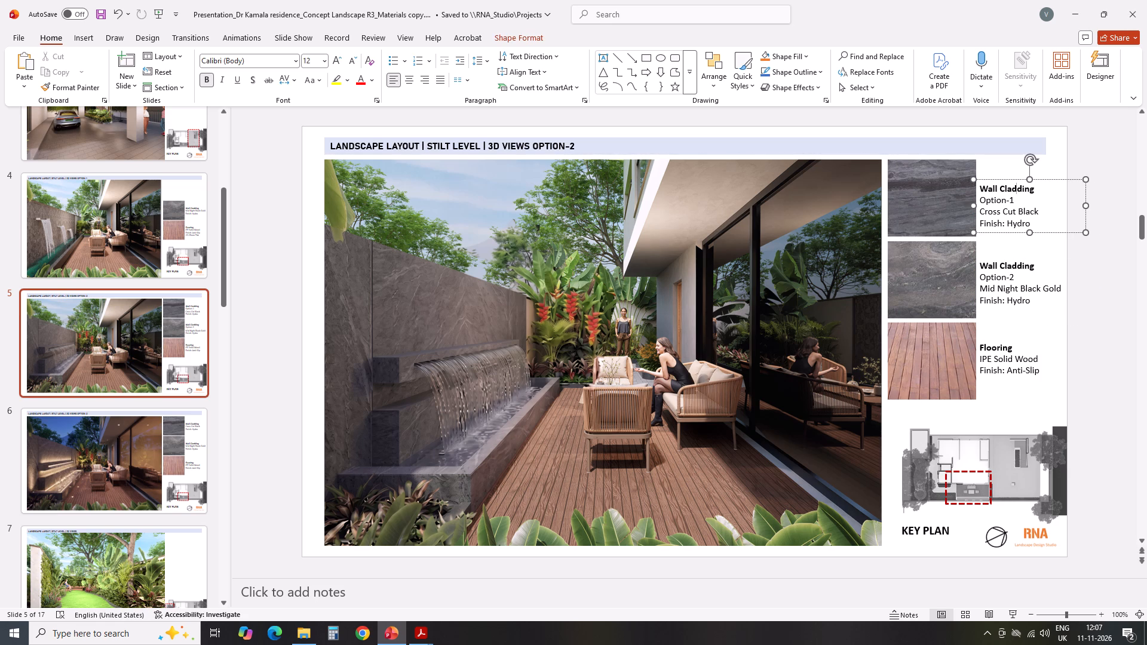
click(1050, 179)
click(1114, 207)
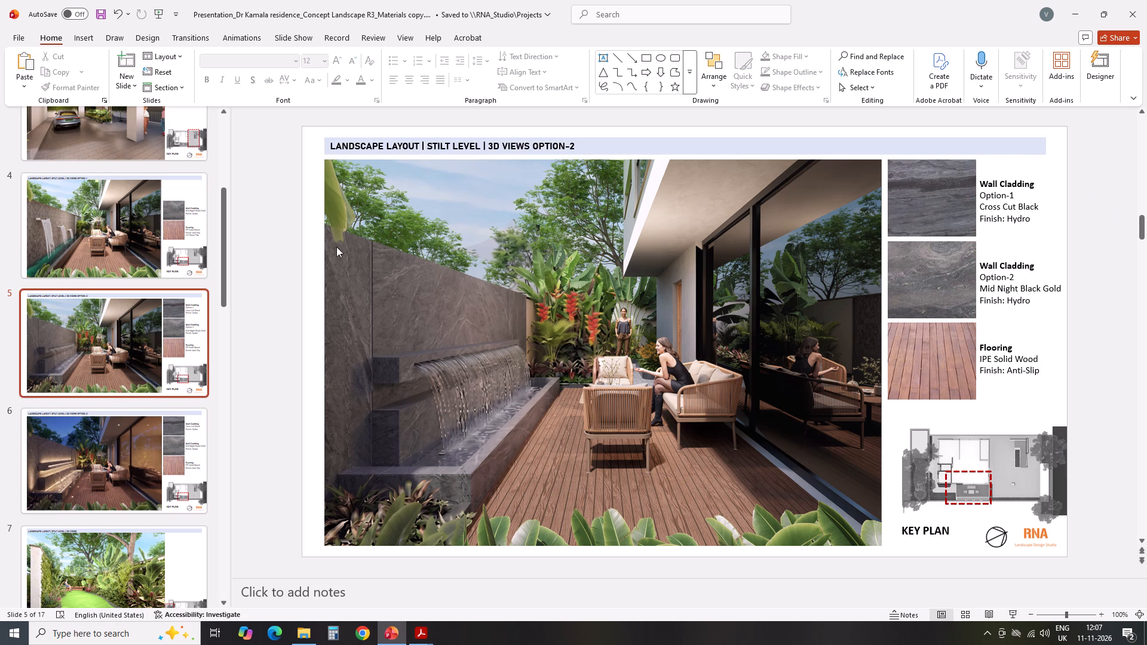
Show slide 6, then close the open Tile_Simpolo PDF in Acrobat.
click(139, 433)
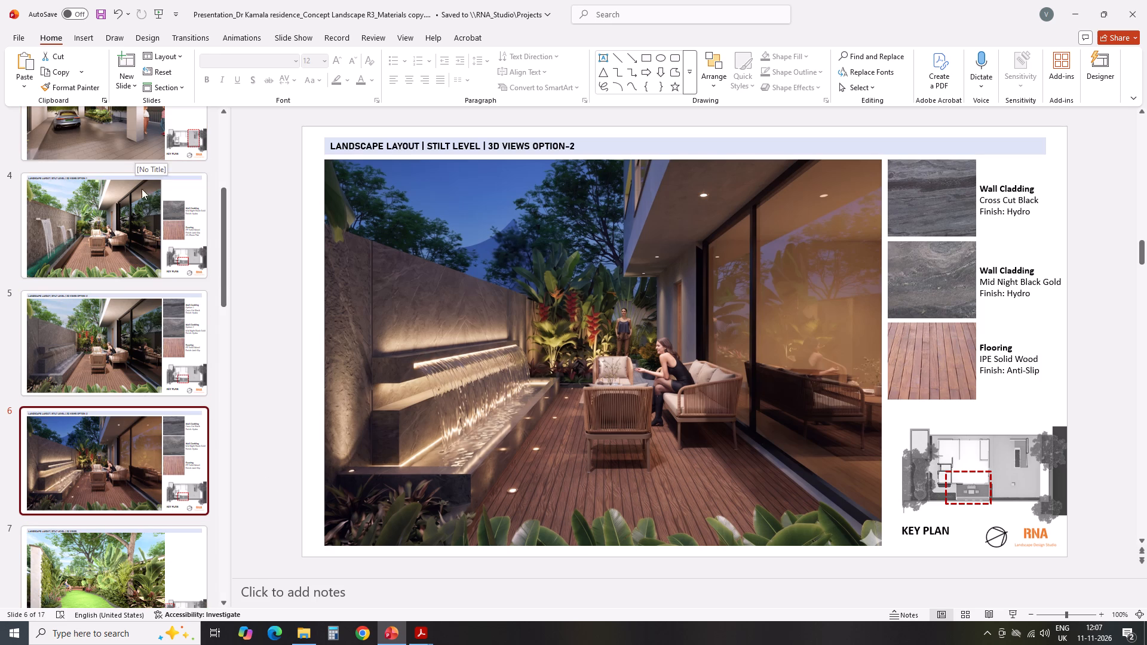
click(418, 637)
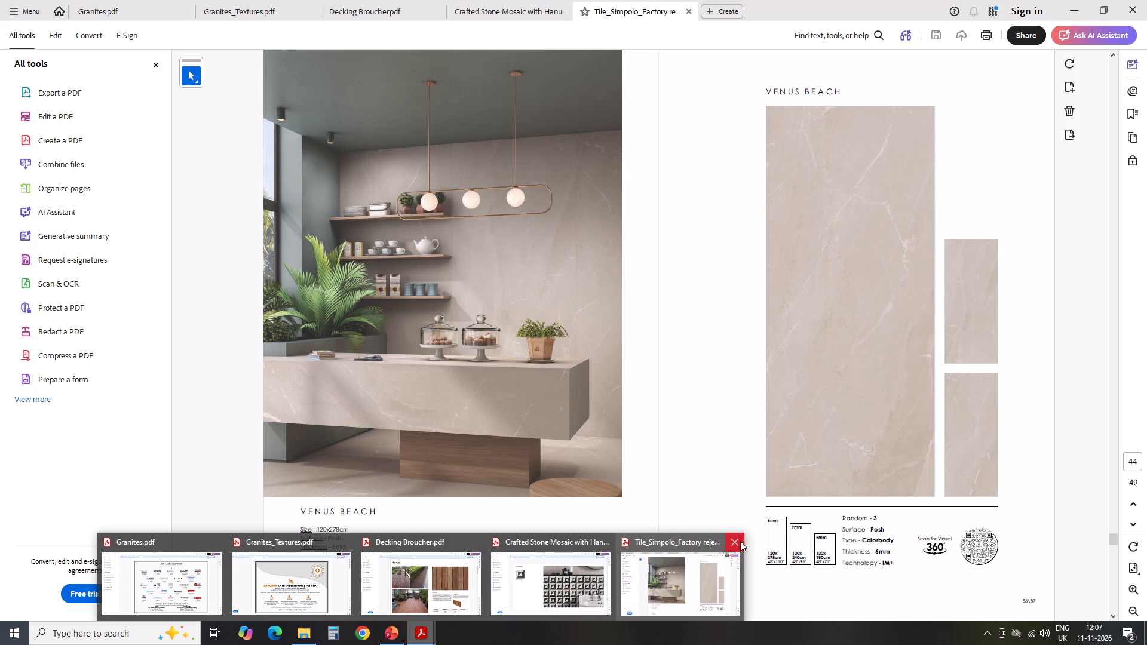
click(736, 540)
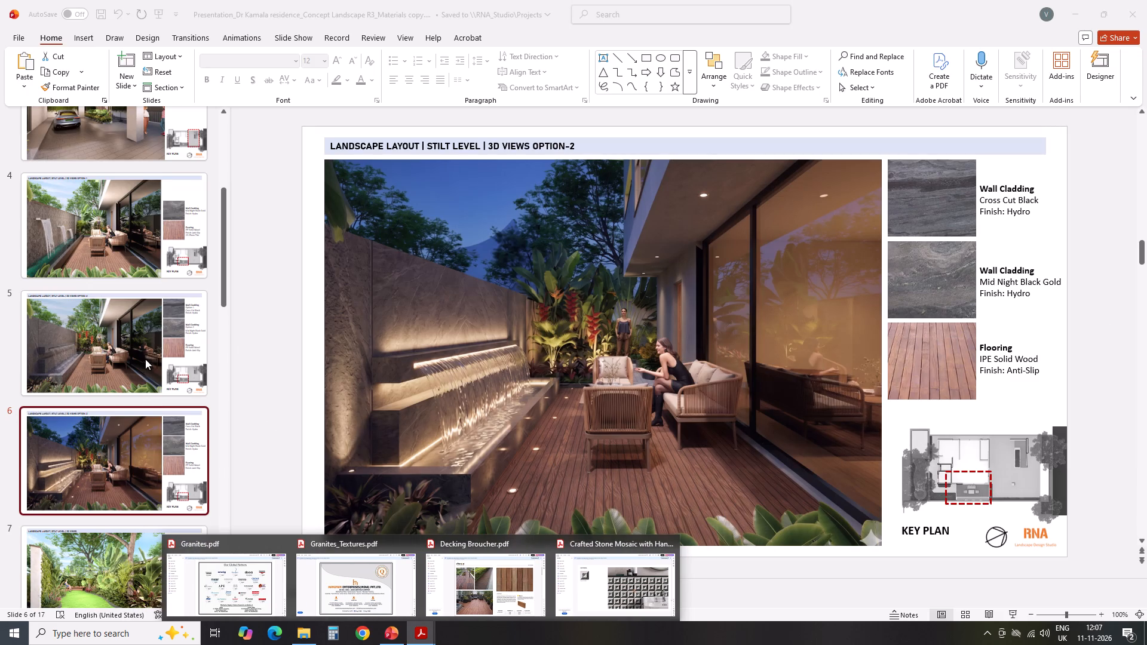
Check slides 5 and 4, then switch to Acrobat and close the Crafted Stone Mosaic PDF.
click(116, 451)
click(103, 322)
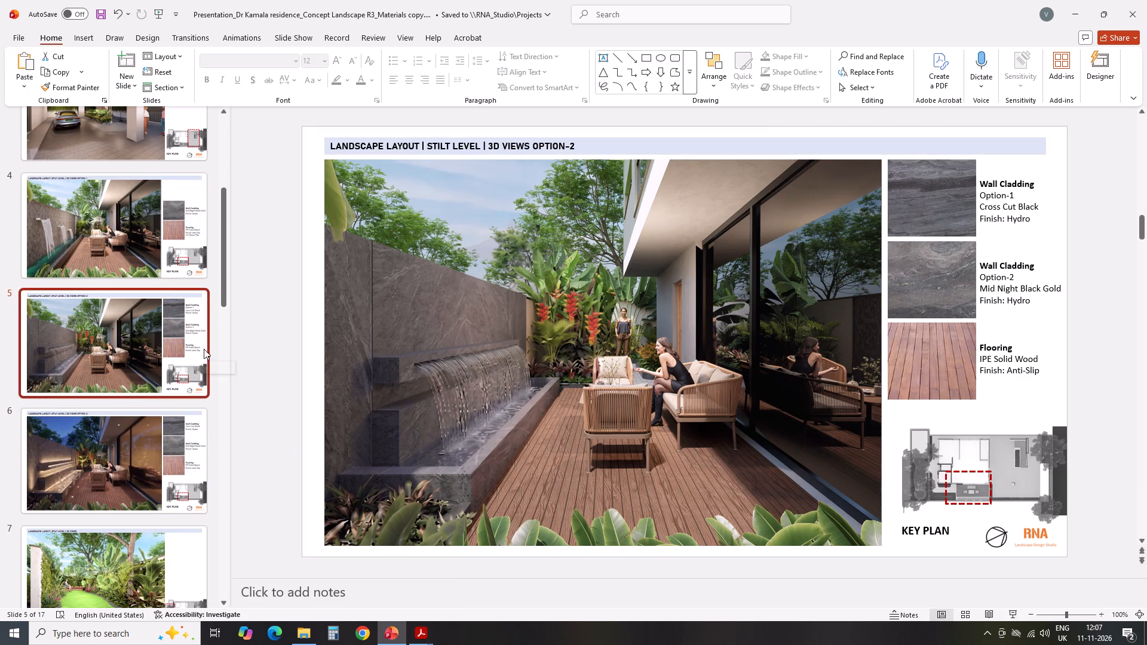
click(121, 232)
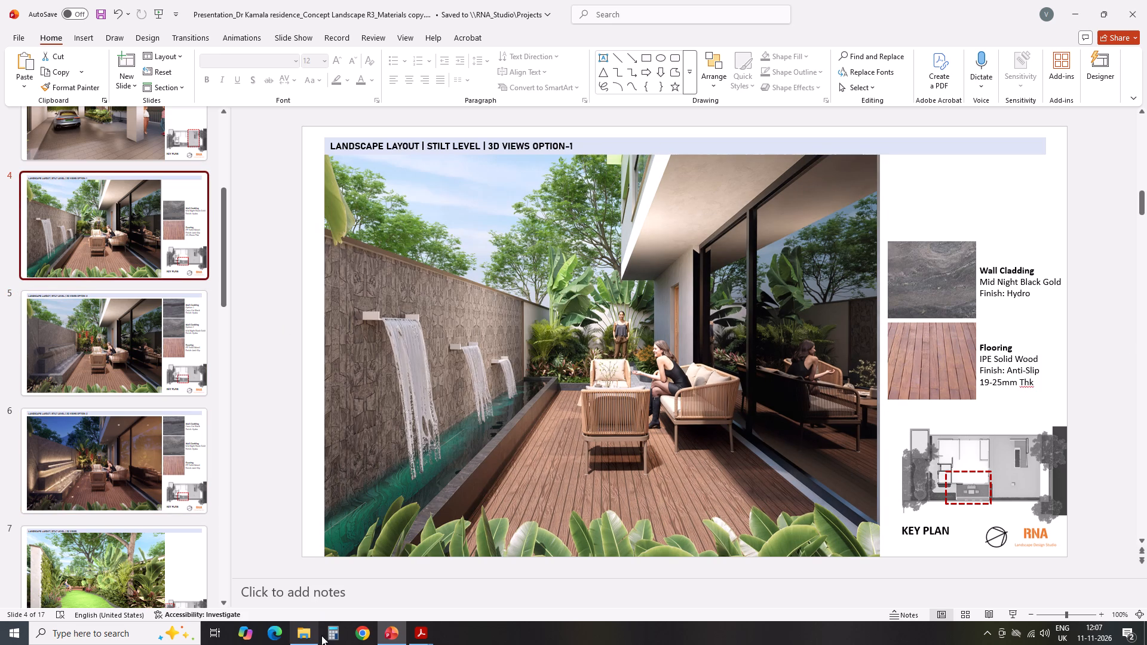
click(416, 636)
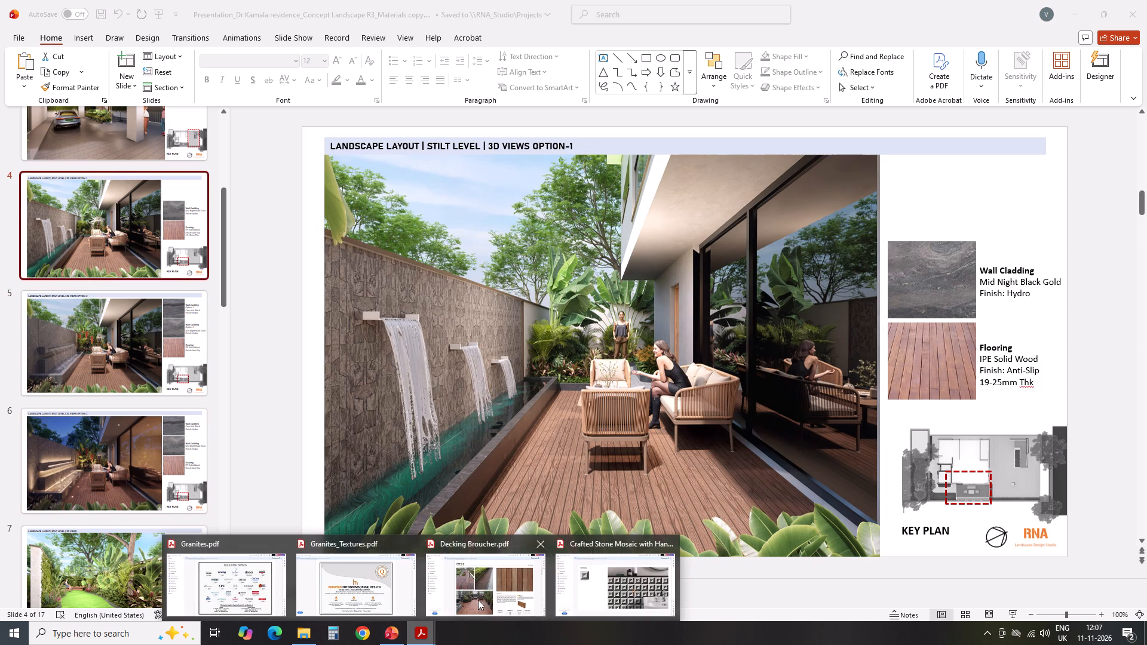
click(654, 597)
click(432, 340)
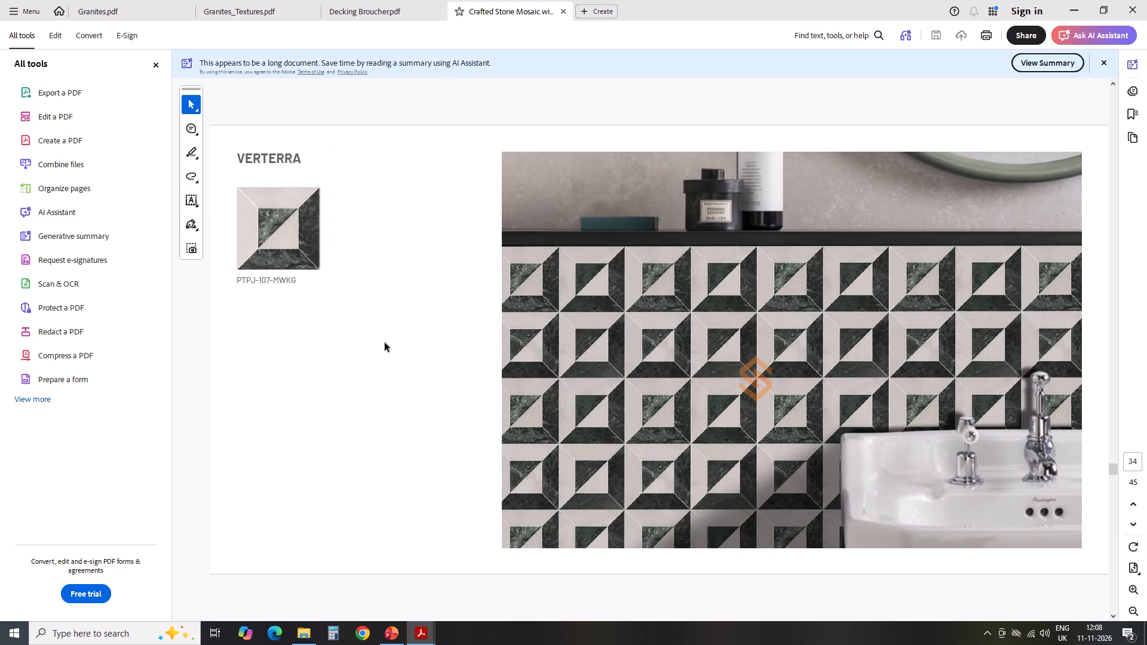
click(565, 13)
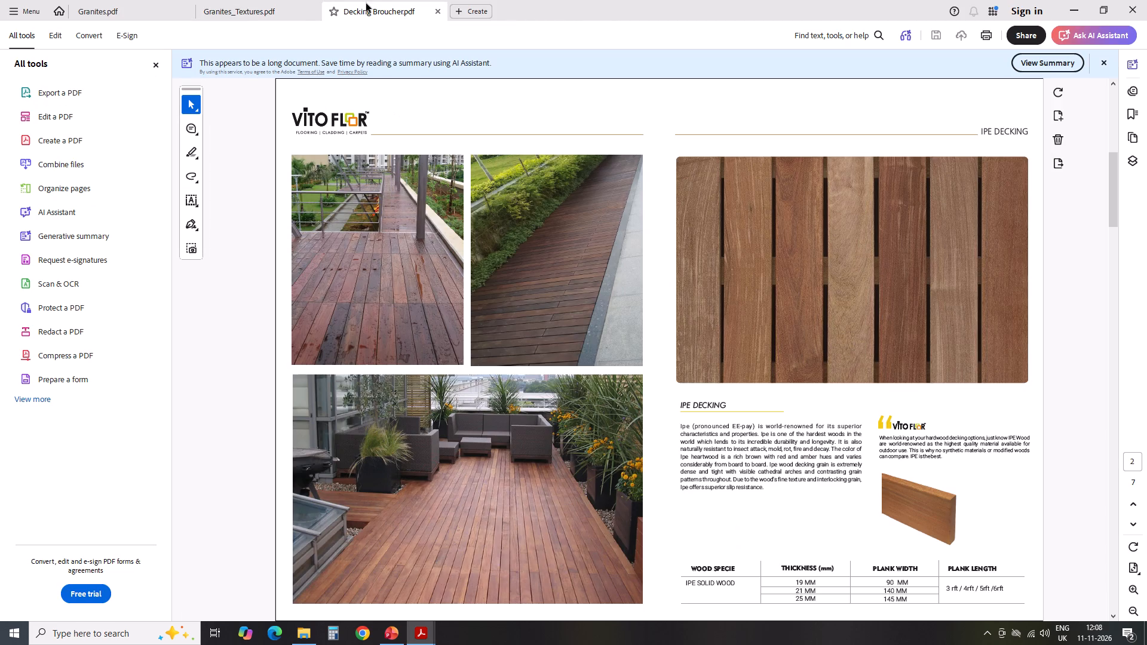
Browse back through the Granites_Textures.pdf catalogue to its cover page.
click(250, 5)
scroll(418, 222, up, 5)
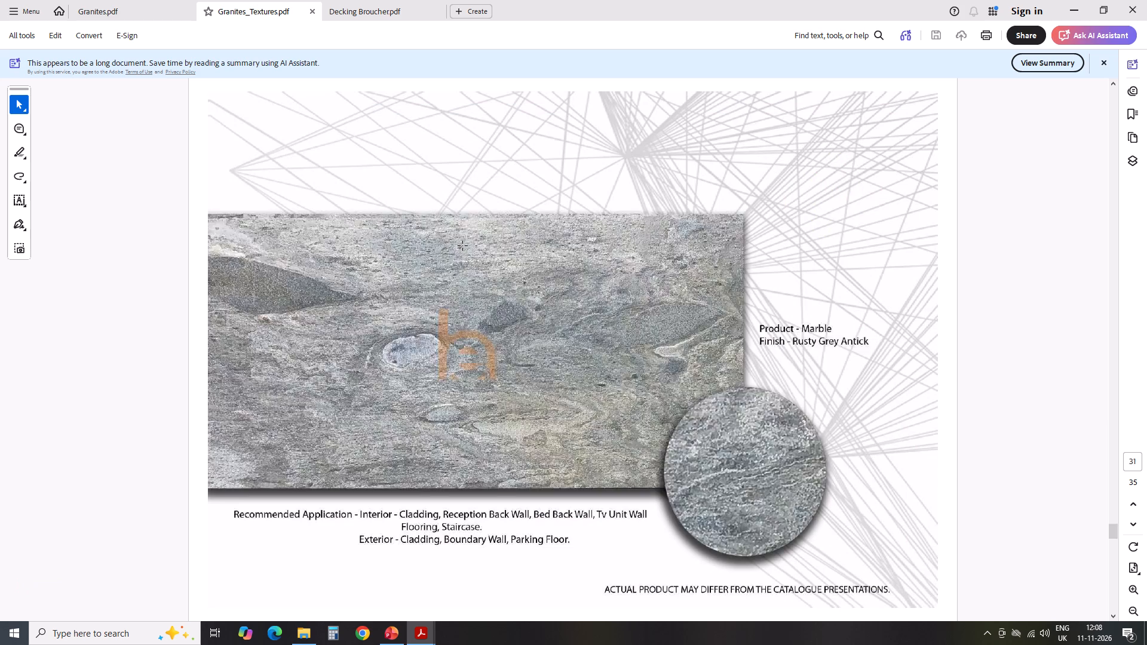
scroll(463, 246, up, 2)
scroll(562, 285, up, 19)
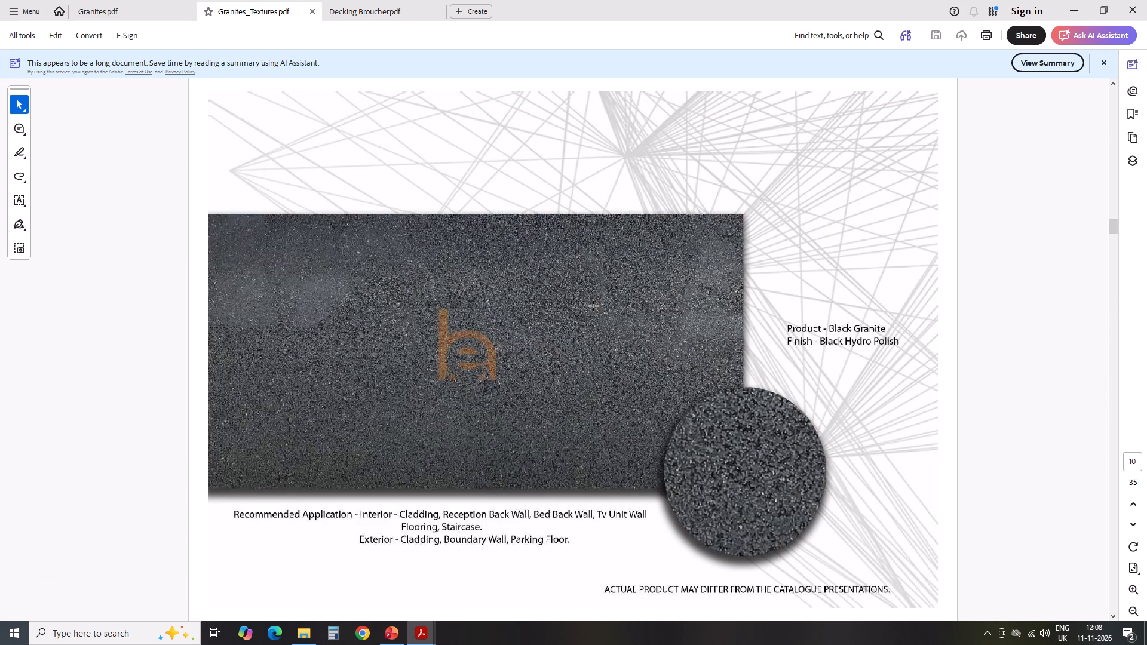
scroll(594, 306, up, 13)
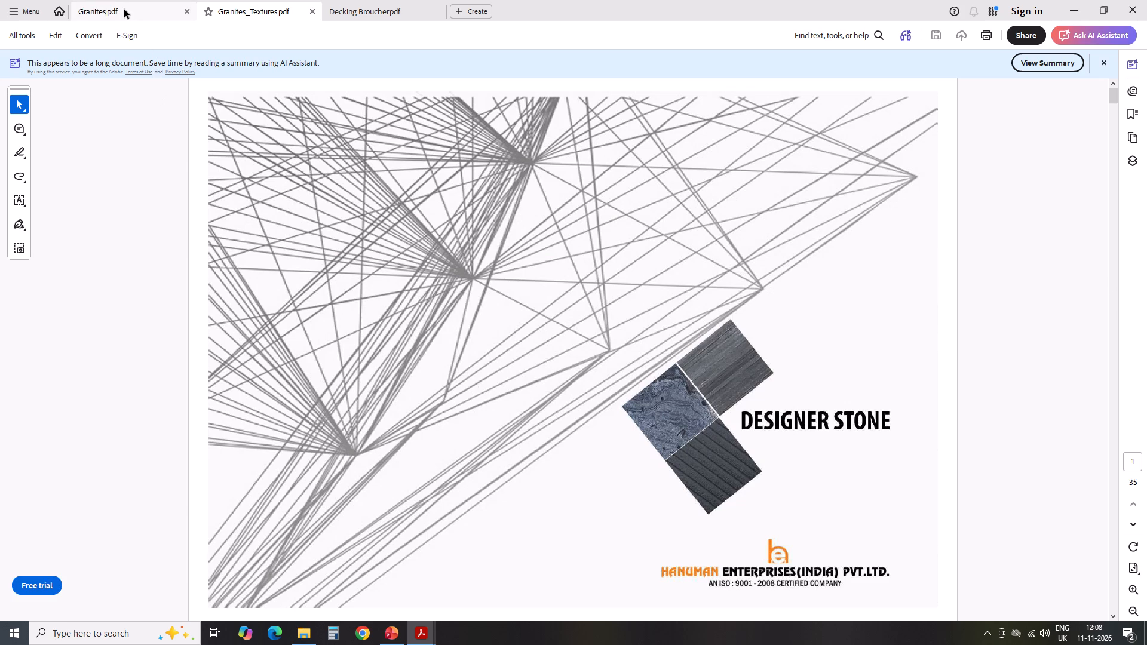
Browse Granites.pdf back to its first page, then switch to PowerPoint and show slide 6.
click(124, 10)
scroll(539, 304, up, 13)
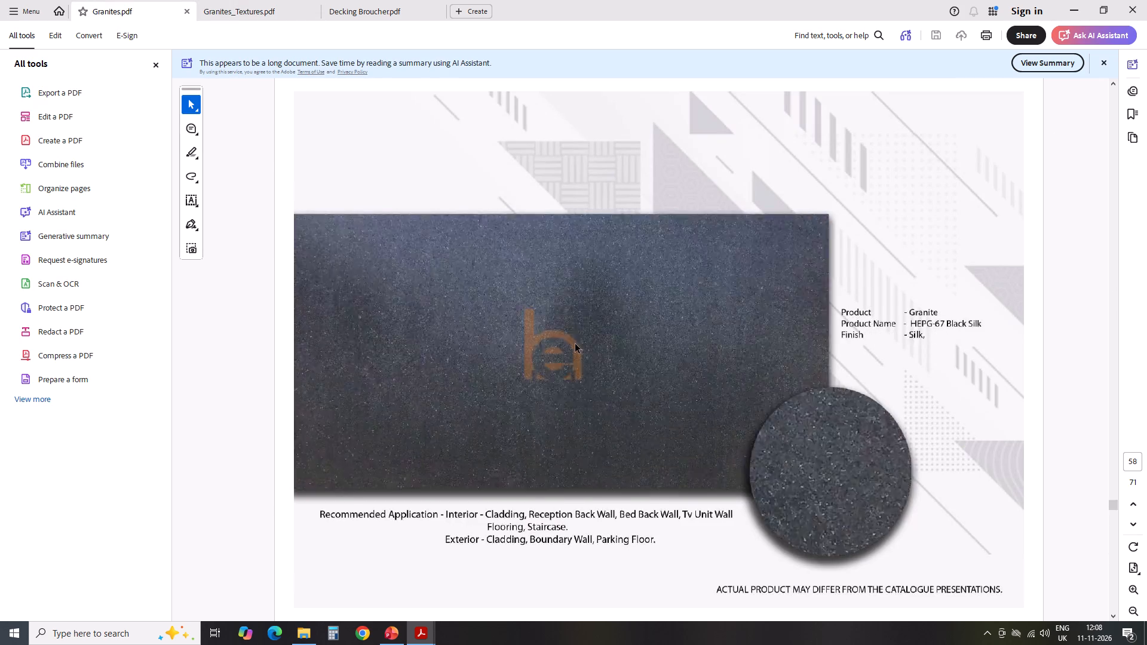
scroll(575, 344, up, 20)
scroll(575, 344, up, 9)
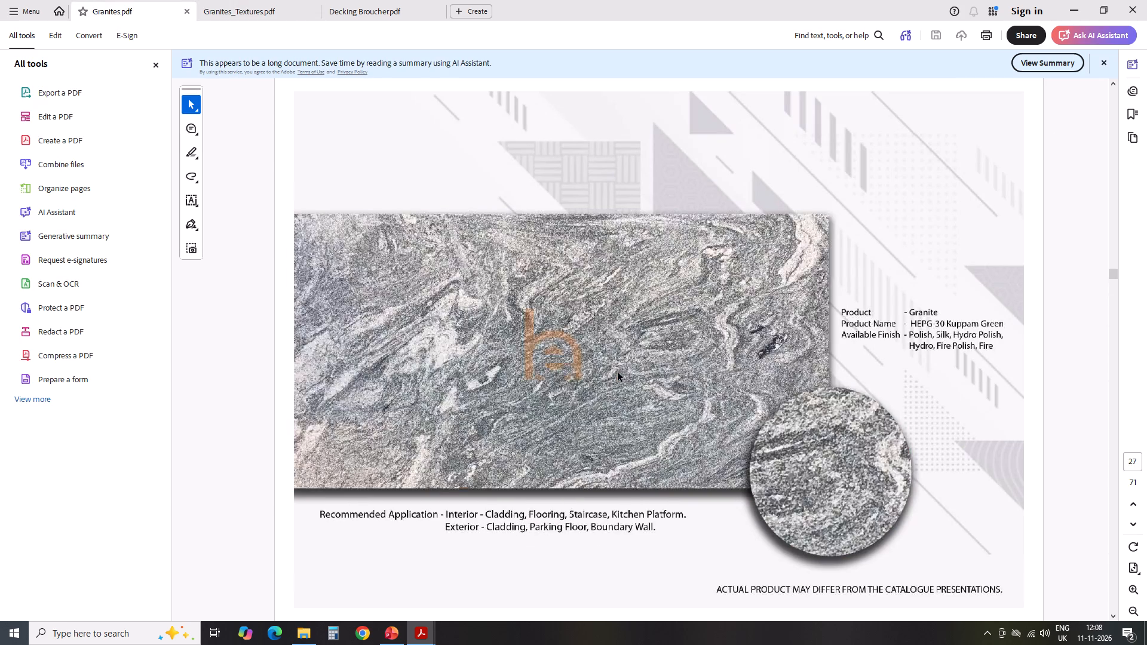
scroll(618, 373, up, 20)
scroll(618, 373, up, 9)
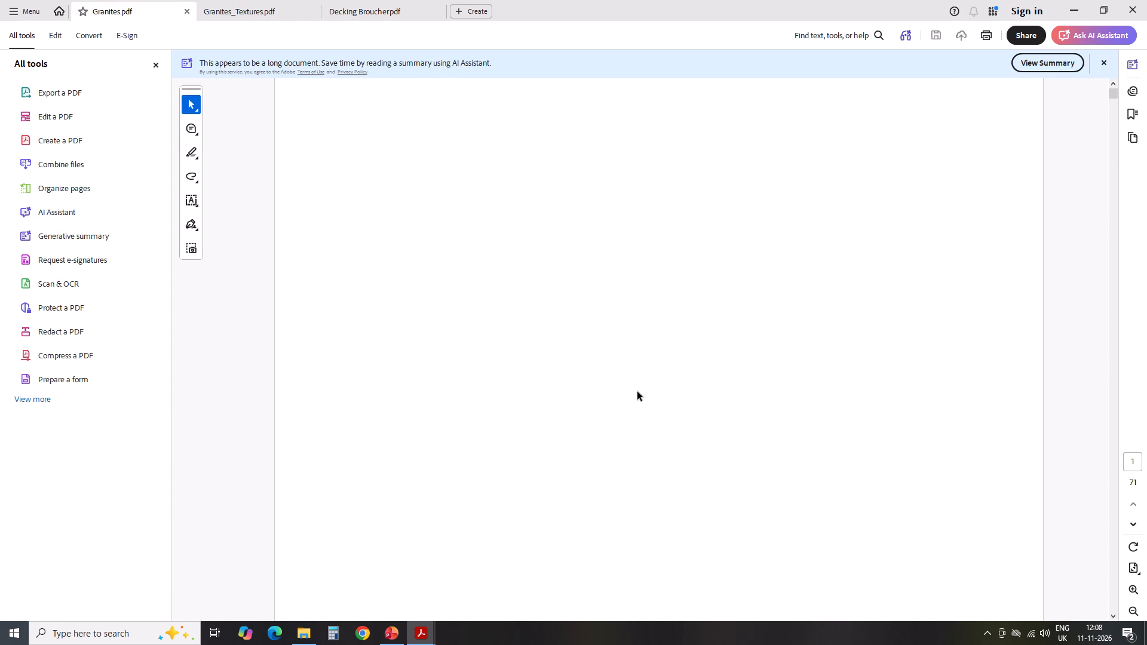
scroll(637, 392, up, 2)
click(1074, 0)
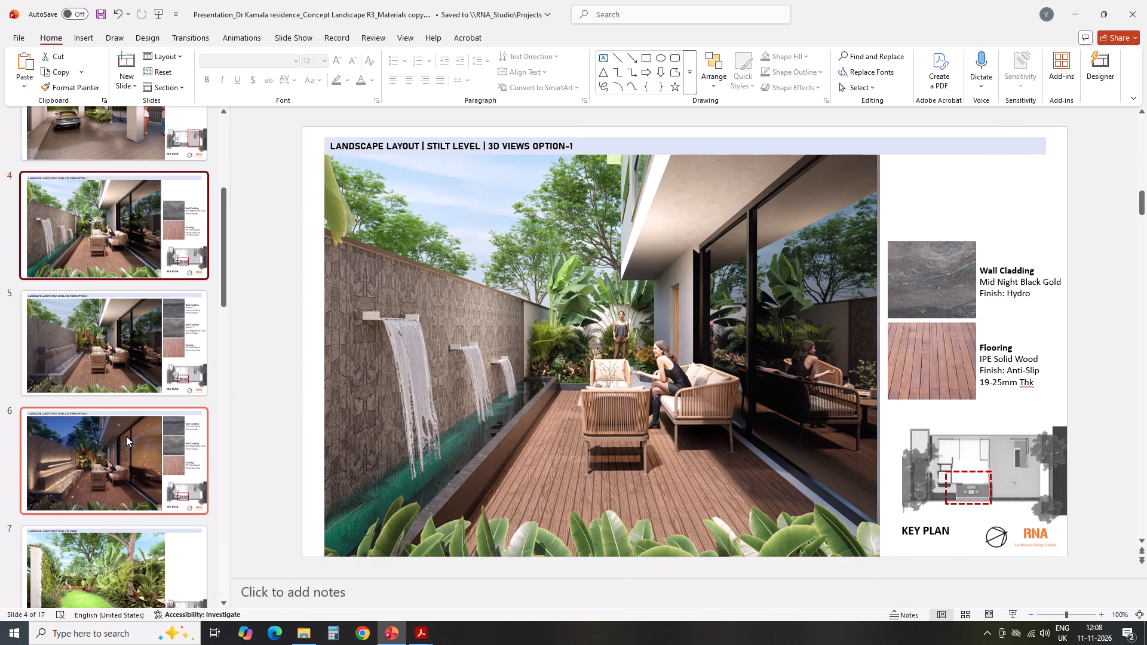
click(146, 472)
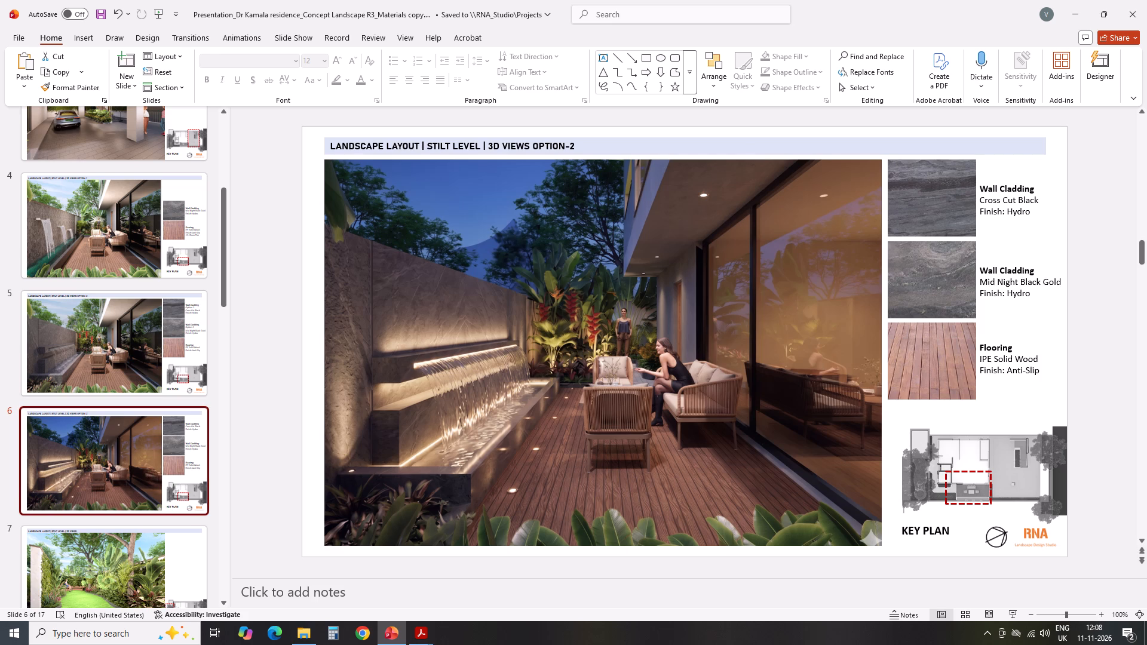
Switch to Granites_Textures.pdf in Acrobat and look through its stone textures for a wall cladding option for slide 6.
click(438, 638)
click(427, 638)
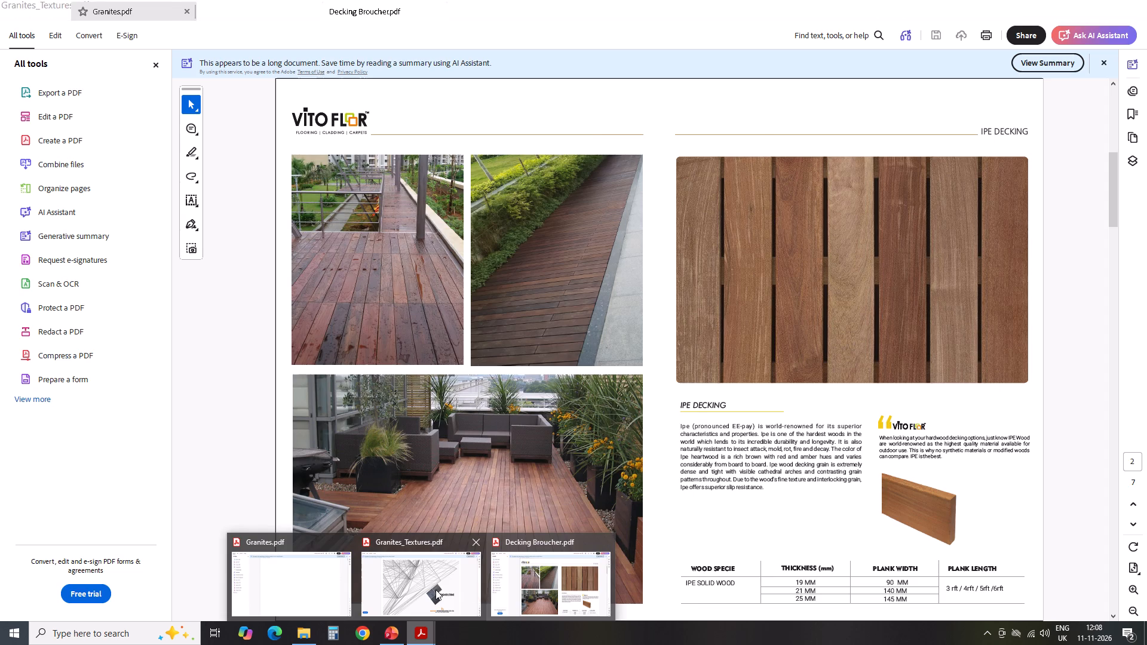
click(436, 589)
scroll(779, 352, down, 3)
scroll(732, 364, down, 3)
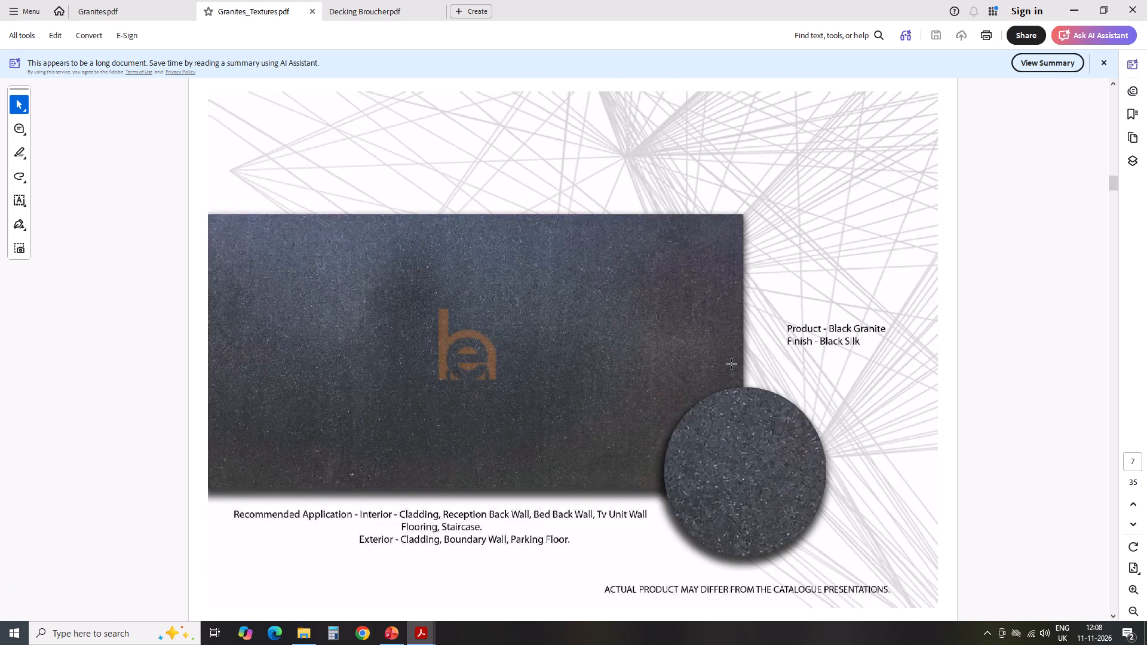
scroll(732, 364, down, 7)
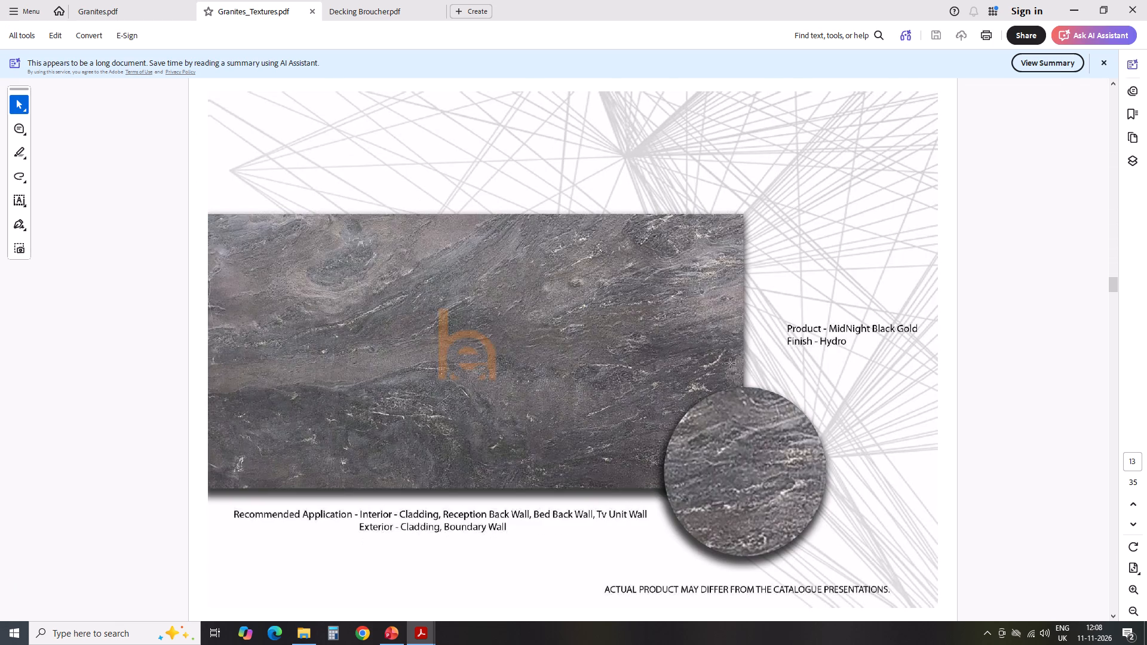
scroll(732, 355, down, 5)
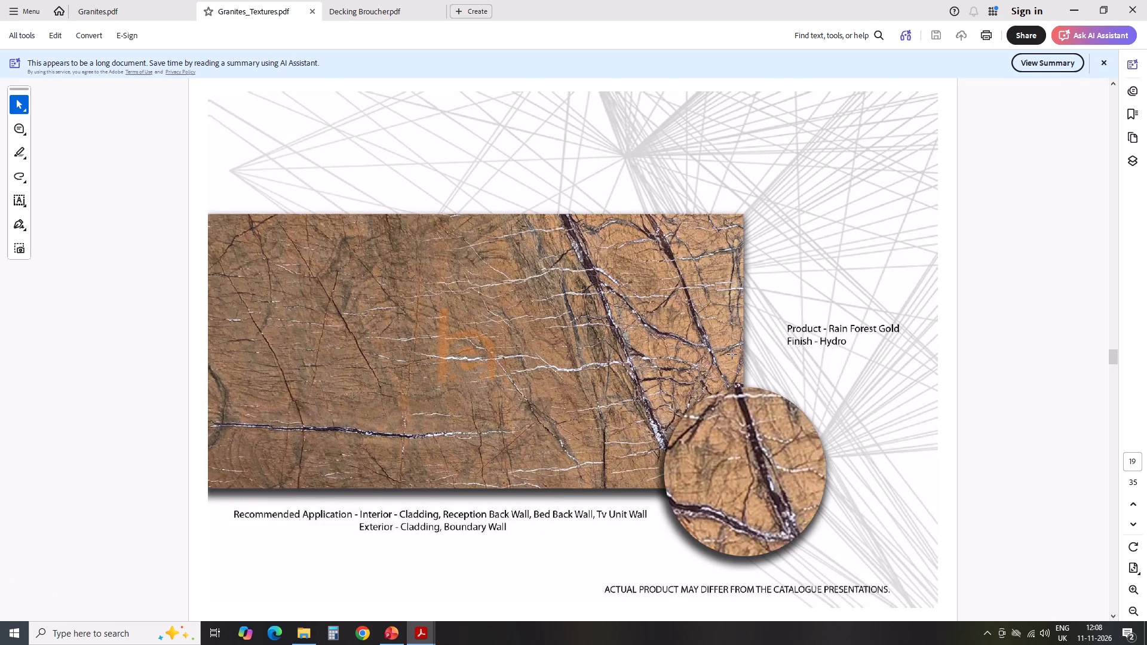
scroll(732, 355, up, 1)
scroll(732, 355, down, 2)
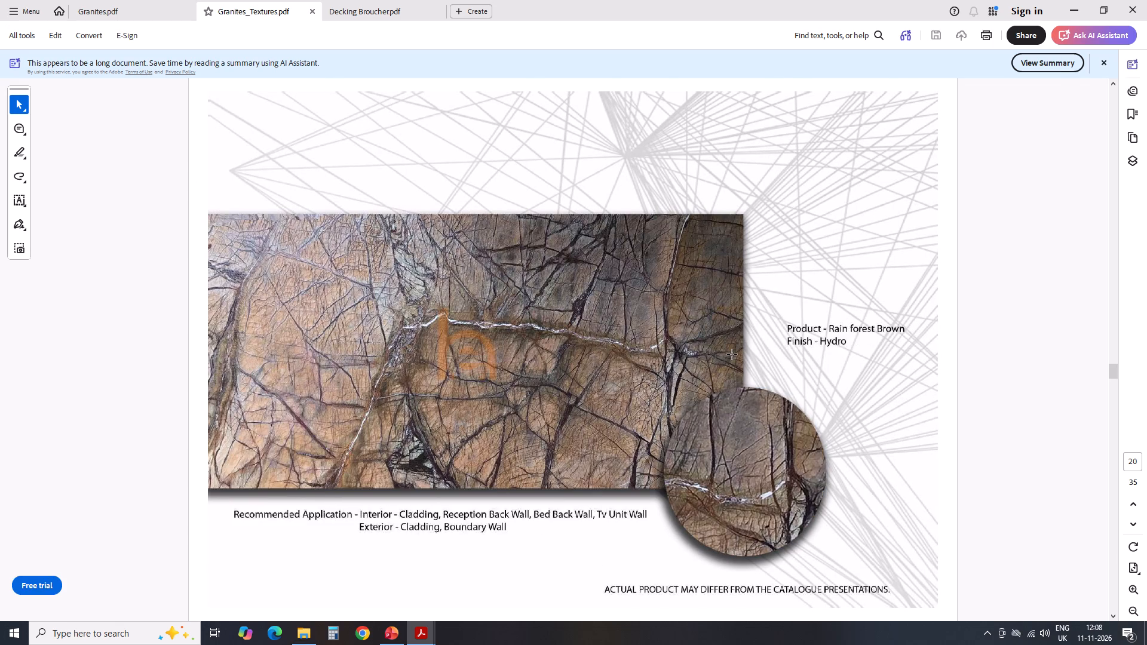
scroll(732, 355, down, 4)
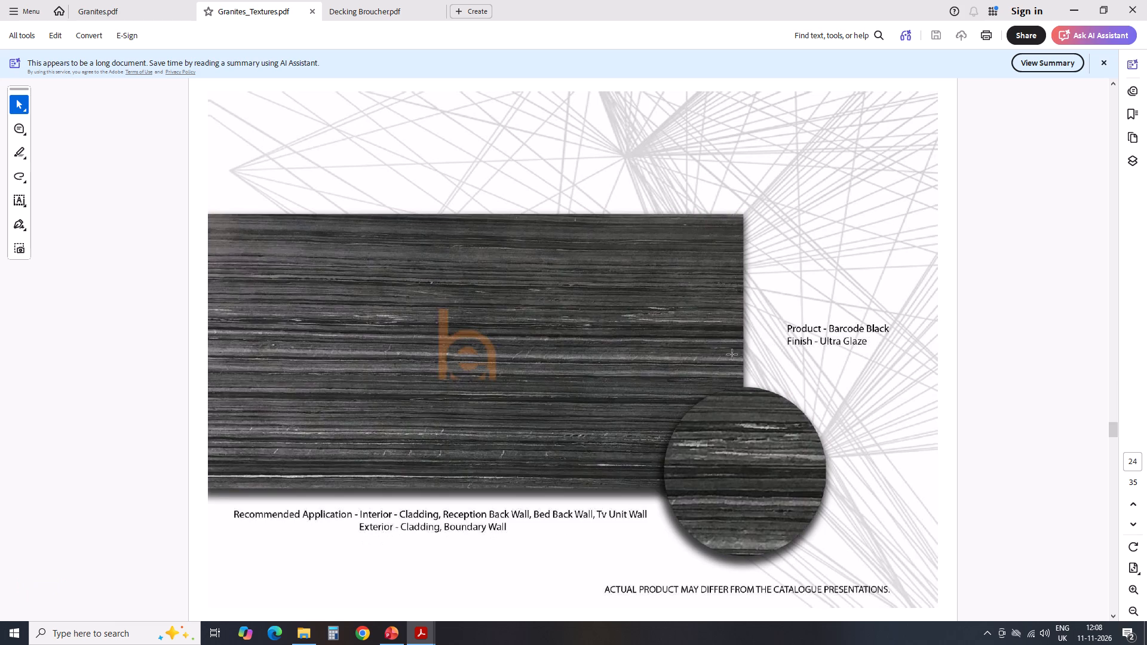
scroll(732, 355, down, 2)
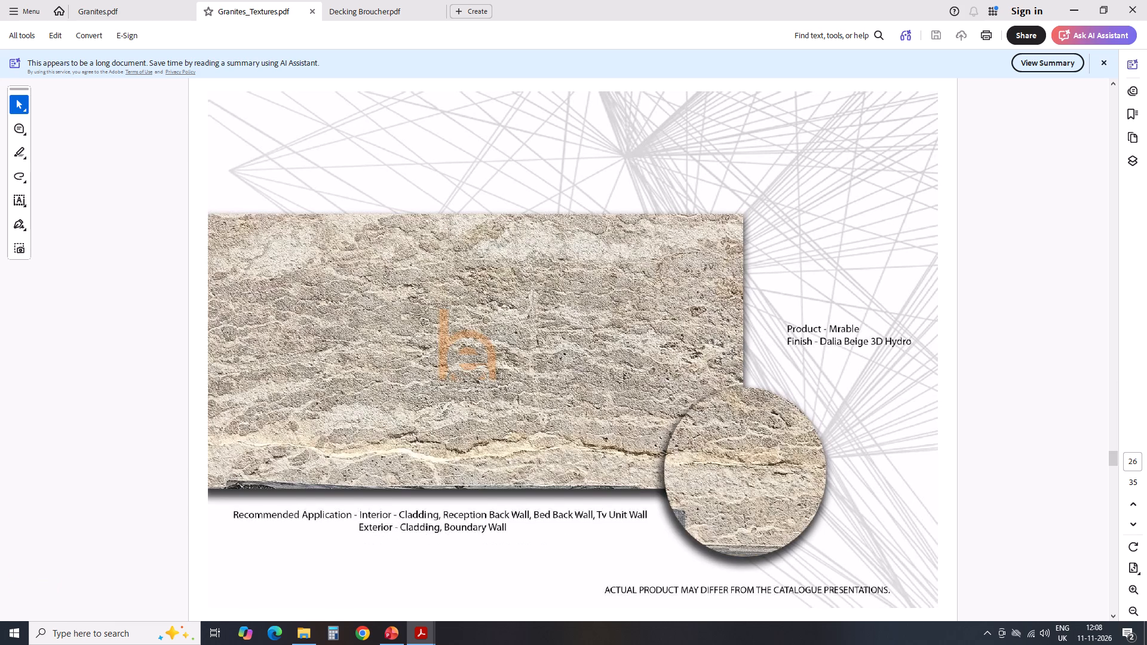
Compare the beige marbles on pages 25 and 26, and capture a screenshot area of the Future Beige texture on page 25.
scroll(732, 355, up, 1)
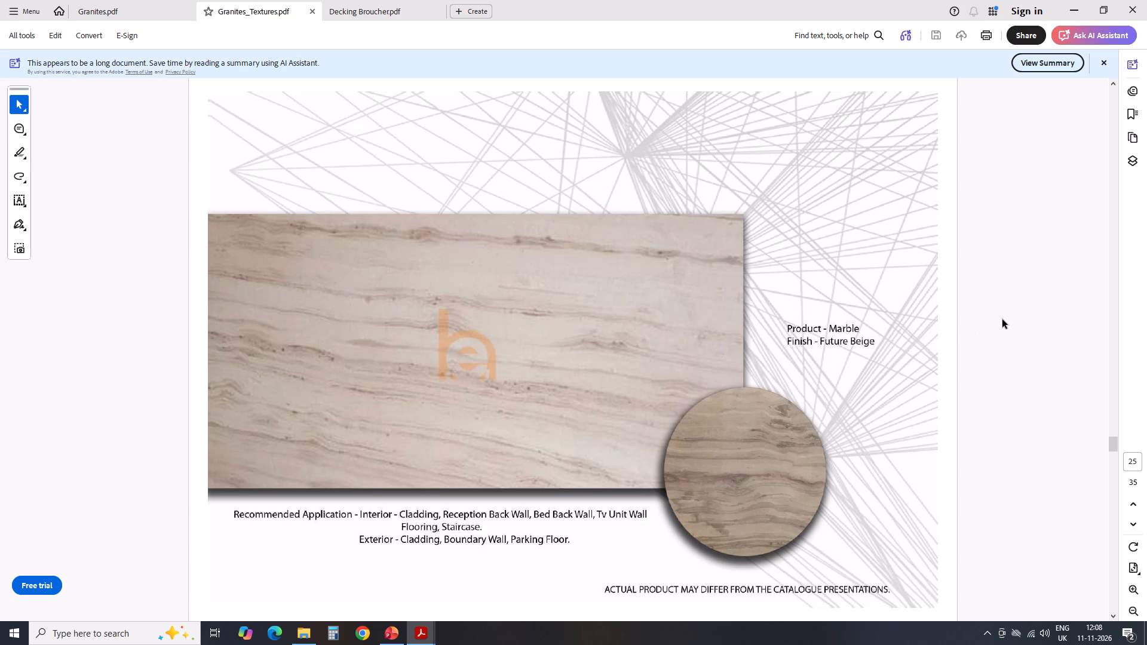
scroll(1002, 320, down, 1)
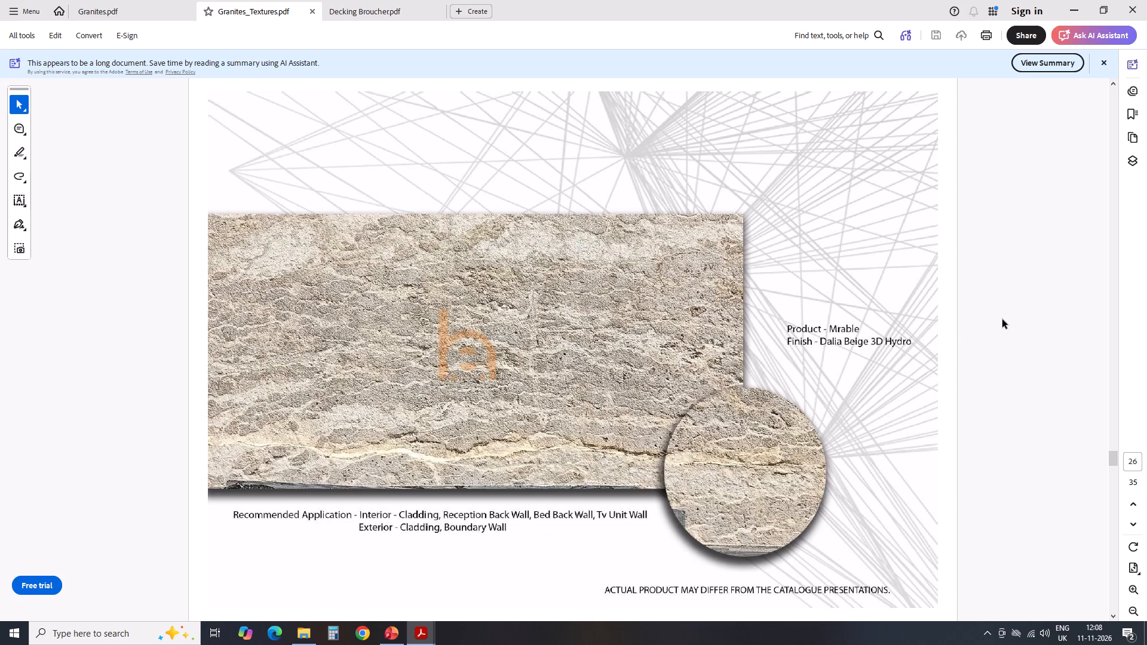
scroll(1002, 320, up, 1)
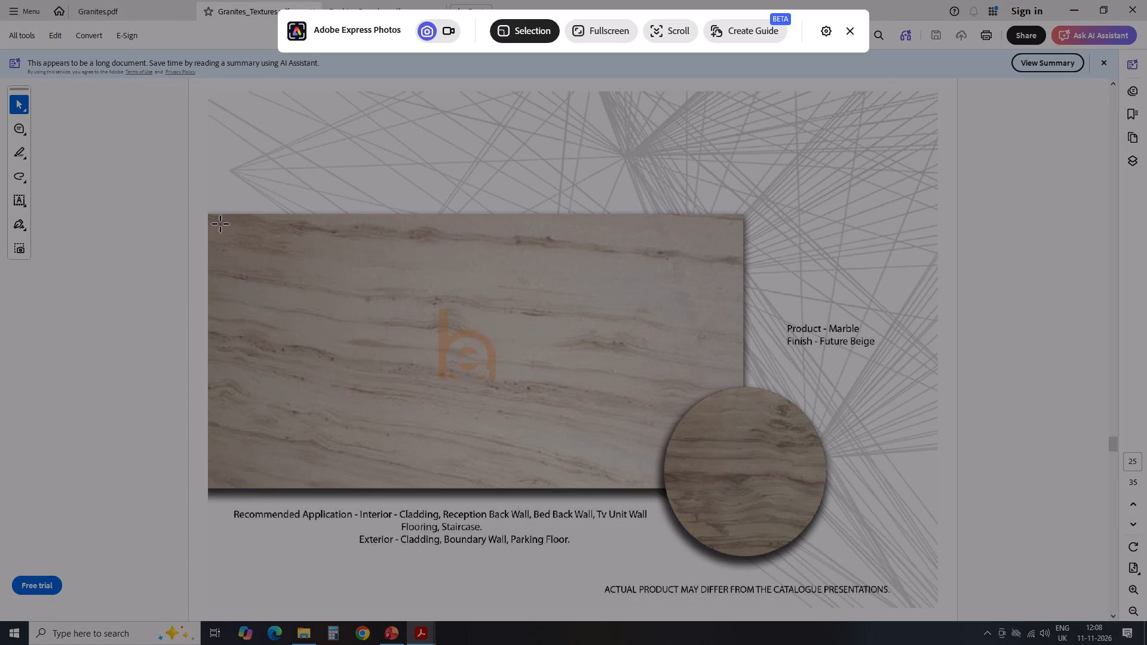
drag(216, 223, 416, 447)
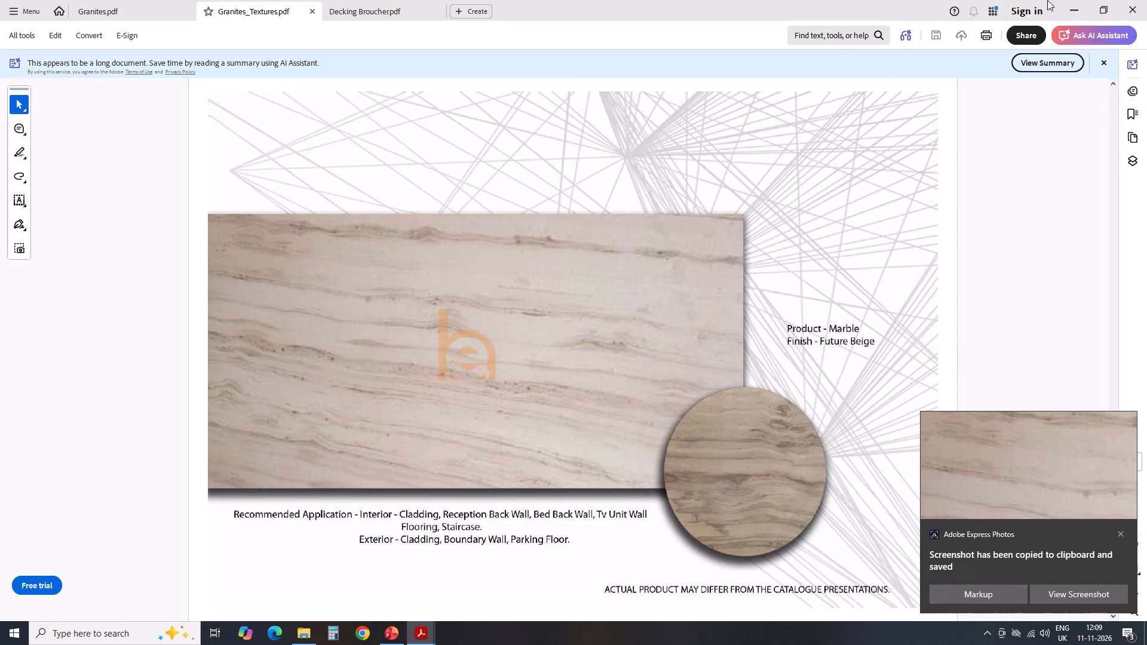
Switch back to PowerPoint and save the presentation.
click(1068, 12)
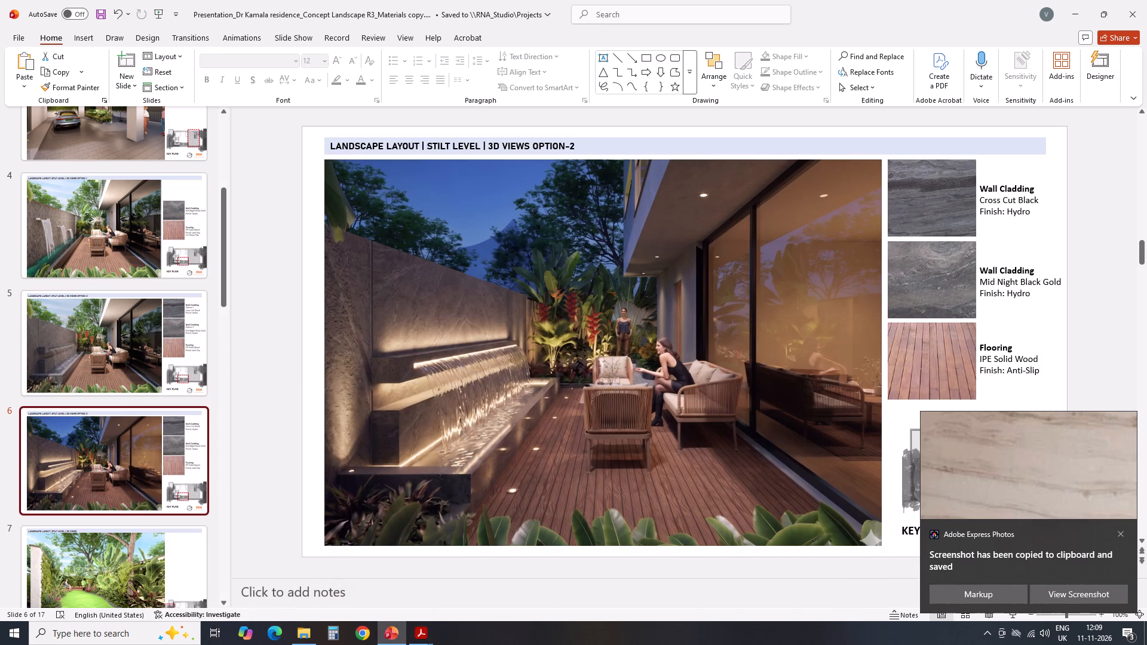
click(1088, 260)
click(953, 202)
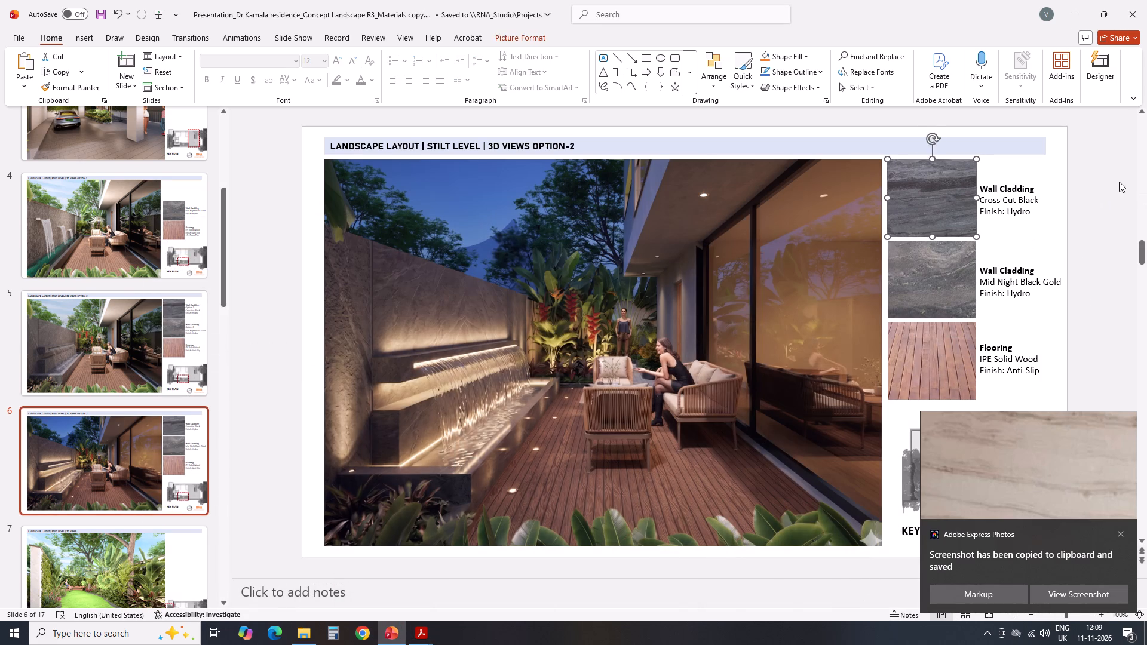
click(1119, 182)
click(100, 19)
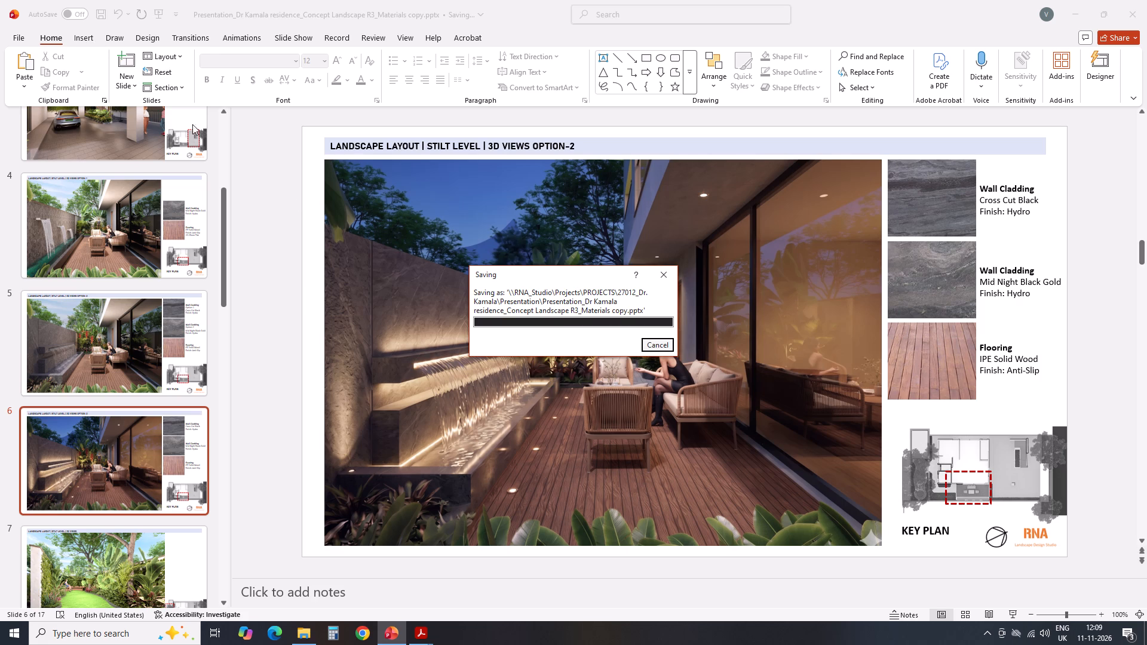
Insert the saved beige marble picture, Screenshot 2026-11-11 120859.png, from the Screenshots folder onto slide 6.
click(79, 35)
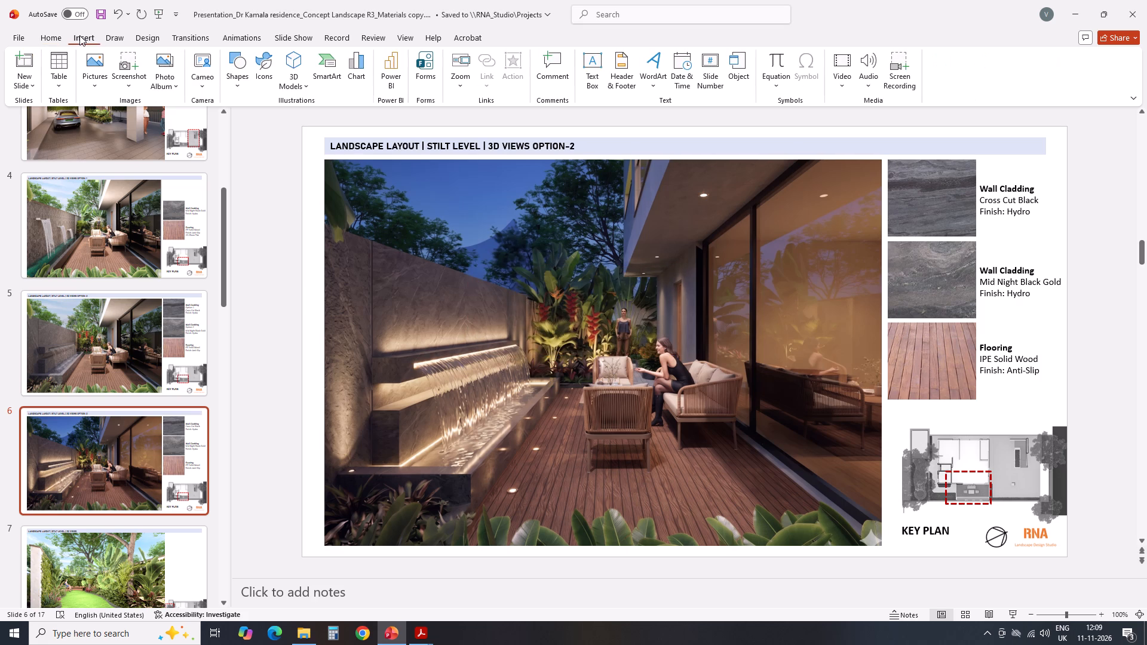
click(95, 76)
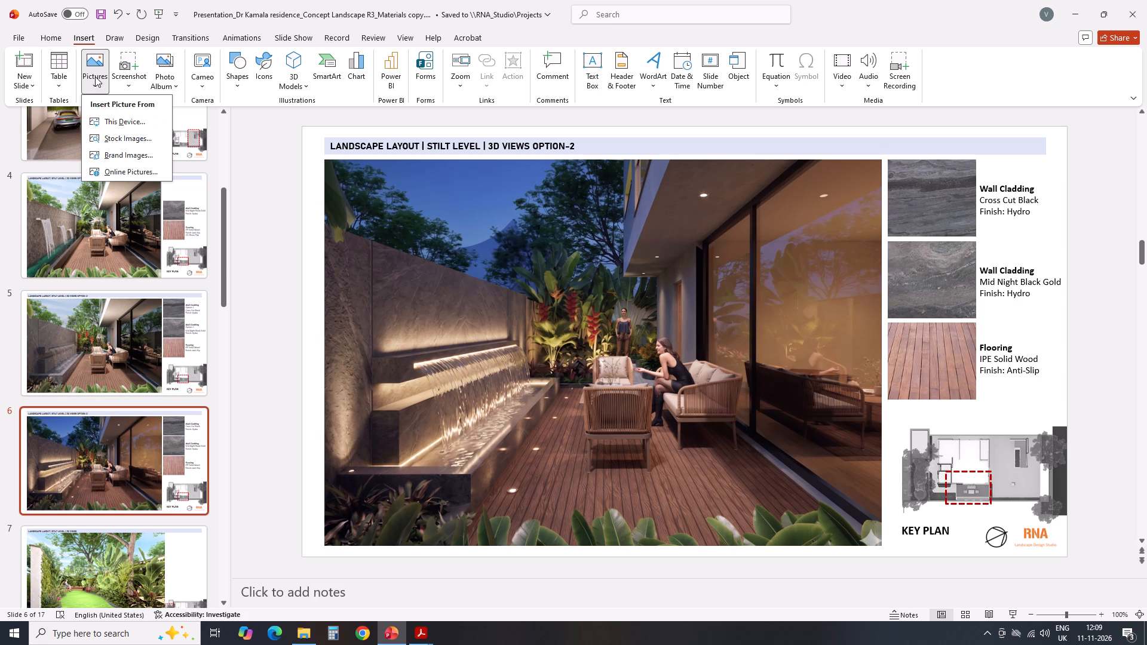
click(130, 123)
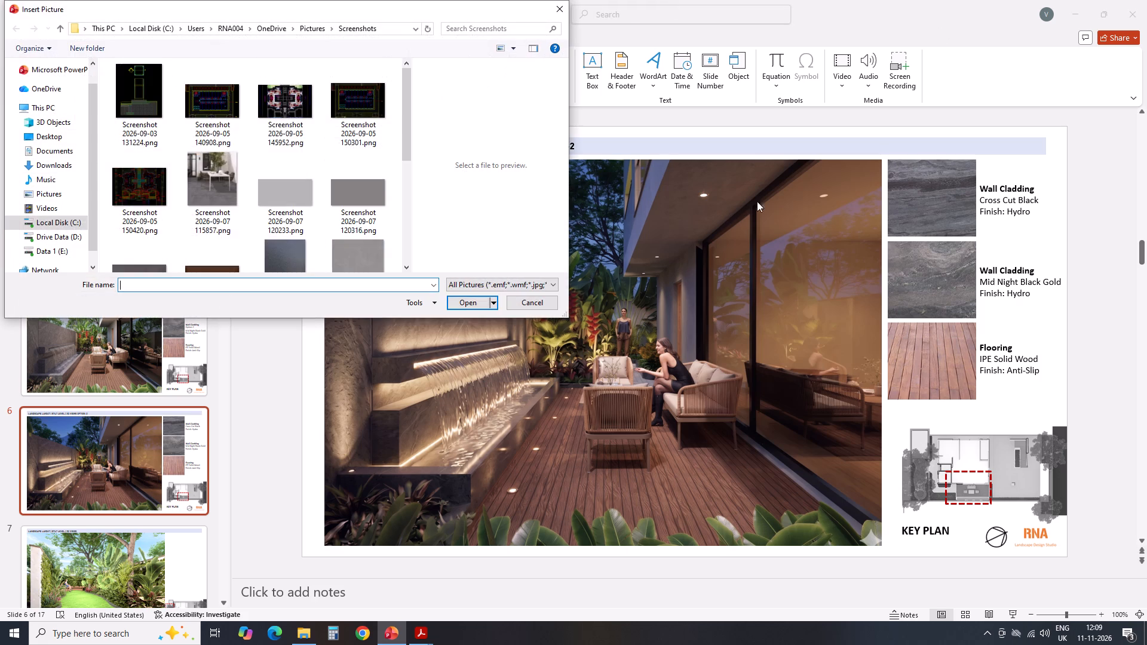
scroll(301, 190, down, 3)
click(292, 219)
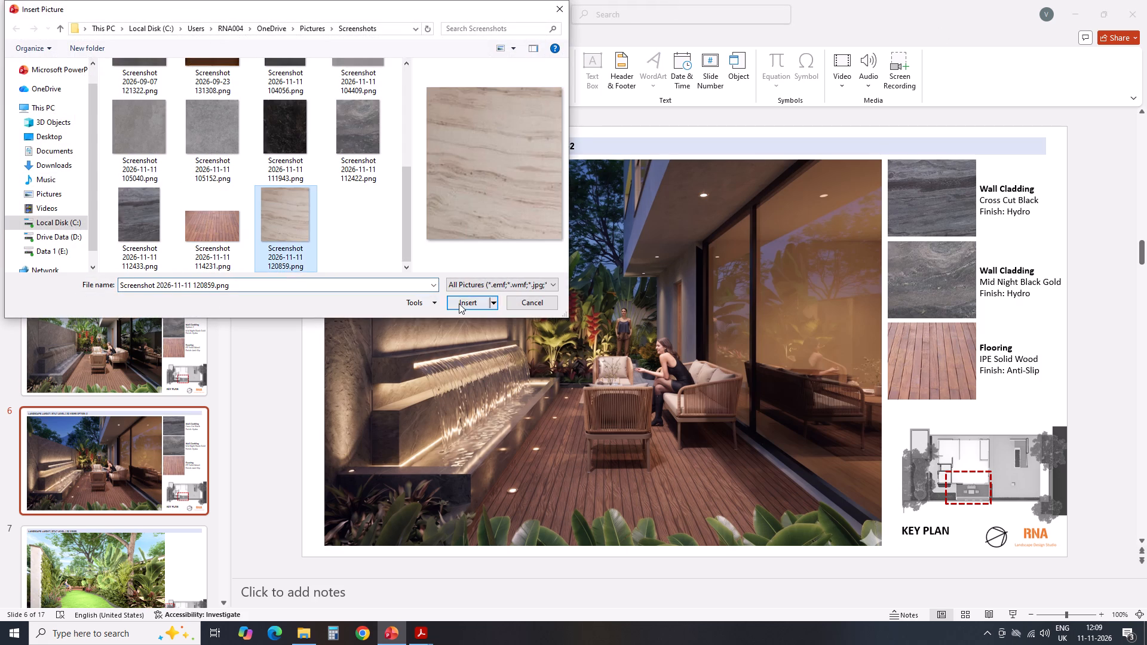
click(459, 303)
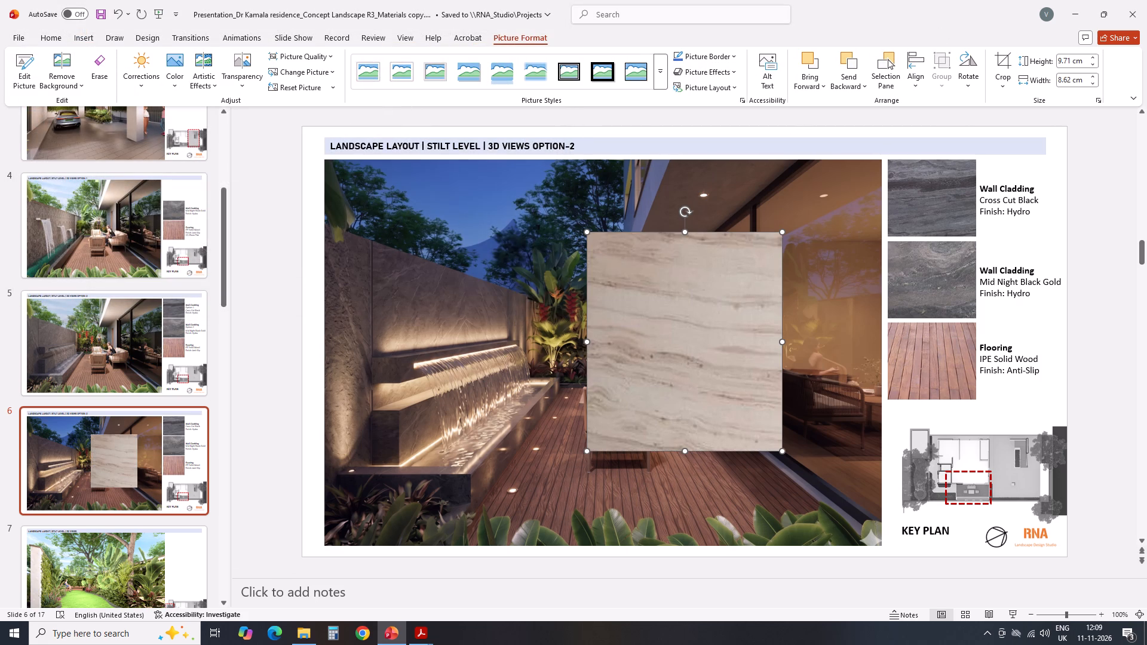
Delete the dark swatch image beside the Cross Cut Black caption on slide 6.
click(927, 198)
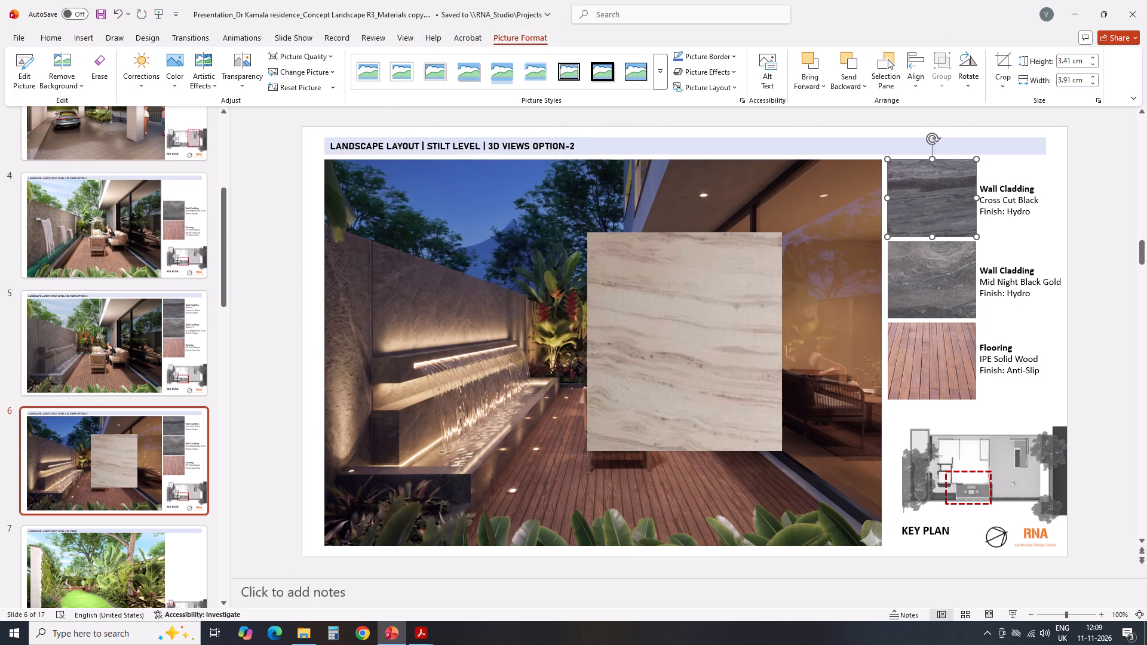
key(Delete)
Move the beige marble picture so its top-left corner sits where the Cross Cut Black swatch was.
click(686, 333)
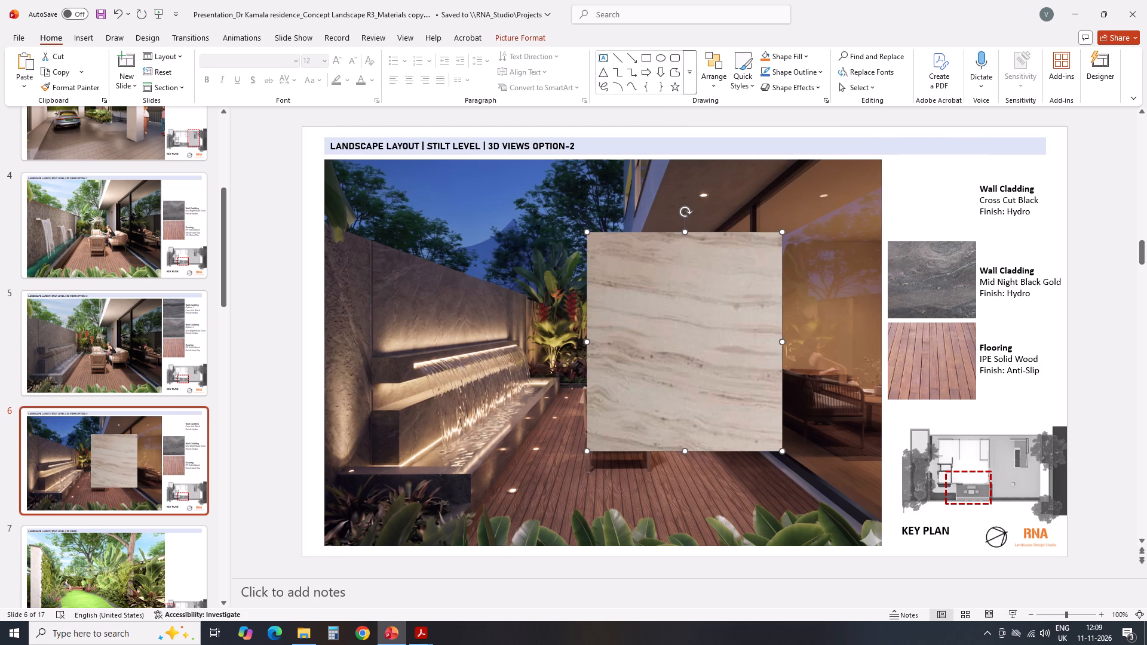
drag(653, 375, 959, 305)
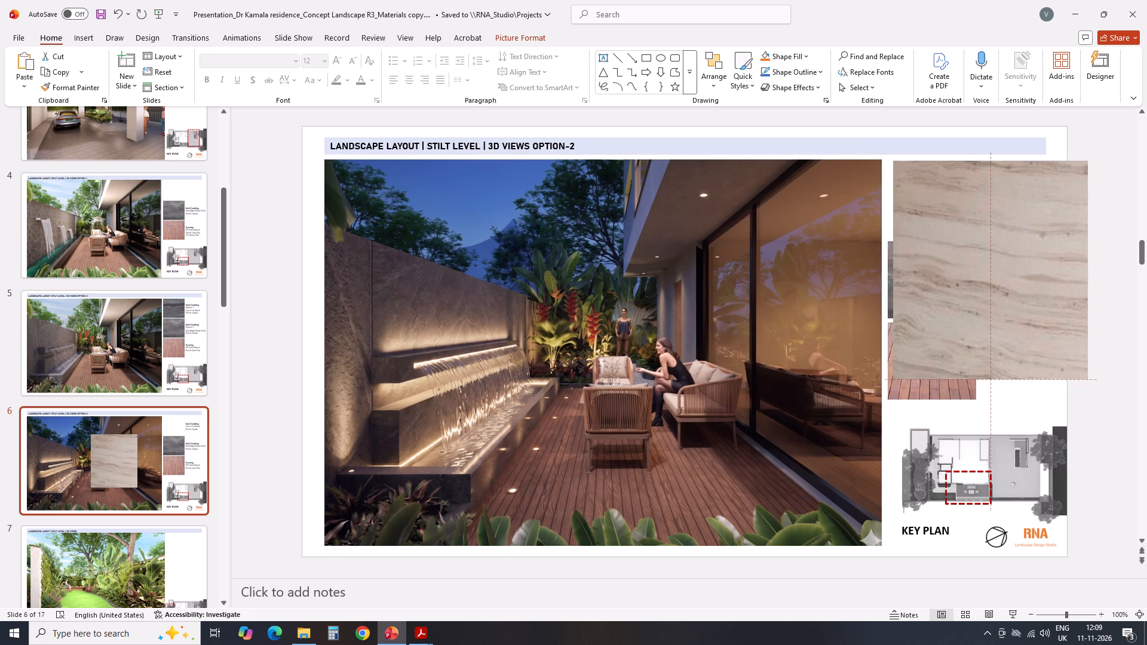
drag(959, 305, 947, 300)
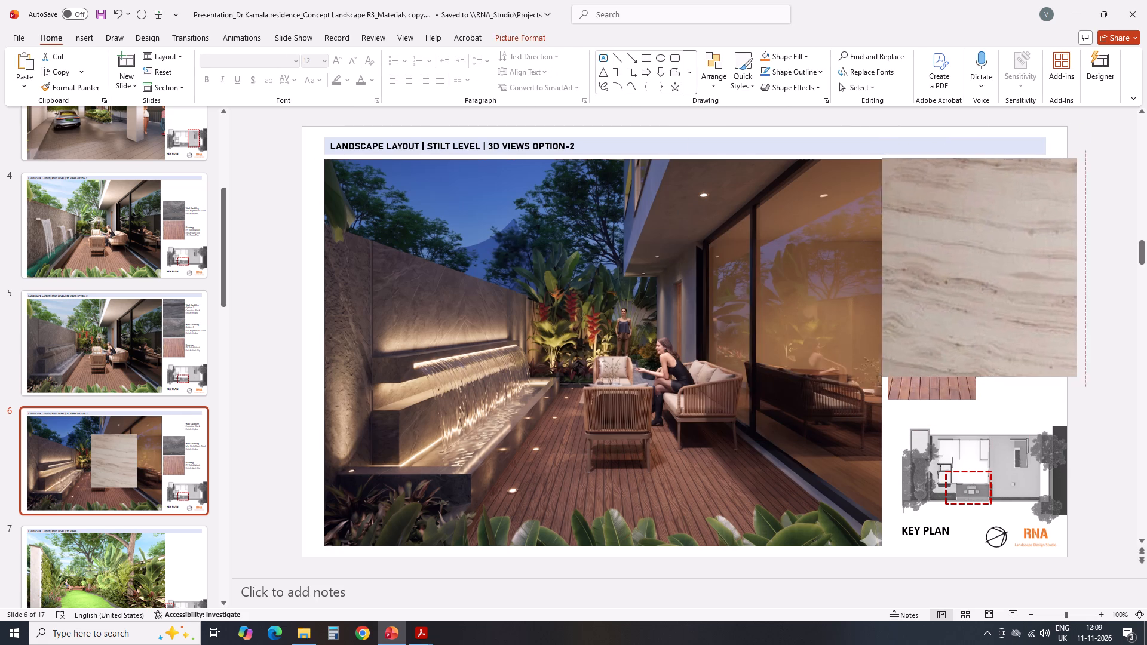
drag(947, 300, 955, 302)
click(1010, 291)
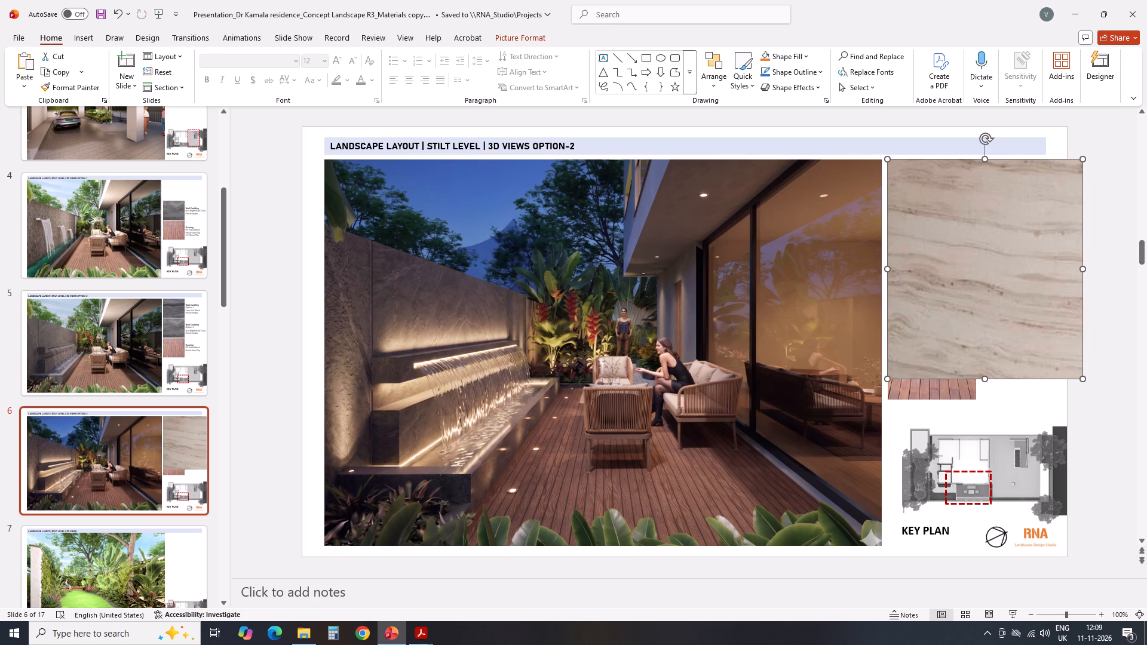
Crop the beige marble picture to 3.91 cm wide and shorten it to the size of the other material swatches.
click(511, 38)
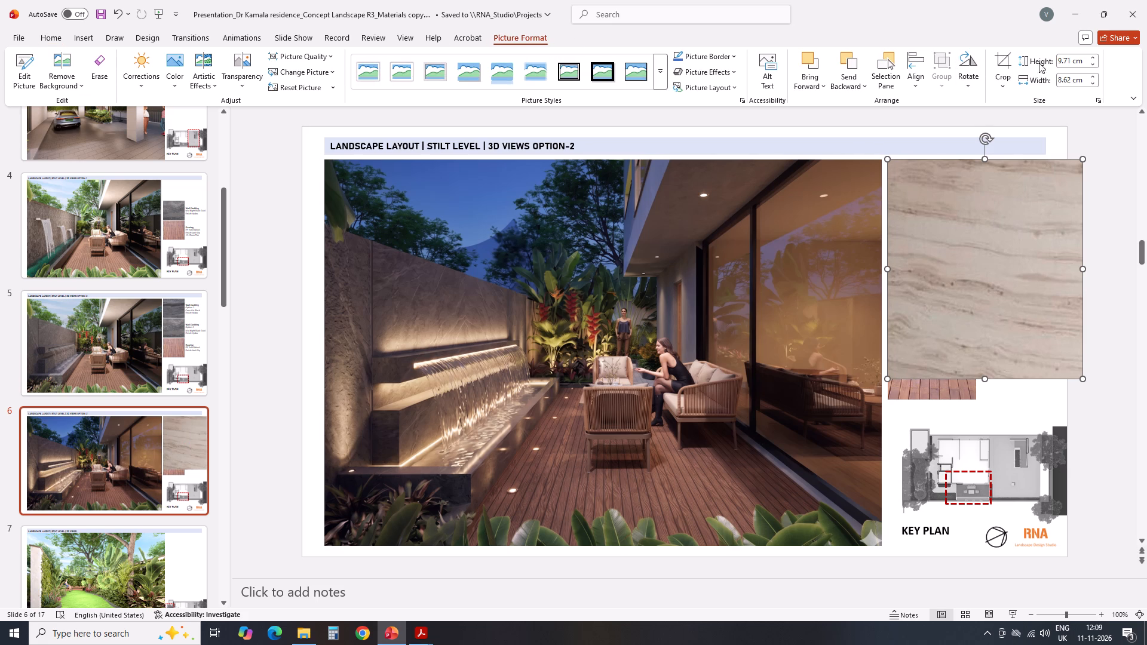
click(994, 55)
drag(1079, 272, 964, 264)
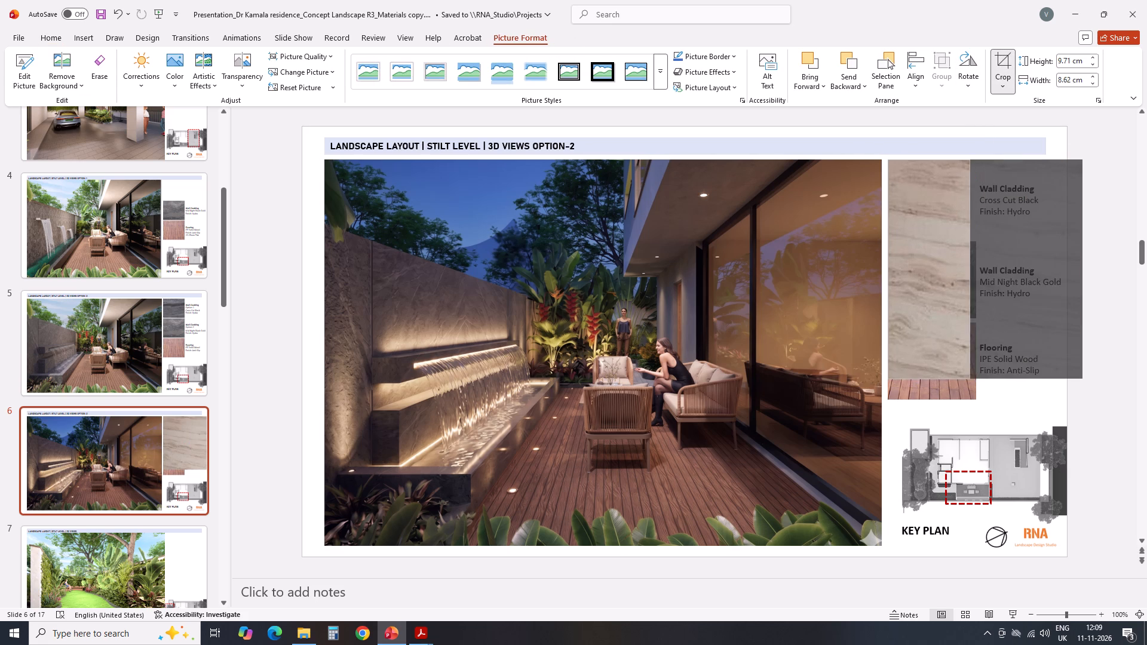
drag(964, 264, 982, 263)
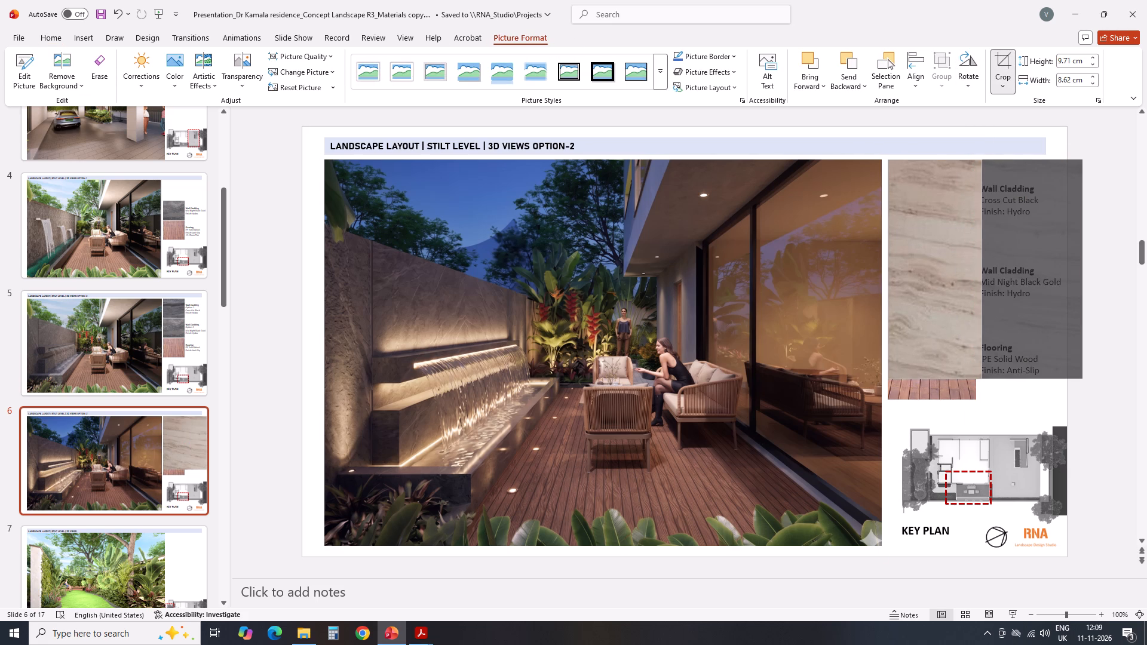
drag(982, 263, 978, 263)
click(933, 374)
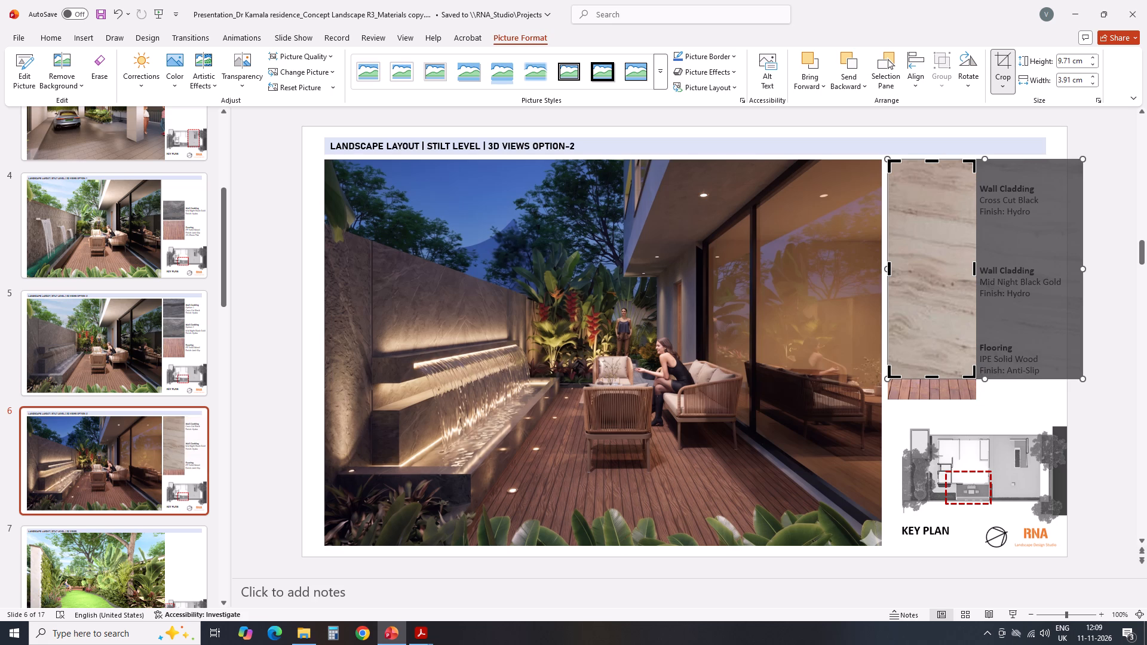
drag(931, 377, 927, 240)
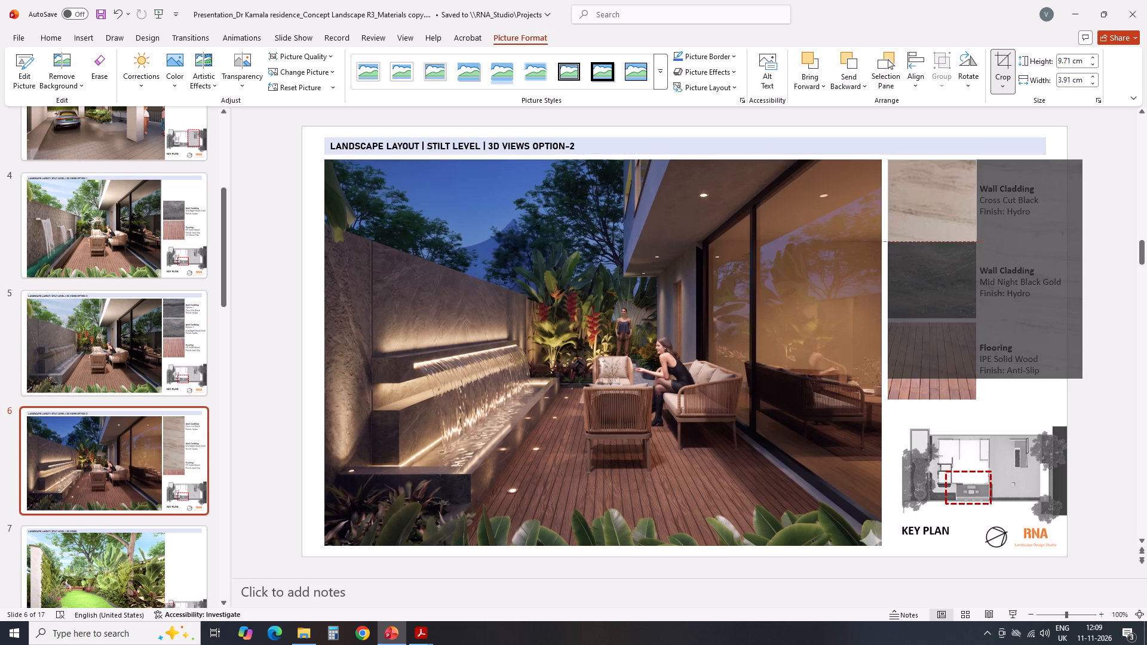
drag(927, 240, 928, 233)
click(1124, 288)
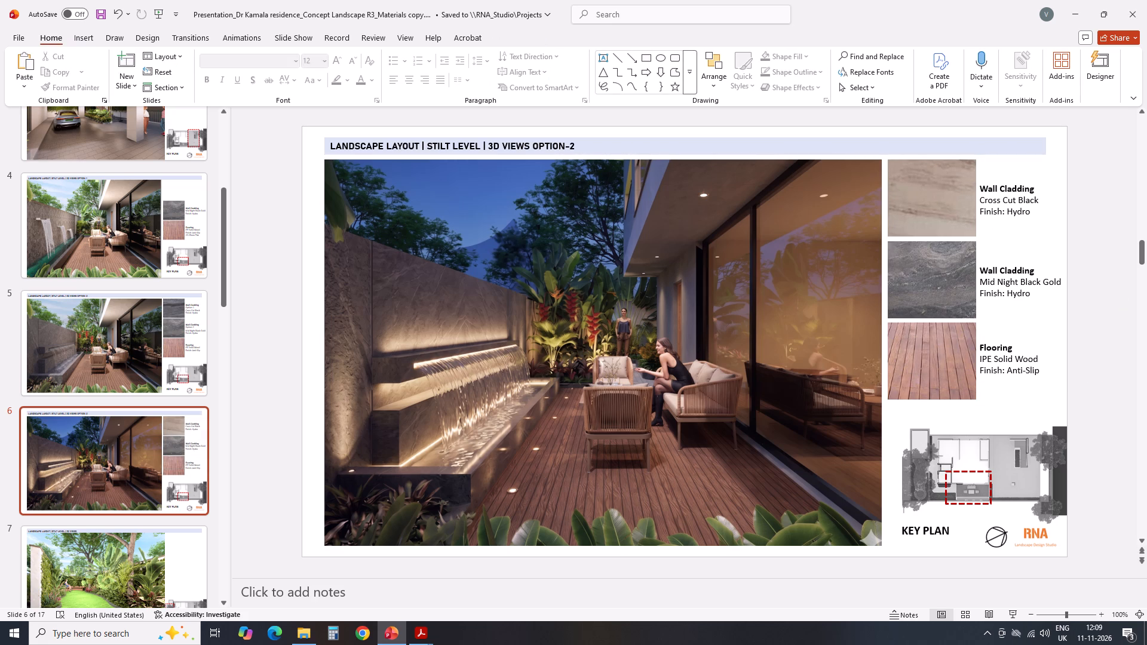
Delete the dark swatch image beside the Mid Night Black Gold caption on slide 6.
click(1012, 207)
click(1116, 263)
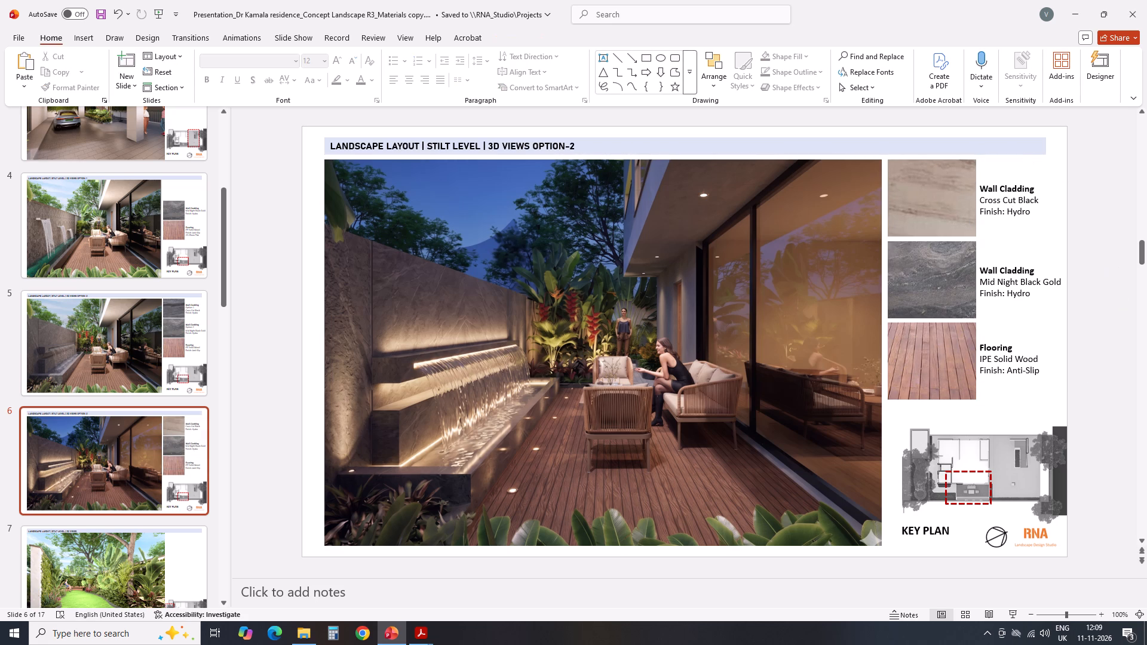
click(941, 273)
click(1106, 256)
click(956, 288)
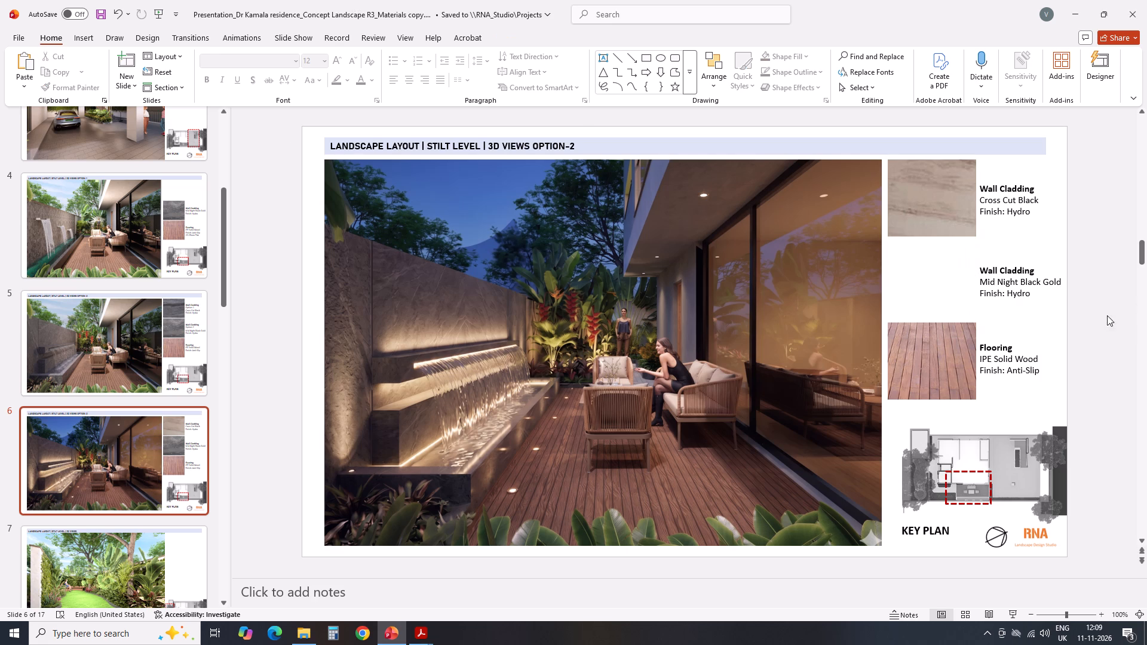
click(1112, 294)
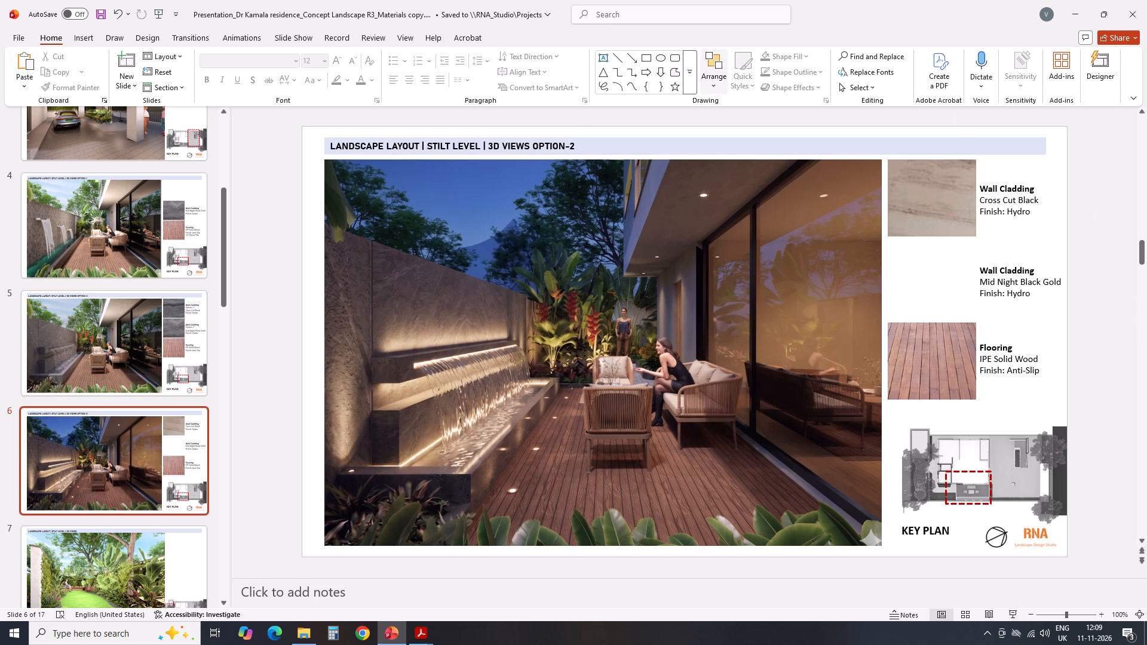
Add the line Option-1 above Cross Cut Black in the first Wall Cladding caption on slide 6.
click(1005, 202)
click(980, 201)
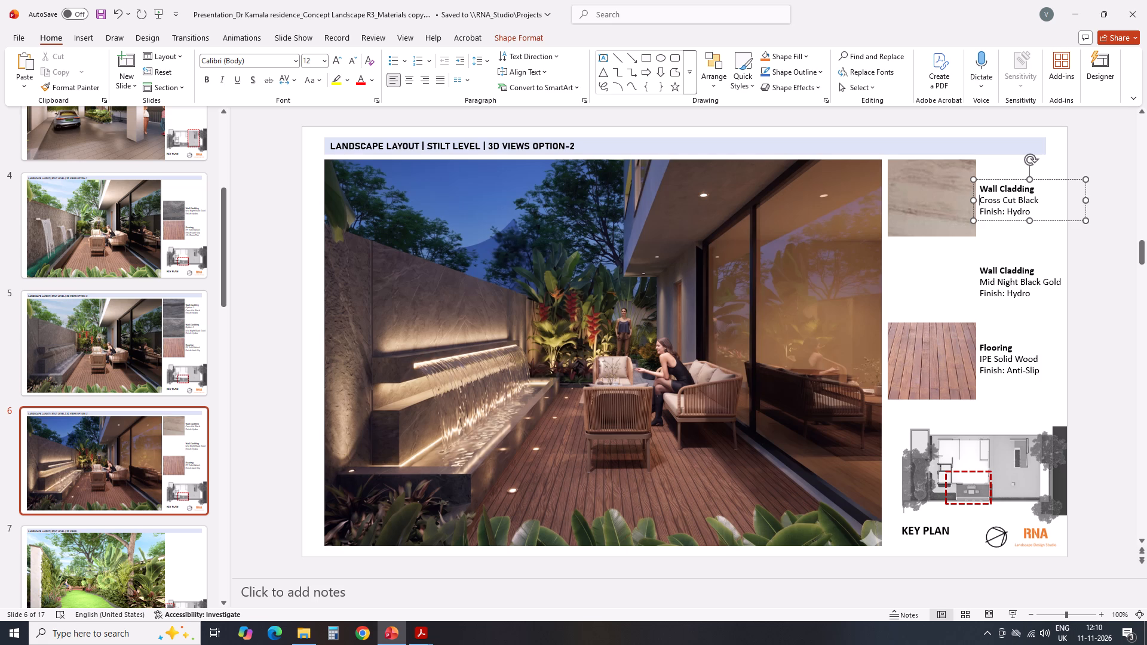
text(ption)
text(-1)
key(Return)
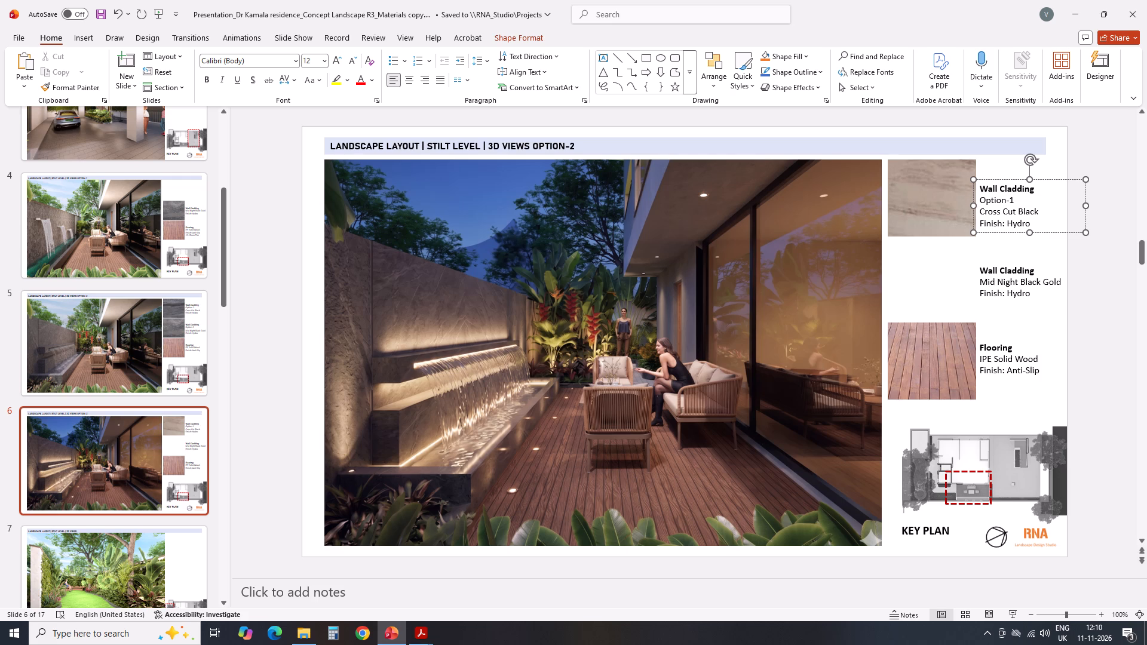
Check the beige marble's product details in Granites_Textures.pdf and replace Cross Cut Black with Marble in the first caption on slide 6.
click(415, 628)
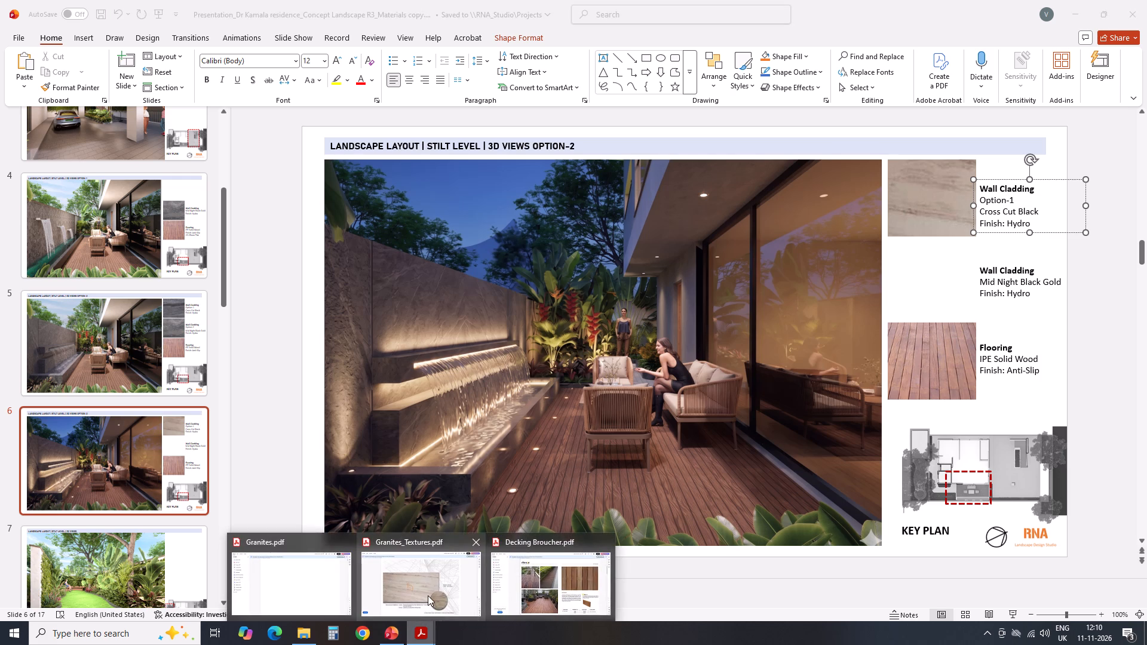
click(428, 595)
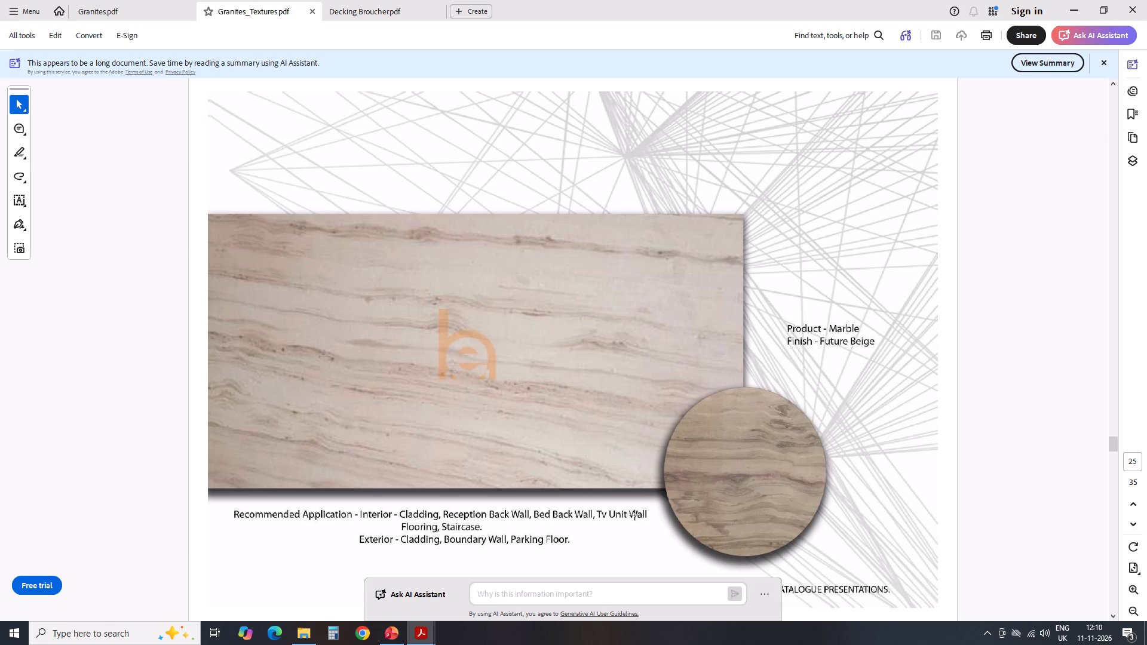
click(1081, 2)
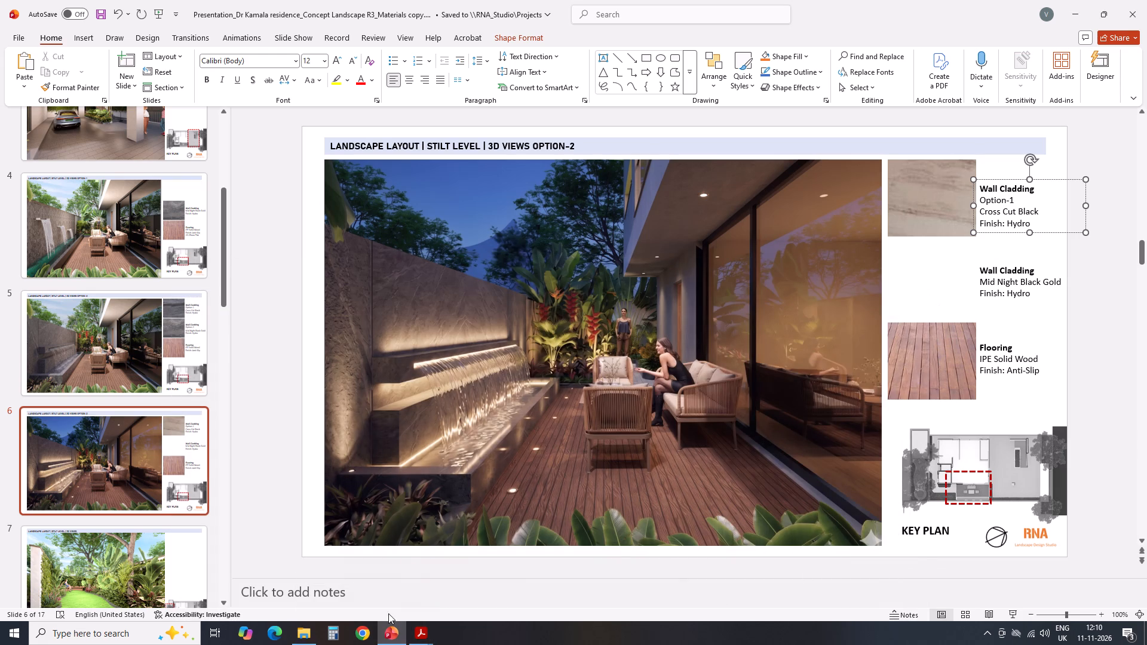
click(418, 643)
click(423, 595)
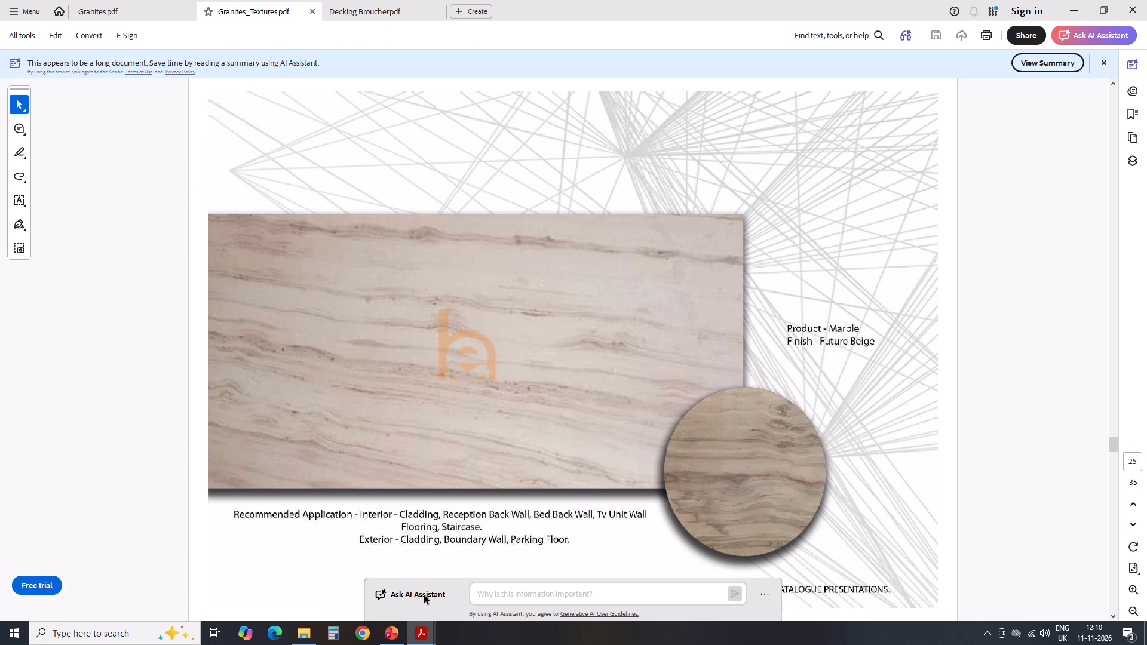
click(1081, 6)
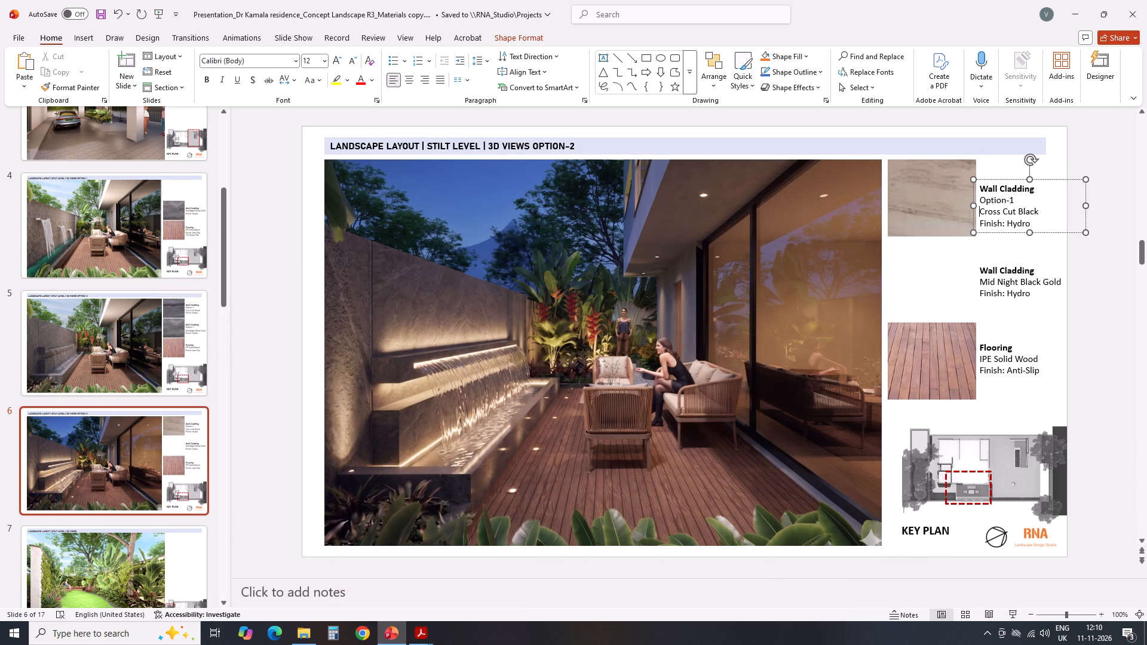
click(1038, 211)
key(BackSpace)
key(BackSpace)
key(BackSpace)
key(BackSpace)
key(BackSpace)
key(BackSpace)
key(BackSpace)
key(BackSpace)
key(BackSpace)
key(BackSpace)
key(BackSpace)
key(BackSpace)
key(BackSpace)
key(BackSpace)
key(BackSpace)
text(mar)
key(BackSpace)
key(BackSpace)
text(le)
Change the finish in the Option-1 Wall Cladding caption to Future Beige.
click(1035, 223)
click(1032, 222)
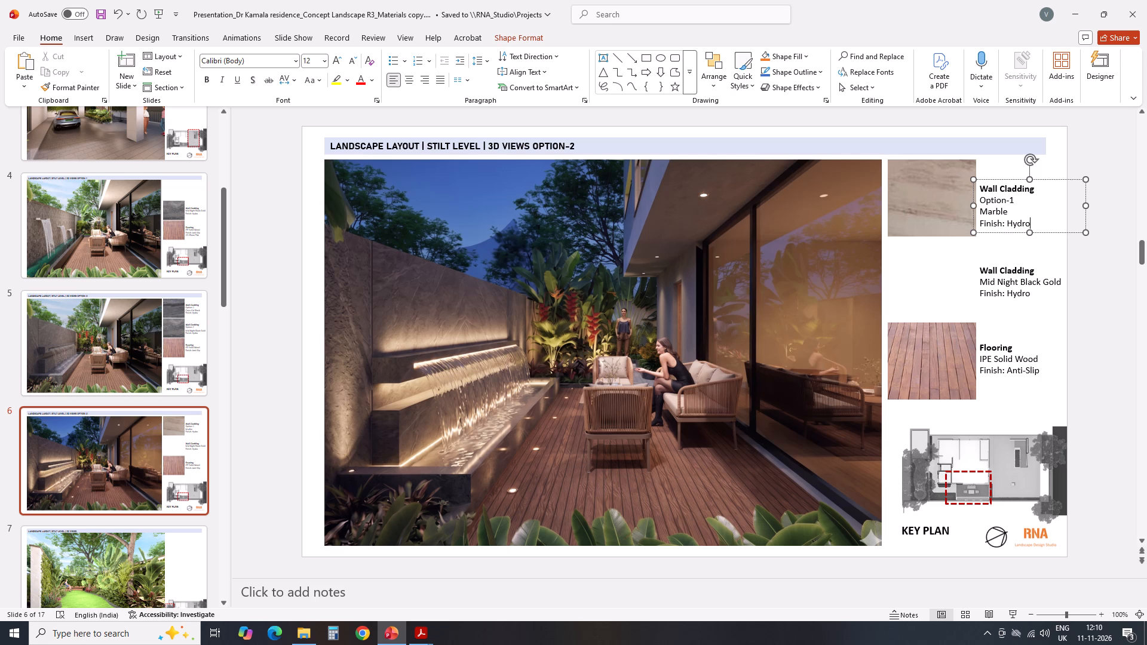
key(BackSpace)
key(BackSpace)
key(BackSpace)
key(BackSpace)
key(BackSpace)
text(uture)
key(space)
text(eige)
click(1114, 279)
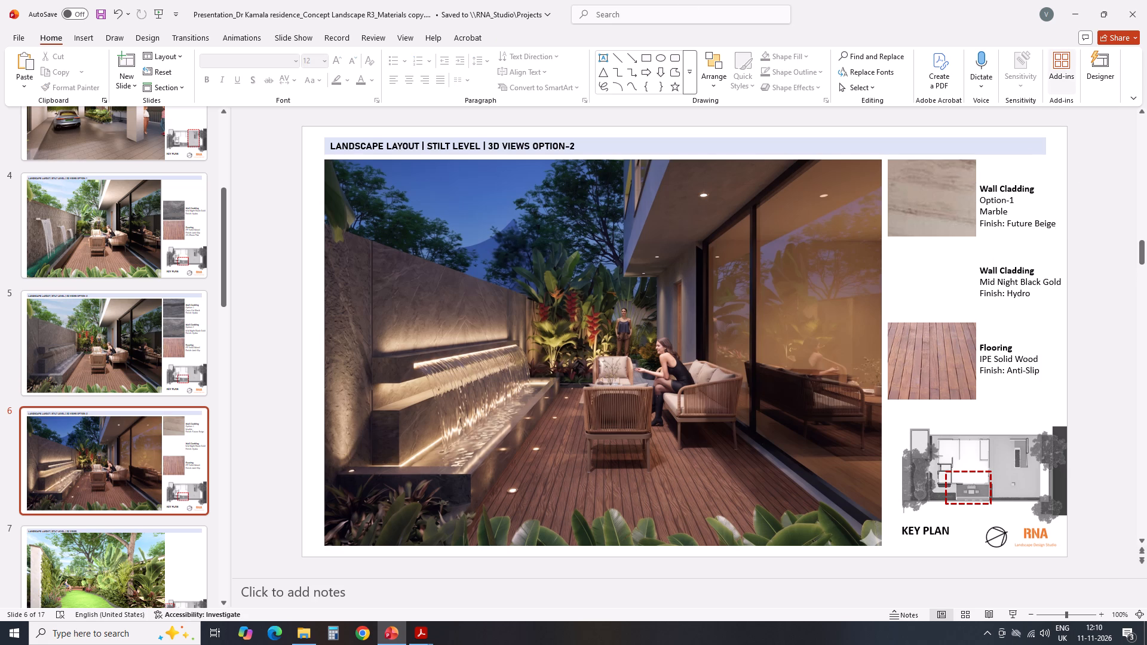
Move the Option-1 Wall Cladding caption slightly upward beside its marble swatch.
click(1020, 191)
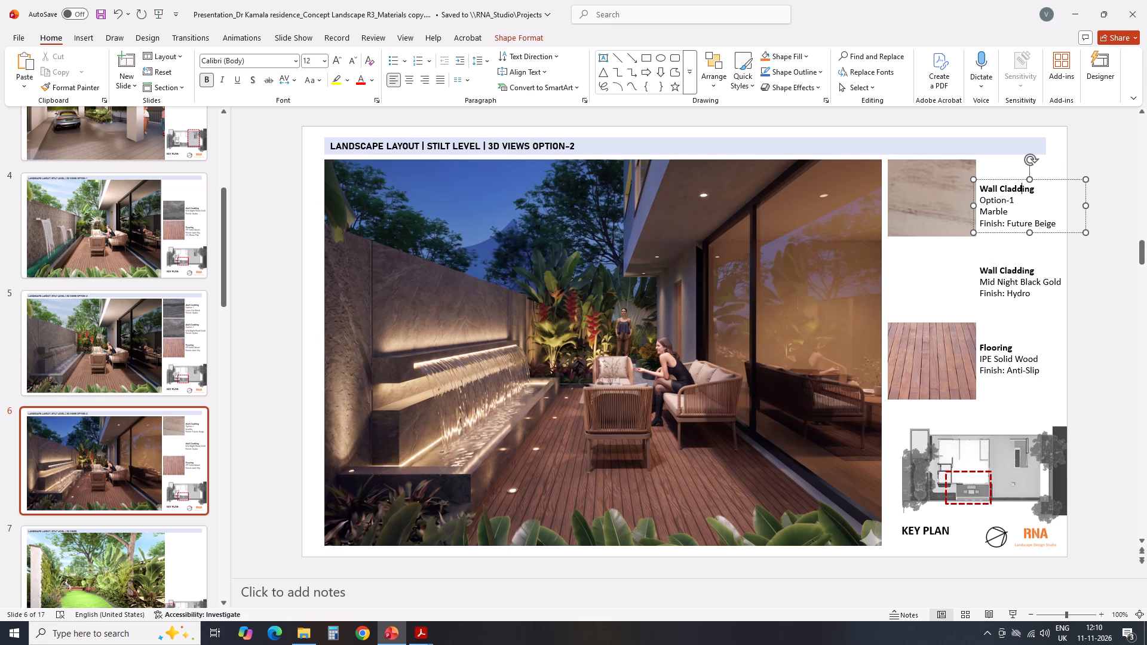
drag(1047, 179, 1047, 168)
click(1107, 200)
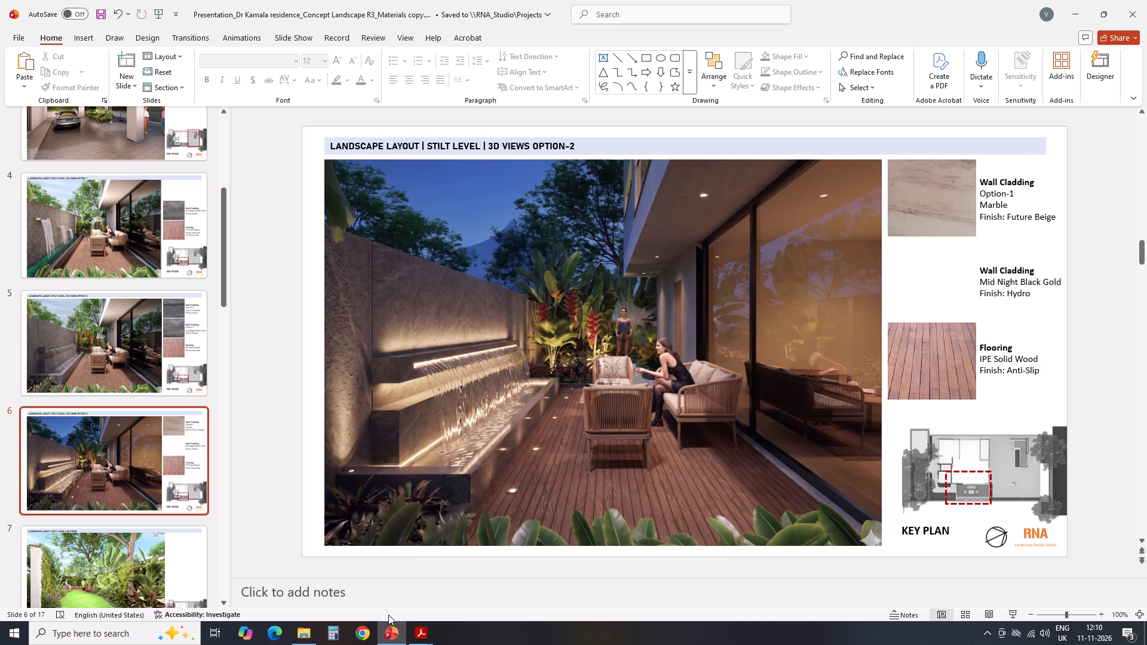
Capture a screenshot of the Dalia Beige 3D Hydro texture's logo-free area on page 26 of Granites_Textures.pdf.
click(430, 638)
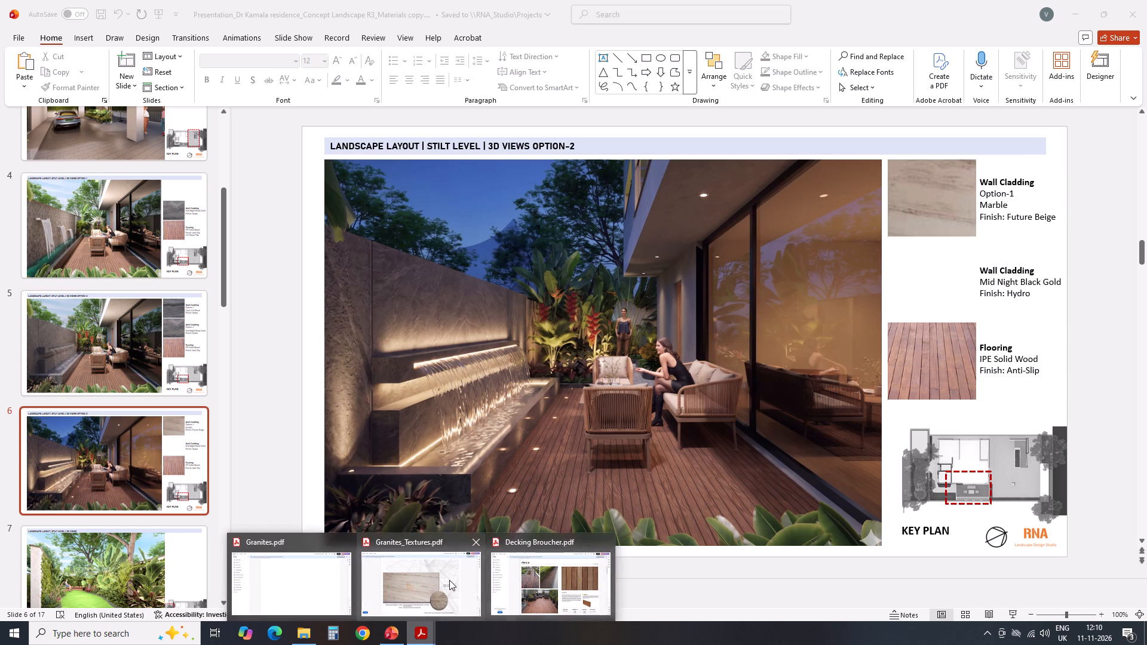
click(449, 580)
scroll(601, 408, down, 1)
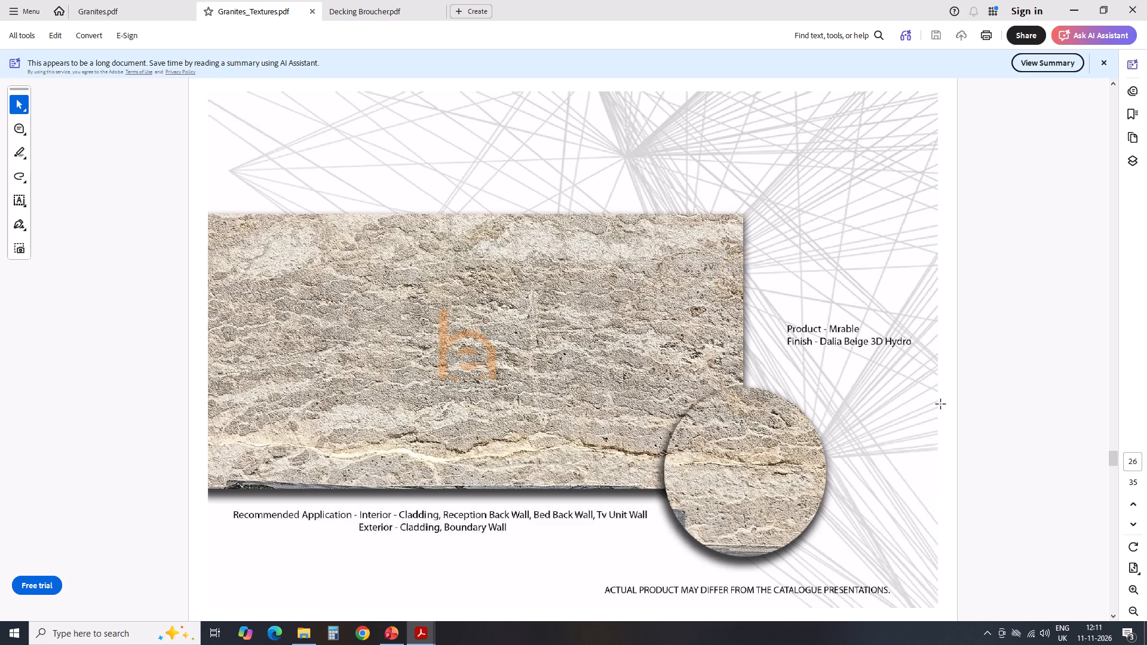
scroll(941, 404, down, 1)
scroll(941, 414, up, 1)
key(shift+super+s)
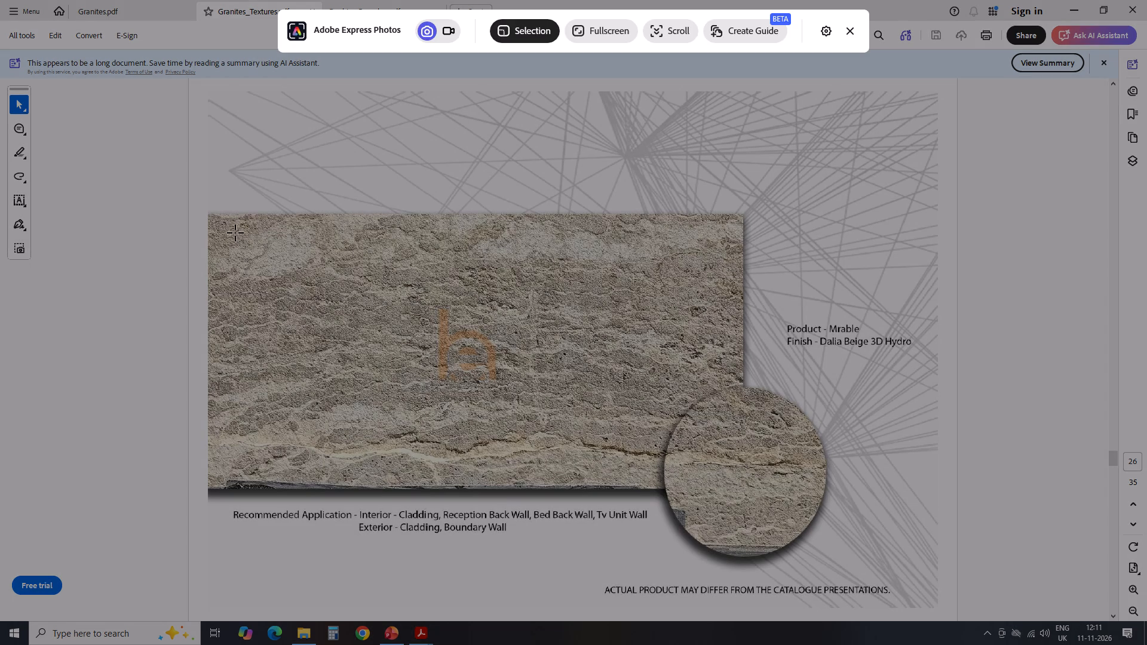
drag(214, 223, 424, 451)
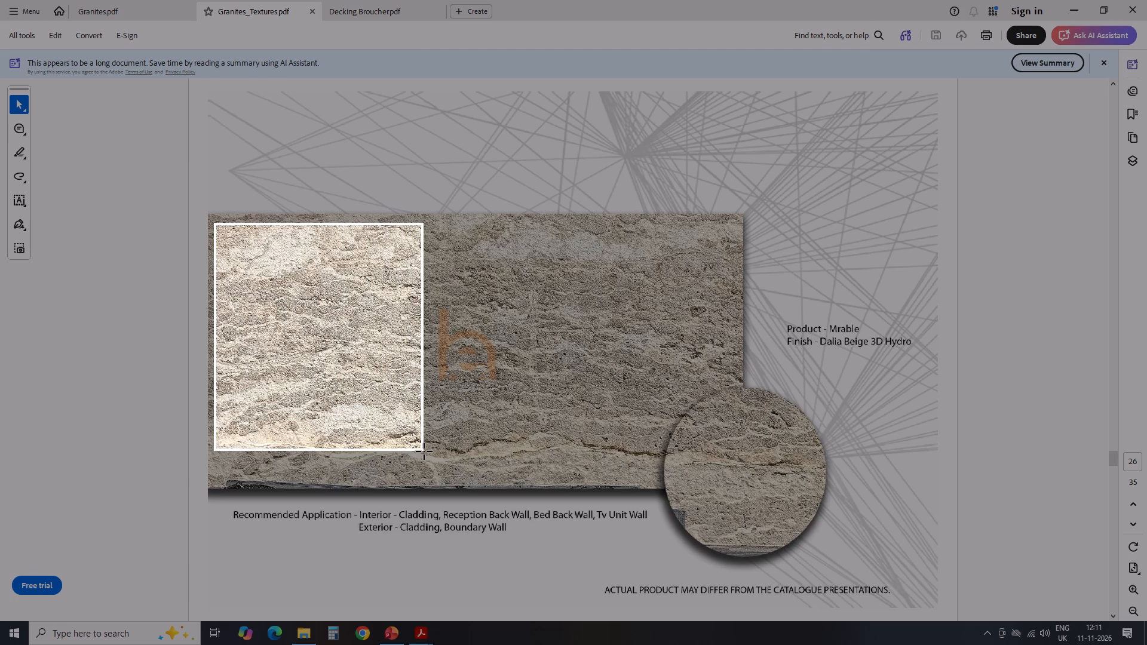
drag(424, 451, 424, 452)
click(1042, 342)
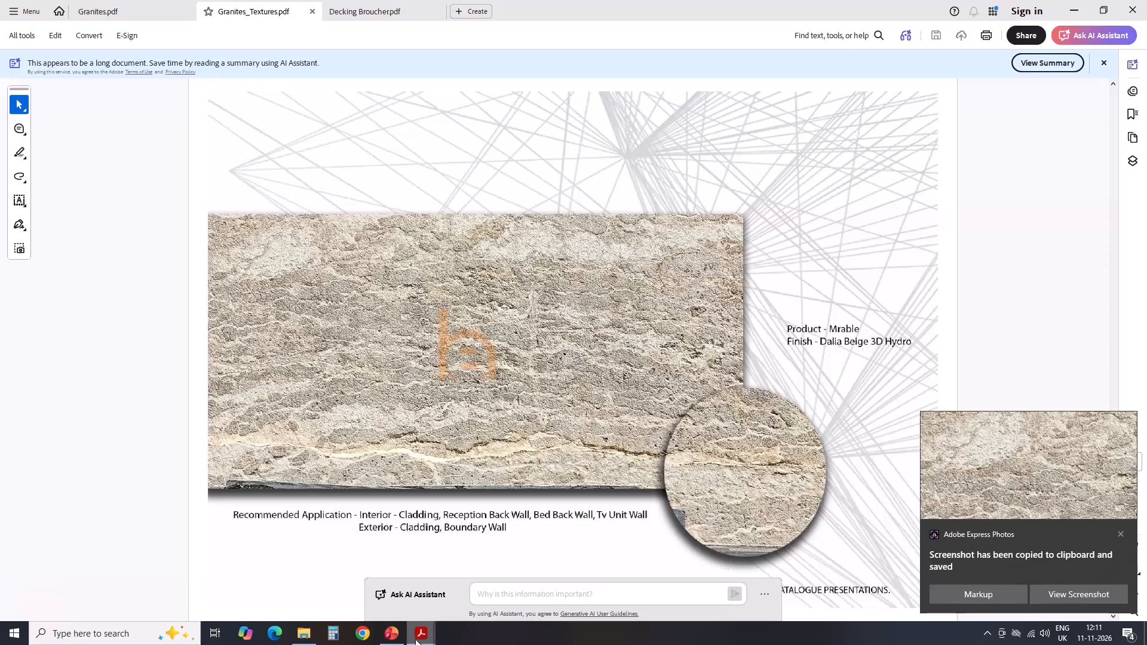
Return to the presentation and insert the captured Dalia Beige 3D Hydro picture from the Screenshots folder onto slide 6.
click(390, 637)
click(1105, 302)
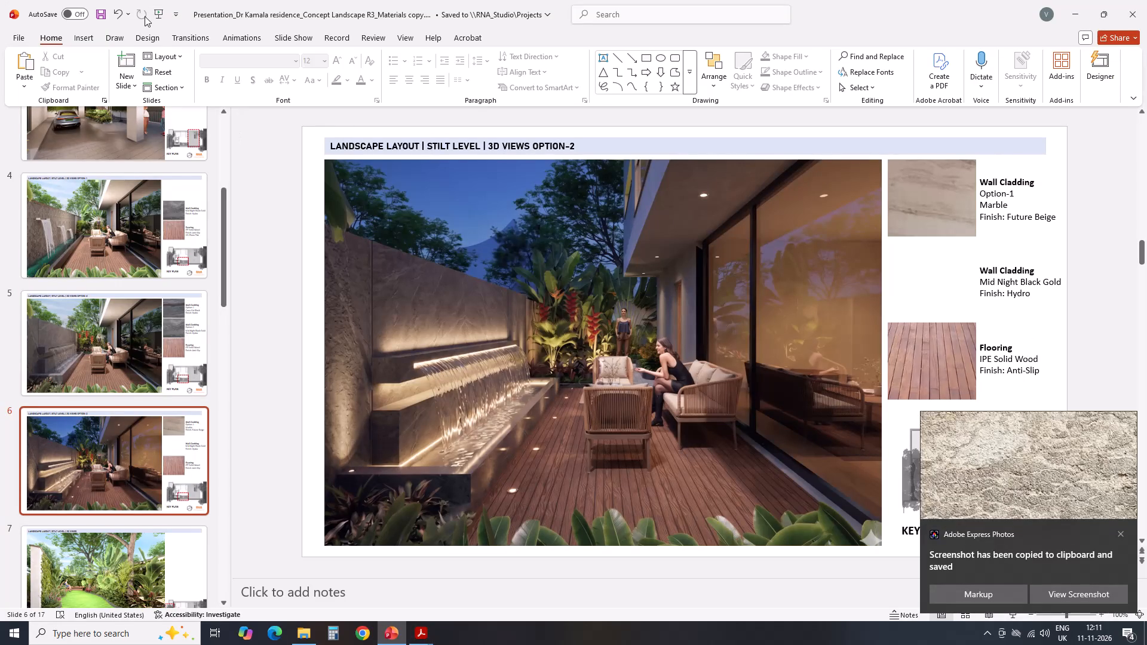
click(86, 38)
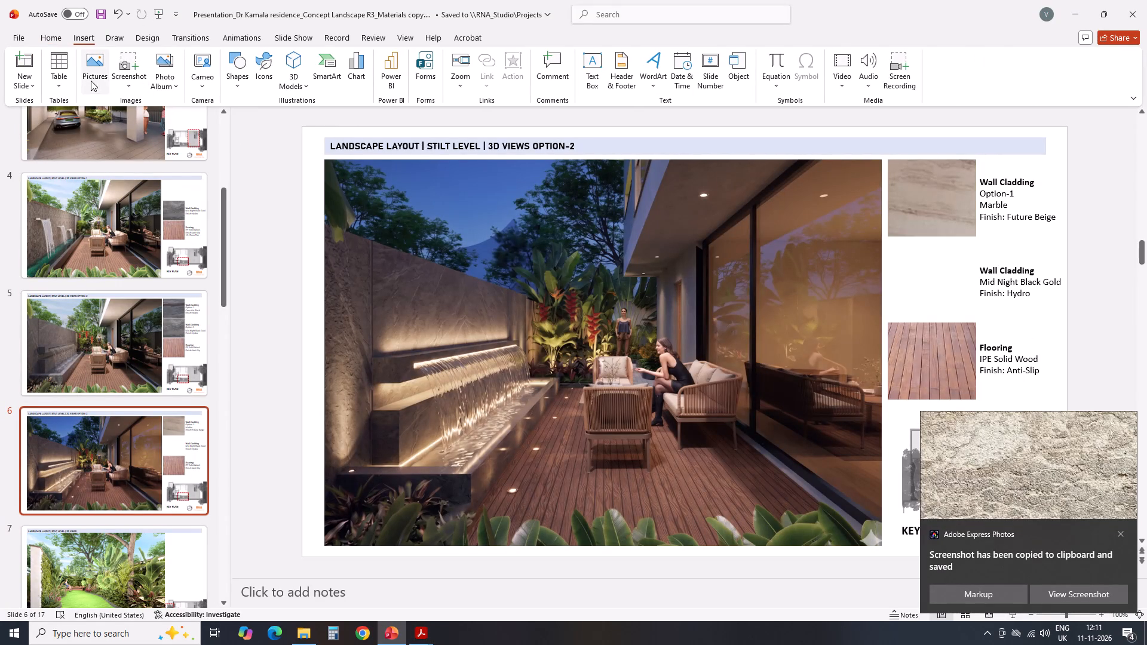
click(91, 81)
click(108, 118)
scroll(321, 193, down, 2)
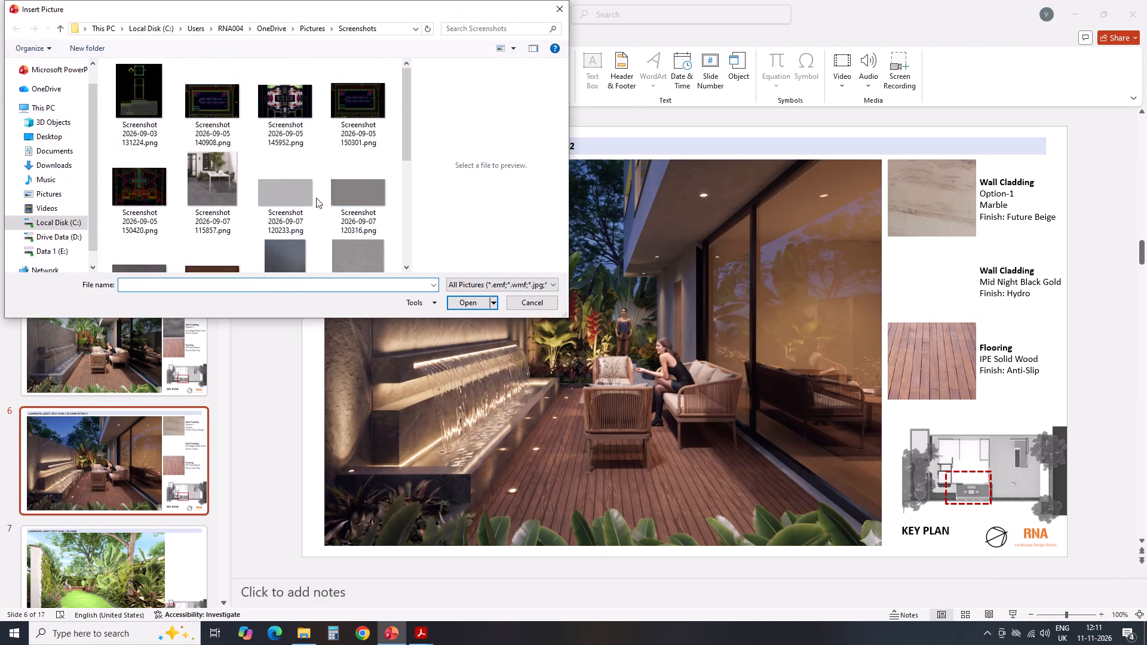
scroll(316, 198, down, 2)
click(364, 210)
click(463, 300)
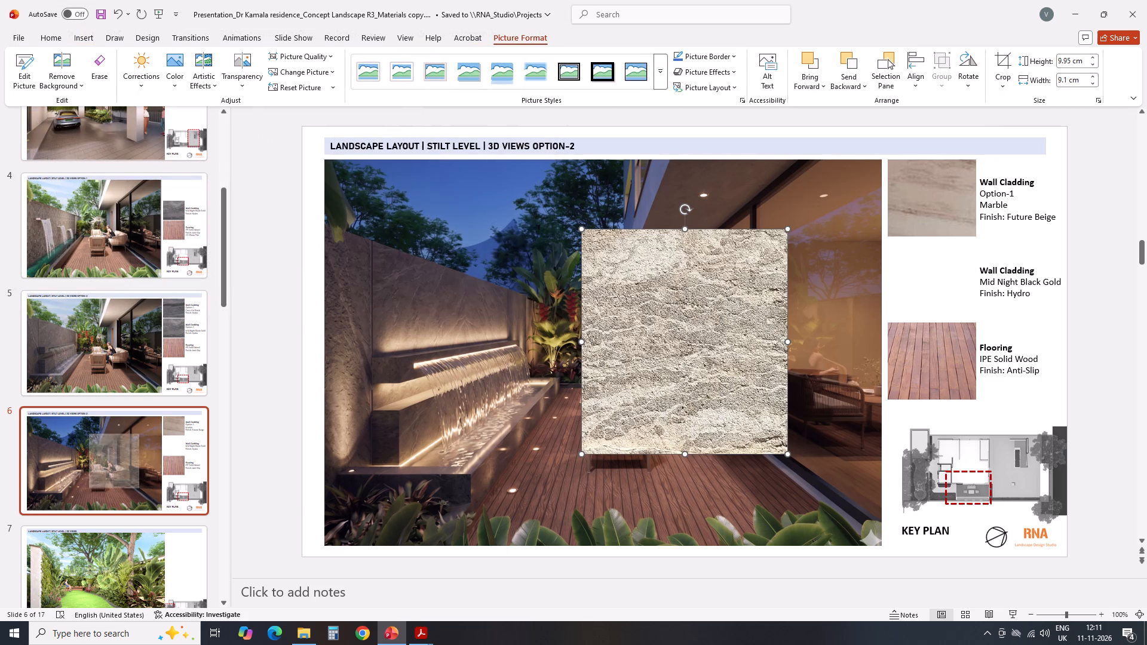
Move the Dalia Beige picture so its top-left corner sits where the Mid Night Black Gold swatch was.
drag(695, 366, 1007, 388)
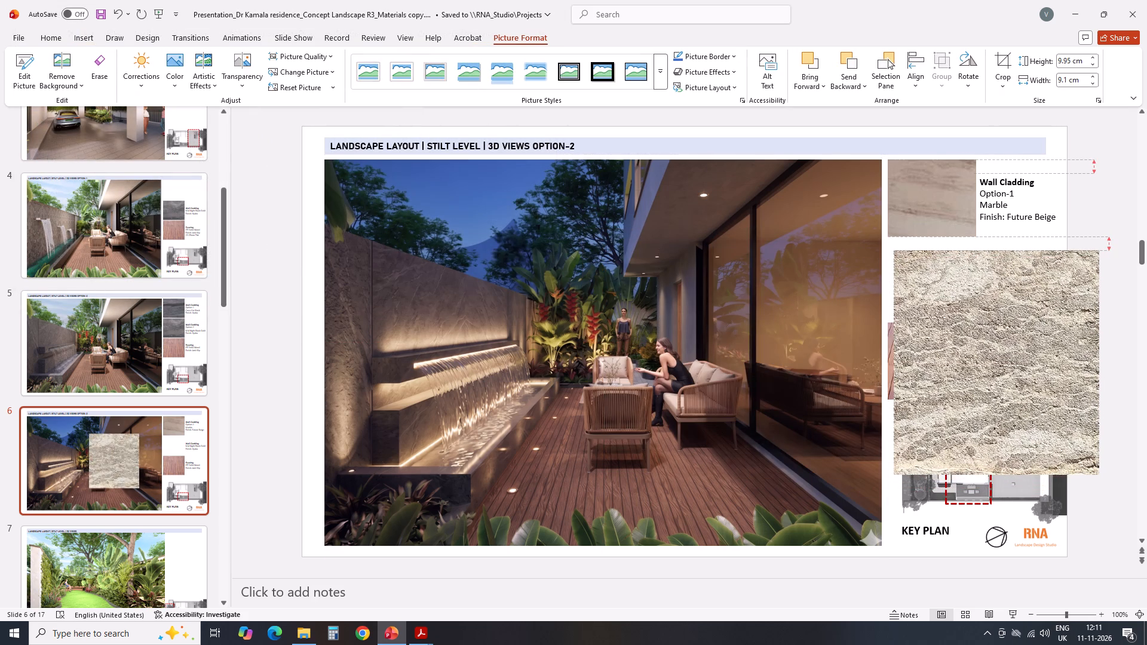
drag(1007, 388, 998, 378)
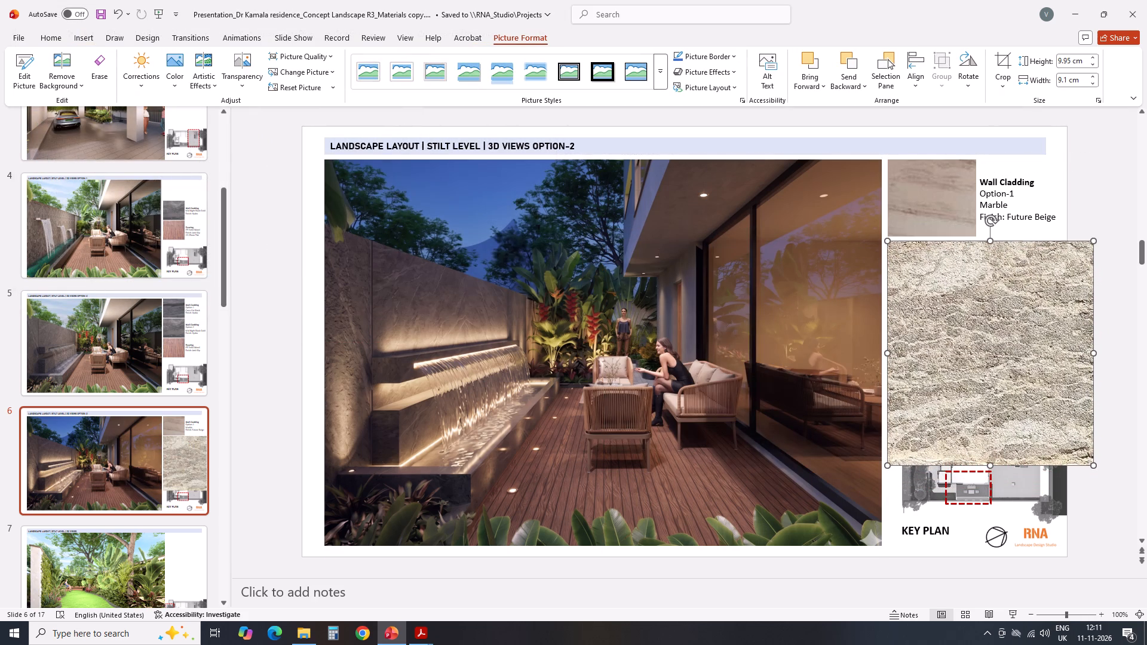
Crop the Dalia Beige picture to 3.91 cm wide by 3.41 cm high so it fits above the flooring swatch.
click(1007, 69)
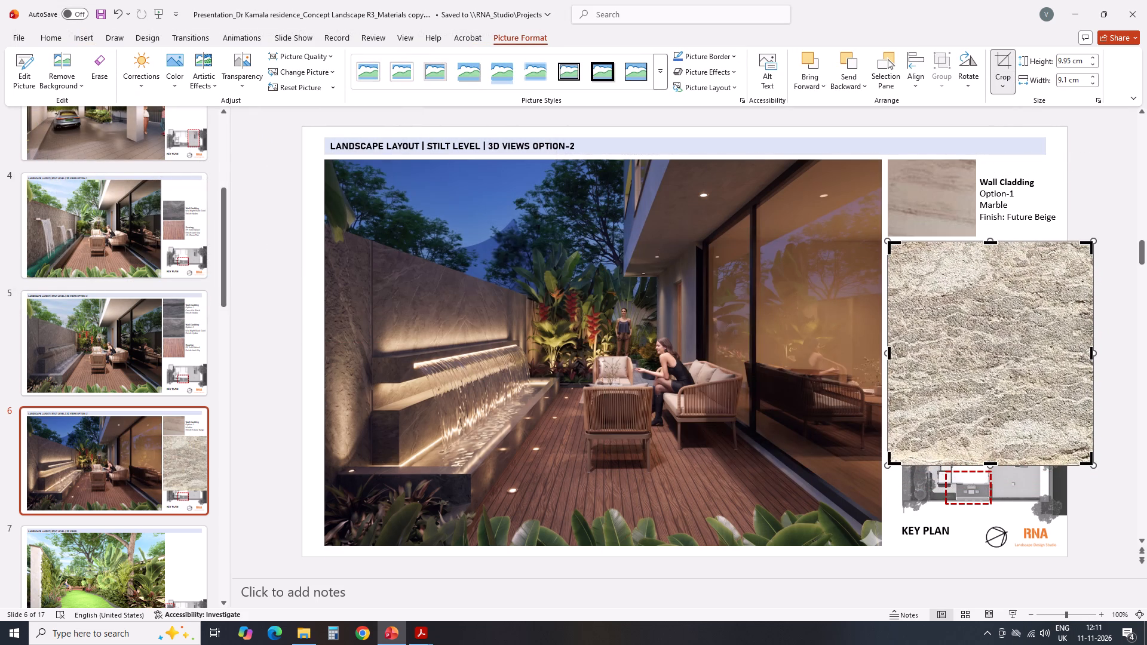
drag(1090, 350, 978, 328)
drag(930, 463, 943, 352)
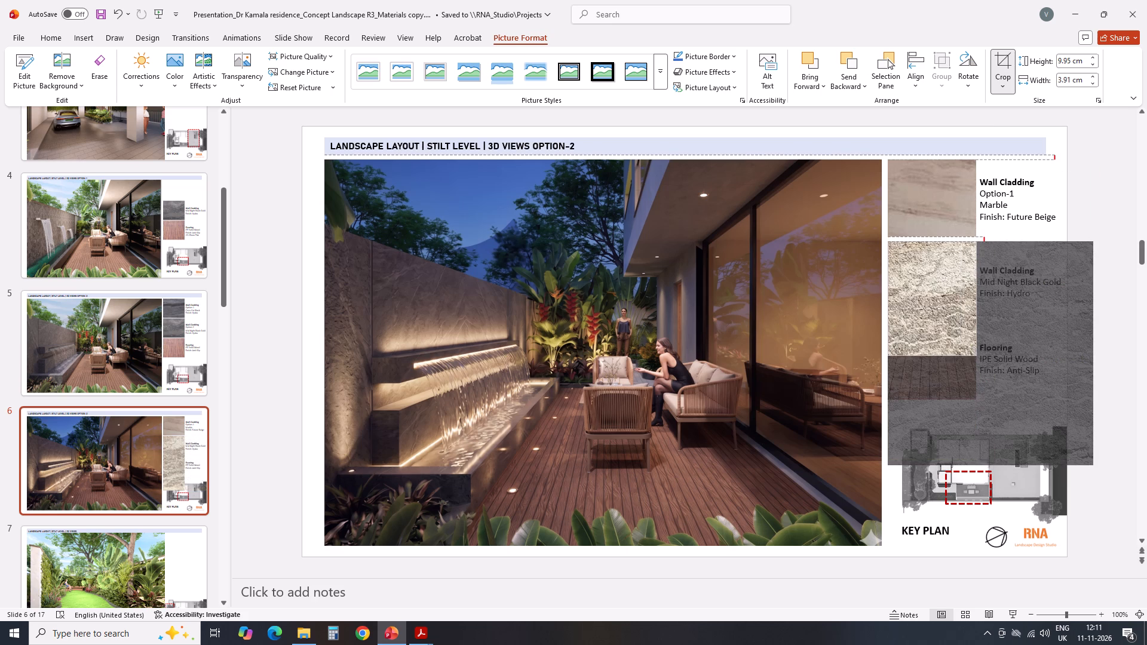
drag(943, 352, 940, 307)
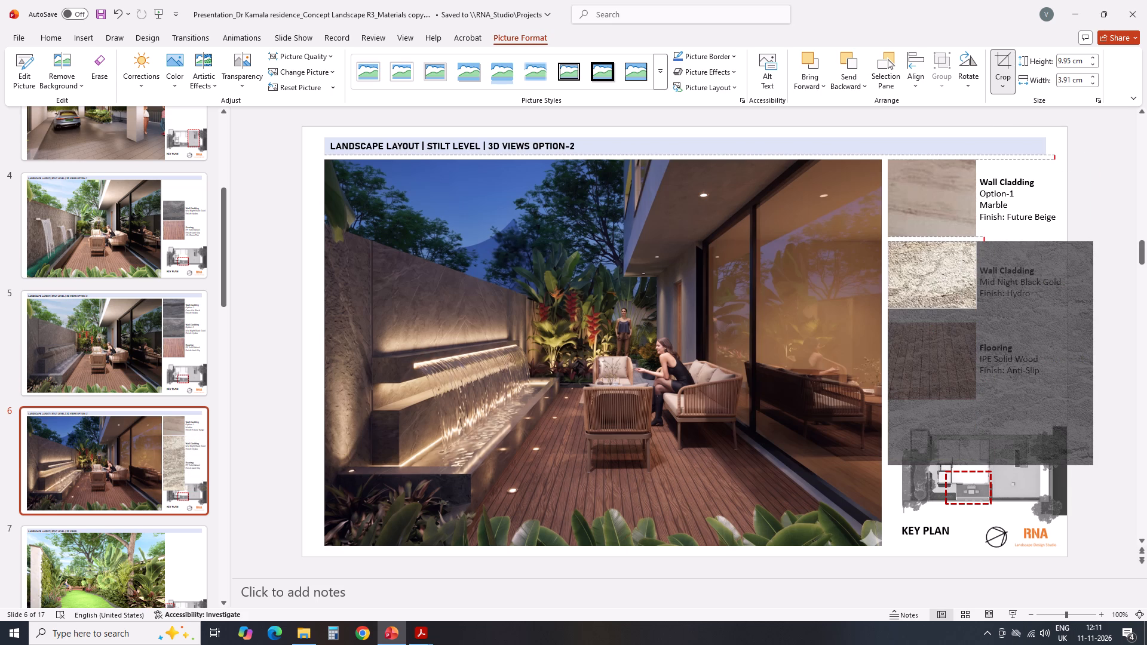
drag(940, 307, 941, 321)
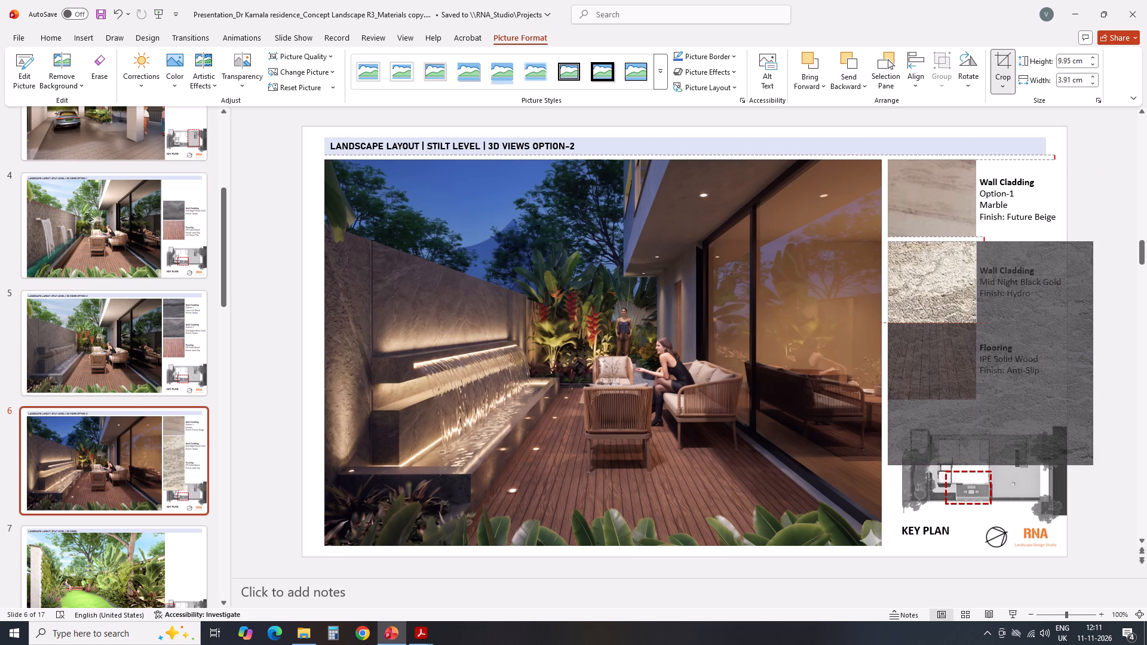
drag(941, 321, 943, 316)
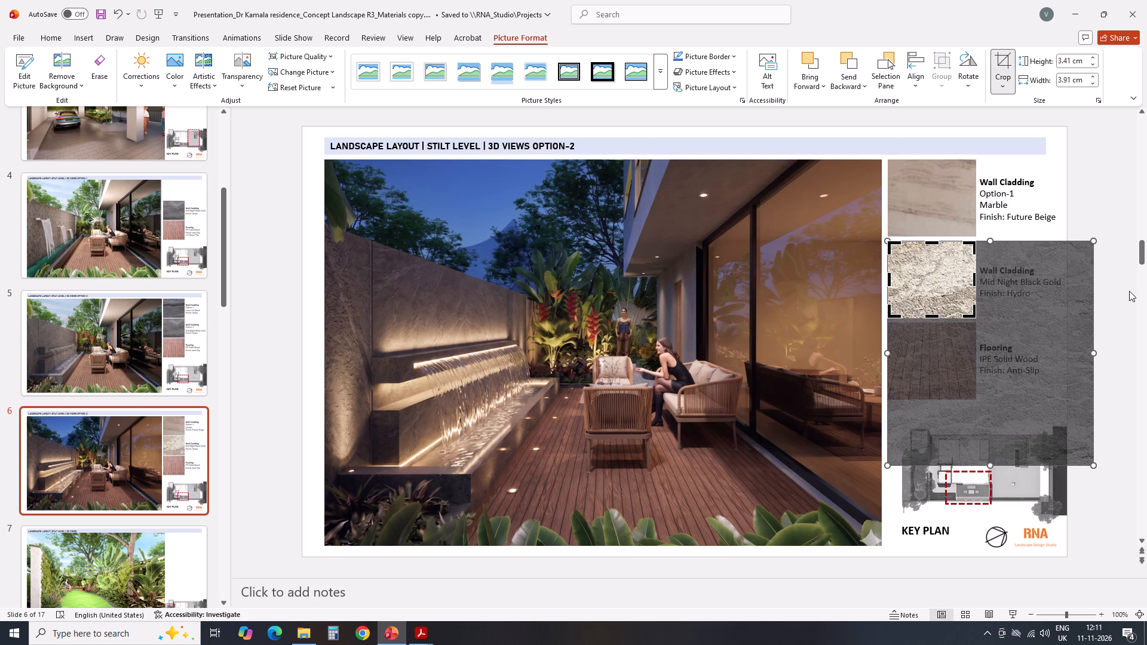
click(1118, 293)
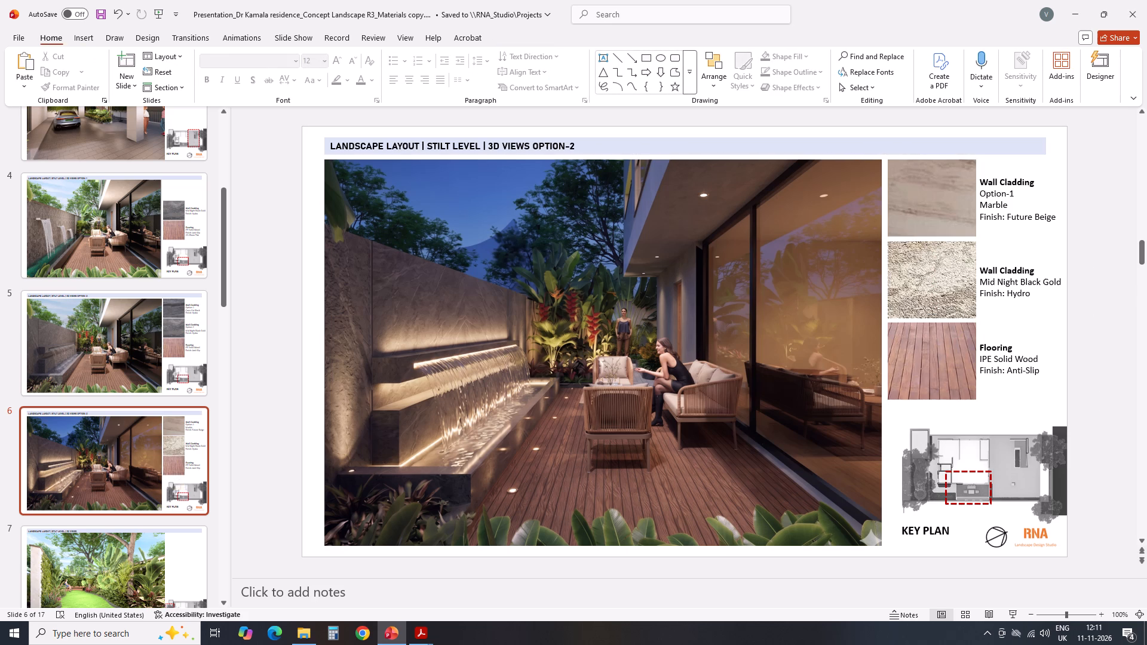
Add an "Option-2" line under the heading of the second Wall Cladding caption.
click(1035, 269)
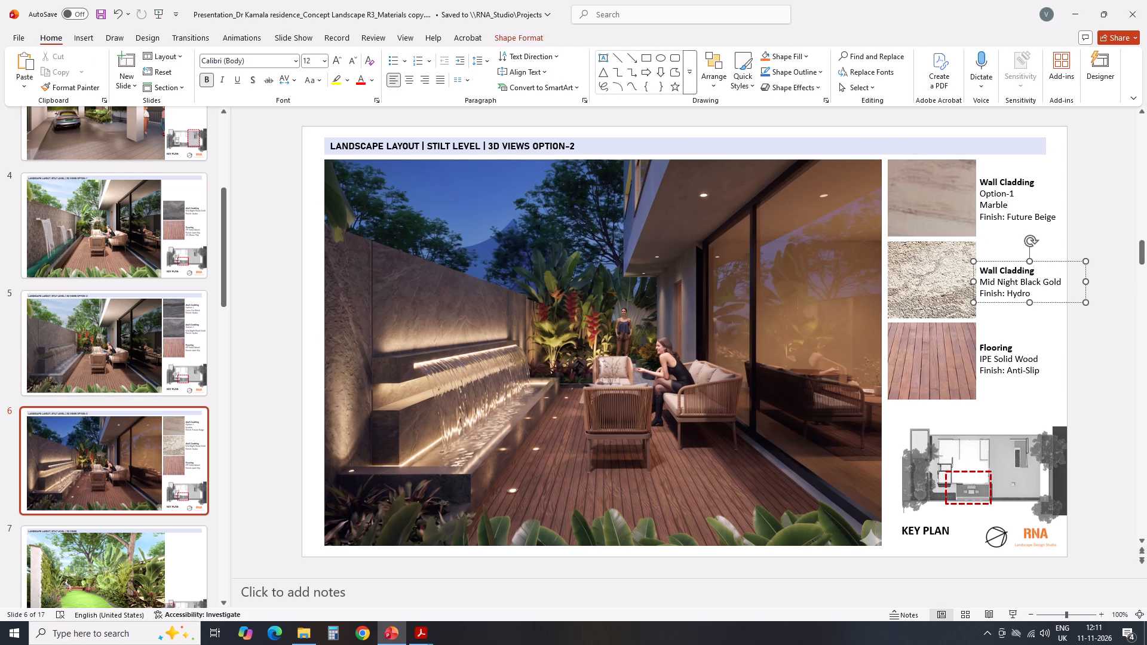
key(Down)
key(Left)
key(Left)
key(Left)
key(Left)
key(Left)
key(Left)
key(Left)
key(Left)
key(Left)
key(Left)
key(Left)
key(Left)
key(Left)
key(o)
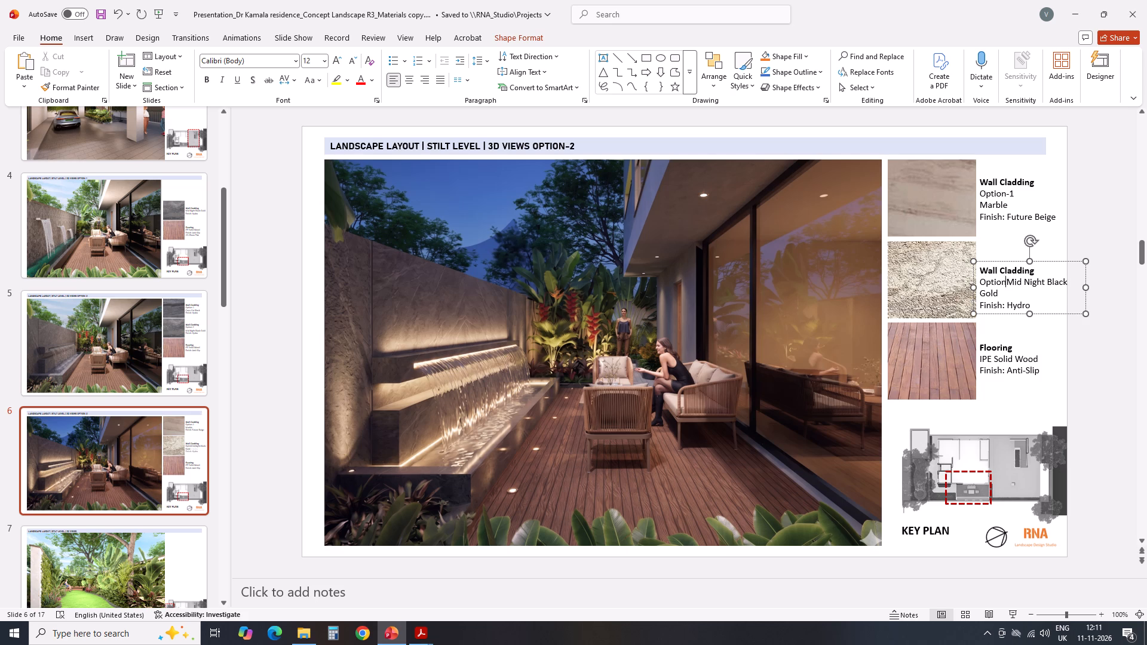
text(-2)
key(Return)
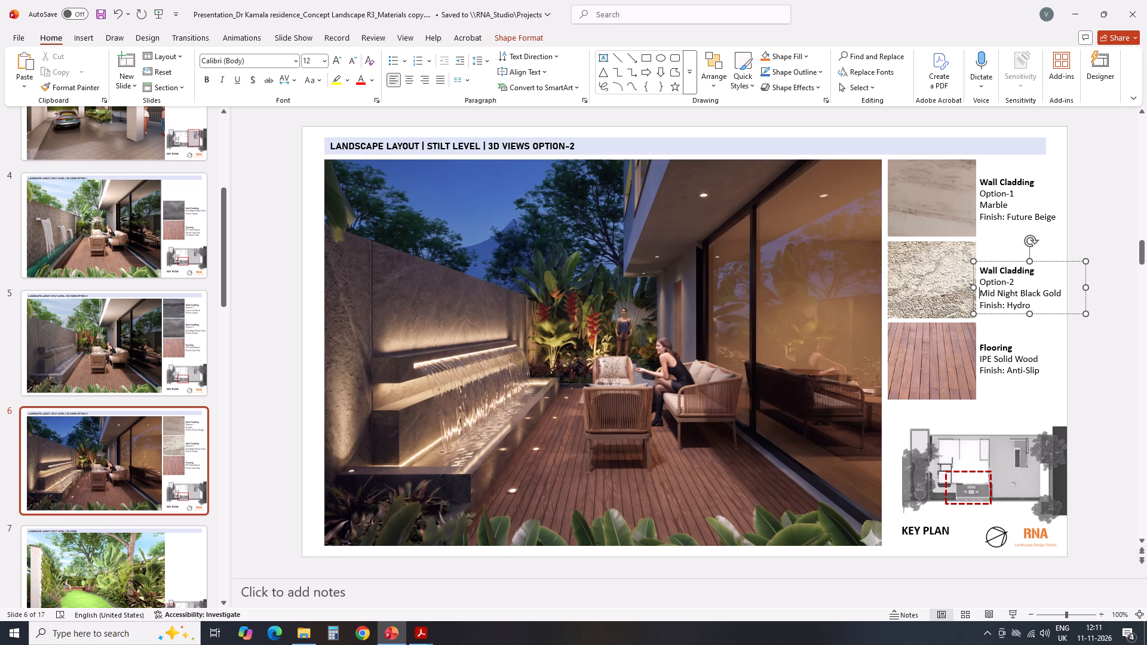
Check the product name in Granites_Textures.pdf and change the second caption's finish to "Dalia Beige 3D Hydro", with "Hydro" on its own line.
click(1061, 290)
click(422, 636)
click(435, 589)
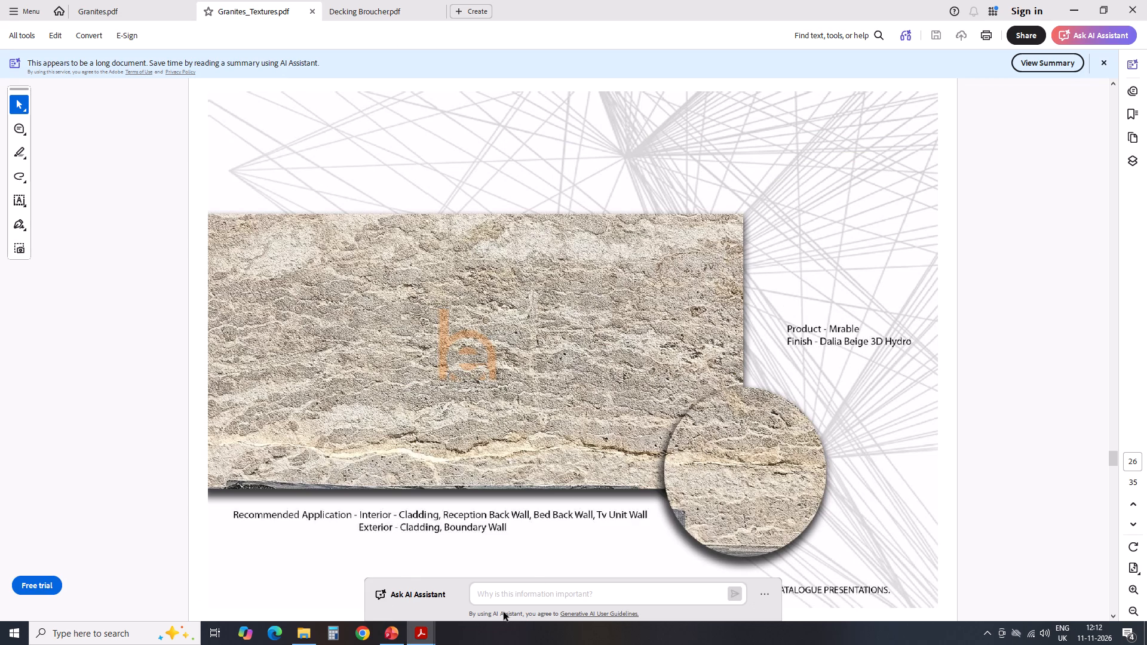
click(389, 643)
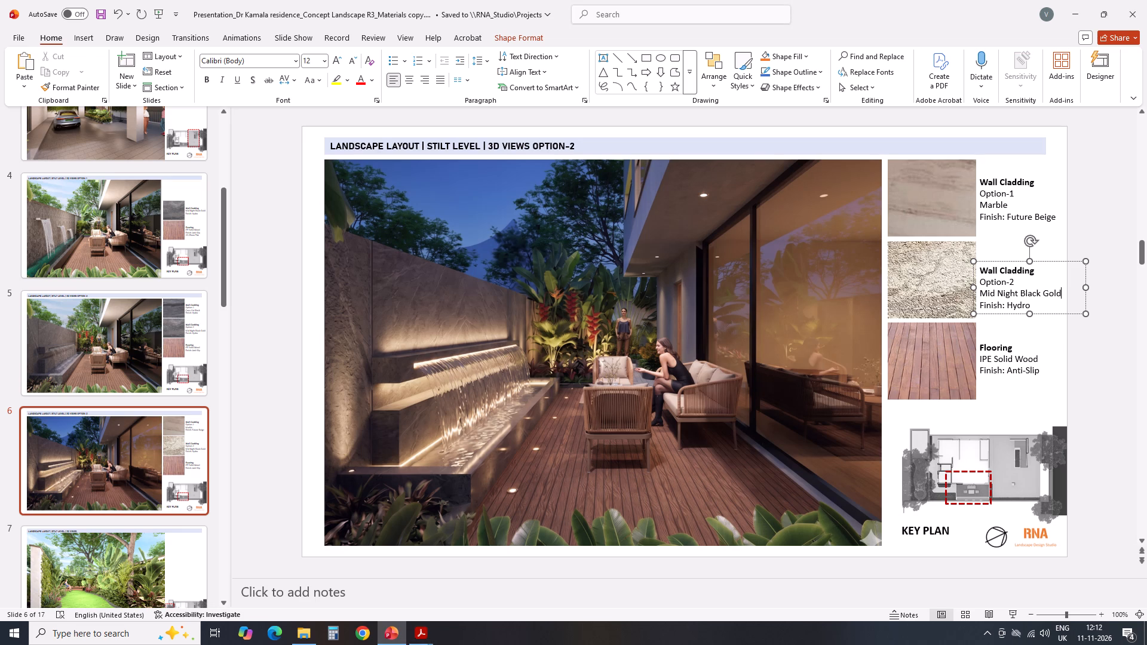
click(1042, 301)
key(BackSpace)
key(BackSpace)
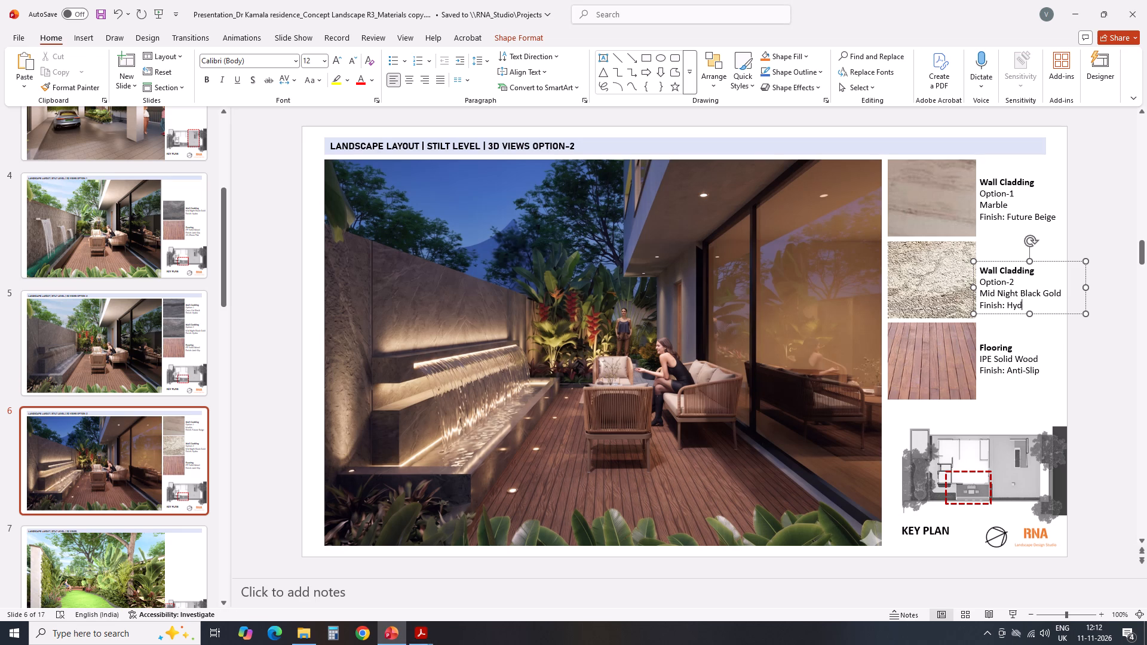
key(BackSpace)
key(BackSpace)
key(BackSpace)
text(ai)
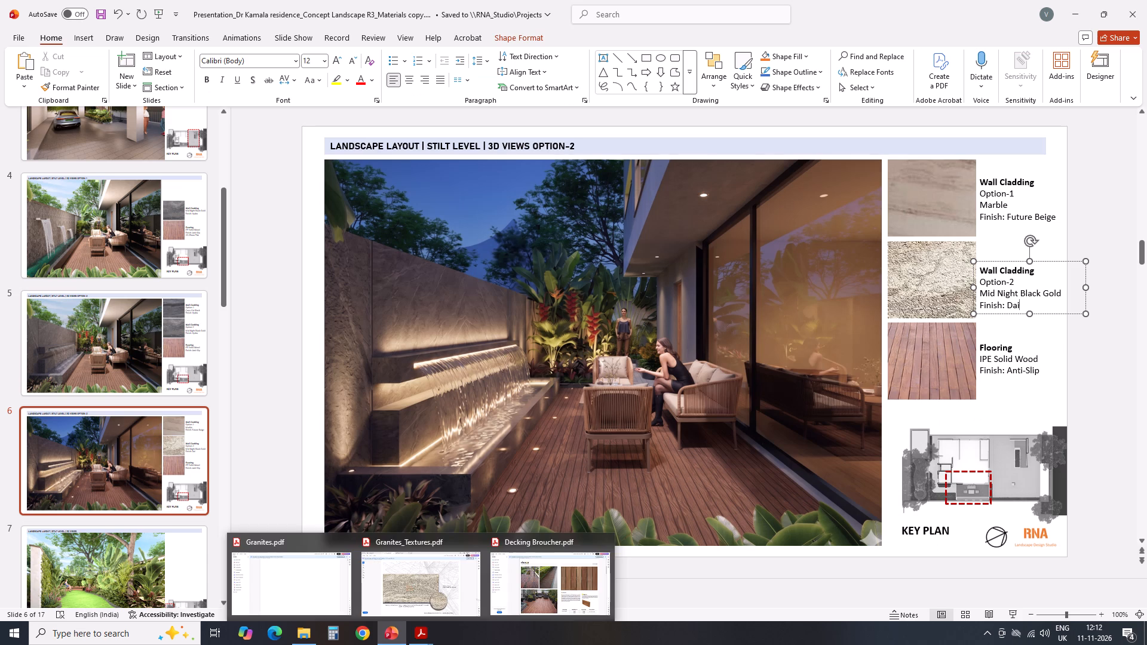
key(BackSpace)
text(lia)
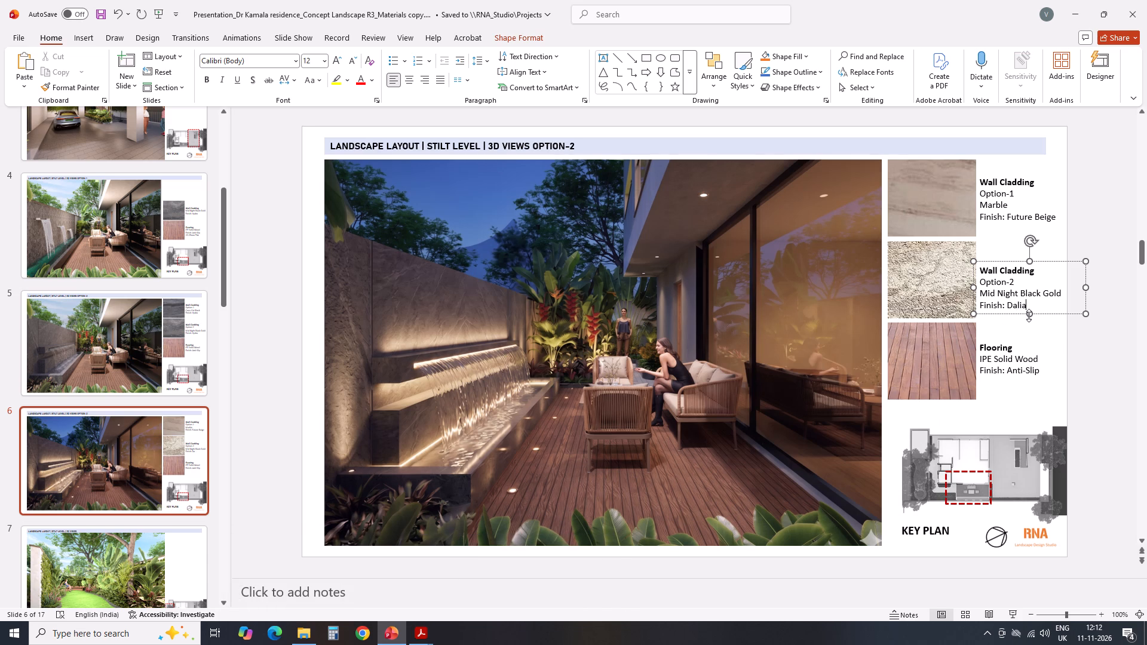
key(space)
text(eige)
key(space)
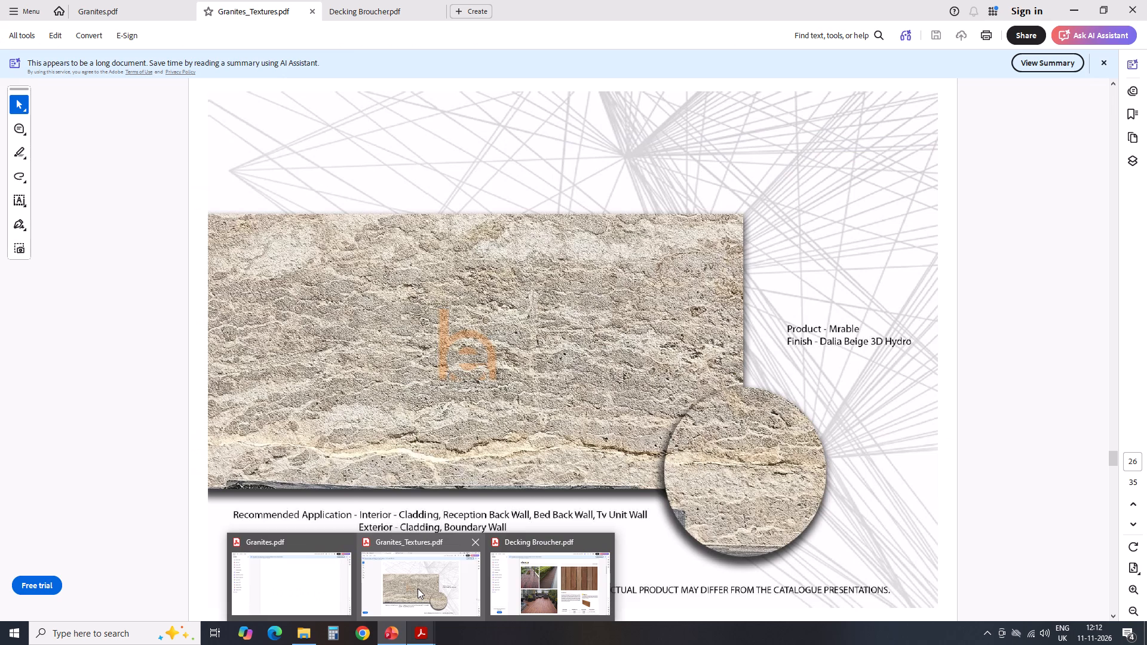
click(407, 575)
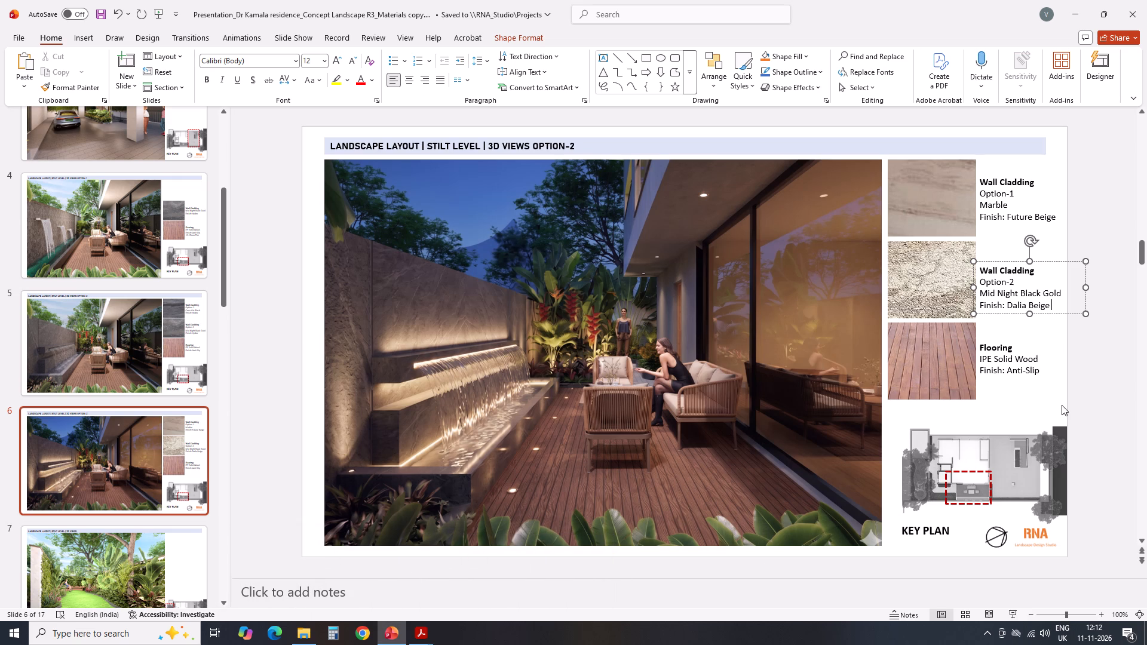
key(3)
key(d)
key(Return)
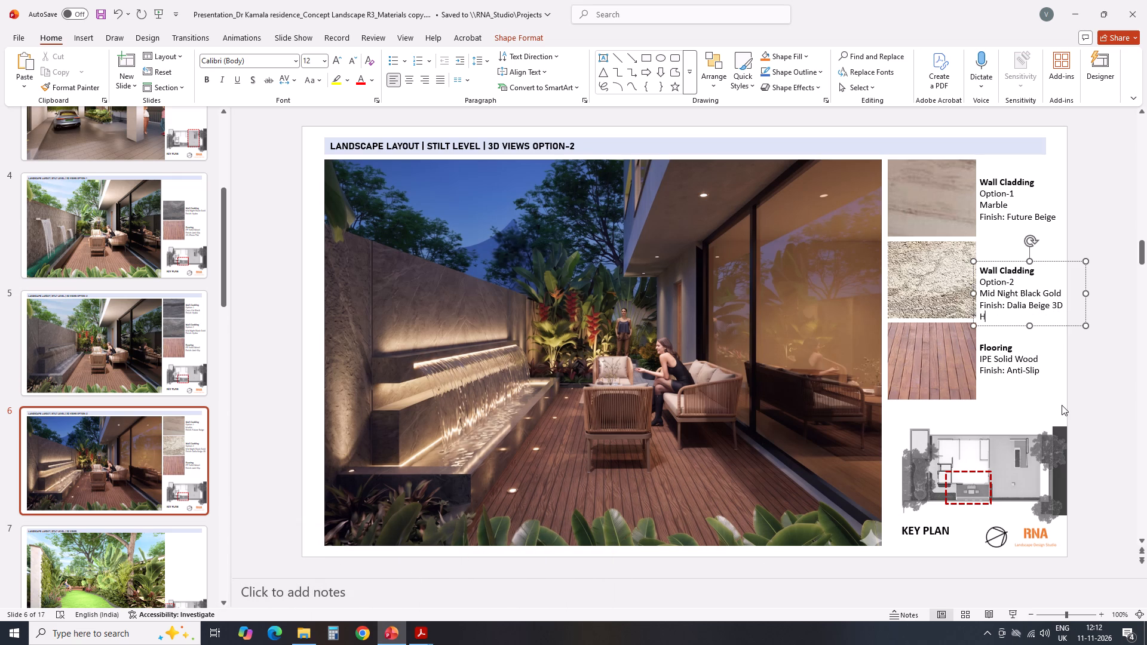
text(dro)
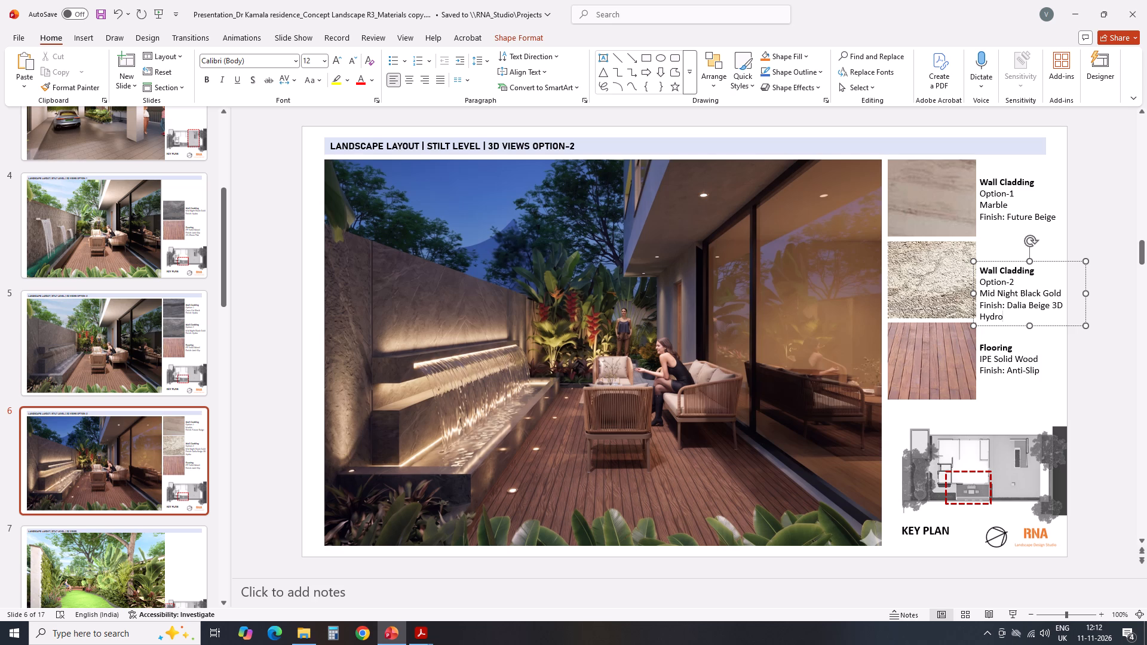
Replace "Mid Night Black Gold" with "Marble" in the Option-2 Wall Cladding caption.
click(1060, 292)
key(BackSpace)
key(BackSpace)
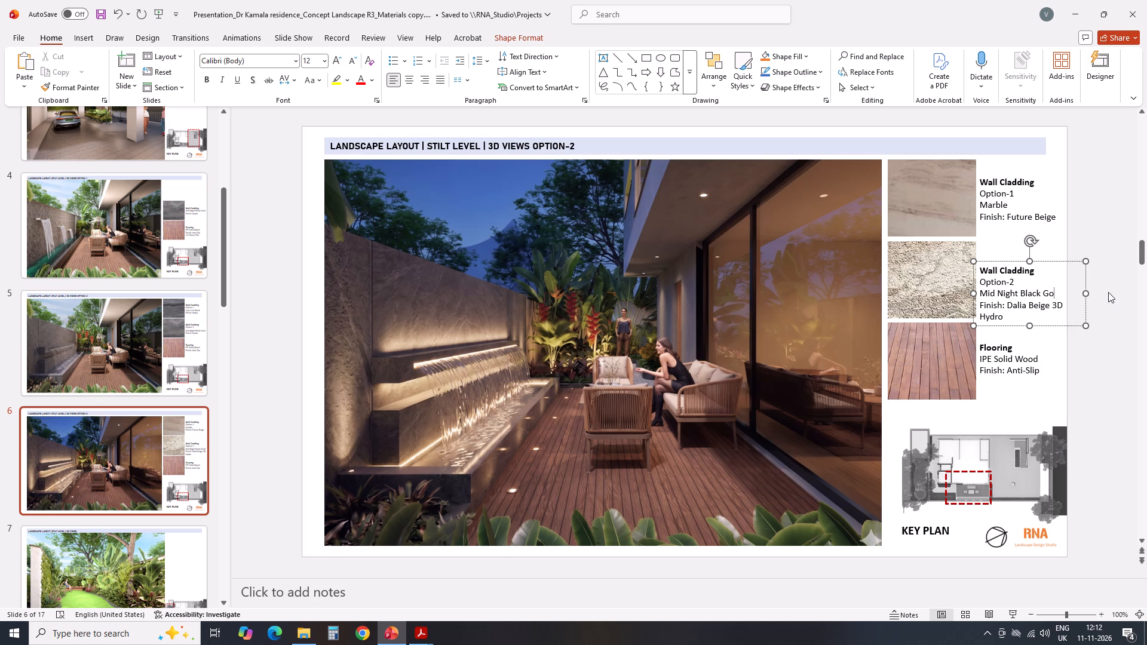
key(BackSpace)
key(BackSpace)
key(BackSpace)
key(BackSpace)
key(BackSpace)
key(BackSpace)
key(BackSpace)
key(BackSpace)
key(BackSpace)
key(BackSpace)
key(BackSpace)
key(BackSpace)
key(BackSpace)
key(BackSpace)
key(BackSpace)
key(BackSpace)
key(BackSpace)
key(BackSpace)
key(a)
text(rble)
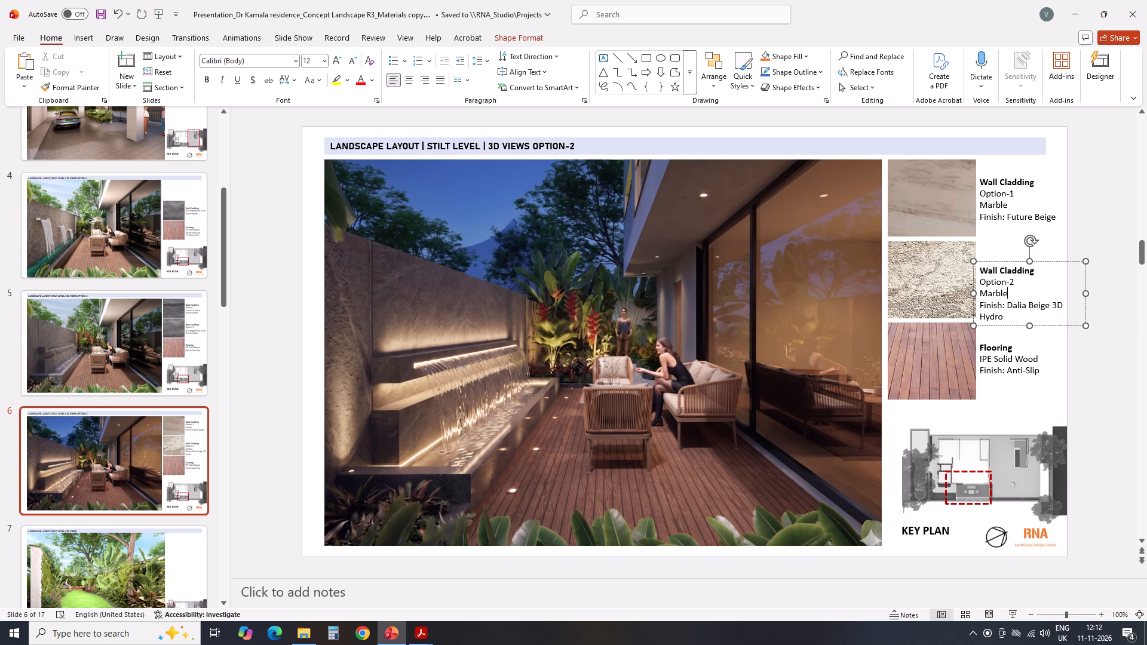
click(1105, 244)
Move the Option-2 Wall Cladding caption slightly upward beside the Dalia Beige swatch.
click(1011, 275)
drag(1048, 260, 1048, 248)
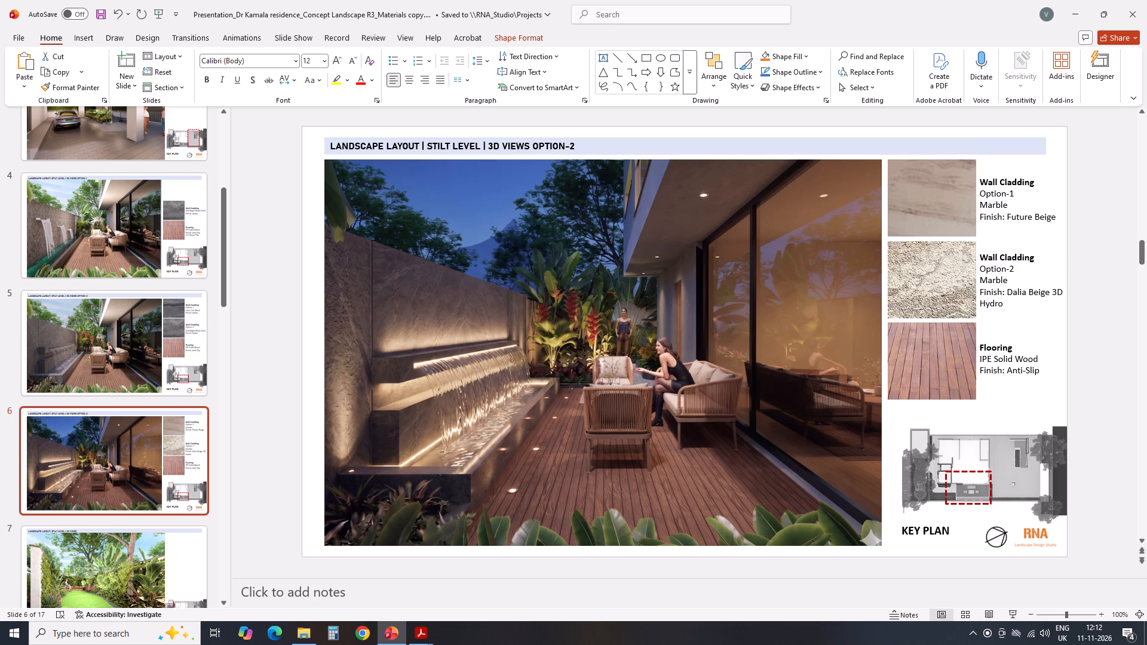
drag(1048, 248, 1048, 245)
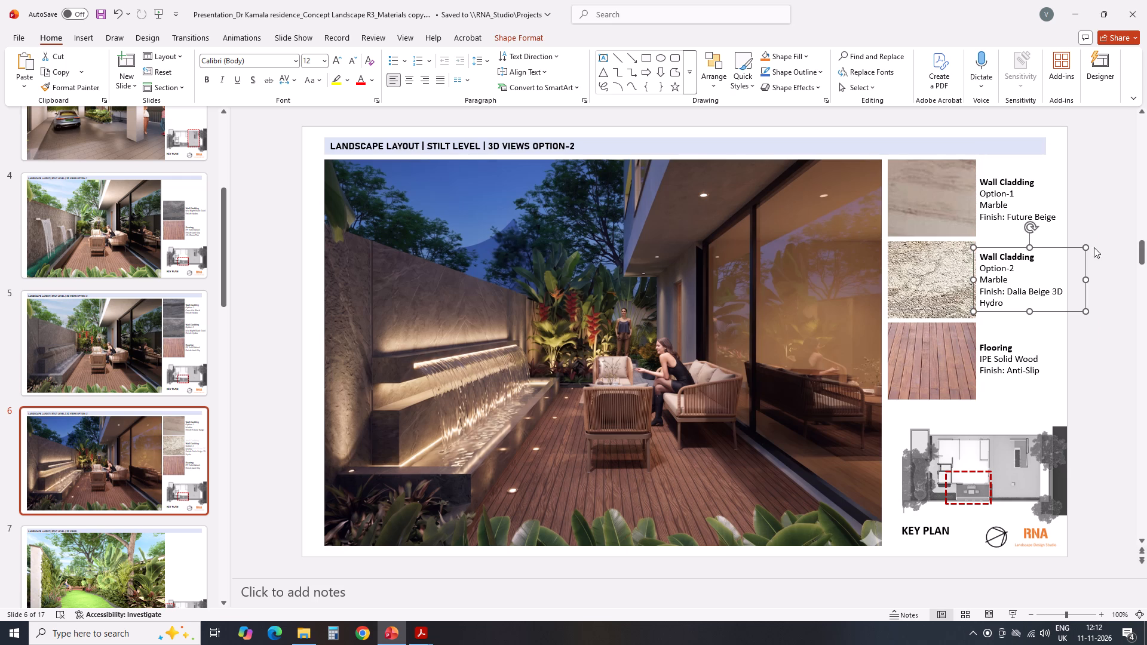
click(1108, 231)
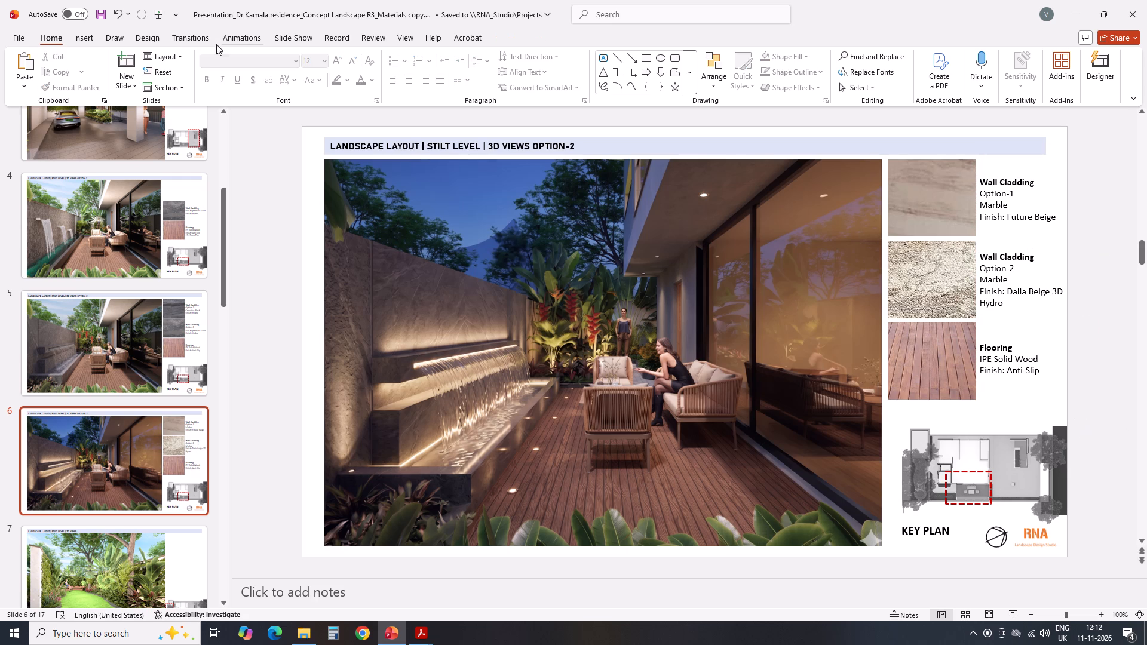
Save the presentation.
click(102, 17)
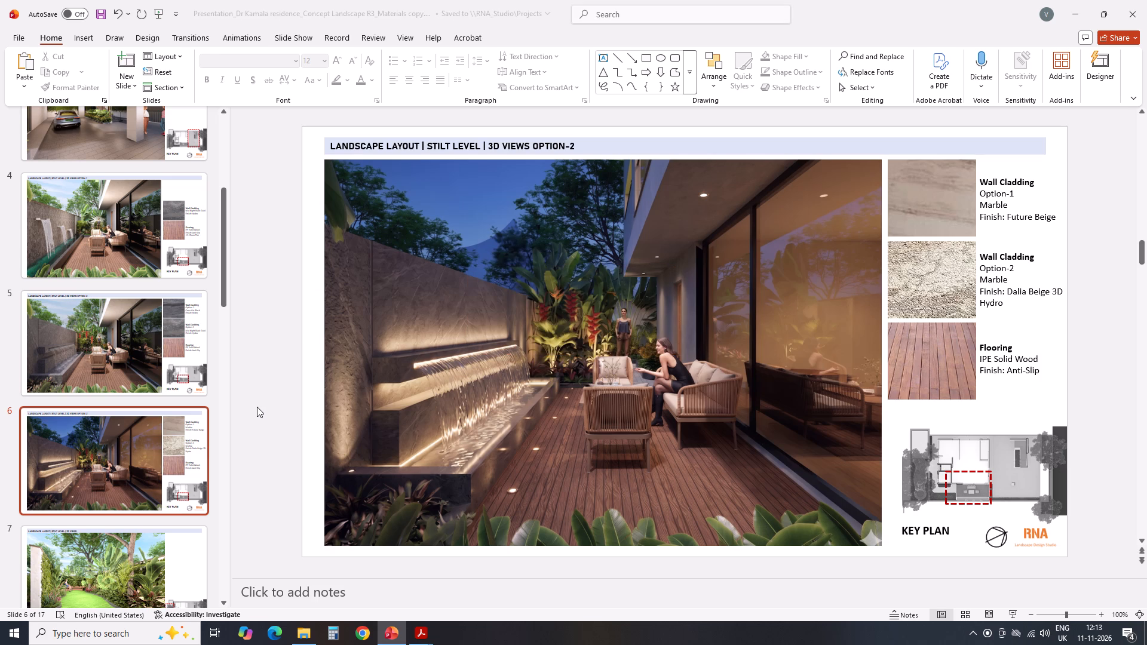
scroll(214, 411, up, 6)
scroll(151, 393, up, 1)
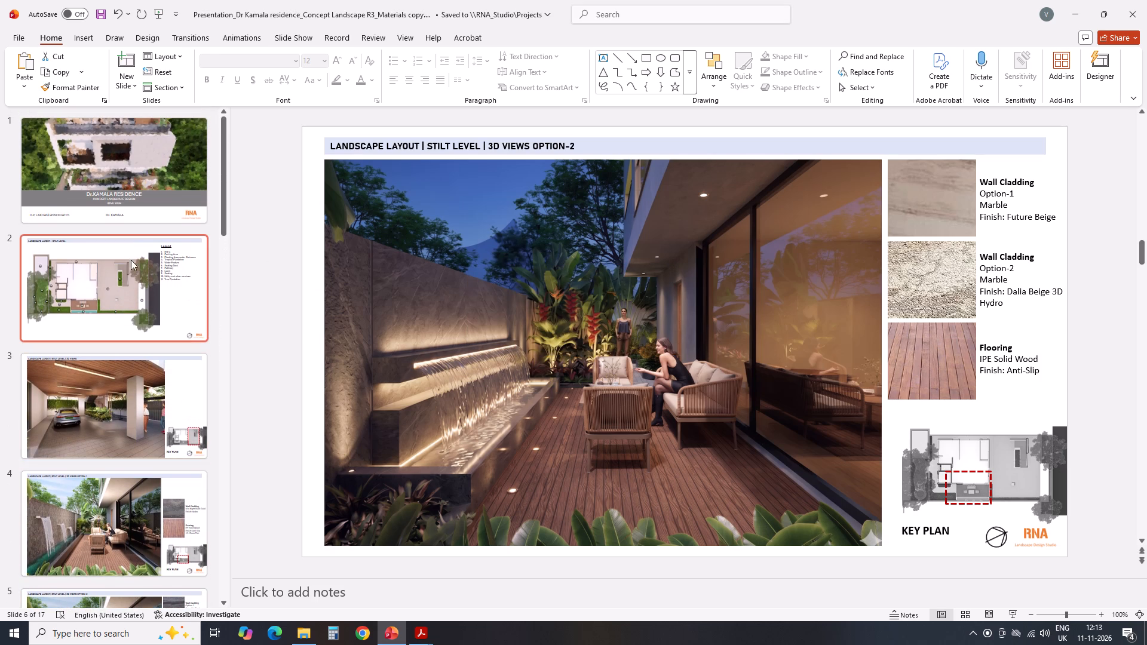
Go to slide 4, the stilt level 3D view Option-1.
click(133, 411)
click(154, 519)
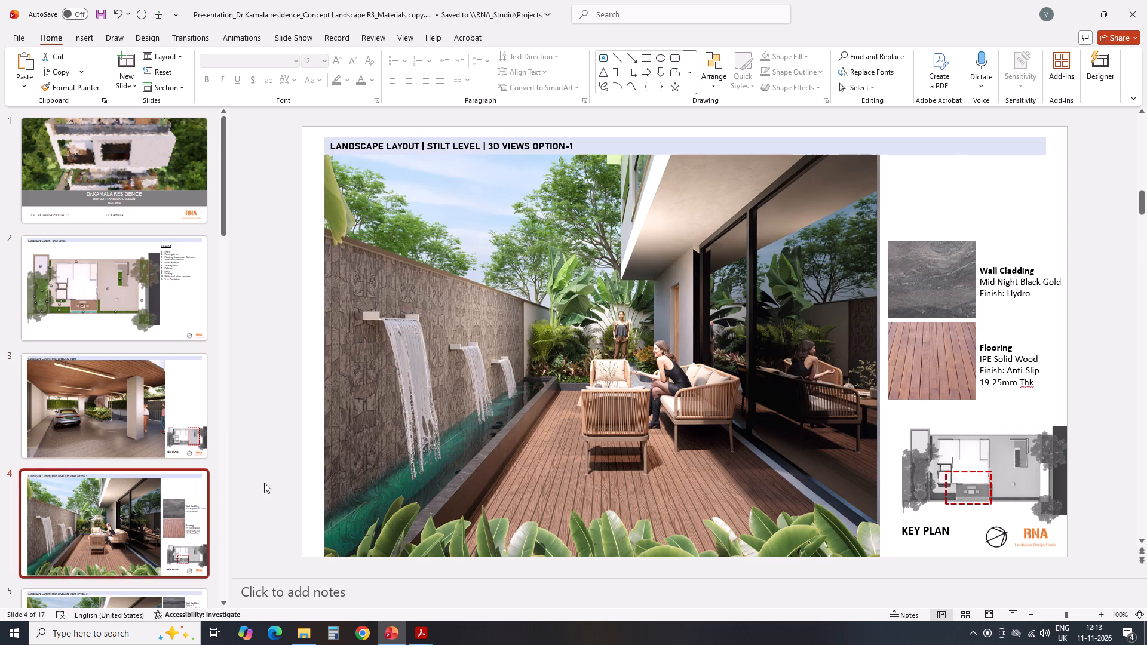
click(1115, 233)
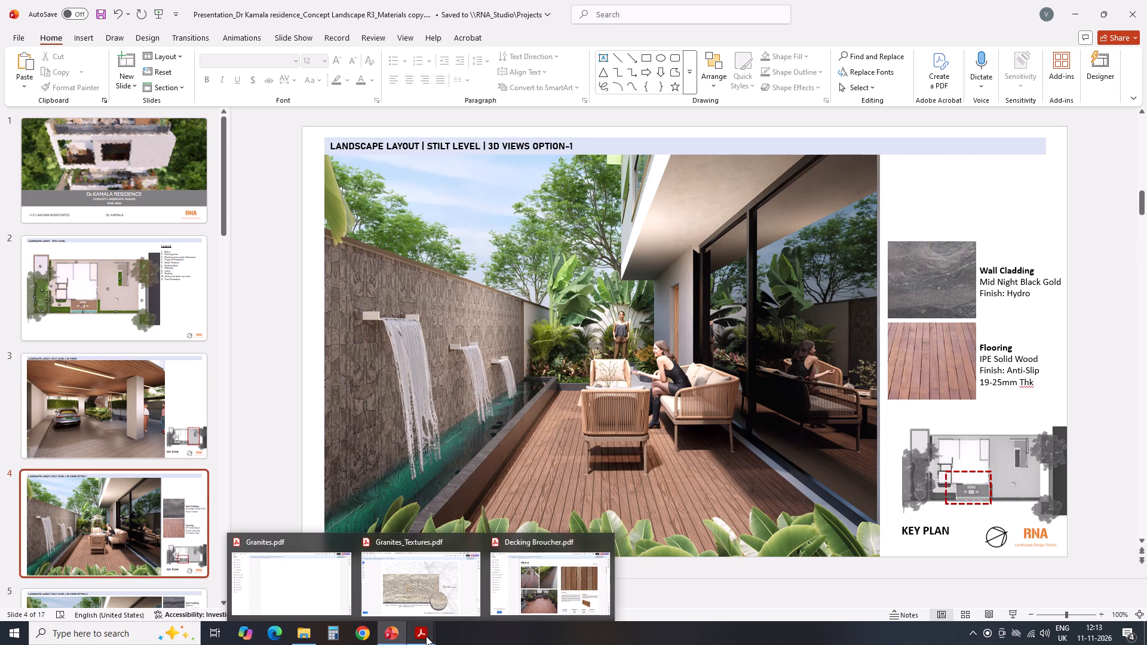
Look through the remaining marble finishes in Granites_Textures.pdf for a wall cladding texture.
click(441, 595)
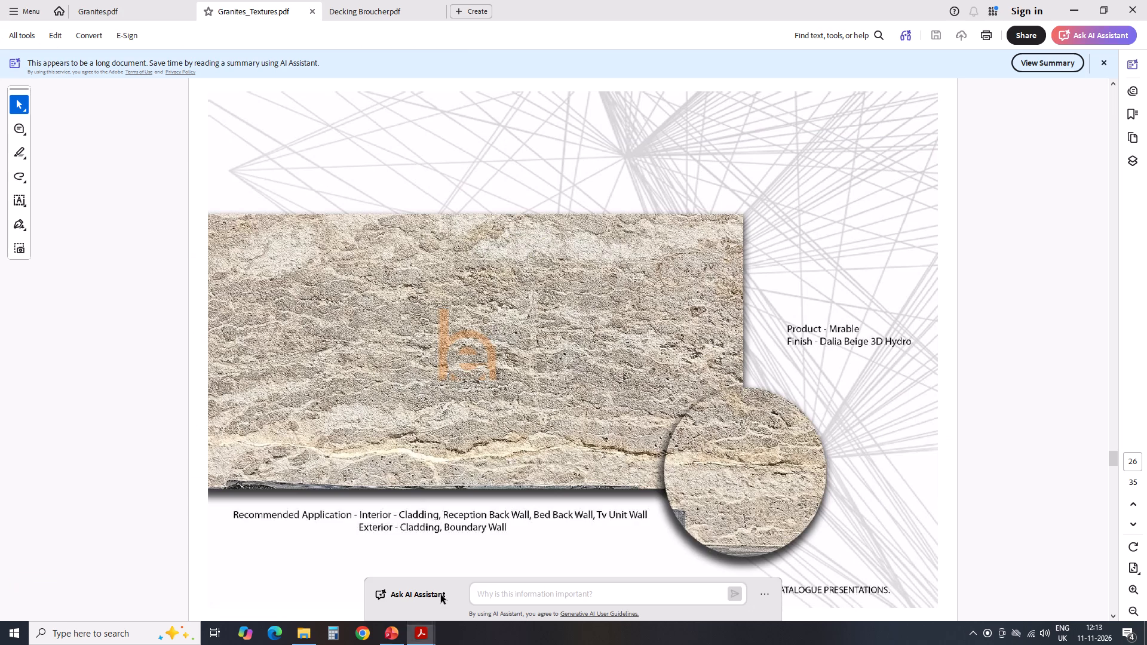
scroll(475, 397, down, 2)
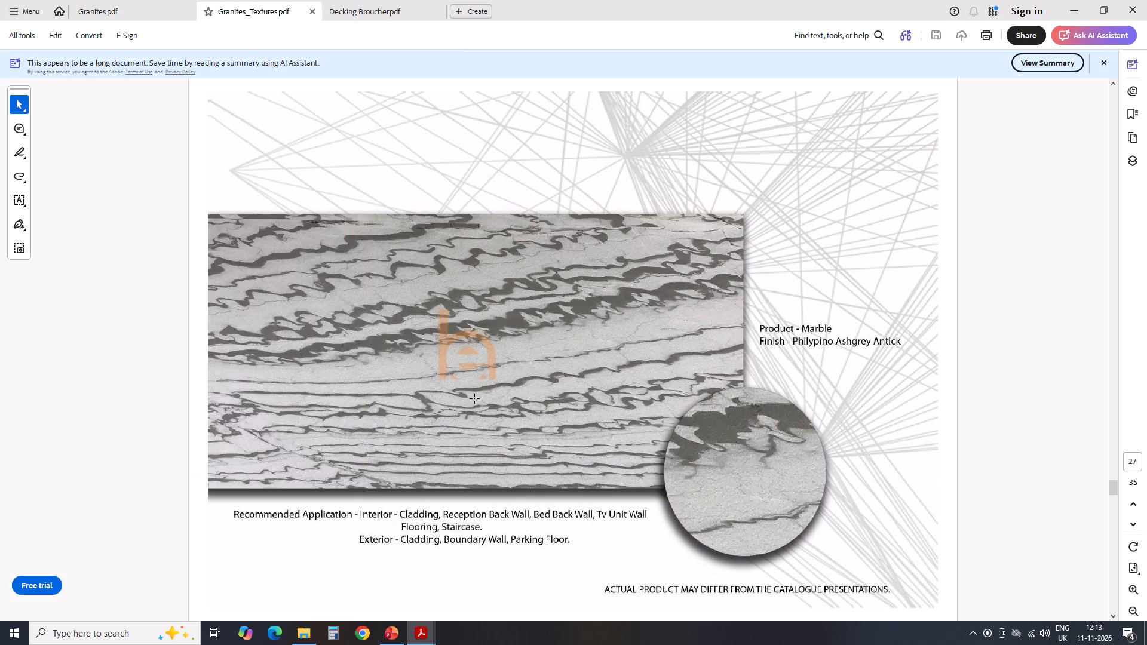
scroll(475, 400, down, 4)
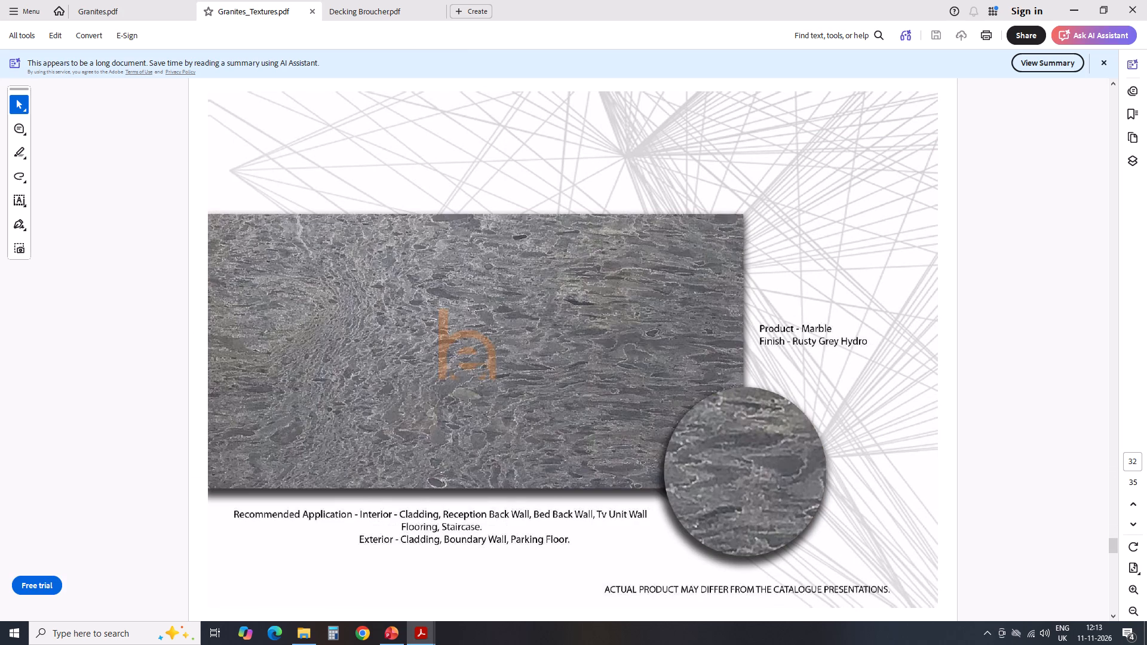
scroll(470, 404, down, 1)
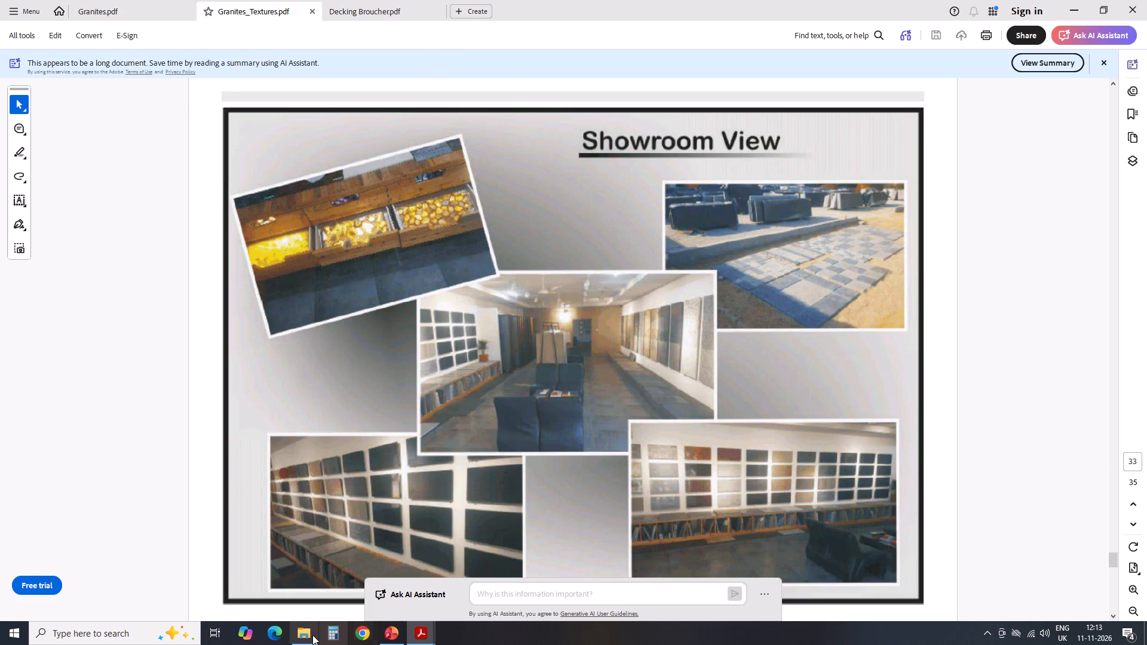
Open "Accordion _ Stone _ Textures.pdf" from the Stone_Hanuman Enterprises catalogue folder, look over its first pages, and close it.
click(312, 635)
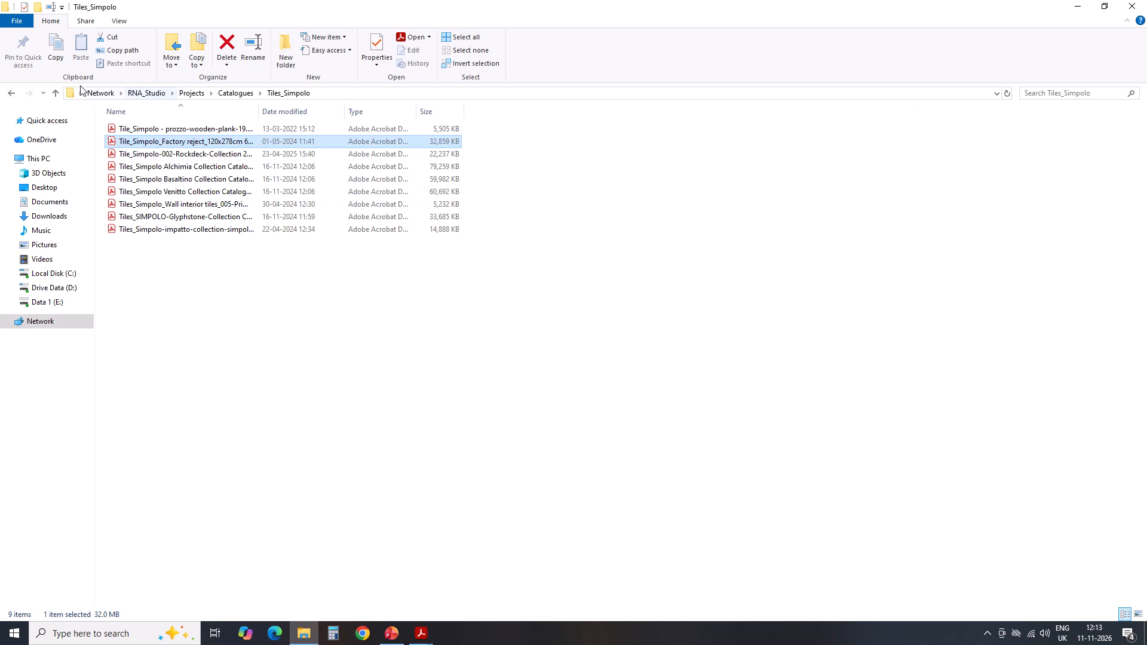
click(53, 94)
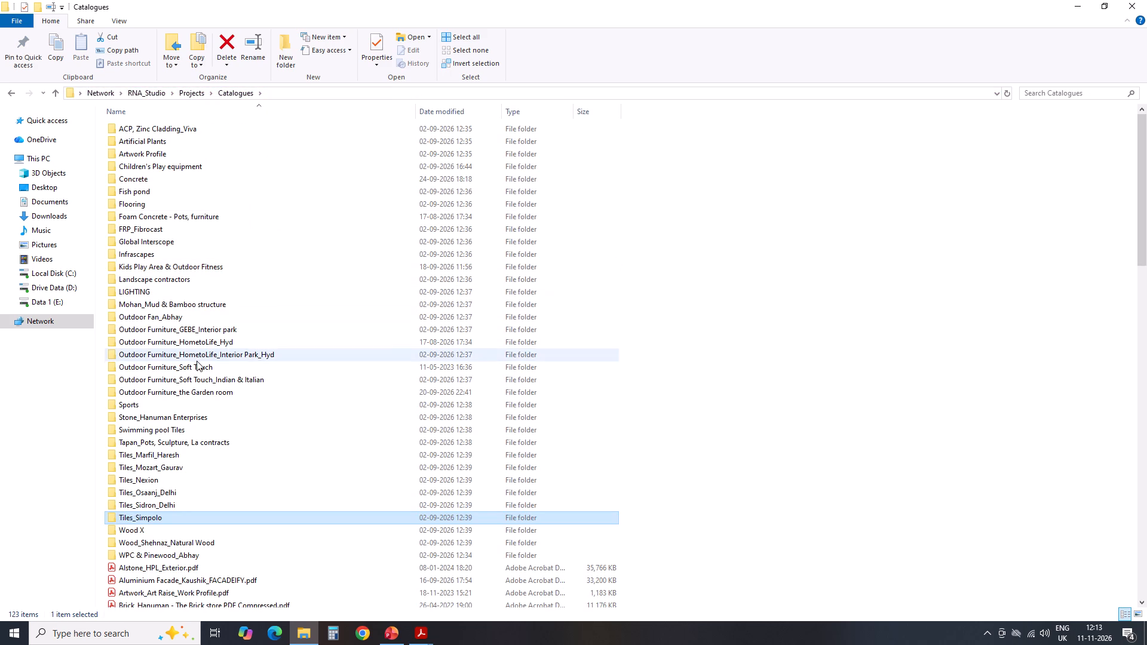
double_click(195, 421)
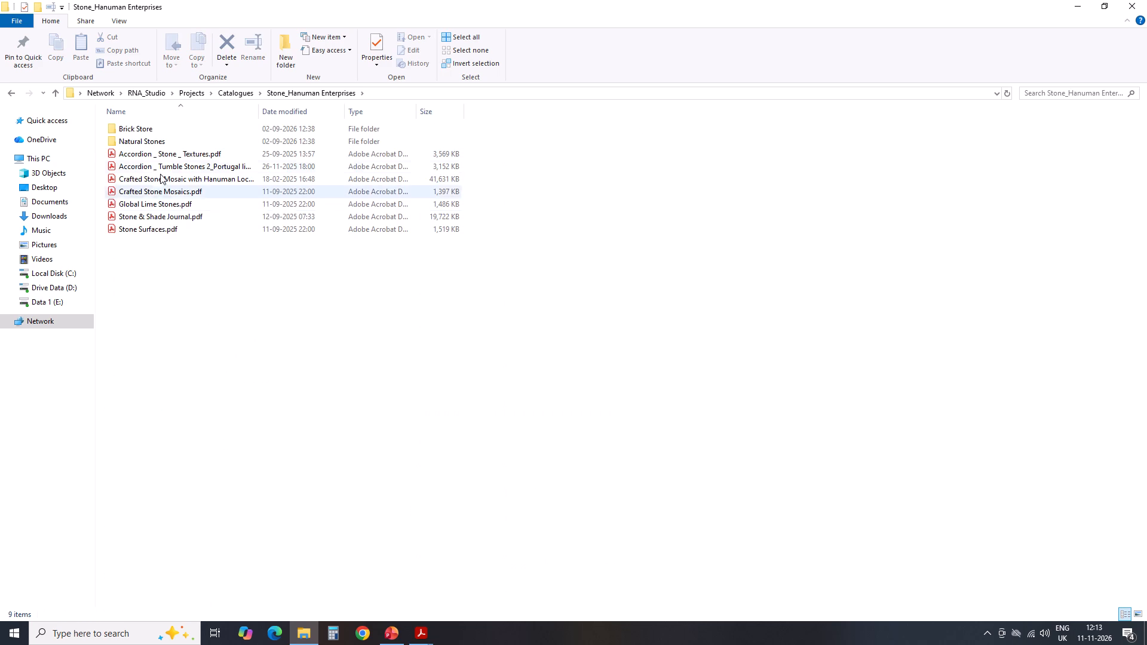
double_click(183, 155)
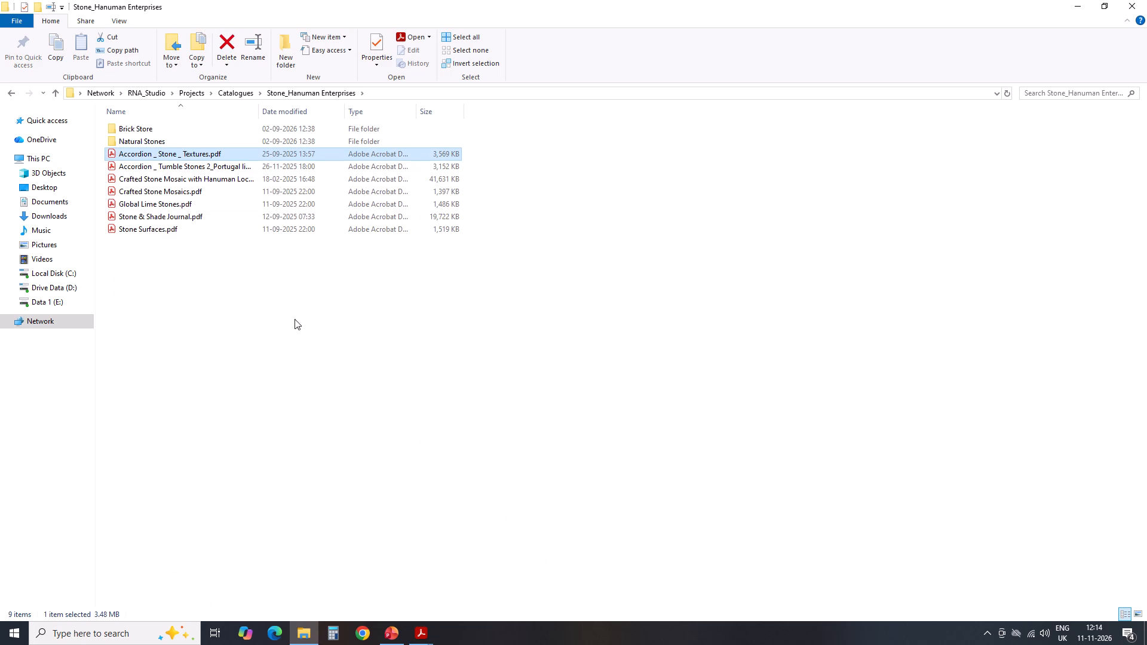
scroll(608, 349, down, 2)
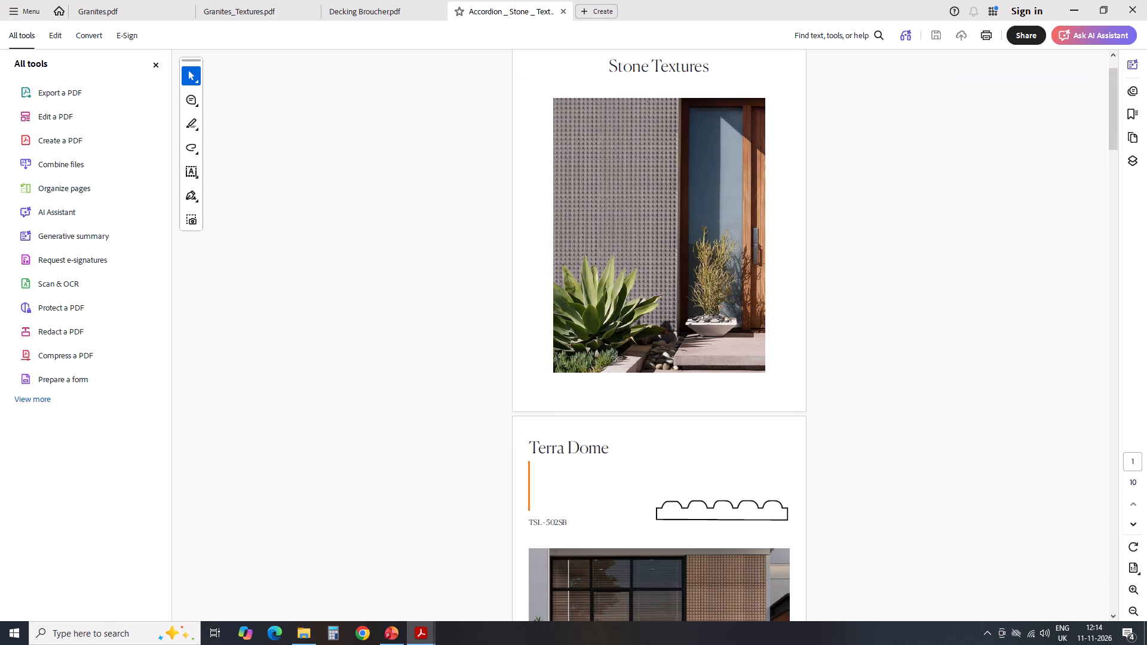
scroll(616, 355, down, 2)
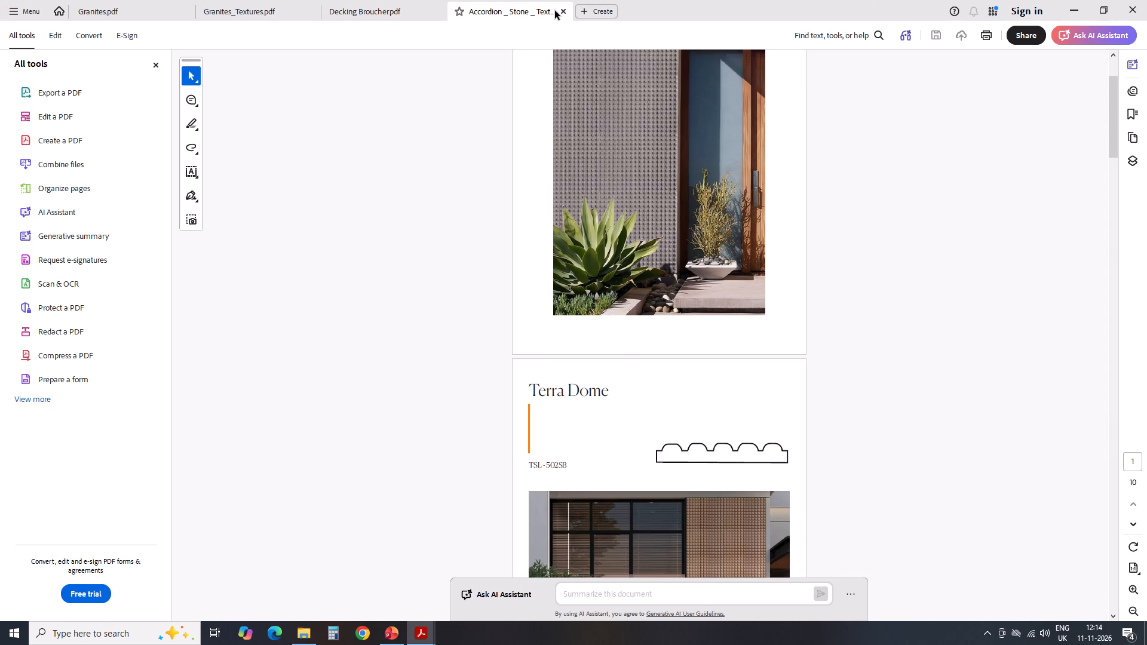
click(561, 11)
click(1078, 12)
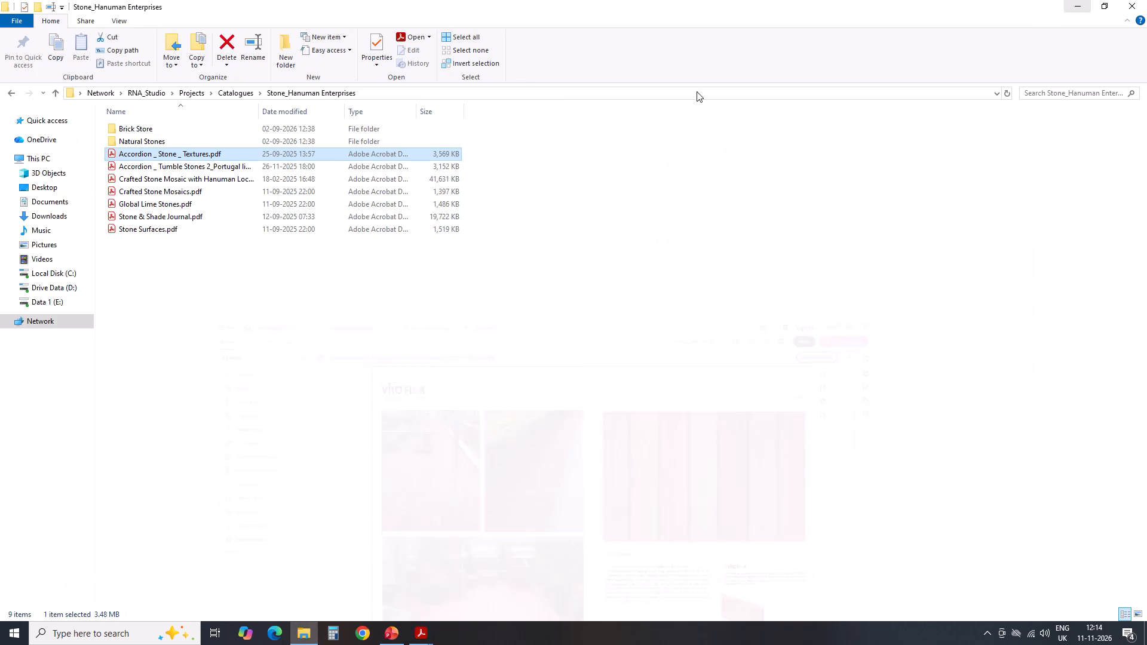
Open the "Accordion _ Tumble Stones 2" catalogue, look over its limestone pages, and close it.
double_click(237, 161)
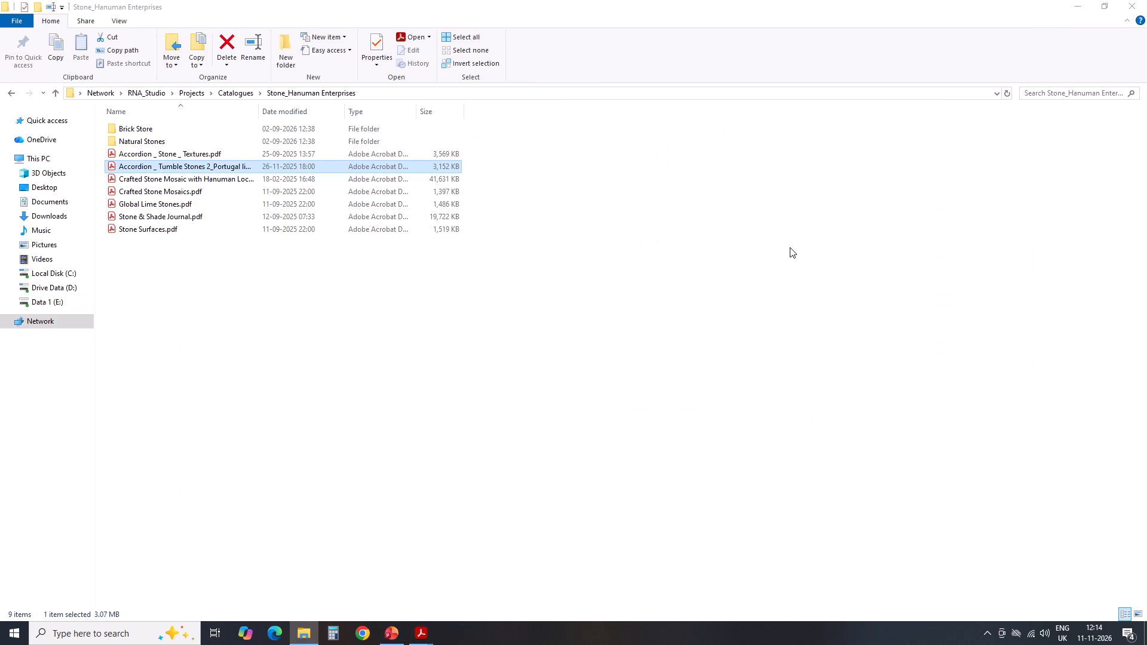
scroll(784, 279, down, 2)
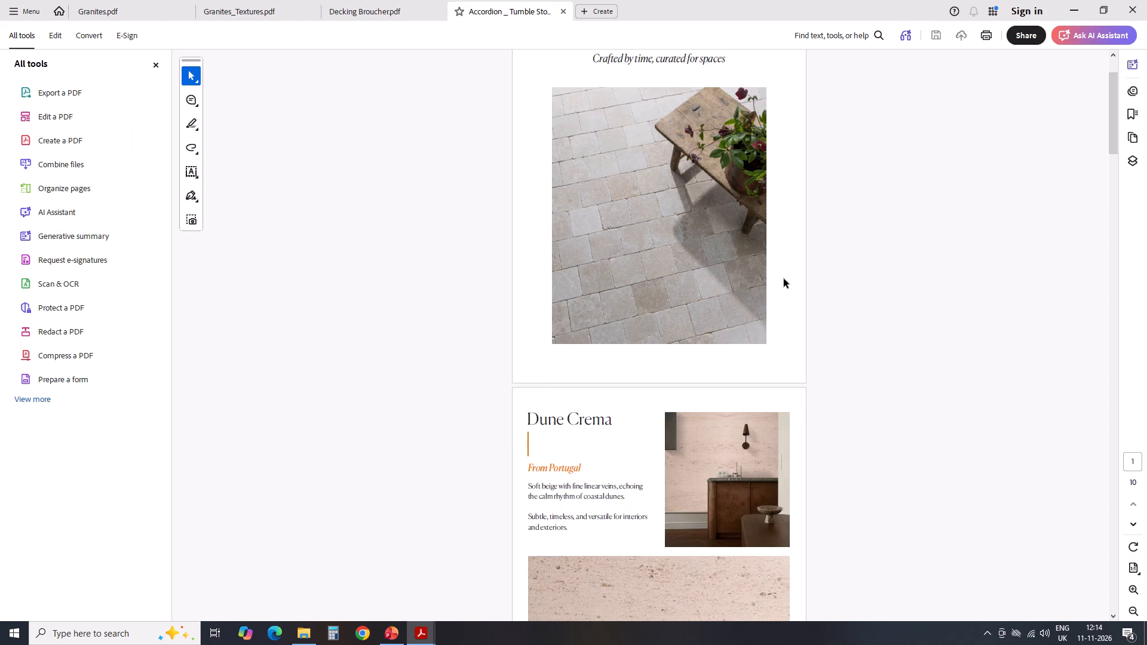
scroll(784, 279, down, 20)
scroll(784, 279, down, 5)
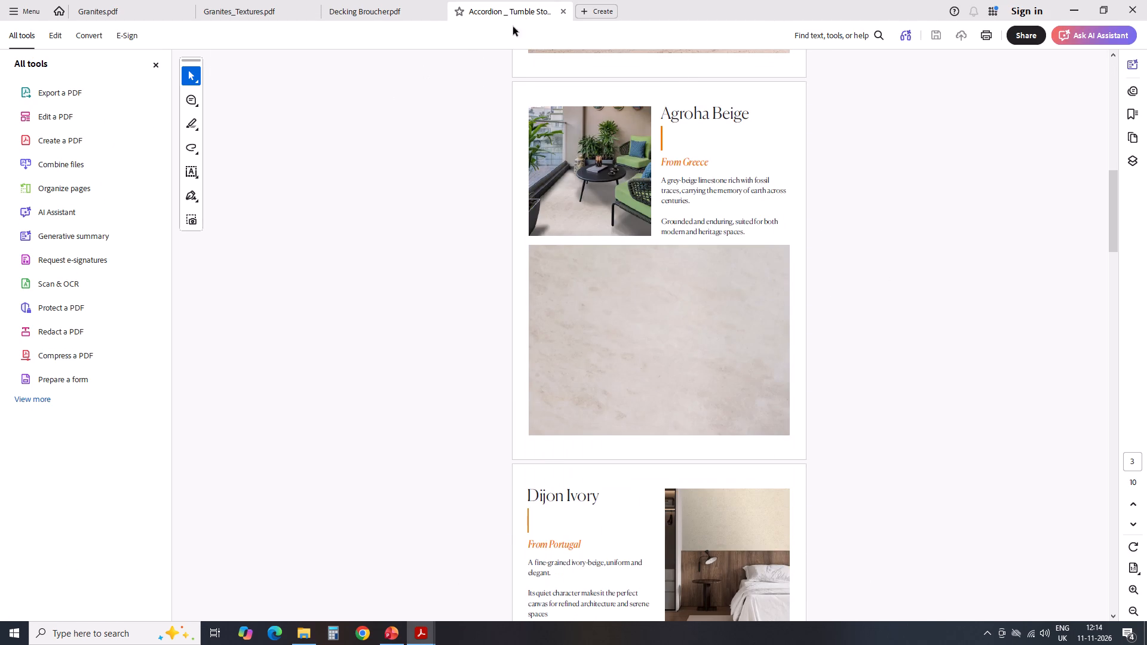
click(562, 11)
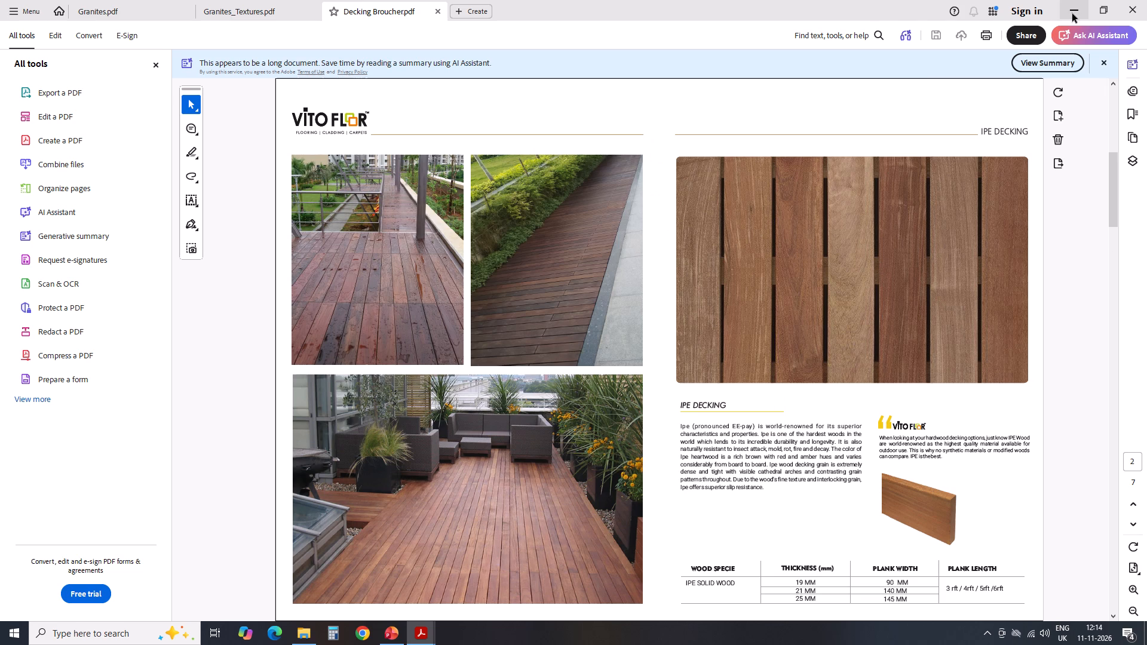
click(1072, 14)
Open the "Crafted Stone Mosaic with Hanuman" catalogue and examine the TESSORA mosaic patterns.
double_click(172, 177)
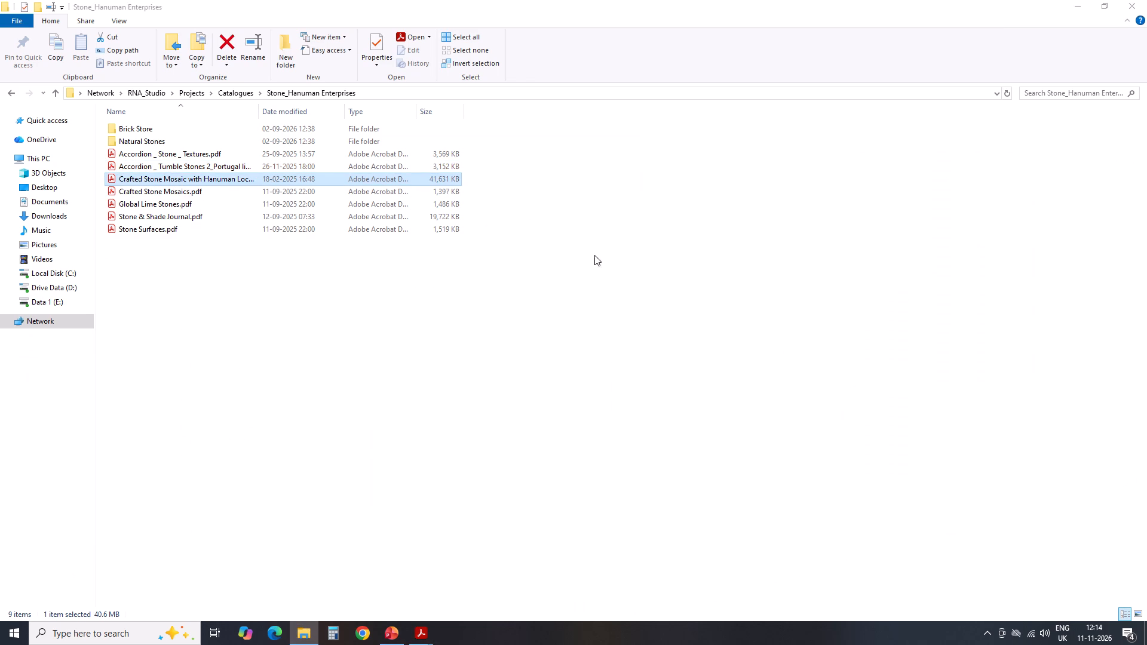
scroll(590, 318, down, 1)
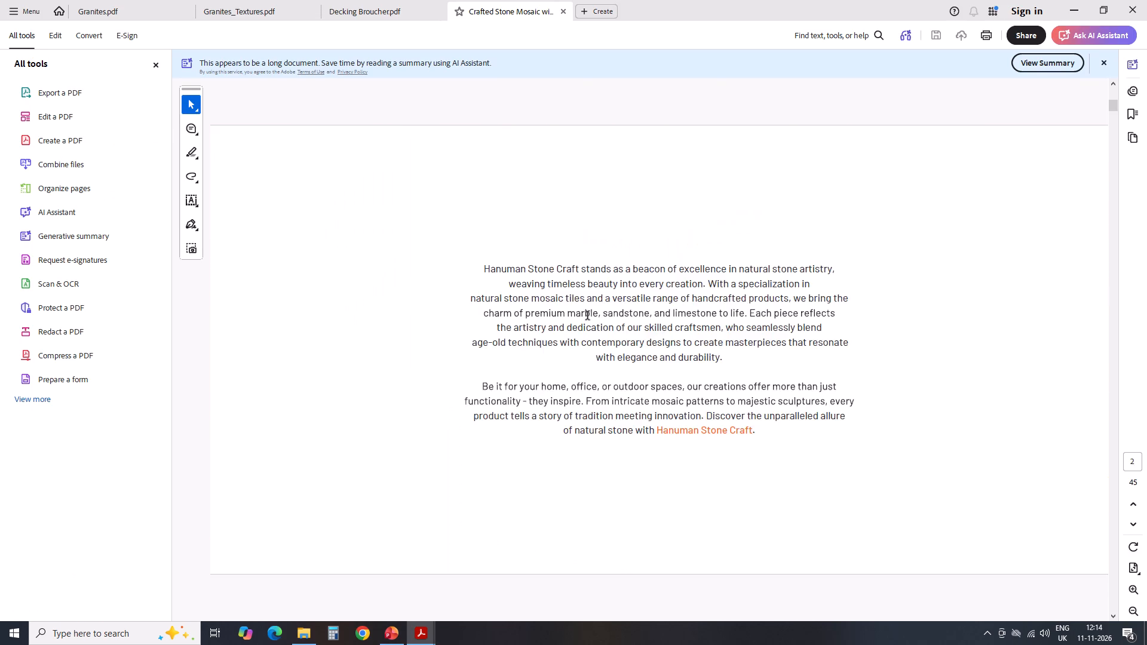
scroll(588, 316, down, 4)
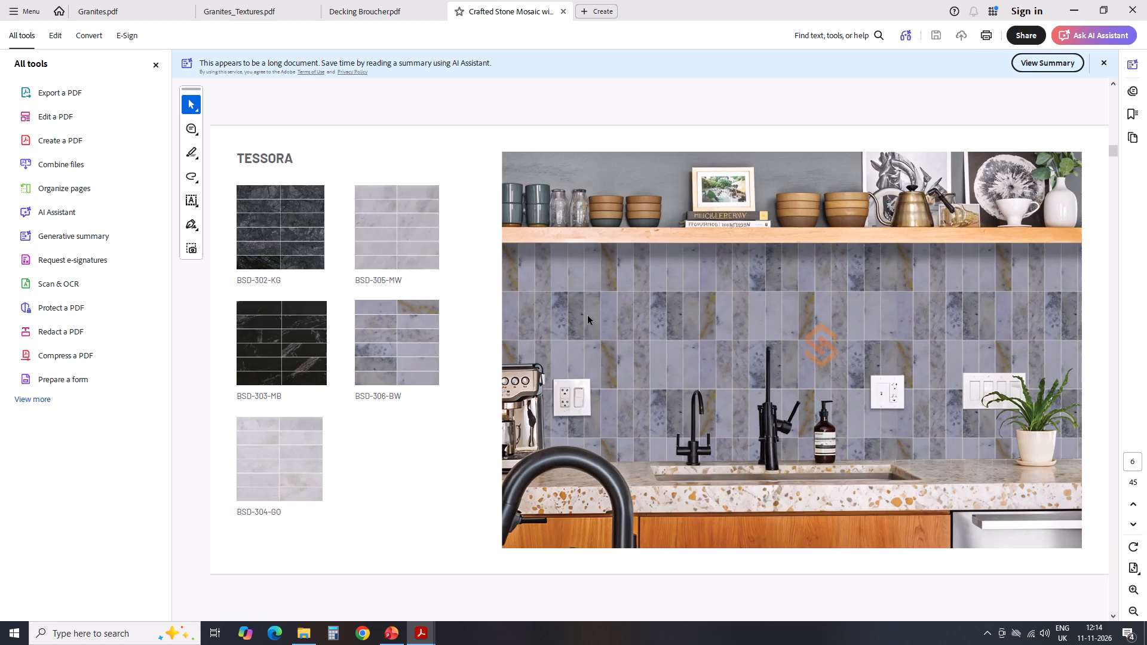
scroll(588, 316, up, 1)
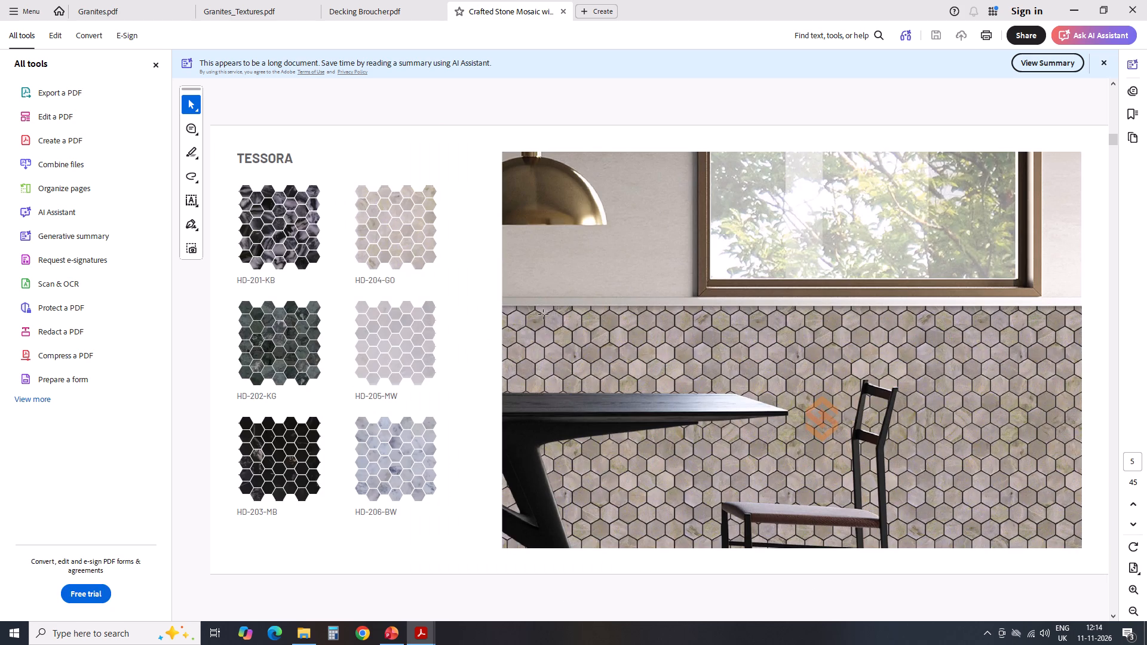
scroll(544, 315, down, 2)
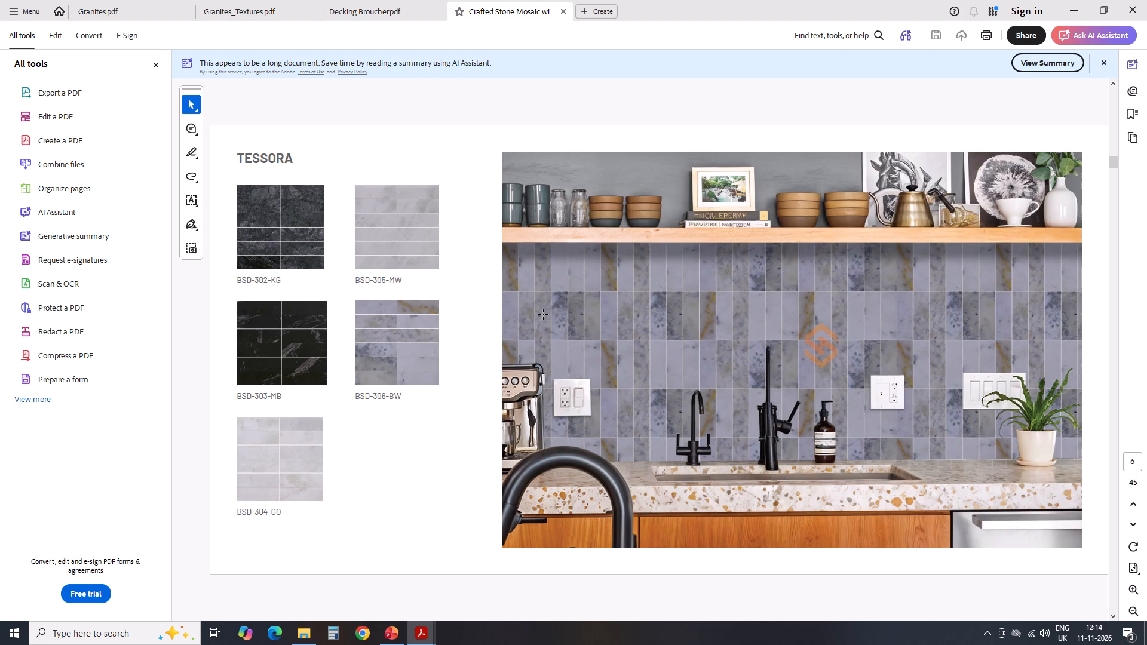
scroll(544, 315, down, 2)
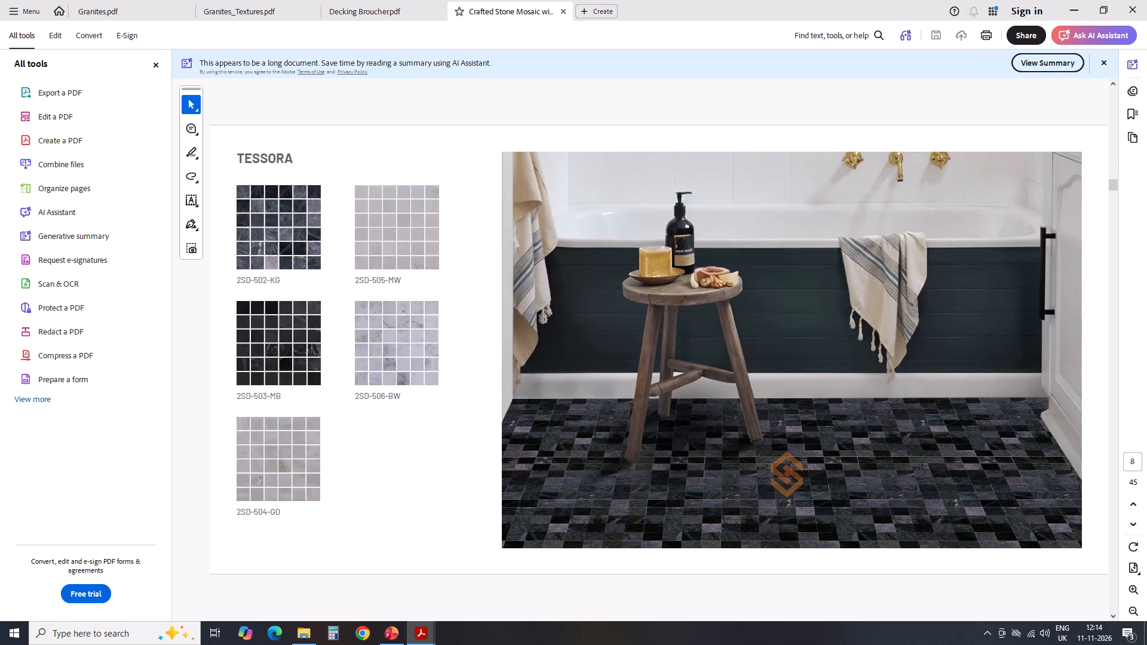
scroll(545, 316, down, 1)
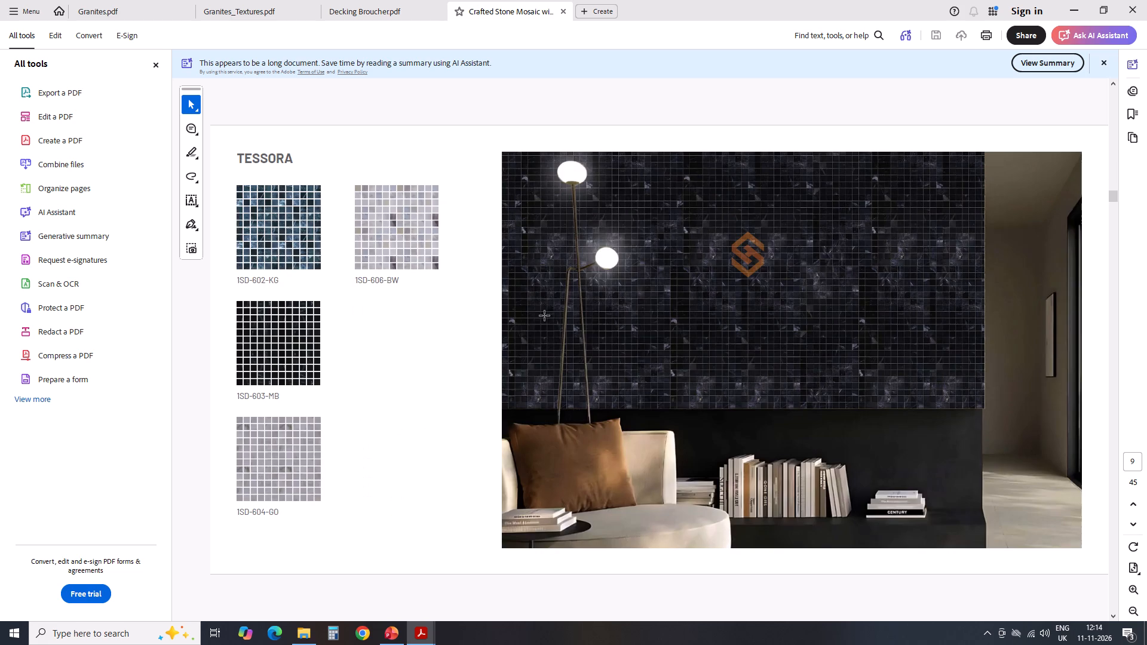
Examine the AETHERA mosaic patterns in the Crafted Stone Mosaic catalogue.
scroll(545, 316, down, 3)
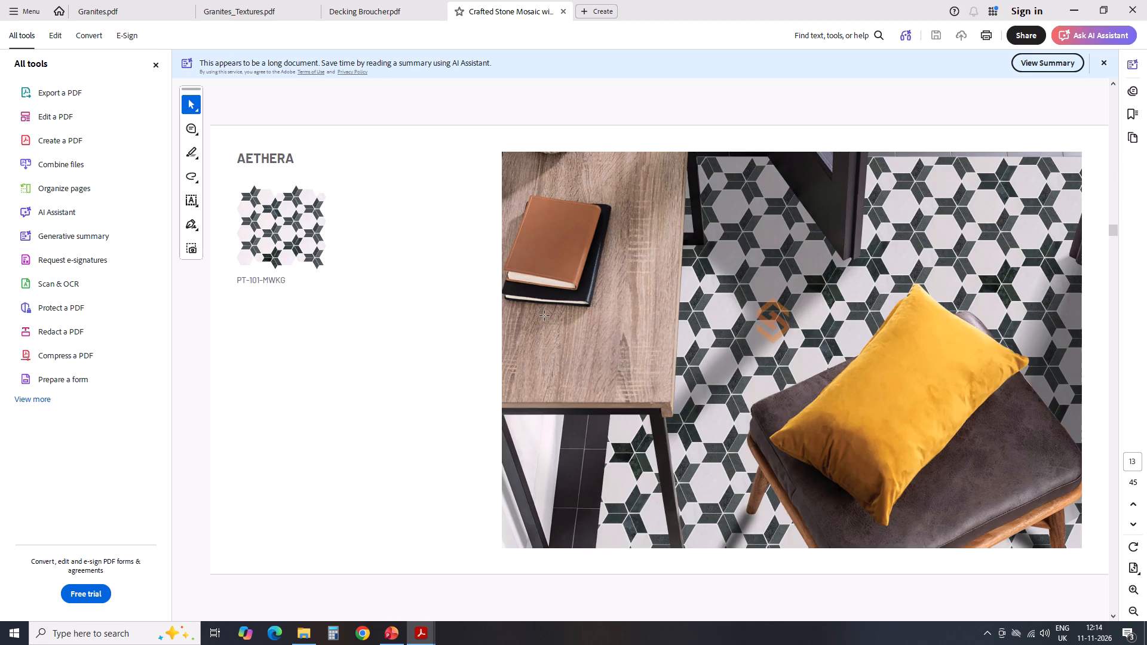
scroll(545, 316, down, 3)
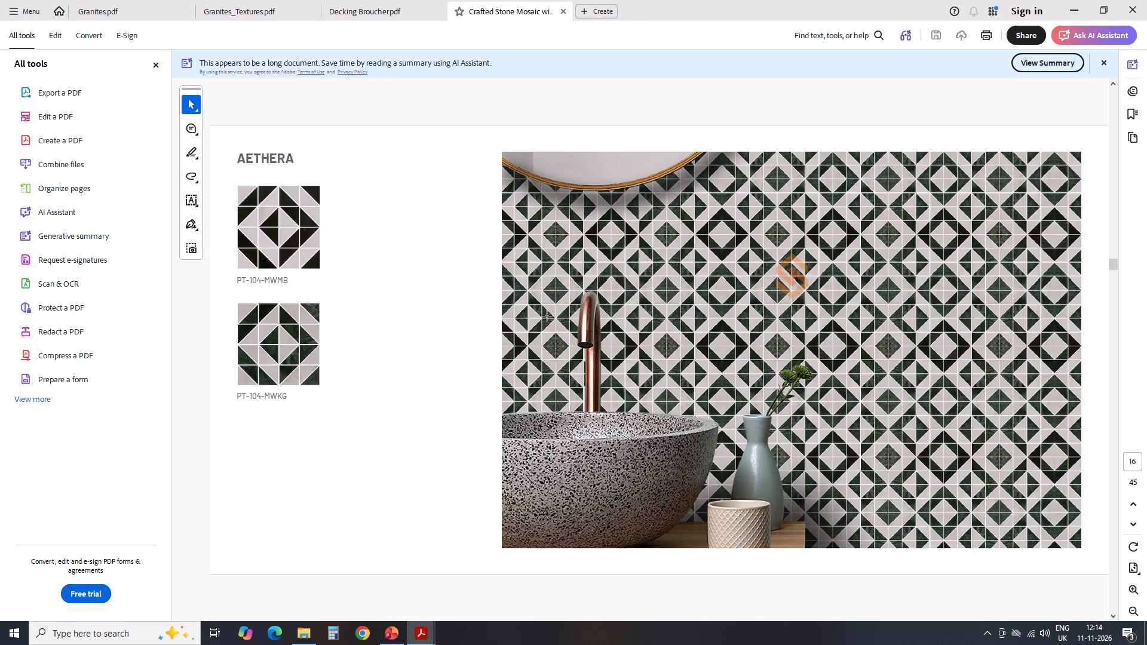
scroll(547, 316, down, 4)
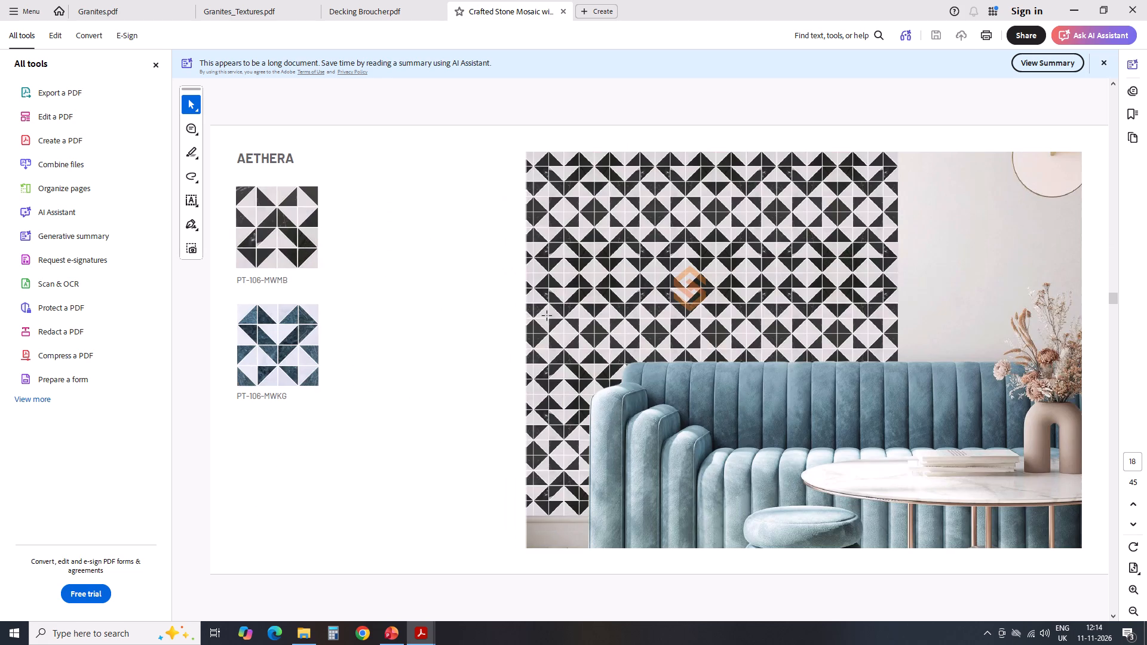
scroll(547, 316, down, 3)
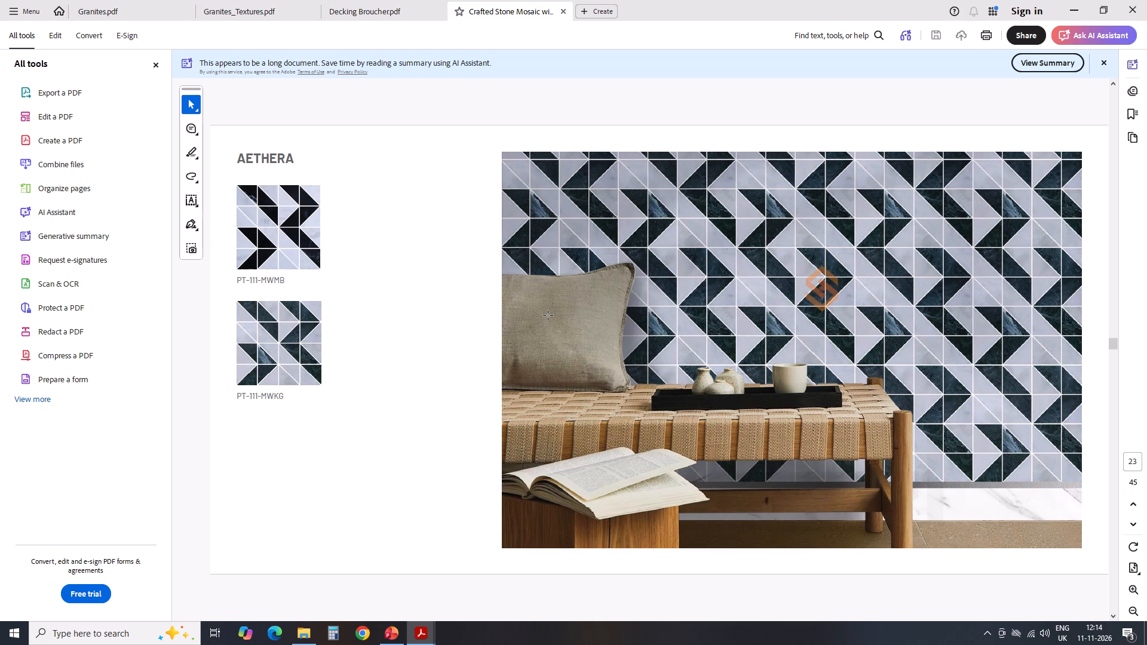
scroll(548, 316, down, 3)
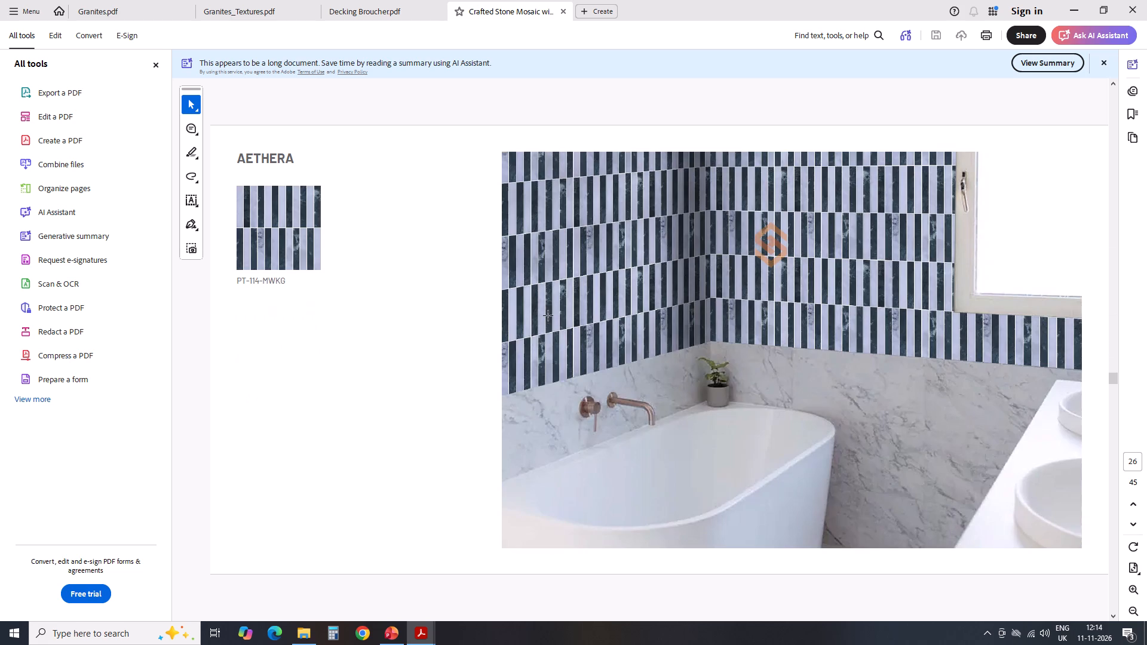
Examine the VERTERRA mosaic patterns in the Crafted Stone Mosaic catalogue.
scroll(548, 316, down, 3)
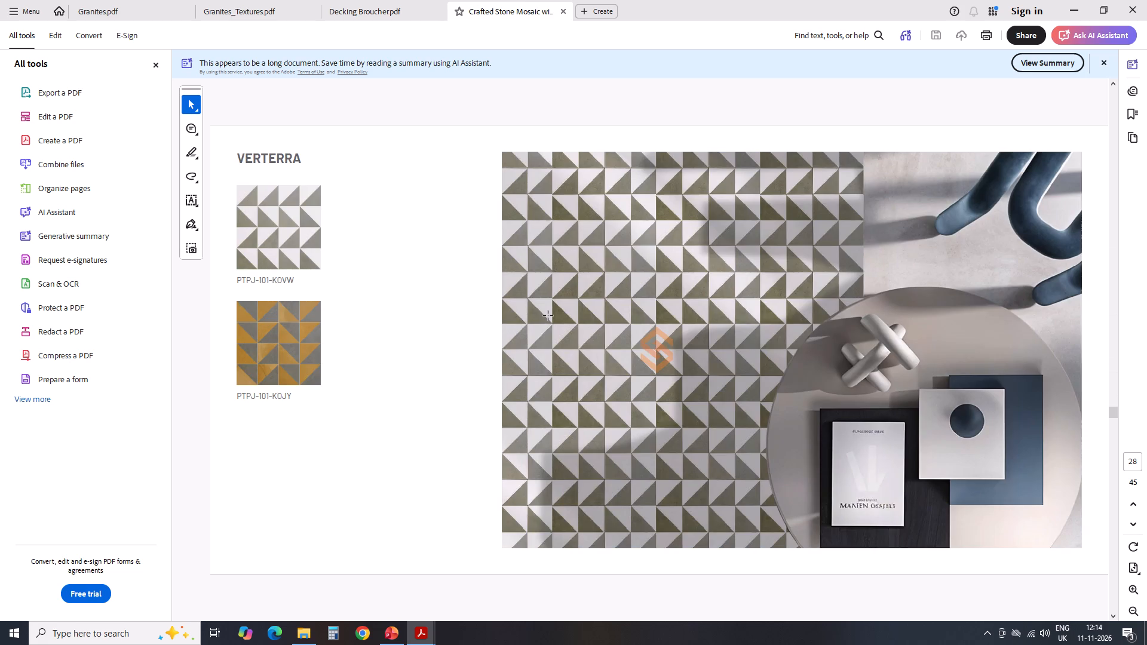
scroll(548, 316, down, 1)
scroll(553, 315, up, 1)
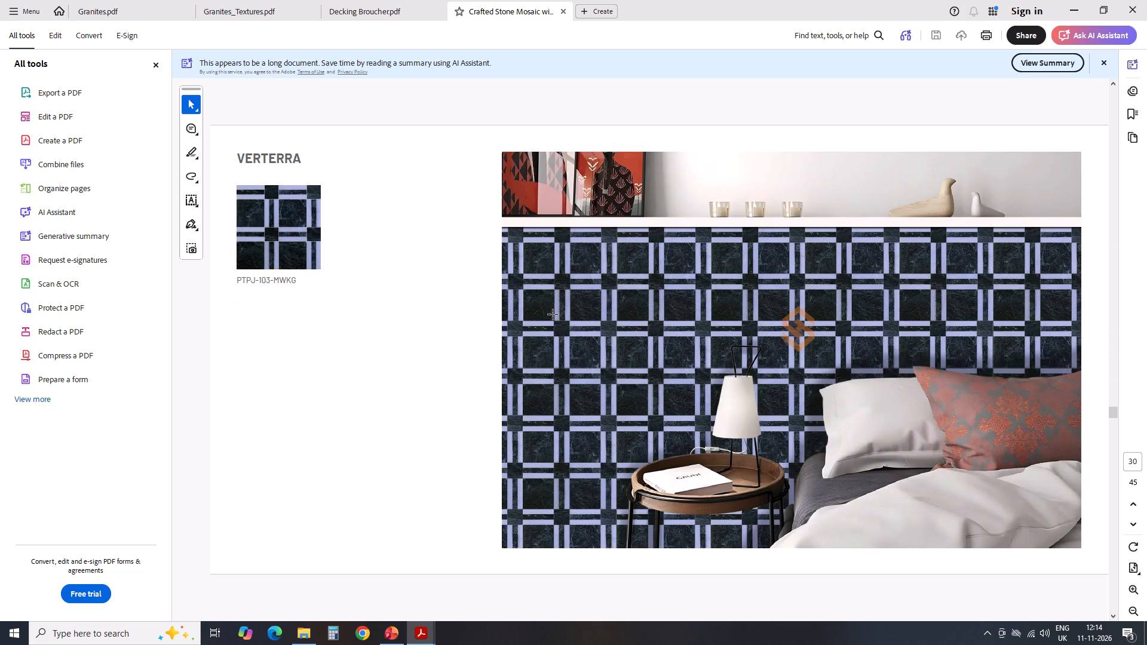
scroll(447, 280, down, 1)
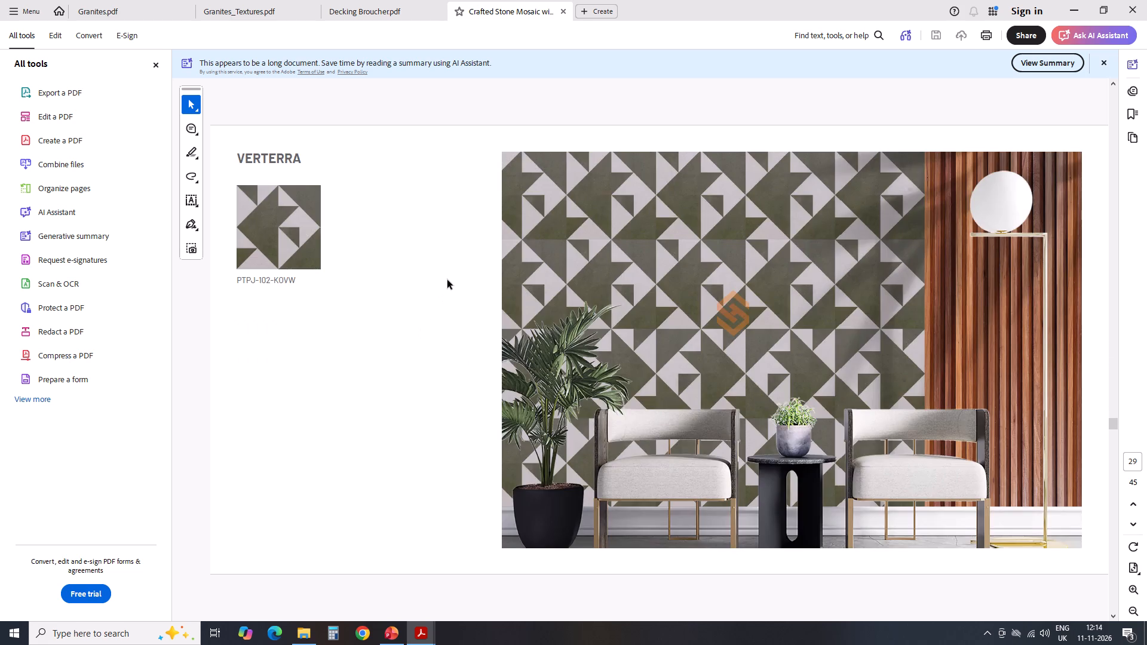
scroll(448, 280, down, 3)
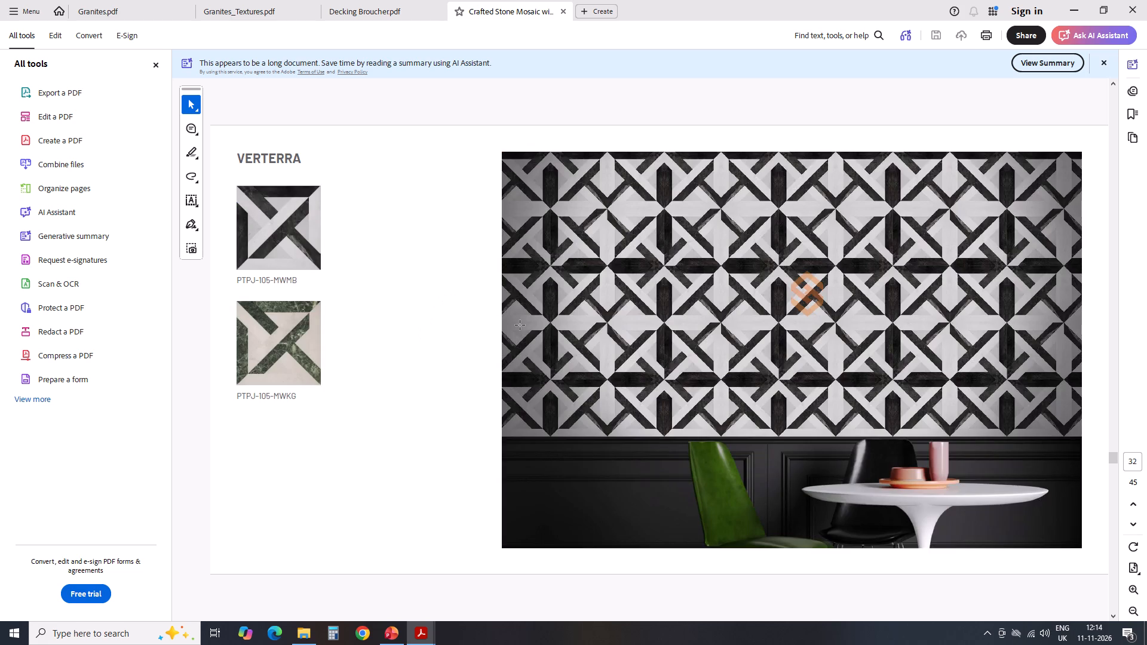
scroll(504, 324, down, 6)
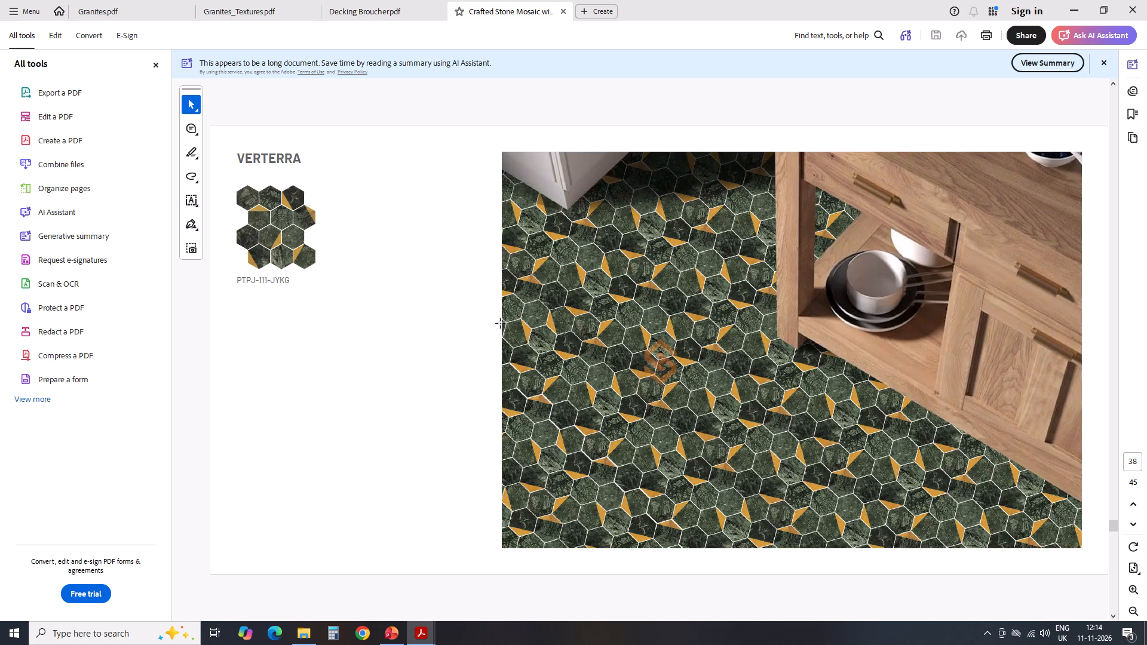
scroll(501, 324, down, 1)
scroll(501, 324, up, 1)
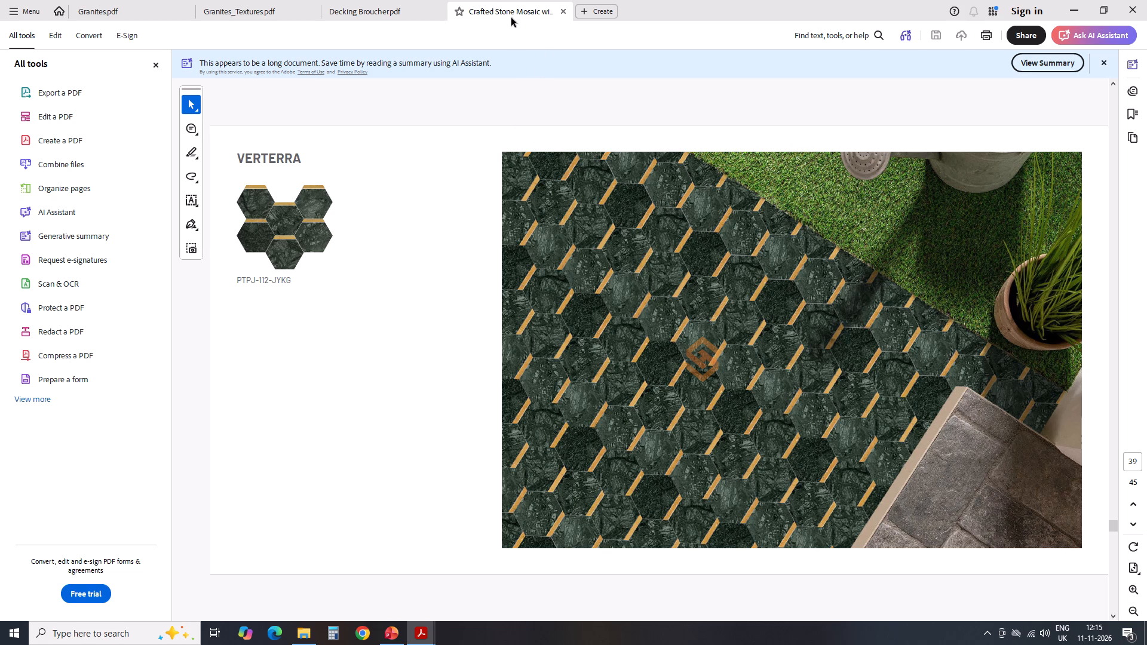
Close the Hanuman mosaic catalogue, open "Crafted Stone Mosaics.pdf", and look through its patterns and material options.
click(562, 12)
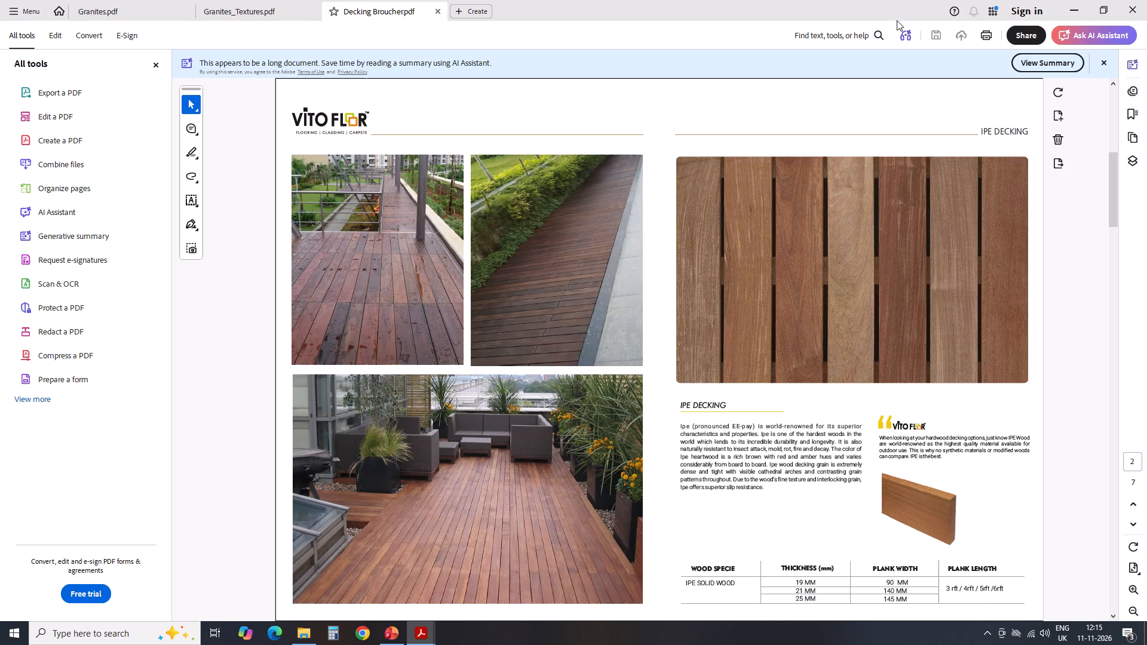
click(1069, 3)
click(434, 331)
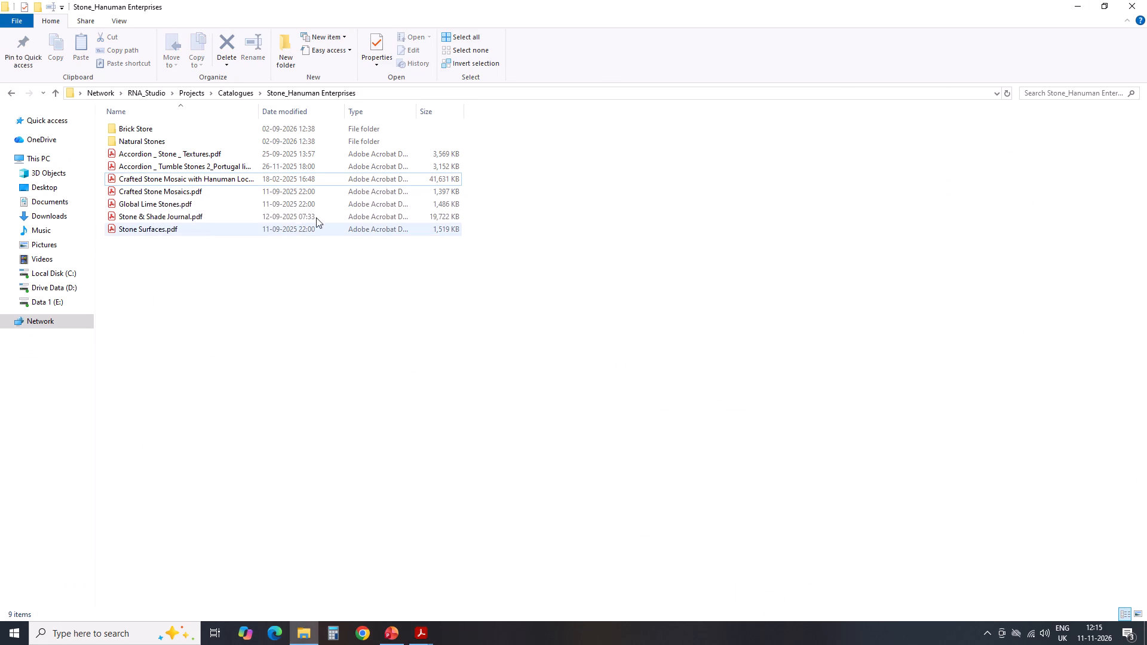
double_click(204, 196)
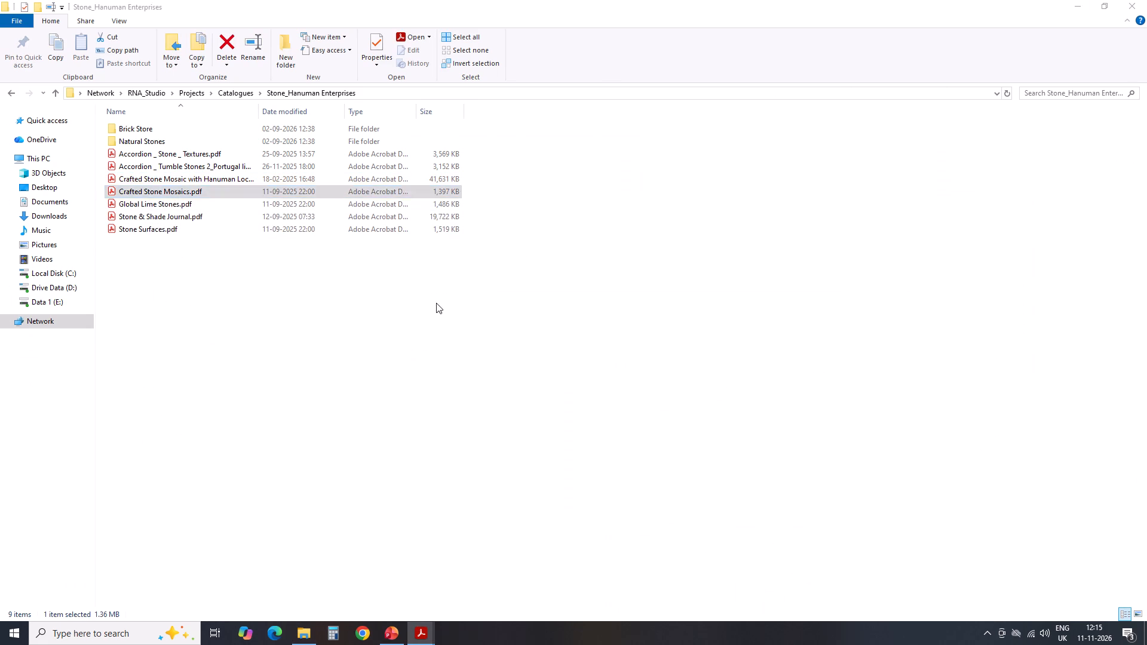
scroll(362, 348, down, 8)
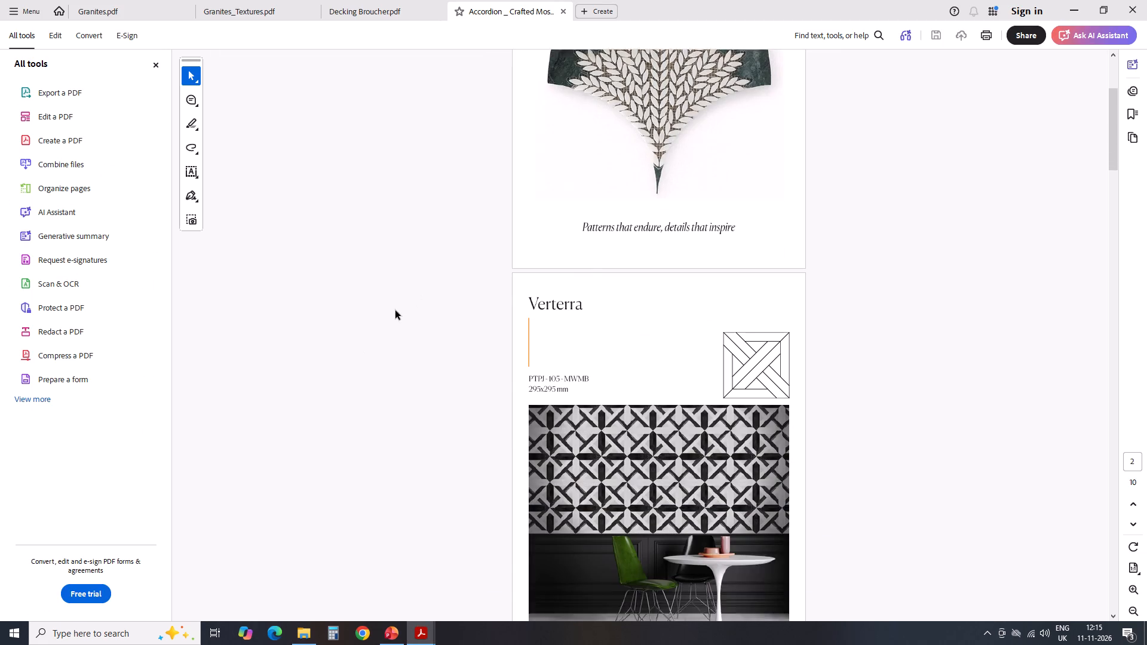
scroll(390, 311, down, 5)
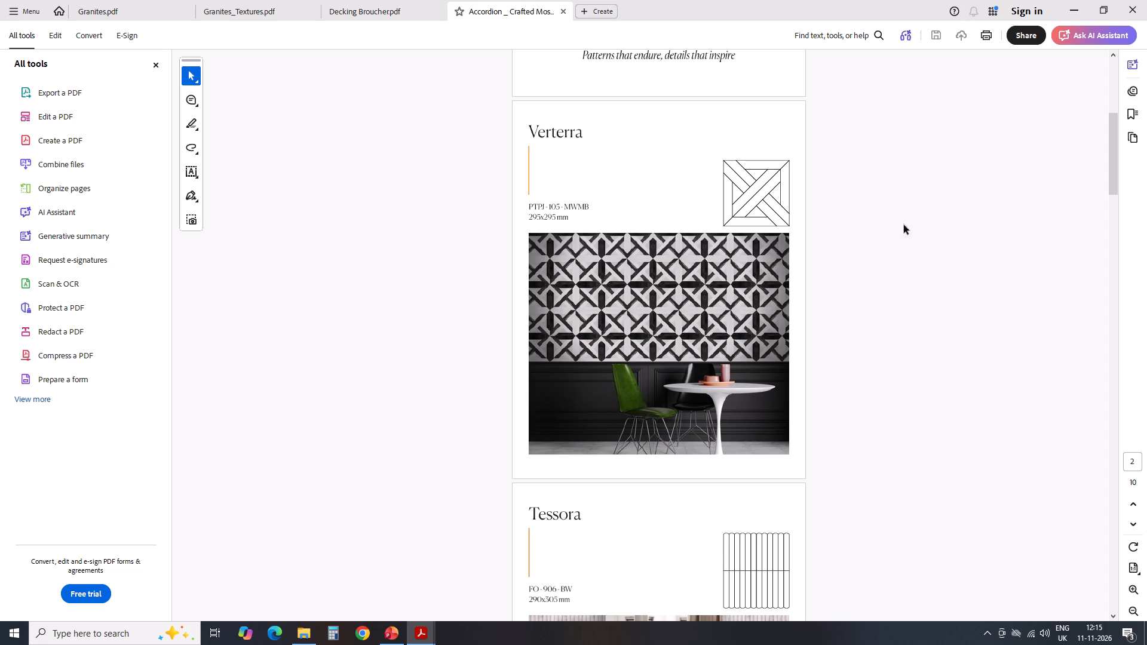
scroll(839, 232, down, 13)
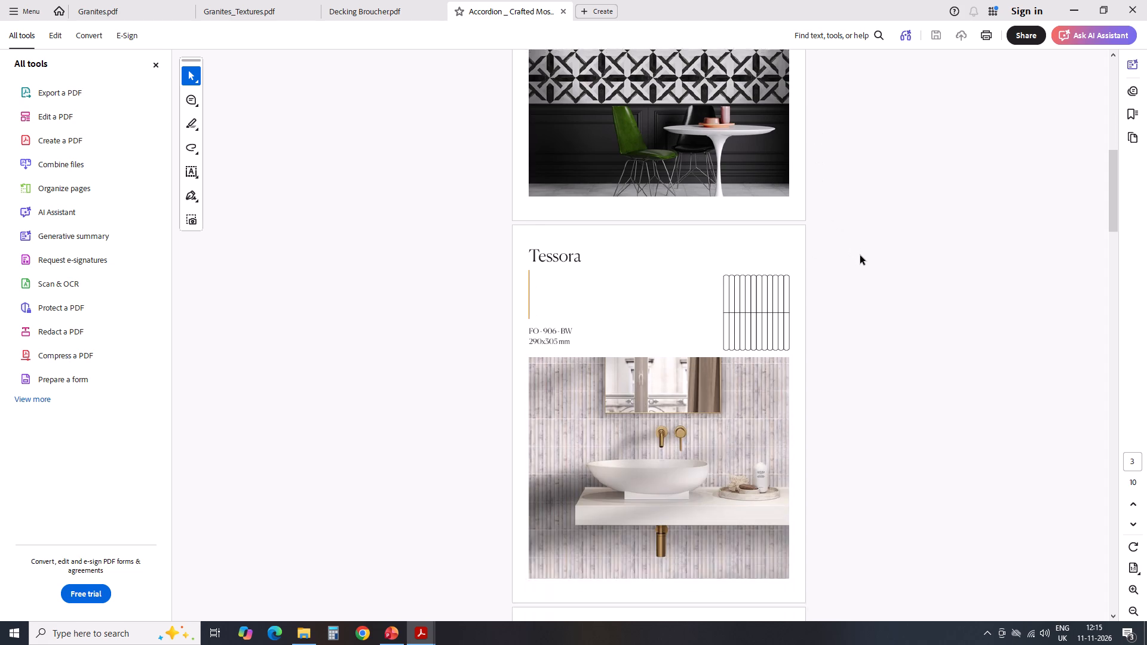
scroll(860, 256, down, 20)
scroll(860, 256, down, 3)
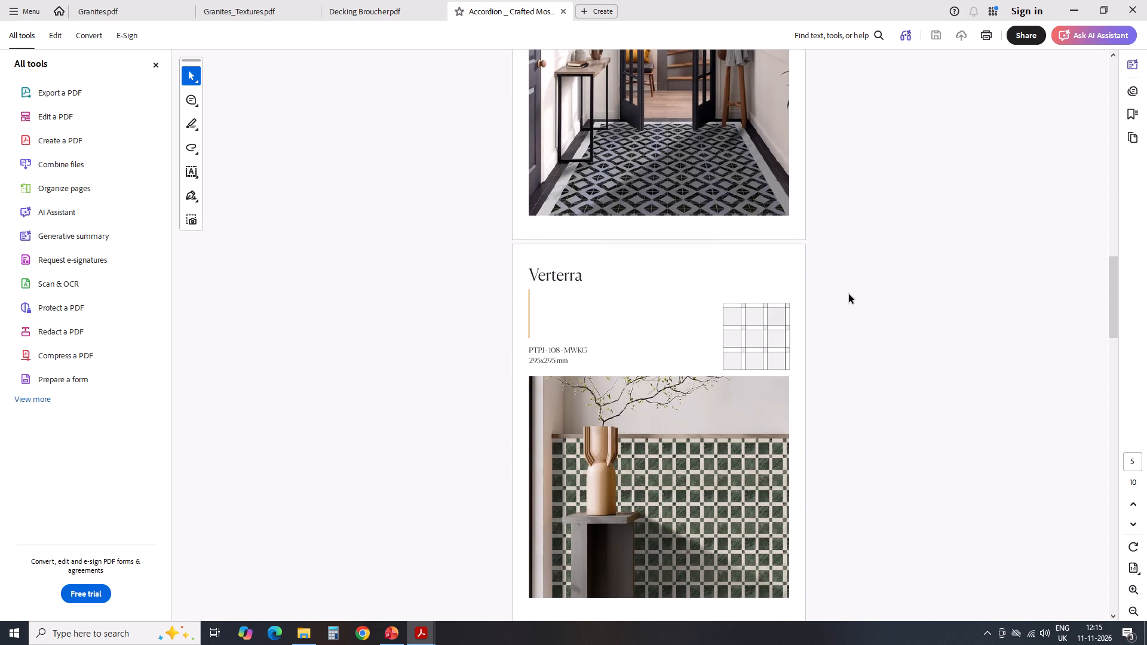
scroll(849, 294, down, 11)
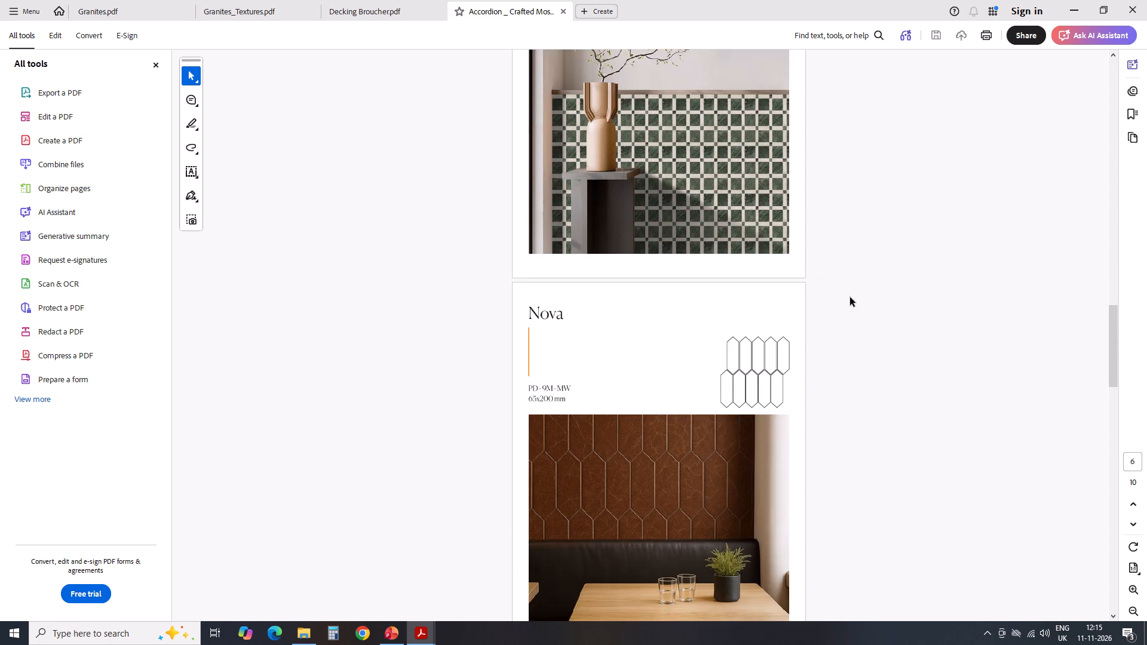
scroll(850, 297, down, 4)
scroll(857, 300, down, 19)
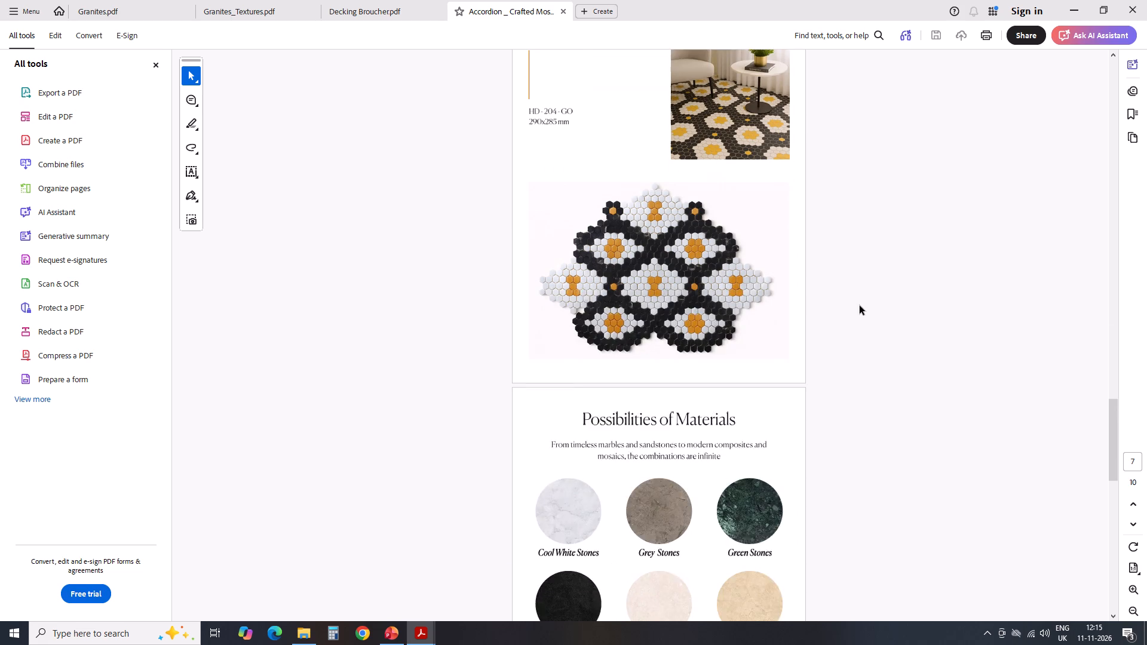
scroll(860, 306, down, 5)
scroll(862, 308, down, 20)
scroll(862, 308, down, 7)
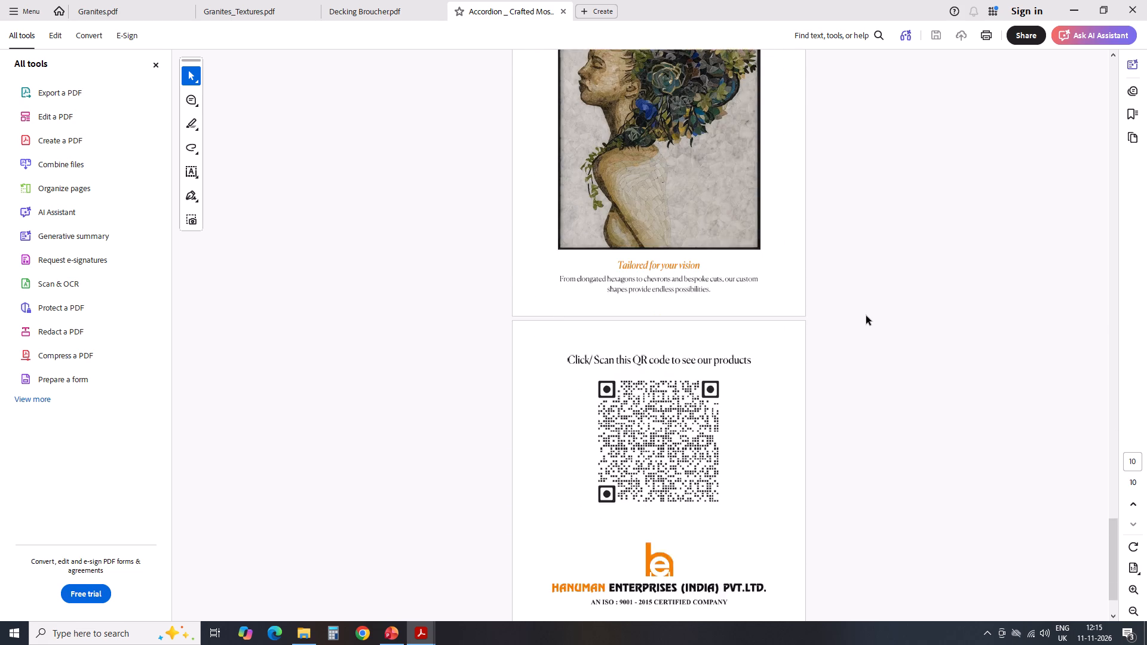
scroll(866, 316, down, 3)
scroll(866, 322, up, 20)
scroll(866, 322, up, 7)
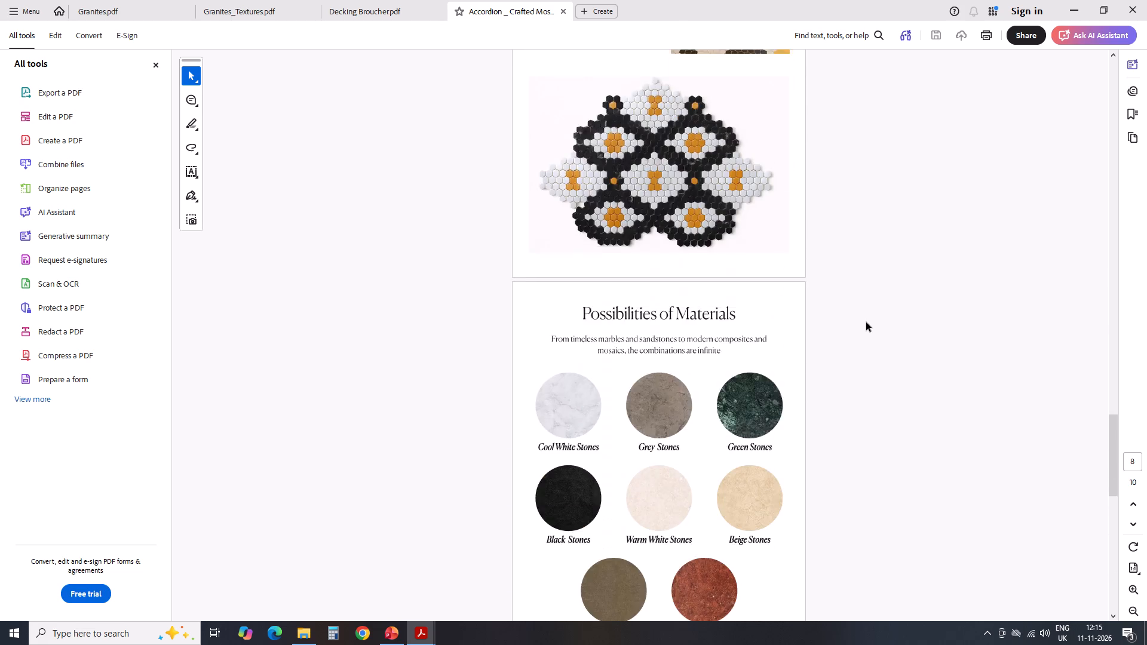
scroll(866, 322, up, 20)
scroll(866, 322, up, 14)
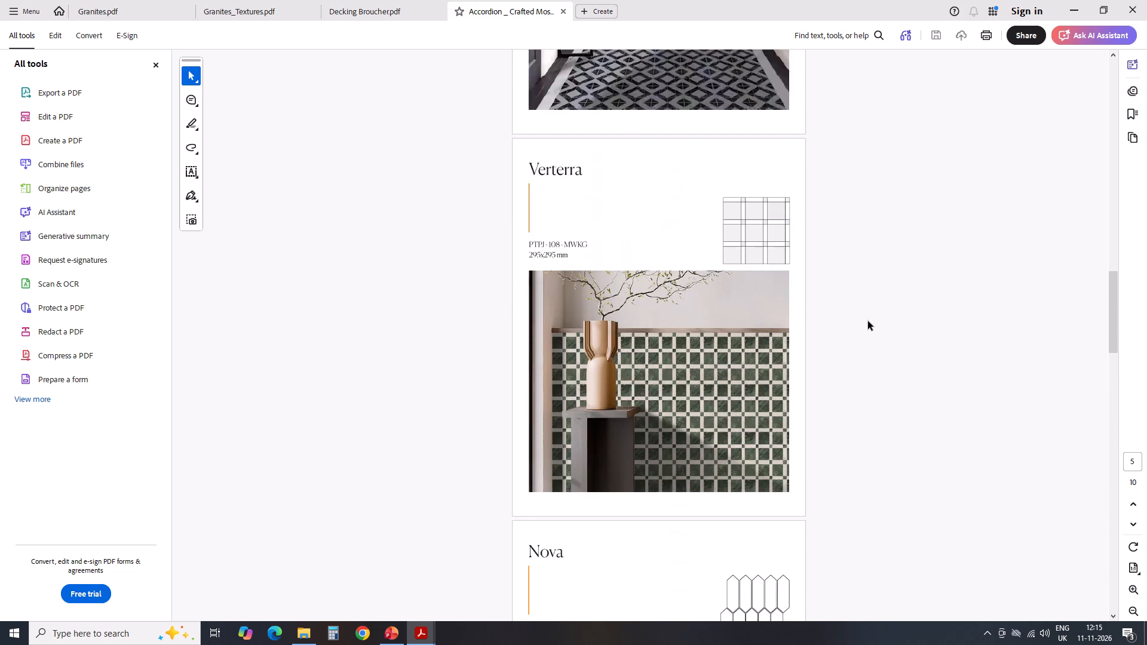
scroll(868, 321, up, 20)
scroll(868, 321, up, 13)
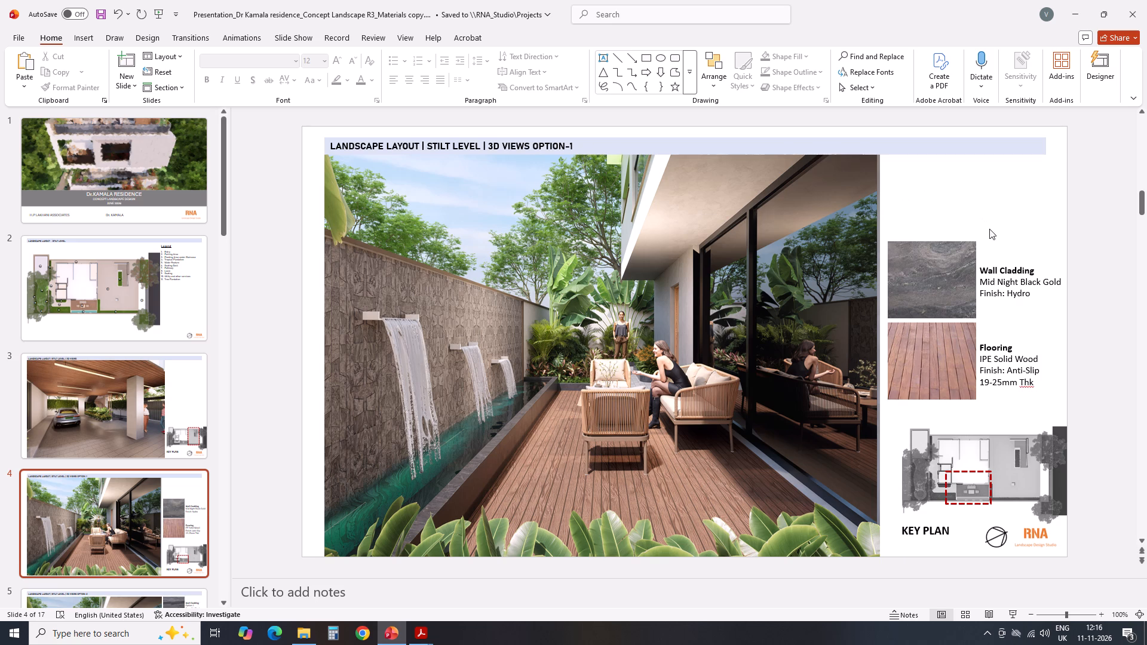
click(418, 637)
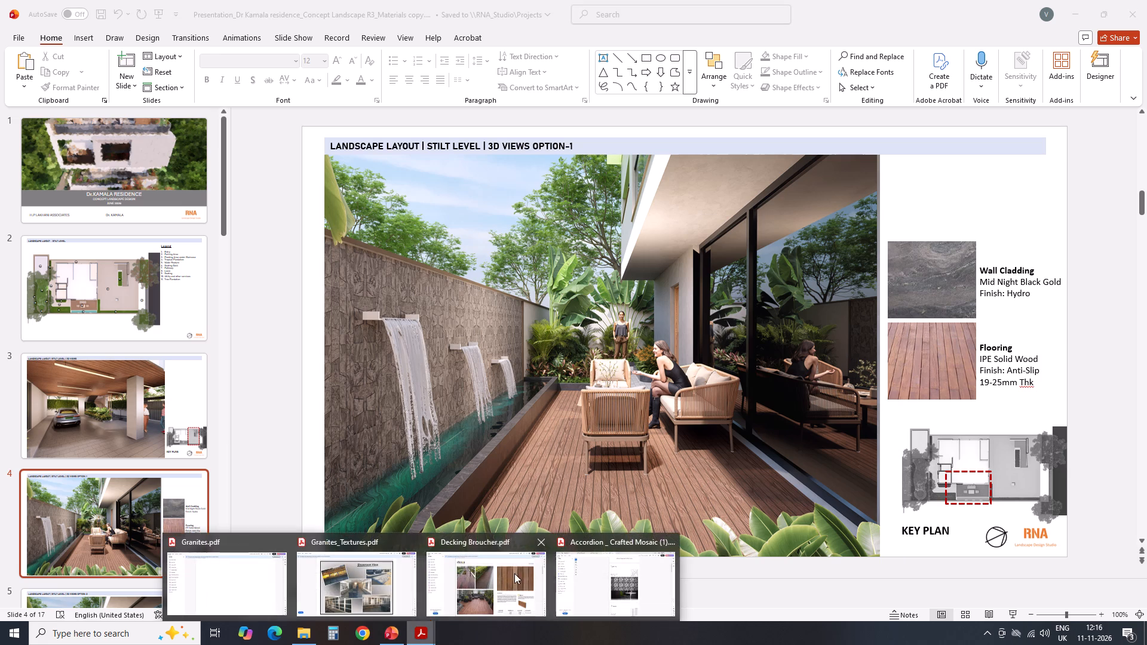
click(358, 591)
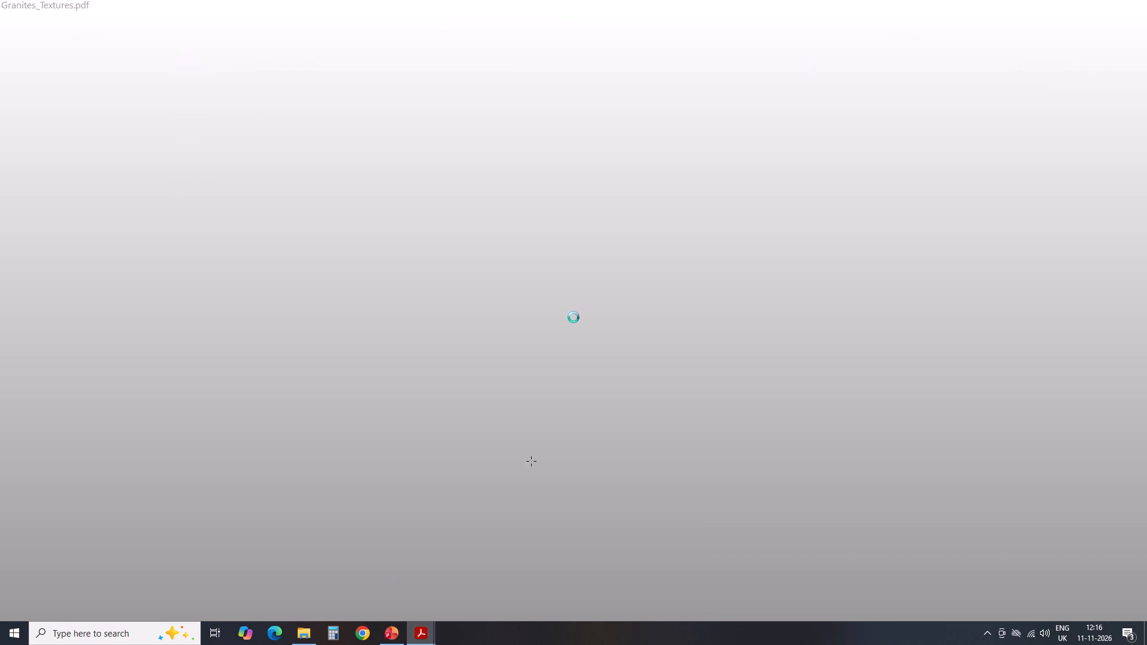
scroll(707, 374, up, 8)
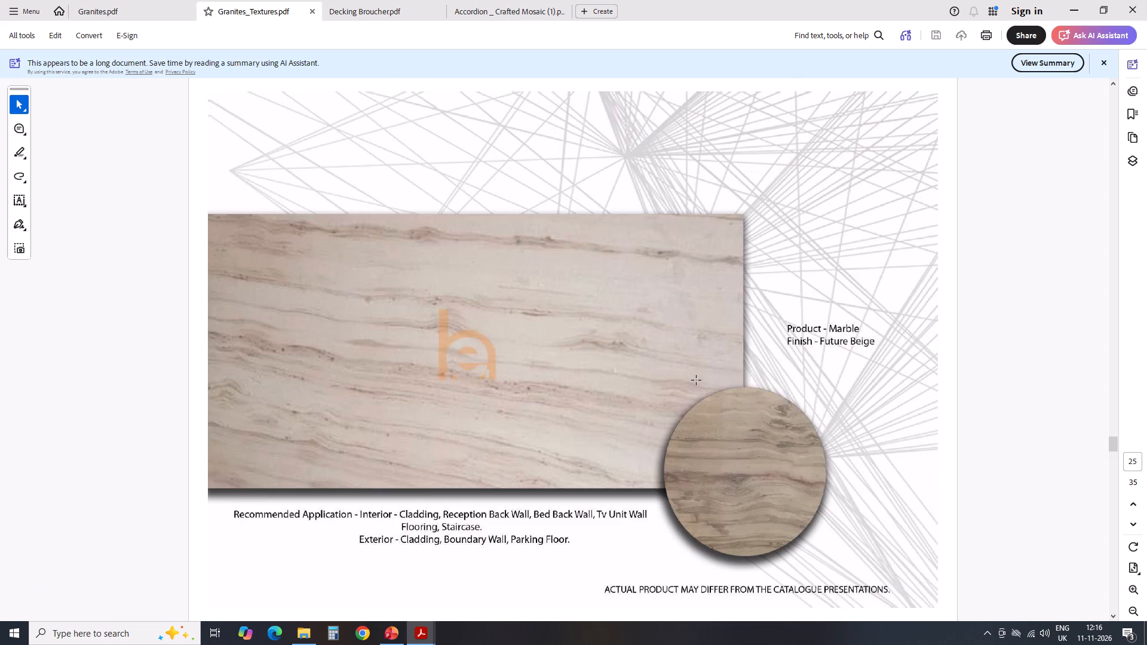
scroll(698, 387, up, 2)
scroll(698, 387, down, 3)
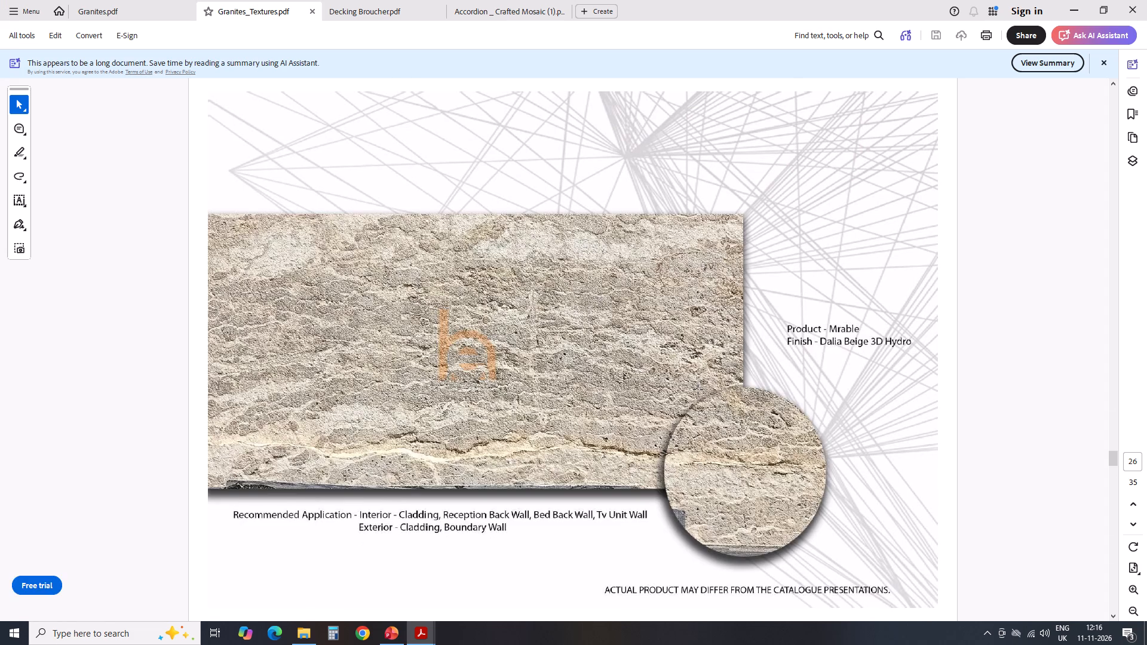
scroll(698, 390, up, 1)
click(395, 640)
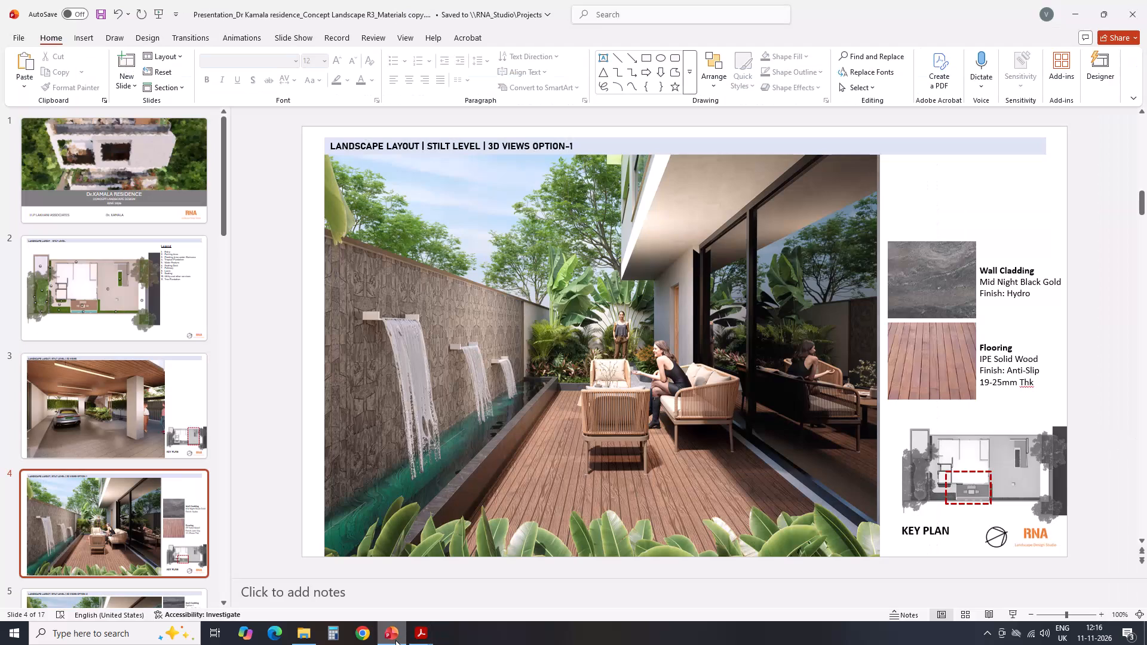
click(395, 640)
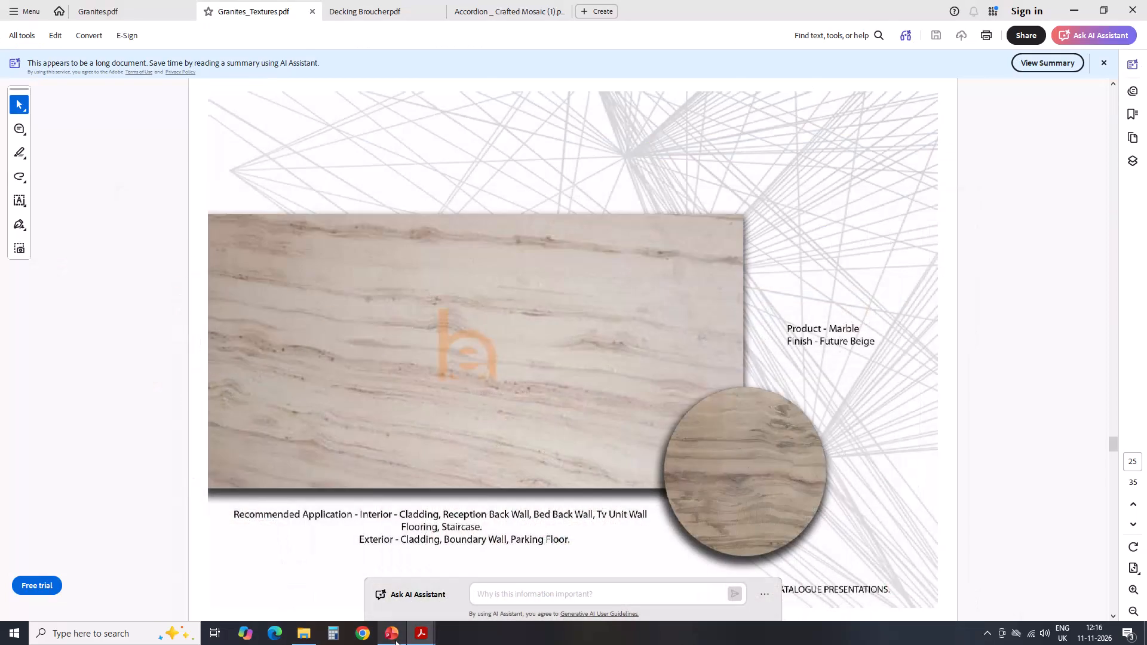
scroll(498, 375, up, 5)
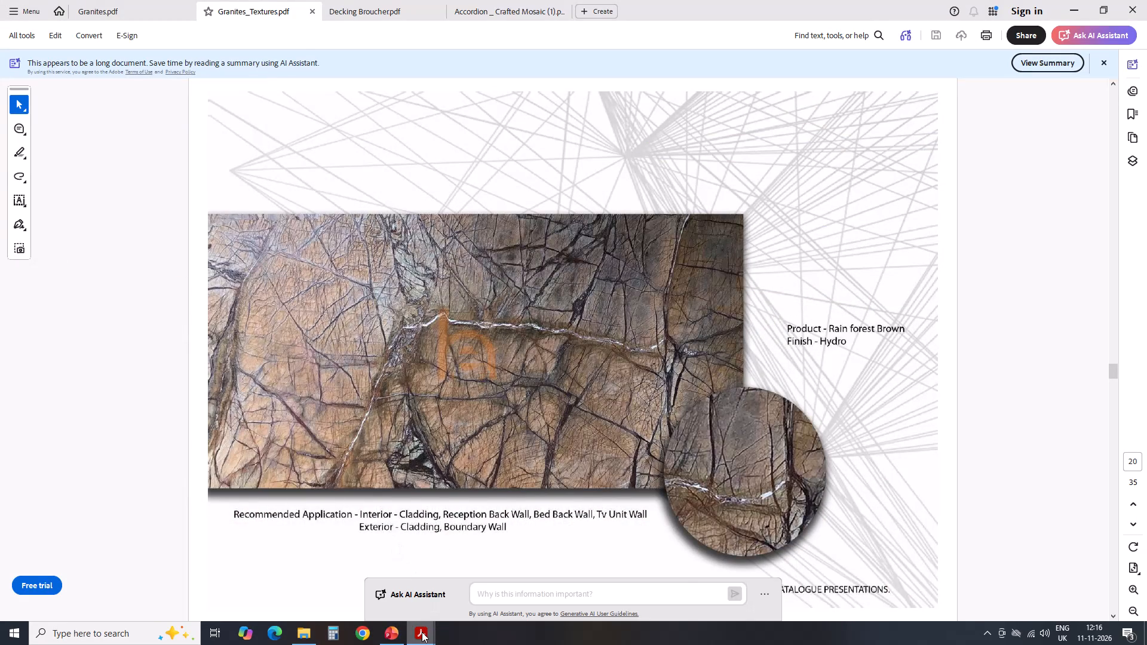
click(393, 638)
click(393, 638)
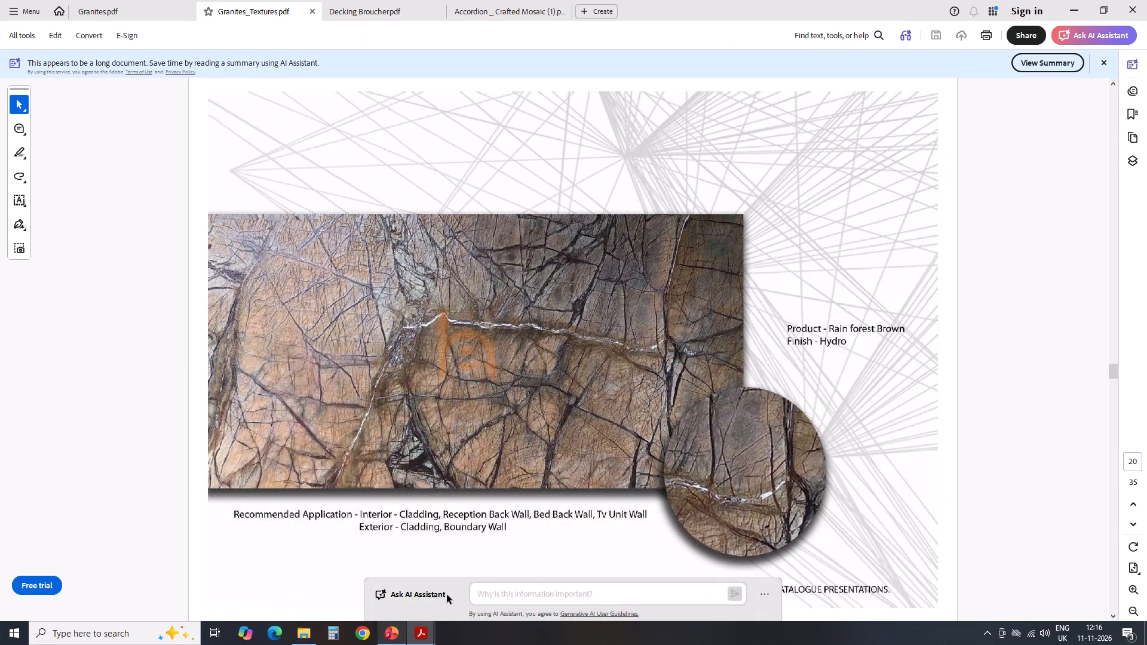
Examine the earlier textures in Granites_Textures.pdf, from Fish Green and Sparkle Black back to the black granite finishes.
scroll(479, 437, up, 1)
scroll(471, 485, up, 1)
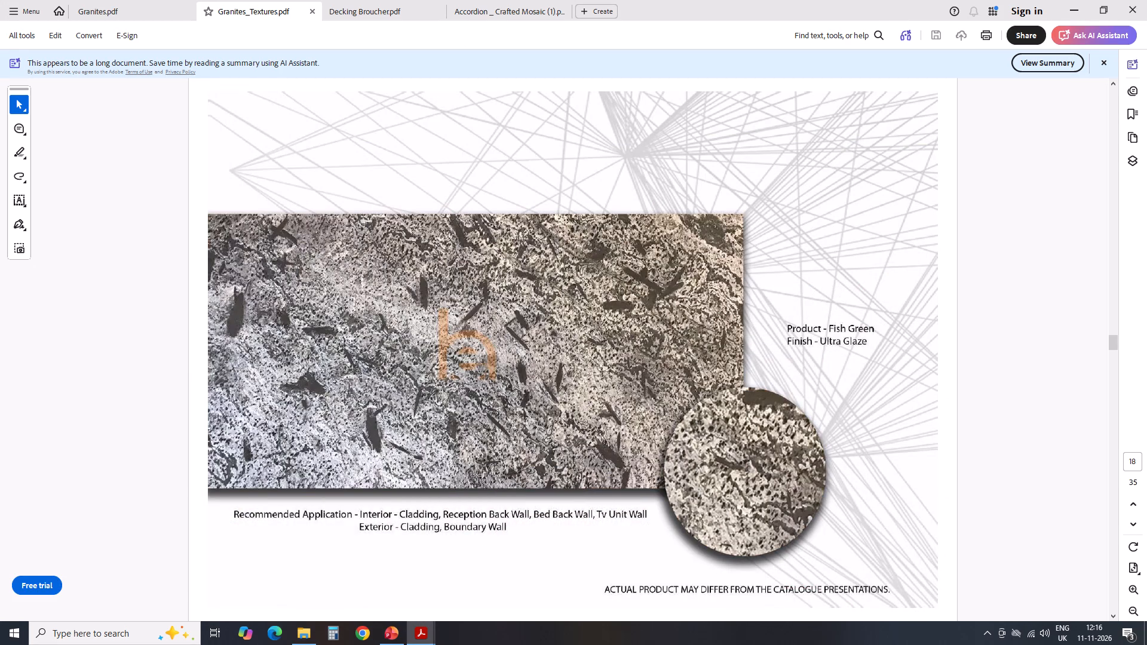
scroll(477, 475, up, 3)
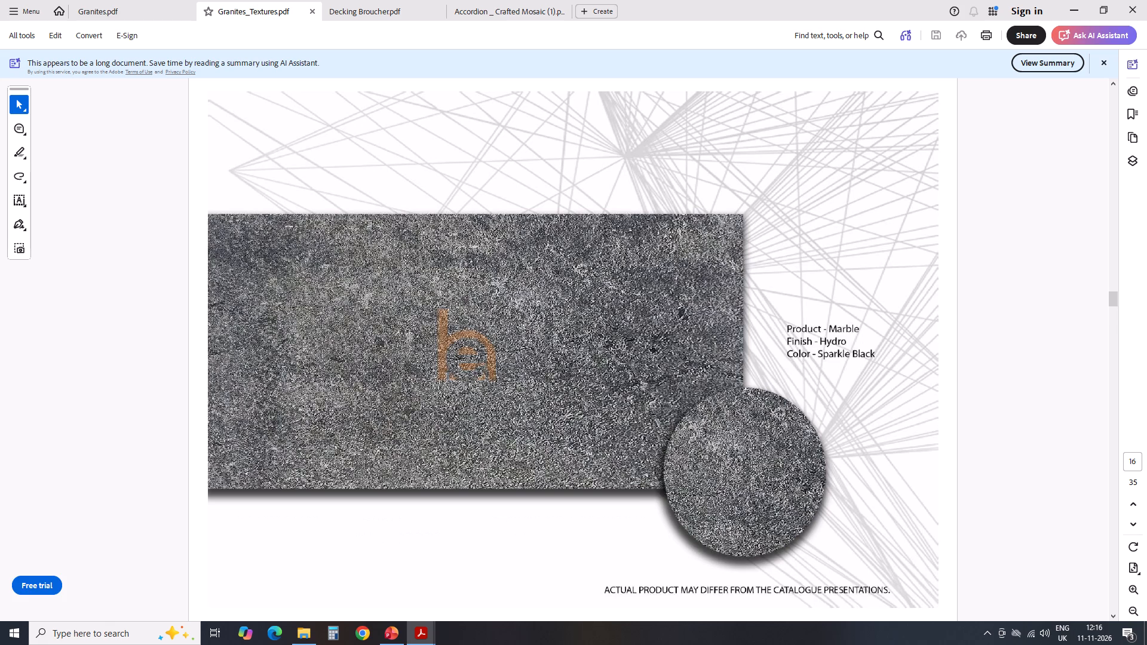
scroll(482, 470, up, 7)
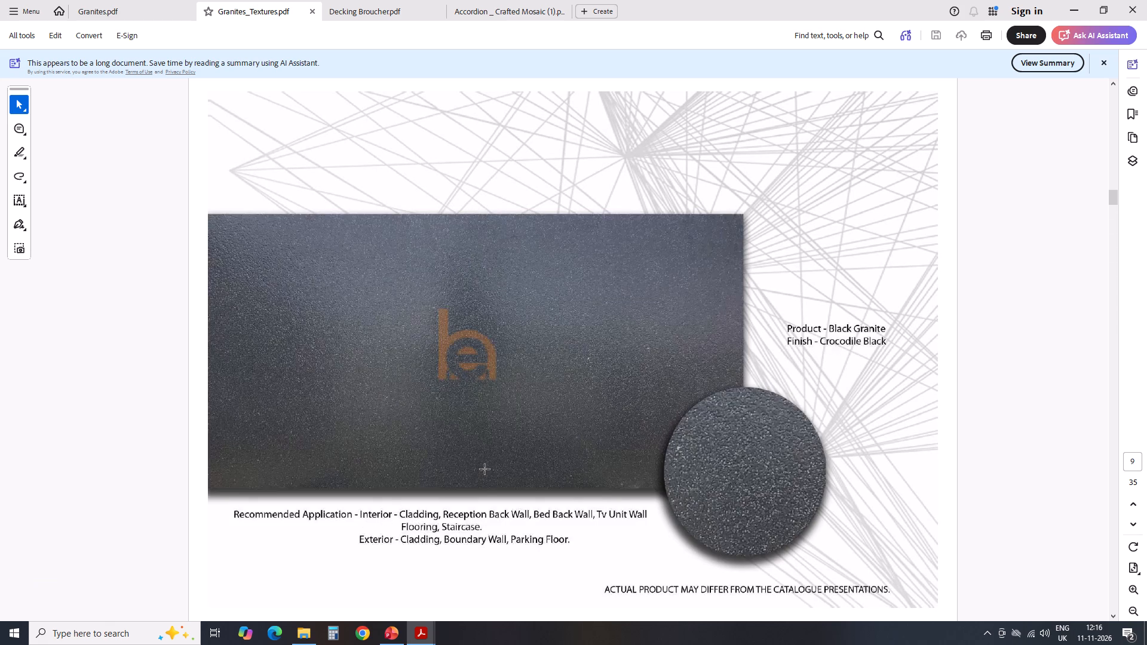
scroll(485, 469, up, 4)
scroll(509, 405, up, 2)
scroll(539, 380, down, 3)
scroll(538, 381, up, 1)
scroll(533, 383, down, 2)
Capture a screenshot of the black-and-white Verterra PTPJ-105-MWMB wall pattern from the Crafted Stone Mosaics catalogue.
click(1072, 0)
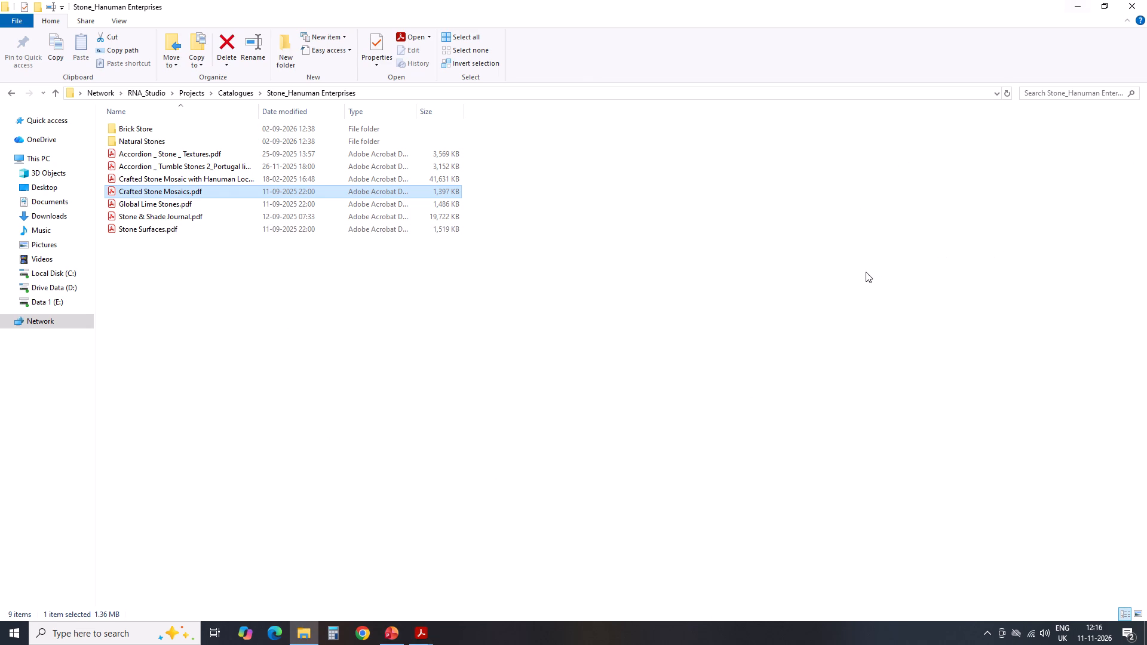
click(866, 272)
click(1073, 0)
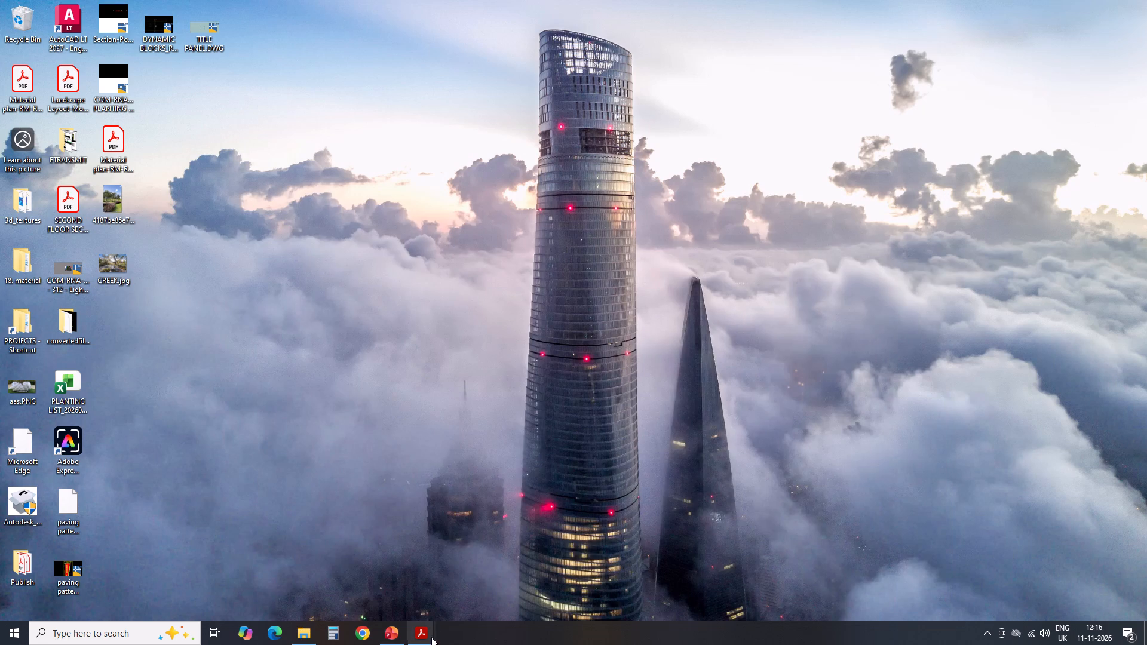
click(431, 637)
click(648, 579)
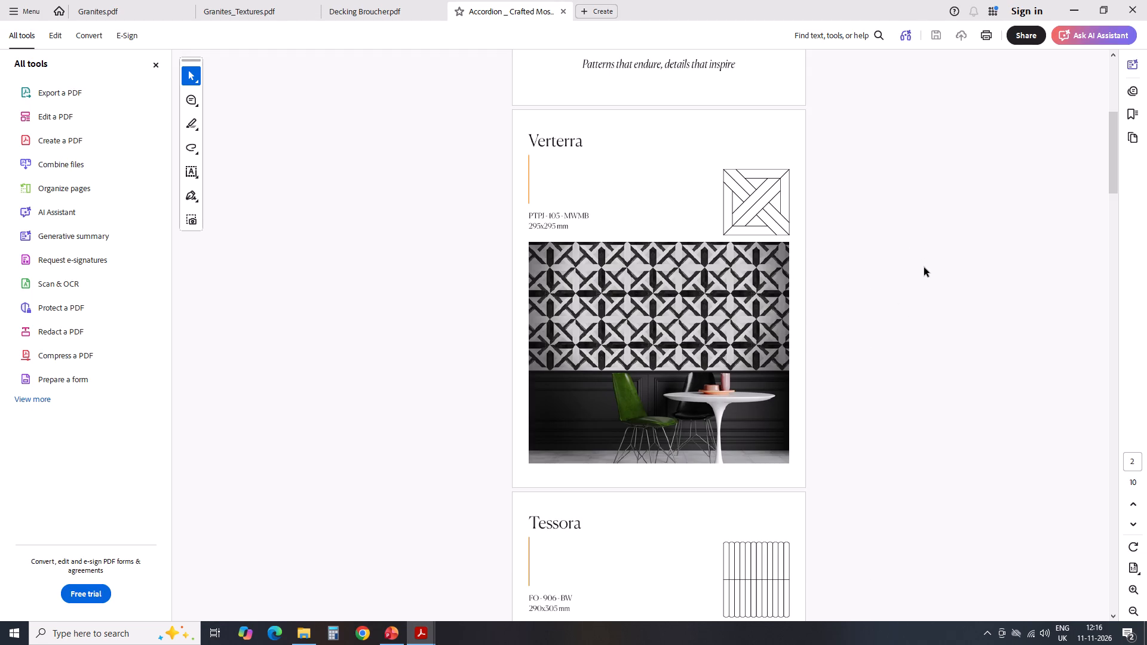
key(shift+super+s)
drag(532, 244, 621, 368)
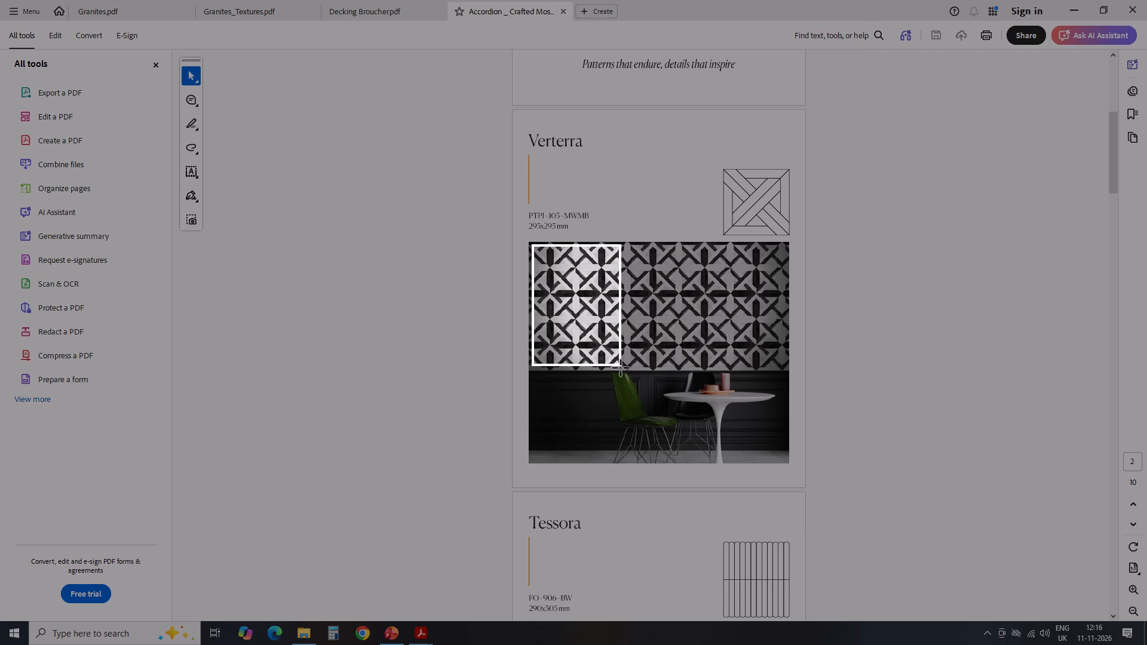
drag(621, 368, 633, 372)
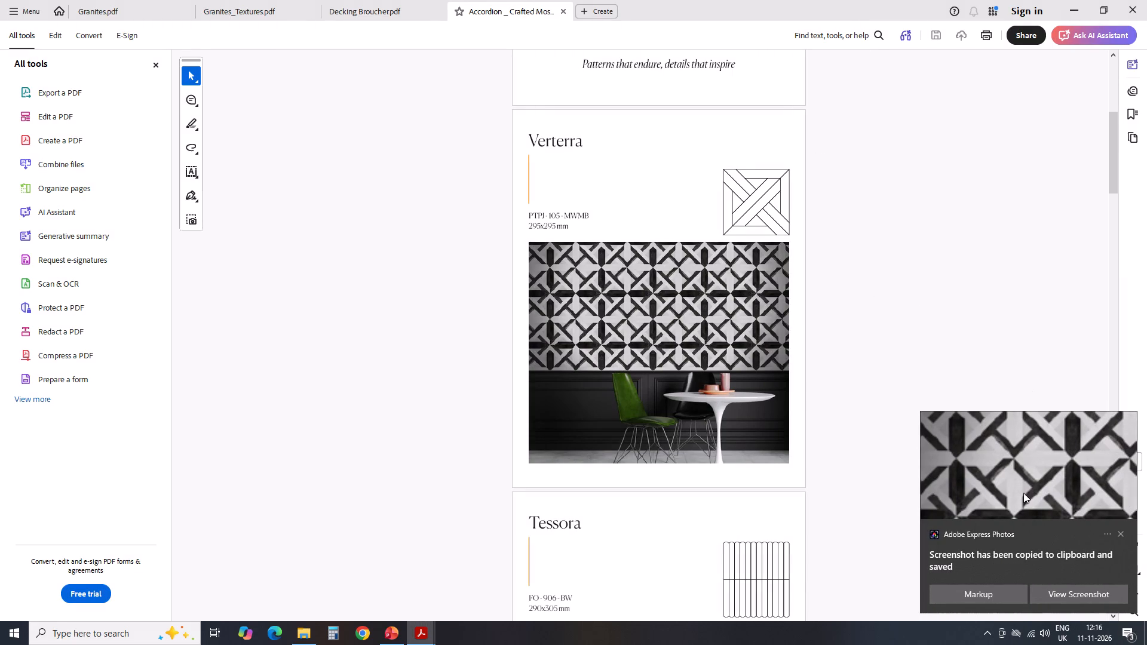
click(952, 260)
Insert the latest screenshot of the black-and-white mosaic on the stilt level slide and place it above the dark wall cladding swatch.
click(384, 638)
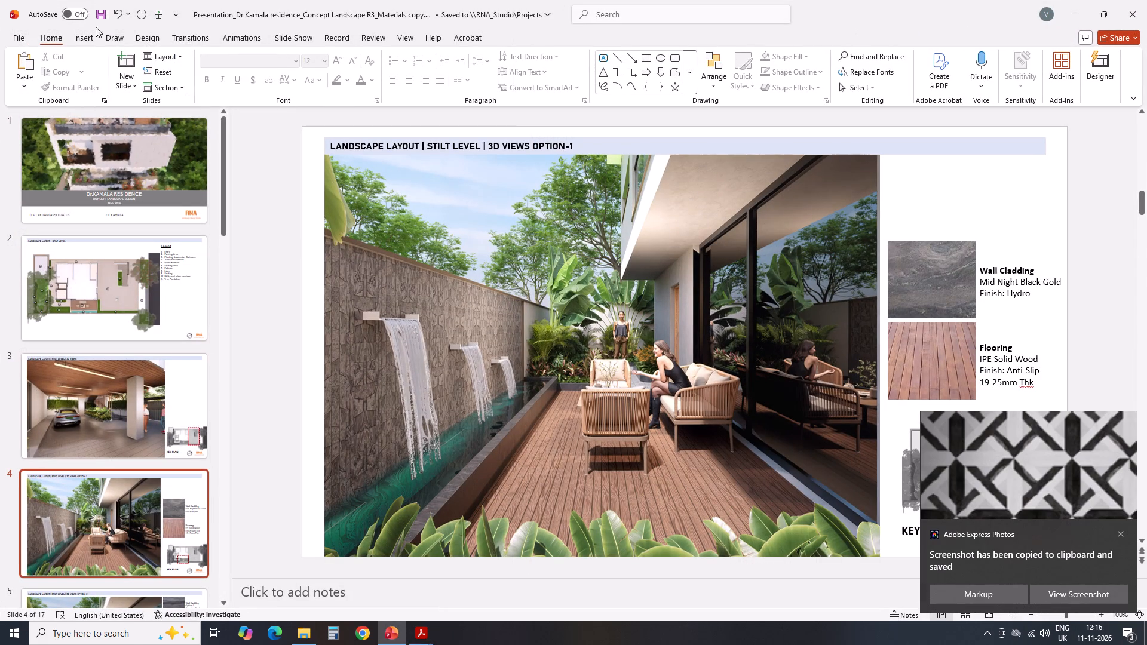
click(71, 37)
click(95, 79)
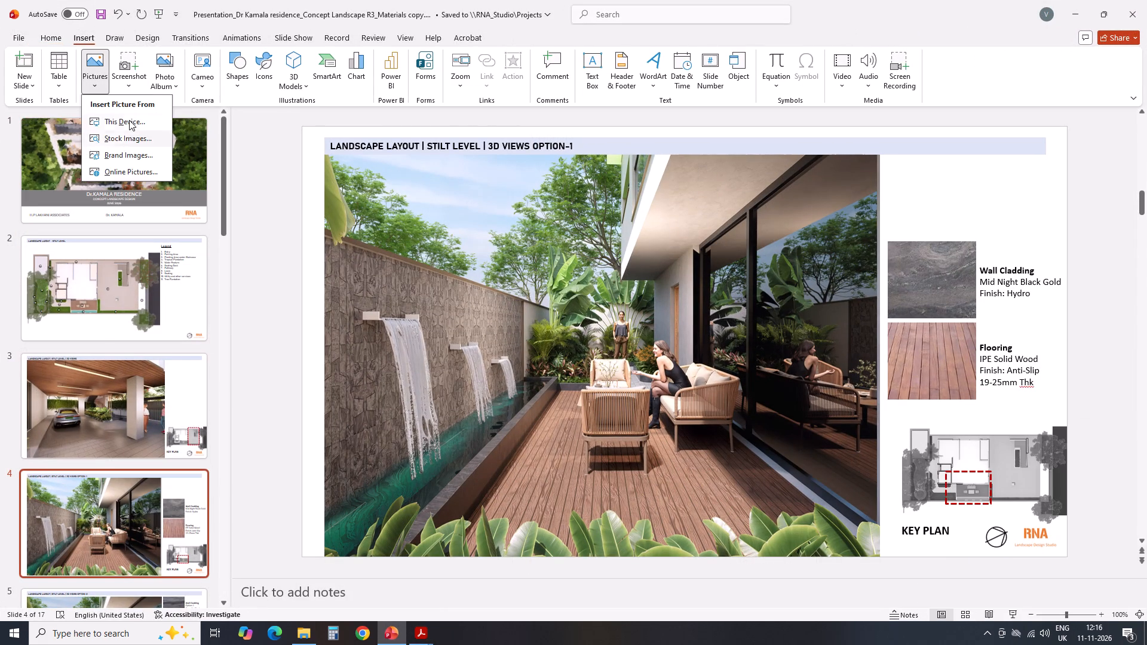
click(130, 117)
scroll(270, 197, down, 6)
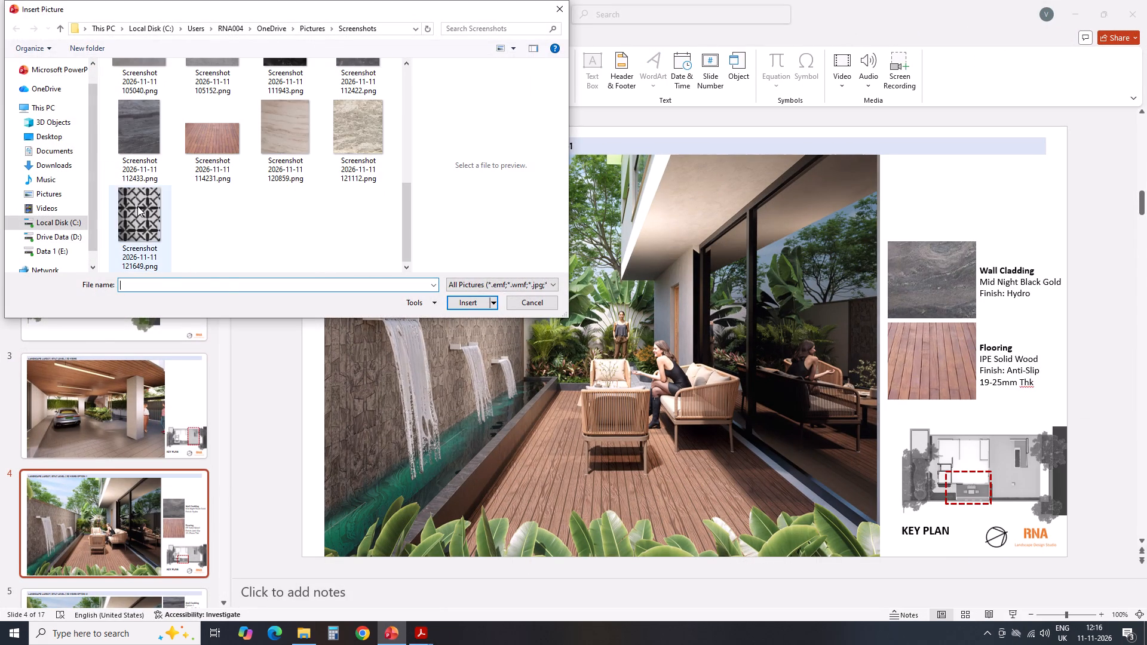
click(137, 206)
click(470, 299)
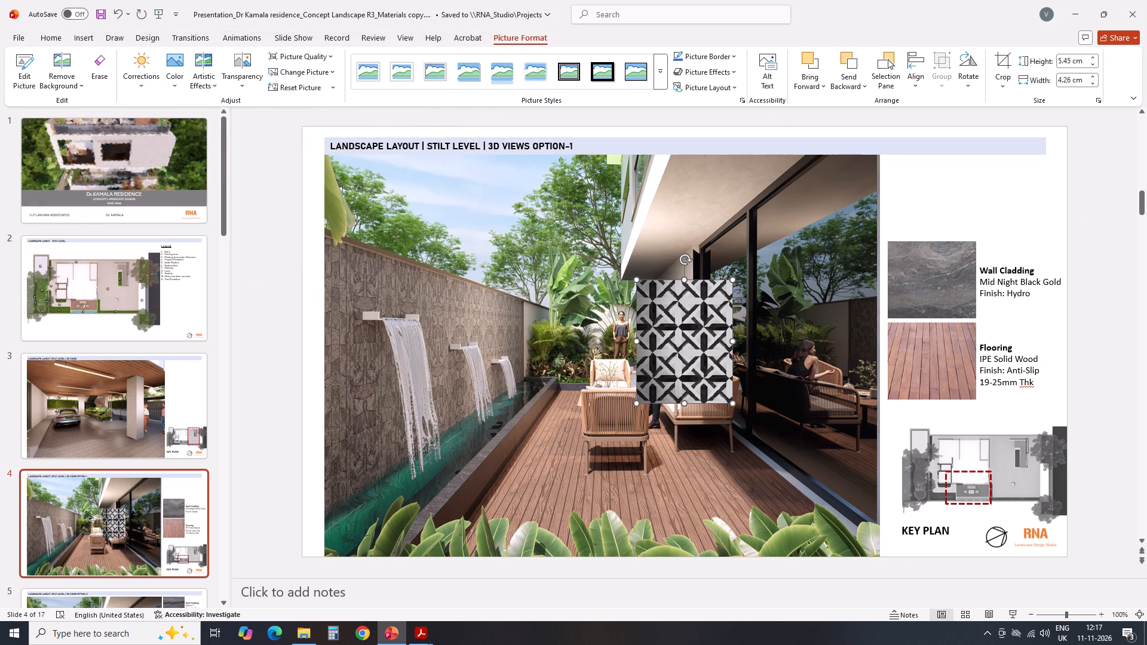
drag(685, 356, 916, 253)
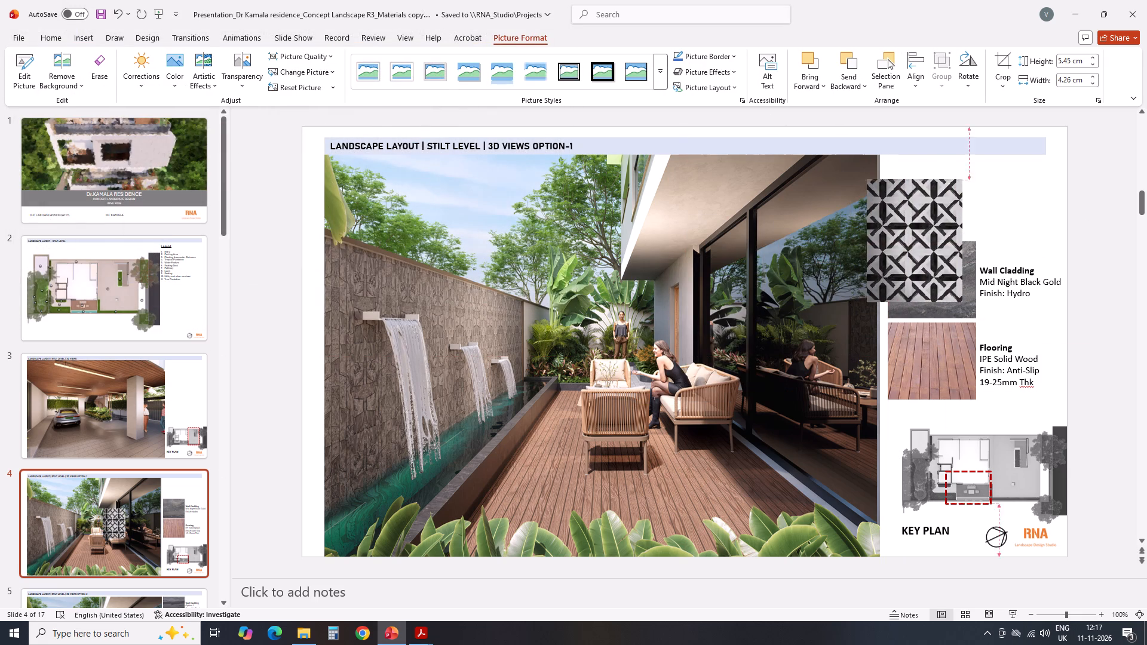
drag(916, 253, 938, 234)
Crop the mosaic picture to about 3.4 cm high and trim its width to match the swatch below.
click(996, 60)
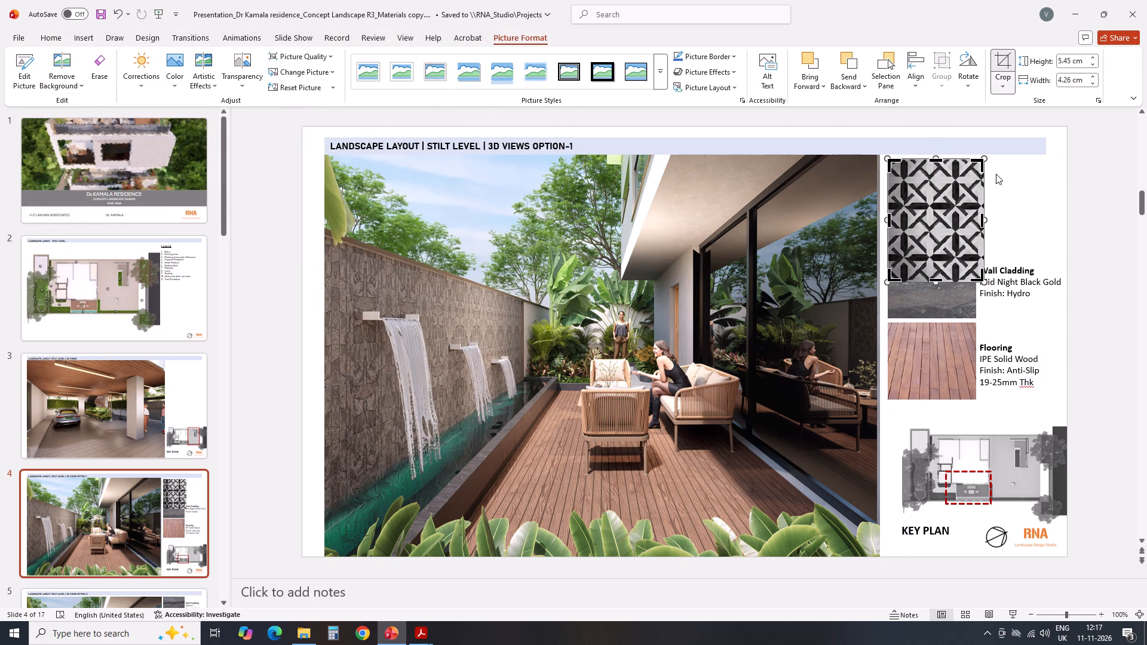
drag(938, 279, 938, 233)
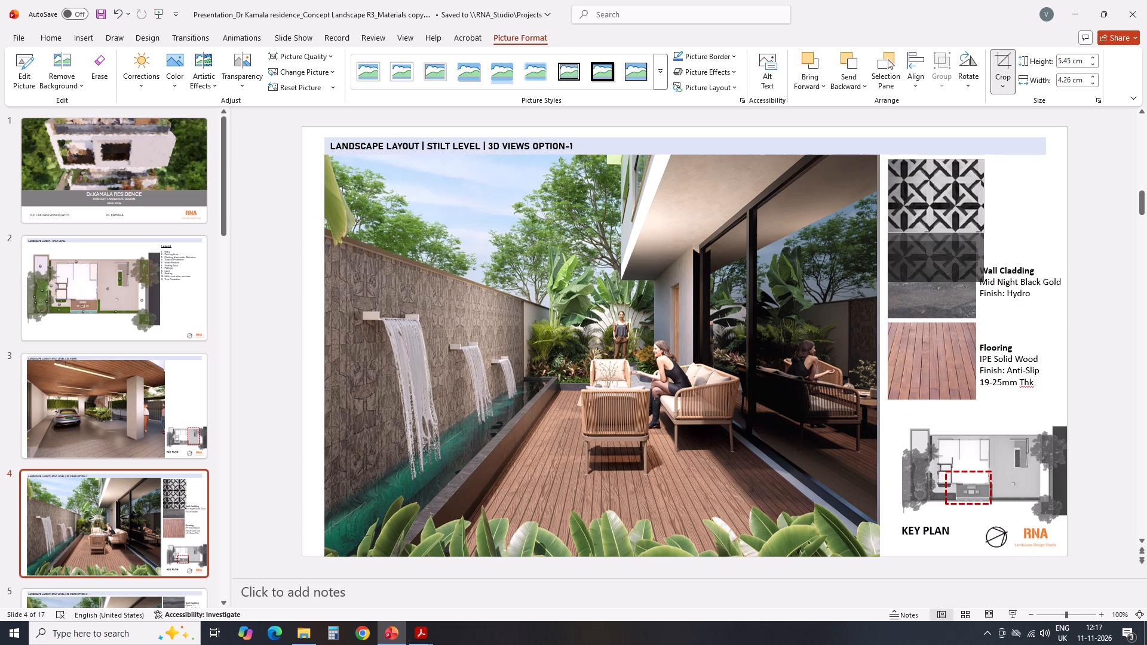
drag(938, 233, 939, 238)
drag(983, 199, 969, 199)
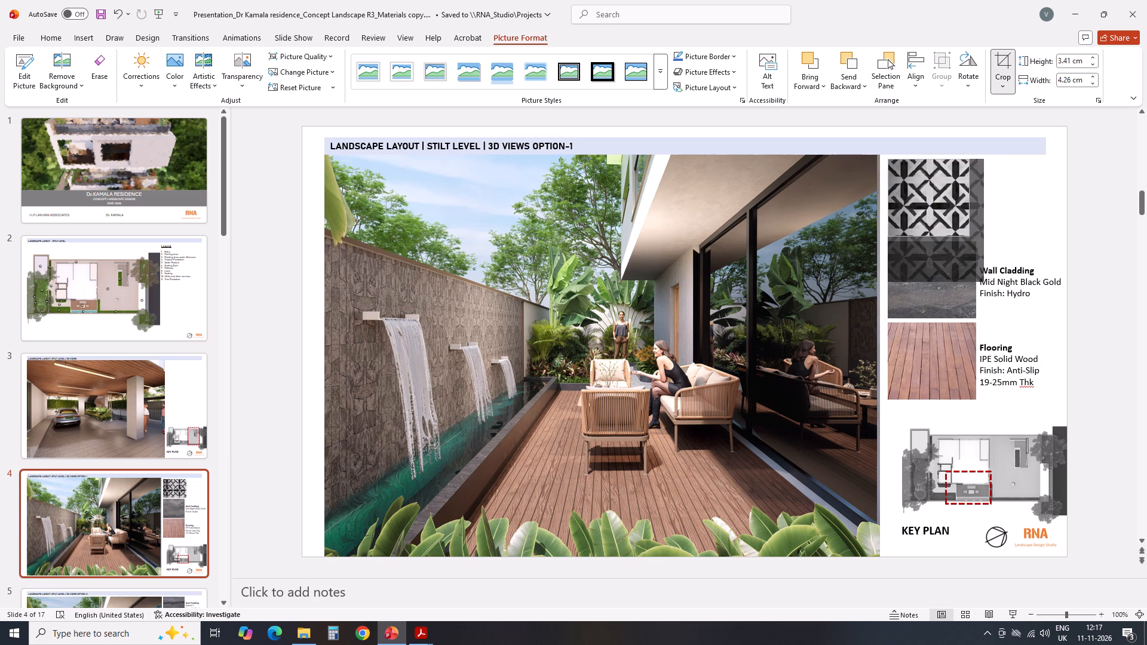
drag(969, 199, 972, 199)
click(1028, 199)
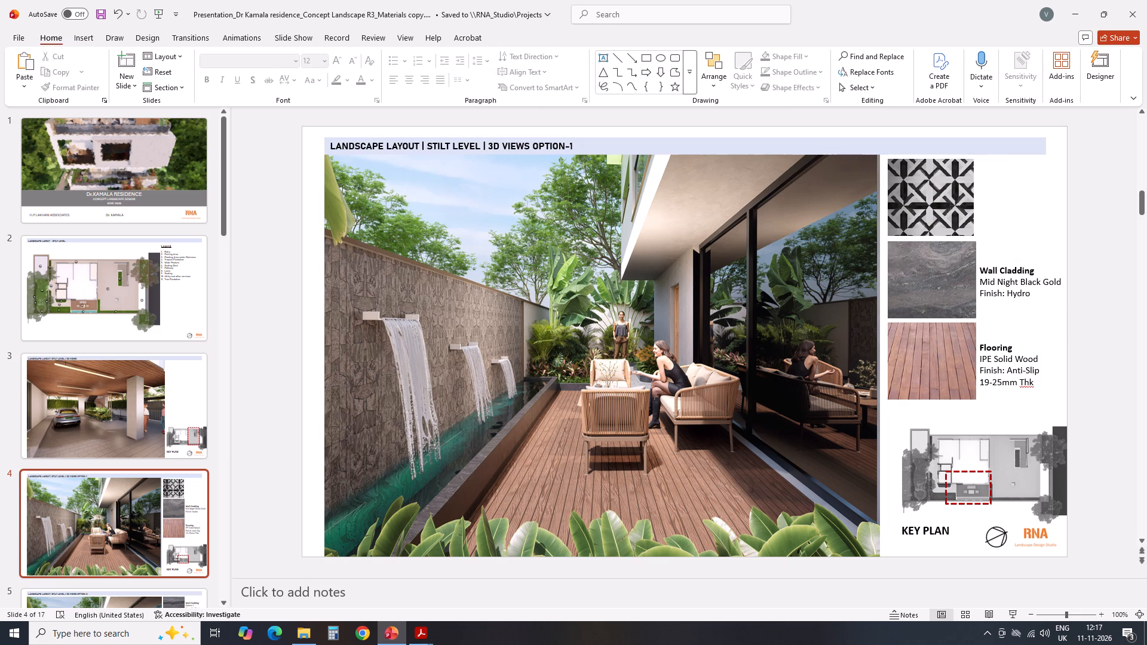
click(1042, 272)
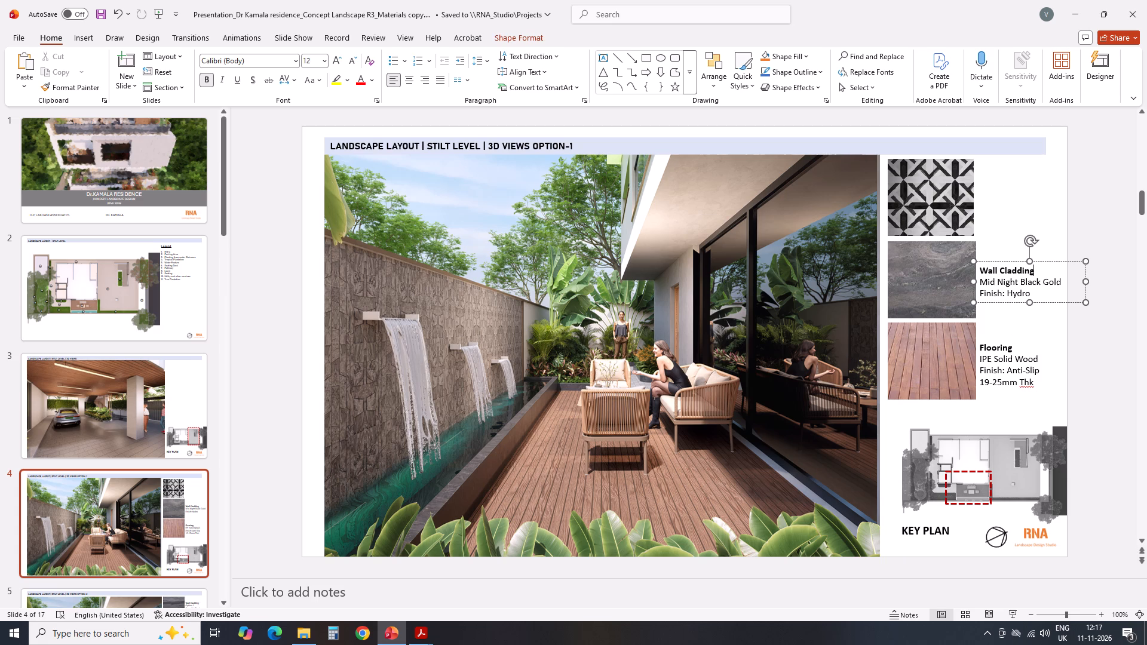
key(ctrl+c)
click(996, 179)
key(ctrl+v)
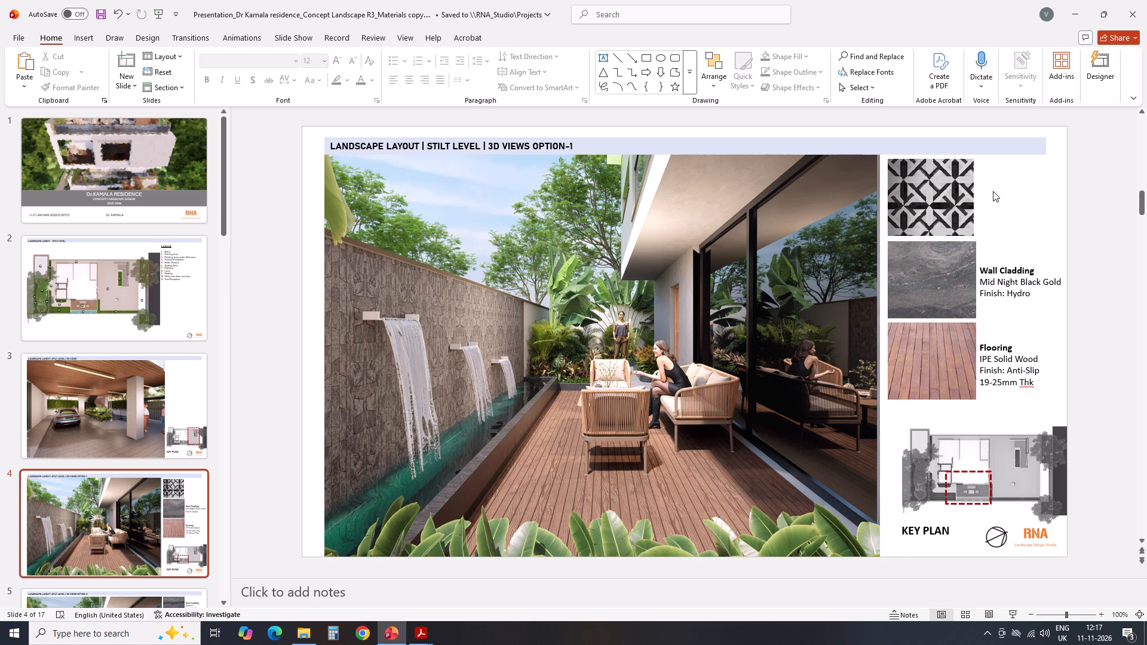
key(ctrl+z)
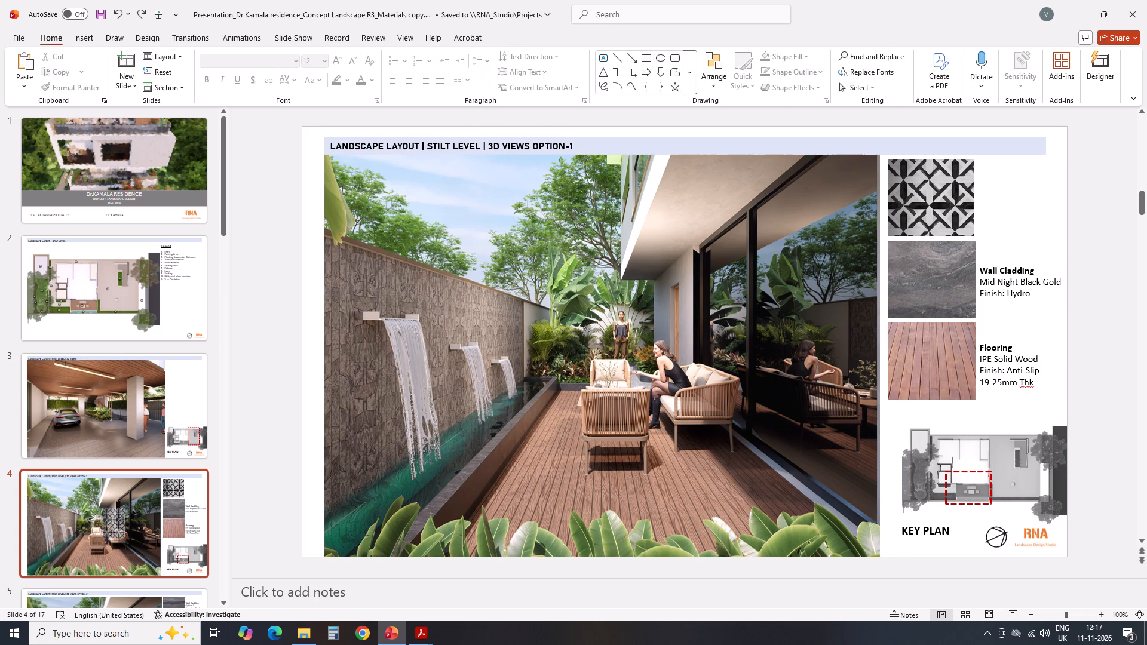
Duplicate the Wall Cladding caption and place the copy beside the black-and-white mosaic swatch.
click(1002, 272)
click(1042, 264)
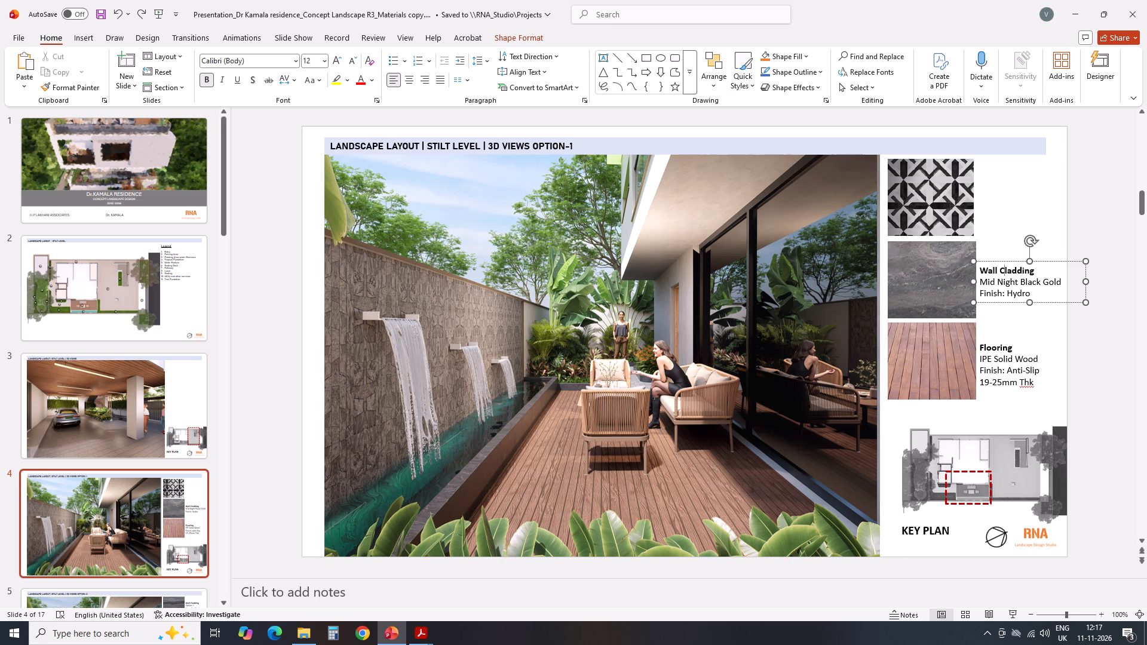
key(ctrl+c)
click(1019, 168)
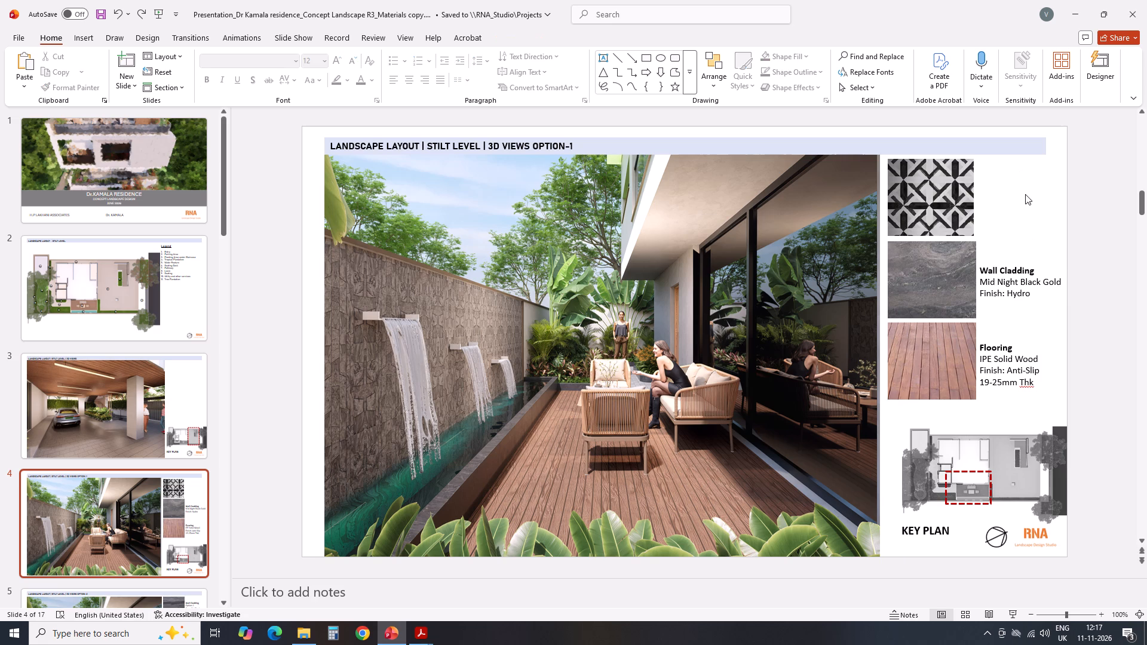
key(ctrl+v)
drag(1060, 271, 1052, 198)
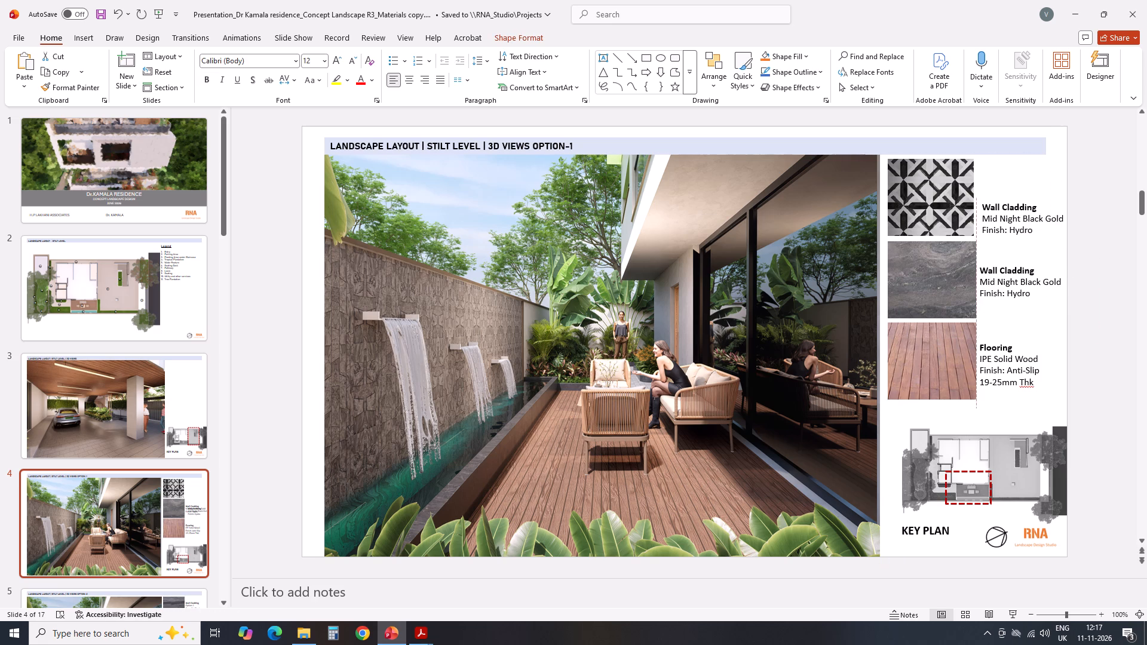
drag(1052, 198, 1053, 175)
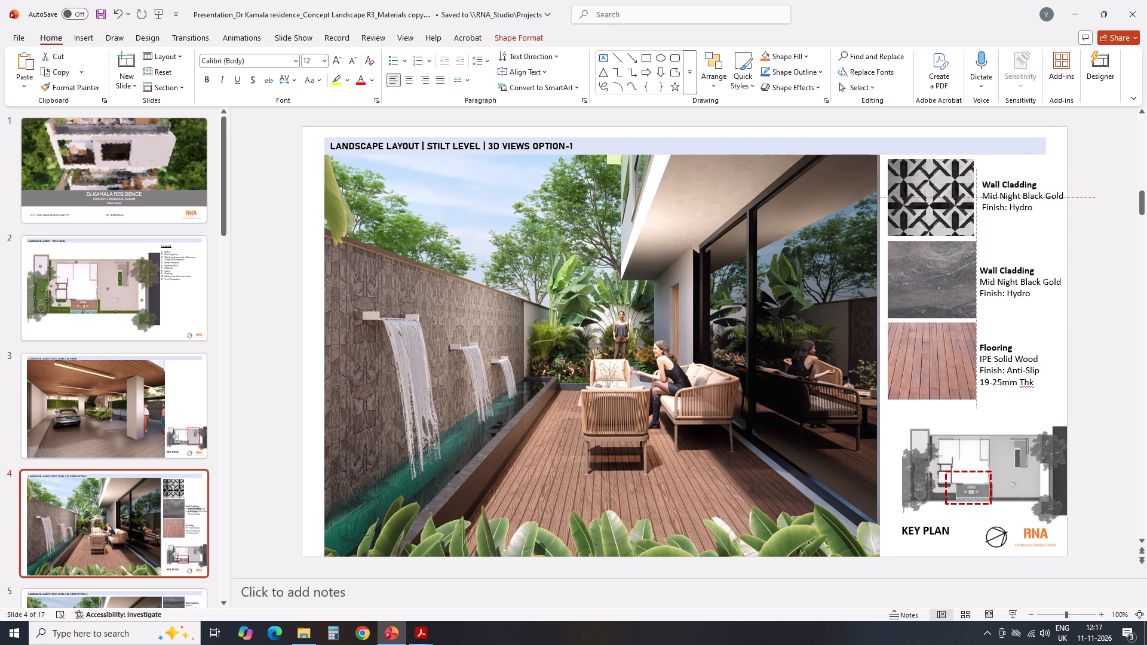
drag(1053, 175, 1052, 177)
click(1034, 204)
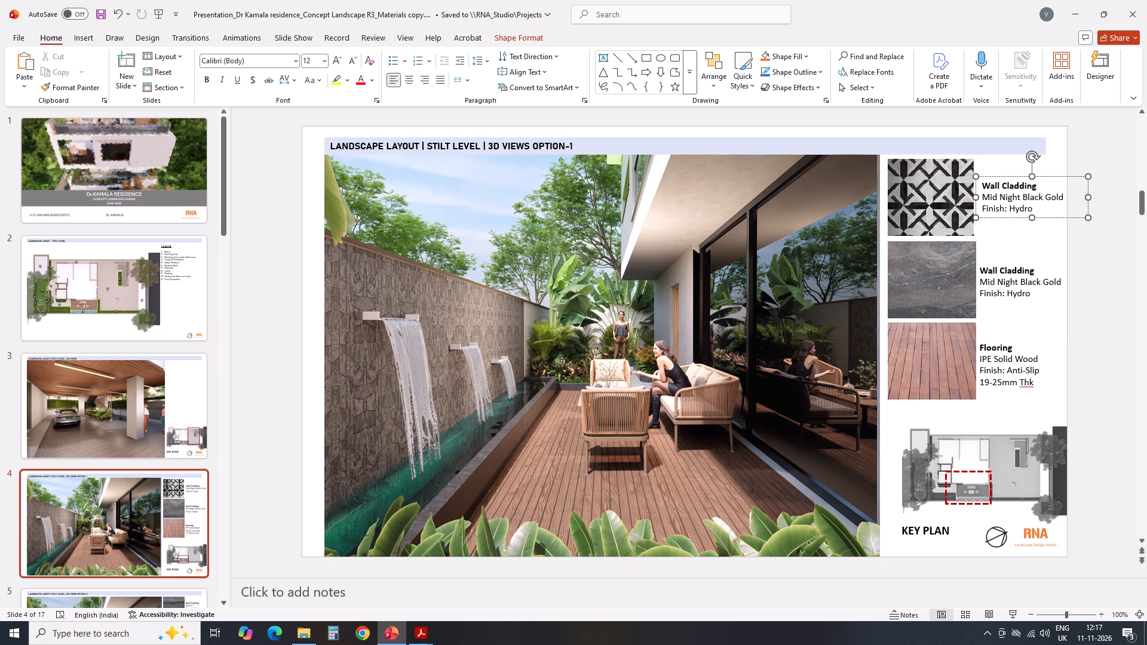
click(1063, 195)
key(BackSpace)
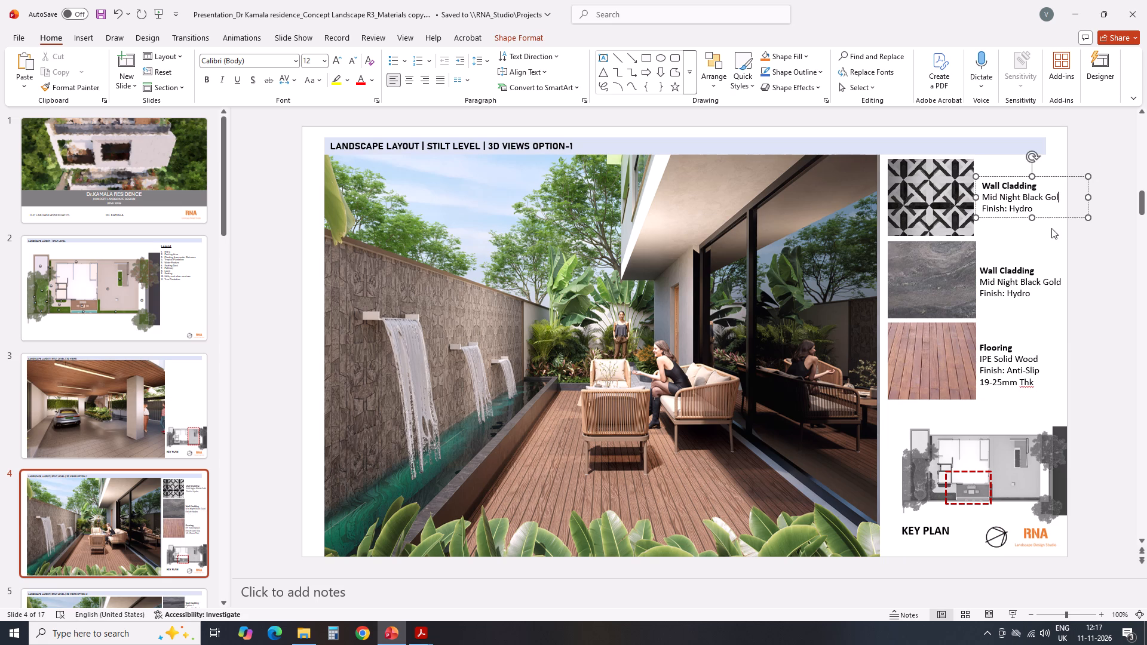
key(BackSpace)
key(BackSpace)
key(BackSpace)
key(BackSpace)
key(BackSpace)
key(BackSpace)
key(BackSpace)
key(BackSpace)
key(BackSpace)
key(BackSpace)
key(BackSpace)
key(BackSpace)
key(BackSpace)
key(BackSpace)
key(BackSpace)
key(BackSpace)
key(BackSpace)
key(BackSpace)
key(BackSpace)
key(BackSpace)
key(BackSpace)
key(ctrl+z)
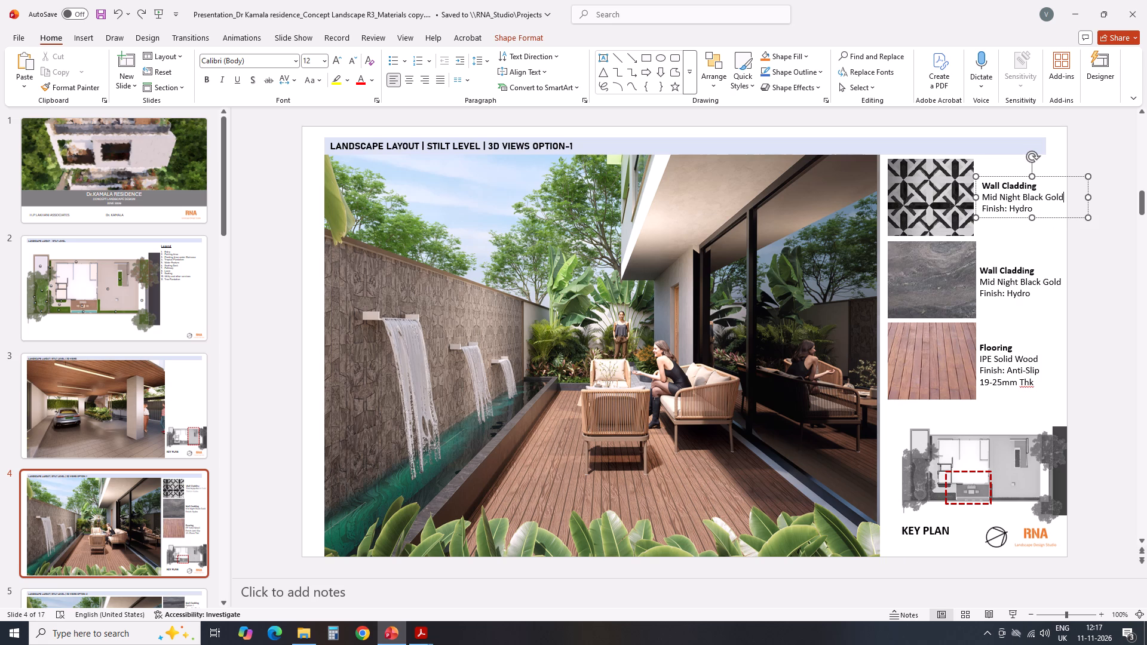
Replace the product name in the mosaic swatch's caption with VERTERRA, checking the name in the Crafted Stone Mosaics catalogue.
key(BackSpace)
key(BackSpace)
key(BackSpace)
key(BackSpace)
key(BackSpace)
key(BackSpace)
key(BackSpace)
key(BackSpace)
key(BackSpace)
key(BackSpace)
key(BackSpace)
key(BackSpace)
key(BackSpace)
key(BackSpace)
key(BackSpace)
key(BackSpace)
key(BackSpace)
key(BackSpace)
key(BackSpace)
click(407, 638)
click(624, 578)
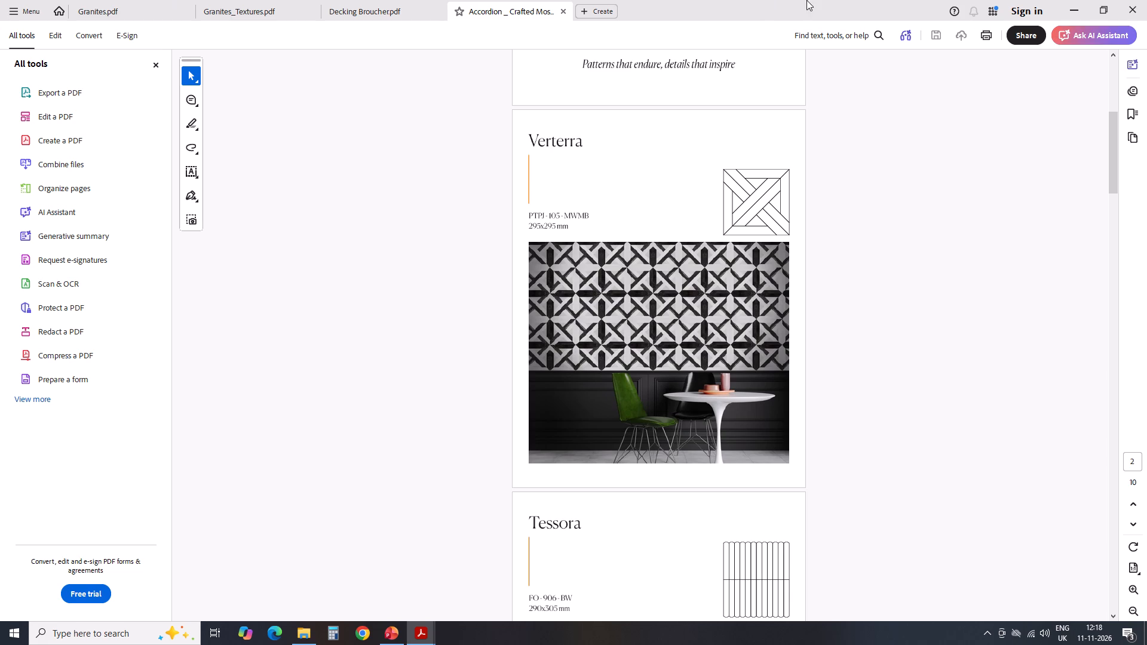
click(1072, 0)
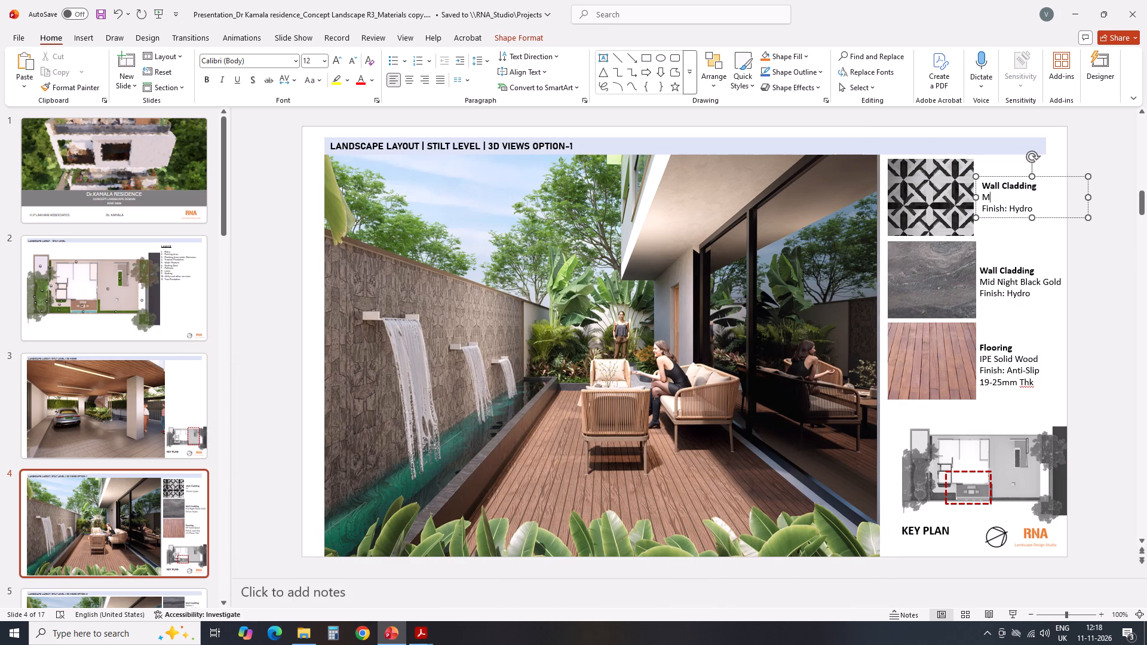
key(BackSpace)
key(BackSpace)
Replace the finish line in the mosaic swatch's caption with the code PTPJ-105-MWMB, checking it on the catalogue's Verterra page.
click(412, 635)
click(608, 586)
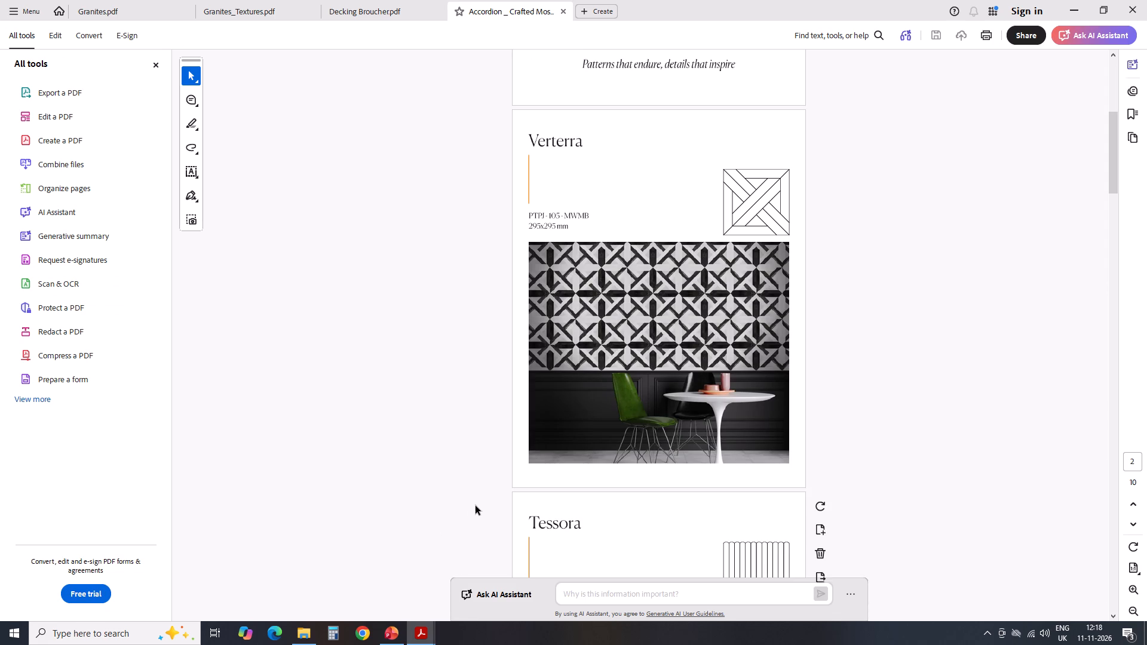
click(1070, 1)
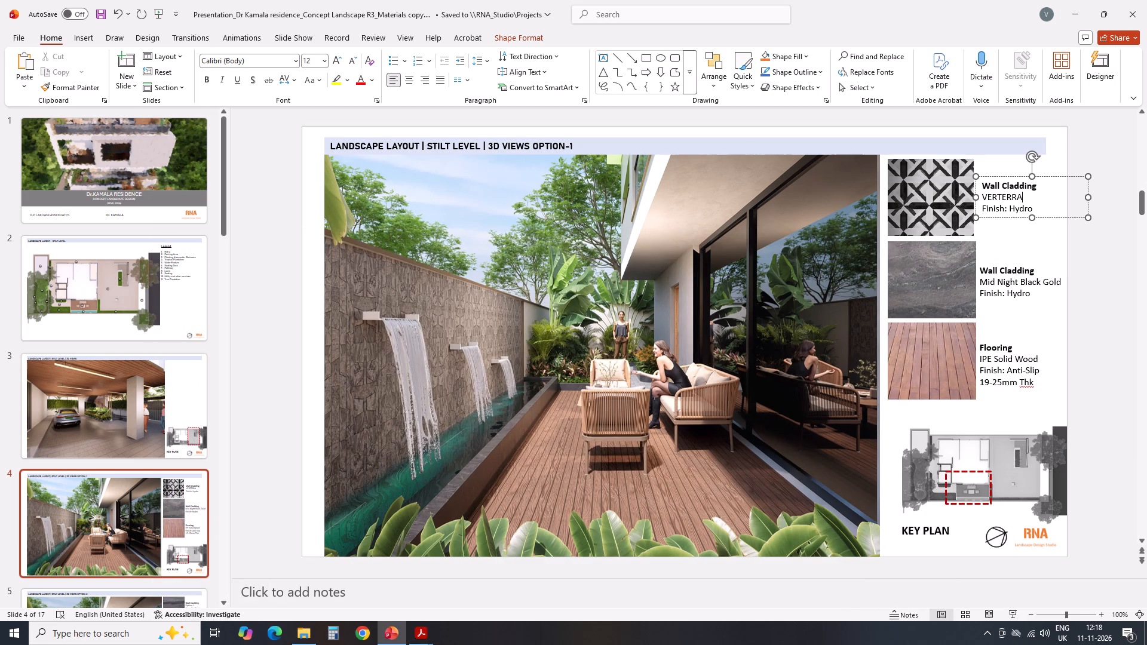
click(1036, 207)
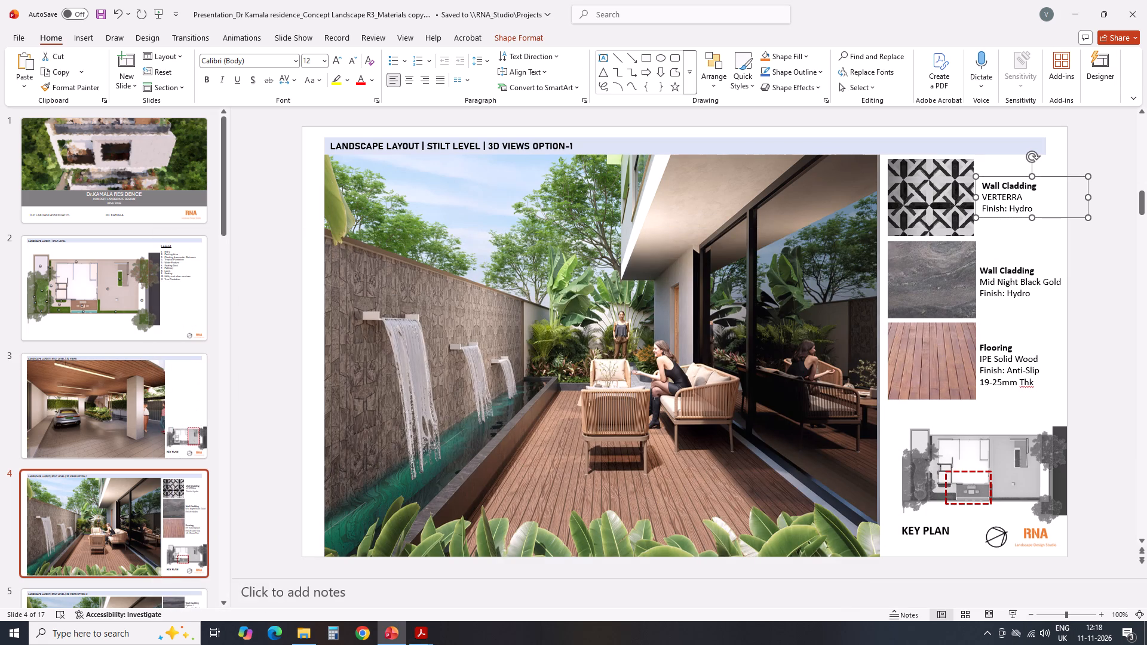
click(1033, 210)
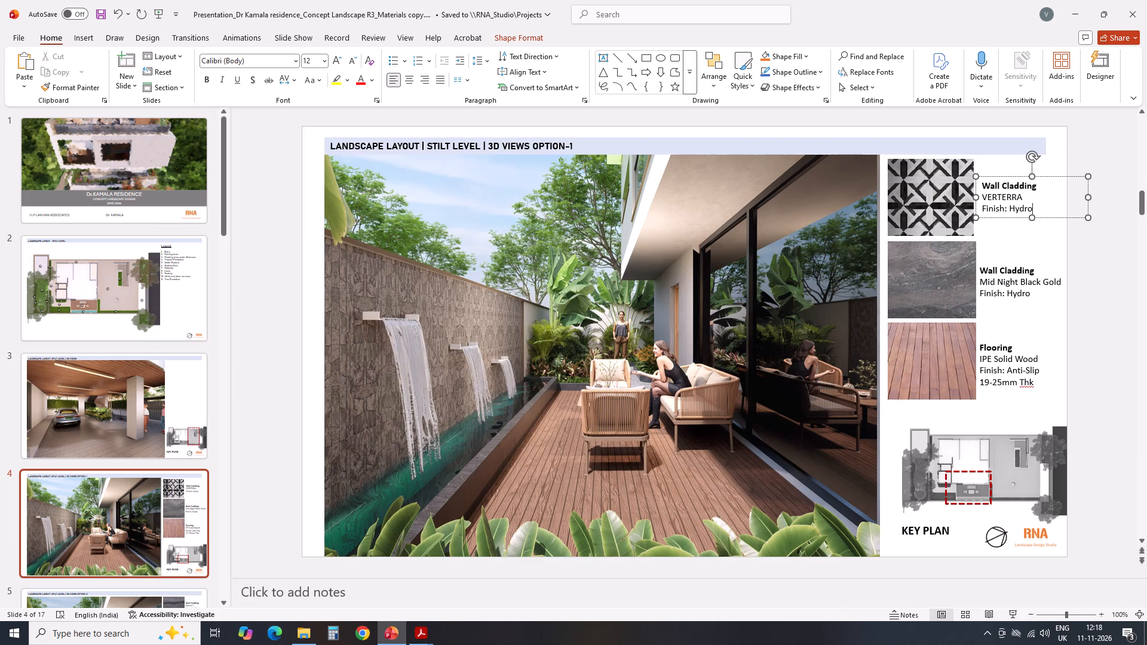
key(BackSpace)
key(BackSpace)
key(BackSpace)
key(BackSpace)
key(BackSpace)
key(BackSpace)
key(BackSpace)
key(BackSpace)
key(BackSpace)
key(BackSpace)
key(BackSpace)
key(BackSpace)
key(BackSpace)
key(p)
text(TPJ)
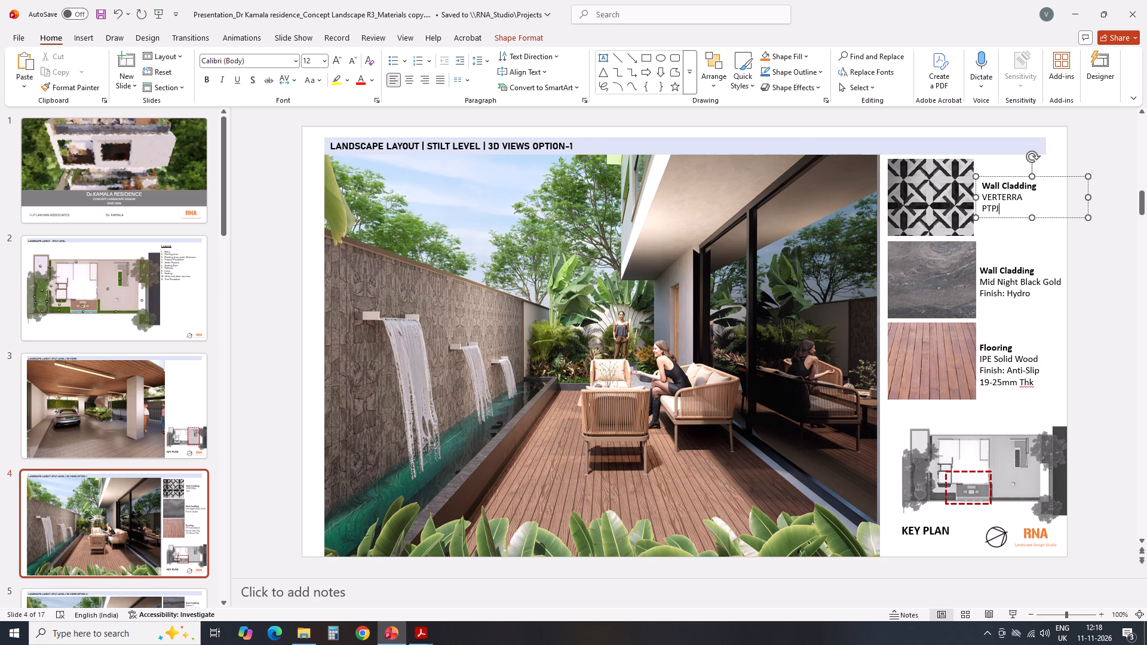
key(minus)
text(105)
text(-MW)
text(MB)
click(1114, 284)
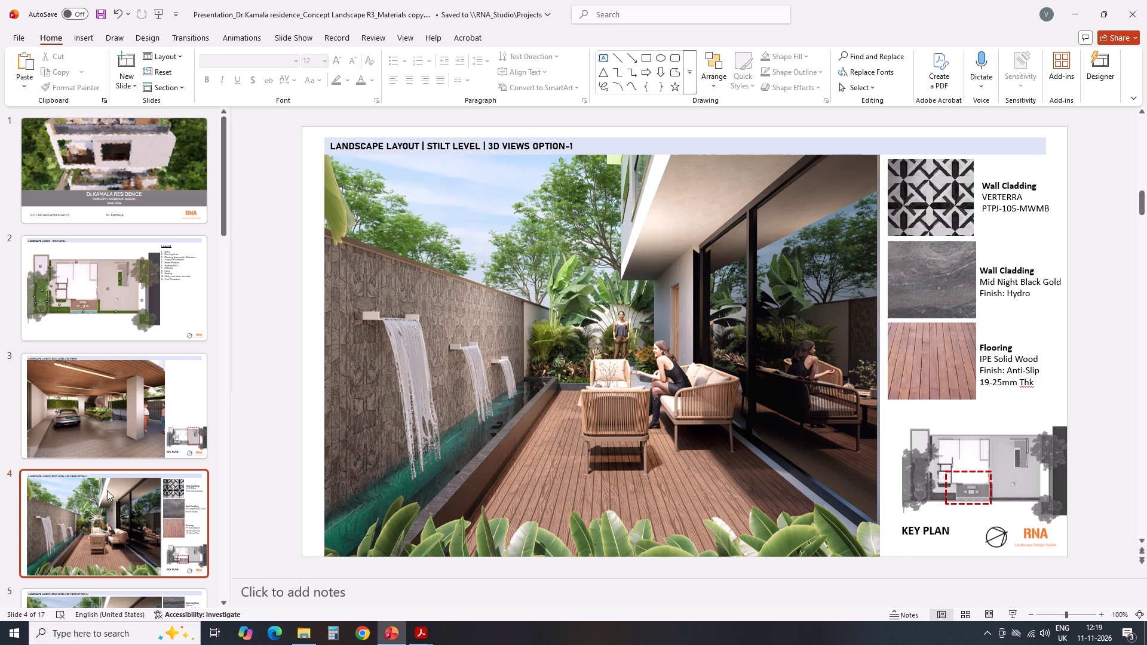
Look over the option slides 5 and 6, return to slide 4 and save the presentation.
scroll(195, 474, down, 3)
scroll(152, 518, down, 1)
click(122, 432)
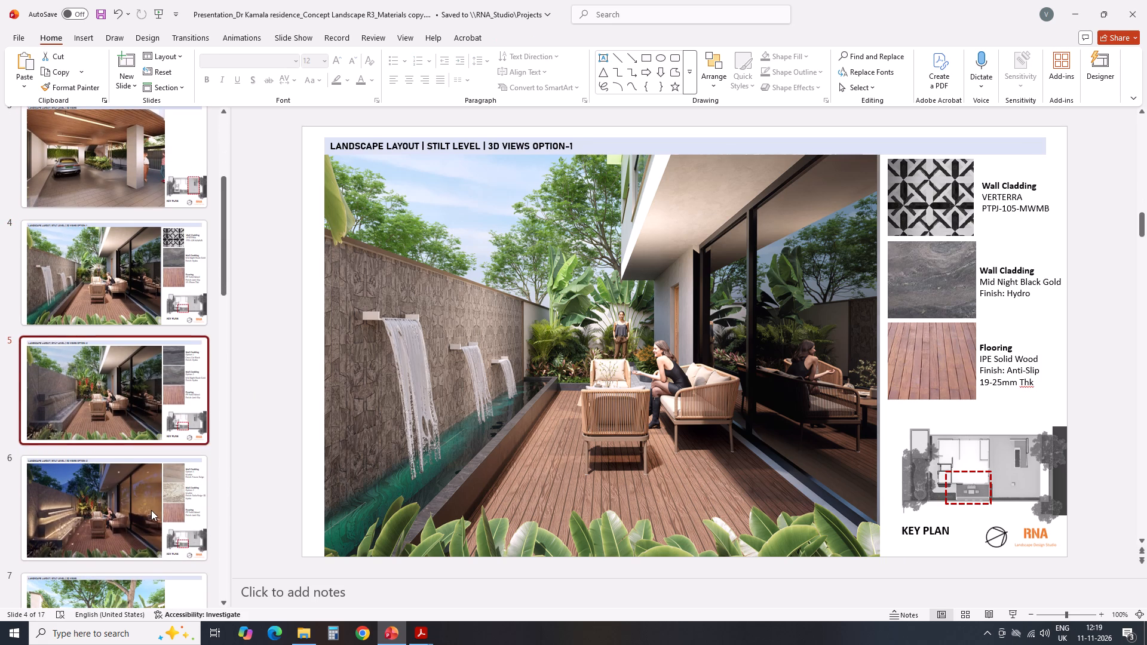
click(146, 512)
click(148, 288)
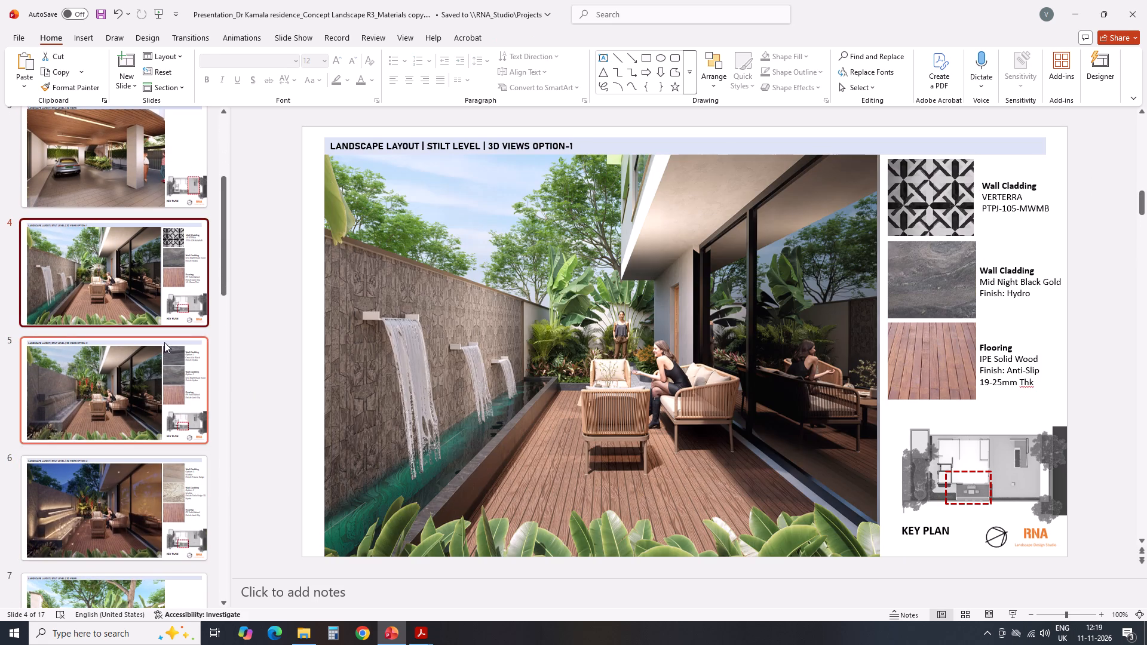
click(102, 19)
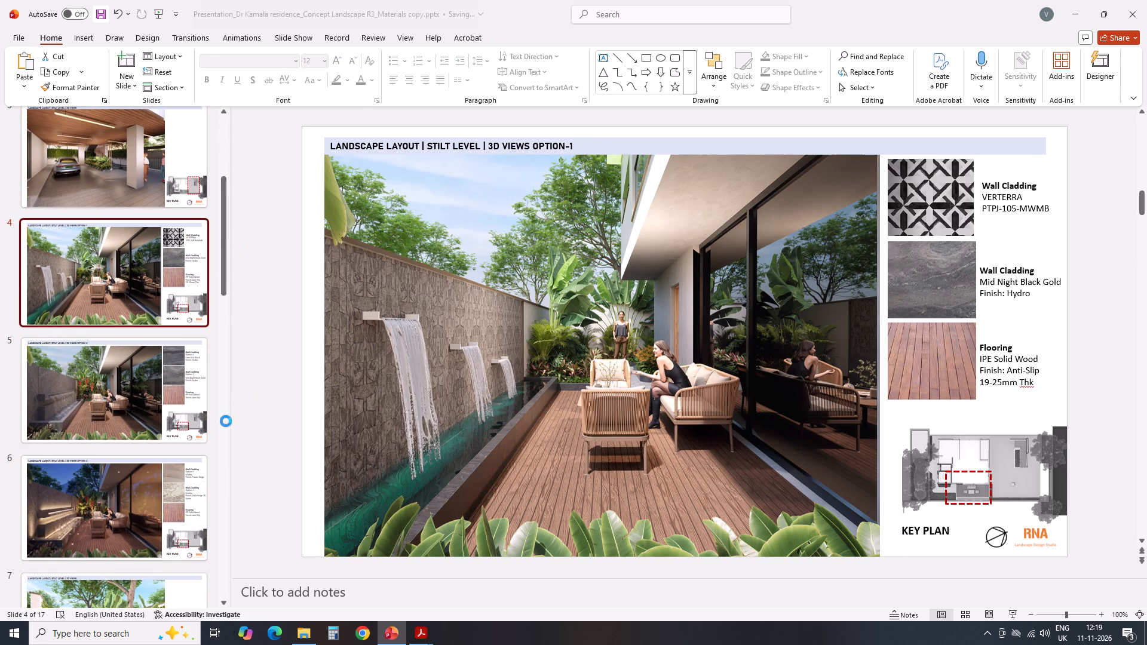
scroll(183, 532, down, 1)
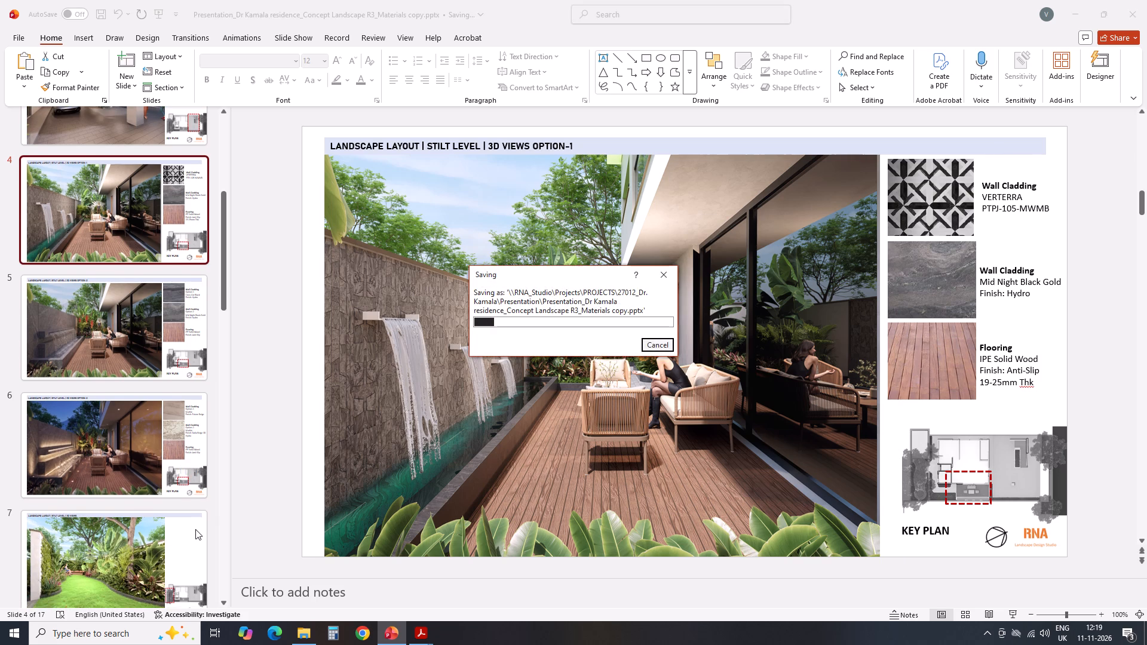
scroll(166, 554, down, 1)
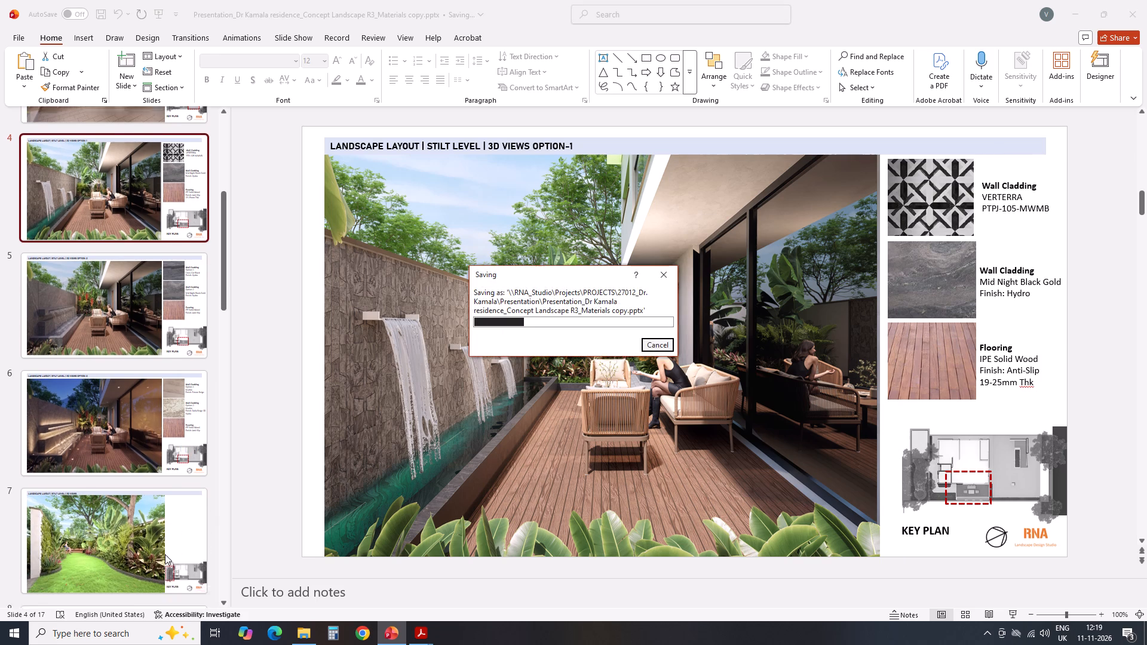
click(266, 466)
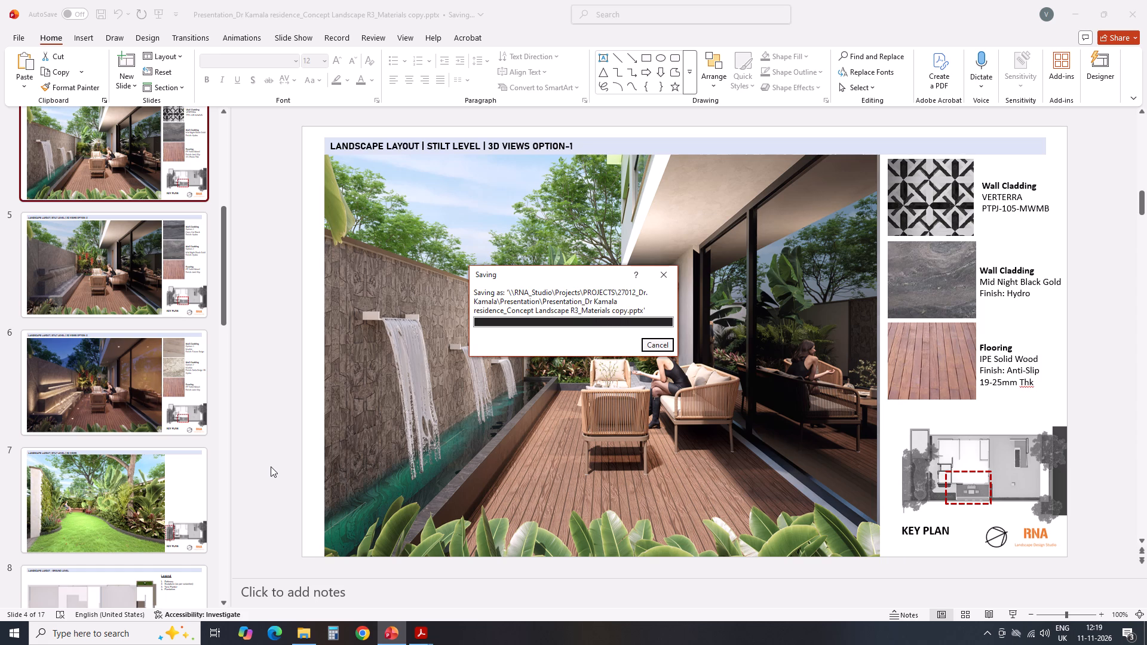
Go to slide 3, the stilt level parking view, and save the presentation again.
scroll(96, 367, up, 1)
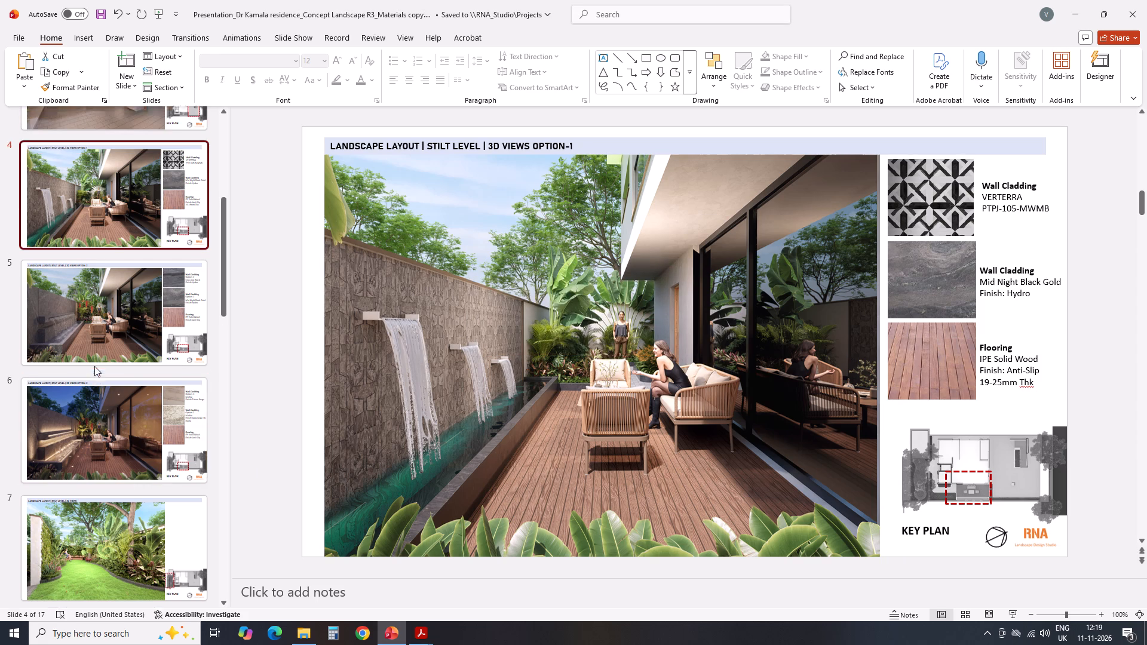
scroll(94, 366, up, 5)
click(100, 404)
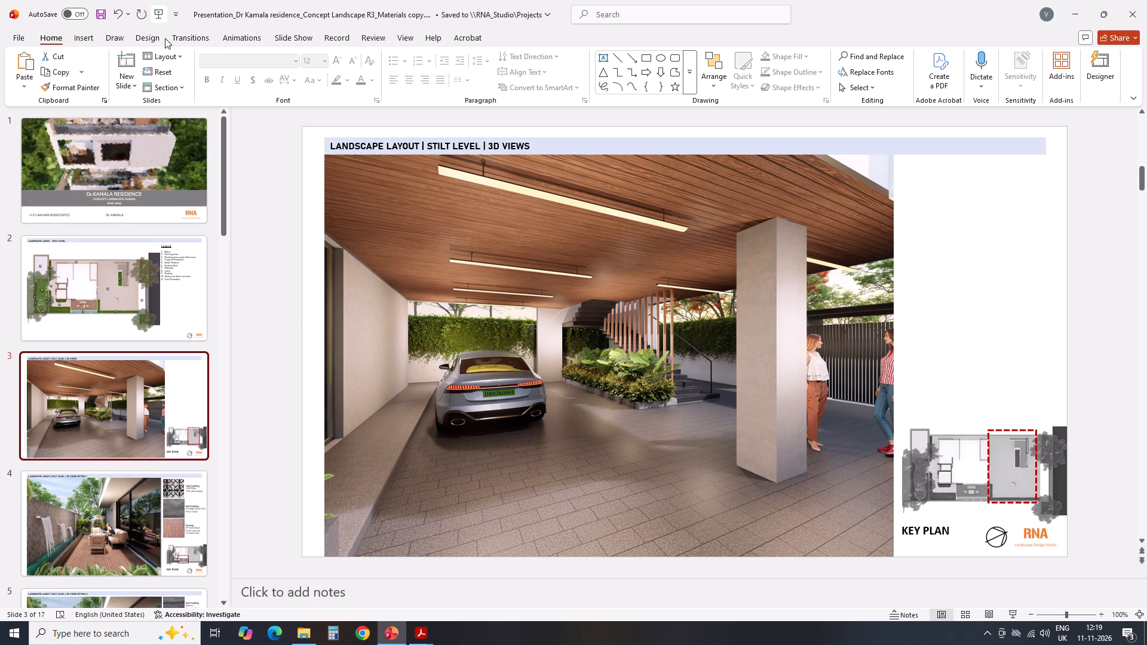
click(100, 14)
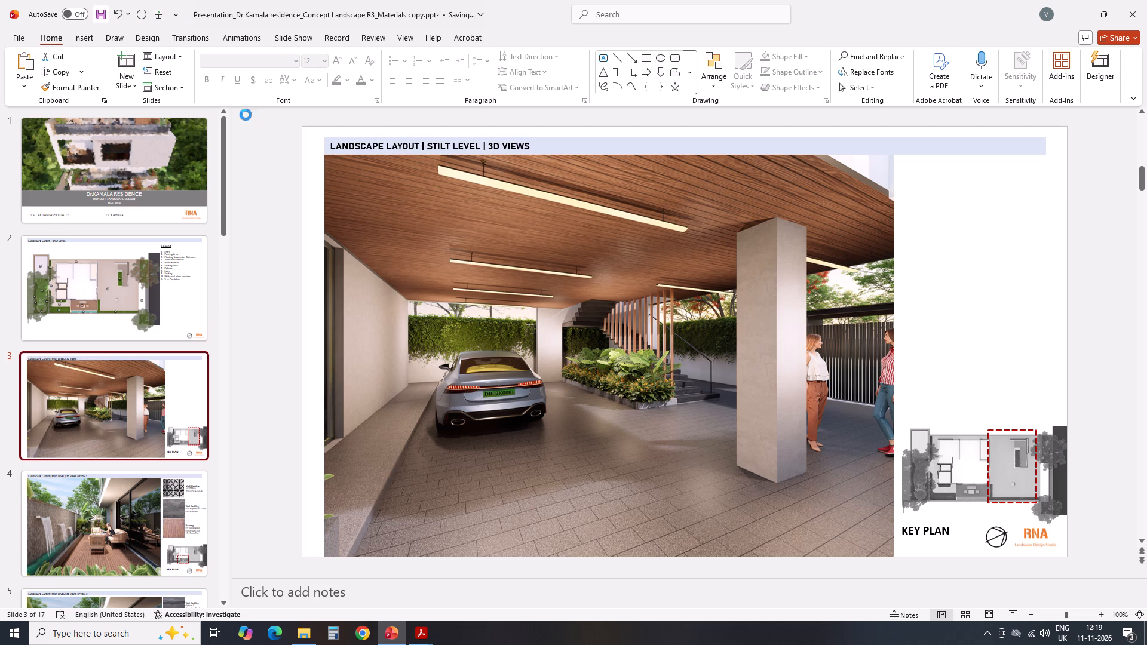
Switch to the Granites_Textures catalogue and look through its granite and marble pages for a parking floor texture.
click(431, 640)
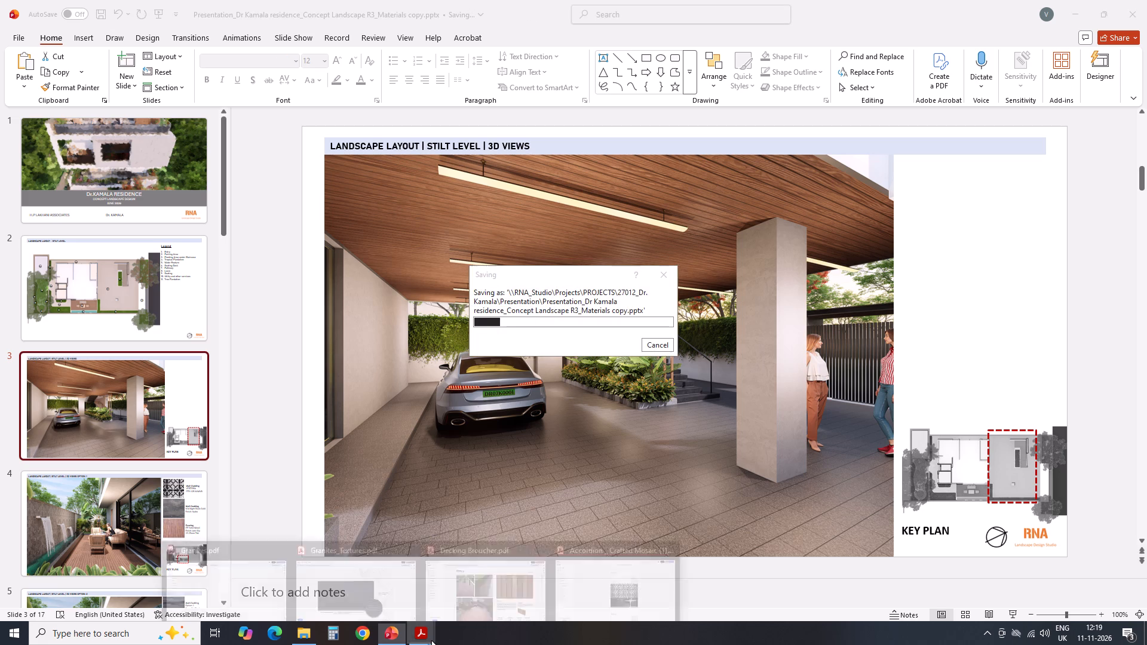
click(344, 579)
scroll(869, 373, down, 1)
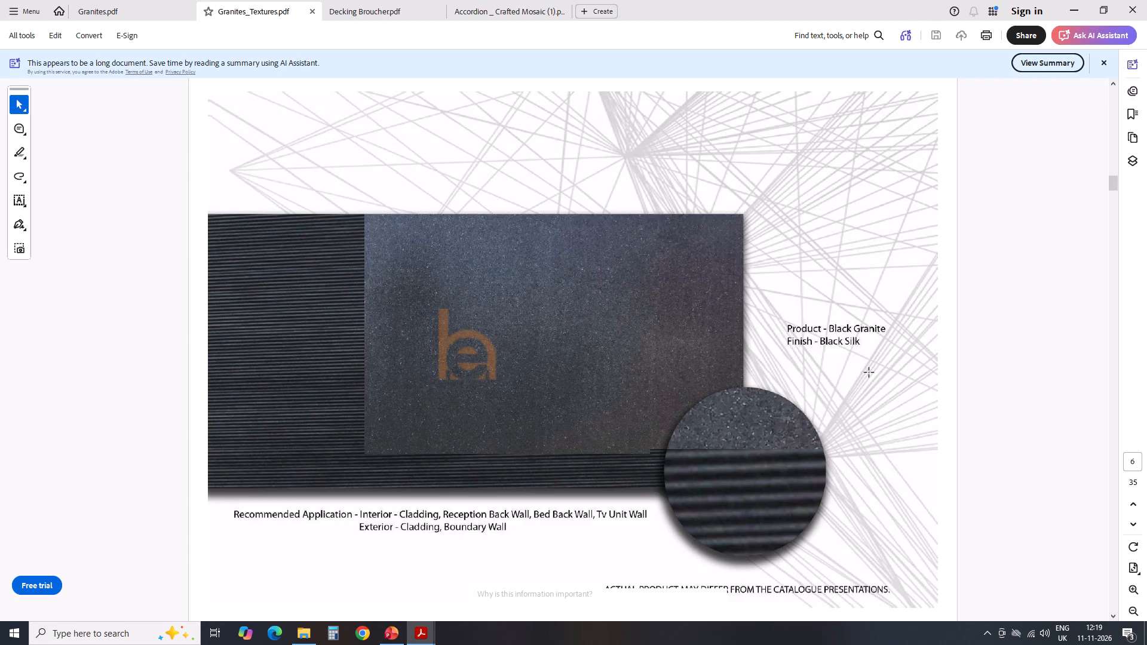
scroll(863, 373, down, 1)
scroll(856, 373, up, 1)
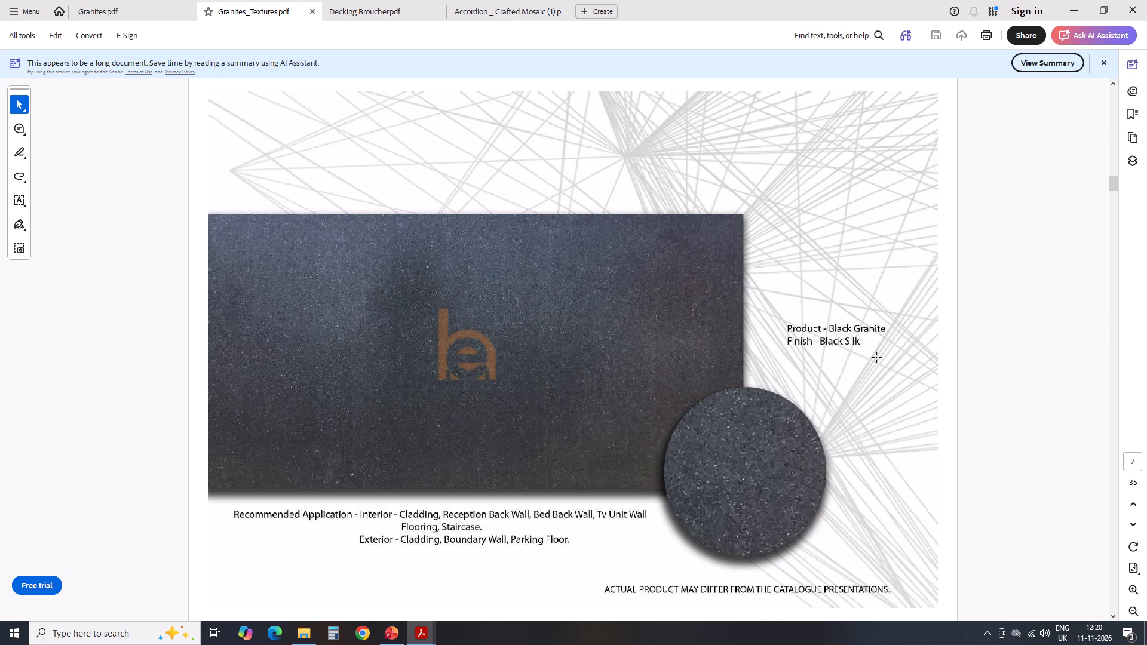
scroll(877, 358, down, 2)
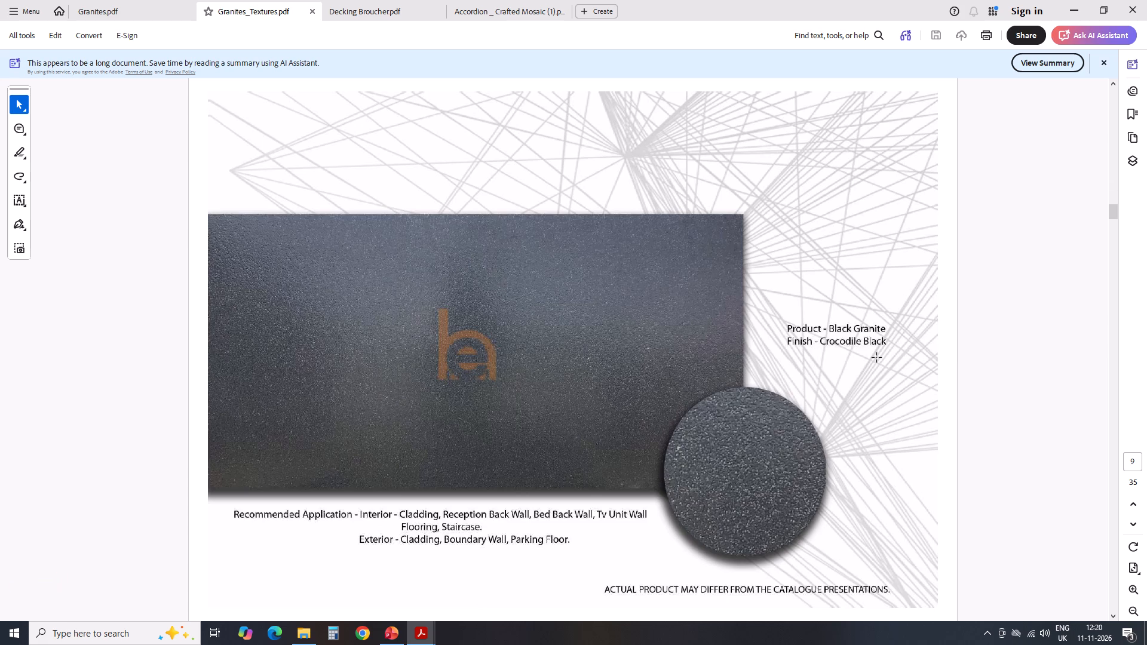
scroll(877, 358, down, 1)
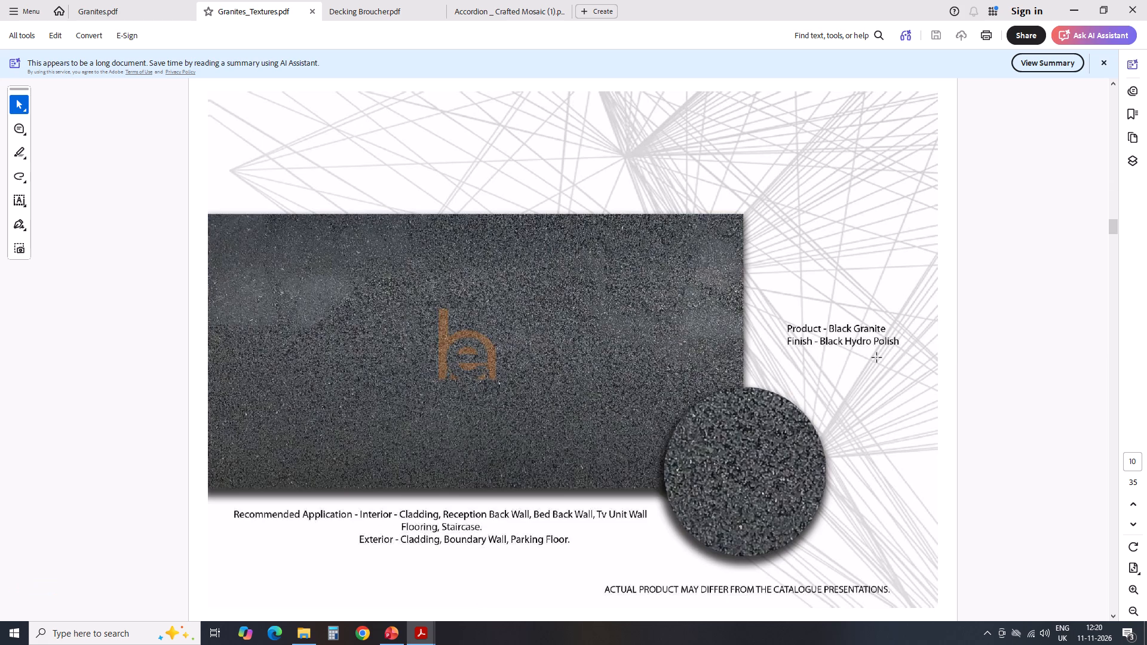
scroll(877, 358, down, 1)
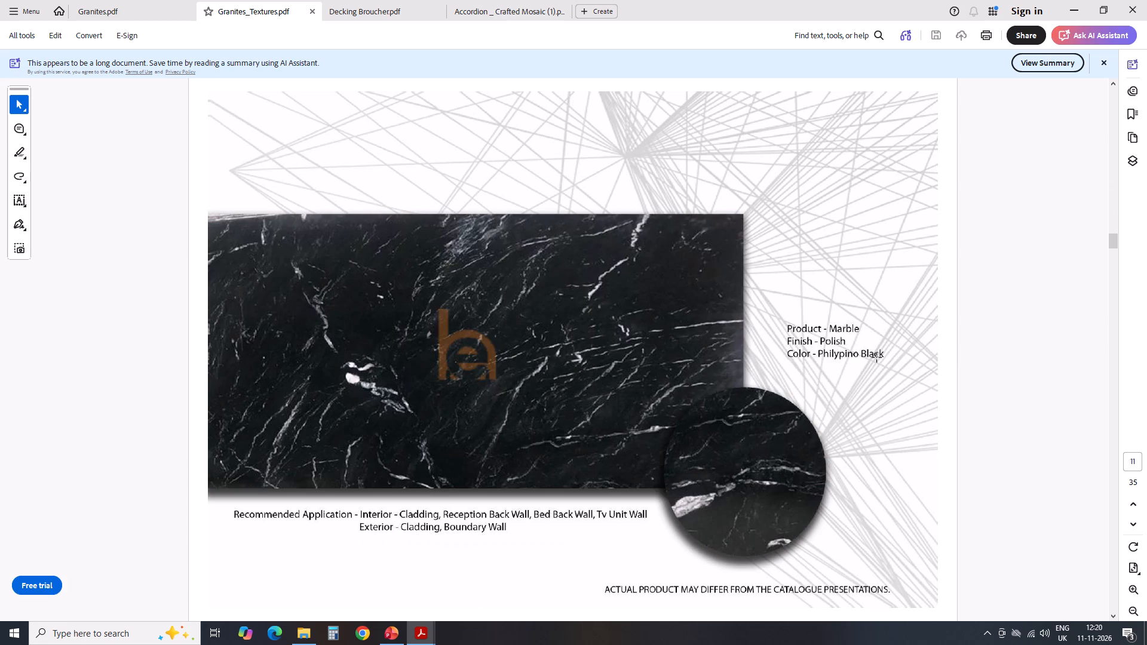
scroll(926, 344, down, 1)
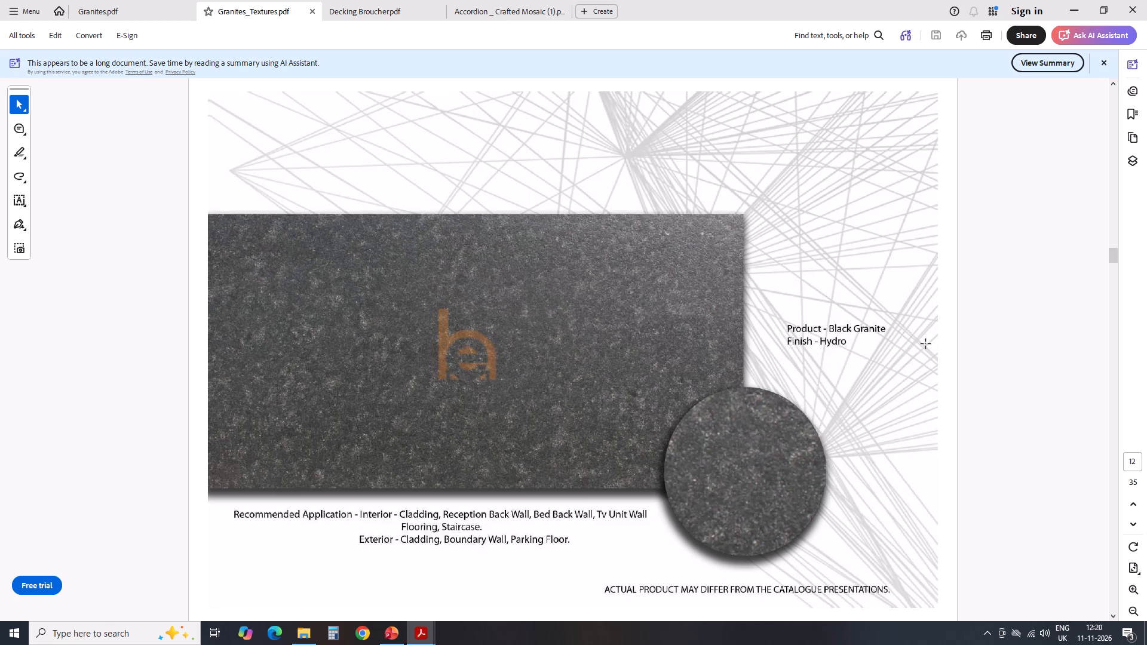
scroll(926, 344, down, 2)
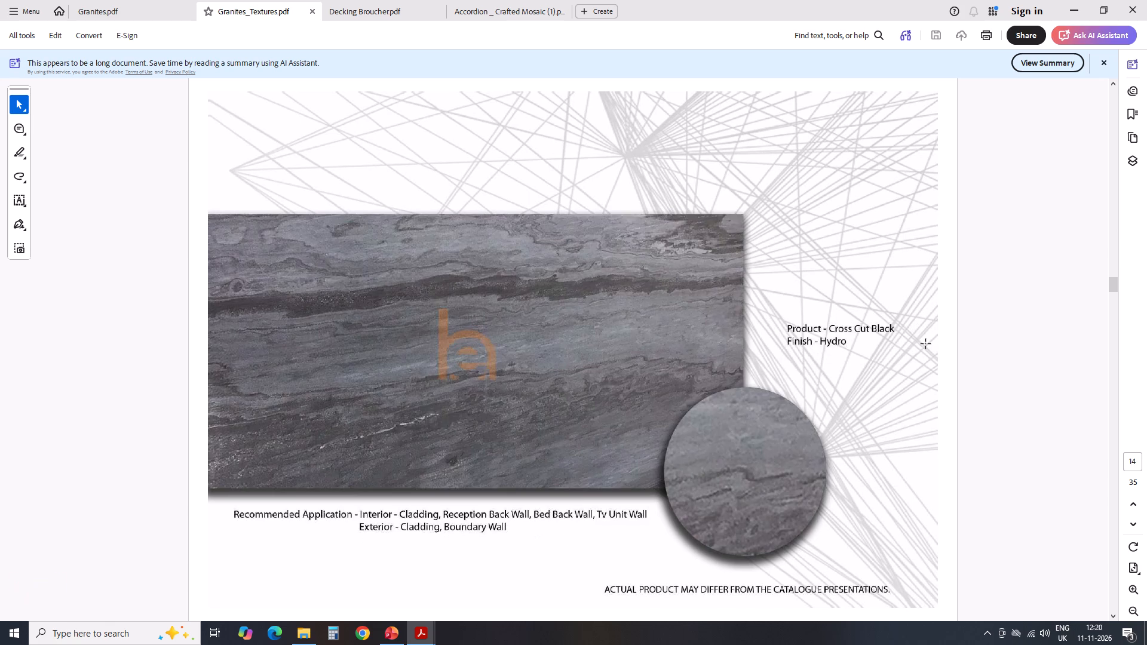
scroll(925, 344, down, 2)
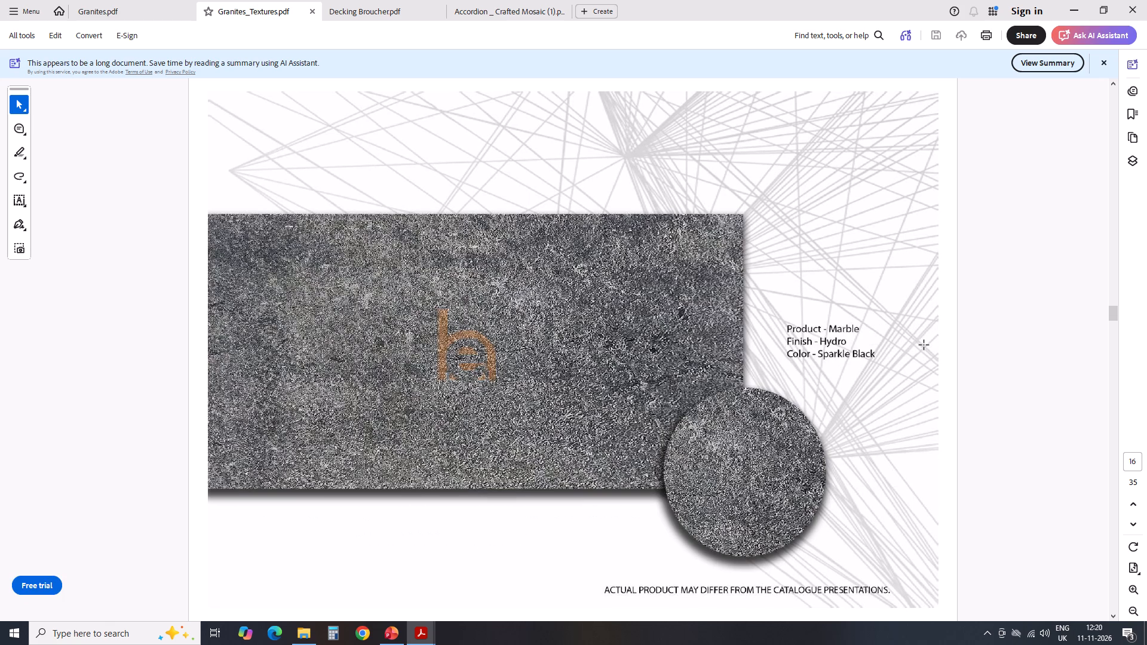
scroll(924, 346, down, 4)
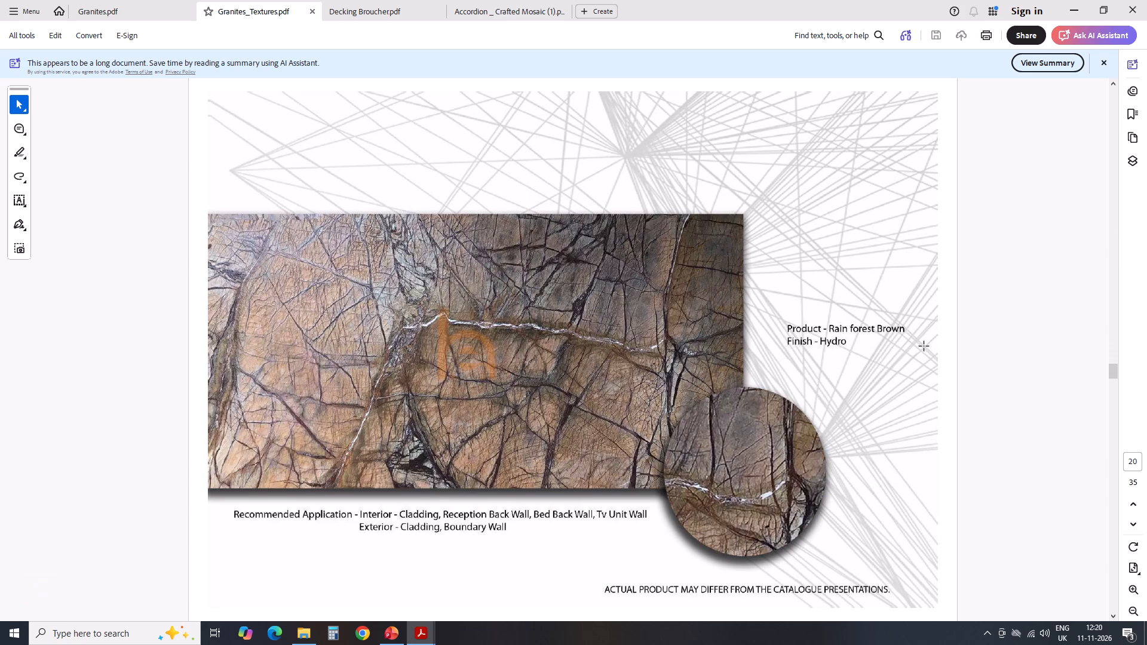
scroll(924, 346, down, 2)
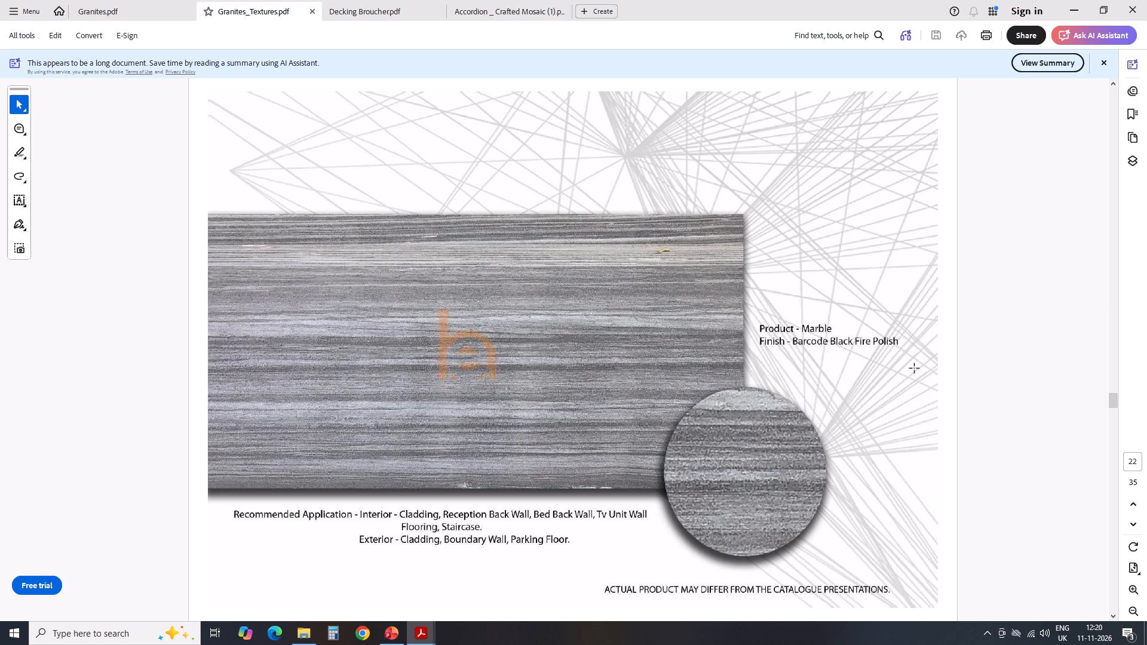
scroll(915, 368, down, 1)
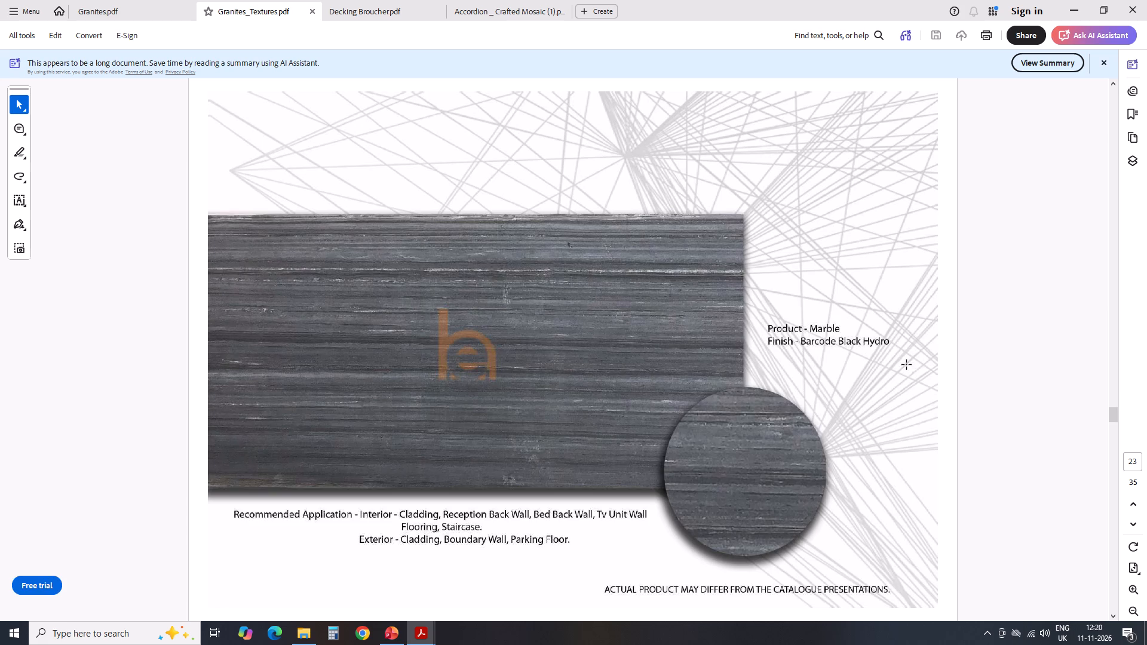
scroll(911, 361, down, 2)
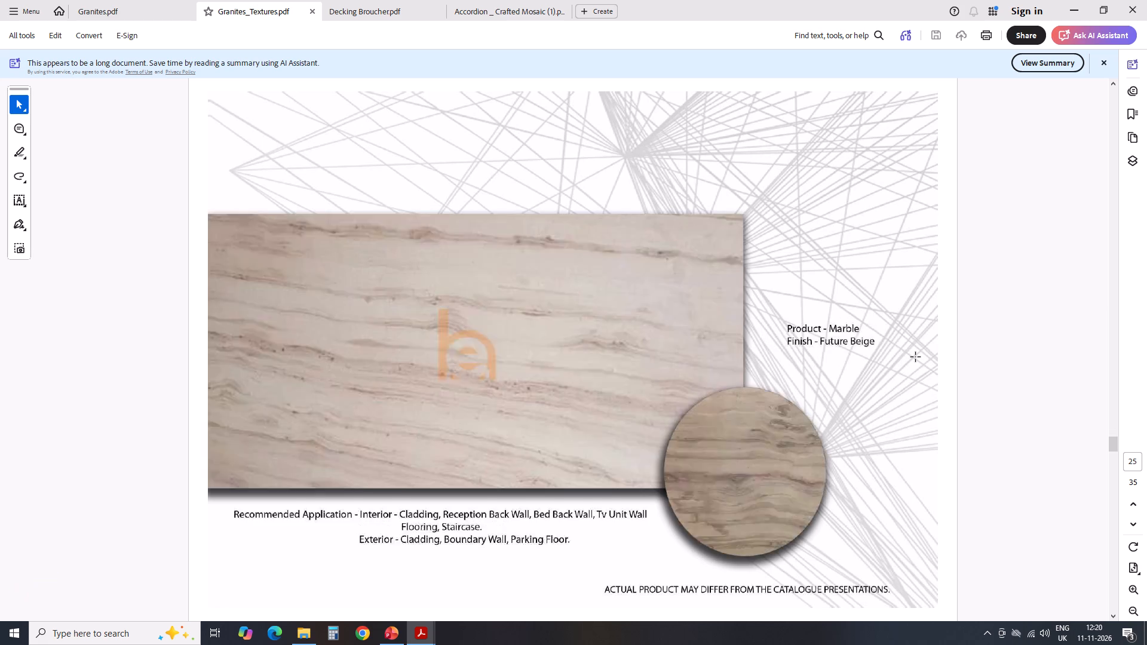
scroll(916, 357, down, 1)
scroll(913, 357, up, 1)
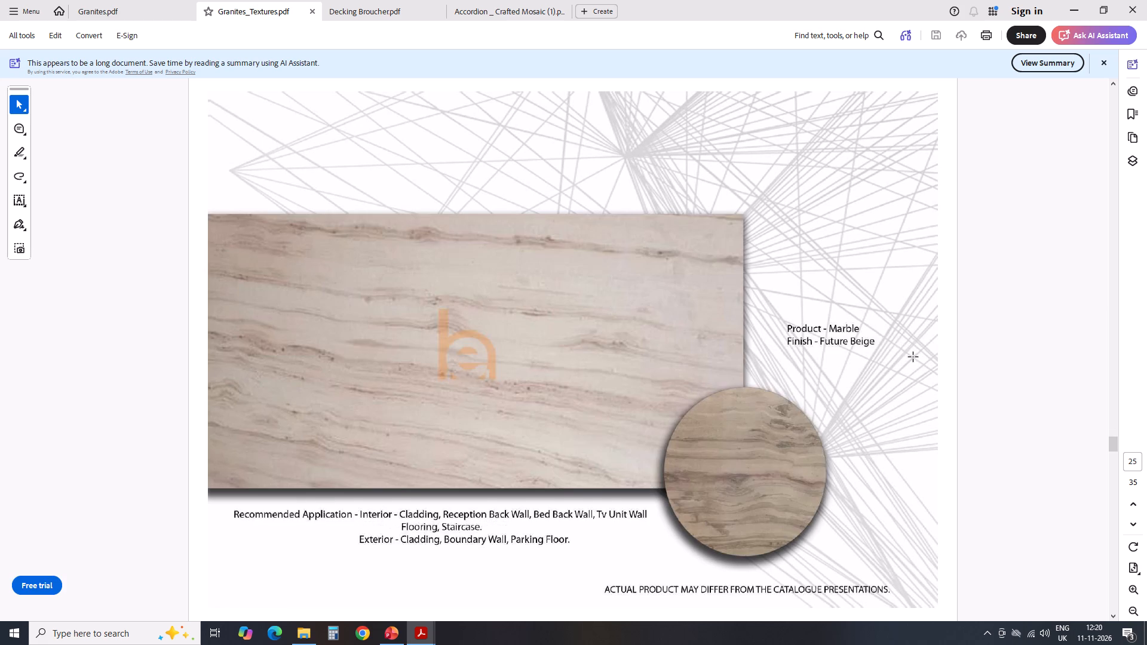
scroll(913, 357, down, 3)
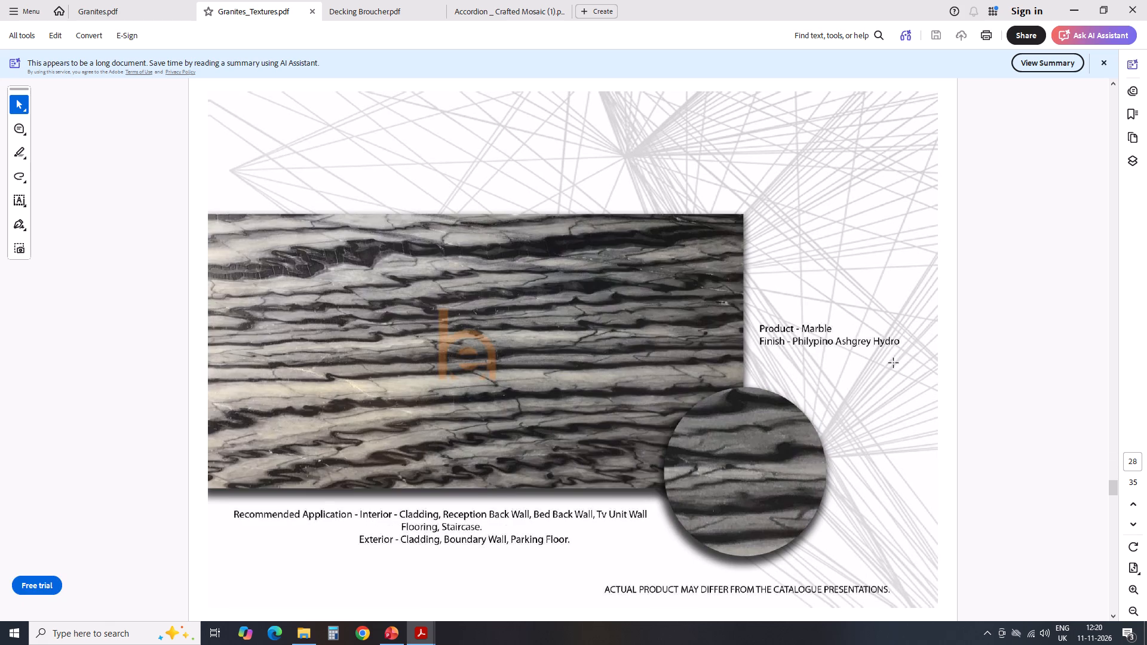
scroll(897, 363, down, 3)
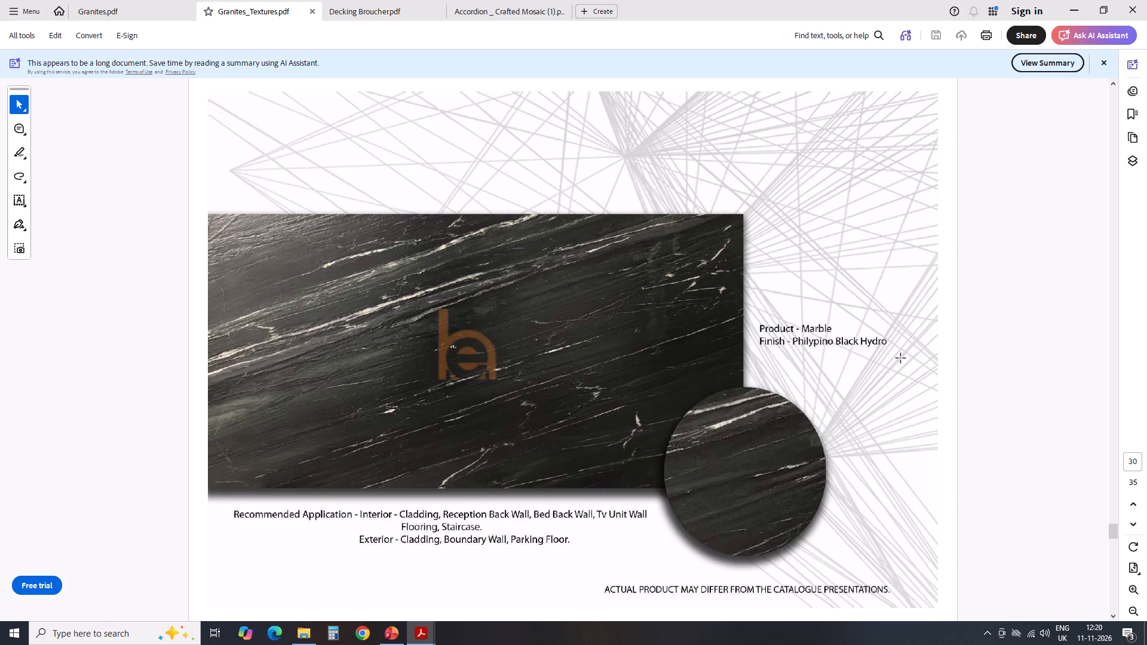
scroll(896, 358, down, 1)
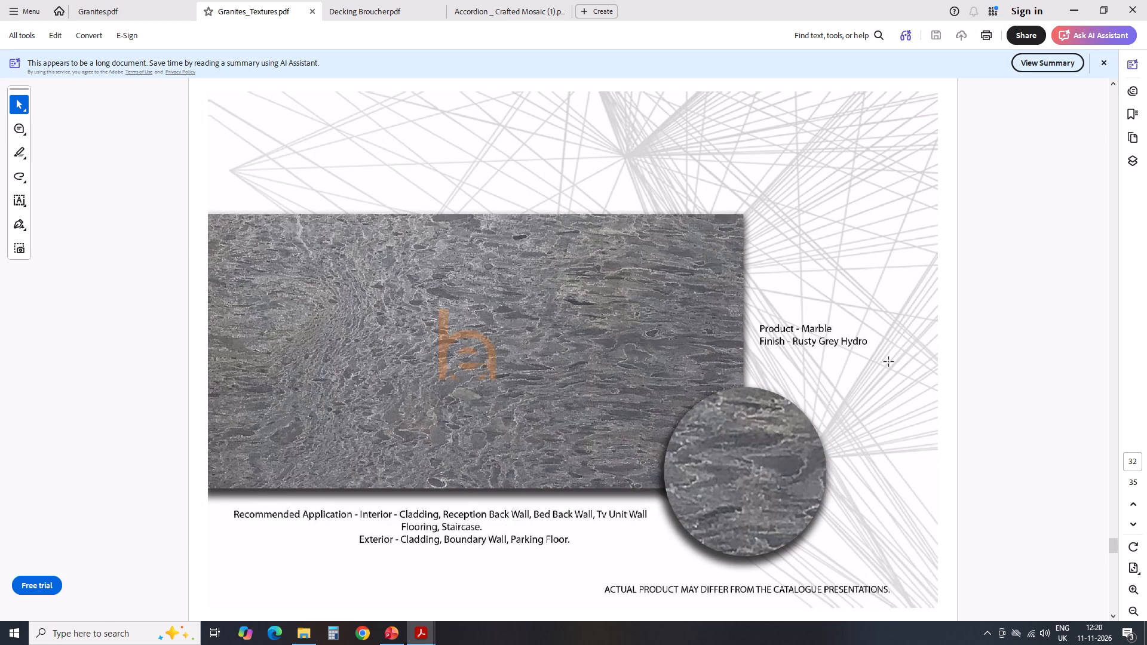
Go back to the catalogue's black granite pages and compare the Black Silk and Black Sugar finishes with the neighbouring ones.
scroll(864, 364, up, 3)
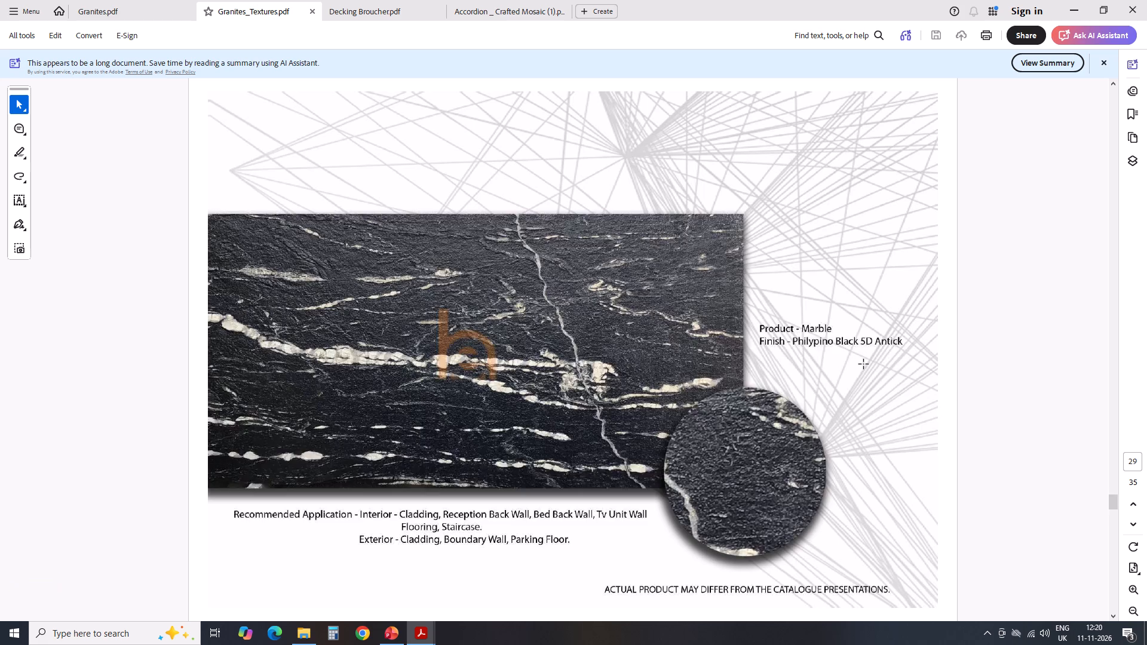
scroll(864, 364, up, 7)
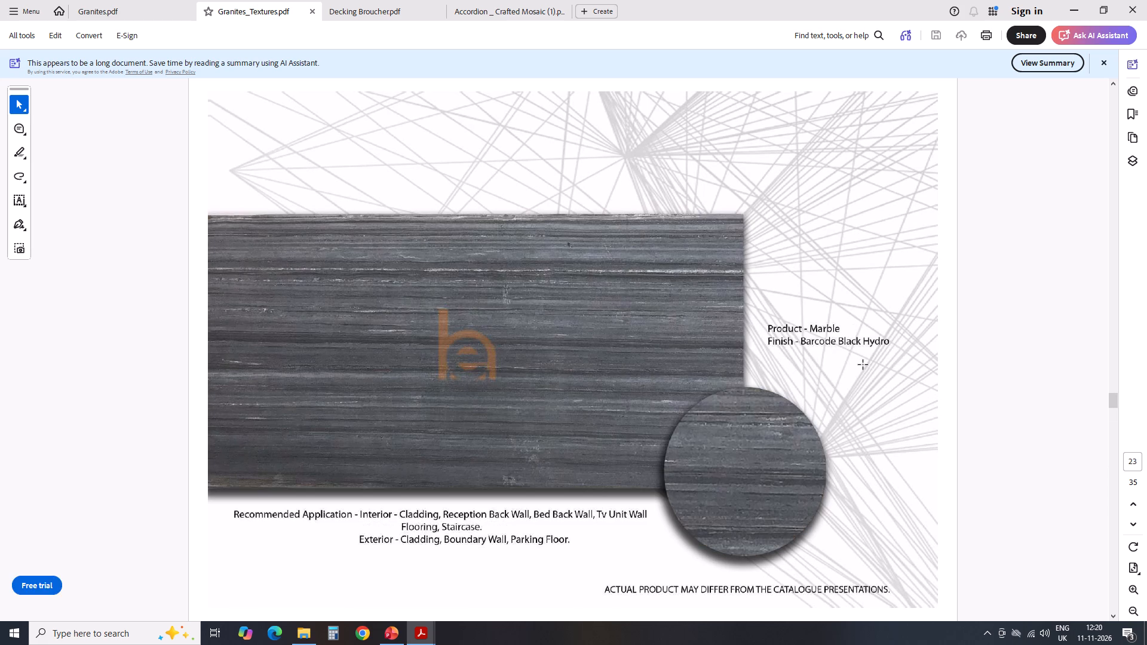
scroll(864, 366, up, 10)
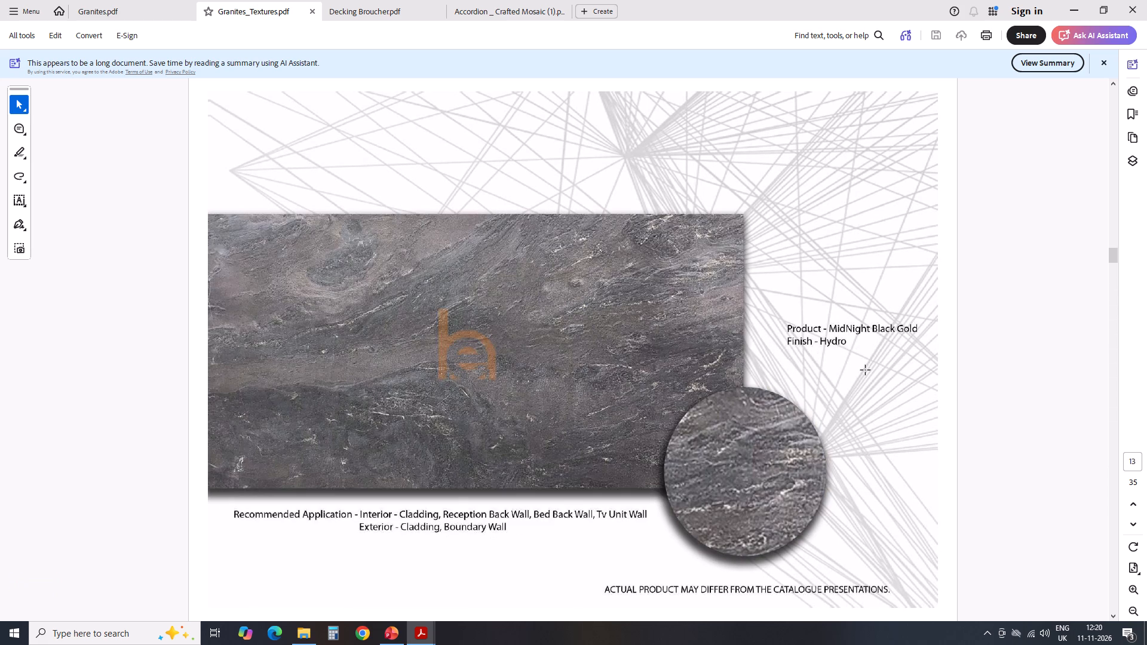
scroll(866, 370, up, 6)
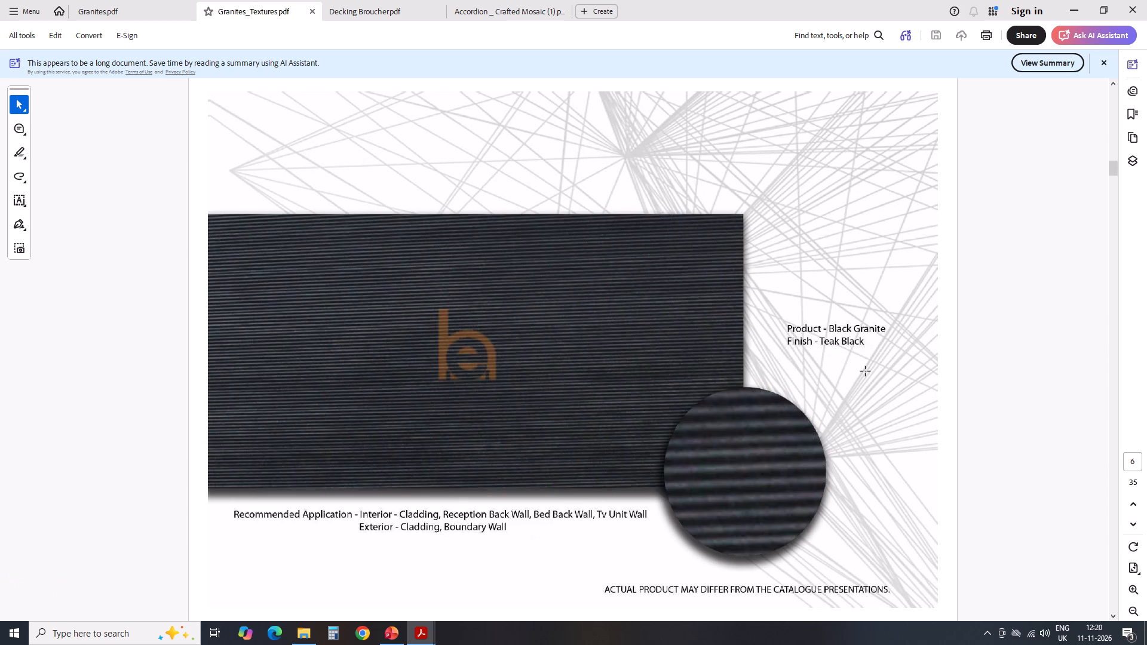
scroll(866, 371, up, 3)
scroll(866, 371, down, 3)
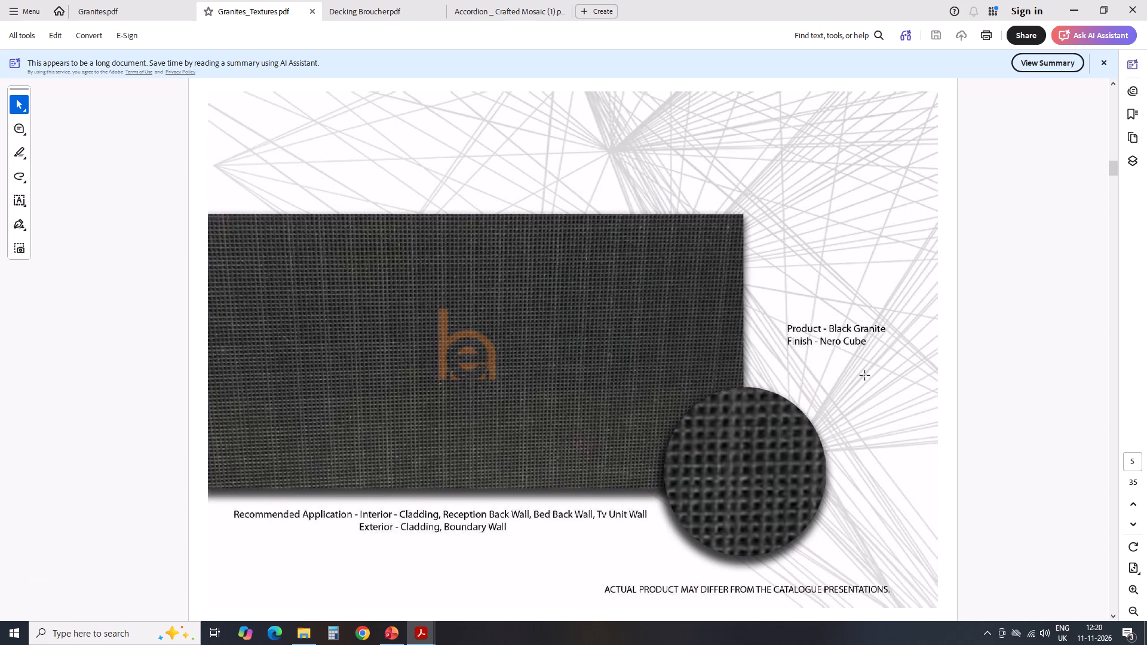
scroll(865, 376, down, 2)
scroll(865, 376, up, 1)
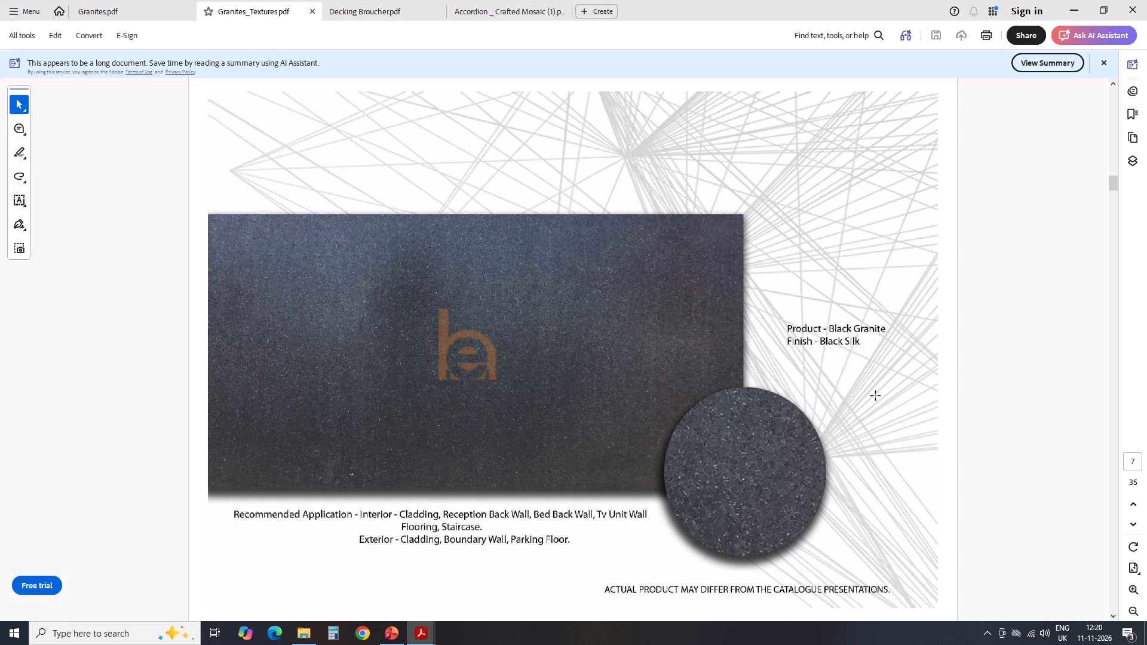
scroll(853, 391, down, 1)
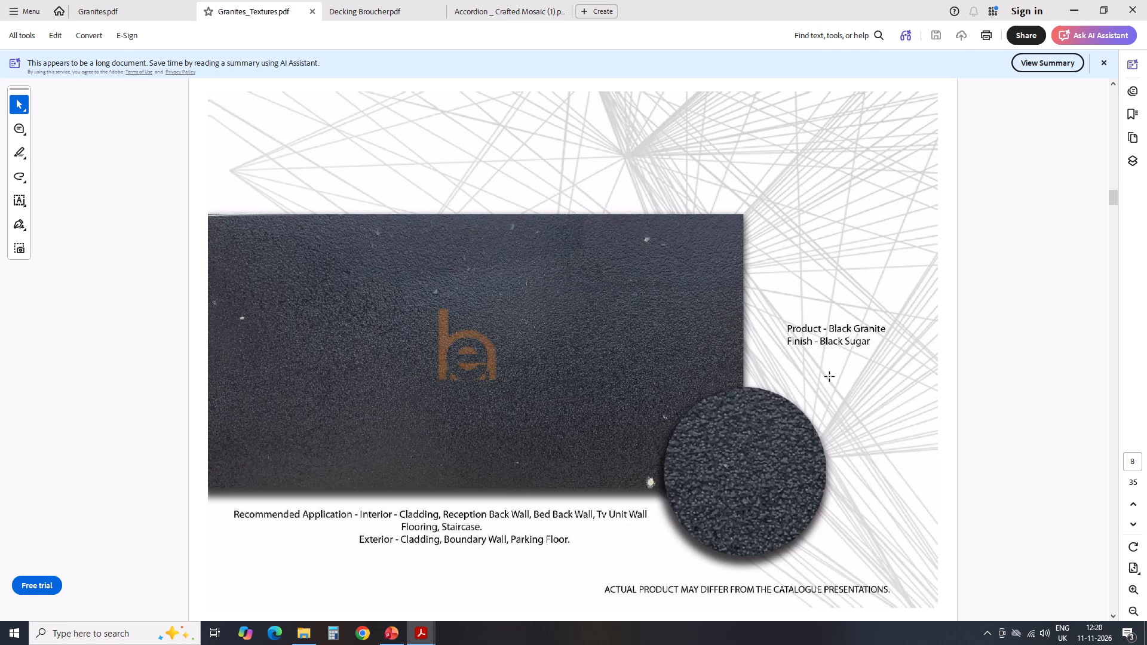
scroll(832, 326, up, 1)
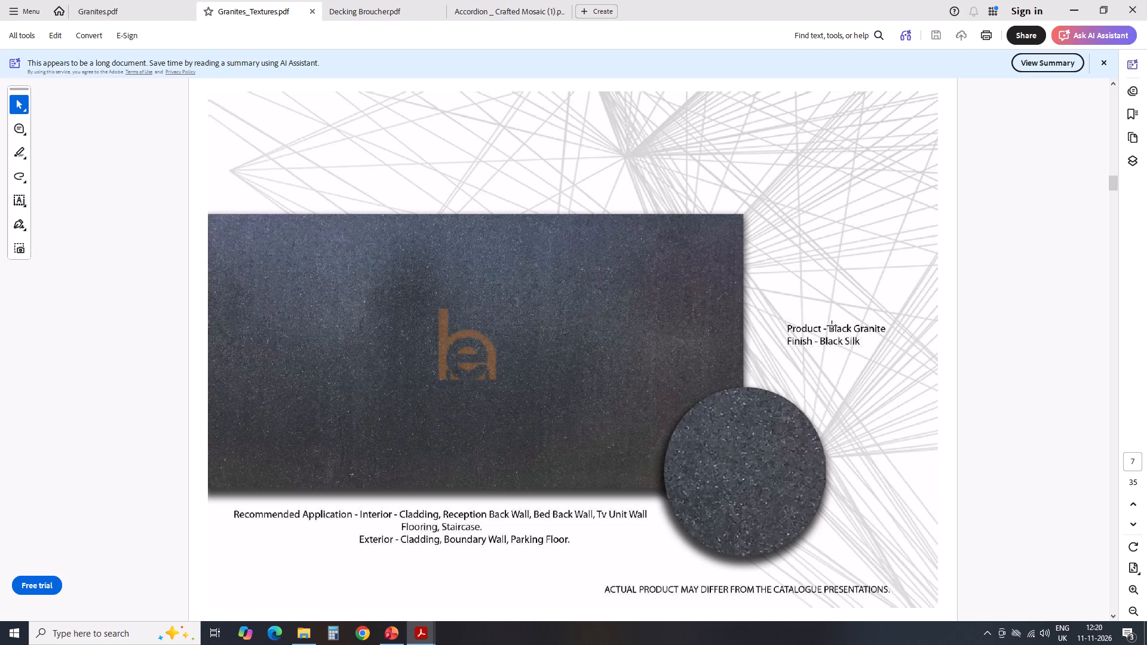
scroll(870, 315, down, 2)
scroll(870, 315, up, 1)
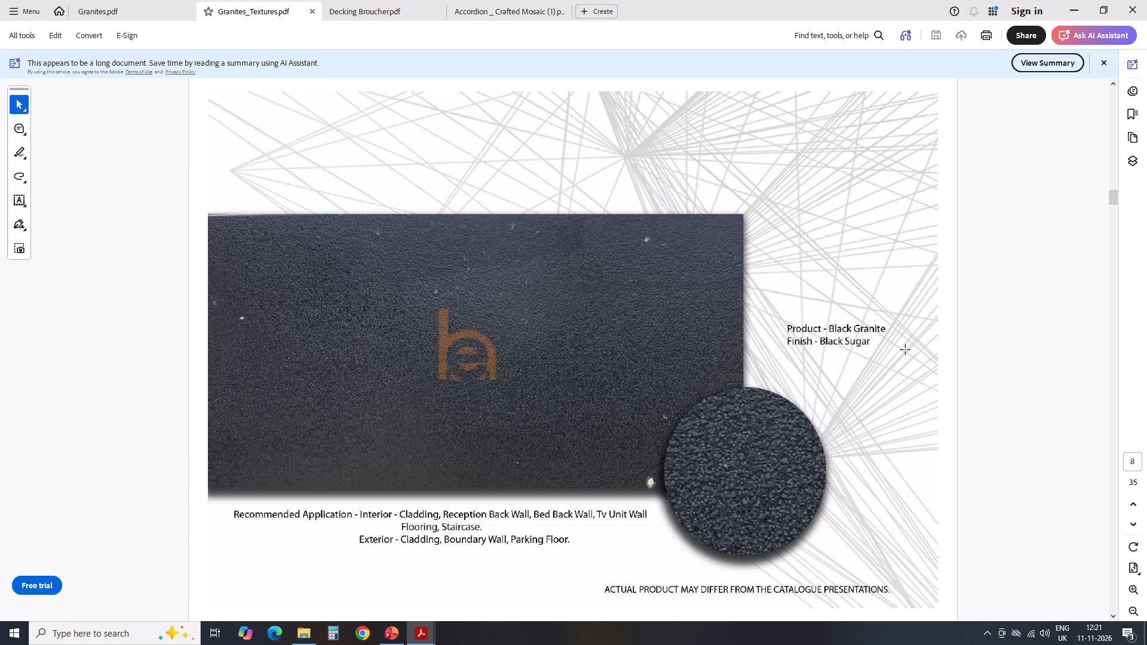
Capture a clean portrait area of the Black Sugar granite texture on page 8, avoiding the logo.
key(shift+super+s)
drag(264, 244, 379, 444)
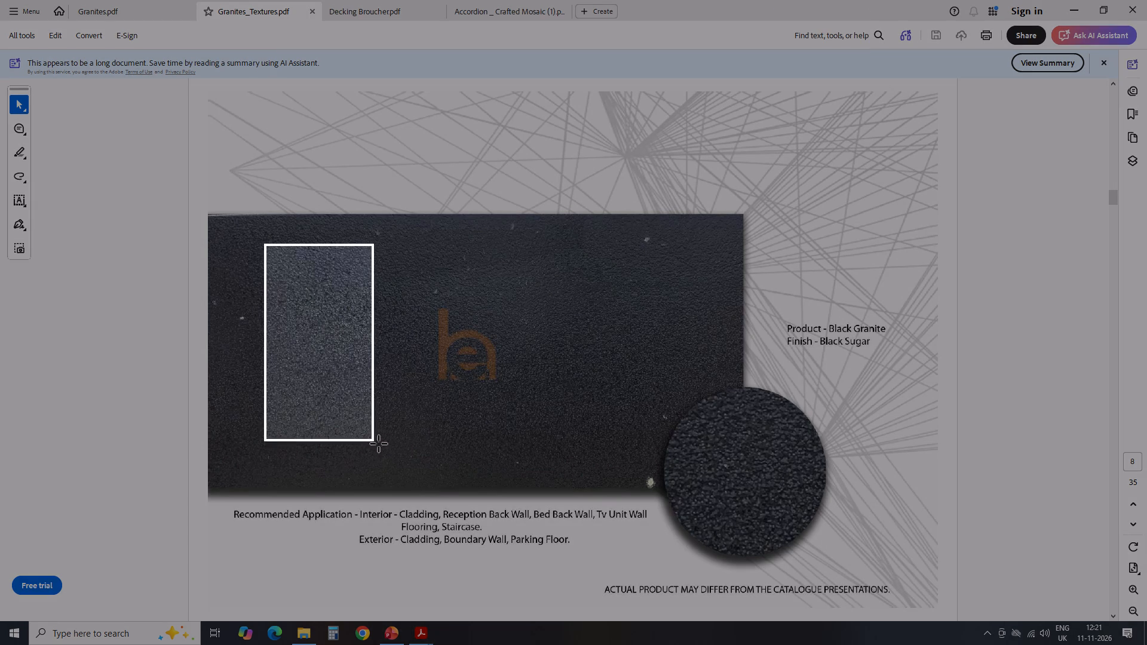
drag(379, 444, 425, 475)
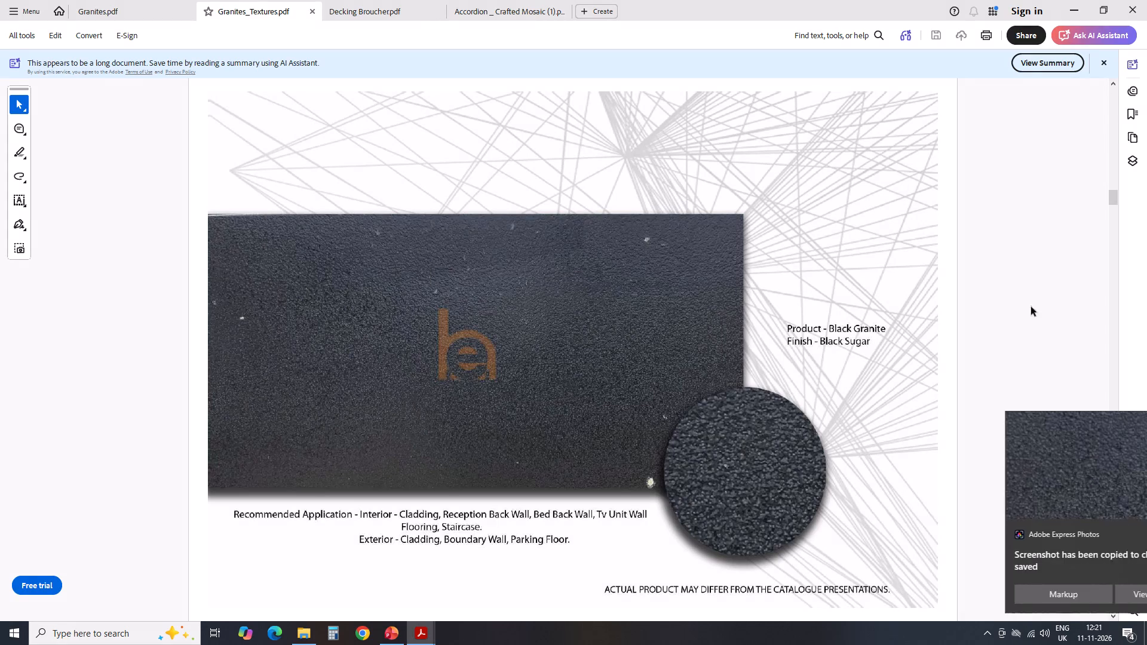
Insert the captured Black Sugar texture on slide 3 and place it beside the parking render, above the key plan.
click(381, 638)
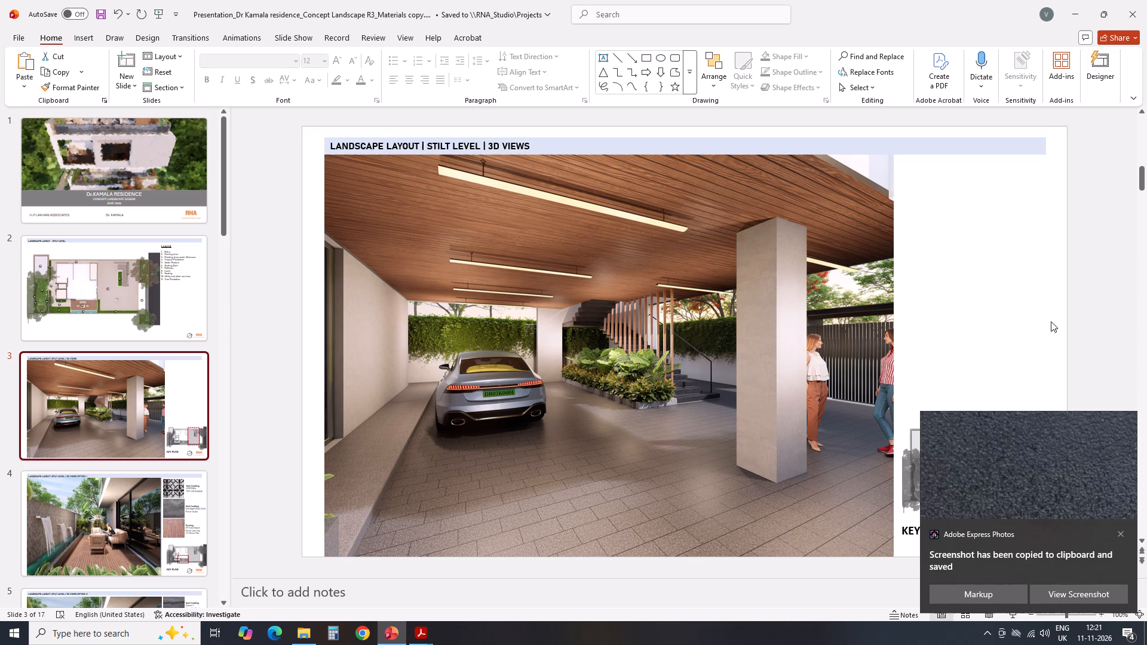
click(1096, 321)
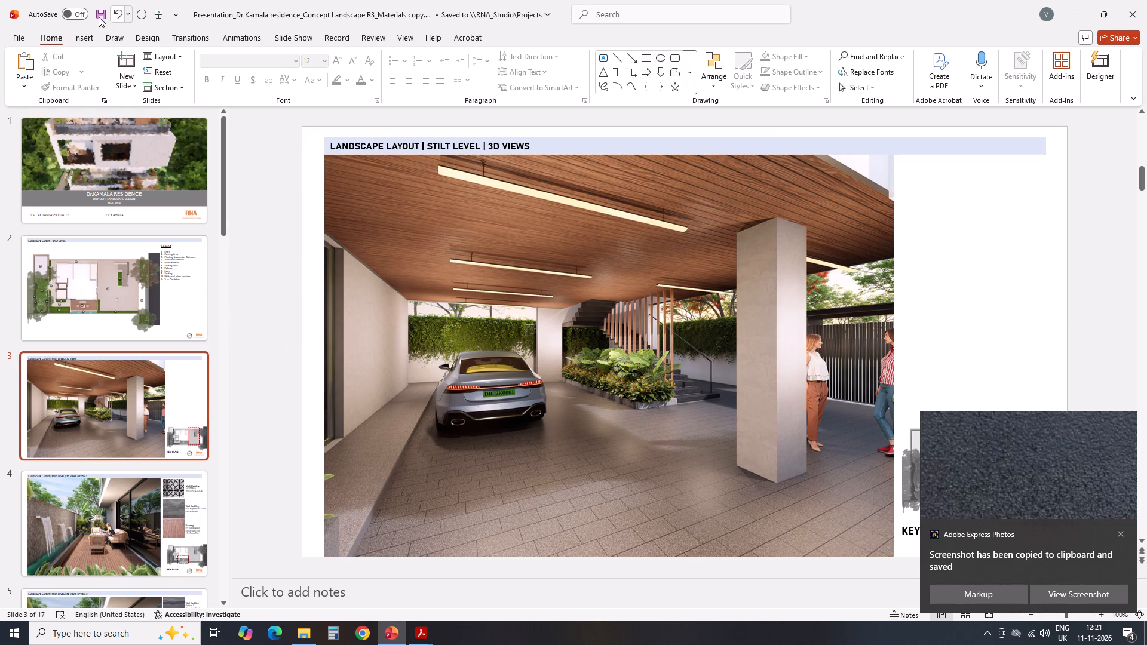
click(87, 44)
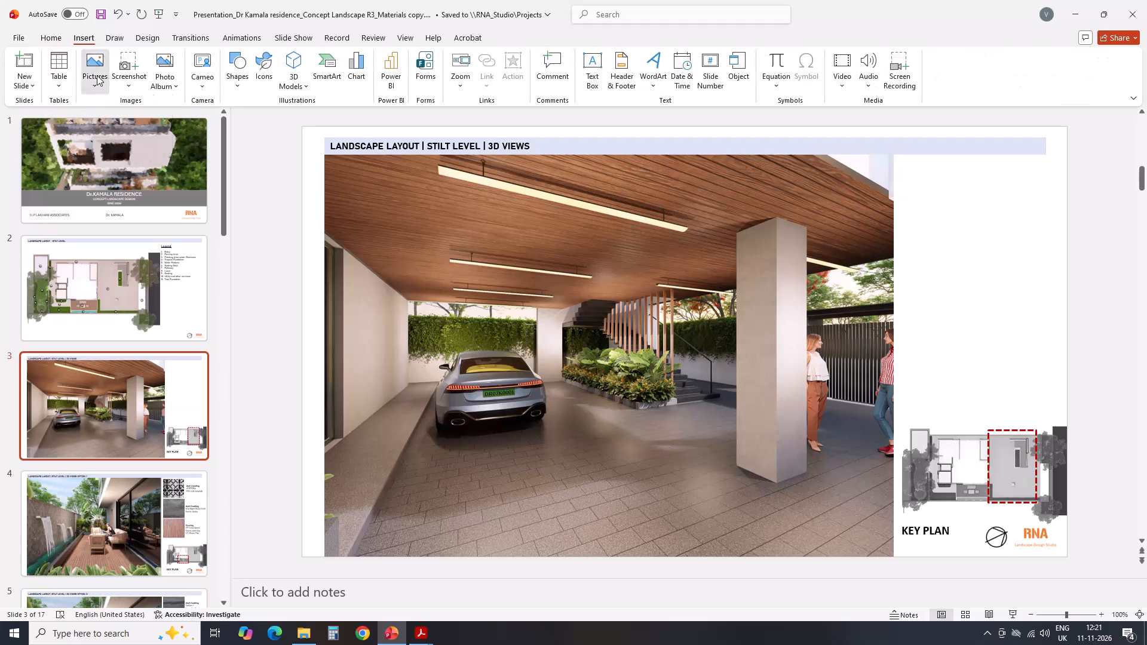
click(97, 75)
click(121, 118)
scroll(289, 185, down, 5)
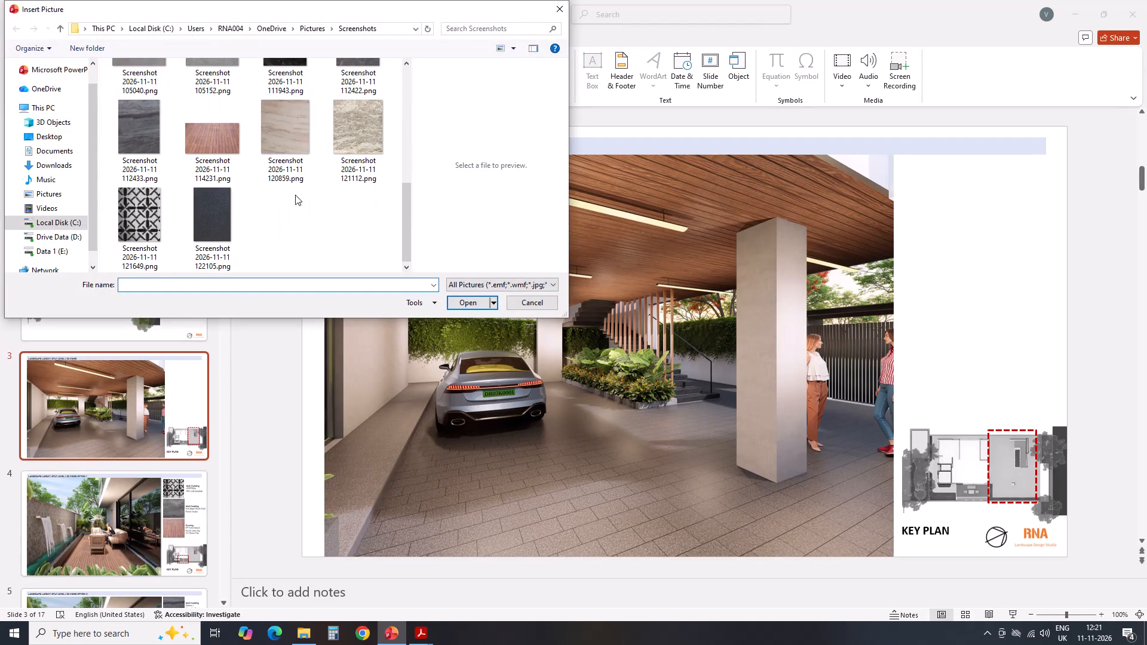
click(219, 206)
click(465, 305)
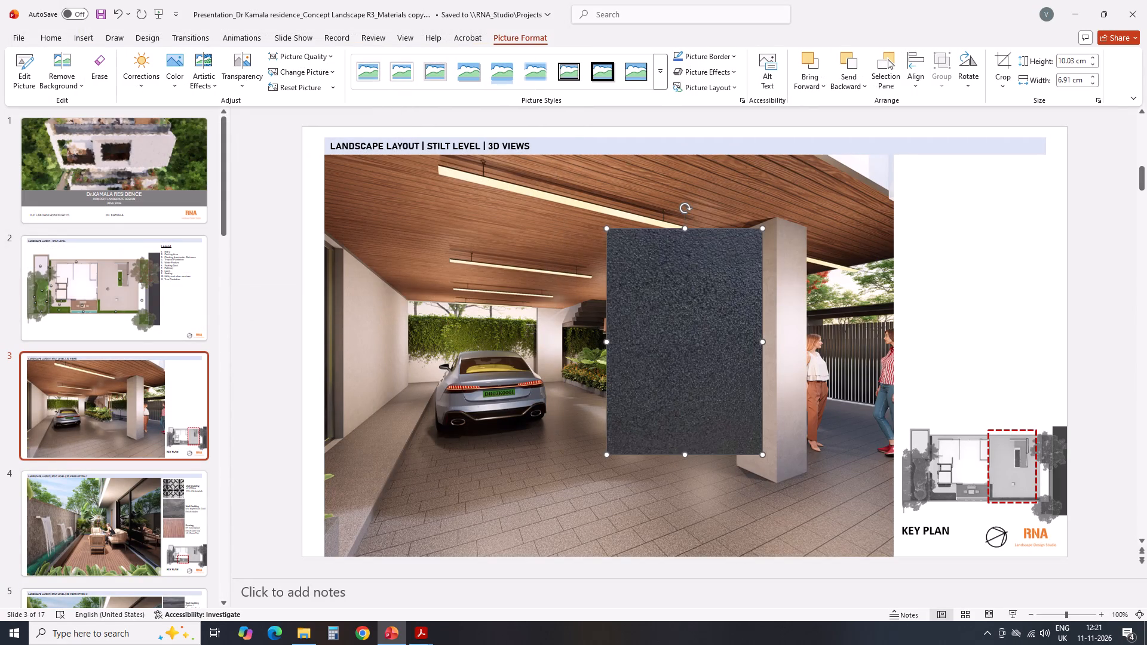
drag(683, 345, 976, 272)
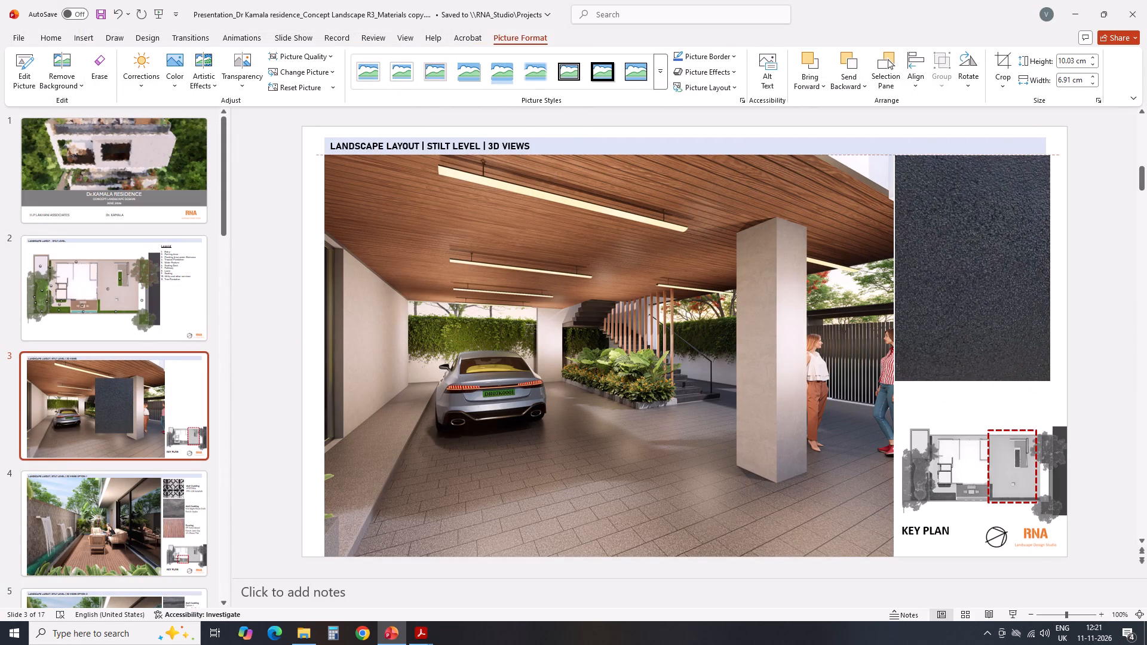
drag(976, 272, 974, 274)
Crop a narrow strip off the right side of the parking render on slide 3, cutting out the pink-shirted figure at its edge.
click(875, 394)
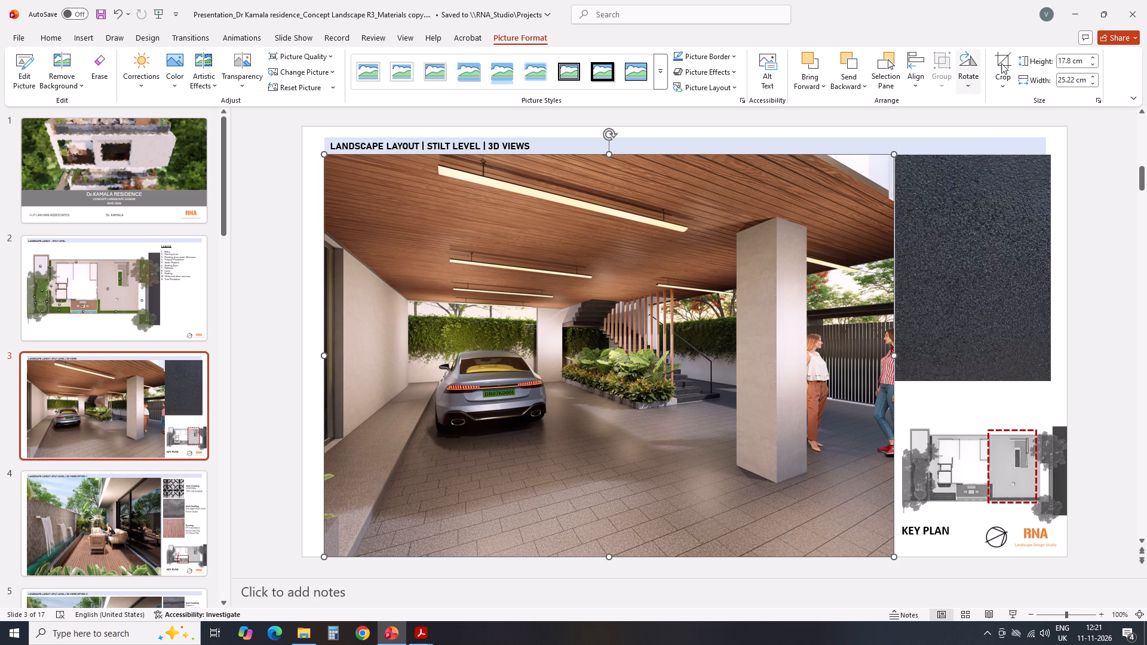
click(1001, 63)
drag(893, 357, 889, 357)
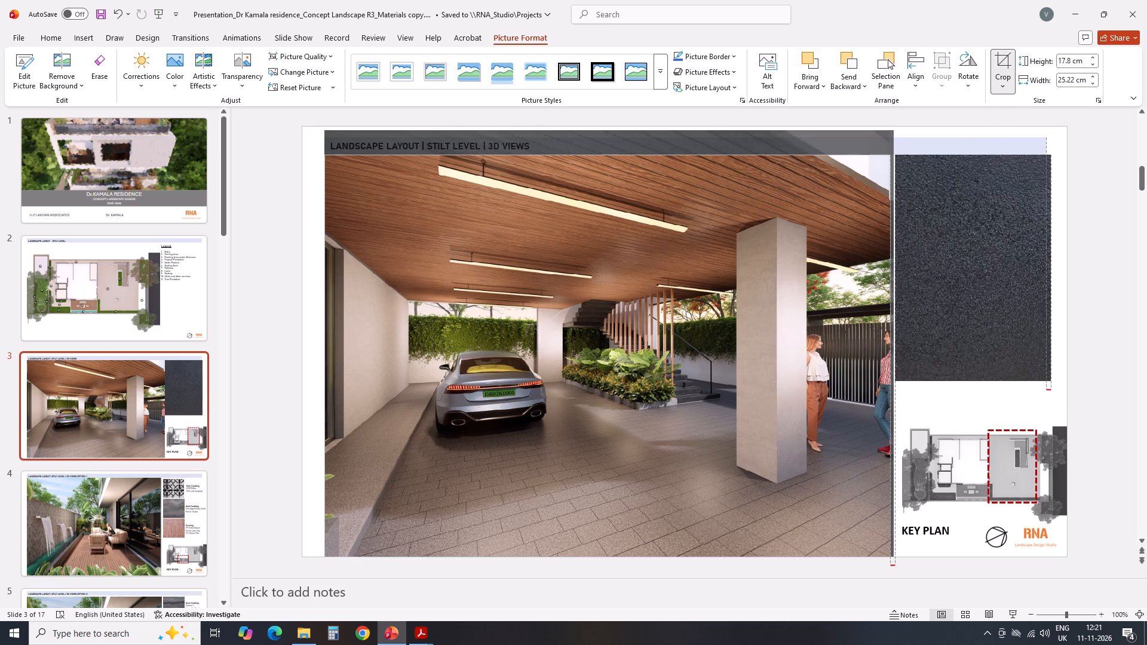
drag(889, 357, 870, 357)
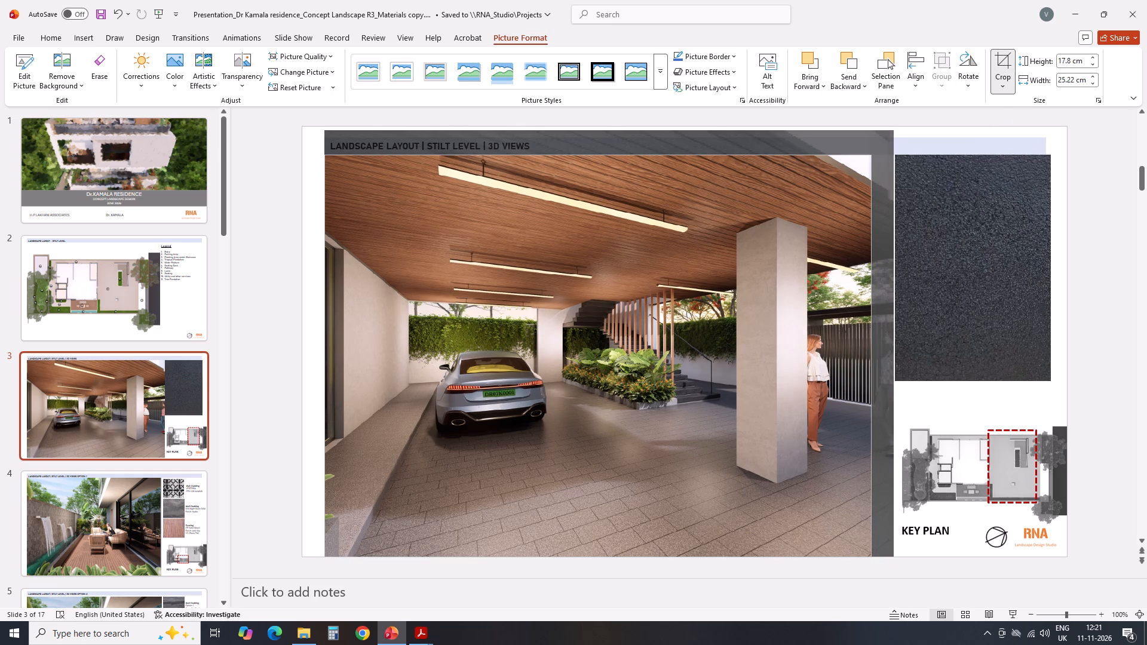
drag(870, 357, 870, 357)
click(1005, 406)
Crop the Black Sugar granite swatch to a near-square about 4.2 cm wide and place it beside the top of the parking render.
click(976, 327)
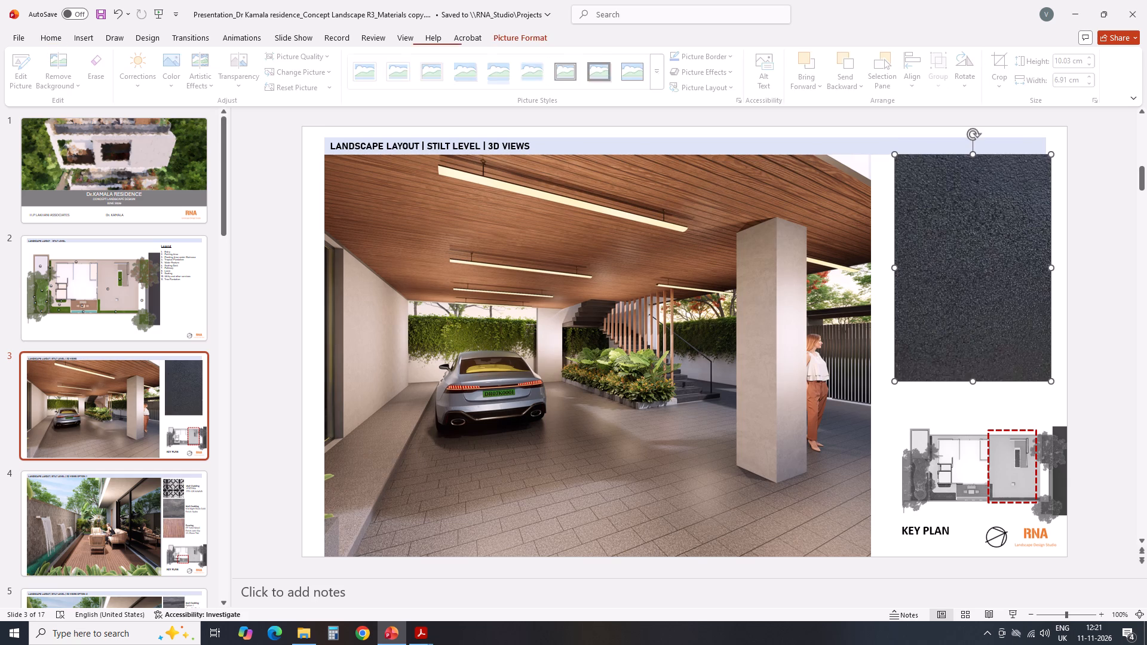
drag(990, 293, 968, 299)
click(999, 60)
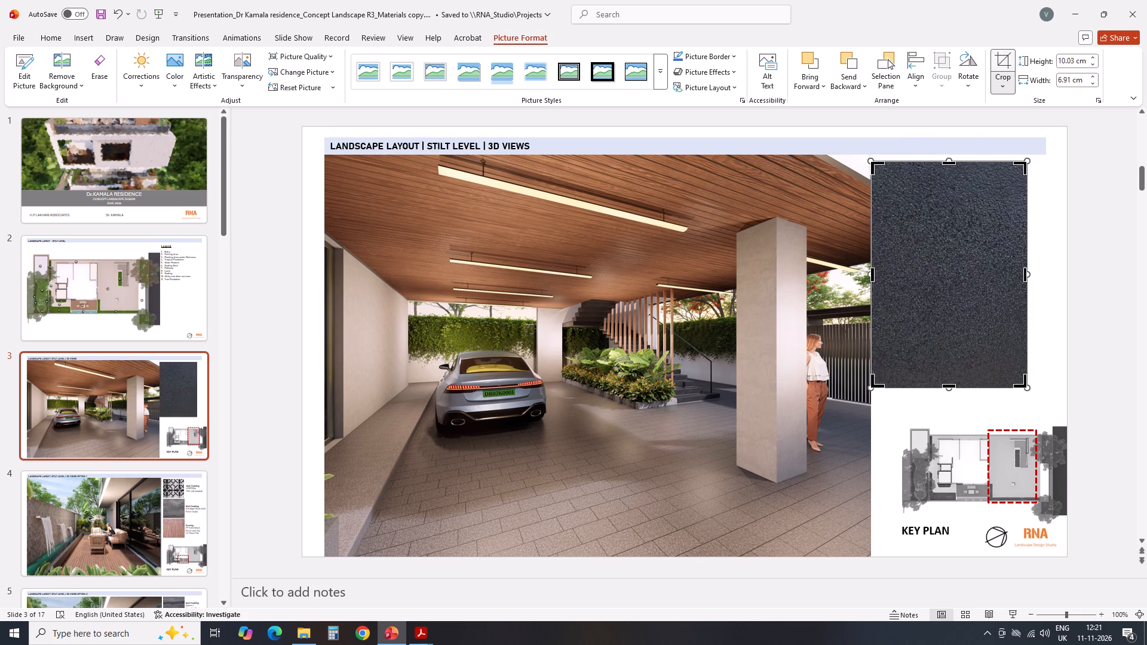
drag(1024, 275, 961, 275)
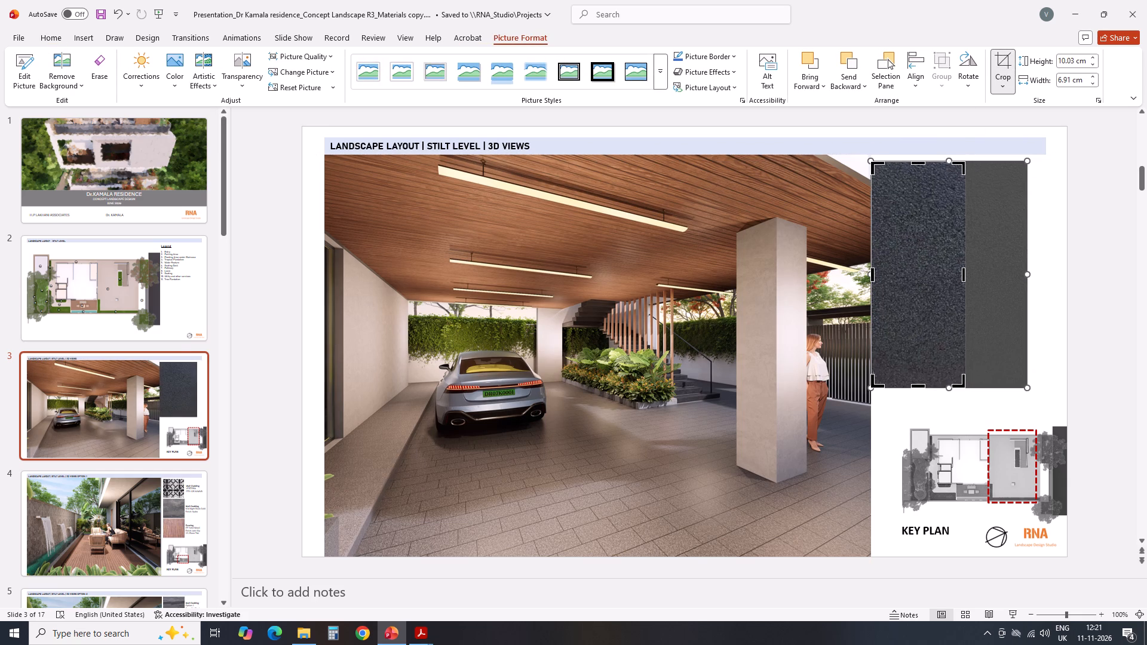
drag(921, 385, 918, 246)
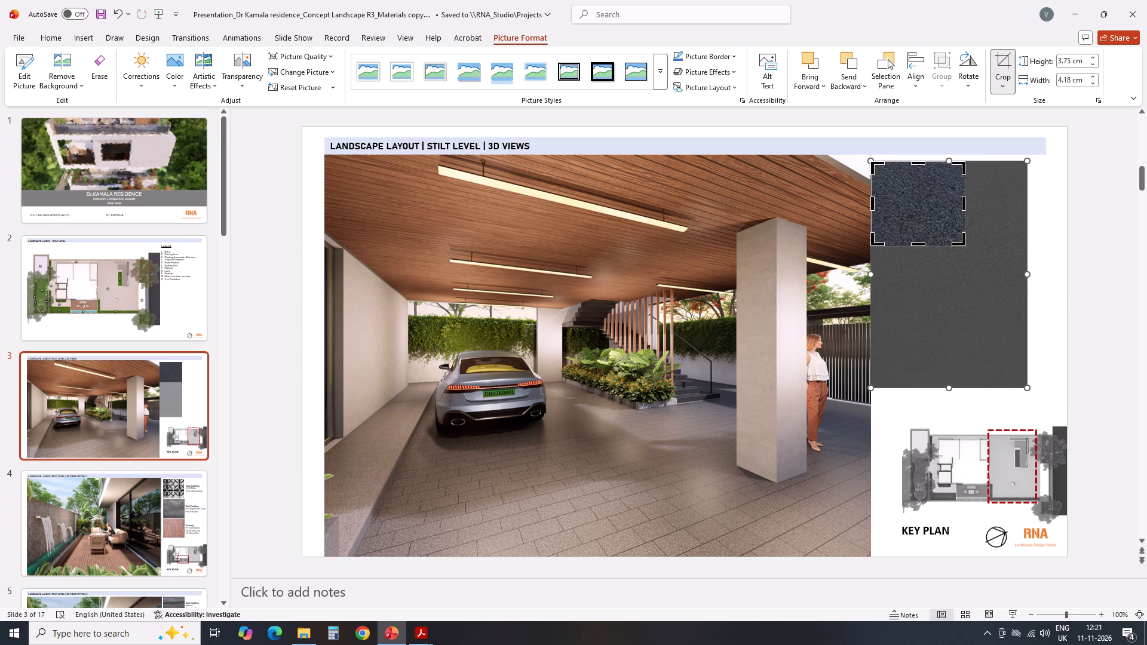
drag(920, 244, 922, 257)
click(1047, 267)
click(934, 228)
click(921, 222)
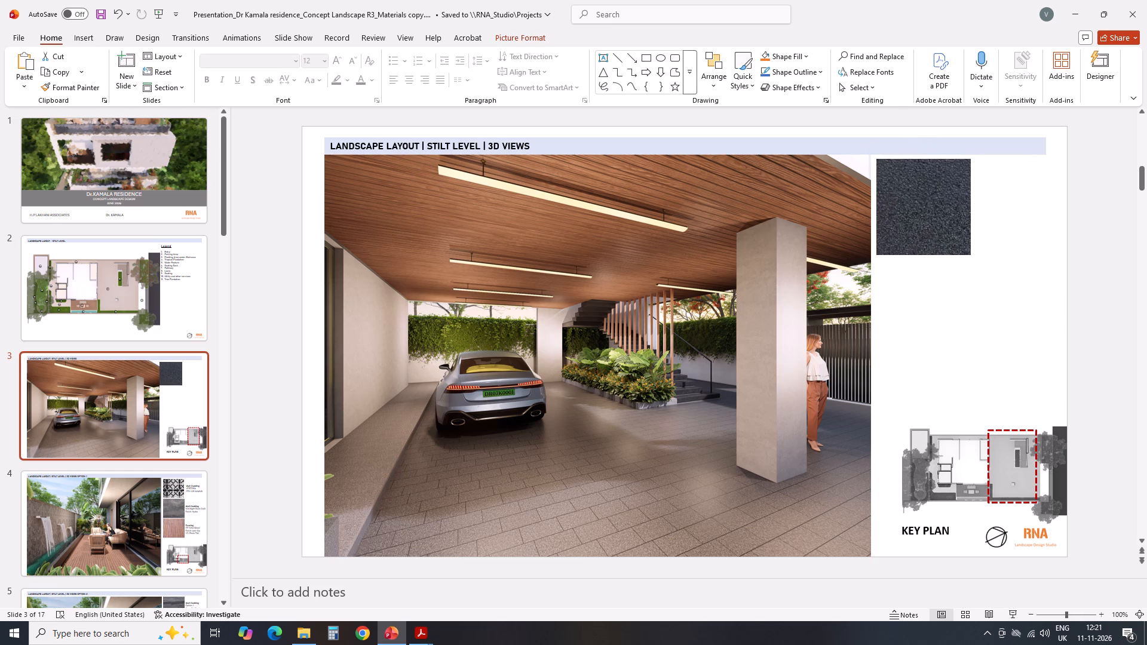
click(1001, 337)
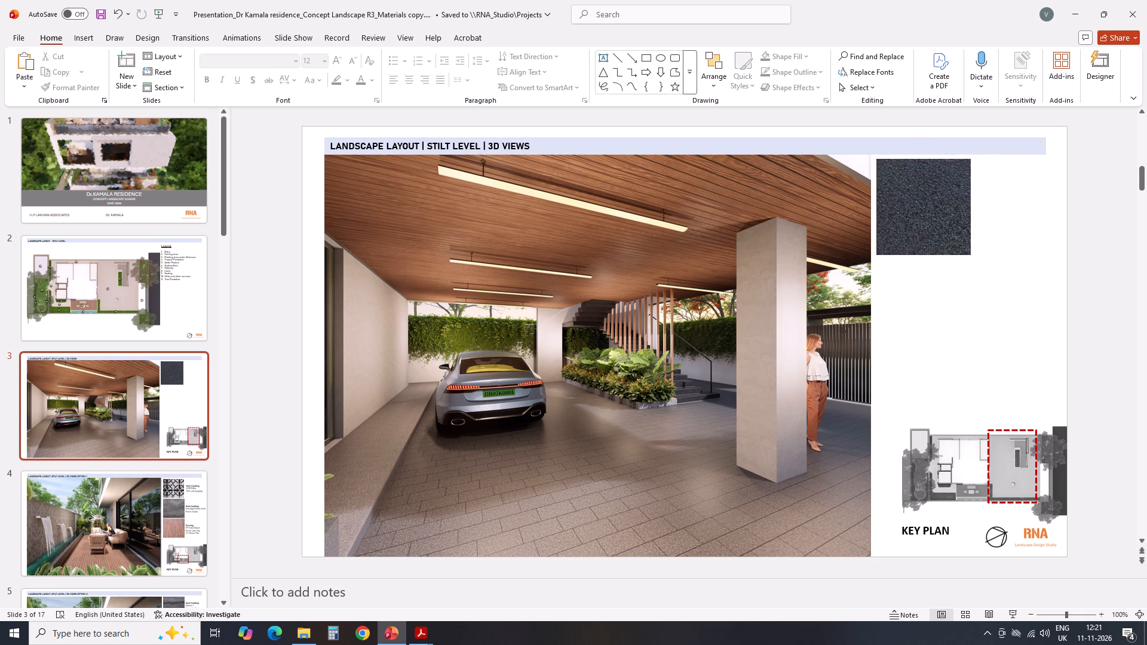
click(1082, 306)
Copy the Option-1 wall cladding caption from slide 6 and paste it beside the granite swatch on slide 3.
scroll(159, 547, down, 2)
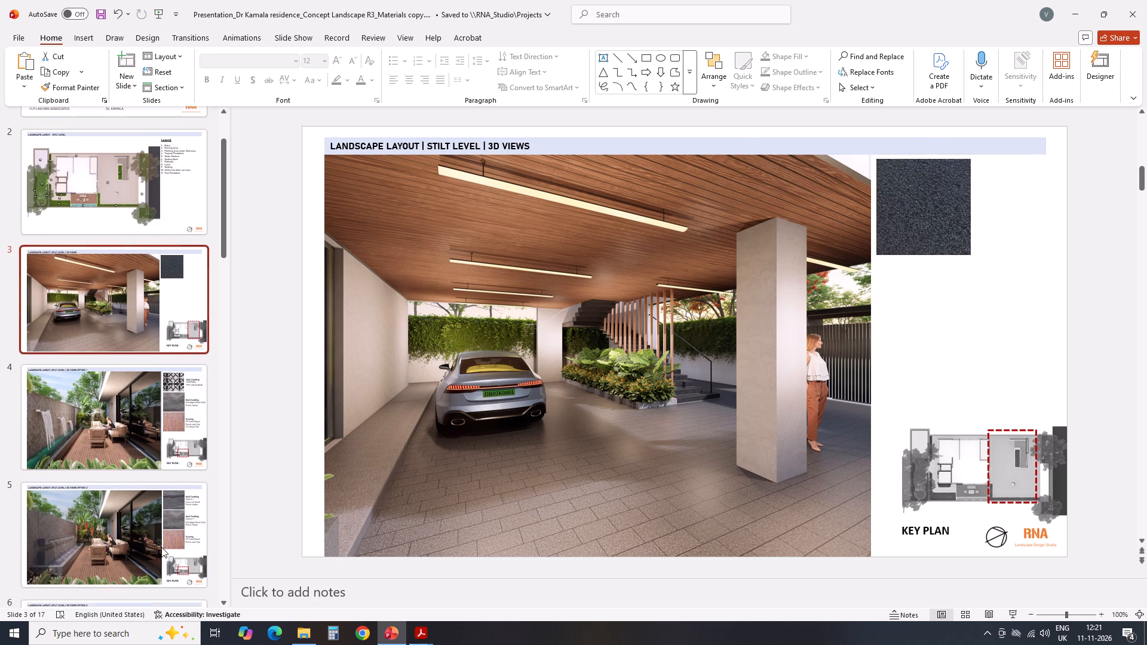
scroll(153, 553, down, 3)
click(182, 423)
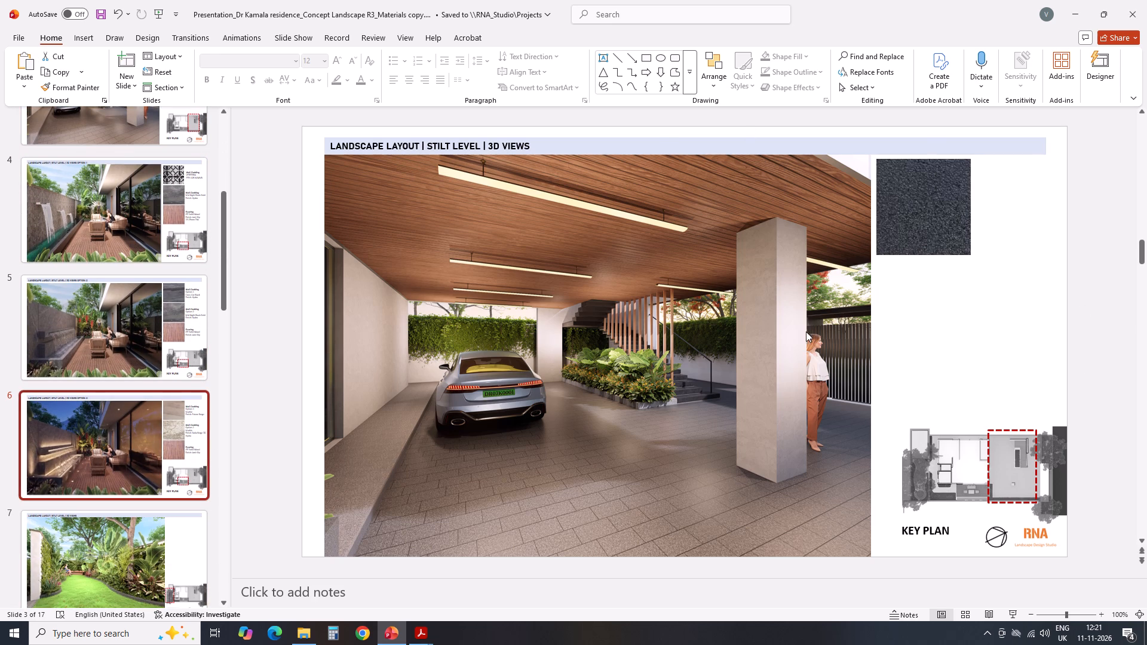
click(1038, 204)
click(1051, 174)
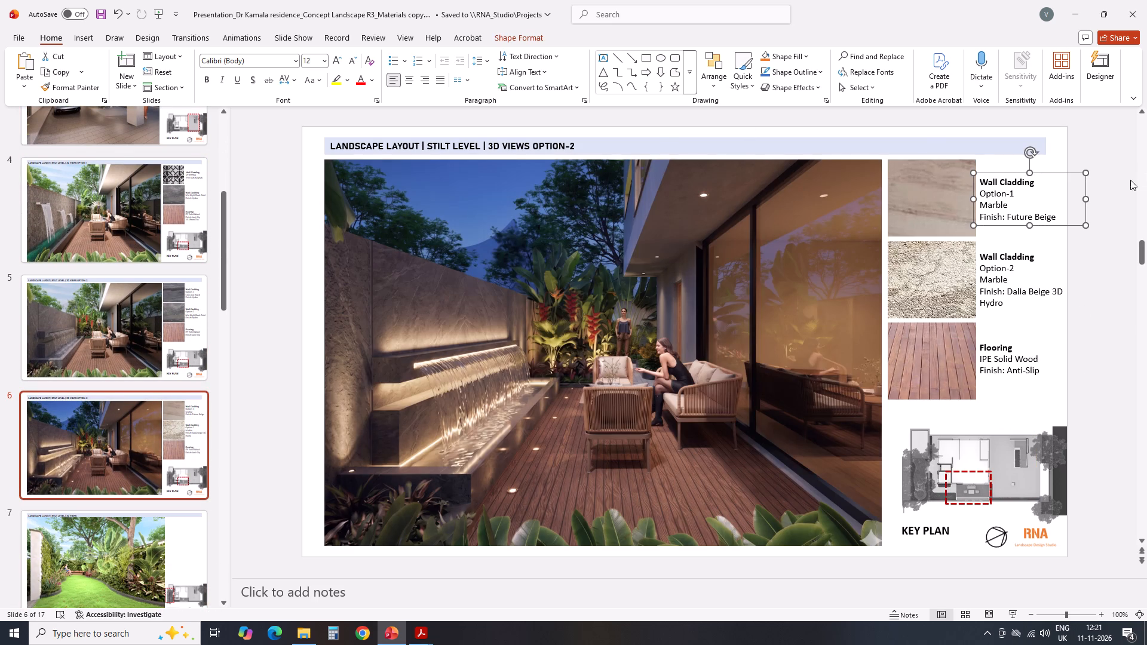
key(ctrl+c)
scroll(137, 268, up, 4)
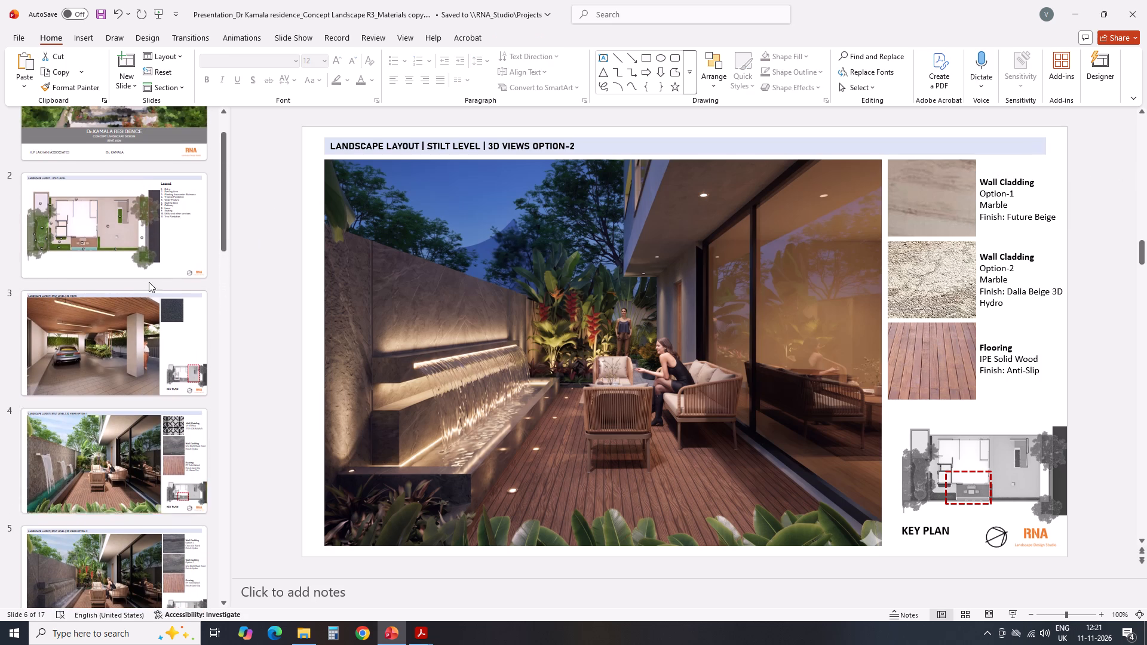
click(145, 326)
click(1007, 230)
key(ctrl+v)
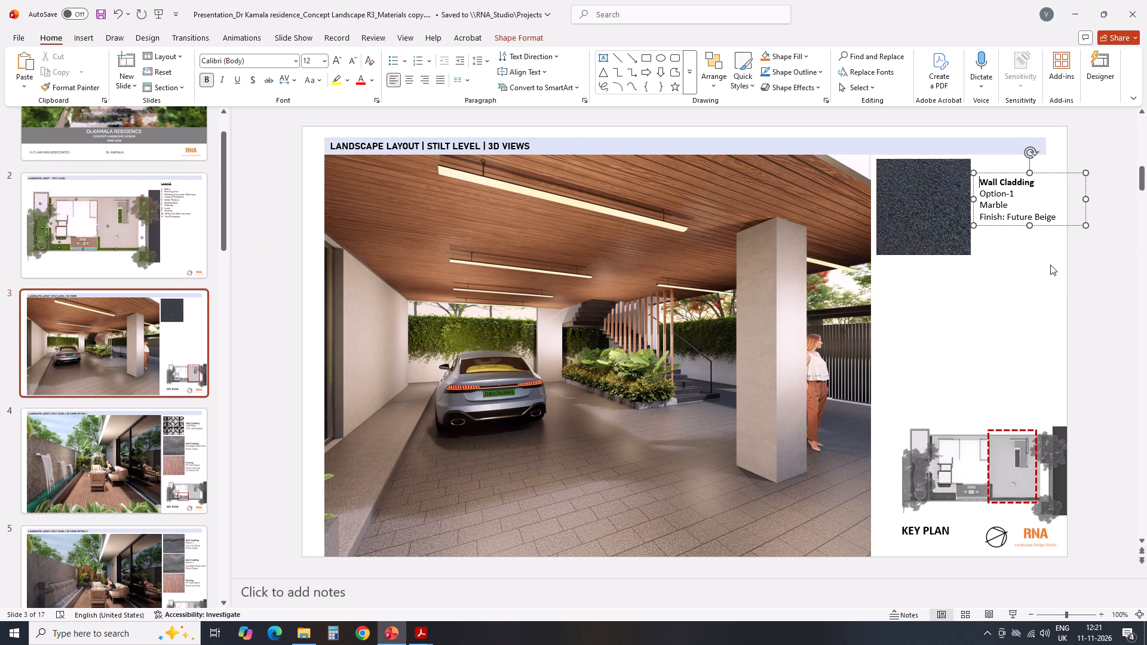
click(1013, 298)
Replace the Wall Cladding heading of the pasted caption on slide 3 with Staircase.
click(1031, 183)
click(1039, 183)
key(BackSpace)
key(BackSpace)
key(BackSpace)
key(BackSpace)
key(BackSpace)
key(BackSpace)
key(BackSpace)
key(BackSpace)
key(BackSpace)
key(BackSpace)
key(BackSpace)
key(BackSpace)
key(BackSpace)
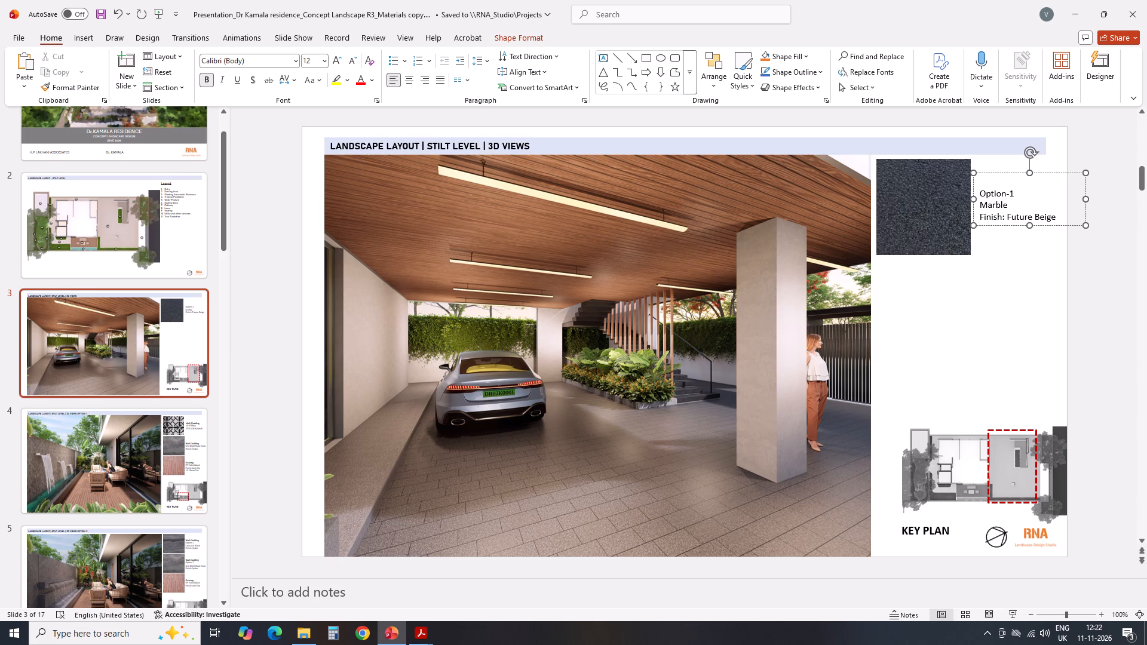
key(BackSpace)
key(BackSpace)
key(s)
click(160, 437)
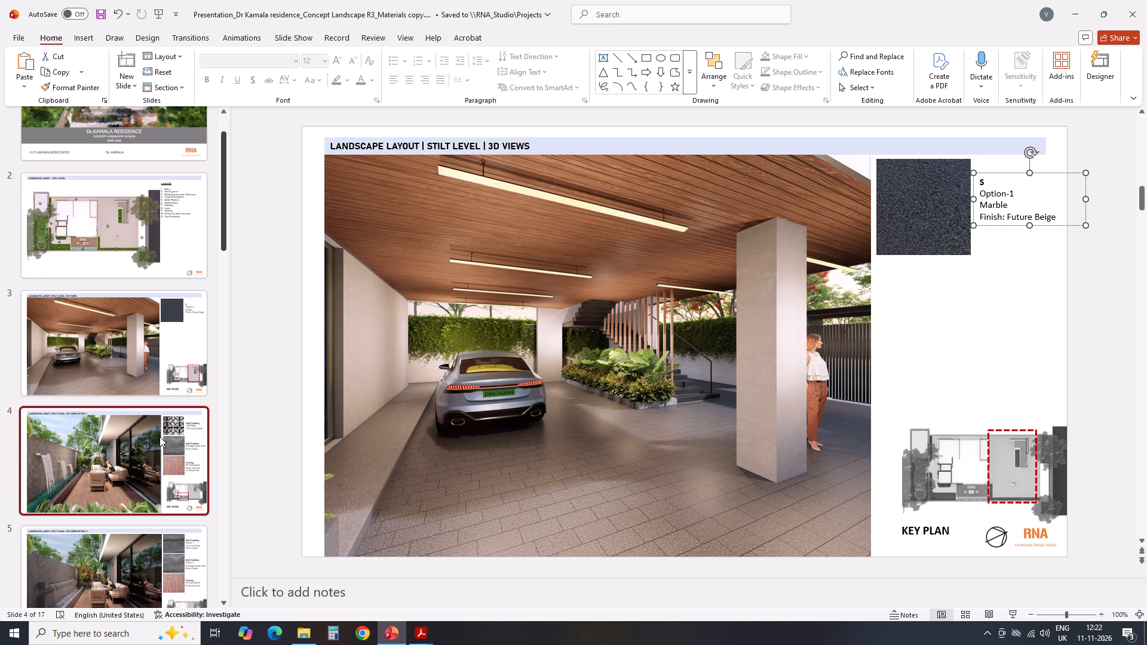
click(156, 204)
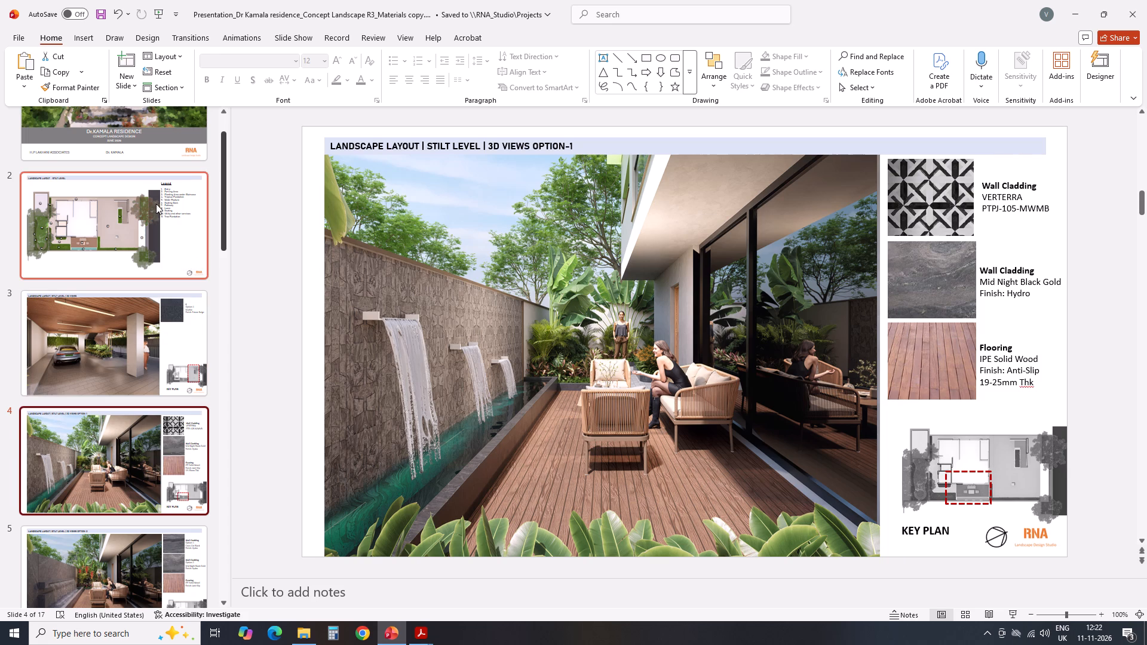
click(176, 348)
click(995, 182)
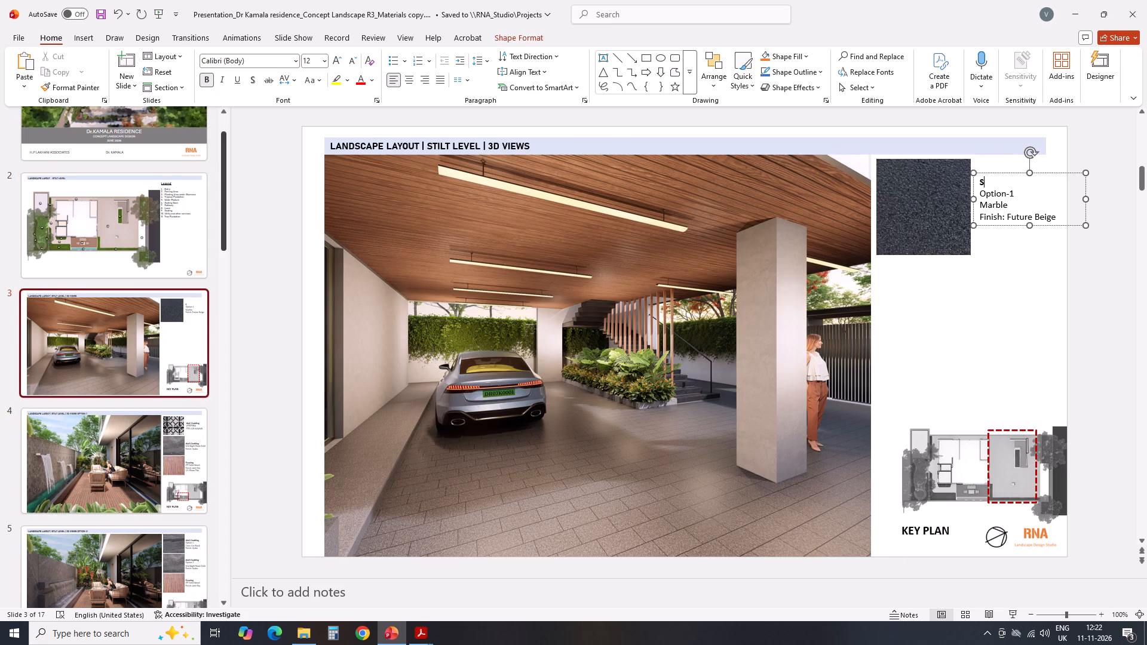
text(tair)
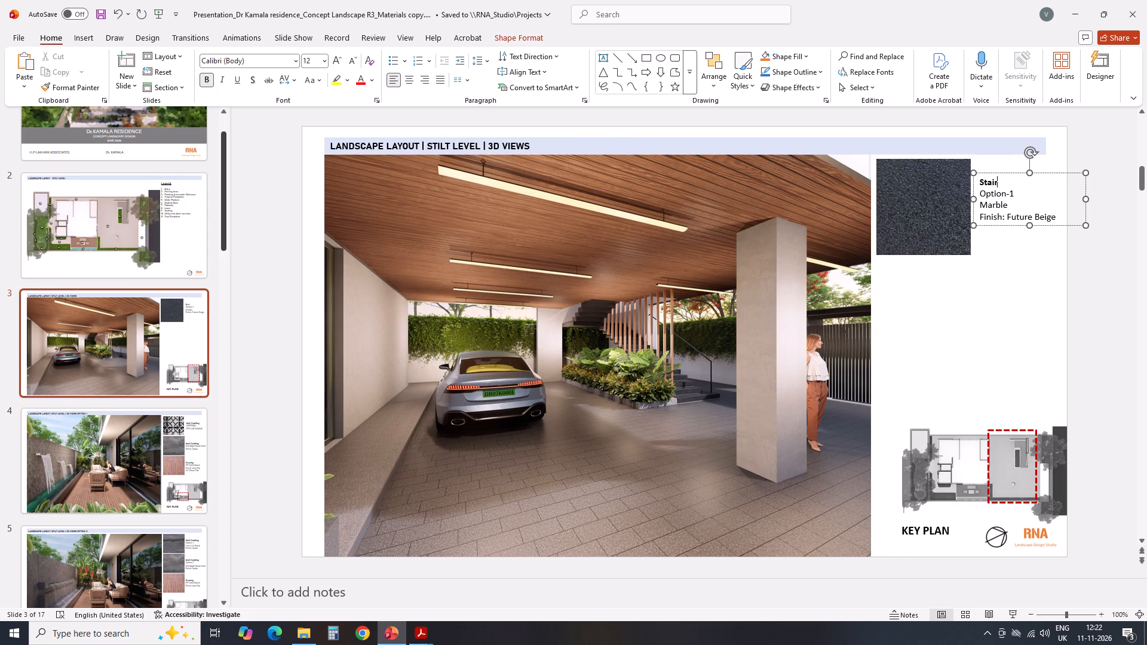
text(case)
key(space)
click(1001, 331)
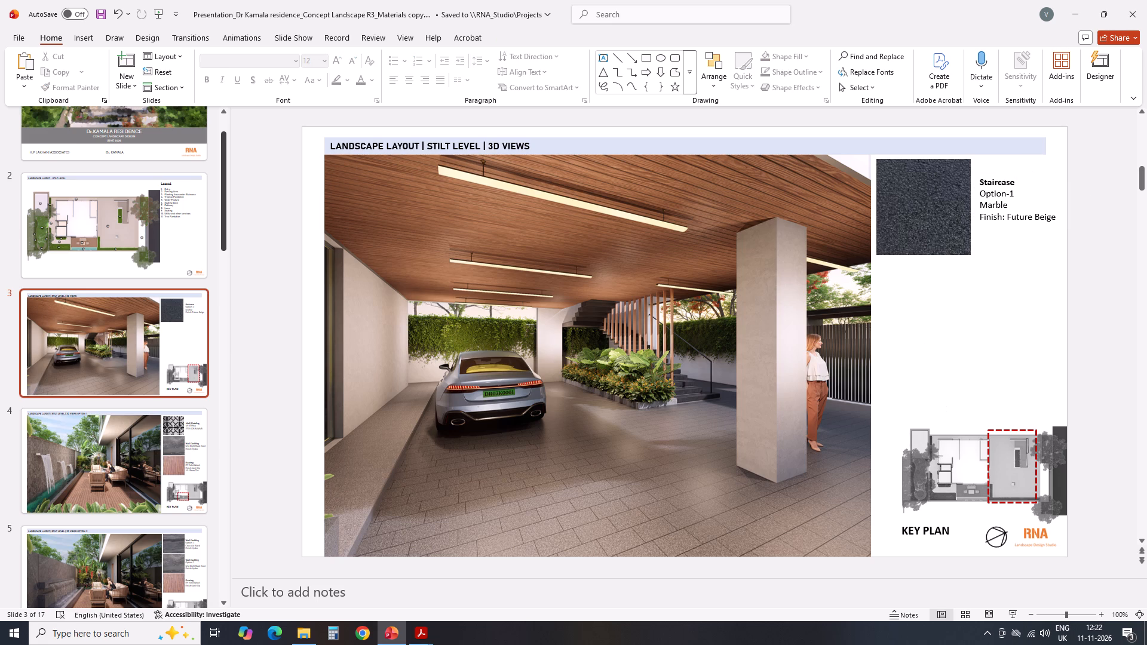
Remove the Option-1 line from the Staircase caption.
click(1028, 191)
key(BackSpace)
key(BackSpace)
key(BackSpace)
key(BackSpace)
key(BackSpace)
key(BackSpace)
key(BackSpace)
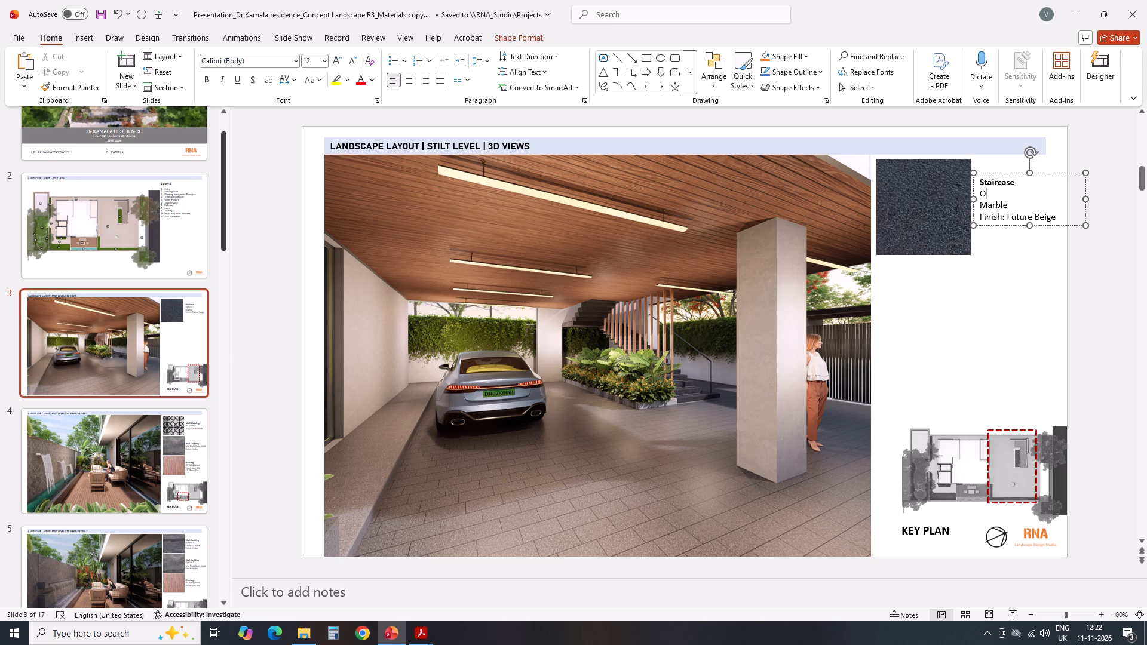
key(BackSpace)
key(BackSpace)
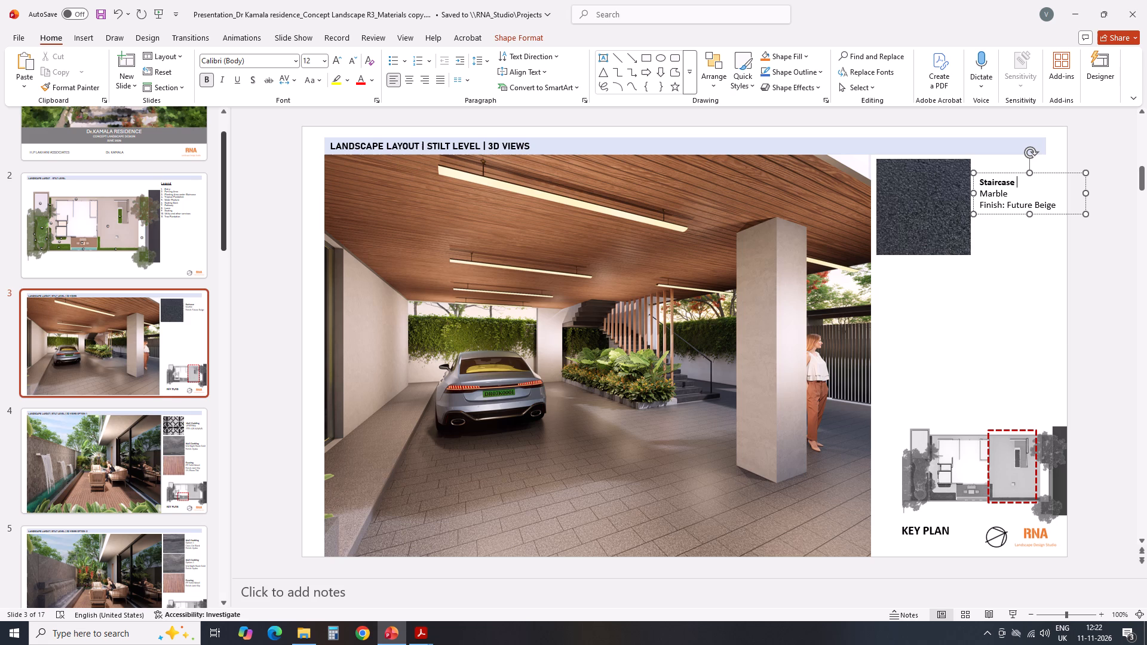
Check the product name in the Granites_Textures catalogue and replace Marble in the Staircase caption with Black Granite.
click(413, 639)
click(366, 596)
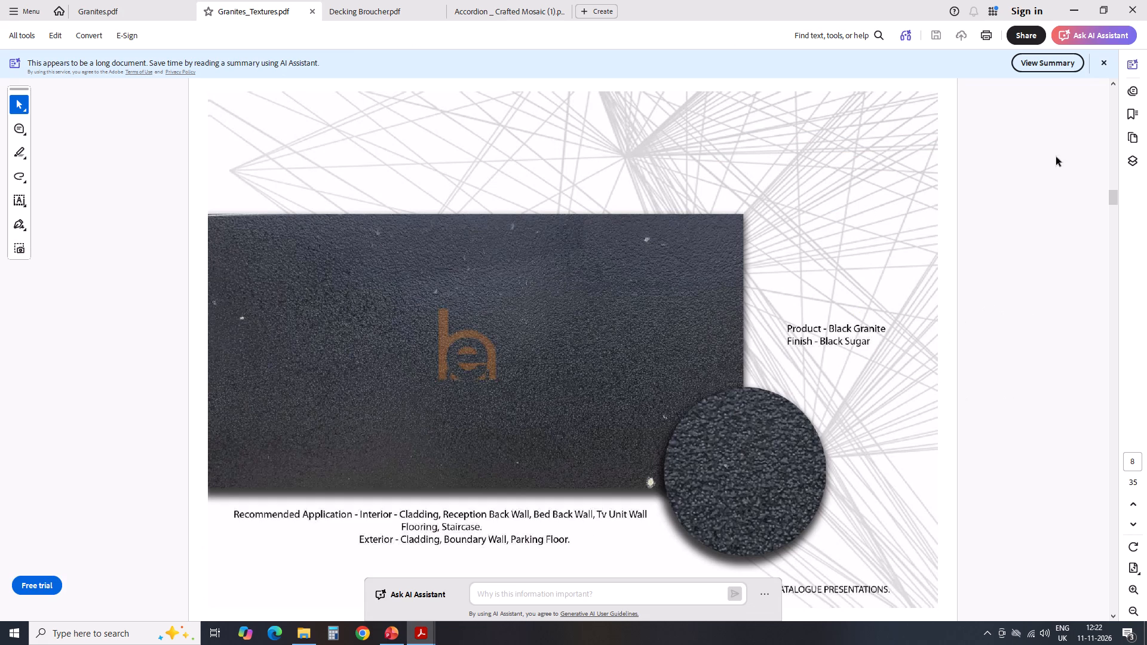
click(1082, 10)
click(1019, 197)
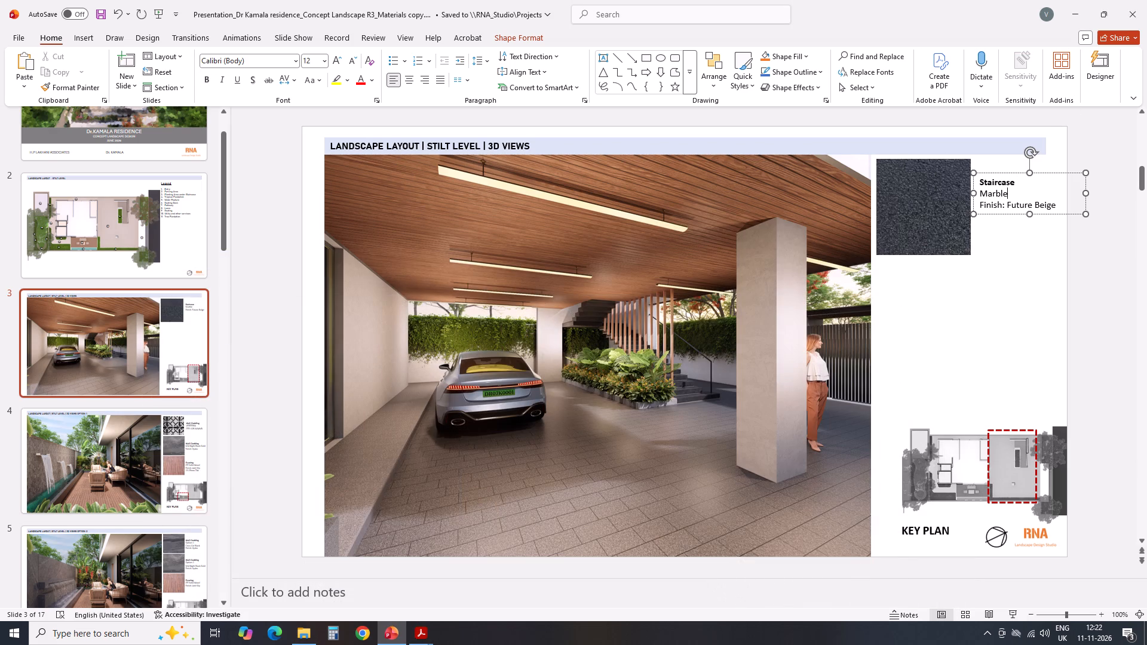
key(BackSpace)
key(BackSpace)
key(BackSpace)
key(BackSpace)
key(BackSpace)
key(BackSpace)
text(lack)
key(space)
text(nite)
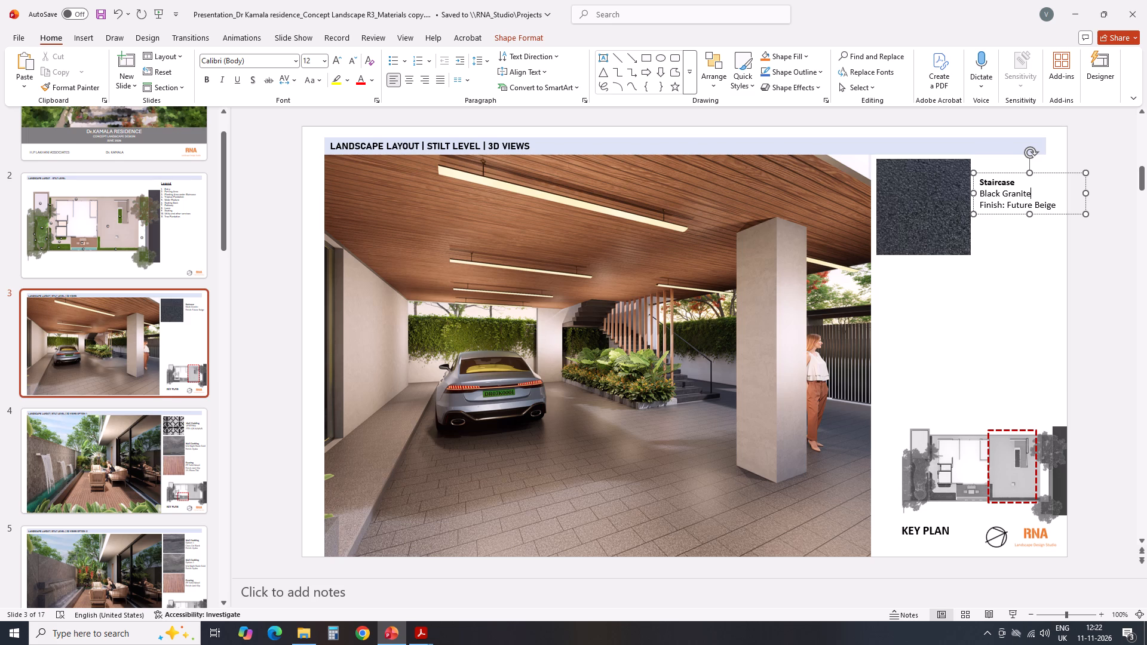
Replace Future Beige with Black Sugar as the finish in the Staircase caption on slide 3.
click(1054, 205)
key(BackSpace)
key(BackSpace)
key(BackSpace)
key(BackSpace)
key(BackSpace)
key(BackSpace)
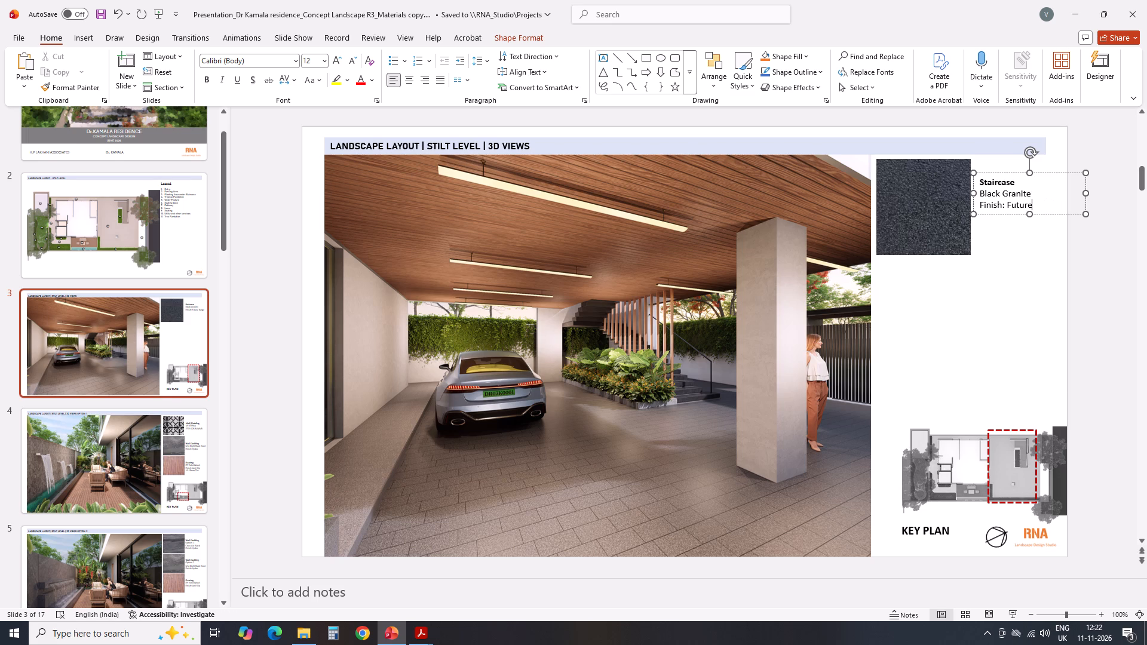
key(BackSpace)
key(BackSpace)
key(BackSpace)
key(BackSpace)
key(BackSpace)
click(1093, 261)
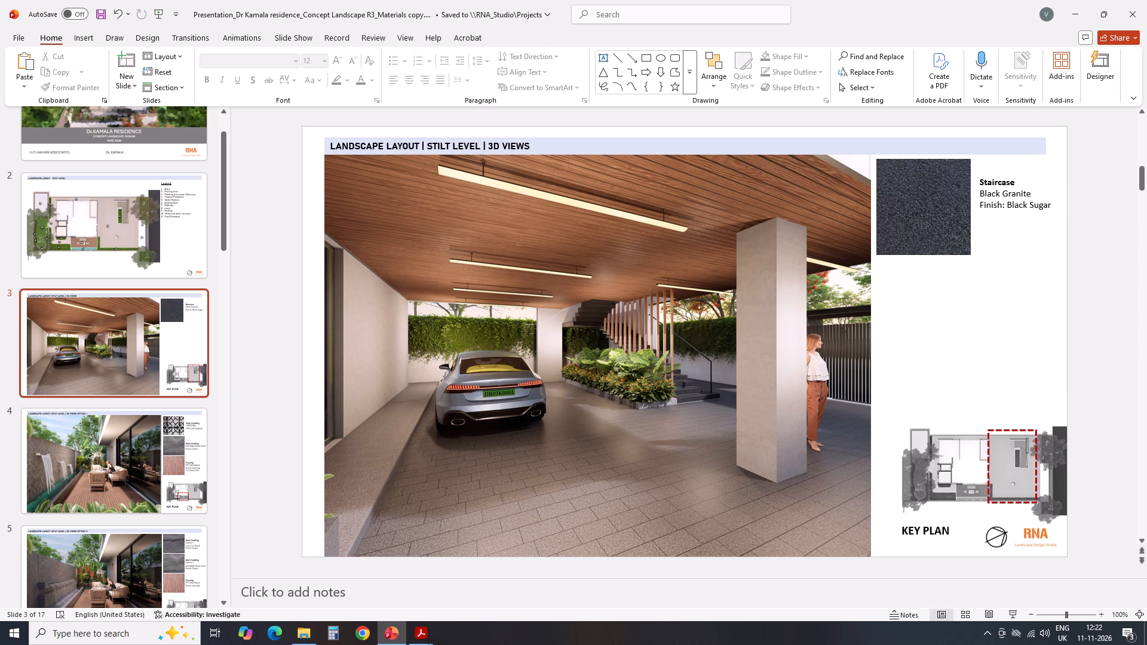
Browse the Granites_Textures catalogue to the Marble Sparkle Black page and capture a screenshot of part of its slab texture.
click(421, 640)
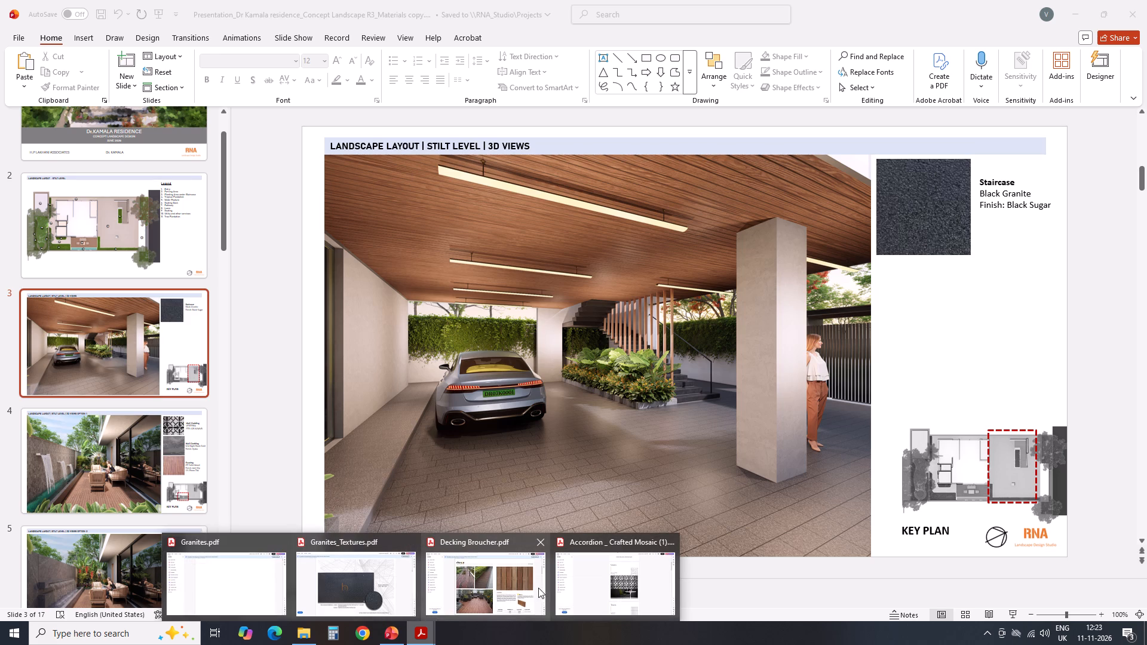
click(342, 579)
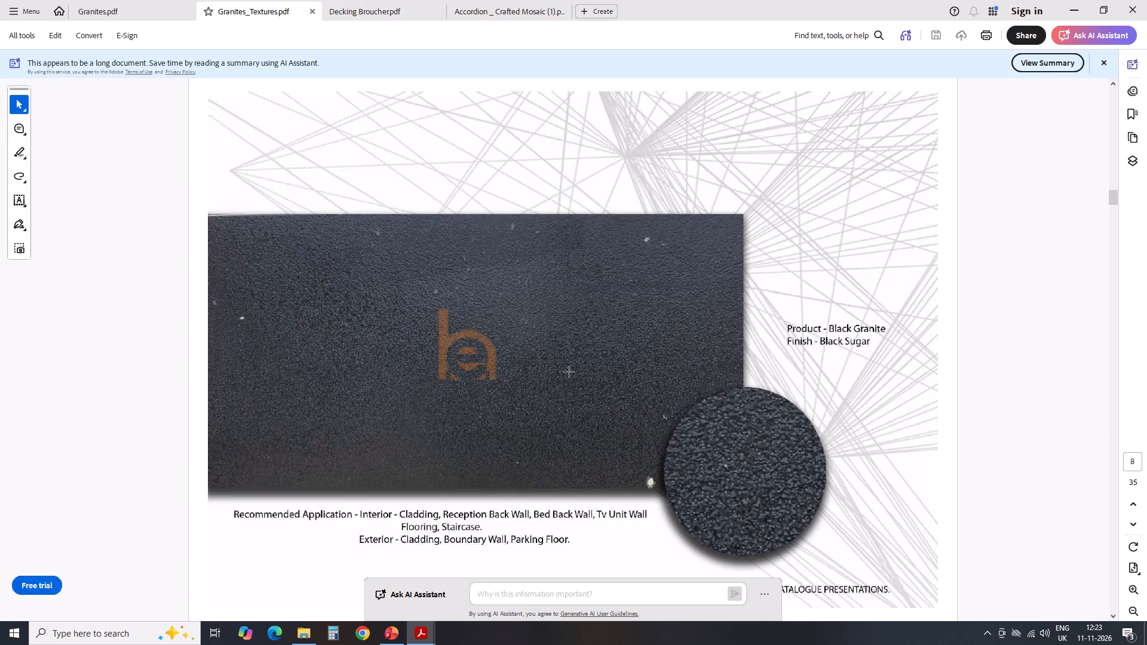
scroll(569, 372, down, 2)
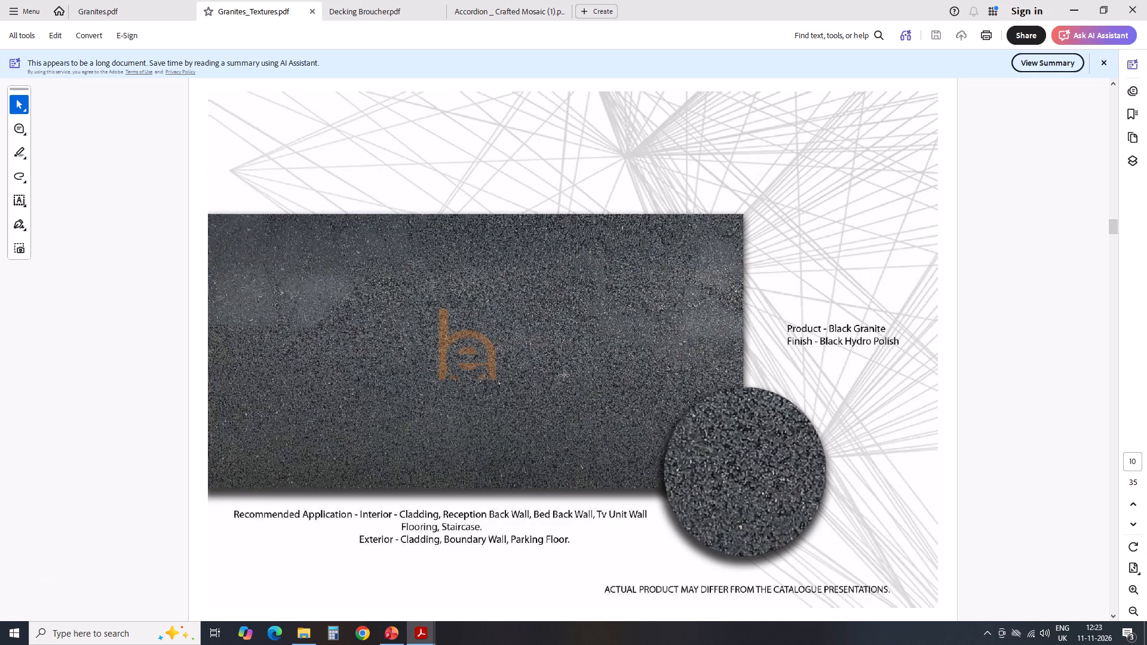
scroll(565, 376, down, 2)
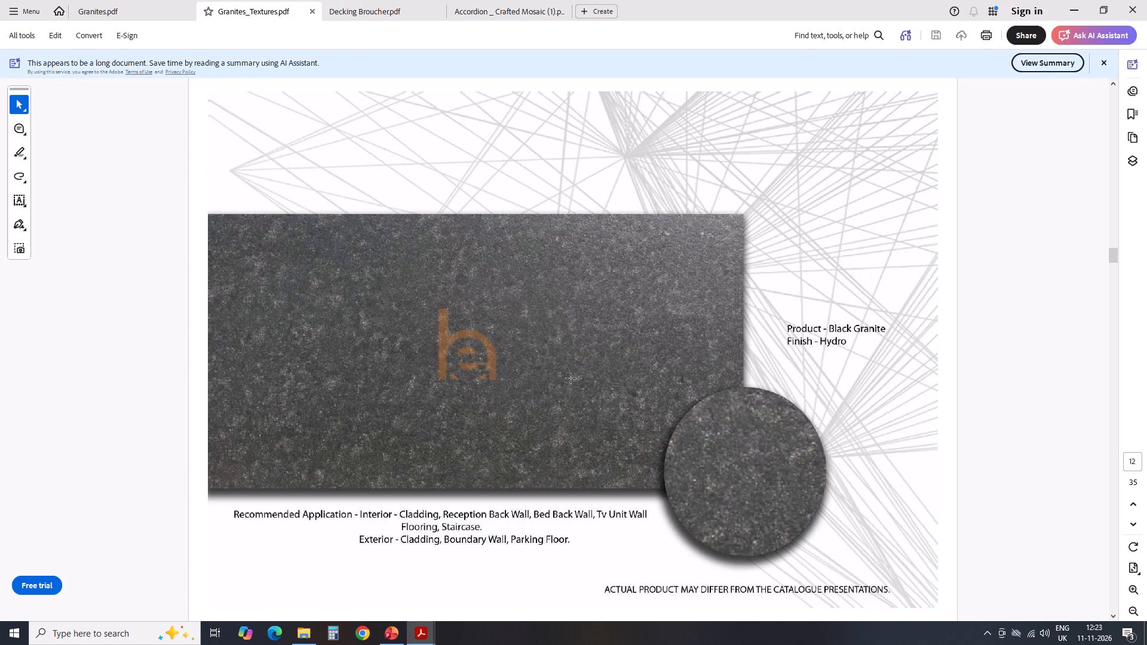
scroll(571, 379, down, 1)
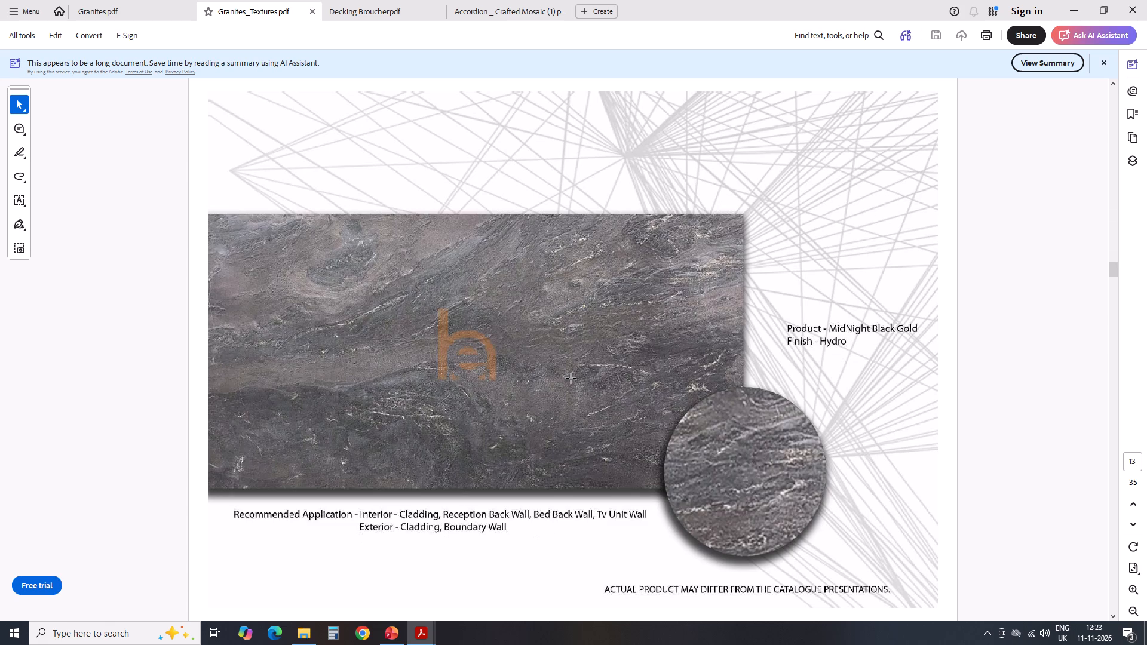
scroll(573, 381, up, 1)
scroll(577, 386, down, 1)
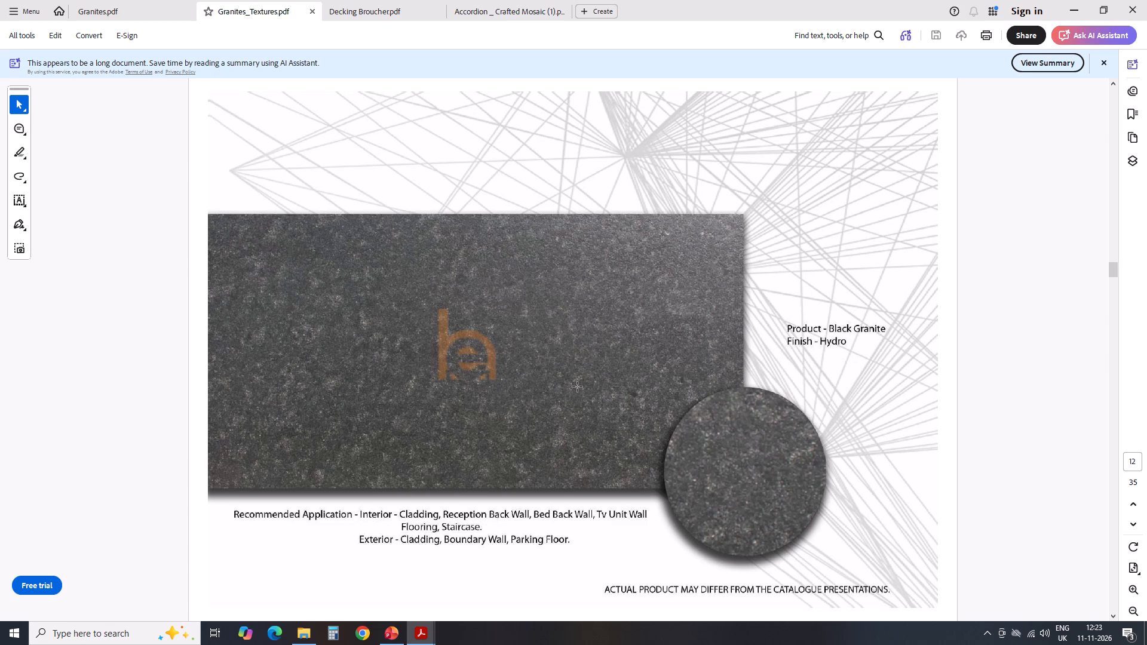
scroll(578, 387, down, 2)
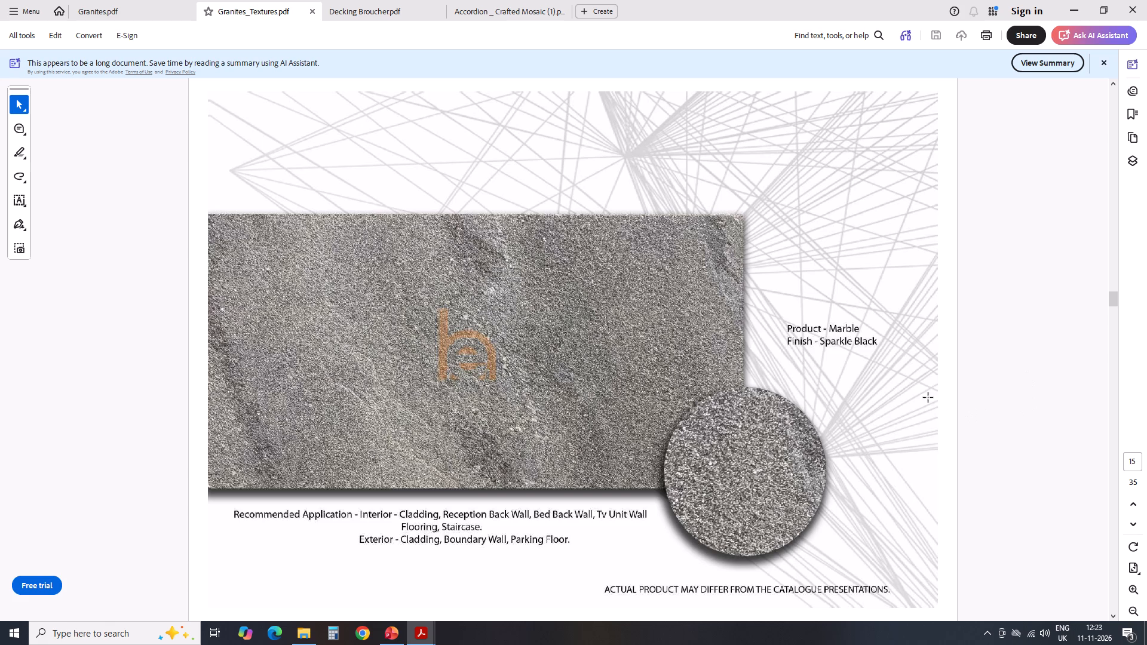
click(400, 635)
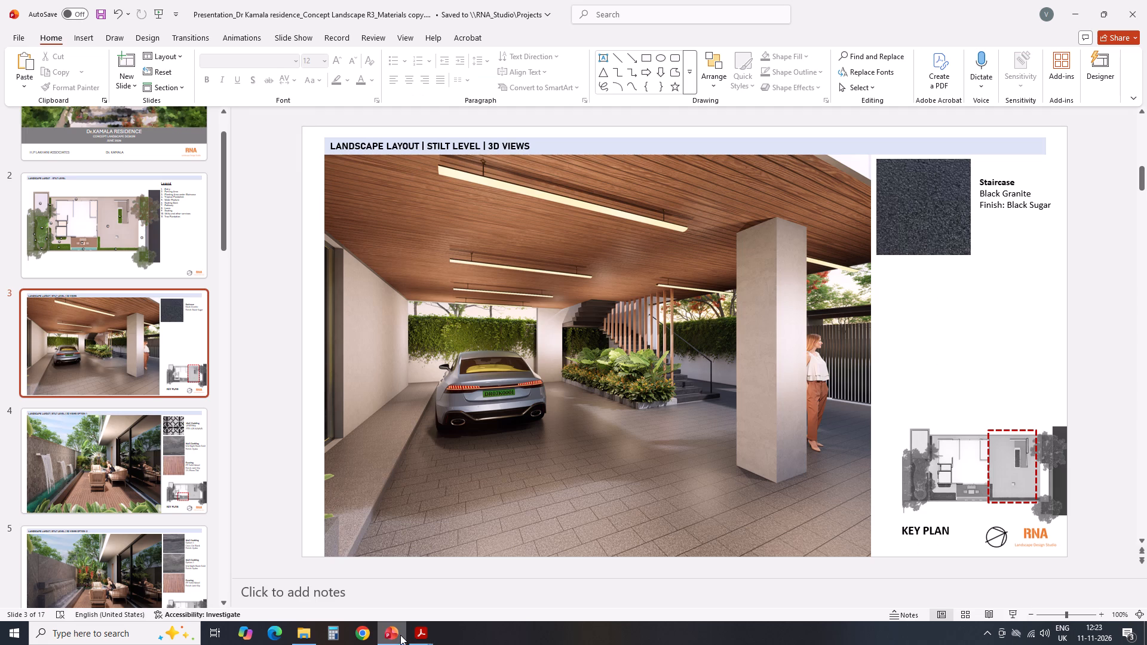
click(415, 640)
click(363, 592)
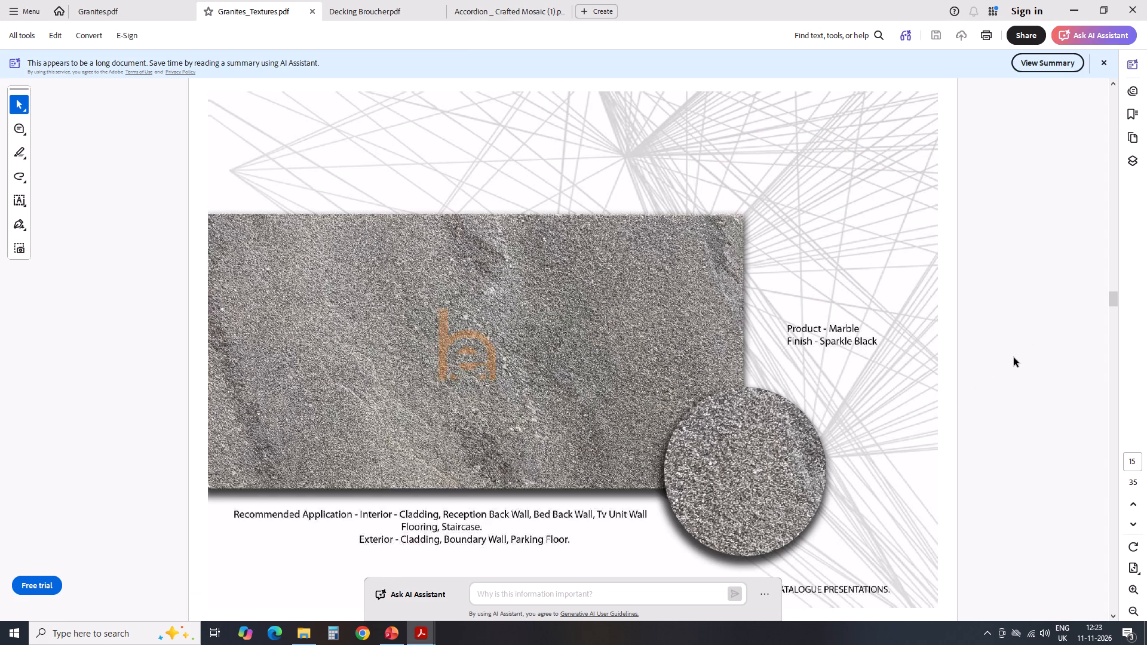
key(shift+super+s)
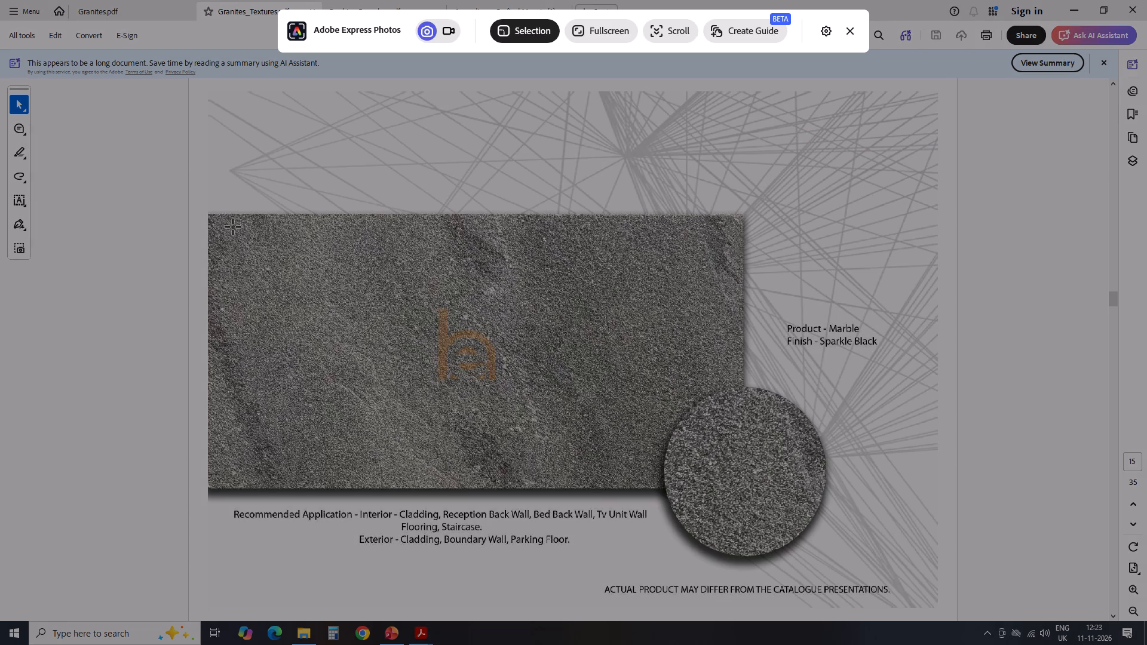
drag(229, 226, 416, 473)
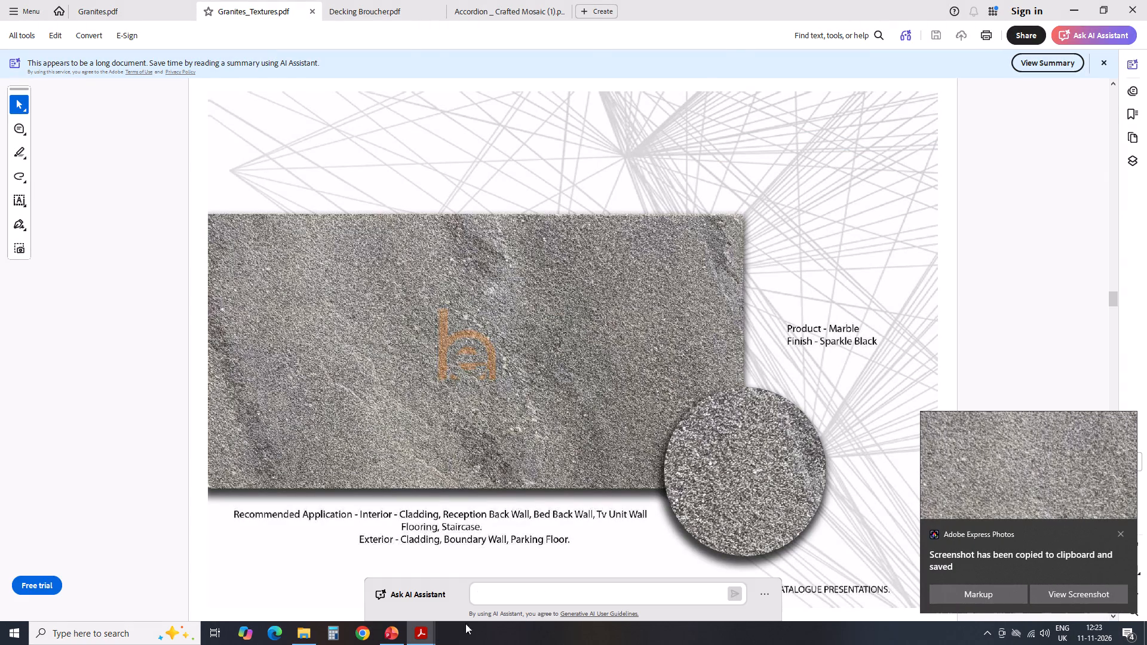
Insert the captured Sparkle Black texture screenshot as a picture on slide 3 of the presentation.
click(385, 641)
click(961, 284)
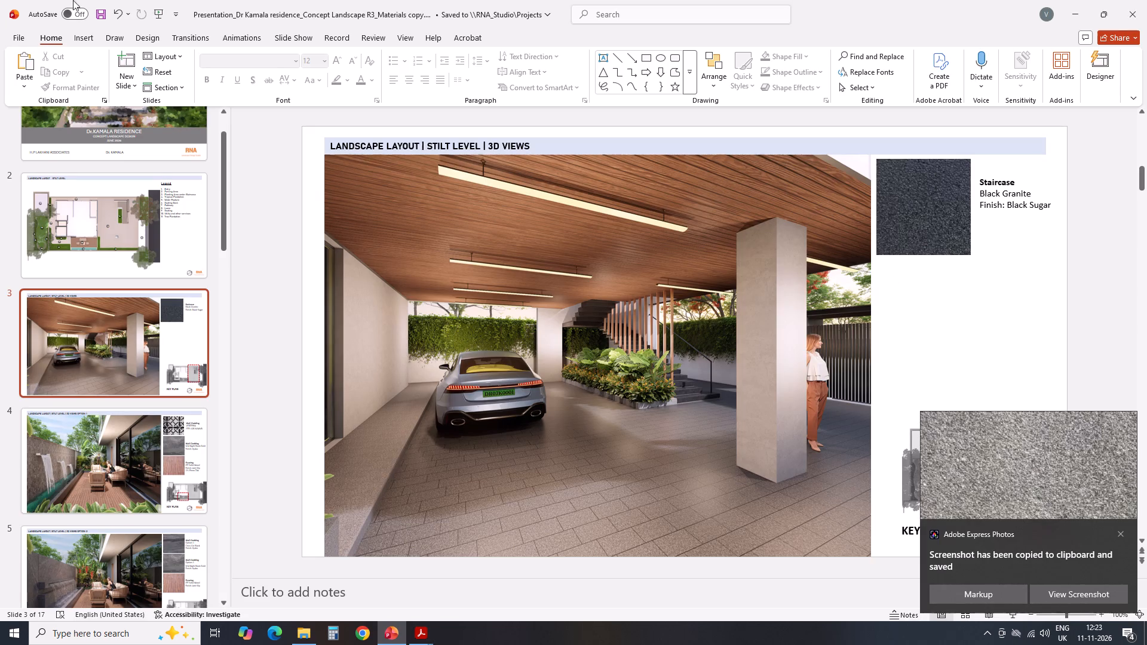
click(88, 36)
click(94, 79)
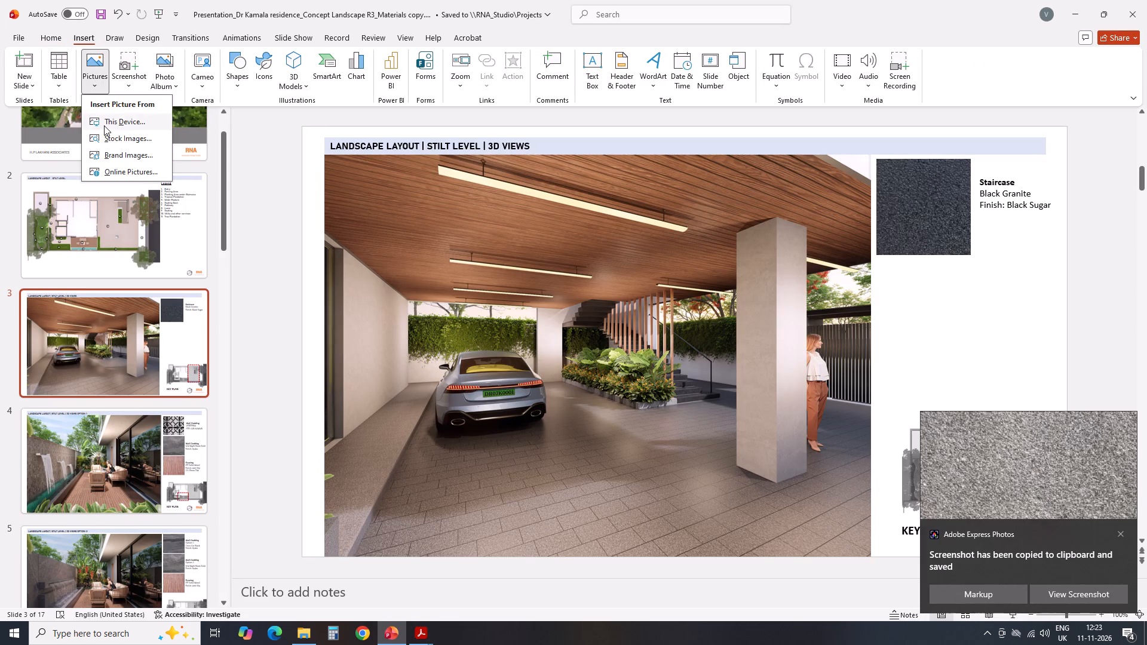
click(123, 122)
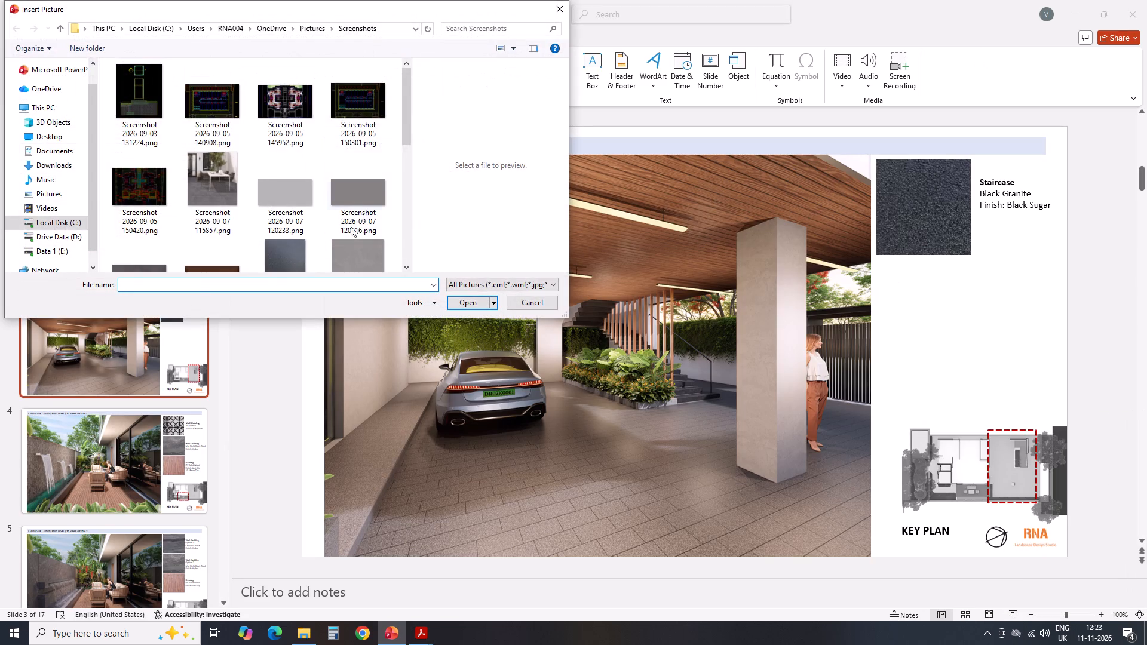
scroll(342, 210, down, 5)
click(274, 226)
click(456, 302)
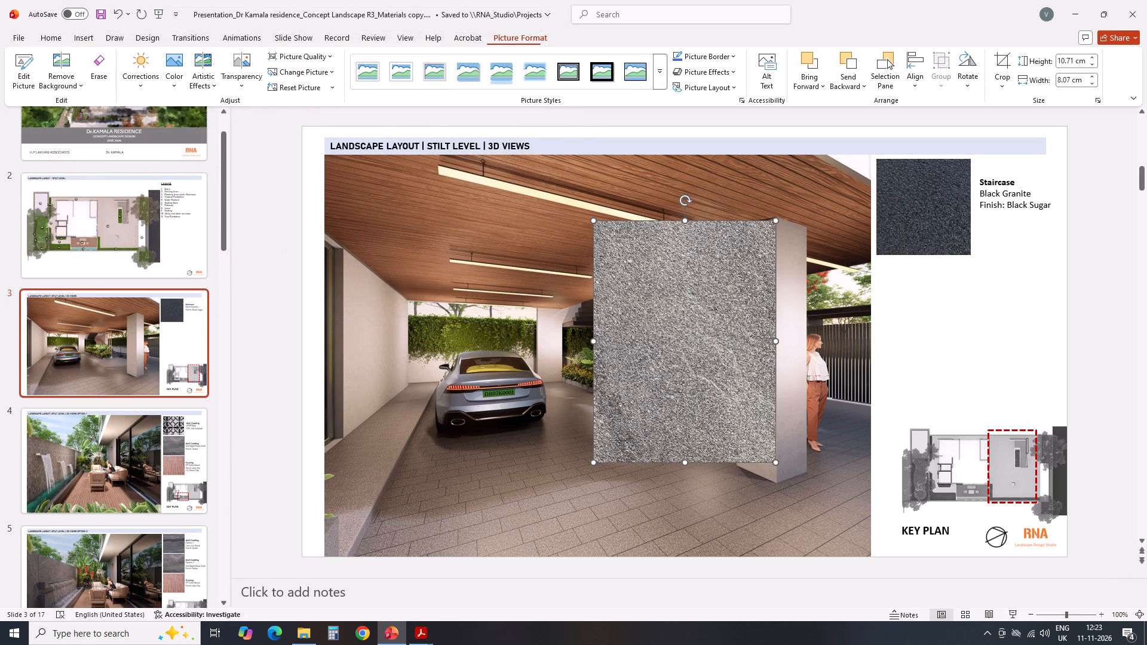
Place the Sparkle Black picture directly below the black granite swatch and resize it to match, about 4.18 cm wide.
drag(652, 360, 927, 406)
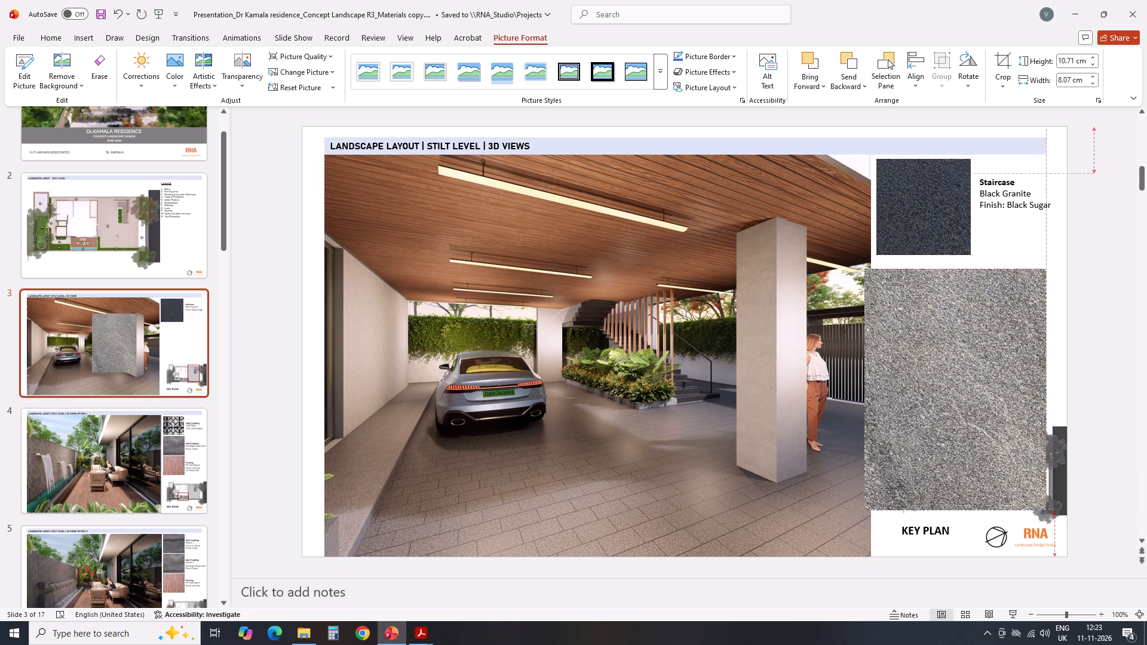
drag(927, 406, 934, 399)
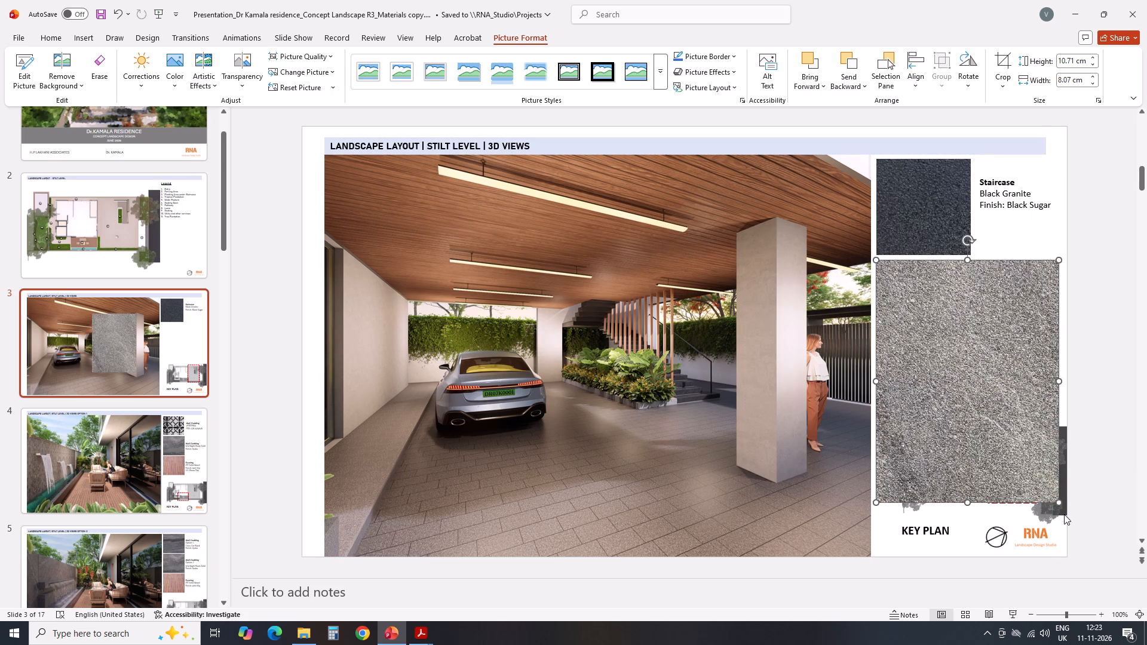
drag(1056, 380, 1002, 378)
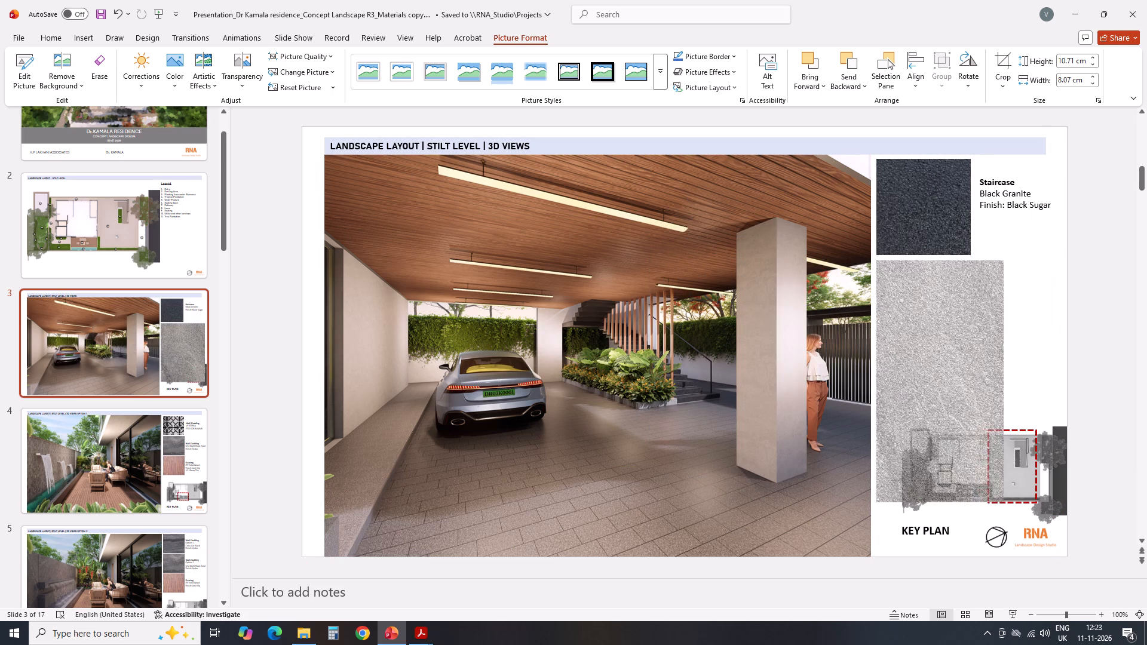
drag(1002, 378, 968, 374)
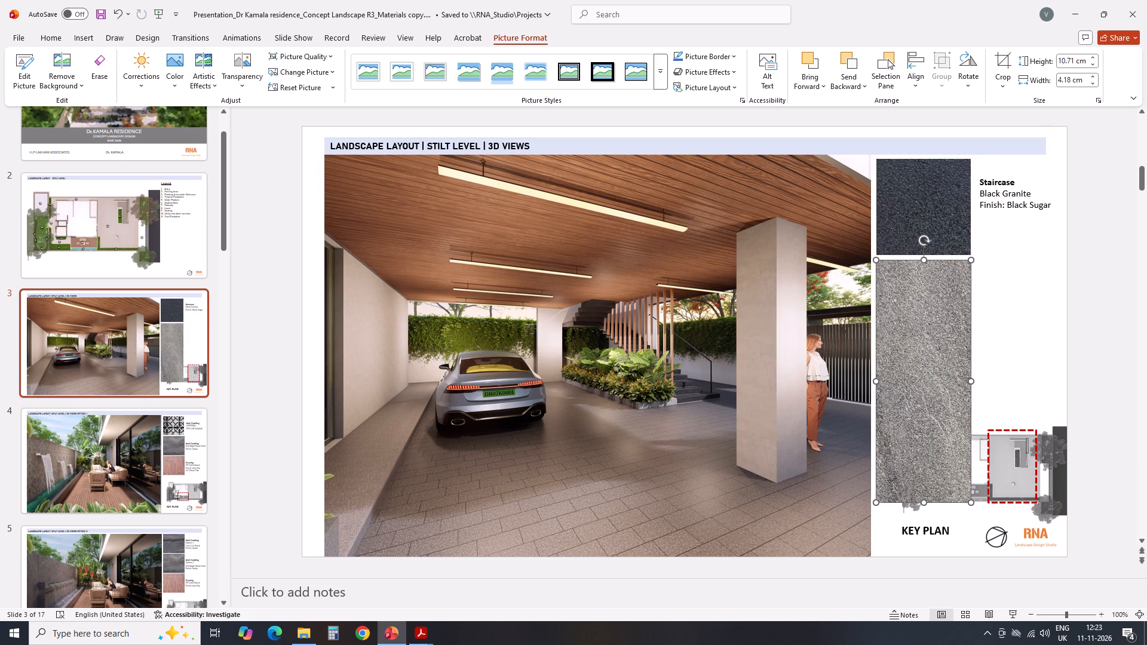
drag(924, 502, 925, 343)
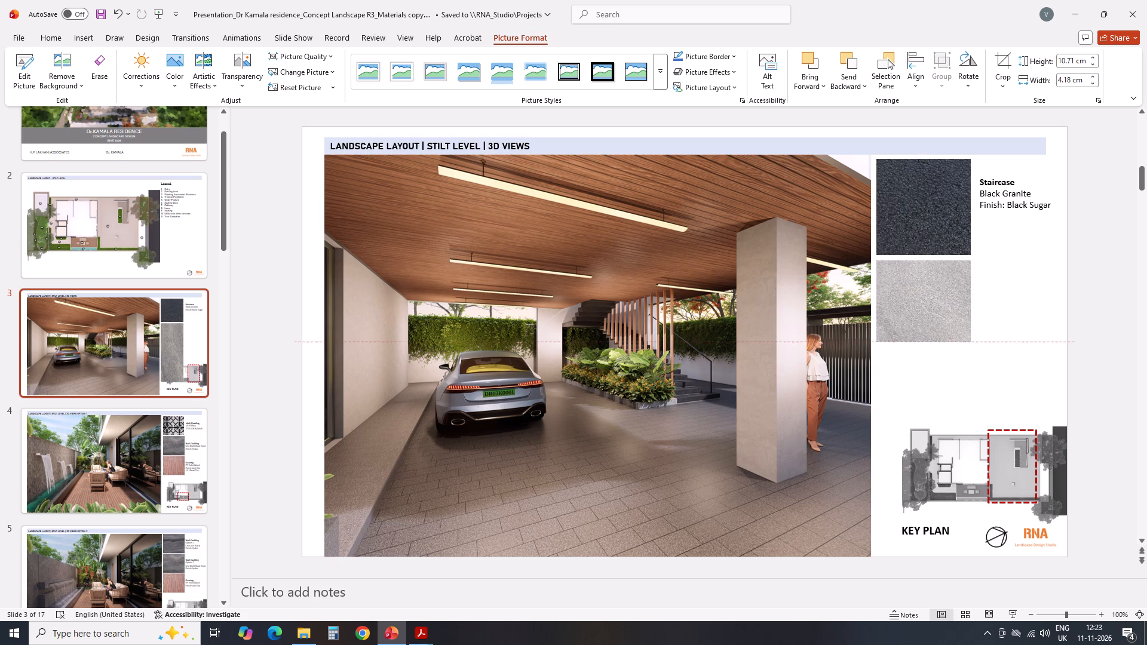
drag(925, 343, 925, 357)
click(994, 347)
Duplicate the Staircase caption and place the copy beside the Sparkle Black swatch on slide 3.
click(1022, 201)
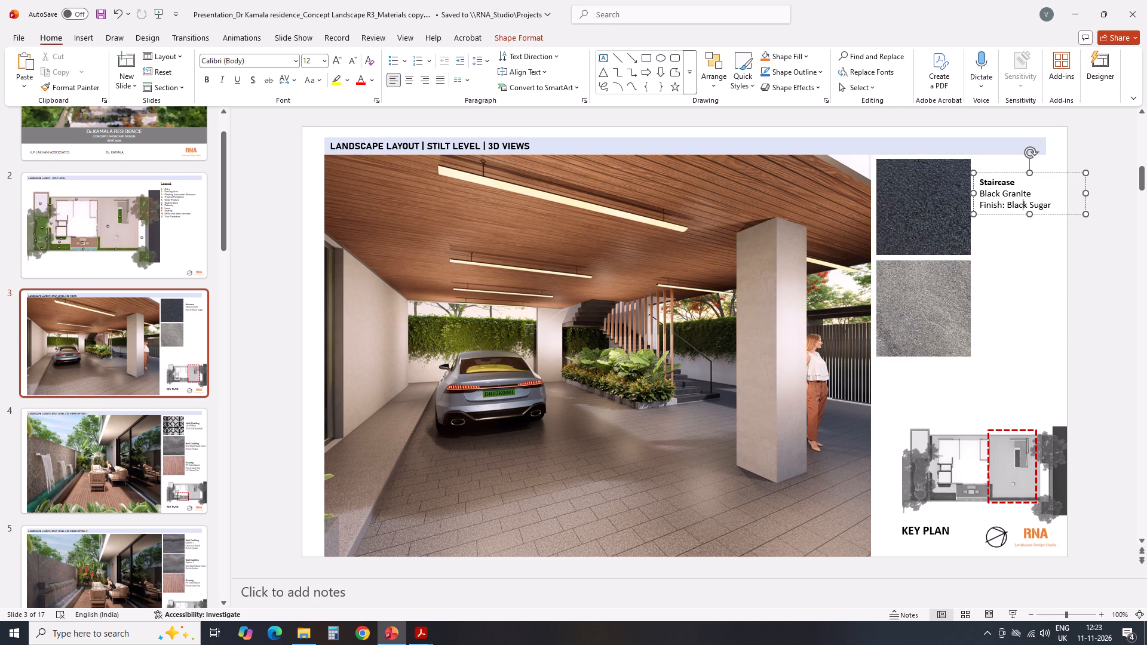
click(1045, 173)
key(ctrl+c)
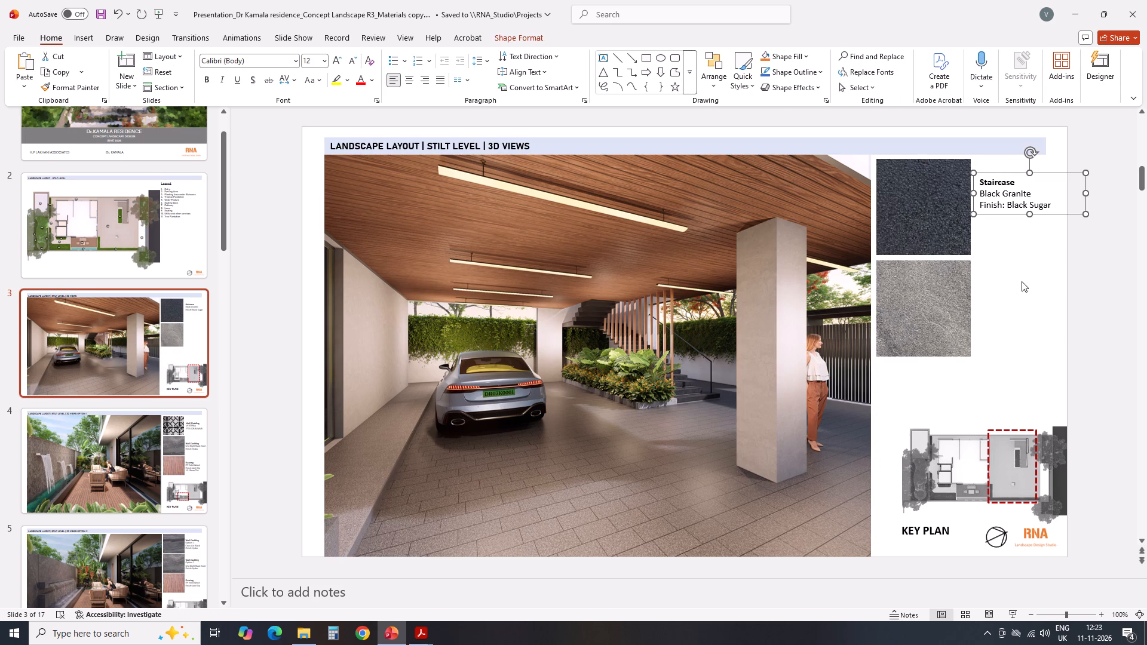
click(1001, 272)
key(ctrl+v)
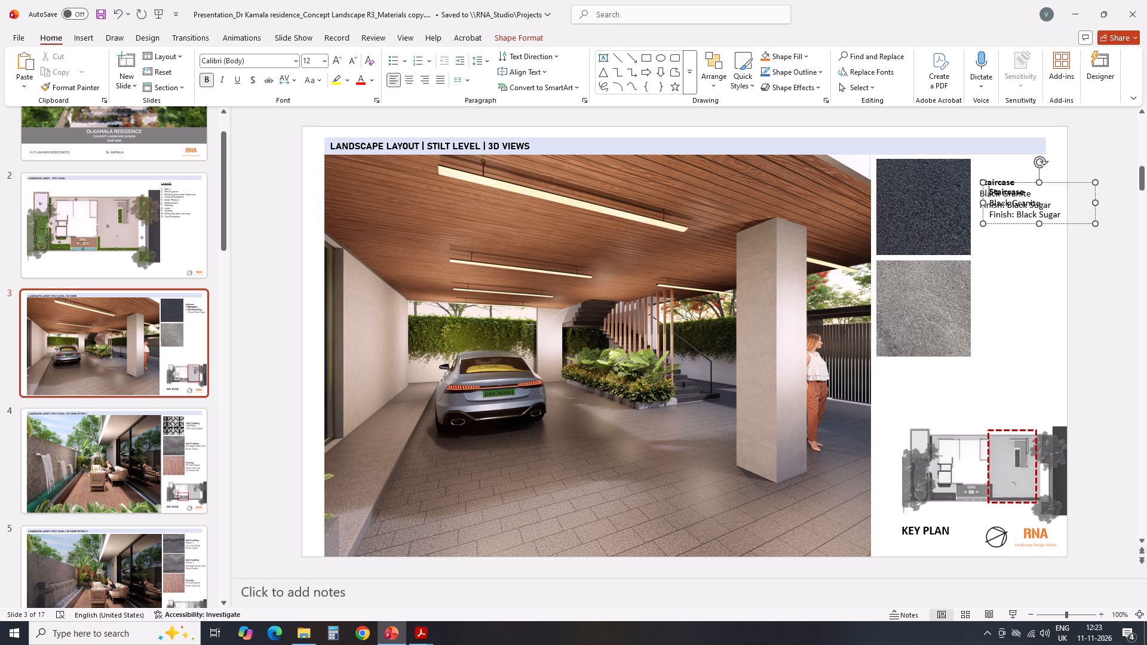
drag(1056, 183, 1045, 278)
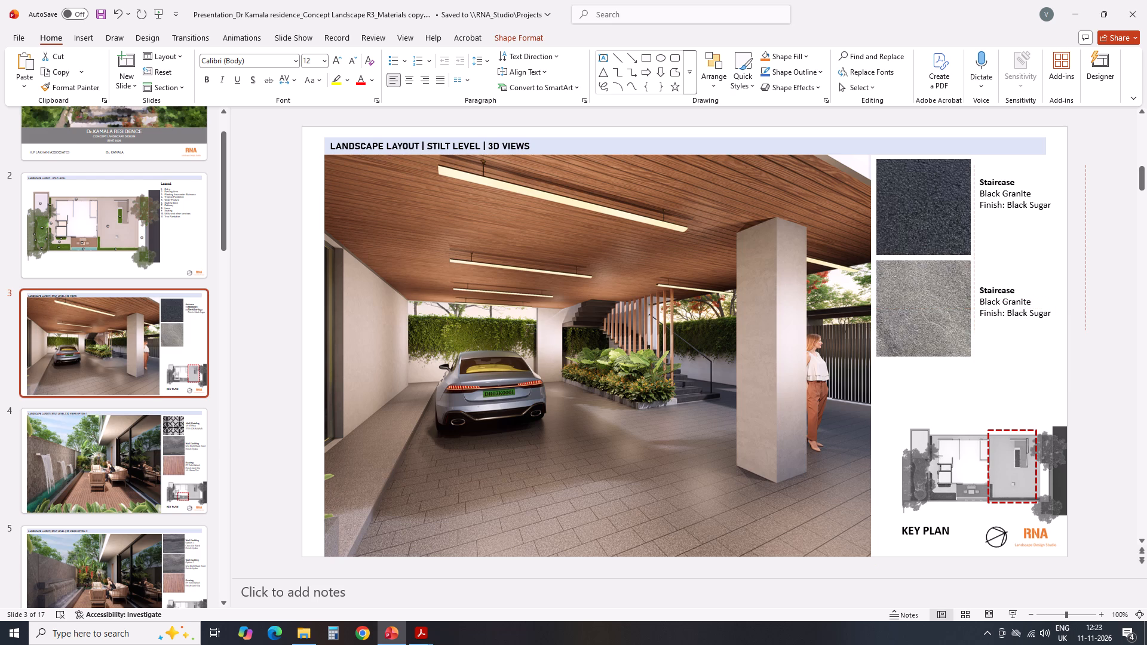
drag(1045, 278, 1048, 280)
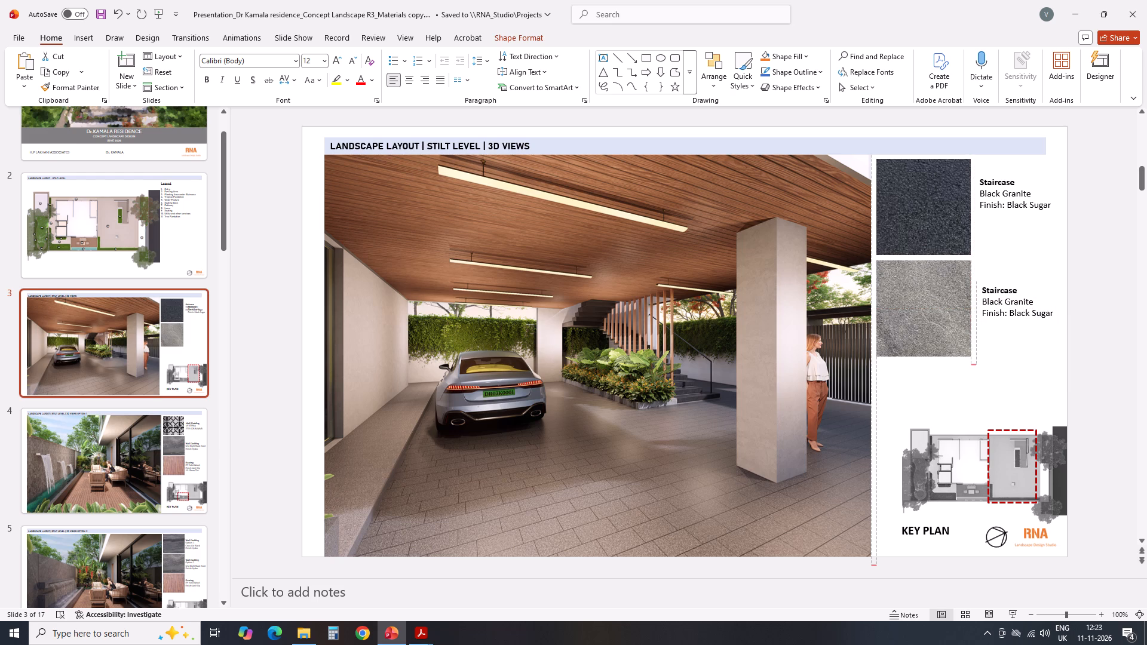
drag(1048, 280, 1048, 287)
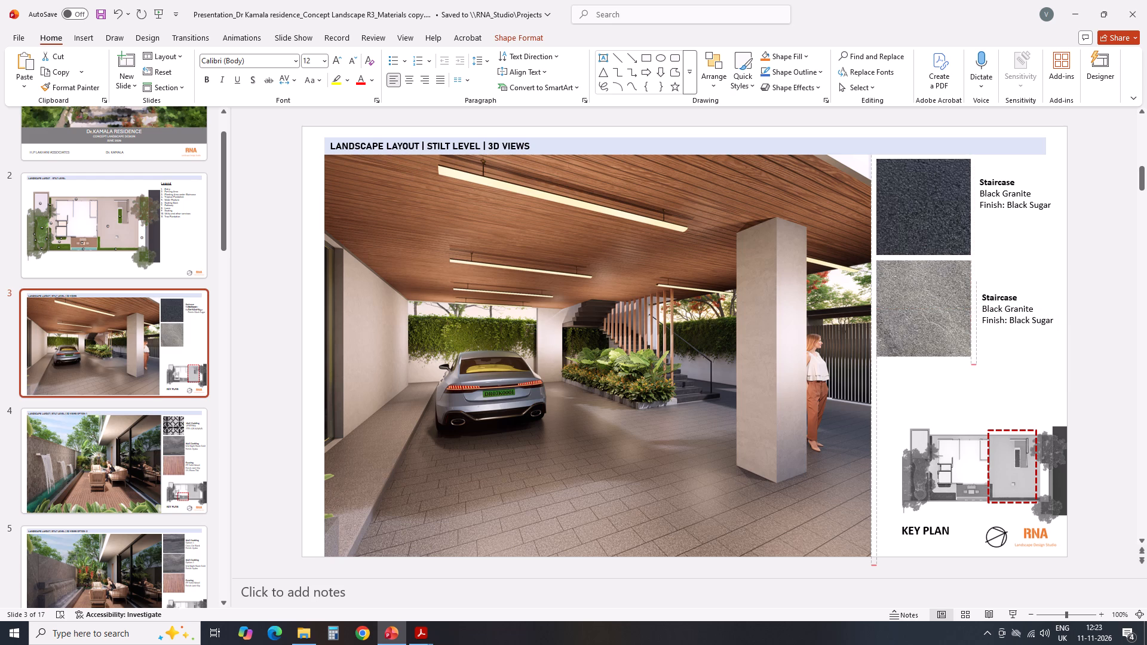
drag(1048, 287, 1048, 288)
click(1014, 363)
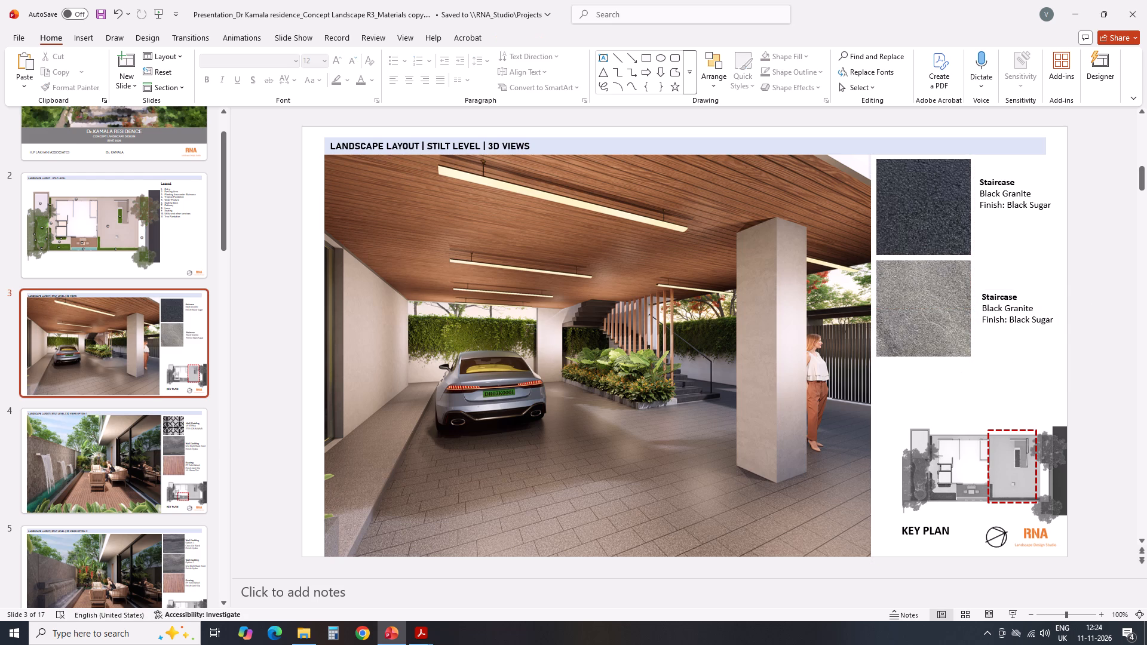
Nudge the duplicated caption sideways so it lines up with the Staircase caption above it.
click(1022, 309)
click(1049, 325)
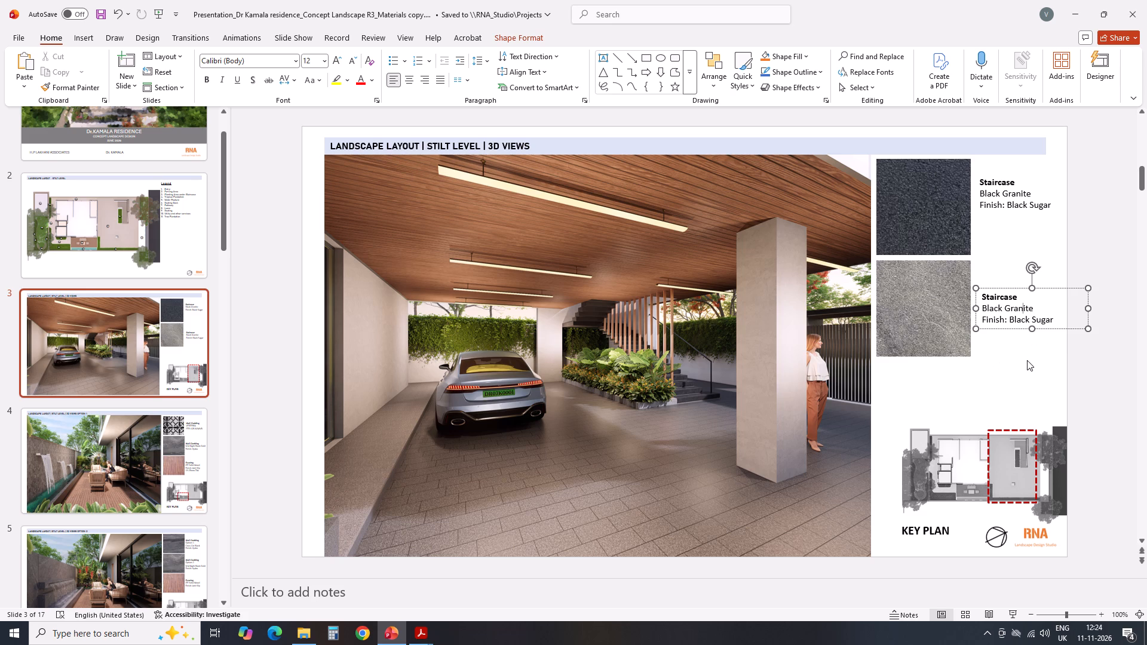
key(Left)
key(Left)
key(Left)
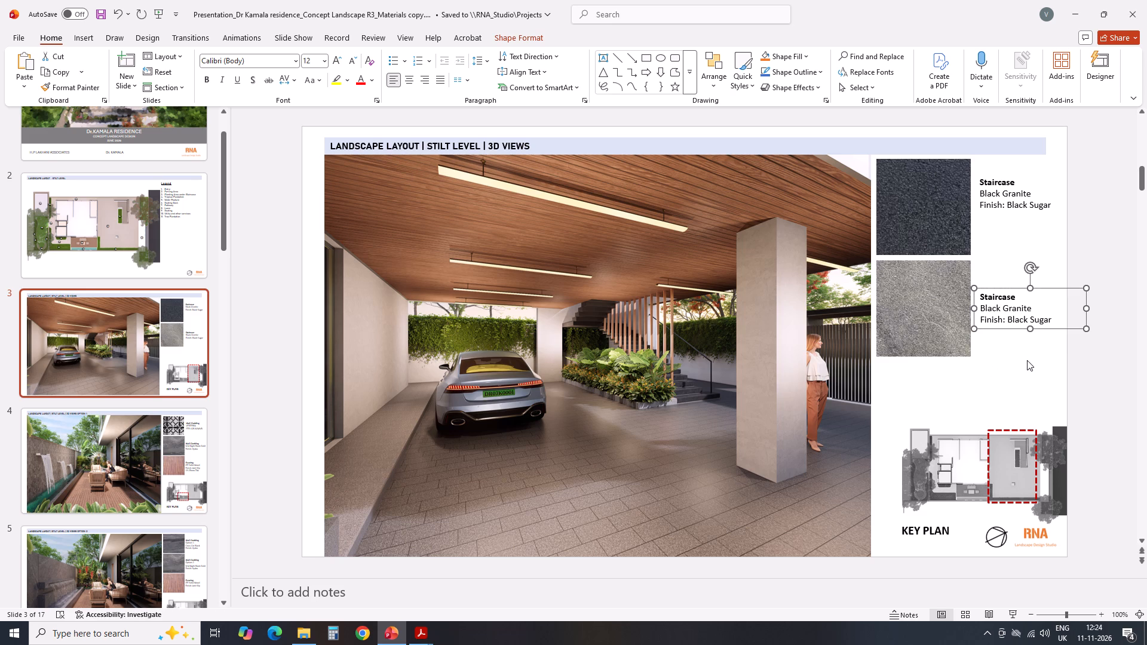
key(Left)
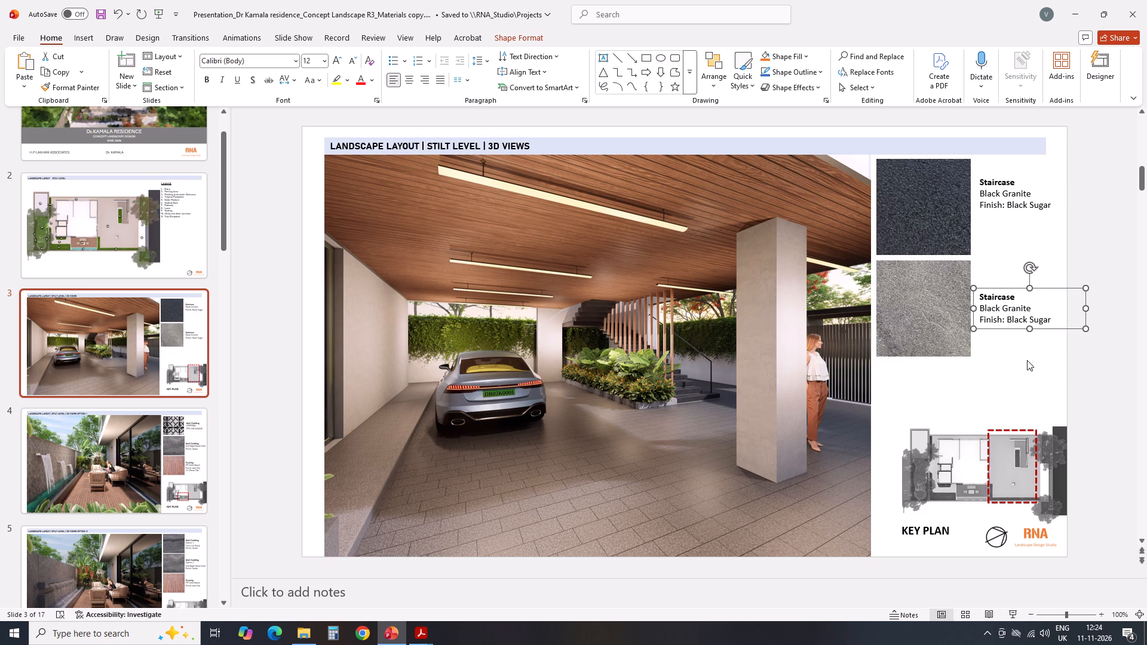
click(1018, 365)
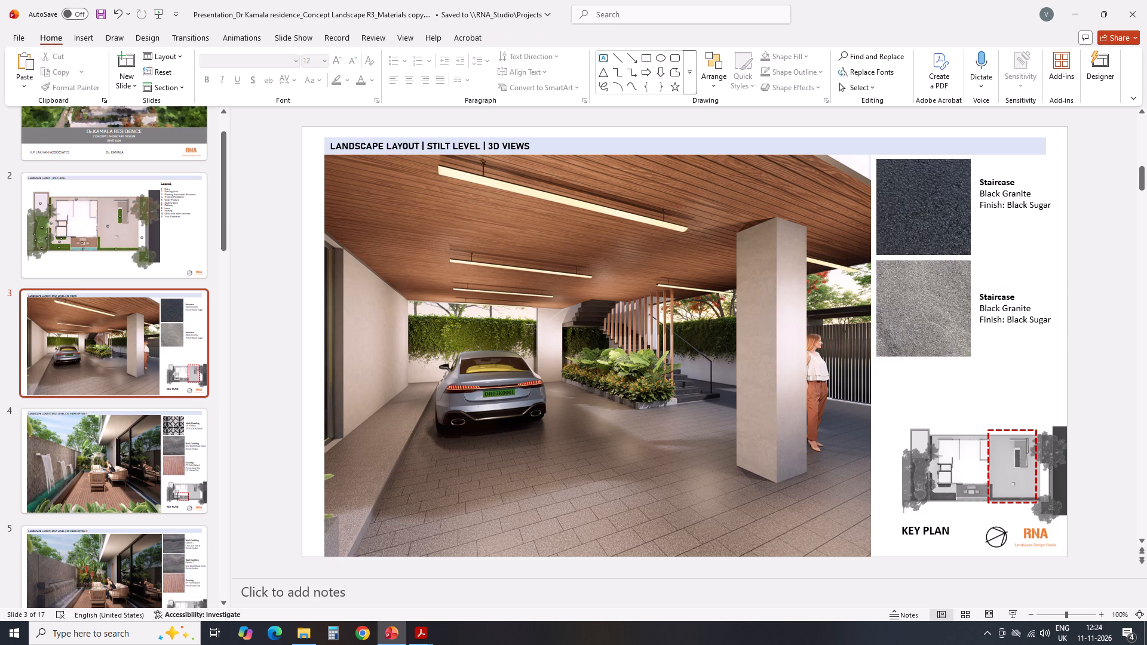
Check the marble product name in Granites_Textures.pdf and change the duplicated caption's material line on slide 3 to "Marble".
click(421, 635)
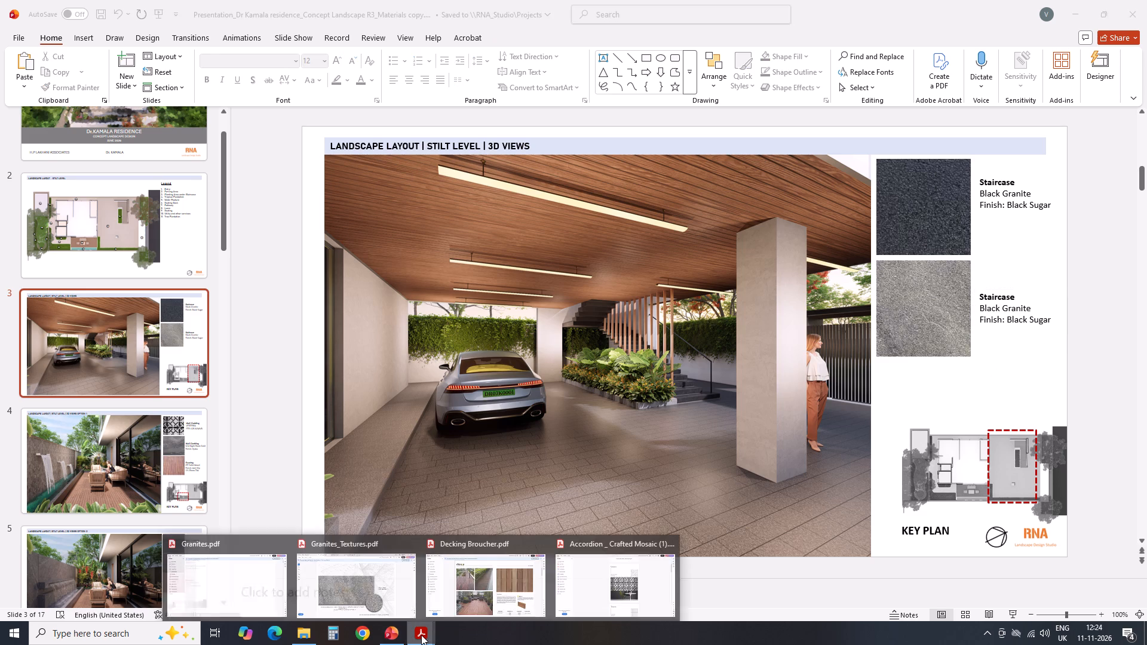
click(354, 595)
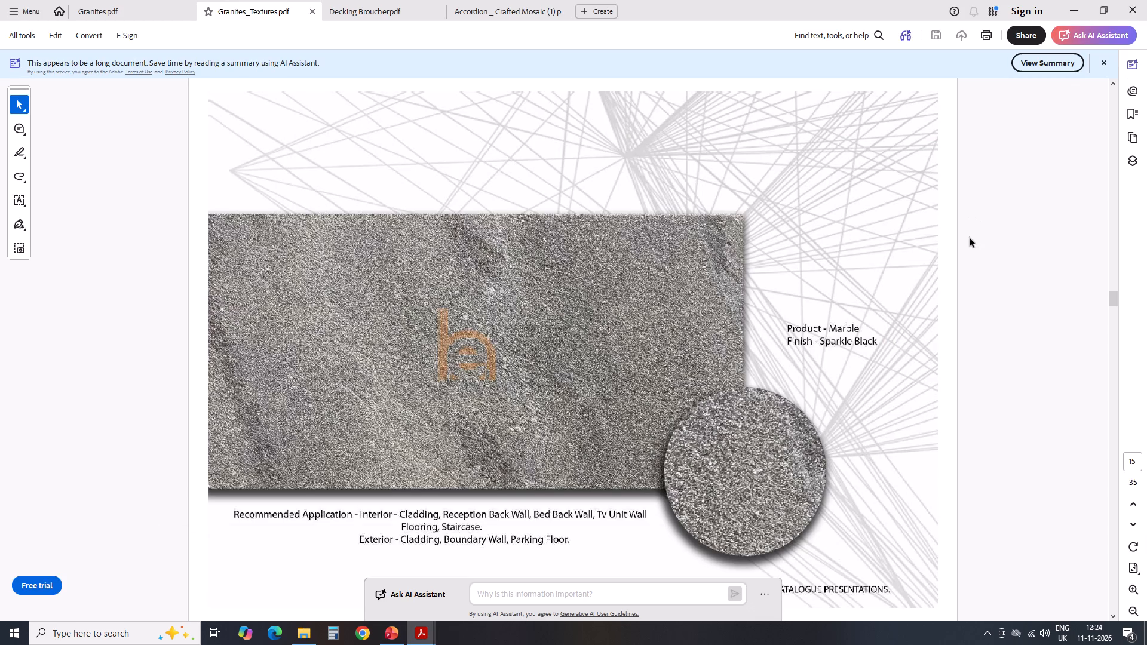
click(395, 637)
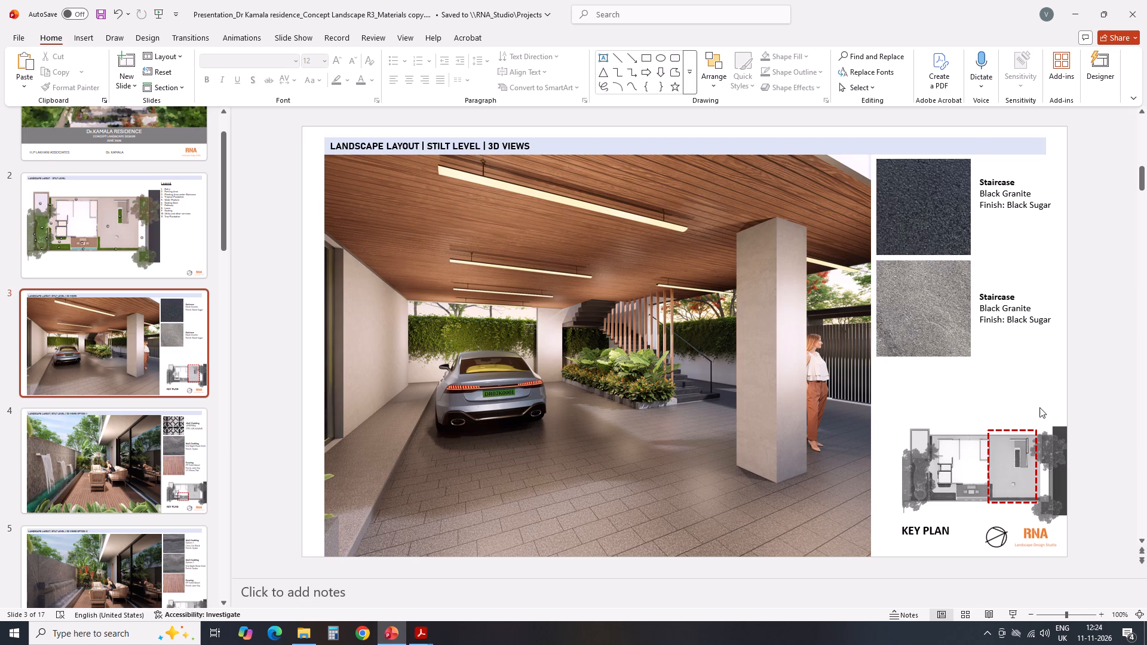
click(1042, 305)
key(BackSpace)
key(BackSpace)
key(BackSpace)
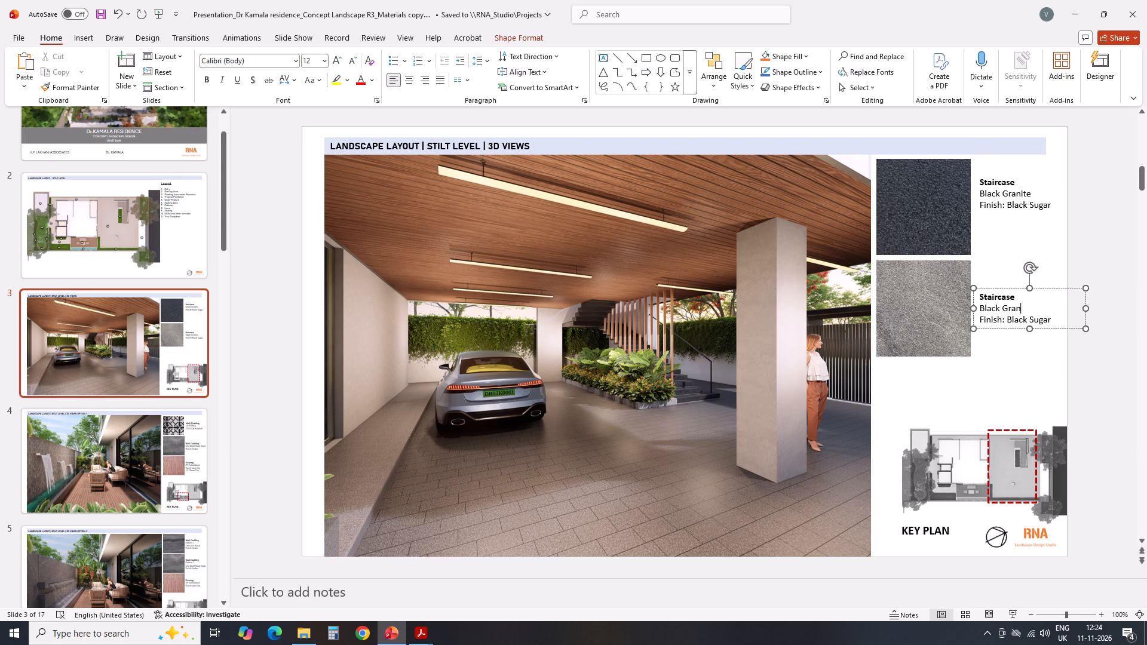
key(BackSpace)
key(BackSpace)
key(BackSpace)
key(BackSpace)
key(BackSpace)
key(BackSpace)
key(BackSpace)
key(BackSpace)
key(BackSpace)
key(BackSpace)
text(rble)
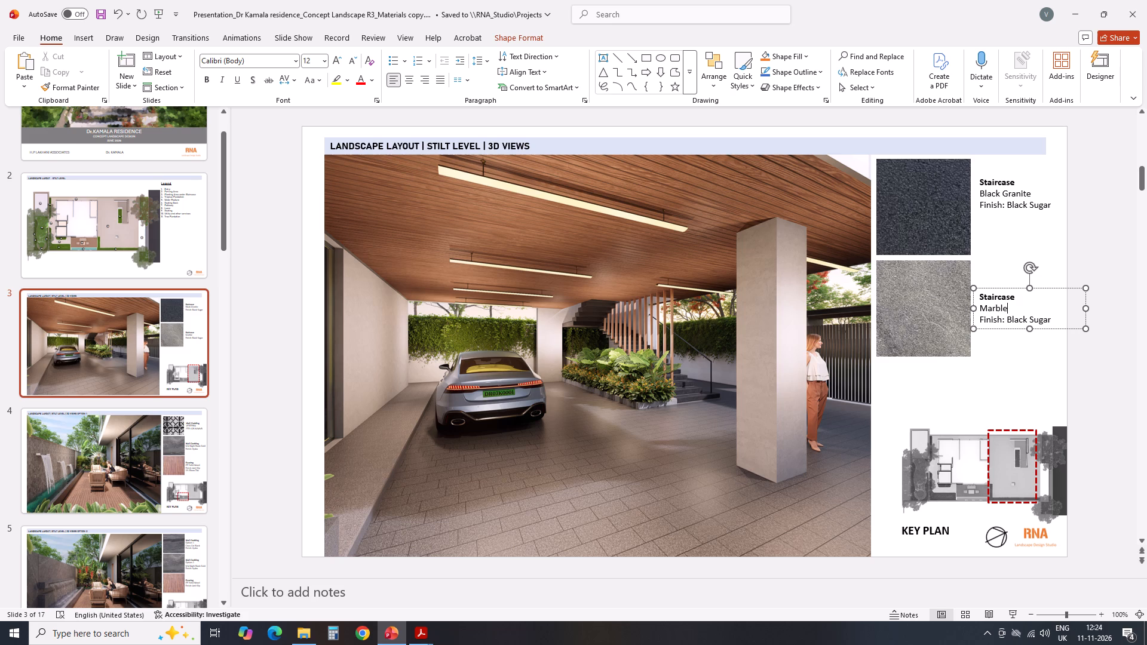
Change the finish line of the marble caption to "Finish: Sparkle Black" and check it against the Granites_Textures catalogue page.
click(1055, 321)
click(1052, 319)
click(1050, 318)
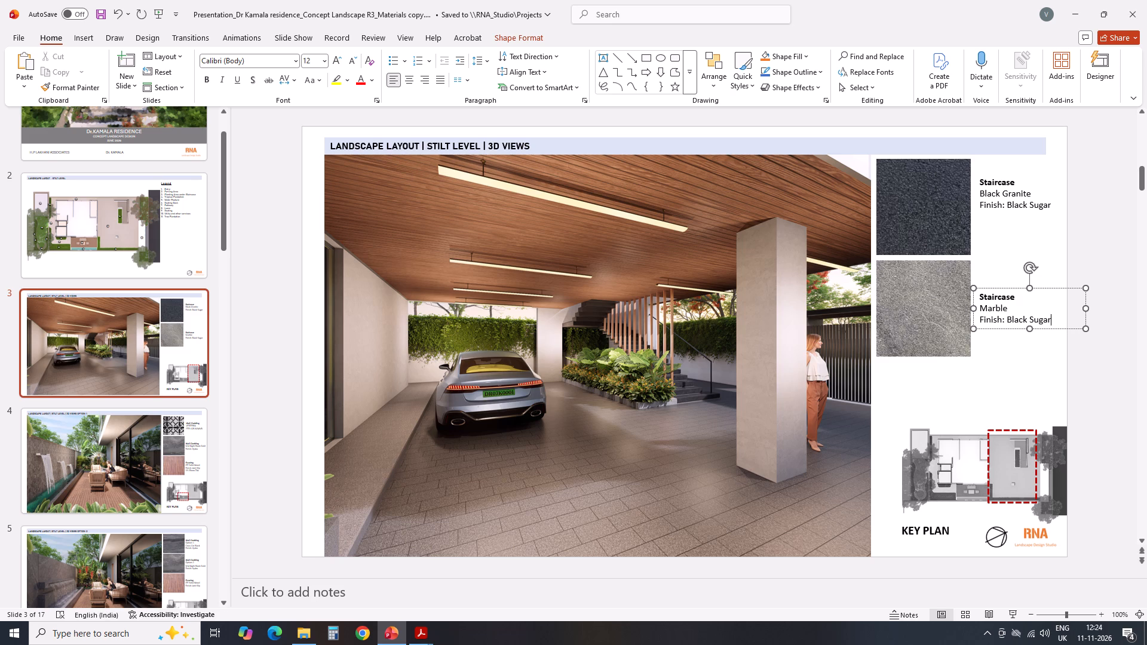
key(BackSpace)
key(BackSpace)
key(BackSpace)
key(BackSpace)
key(BackSpace)
key(BackSpace)
key(BackSpace)
key(BackSpace)
key(BackSpace)
key(BackSpace)
key(BackSpace)
key(s)
text(parkle)
key(space)
key(n)
key(BackSpace)
click(1020, 395)
click(1105, 334)
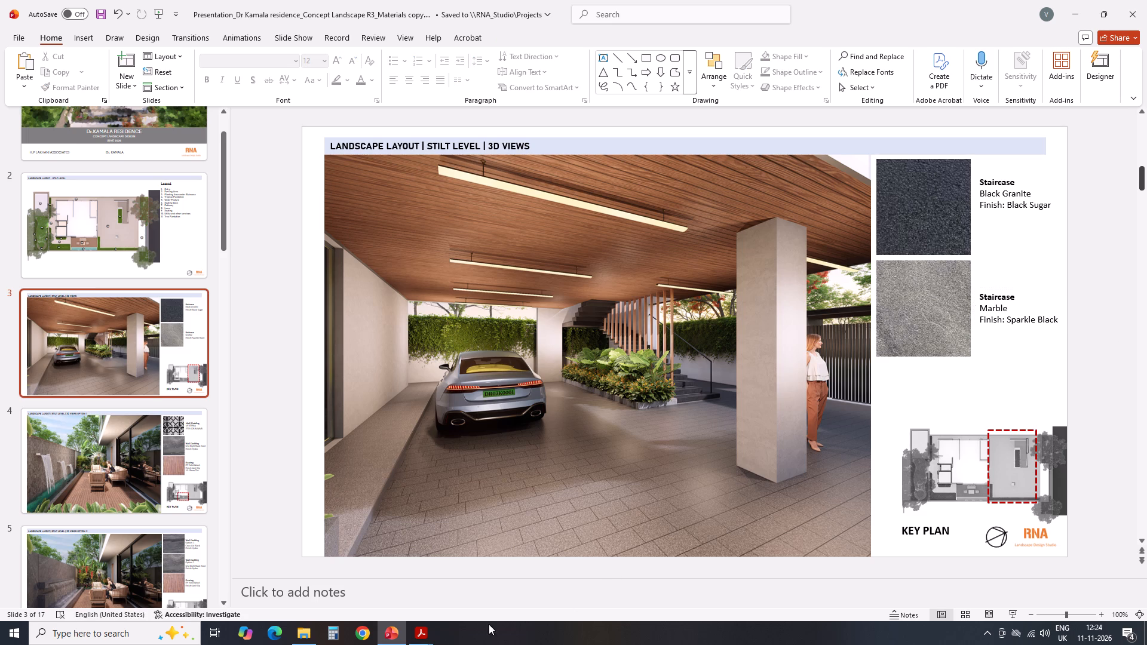
click(430, 632)
click(359, 586)
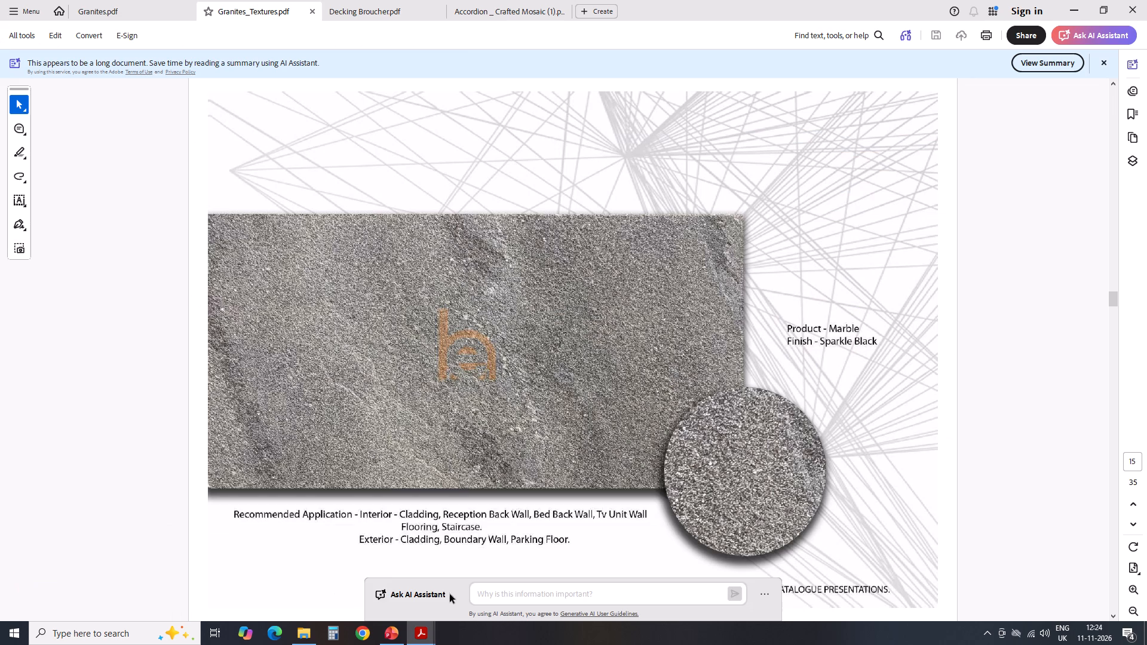
click(1066, 8)
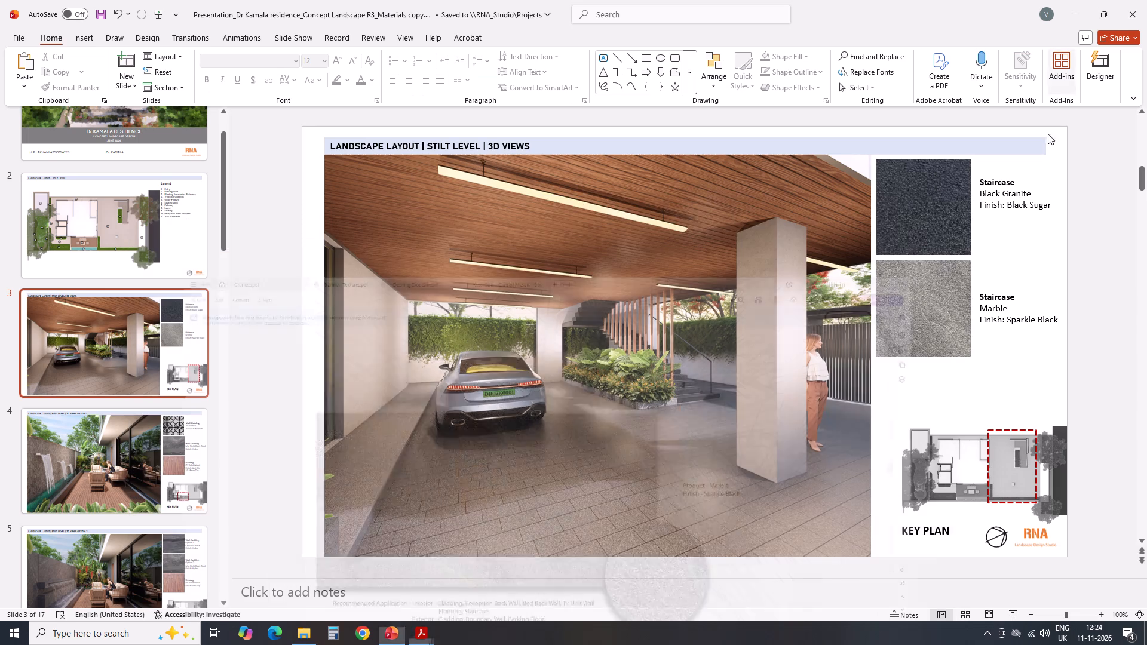
Crop a narrow strip off the bottom edge of the black granite swatch on slide 3.
click(948, 327)
click(949, 203)
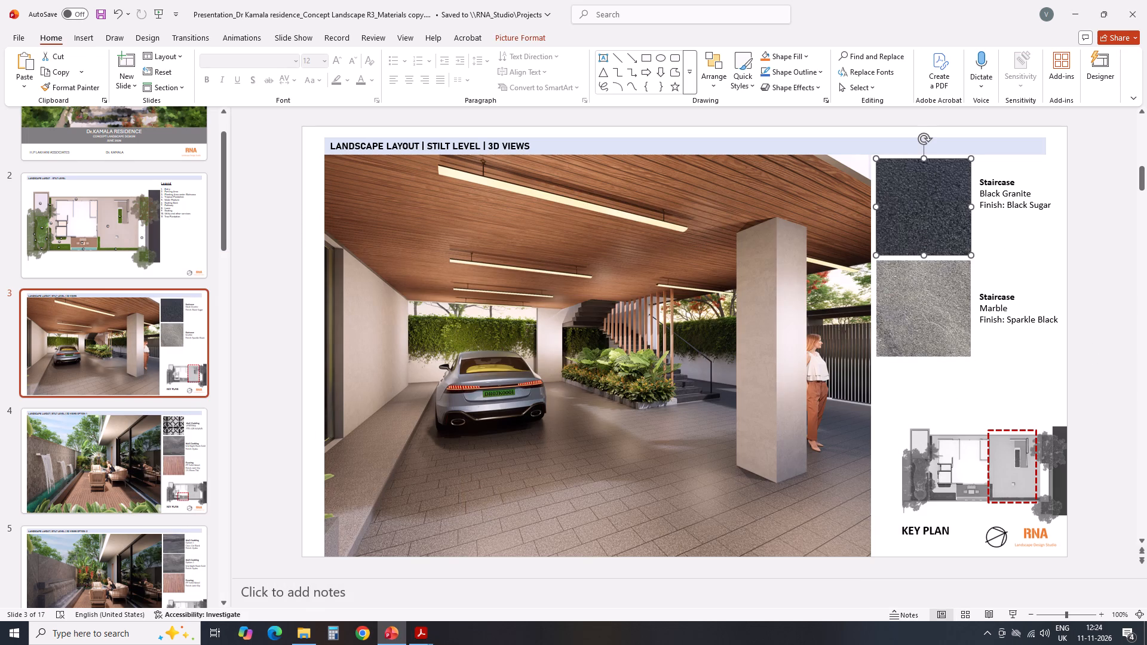
click(512, 42)
click(1003, 66)
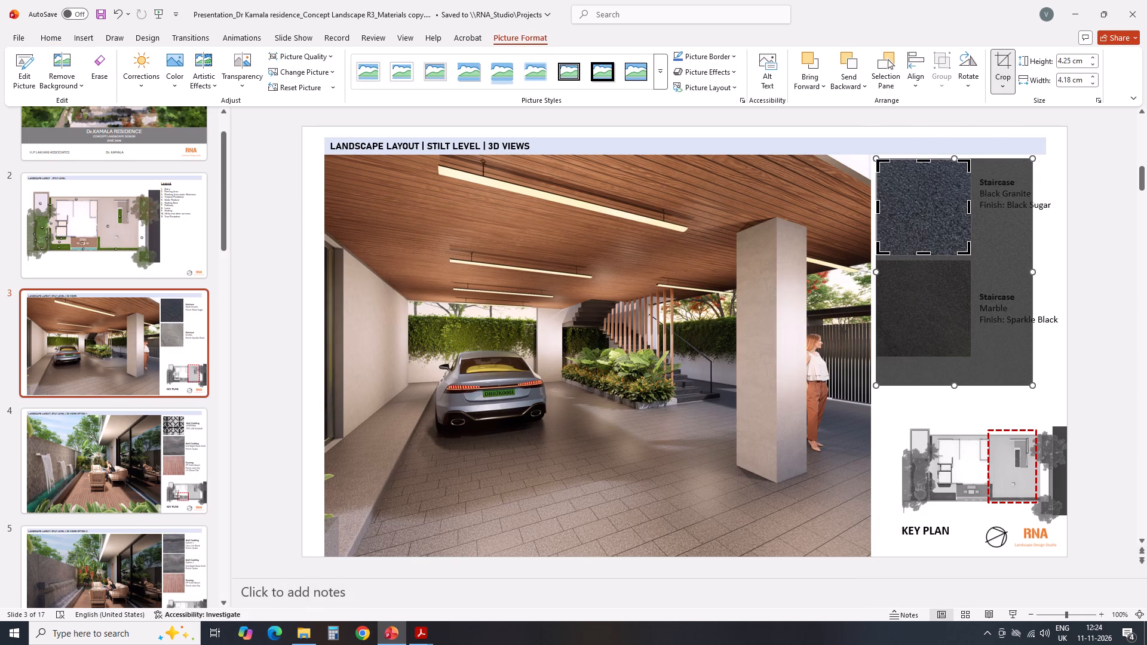
drag(925, 251, 929, 241)
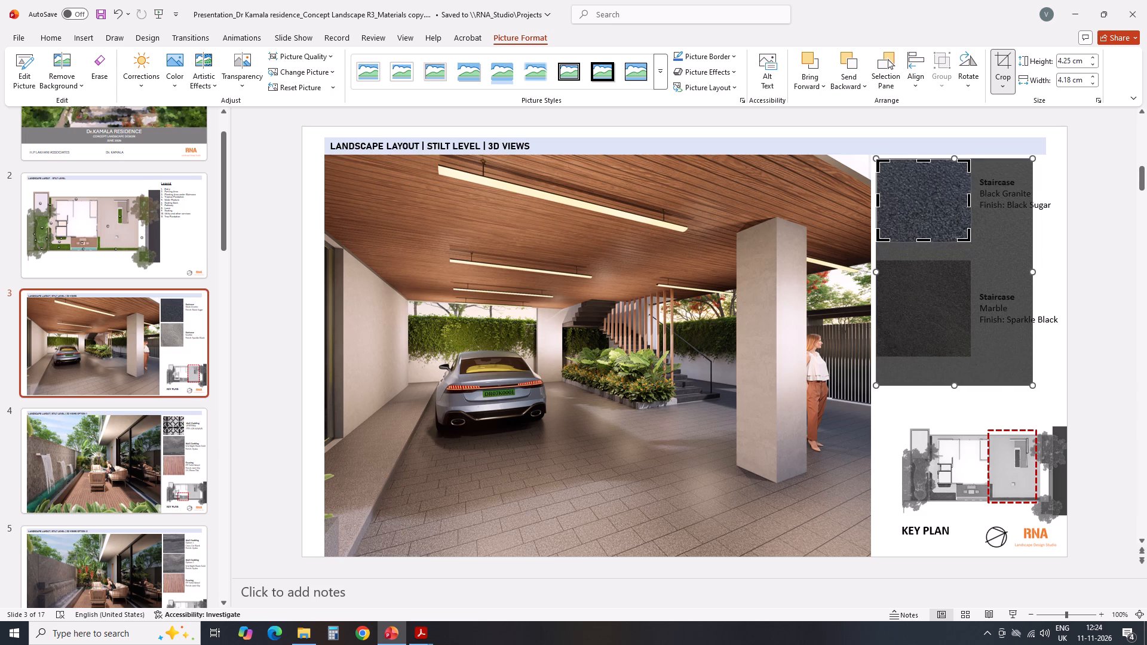
click(1117, 254)
Move the Sparkle Black swatch straight up, leaving a small gap below the cropped black granite swatch.
click(927, 314)
drag(928, 309, 928, 308)
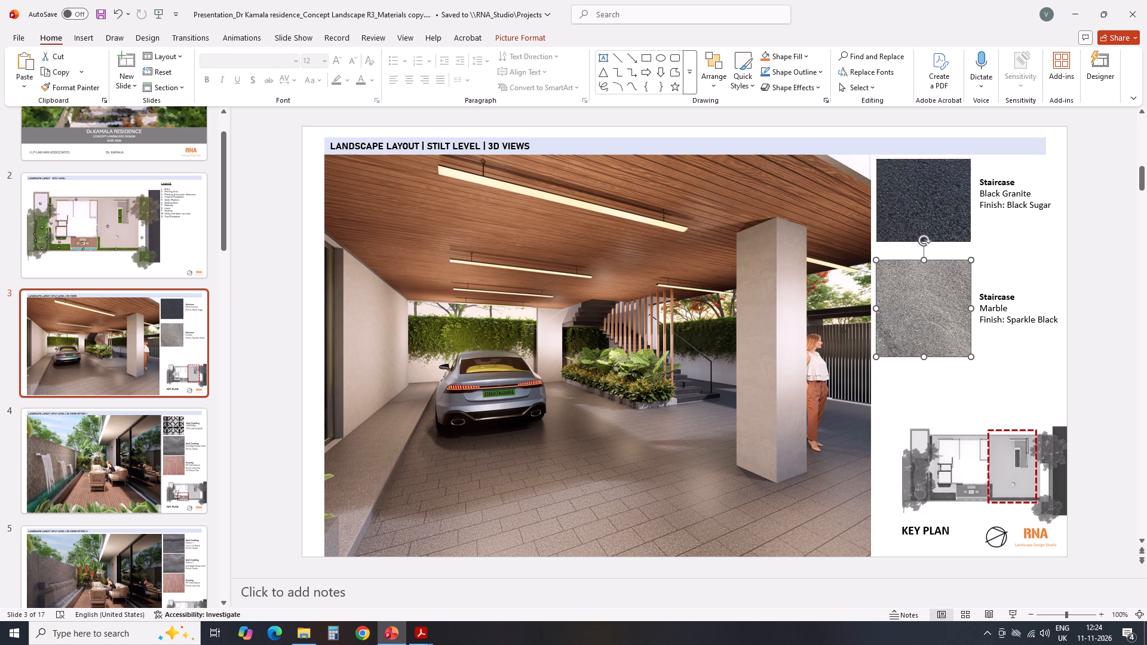
drag(928, 308, 927, 297)
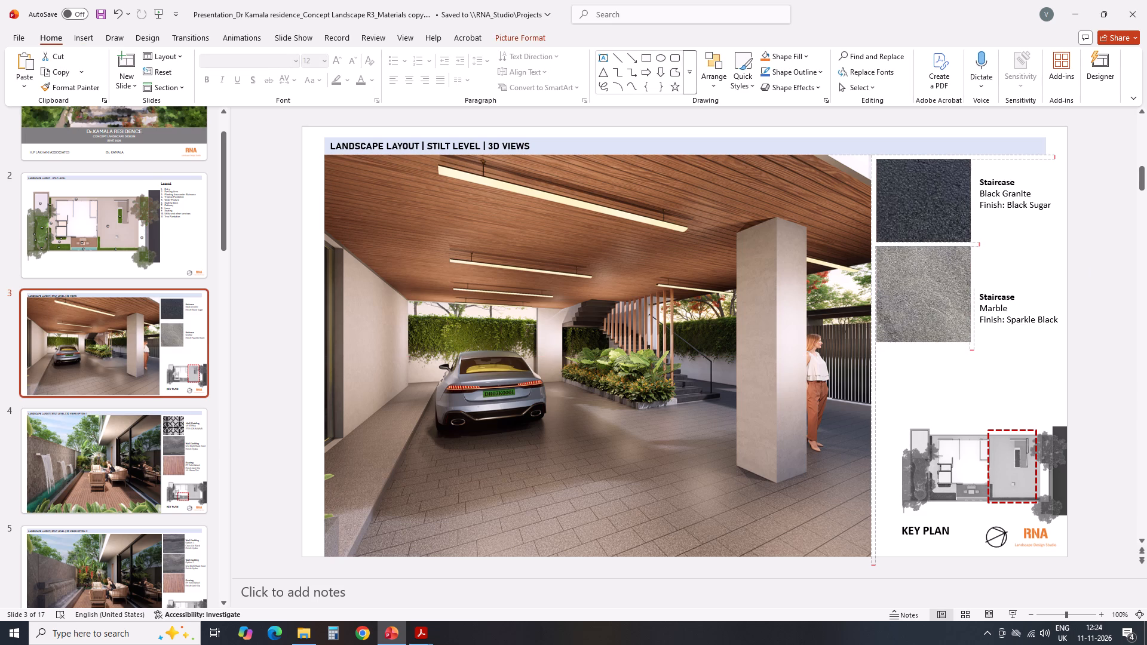
drag(927, 297, 927, 302)
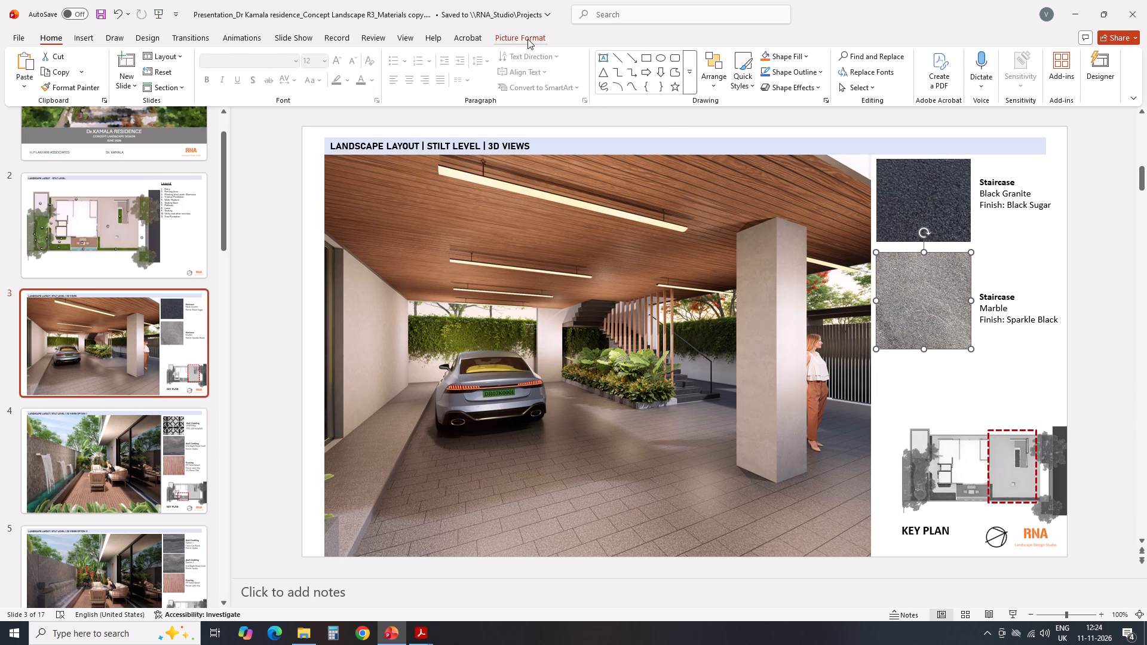
Crop the bottom edge of the Sparkle Black swatch to match the height of the black granite swatch.
click(528, 39)
click(1007, 64)
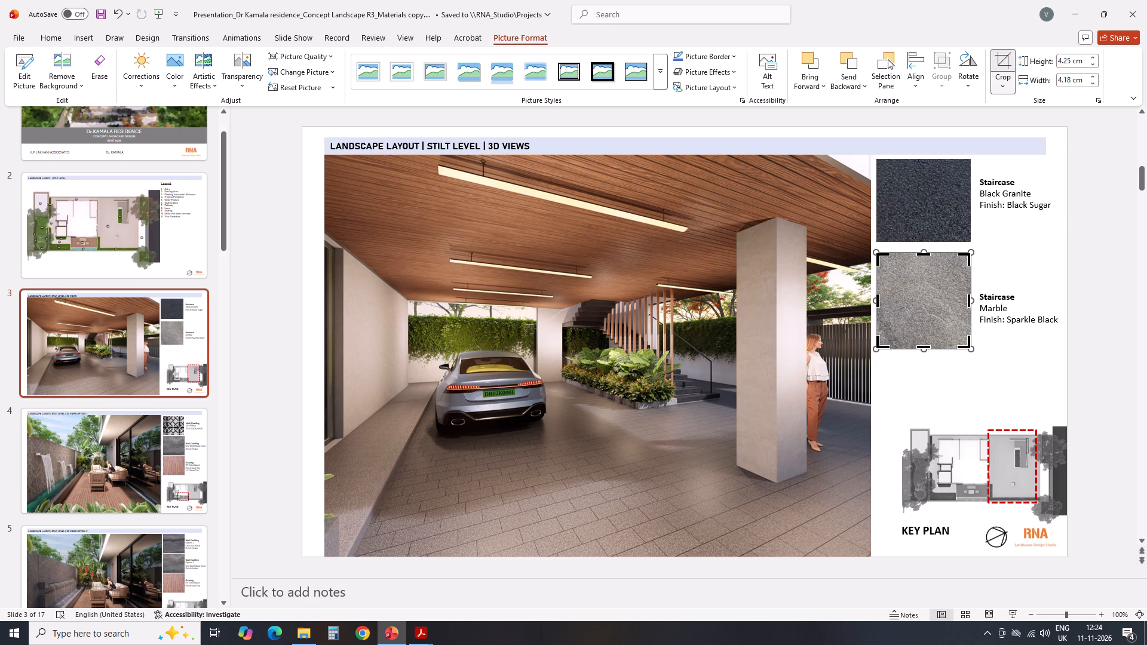
drag(924, 346, 927, 333)
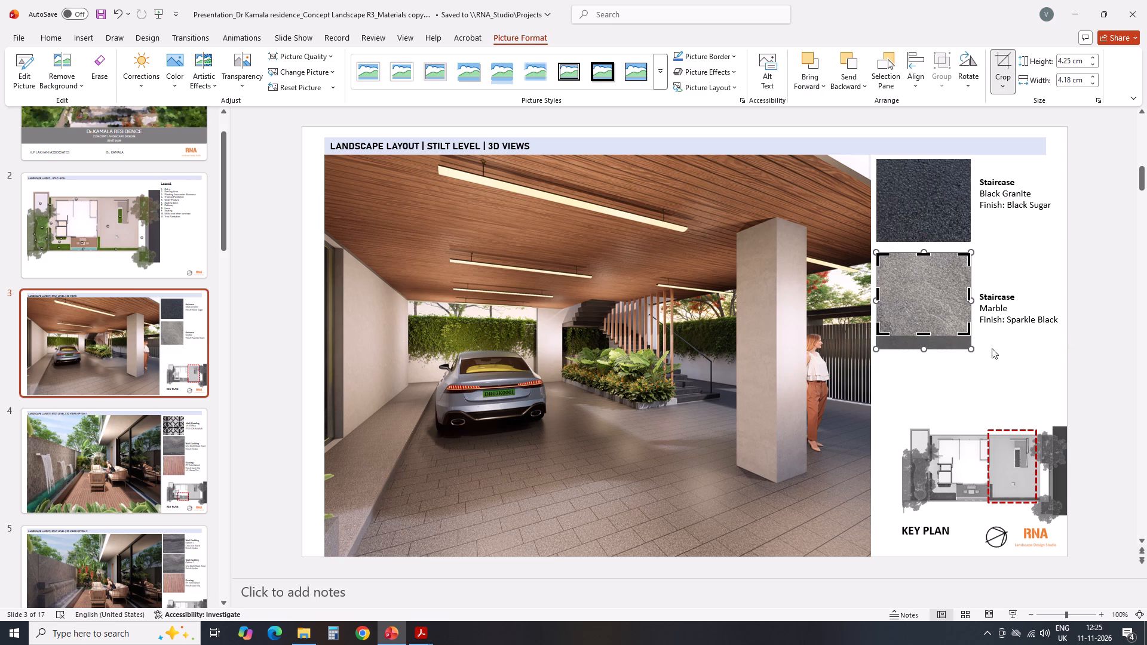
click(1019, 367)
Move the marble caption straight up so it sits centred beside the cropped Sparkle Black swatch.
click(1013, 312)
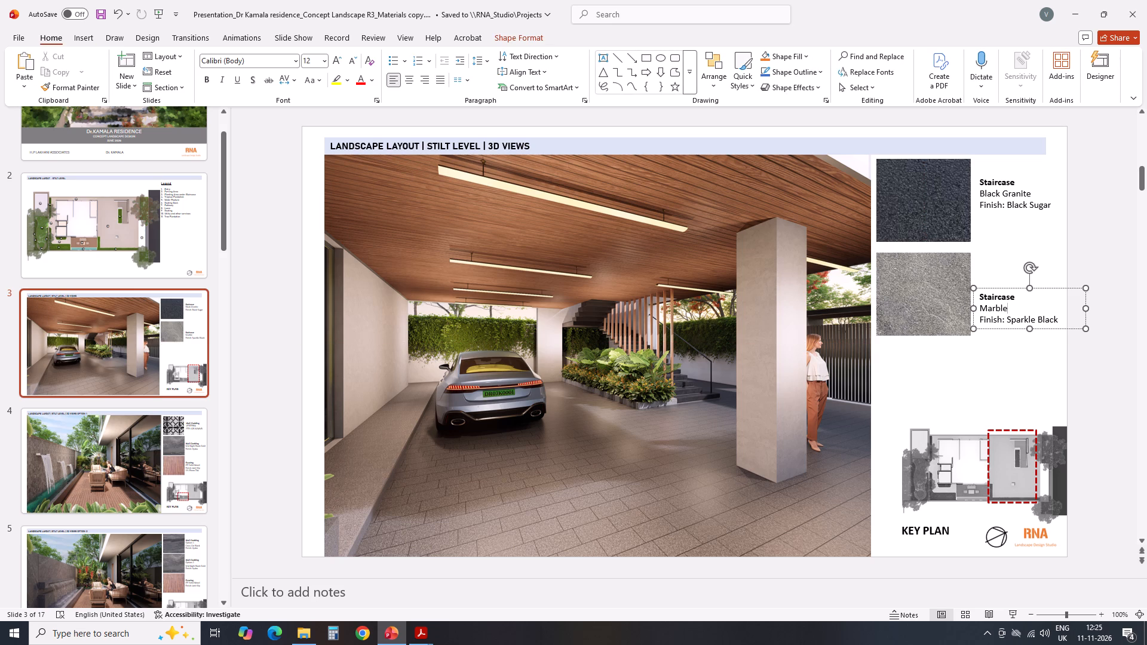
drag(1008, 288, 1010, 275)
click(1020, 374)
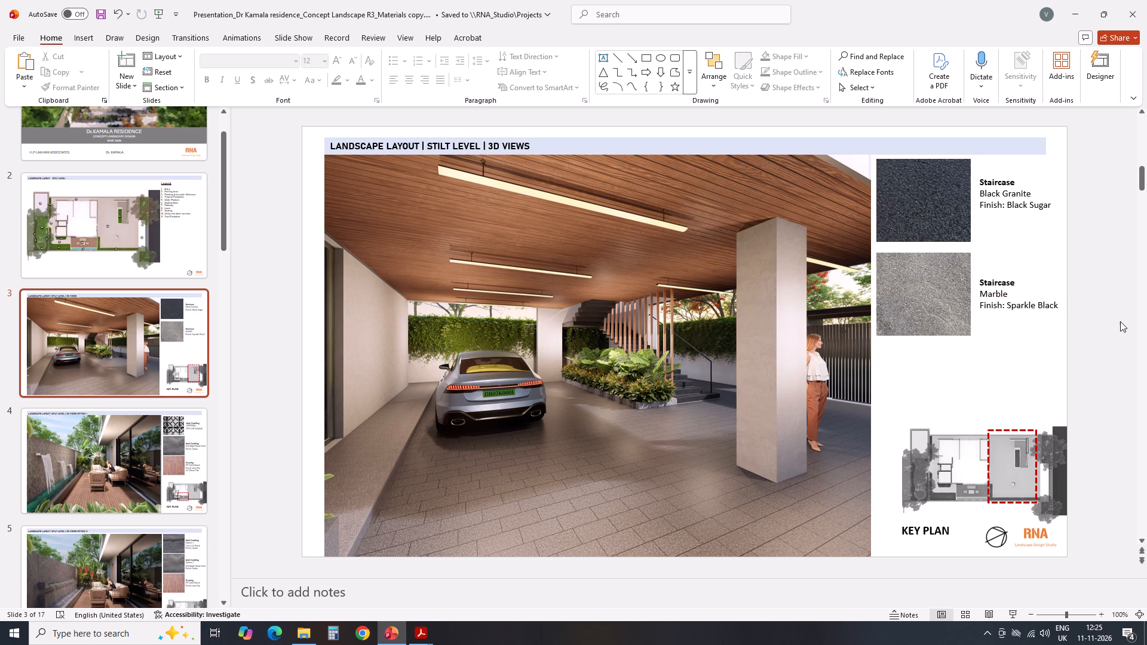
click(1120, 321)
Replace the heading of the marble caption with "Flooring".
click(1010, 287)
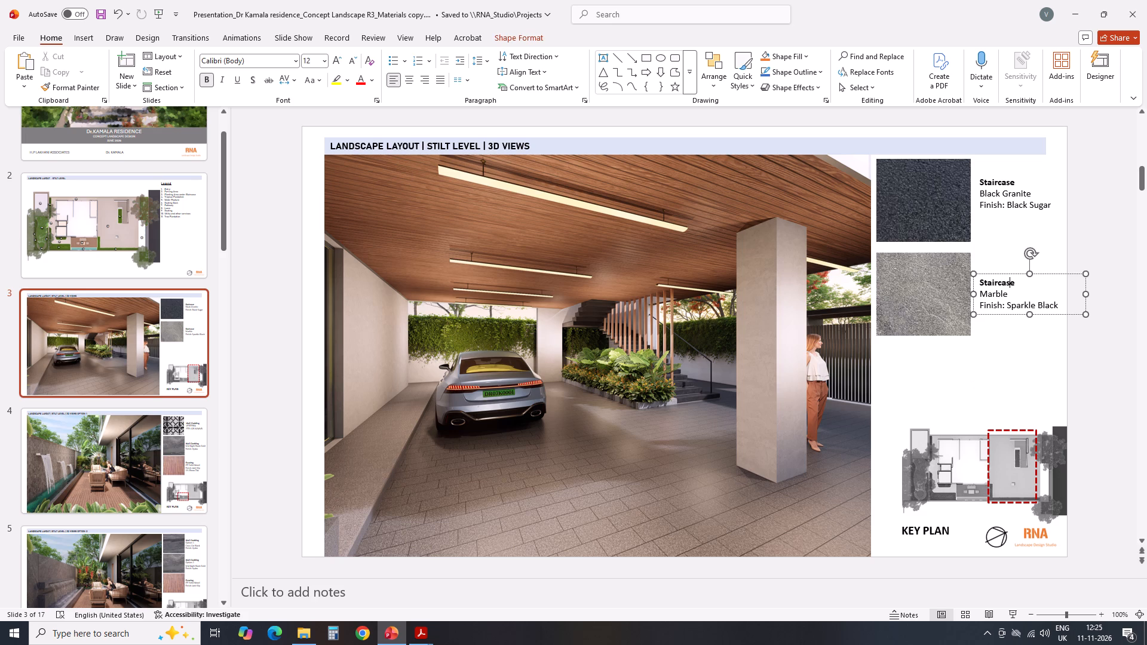
click(1019, 284)
key(Left)
key(BackSpace)
key(BackSpace)
key(BackSpace)
key(BackSpace)
key(BackSpace)
key(BackSpace)
key(BackSpace)
key(BackSpace)
key(BackSpace)
key(f)
key(f)
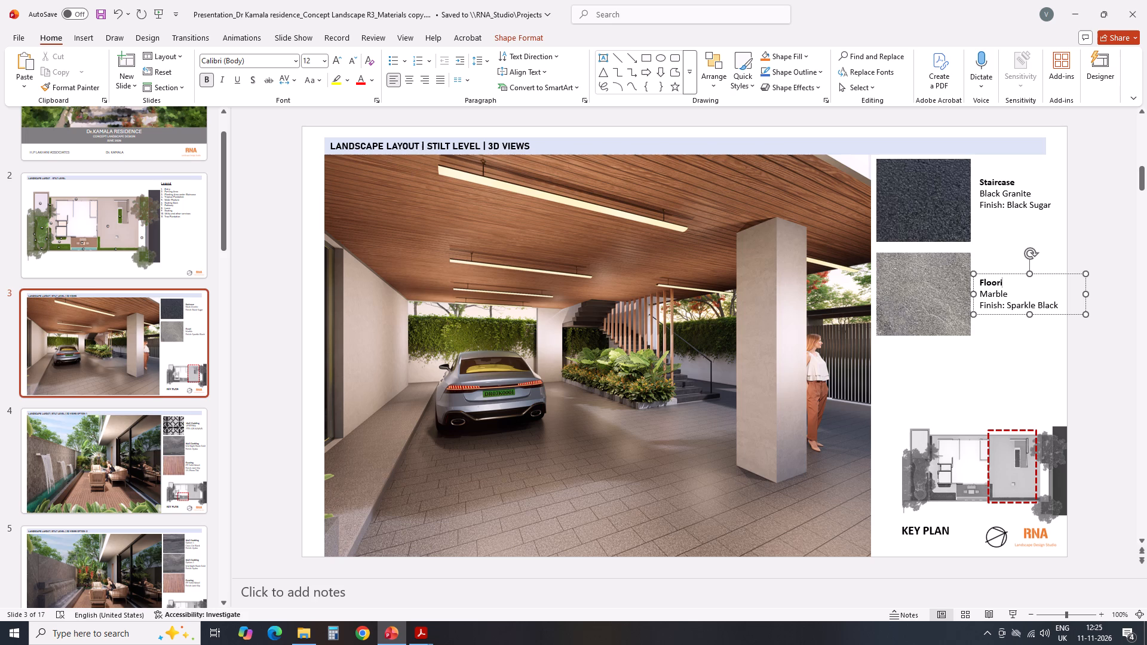
text(ng)
click(1126, 346)
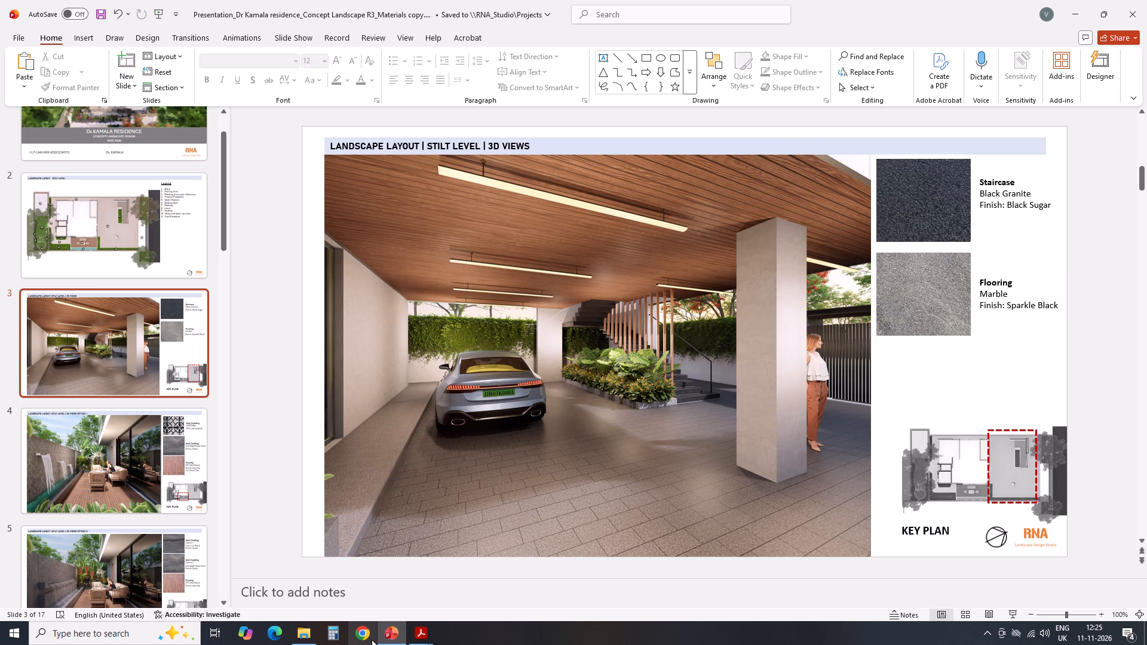
Compare the Sparkle Black marble page with its neighbouring texture pages in Granites_Textures.pdf.
click(410, 643)
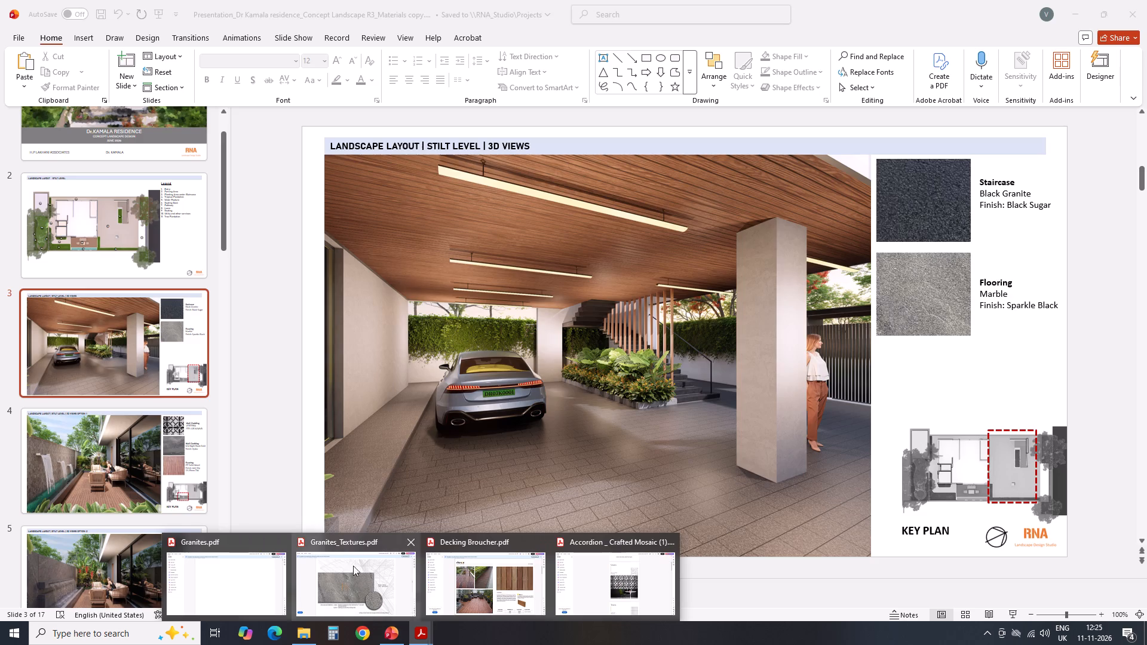
click(351, 583)
scroll(836, 410, down, 1)
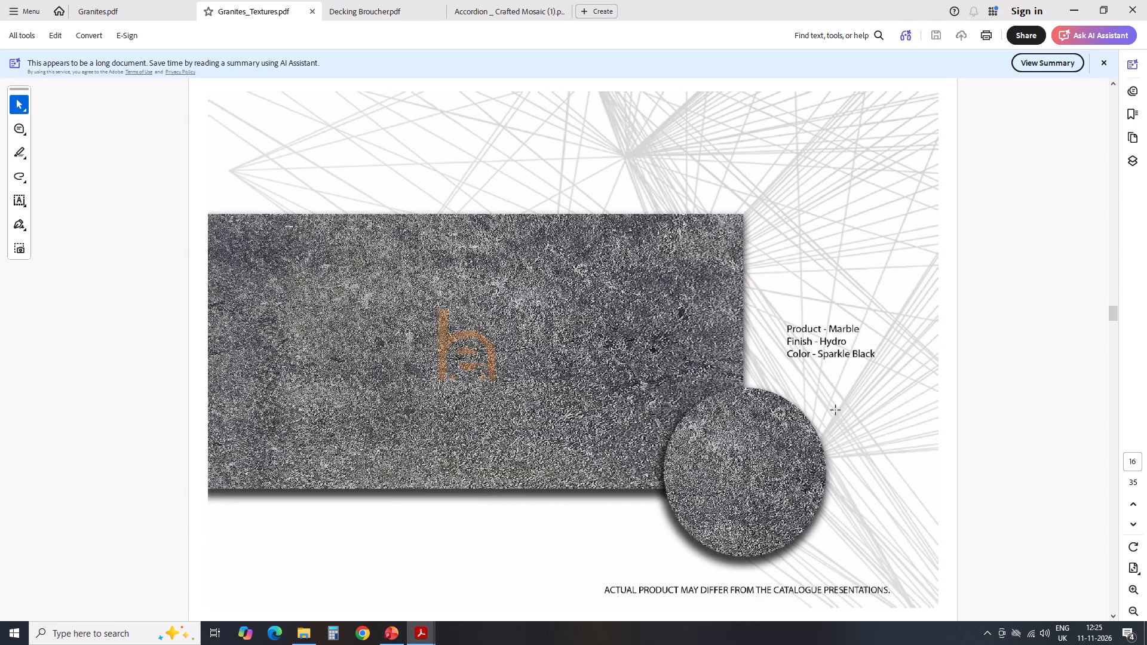
scroll(835, 411, up, 1)
scroll(835, 411, down, 1)
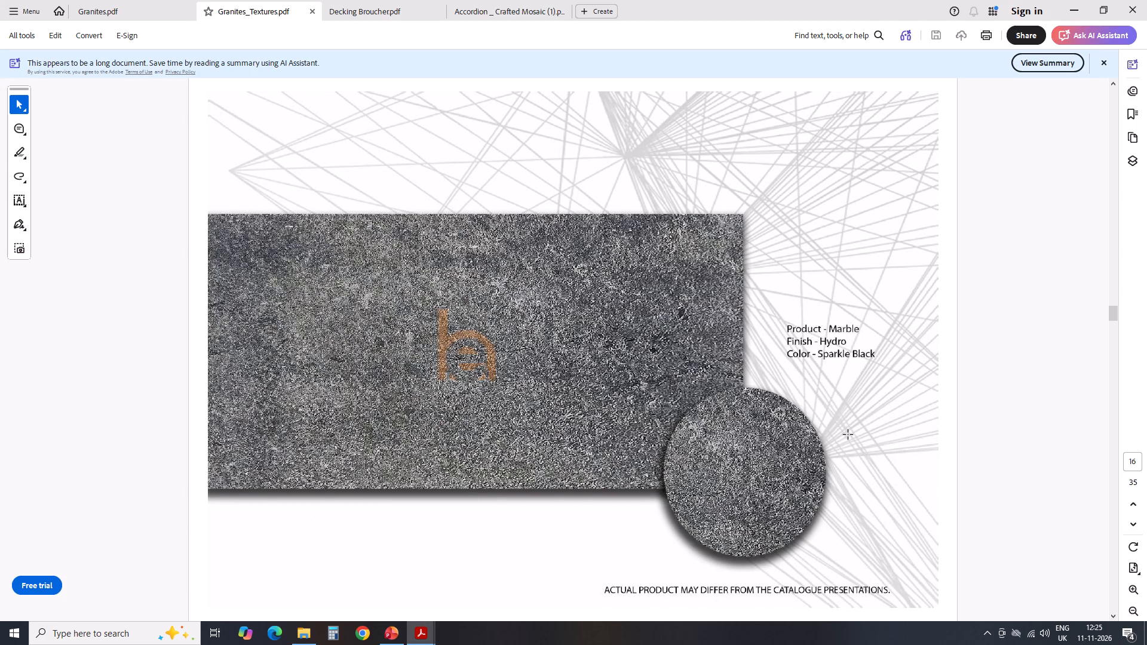
scroll(860, 441, up, 4)
scroll(861, 443, down, 3)
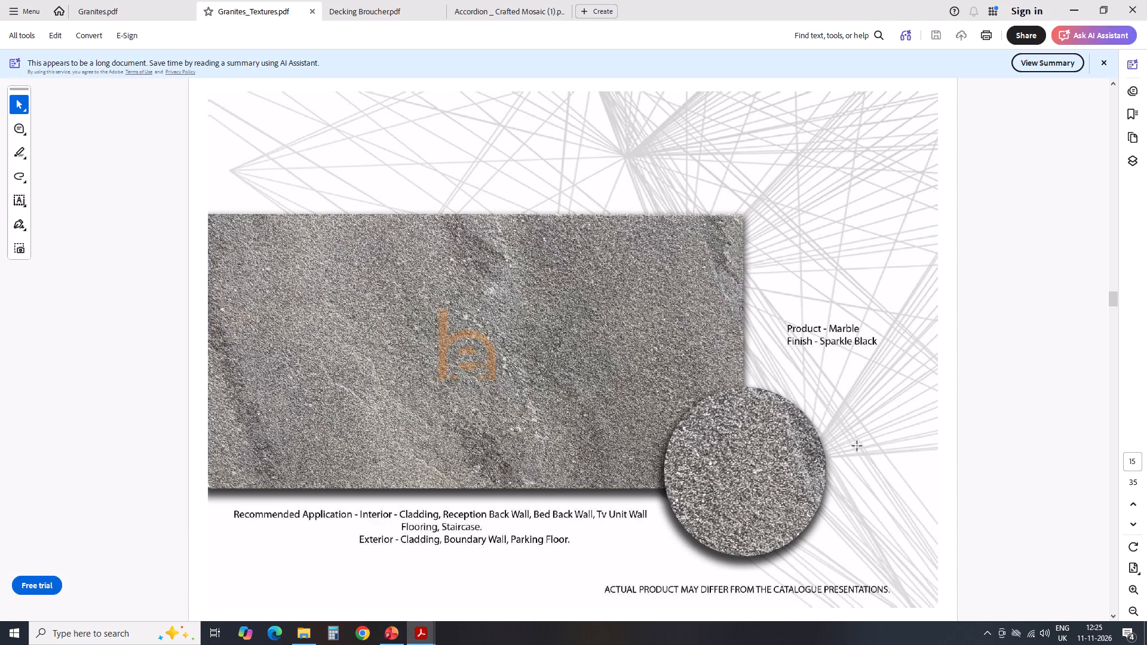
Browse the marble and stone texture pages of Granites_Textures.pdf around and beyond the Sparkle Black page, comparing flooring finishes.
scroll(857, 446, up, 1)
scroll(857, 446, down, 2)
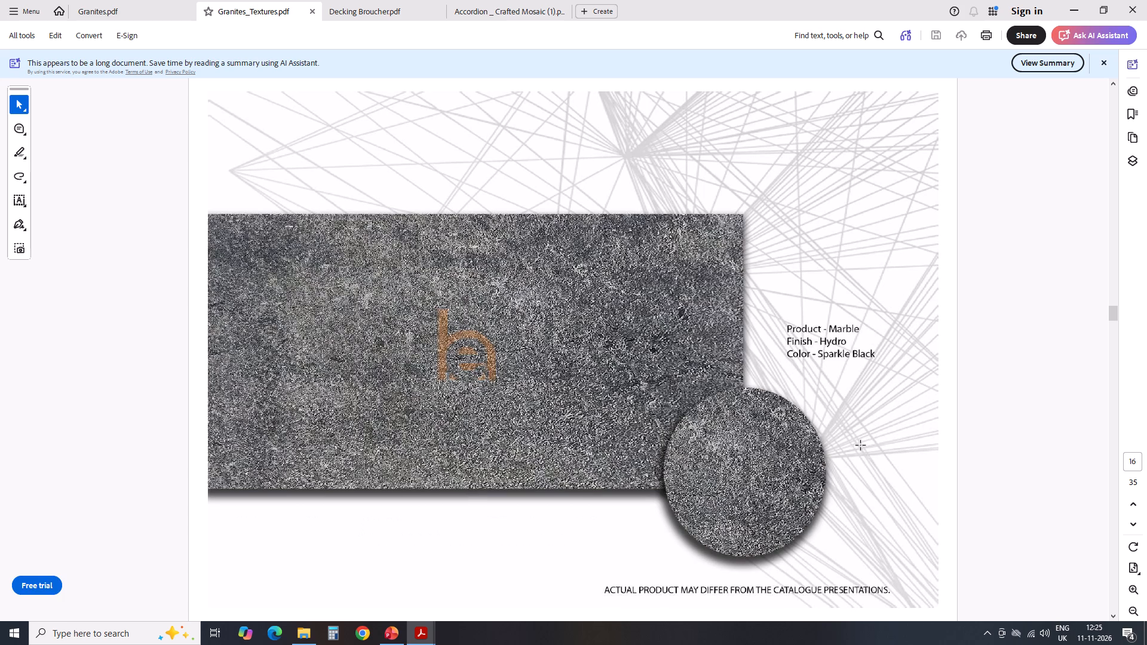
scroll(1061, 437, down, 1)
scroll(1059, 440, up, 1)
scroll(814, 426, up, 1)
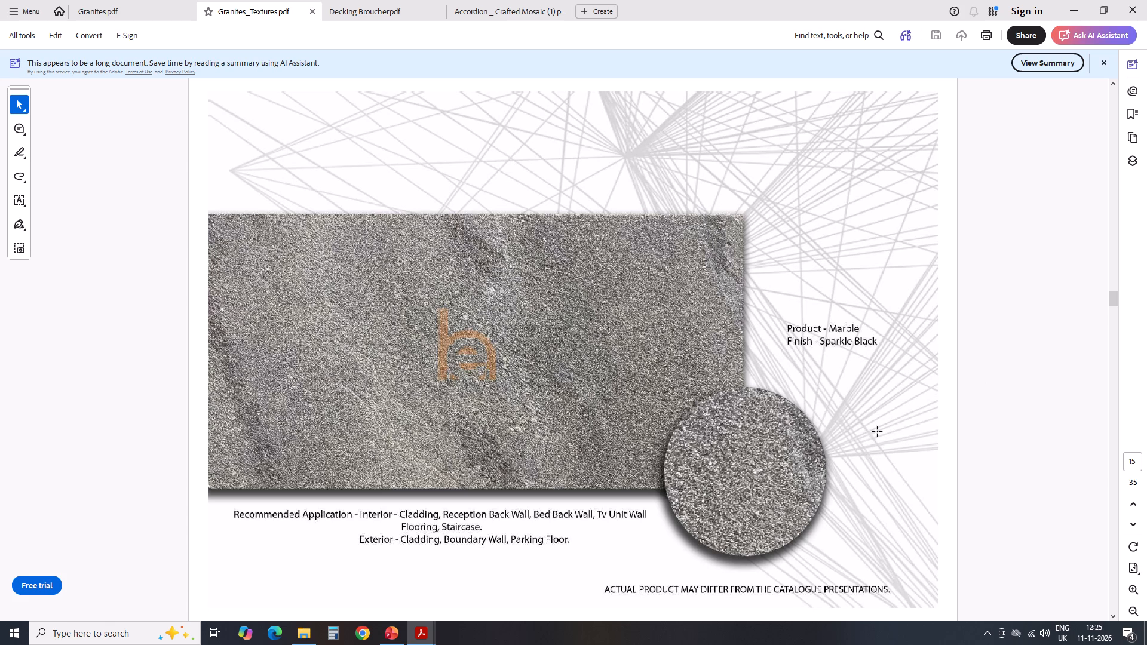
scroll(863, 432, down, 2)
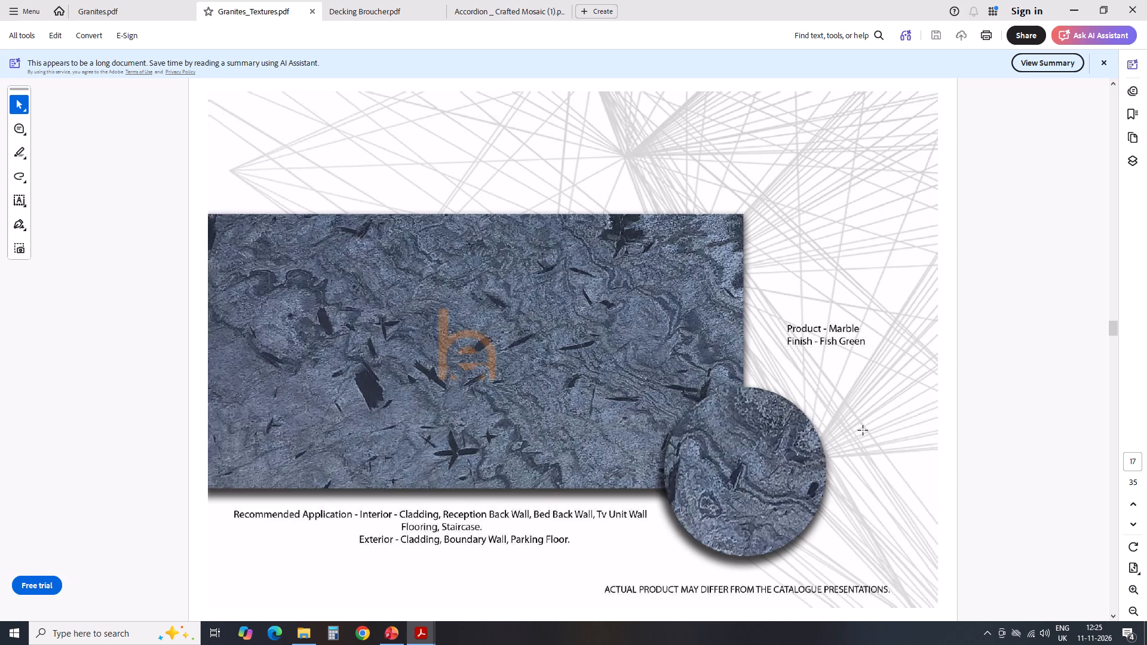
scroll(863, 431, down, 1)
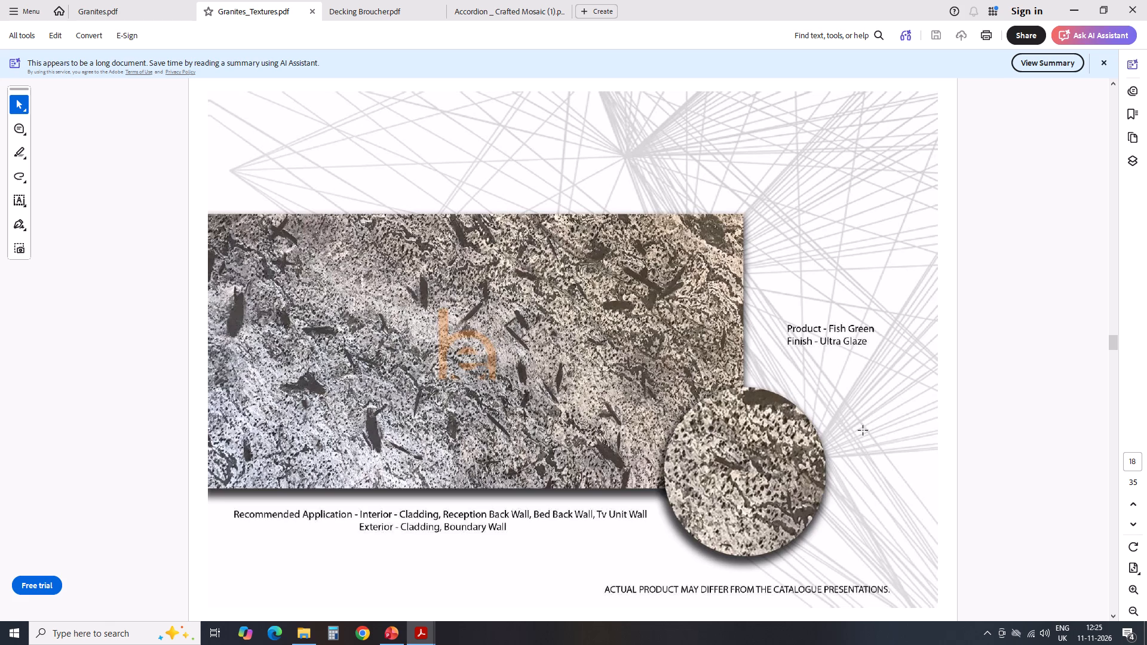
scroll(863, 431, down, 4)
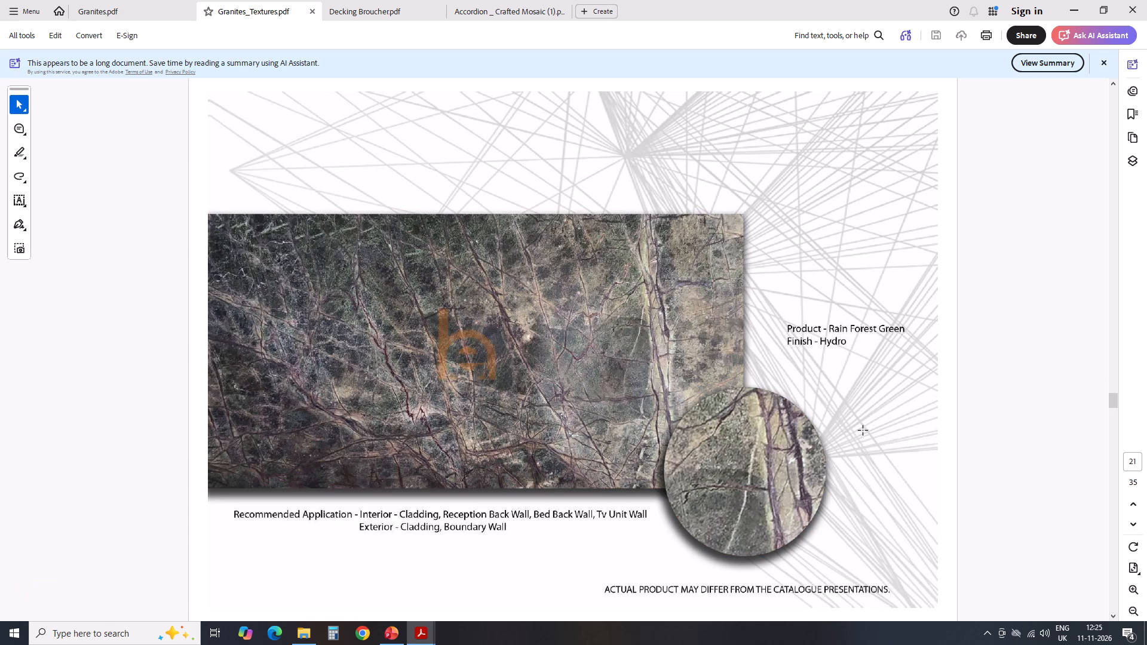
scroll(863, 431, down, 5)
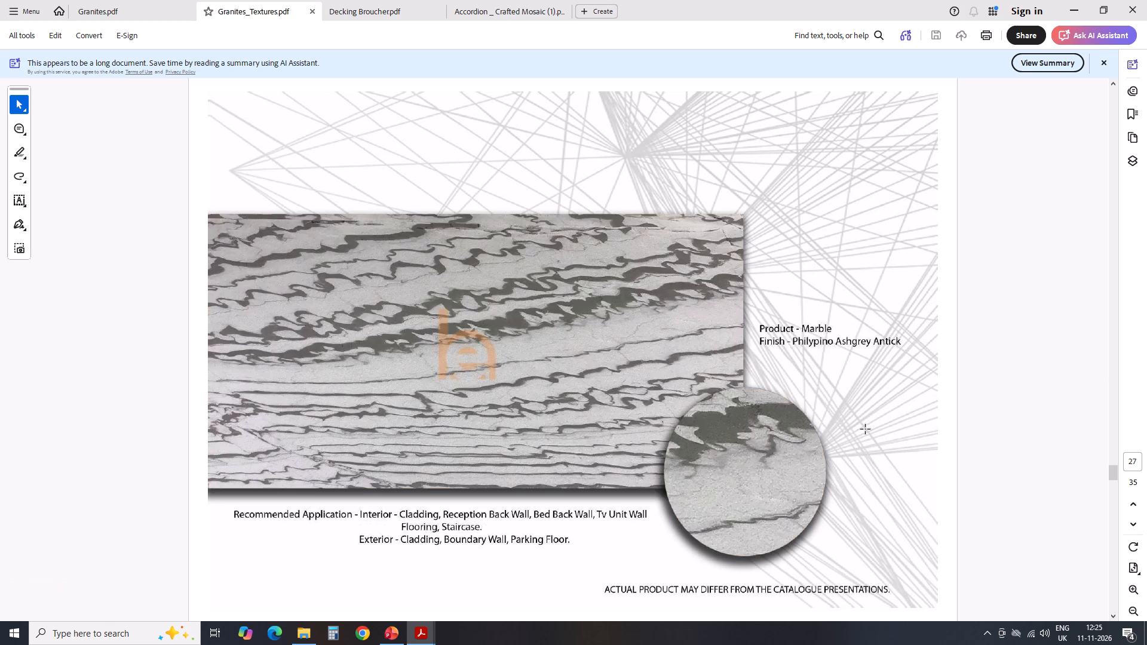
scroll(866, 429, down, 4)
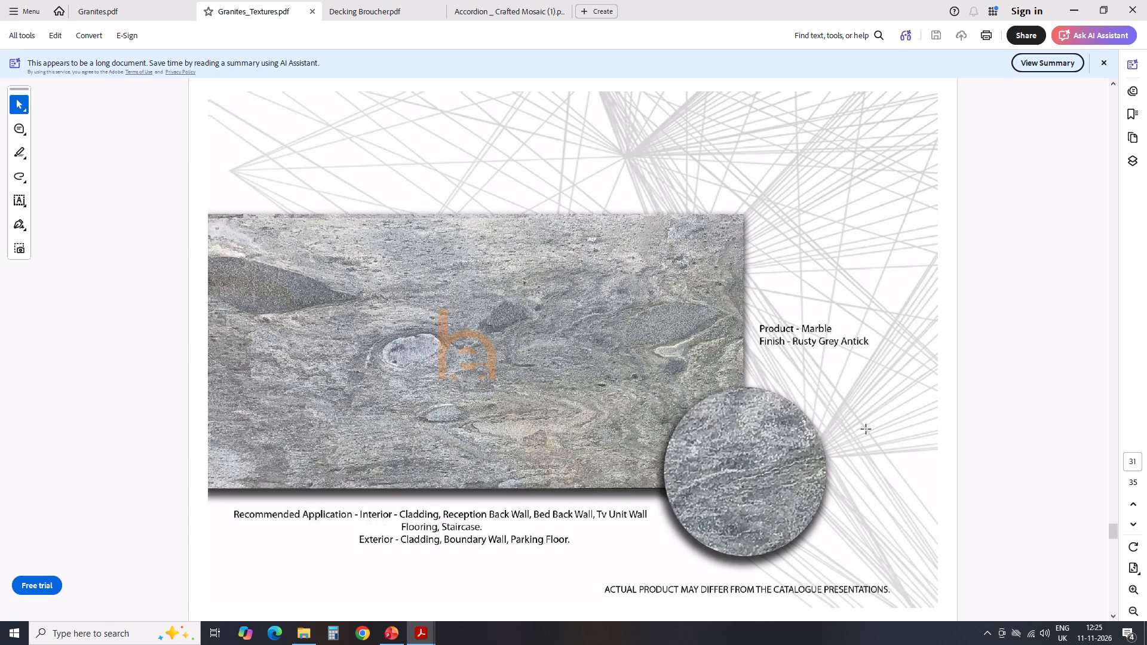
scroll(866, 429, up, 1)
scroll(866, 429, down, 2)
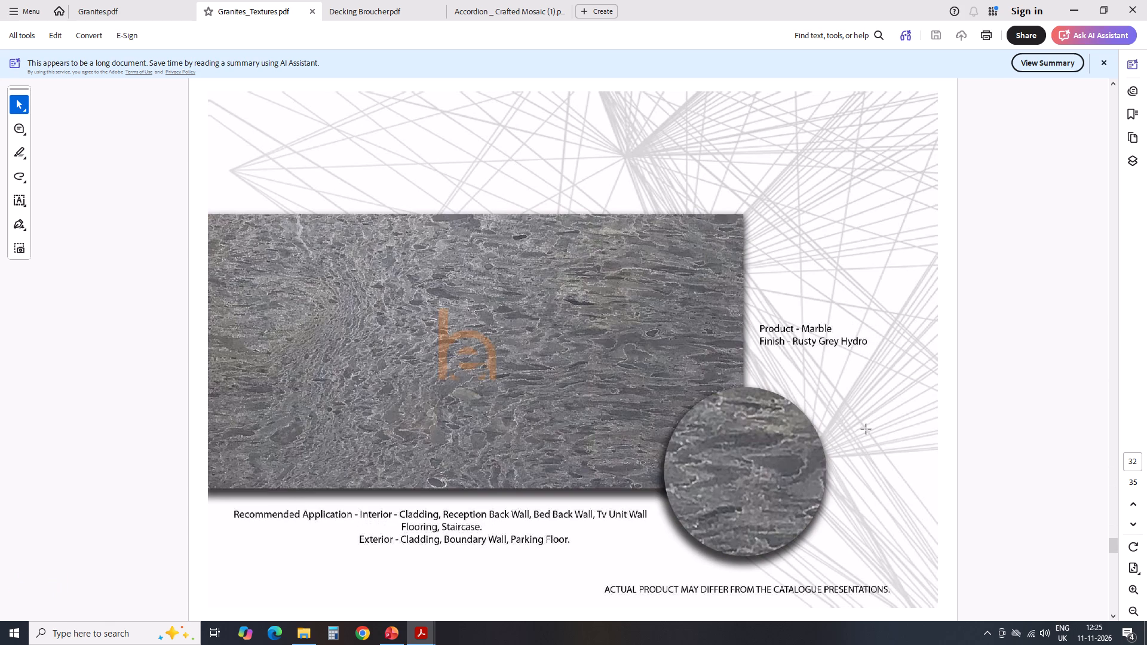
scroll(866, 429, down, 1)
scroll(866, 429, up, 7)
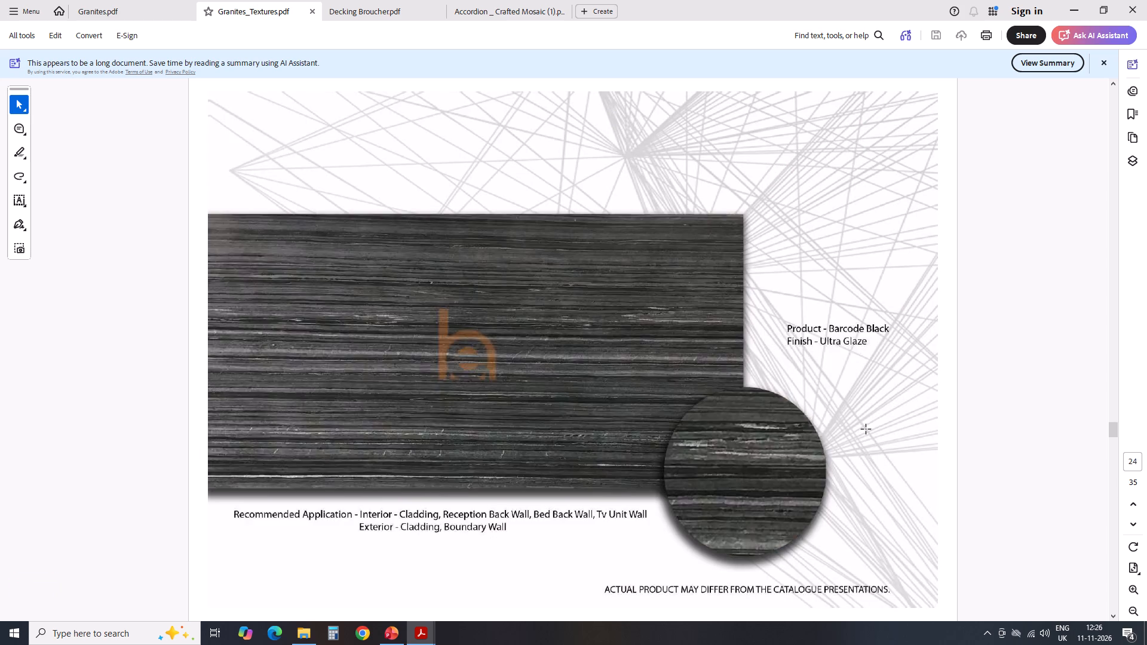
scroll(866, 429, up, 11)
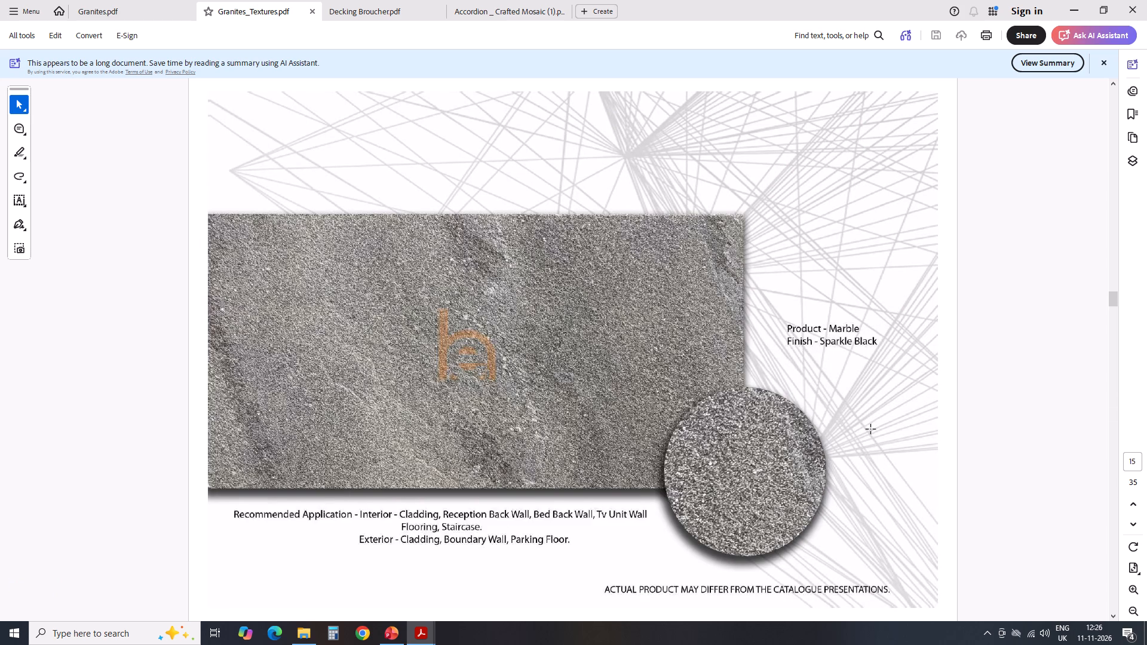
Capture a screen snip of a logo-free portion of the Hydro-finish Sparkle Black marble texture on page 16.
scroll(870, 429, down, 1)
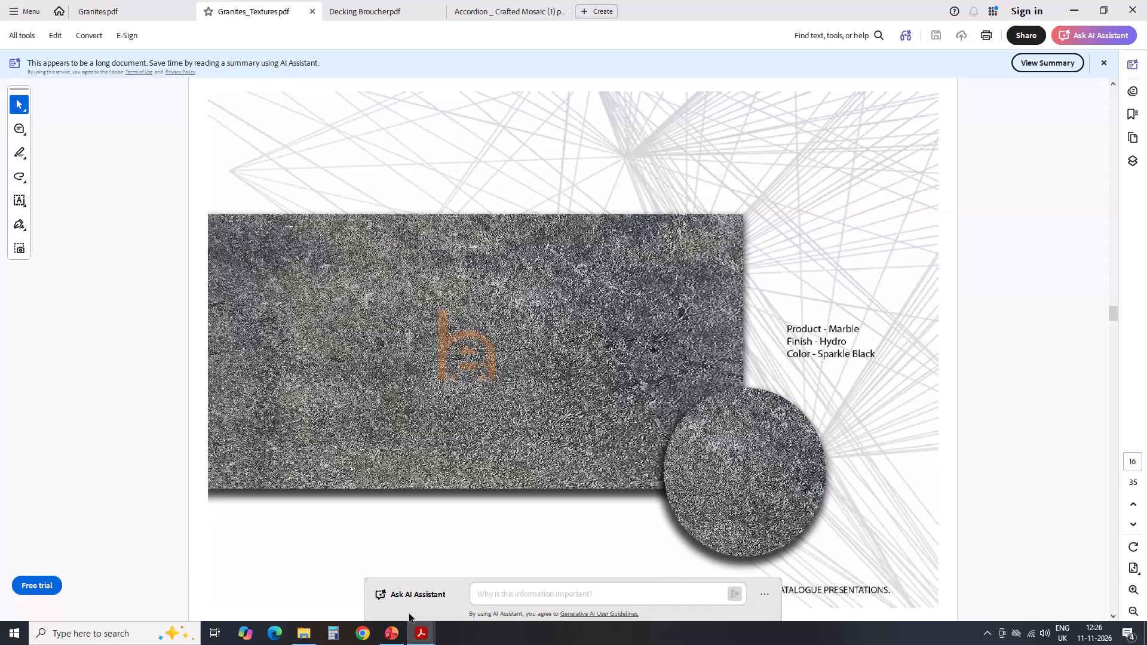
scroll(823, 406, up, 1)
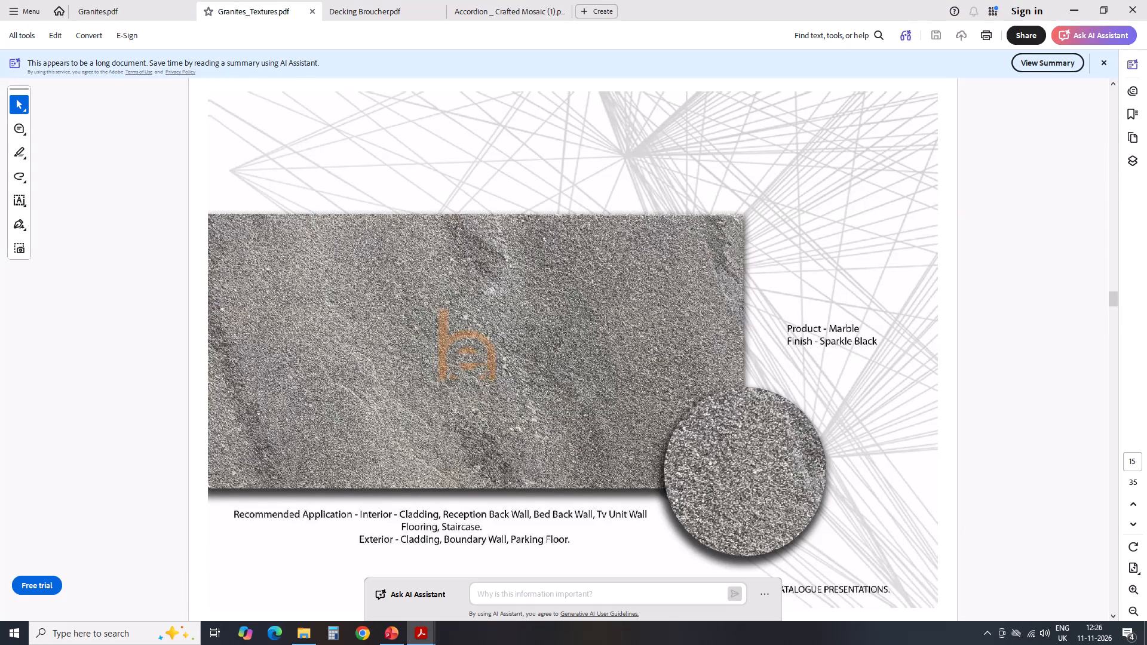
scroll(679, 429, down, 1)
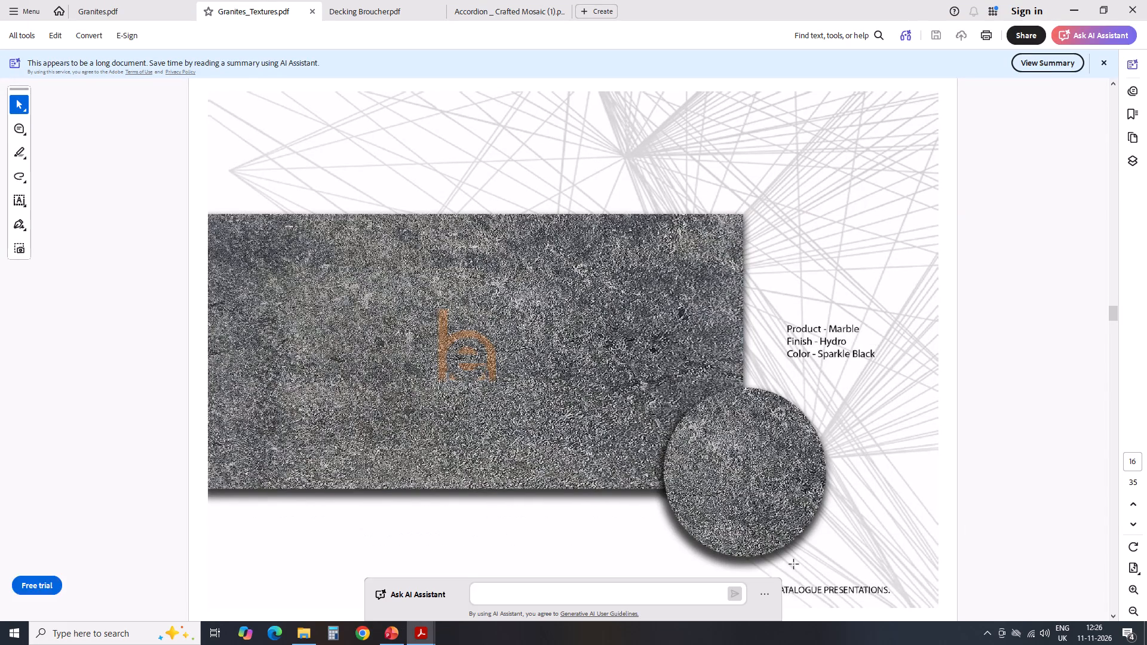
key(shift+super+s)
drag(234, 241, 403, 451)
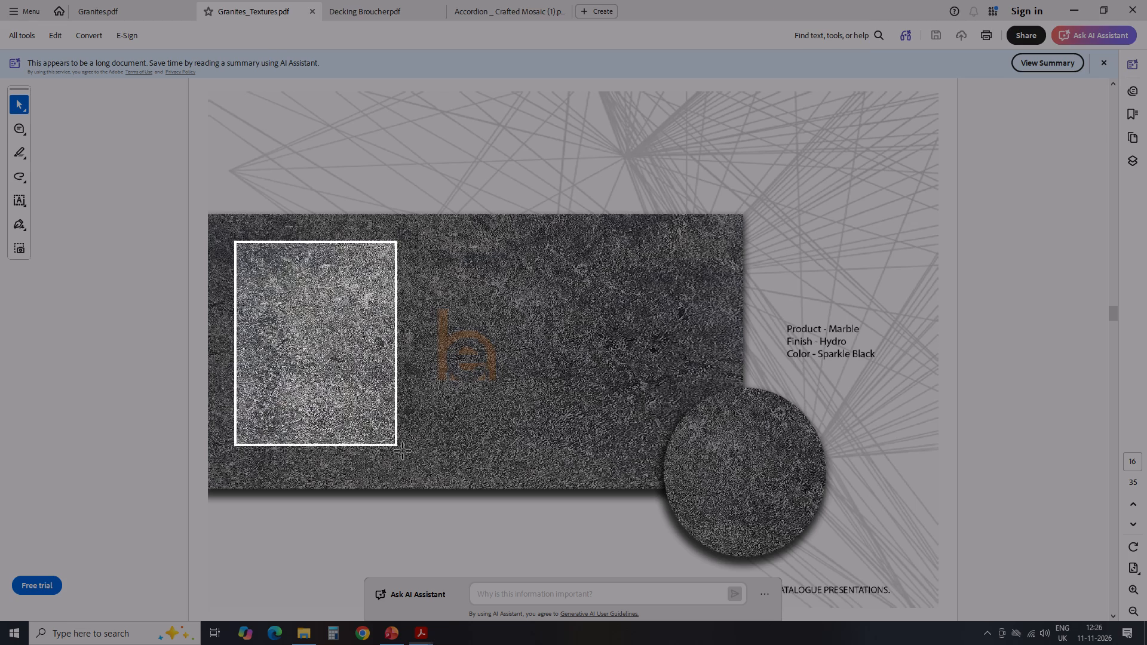
drag(403, 451, 414, 454)
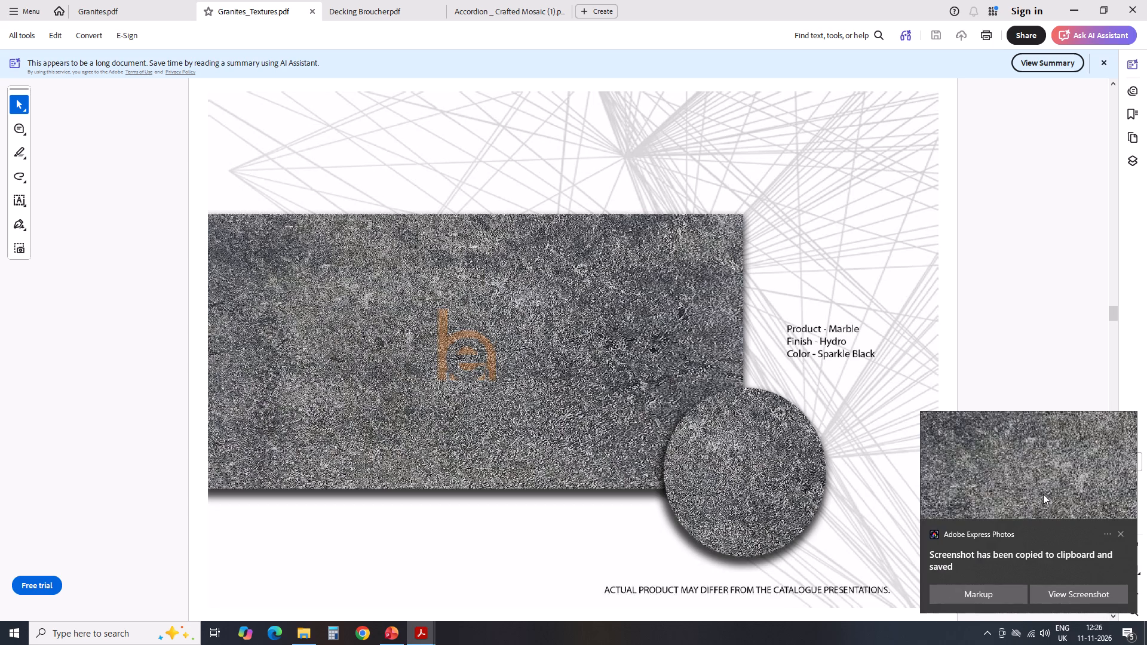
In the PowerPoint presentation, insert Screenshot 2026-11-11 122623.png on slide 3 and place it directly below the grey Sparkle Black swatch.
click(397, 635)
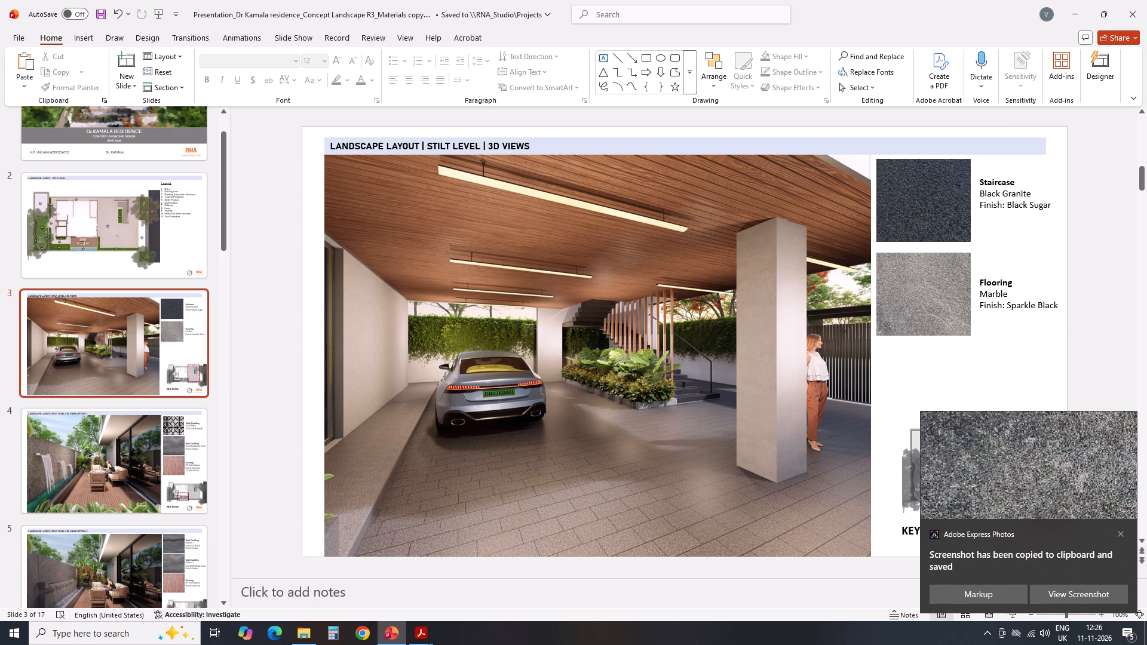
click(1096, 316)
click(87, 40)
click(95, 85)
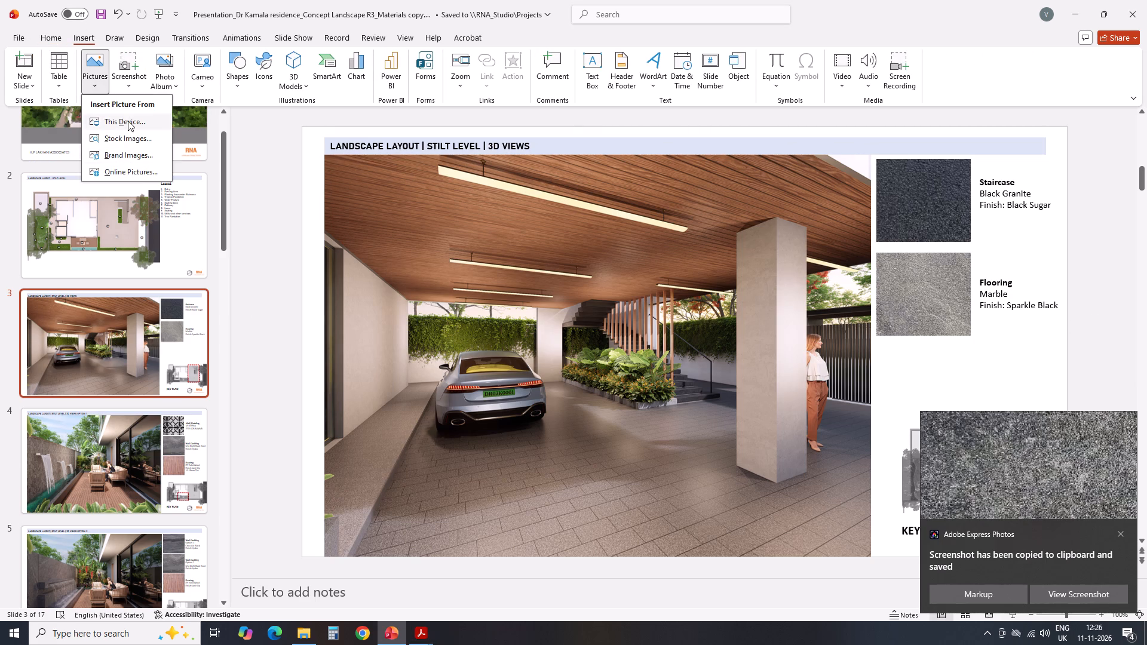
click(128, 121)
scroll(311, 214, down, 4)
drag(384, 210, 376, 210)
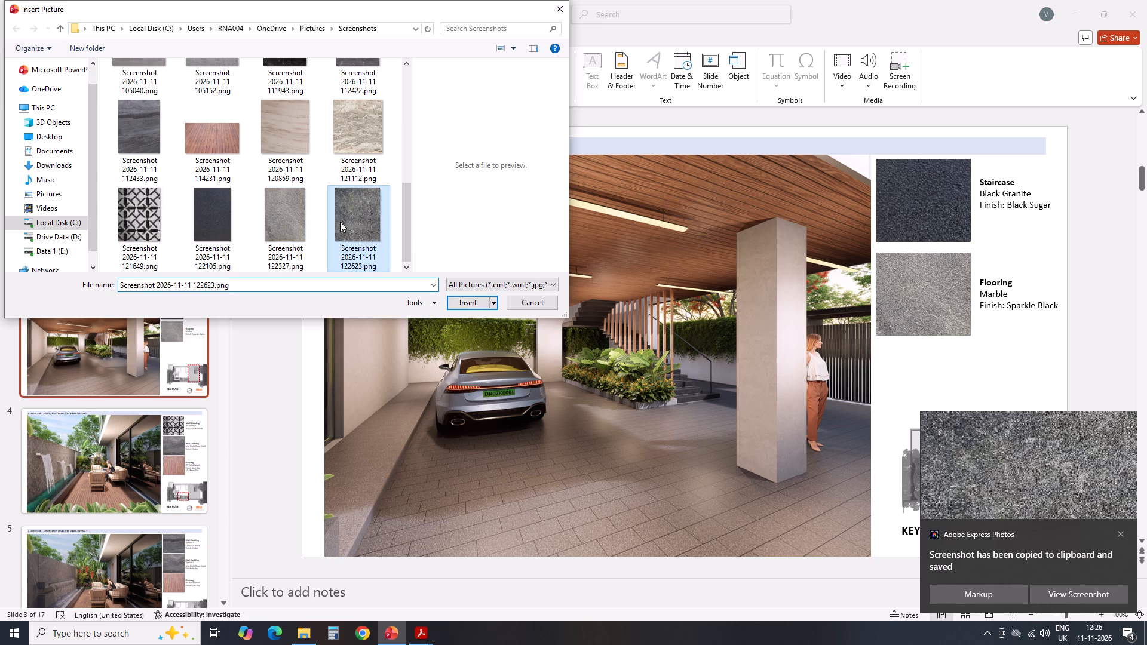
click(467, 308)
drag(676, 369, 875, 455)
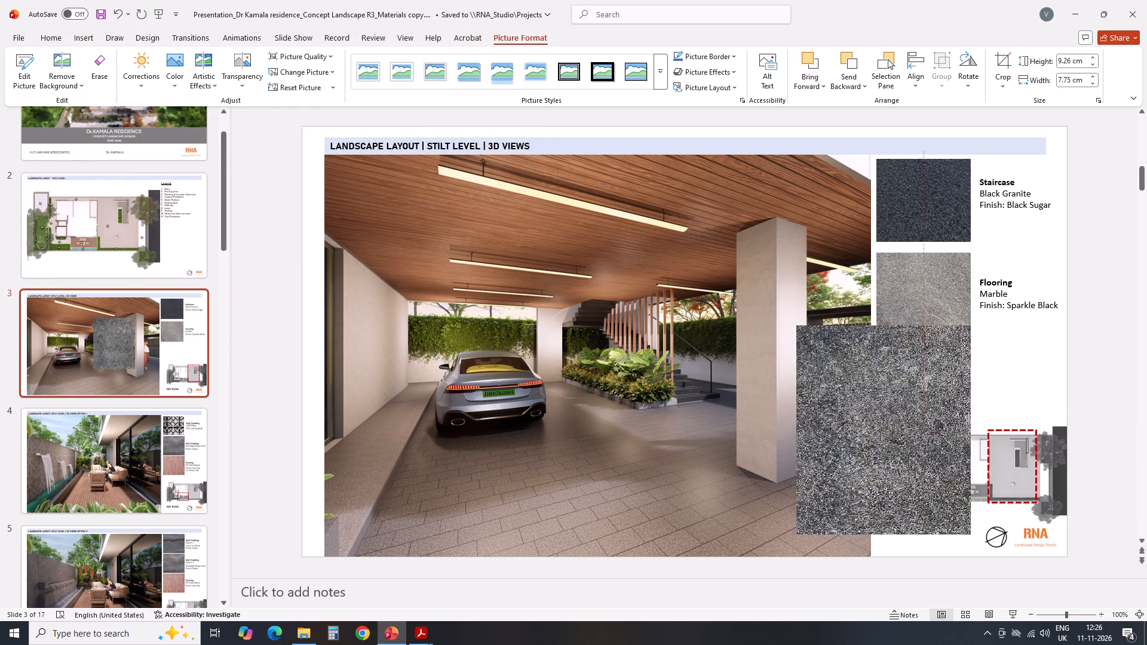
drag(875, 455, 955, 474)
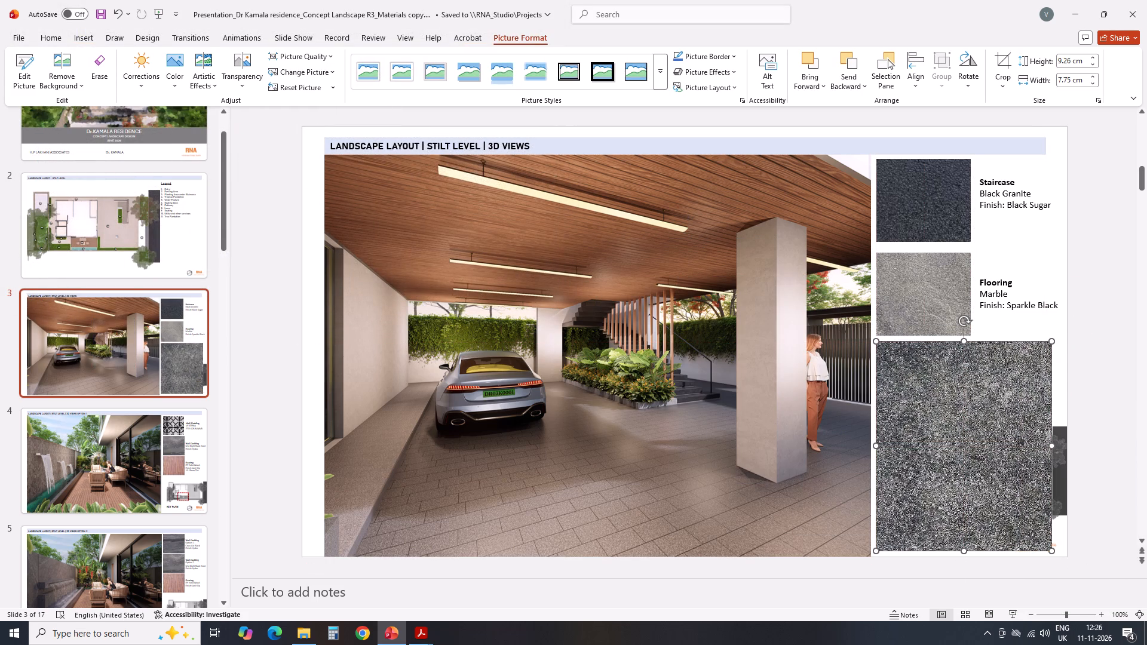
Crop the inserted Hydro marble picture to 4.18 cm wide and 3.67 cm high, matching the swatches above it.
click(1004, 70)
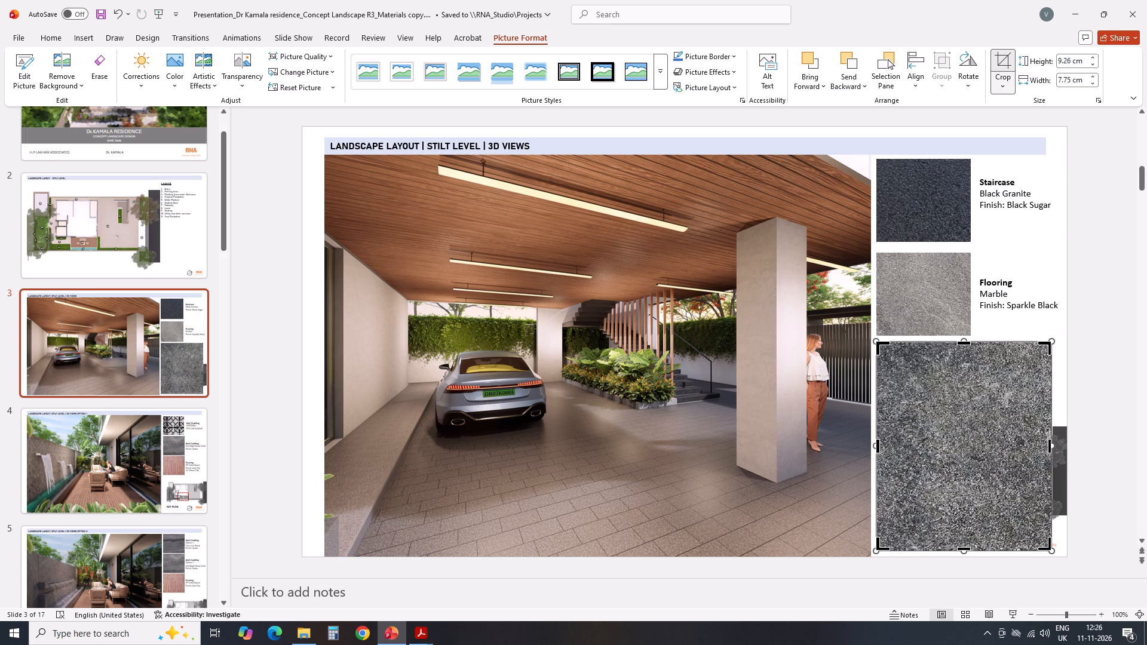
drag(1049, 447, 978, 441)
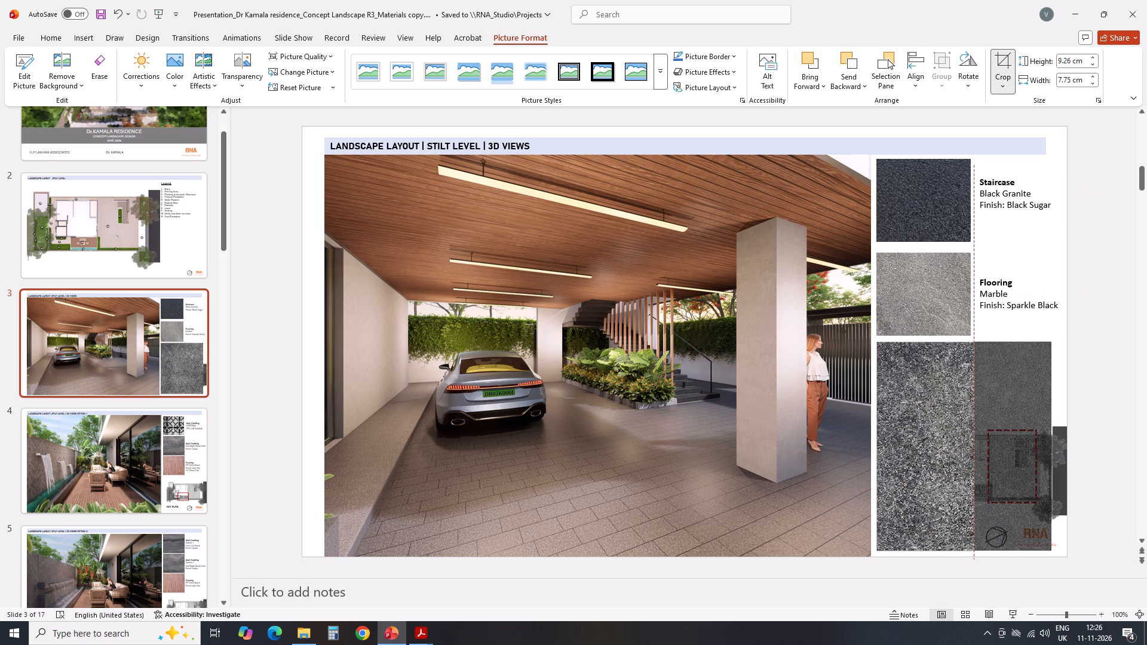
drag(978, 441, 967, 438)
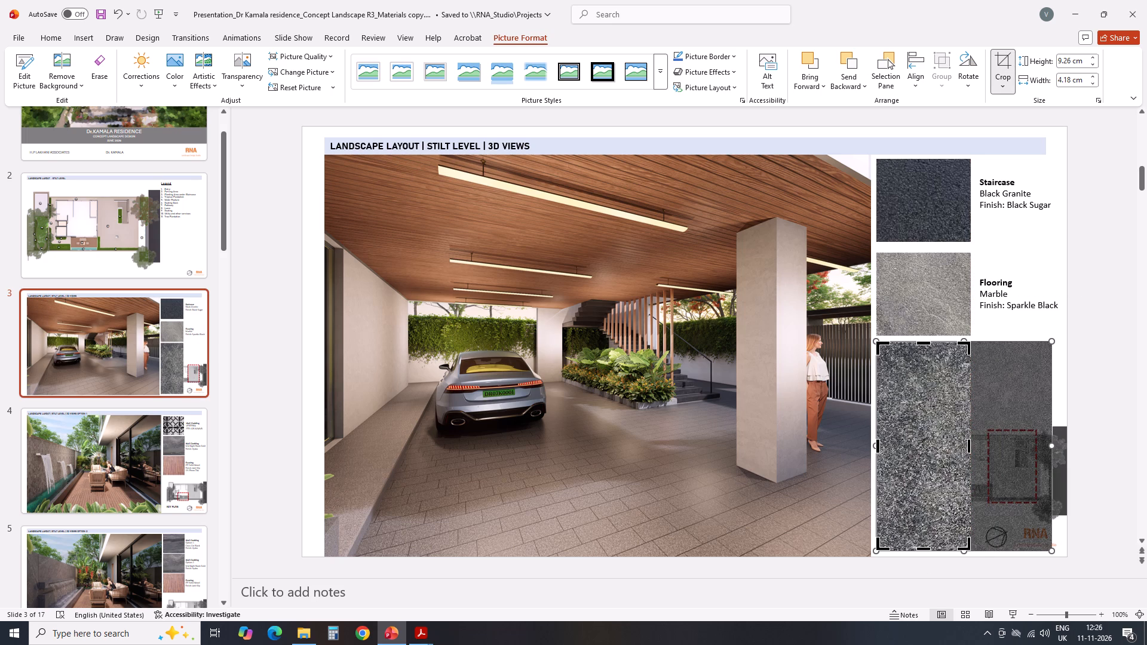
drag(927, 548, 922, 408)
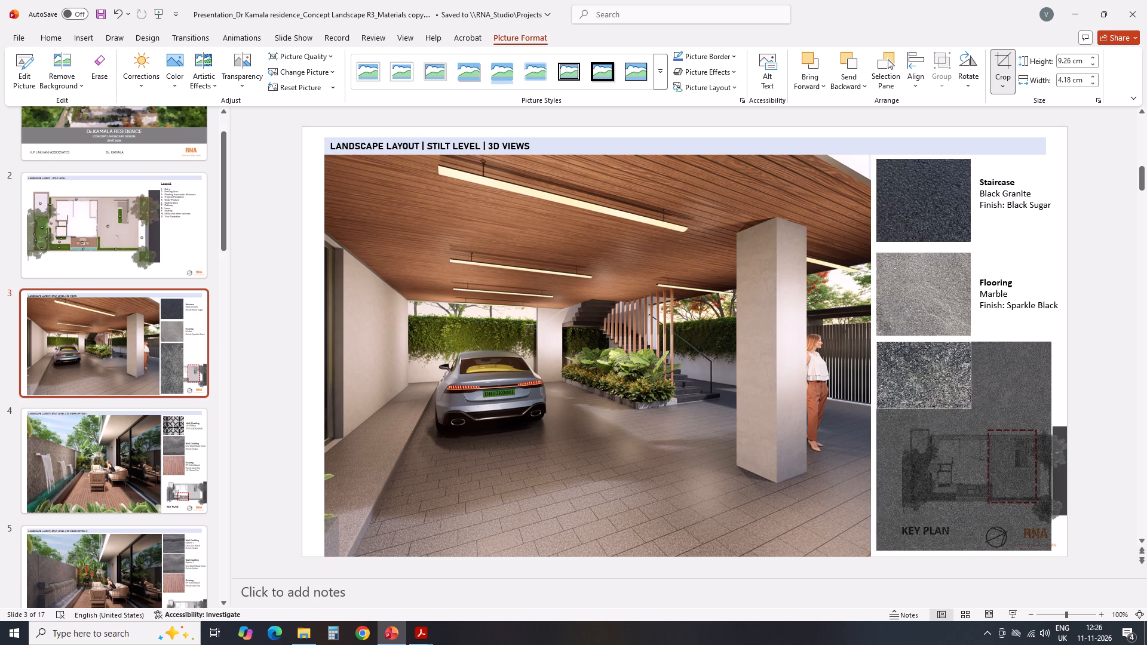
drag(922, 408, 927, 426)
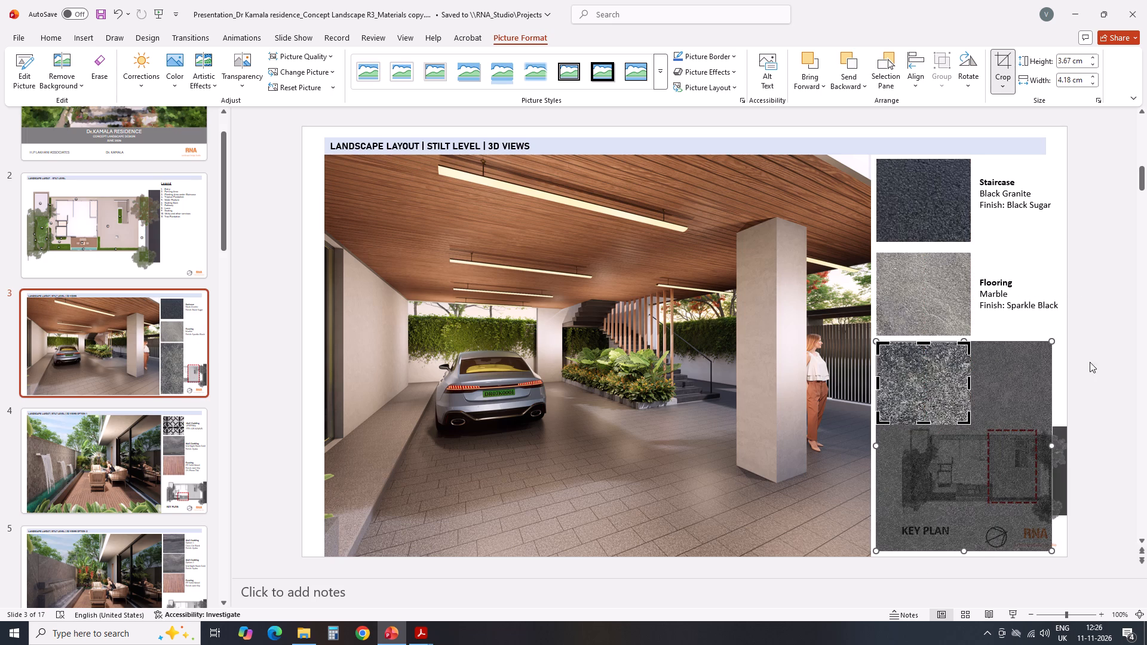
click(1114, 361)
Edit the Flooring caption's finish to read "Finish: Hydro", with "Sparkle Black" on its own line below.
click(1005, 305)
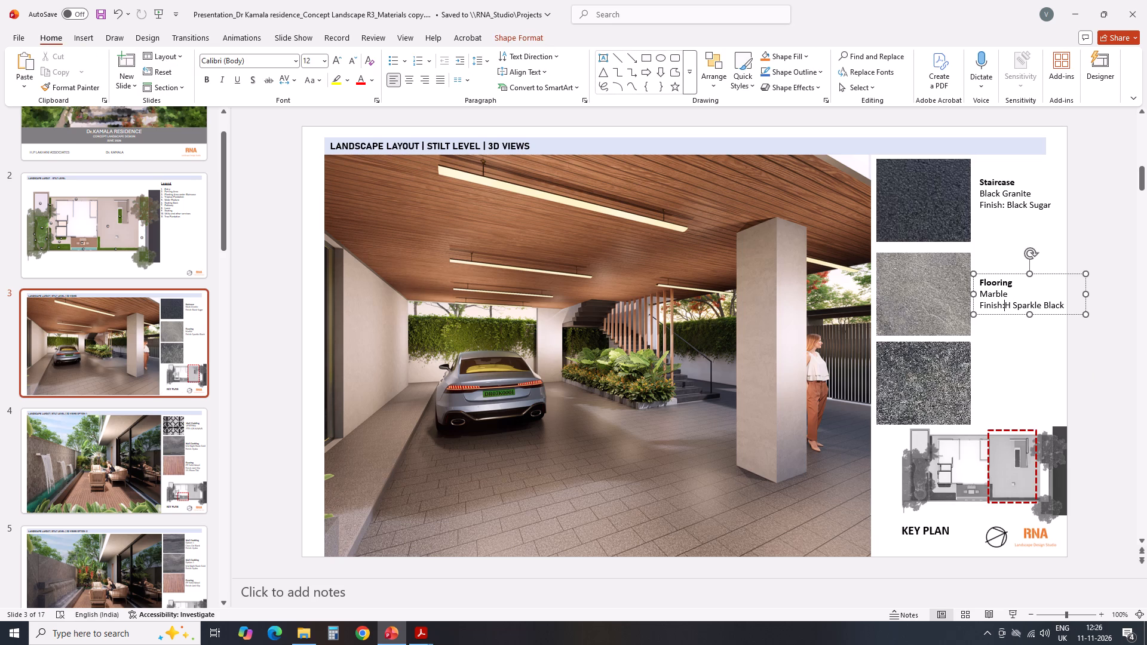
key(y)
text(dro)
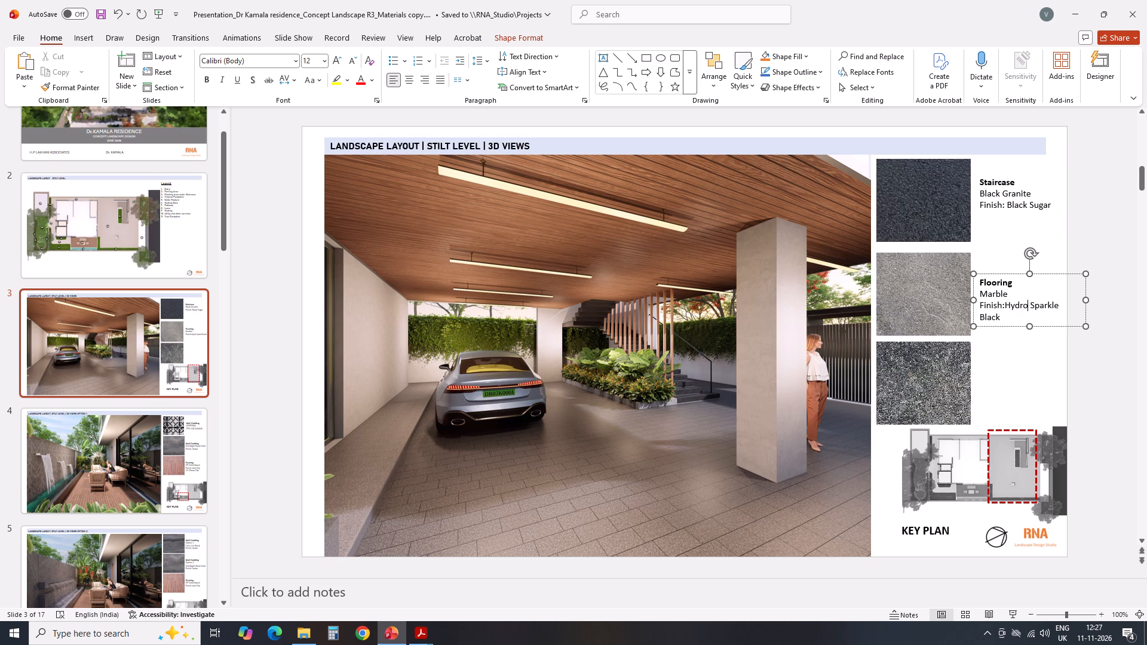
key(Return)
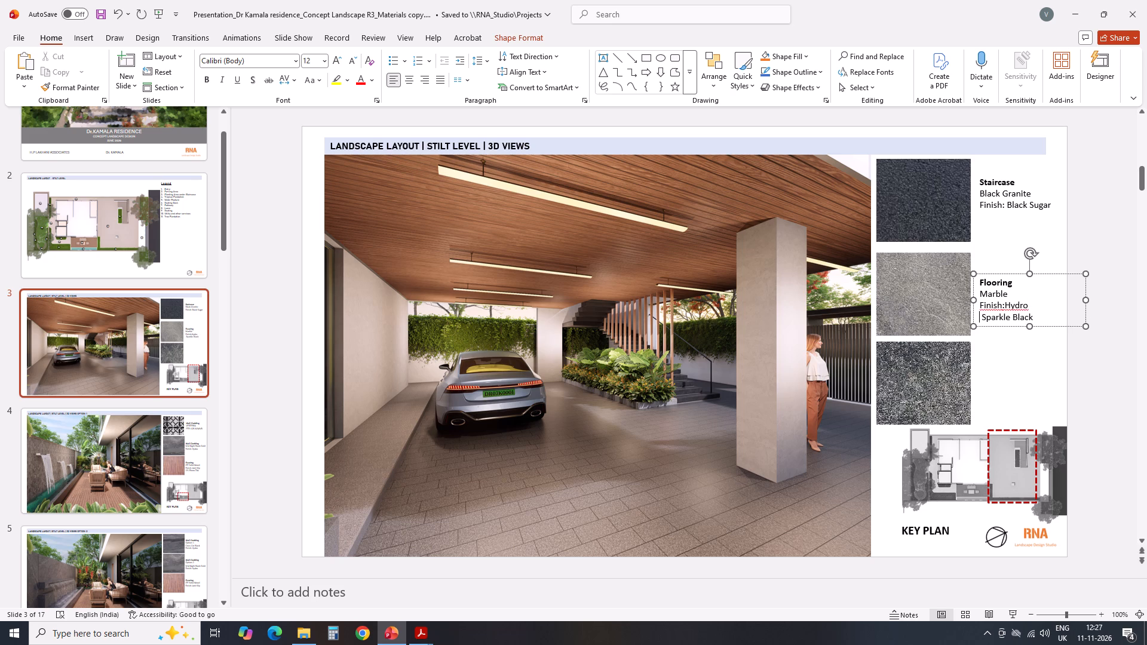
key(Right)
key(BackSpace)
click(1145, 364)
scroll(1065, 314, up, 1)
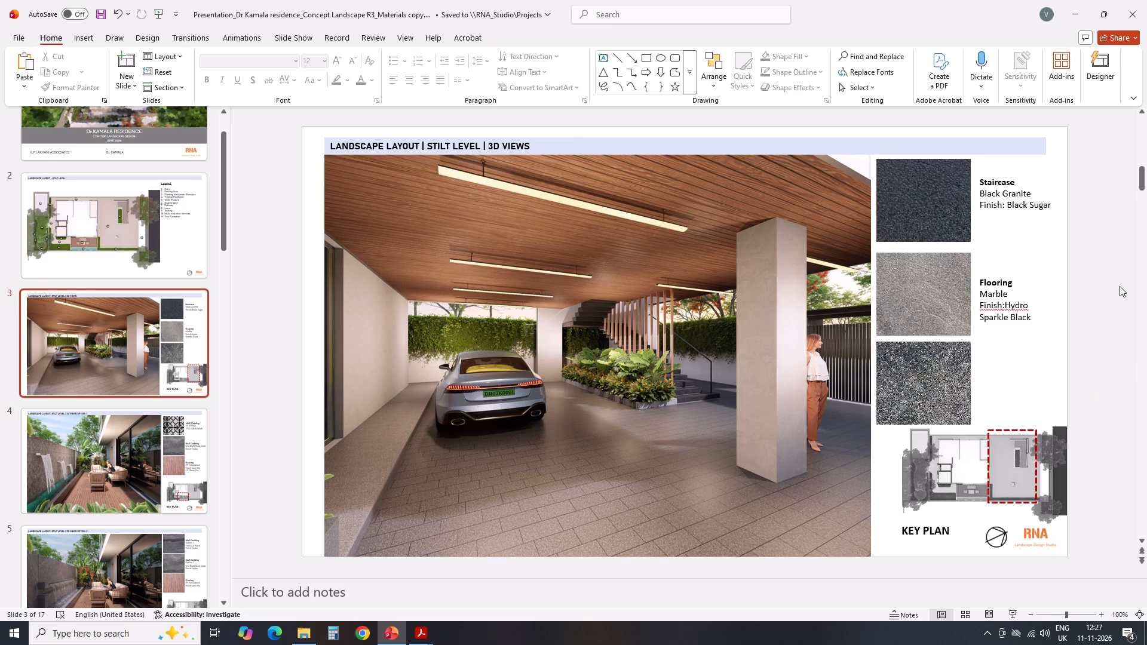
click(1120, 286)
click(1007, 306)
key(space)
click(1103, 376)
Nudge the Flooring caption on slide 3 slightly upward beside the grey marble swatch, aligned with the Staircase caption.
click(1005, 290)
drag(1016, 274, 1016, 268)
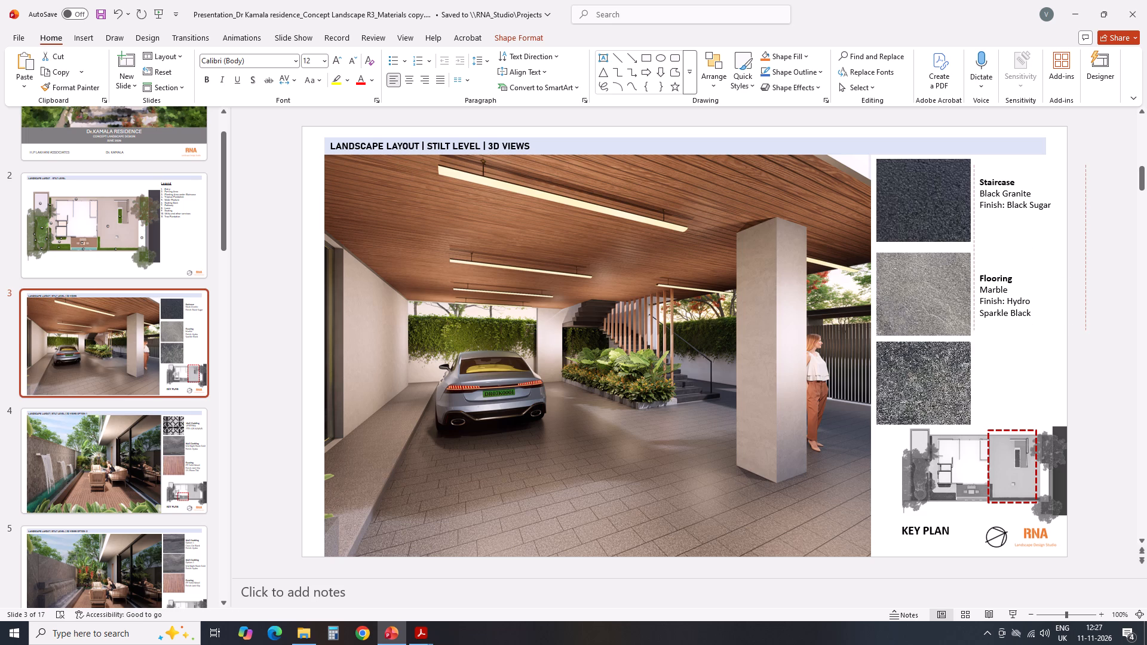
drag(1016, 268, 1016, 265)
click(1128, 370)
Duplicate the Flooring caption and place the copy beside the third, dark Hydro marble swatch, nearly aligned with the captions above.
click(1017, 281)
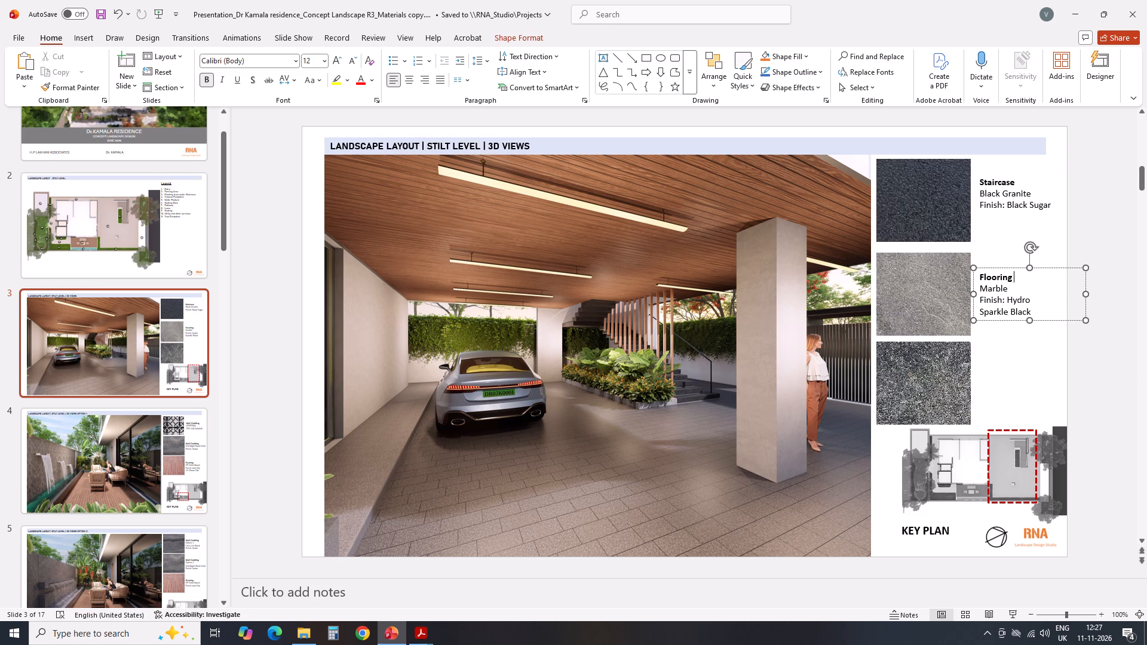
click(1021, 268)
key(ctrl+c)
click(1028, 349)
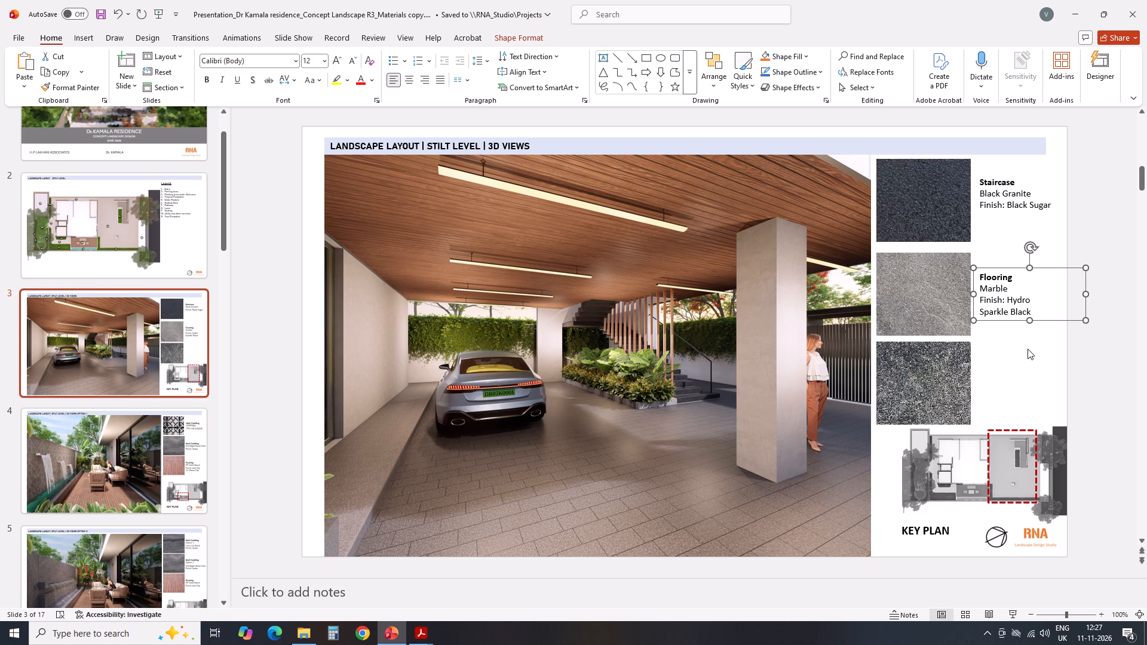
key(ctrl+v)
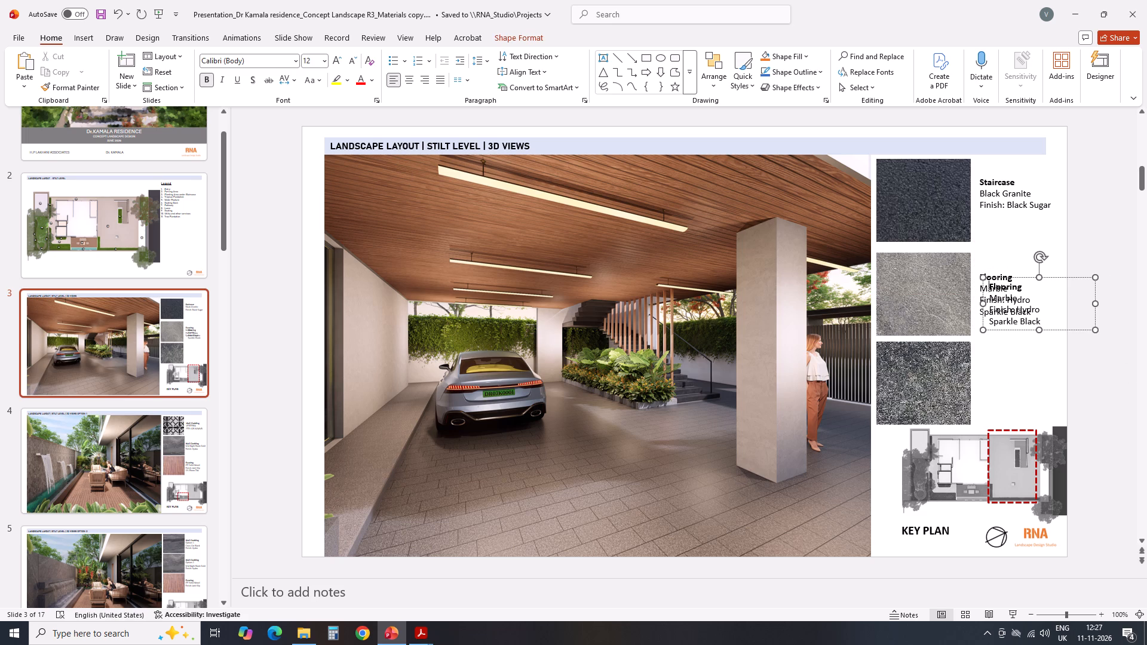
drag(1028, 276, 1022, 355)
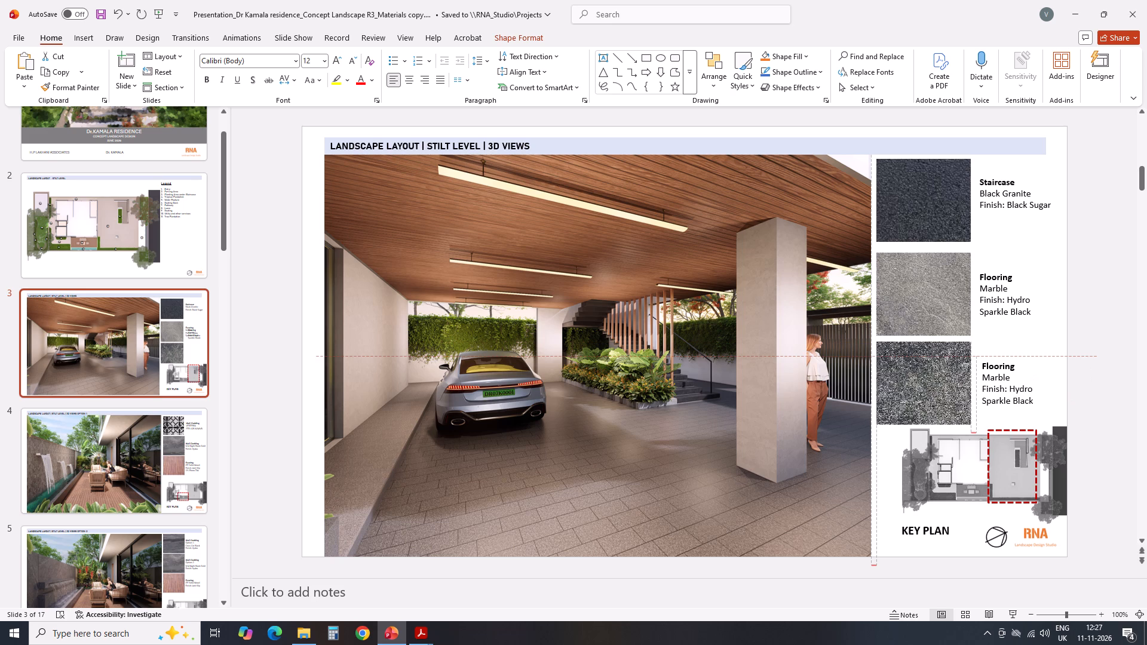
drag(1022, 355, 1017, 353)
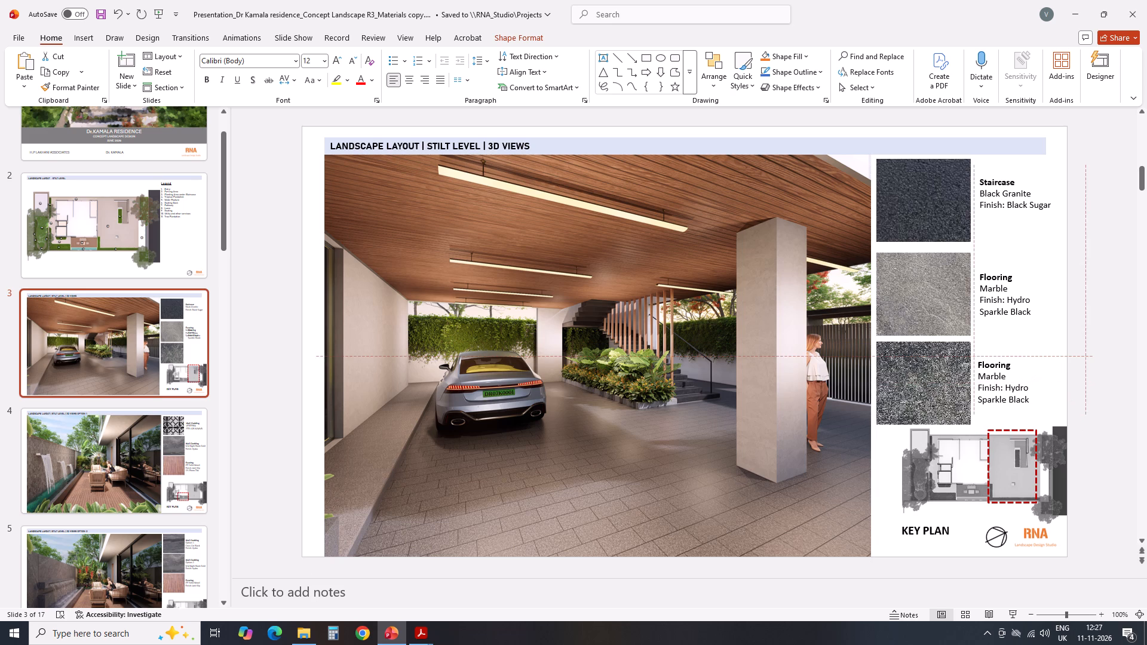
drag(1017, 353, 1018, 353)
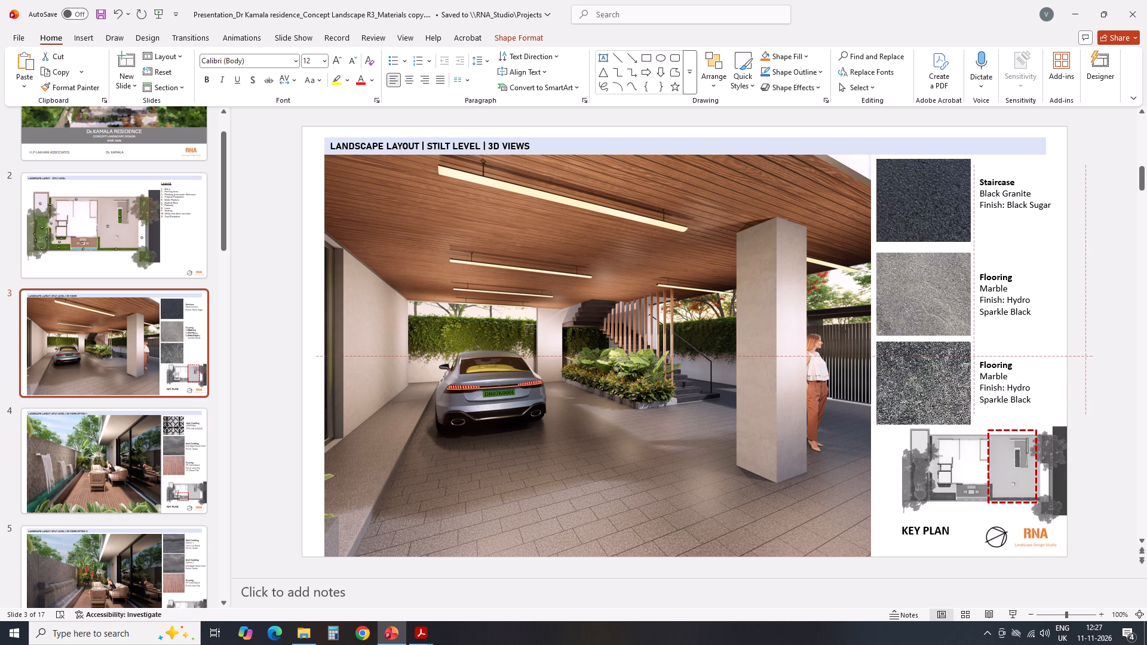
drag(1018, 353, 1020, 355)
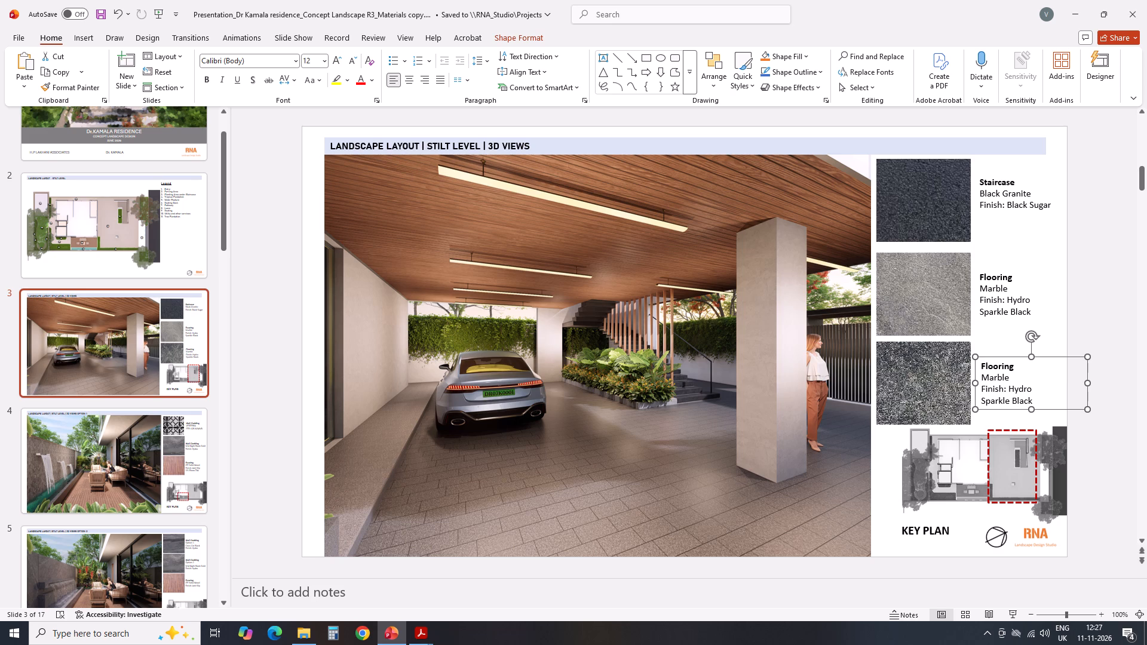
Change the copied caption's heading to "Car Parking".
click(1019, 370)
key(BackSpace)
key(BackSpace)
key(BackSpace)
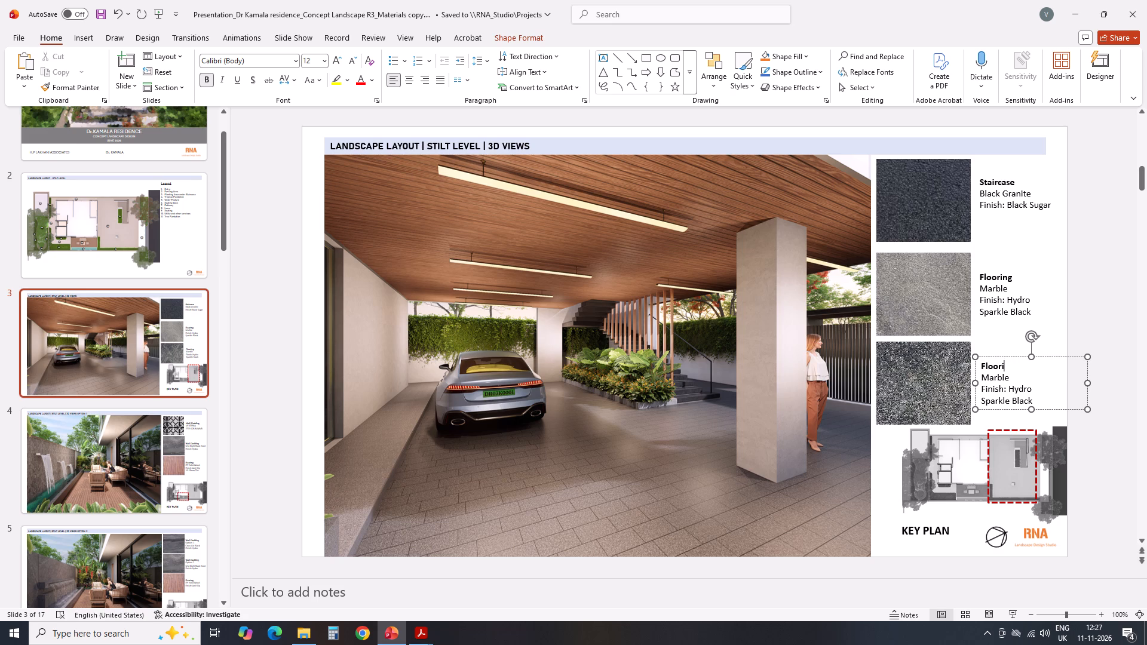
key(BackSpace)
key(BackSpace)
key(BackSpace)
key(BackSpace)
key(BackSpace)
key(BackSpace)
key(BackSpace)
key(BackSpace)
text(ar)
key(space)
text(rki)
key(BackSpace)
key(BackSpace)
key(BackSpace)
text(arking)
click(1123, 296)
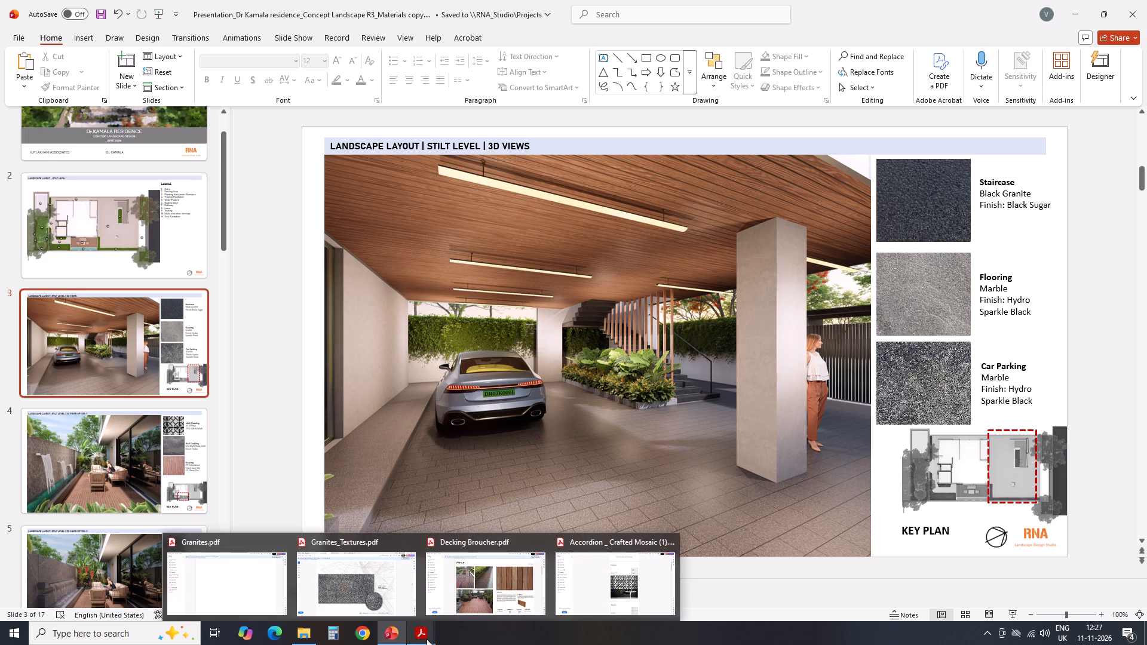
Check the Sparkle Black page in Granites_Textures.pdf, and delete the "Sparkle Black" line from the Flooring caption on slide 3.
click(390, 601)
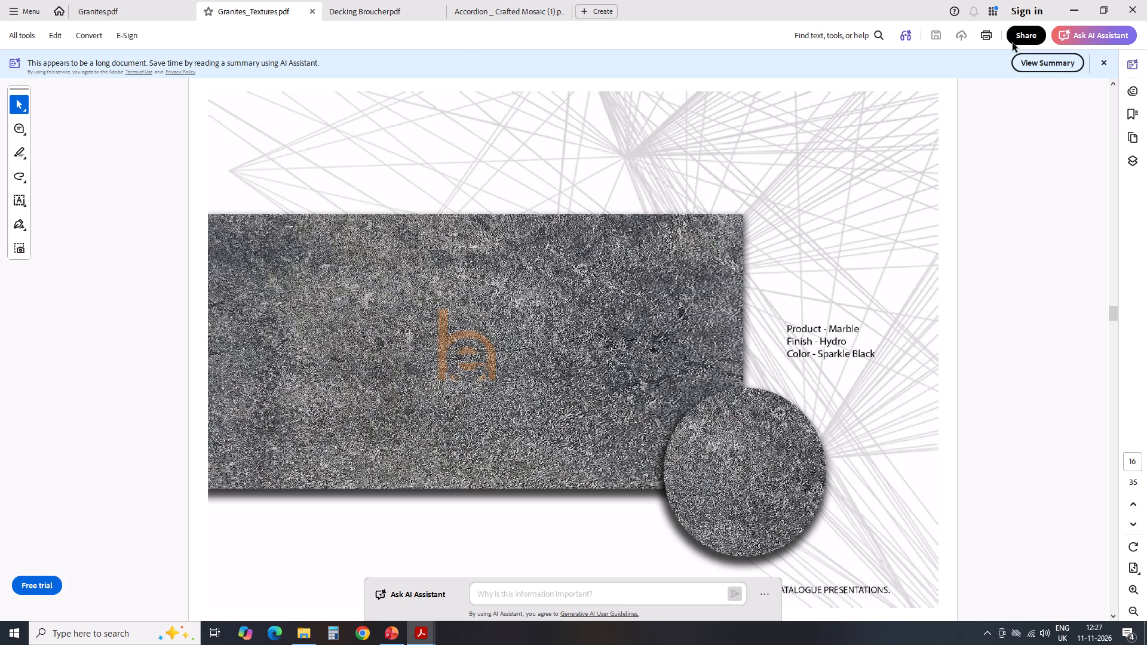
click(1066, 10)
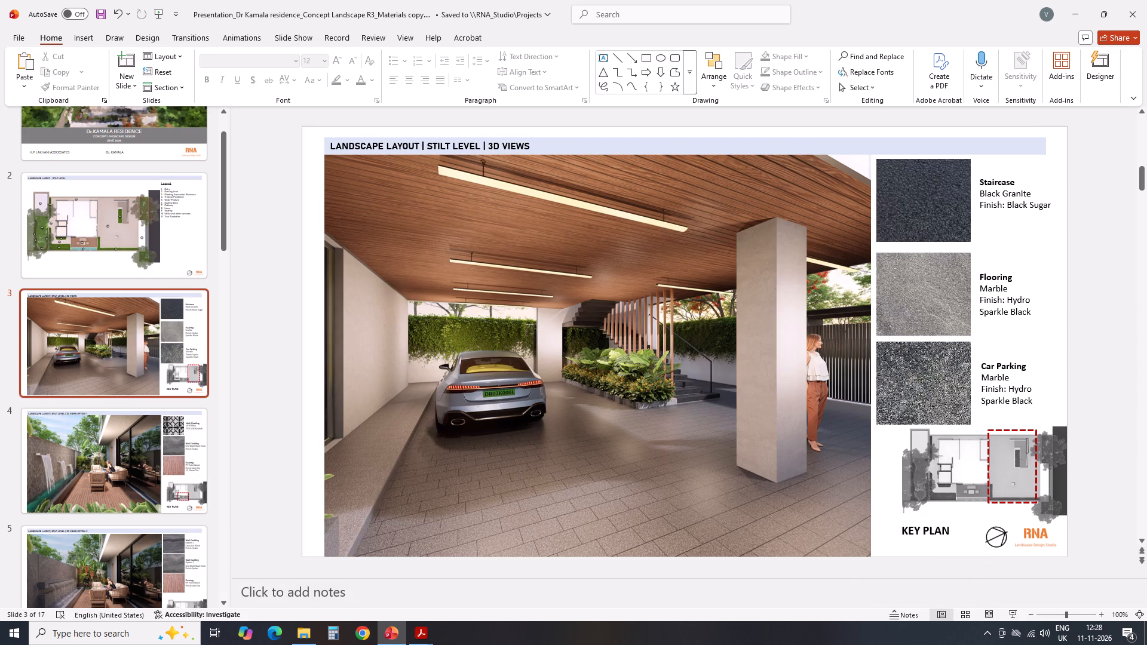
click(1029, 313)
key(BackSpace)
key(BackSpace)
key(BackSpace)
key(BackSpace)
key(BackSpace)
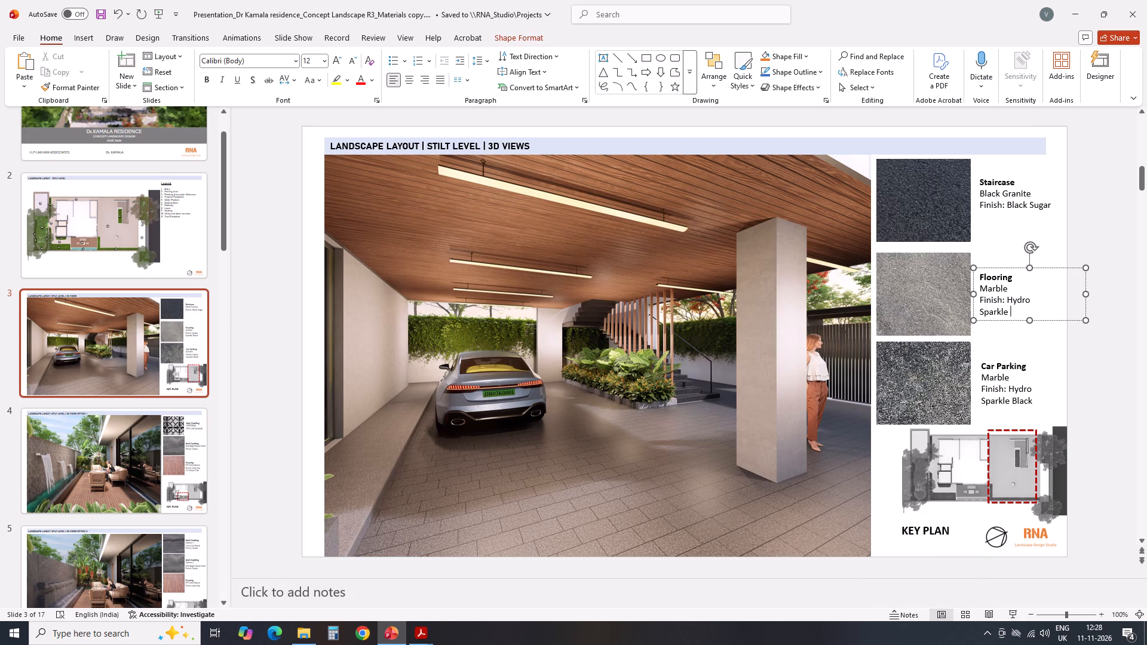
key(BackSpace)
key(BackSpace)
key(BackSpace)
key(BackSpace)
key(BackSpace)
key(BackSpace)
key(BackSpace)
key(BackSpace)
key(BackSpace)
click(1108, 364)
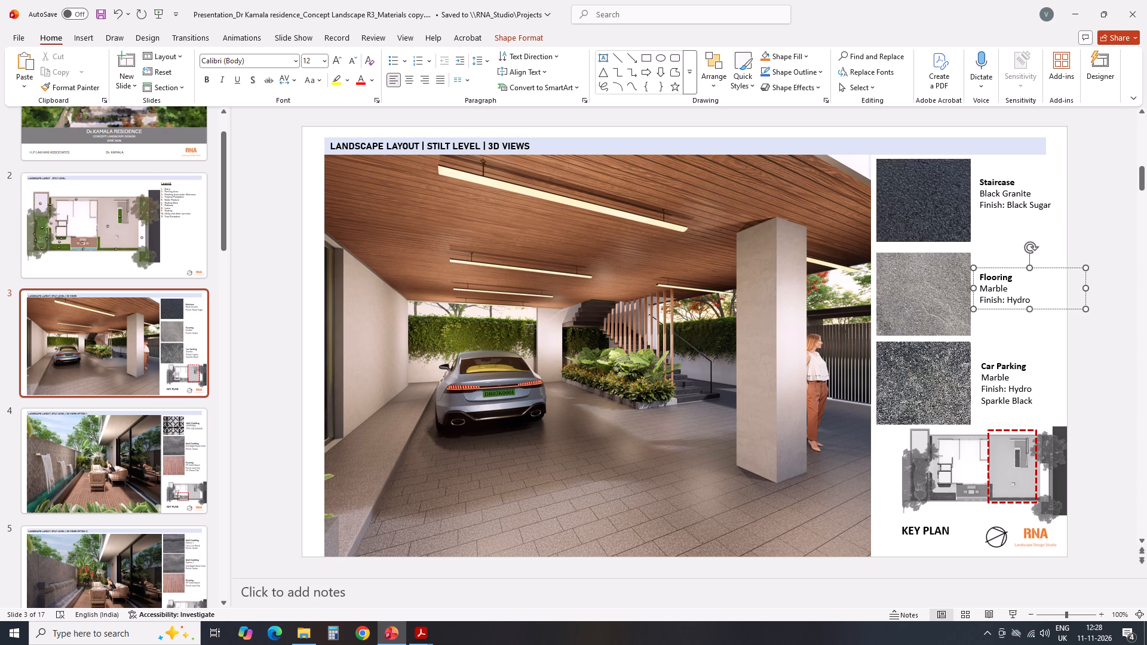
click(1017, 398)
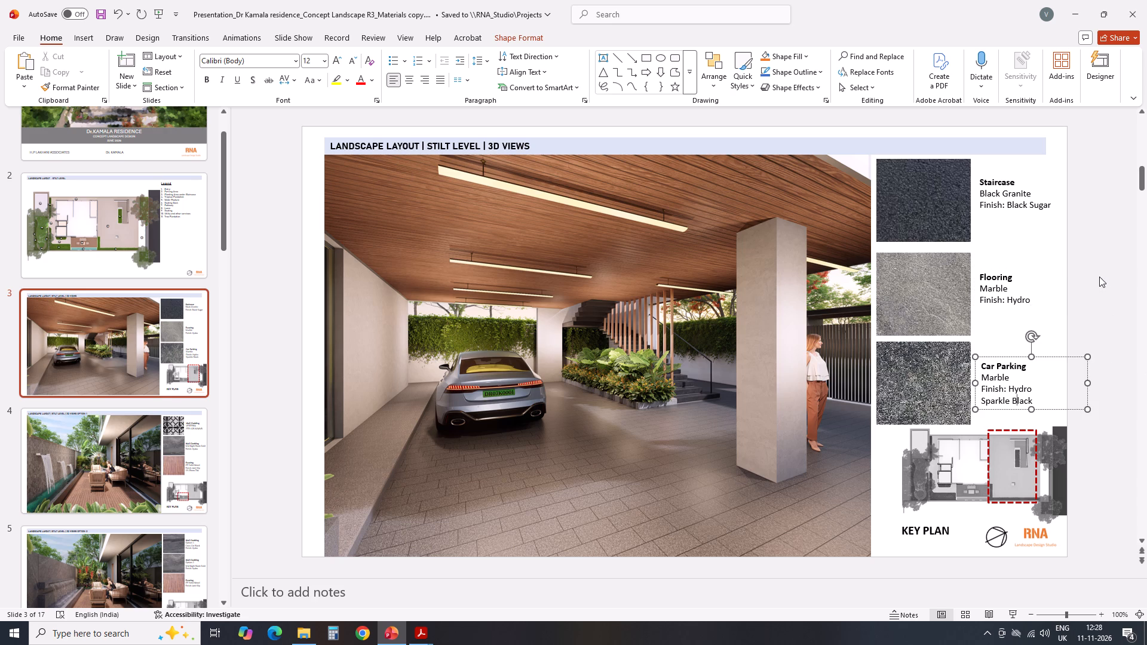
click(1099, 277)
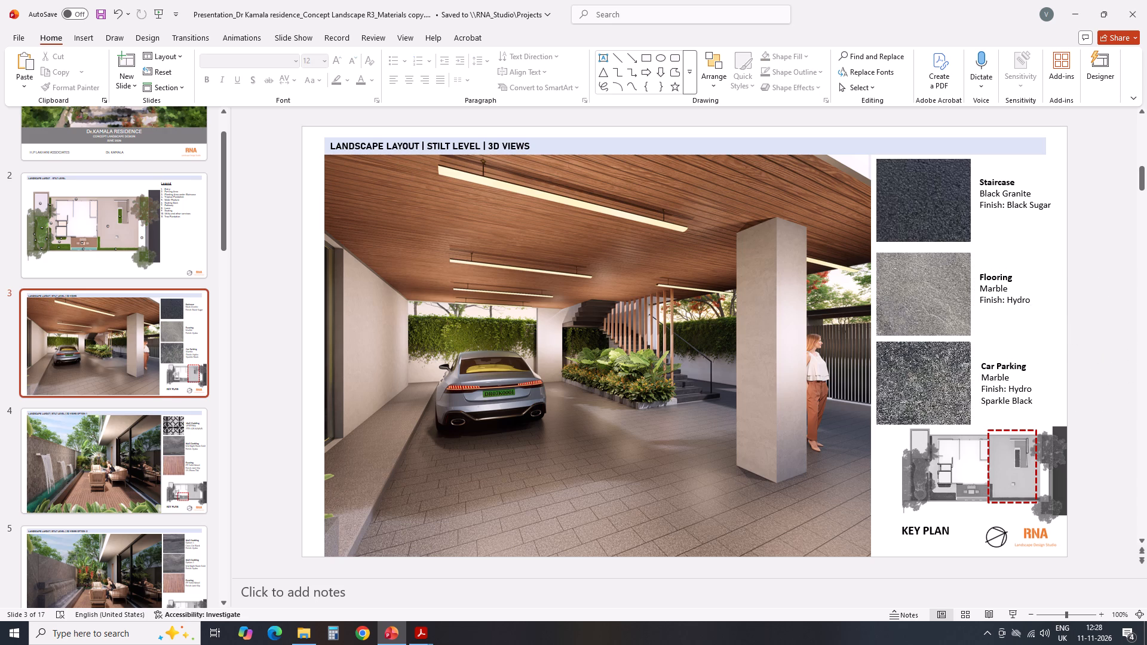
click(1088, 327)
Save the presentation.
click(106, 14)
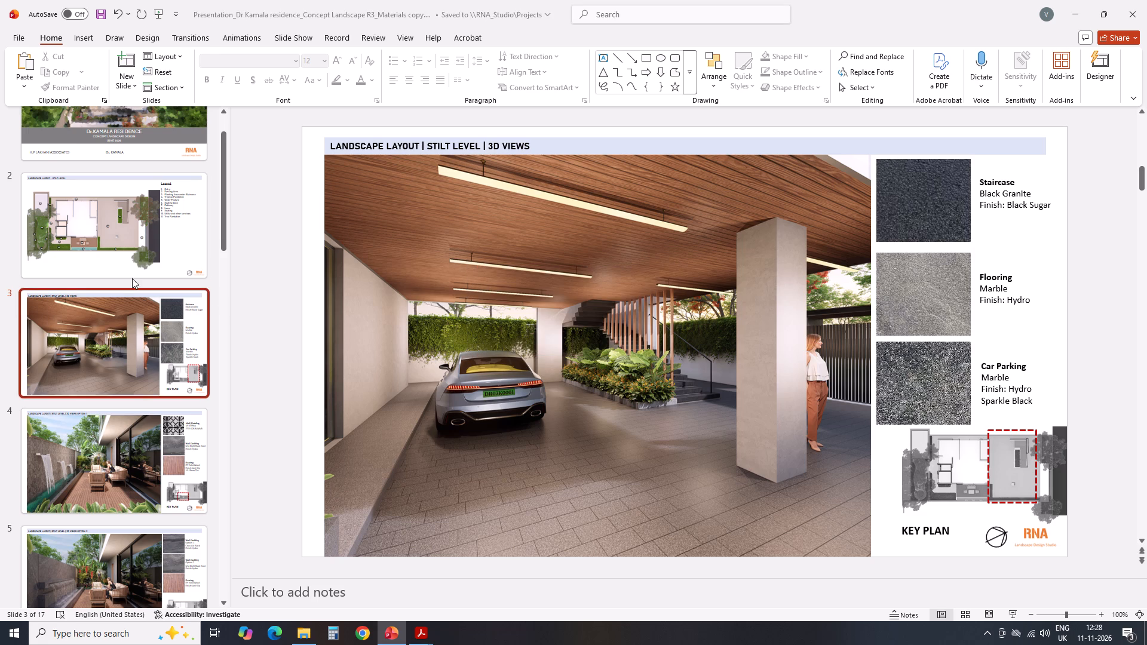
On slide 9, add an "Option-1" line under the Flooring heading of the Clastic Grey Stone caption.
scroll(114, 235, up, 5)
scroll(114, 312, down, 3)
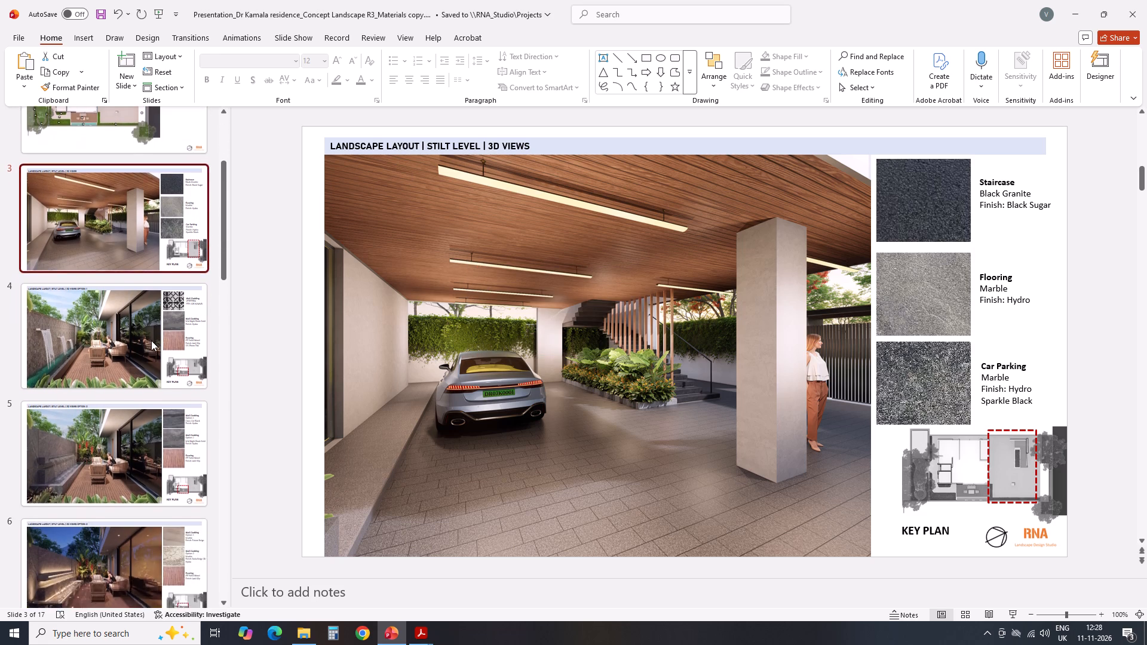
scroll(149, 340, down, 6)
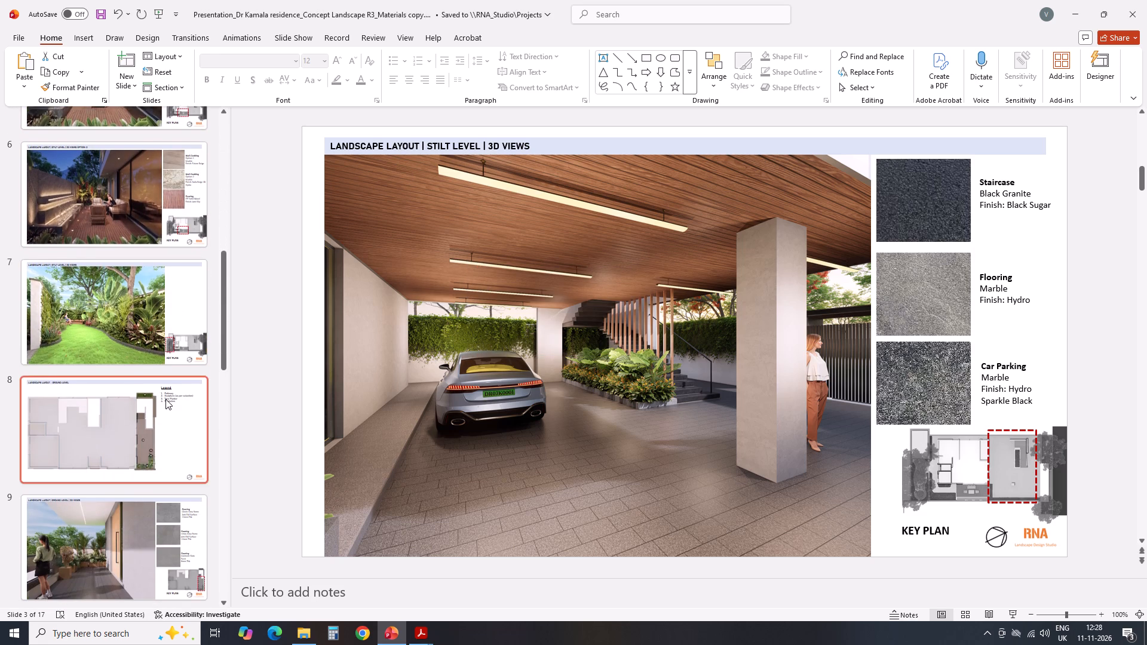
scroll(165, 399, down, 4)
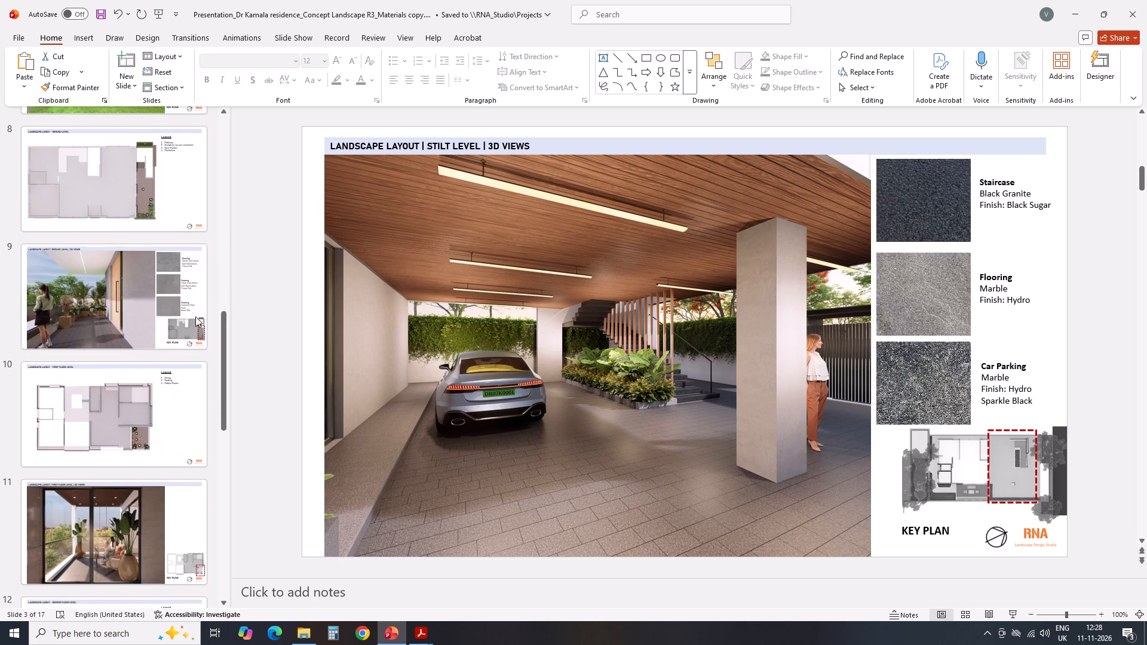
click(135, 293)
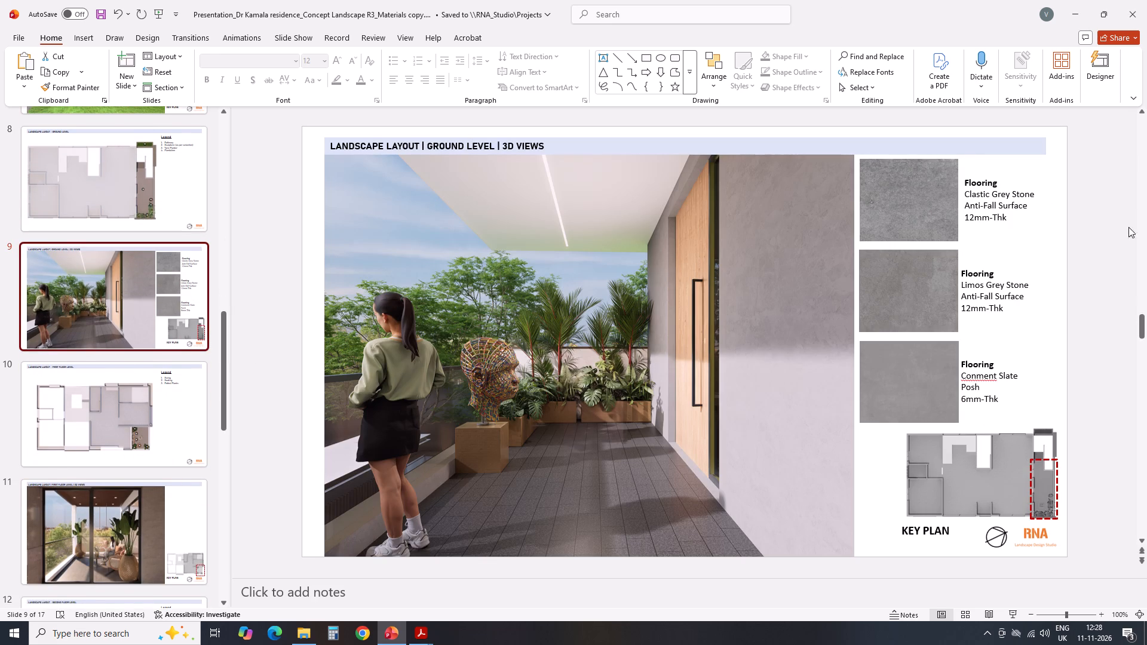
click(1073, 293)
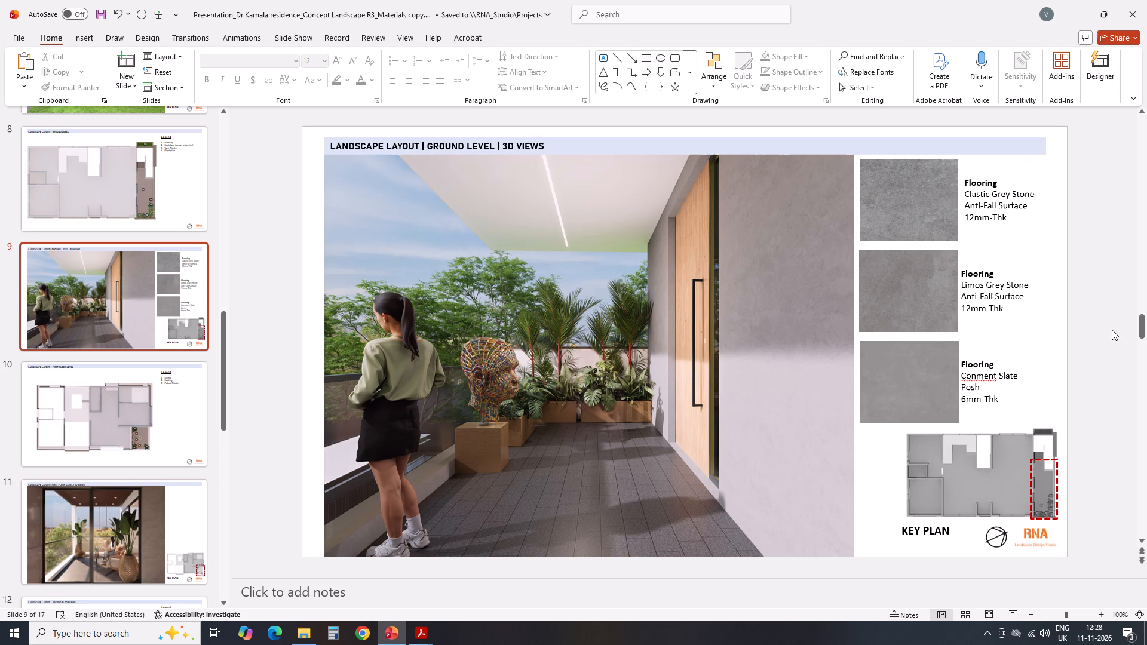
click(970, 195)
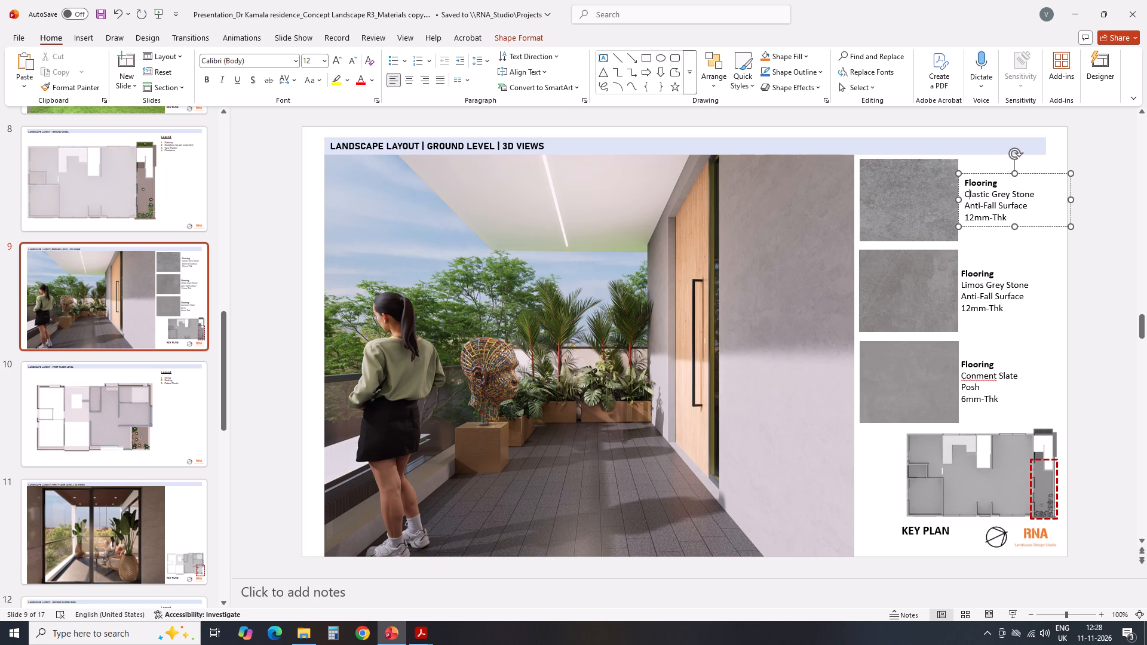
click(963, 192)
click(966, 193)
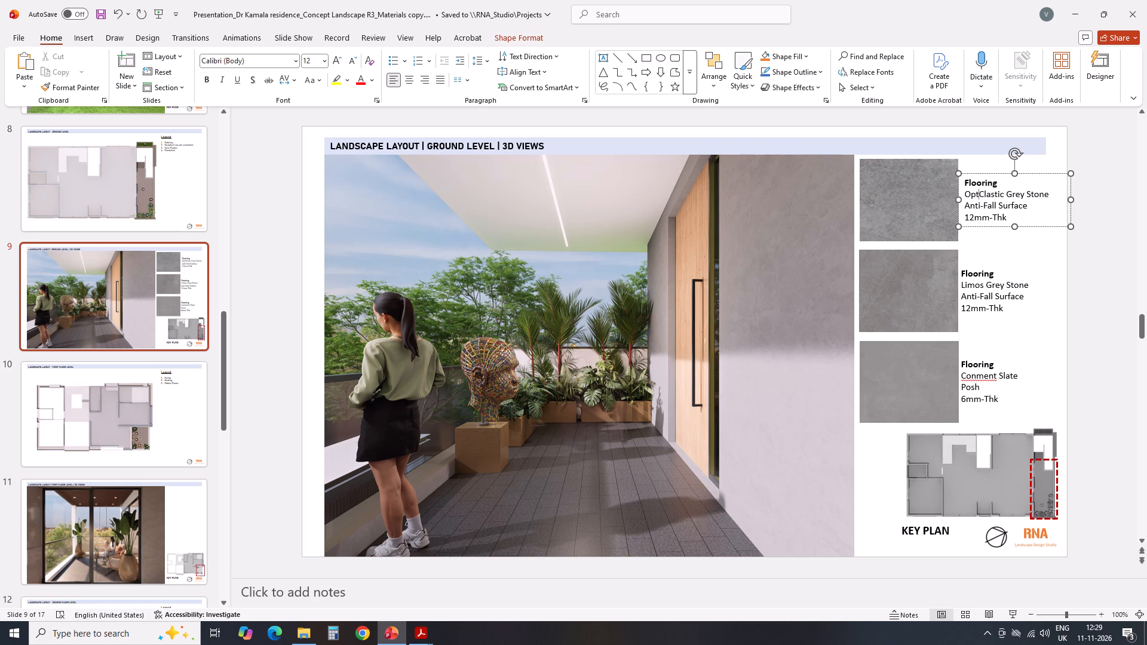
text(-1)
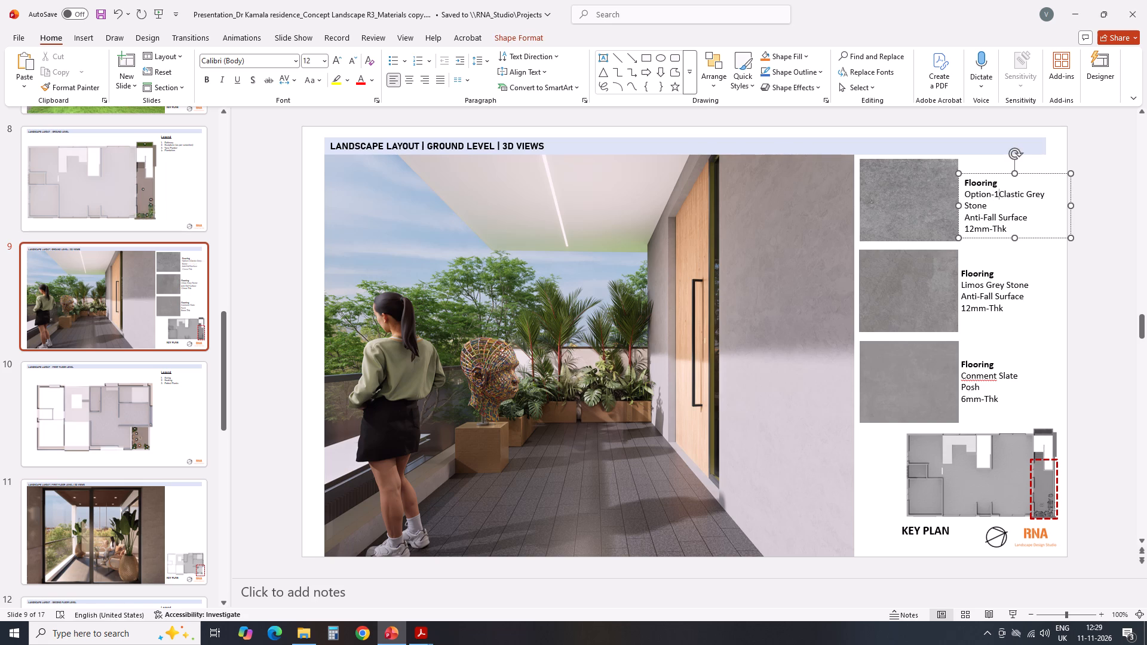
key(Return)
click(1105, 298)
Add an "Option-2" line under the Flooring heading of the Limos Grey Stone caption.
click(1003, 296)
click(961, 282)
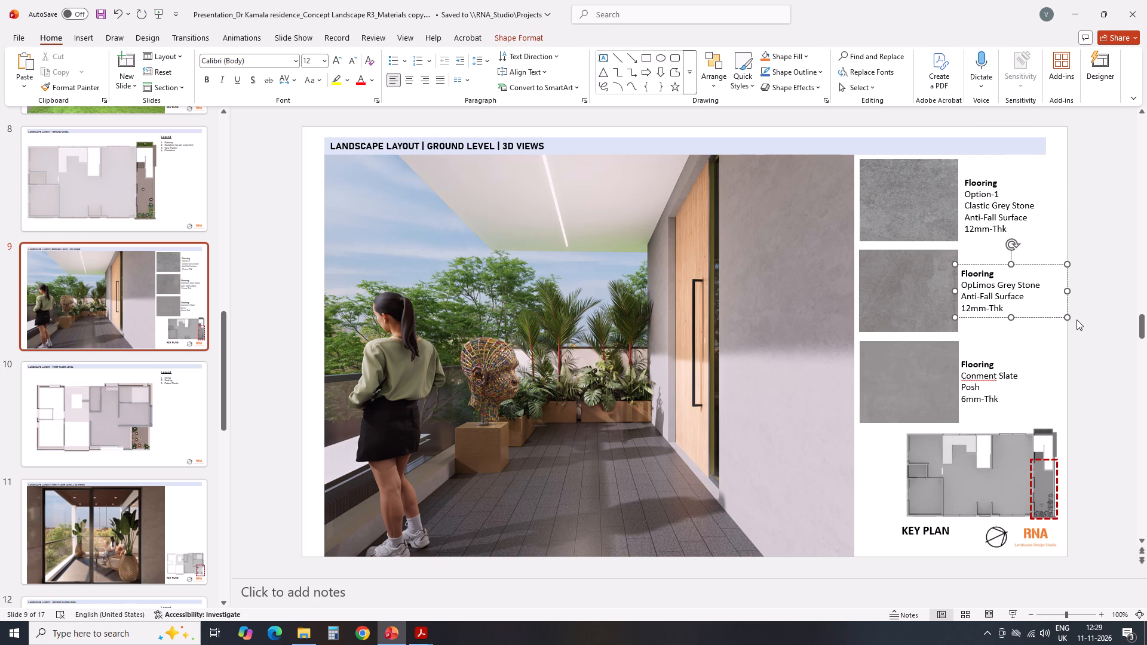
text(tion)
text(-2)
key(Return)
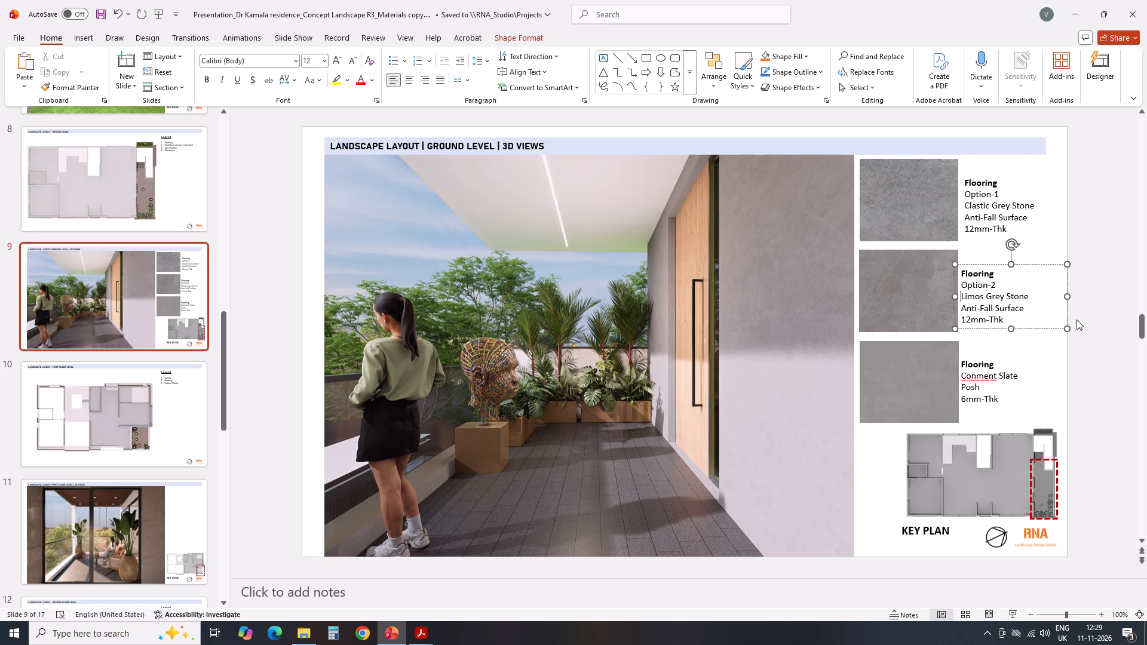
Add an "Option-3" line under the Flooring heading of the Conment Slate Posh caption on slide 9.
click(1121, 385)
click(986, 377)
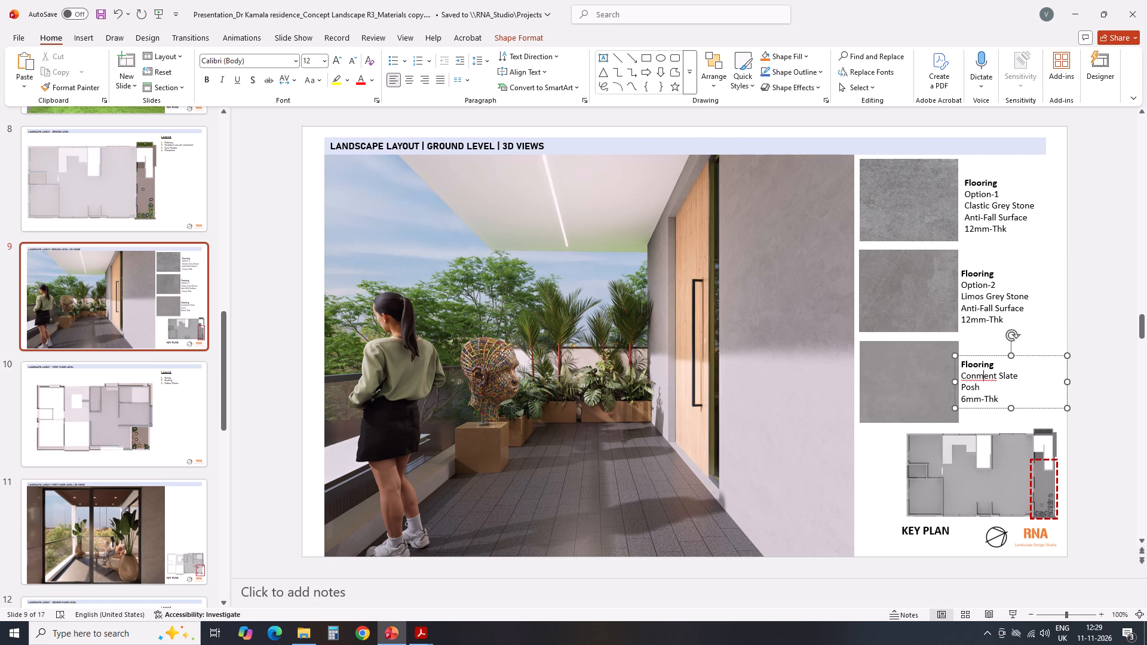
click(965, 377)
key(Left)
text(tion)
text(-3)
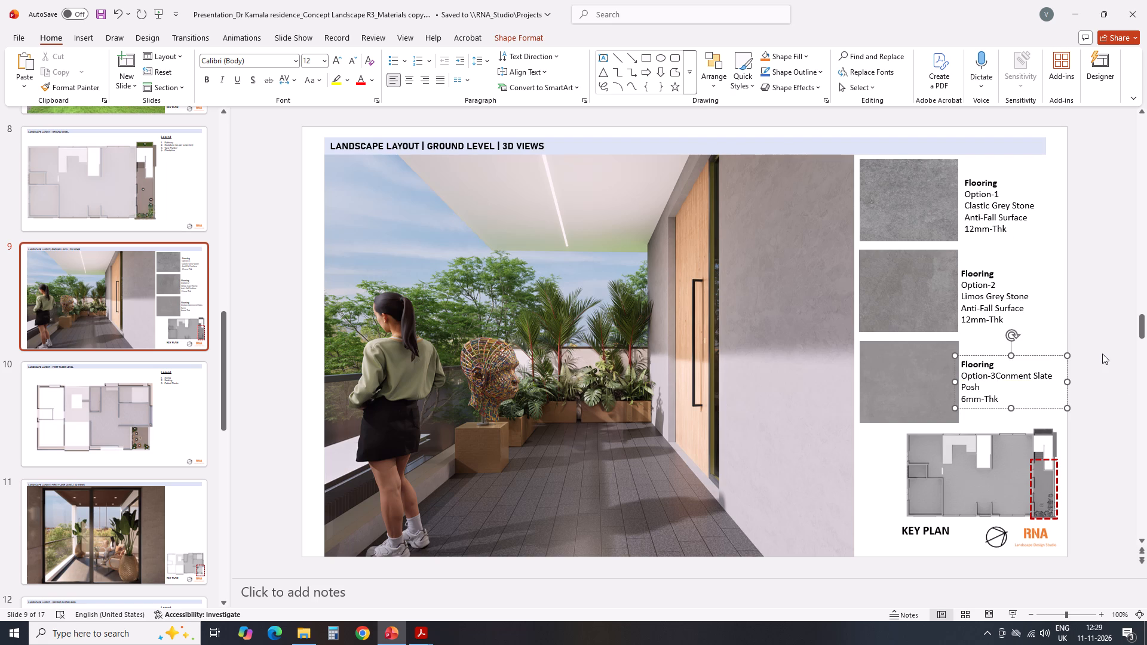
key(Return)
click(1111, 309)
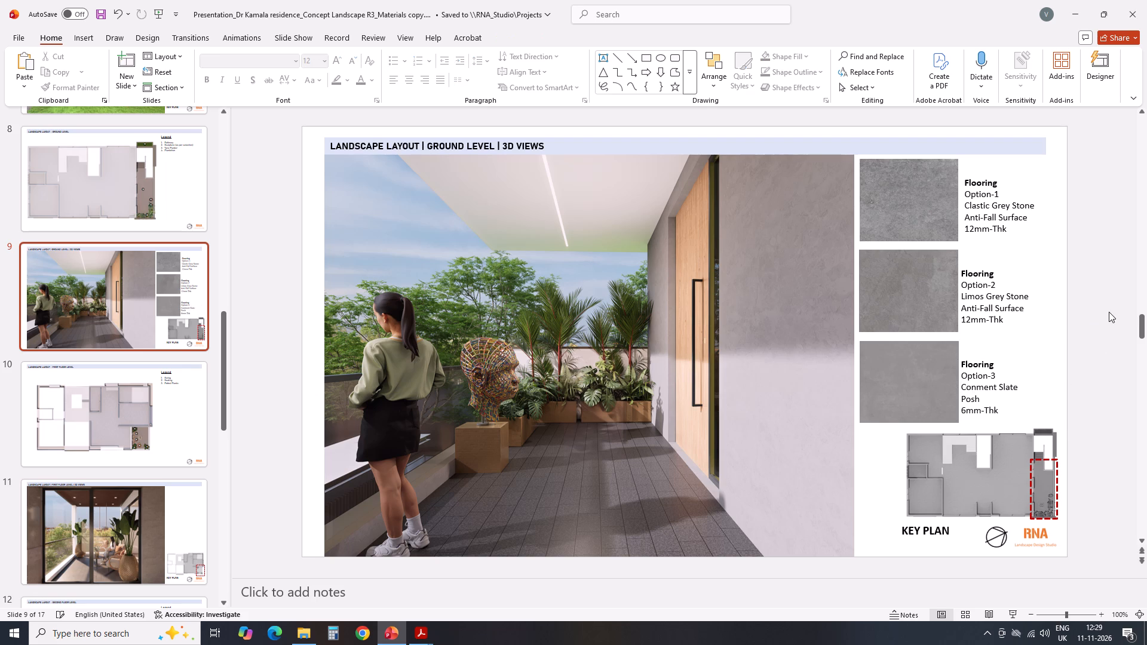
click(1102, 279)
click(1108, 311)
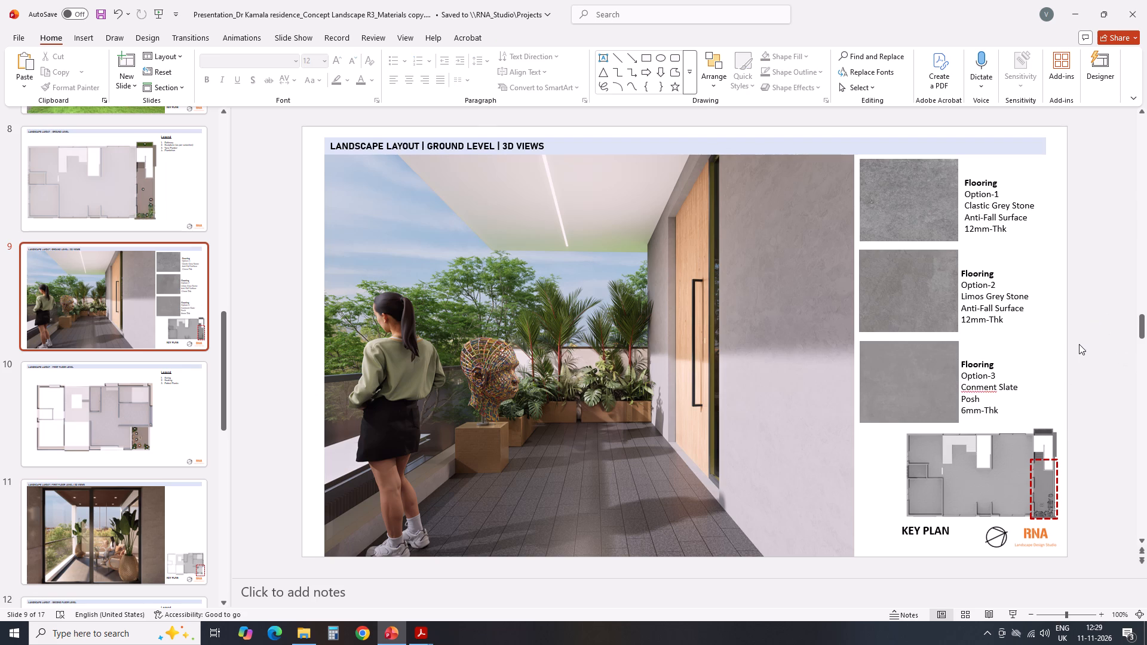
Review the slides after slide 9 through the material palettes, and return past the stilt level views to the cover slide.
scroll(1079, 344, down, 1)
scroll(1097, 351, up, 1)
scroll(1097, 351, down, 3)
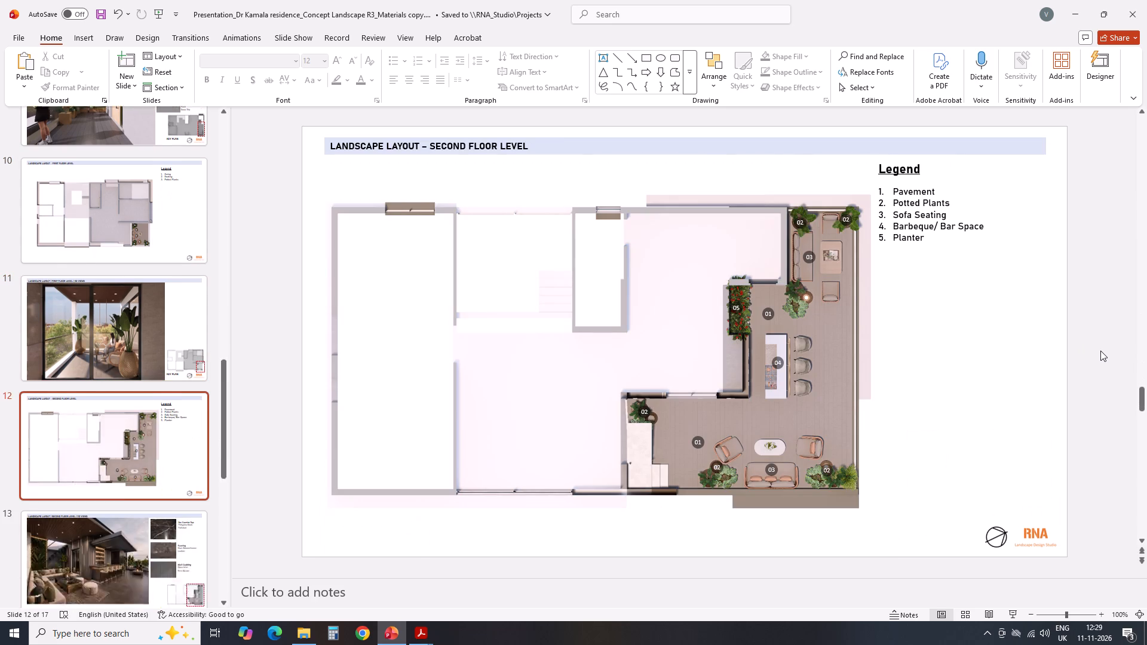
scroll(1100, 351, down, 2)
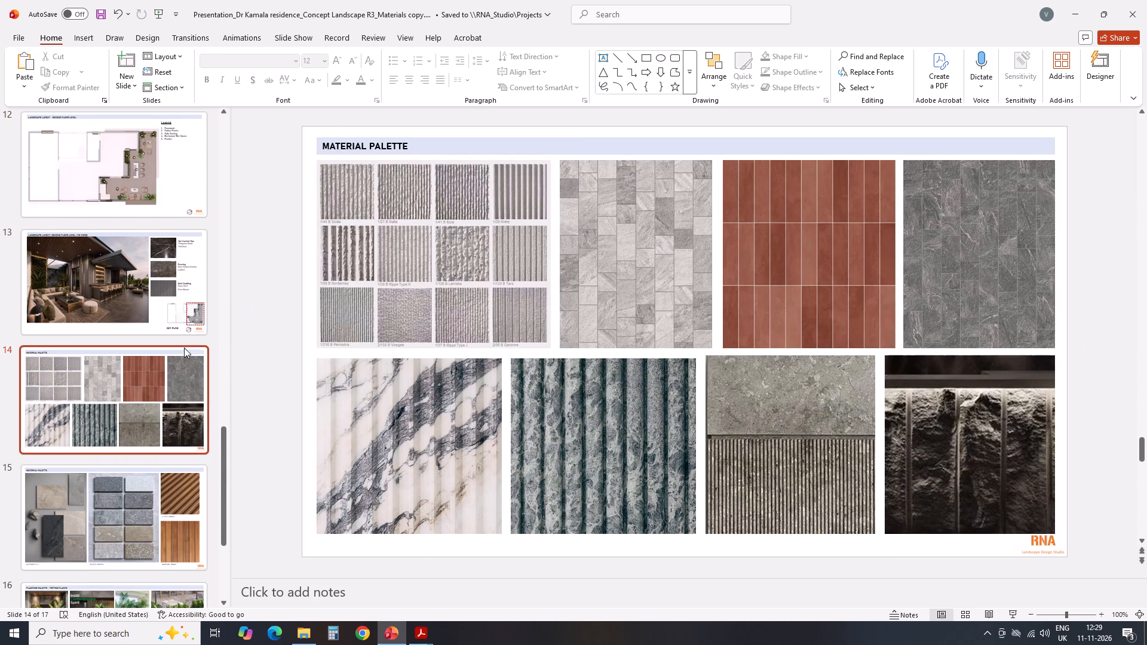
scroll(186, 364, down, 2)
scroll(139, 428, down, 2)
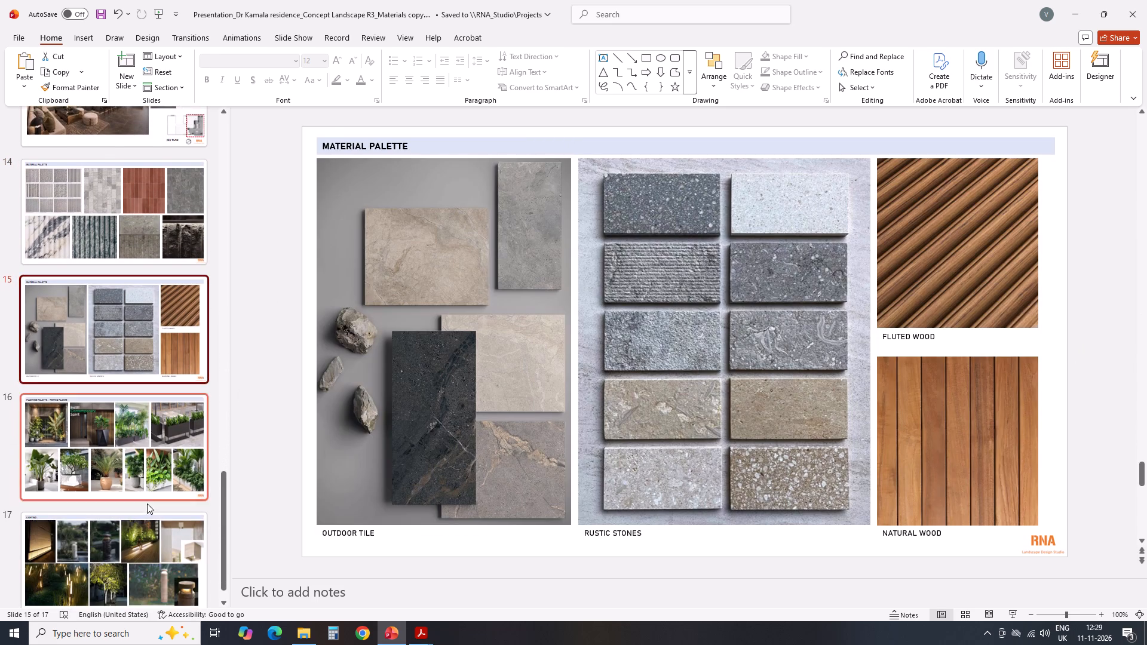
scroll(157, 480, down, 4)
scroll(131, 530, up, 11)
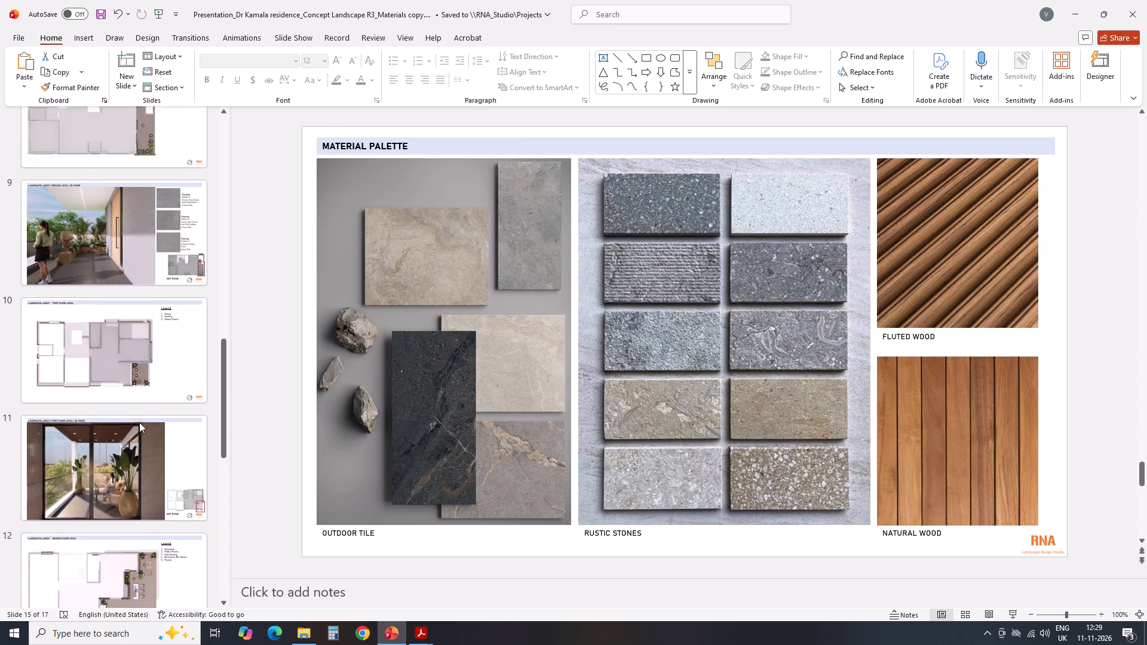
scroll(139, 422, up, 5)
scroll(150, 373, up, 8)
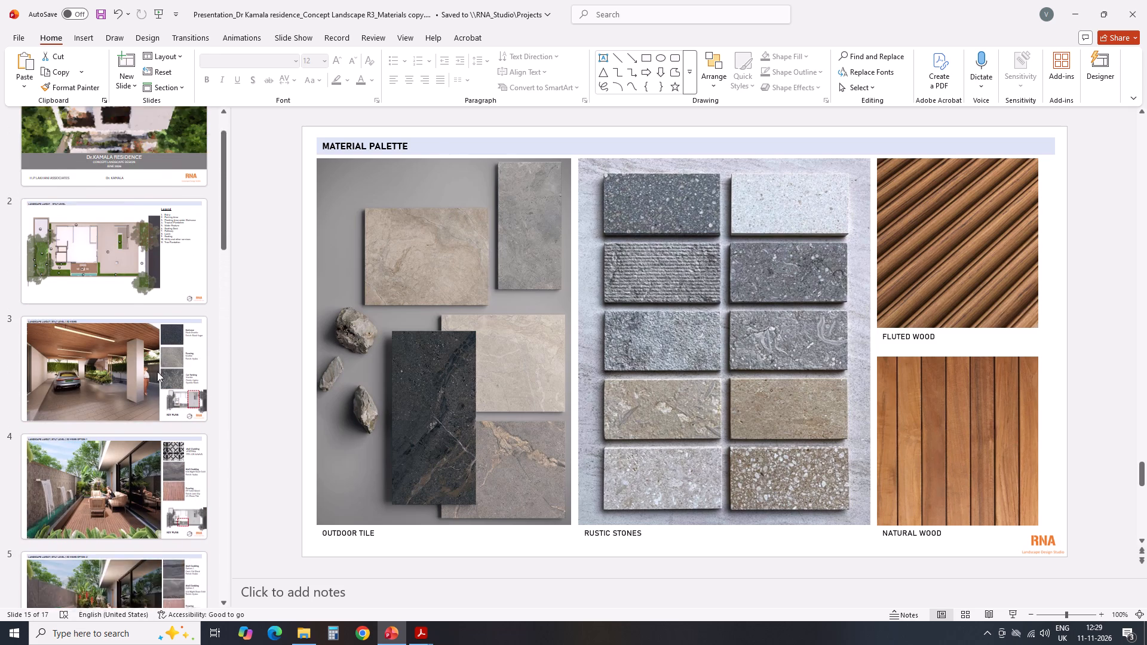
scroll(157, 371, up, 4)
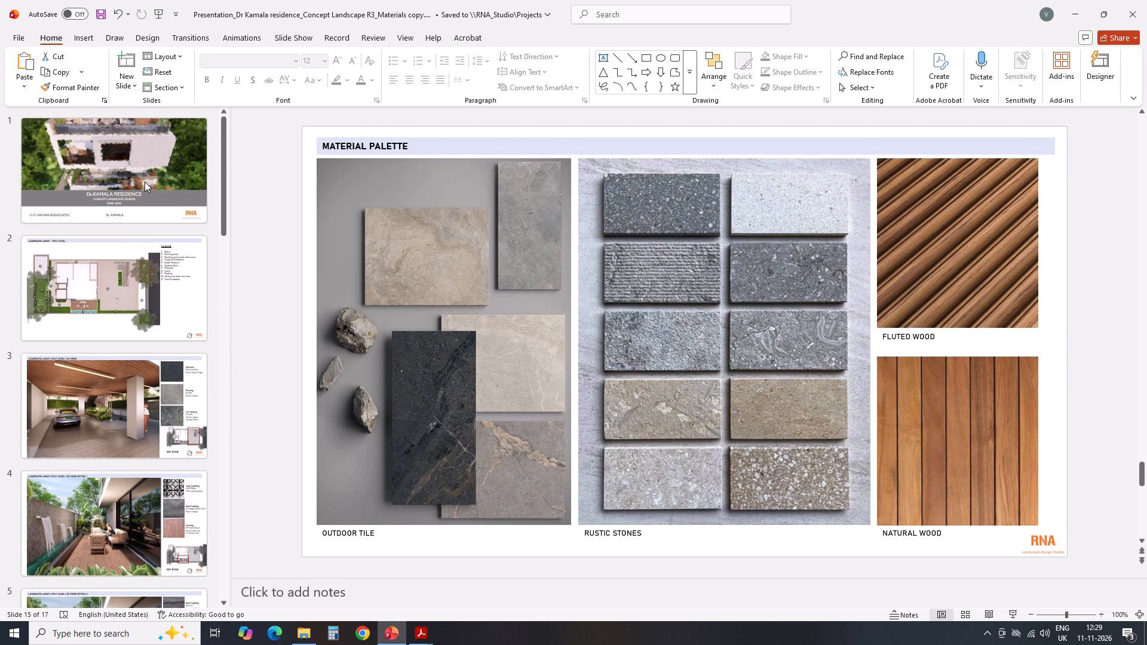
click(145, 182)
click(151, 420)
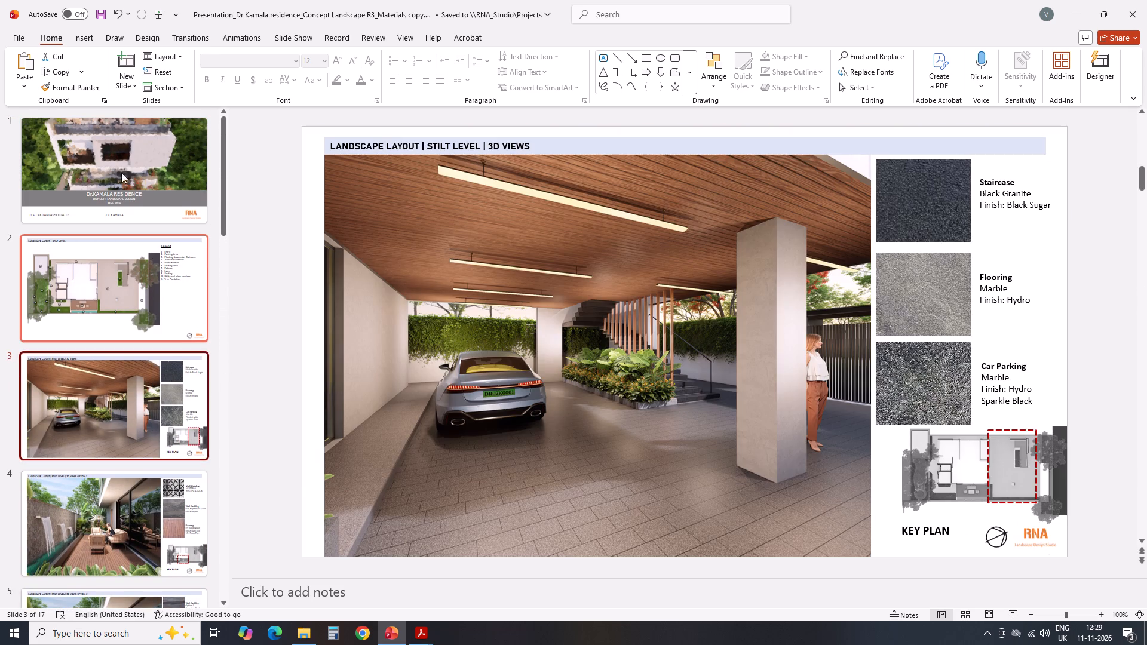
click(121, 157)
scroll(825, 290, up, 2)
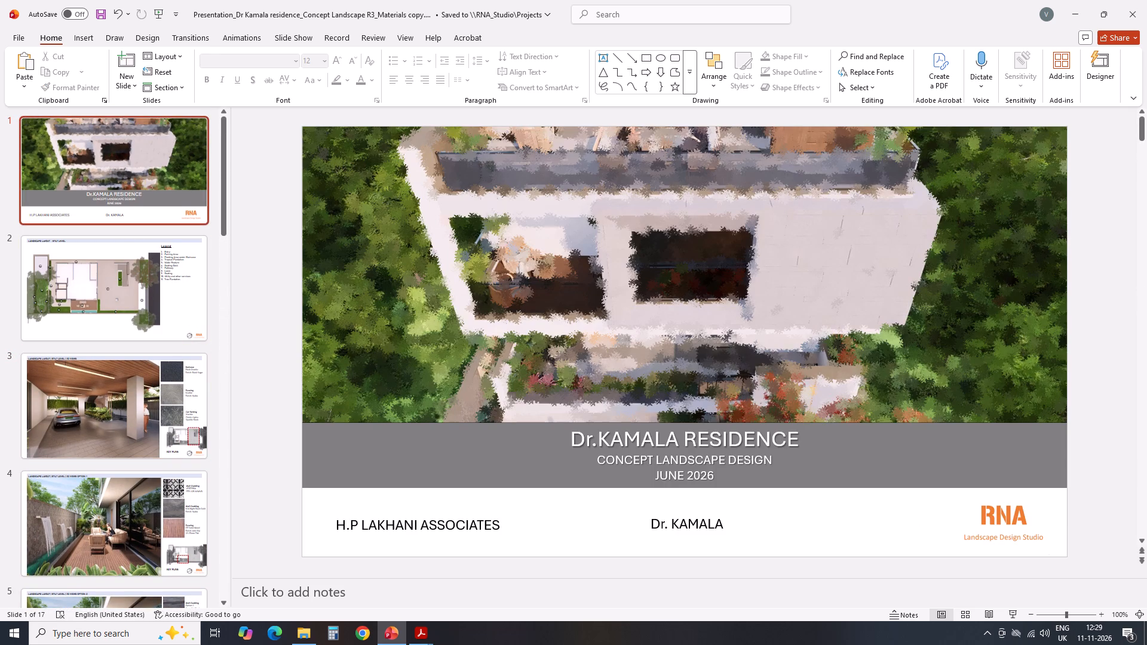
Compare the ground level 3D view on slide 9 with the first floor level 3D view on slide 11.
scroll(134, 342, down, 3)
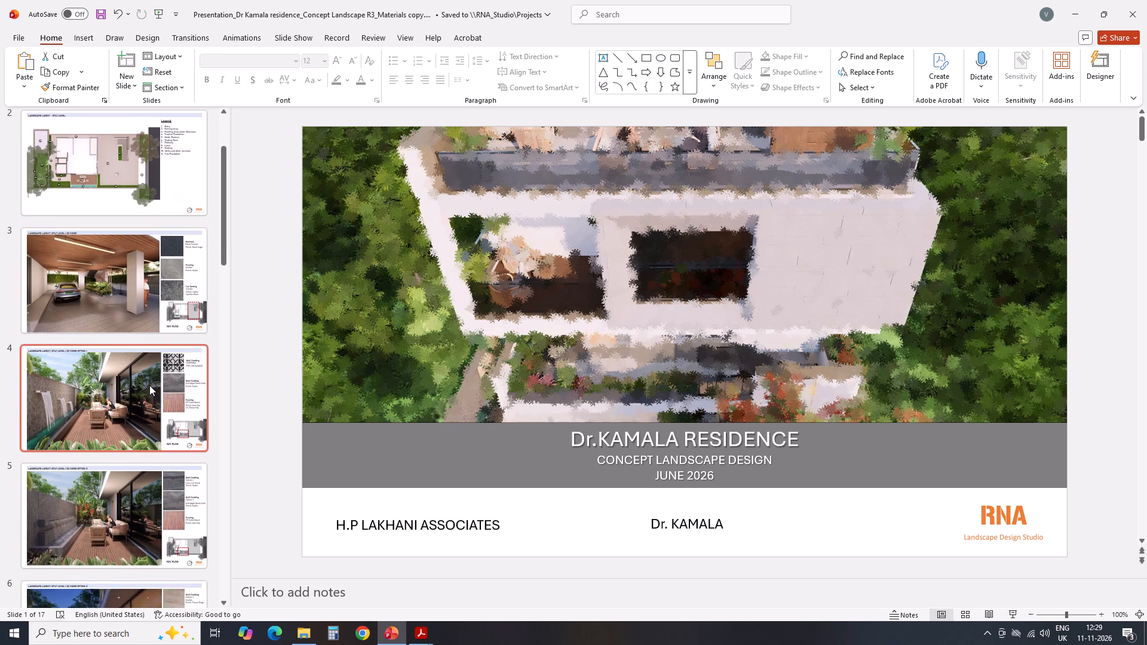
scroll(194, 437, down, 5)
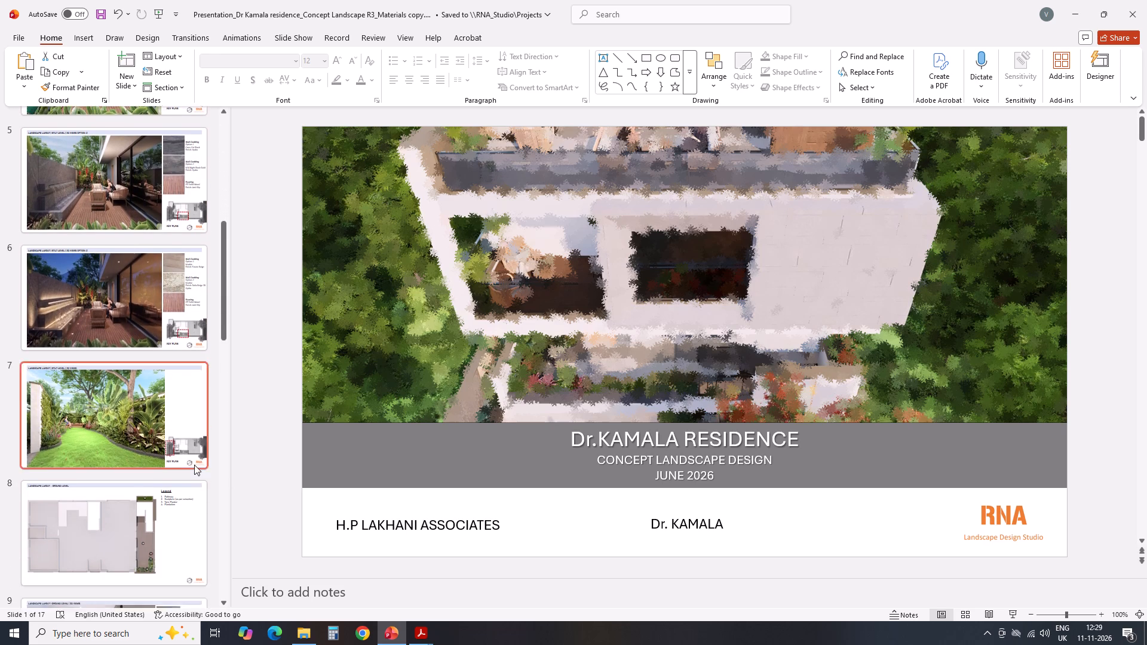
scroll(194, 465, down, 6)
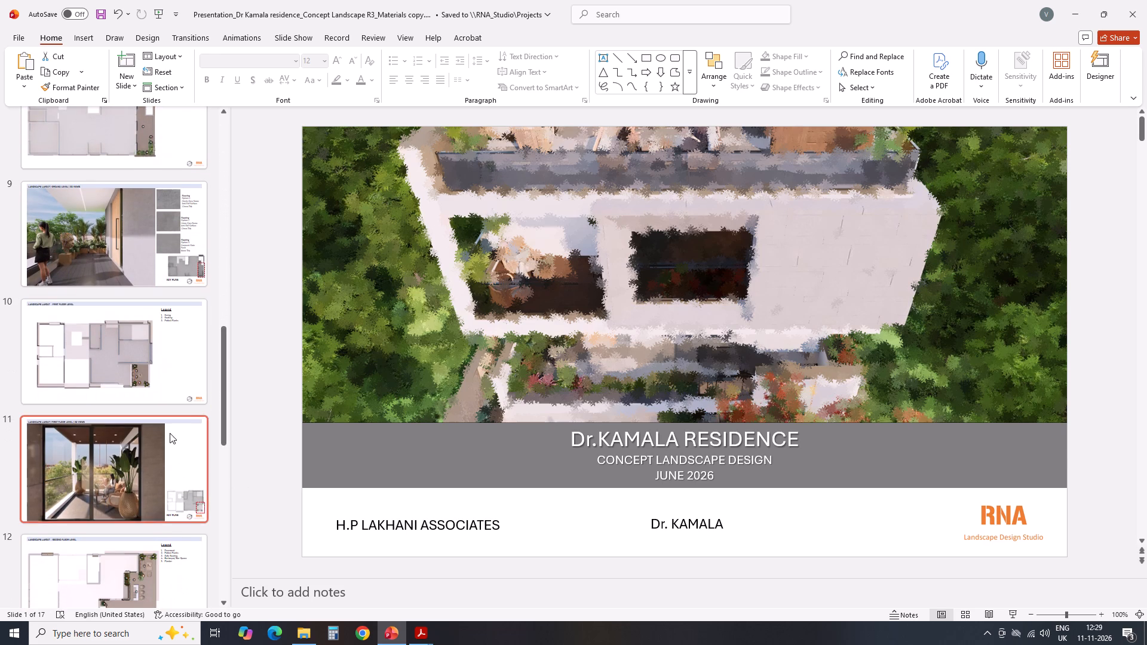
click(170, 433)
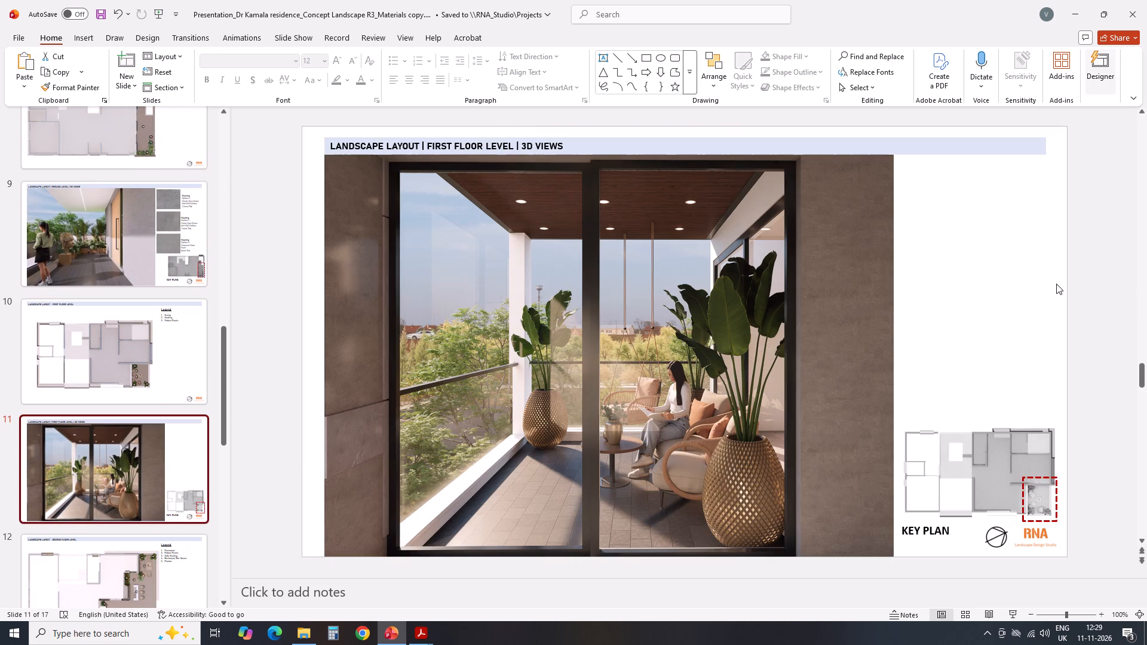
click(94, 253)
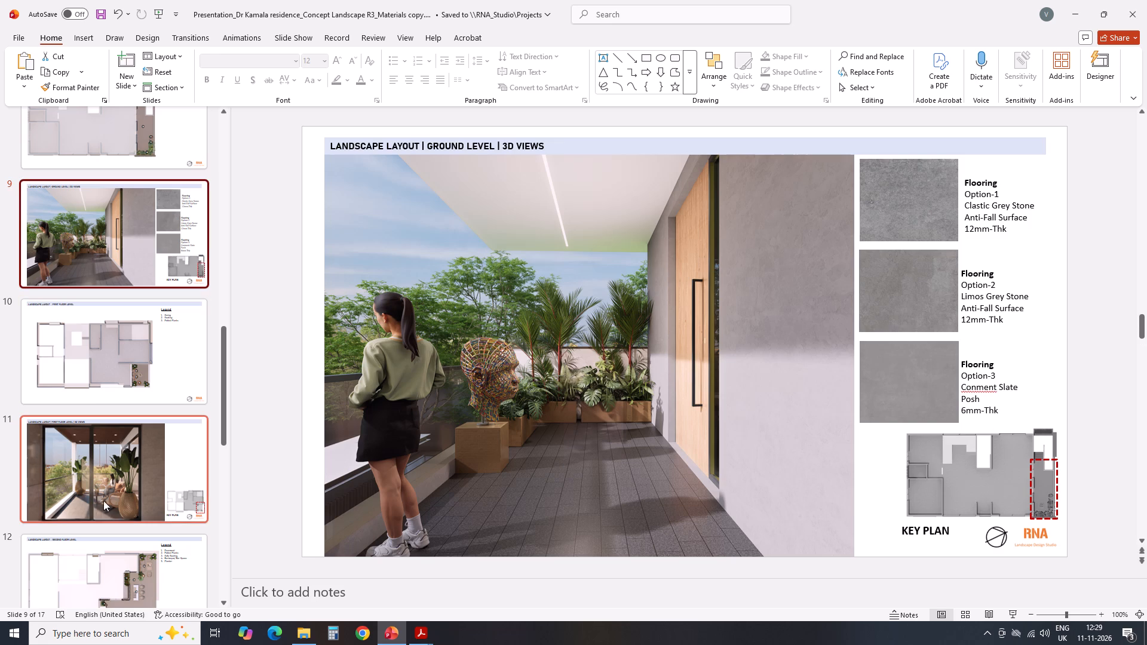
click(108, 500)
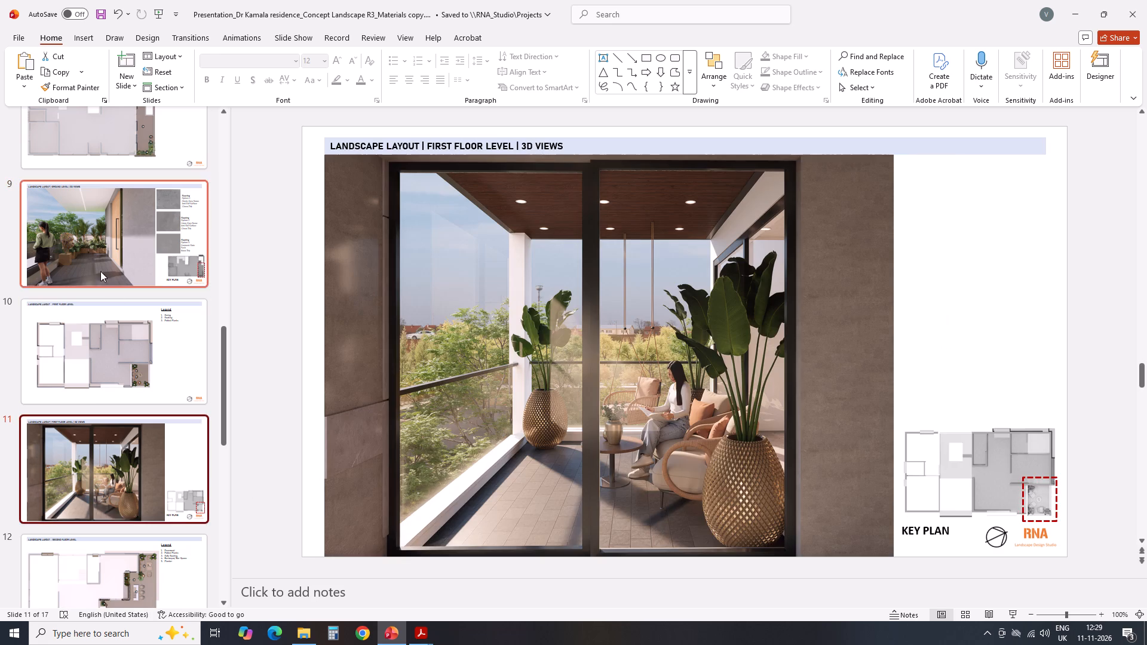
click(99, 260)
click(149, 482)
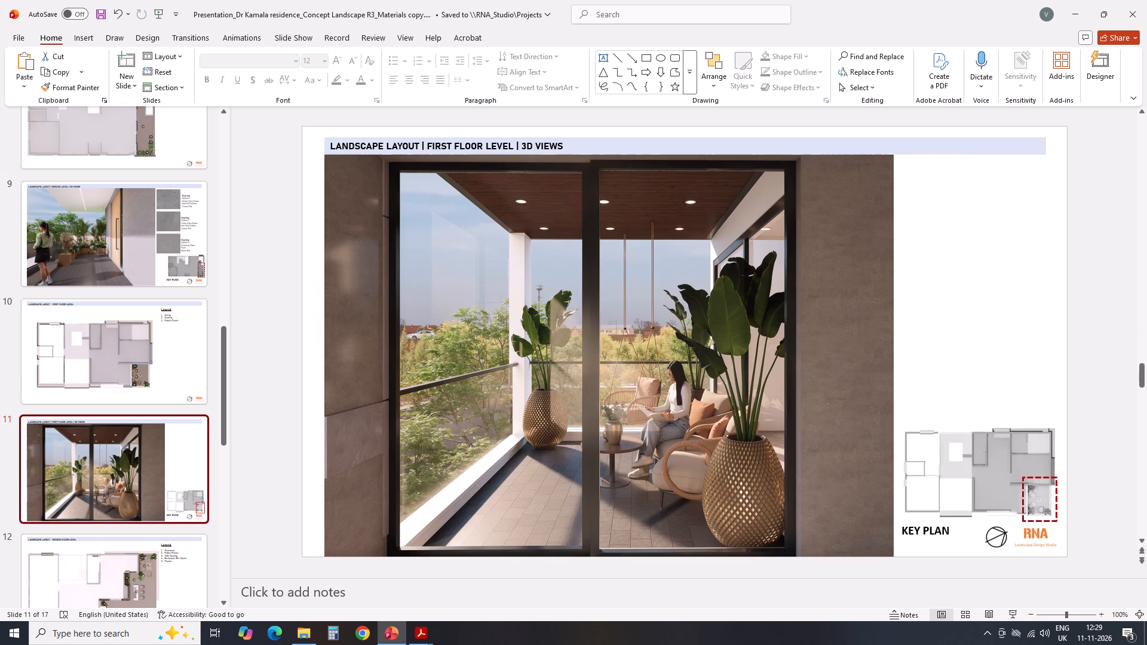
click(1098, 299)
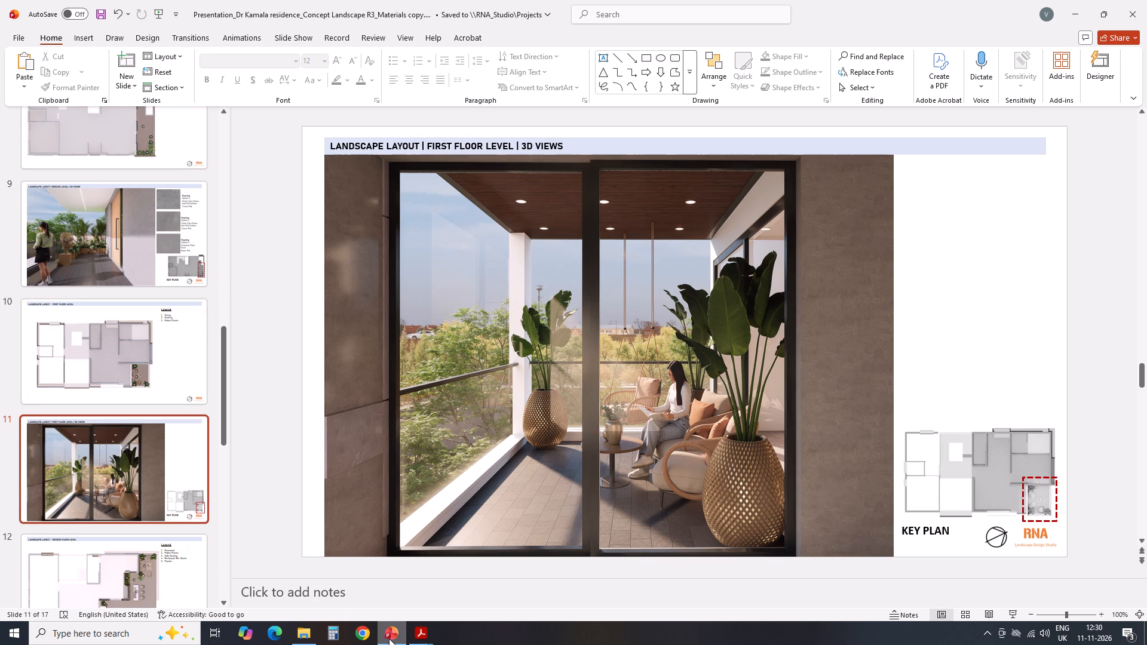
Switch to Acrobat and examine the stone textures and finishes throughout Granites_Textures.pdf.
click(421, 640)
click(351, 588)
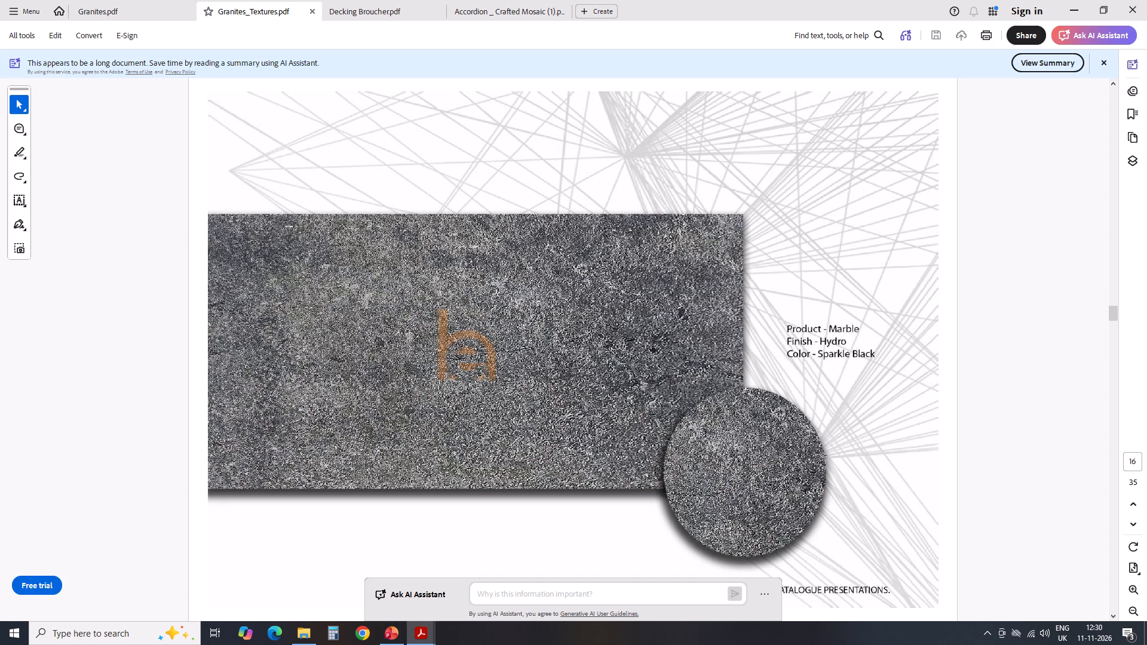
scroll(824, 455, down, 7)
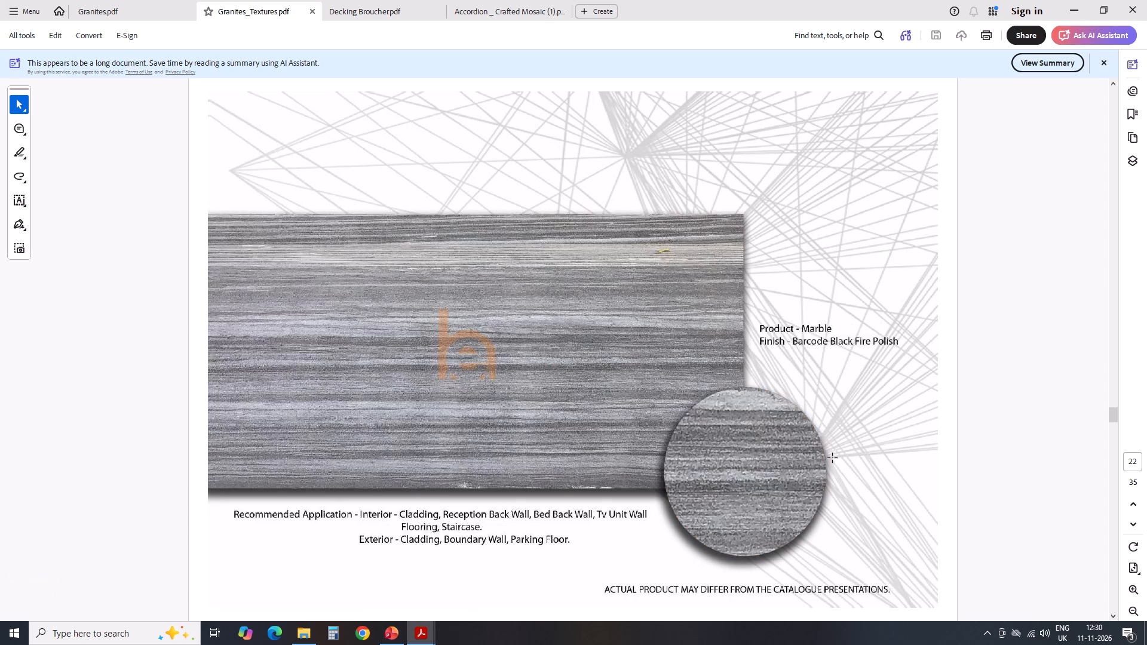
scroll(833, 458, down, 6)
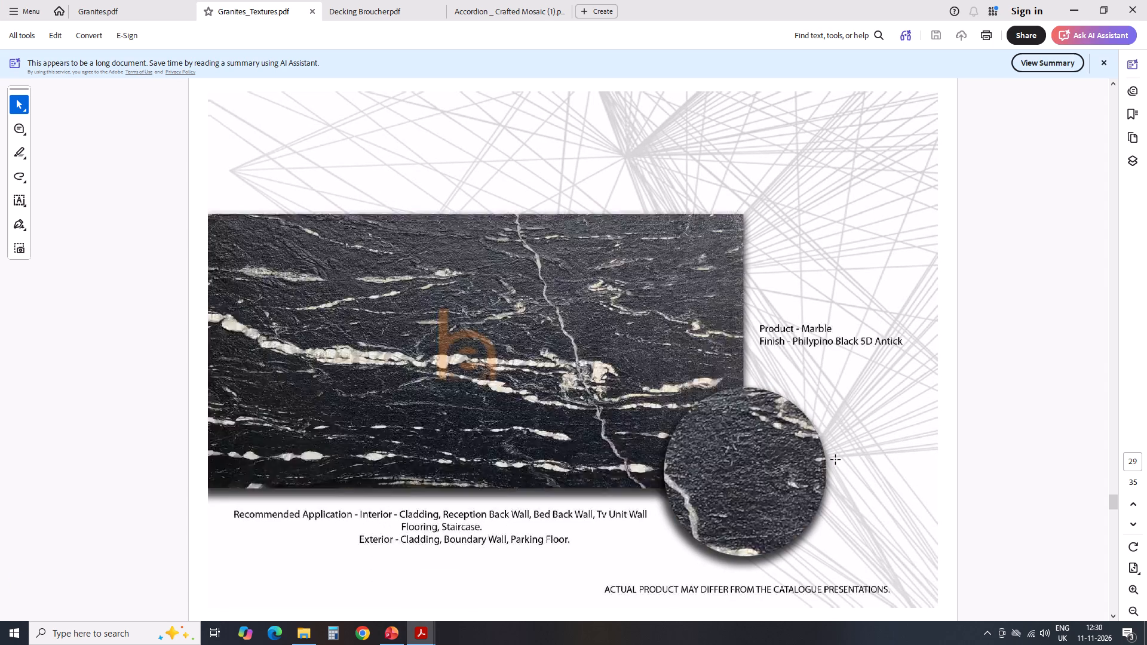
scroll(836, 460, down, 5)
scroll(900, 386, up, 20)
scroll(900, 386, up, 8)
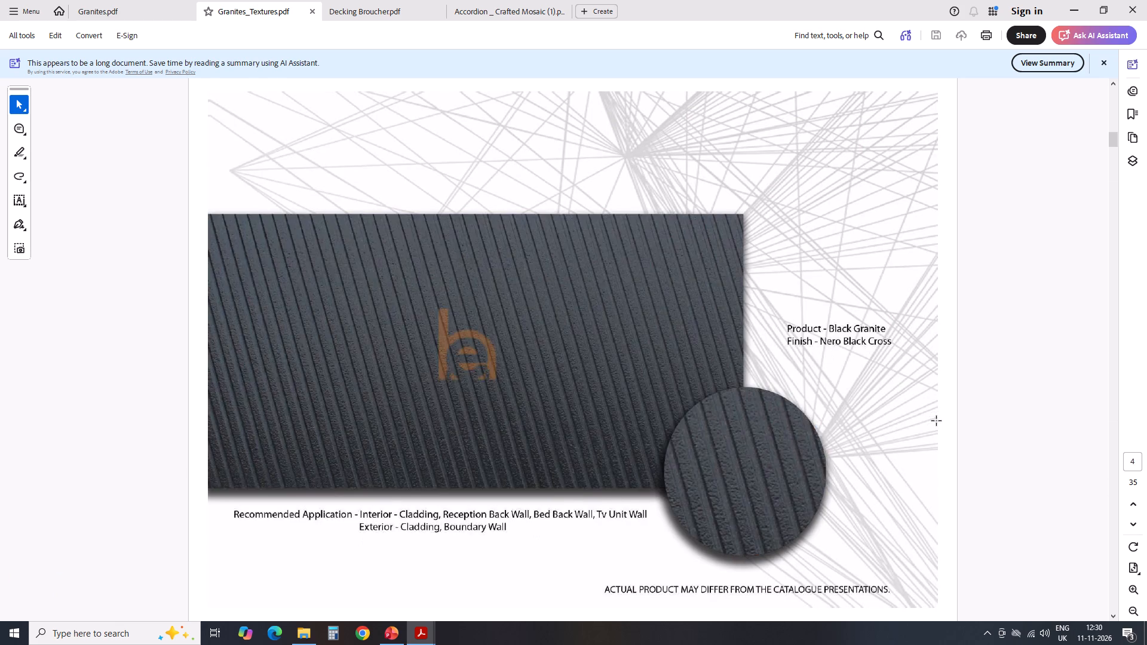
scroll(937, 421, up, 7)
Close the Accordion Crafted Mosaic catalogue, leaving the granite and decking catalogues open.
click(378, 4)
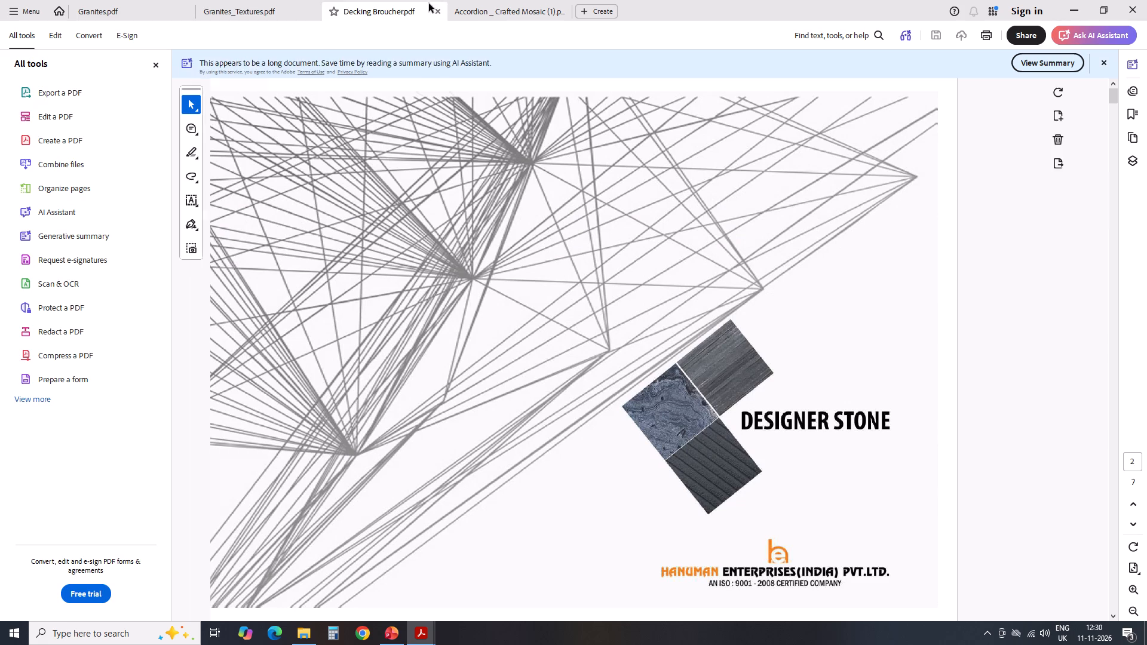
click(488, 5)
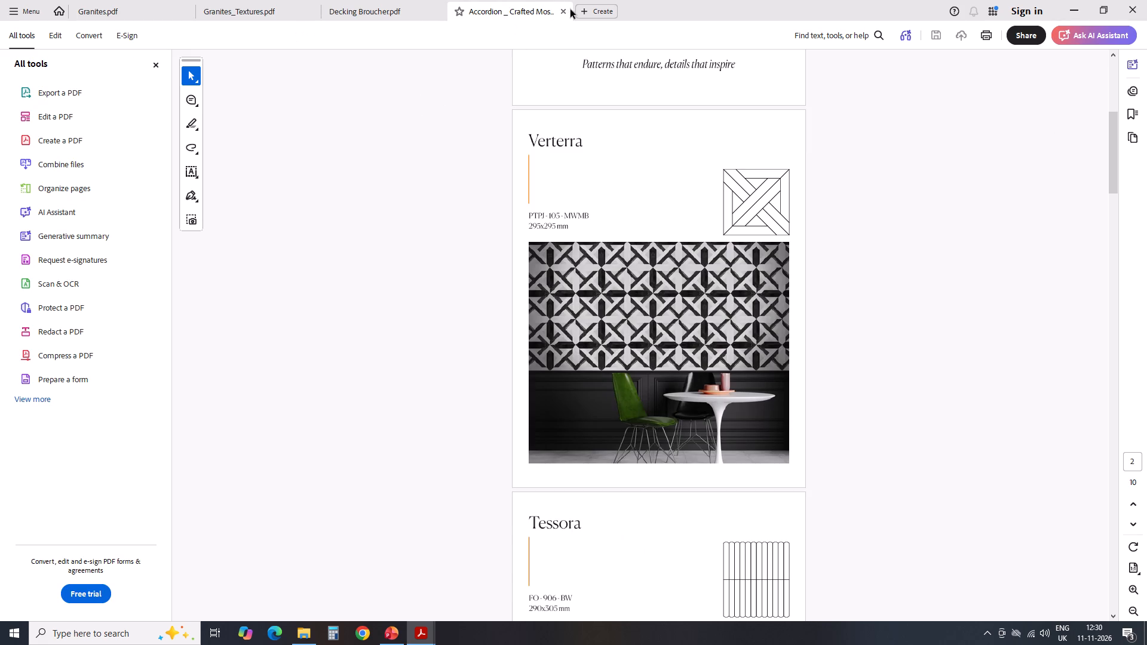
click(564, 10)
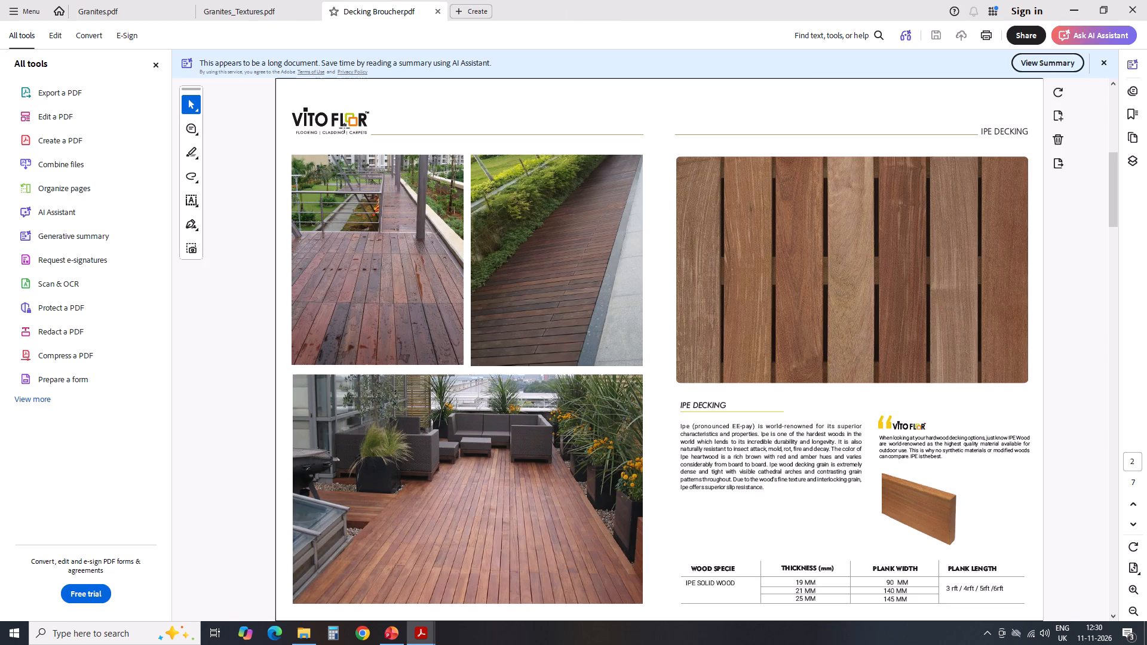
Examine the granite products and their available finishes in Granites.pdf.
click(223, 4)
click(126, 14)
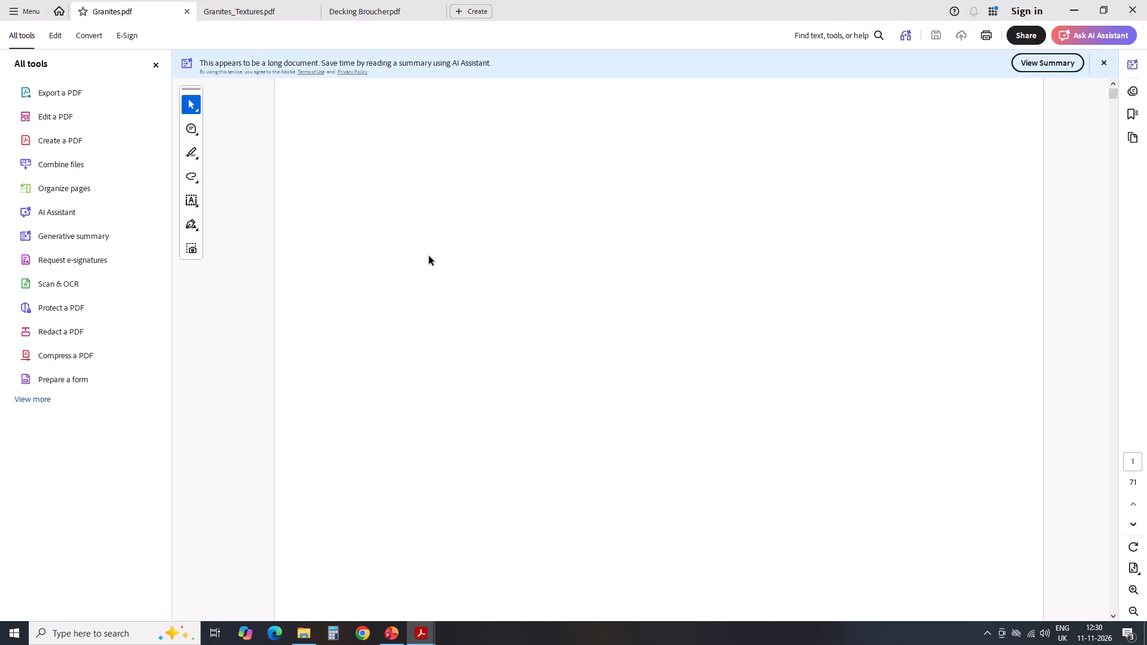
scroll(578, 285, up, 7)
scroll(697, 378, down, 5)
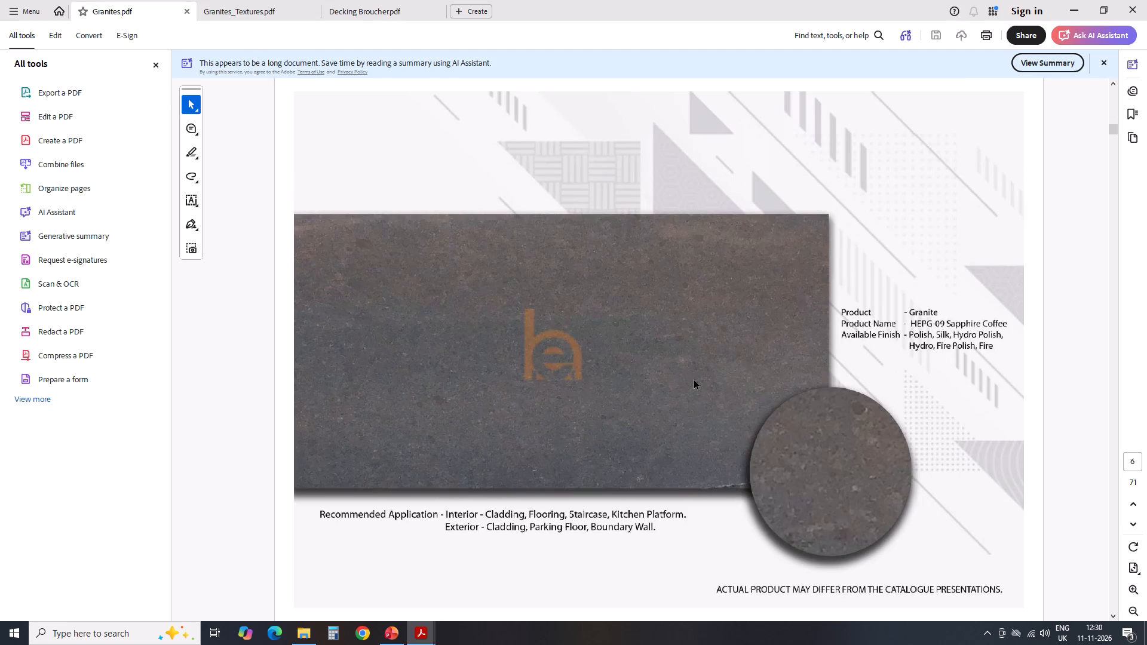
Examine the granite colours and available finishes from HEPG-09 Sapphire Coffee through HEPG-26 Asian Top in Granites.pdf.
scroll(662, 377, down, 1)
scroll(648, 381, up, 5)
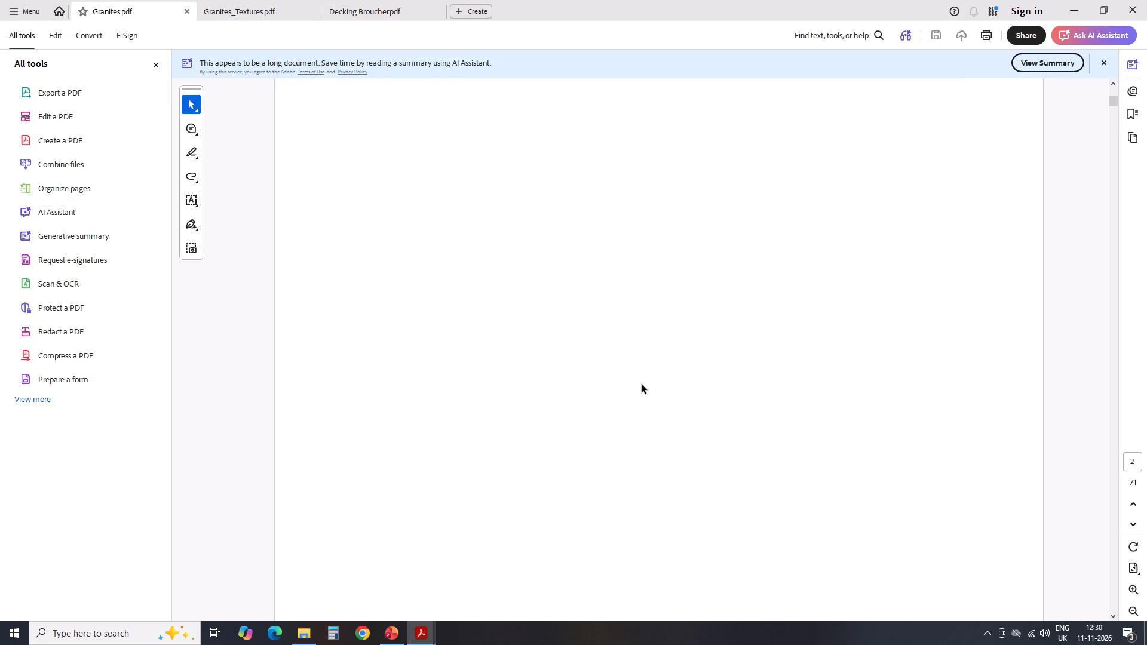
scroll(651, 383, down, 9)
scroll(652, 384, up, 1)
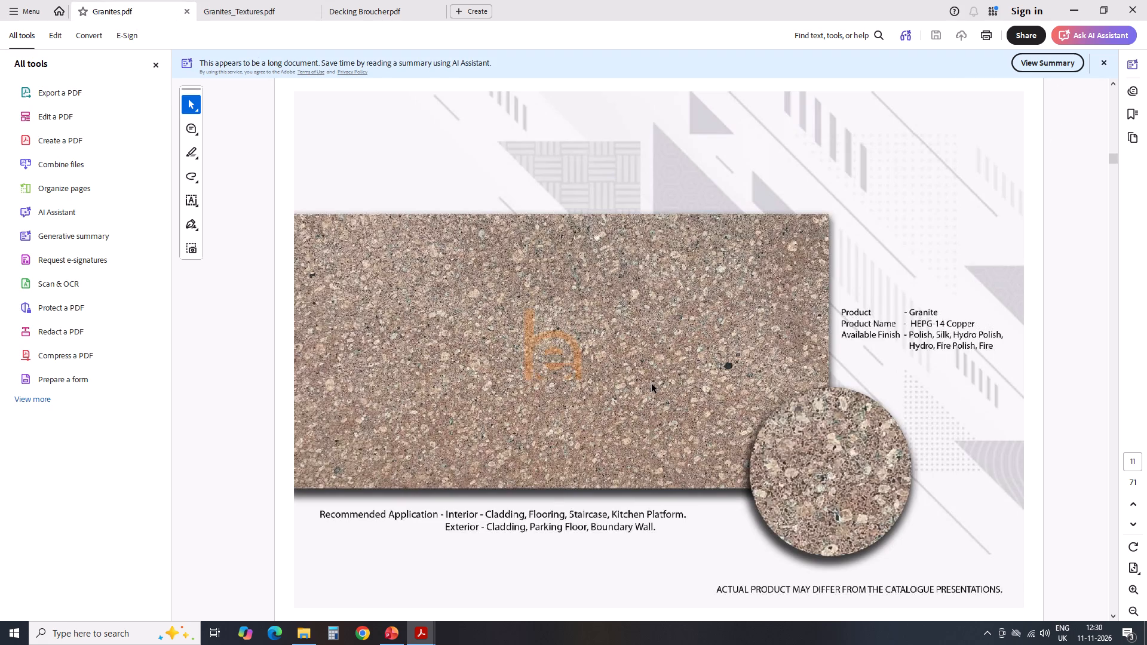
scroll(661, 385, down, 4)
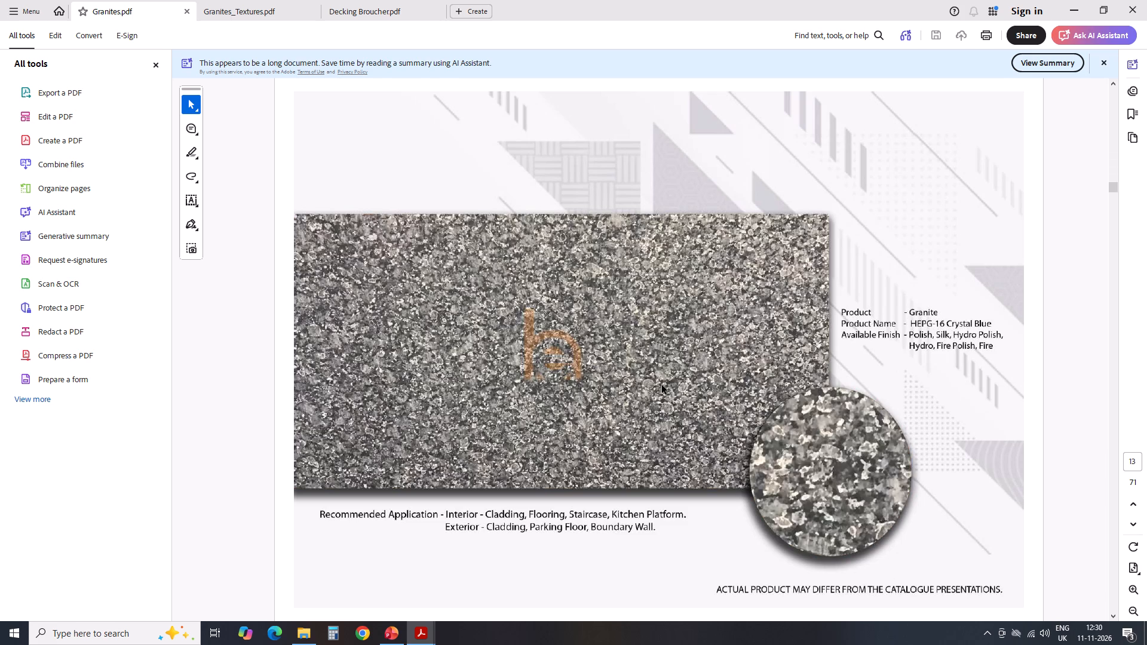
scroll(662, 385, down, 2)
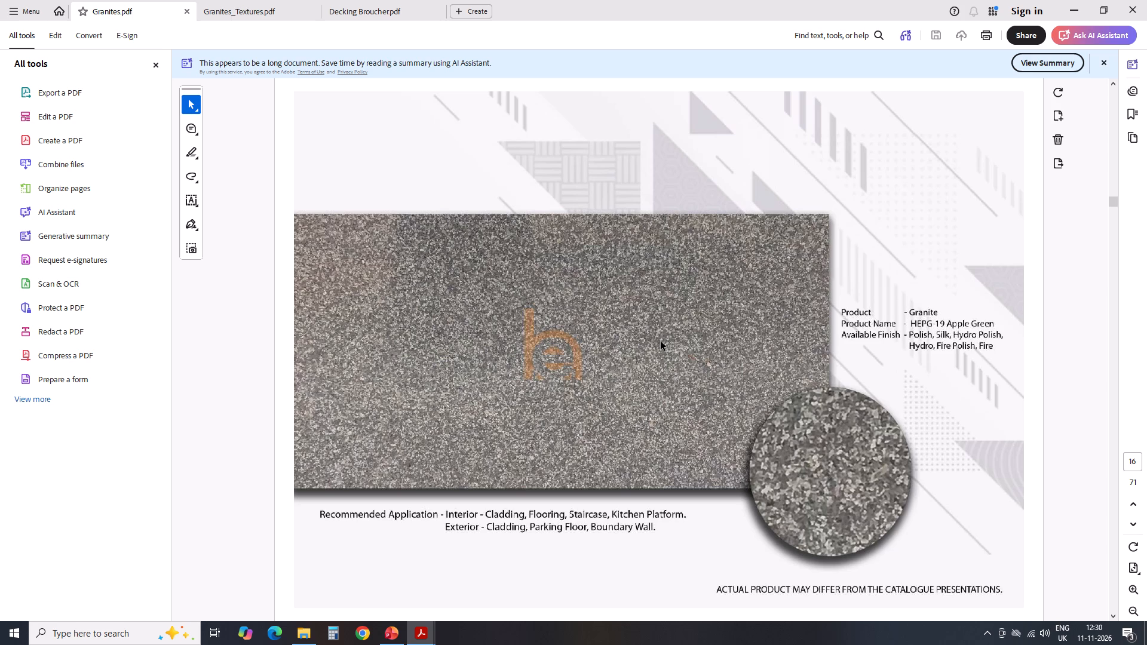
scroll(661, 342, down, 2)
scroll(661, 342, up, 2)
scroll(661, 342, down, 1)
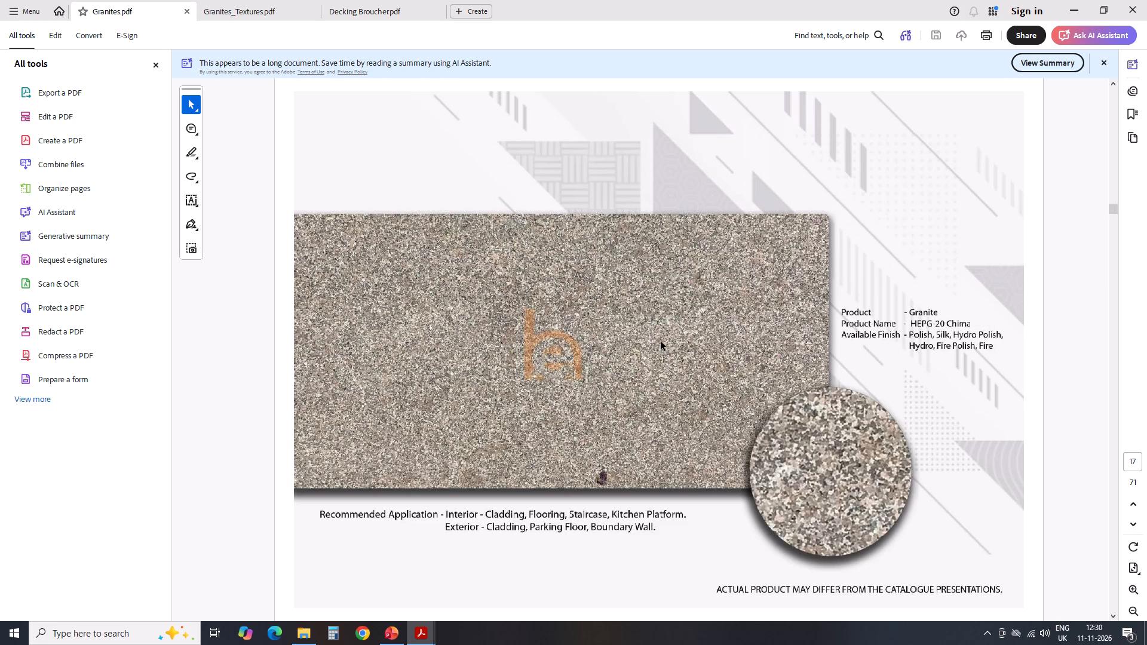
scroll(661, 342, up, 1)
scroll(661, 342, down, 7)
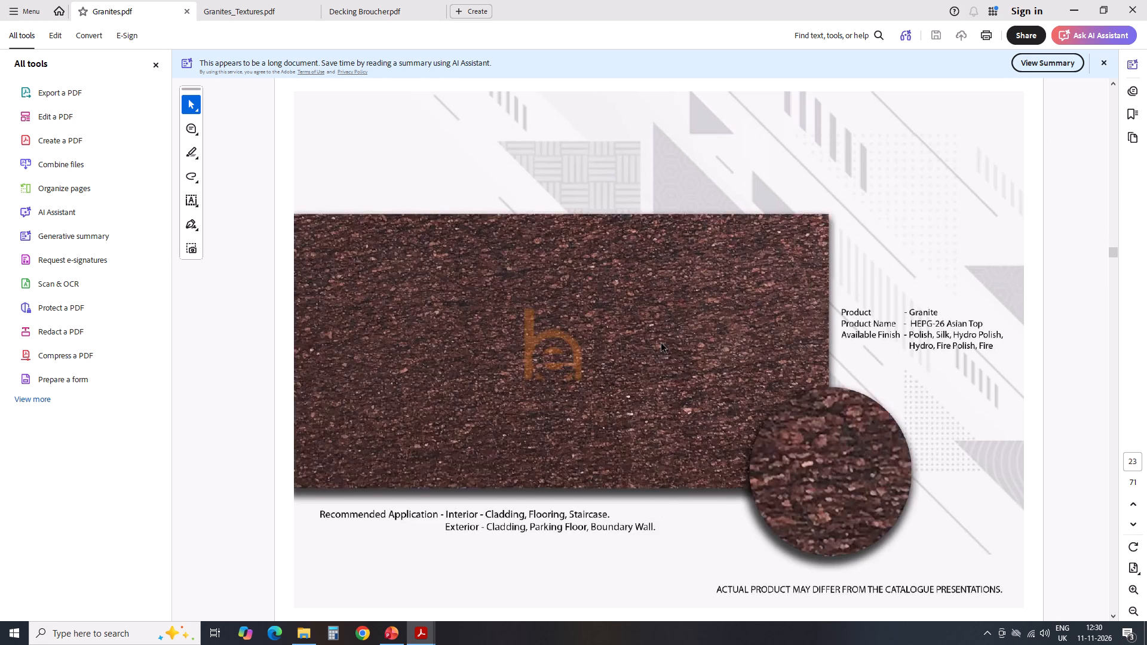
Capture a screenshot of a plain area of the HEPG-27 Adoni Brown Dark granite slab, avoiding the logo.
scroll(661, 343, down, 1)
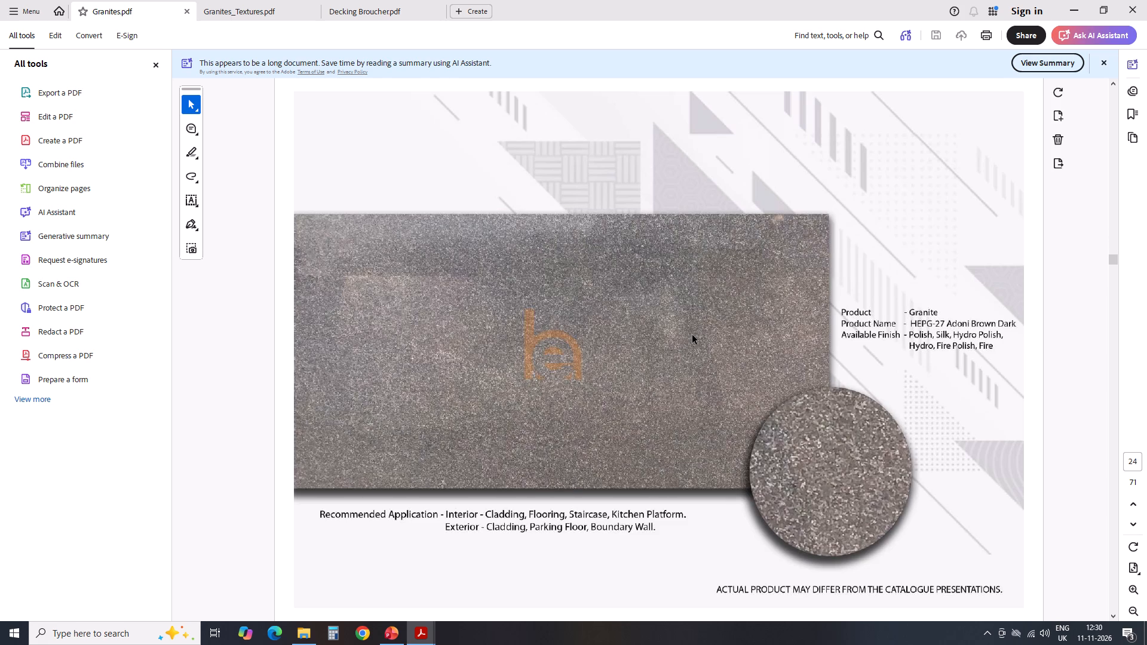
scroll(692, 336, down, 1)
scroll(692, 337, up, 1)
key(shift+super+s)
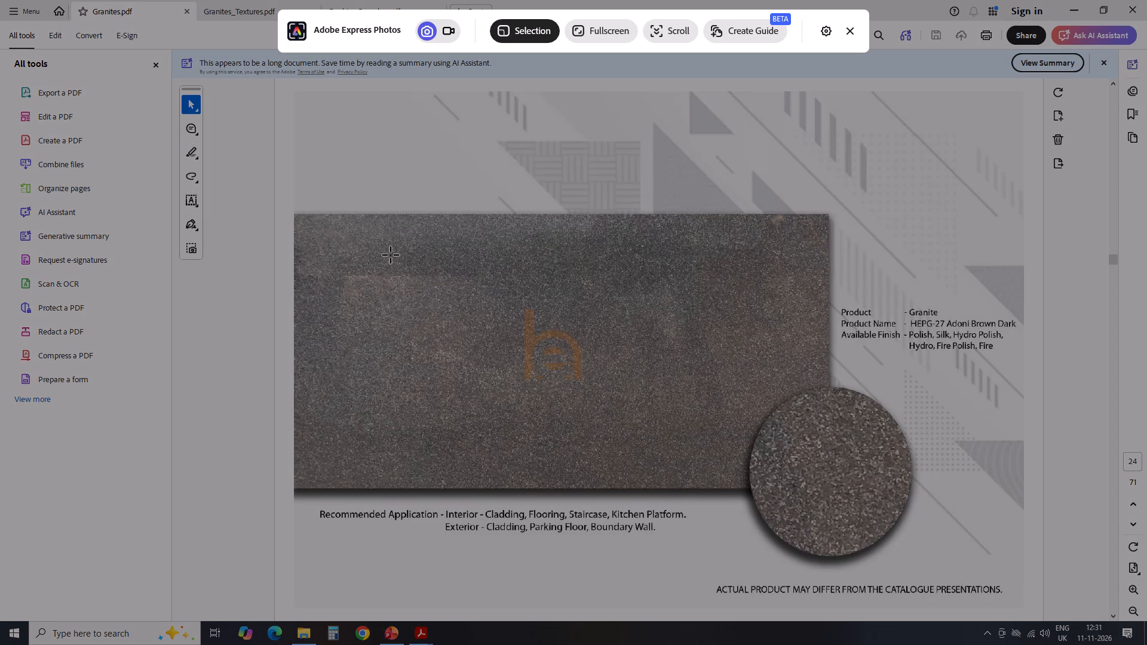
drag(305, 225, 508, 455)
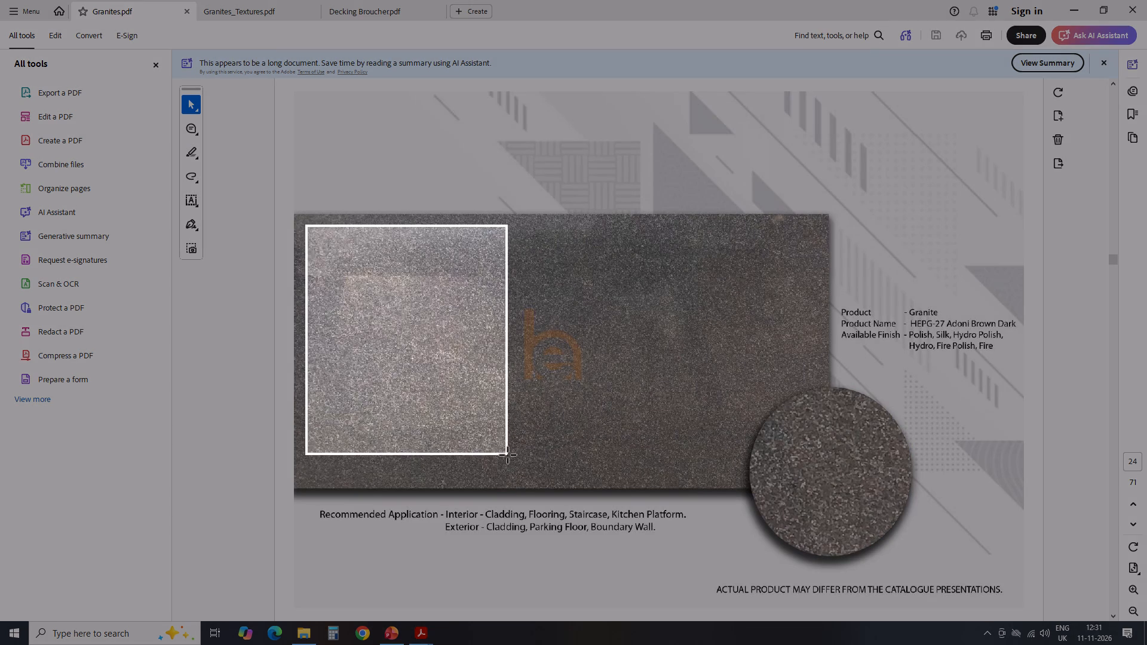
drag(508, 455, 505, 456)
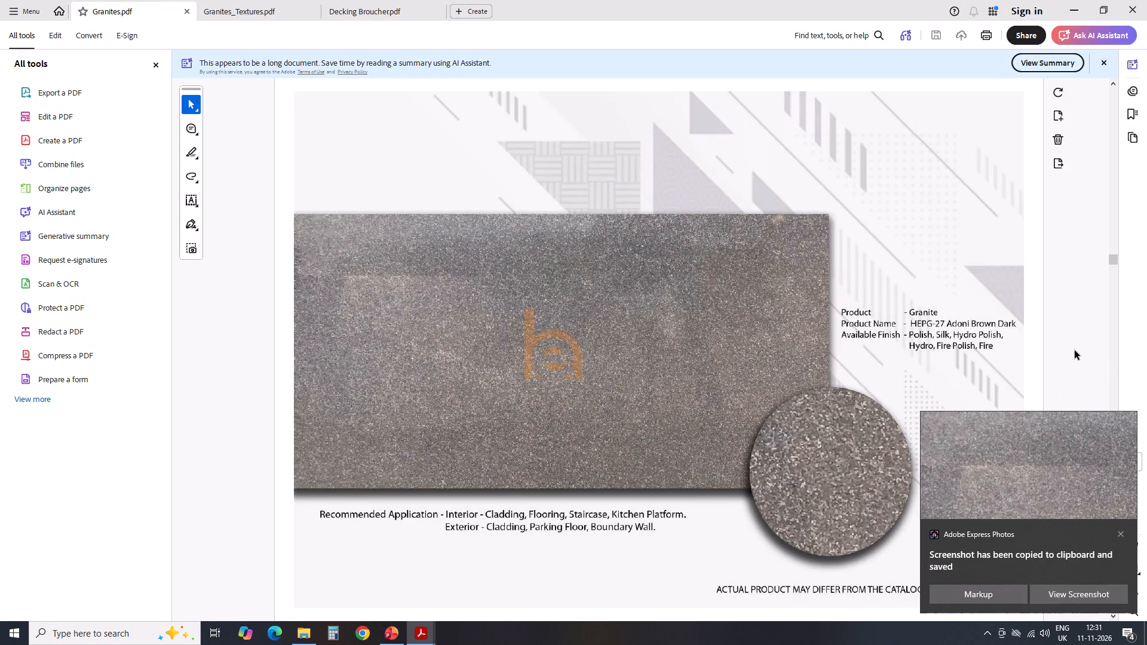
click(1075, 351)
Find HEPG-38 Cera White granite in the catalogue and capture a screenshot of its slab texture beside the logo.
scroll(625, 364, down, 2)
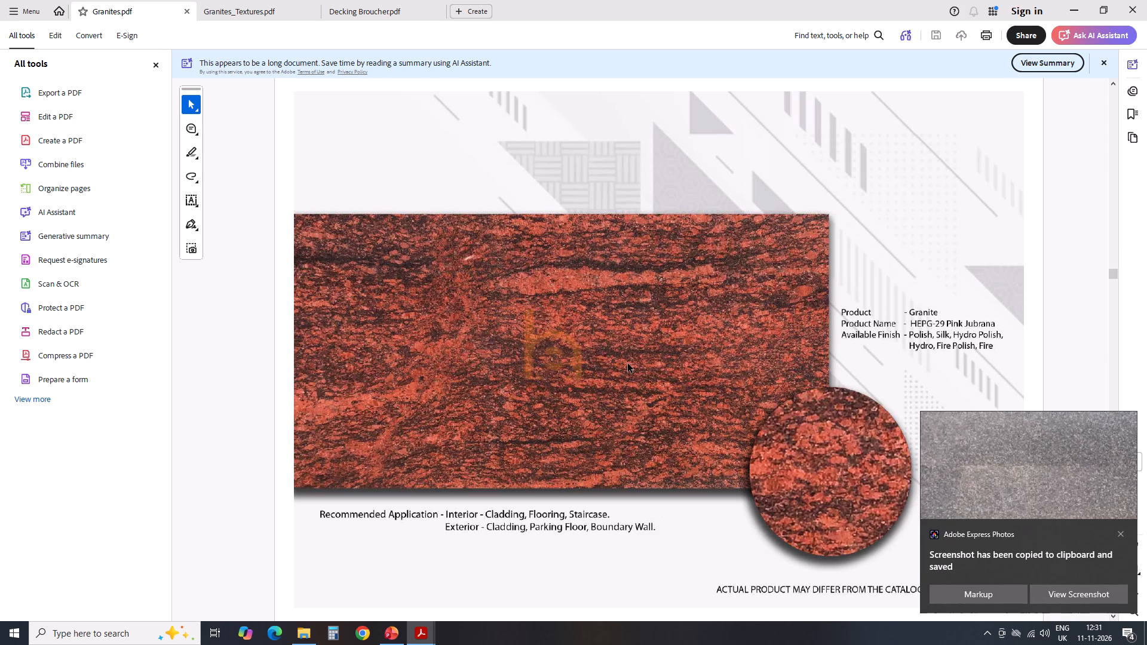
scroll(628, 364, down, 4)
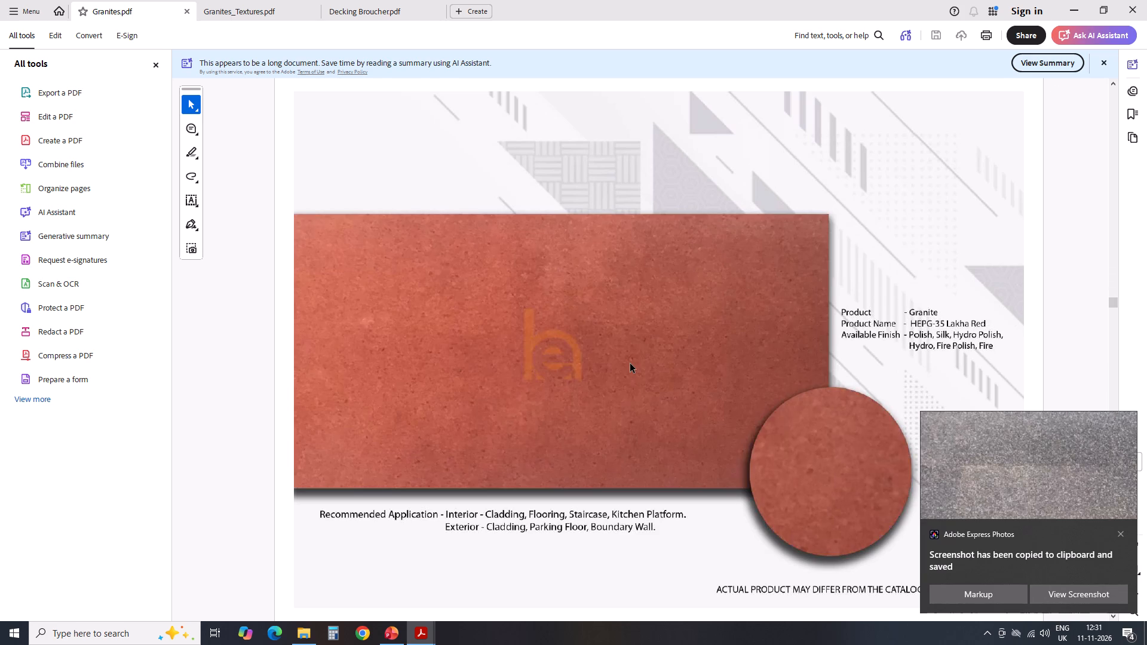
scroll(630, 364, down, 3)
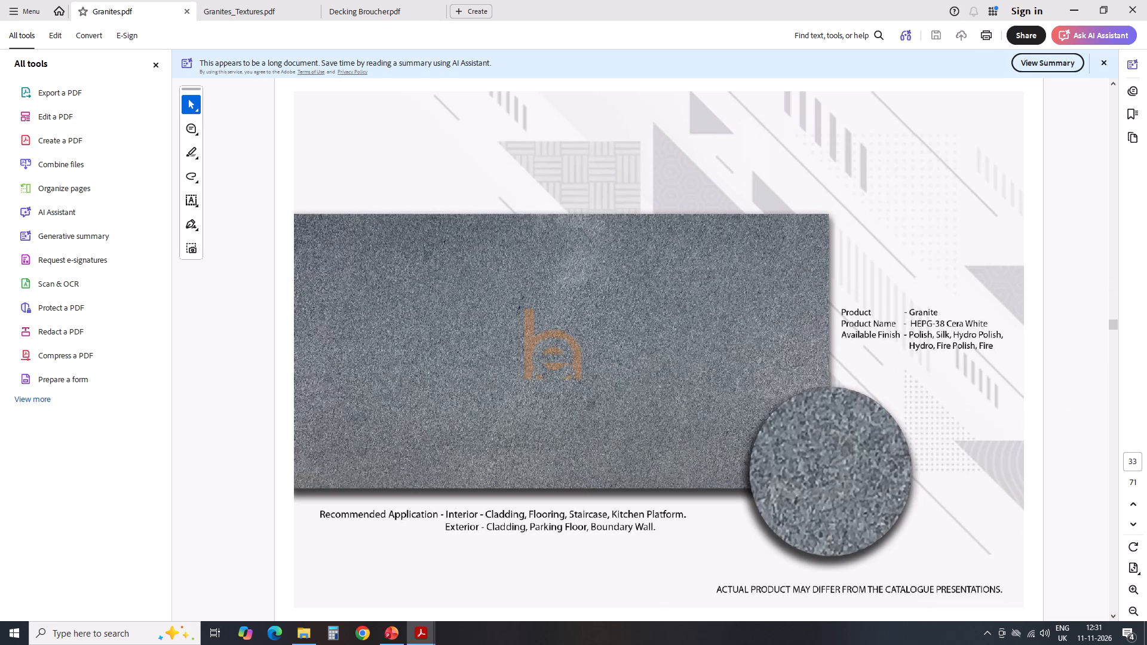
scroll(774, 376, down, 1)
scroll(778, 392, up, 1)
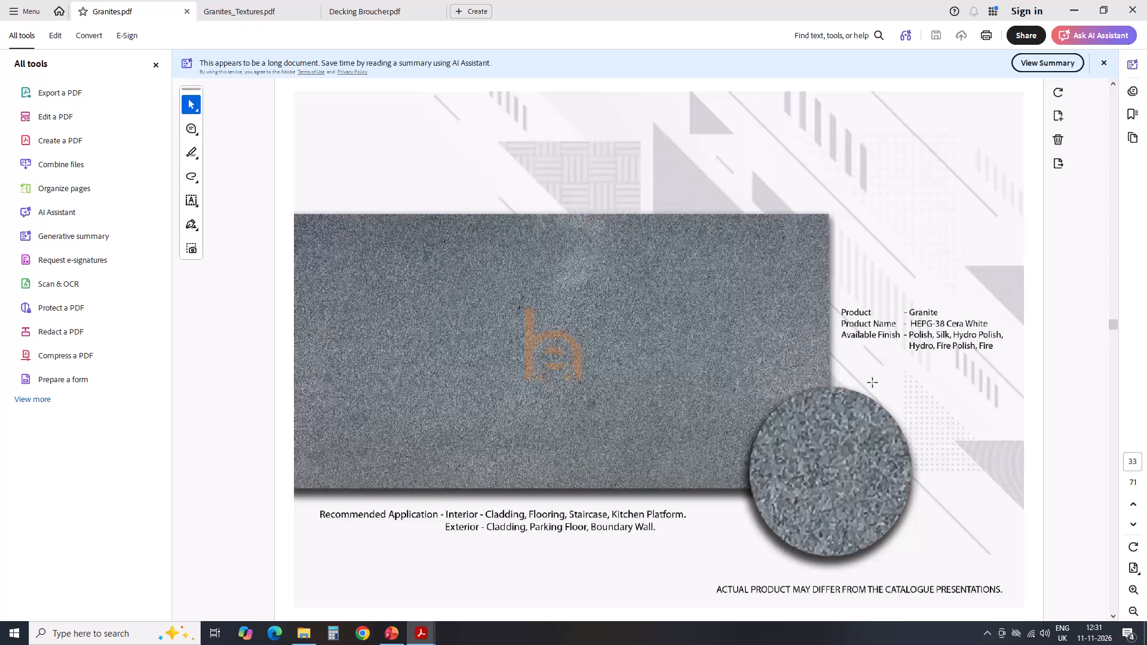
key(shift+super+s)
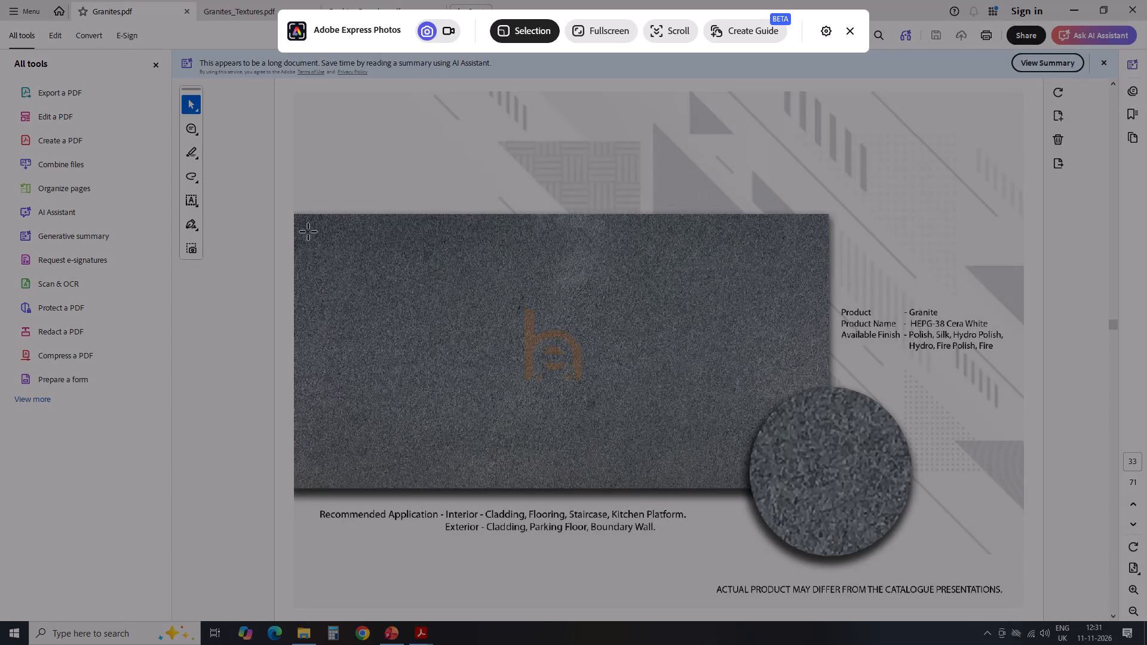
drag(310, 226, 507, 462)
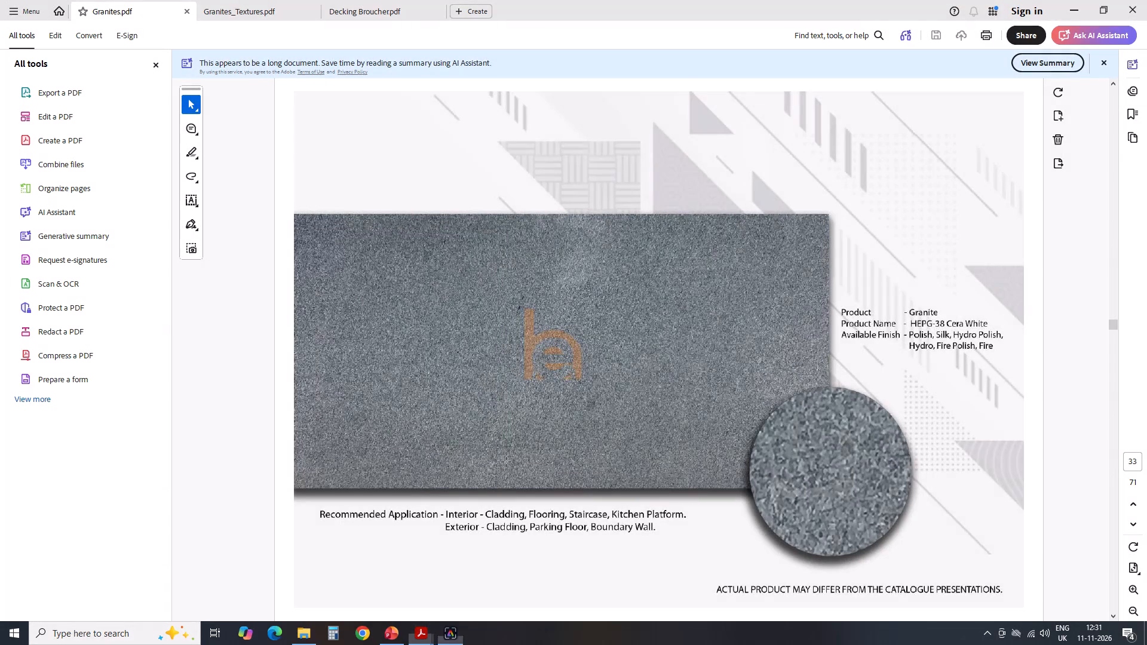
click(1087, 330)
Re-examine the earlier granite pages between HEPG-19 Apple Green and HEPG-28 Red Purpary for another suitable material.
scroll(676, 356, up, 2)
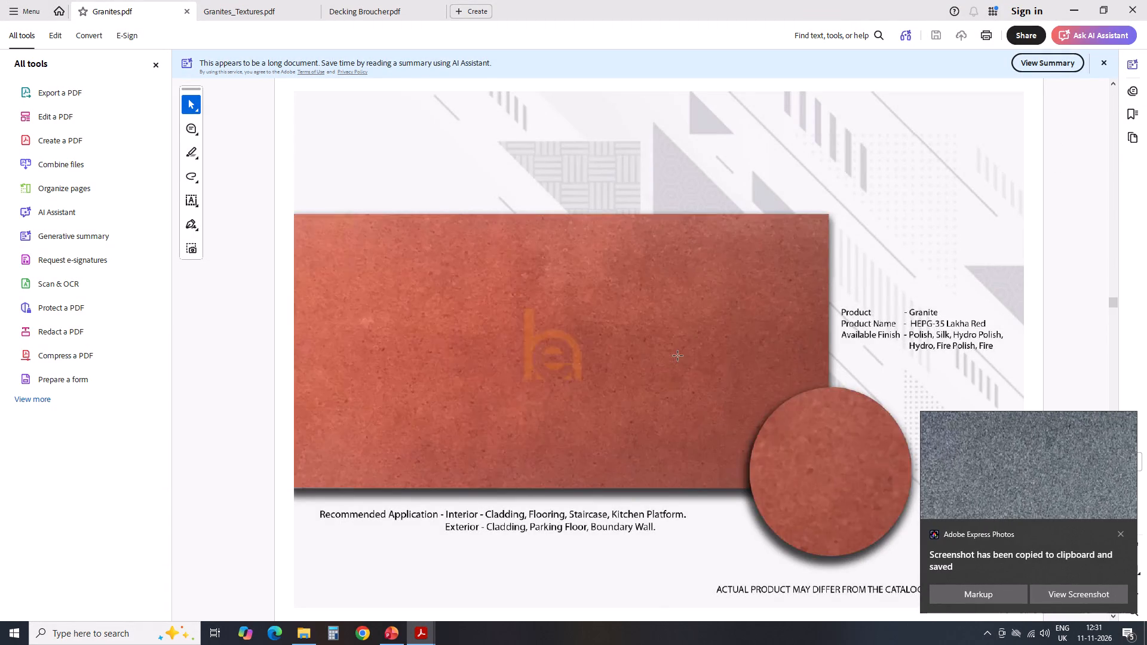
scroll(678, 356, up, 8)
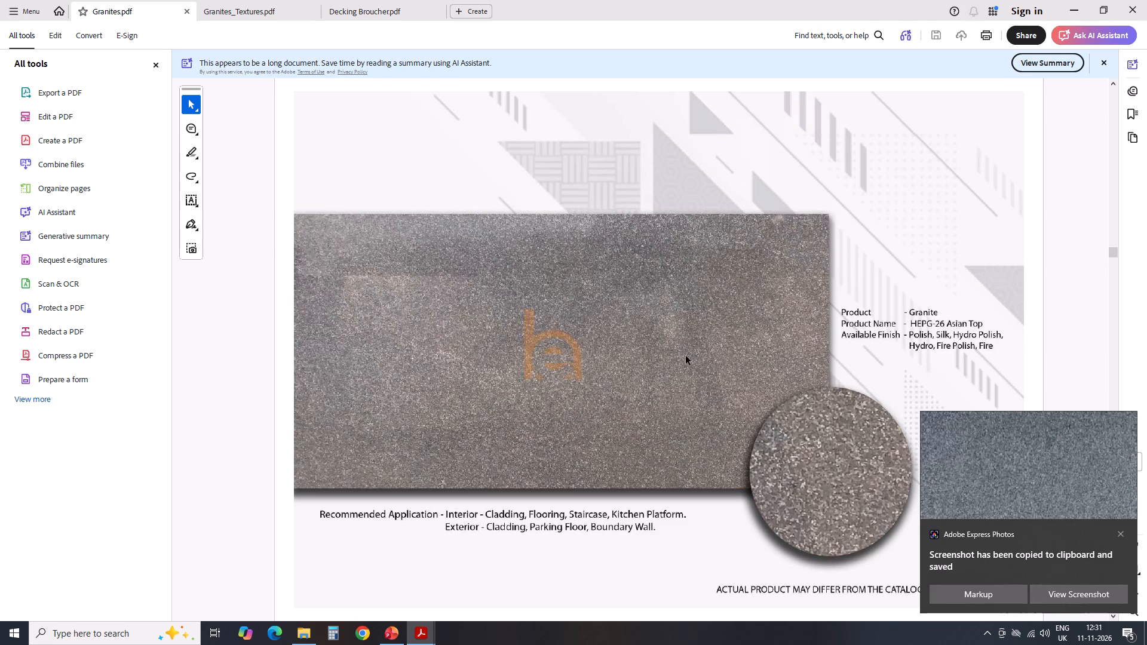
scroll(686, 356, up, 6)
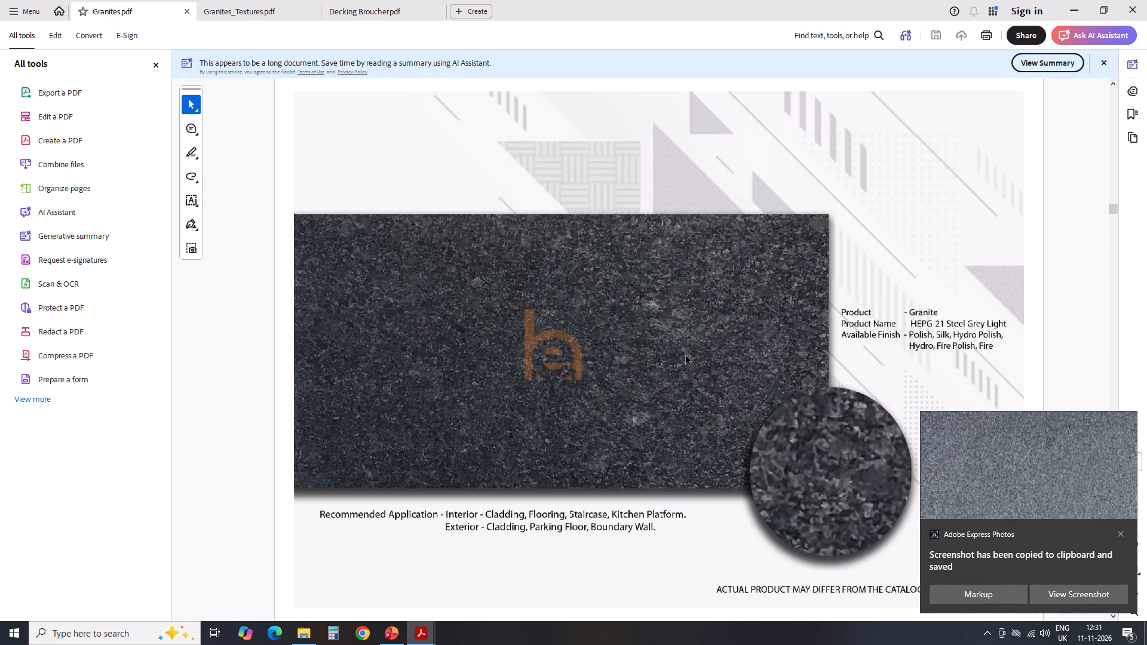
scroll(686, 356, up, 1)
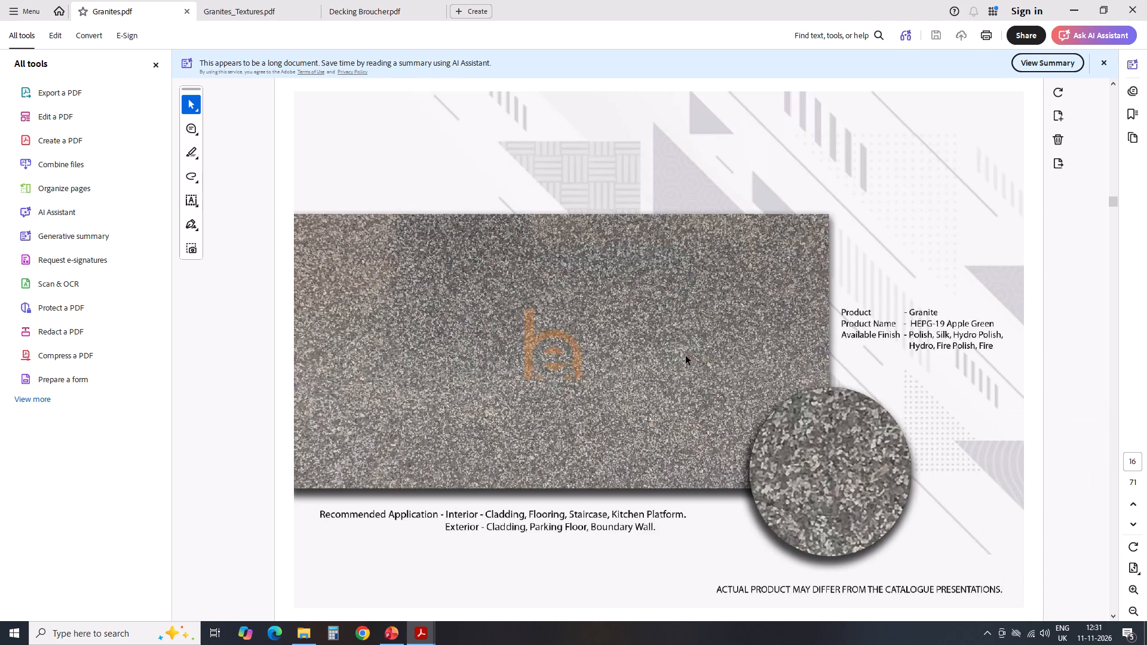
scroll(686, 356, up, 1)
scroll(686, 356, down, 3)
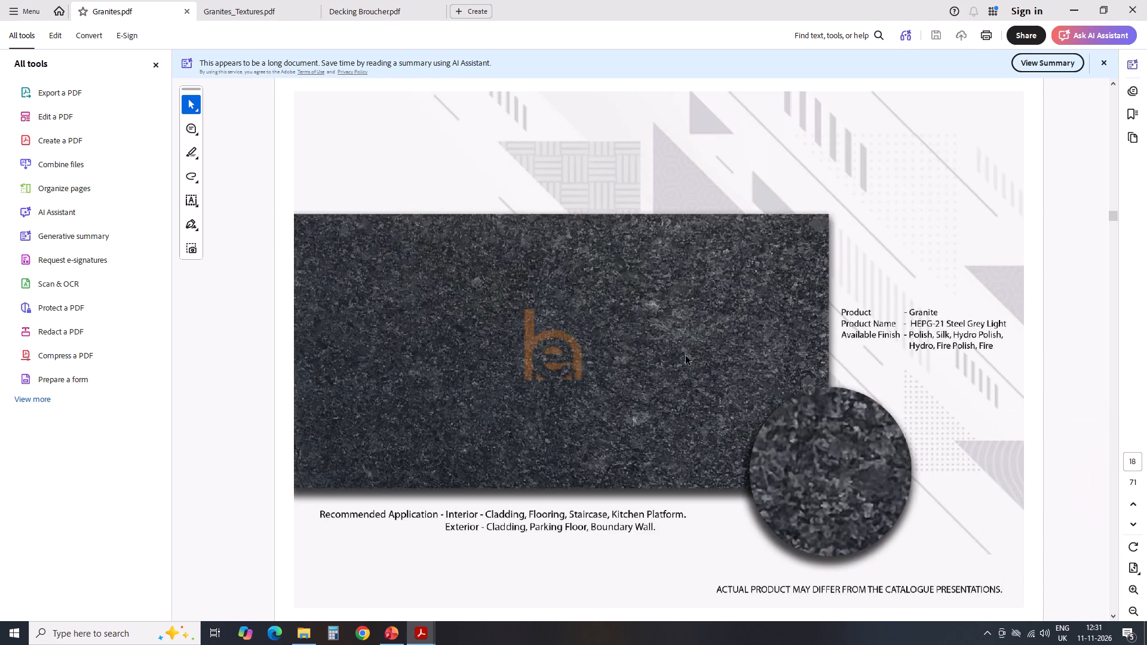
scroll(686, 356, down, 7)
scroll(686, 356, up, 1)
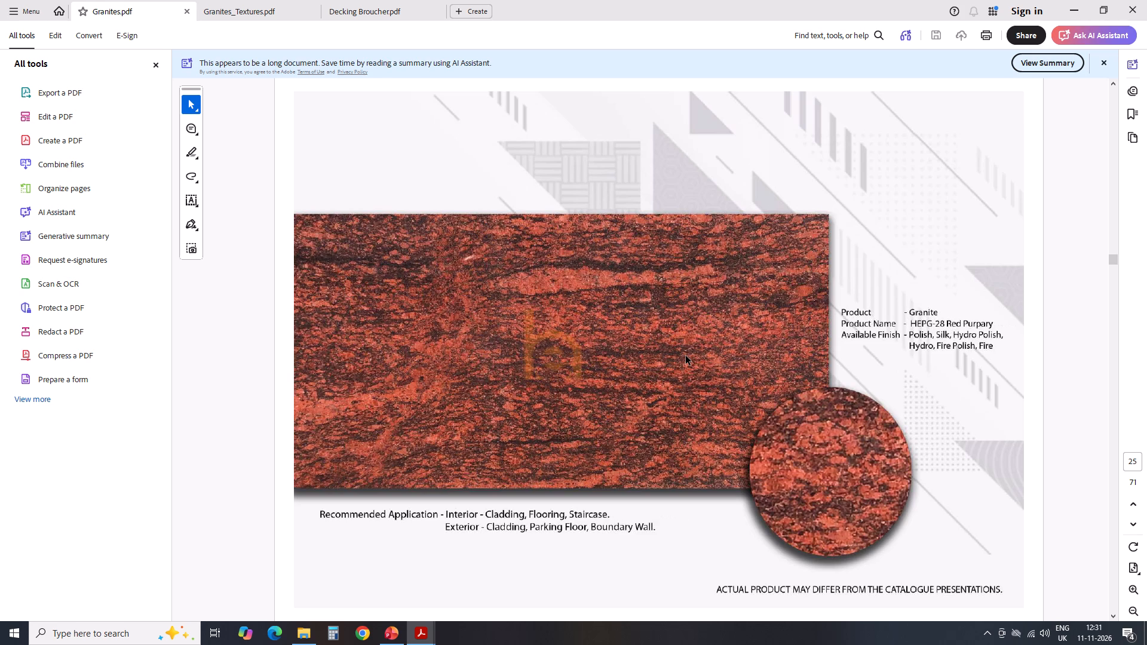
scroll(686, 356, up, 4)
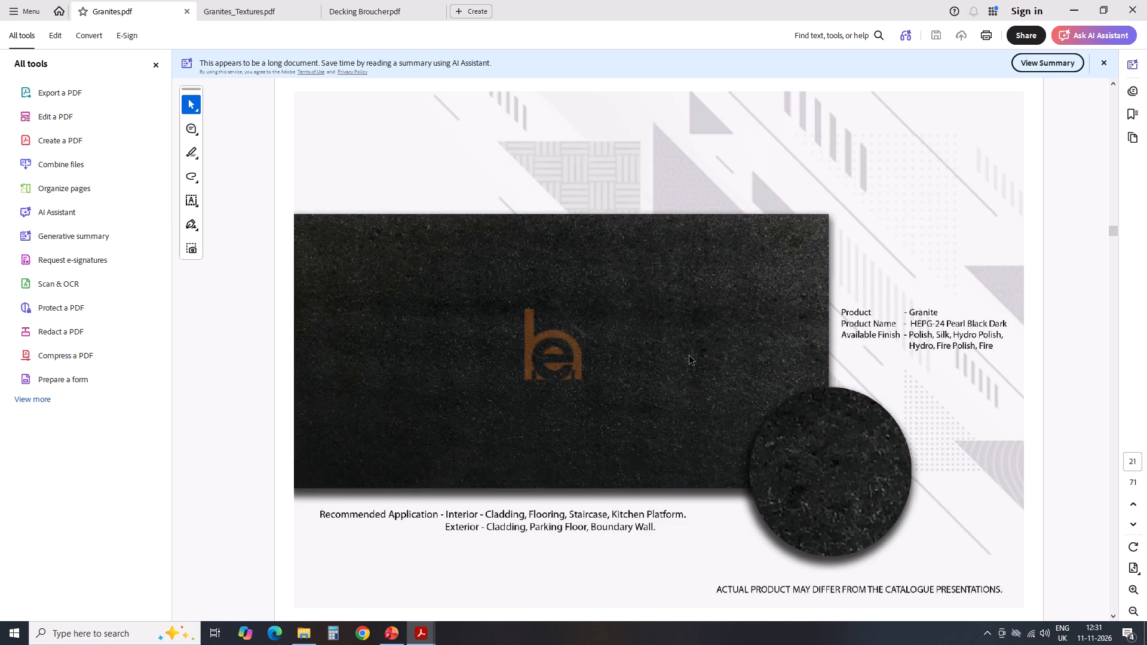
Return to HEPG-19 Apple Green granite and capture a screenshot of its slab texture beside the logo.
scroll(689, 356, up, 3)
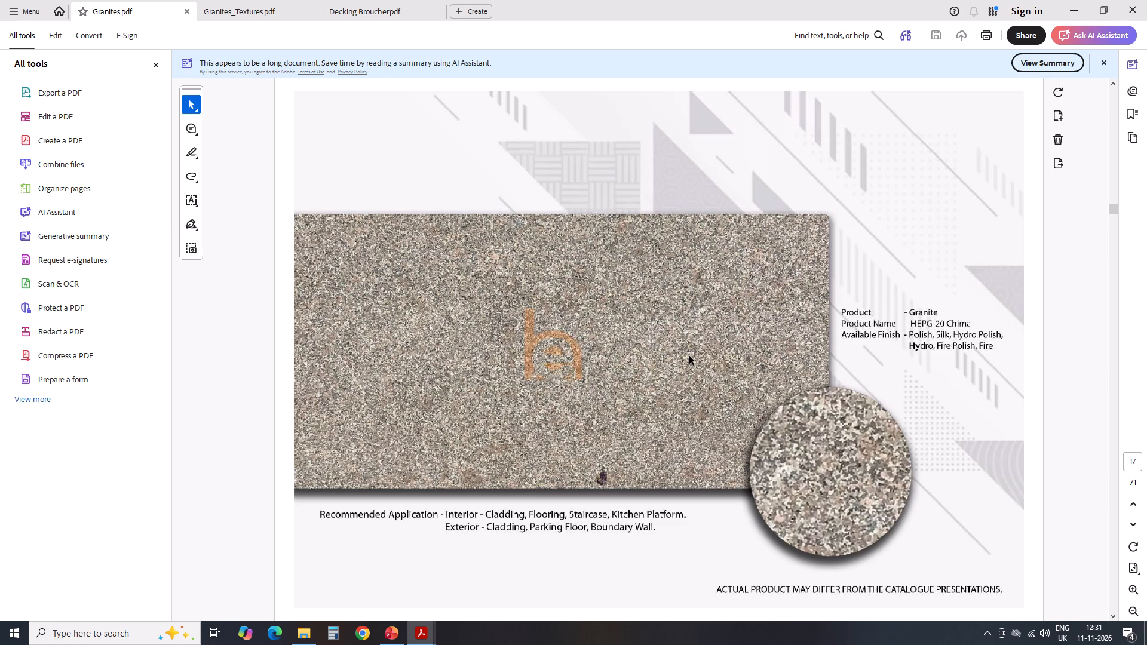
scroll(689, 356, up, 1)
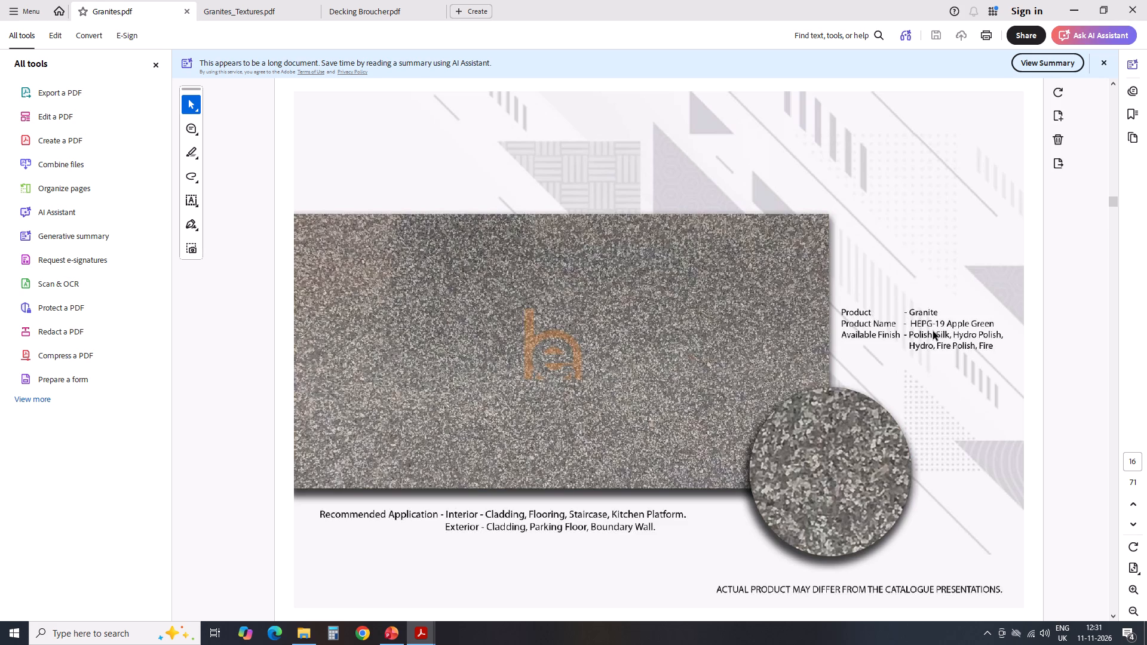
key(shift+super+s)
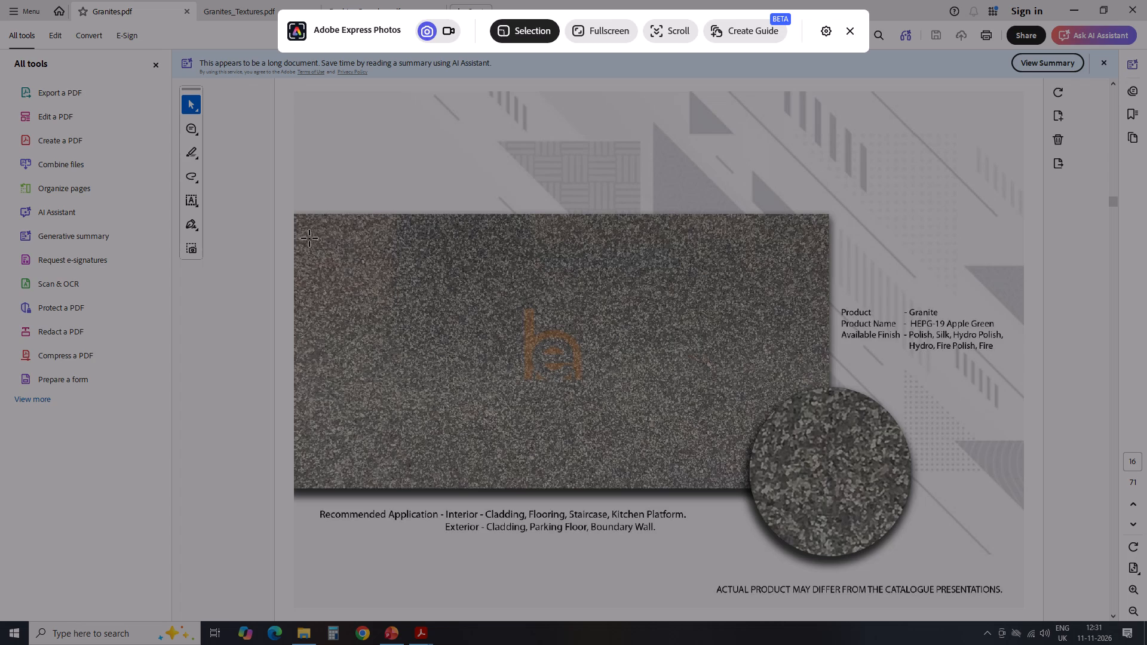
drag(305, 233, 483, 455)
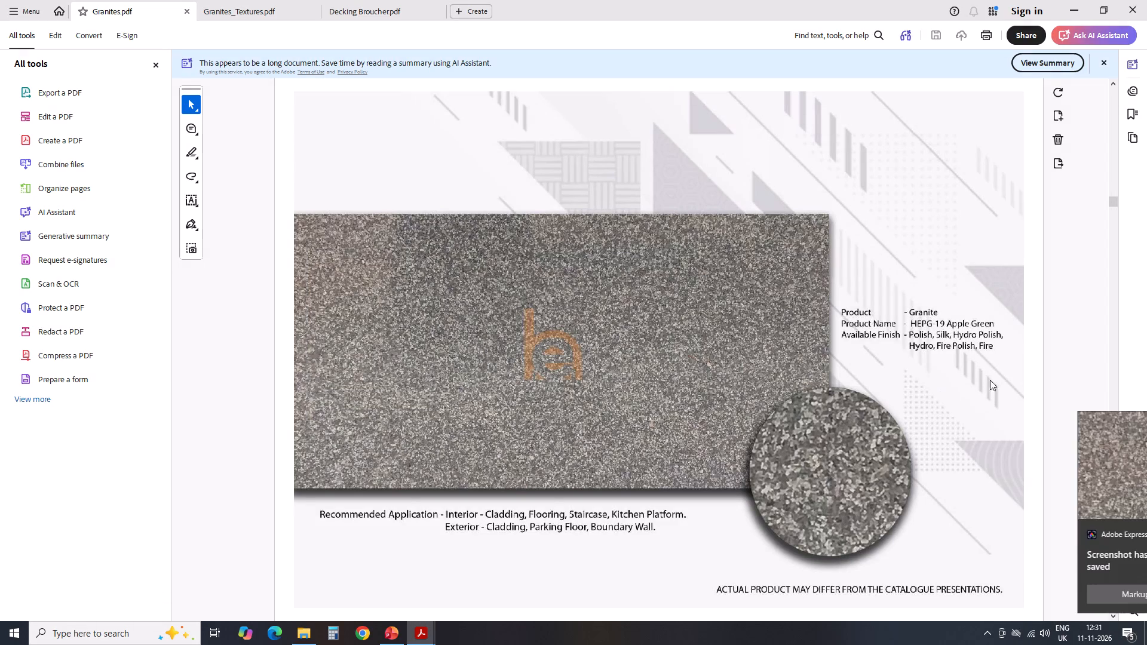
click(1097, 366)
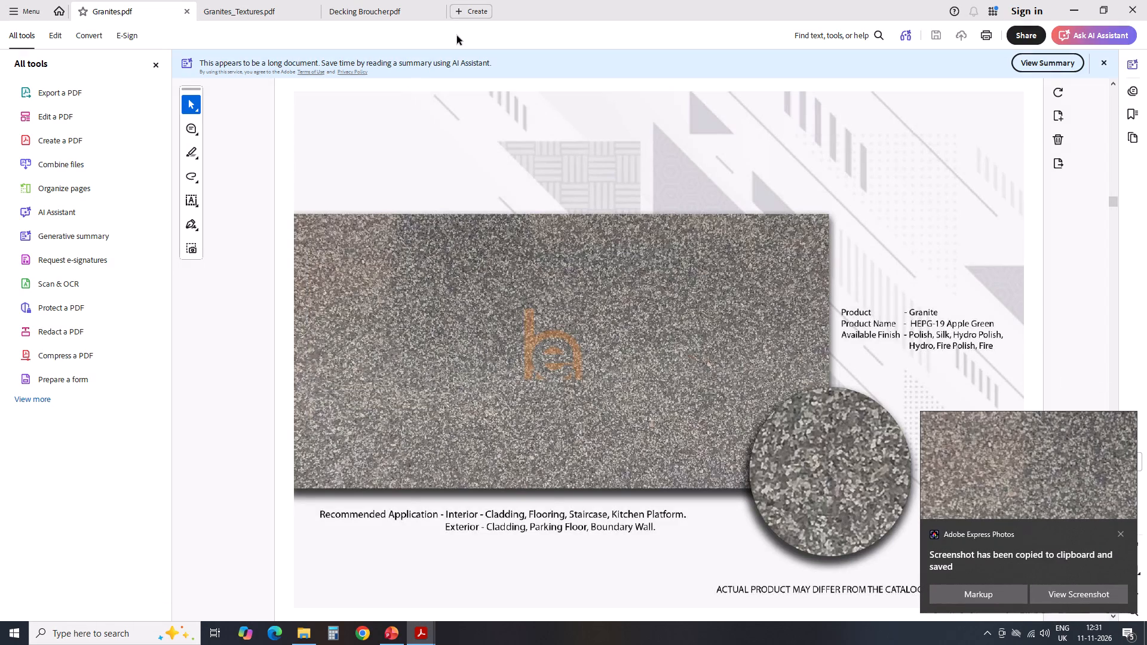
In the PowerPoint presentation, insert Screenshot 2026-11-11 123140.png on the first floor 3D views slide and place it above the key plan.
click(392, 631)
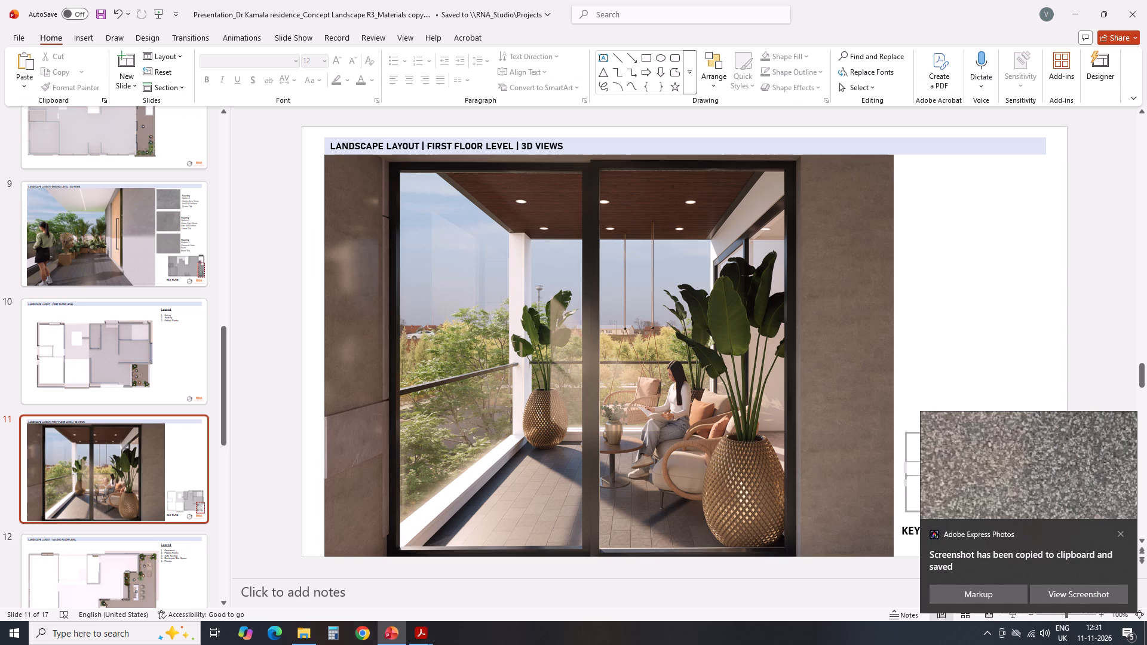
click(1071, 201)
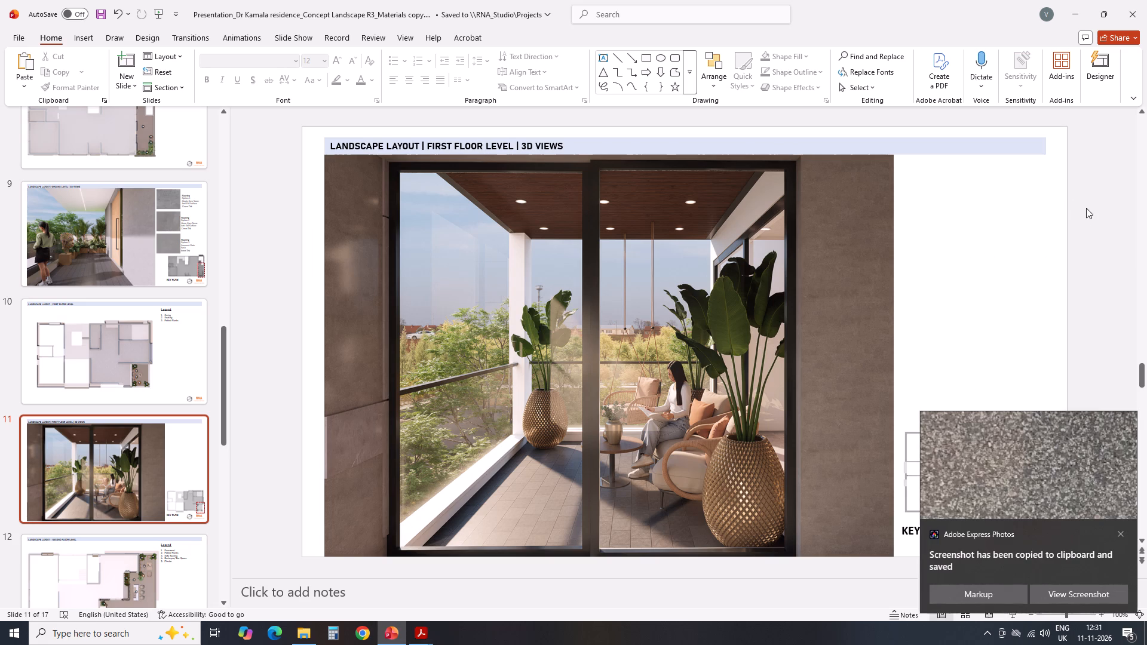
click(86, 36)
click(102, 80)
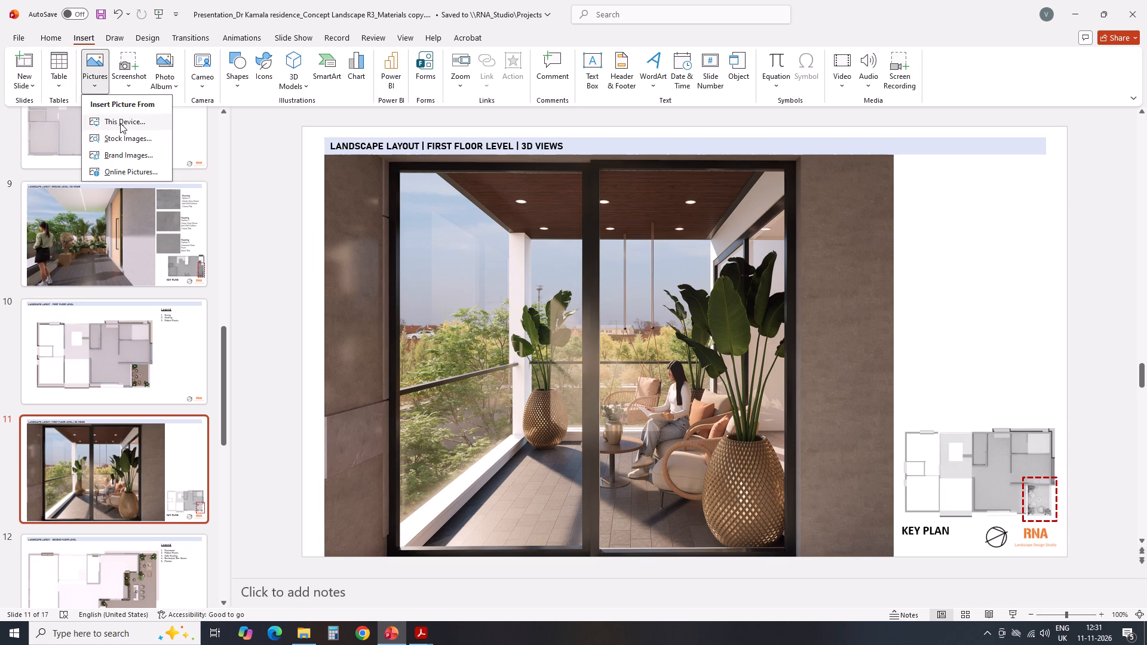
click(121, 122)
scroll(289, 202, down, 7)
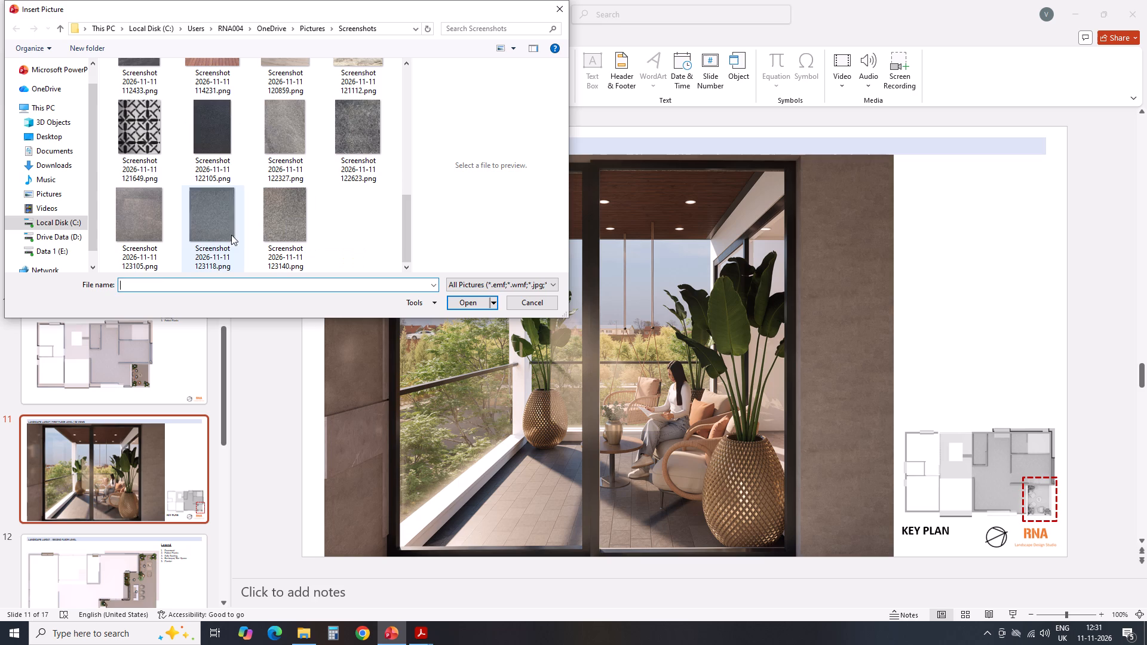
click(284, 225)
click(455, 305)
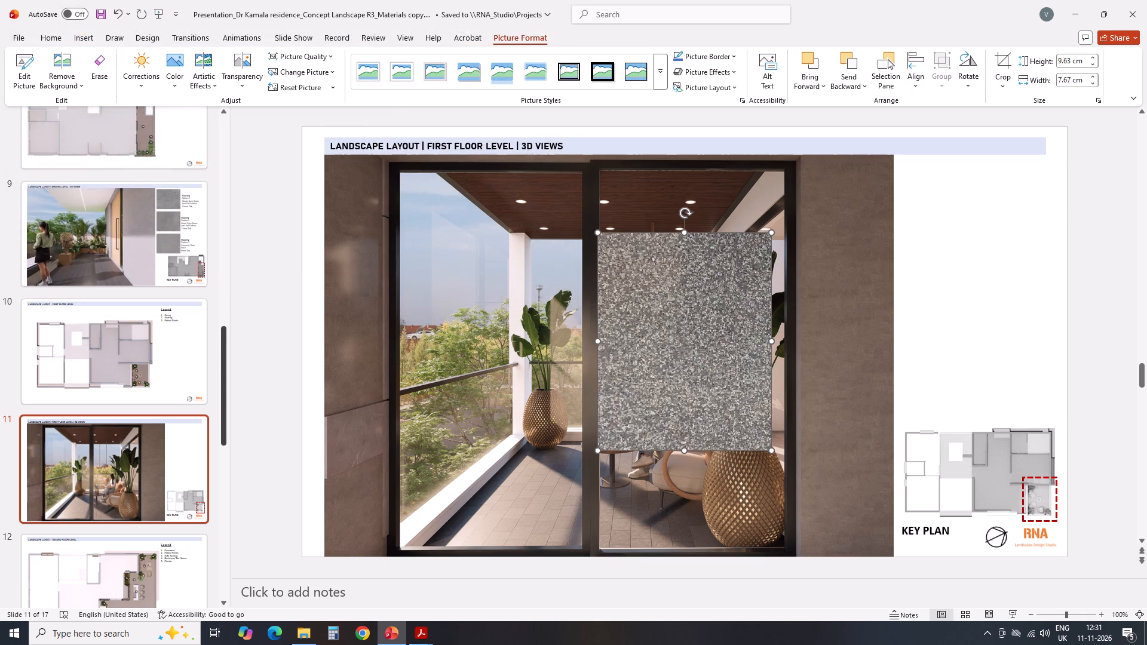
drag(659, 355, 964, 283)
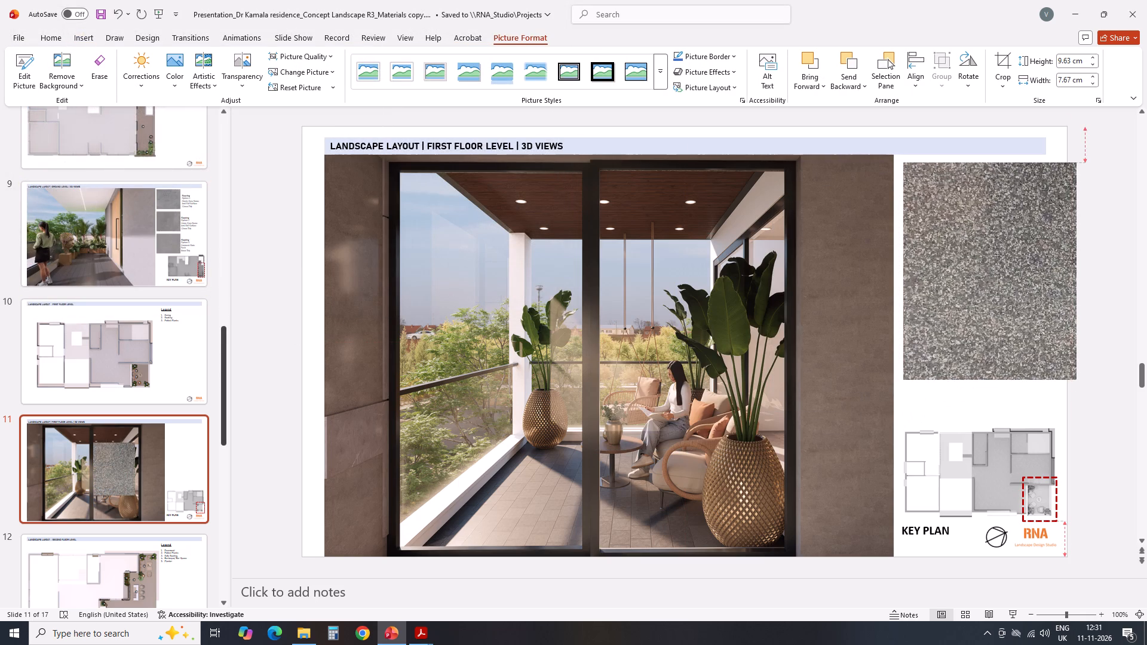
drag(964, 283, 970, 282)
Crop the plain wall off the balcony render's right side, leaving the picture about 21.46 cm wide.
click(855, 339)
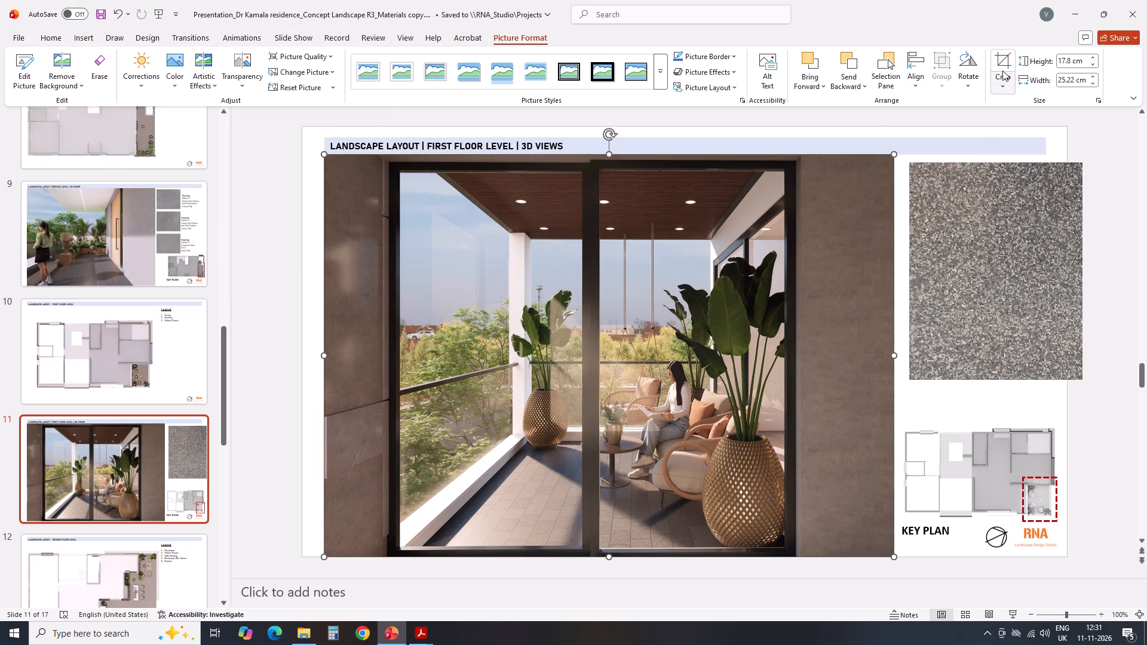
click(1000, 55)
drag(890, 356, 809, 351)
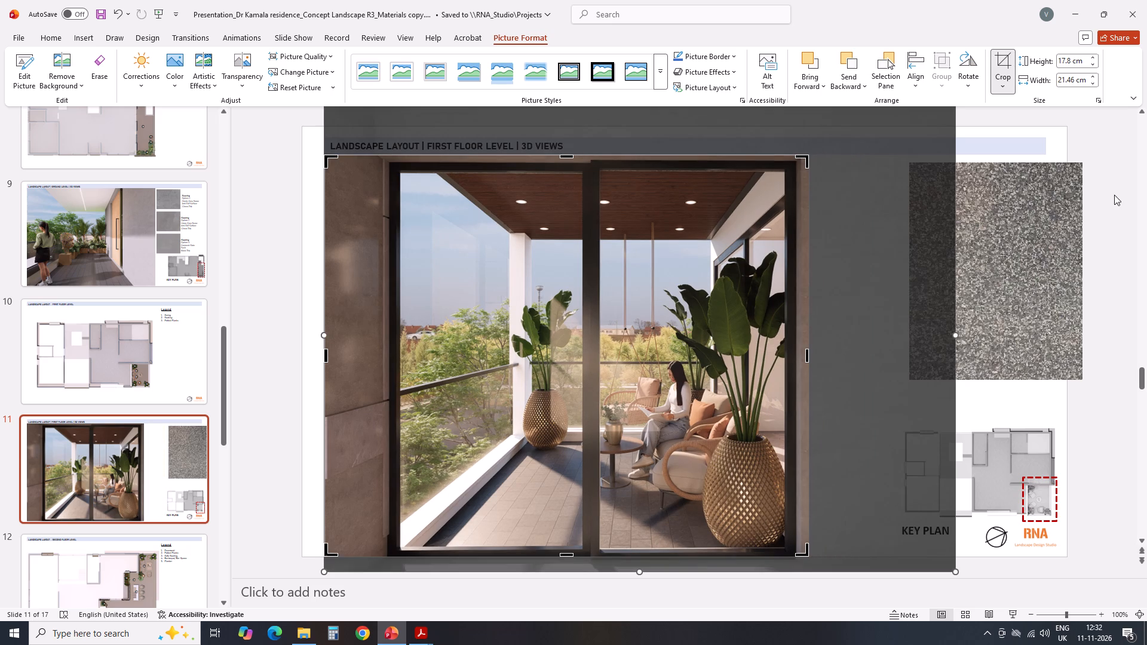
click(1115, 196)
Extend the balcony render's right crop edge outward to reveal more wall, keeping a clear strip for the swatches beside it.
click(769, 270)
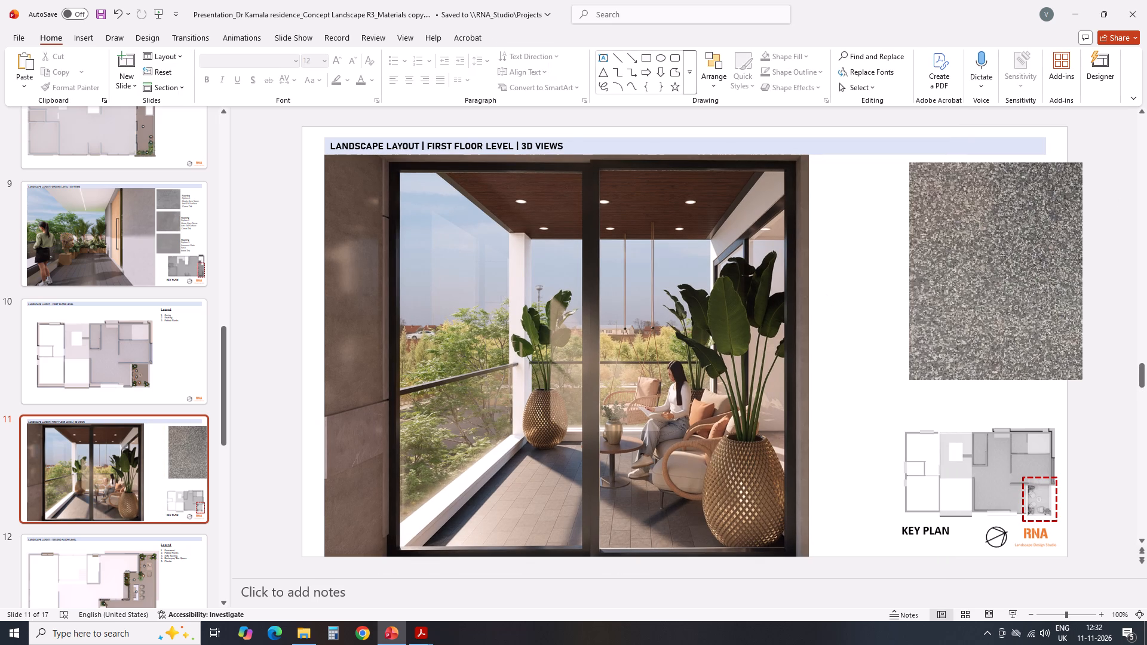
click(521, 42)
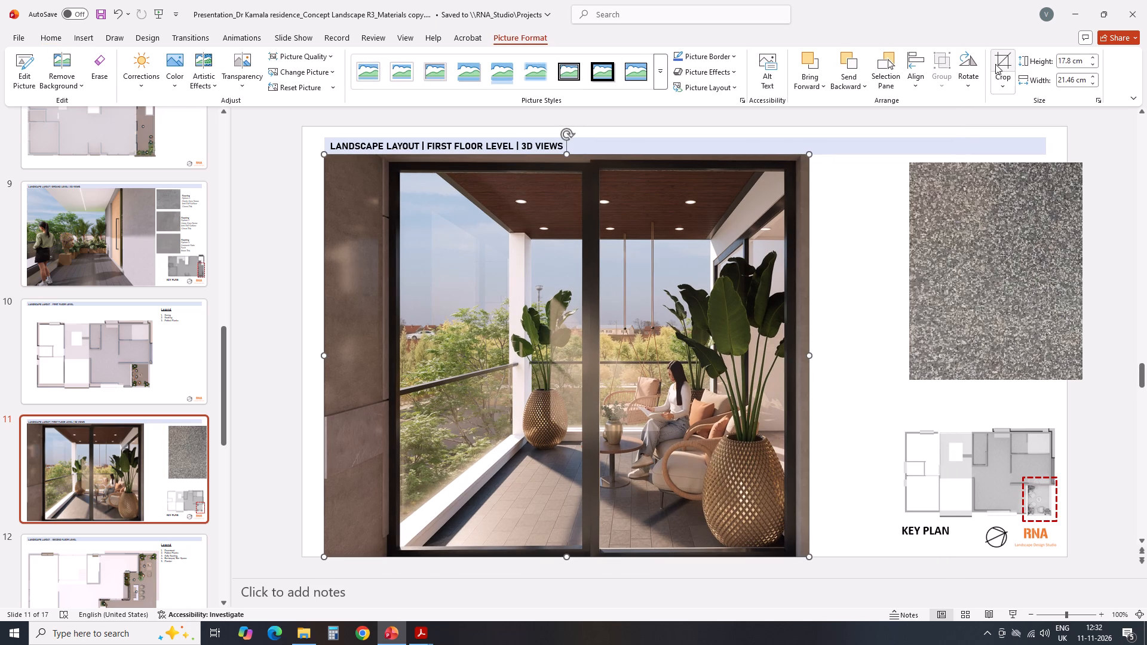
click(995, 63)
drag(809, 358, 823, 358)
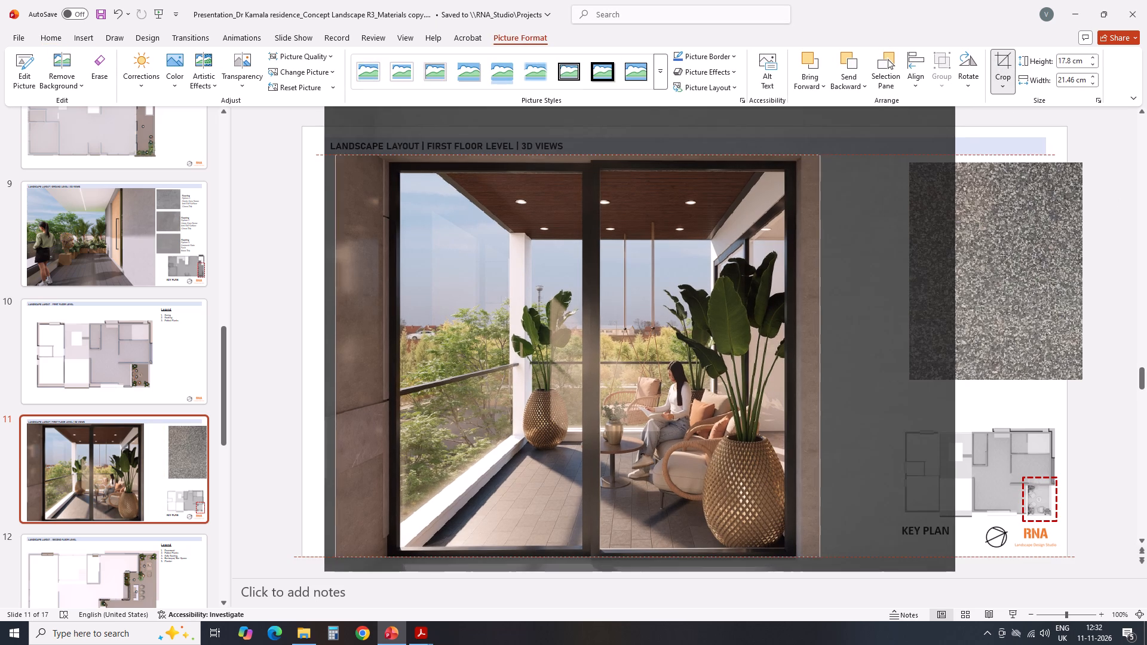
drag(823, 358, 849, 358)
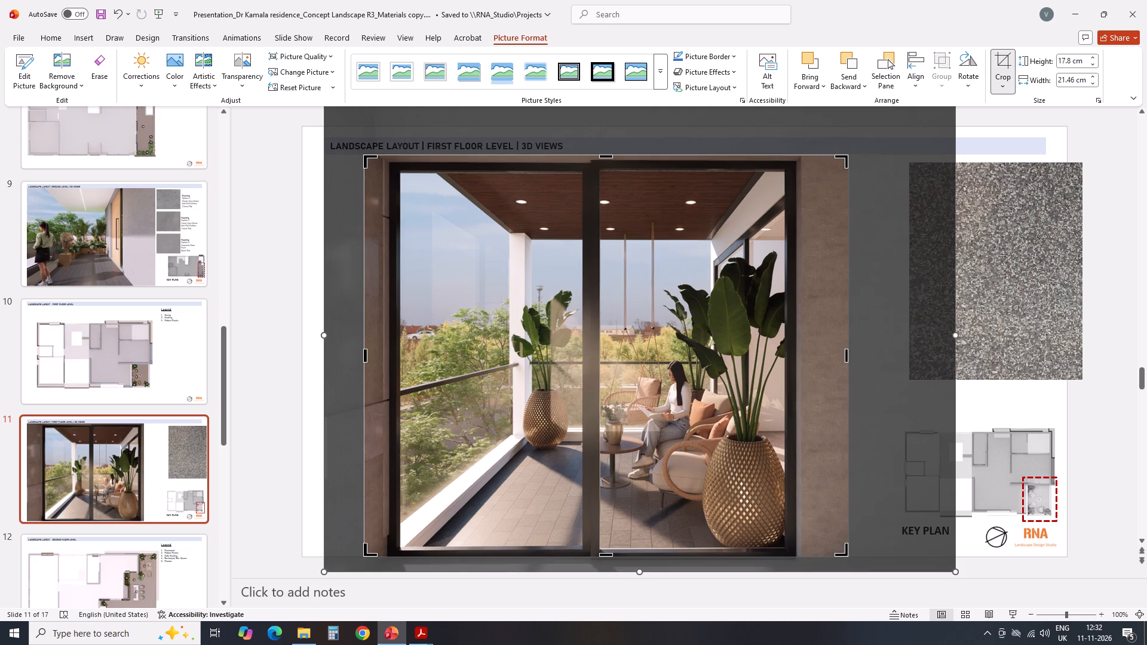
key(ctrl+z)
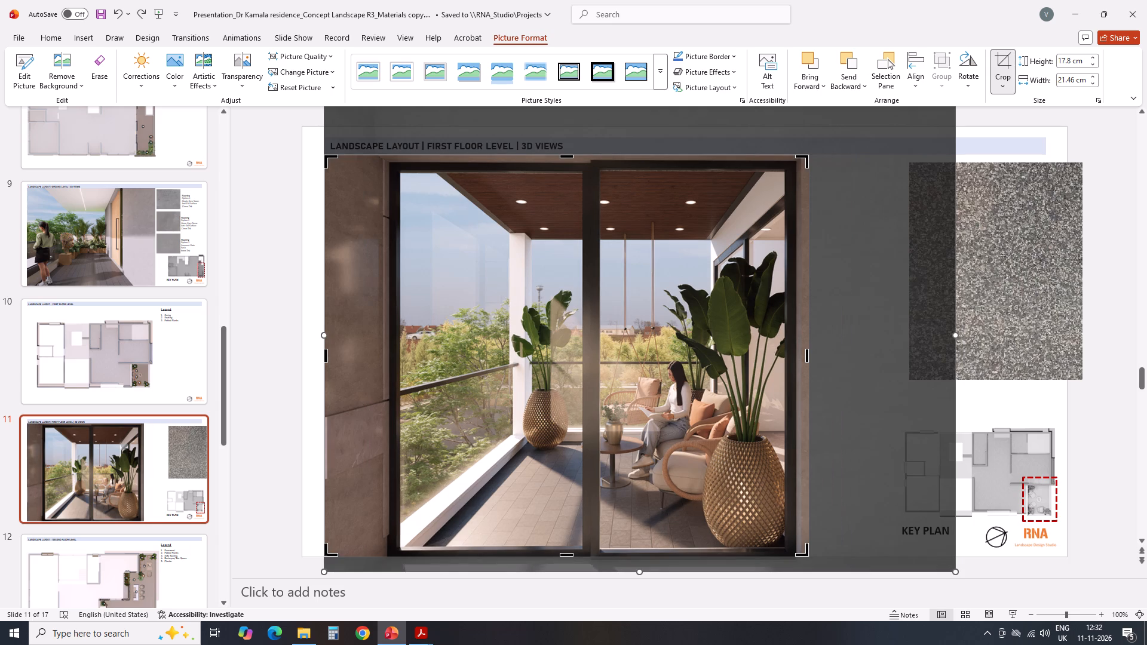
drag(808, 357, 869, 361)
click(1122, 346)
Move the granite swatch close to the cropped render's edge, with its right side in line with the title bar's end.
click(1023, 312)
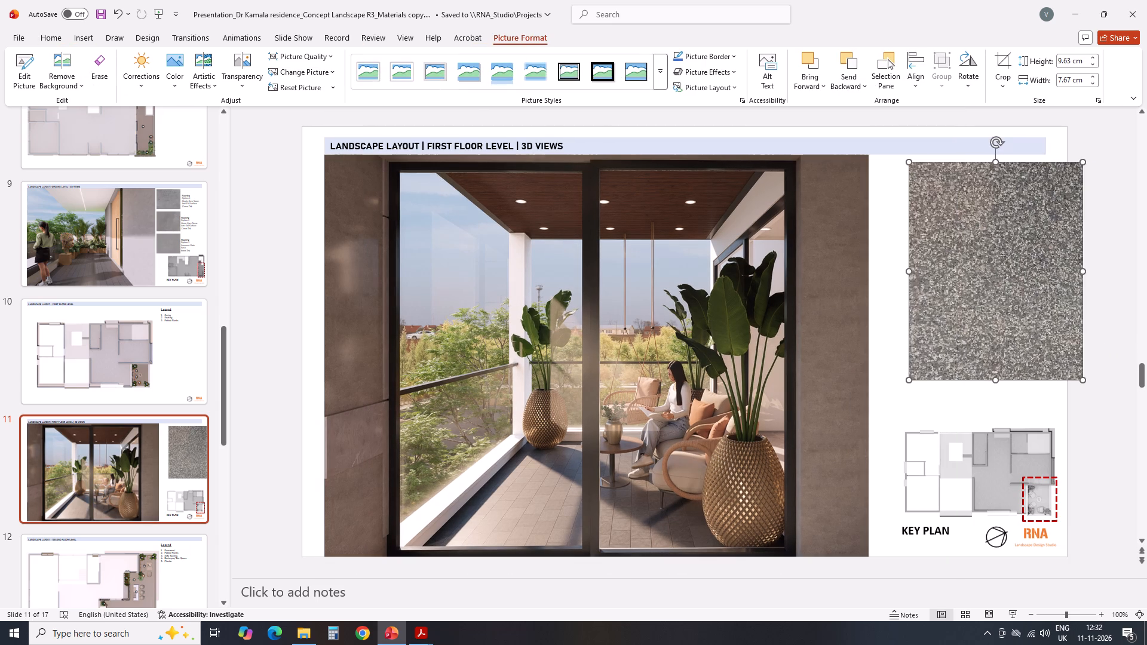
drag(1038, 297, 1004, 298)
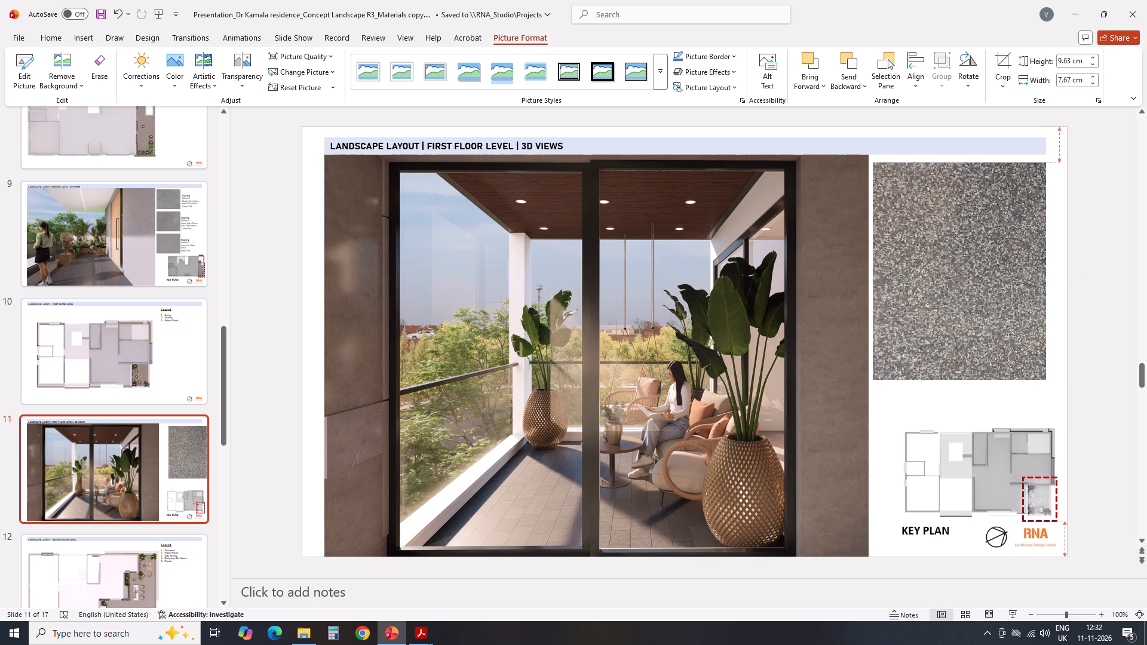
drag(1004, 298, 1002, 294)
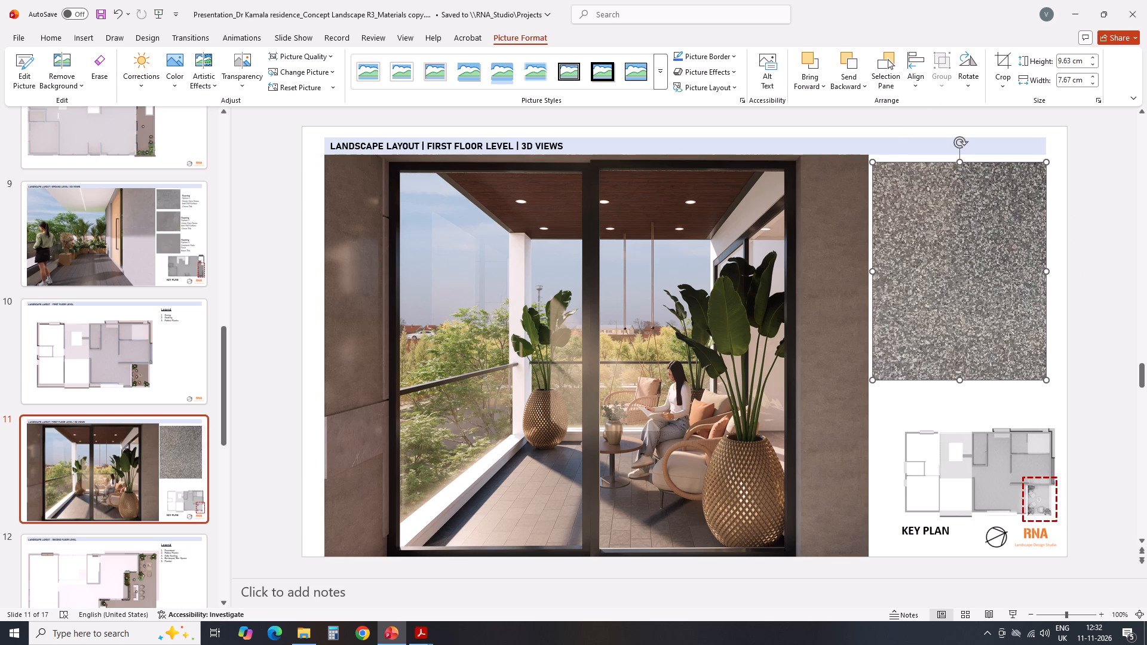
Crop the granite swatch from its right and bottom edges to about 4.2 cm wide and 4.23 cm high.
click(1004, 62)
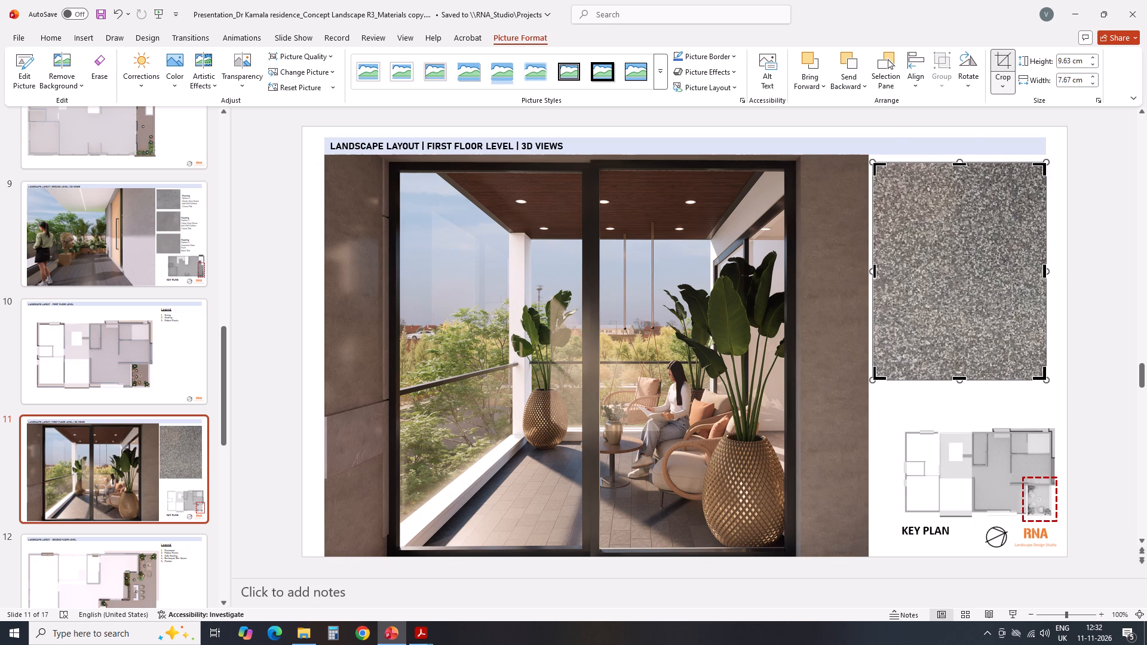
drag(1042, 273, 967, 264)
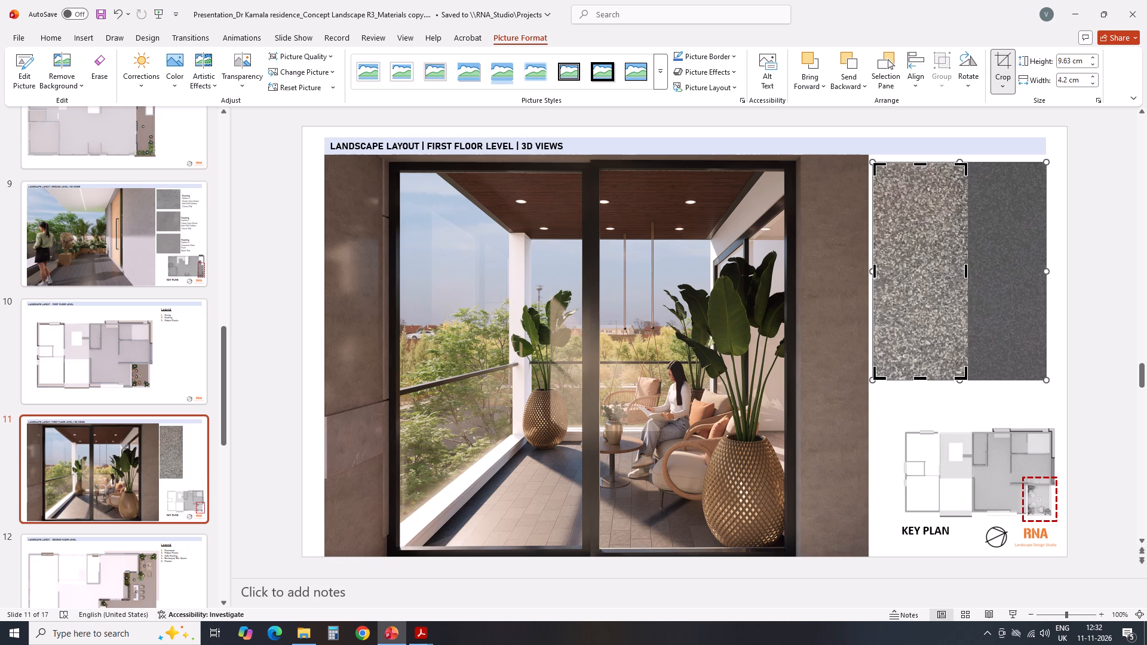
drag(919, 378, 926, 259)
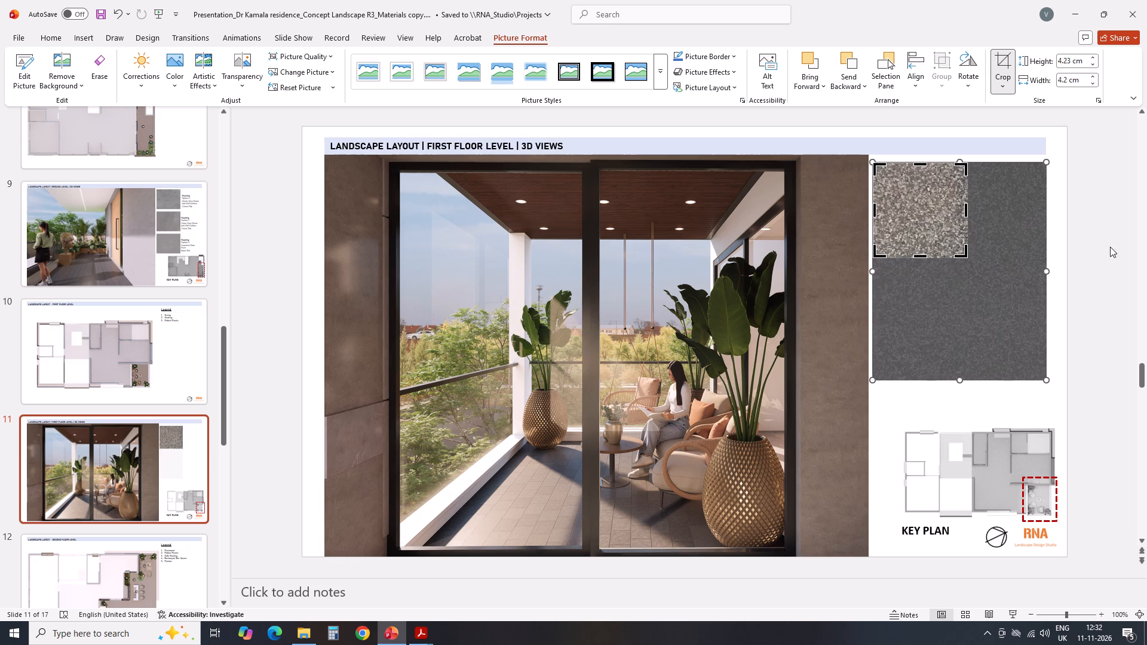
click(1110, 247)
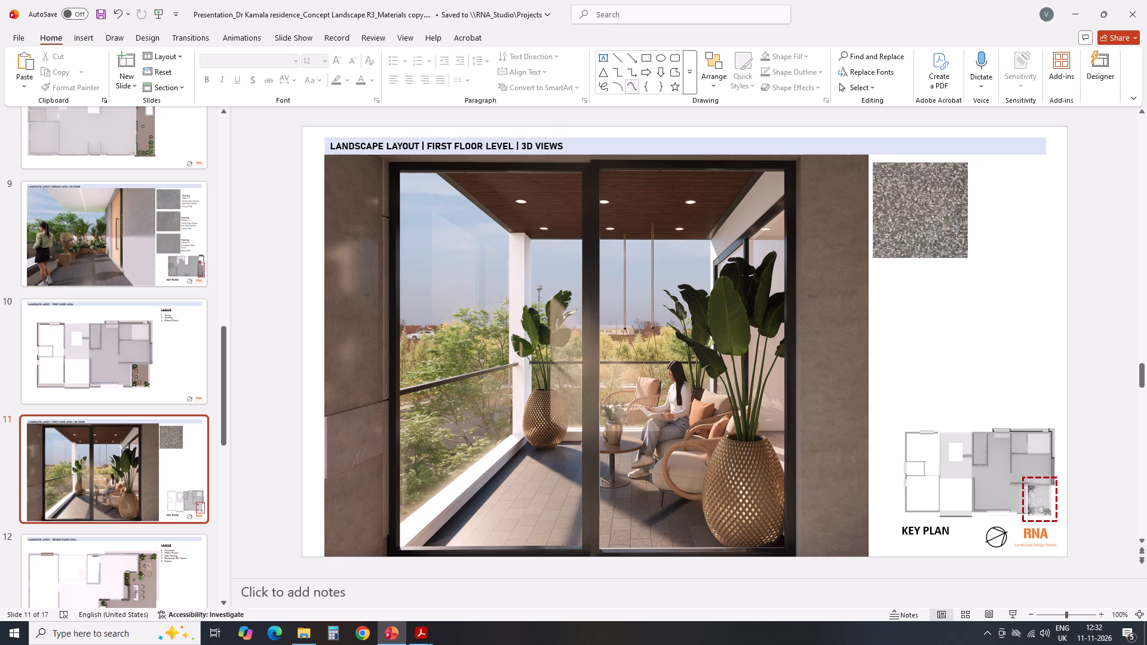
Trim the granite swatch further to a smaller square about 3.67 cm wide.
click(933, 224)
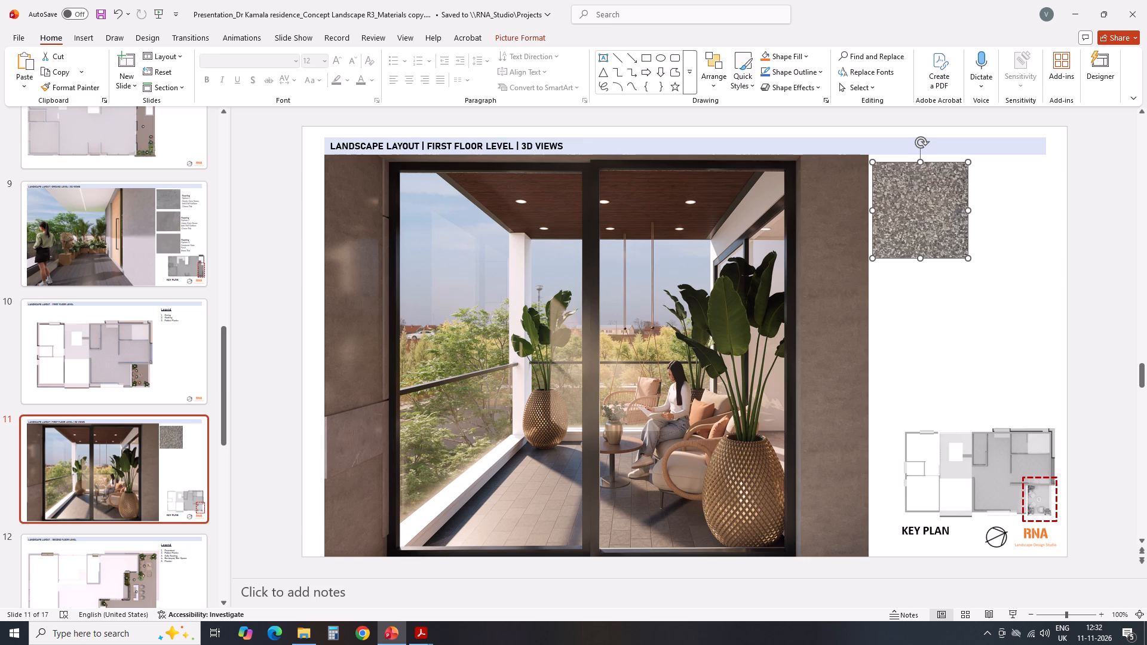
click(525, 38)
click(1008, 57)
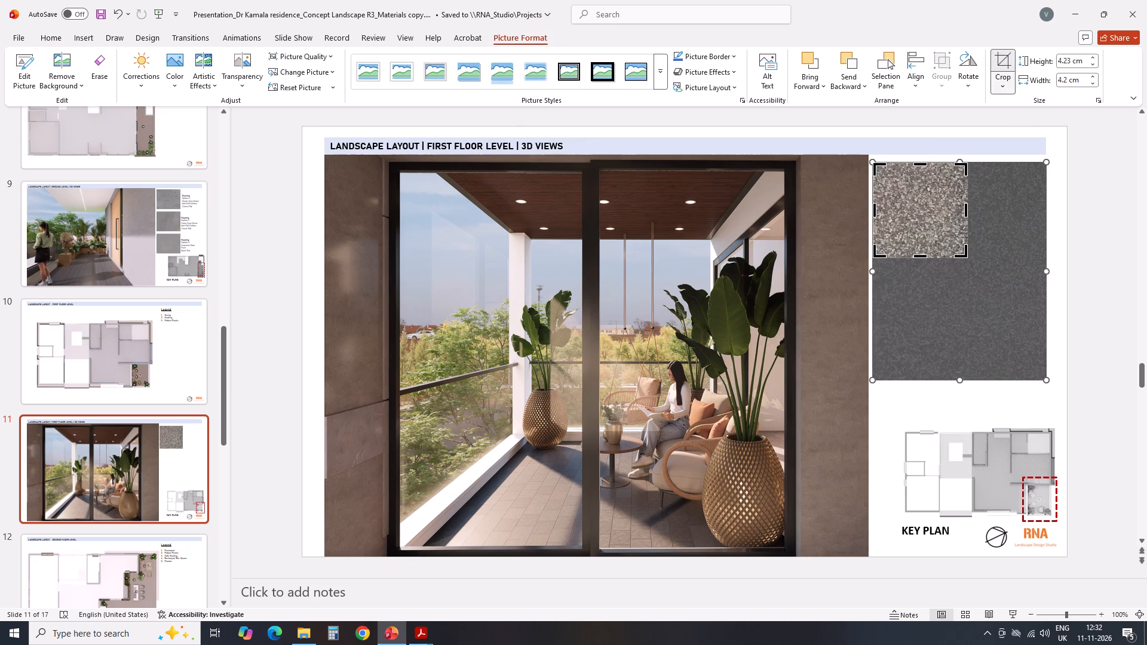
drag(965, 211, 955, 210)
drag(917, 256, 917, 249)
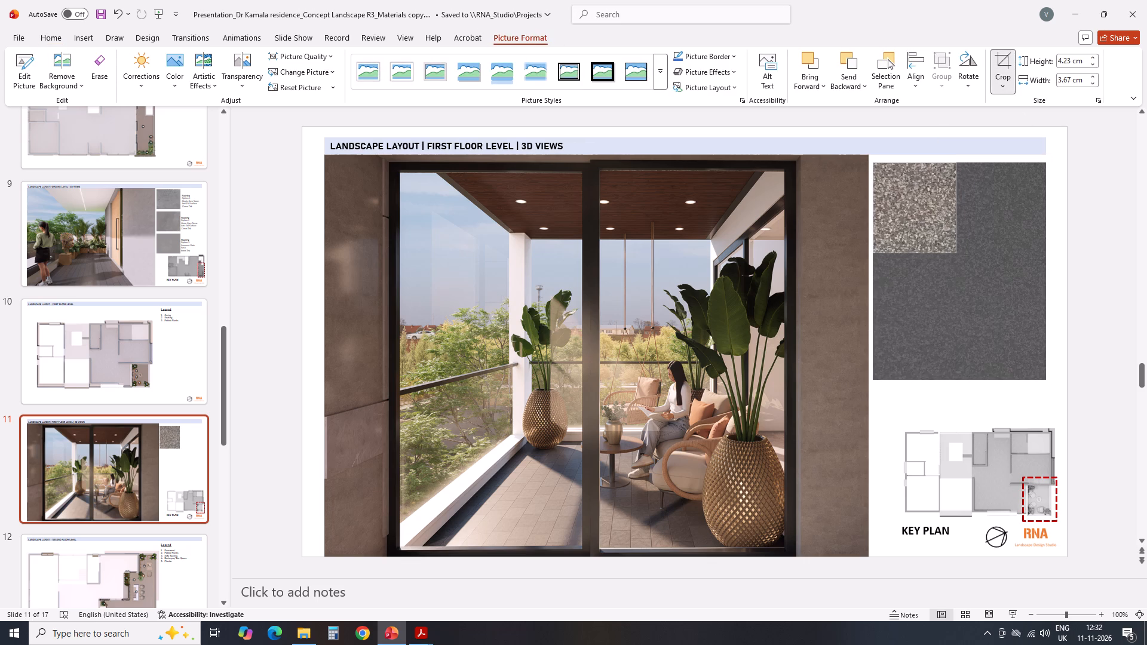
drag(917, 249, 918, 242)
click(1093, 239)
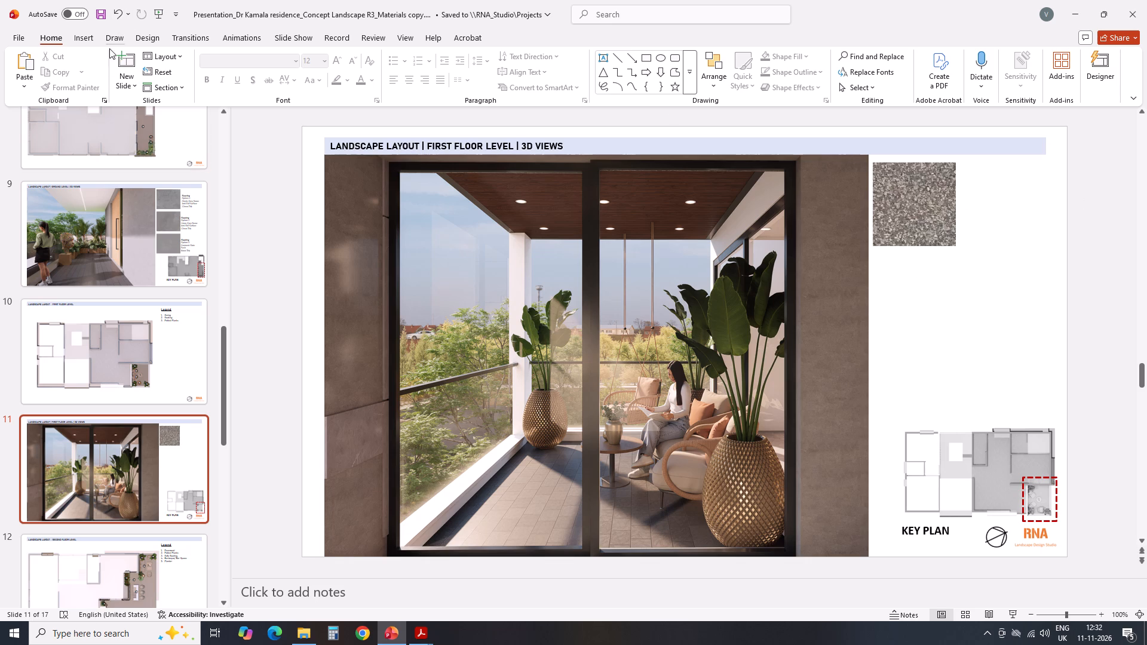
Insert Screenshot 2026-11-11 123118.png and place it directly below the first swatch, with their left edges aligned.
click(77, 38)
click(99, 84)
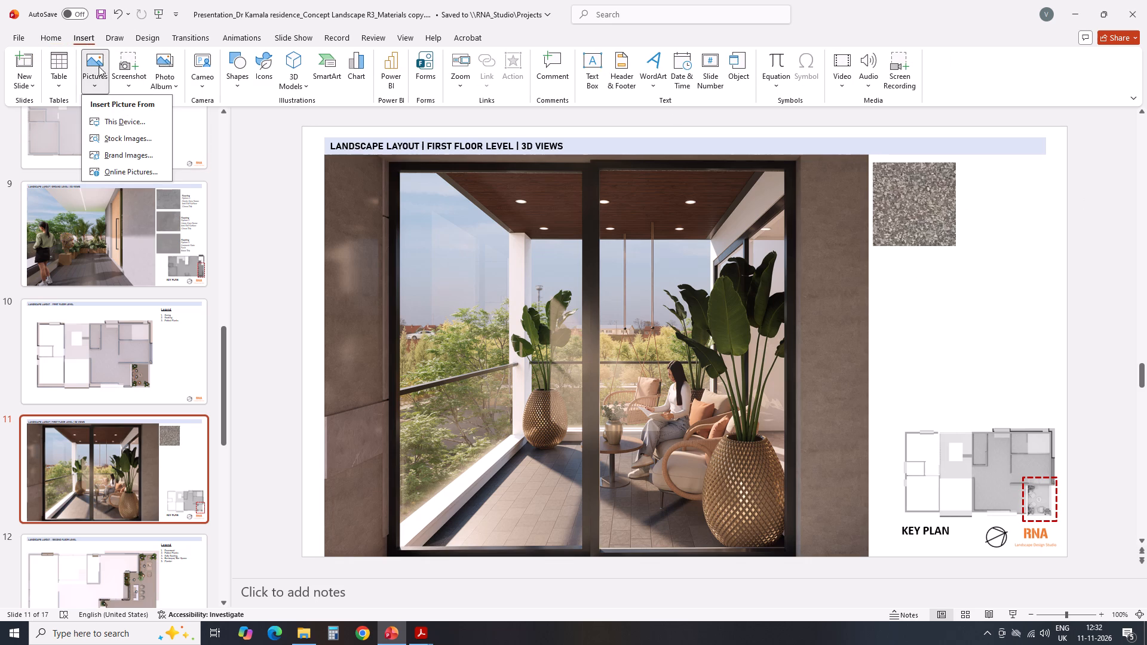
click(115, 120)
scroll(338, 228, down, 5)
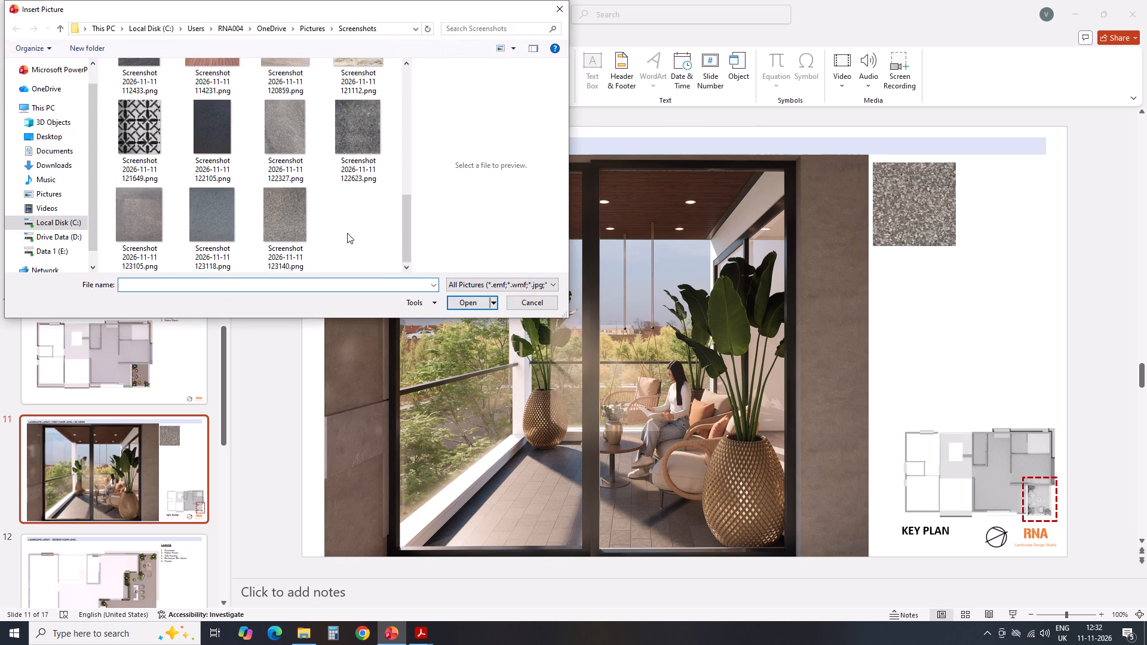
scroll(347, 233, down, 2)
click(201, 219)
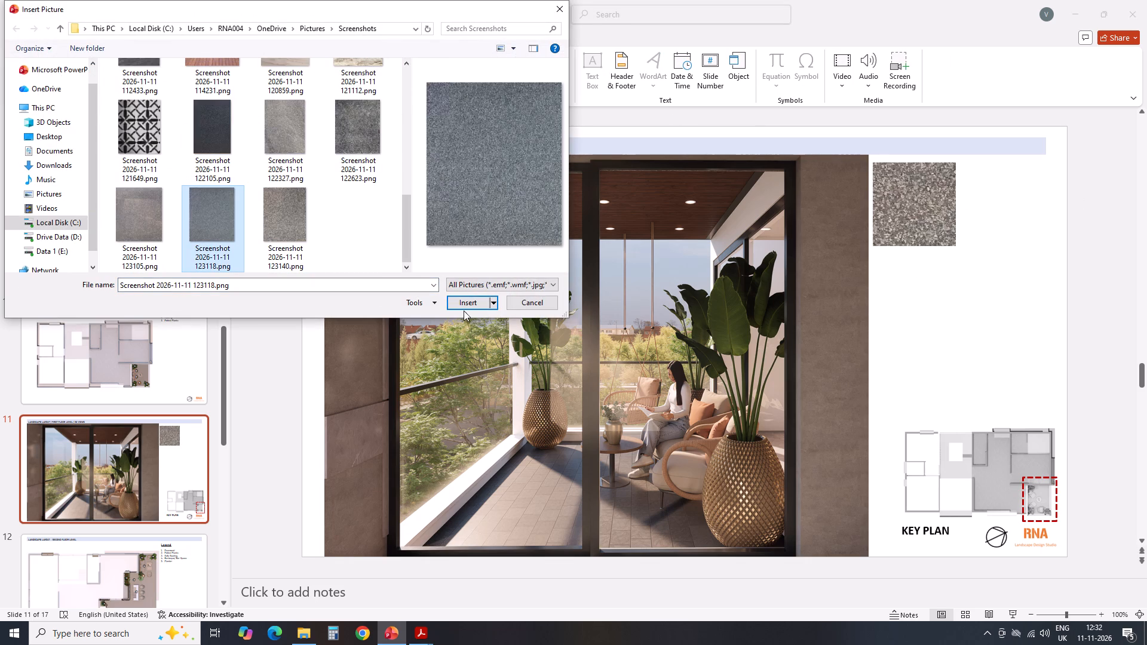
click(464, 303)
drag(699, 368, 951, 397)
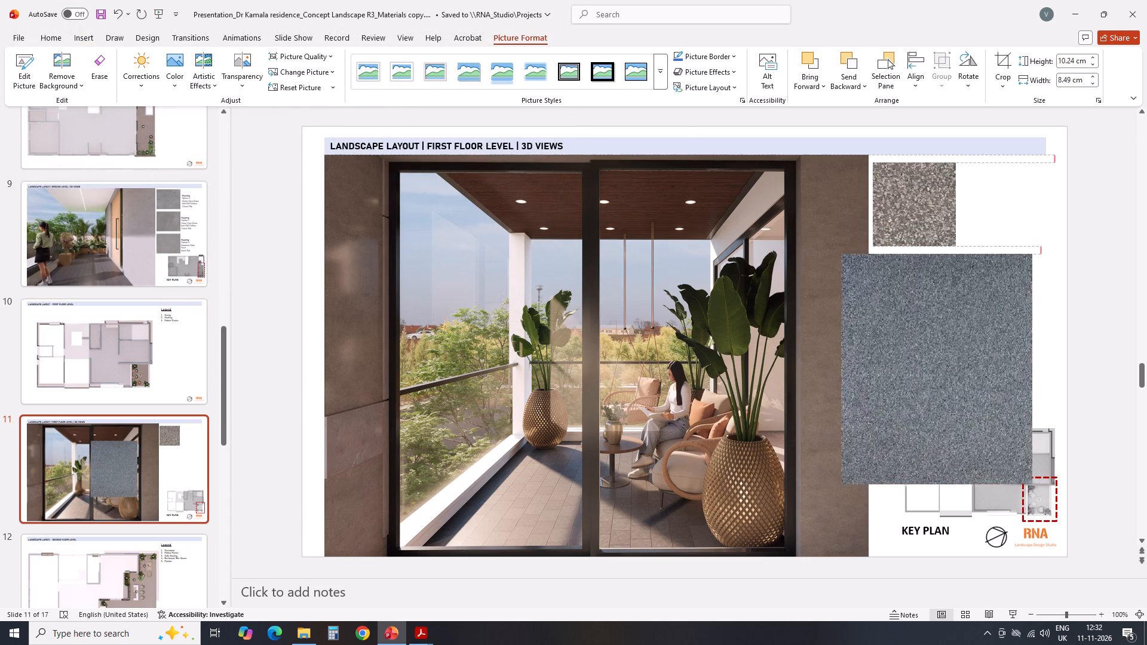
drag(951, 397, 984, 397)
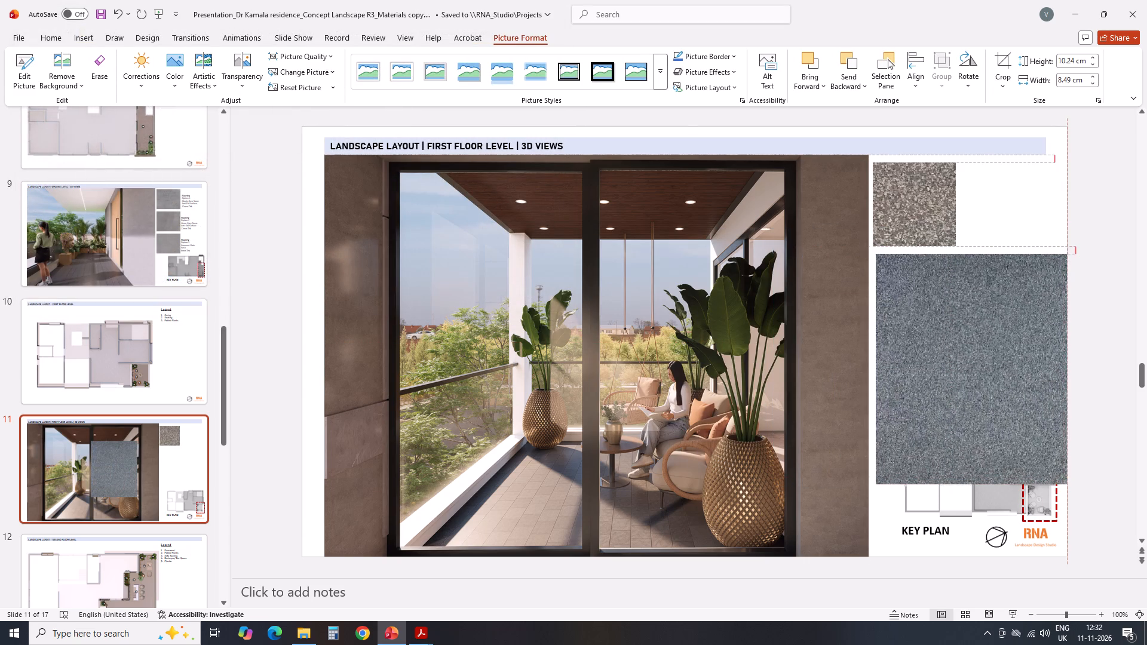
drag(984, 397, 983, 395)
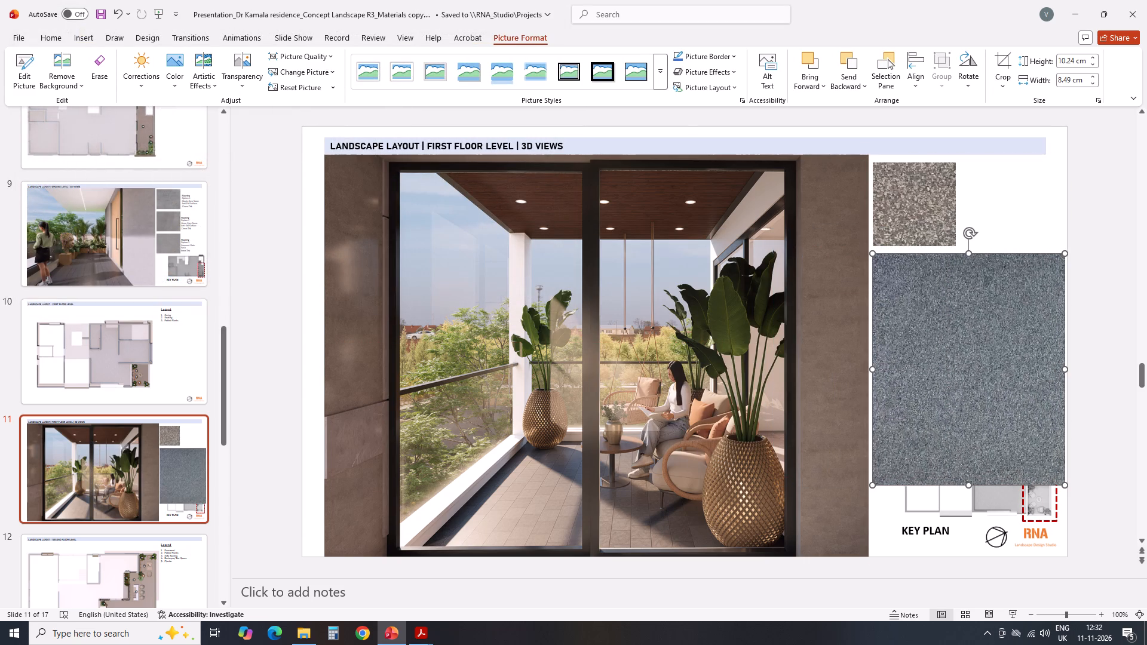
Crop the blue-grey granite swatch from its right and bottom edges to about 3.67 cm wide and 3.7 cm high.
click(1002, 62)
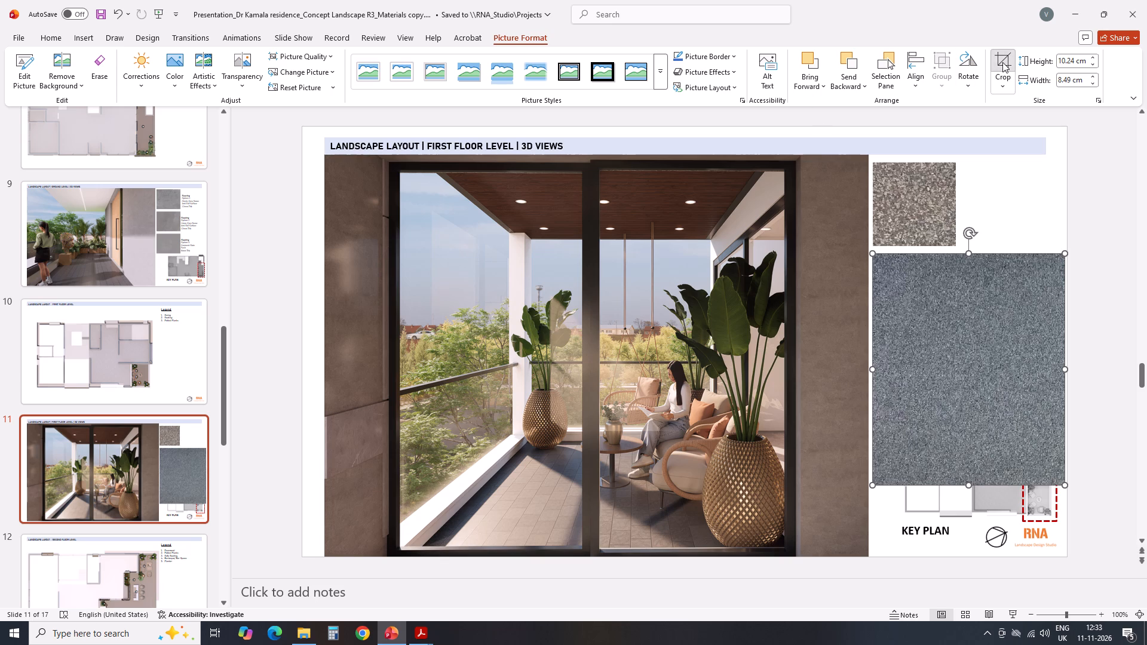
drag(1060, 367, 1029, 365)
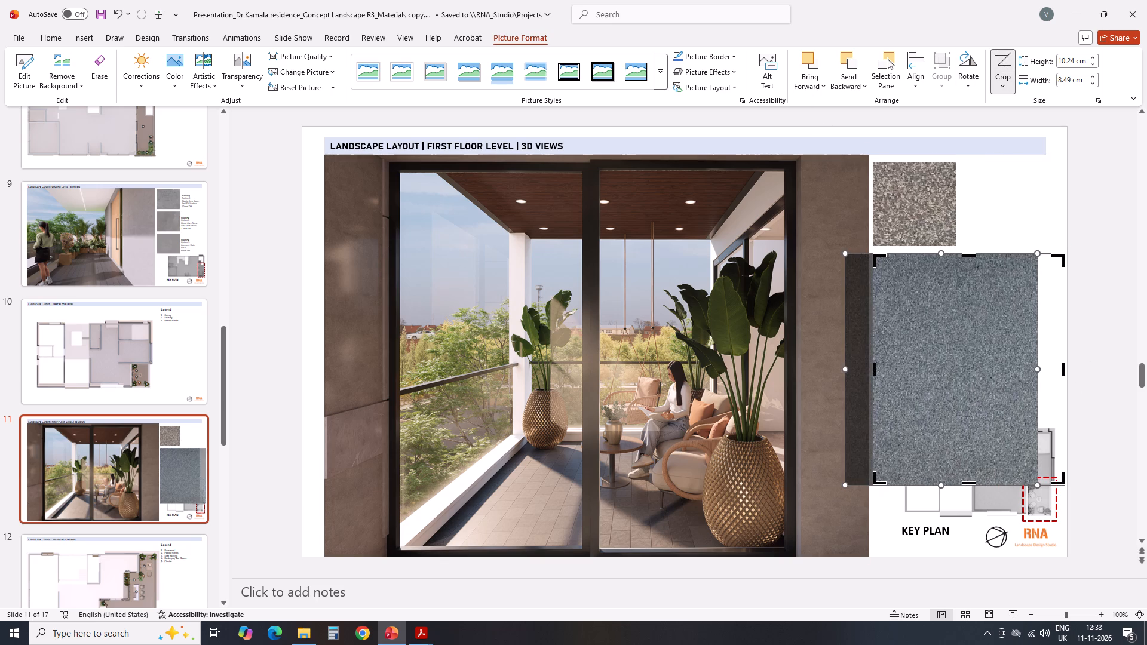
key(ctrl+z)
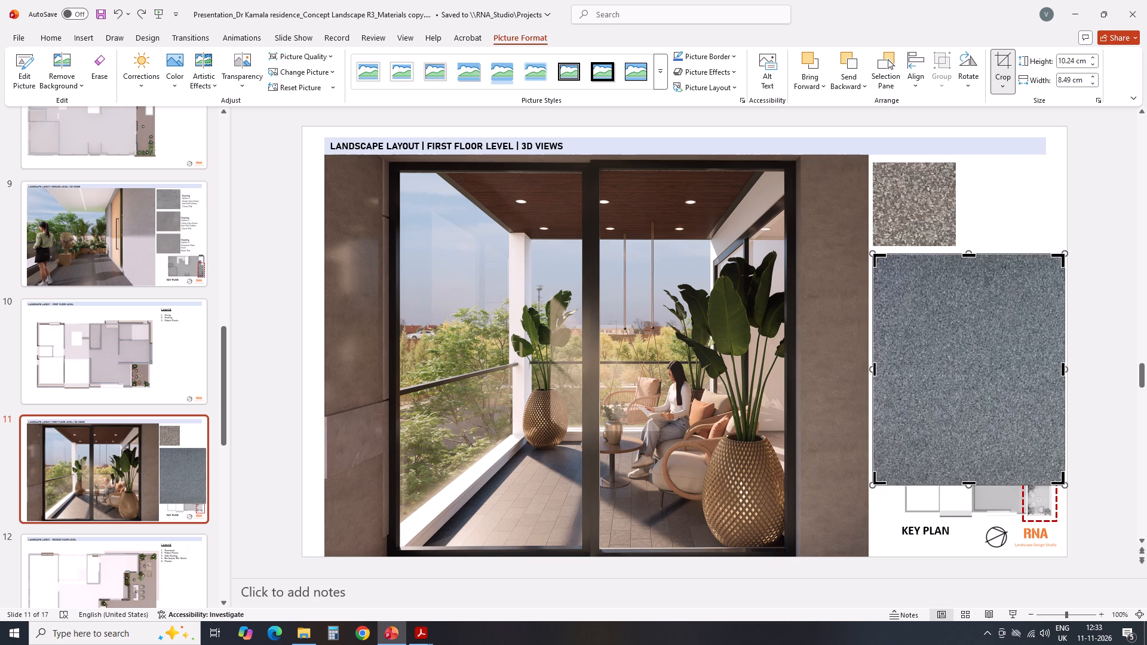
drag(1063, 372, 956, 357)
drag(913, 483, 906, 364)
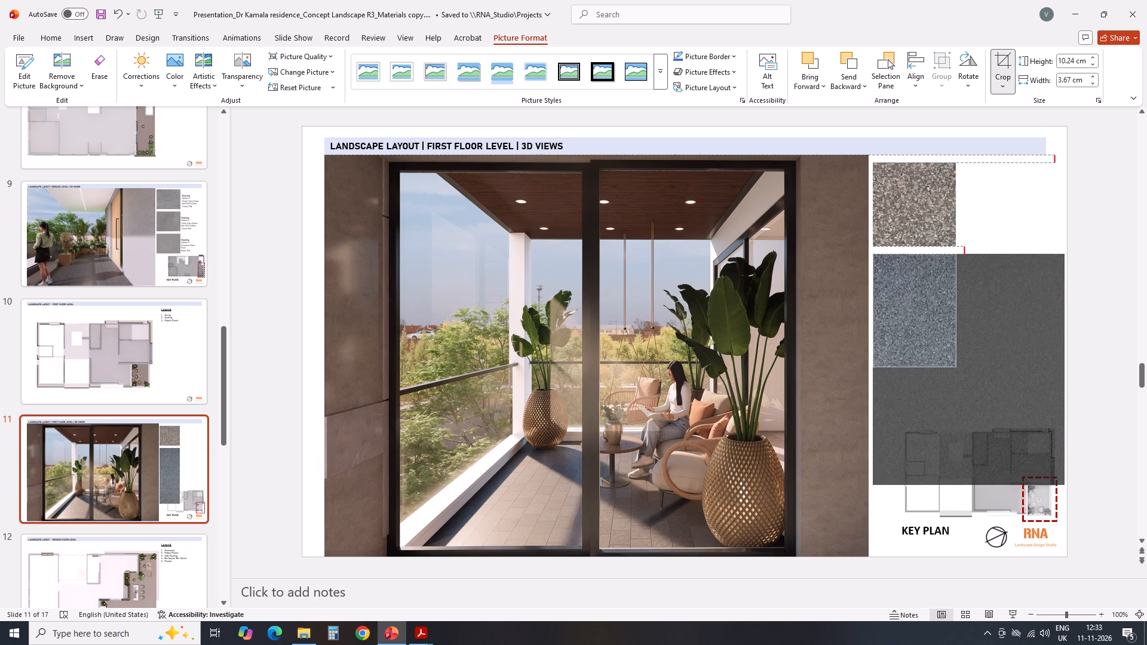
drag(906, 364, 917, 336)
click(1013, 214)
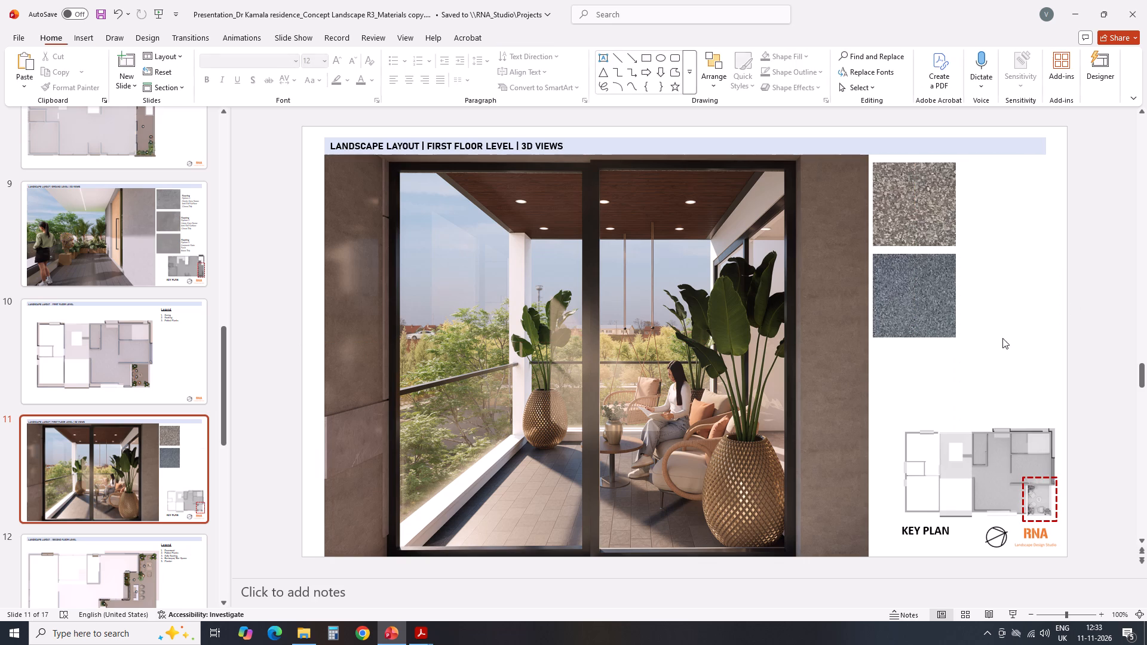
Insert Screenshot 2026-11-11 123105.png and move it off the render to the blank area beside the two swatches.
click(82, 41)
click(92, 85)
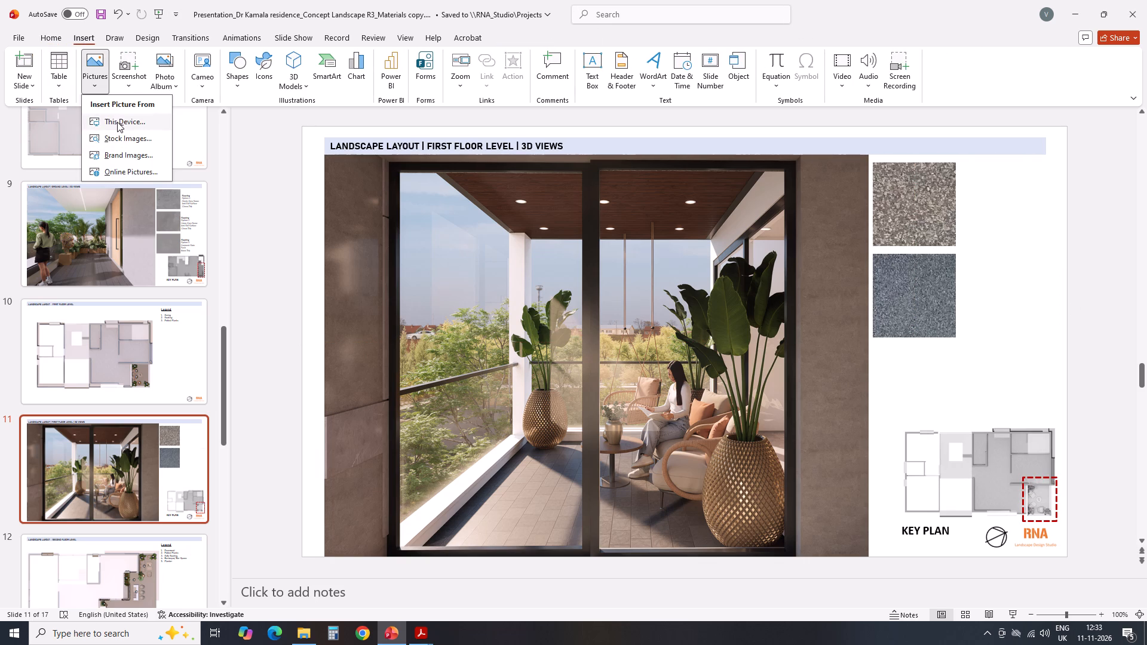
click(117, 122)
scroll(296, 205, down, 5)
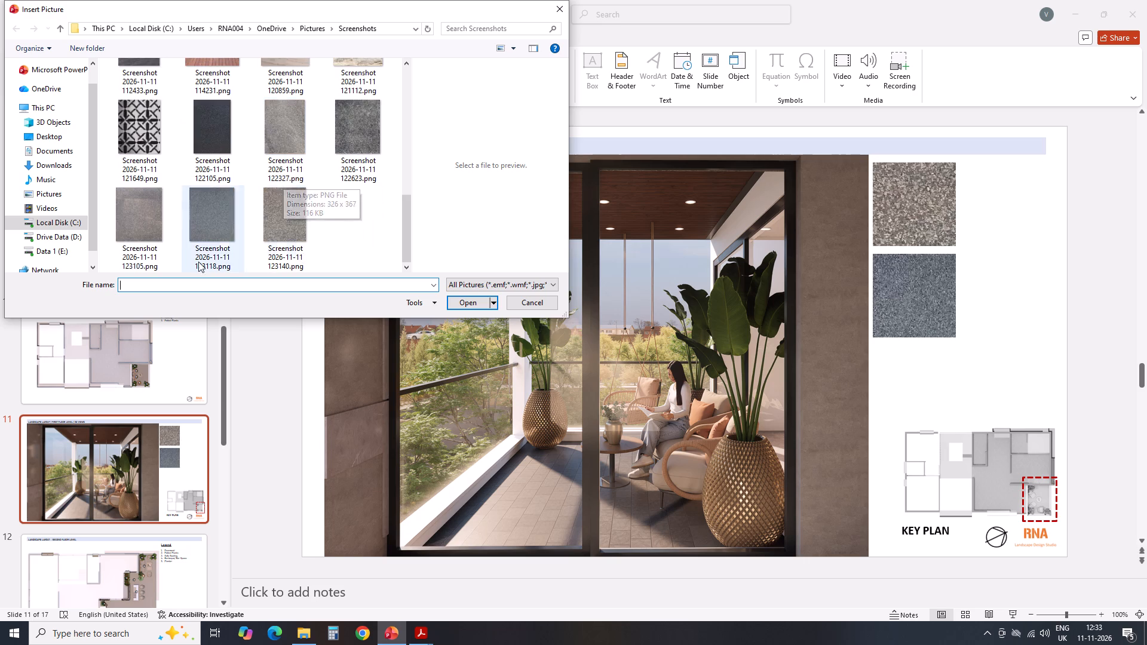
scroll(311, 186, down, 2)
click(132, 231)
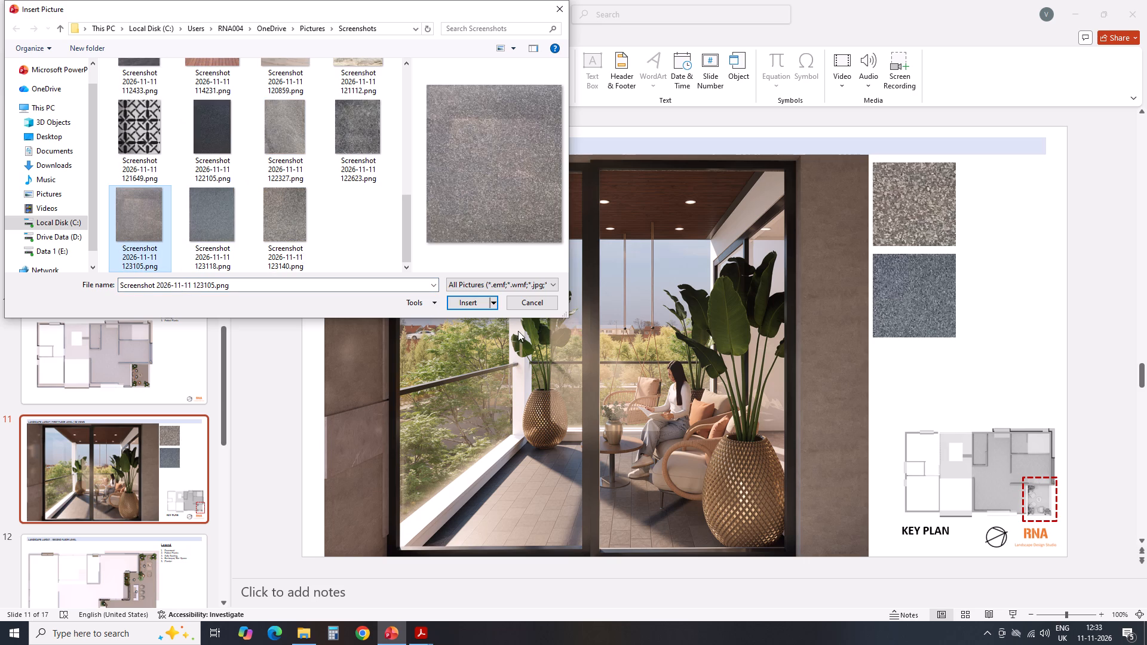
click(472, 299)
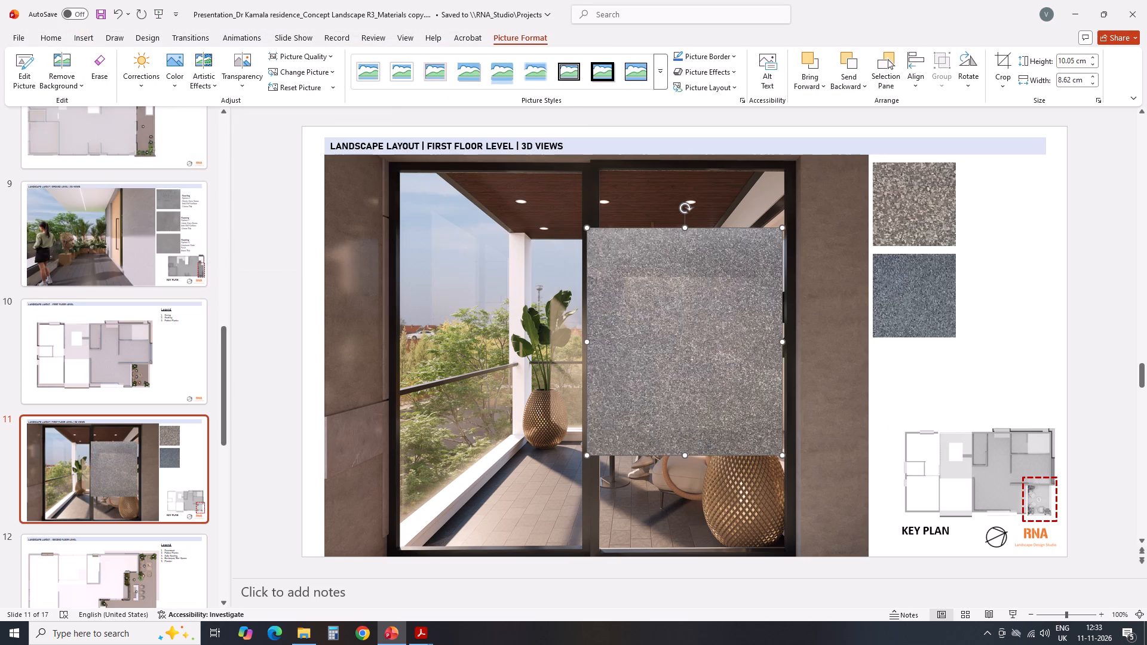
drag(653, 385, 1026, 367)
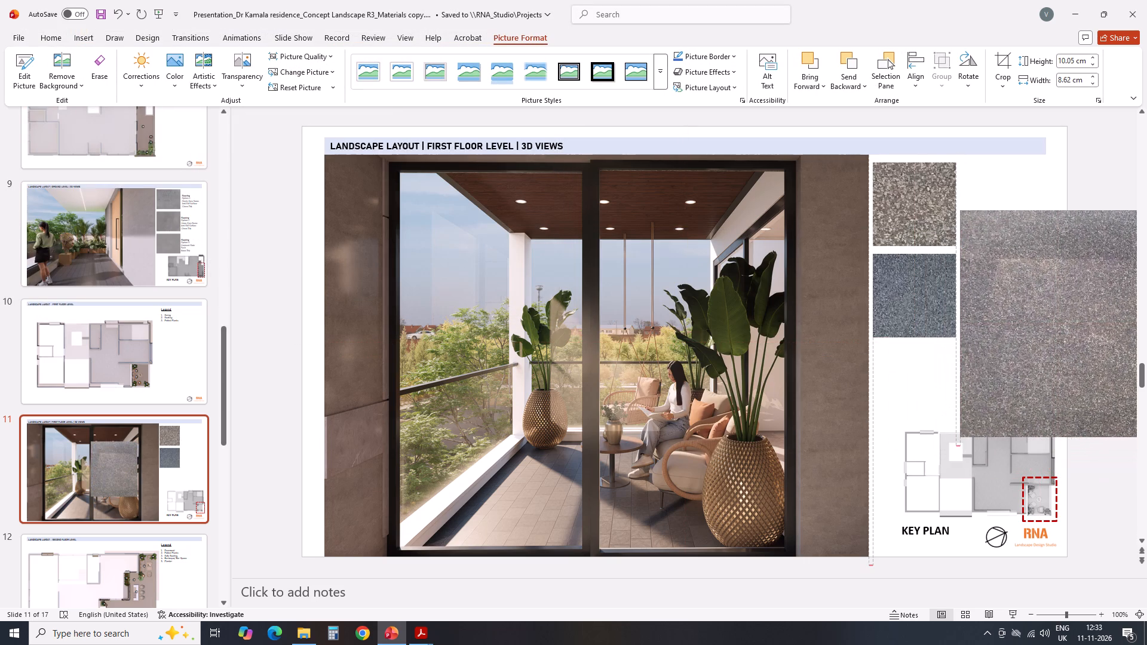
drag(1026, 367, 1029, 367)
Move the blue-grey swatch down to just above the key plan and place the new granite picture below the first swatch, left edges aligned.
click(879, 301)
drag(902, 309, 905, 397)
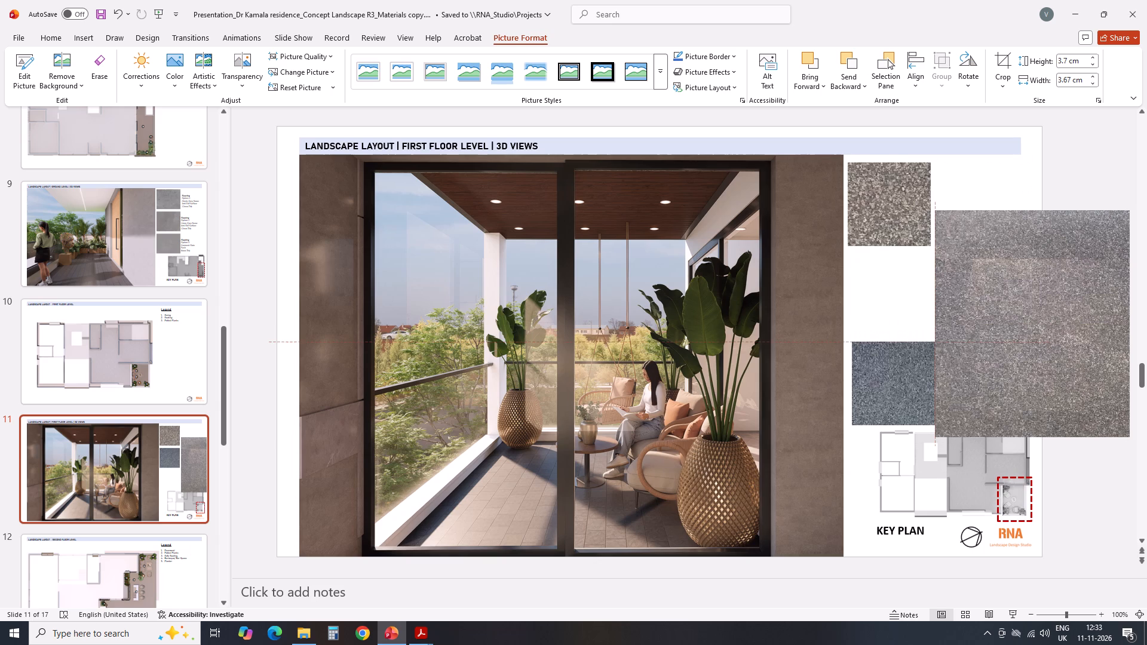
drag(905, 397, 899, 401)
click(1011, 352)
drag(1029, 352, 970, 385)
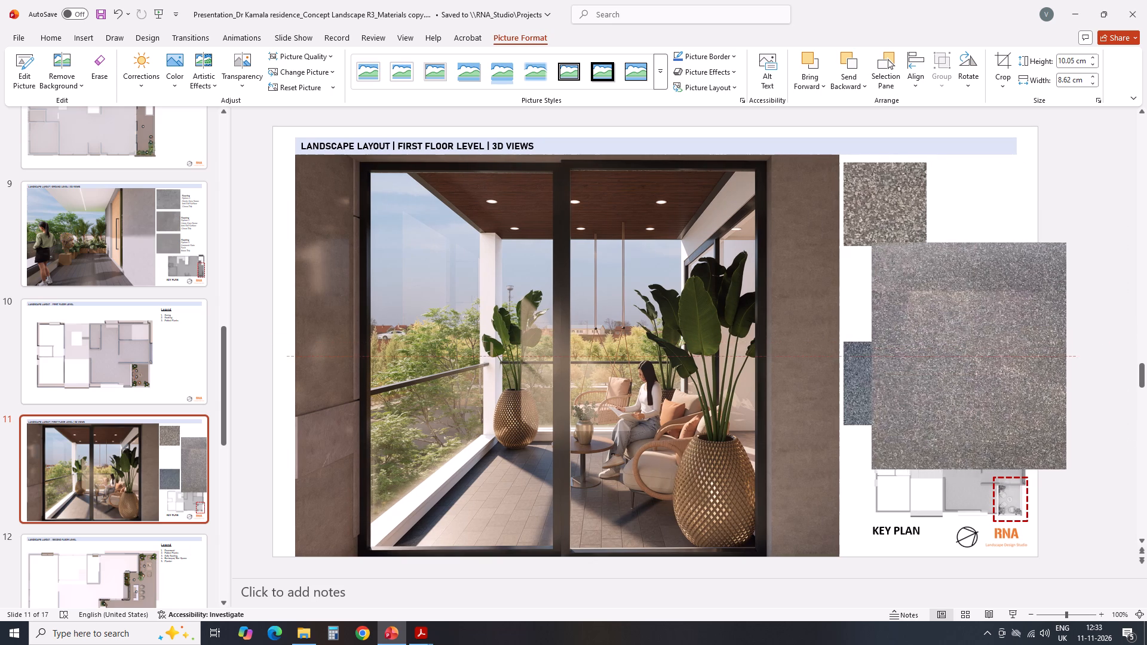
drag(970, 385, 949, 389)
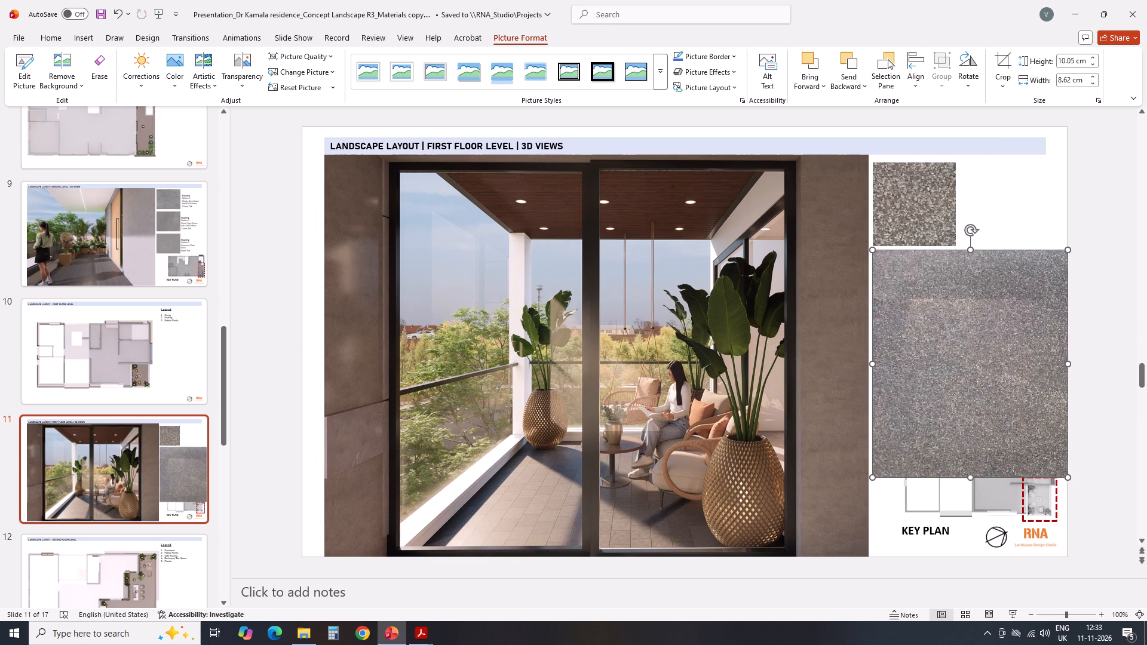
Crop the new granite picture from its right and bottom edges to about 3.67 cm wide and 3.7 cm high.
click(996, 63)
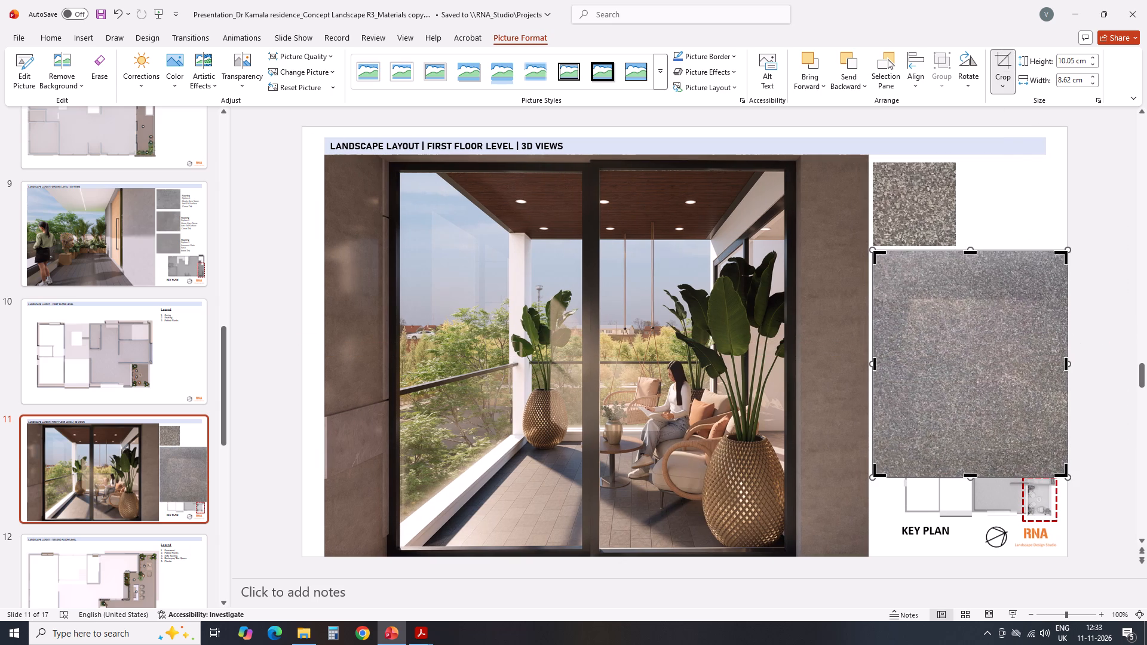
drag(1065, 365, 950, 365)
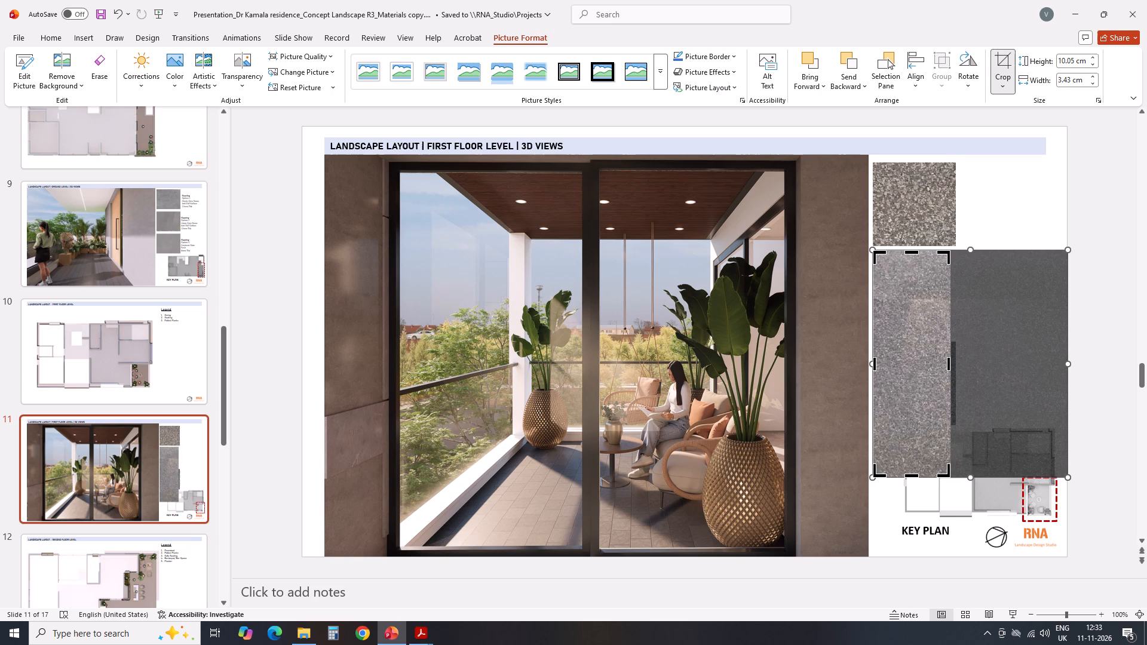
click(949, 366)
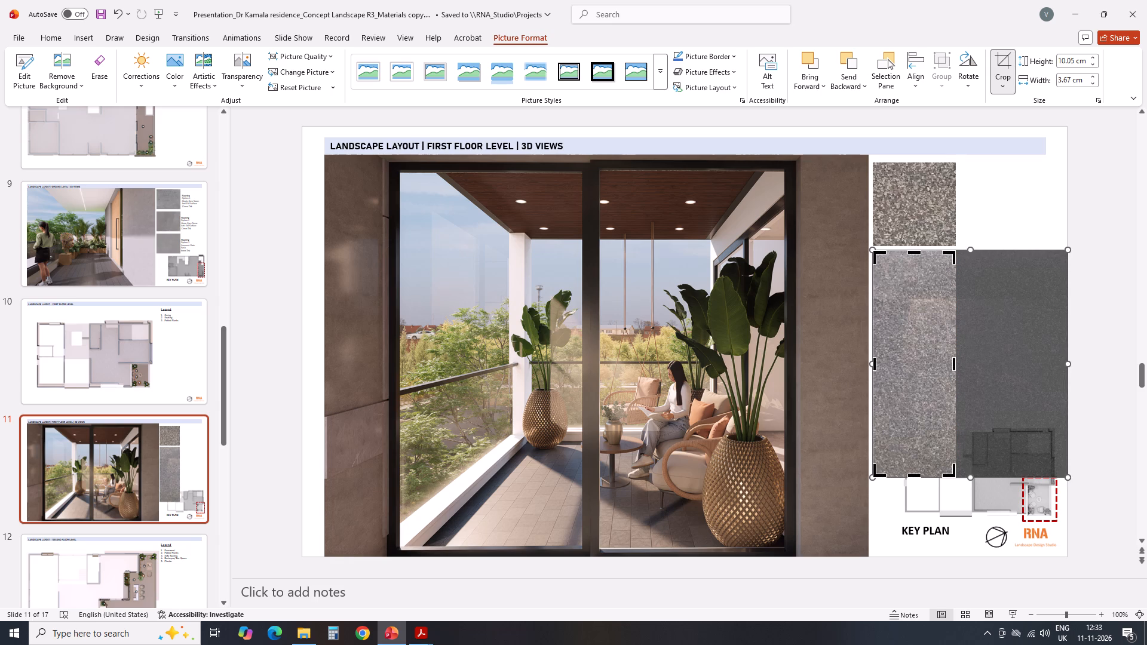
drag(917, 476, 910, 328)
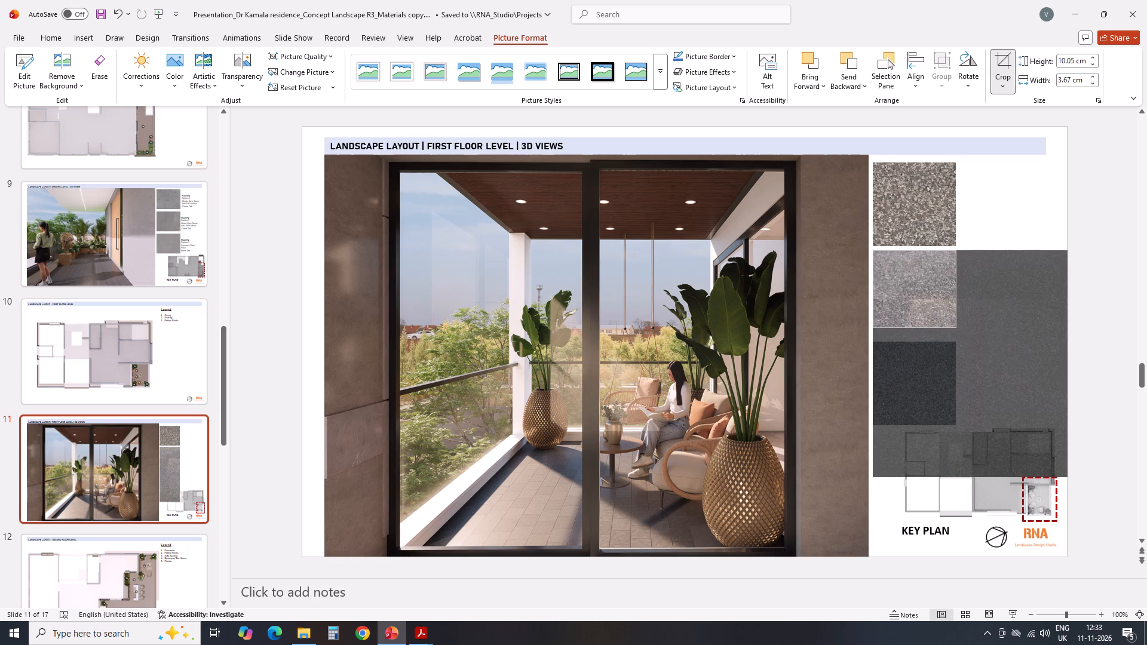
drag(910, 328, 910, 336)
click(1041, 211)
Adjust the middle swatch's vertical position to space it evenly between the upper and lower swatches, keeping the left edges aligned.
click(934, 288)
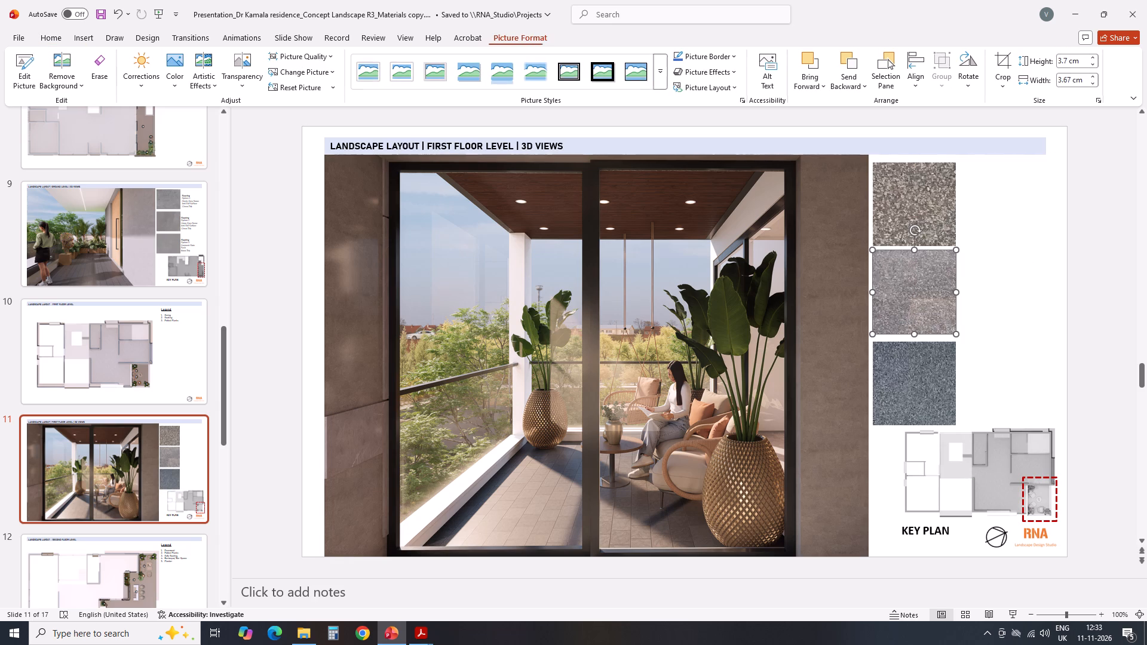
click(919, 285)
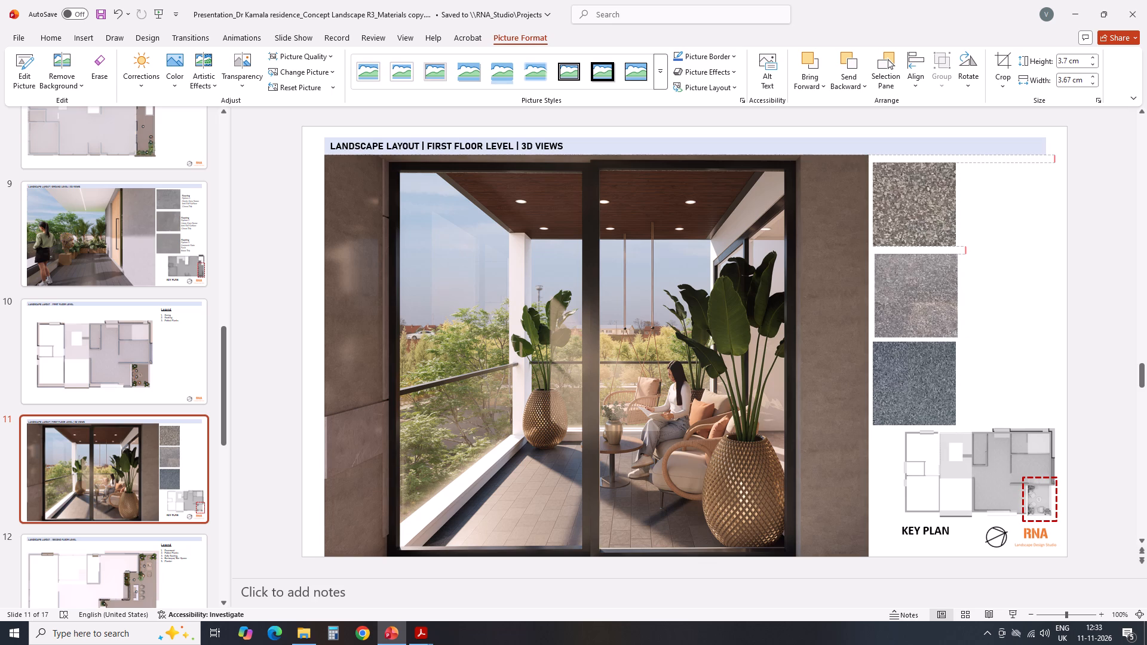
click(929, 302)
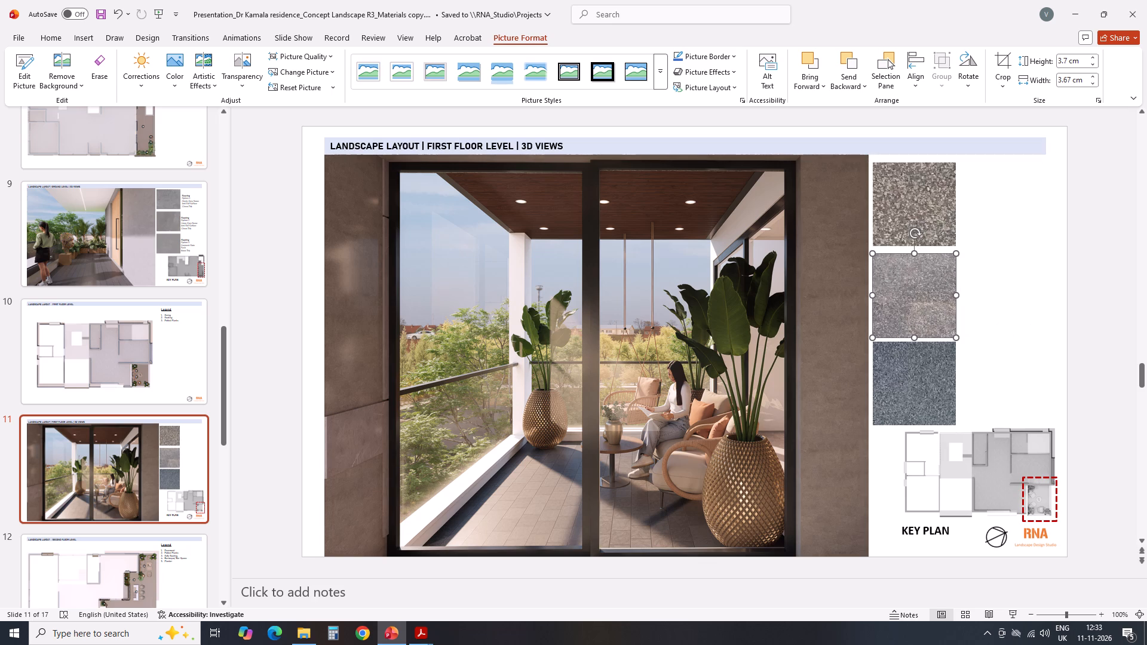
click(923, 306)
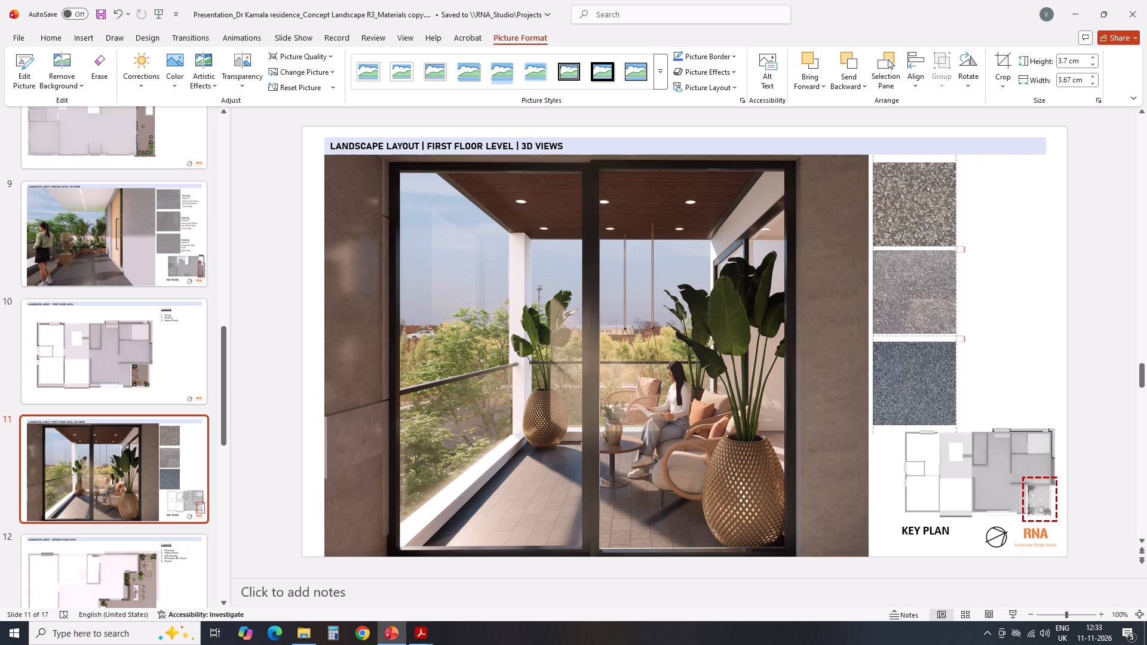
click(1077, 299)
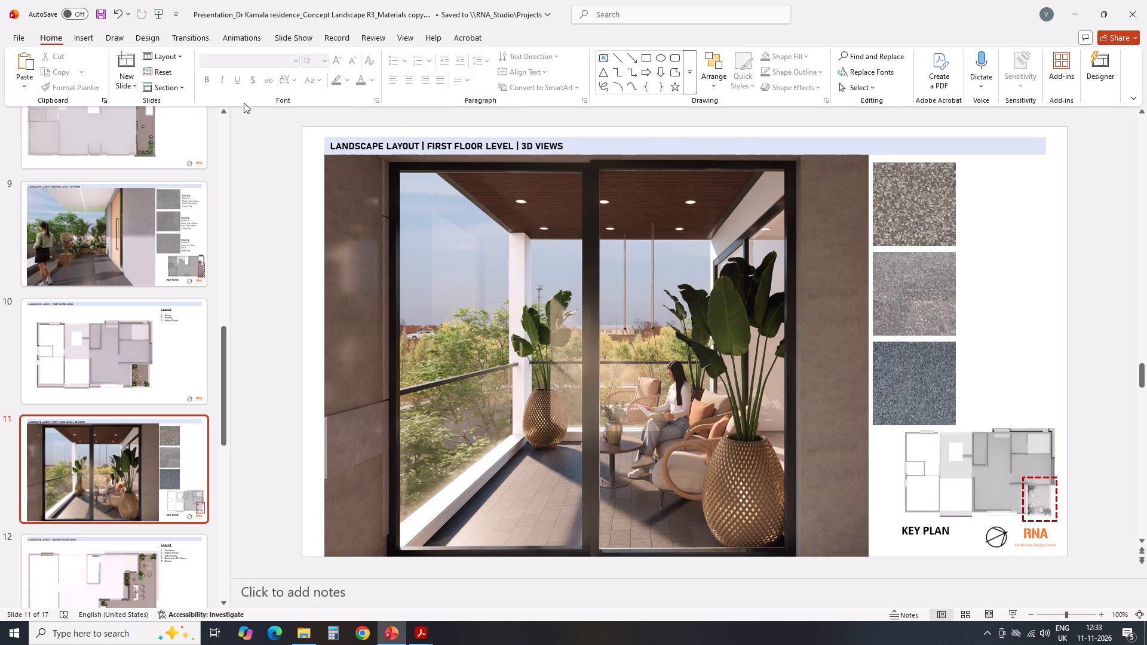
Save the presentation.
click(102, 16)
Check the granite product details in the Granites.pdf catalogue and return to the presentation.
click(419, 632)
click(306, 592)
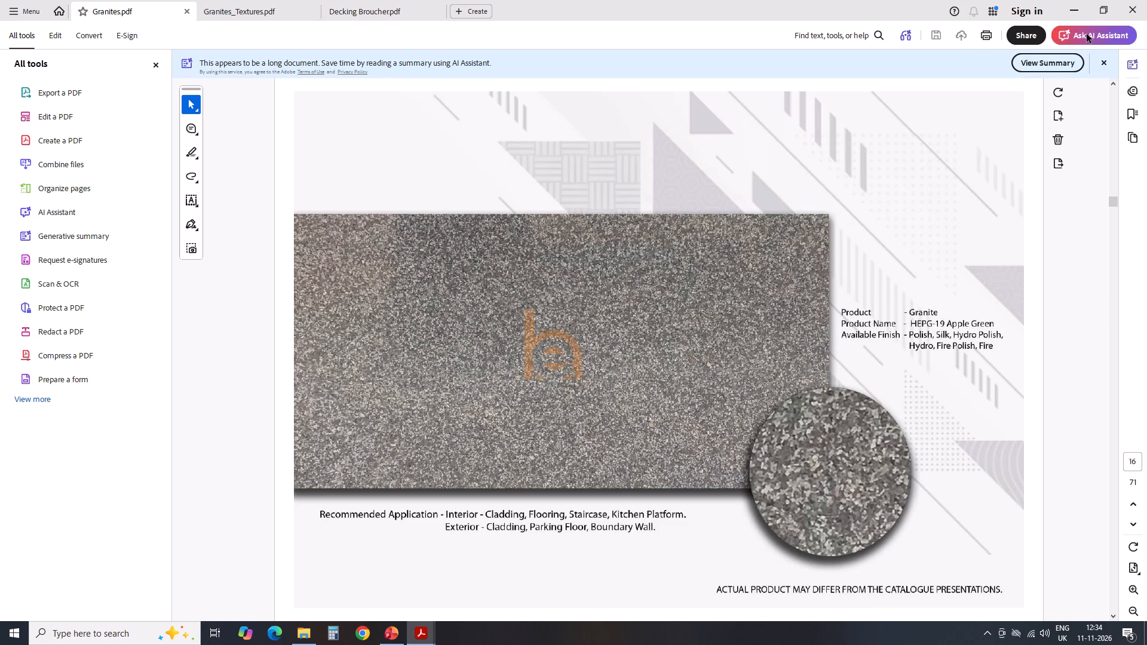
click(1080, 8)
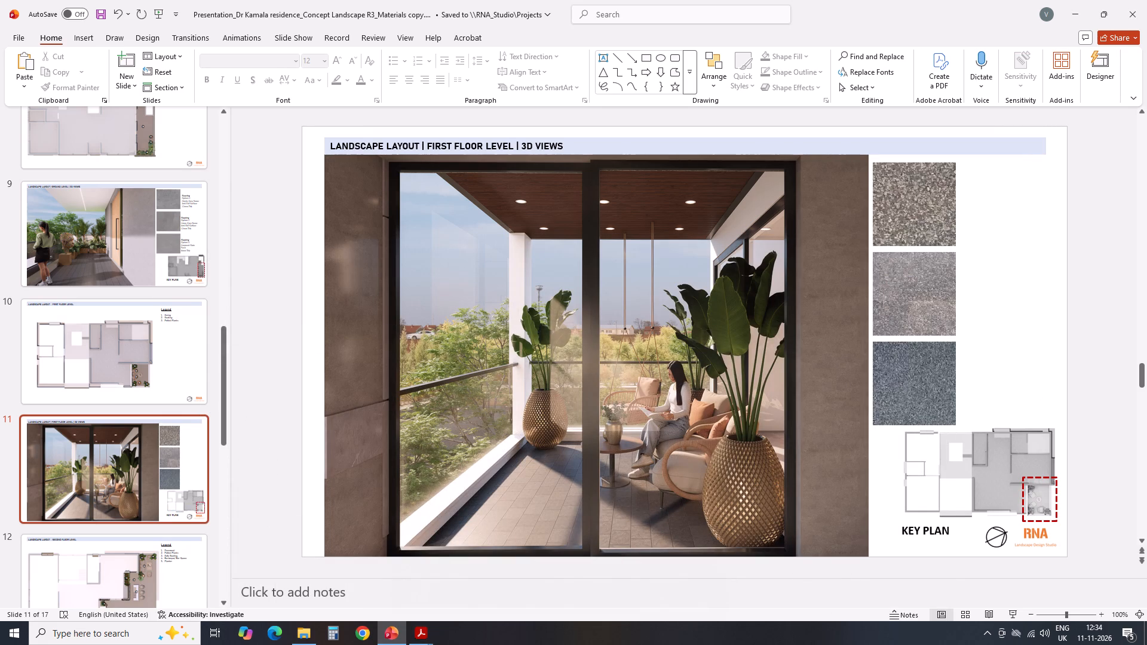
click(425, 628)
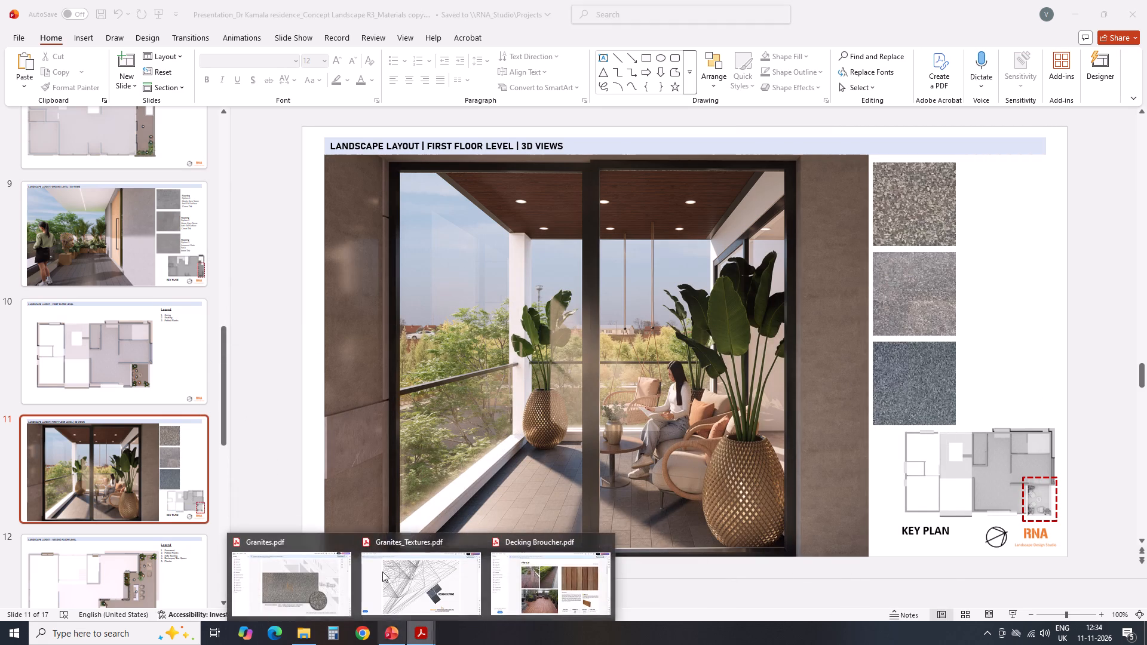
click(271, 585)
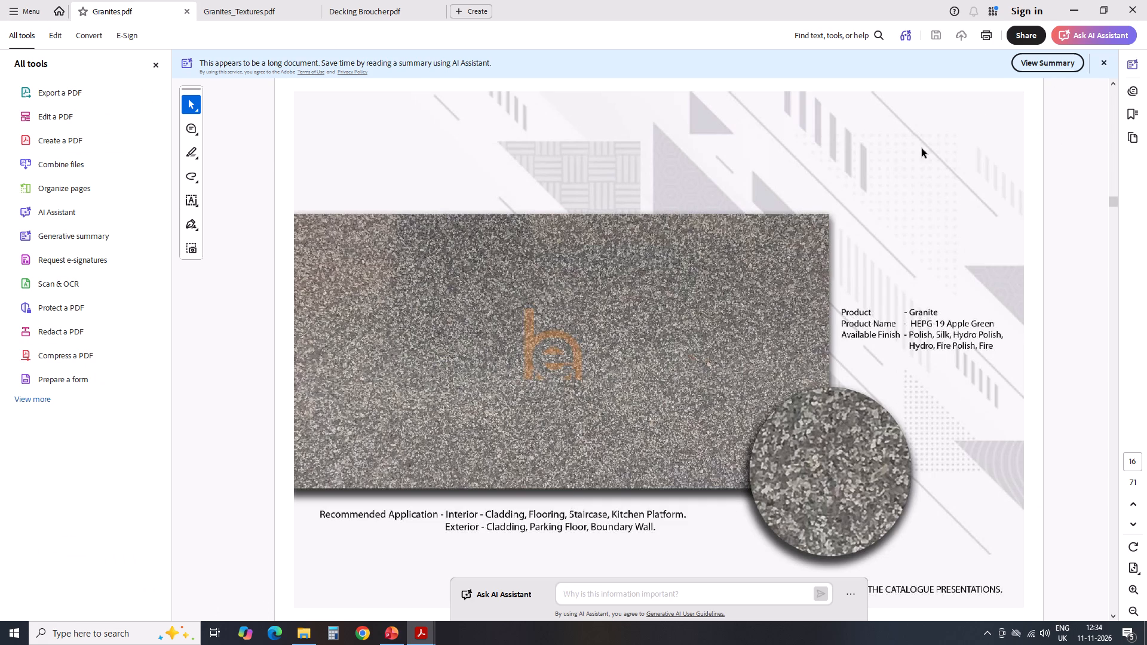
click(399, 643)
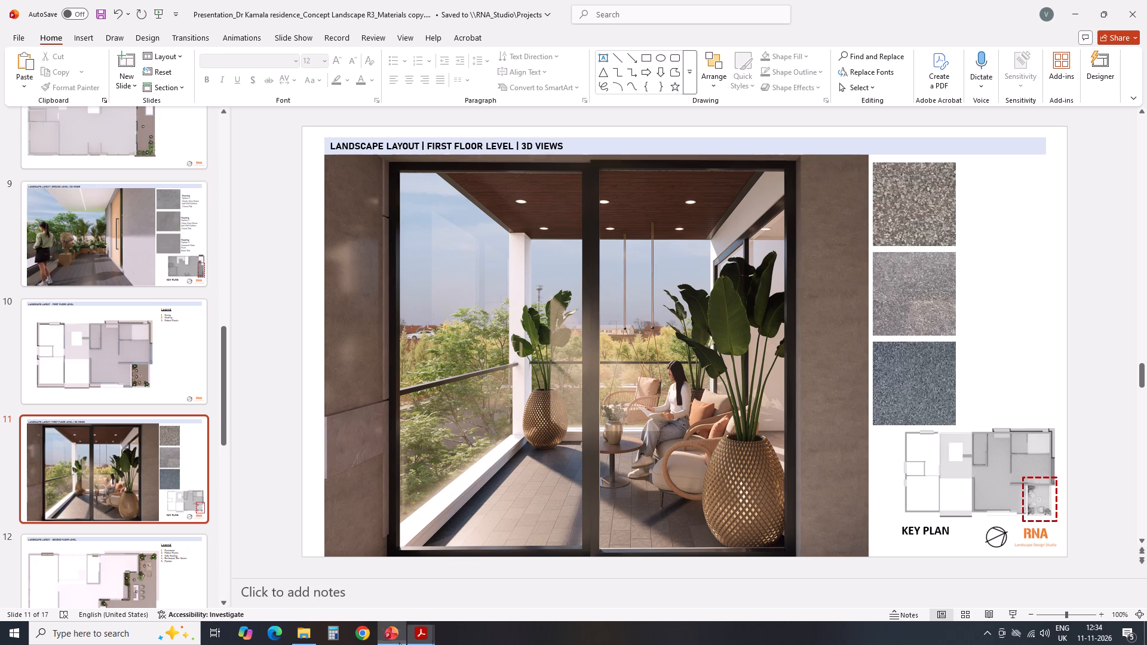
Copy the Option-1 flooring caption from the ground level 3D views slide and paste it beside the first swatch on slide 11.
click(161, 239)
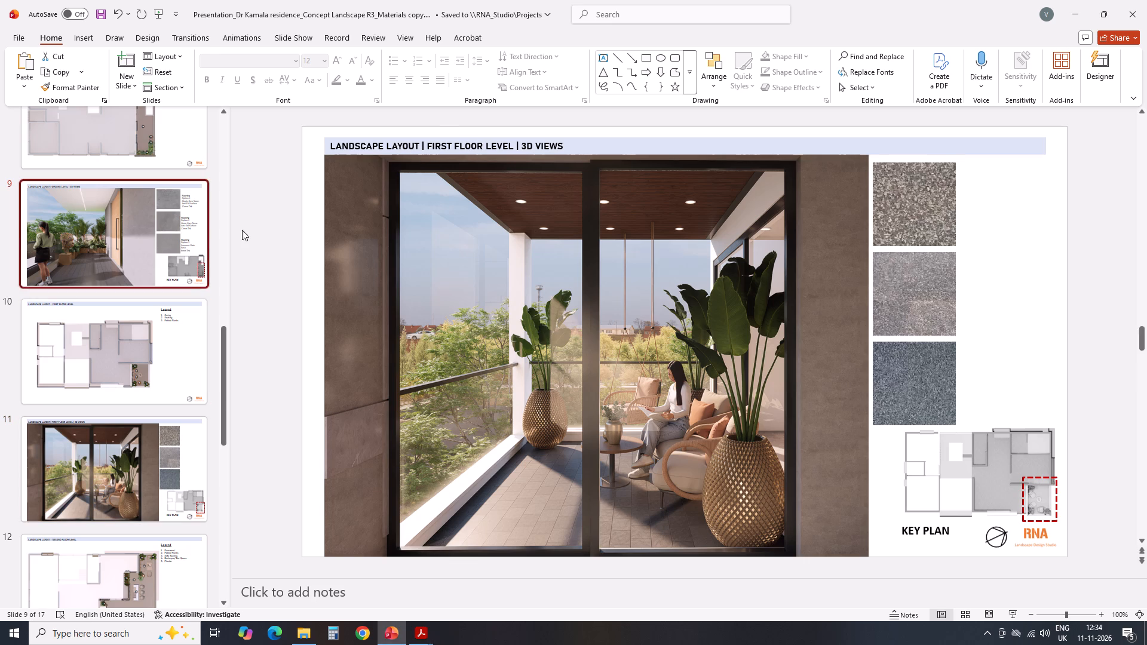
click(1016, 201)
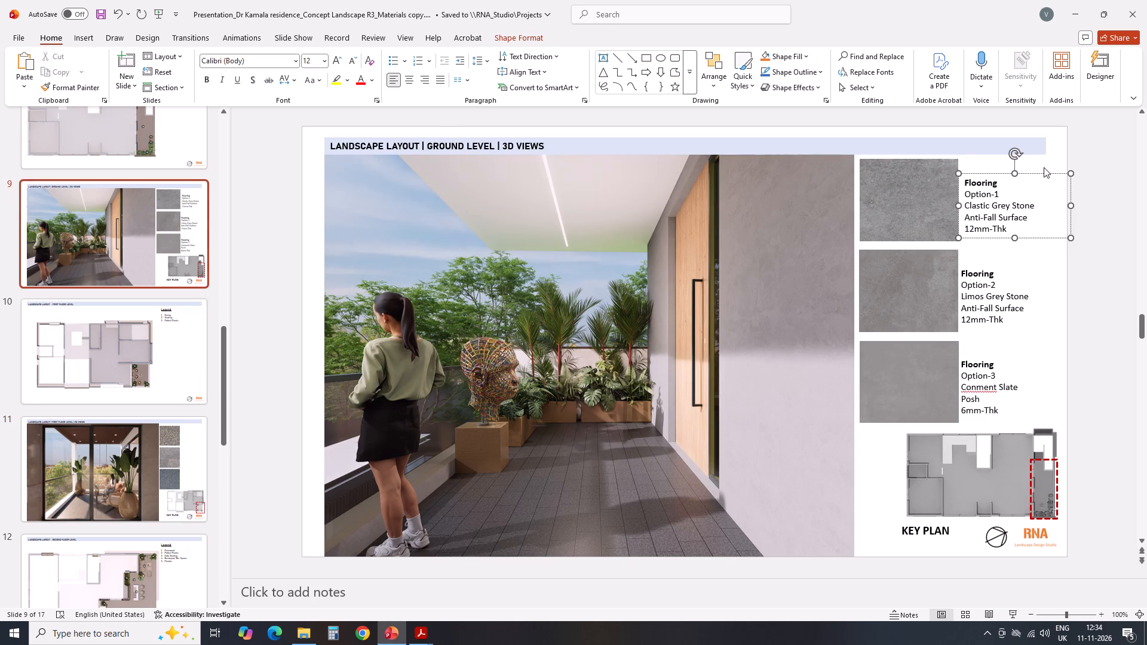
click(1042, 174)
key(ctrl+c)
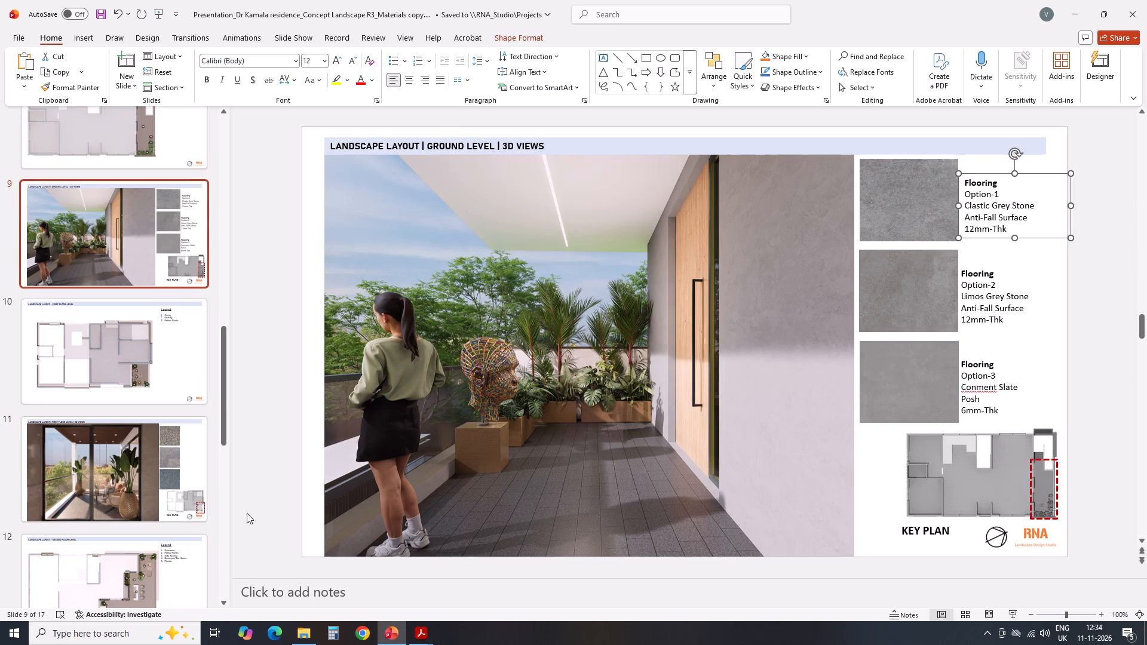
click(133, 504)
click(1017, 272)
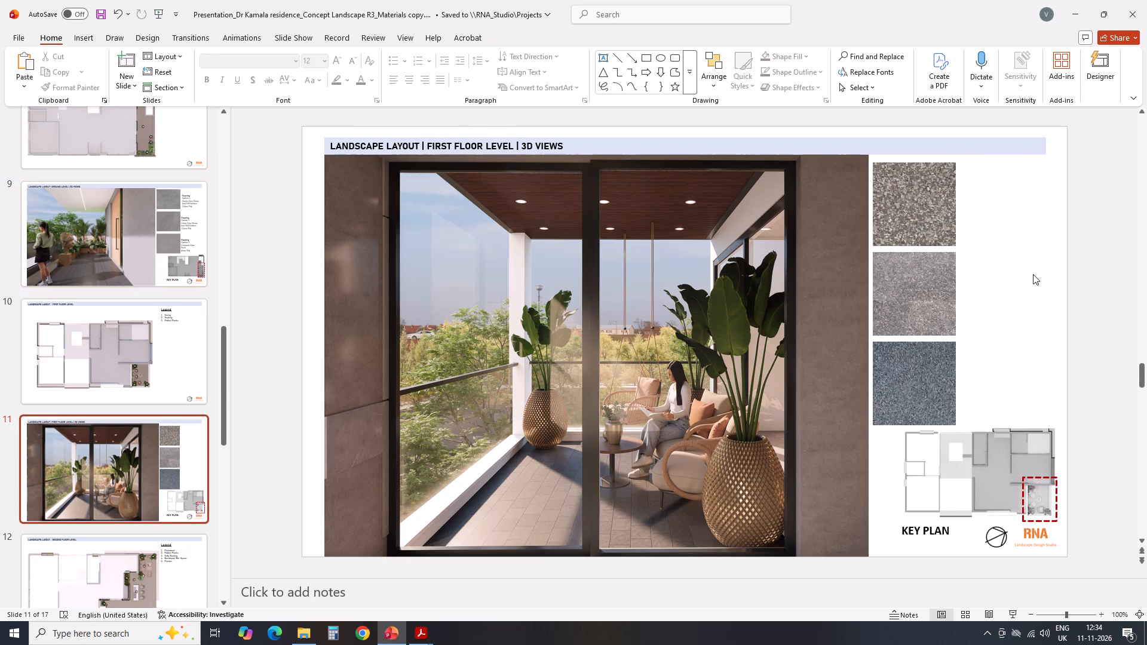
key(ctrl+v)
Replace the stone name line in the first swatch's Option-1 flooring caption with "Granite".
click(1033, 204)
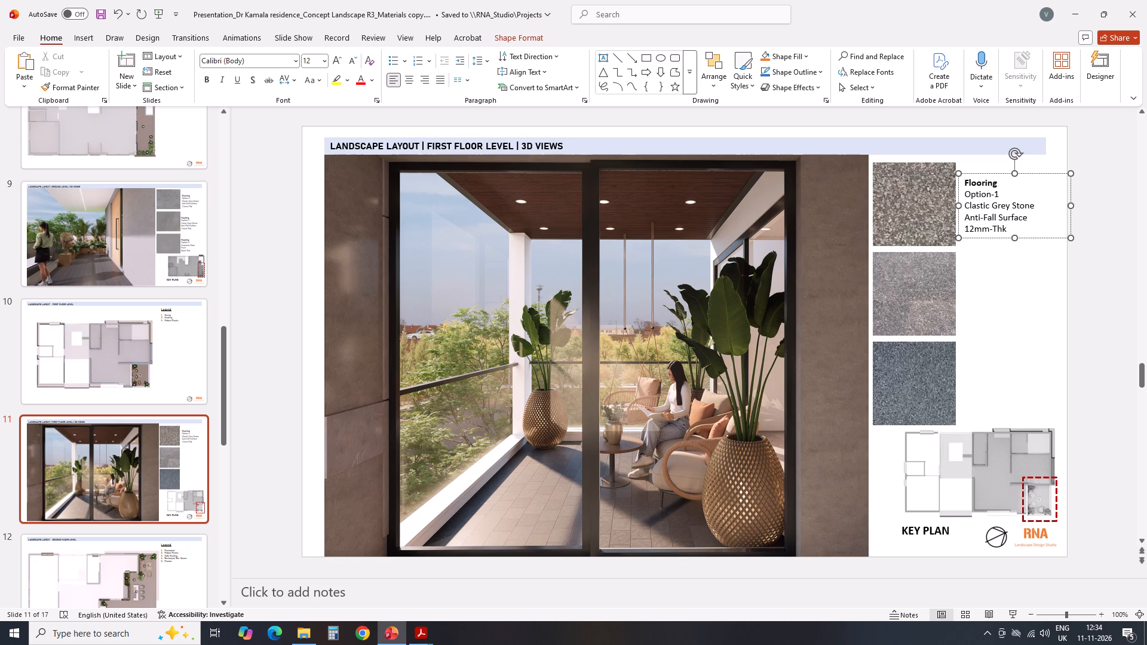
key(BackSpace)
key(BackSpace)
key(BackSpace)
key(BackSpace)
key(BackSpace)
key(BackSpace)
key(BackSpace)
key(BackSpace)
key(BackSpace)
key(BackSpace)
key(BackSpace)
key(BackSpace)
key(BackSpace)
key(BackSpace)
key(BackSpace)
key(BackSpace)
key(BackSpace)
key(BackSpace)
key(g)
key(BackSpace)
Replace the surface line under "Granite" in the first swatch's caption with "Finish: Polish,Hydro,Hydro-Polish".
click(1027, 217)
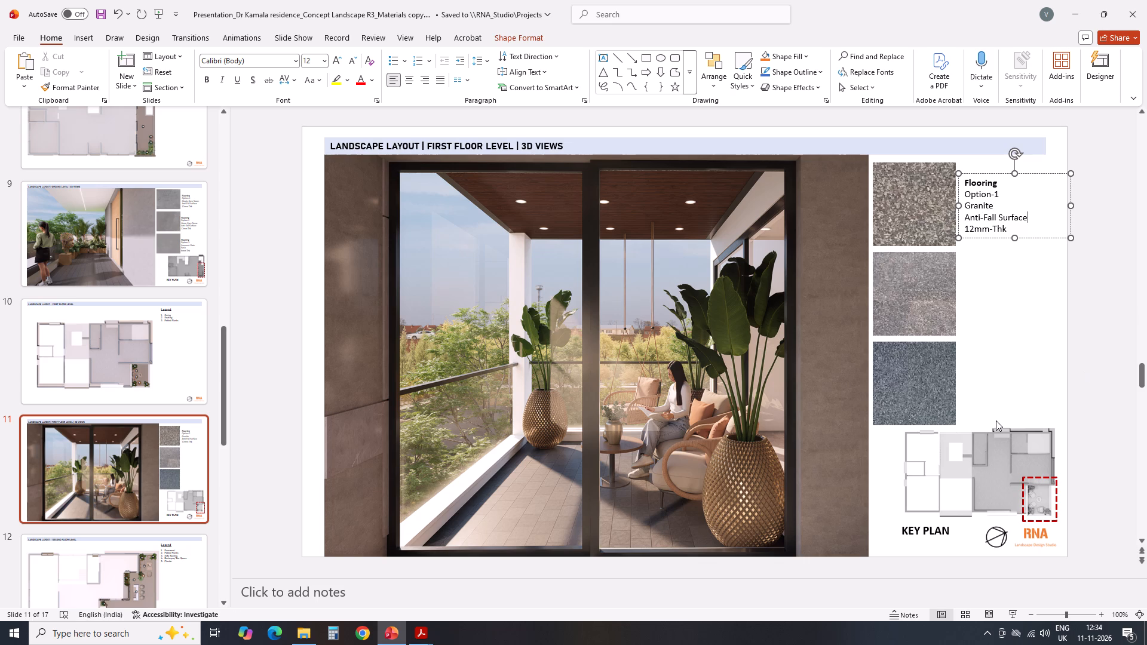
key(BackSpace)
key(BackSpace)
key(BackSpace)
key(BackSpace)
key(BackSpace)
key(BackSpace)
key(BackSpace)
key(BackSpace)
key(BackSpace)
key(BackSpace)
key(BackSpace)
key(BackSpace)
key(BackSpace)
key(BackSpace)
key(BackSpace)
key(BackSpace)
key(BackSpace)
text(inish)
text(:)
key(space)
key(comma)
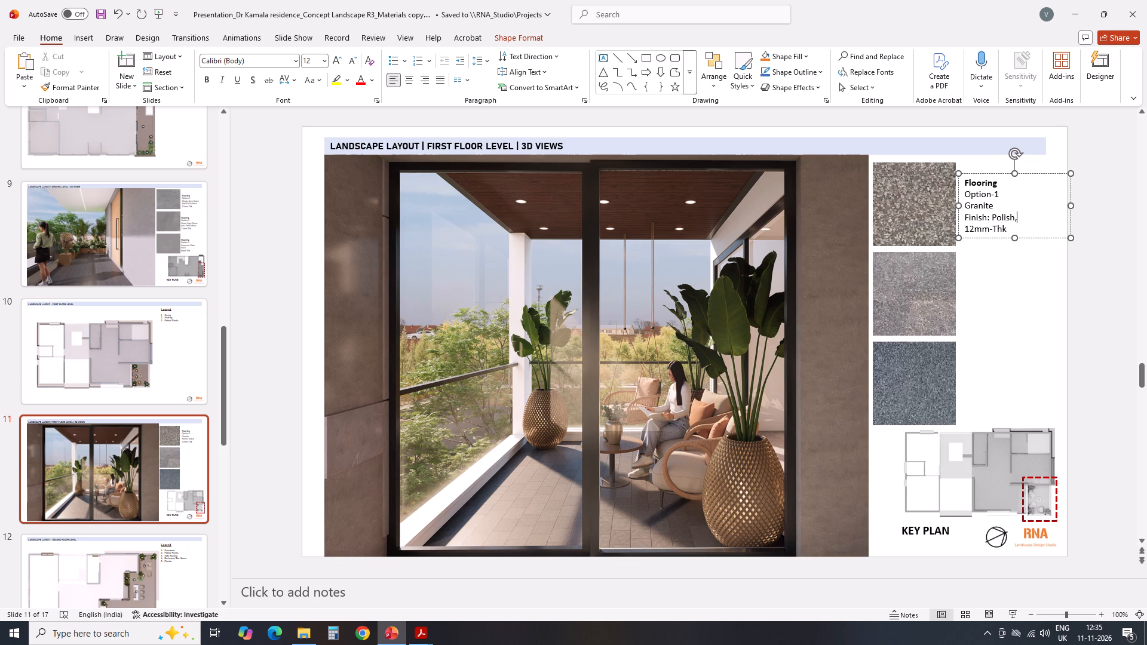
key(h)
key(o)
key(comma)
text(o-)
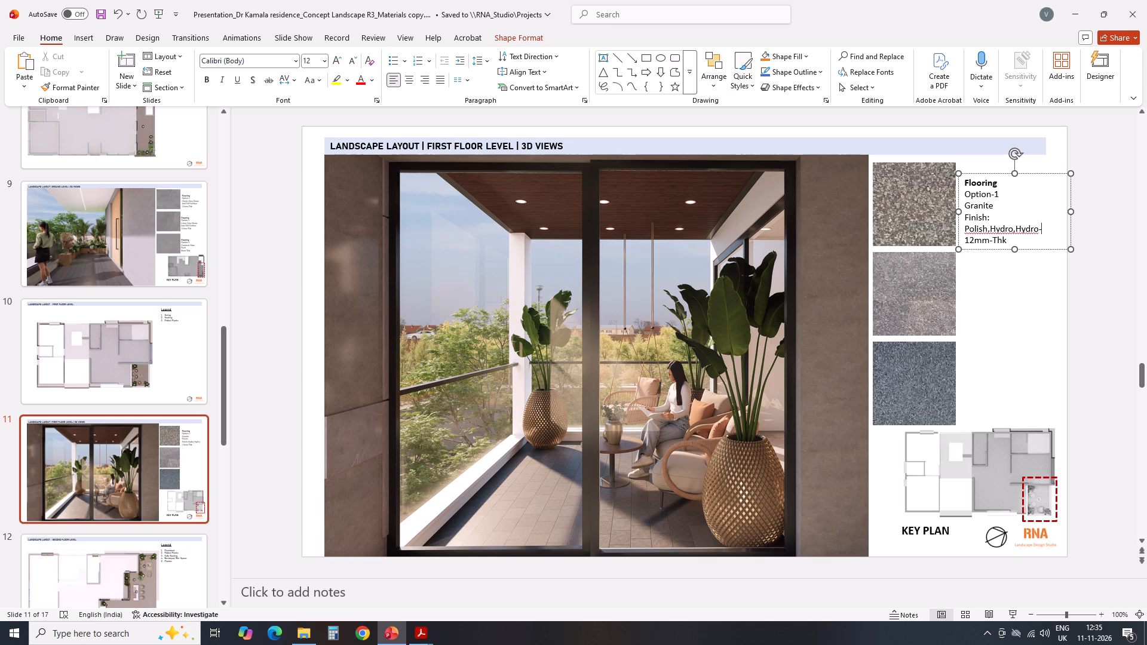
text(olos)
key(BackSpace)
key(BackSpace)
text(ish)
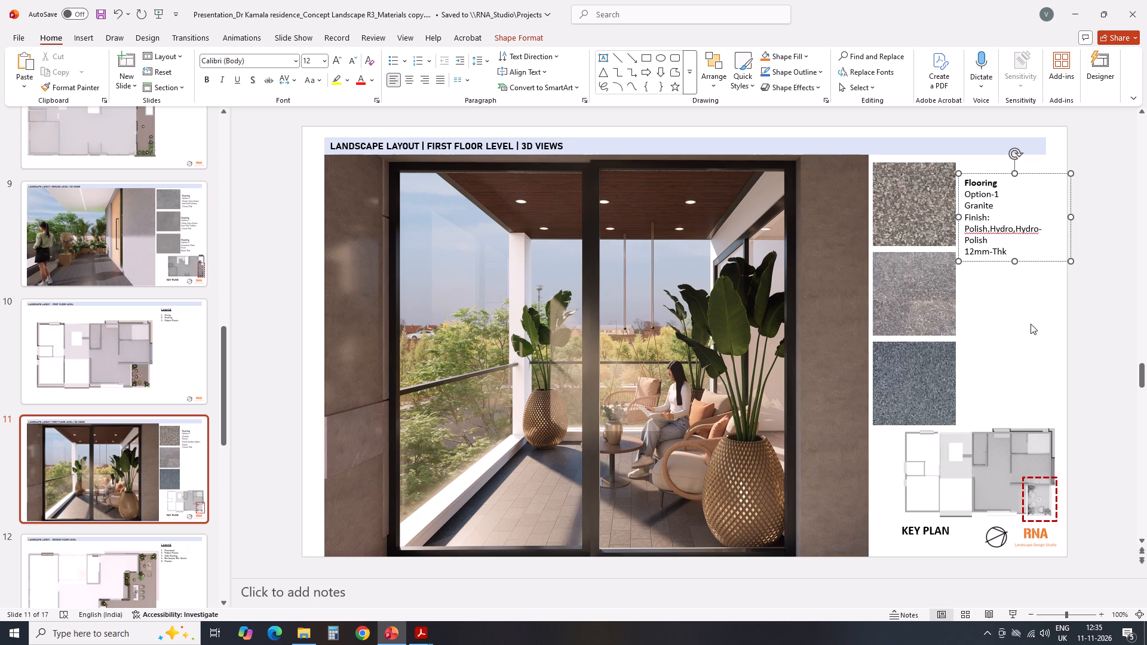
click(1024, 364)
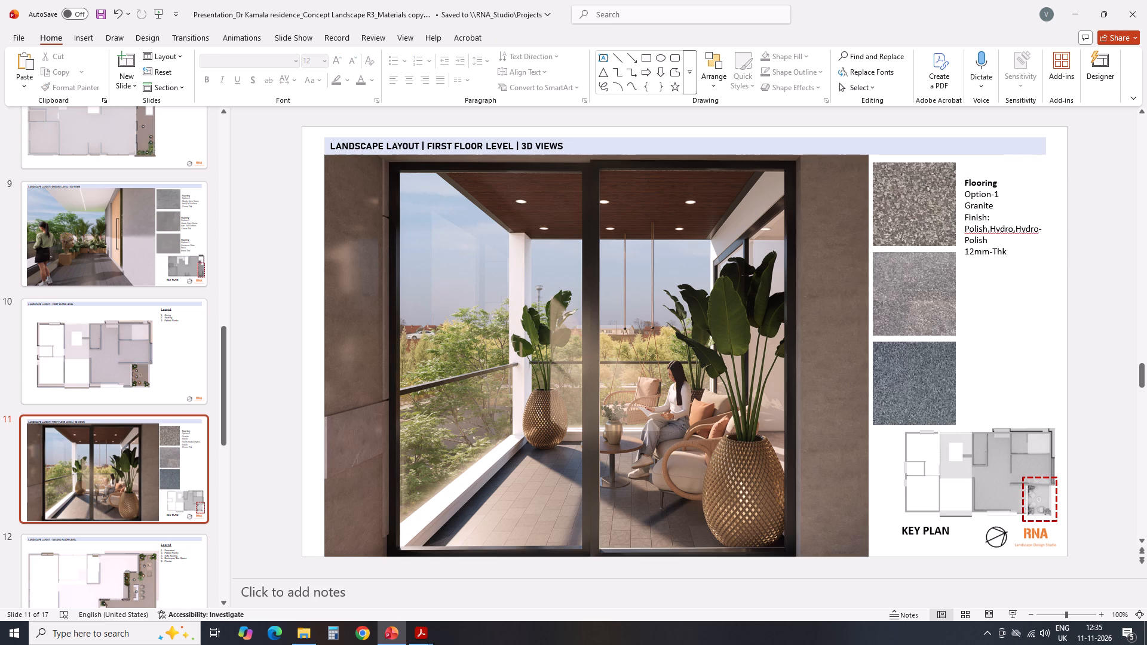
Clear the spelling flag from the finish text "Polish,Hydro,Hydro-Polish" in the first swatch's caption.
right_click(1005, 228)
click(1048, 258)
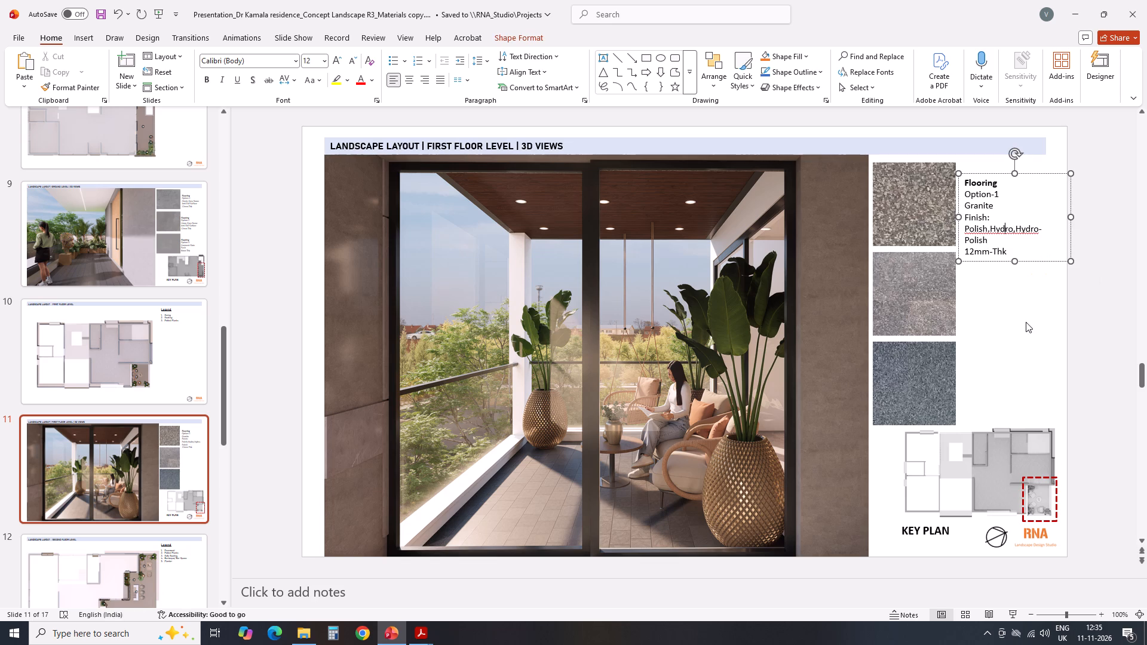
click(1054, 305)
click(1031, 232)
drag(1048, 229, 1033, 229)
key(ctrl+z)
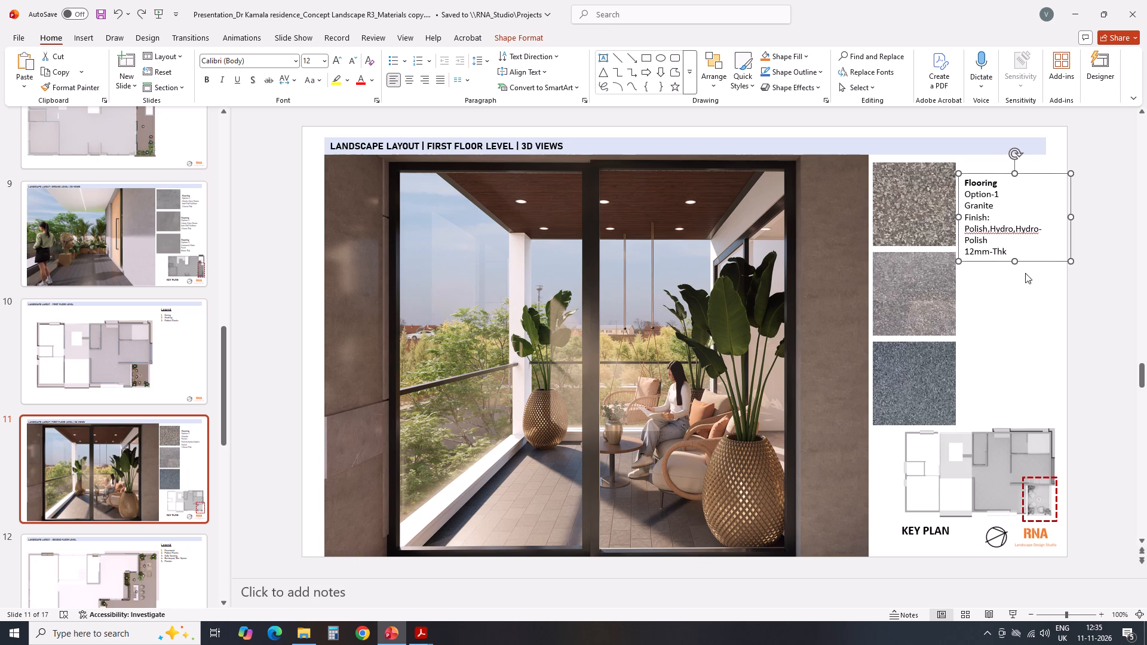
drag(1041, 231, 968, 232)
right_click(968, 232)
click(1017, 229)
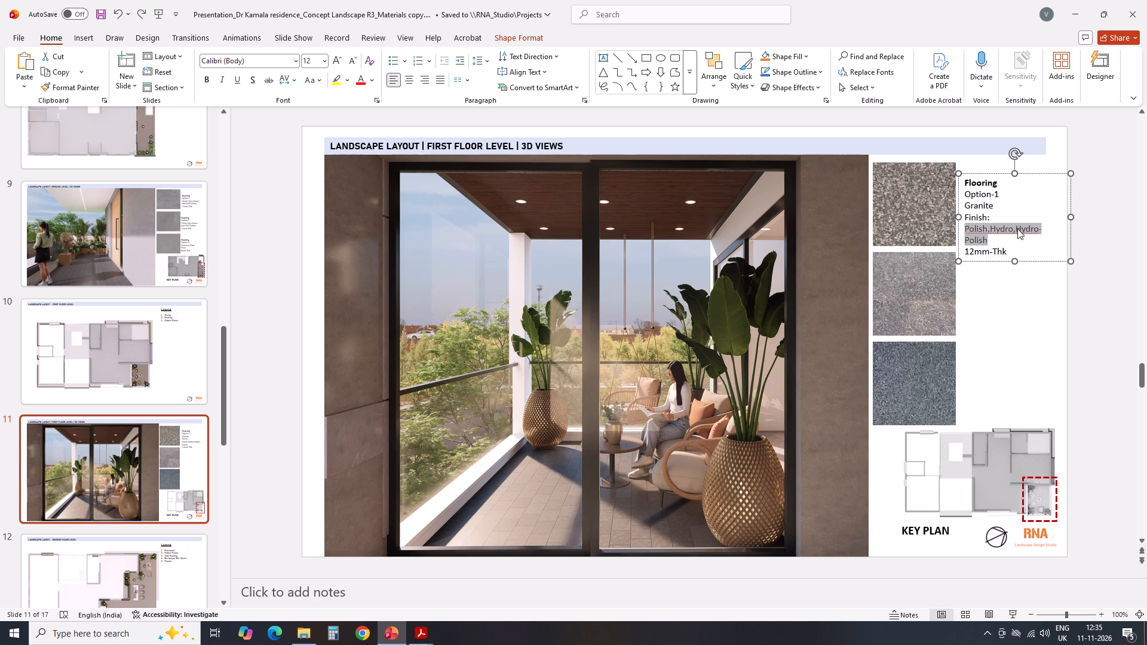
click(989, 230)
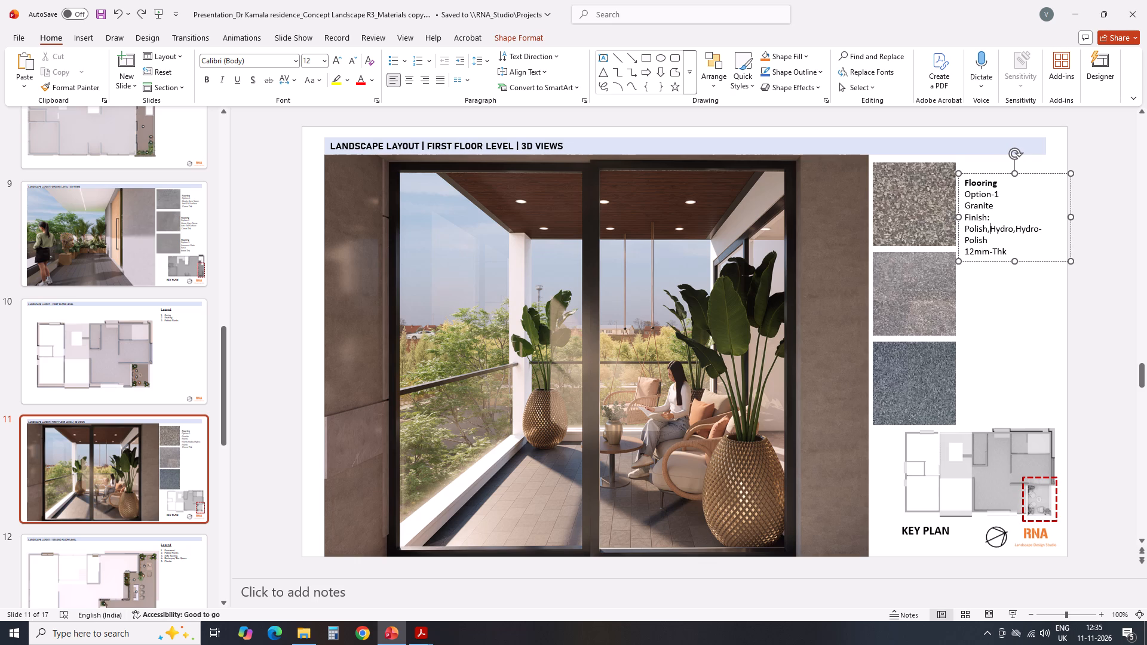
click(1044, 348)
Move the flooring caption up so its text box starts near the first swatch's top edge.
click(1003, 218)
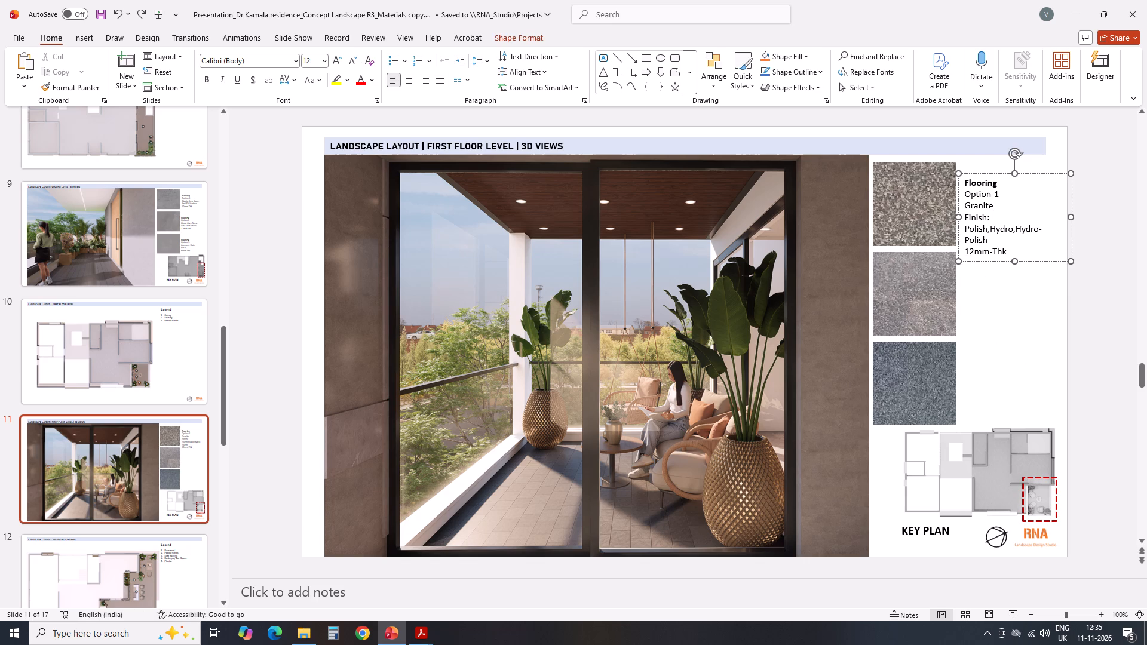
drag(1035, 173, 1036, 159)
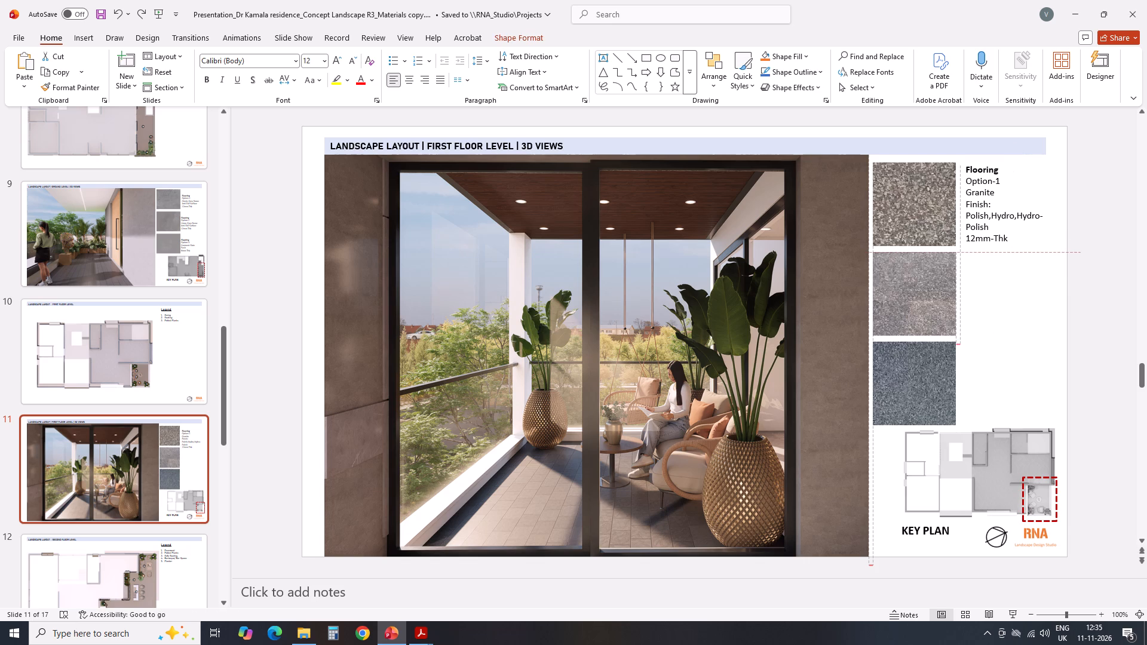
drag(1036, 159, 1034, 161)
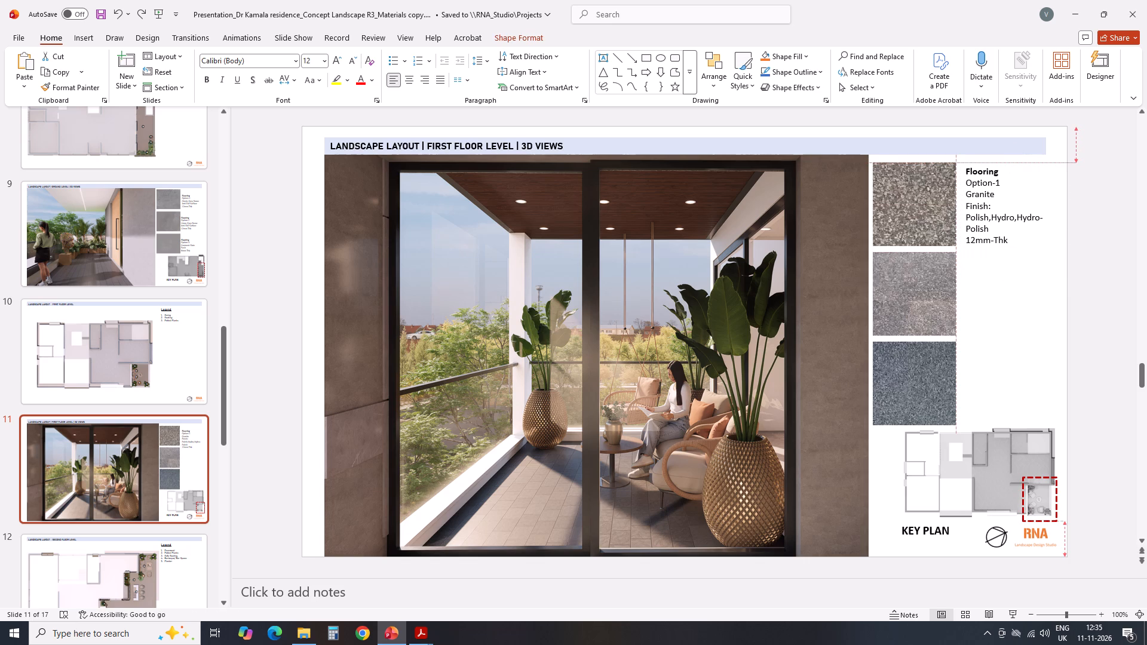
drag(1034, 161, 1035, 159)
click(1028, 285)
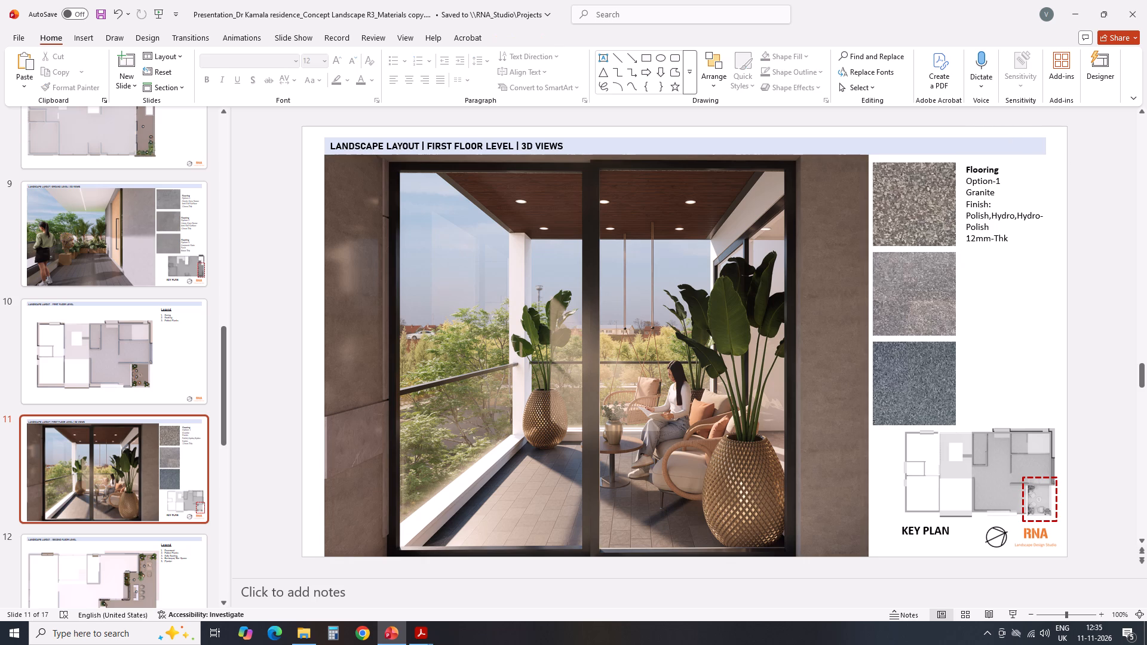
Delete the "12mm-Thk" line from the first swatch's caption, keeping slide 11 open.
click(1005, 216)
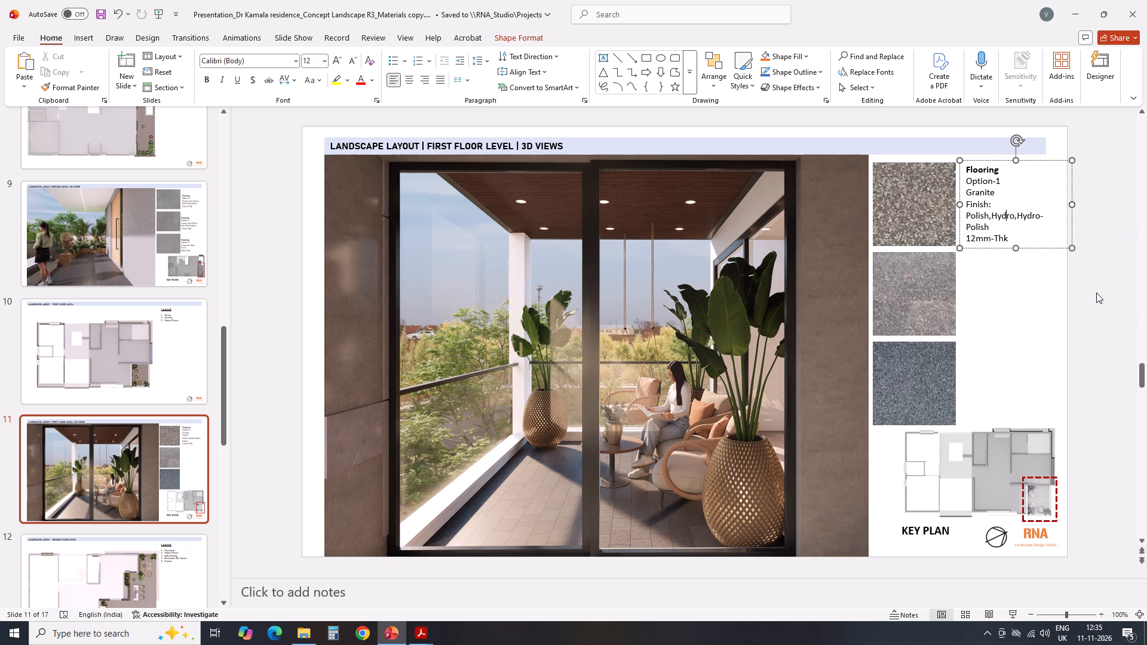
click(1010, 236)
key(BackSpace)
key(BackSpace)
key(BackSpace)
key(BackSpace)
key(BackSpace)
key(BackSpace)
key(BackSpace)
key(BackSpace)
key(BackSpace)
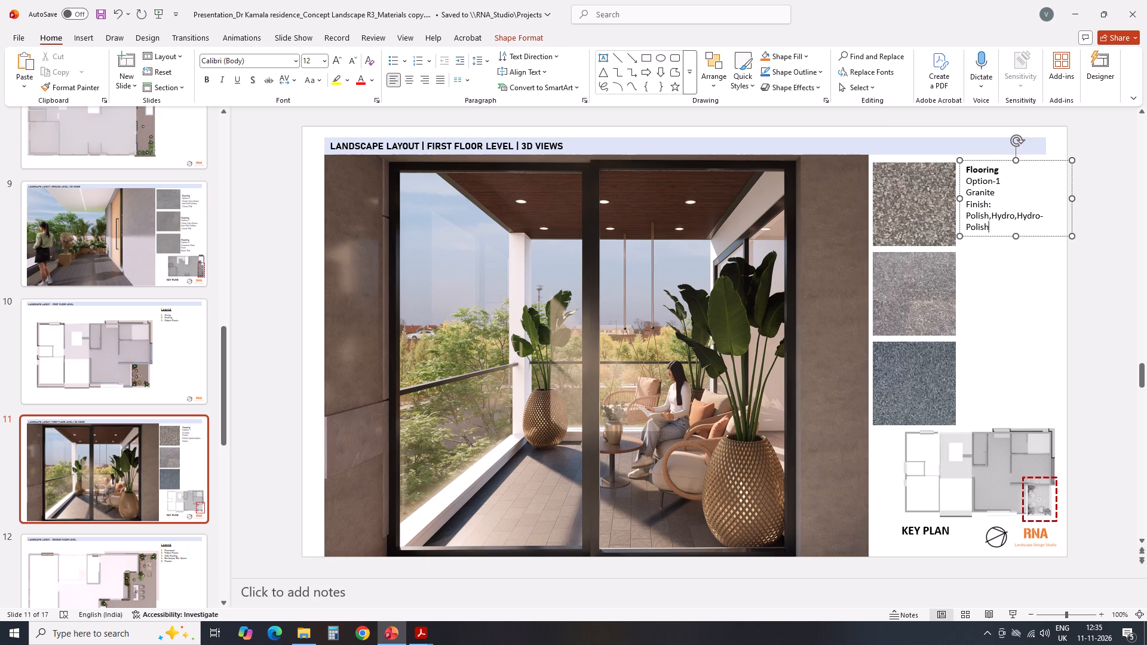
click(1137, 263)
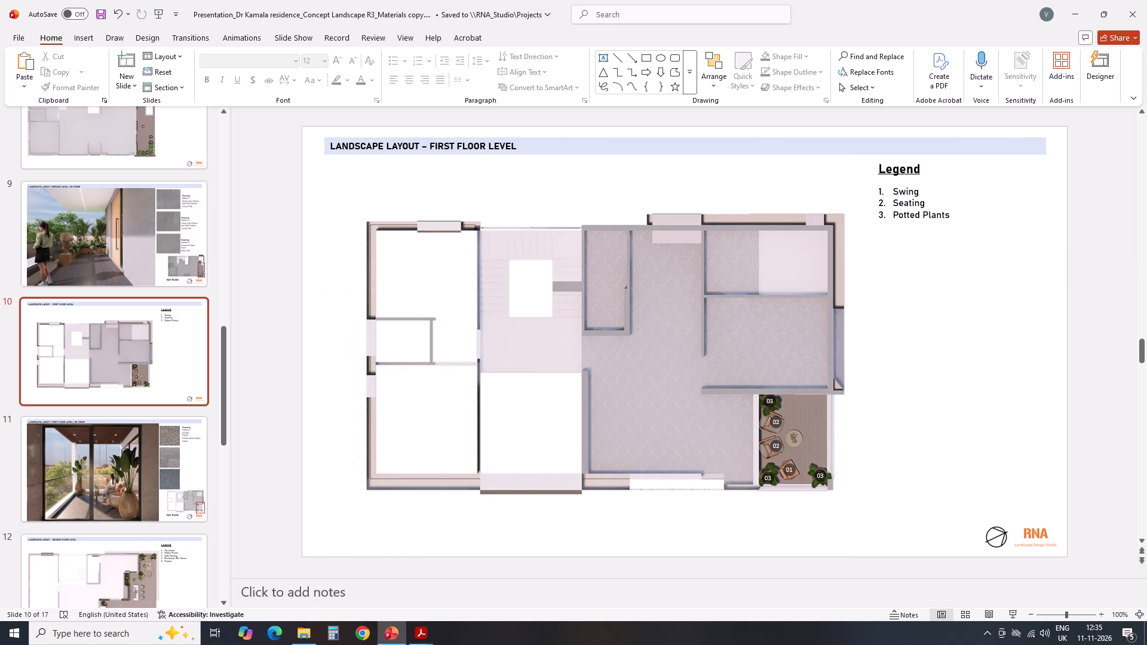
click(153, 240)
click(120, 464)
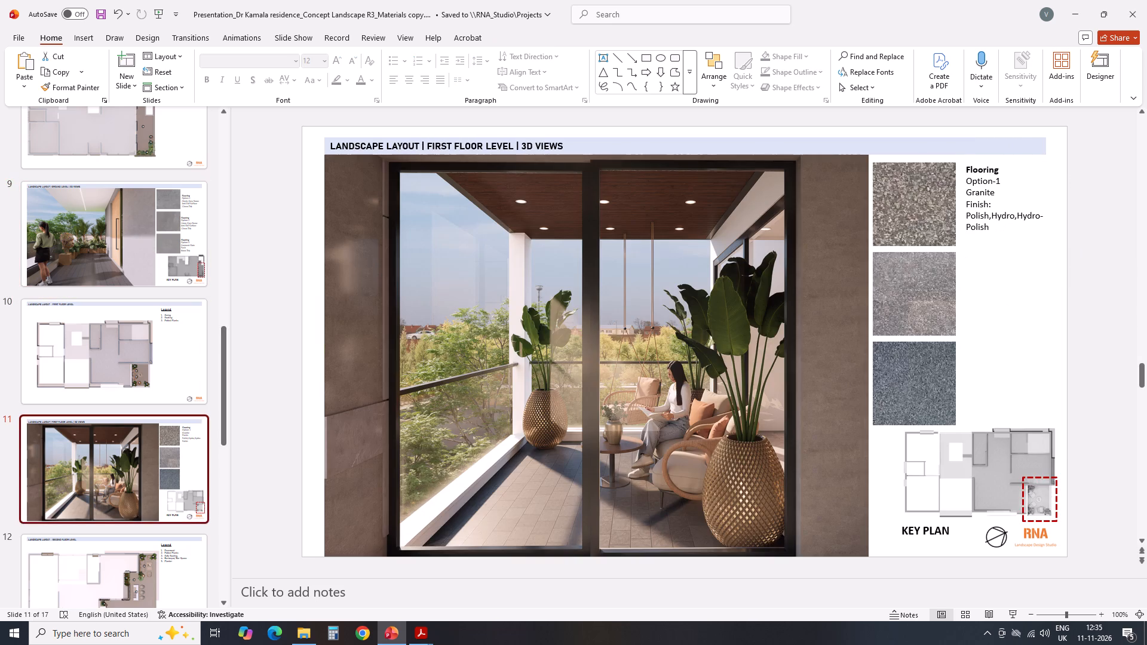
Move the shortened granite caption down slightly to centre it vertically against the first swatch.
click(1009, 207)
drag(1042, 160, 1042, 165)
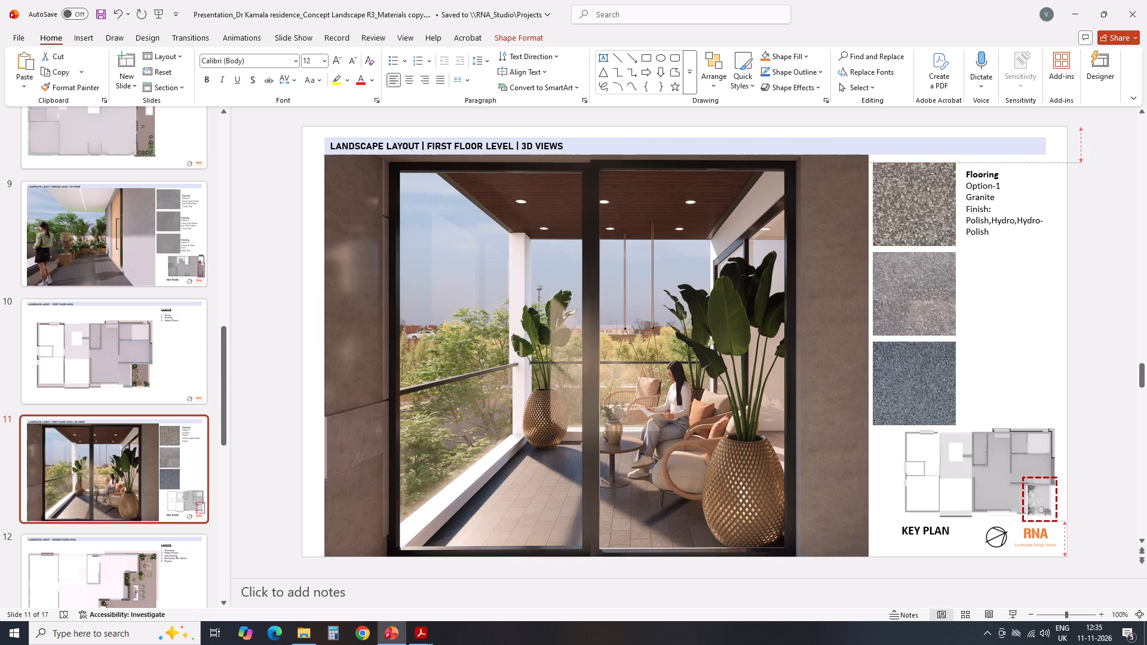
drag(1042, 165, 1042, 167)
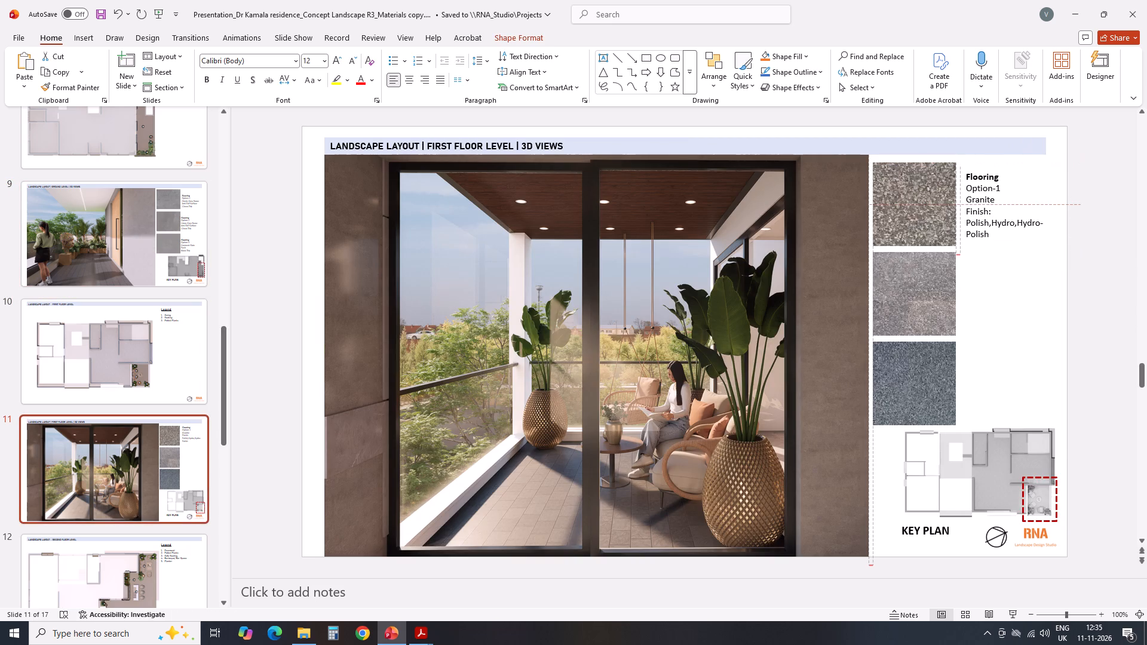
drag(1042, 167, 1042, 165)
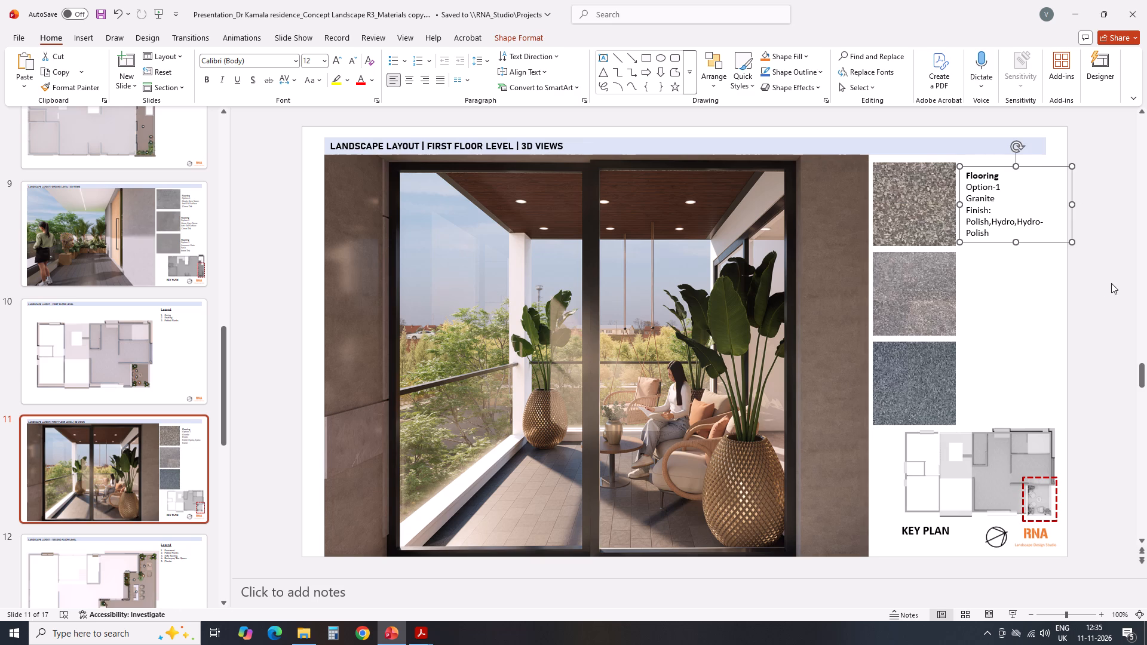
click(1111, 283)
Duplicate the first swatch's flooring caption and place one beside the second granite swatch, left-aligned with the caption above.
click(1027, 191)
click(1045, 164)
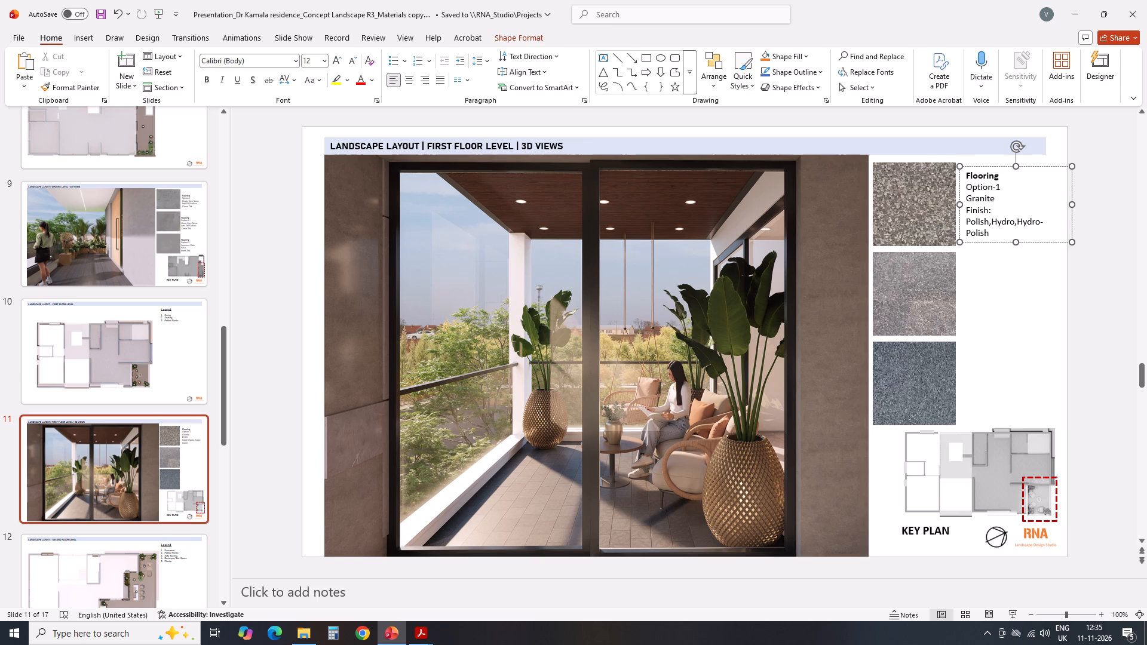
key(ctrl+c)
click(1005, 300)
key(ctrl+v)
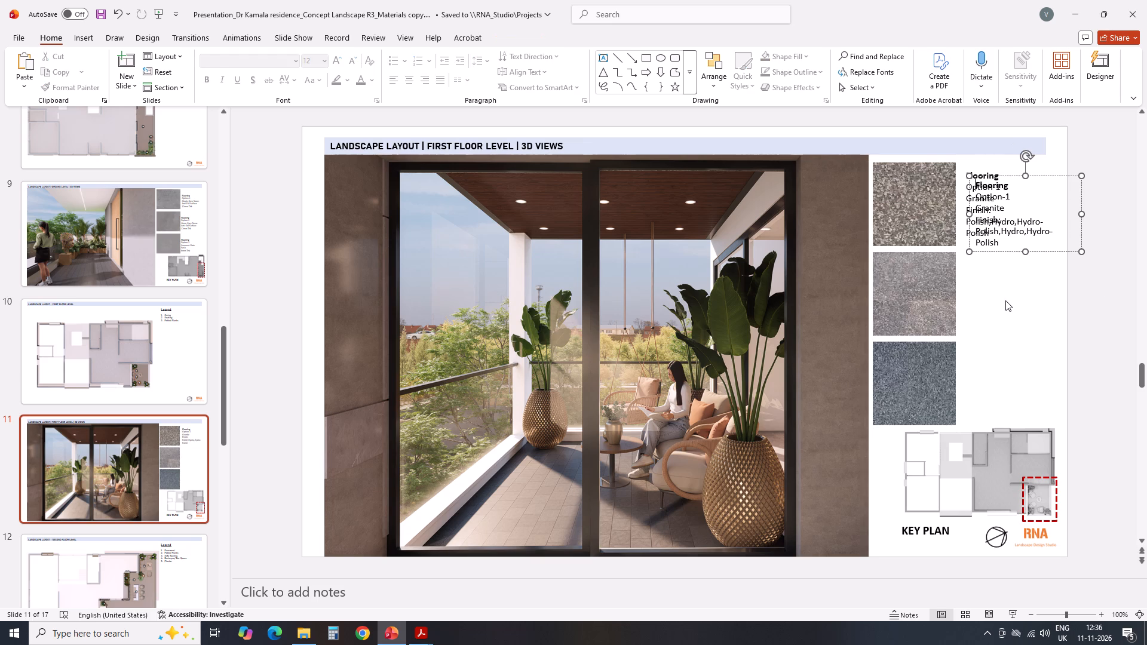
drag(1054, 173, 1057, 262)
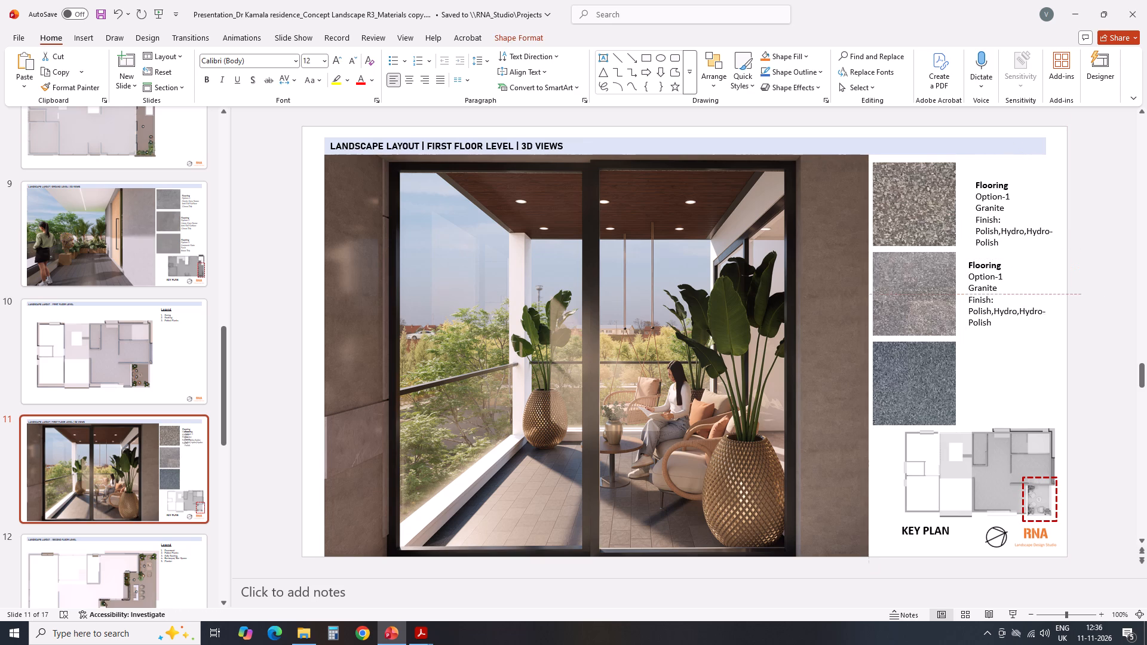
drag(1057, 262, 1063, 269)
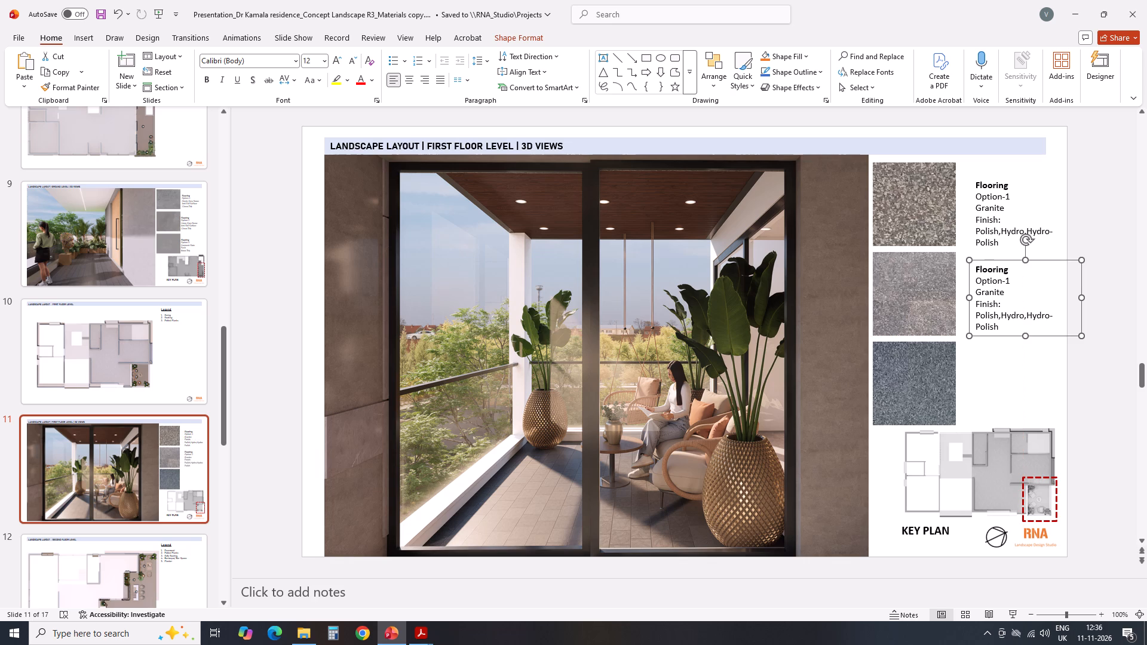
Change the option number in the second swatch's caption to "Option-2".
click(1015, 282)
key(BackSpace)
key(2)
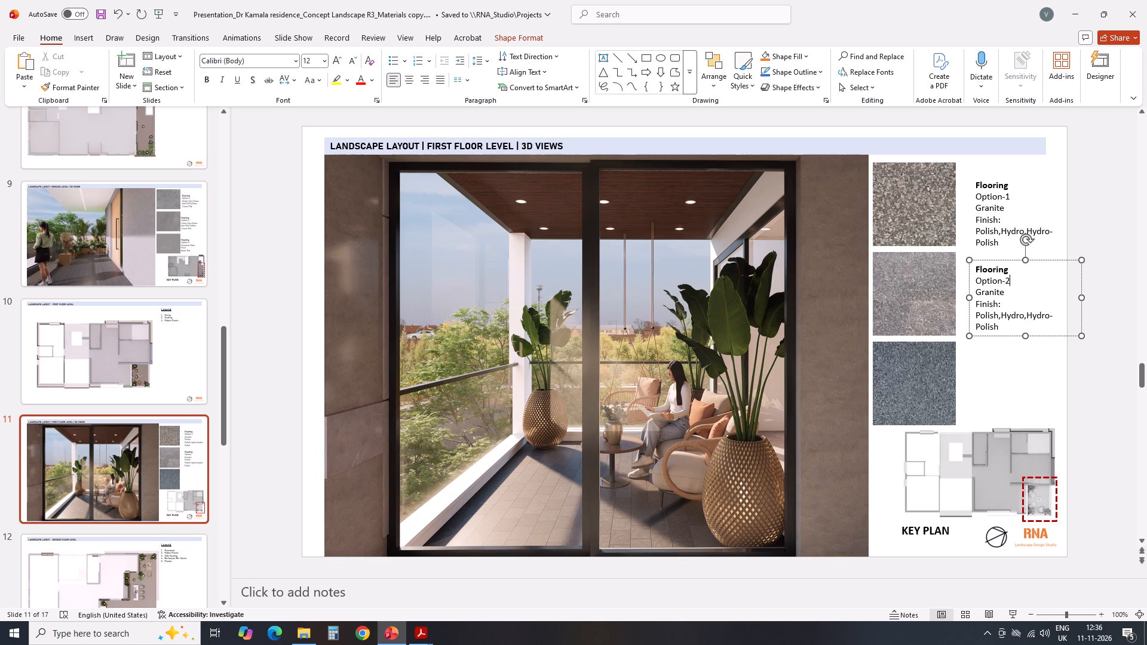
click(1096, 214)
Switch to the Granites.pdf catalogue and look through its pages for the product name matching the second swatch.
click(427, 640)
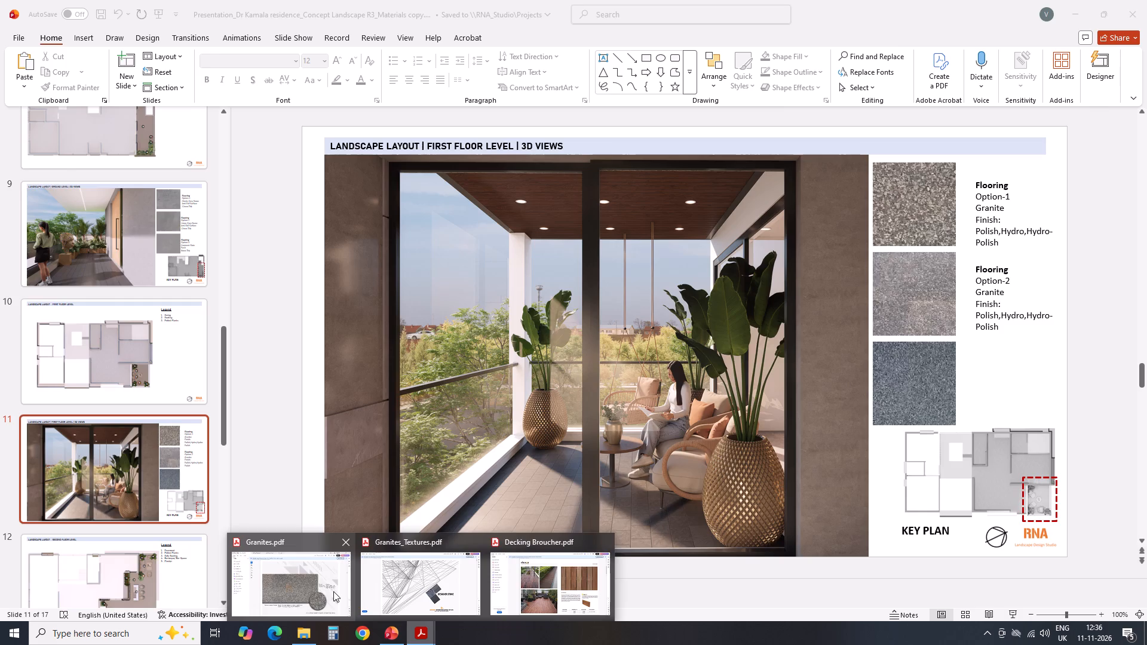
click(315, 591)
scroll(640, 423, down, 1)
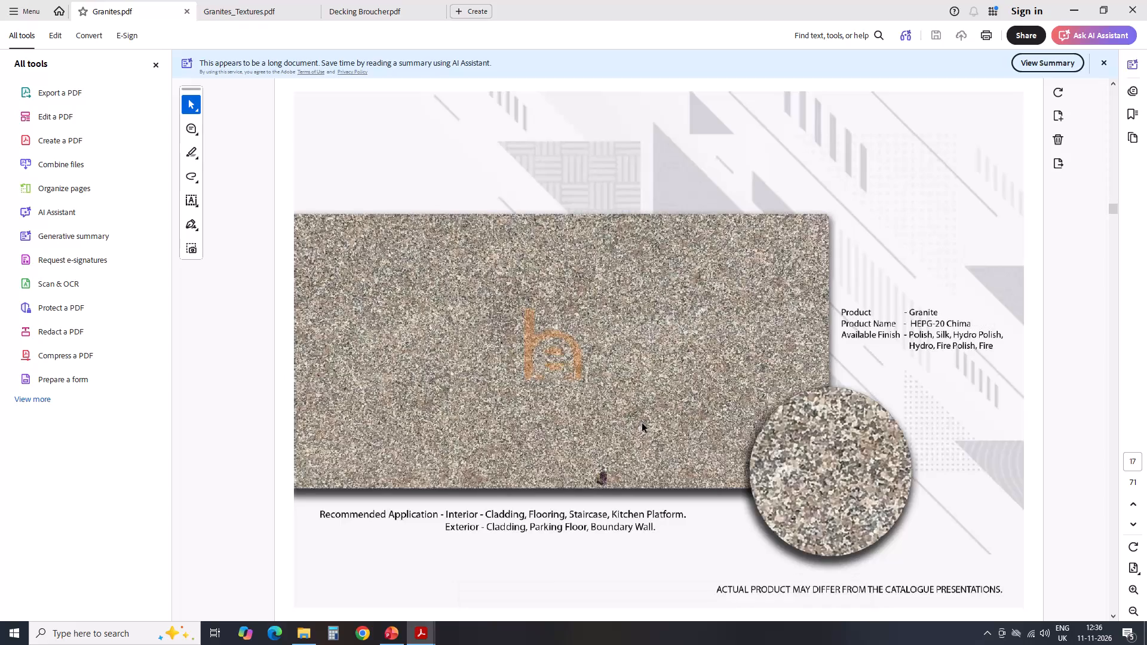
scroll(643, 423, down, 1)
scroll(645, 424, up, 1)
scroll(645, 424, down, 3)
scroll(648, 427, up, 1)
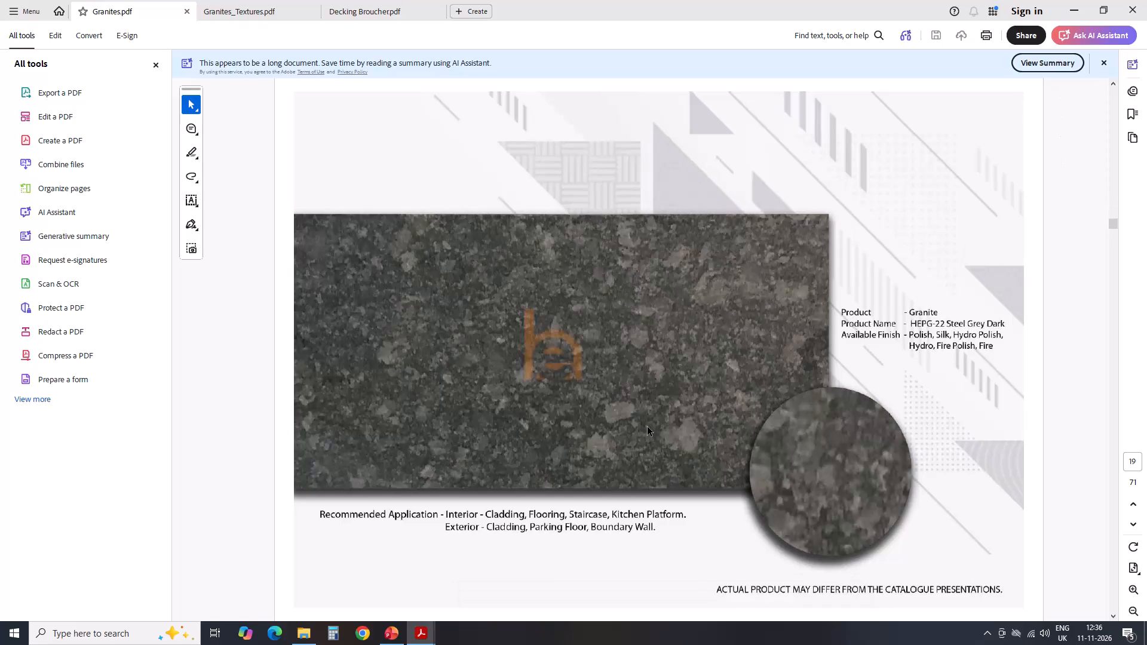
scroll(648, 427, down, 4)
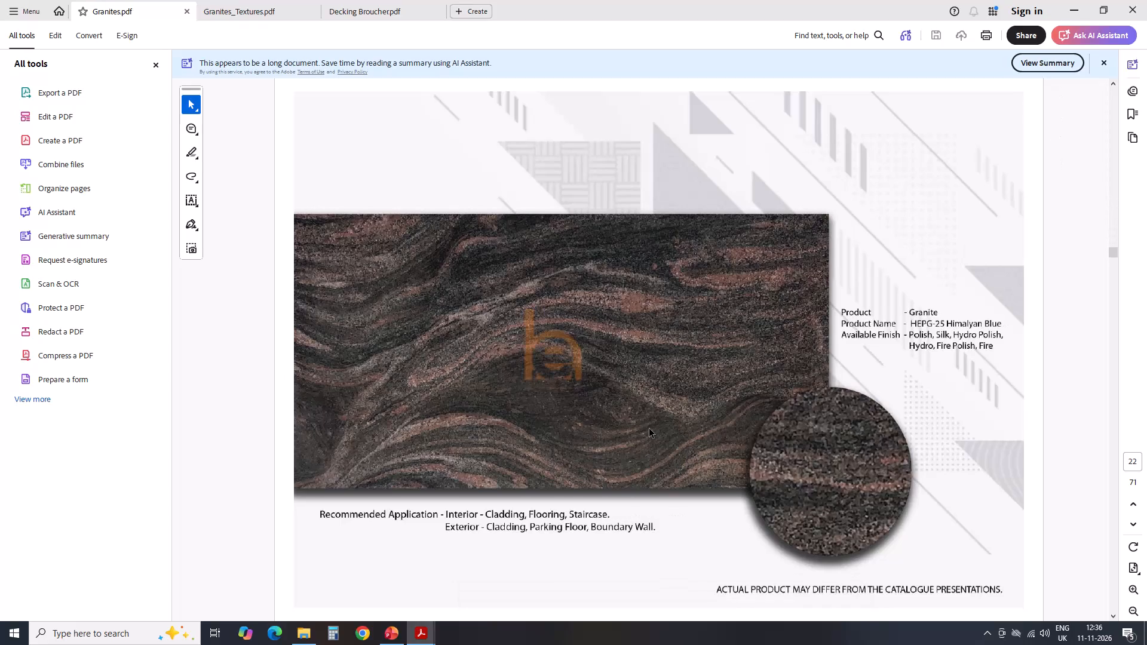
scroll(649, 429, down, 1)
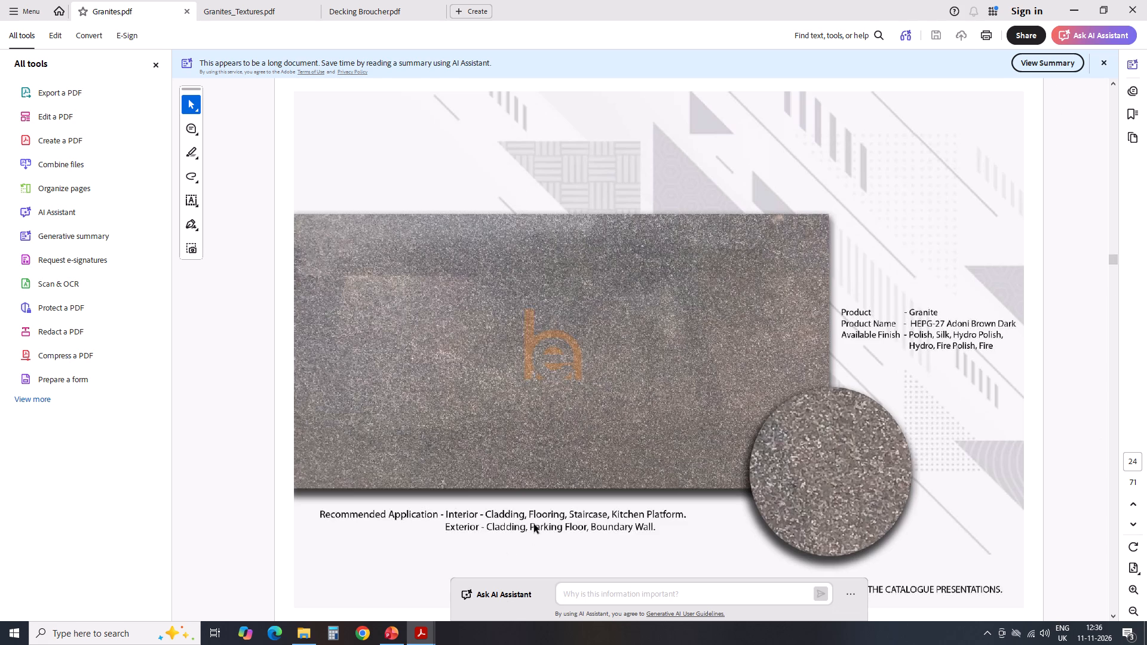
Back in the presentation, add the line "Adoni Brown Dark" below "Granite" in the second swatch's caption.
click(398, 634)
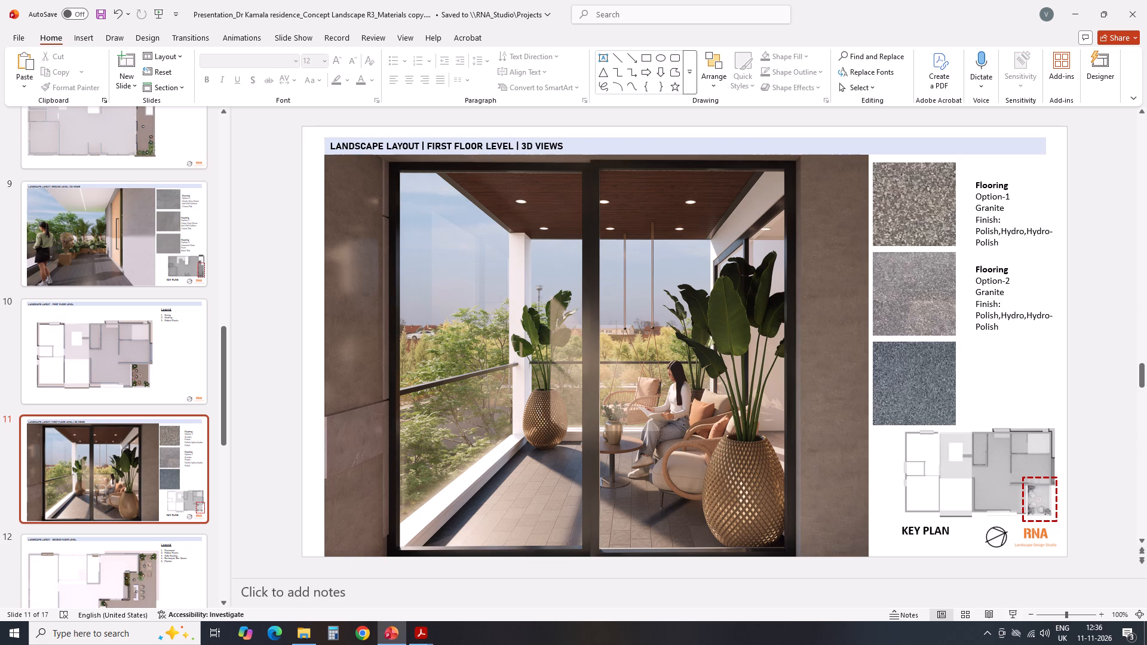
click(1017, 279)
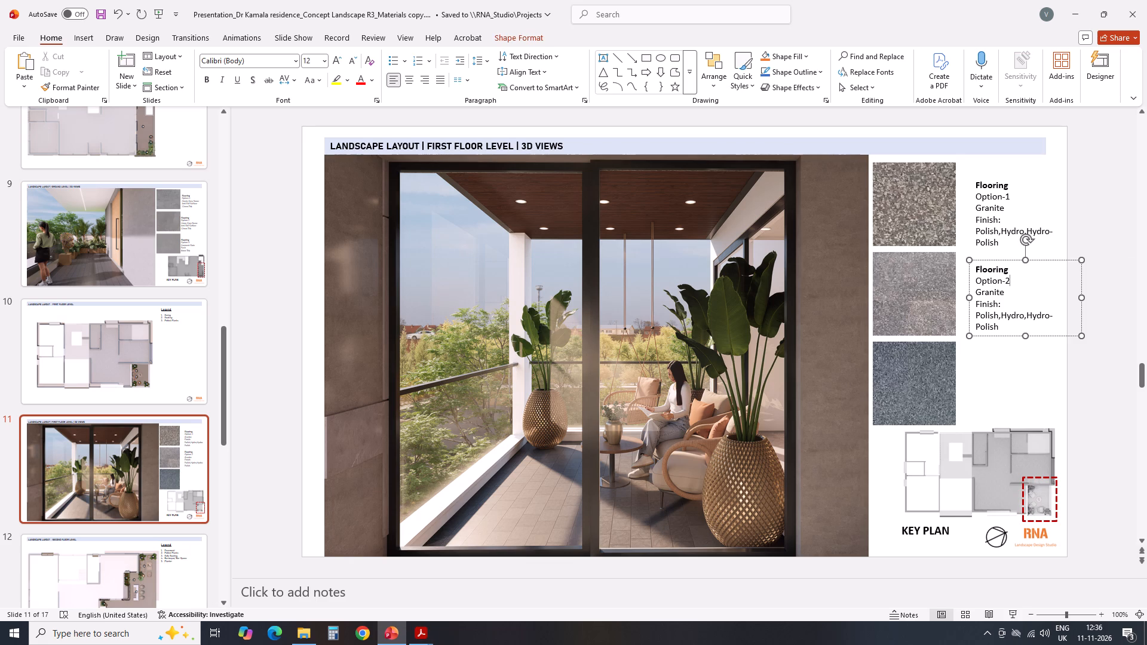
click(1007, 293)
key(Return)
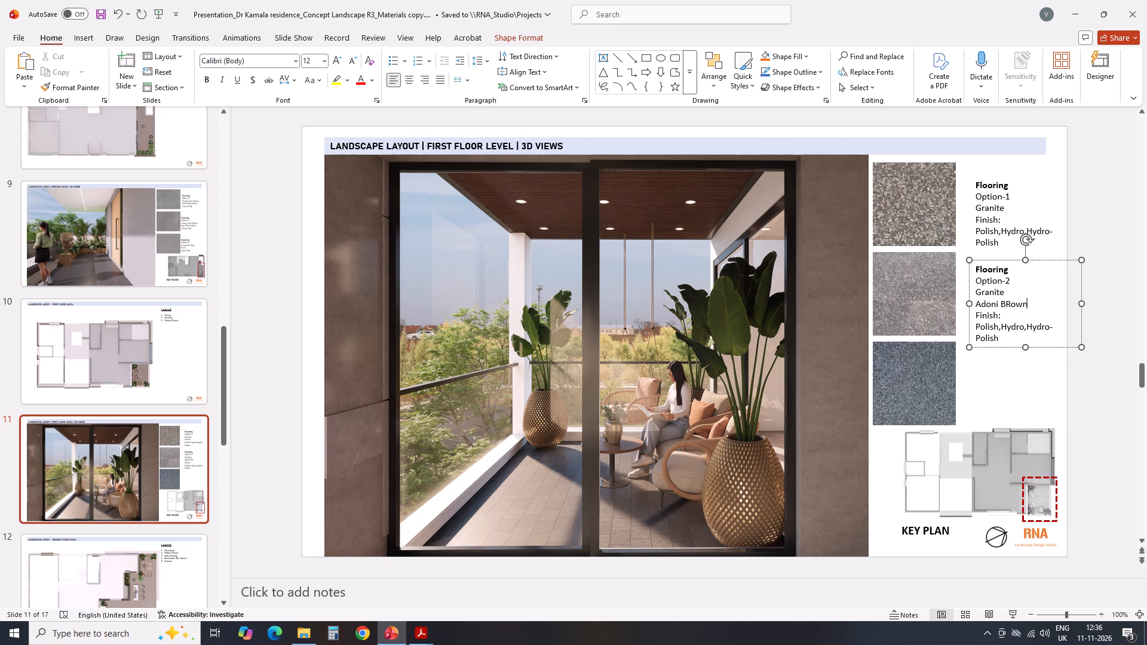
key(k)
Widen the second caption's text box towards its swatch, so "Finish:" and the finish names share a line.
drag(968, 302, 956, 302)
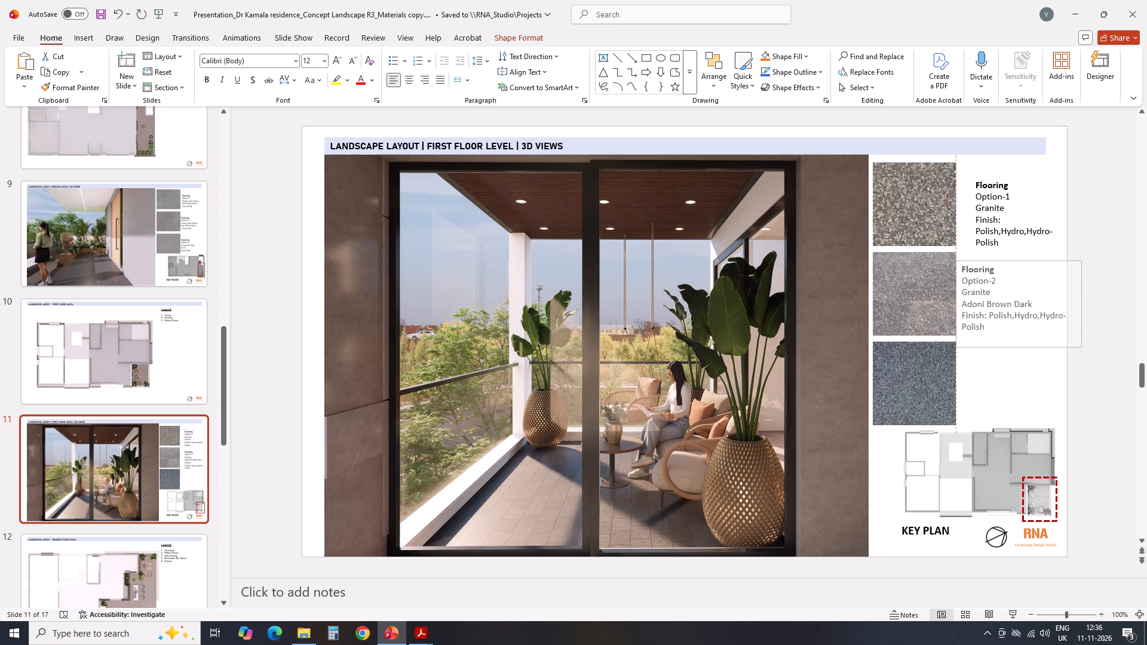
drag(956, 302, 962, 302)
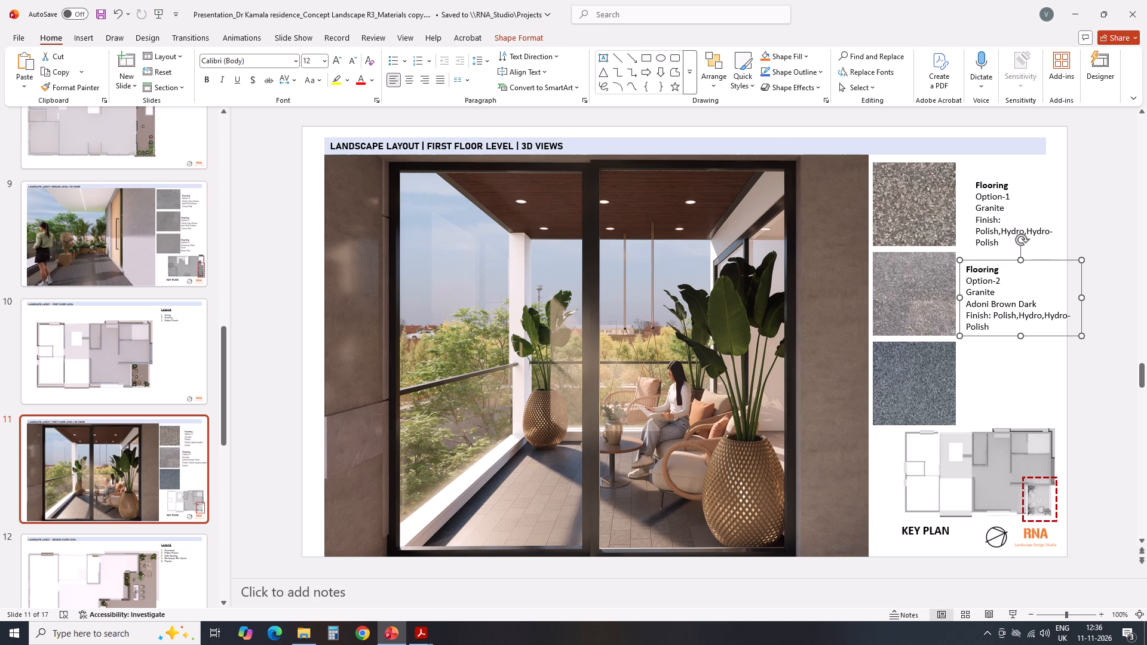
Nudge the second caption closer to its swatch and slightly up so it sits vertically centred against the swatch.
key(Left)
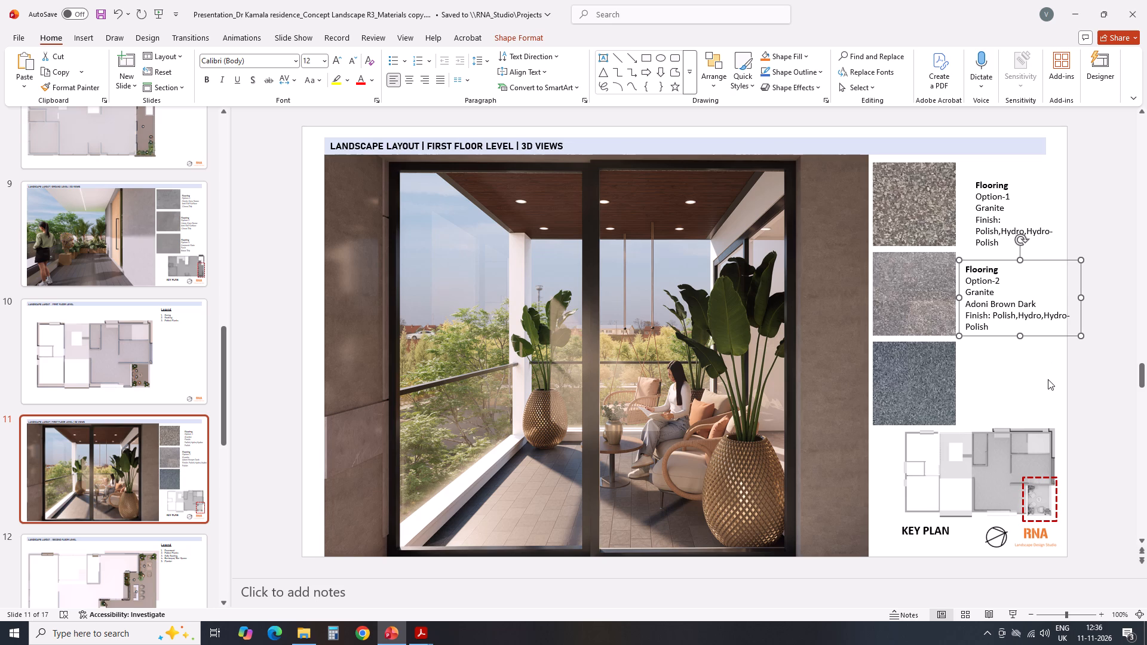
key(Left)
key(Left)
key(Left)
key(Left)
key(Left)
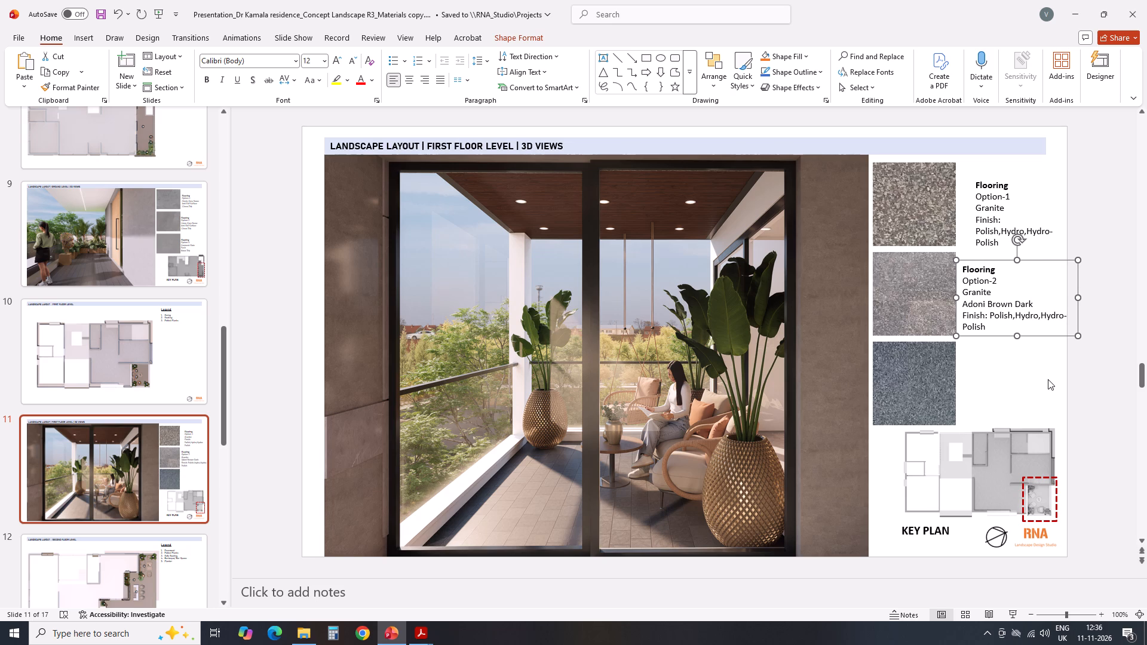
key(Up)
key(Up)
key(Up)
key(Up)
key(Up)
key(Up)
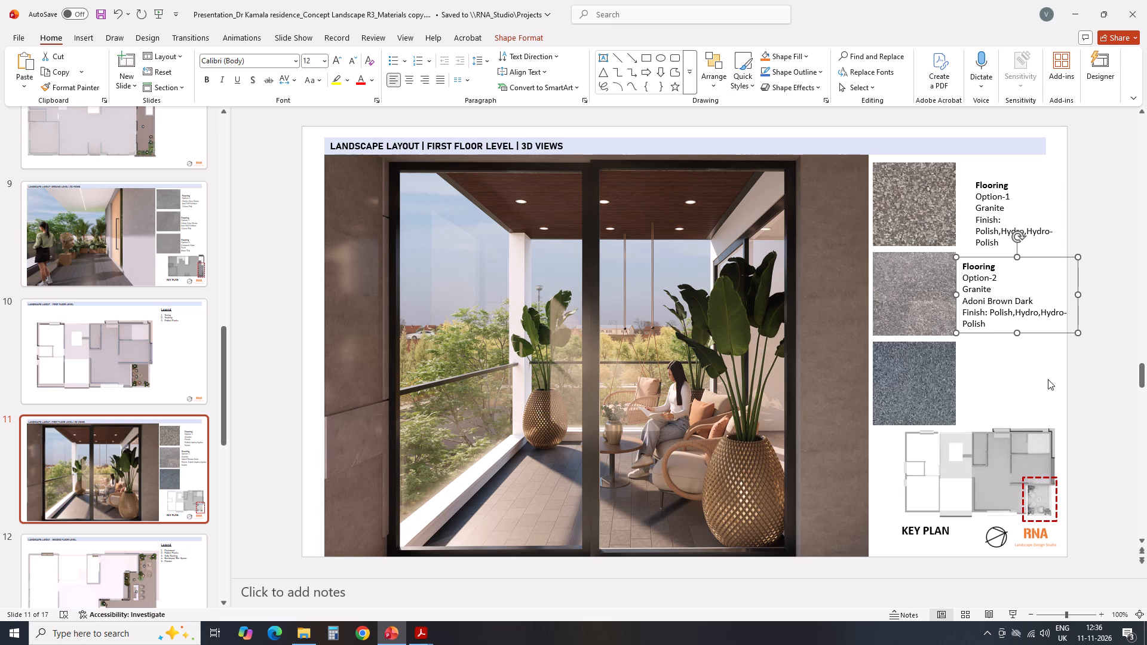
key(Left)
key(Left)
key(Left)
key(Left)
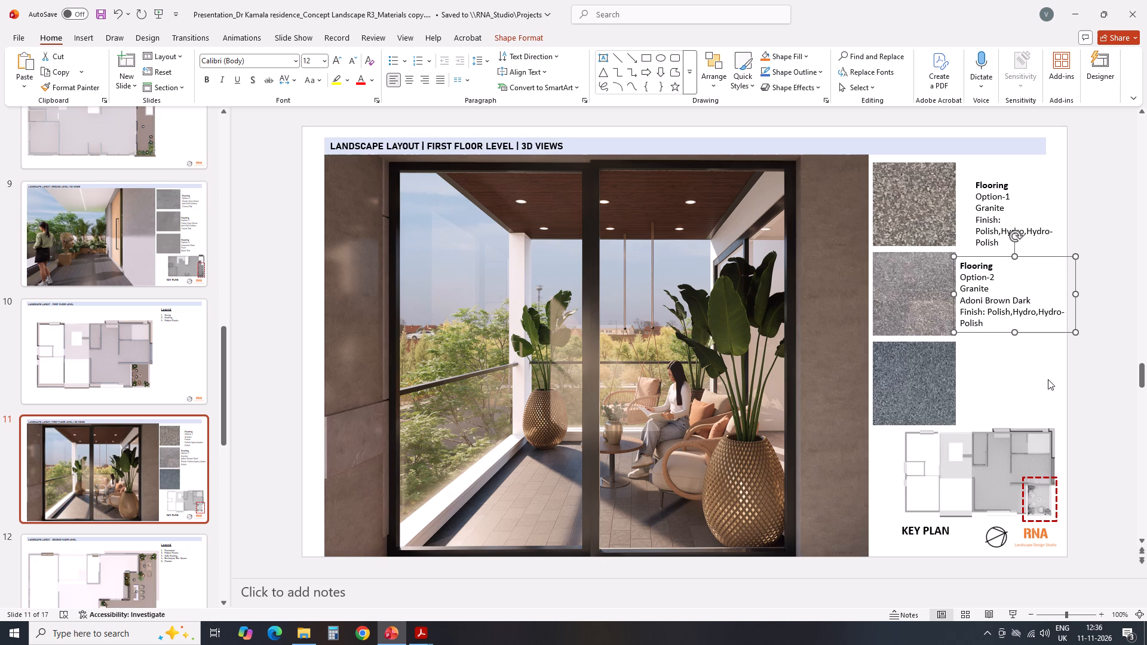
click(1095, 184)
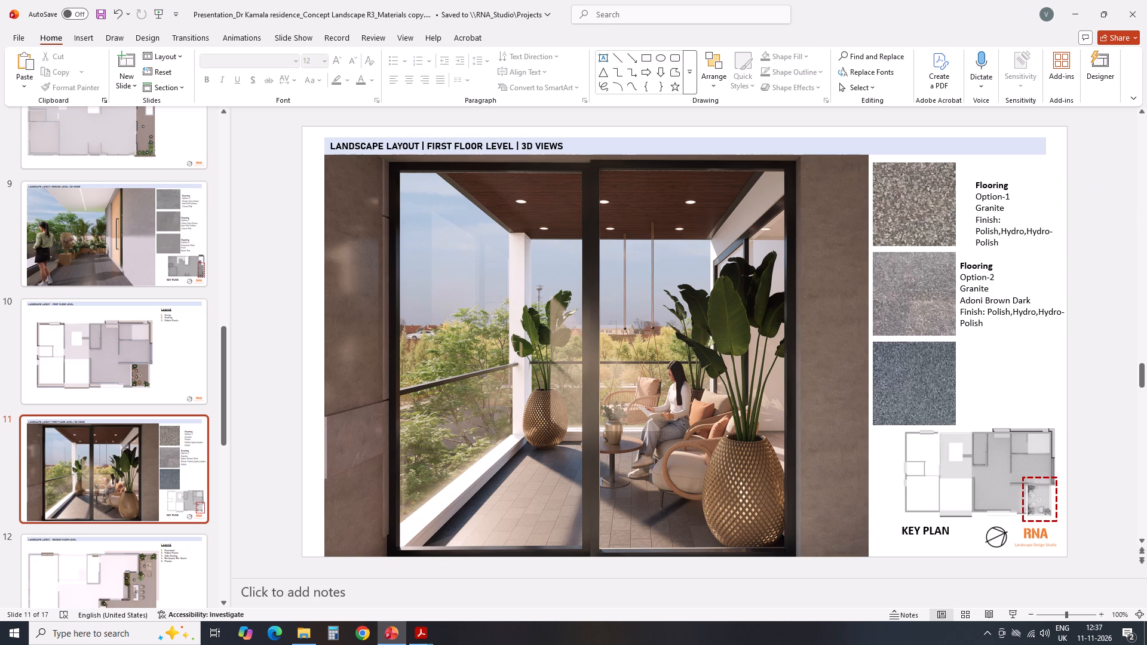
Look up the first swatch's granite in Granites.pdf and add the line "Apple Green" below "Granite" in its slide 11 caption.
click(424, 637)
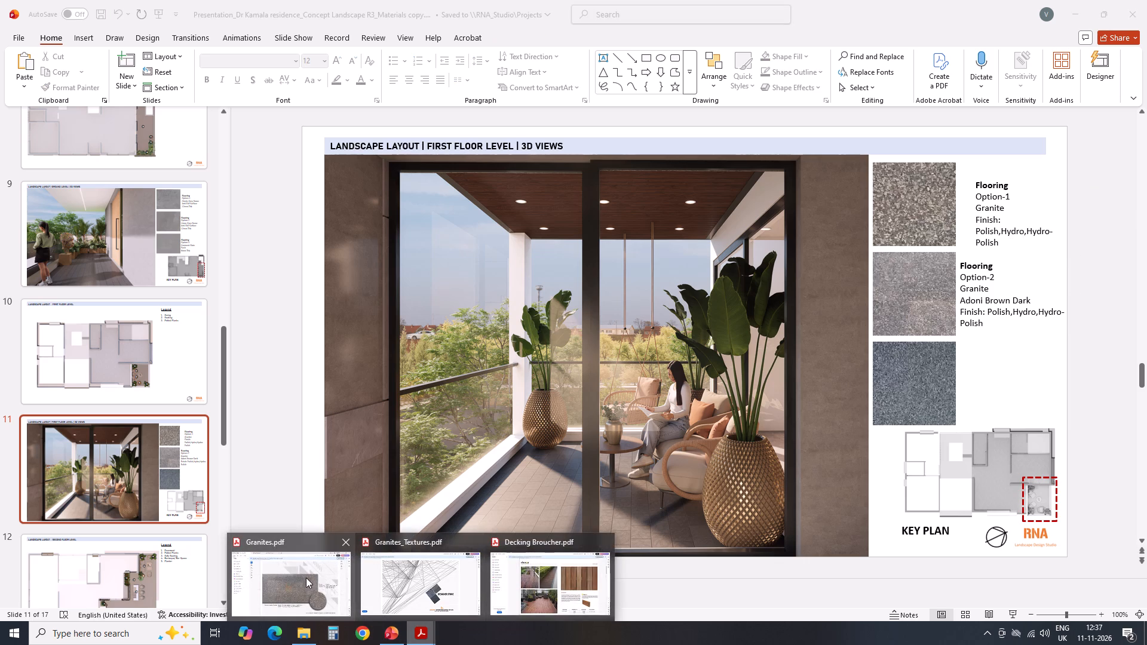
click(306, 580)
scroll(853, 361, up, 6)
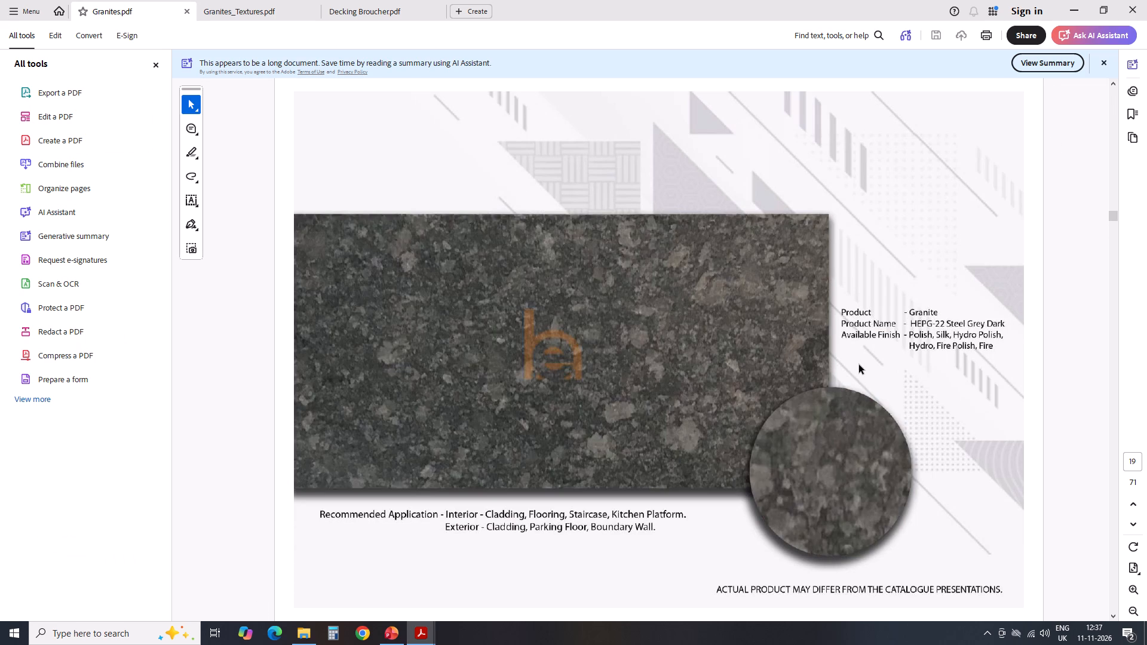
scroll(859, 365, up, 2)
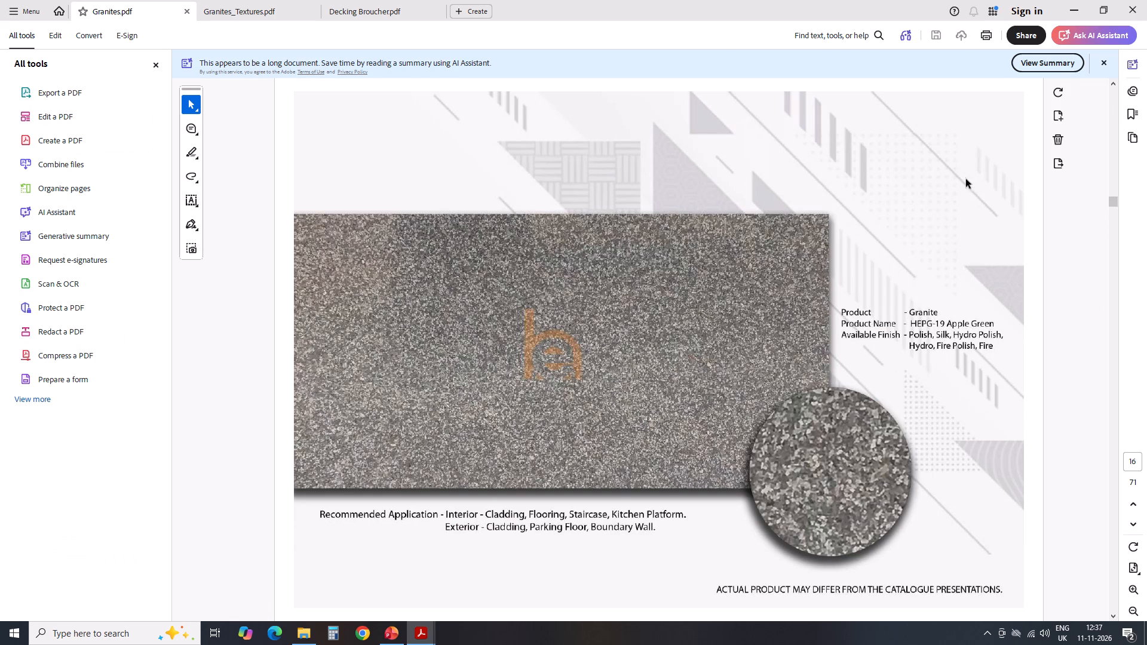
click(1075, 13)
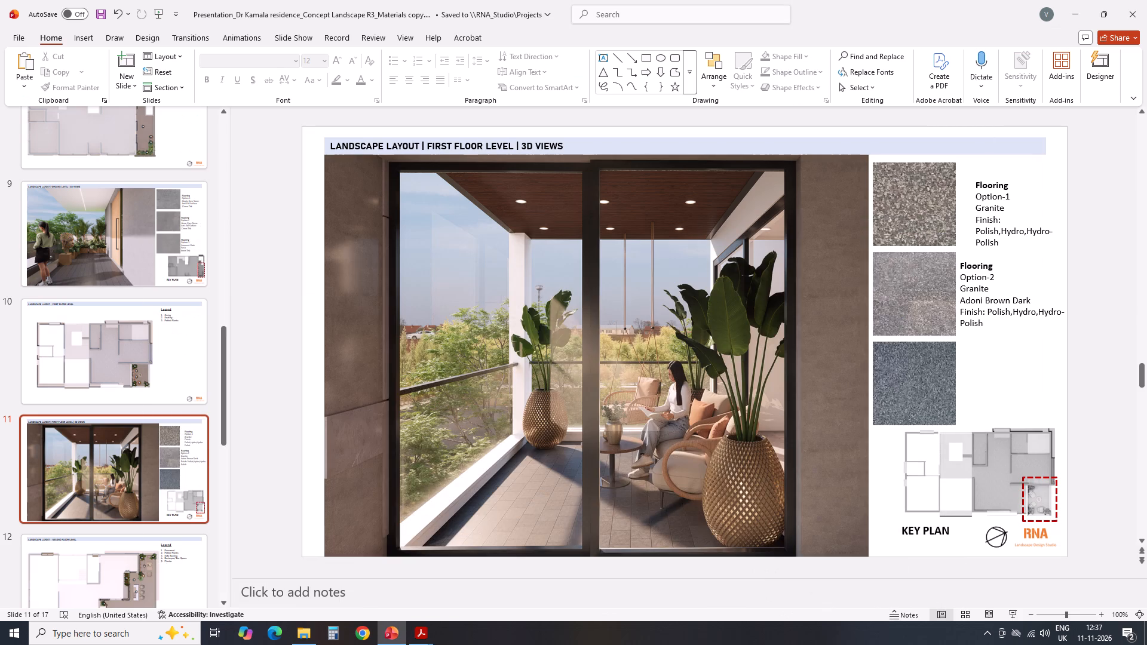
click(1007, 205)
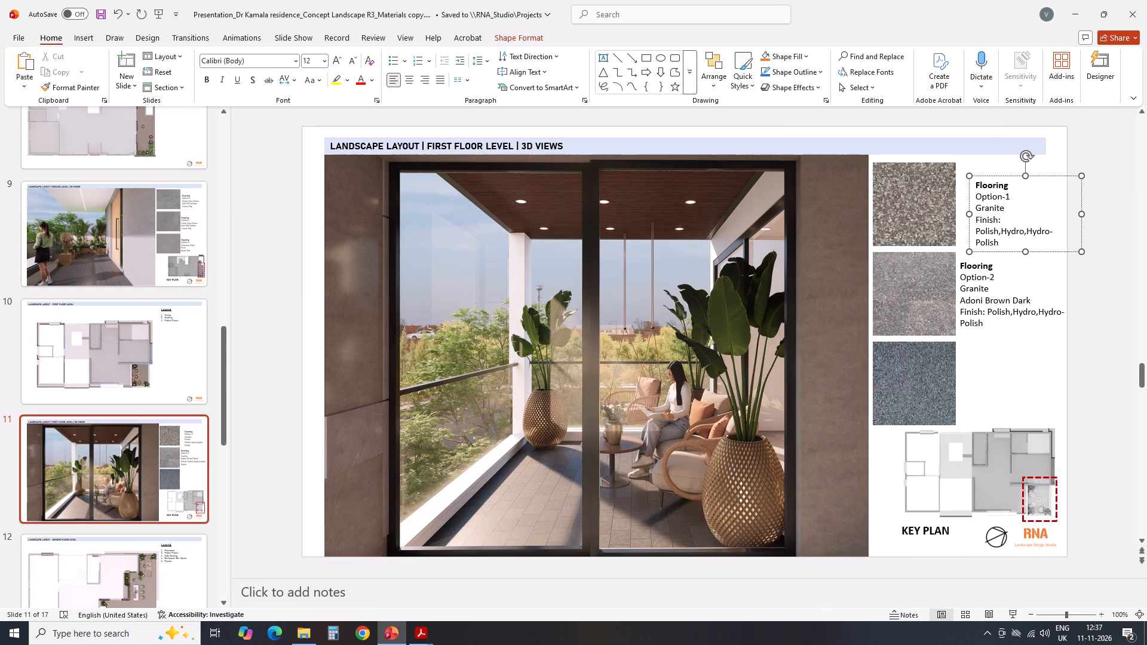
key(Return)
text(pple)
key(space)
key(f)
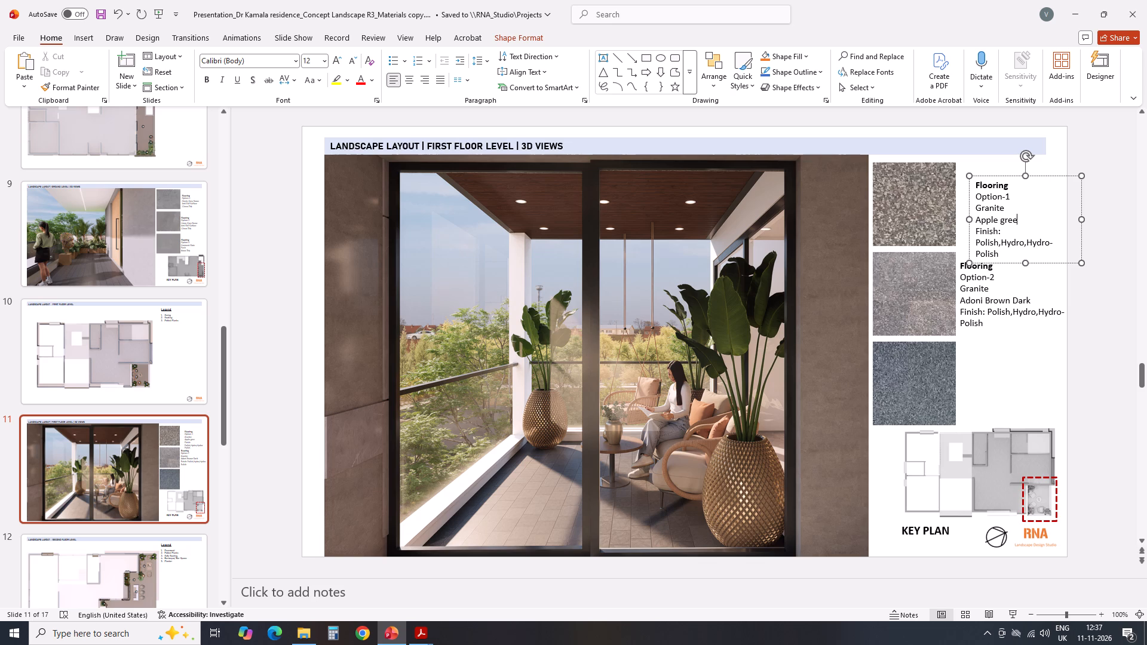
key(Left)
key(Left)
key(Left)
key(g)
key(Right)
key(Right)
key(Right)
key(n)
click(1139, 172)
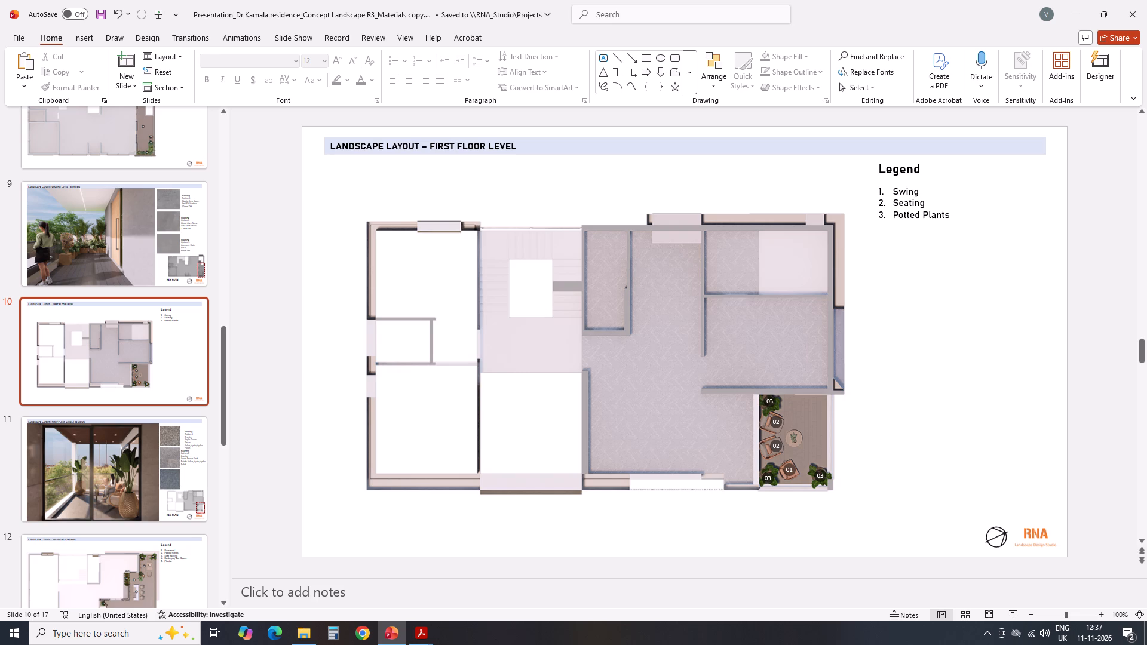
click(149, 481)
On slide 11, nudge the first swatch's caption towards its swatch so it roughly lines up with the second caption.
click(1029, 212)
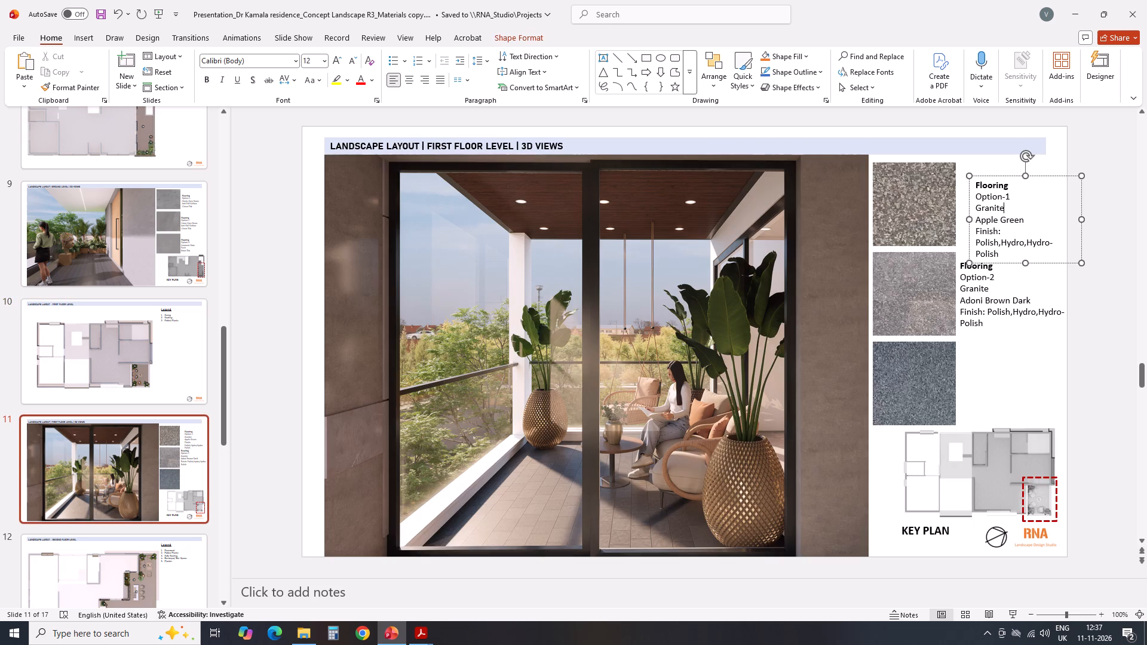
click(1013, 177)
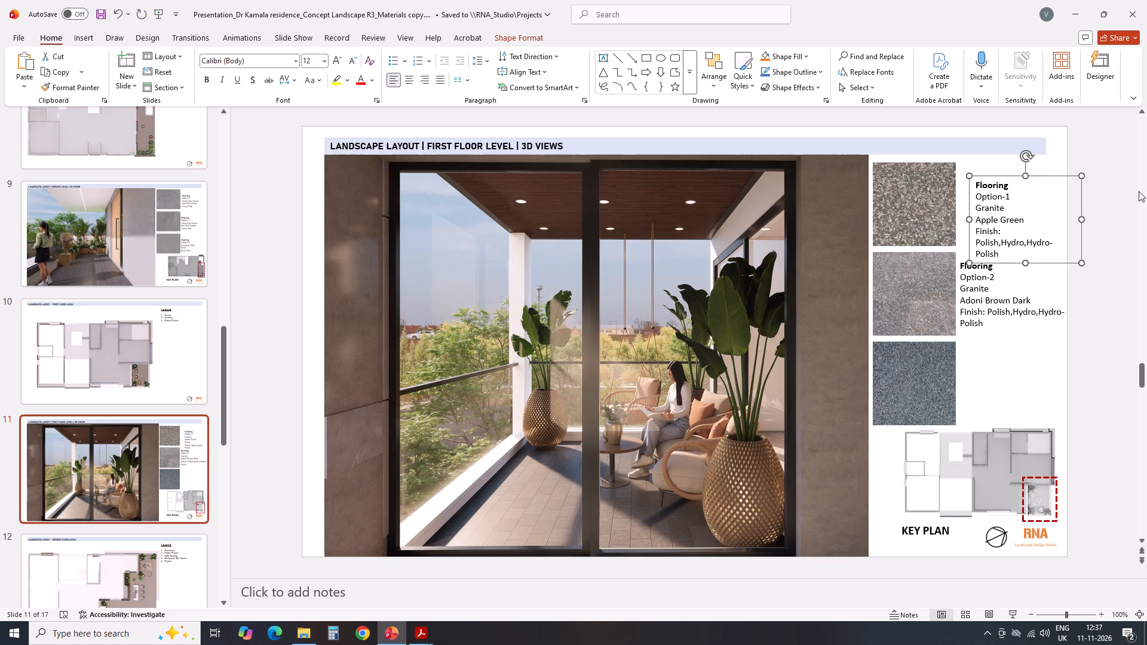
key(Left)
key(Left)
key(Left)
key(Left)
key(Left)
key(Left)
key(Left)
key(Left)
key(Left)
key(Left)
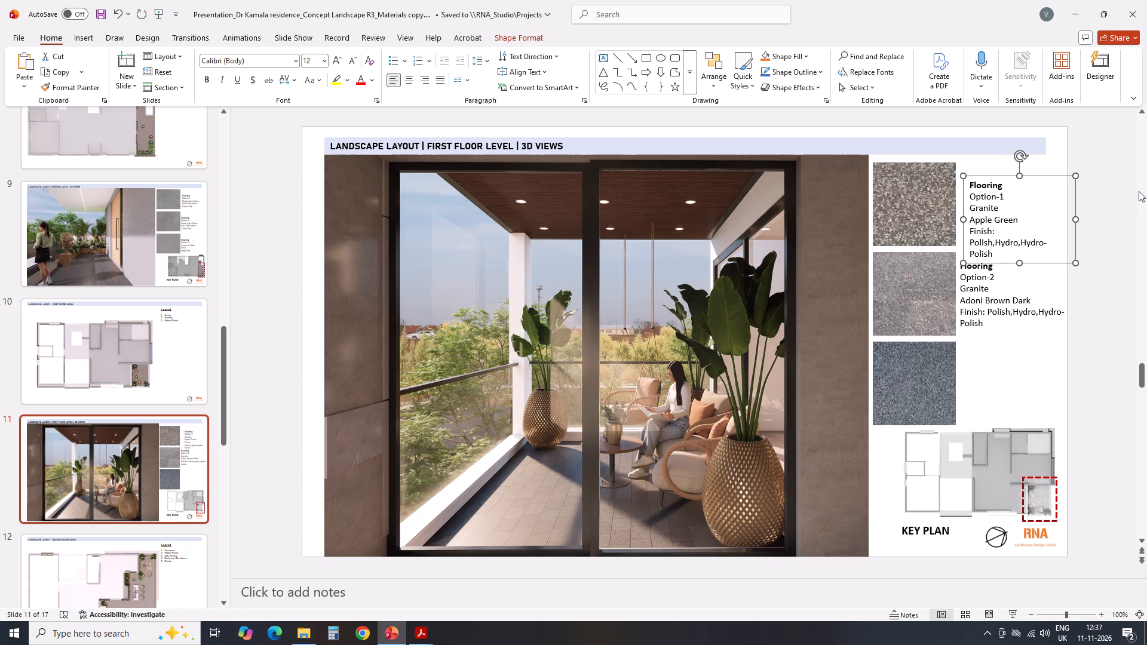
key(Left)
key(Left)
key(Left)
key(Left)
key(Left)
key(Left)
key(Left)
key(Left)
key(Left)
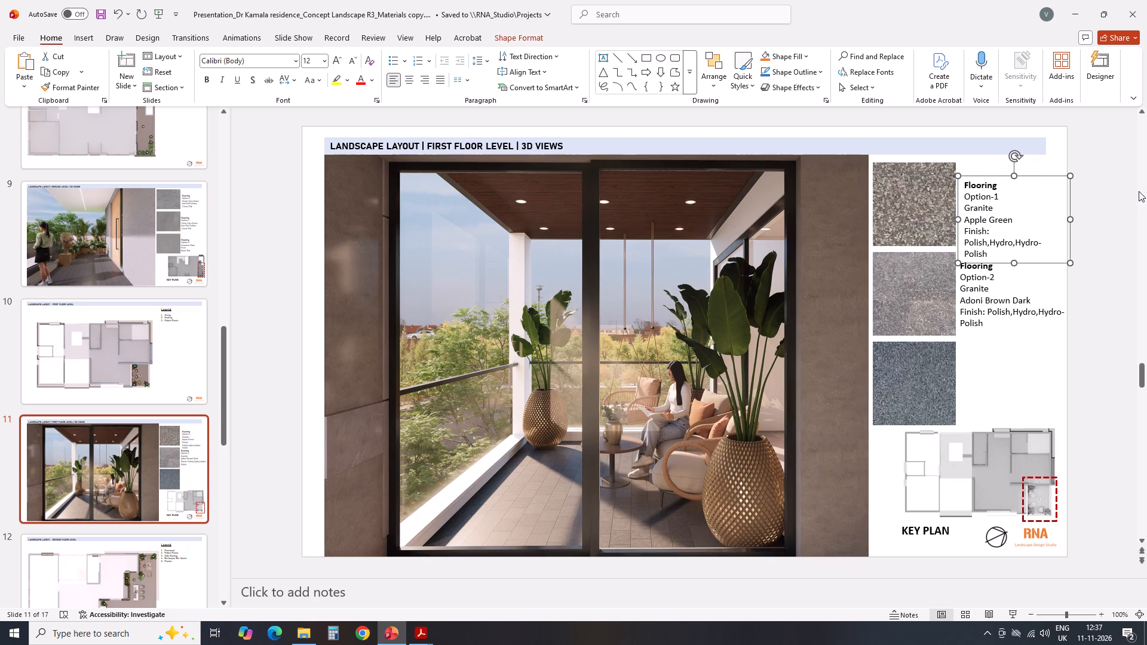
key(Left)
key(Left)
key(Left)
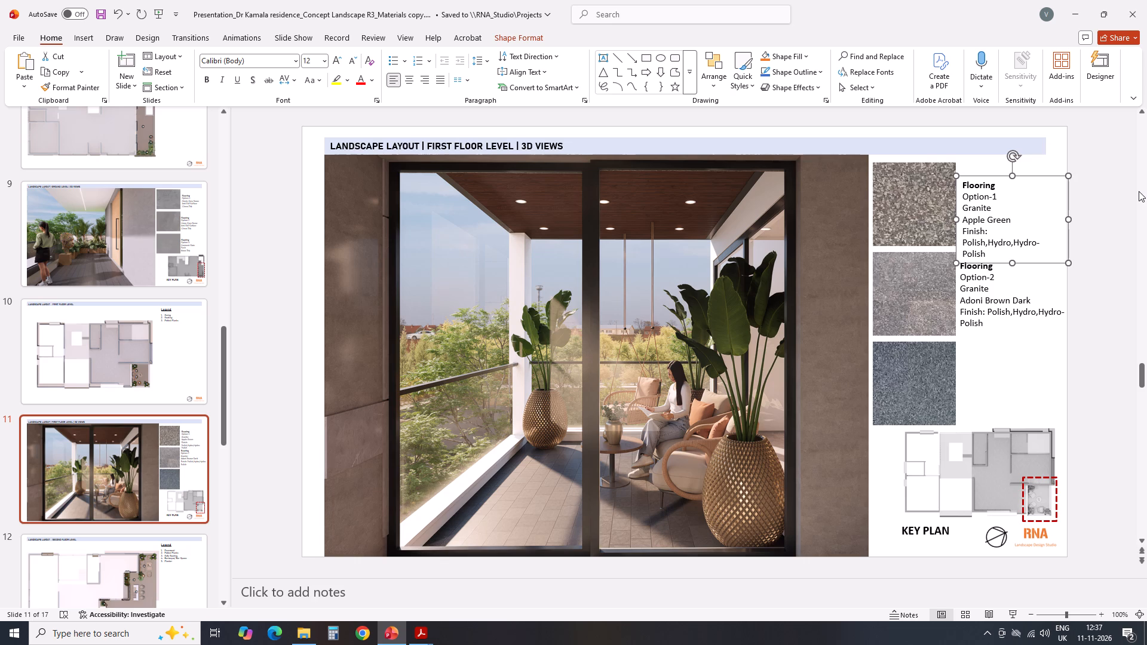
Nudge the first caption up so it sits vertically centred against its swatch, clear of the second caption.
key(Up)
key(Up)
key(Up)
key(Up)
key(Up)
key(Up)
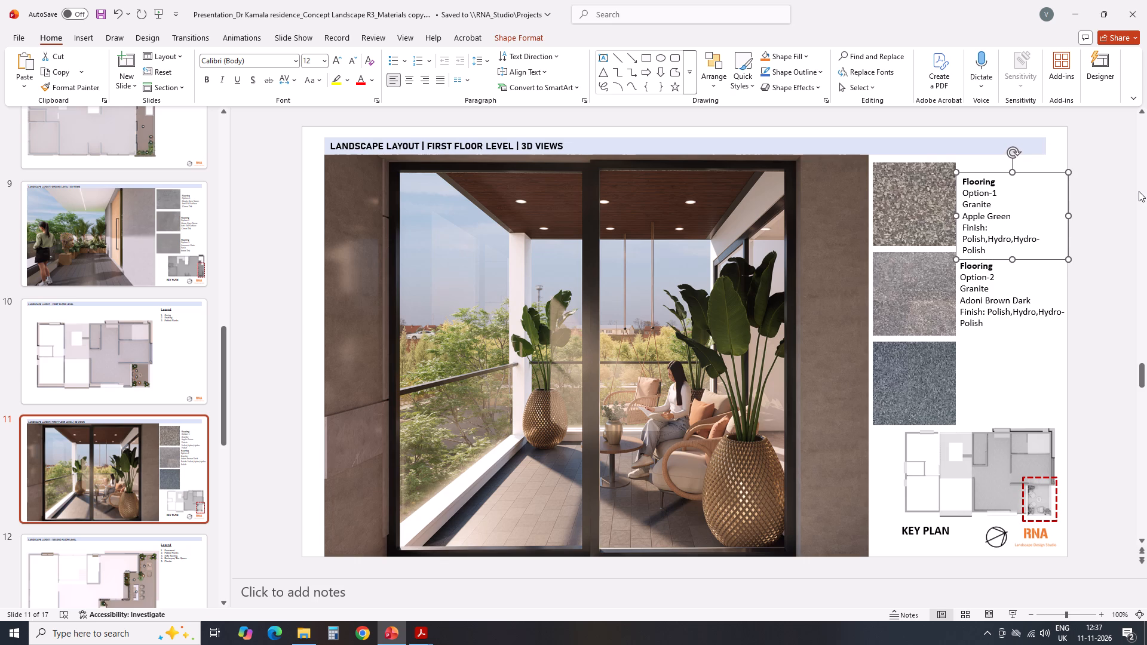
key(Up)
key(Up)
key(Up)
key(Up)
key(Up)
key(Up)
key(Up)
key(Up)
key(Up)
key(Up)
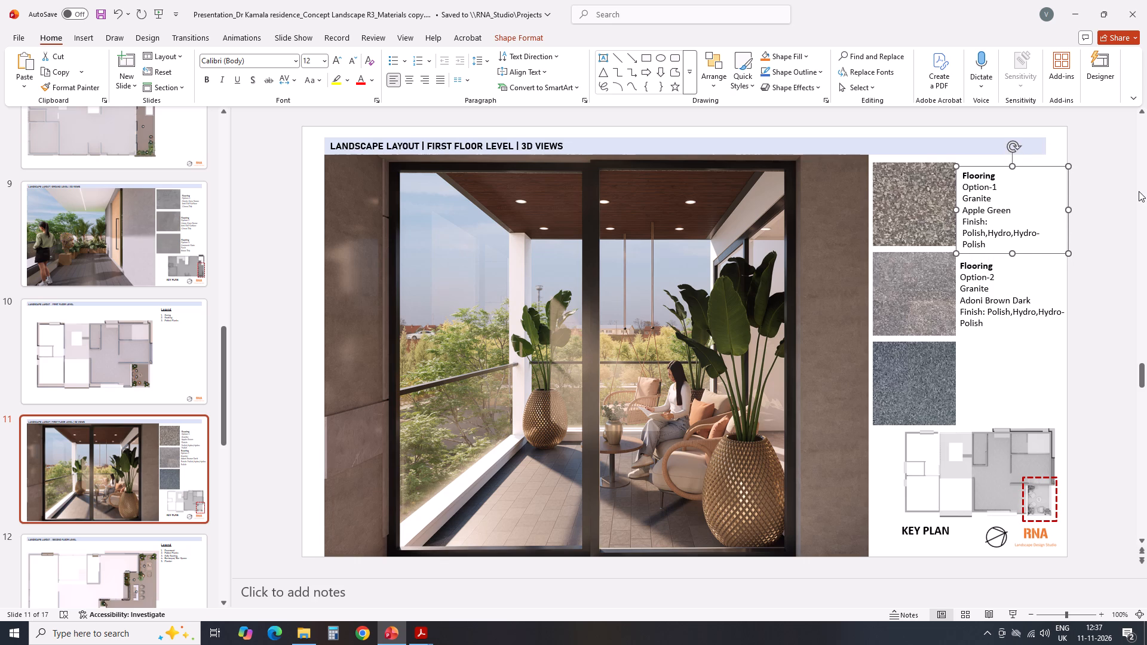
key(Up)
key(Up)
key(Up)
key(Up)
key(Up)
key(Up)
key(Up)
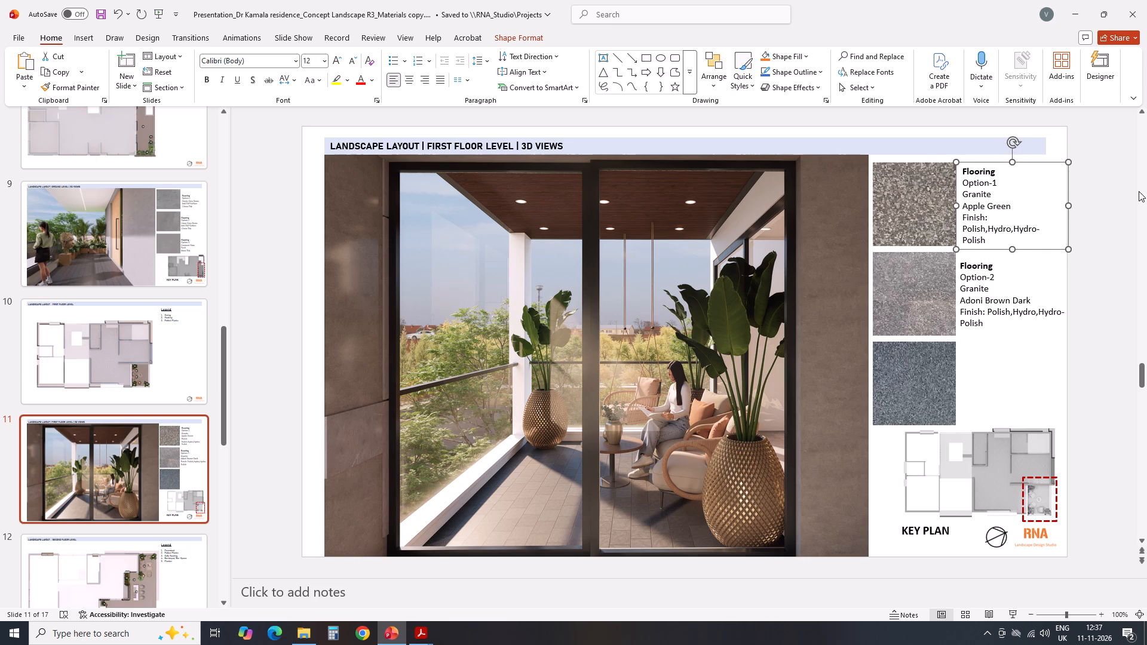
key(Up)
key(Up)
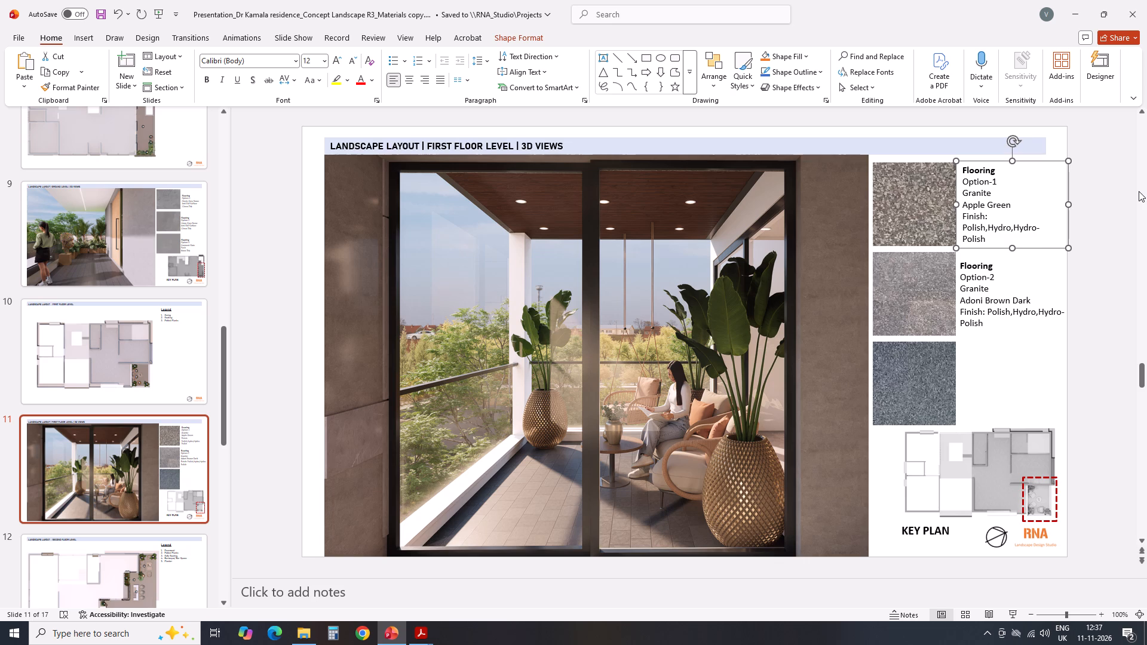
click(1126, 337)
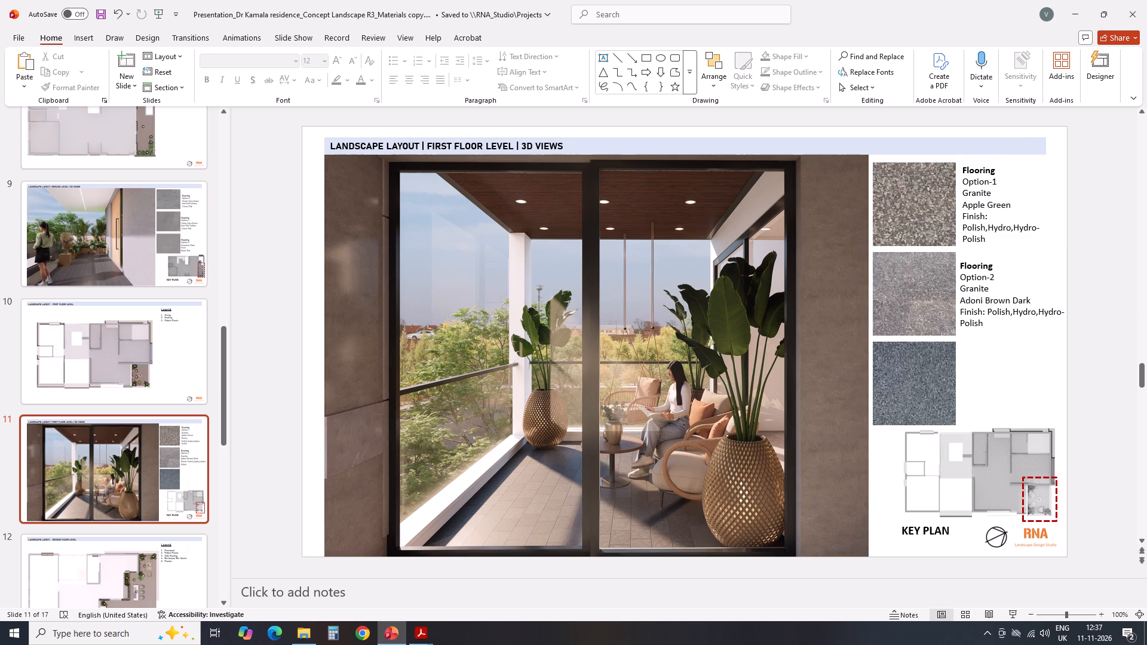
In the second caption, move "Polish,Hydro,Hydro-Polish" onto its own line below "Finish:".
click(1034, 311)
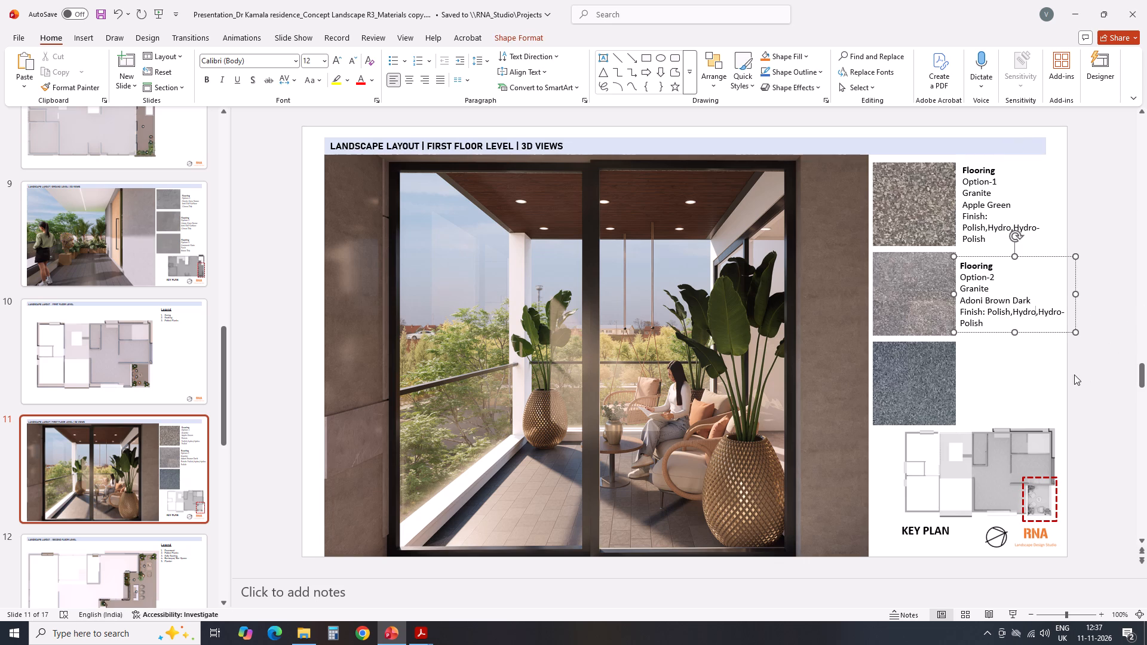
click(988, 311)
key(Return)
click(1090, 228)
Duplicate the second swatch's caption and place the copy beside the third swatch, aligned with the captions above.
click(1009, 276)
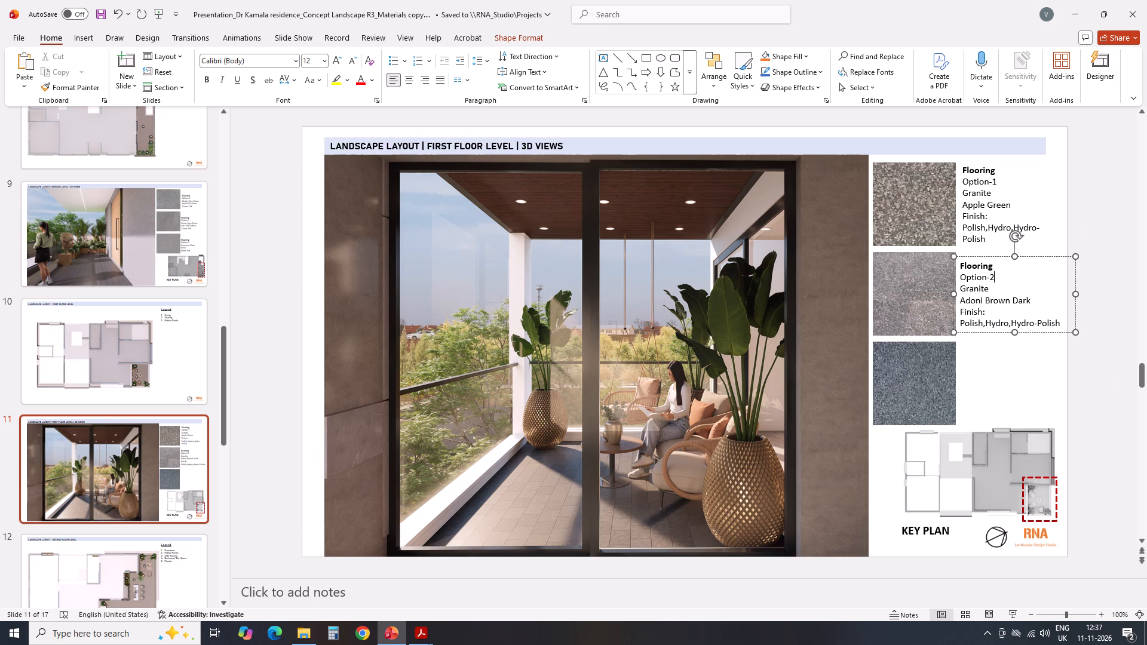
click(1037, 254)
key(ctrl+c)
click(991, 365)
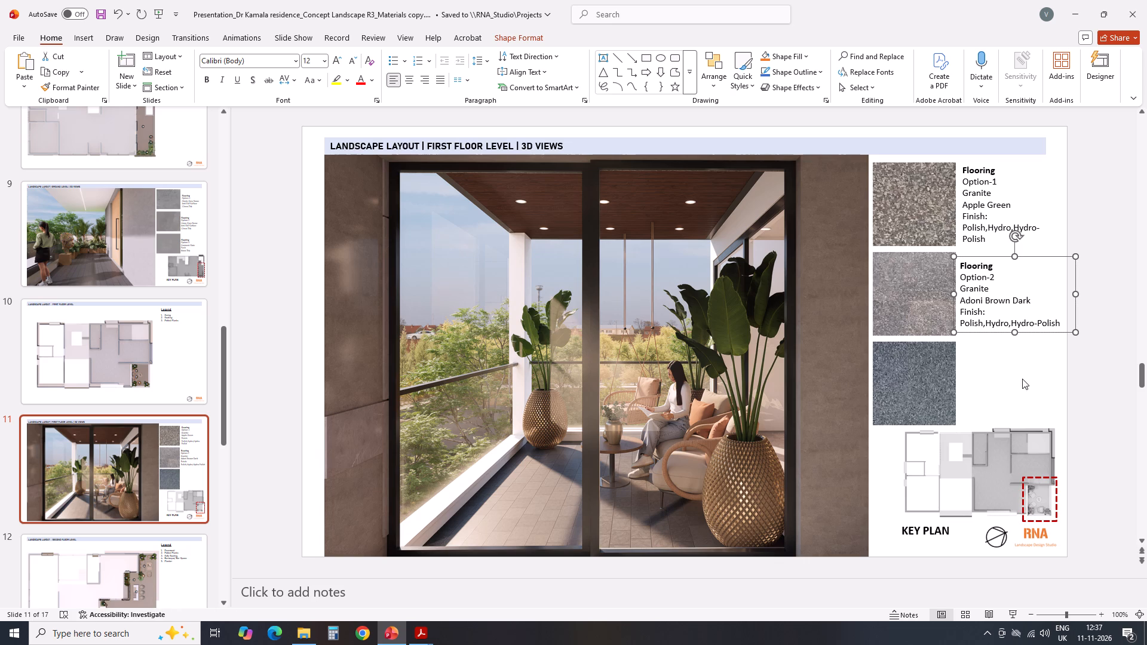
key(ctrl+v)
drag(1054, 268, 1054, 284)
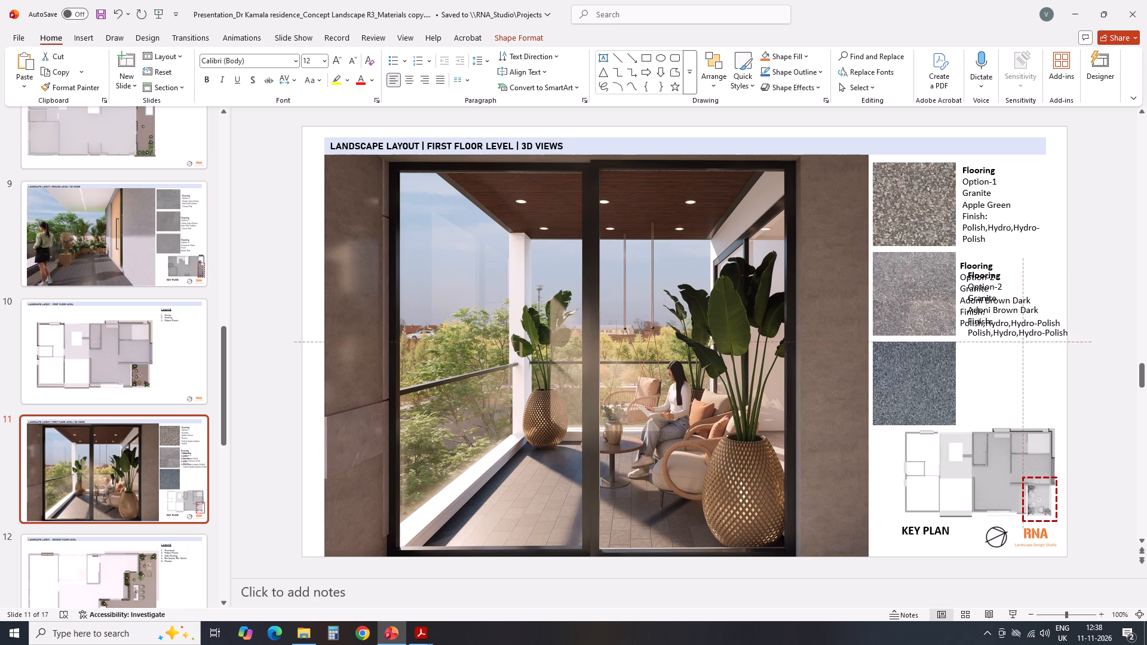
drag(1054, 284, 1045, 349)
click(1114, 272)
Set the option line of the third swatch's caption to "Option-3".
click(989, 365)
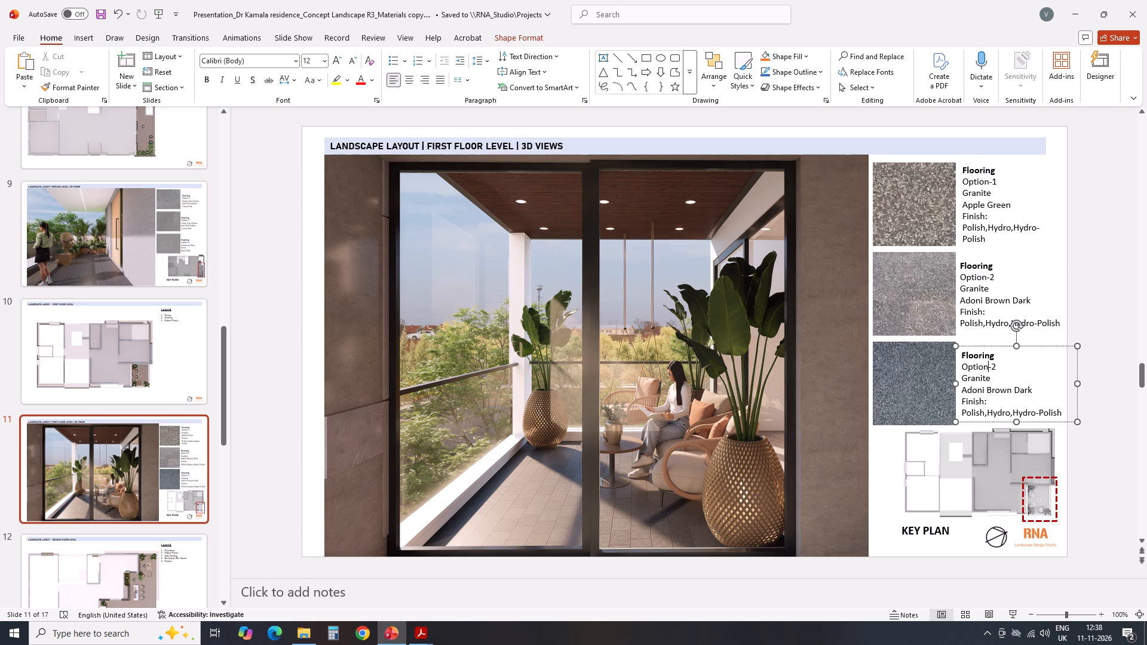
click(987, 365)
click(997, 366)
key(BackSpace)
key(3)
click(1103, 279)
Browse the granite pages in Granites.pdf for the product name of the third swatch's blue-grey stone.
click(414, 638)
click(323, 588)
scroll(684, 416, down, 2)
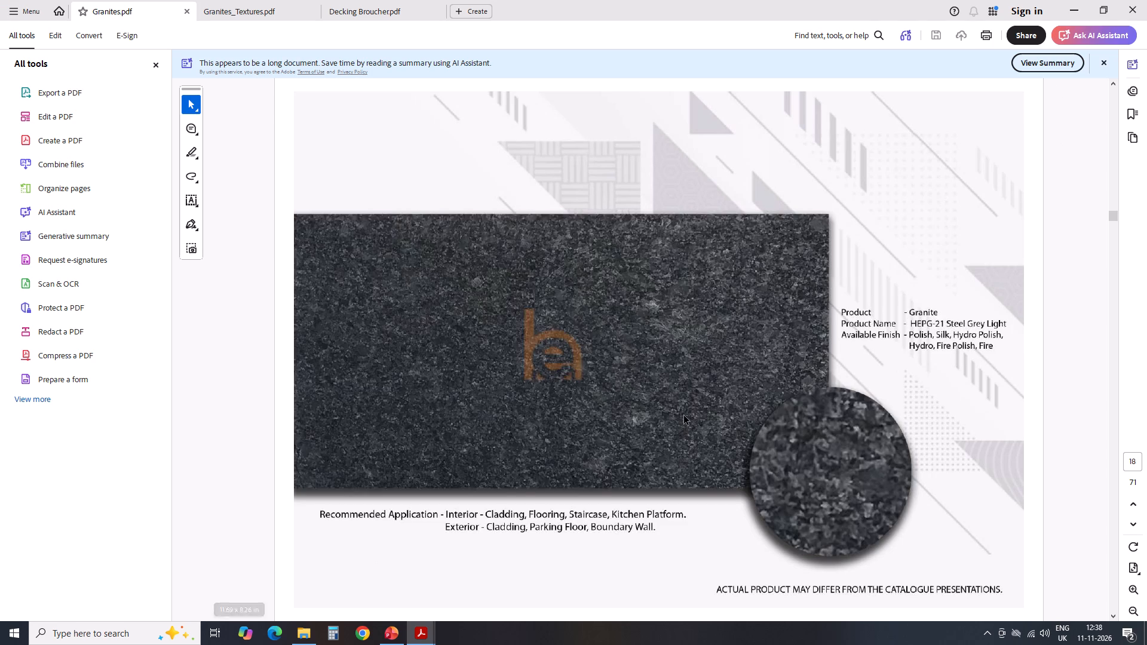
scroll(684, 416, down, 1)
scroll(683, 416, up, 2)
scroll(683, 416, down, 8)
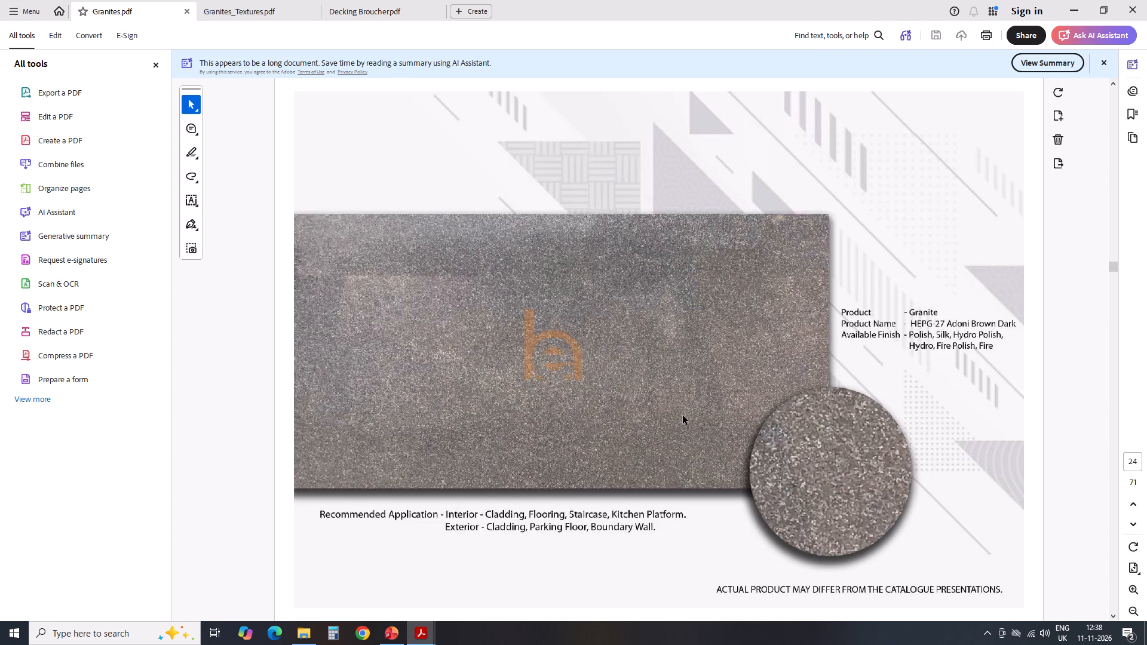
scroll(683, 416, down, 4)
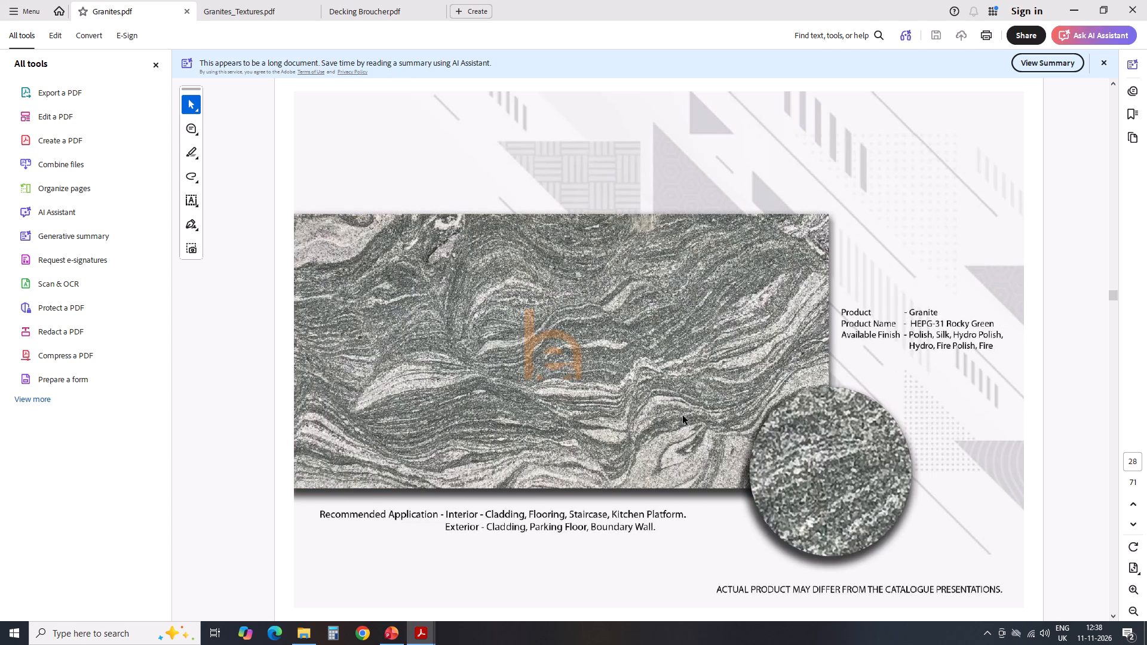
scroll(683, 416, down, 3)
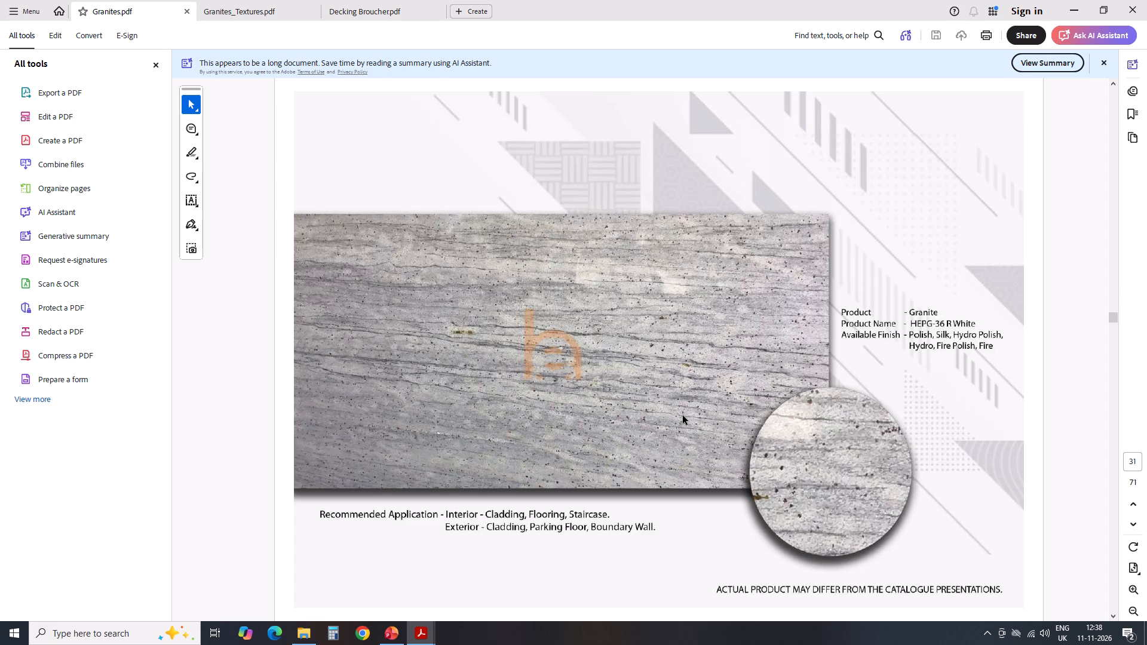
scroll(683, 416, down, 1)
scroll(683, 416, up, 1)
scroll(683, 416, down, 1)
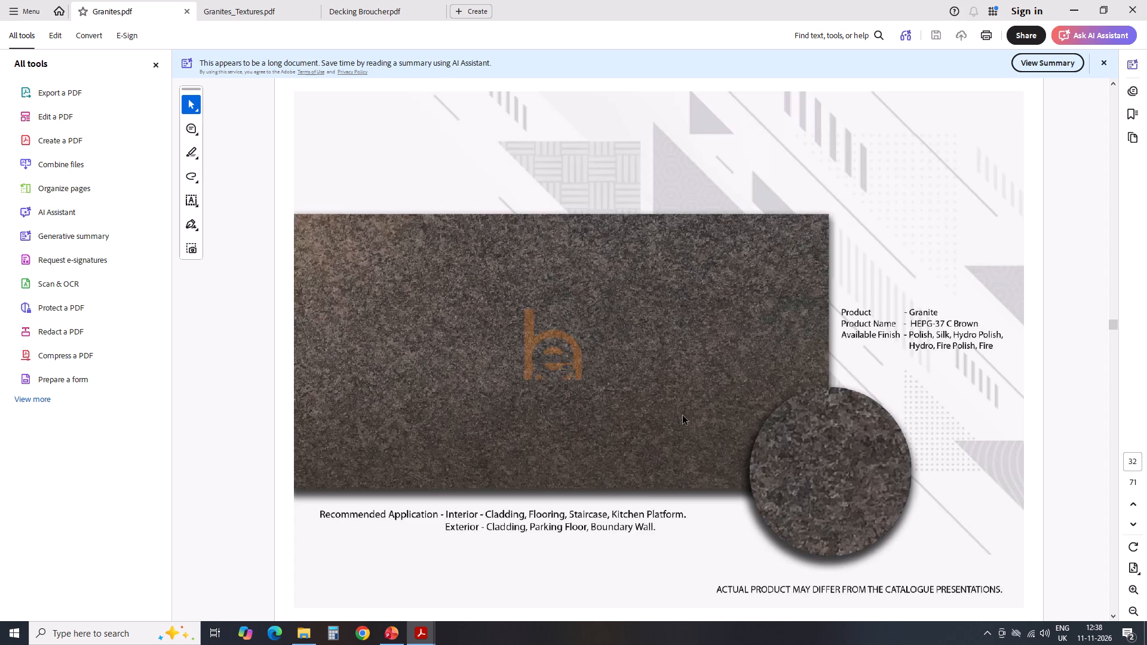
scroll(683, 416, down, 1)
scroll(683, 416, up, 1)
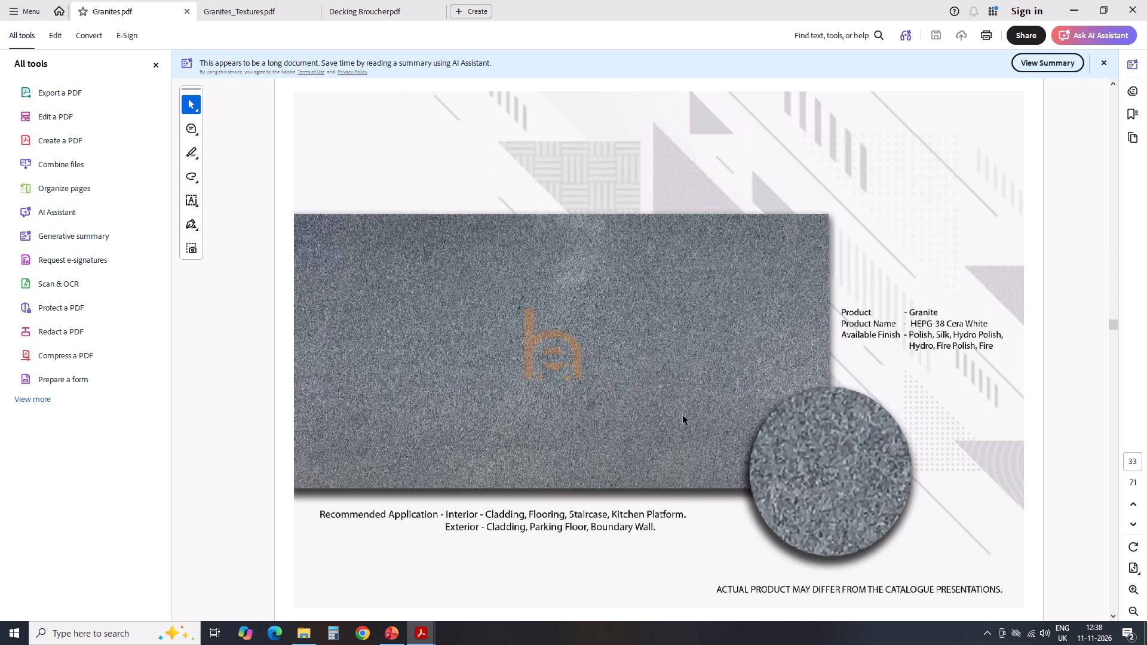
click(1079, 1)
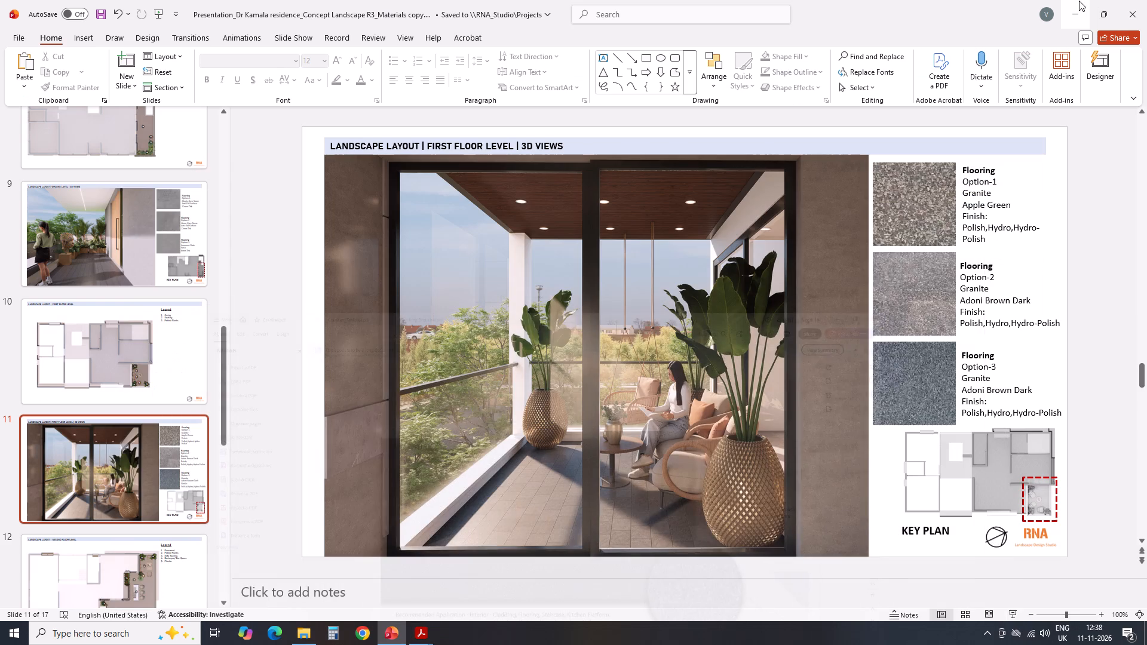
Back in the presentation, set the granite name in the third swatch's caption to "Cera White".
click(995, 383)
click(1036, 388)
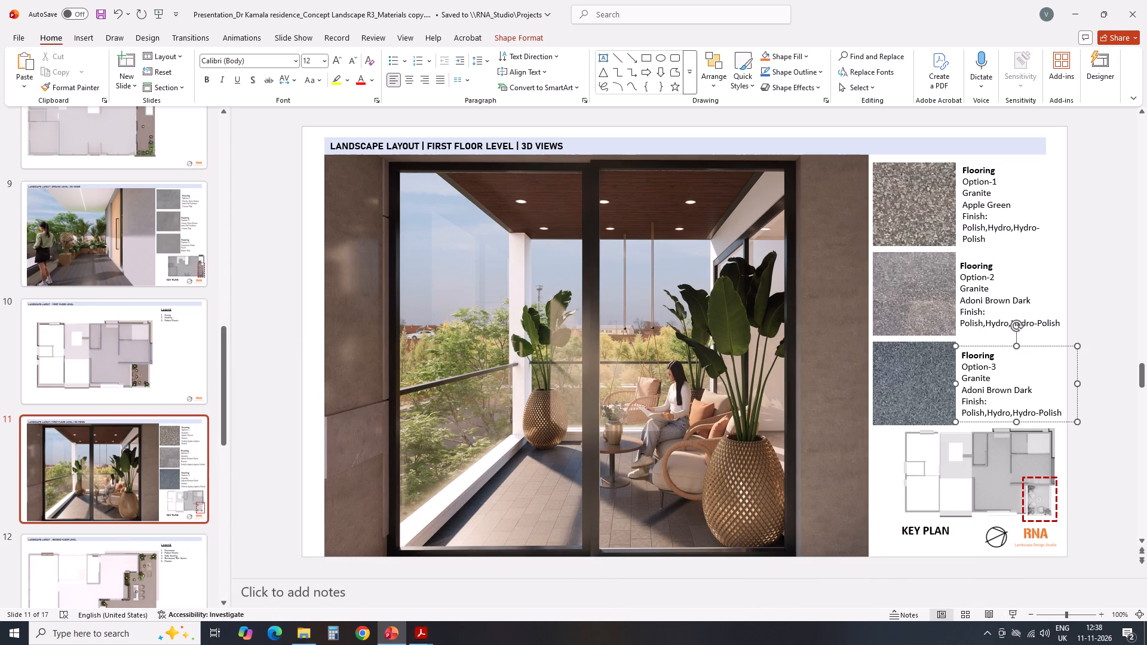
key(BackSpace)
key(BackSpace)
key(BackSpace)
key(BackSpace)
key(BackSpace)
key(BackSpace)
key(BackSpace)
key(BackSpace)
key(BackSpace)
key(BackSpace)
key(BackSpace)
key(BackSpace)
key(BackSpace)
key(BackSpace)
key(BackSpace)
key(BackSpace)
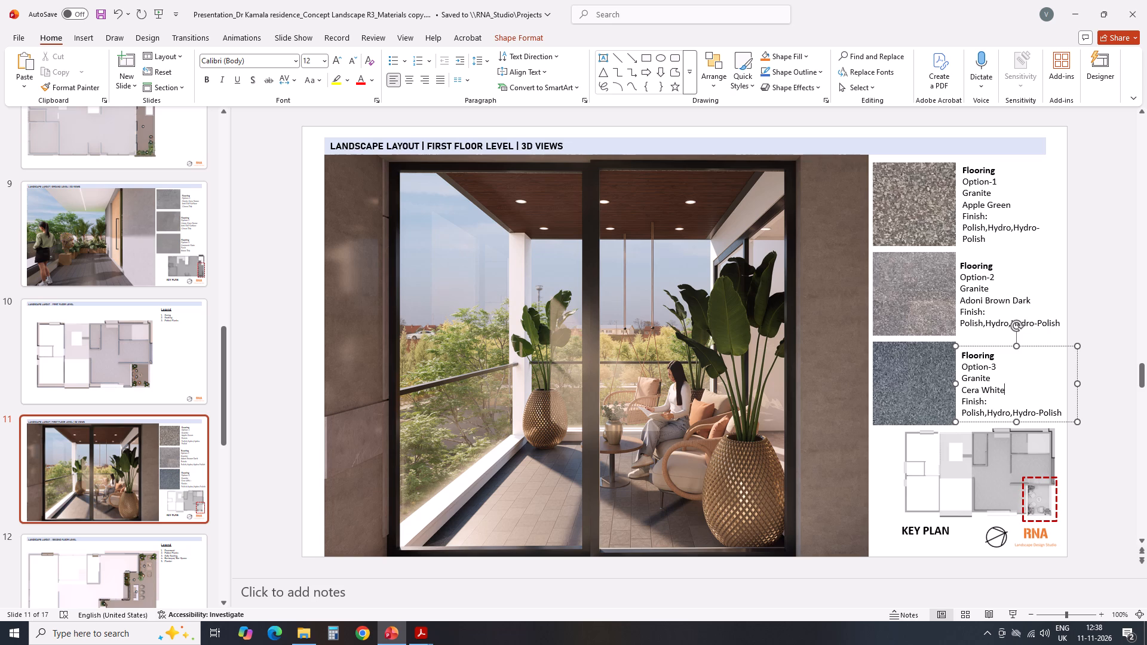
click(1116, 288)
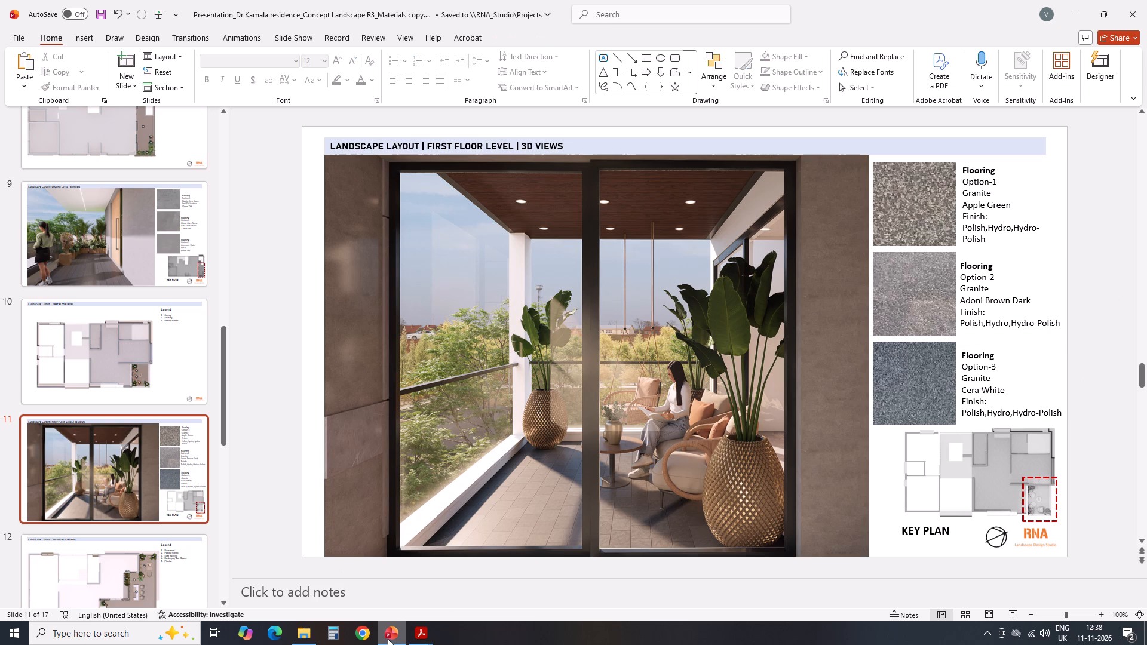
Check the Cera White product code in Granites.pdf and add "HEPG-38" before the name in the third caption.
click(424, 637)
click(311, 588)
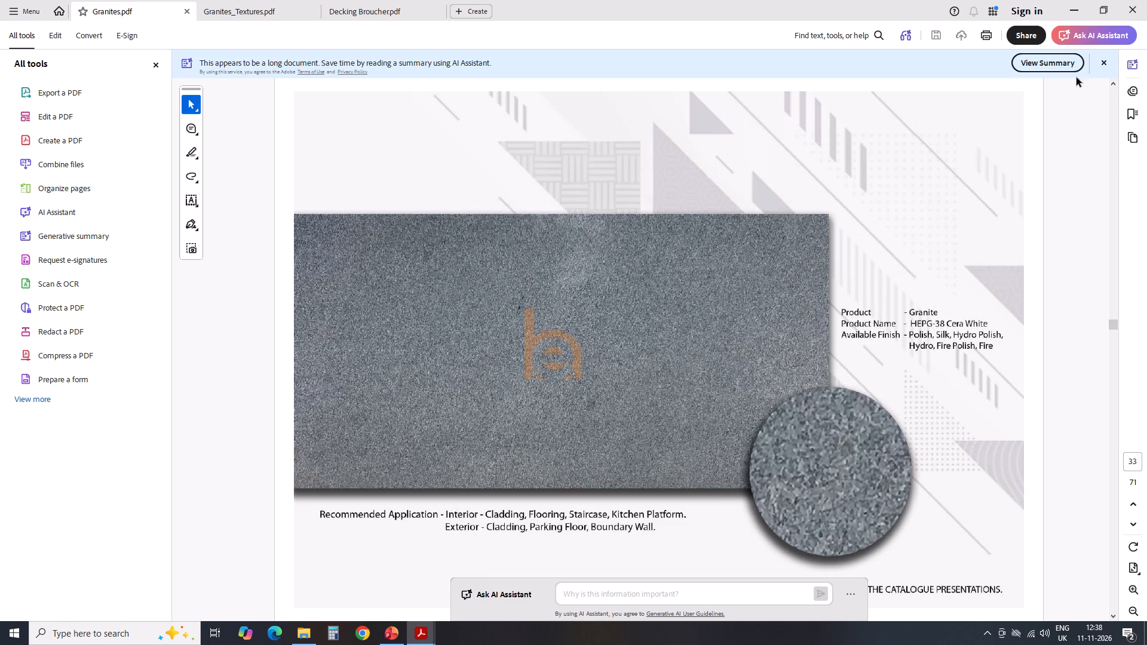
click(1071, 4)
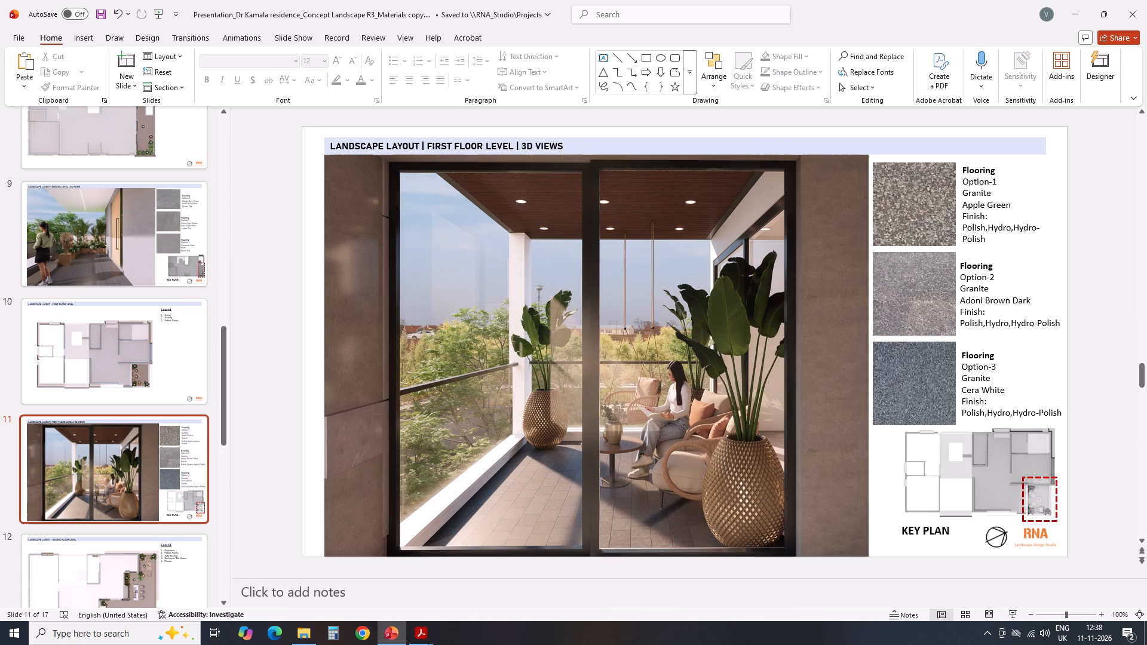
click(980, 380)
click(965, 389)
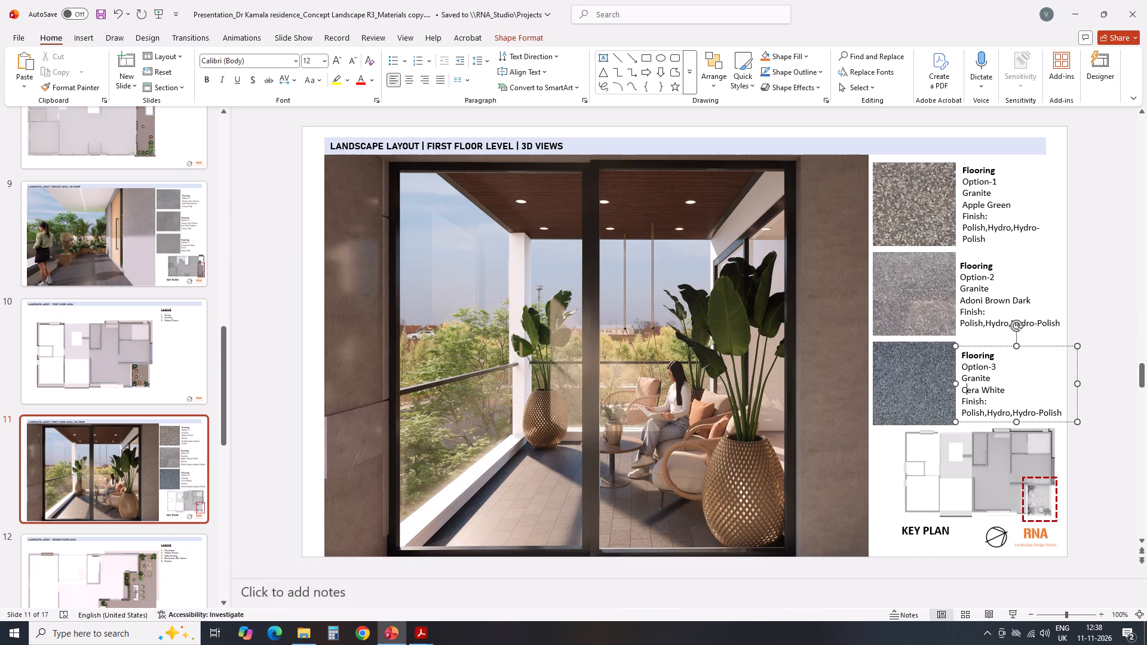
key(Left)
text(-38)
key(space)
Check the Adoni Brown Dark product code in Granites.pdf and add "HEPG-27" on its own line above the name in the second swatch's caption.
click(1108, 318)
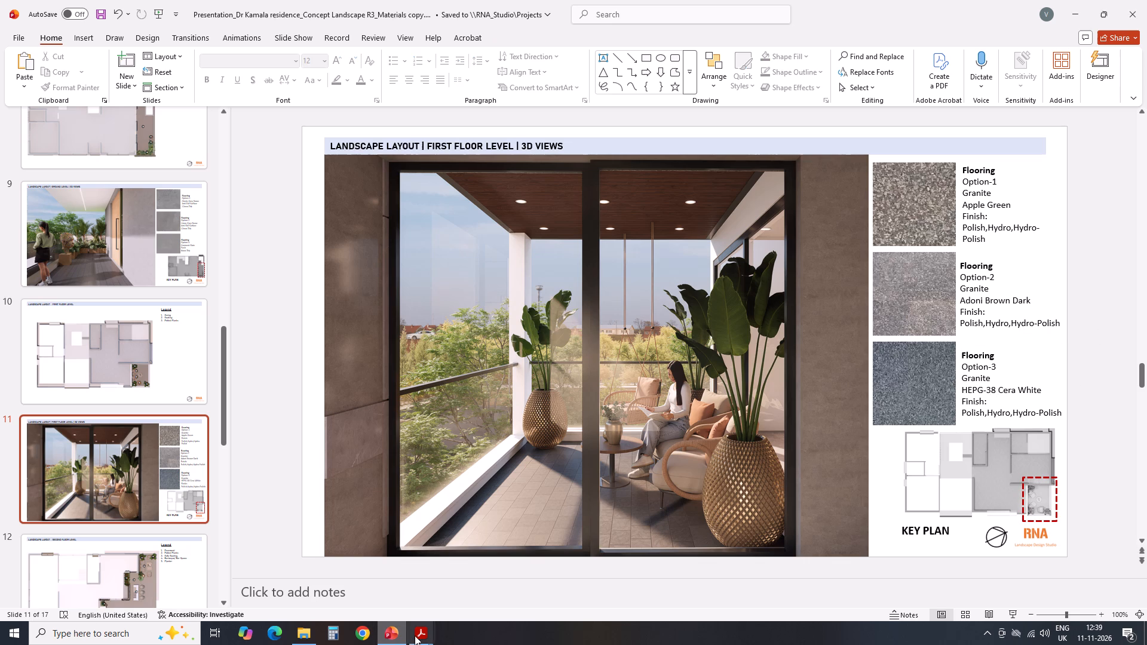
click(417, 635)
click(299, 589)
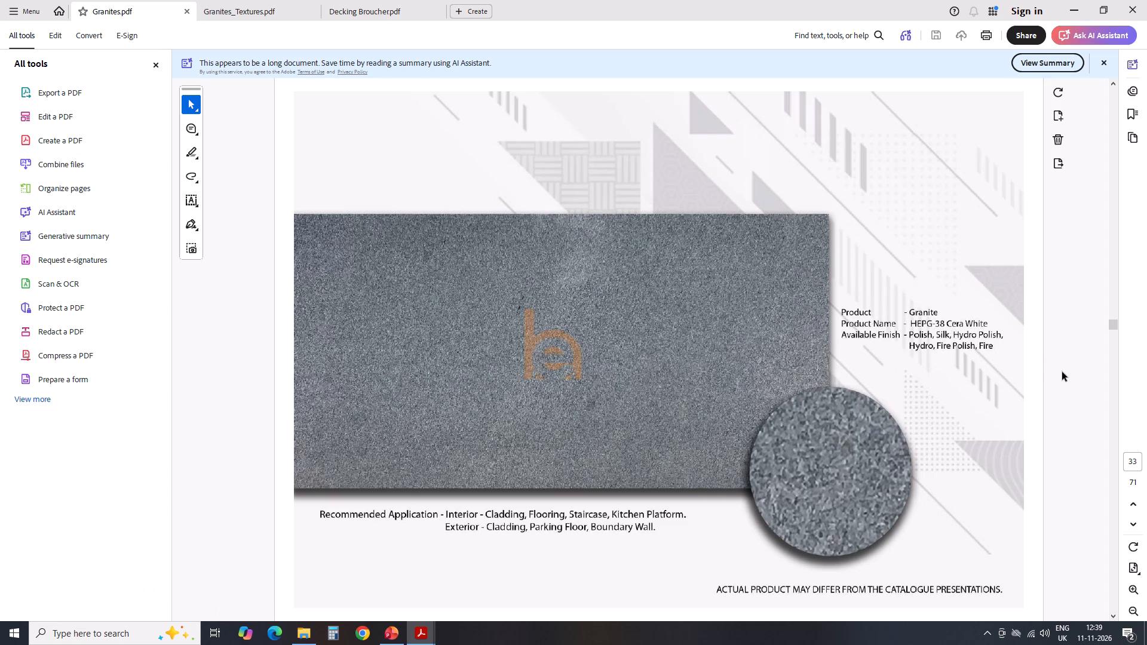
scroll(1055, 371, up, 4)
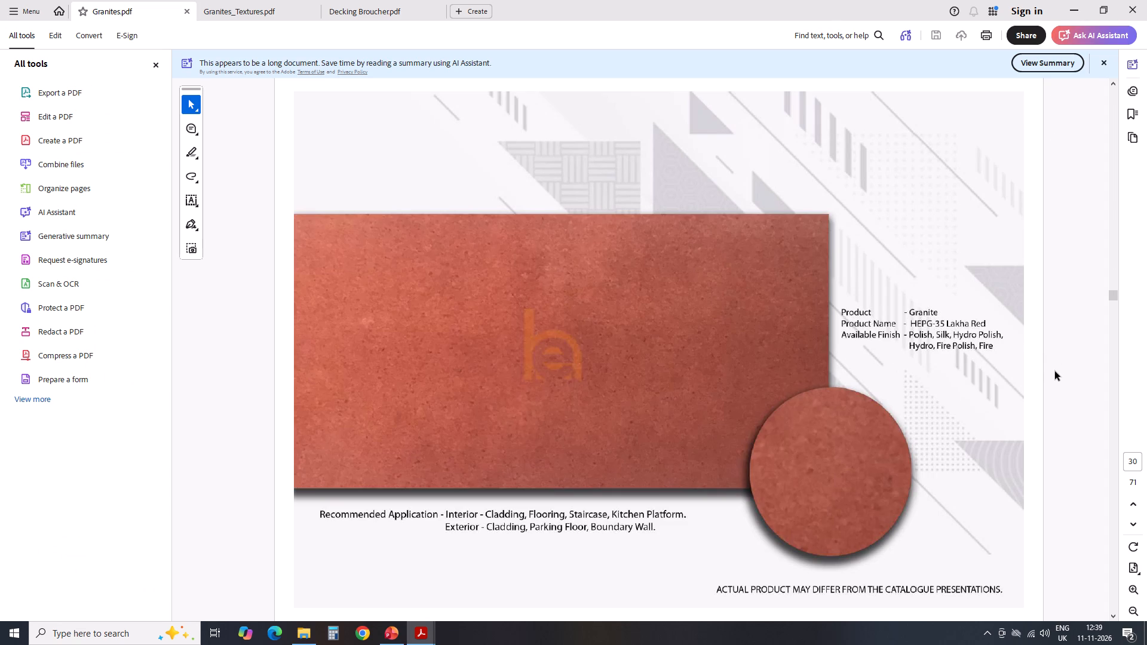
scroll(1055, 371, up, 5)
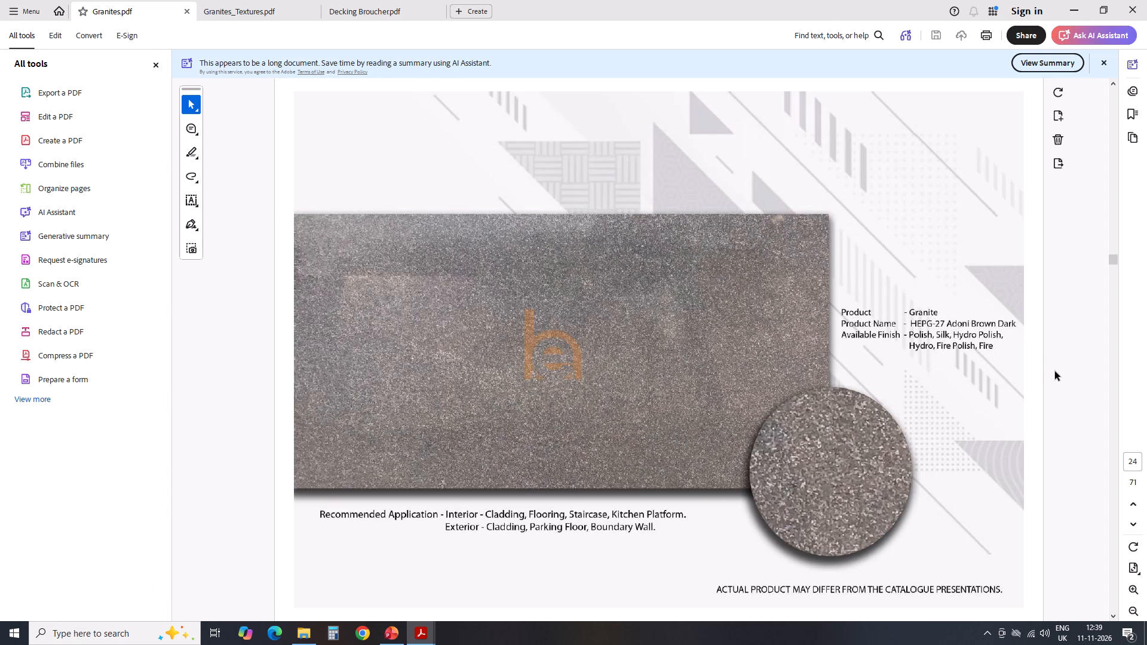
click(1069, 12)
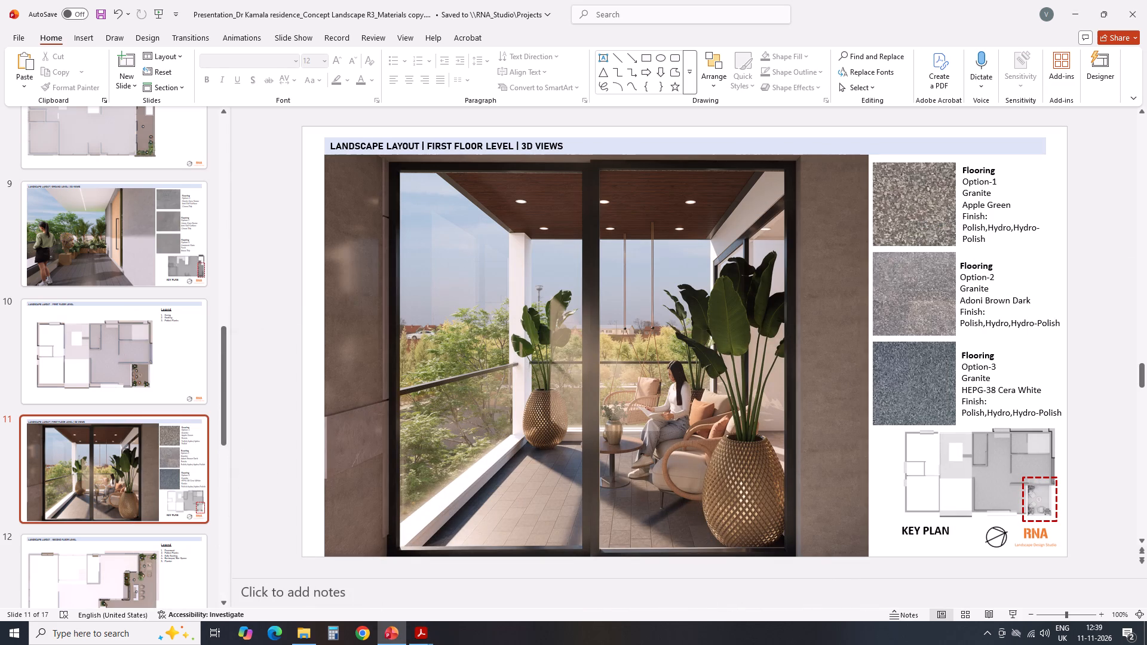
click(964, 299)
click(962, 300)
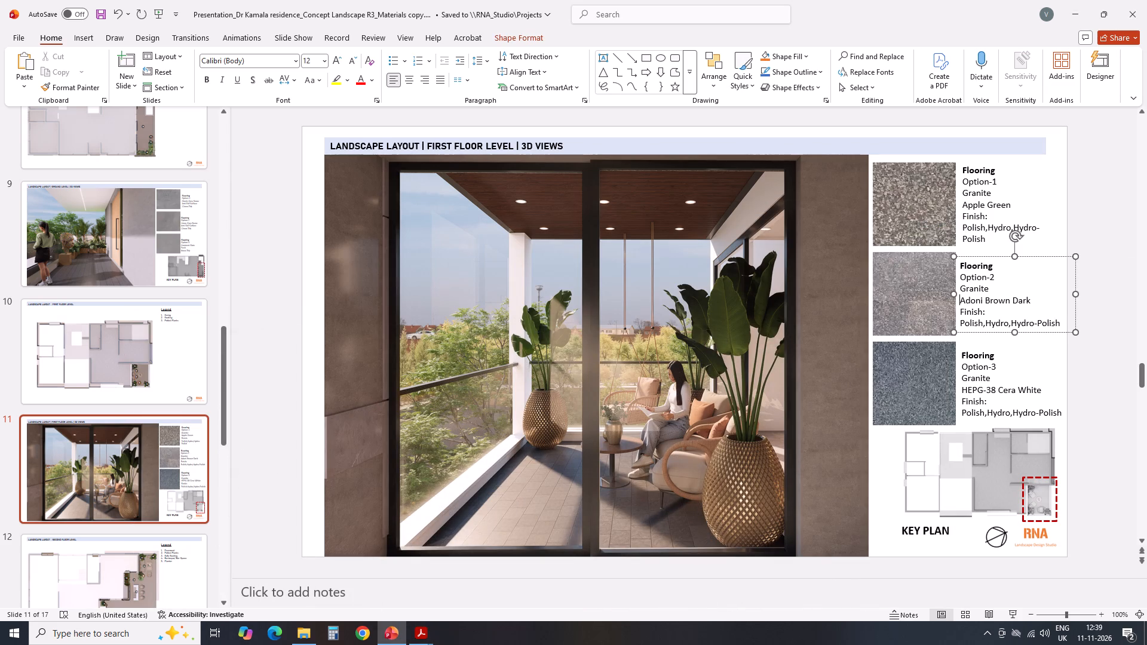
text(HE)
key(p)
key(g)
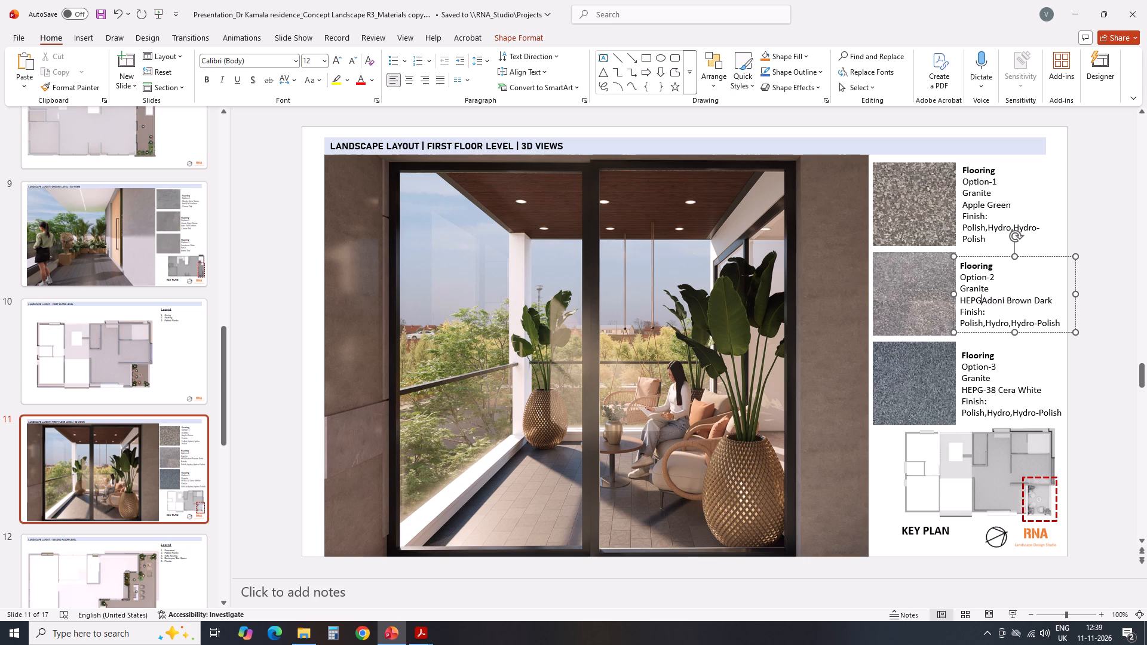
text(-27)
key(space)
key(Return)
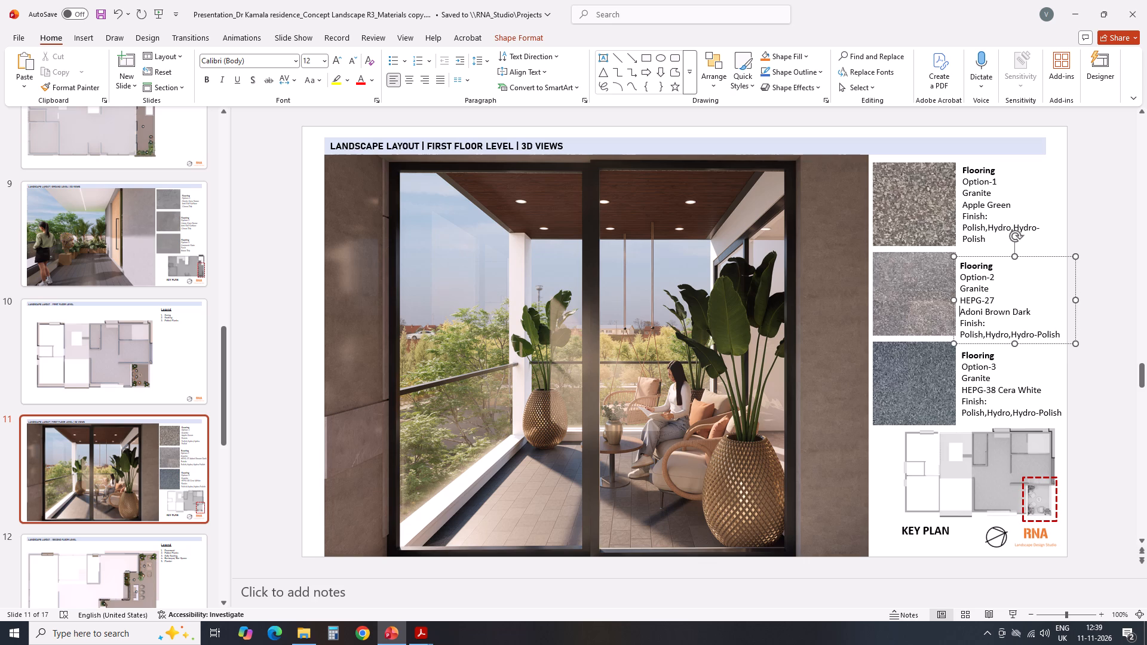
Nudge the second swatch's caption box up slightly so it sits level with its swatch.
click(1047, 257)
key(Up)
key(Up)
key(Up)
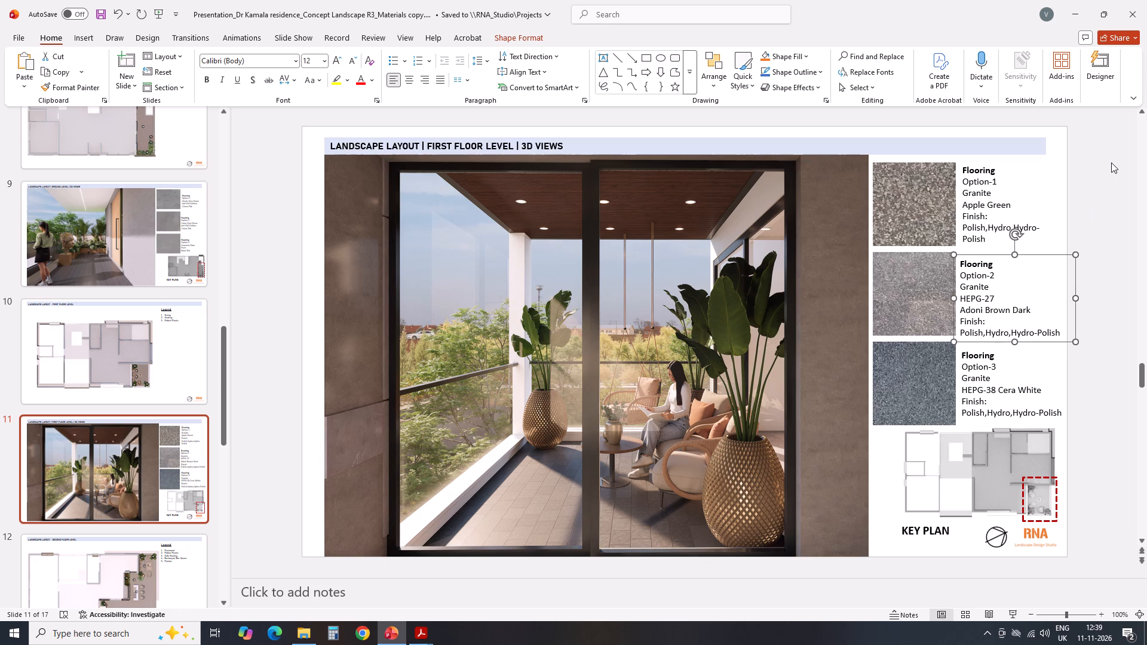
key(Up)
key(Up)
key(Up)
key(Up)
key(Up)
key(Up)
key(Up)
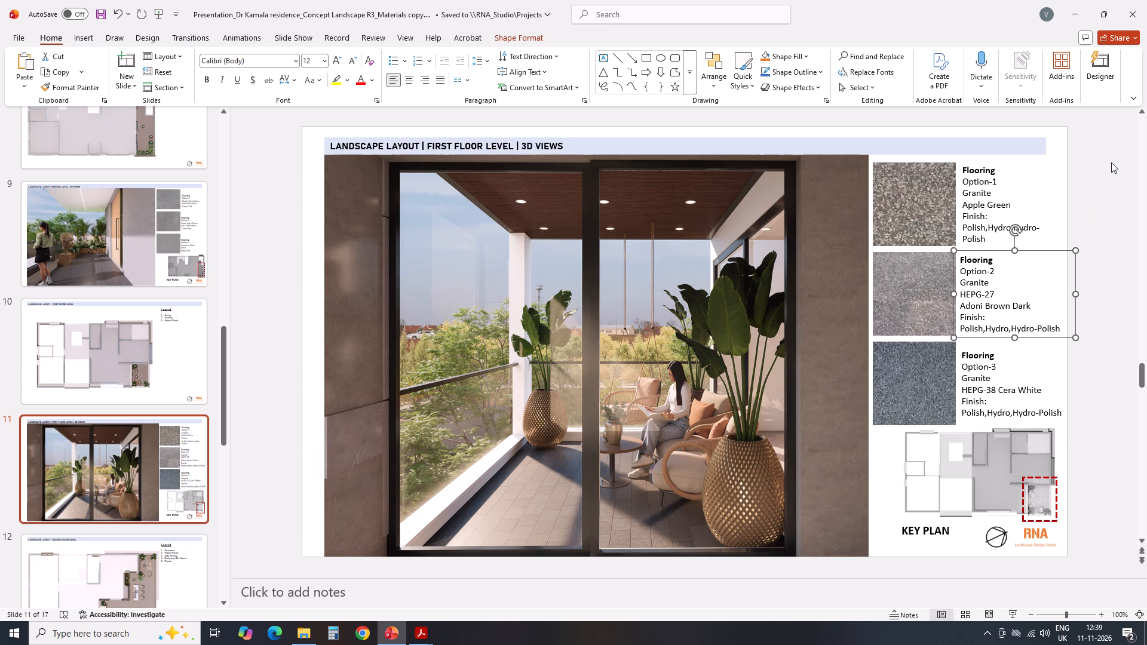
key(Up)
click(1087, 202)
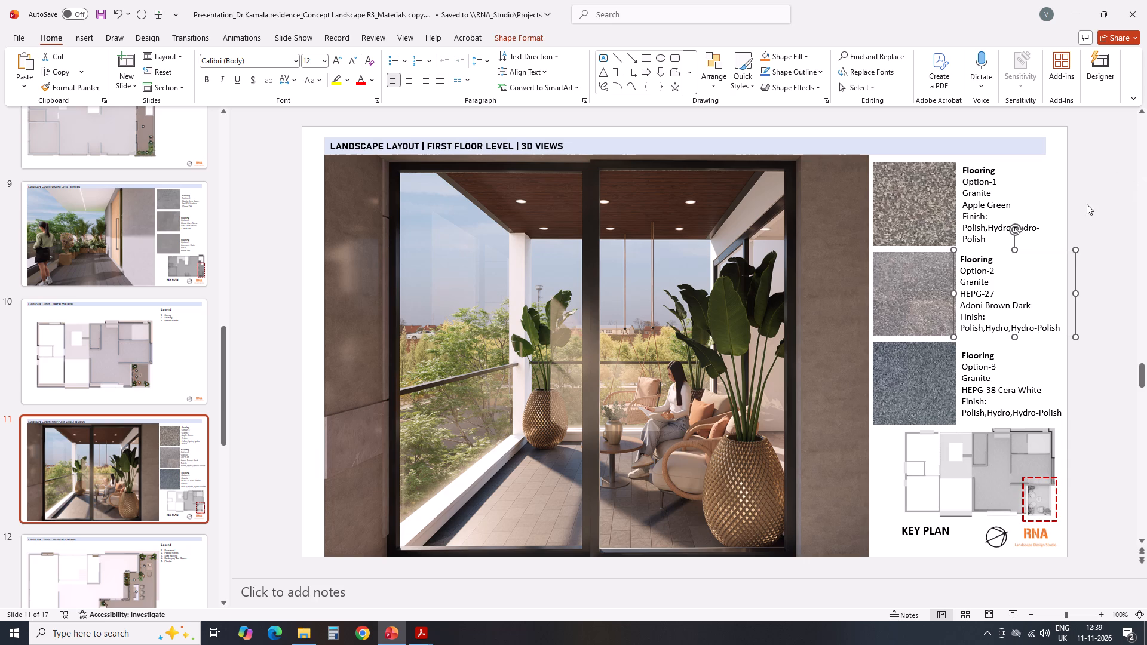
Look up the Apple Green product code in Granites.pdf and add "HEPG-19" on its own line above the name in the first caption.
click(427, 644)
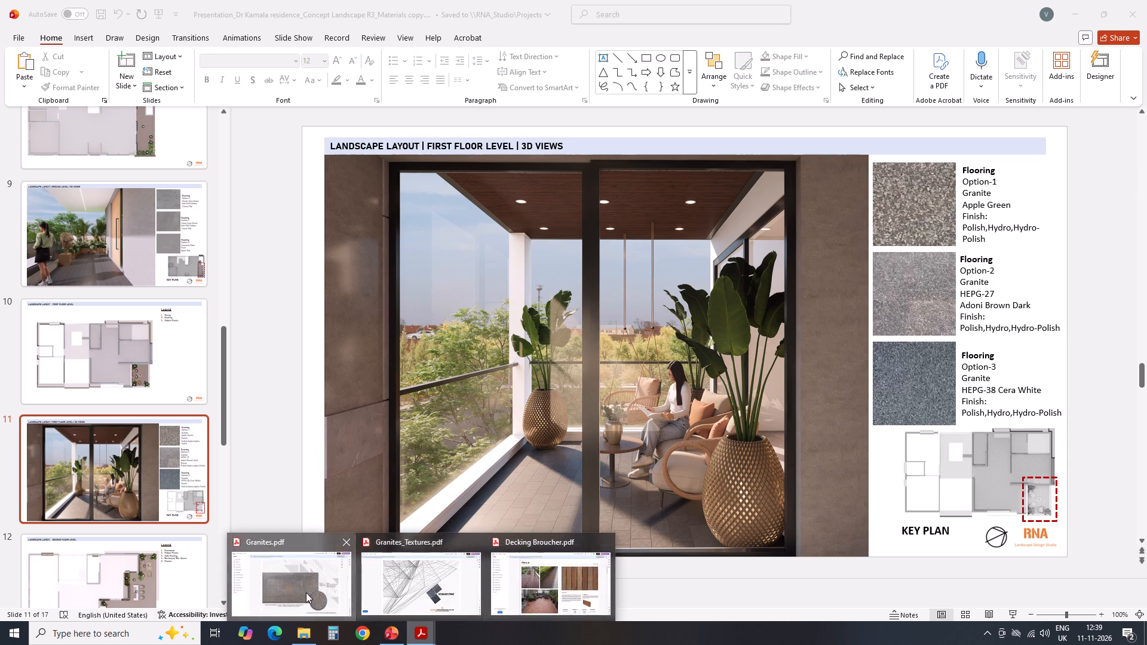
click(306, 592)
scroll(1025, 324, up, 2)
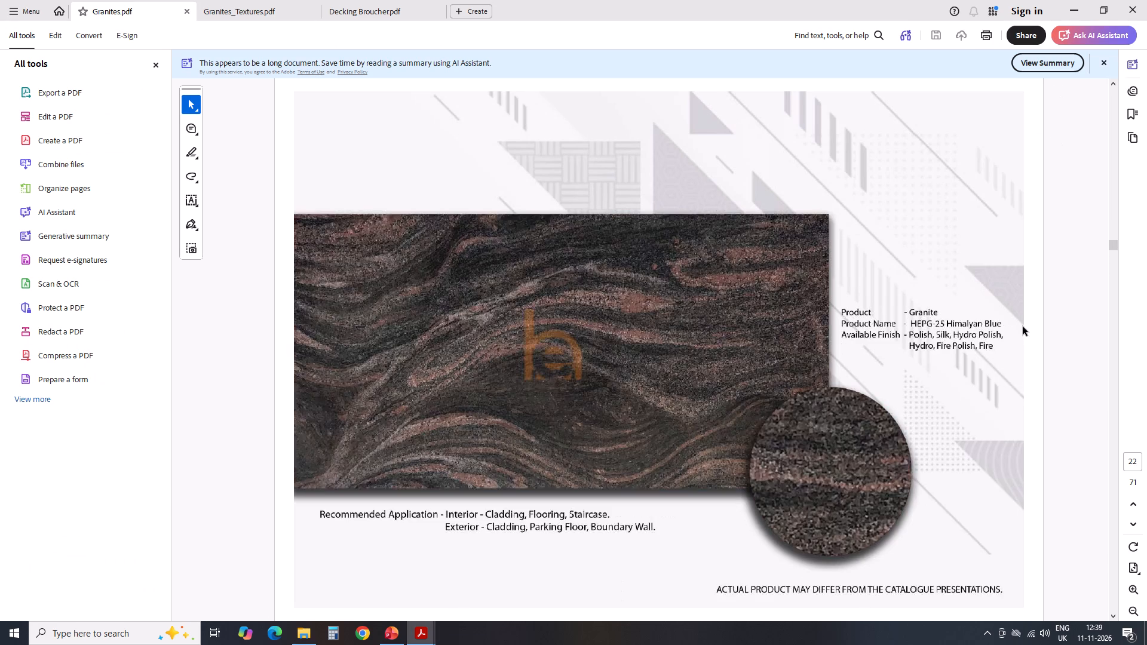
scroll(1022, 328, up, 6)
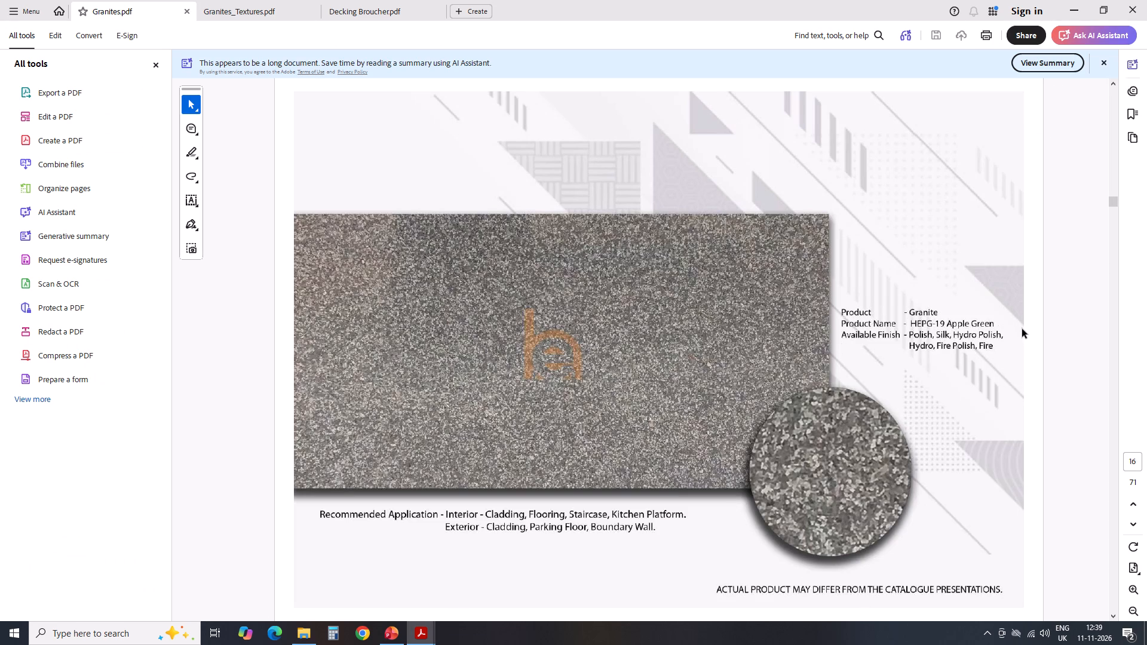
click(1079, 0)
click(999, 196)
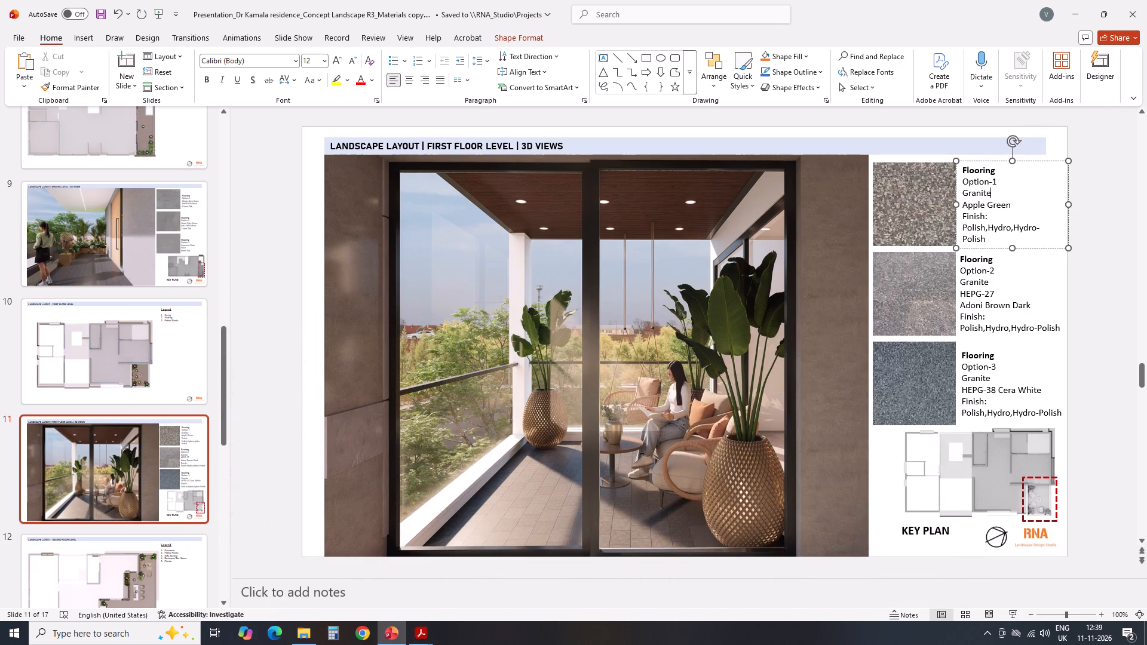
key(Return)
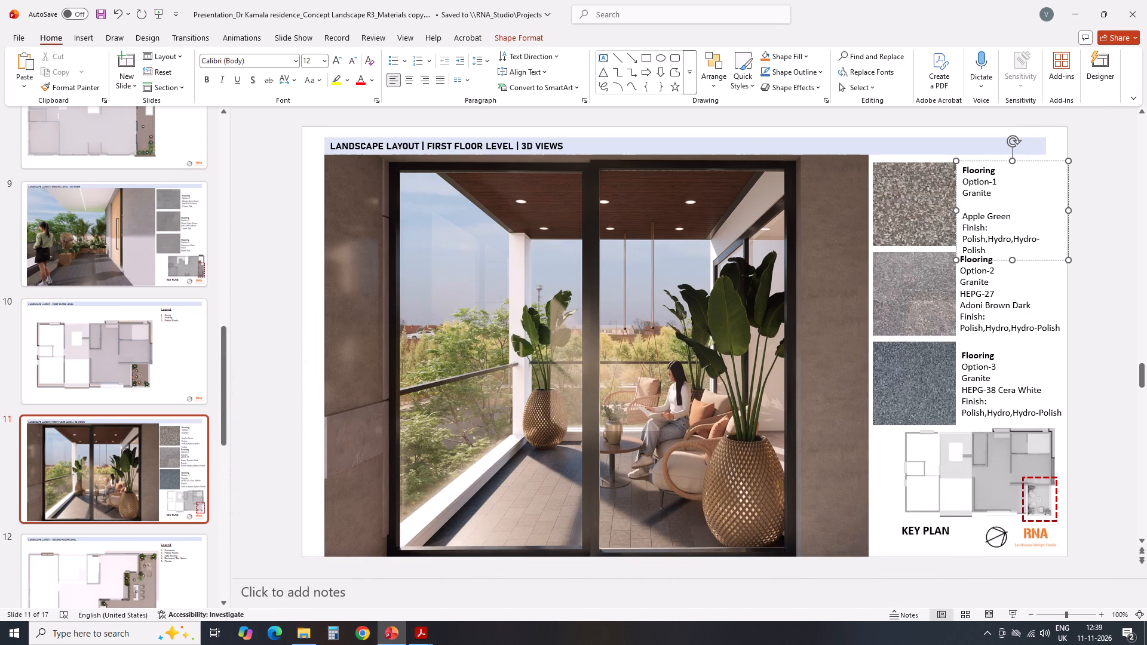
text(HE)
text(PG-19)
click(1098, 226)
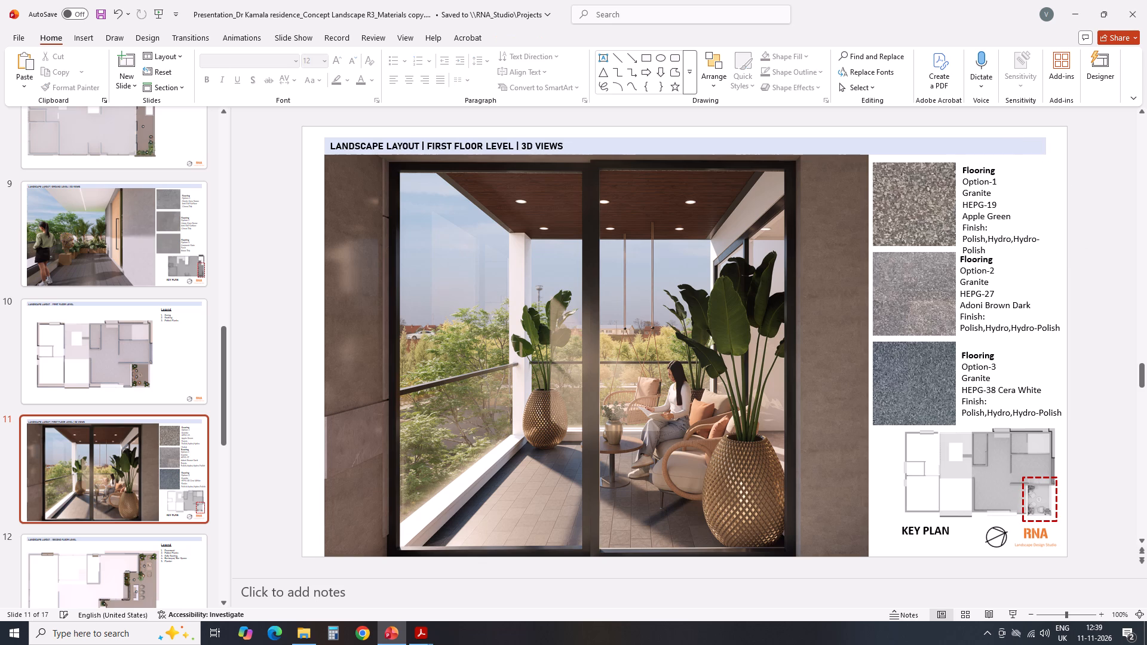
Widen the first swatch's caption box until its outer edge lines up with the second caption's box.
click(1001, 213)
click(1036, 161)
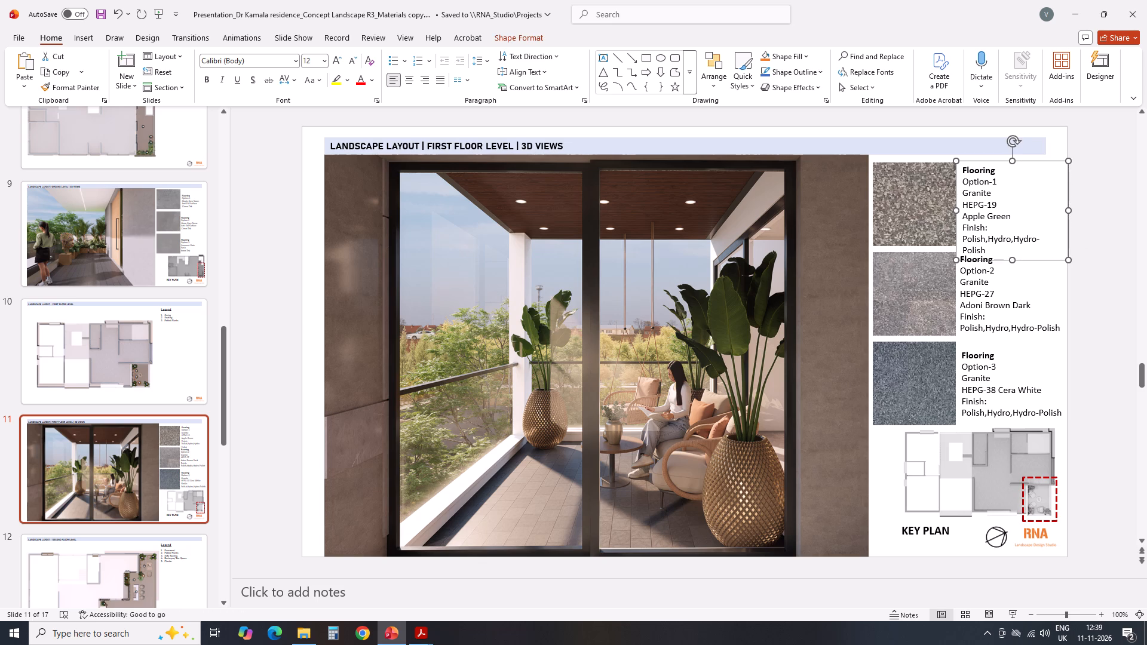
drag(1071, 212, 1077, 211)
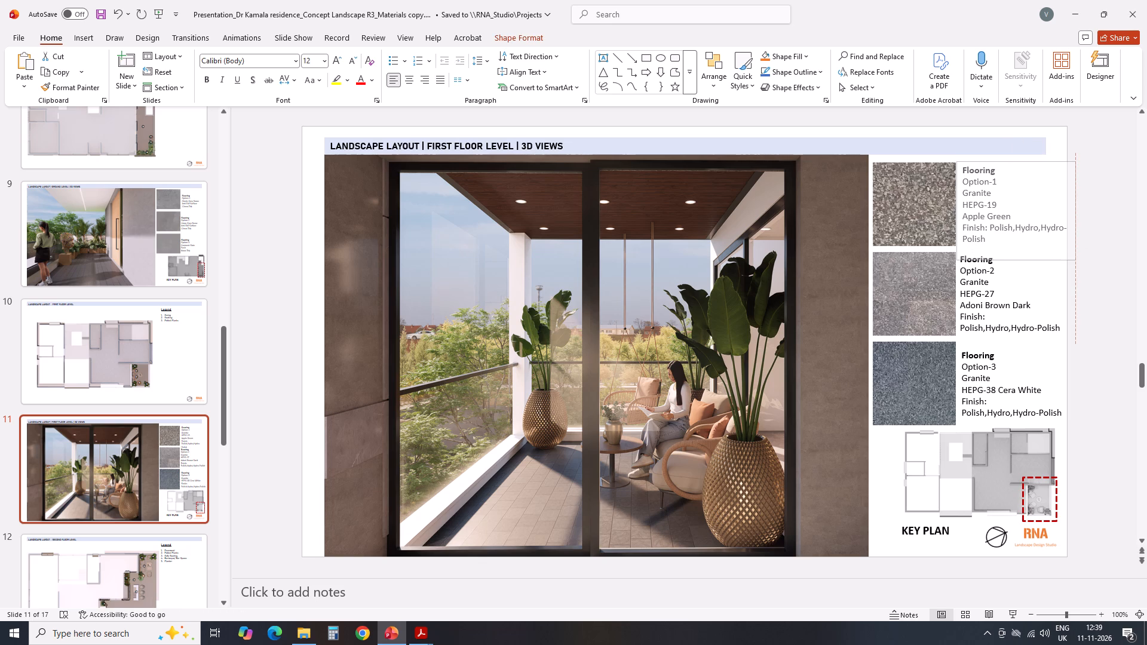
drag(1077, 211, 1079, 210)
click(1112, 224)
click(1028, 229)
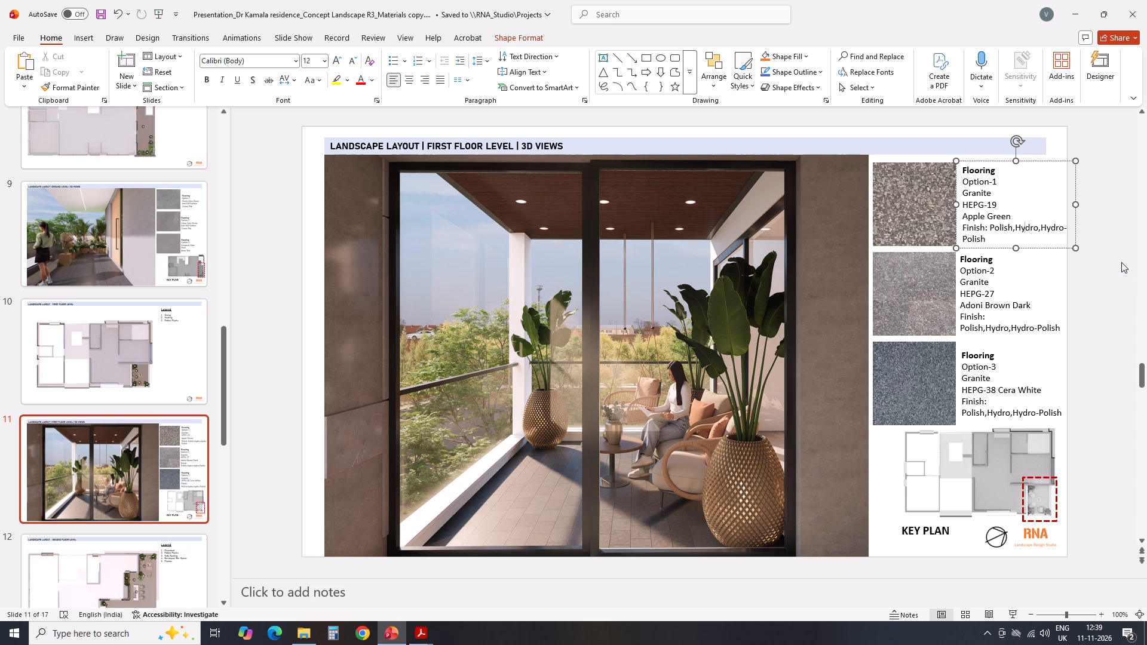
key(Up)
key(Up)
key(Up)
key(Up)
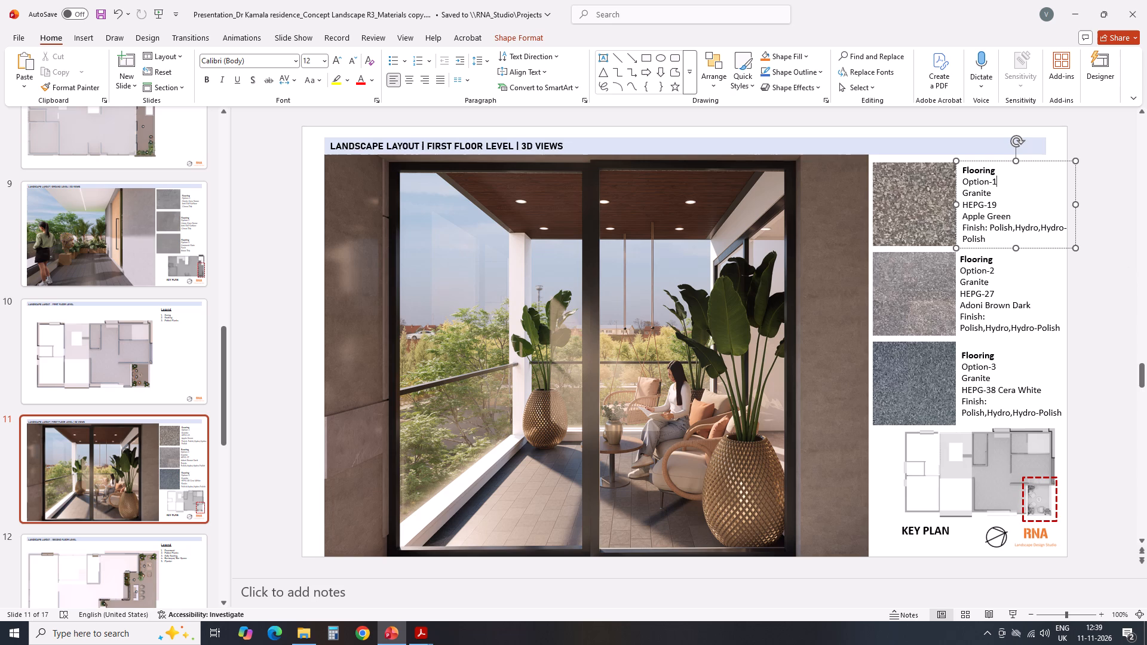
click(1121, 197)
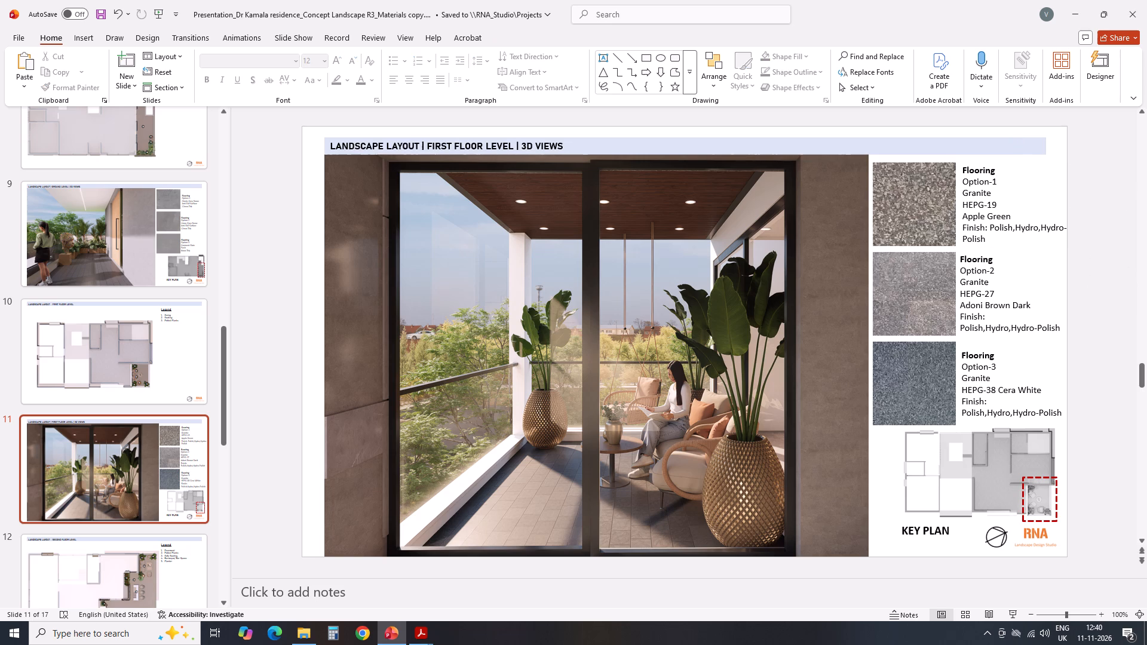
click(1085, 352)
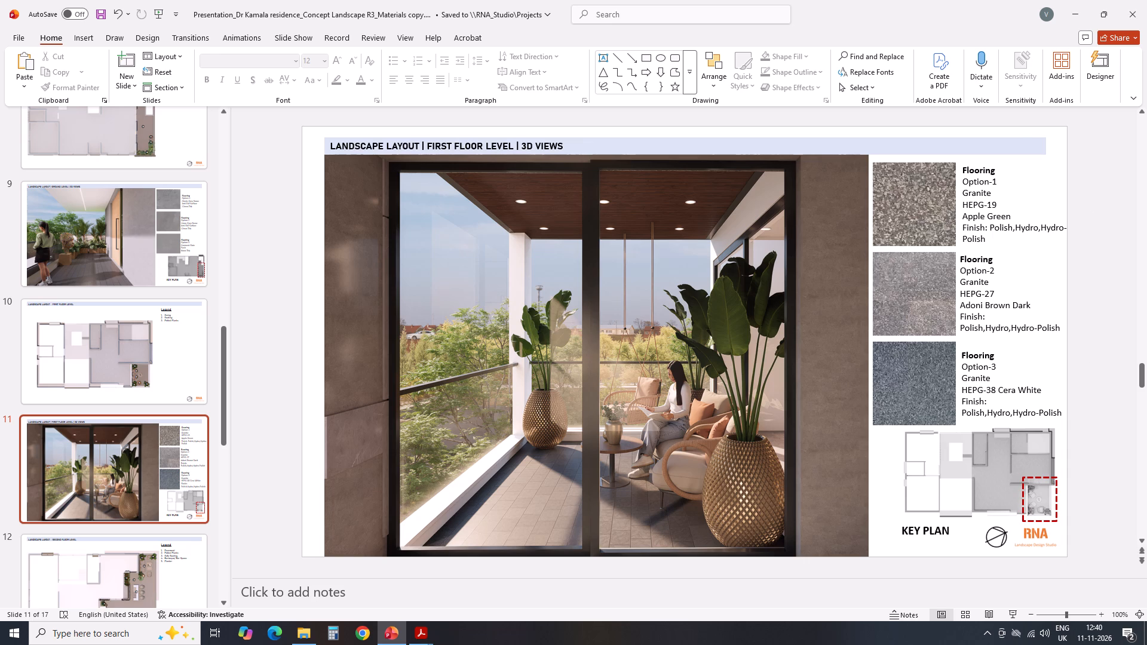
Select all three flooring swatches together with their captions and nudge them slightly left towards the rendered view.
click(1013, 170)
click(1006, 158)
click(930, 181)
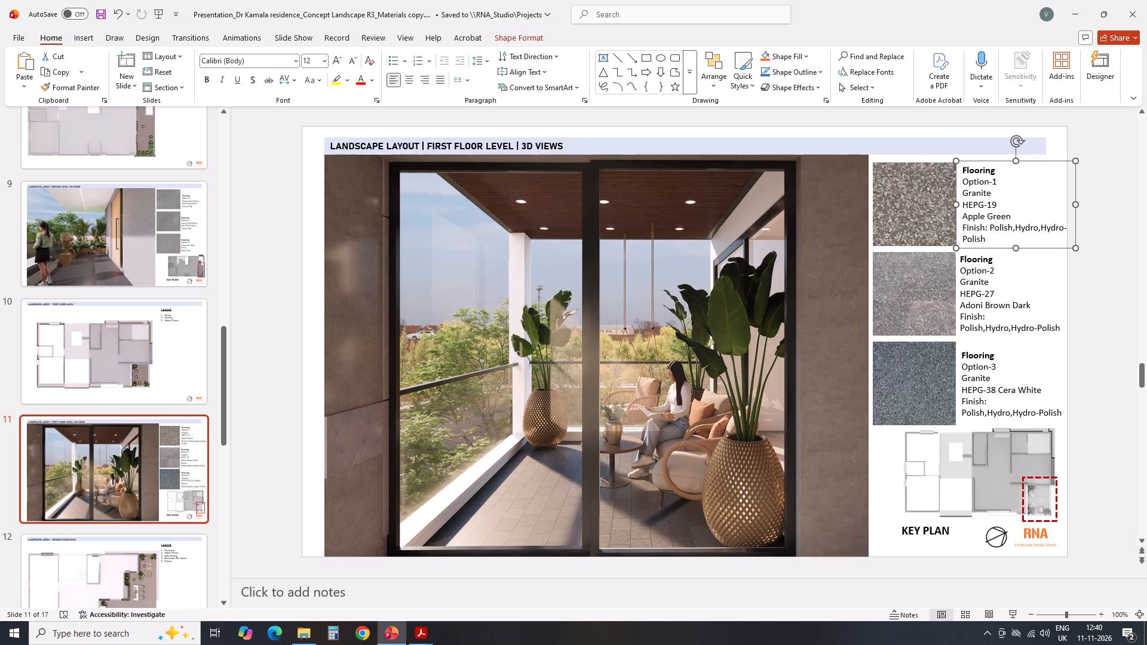
ctrl+click(999, 168)
ctrl+click(992, 159)
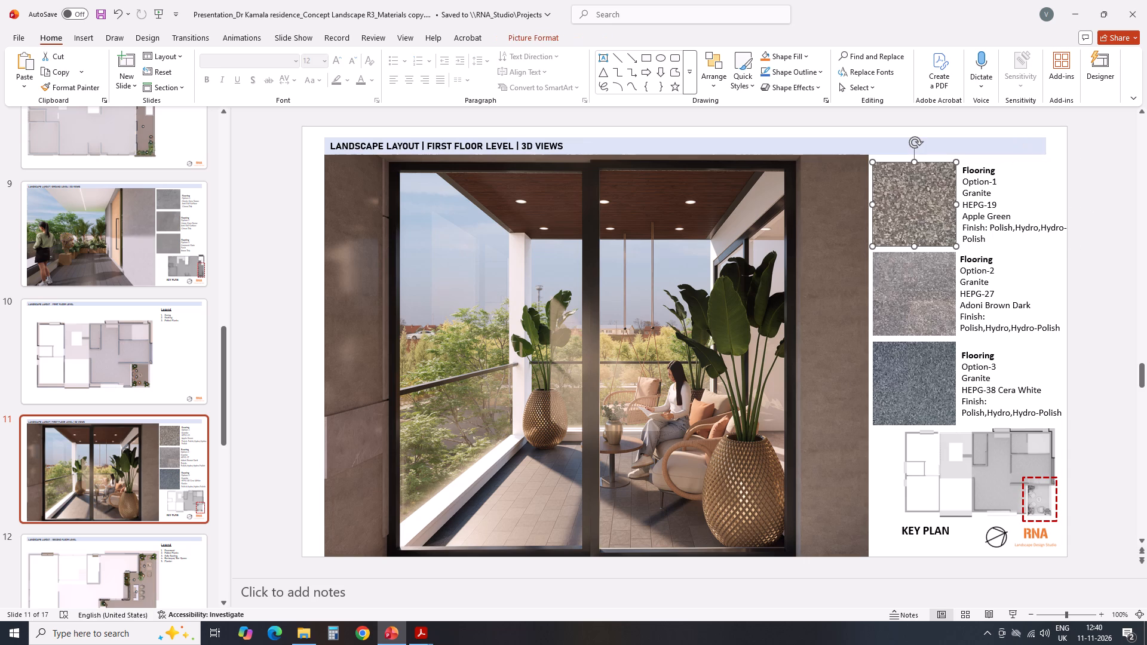
ctrl+click(989, 185)
ctrl+click(919, 310)
ctrl+click(999, 306)
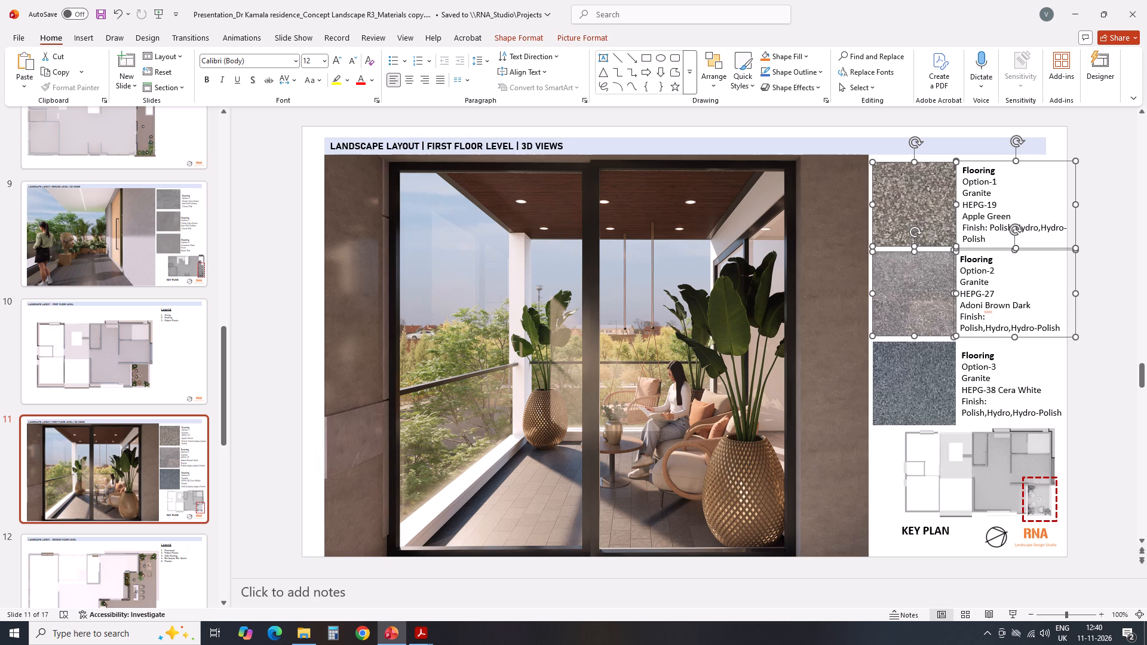
ctrl+click(931, 399)
ctrl+click(995, 392)
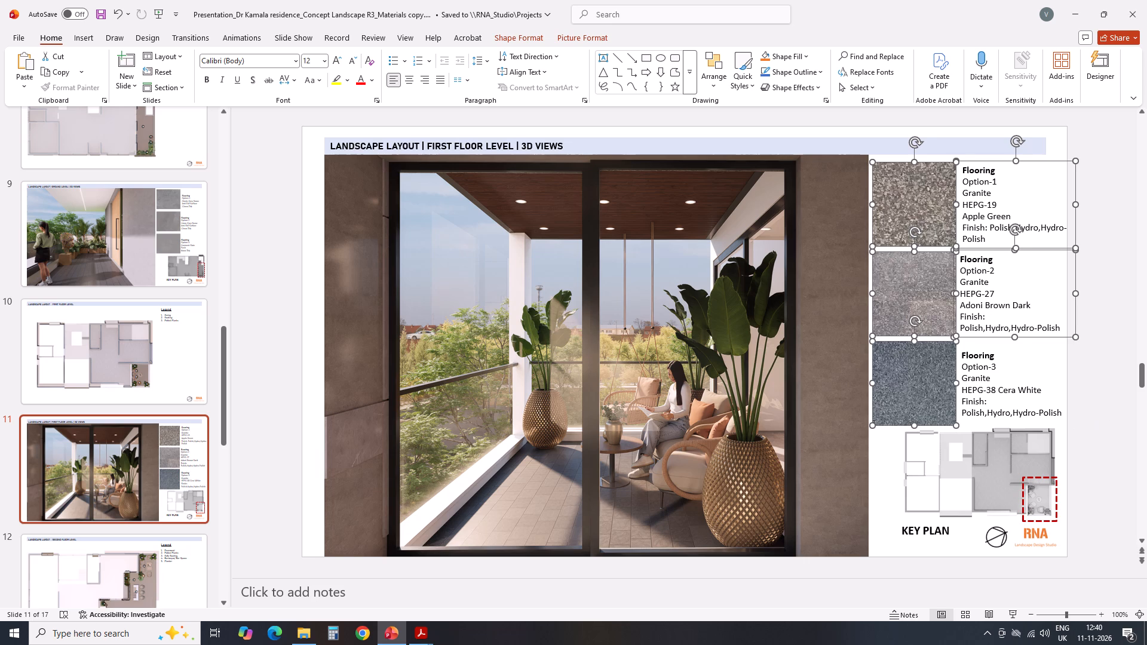
key(Left)
key(Left)
key(Left)
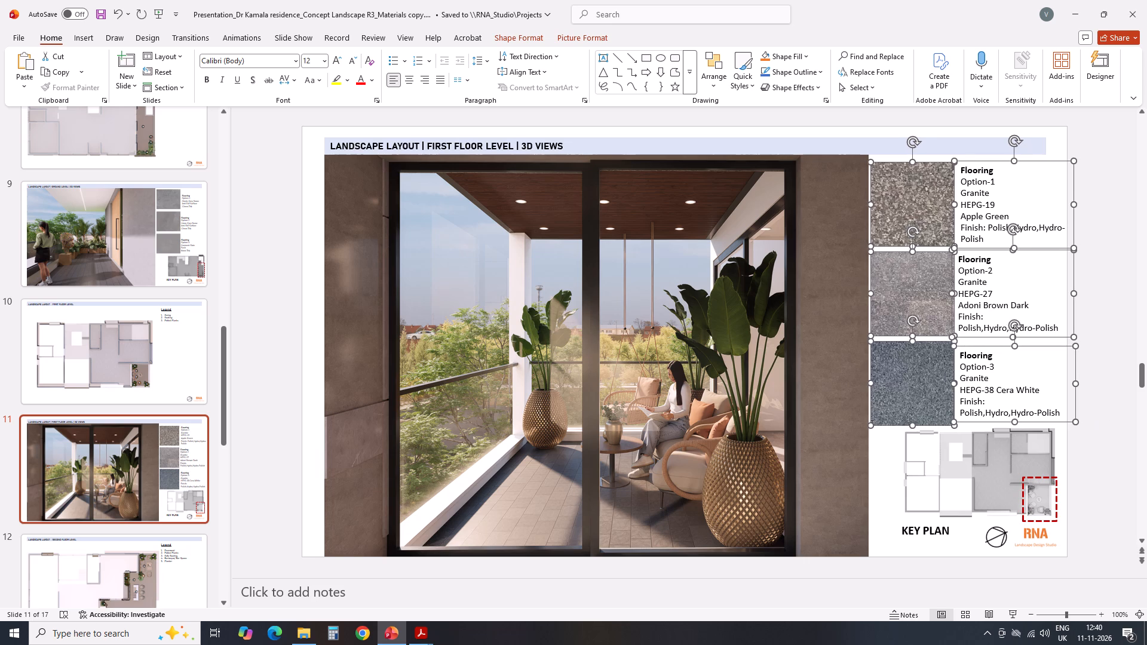
click(1102, 295)
Save the presentation.
click(108, 13)
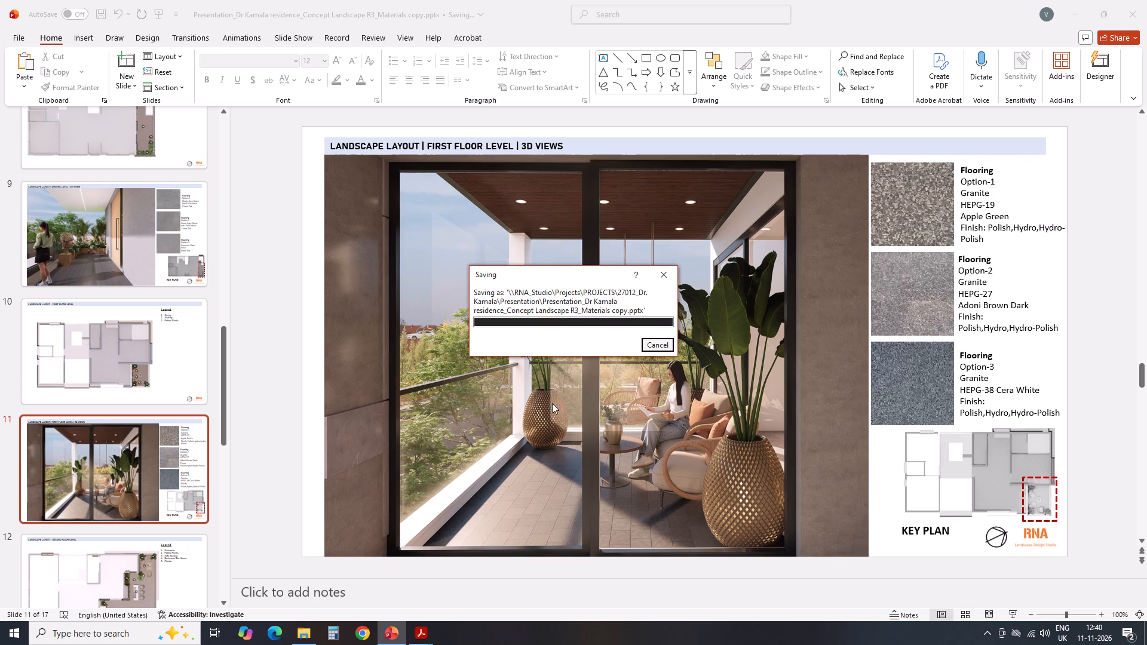
On slide 13, ignore the spelling flag on "Philypino" and the grammar flag on "Counter Top" in the bar counter caption.
scroll(133, 474, down, 1)
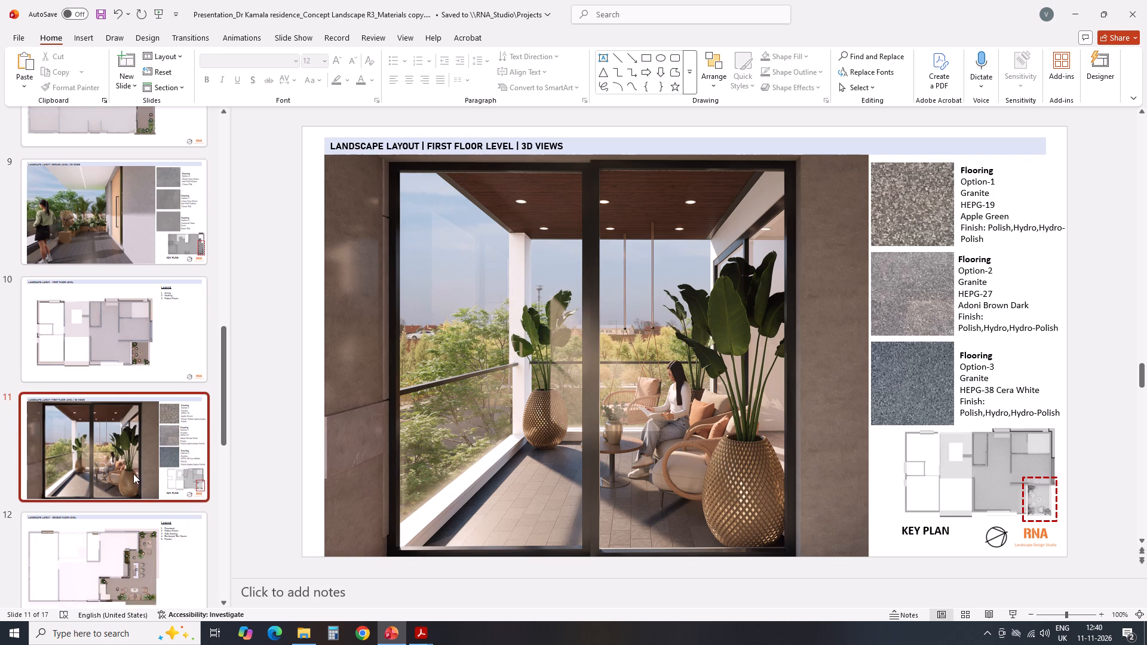
scroll(137, 475, down, 3)
click(137, 468)
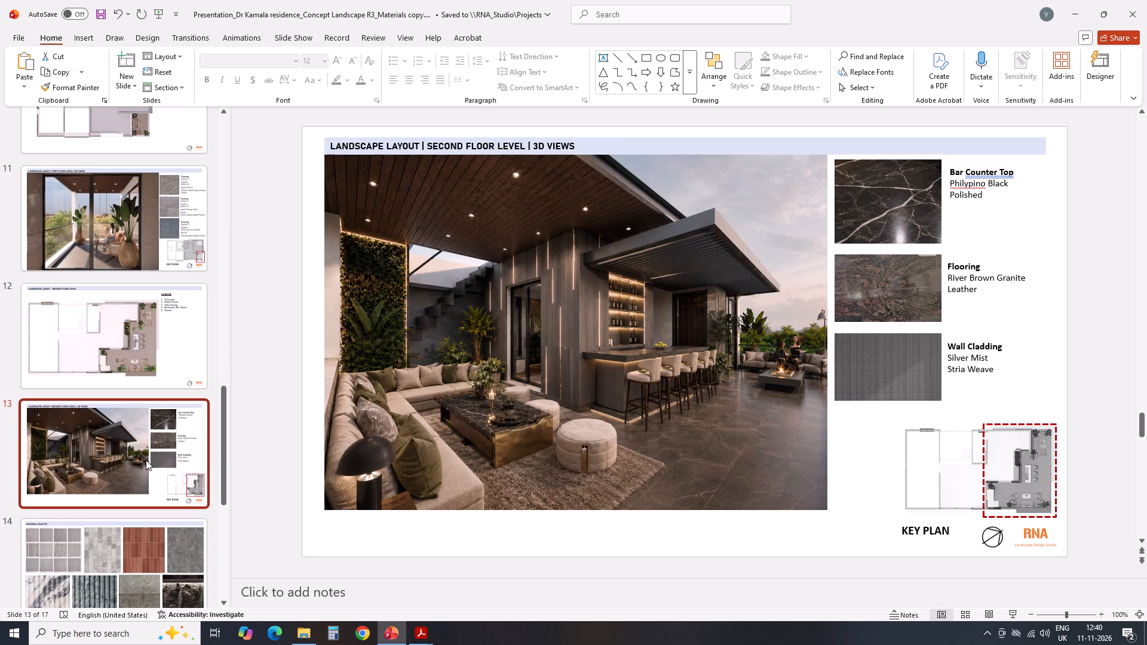
click(964, 185)
right_click(964, 185)
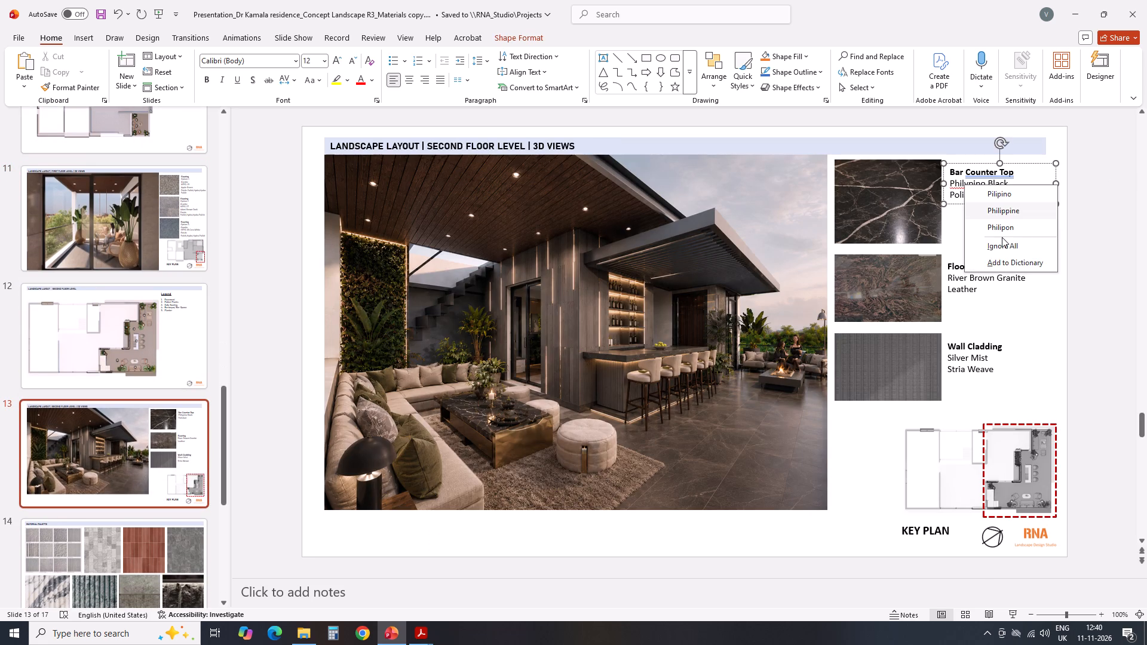
click(990, 249)
right_click(992, 170)
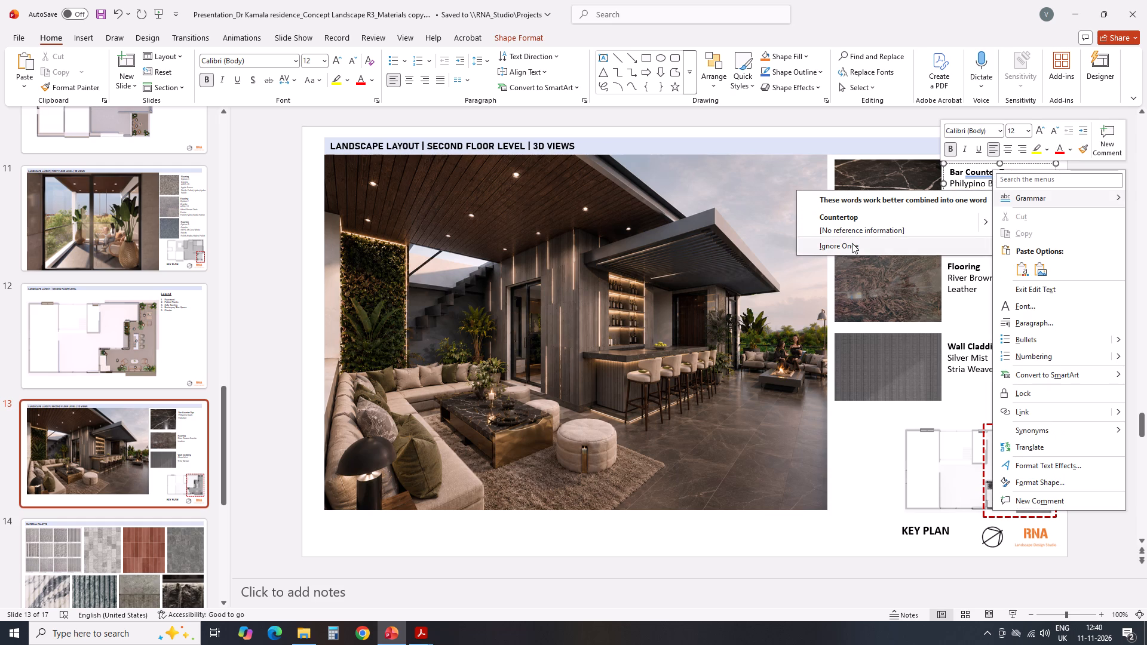
click(852, 243)
click(1031, 225)
click(1094, 220)
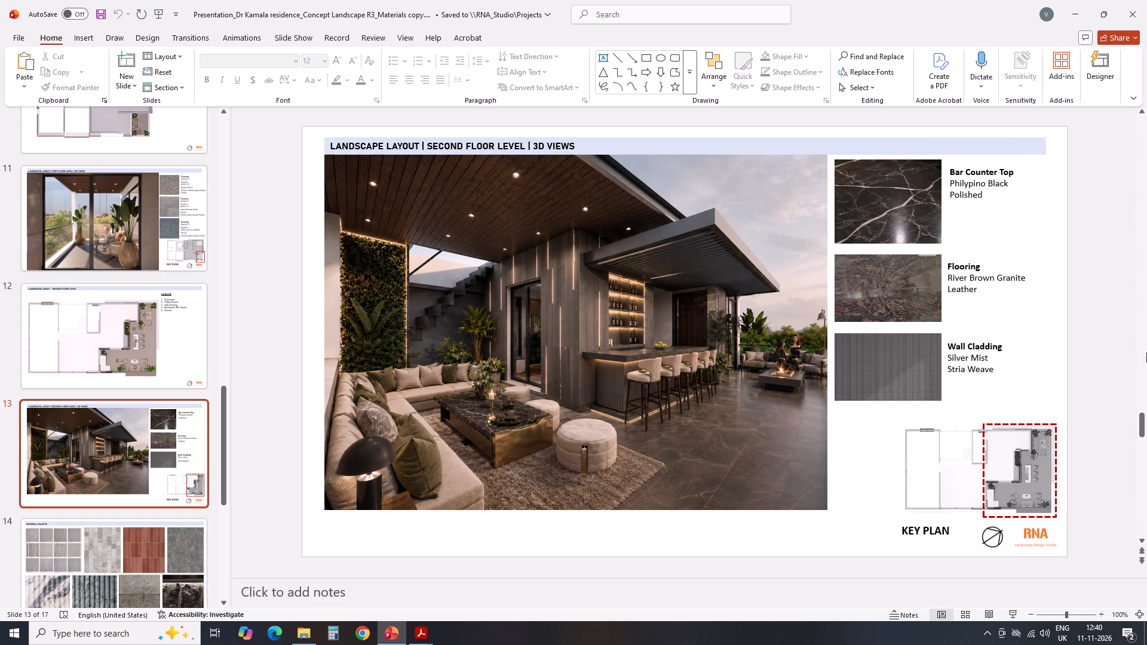
Save the presentation.
click(106, 17)
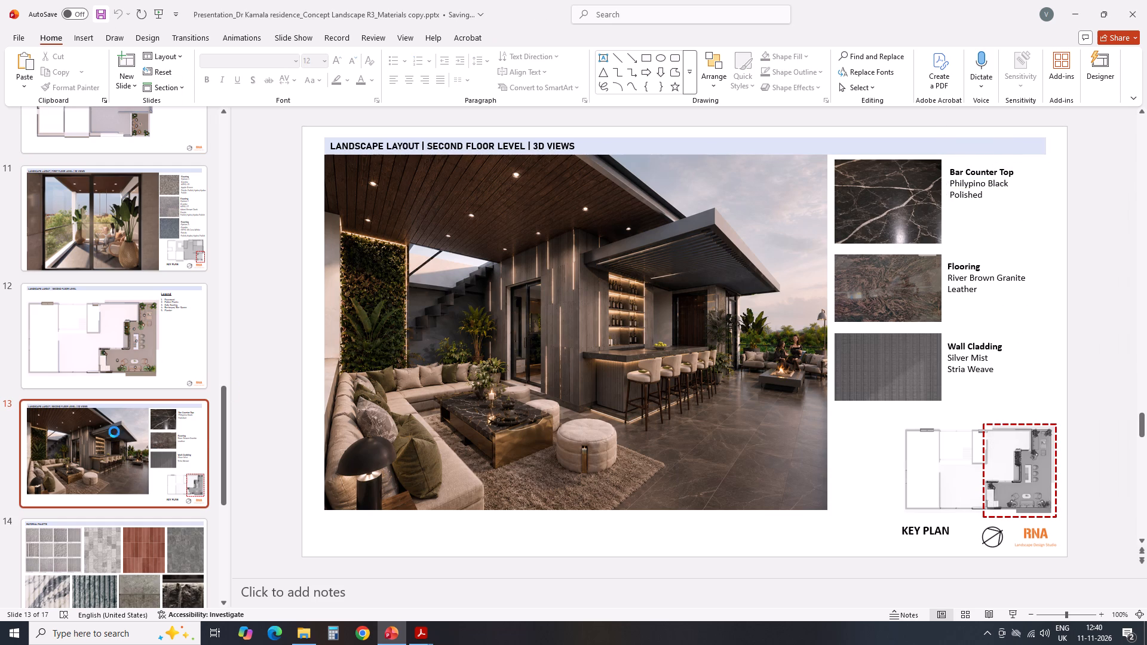
Review the slides from the cover through the second floor layout, comparing the material captions on the ground and first floor 3D views.
scroll(137, 263, up, 6)
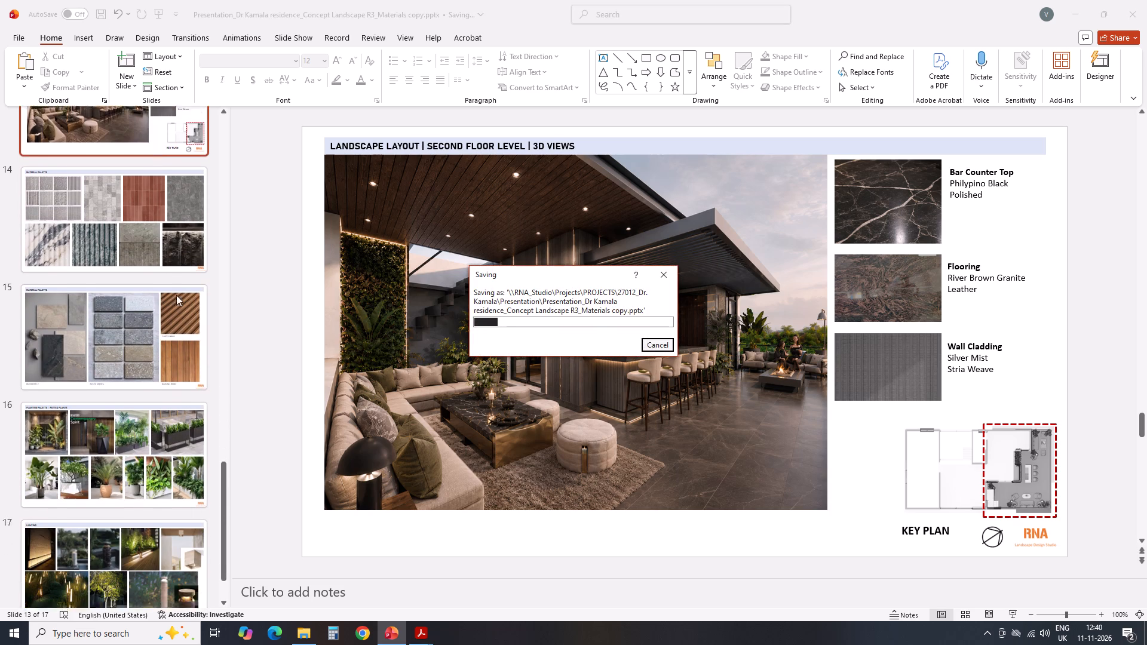
scroll(176, 295, up, 5)
scroll(186, 417, up, 2)
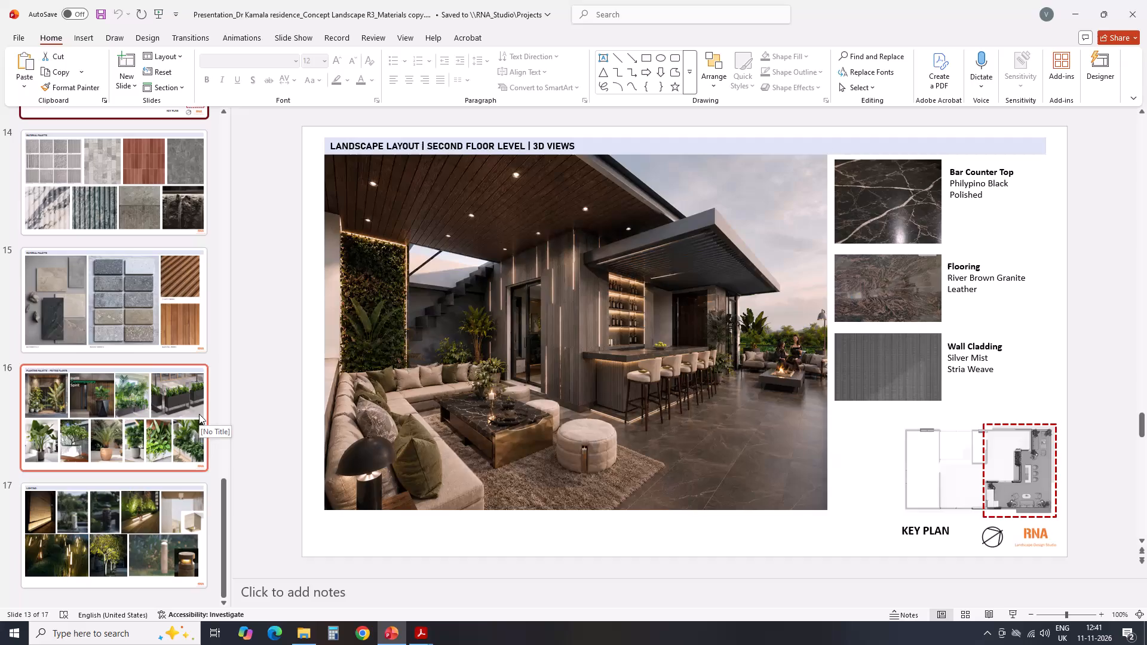
scroll(120, 310, up, 4)
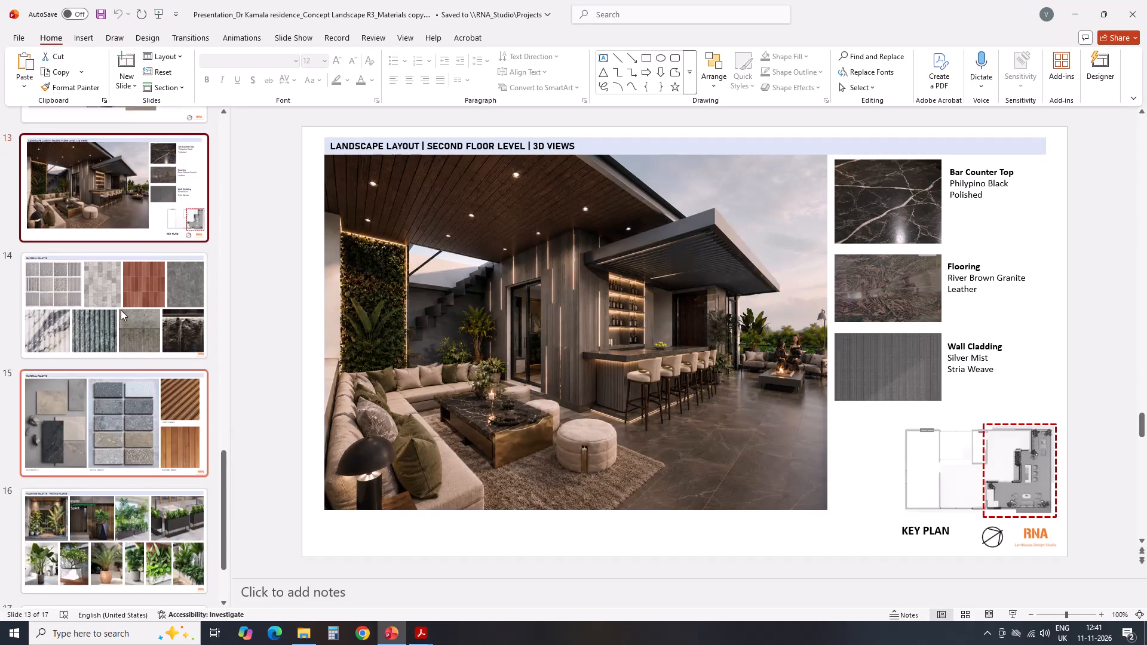
scroll(121, 310, up, 20)
scroll(121, 310, up, 4)
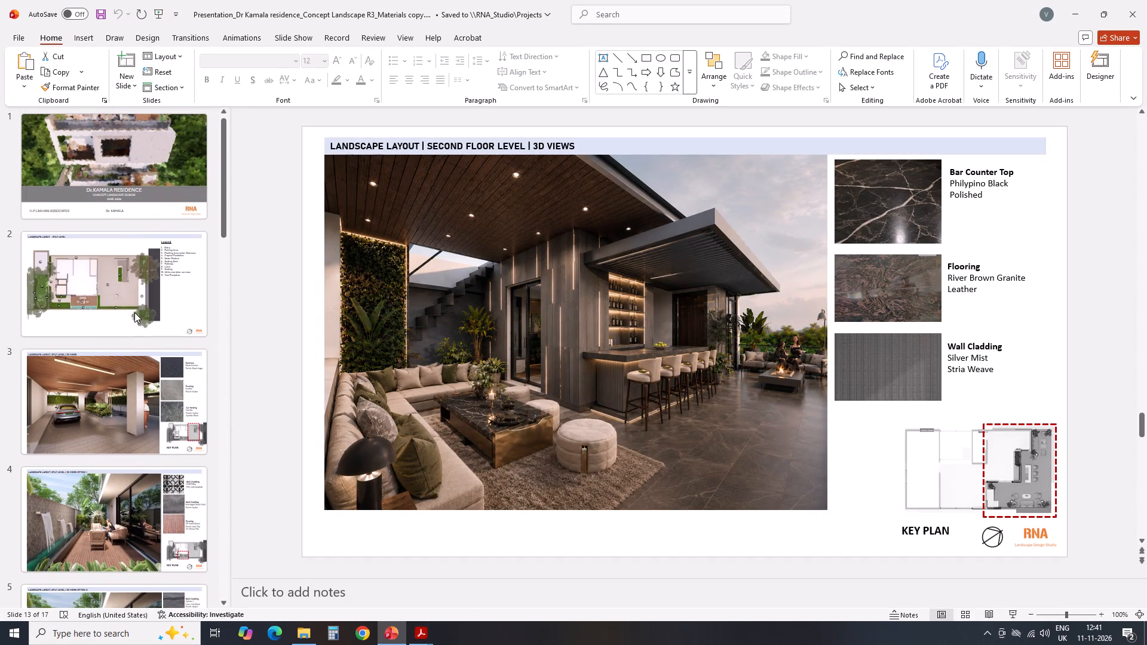
scroll(134, 312, up, 3)
click(133, 187)
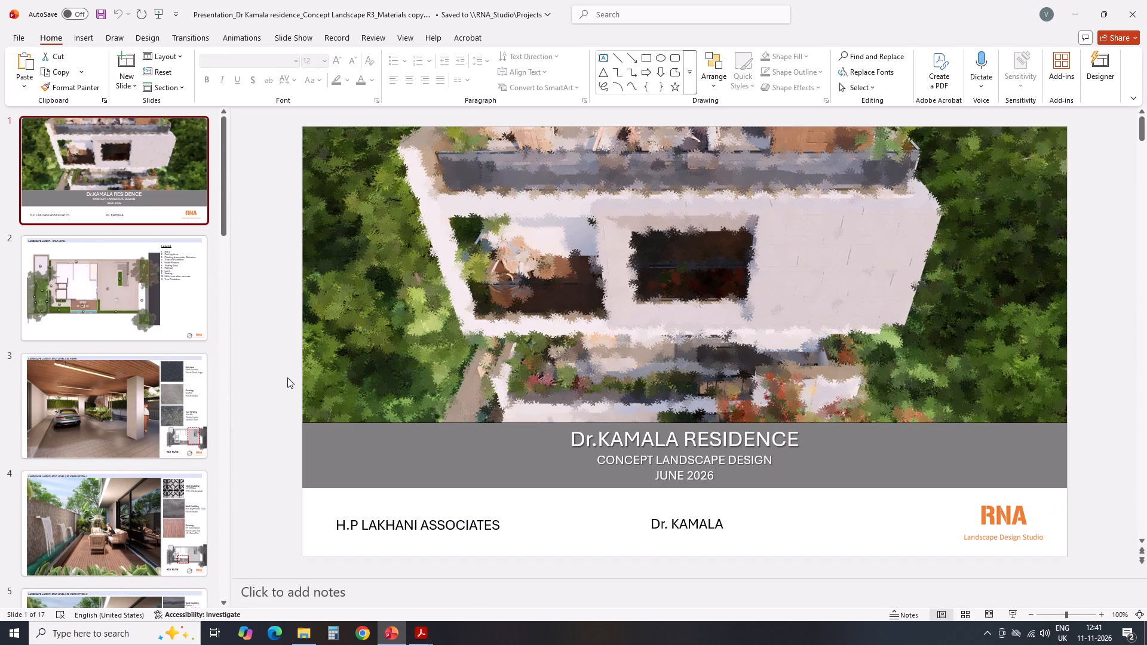
key(Down)
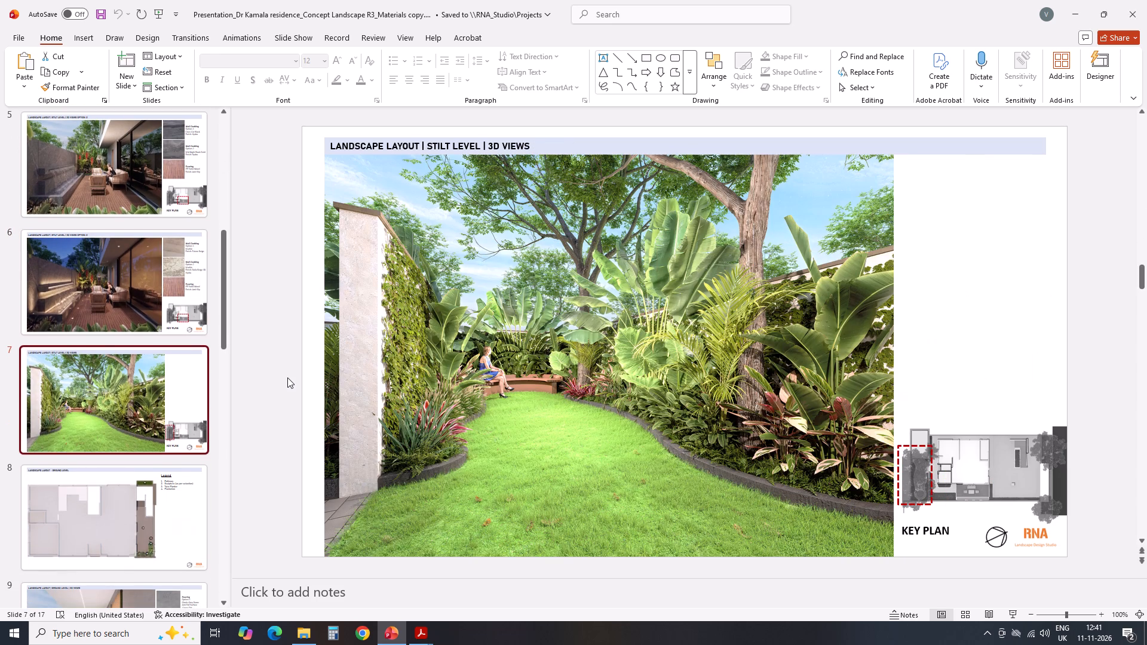
key(Down)
key(Down)
key(Down)
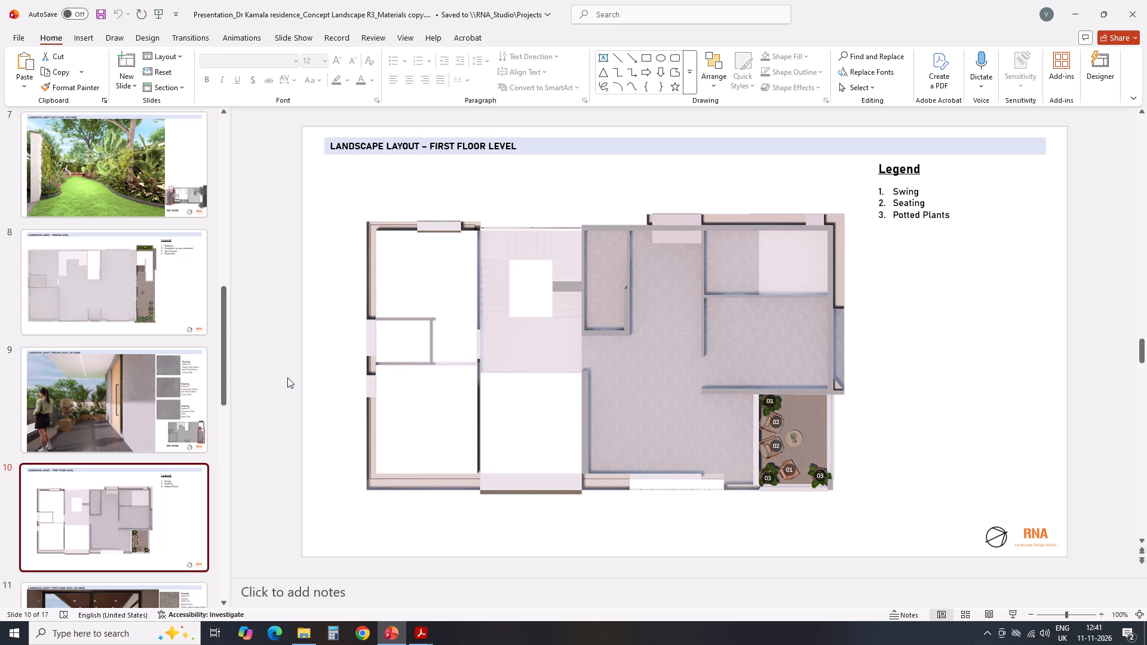
key(Up)
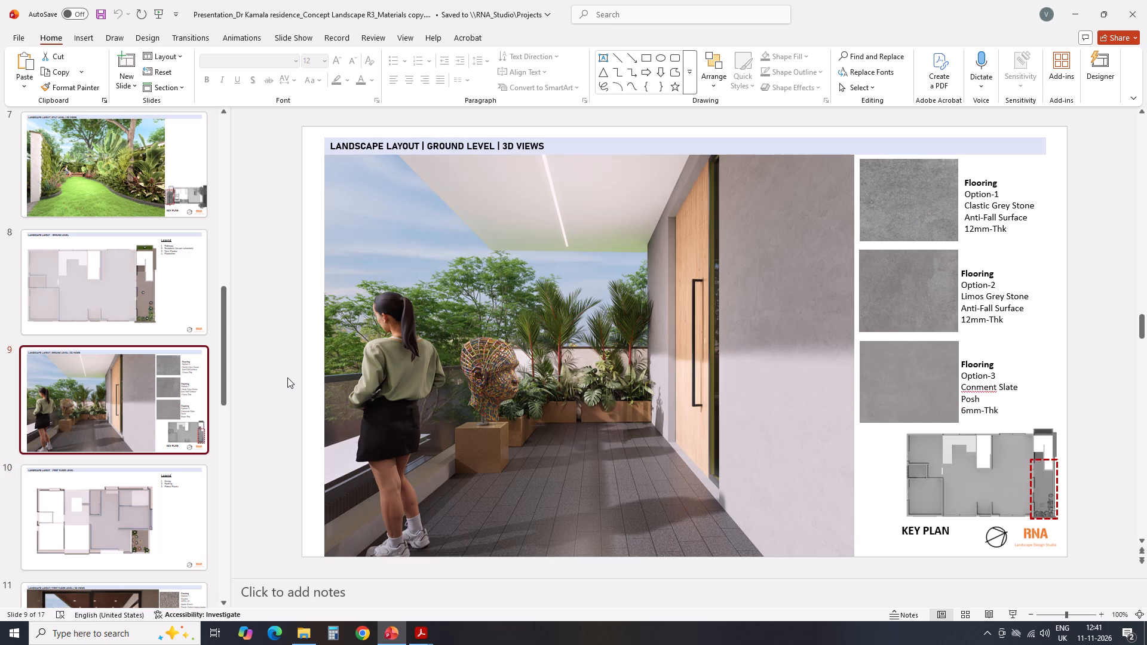
key(Down)
key(Down)
key(Down)
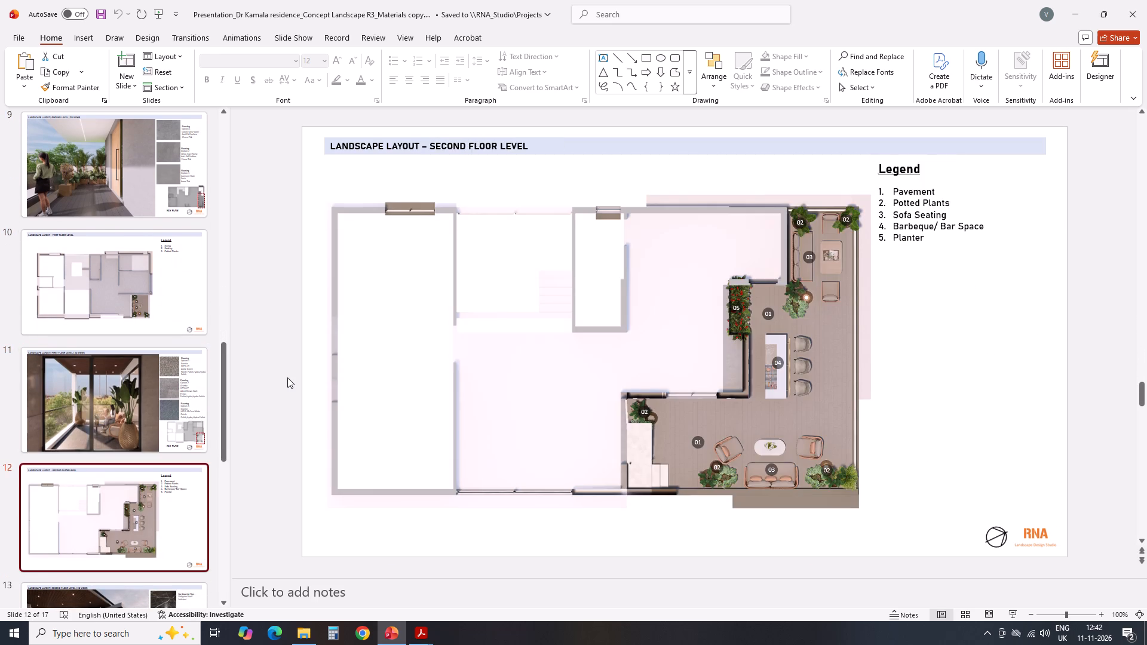
key(Up)
key(Up)
key(Down)
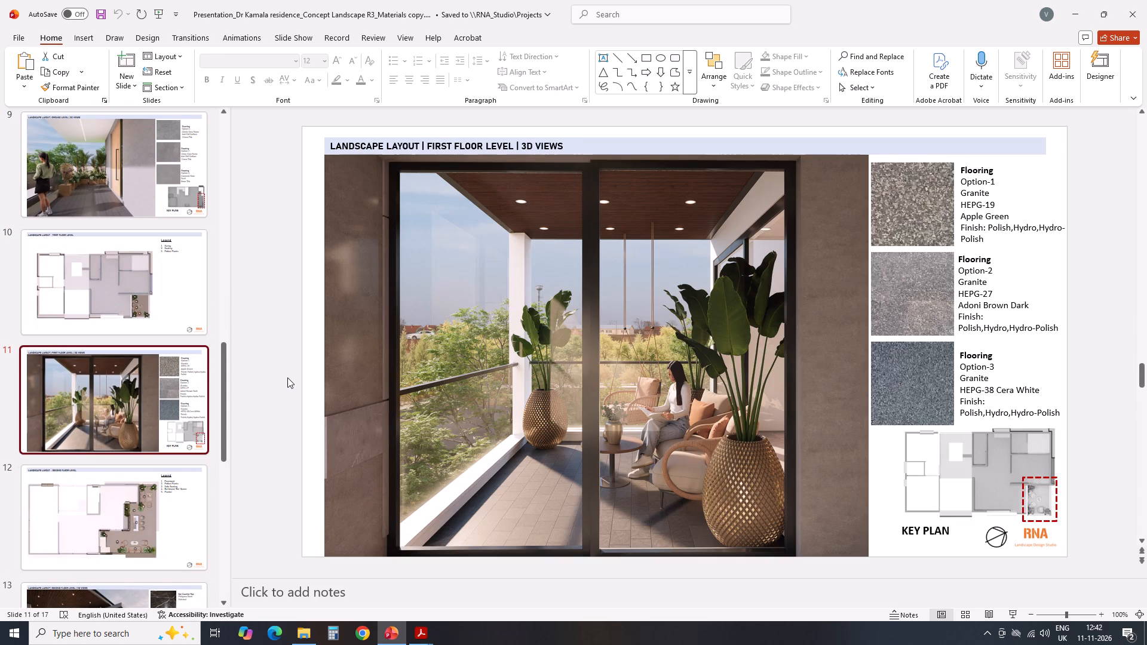
key(Up)
key(Up)
key(Up)
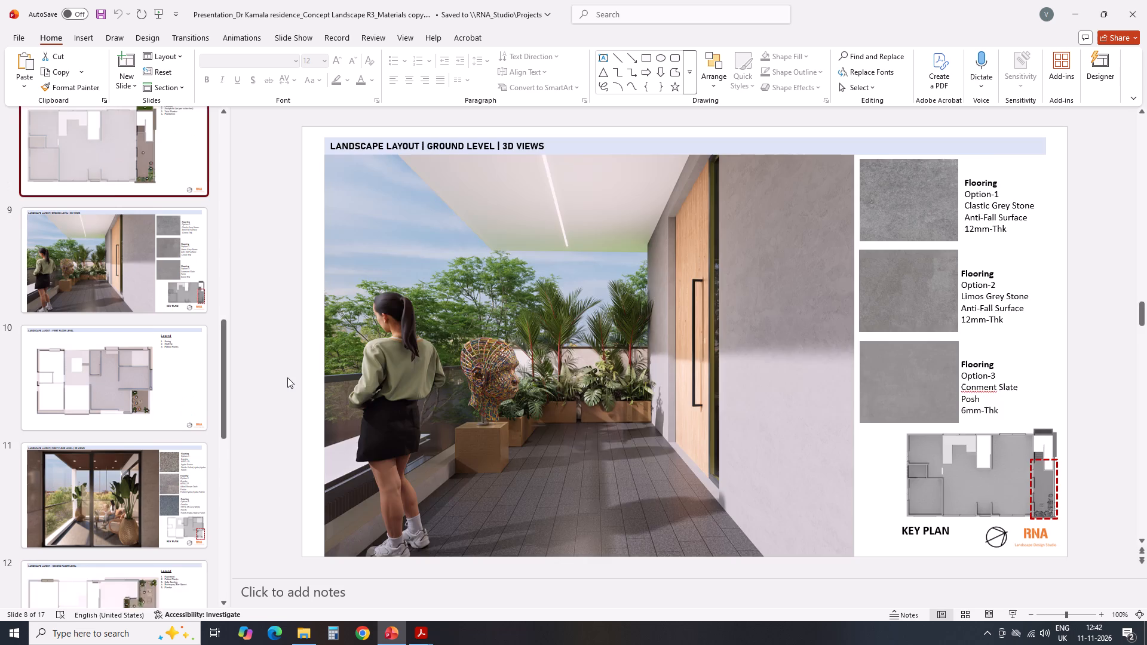
key(Up)
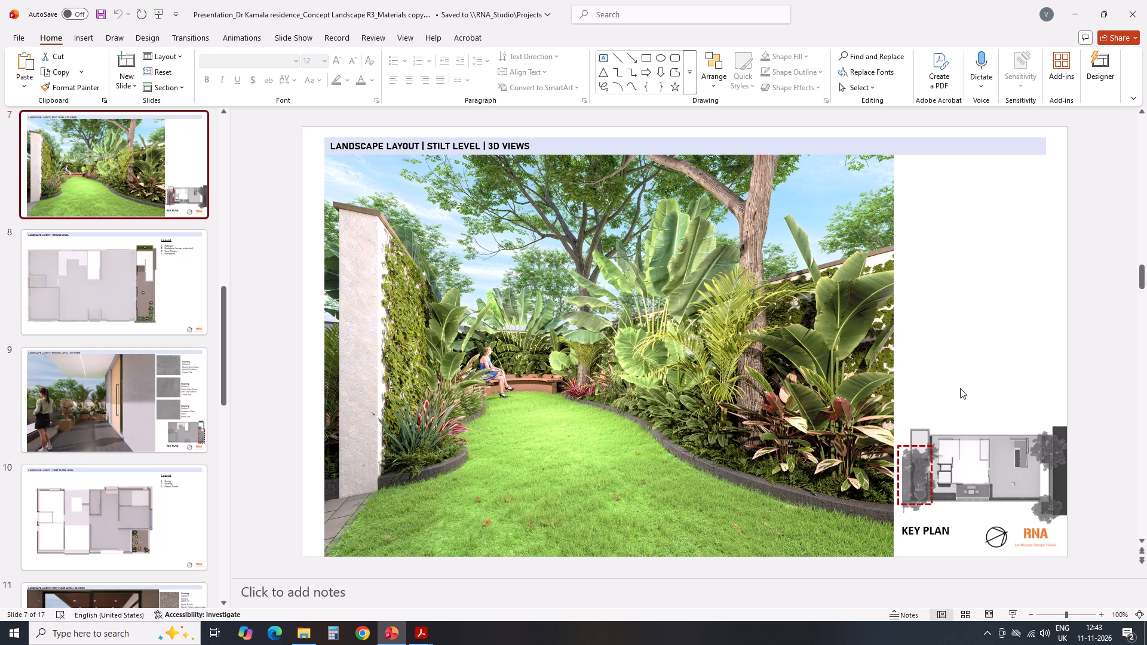
Open Material Plan.dwg from the 27012 project's Working folder in AutoCAD LT, dismissing the missing-font prompts and closing DesignCenter.
click(1087, 11)
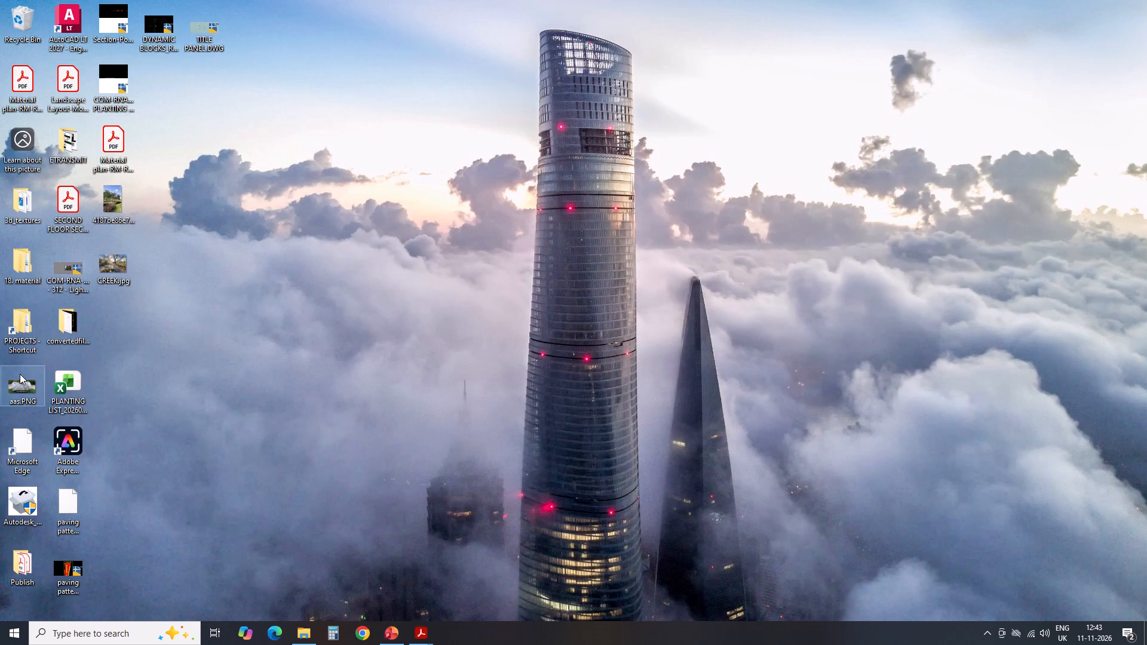
double_click(16, 337)
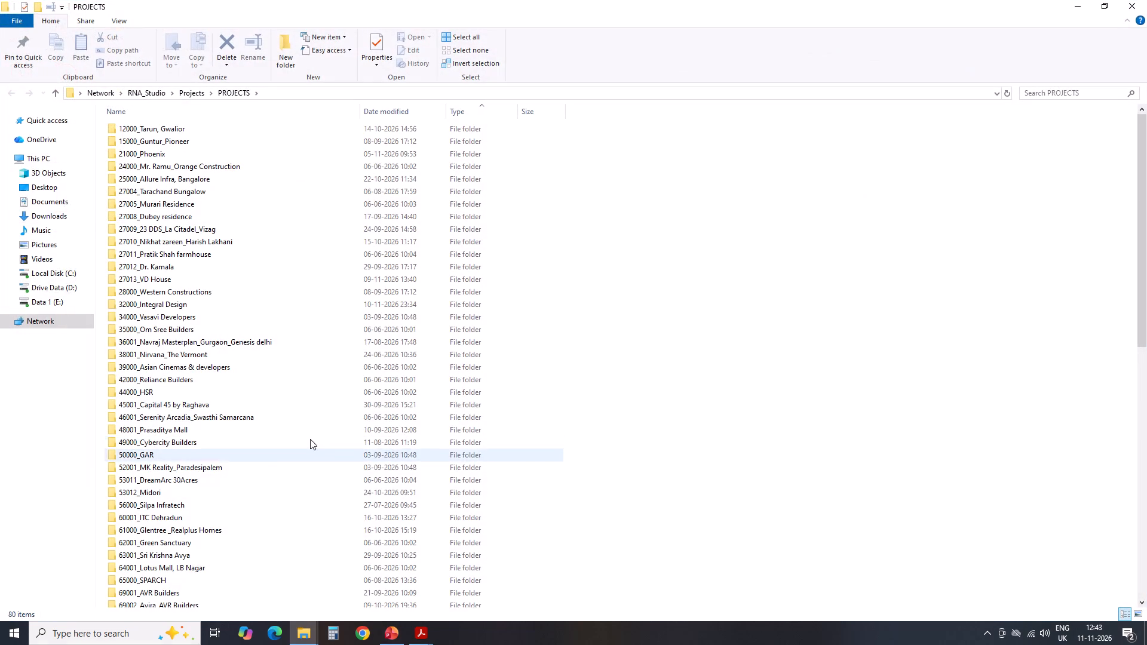
double_click(200, 266)
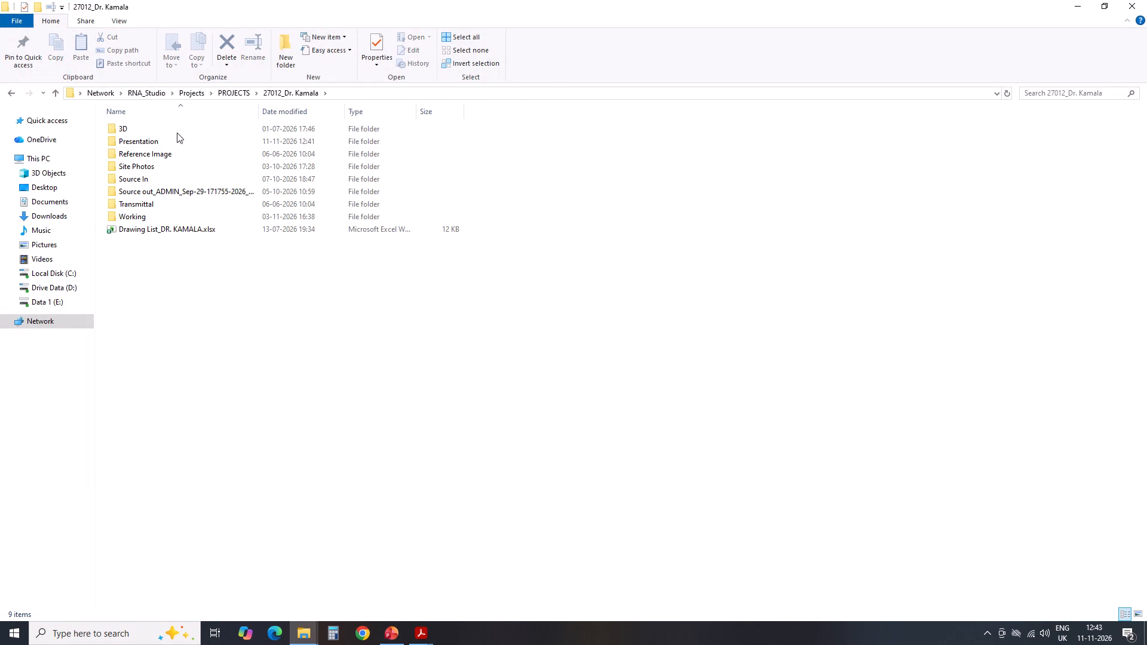
double_click(150, 221)
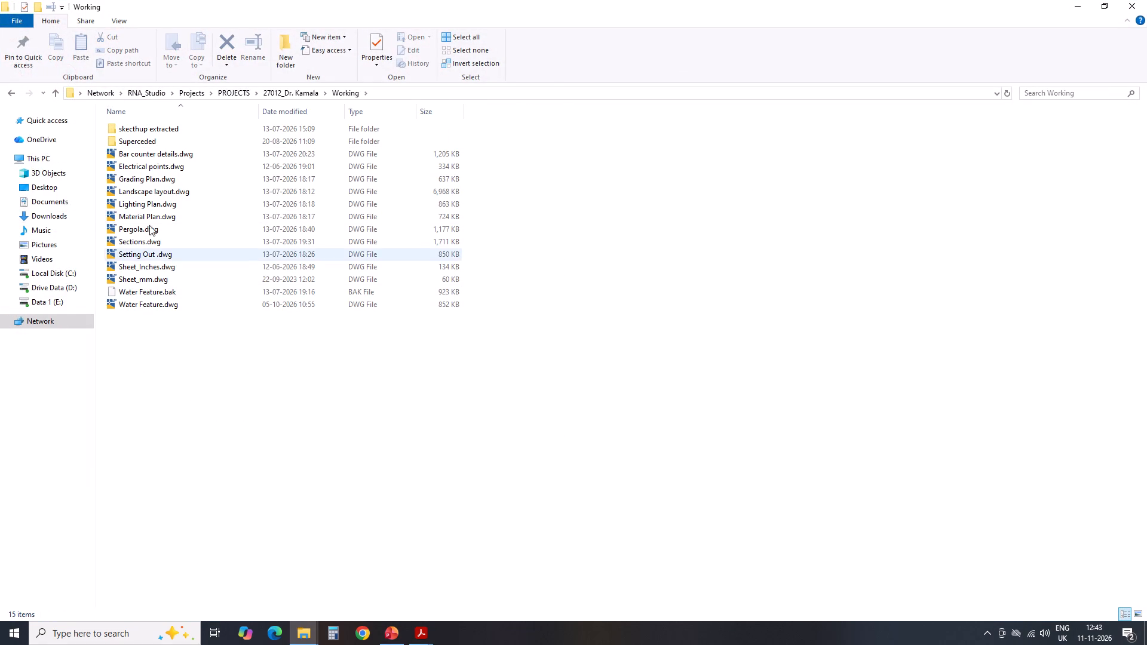
double_click(158, 213)
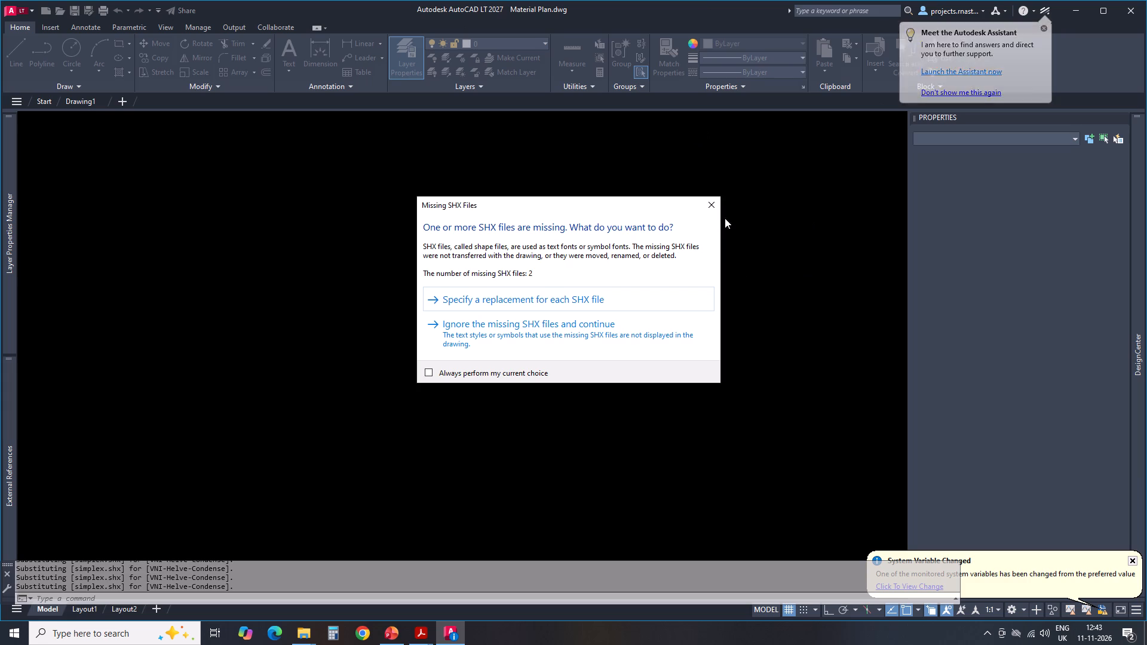
click(712, 207)
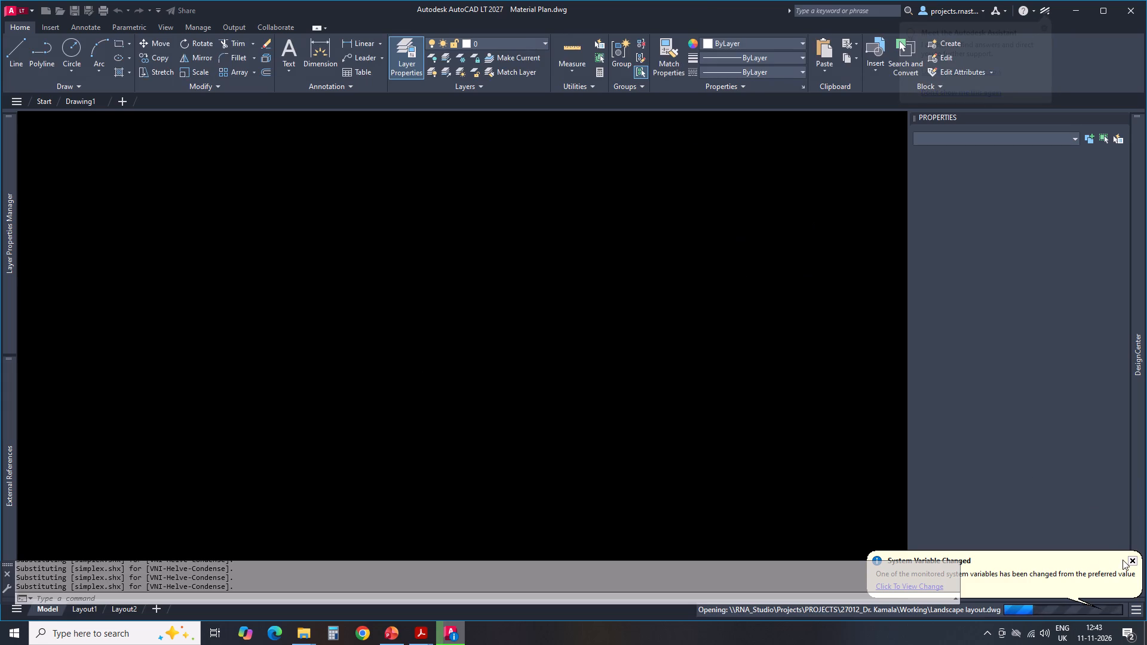
click(1130, 563)
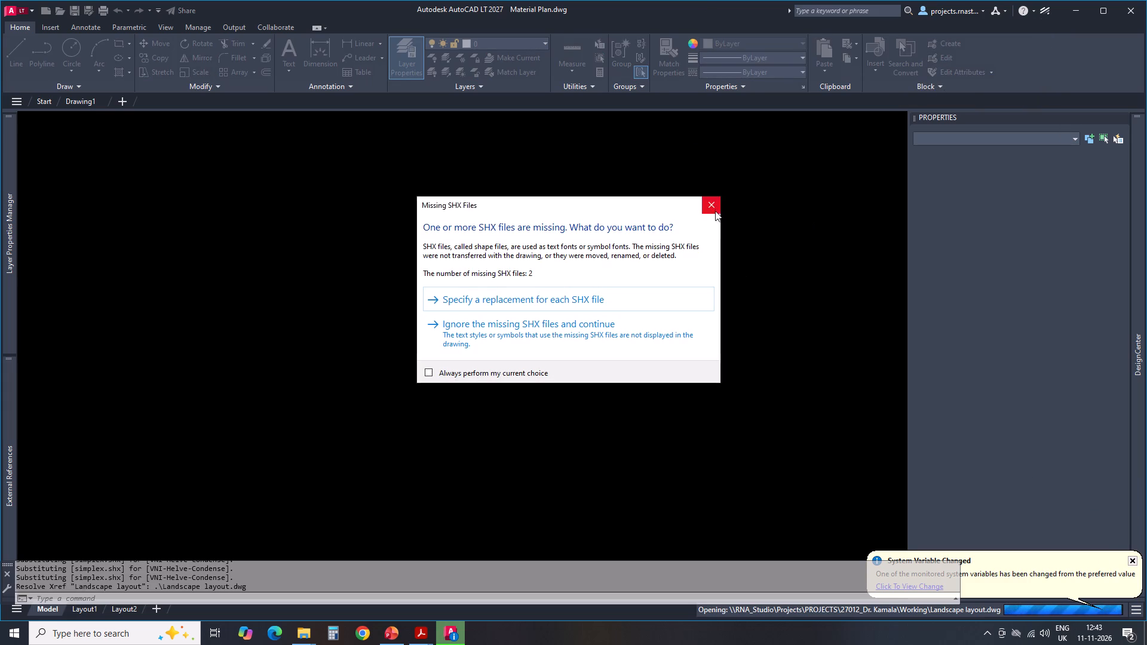
click(715, 207)
click(1130, 563)
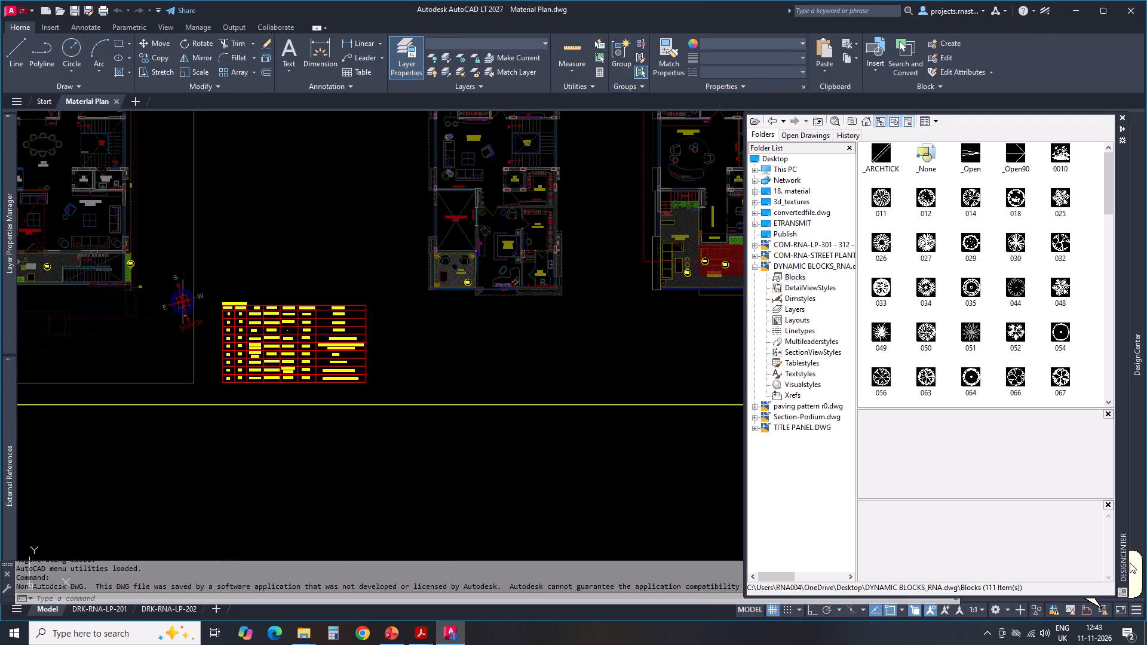
click(1121, 118)
Examine the material tags on the floor plans and read the finishes legend table for item, colour, finish, thickness and location.
scroll(268, 320, down, 1)
middle_drag(189, 351, 289, 403)
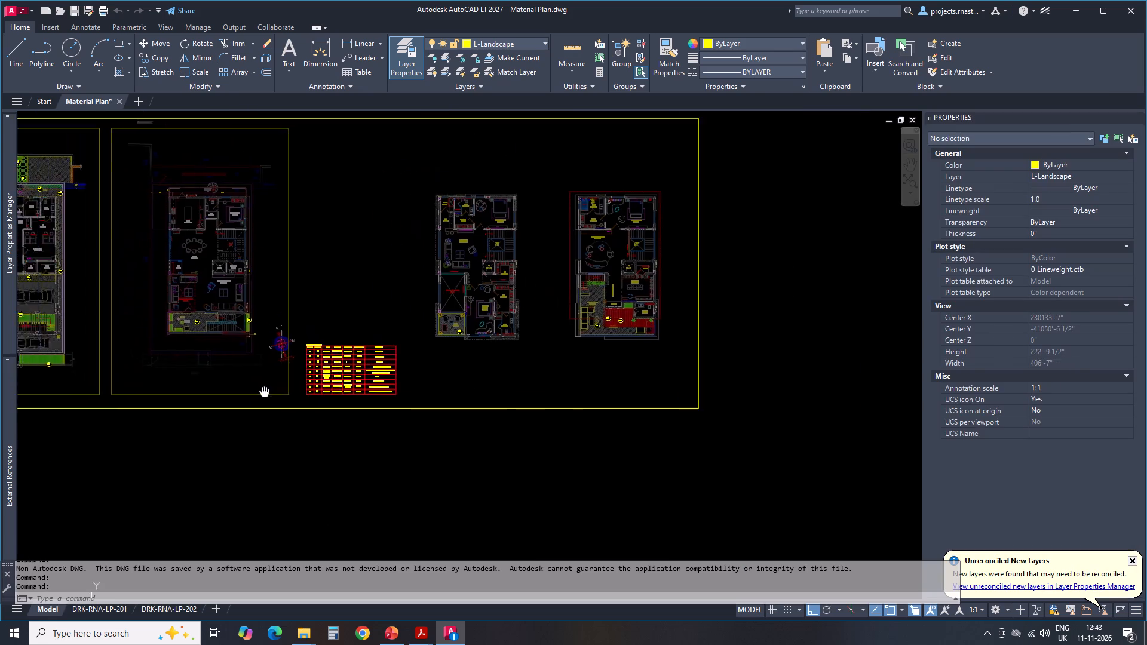
middle_drag(289, 403, 542, 462)
scroll(361, 353, down, 1)
scroll(294, 283, up, 5)
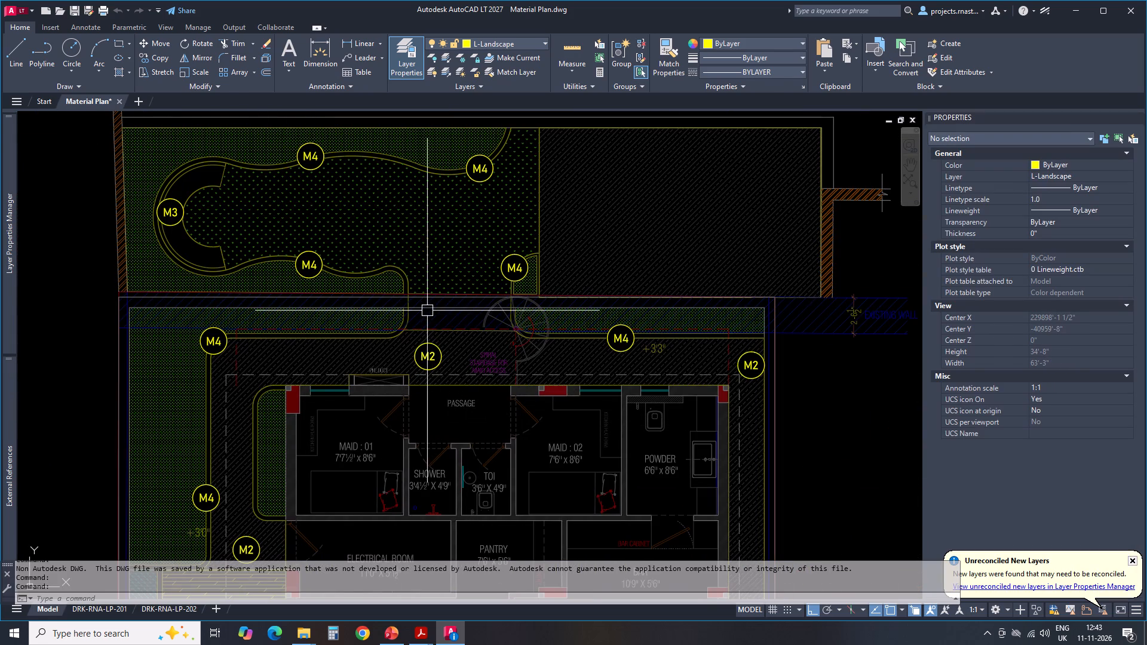
scroll(408, 322, down, 1)
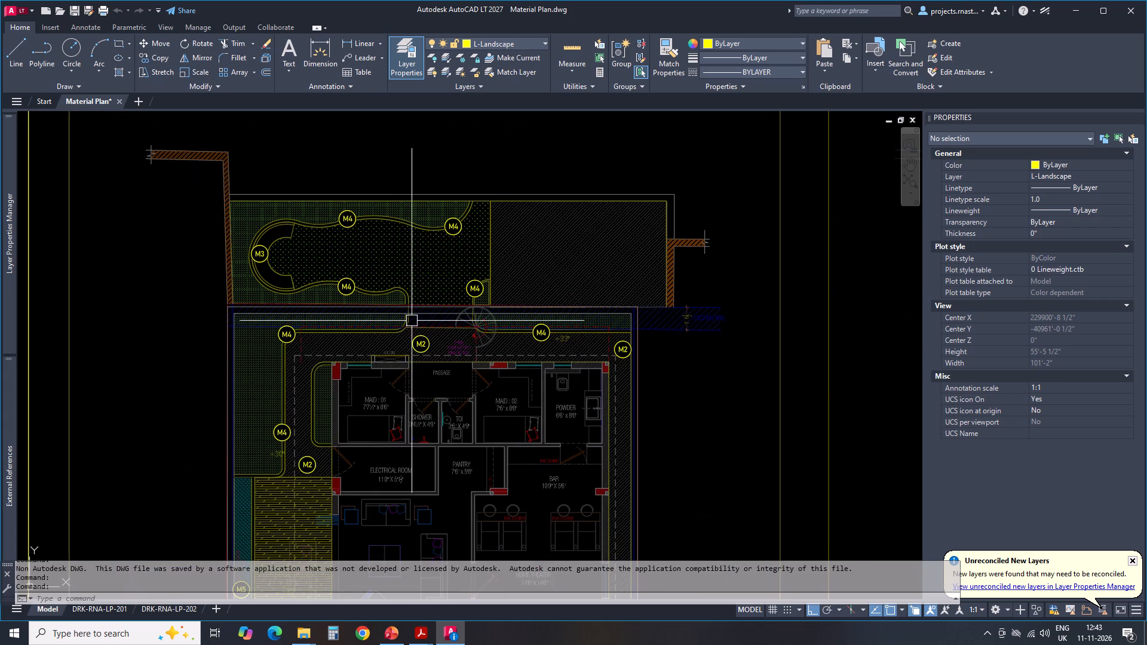
scroll(412, 321, down, 1)
scroll(633, 357, down, 1)
middle_drag(617, 375, 407, 232)
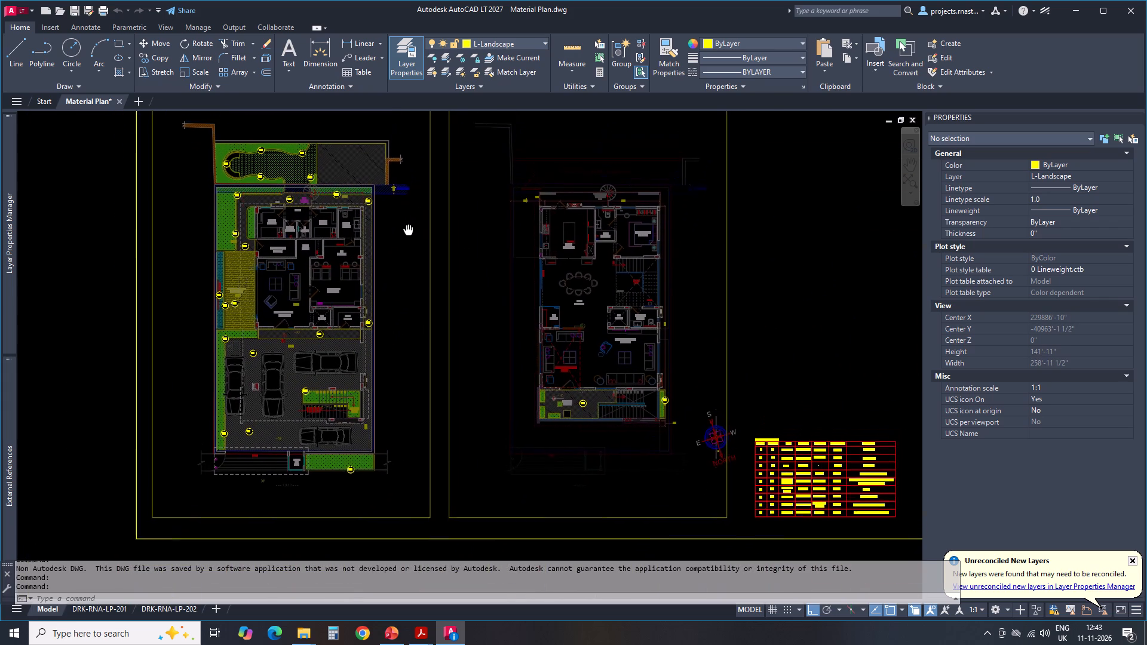
middle_drag(407, 232, 341, 263)
scroll(135, 229, up, 2)
scroll(155, 237, down, 3)
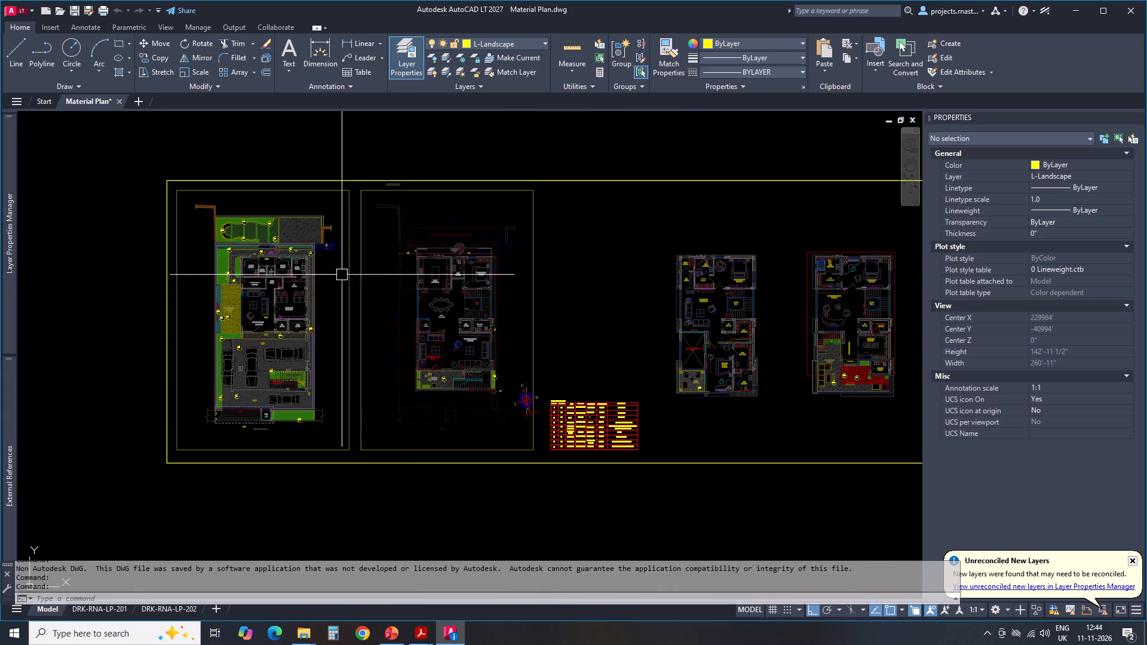
middle_drag(443, 329, 283, 212)
scroll(502, 318, up, 4)
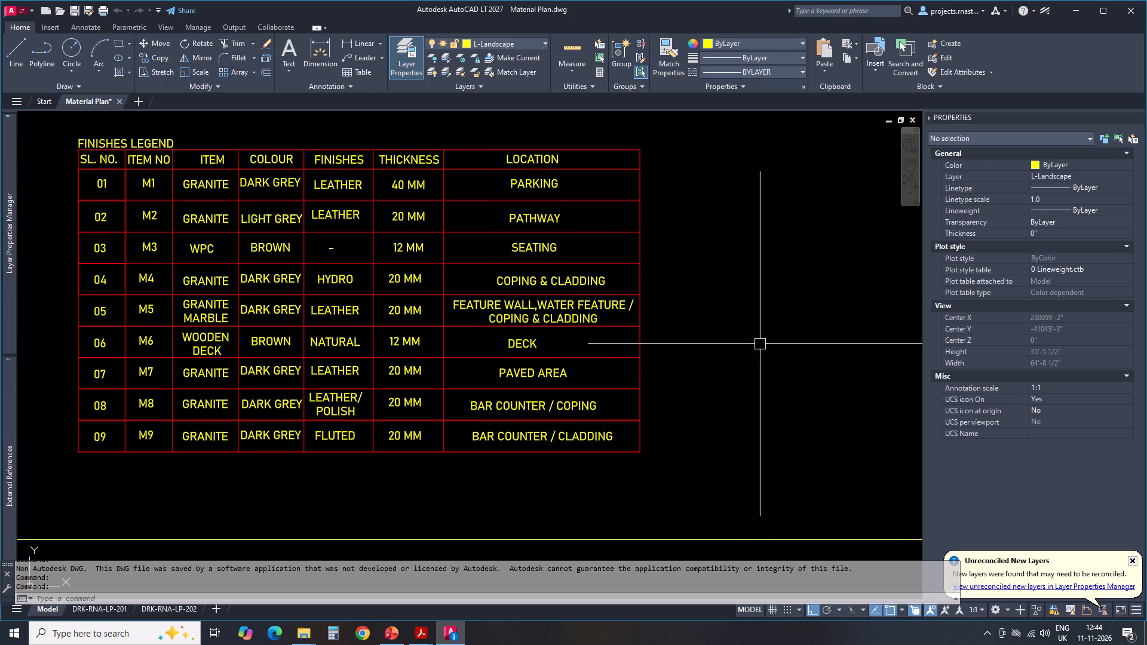
Cross-check the M3 and M4 garden tags and the M2, M5 and M6 tags around the outdoor deck against the finishes legend.
scroll(284, 272, down, 2)
middle_drag(246, 301, 726, 643)
middle_drag(331, 358, 668, 536)
scroll(101, 271, up, 4)
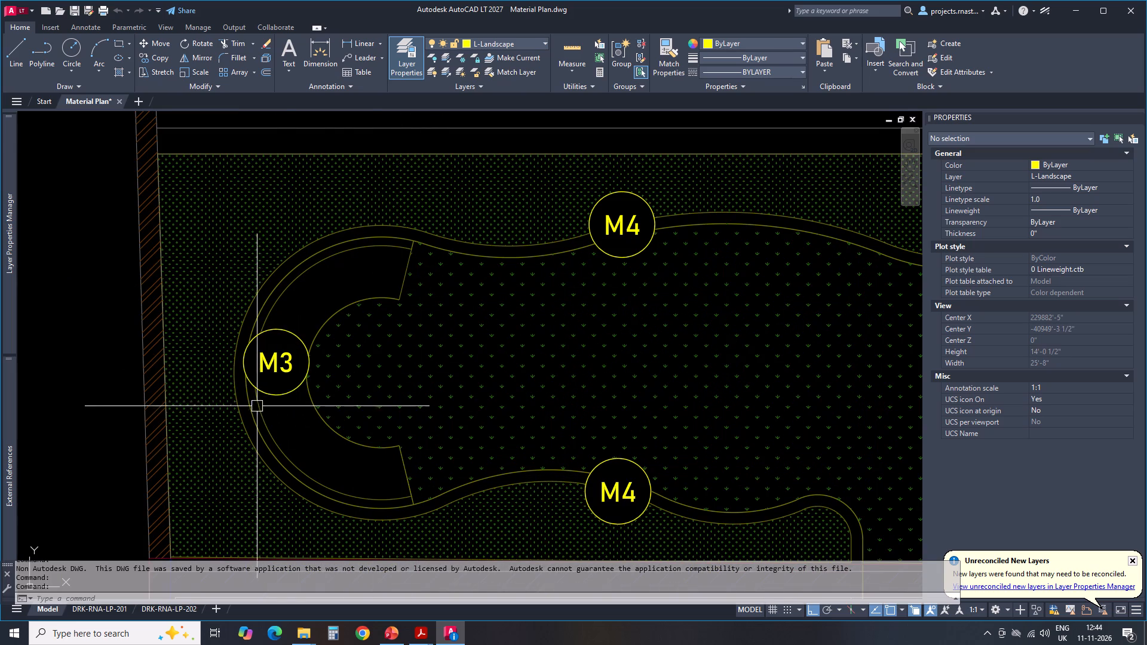
scroll(263, 395, down, 4)
middle_drag(422, 486, 260, 133)
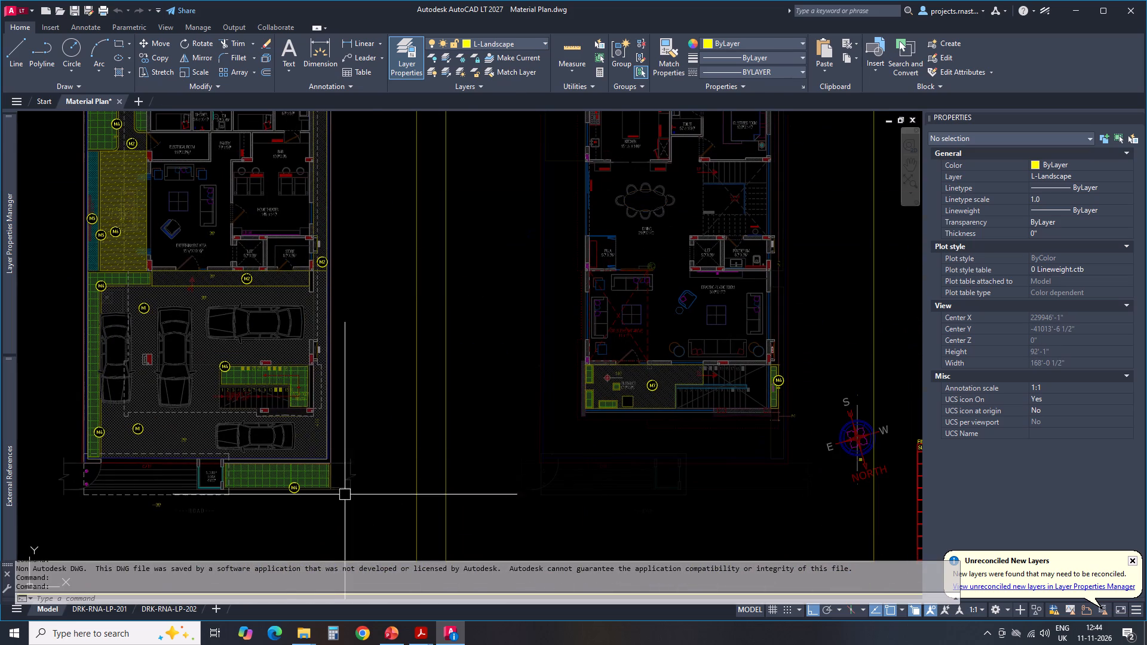
middle_drag(397, 386, 444, 582)
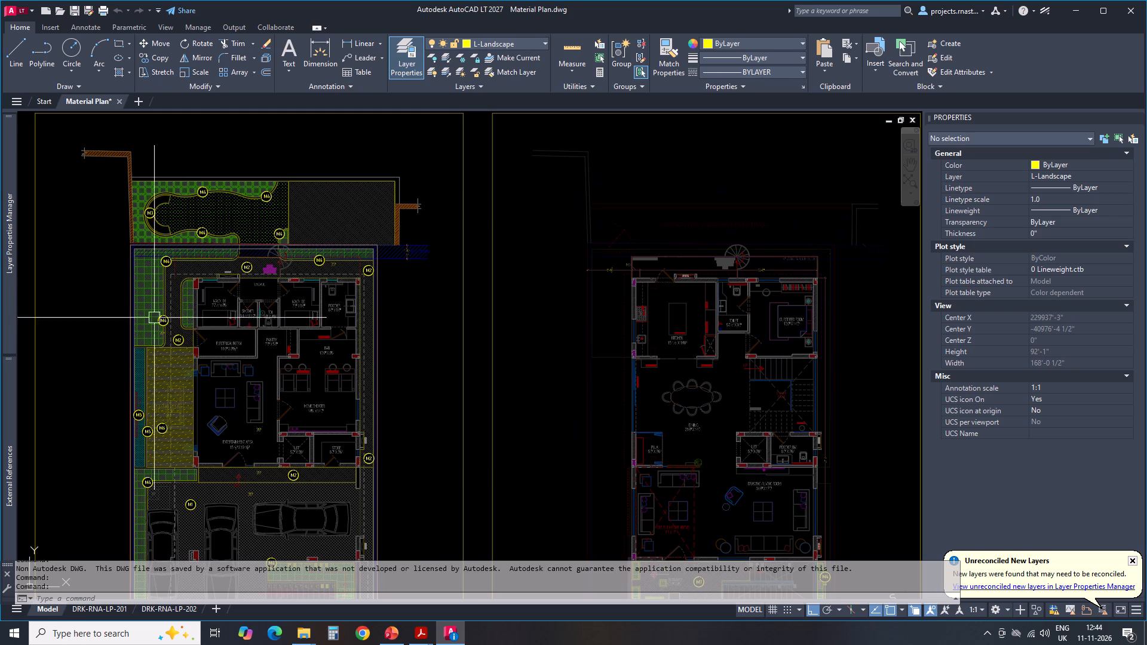
scroll(183, 422, up, 2)
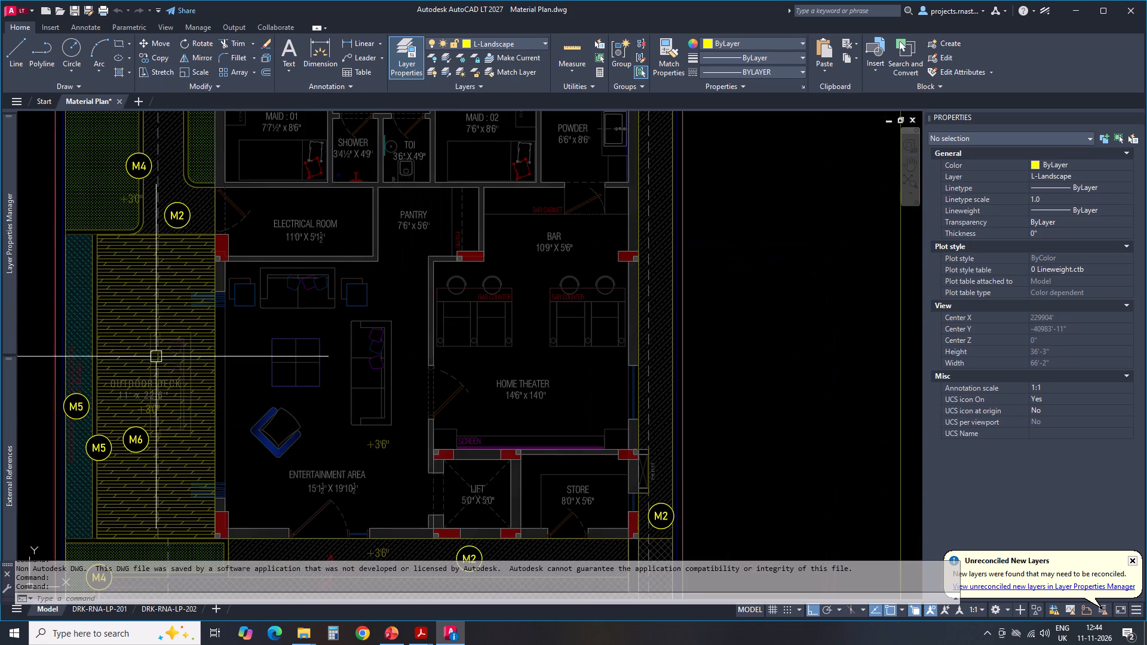
scroll(176, 371, down, 4)
middle_drag(482, 435, 257, 300)
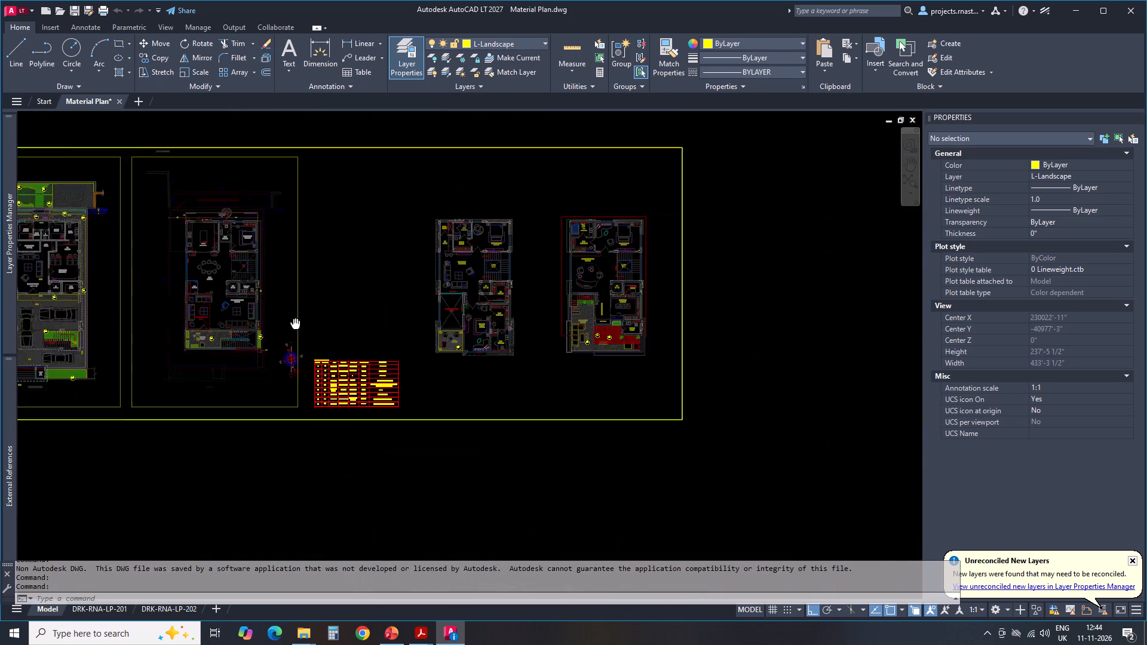
scroll(318, 389, up, 4)
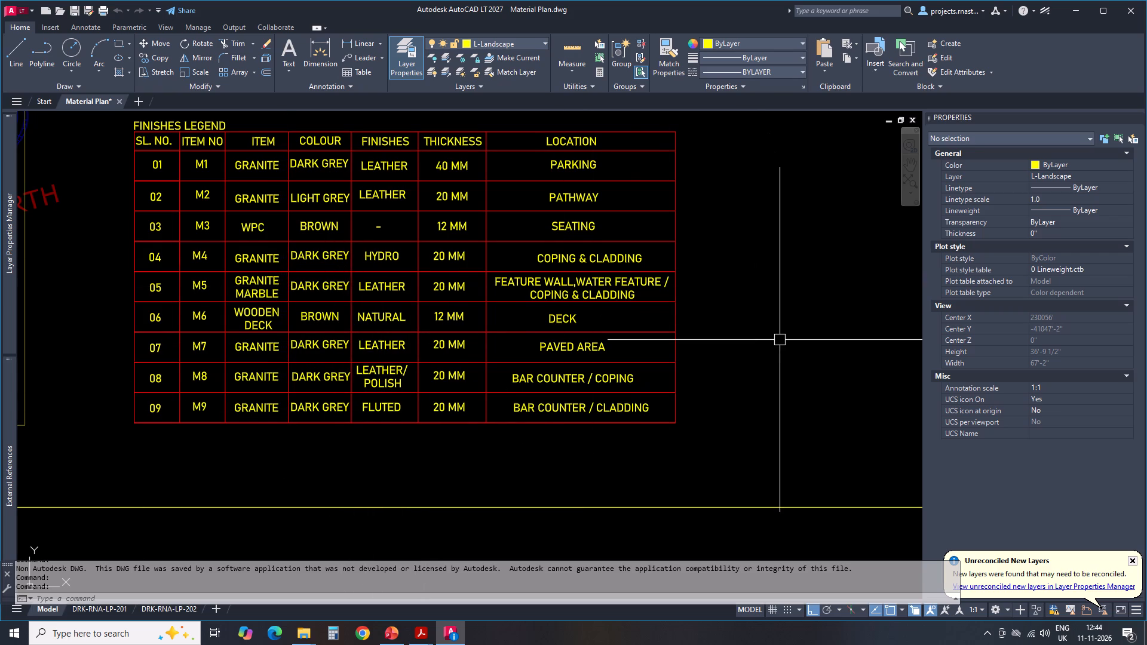
Examine the material tags around the garden and passage again and compare them with the legend's items, finishes, thicknesses and locations.
scroll(474, 294, down, 5)
middle_drag(235, 312, 332, 401)
scroll(219, 257, up, 5)
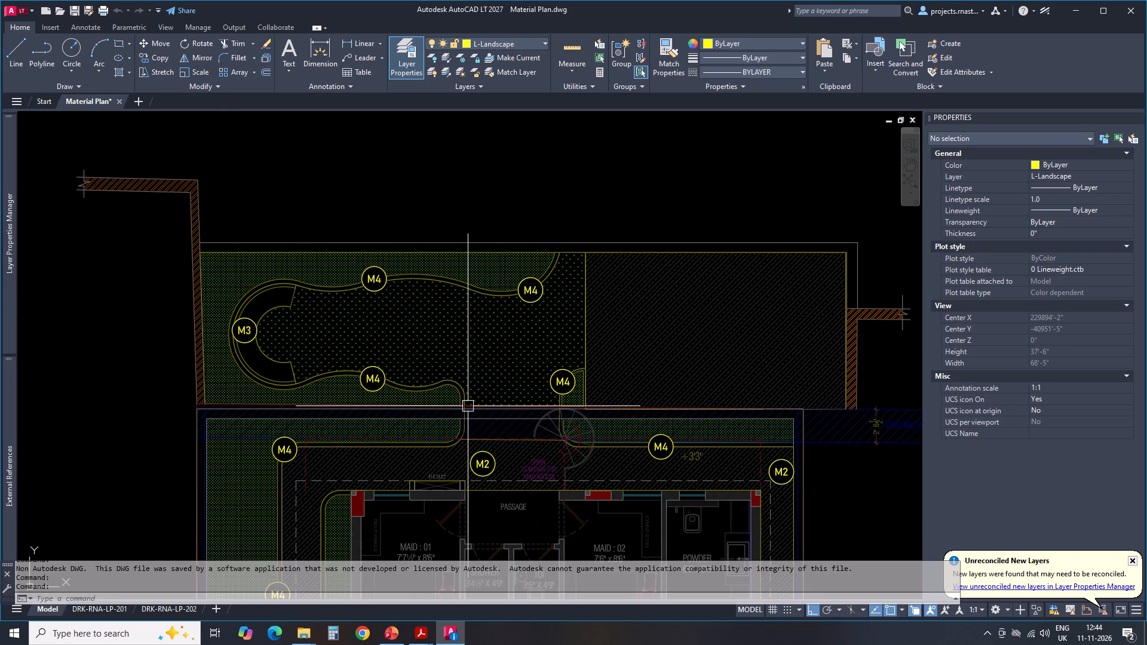
scroll(321, 355, down, 3)
middle_drag(649, 437, 0, 10)
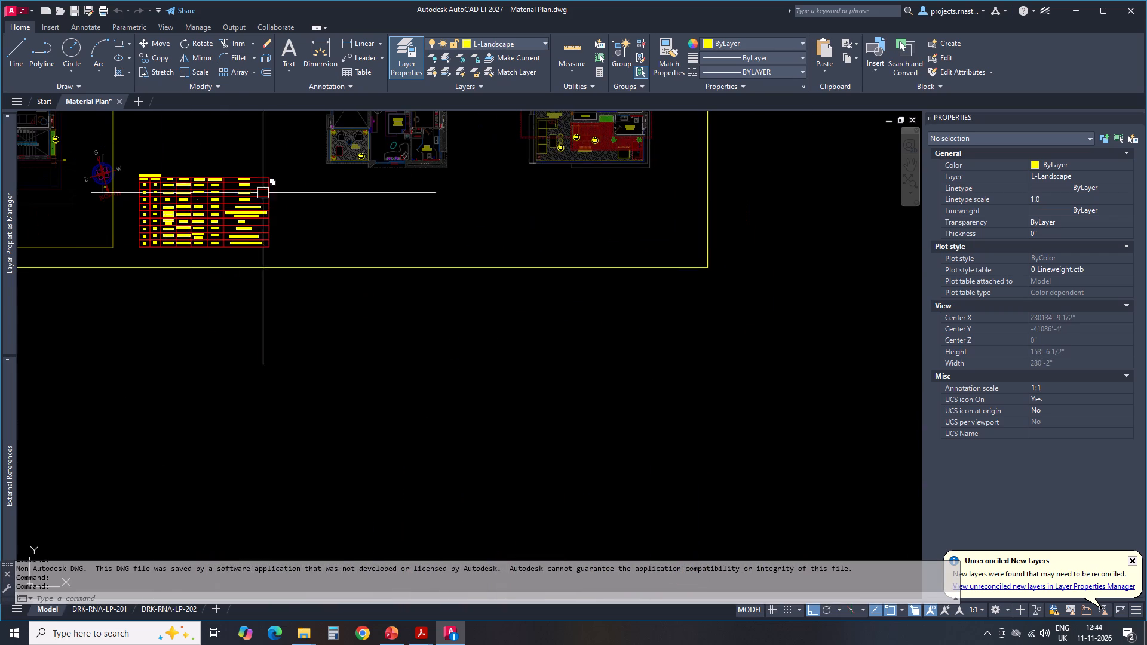
scroll(141, 116, up, 3)
scroll(211, 359, up, 1)
middle_drag(263, 289, 235, 197)
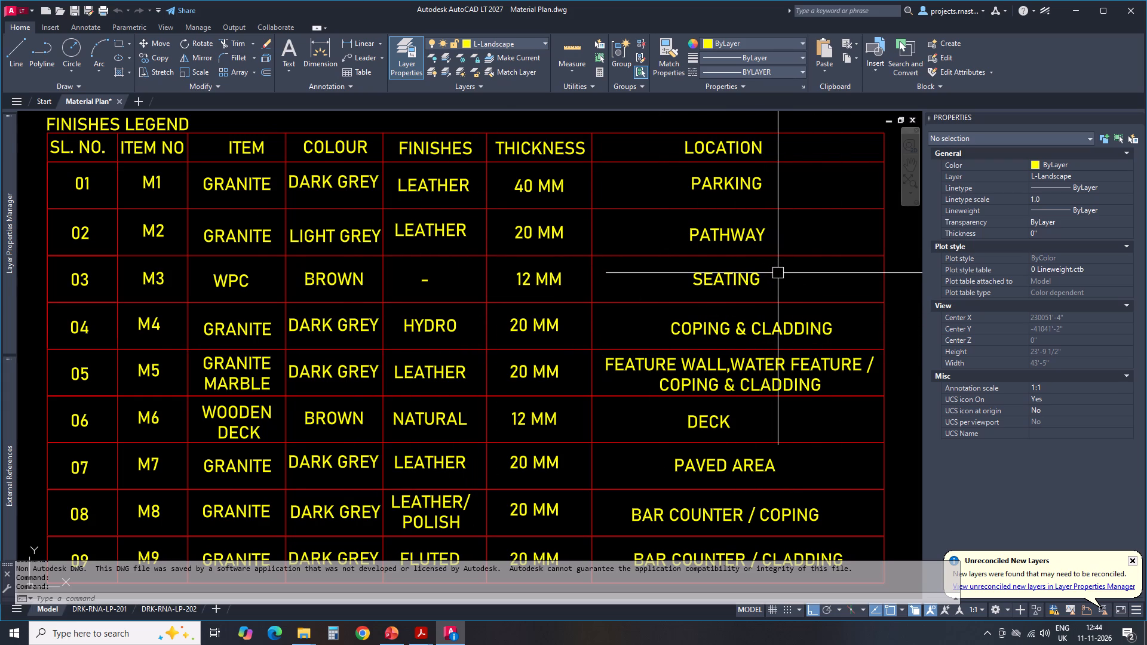
scroll(550, 262, down, 1)
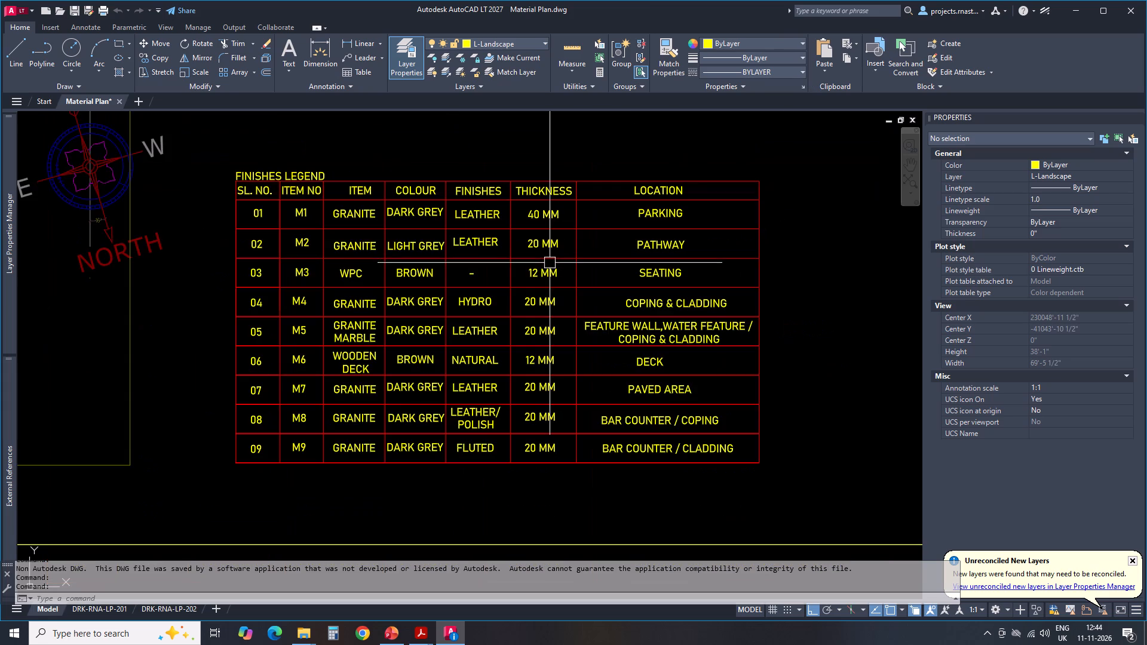
scroll(532, 270, down, 4)
middle_drag(412, 337, 487, 471)
scroll(254, 253, up, 3)
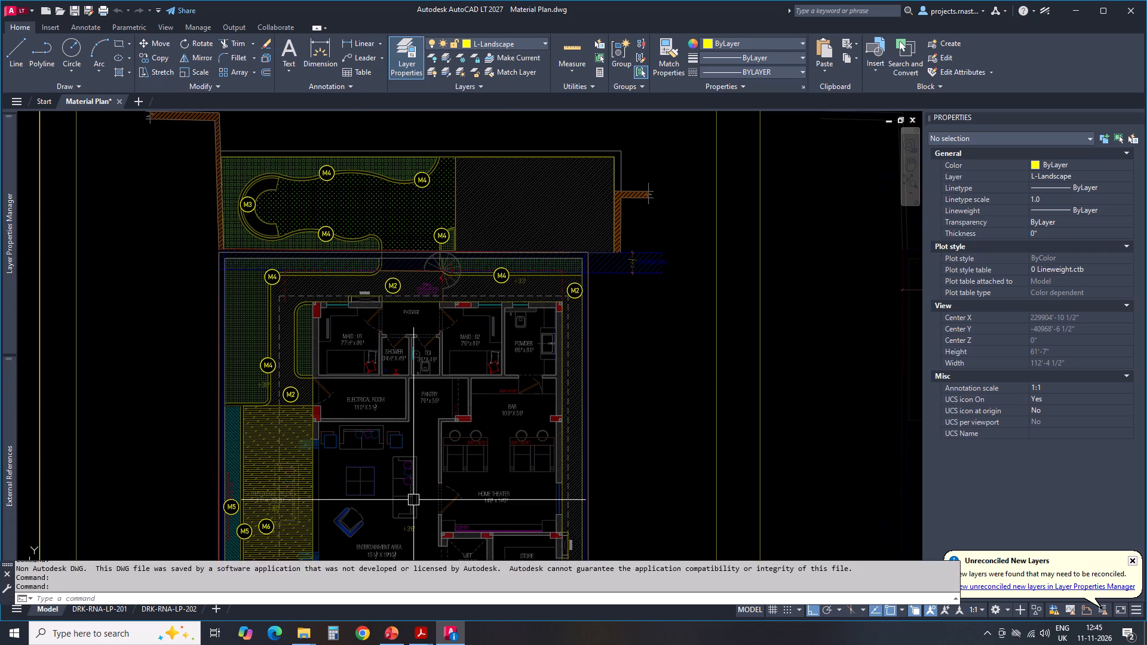
Open Sections.dwg from the 27012 project's Working folder, dismissing the missing SHX file prompts.
click(309, 639)
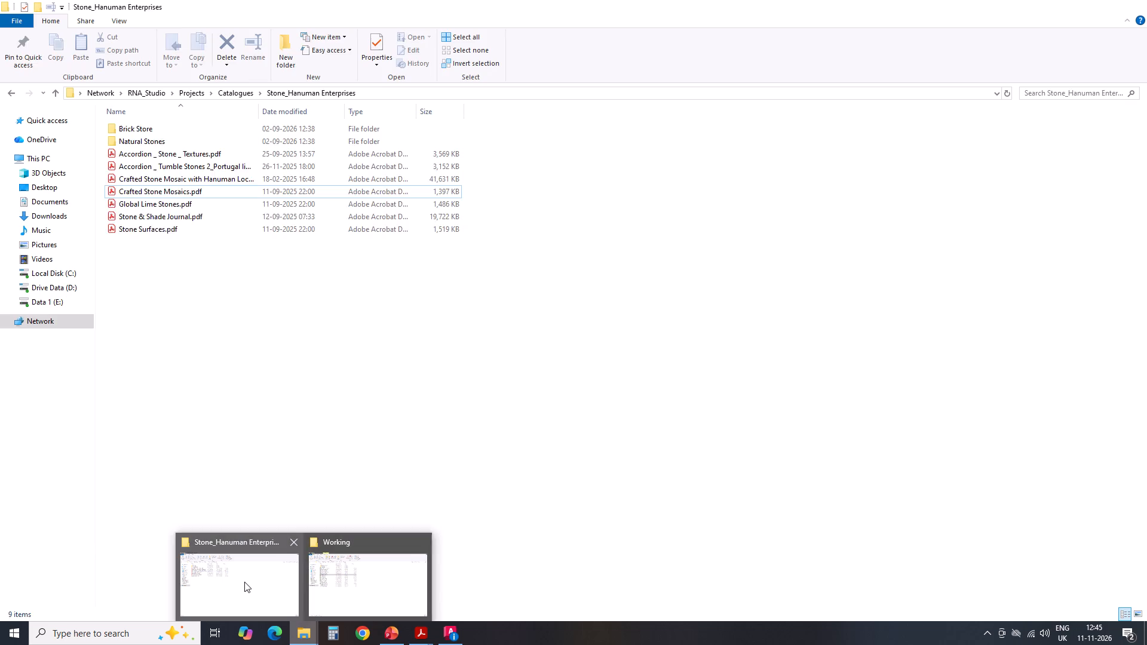
click(379, 580)
click(256, 376)
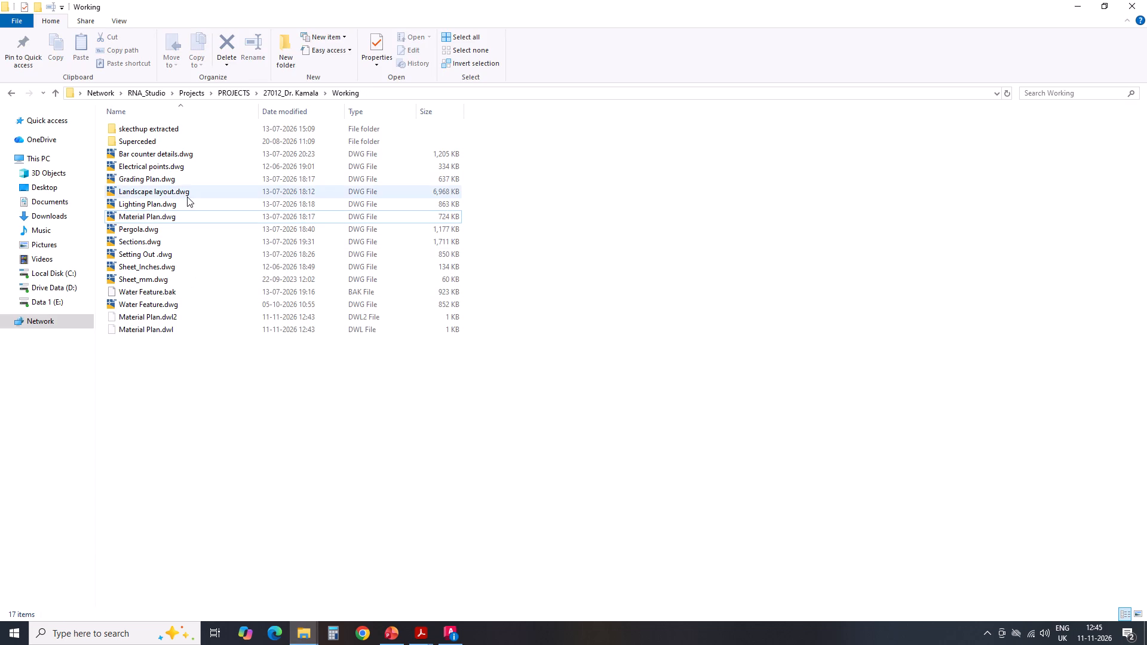
double_click(167, 239)
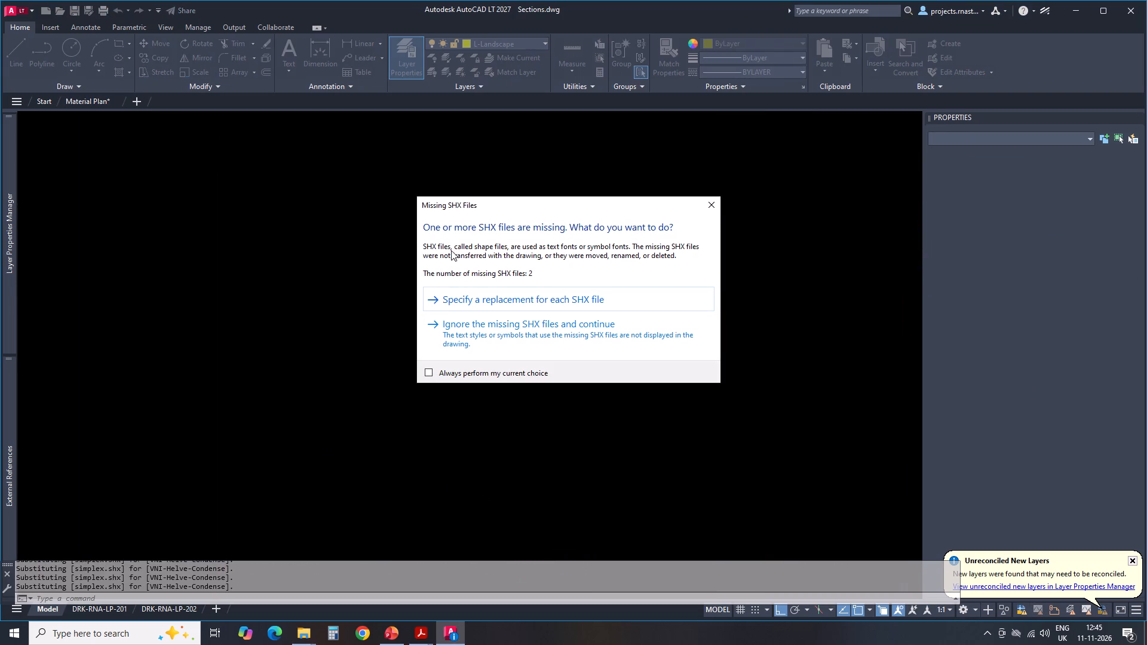
click(709, 211)
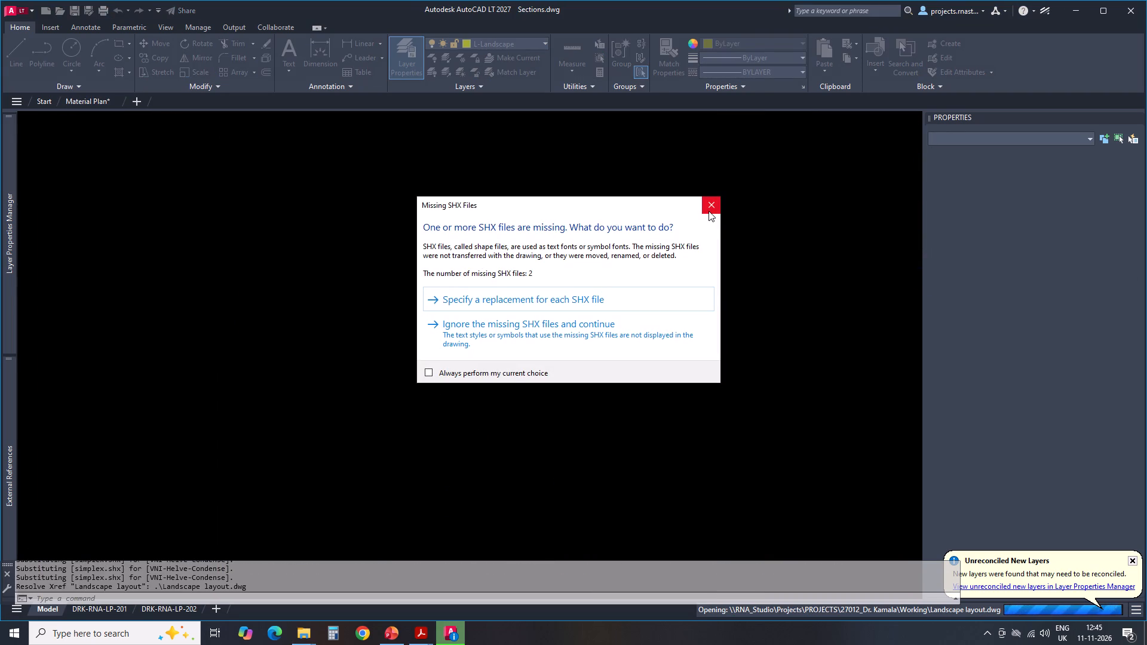
click(709, 211)
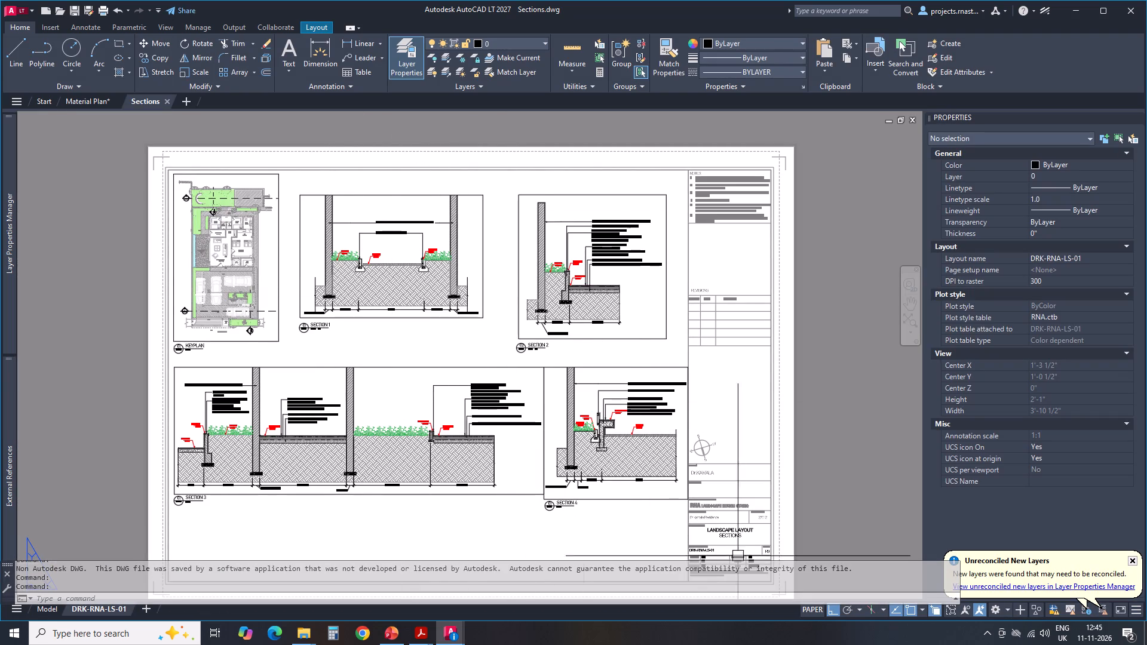
Examine the seating detail in Section 4 of layout DRK-RNA-LS-01 for the material, finish and colour notes.
scroll(618, 469, up, 2)
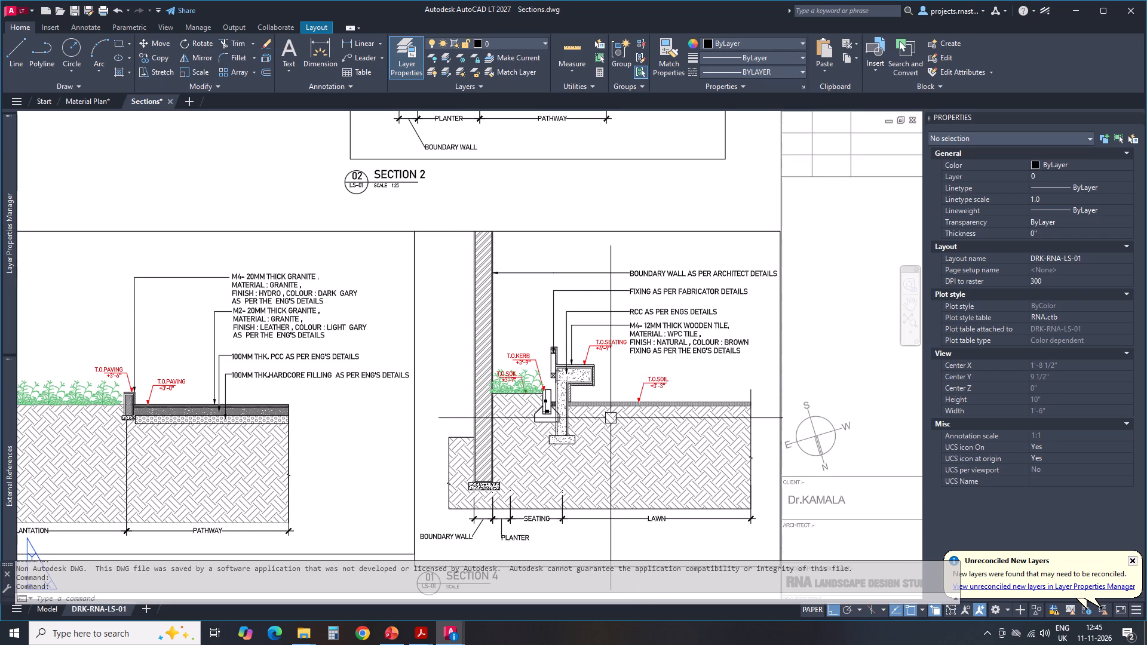
scroll(611, 417, up, 1)
scroll(578, 374, down, 2)
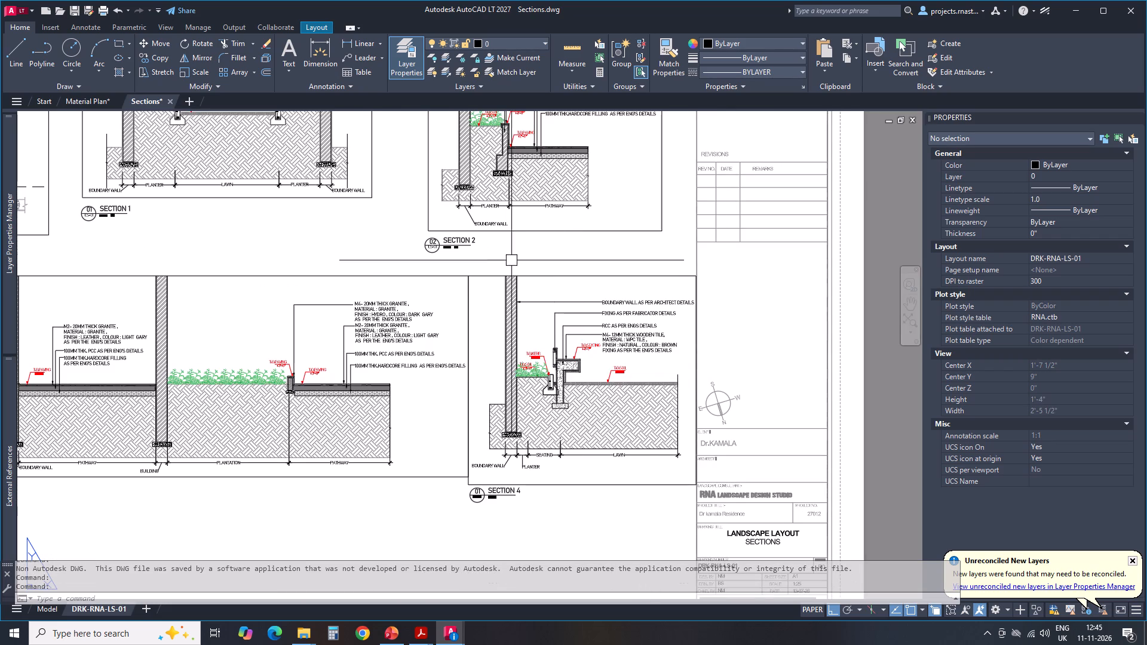
scroll(553, 386, up, 1)
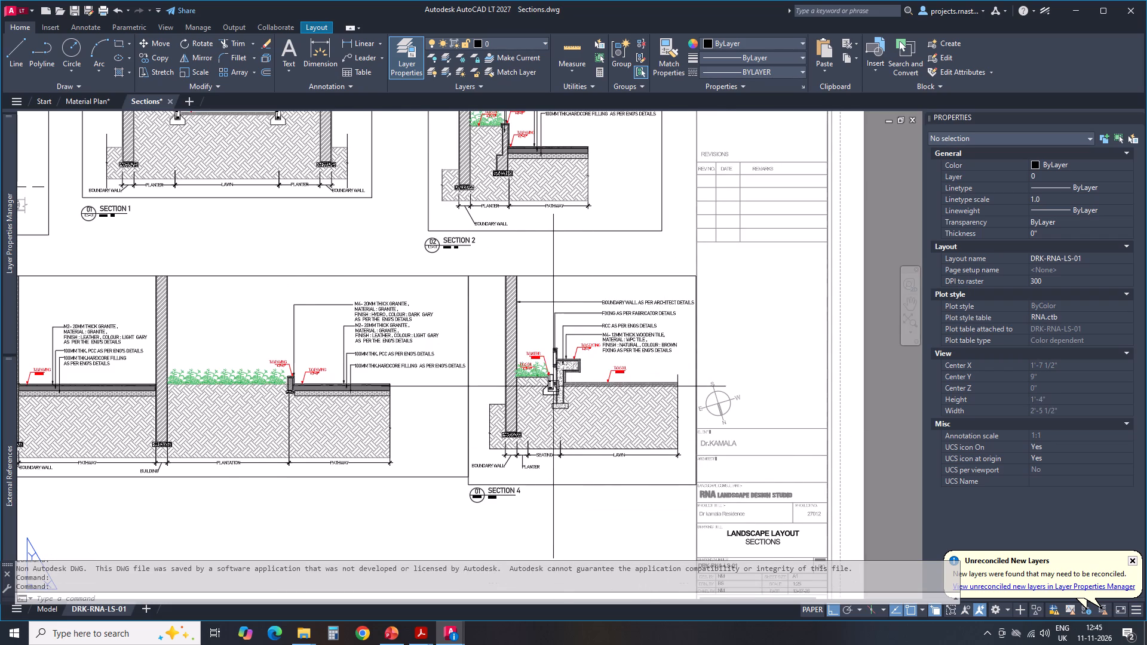
scroll(584, 377, up, 1)
scroll(566, 407, down, 2)
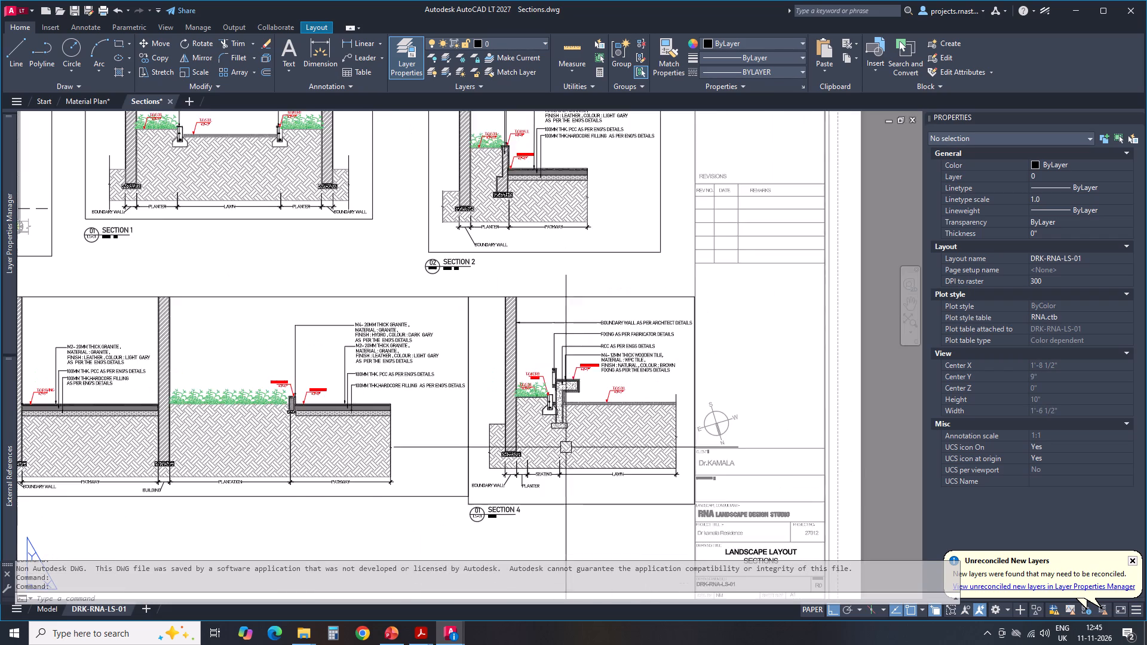
scroll(511, 523, up, 2)
scroll(514, 454, down, 2)
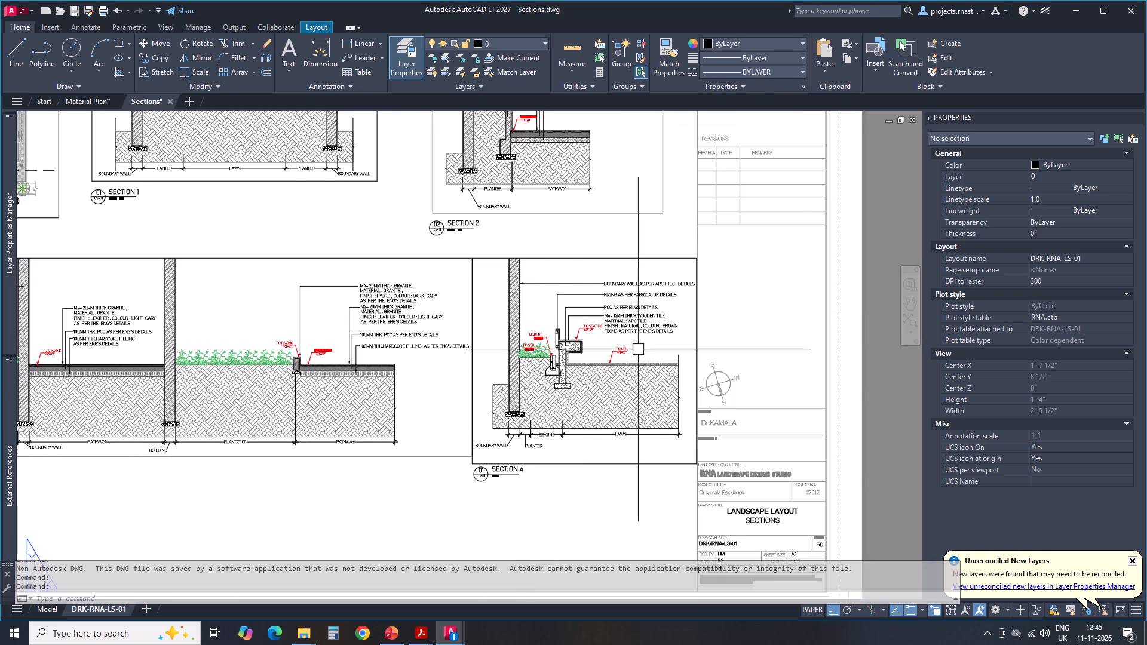
scroll(670, 295, up, 1)
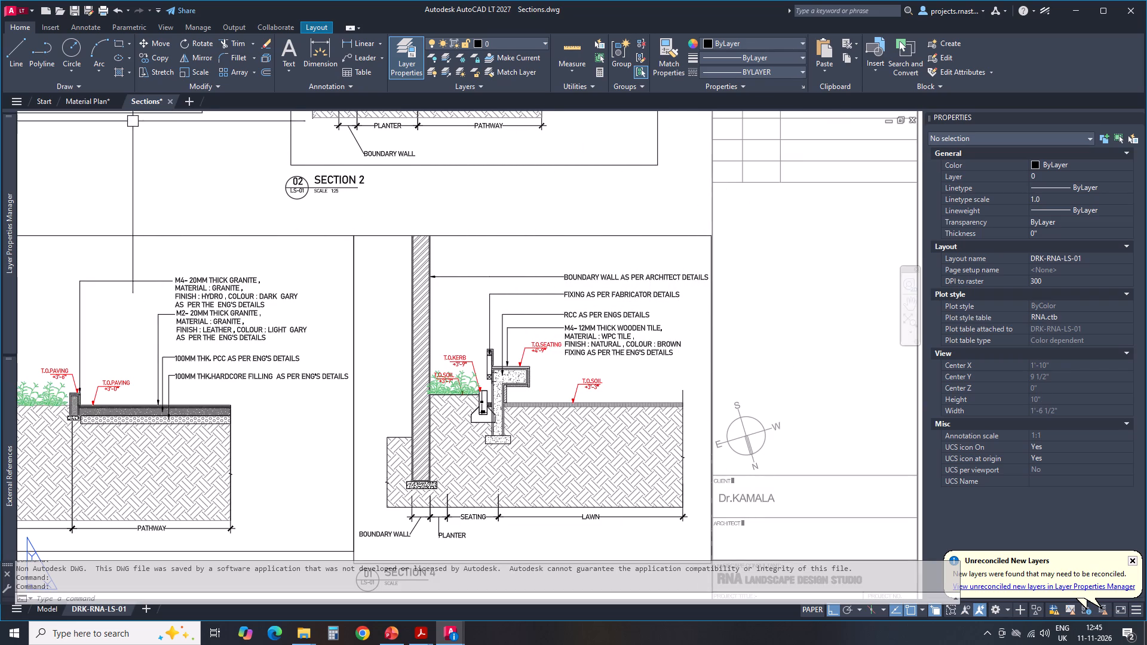
Read the kerb, coping and pathway material notes in Sections 1, 2 and 3 of the landscape sections sheet.
scroll(474, 422, down, 3)
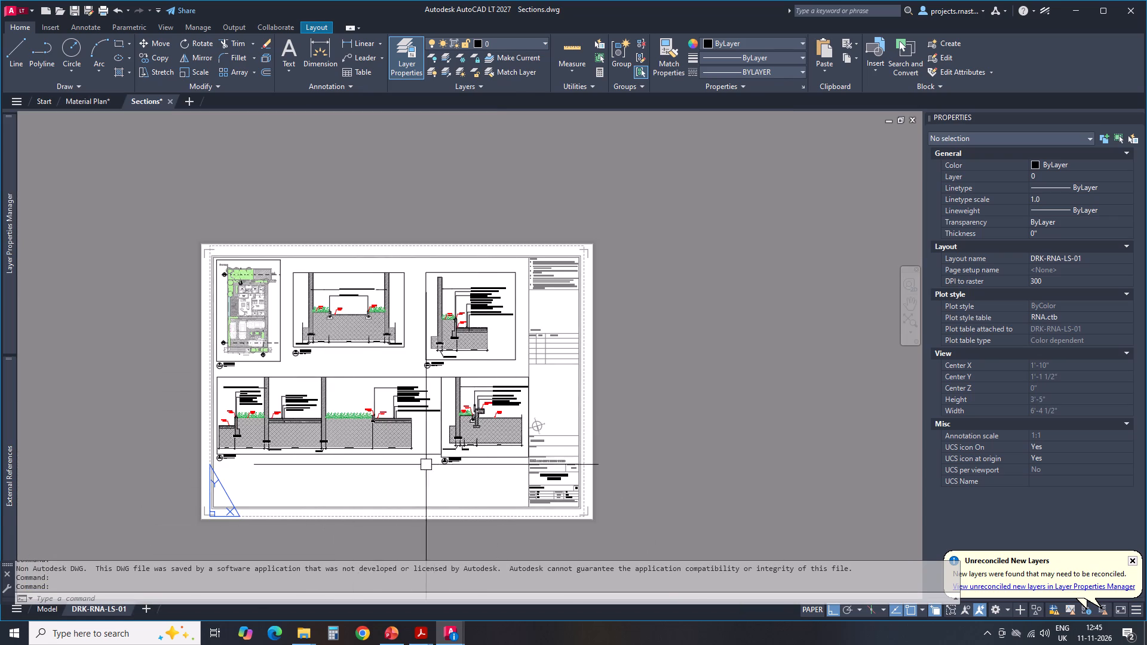
scroll(413, 331, up, 2)
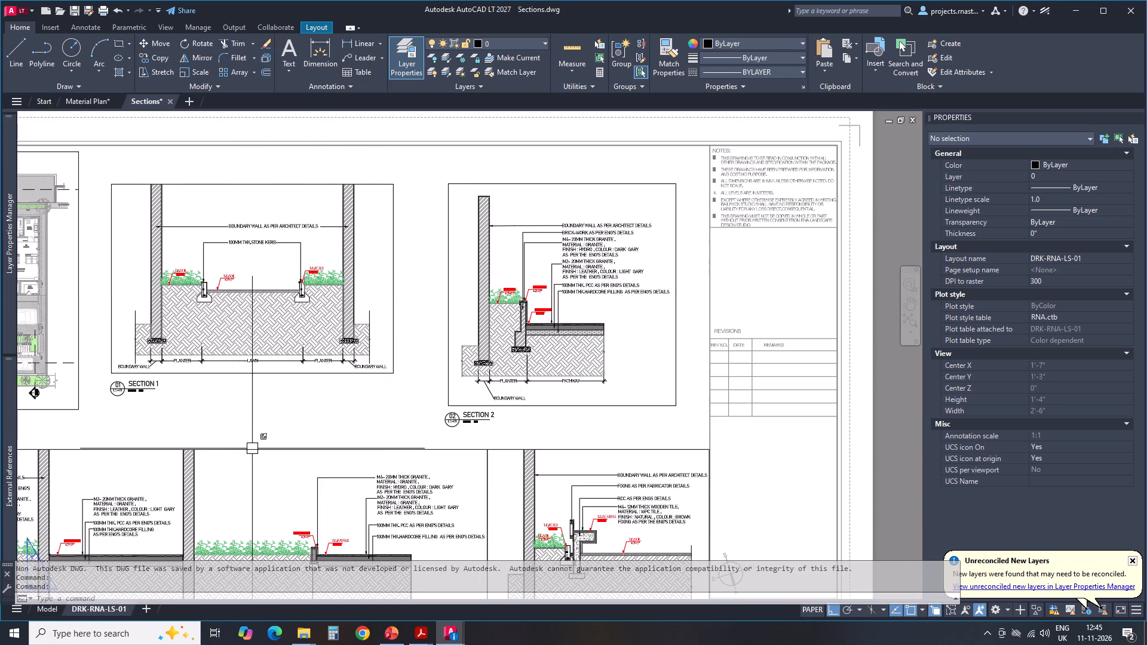
scroll(204, 299, up, 1)
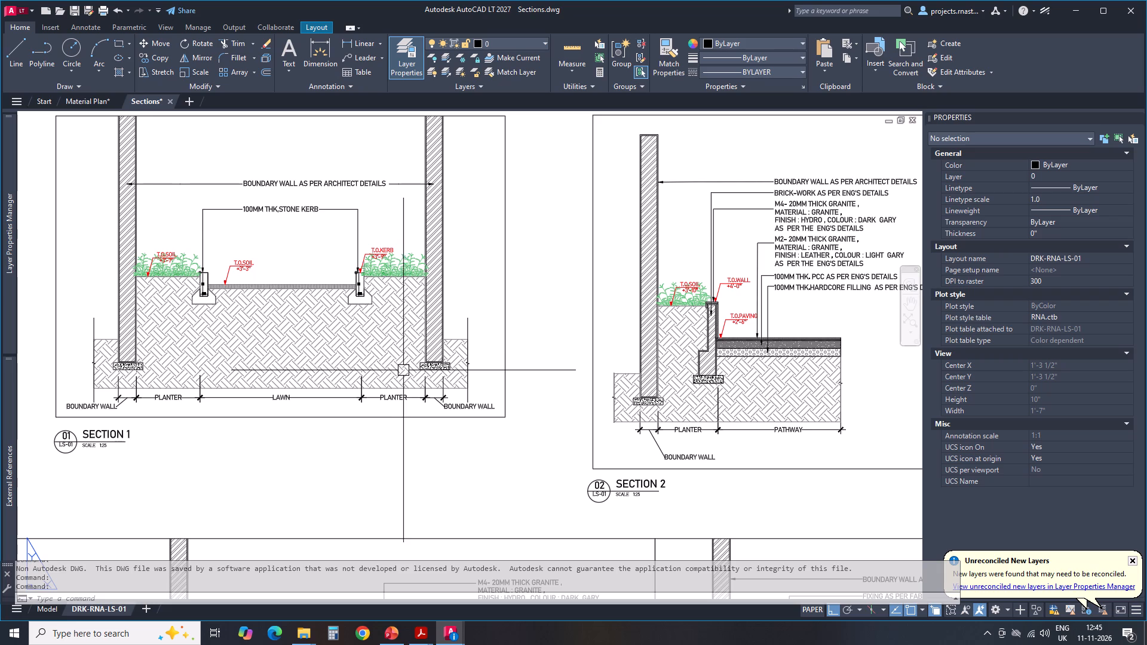
scroll(666, 359, down, 1)
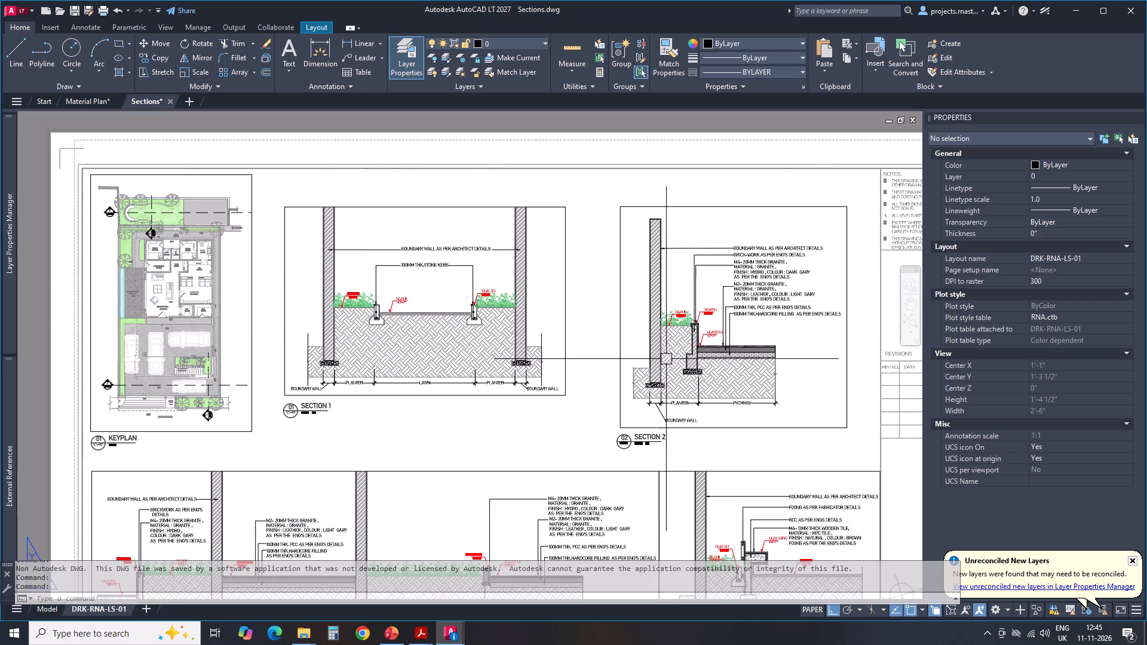
scroll(854, 264, up, 1)
scroll(763, 262, down, 1)
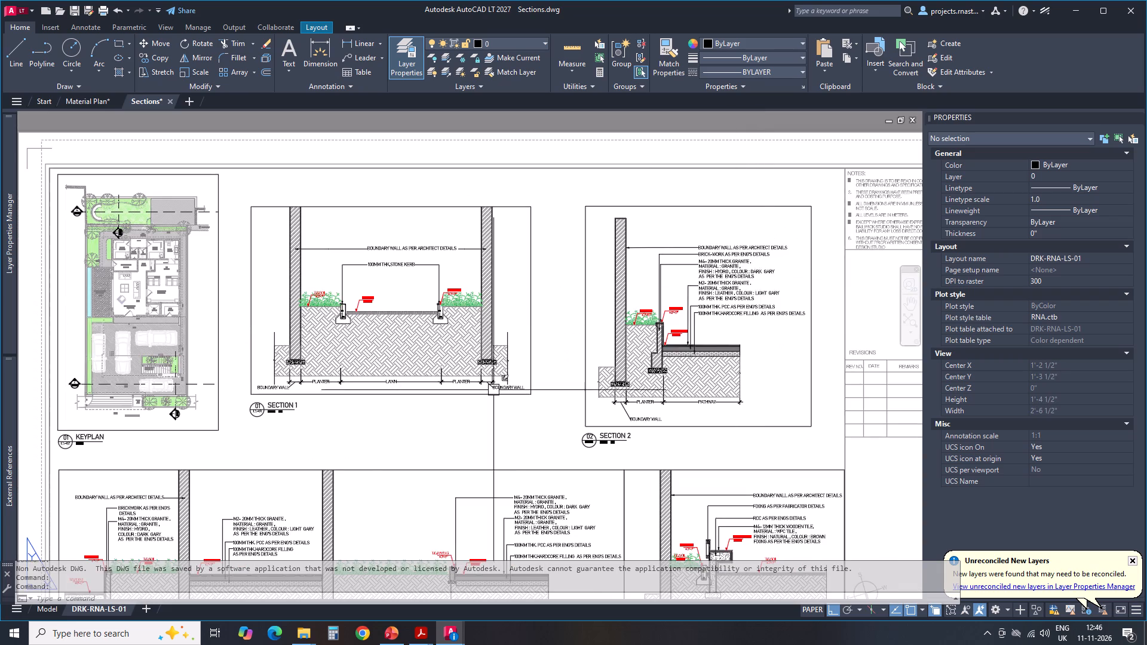
scroll(357, 466, down, 1)
middle_drag(375, 443, 395, 332)
scroll(287, 402, up, 2)
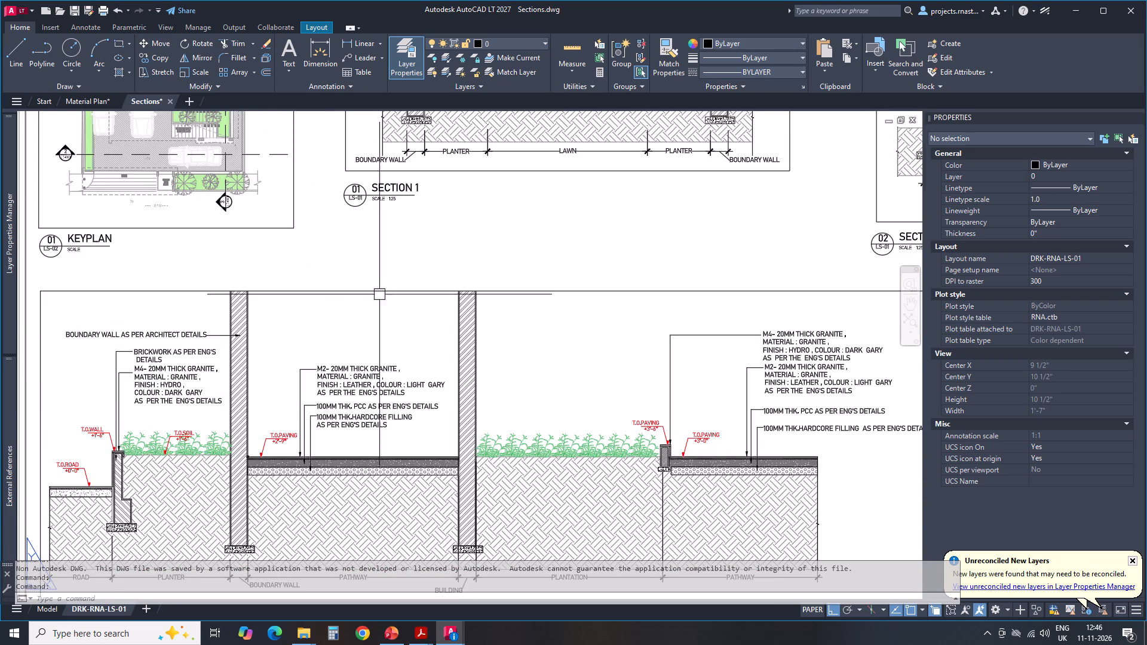
scroll(259, 349, down, 4)
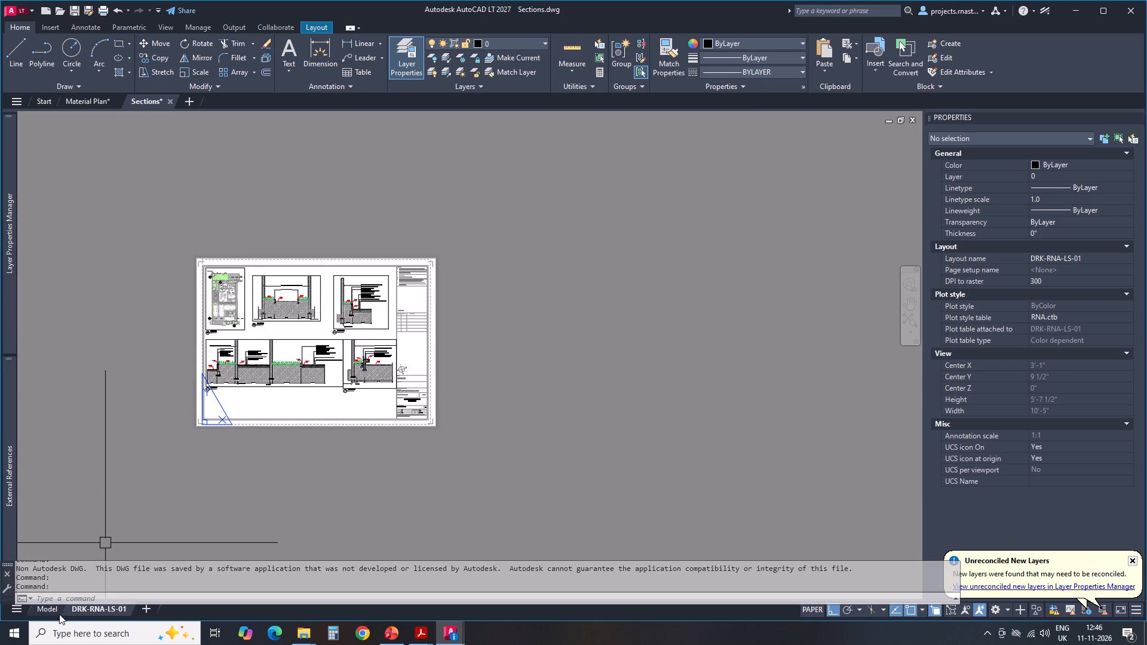
Return to the Material Plan drawing and read its finishes legend table again.
click(87, 102)
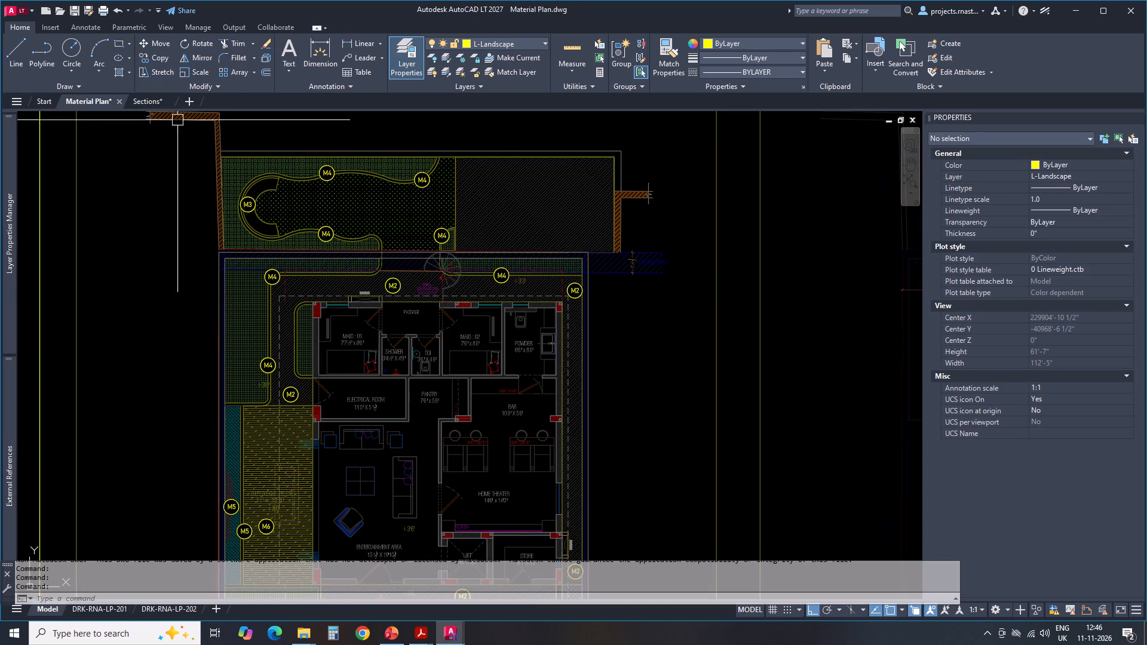
scroll(555, 321, down, 2)
middle_drag(720, 363, 284, 242)
scroll(387, 438, up, 3)
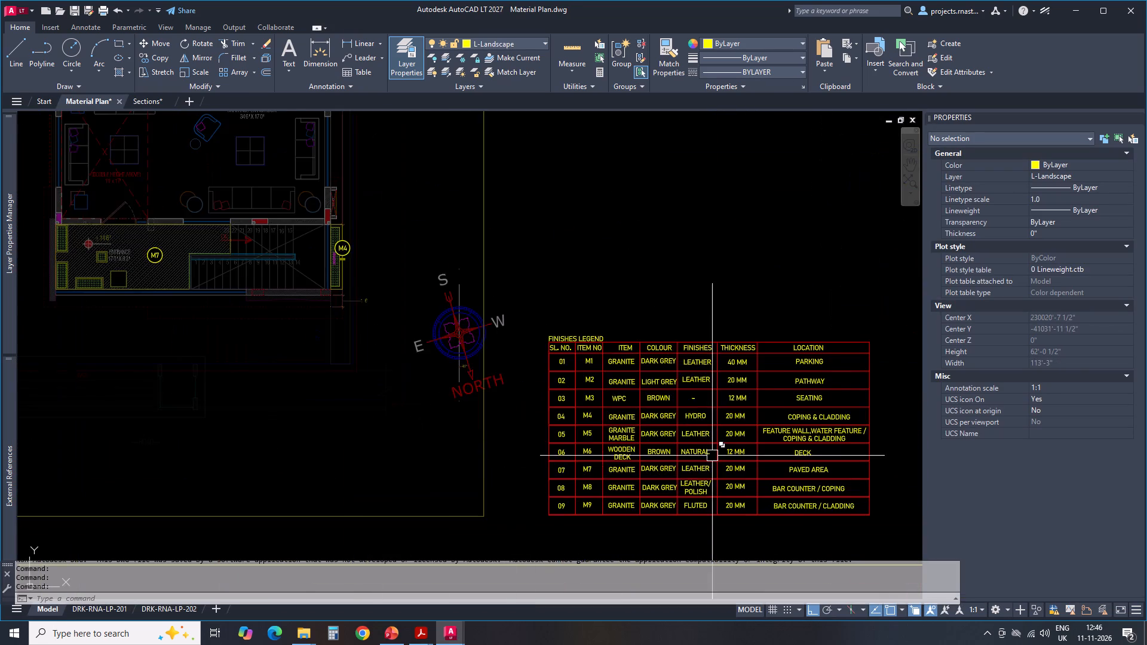
middle_drag(676, 445, 576, 397)
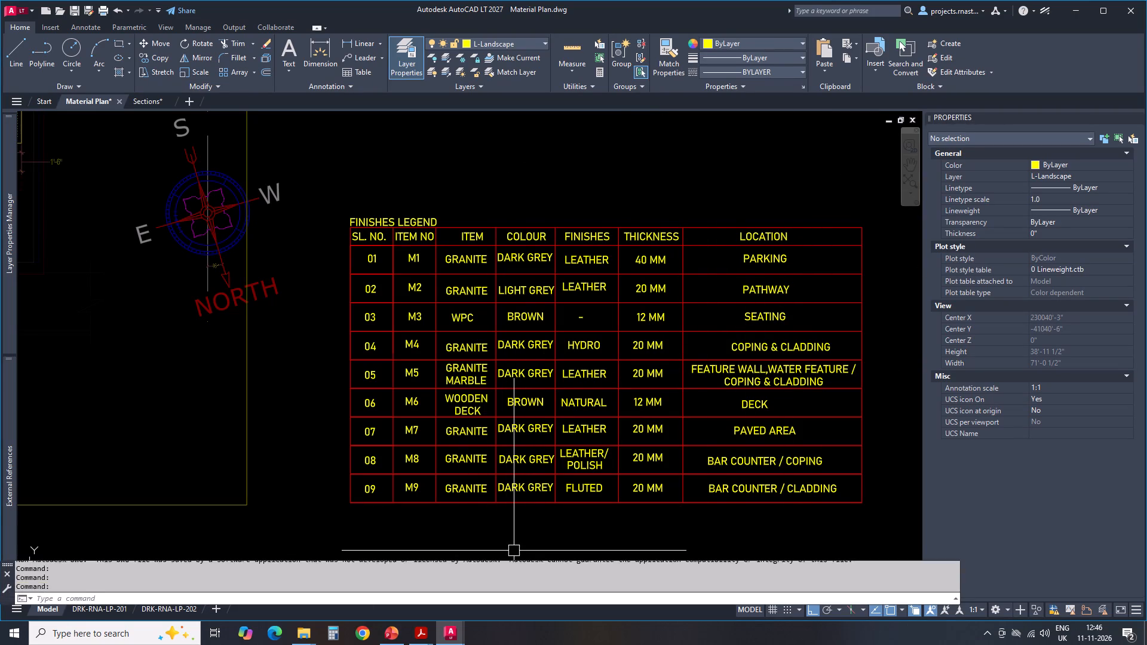
Switch to the Granites.pdf catalogue and look back through its opening pages for a granite matching the legend finishes.
click(402, 639)
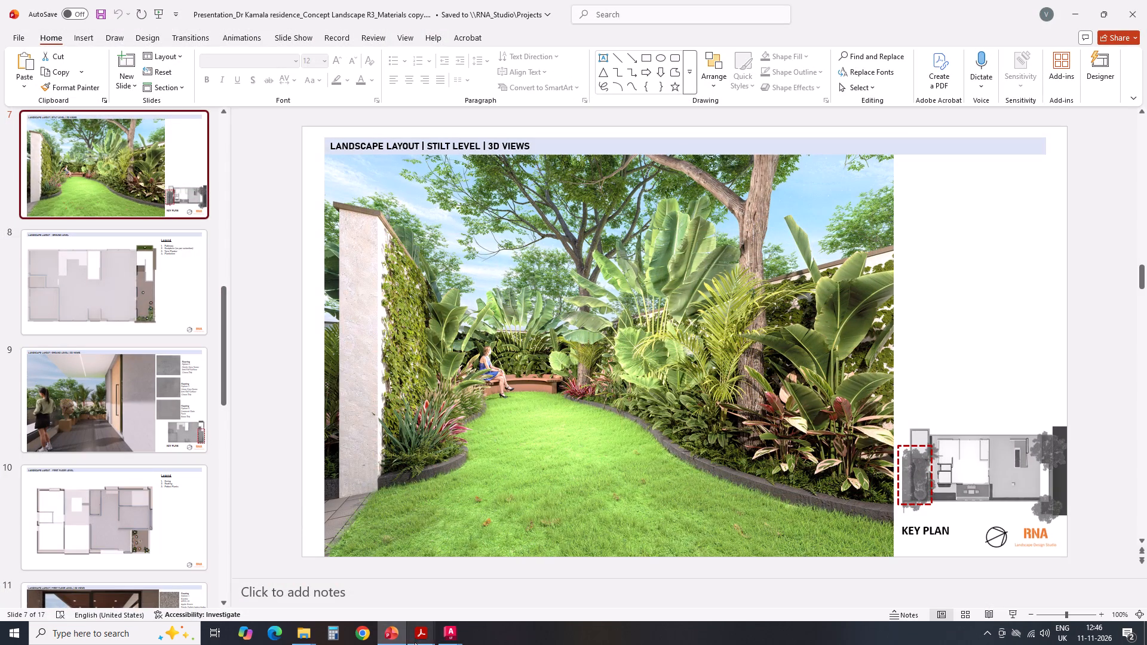
click(418, 638)
click(268, 586)
scroll(759, 328, up, 2)
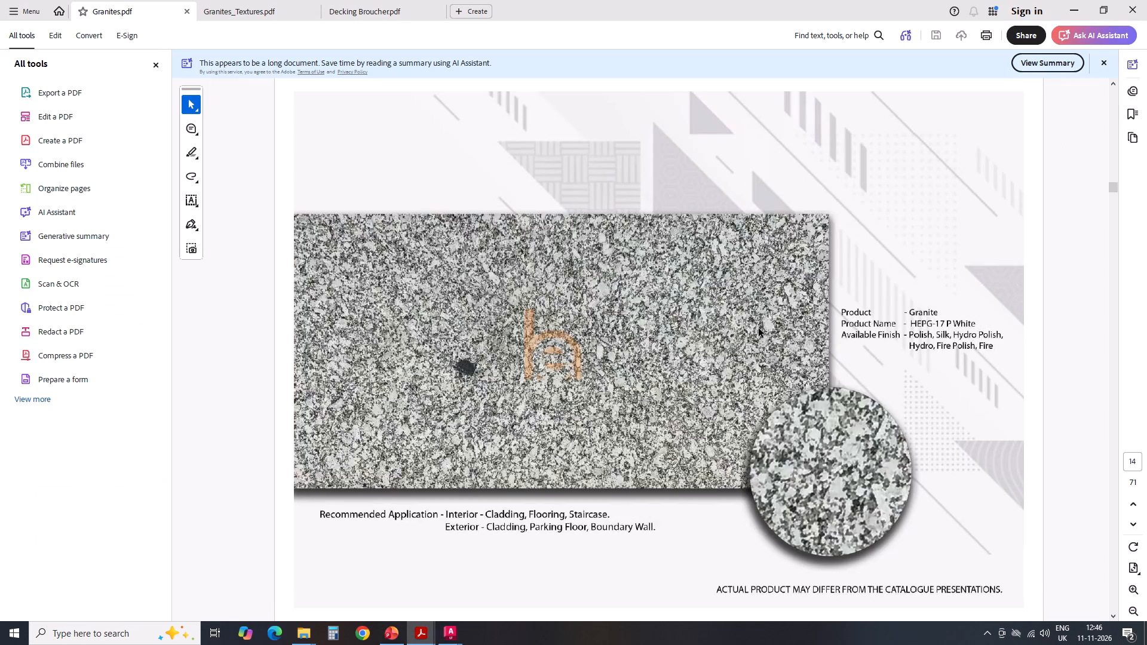
scroll(759, 328, up, 6)
scroll(775, 332, down, 1)
scroll(775, 332, up, 3)
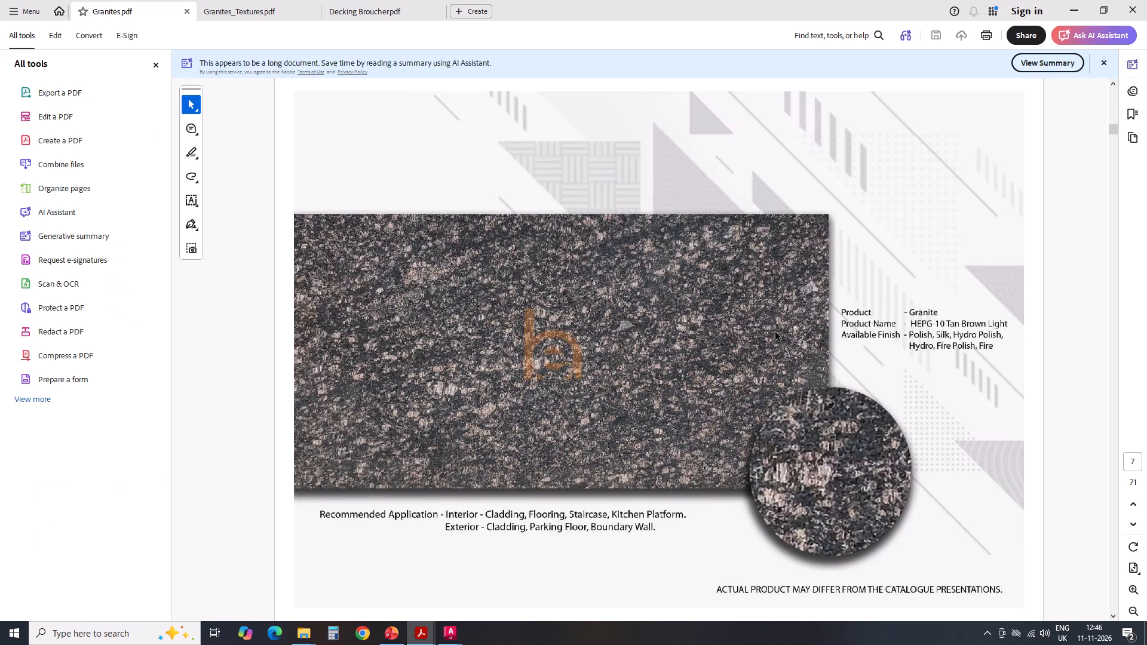
scroll(775, 332, up, 3)
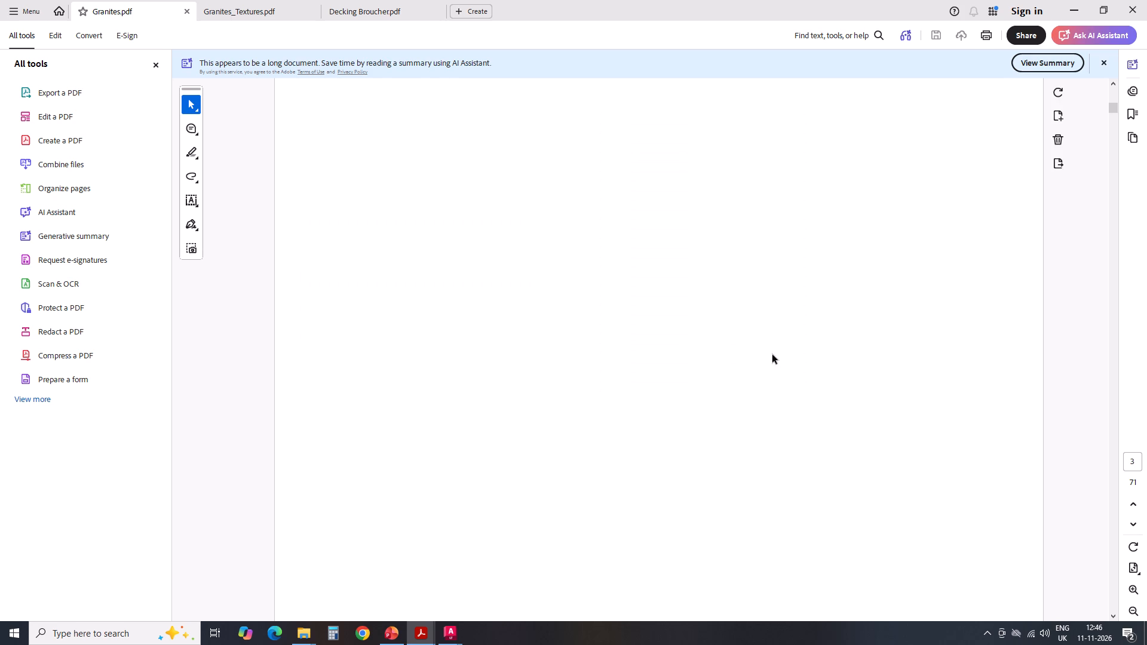
scroll(882, 349, up, 3)
Examine the granite swatches from the start of the catalogue through HEPG-21 Steel Grey Light, HEPG-22 Steel Grey Dark and HEPG-23 Pearl Black Light.
scroll(881, 349, down, 3)
scroll(830, 332, down, 2)
scroll(830, 332, up, 1)
scroll(829, 332, down, 1)
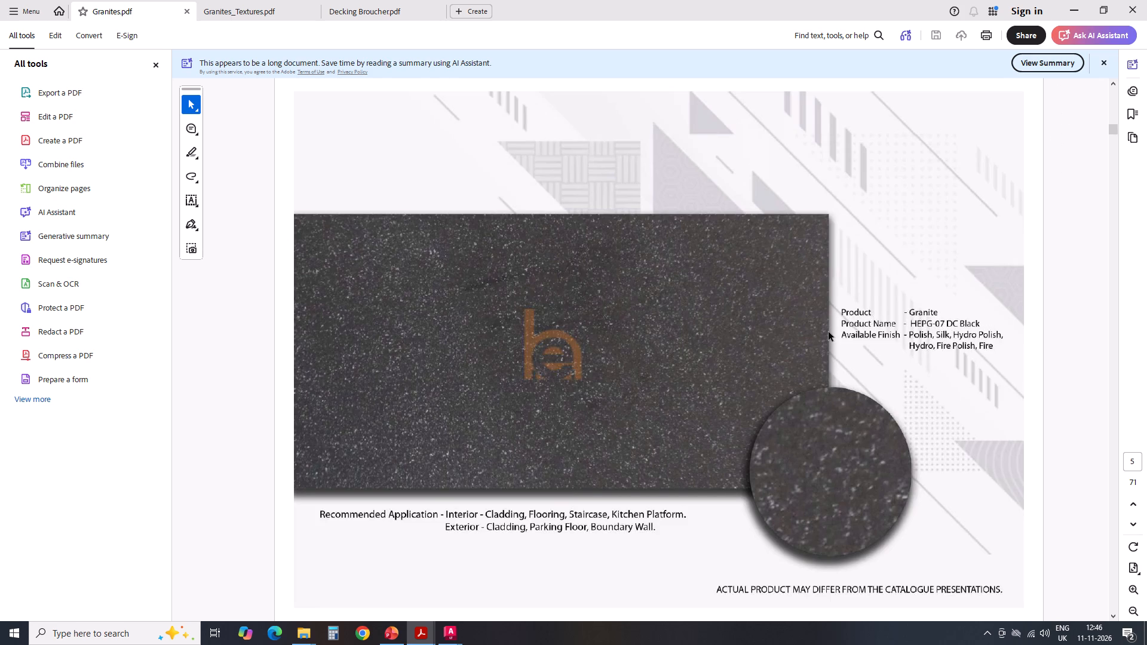
scroll(829, 332, down, 4)
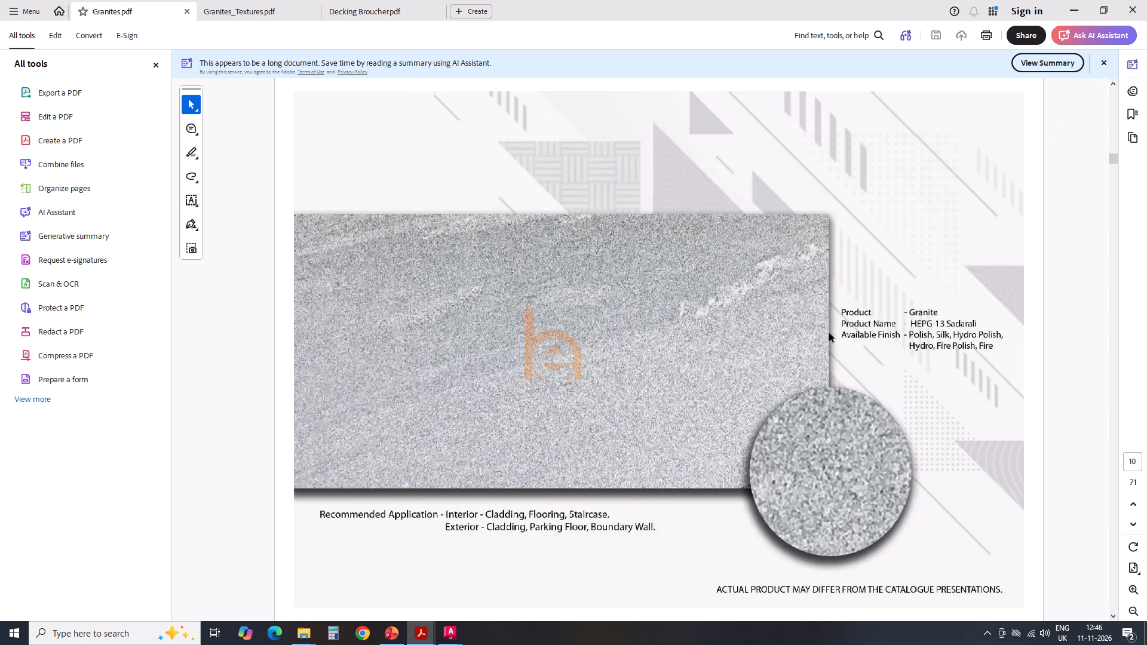
scroll(830, 333, down, 4)
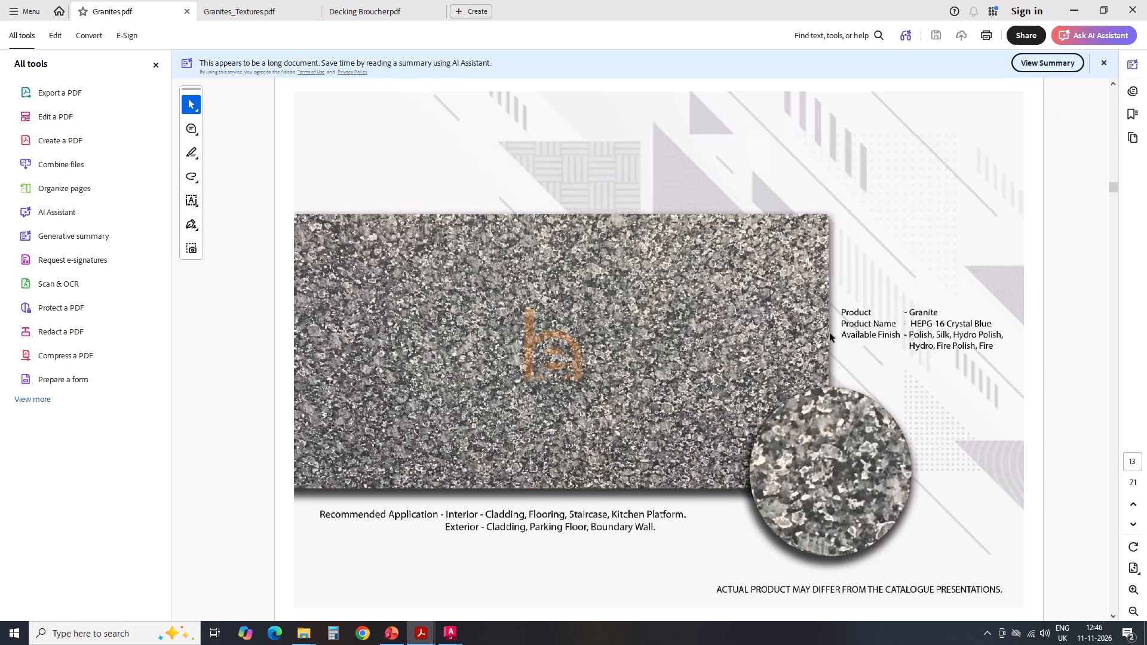
scroll(830, 333, down, 4)
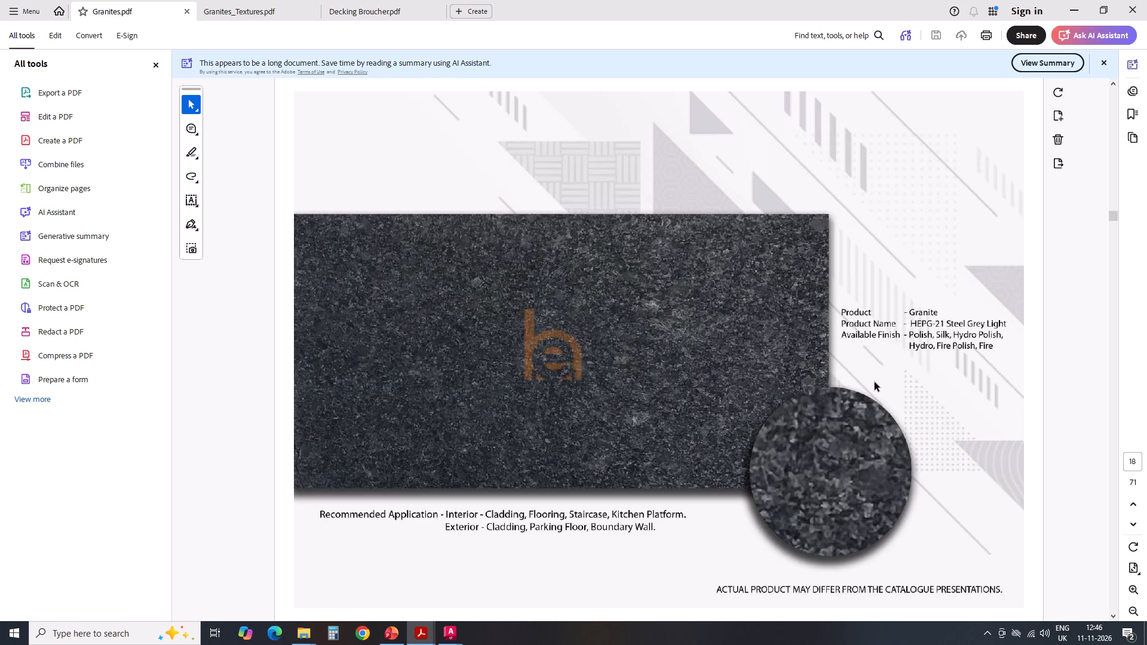
scroll(887, 364, down, 1)
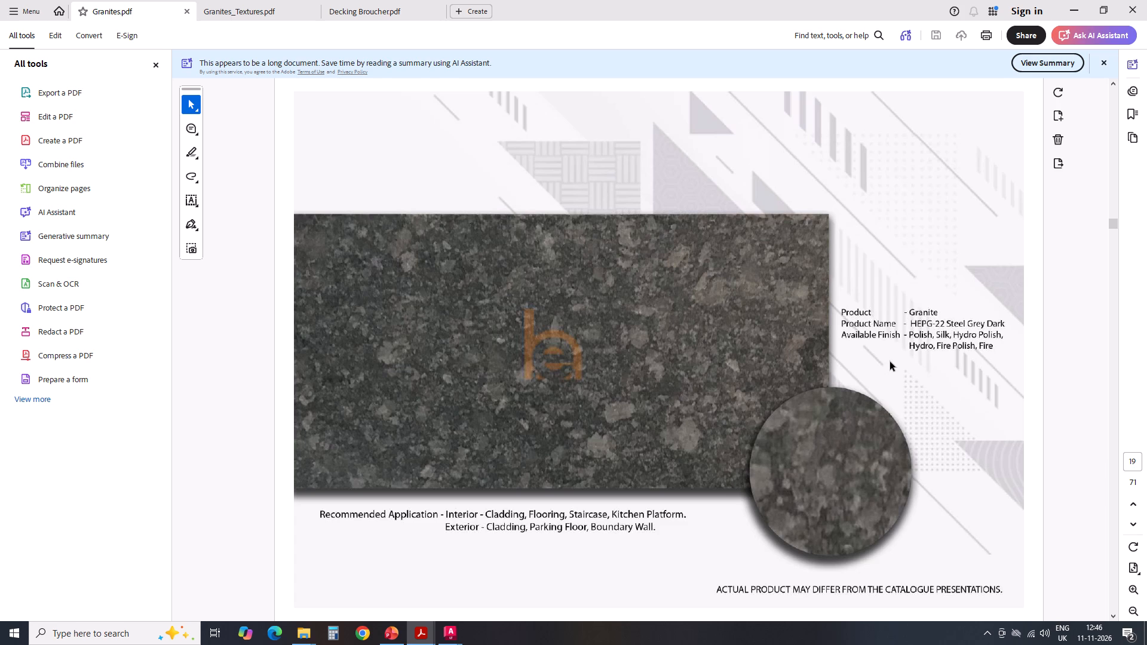
scroll(890, 362, up, 1)
scroll(890, 362, down, 3)
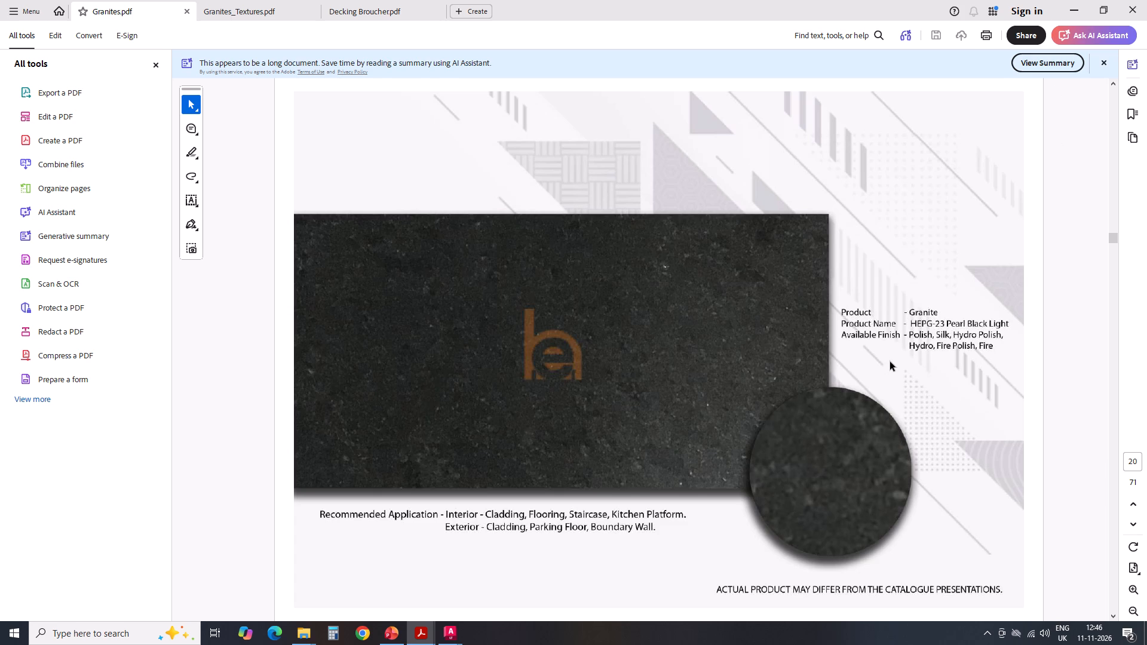
scroll(890, 362, up, 1)
scroll(890, 362, down, 1)
Browse the remaining granite swatches from HEPG-24 Pearl Black Dark through HEPG-81 Koliwada for dark grey options.
scroll(890, 362, down, 2)
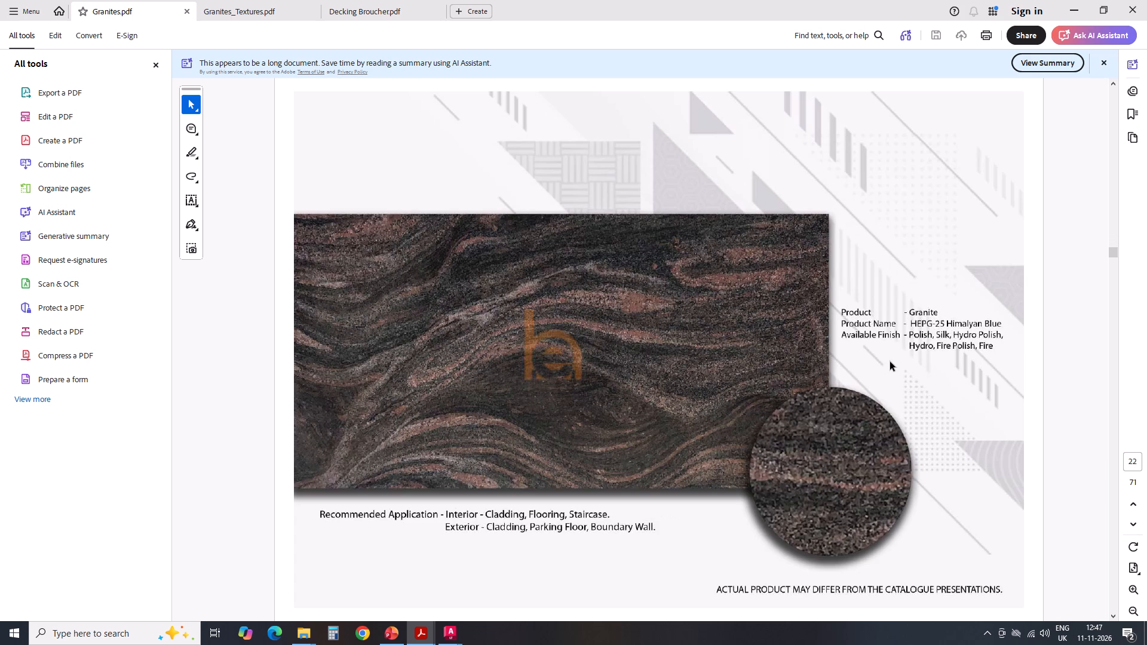
scroll(890, 362, down, 4)
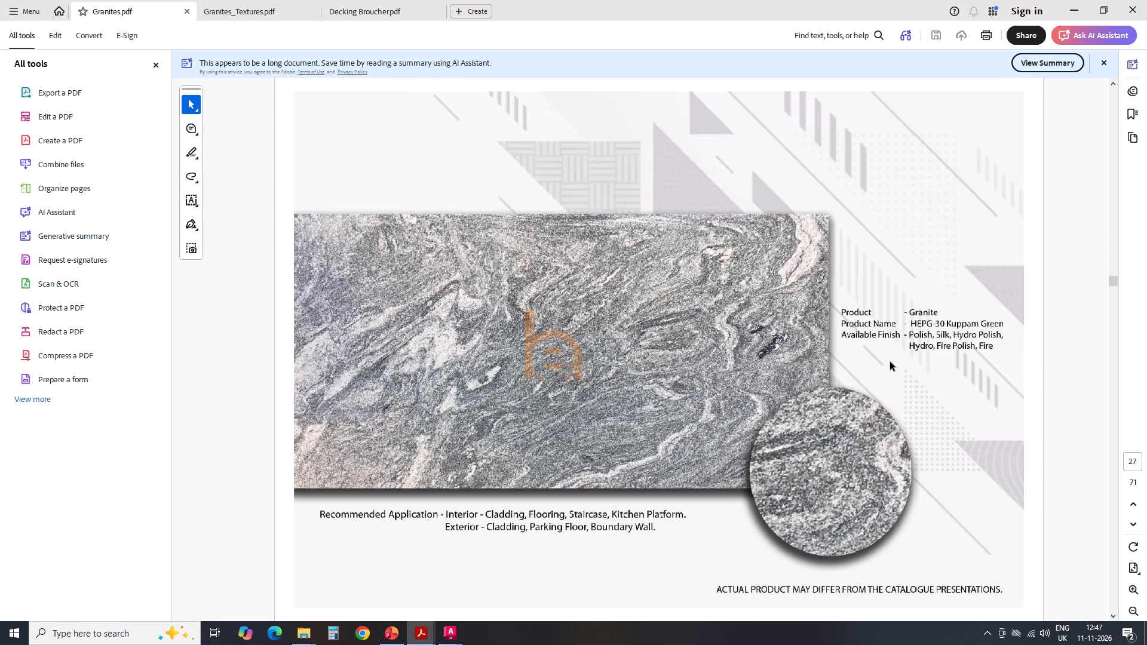
scroll(890, 362, down, 5)
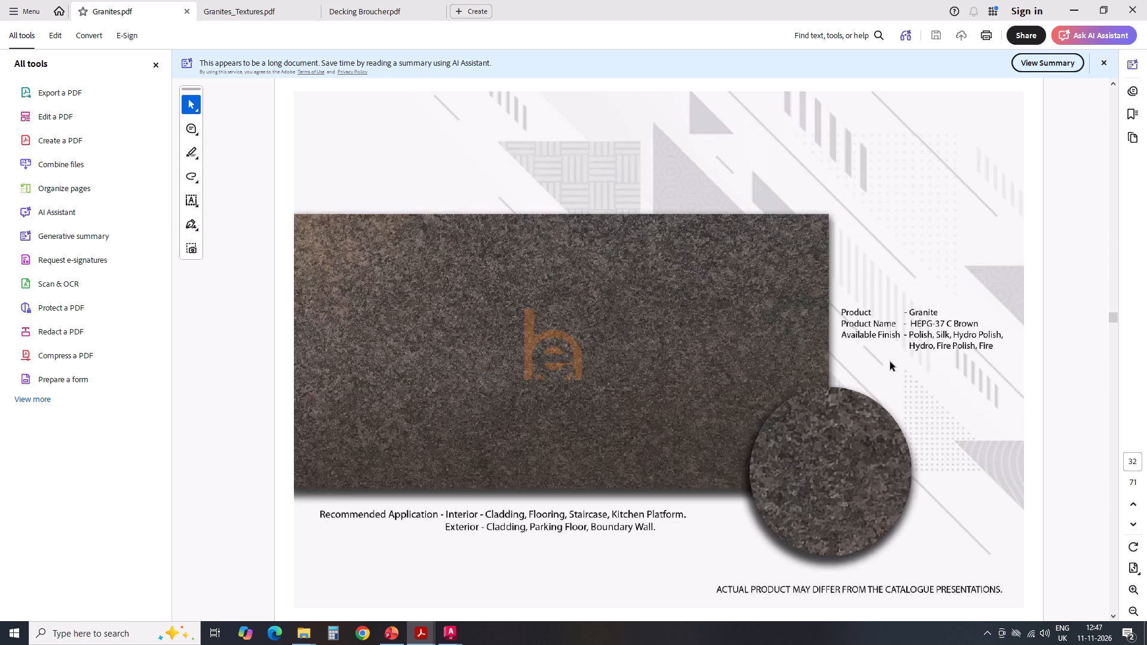
scroll(890, 362, down, 4)
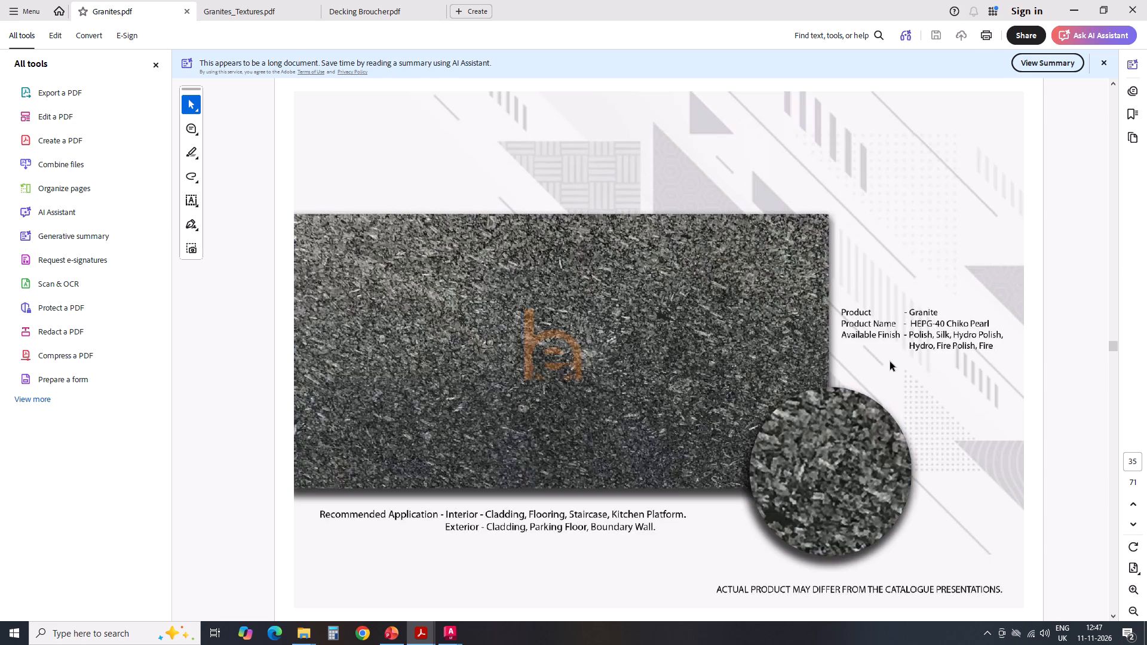
scroll(890, 362, down, 5)
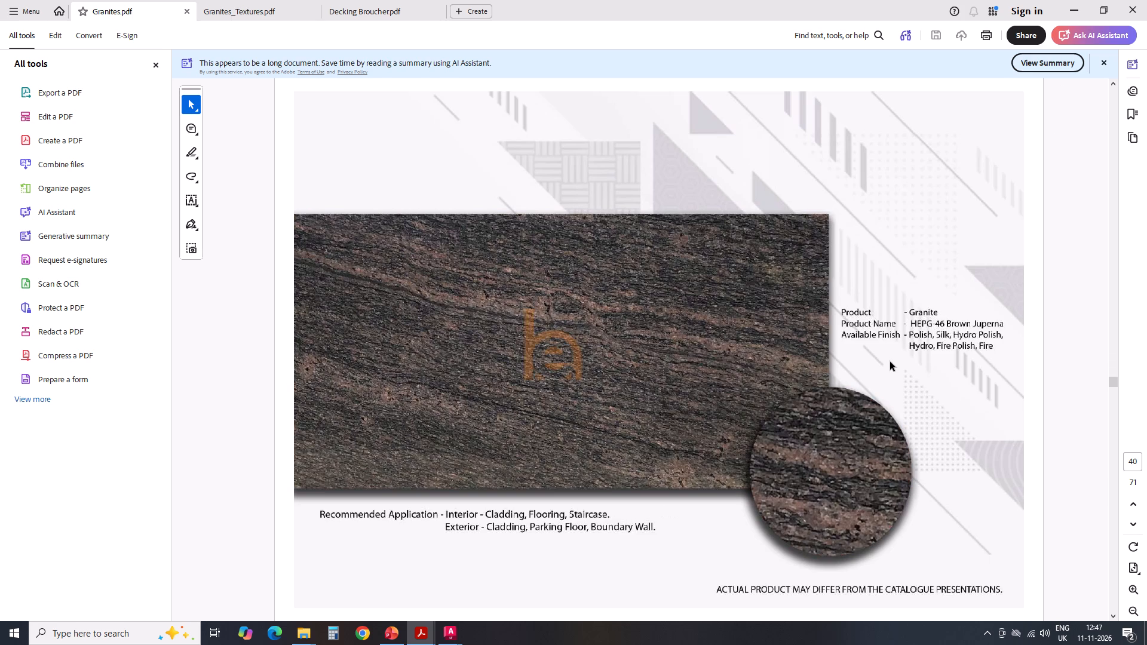
scroll(890, 362, down, 4)
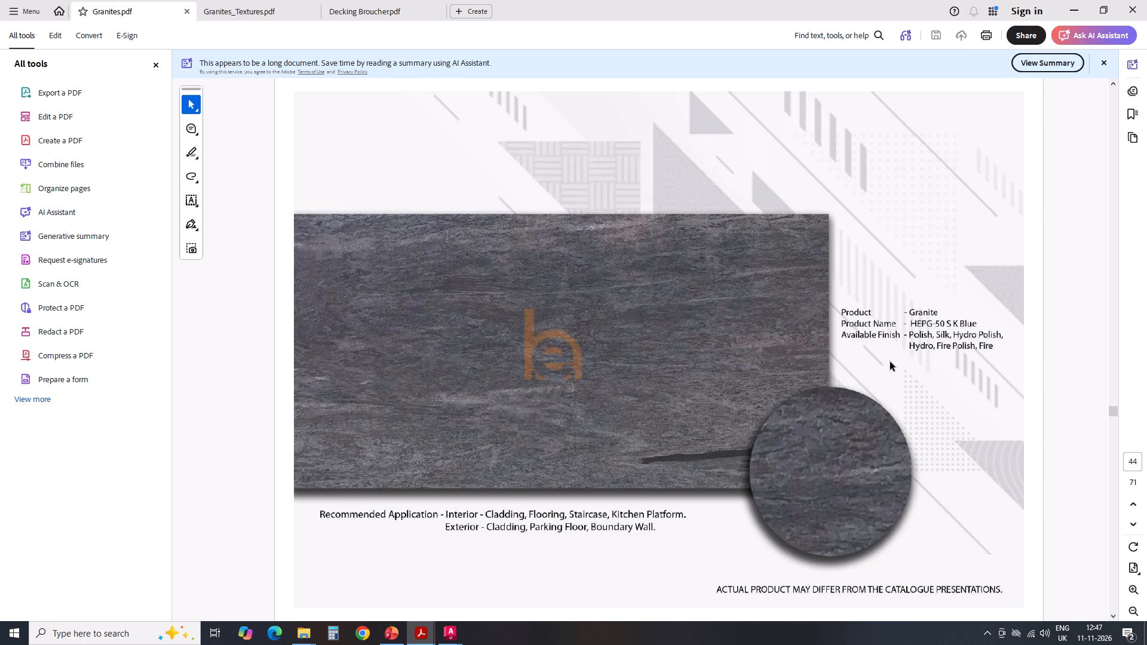
scroll(890, 362, down, 5)
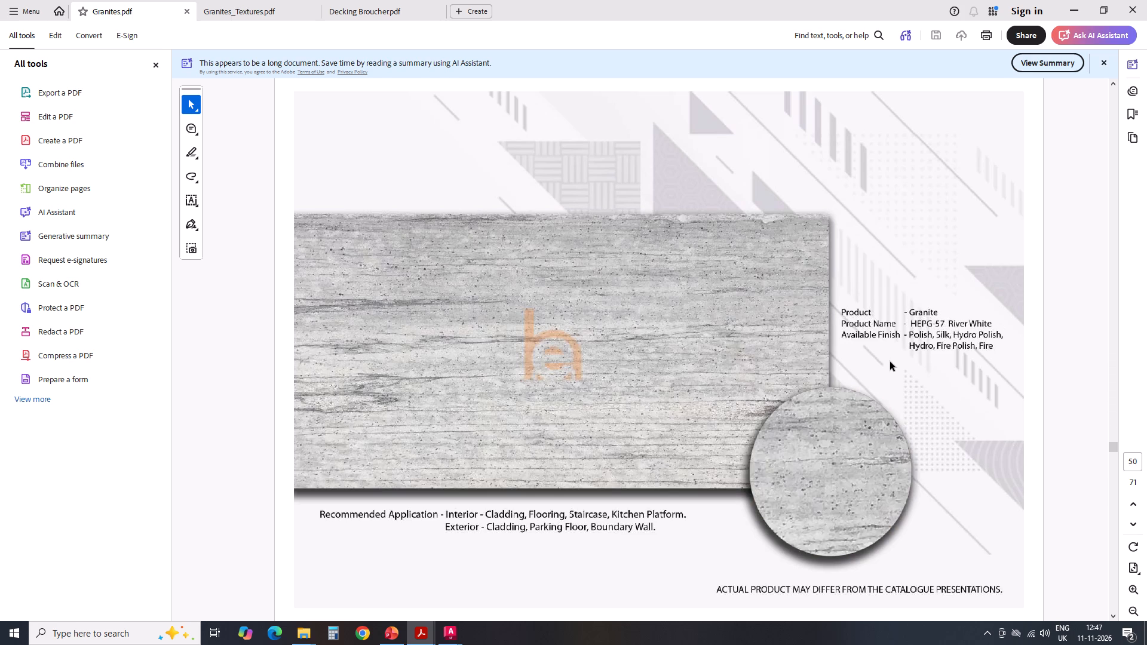
scroll(890, 362, down, 5)
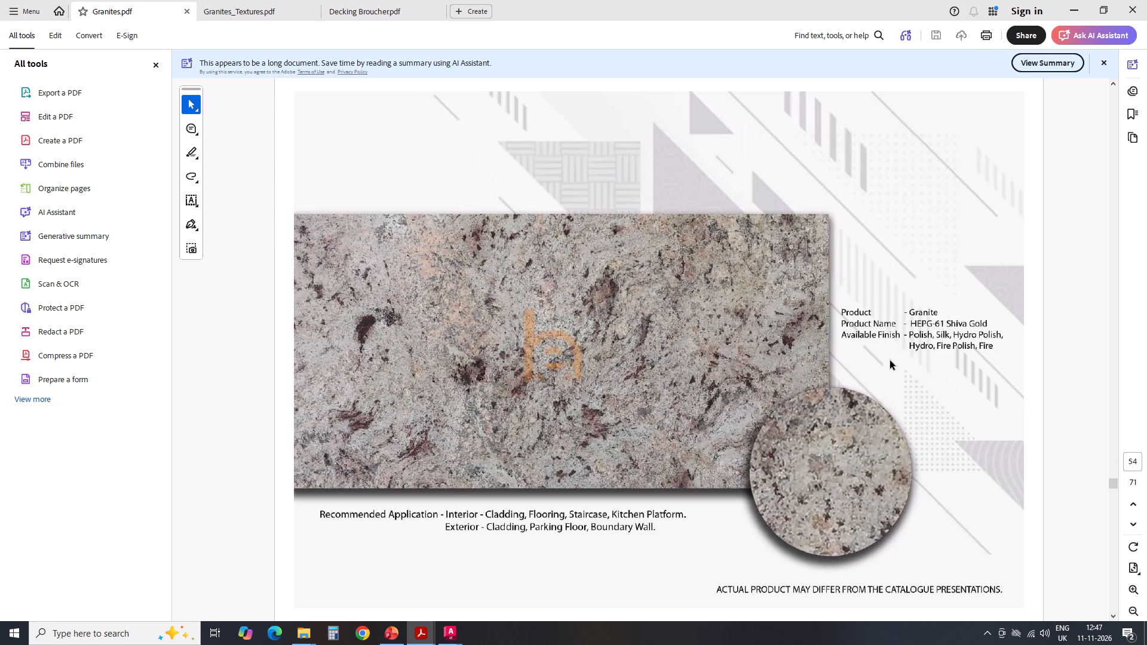
scroll(890, 361, down, 4)
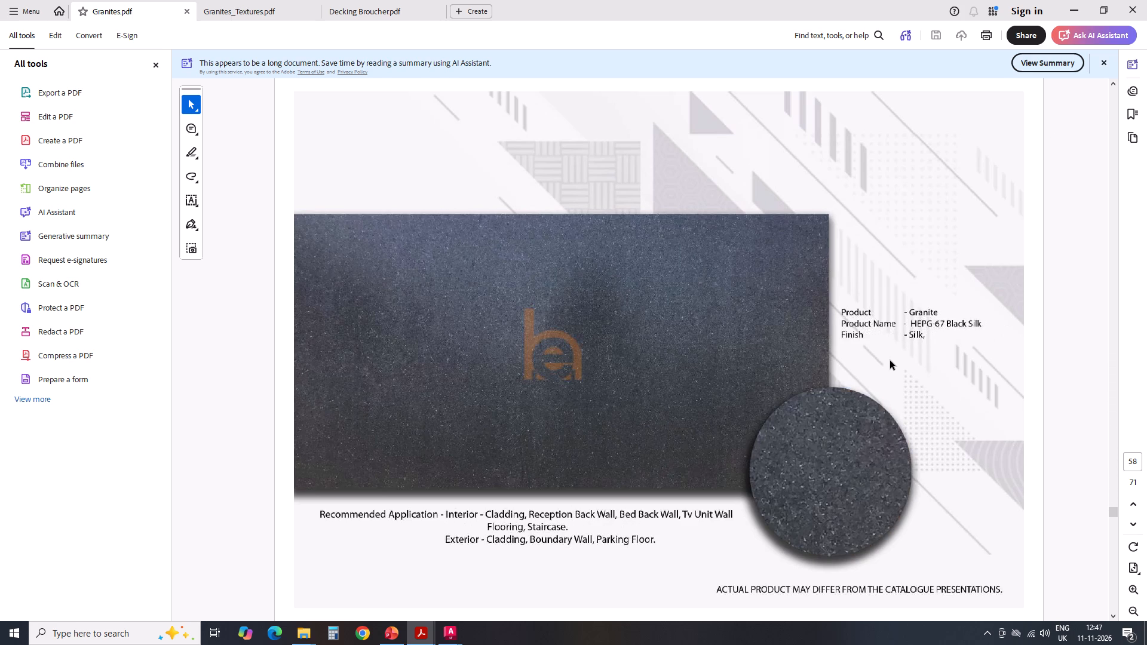
scroll(890, 361, down, 4)
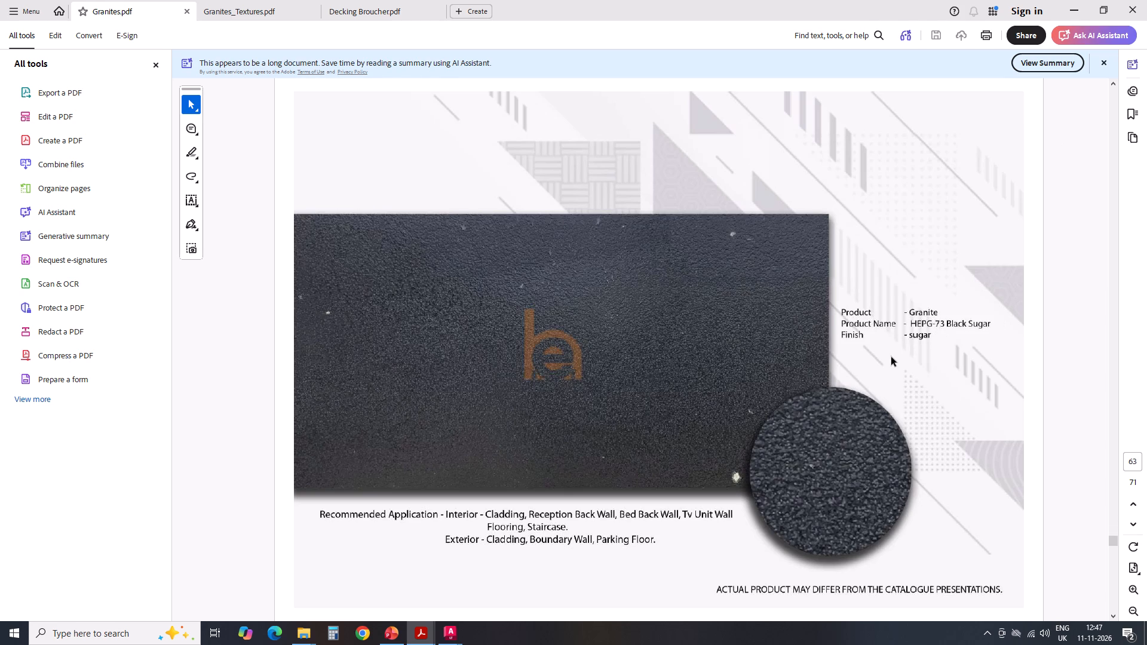
scroll(891, 357, down, 3)
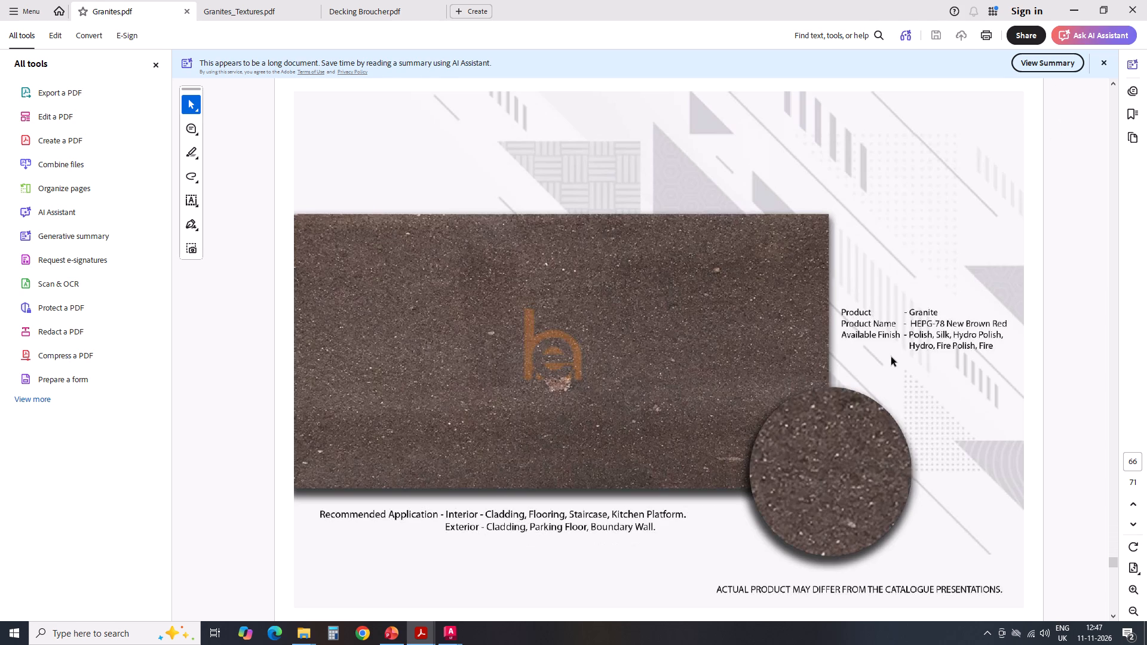
scroll(891, 357, down, 3)
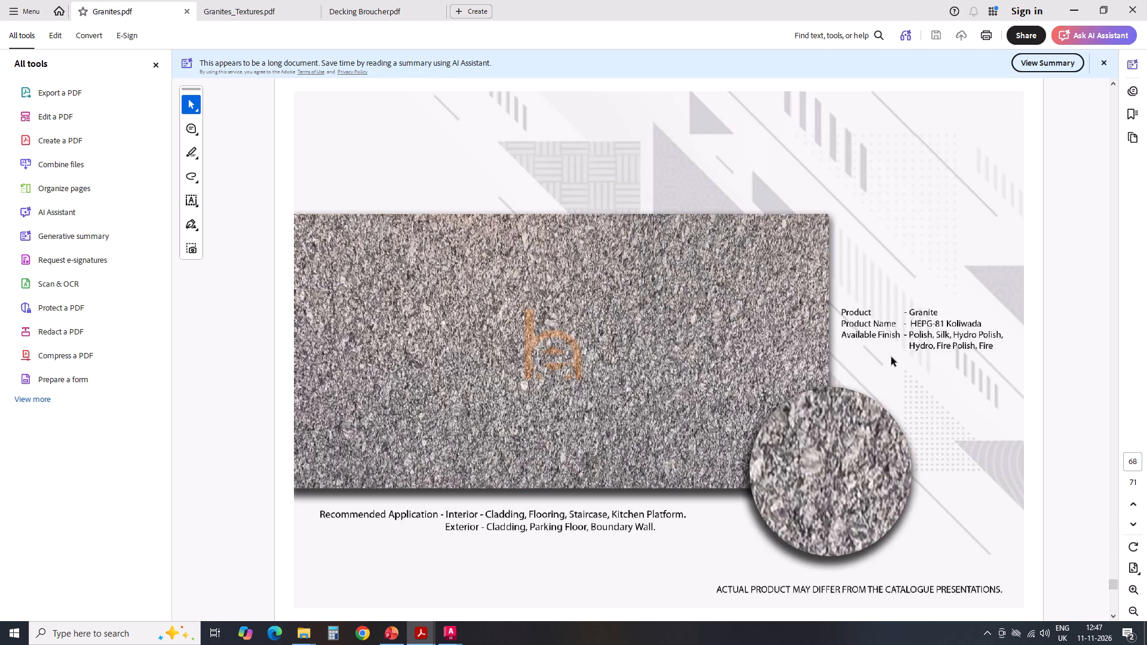
Go back through the catalogue and compare the Pearl Black Dark, Pearl Black Light and Steel Grey Dark granite pages.
scroll(900, 357, up, 12)
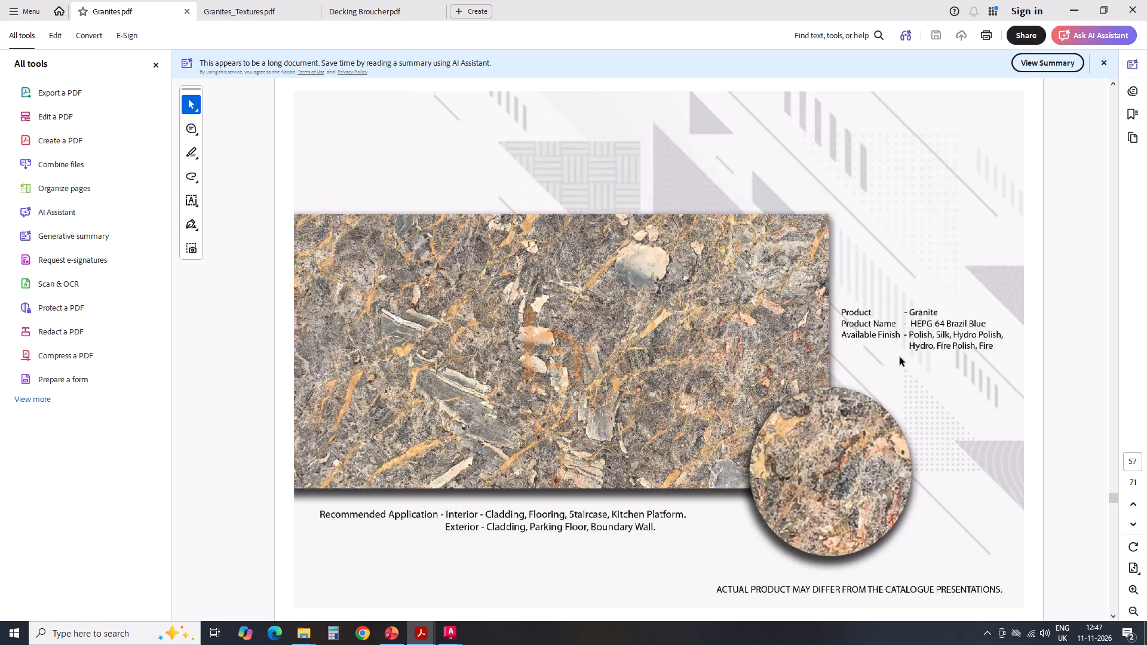
scroll(900, 357, up, 18)
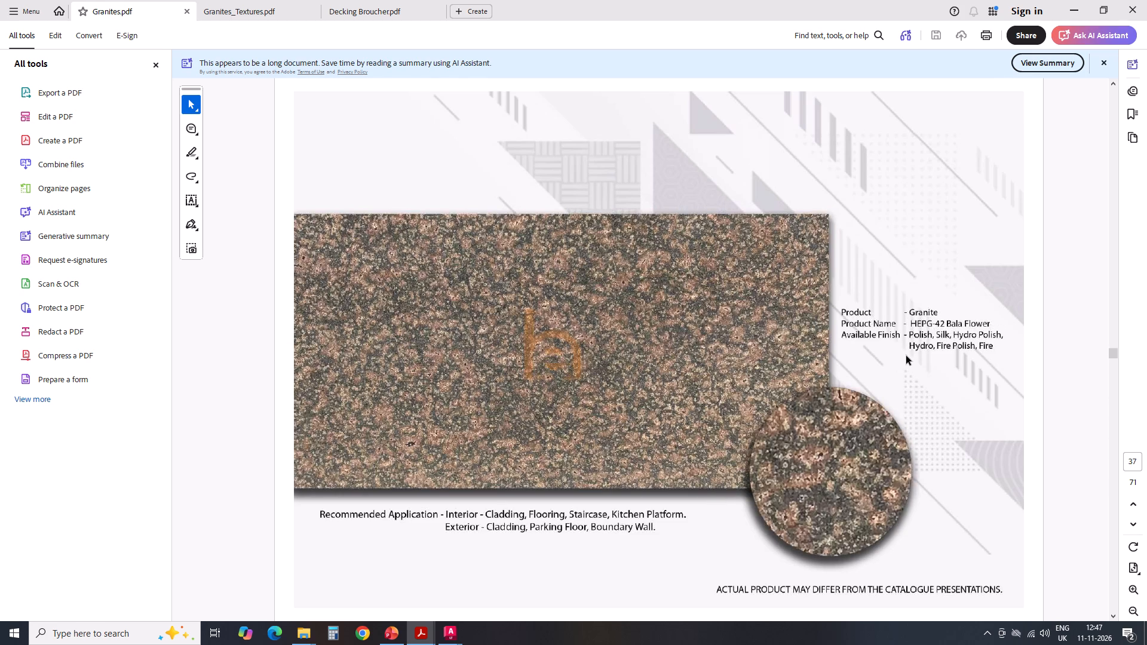
scroll(906, 356, up, 12)
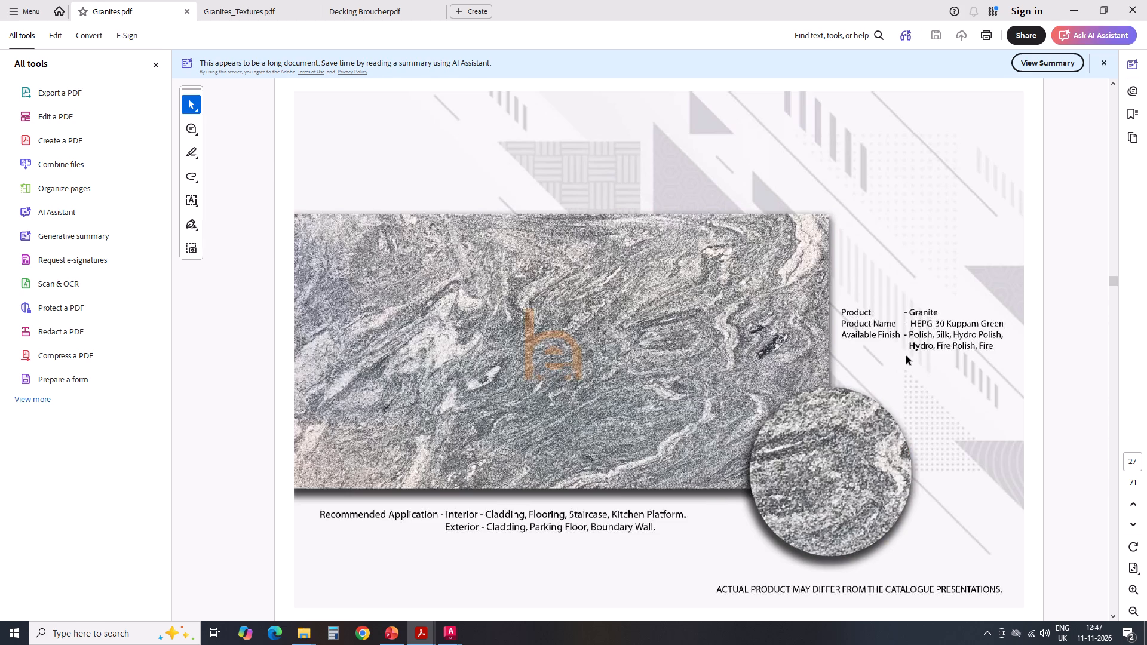
scroll(906, 356, up, 6)
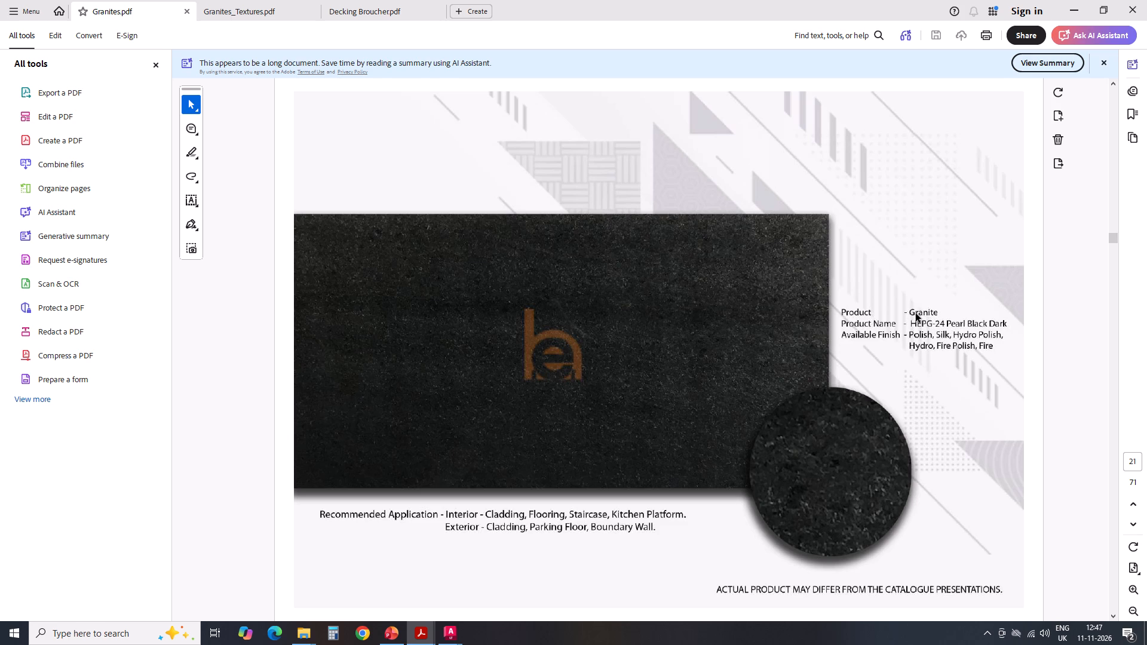
scroll(940, 278, up, 1)
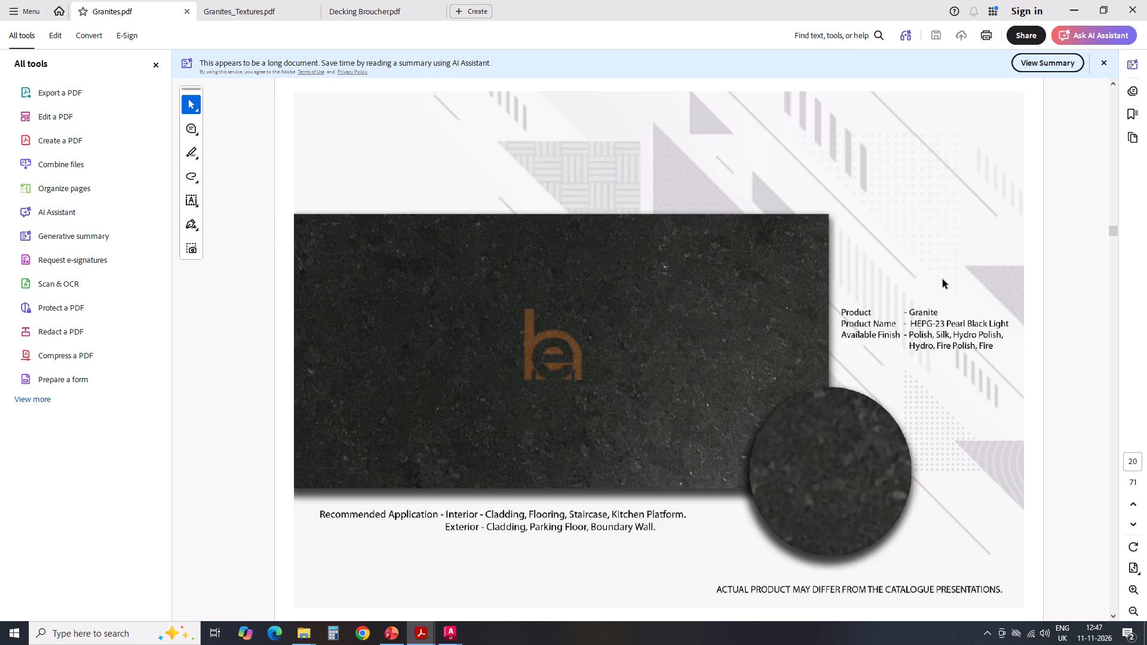
scroll(953, 278, down, 1)
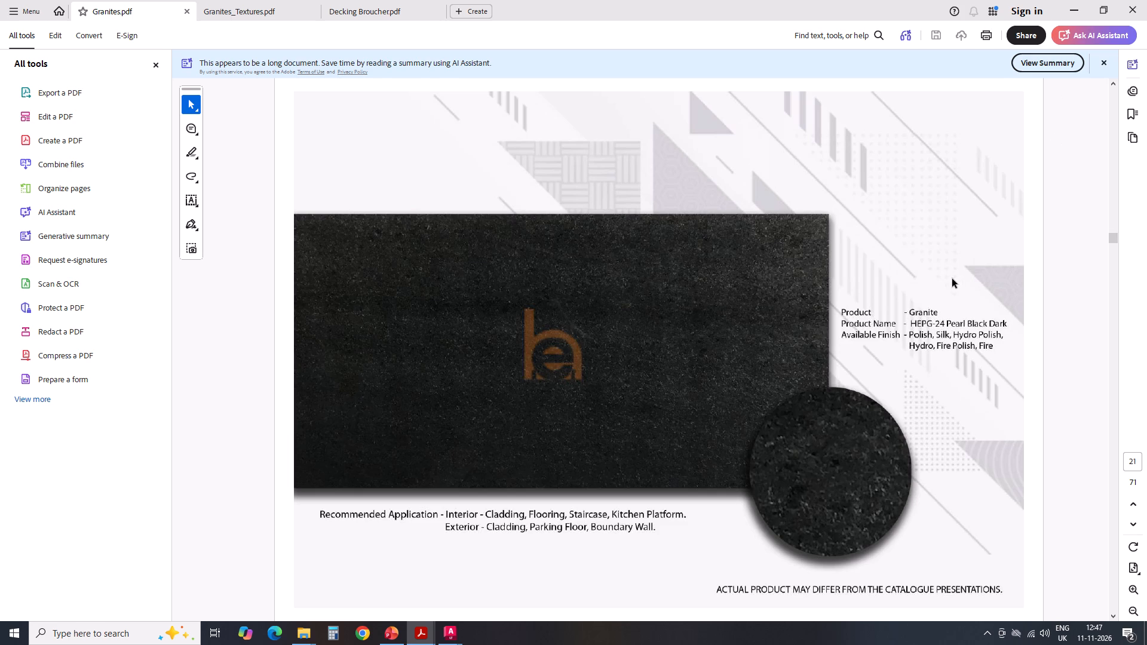
scroll(952, 279, up, 1)
scroll(952, 279, down, 1)
scroll(947, 301, up, 1)
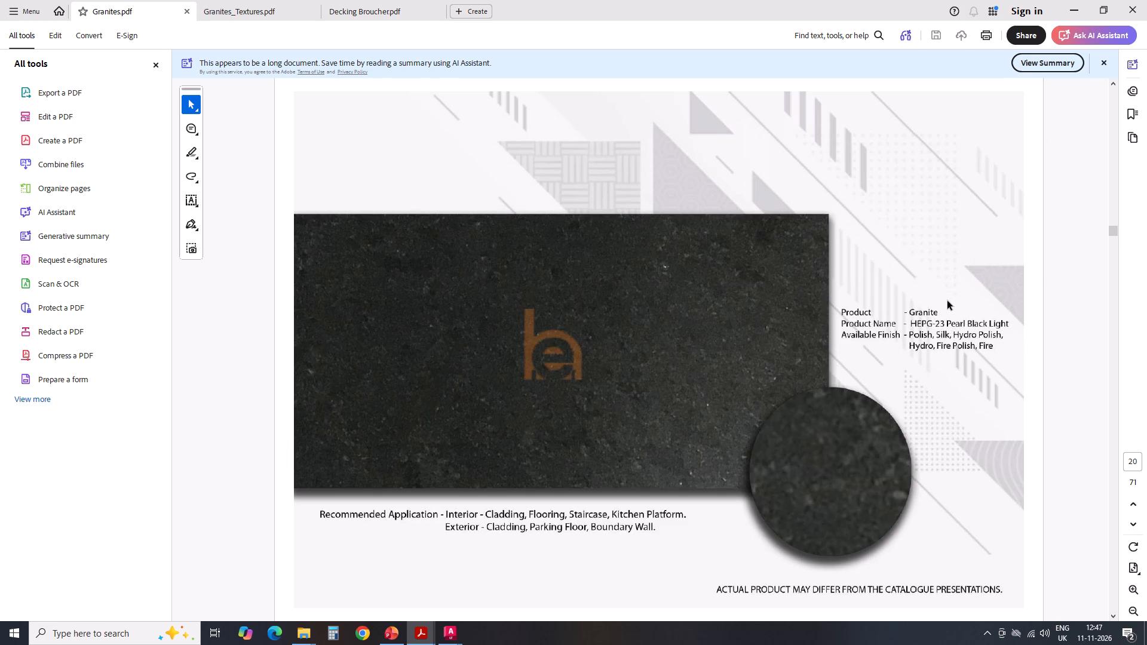
scroll(947, 301, up, 2)
scroll(947, 301, down, 1)
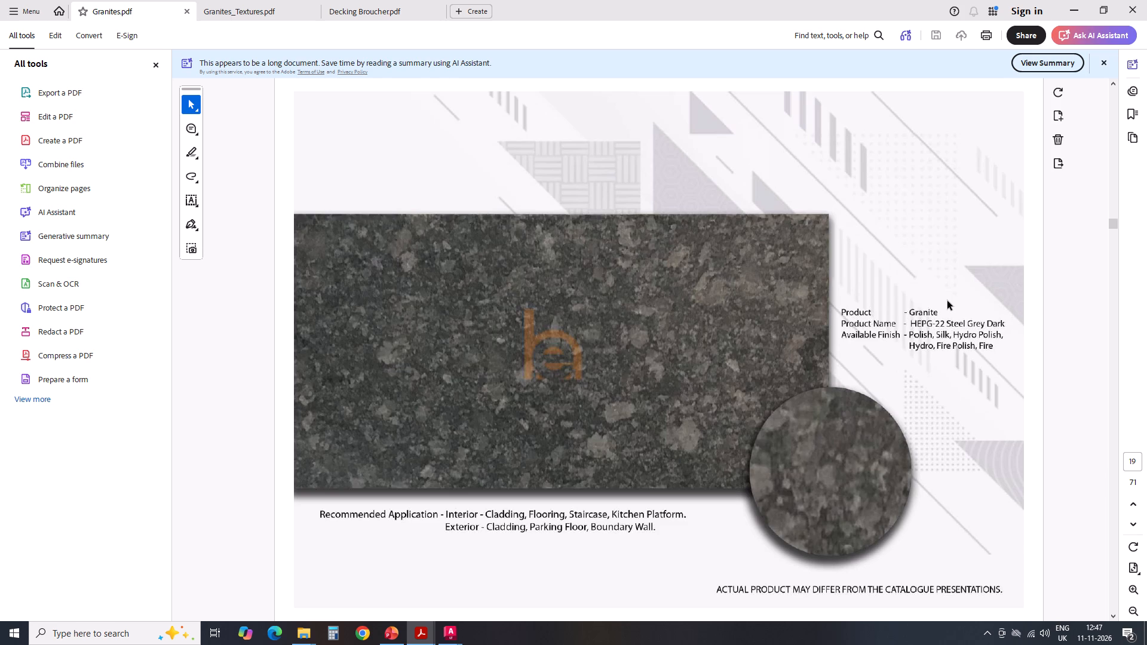
scroll(947, 301, up, 1)
scroll(947, 301, down, 1)
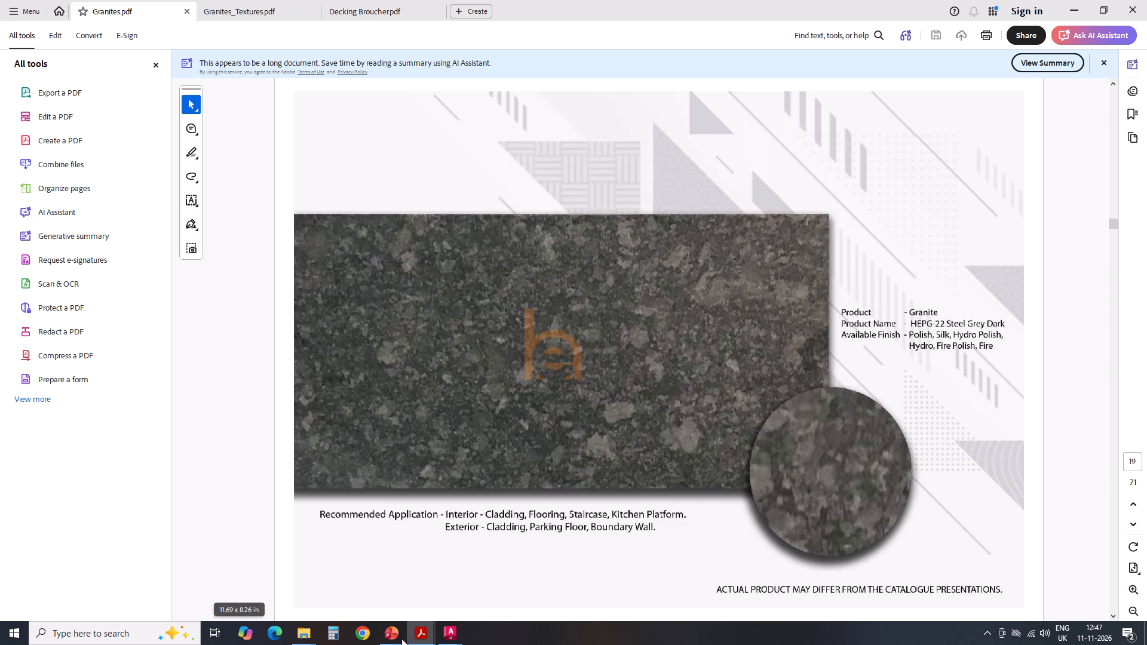
Return to the Material Plan drawing in AutoCAD to check the colours and finishes in the finishes legend.
click(457, 637)
click(383, 589)
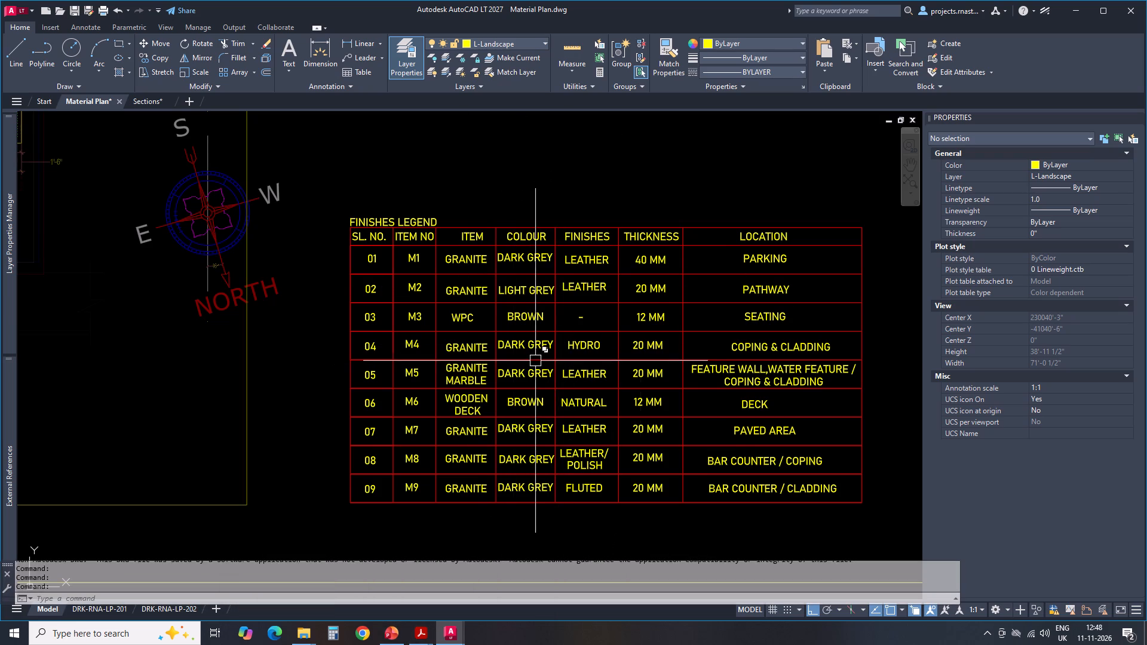
Return to Granites.pdf and compare the Steel Grey Light, Steel Grey Dark and Pearl Black Dark pages against the stilt-level garden slide.
click(413, 628)
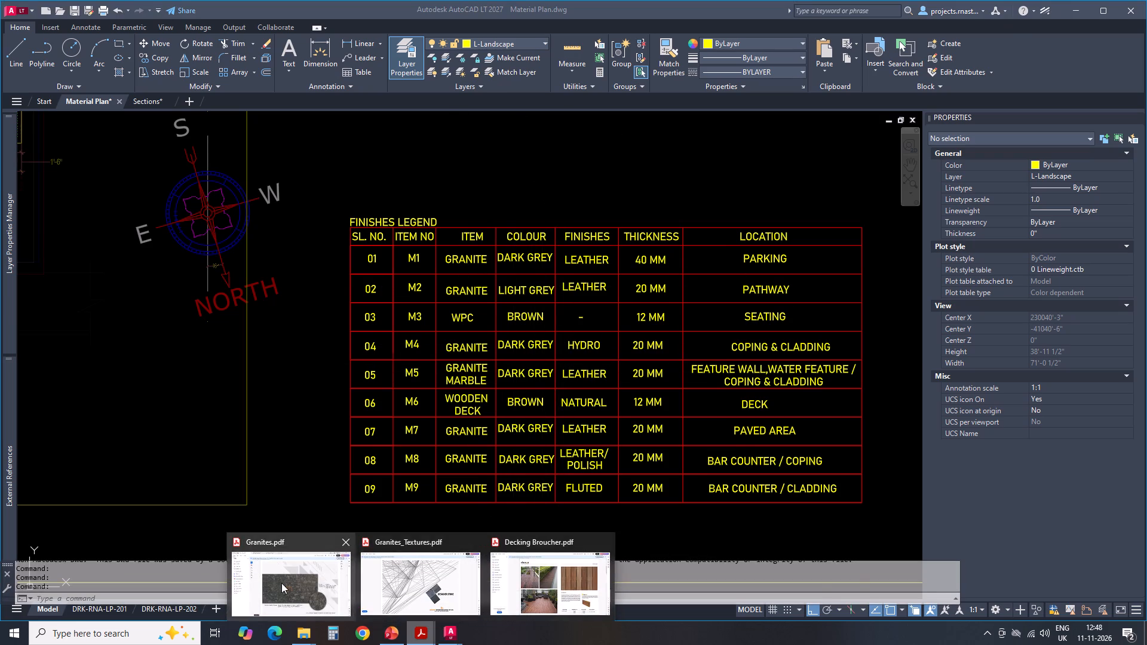
click(281, 583)
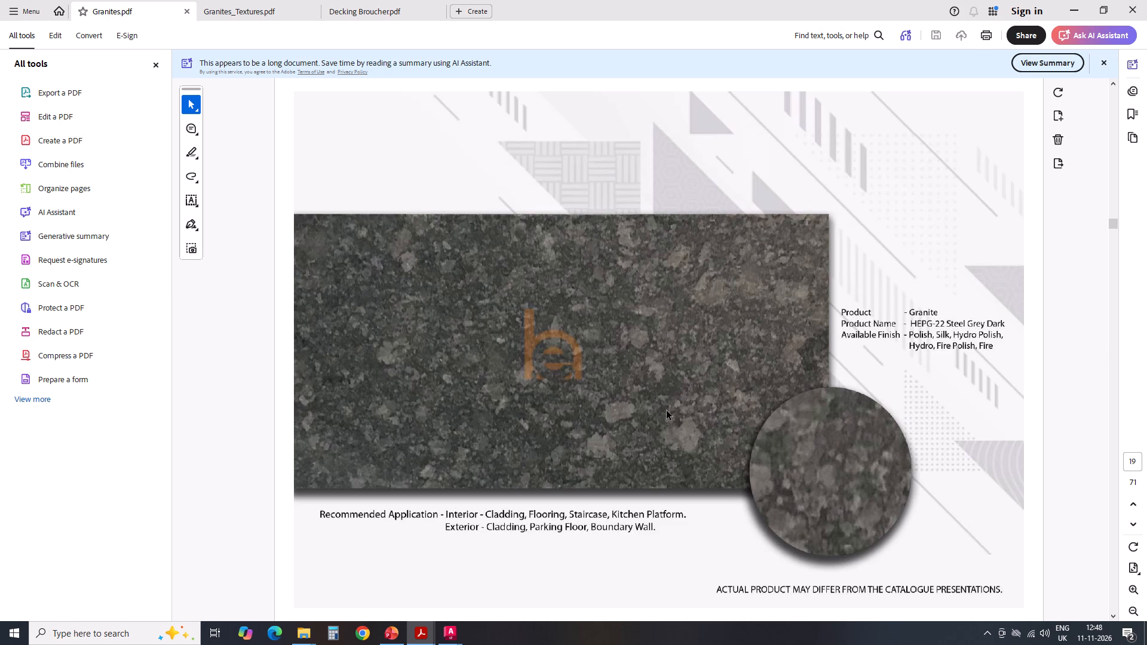
scroll(667, 411, up, 1)
scroll(890, 371, down, 2)
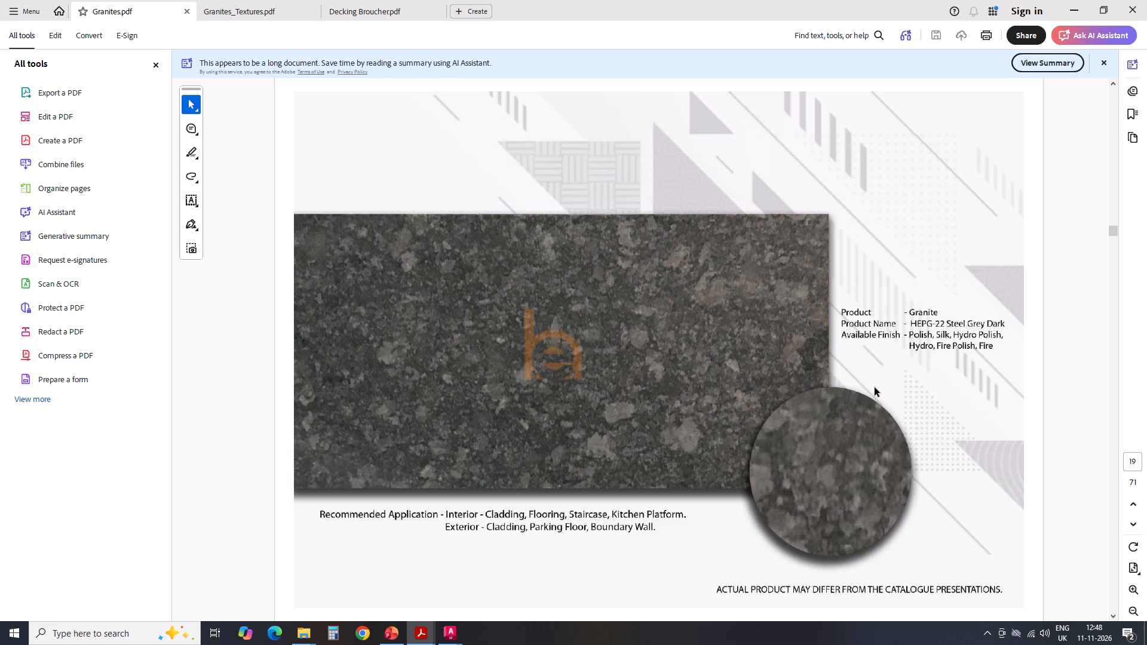
scroll(875, 388, down, 1)
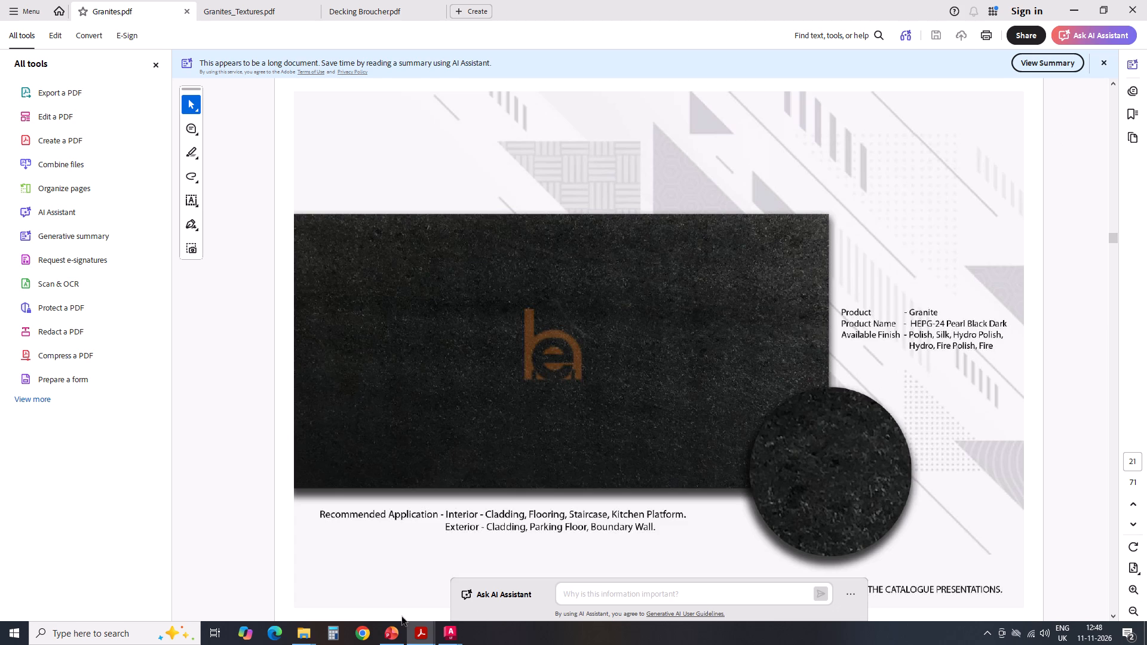
click(390, 640)
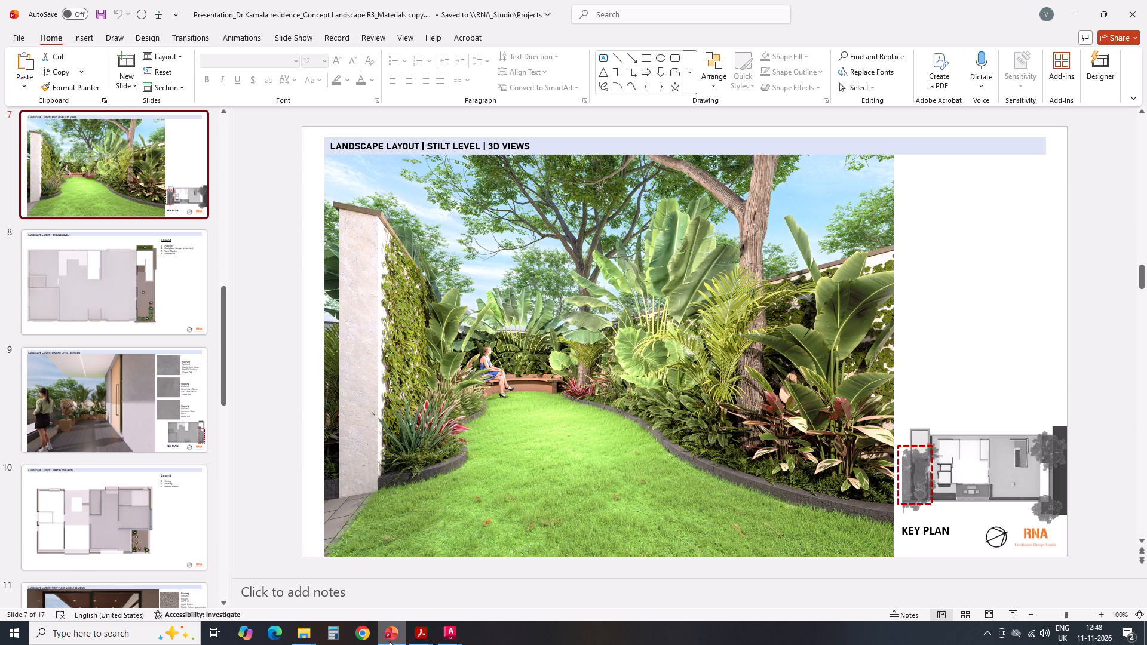
click(419, 635)
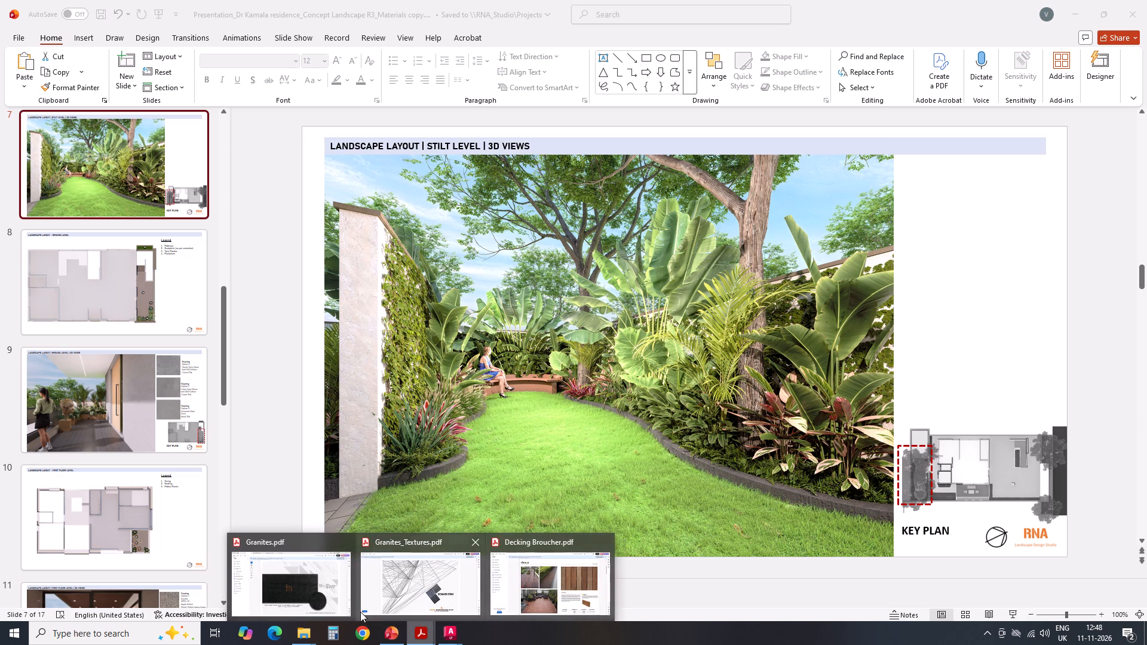
click(301, 585)
scroll(718, 373, up, 3)
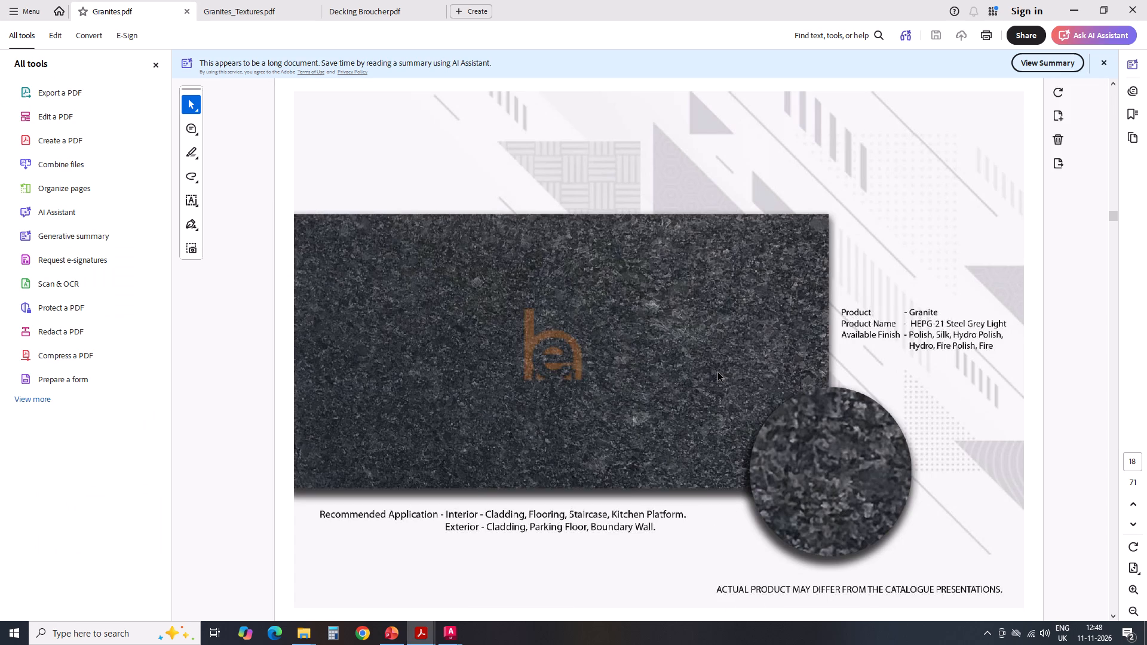
scroll(718, 373, down, 1)
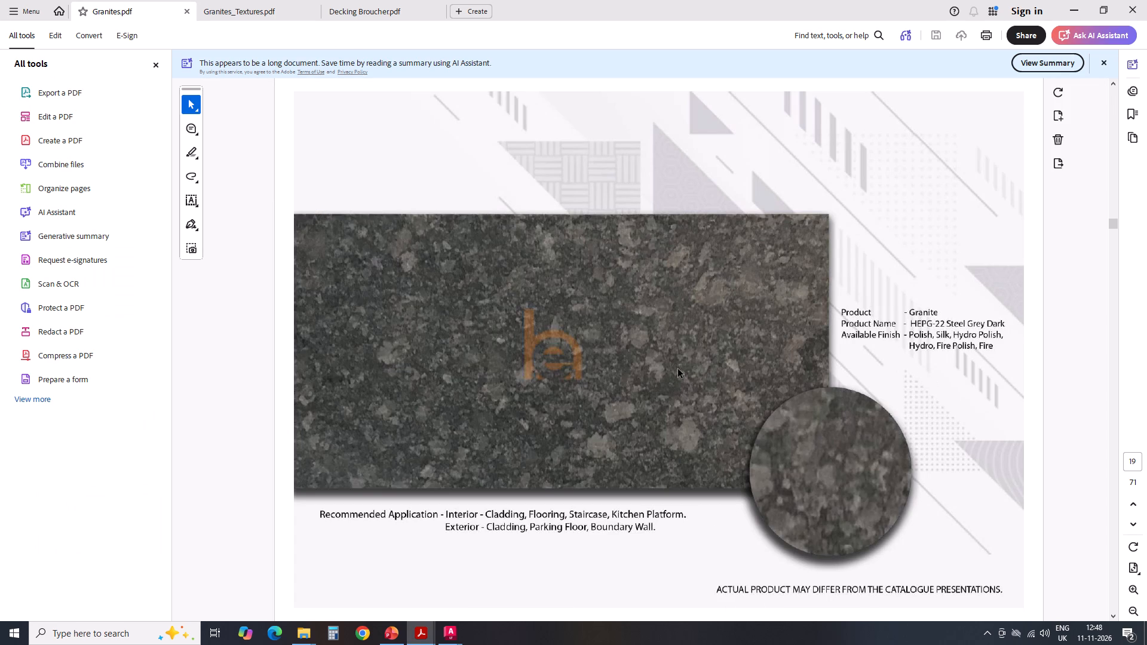
Capture a plain portion of the HEPG-22 Steel Grey Dark granite swatch as a screenshot, avoiding the logo.
key(shift+super+s)
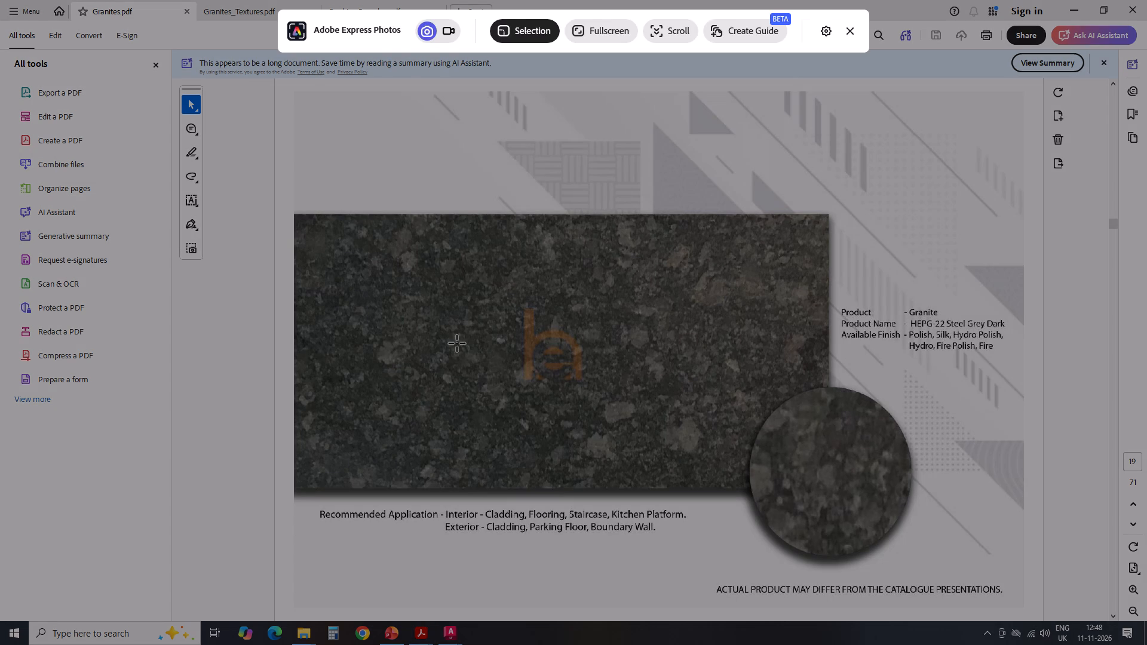
drag(308, 234, 347, 282)
drag(347, 282, 483, 463)
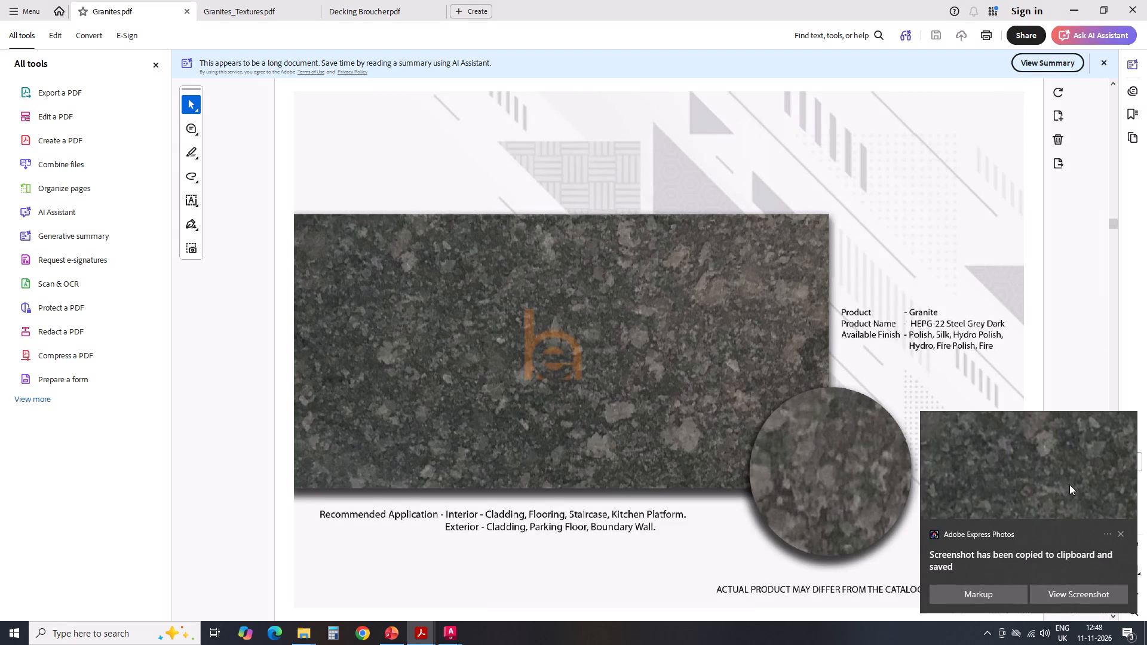
Switch to PowerPoint and insert Screenshot 2026-11-11 124848.png on slide 7, placing it in the blank area beside the garden view.
click(1077, 4)
click(952, 308)
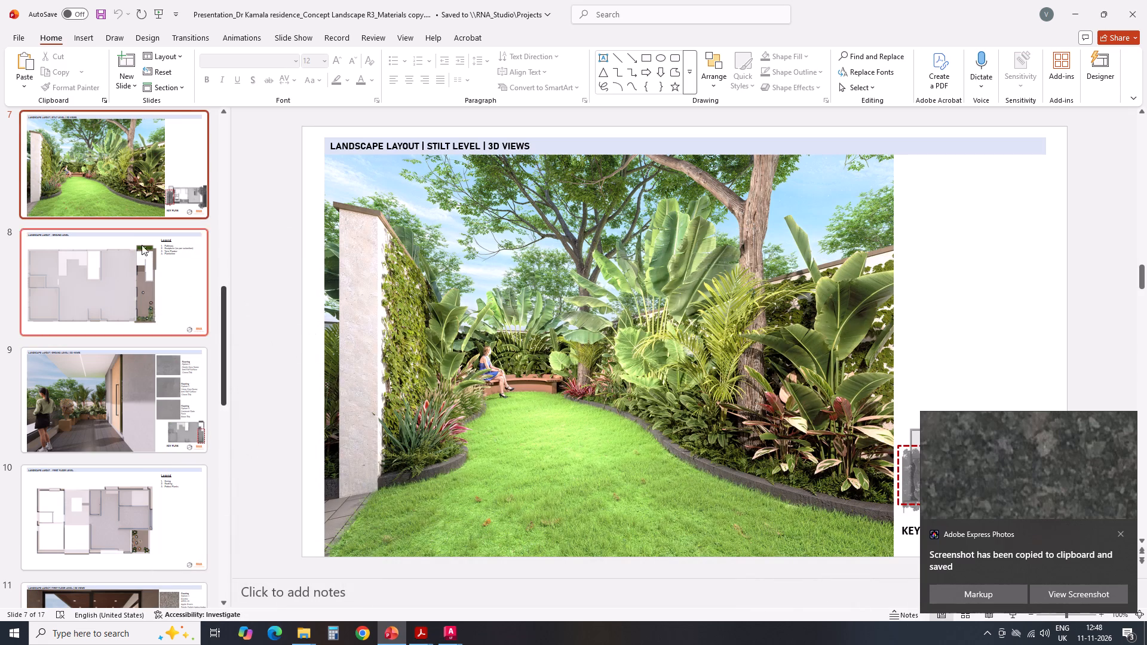
click(79, 45)
click(95, 85)
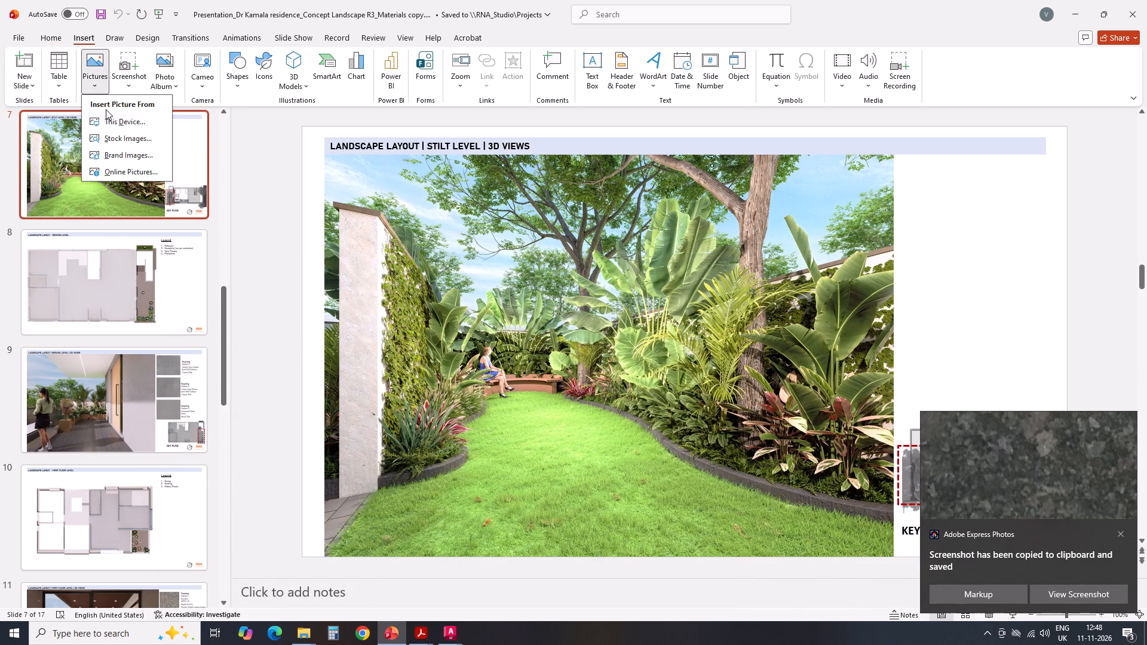
click(112, 125)
scroll(338, 202, down, 7)
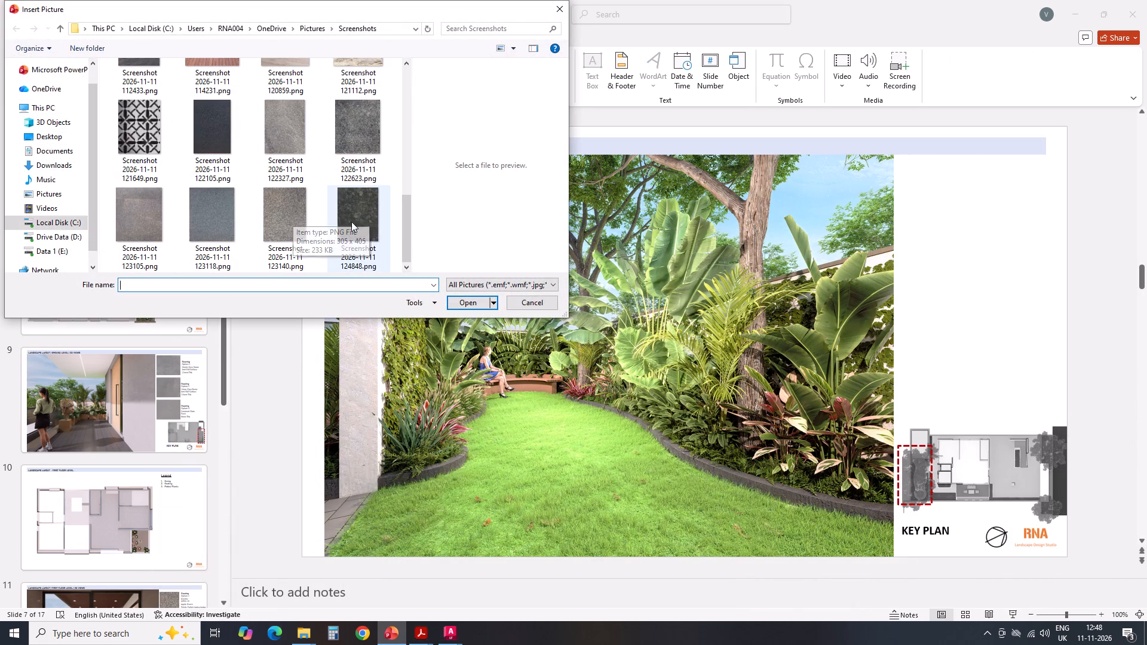
scroll(369, 227, down, 2)
click(366, 212)
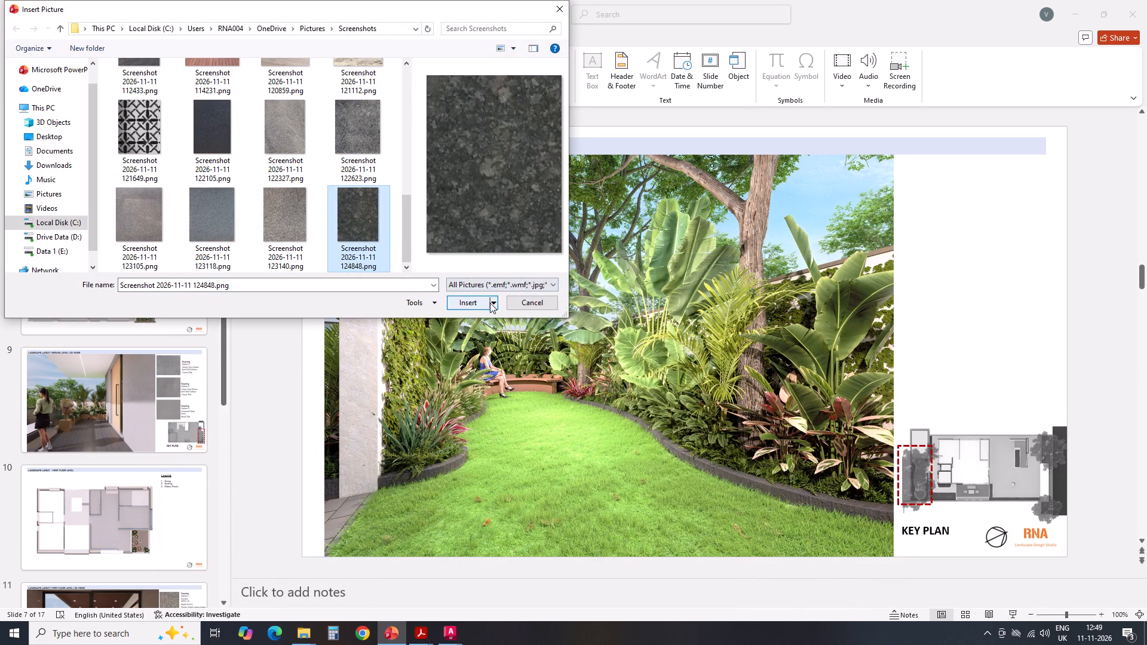
click(474, 302)
drag(689, 376, 982, 315)
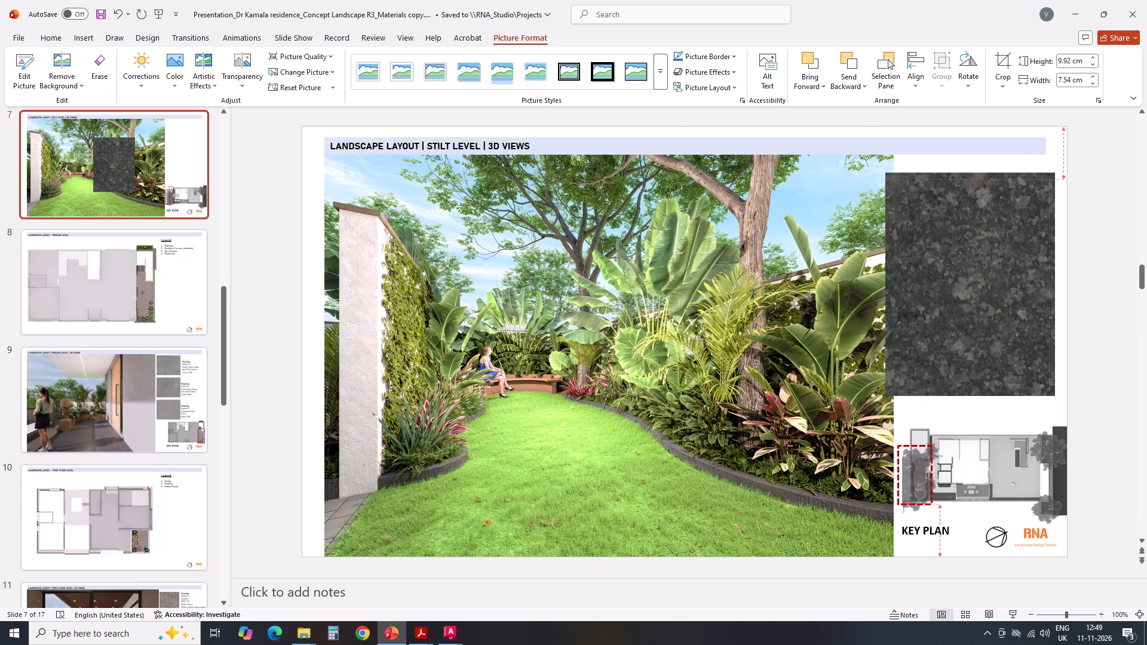
drag(982, 315, 988, 308)
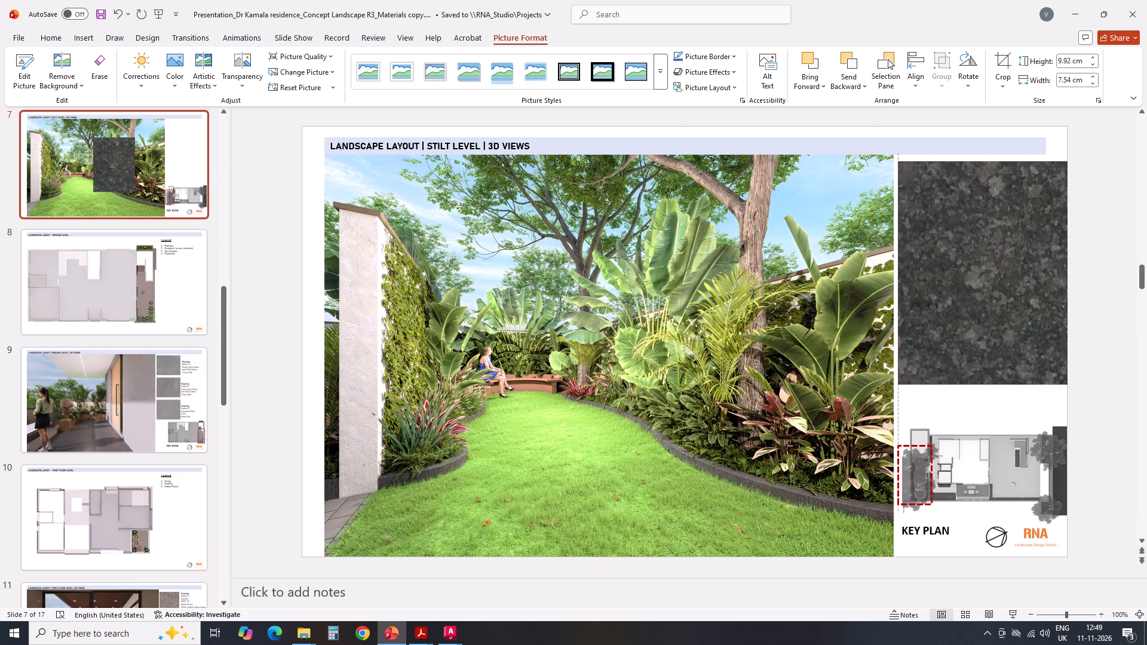
drag(988, 308, 990, 391)
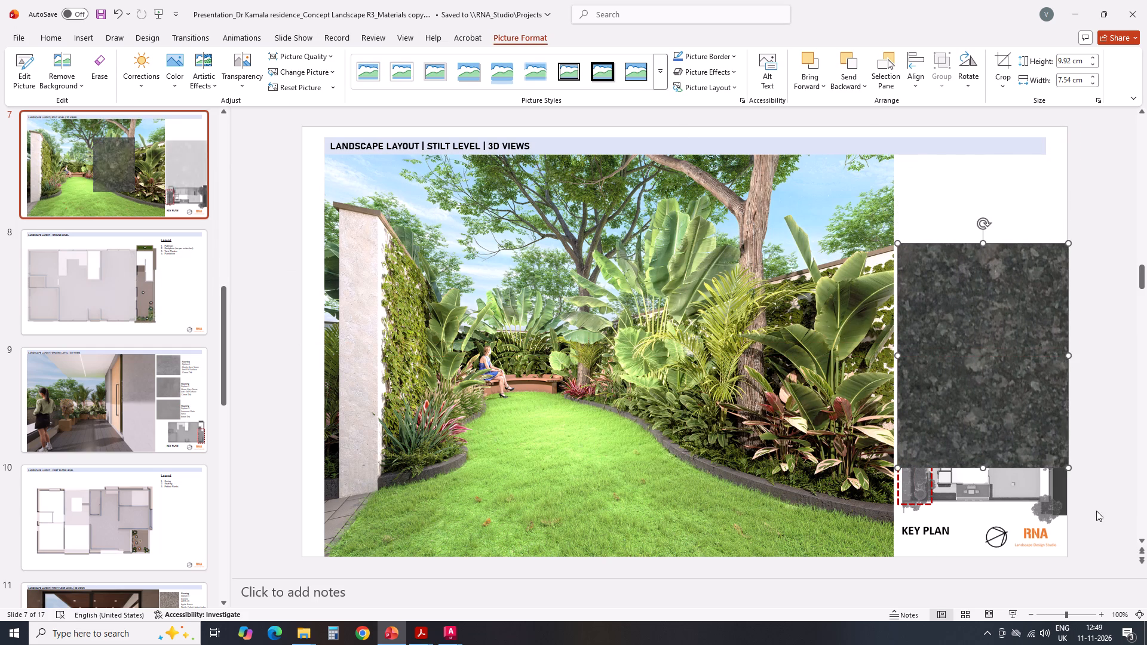
Crop the granite picture on slide 7 from its right and bottom sides to a small, nearly square swatch.
click(1016, 341)
click(1008, 65)
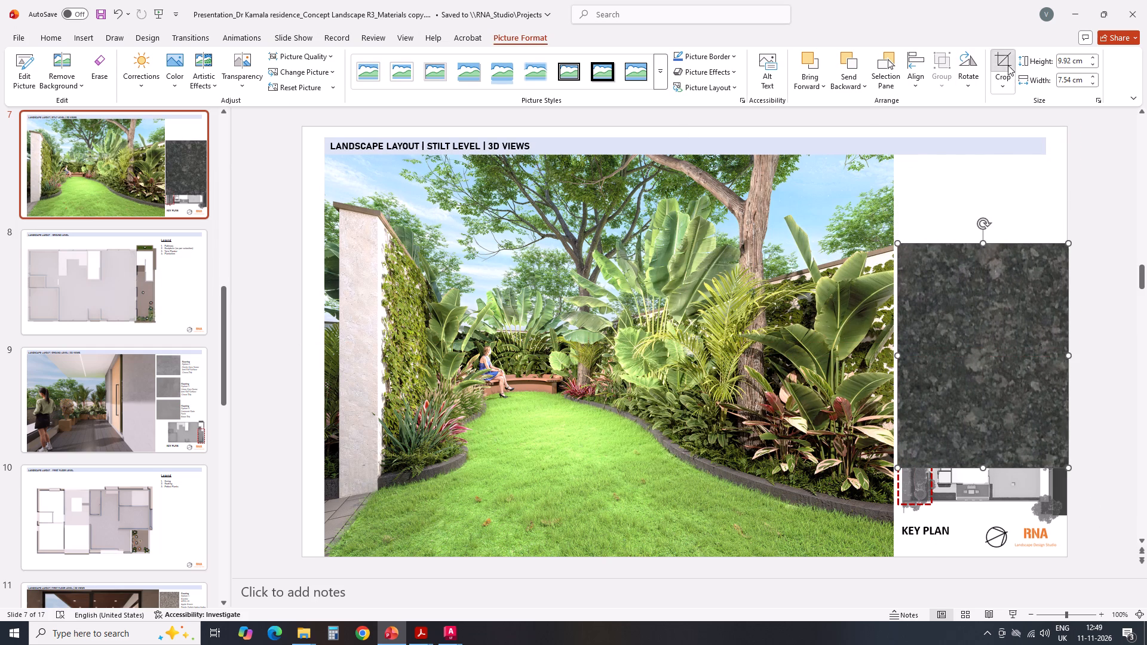
drag(1068, 357, 982, 359)
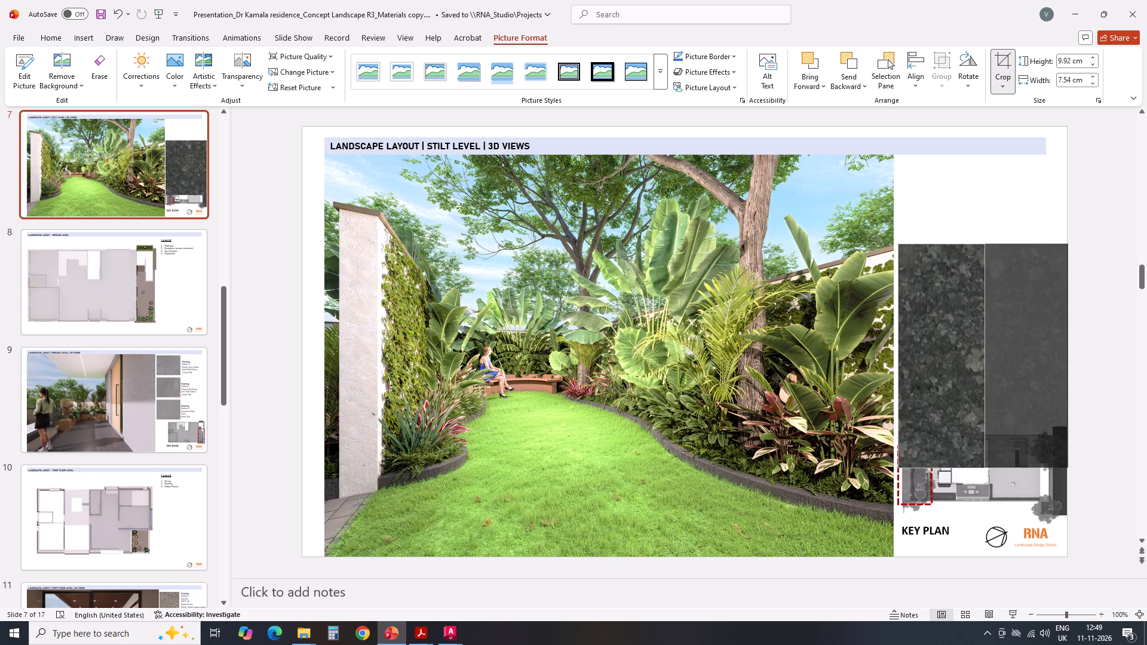
drag(982, 359, 985, 360)
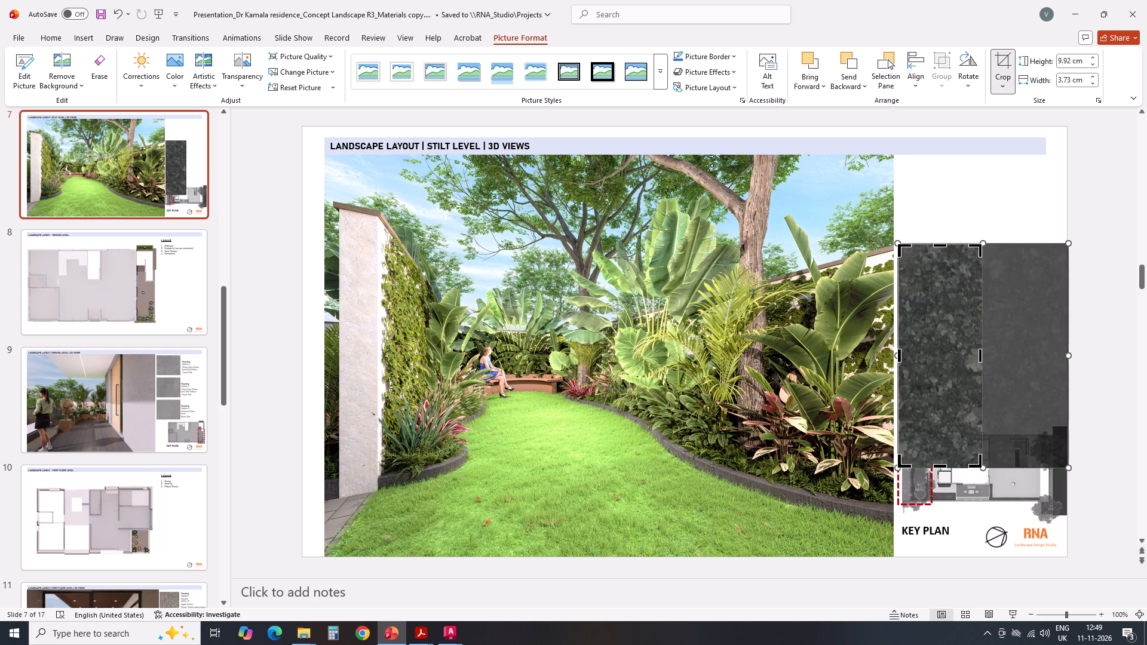
drag(940, 466, 950, 339)
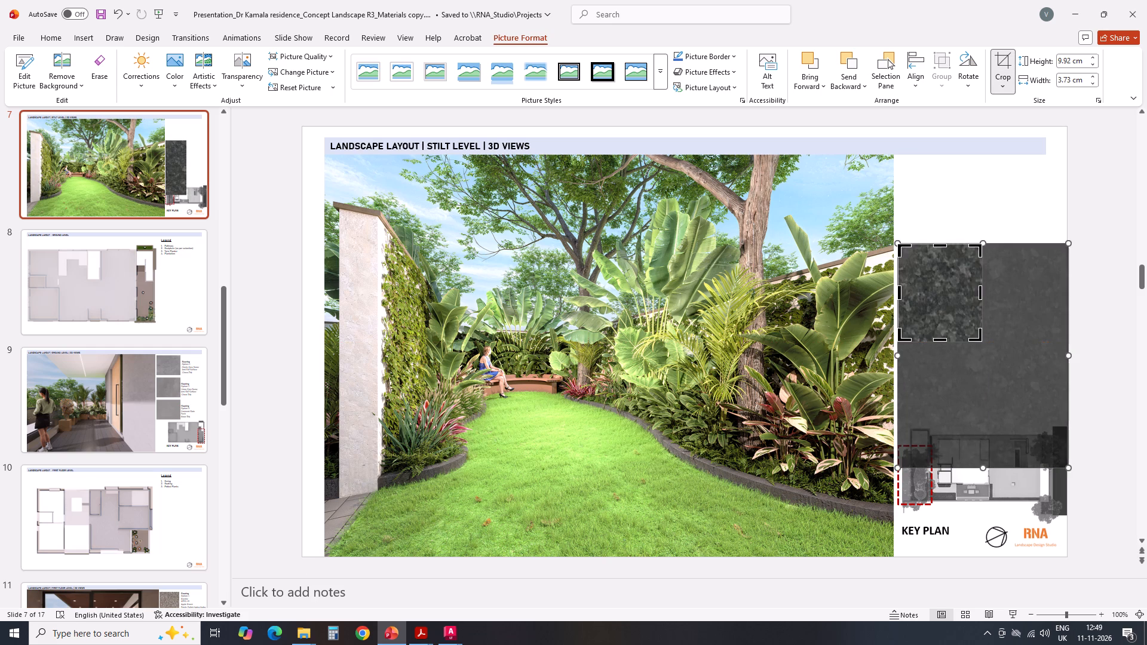
click(1028, 189)
click(940, 299)
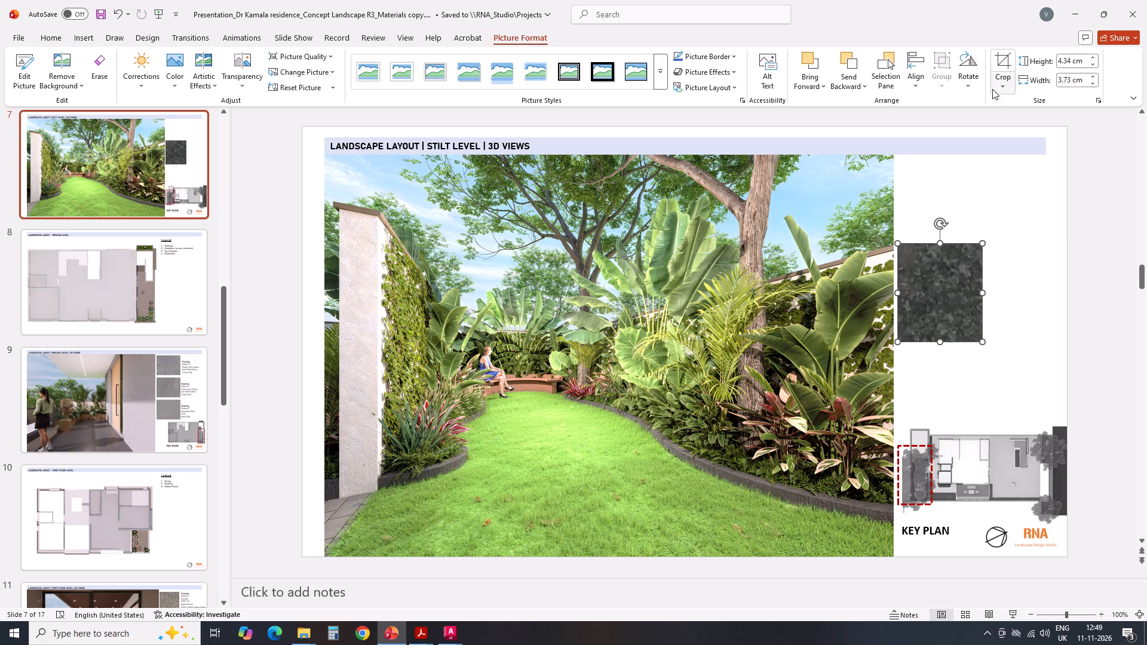
click(1011, 67)
drag(980, 296, 967, 295)
drag(934, 339, 931, 320)
click(1028, 194)
Move the cropped granite swatch down to just above the key plan, beside the edge of the garden view.
click(940, 272)
drag(940, 285, 940, 293)
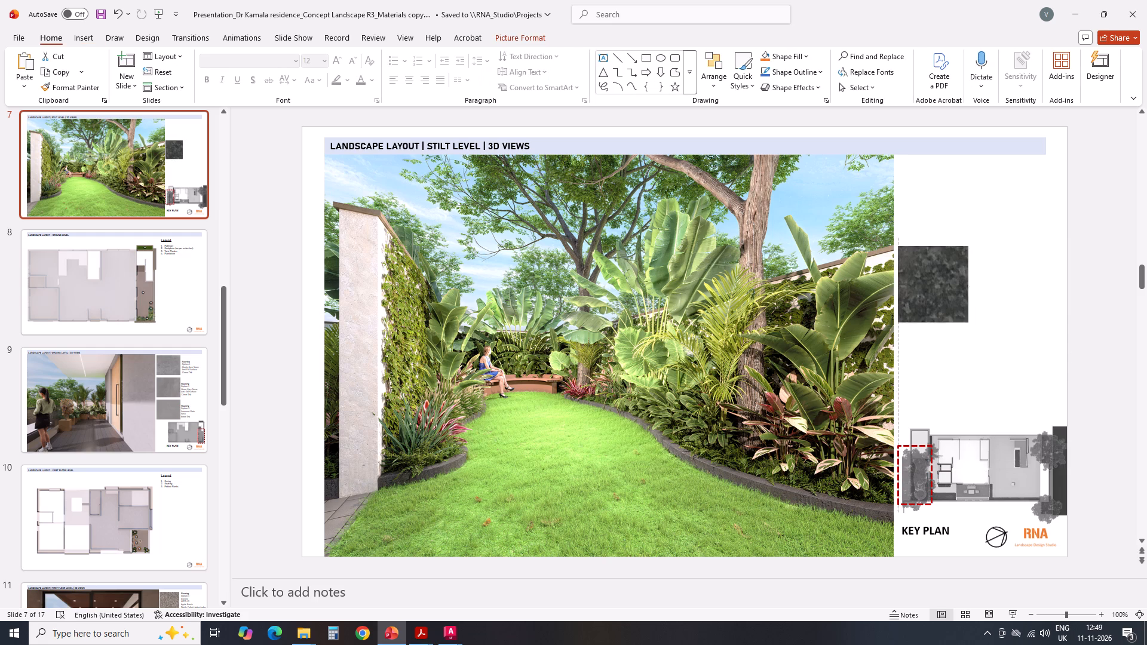
drag(940, 293, 941, 361)
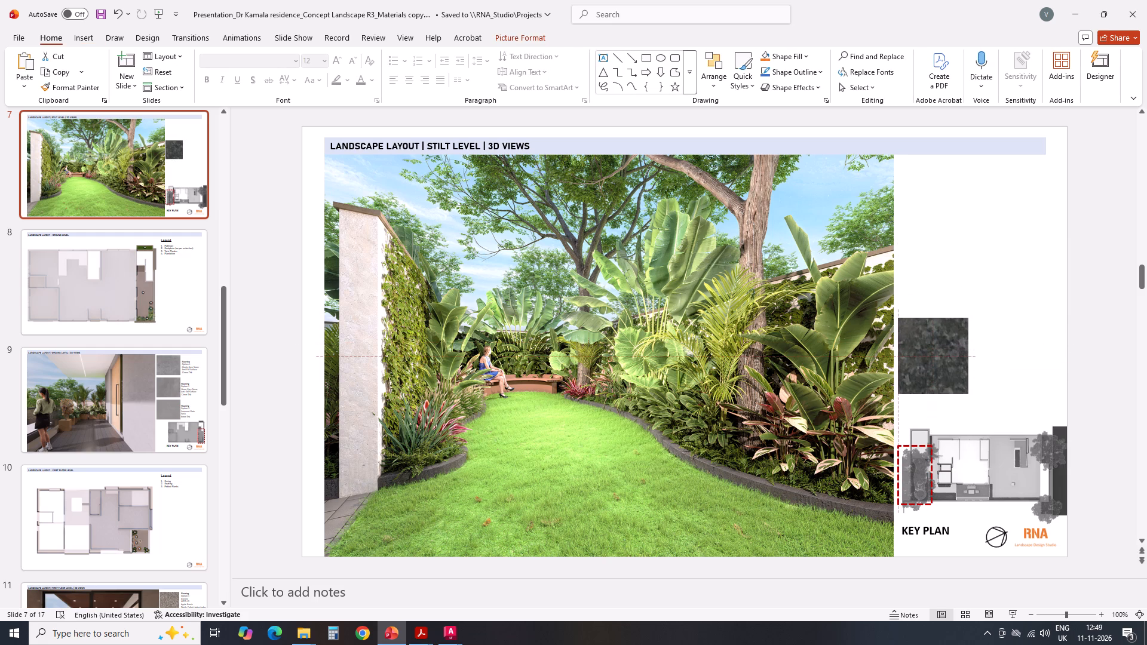
drag(941, 361, 939, 345)
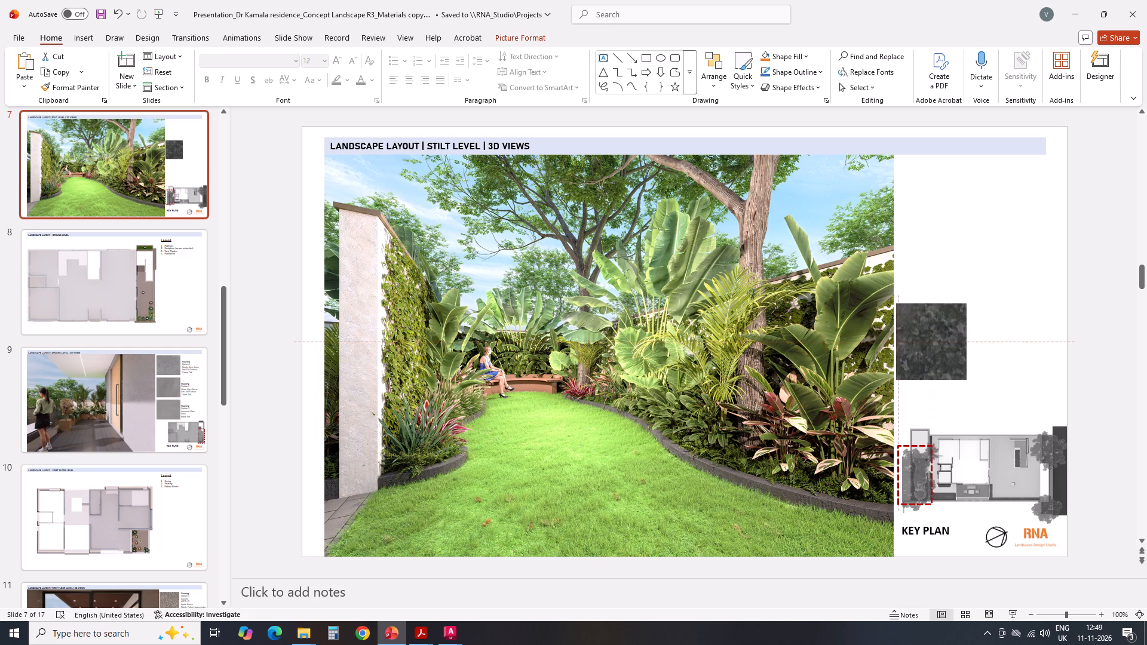
drag(939, 345, 941, 345)
click(1107, 307)
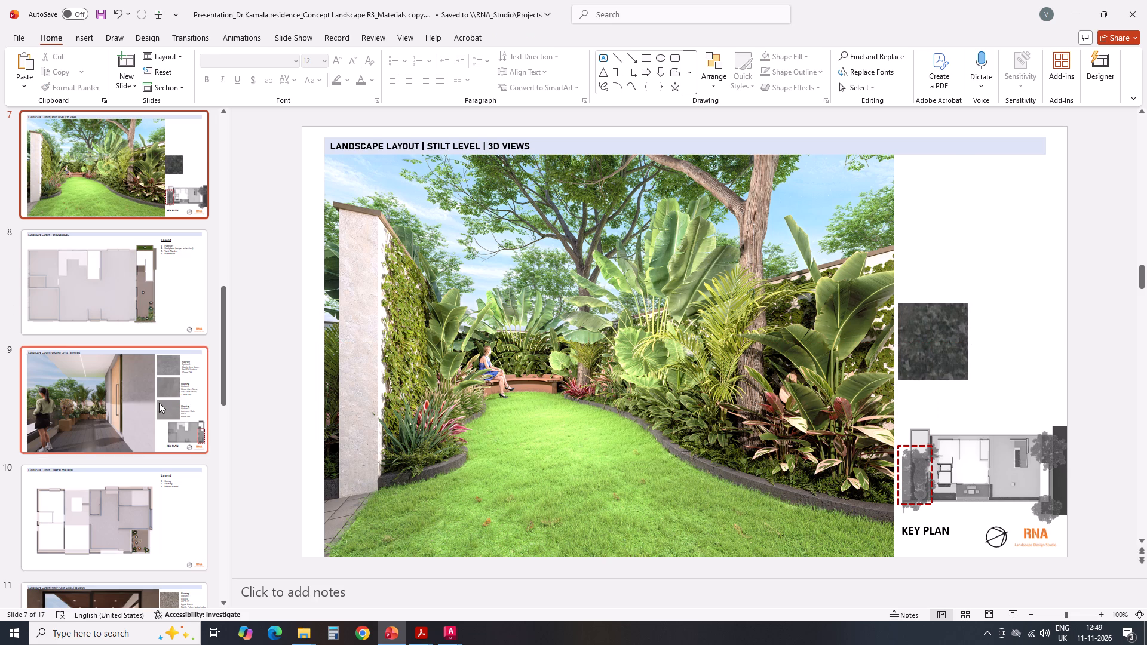
Copy the Option-2 Limos Grey Stone flooring caption from slide 9 to slide 7 and place it beside the granite swatch.
click(167, 403)
click(990, 288)
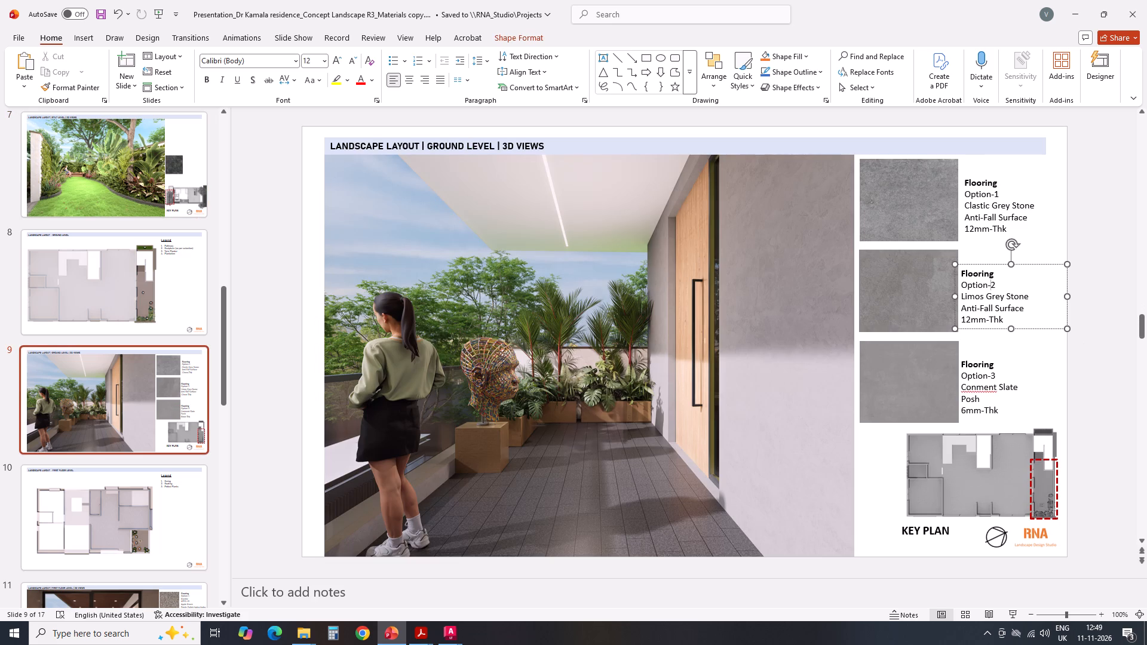
click(1045, 263)
key(ctrl+c)
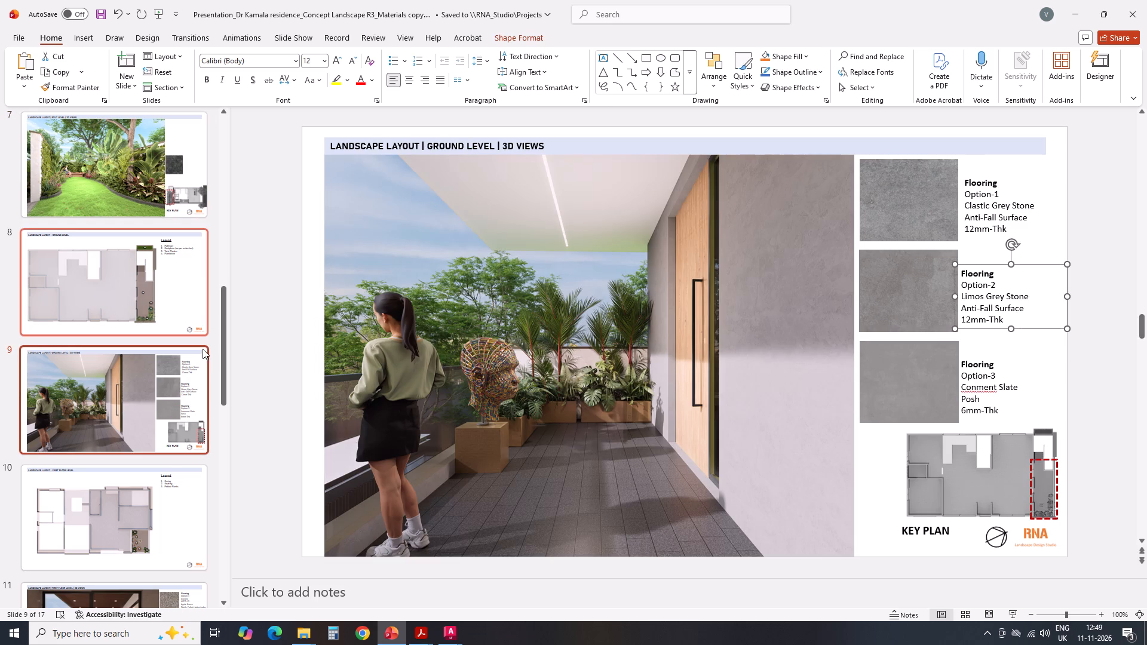
scroll(180, 411, up, 5)
click(136, 495)
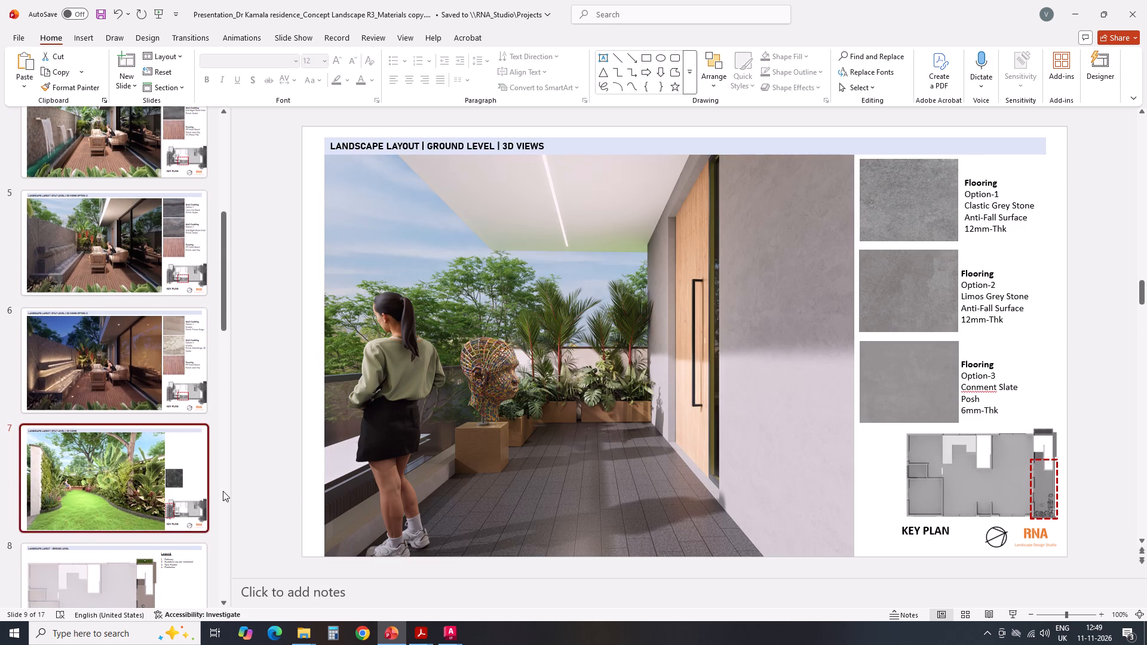
click(1007, 379)
key(ctrl+v)
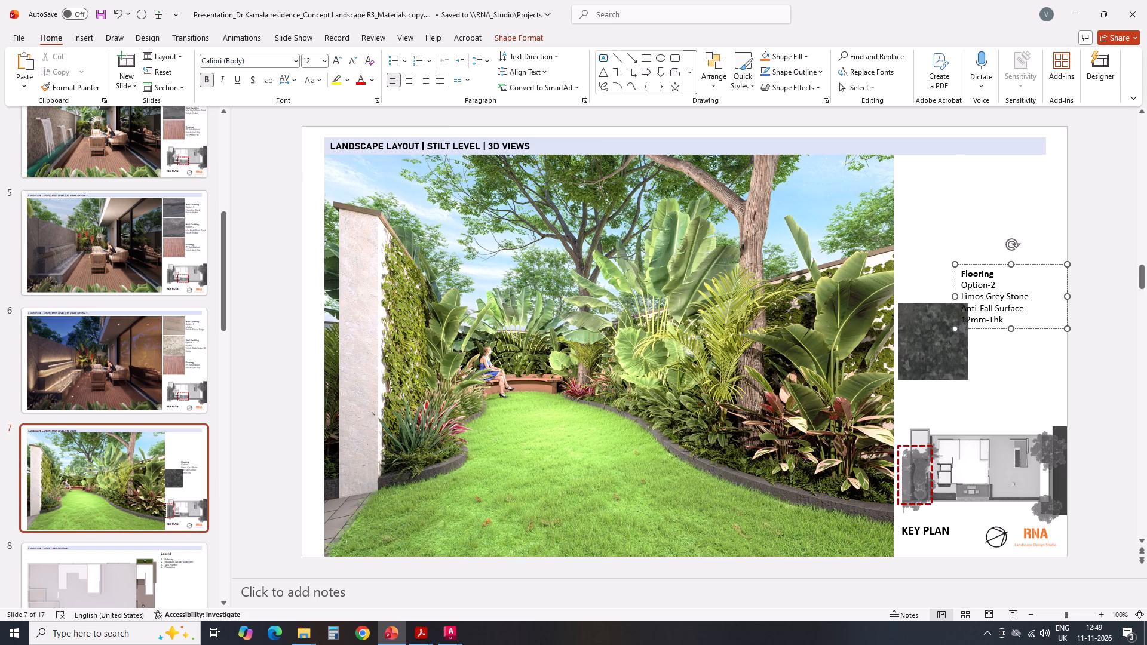
drag(1003, 263, 1017, 305)
Replace the Flooring heading of the caption beside the granite swatch with "Kerb Stone Cladding/Copping" on two lines.
click(1010, 324)
click(1011, 314)
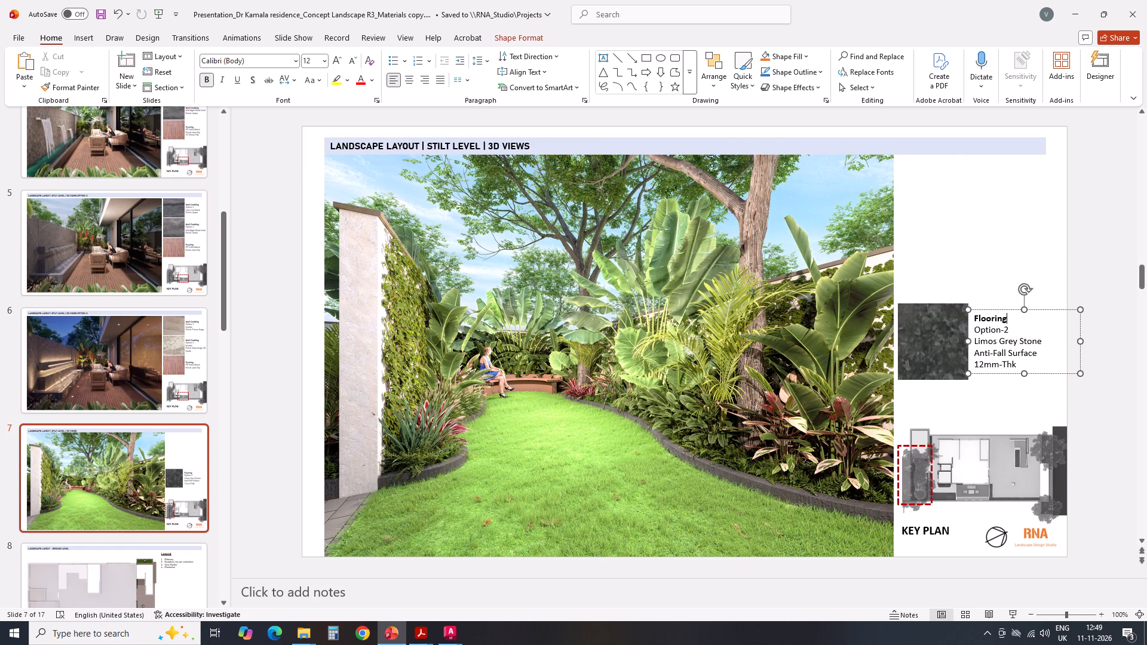
key(BackSpace)
key(BackSpace)
key(BackSpace)
key(BackSpace)
key(BackSpace)
key(BackSpace)
key(BackSpace)
key(BackSpace)
text(ER)
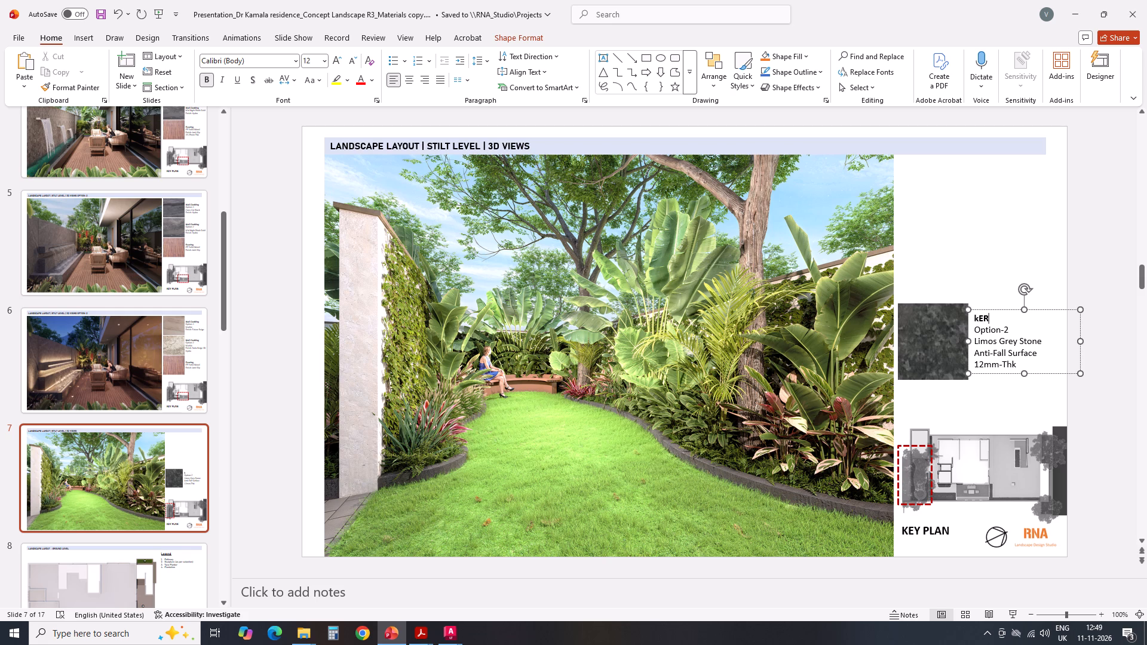
key(BackSpace)
key(BackSpace)
key(BackSpace)
text(erb)
key(space)
key(Return)
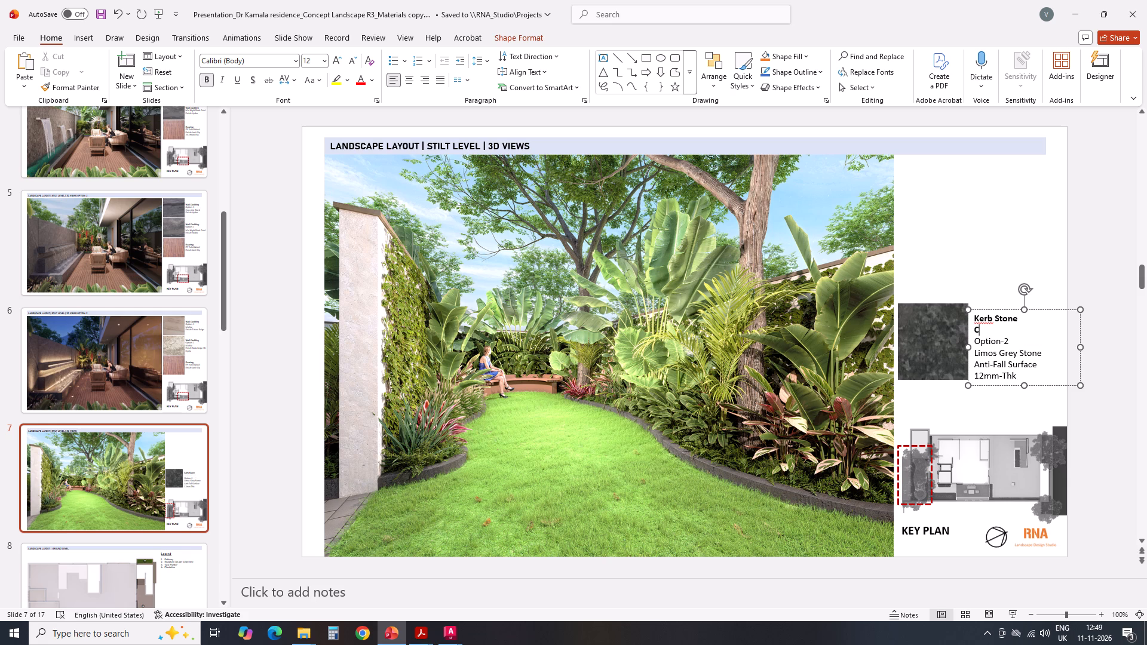
text(ladding)
key(c)
text(opping)
click(1084, 250)
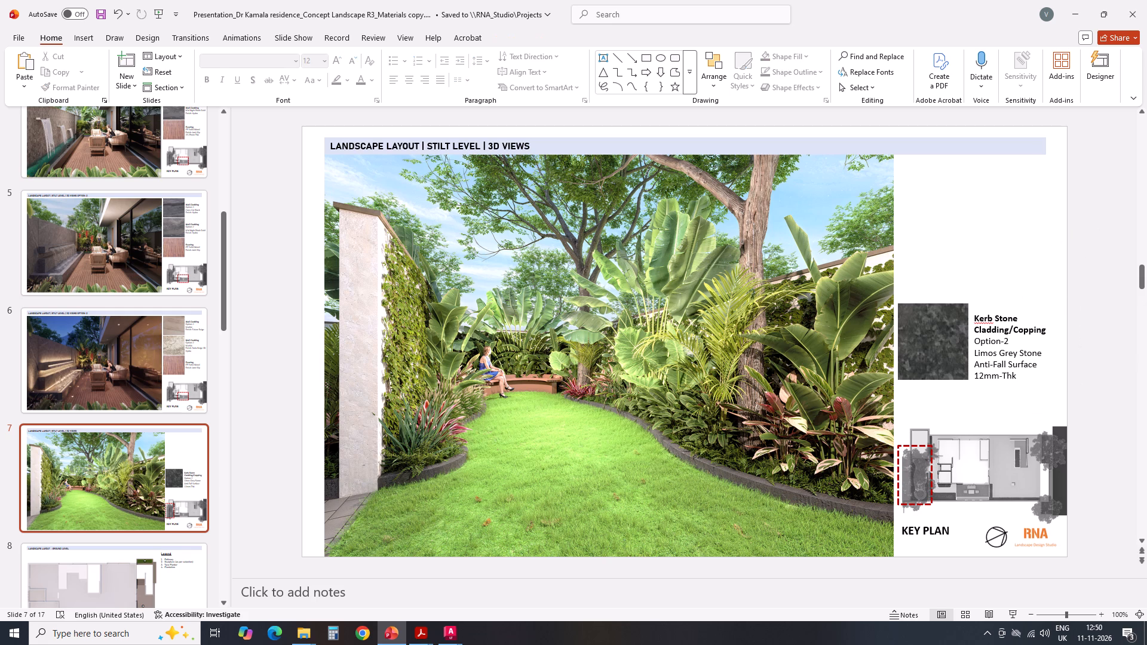
Nudge the kerb stone caption up slightly so its text box lines up with the granite swatch.
click(1007, 351)
click(1010, 308)
click(1004, 309)
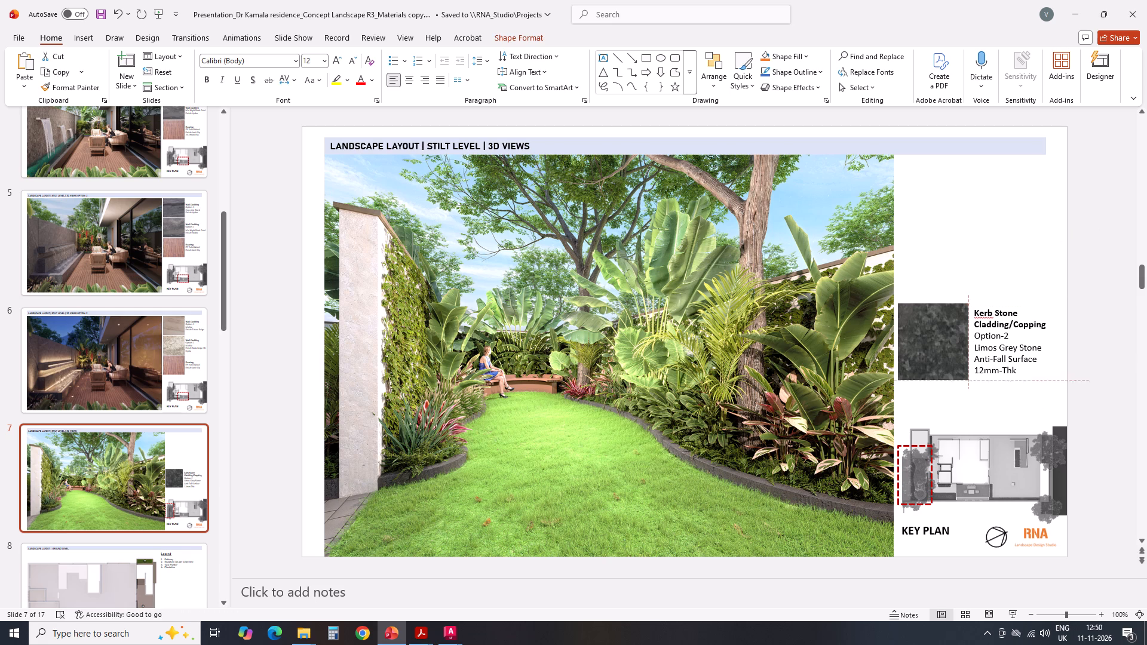
click(1101, 285)
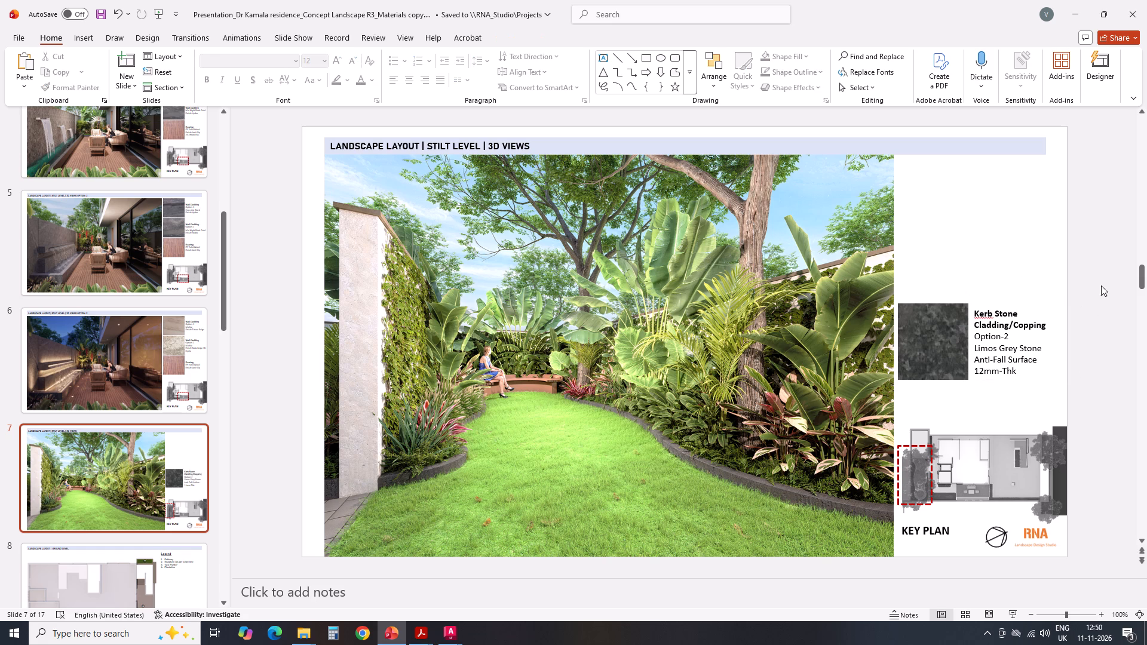
Check the product code in Granites.pdf and replace the caption's Option-2 line in PowerPoint with "HEPG-22".
click(425, 633)
click(314, 603)
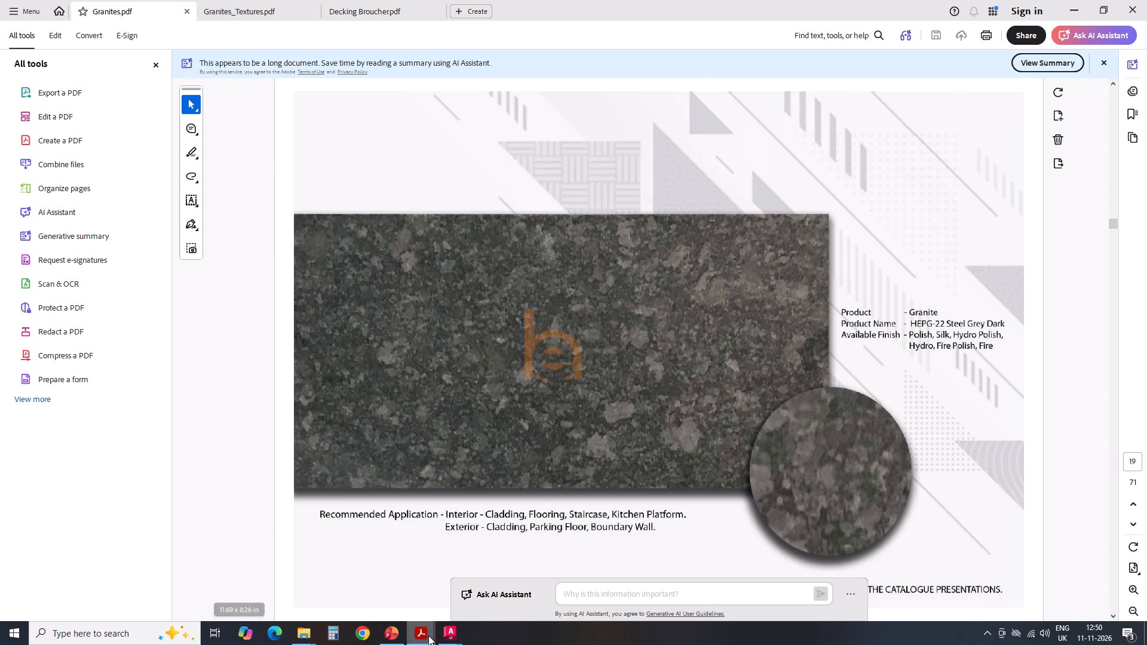
click(397, 639)
click(1007, 340)
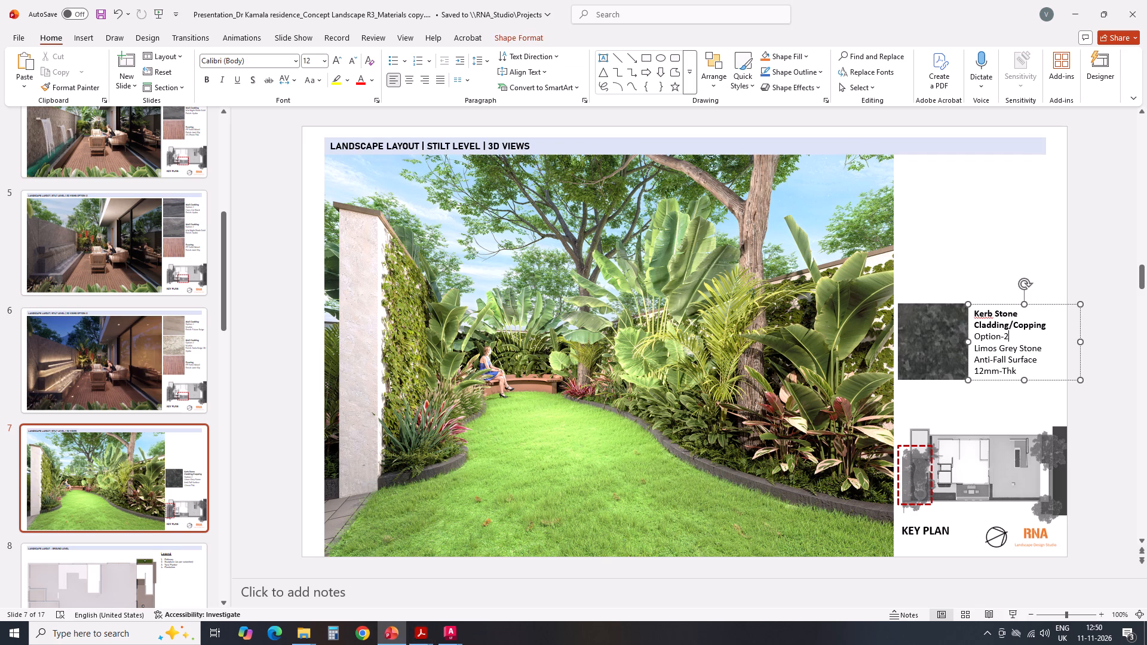
key(BackSpace)
key(BackSpace)
key(BackSpace)
key(BackSpace)
key(BackSpace)
key(BackSpace)
key(BackSpace)
key(BackSpace)
text(EPG)
text(-22)
click(1079, 262)
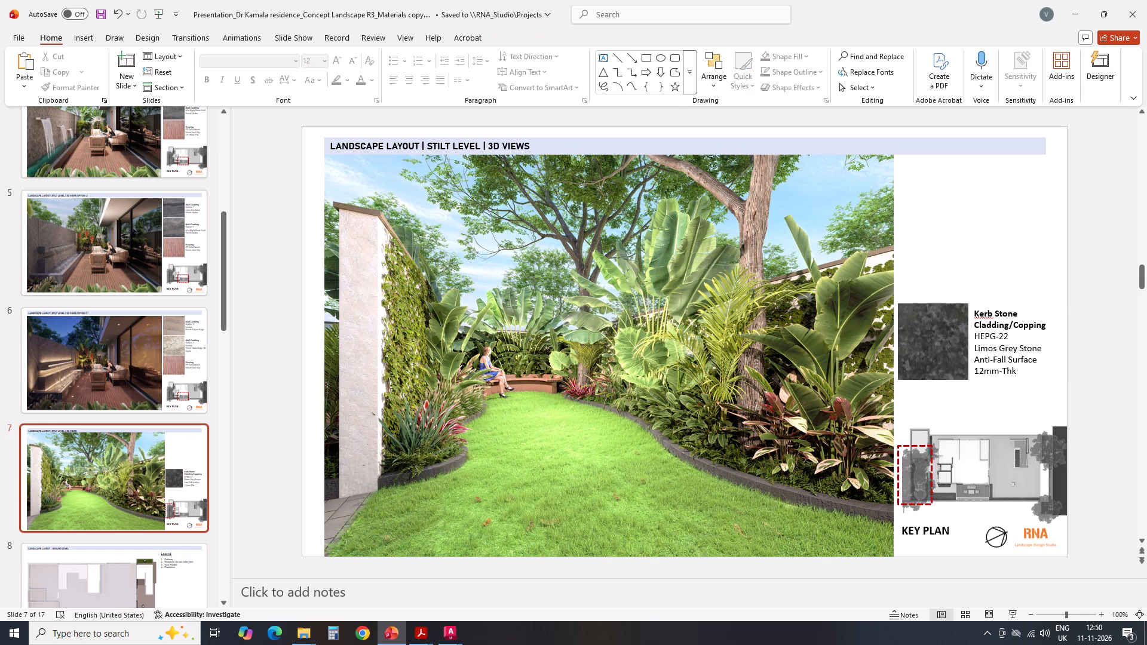
Check the stone name in Granites.pdf and replace the caption's Limos Grey Stone line in PowerPoint with "Steel Grey Dark".
click(415, 637)
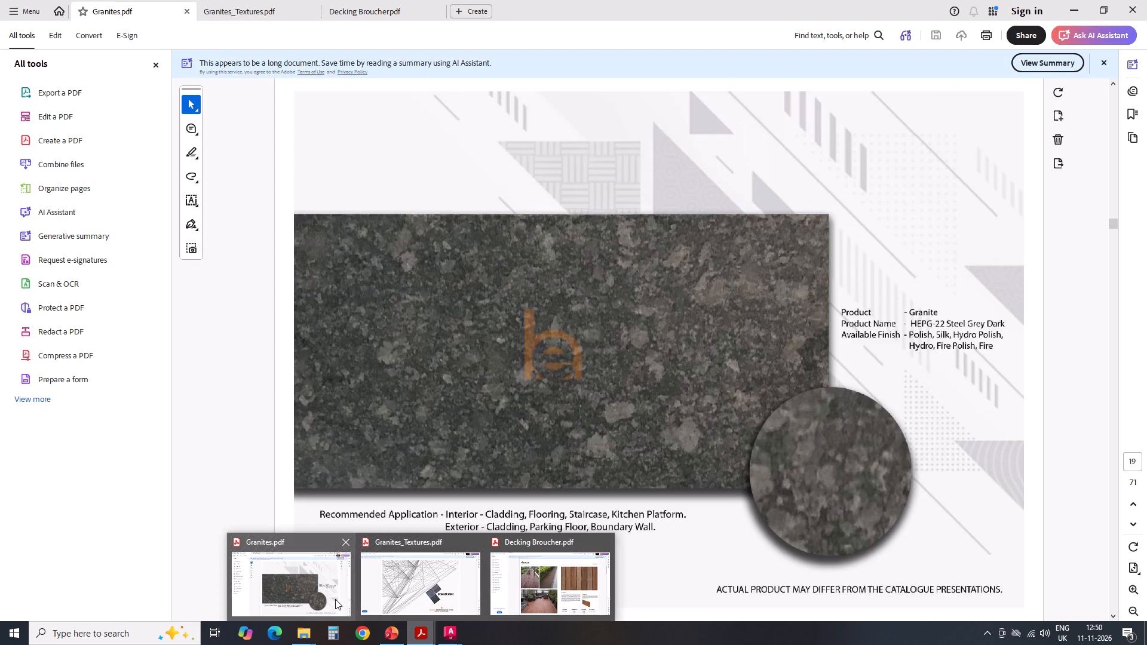
click(335, 599)
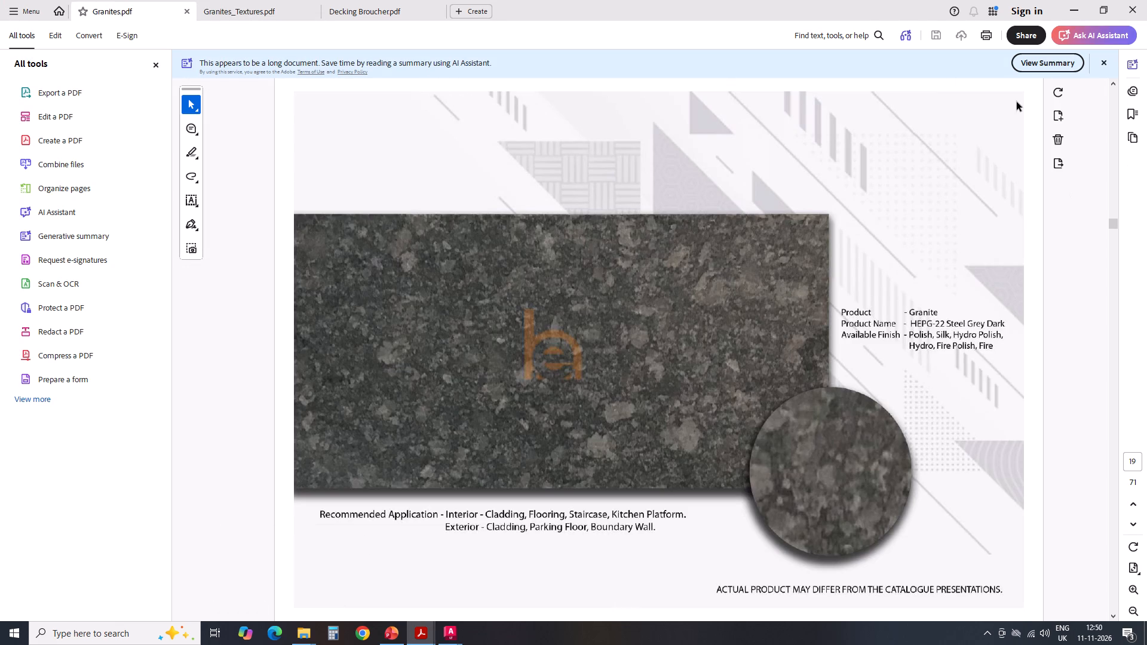
click(1070, 8)
click(1011, 339)
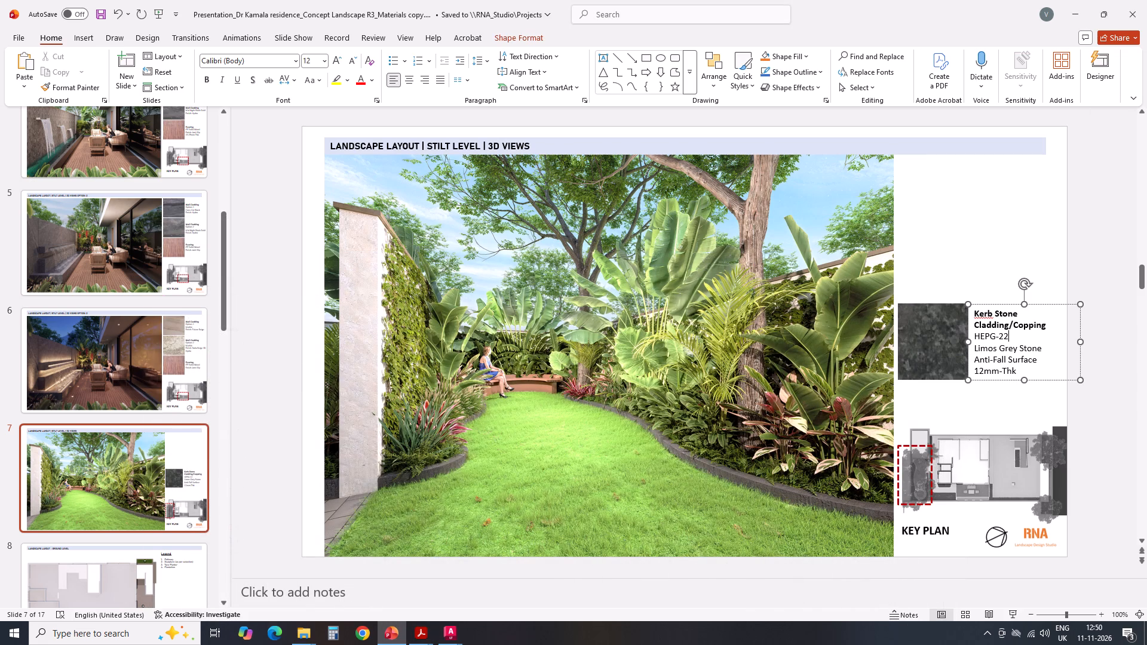
click(1046, 344)
click(1042, 348)
key(BackSpace)
key(equal)
key(BackSpace)
key(BackSpace)
key(BackSpace)
key(BackSpace)
key(BackSpace)
key(BackSpace)
key(BackSpace)
key(BackSpace)
key(BackSpace)
key(BackSpace)
key(BackSpace)
key(BackSpace)
key(BackSpace)
key(BackSpace)
key(BackSpace)
key(BackSpace)
key(BackSpace)
key(BackSpace)
key(s)
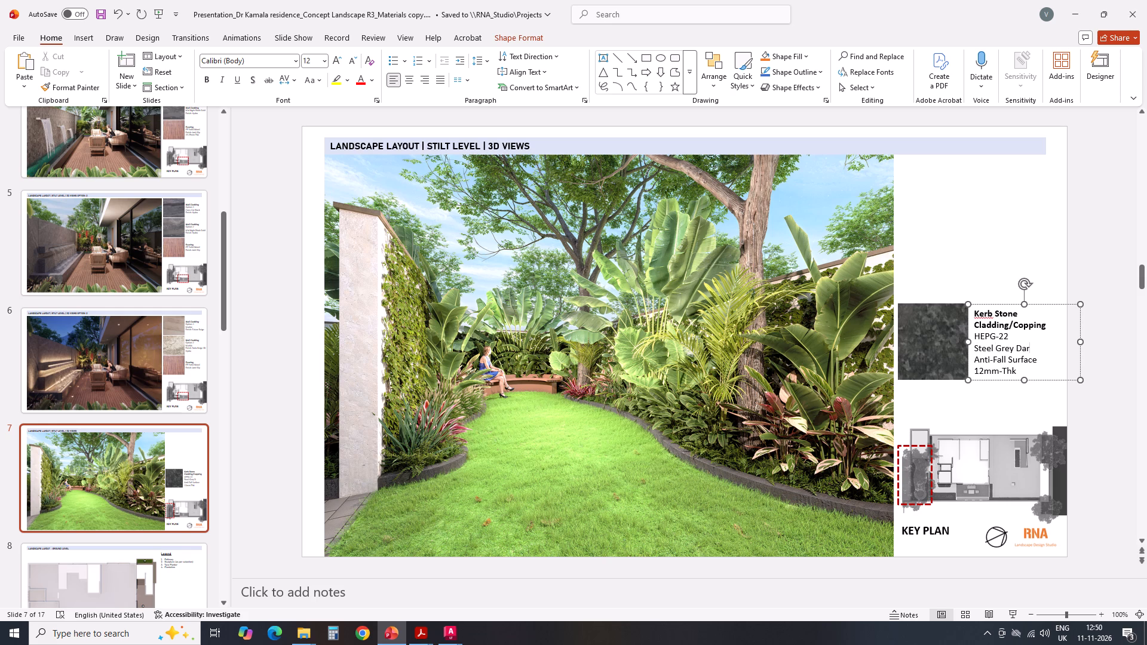
key(k)
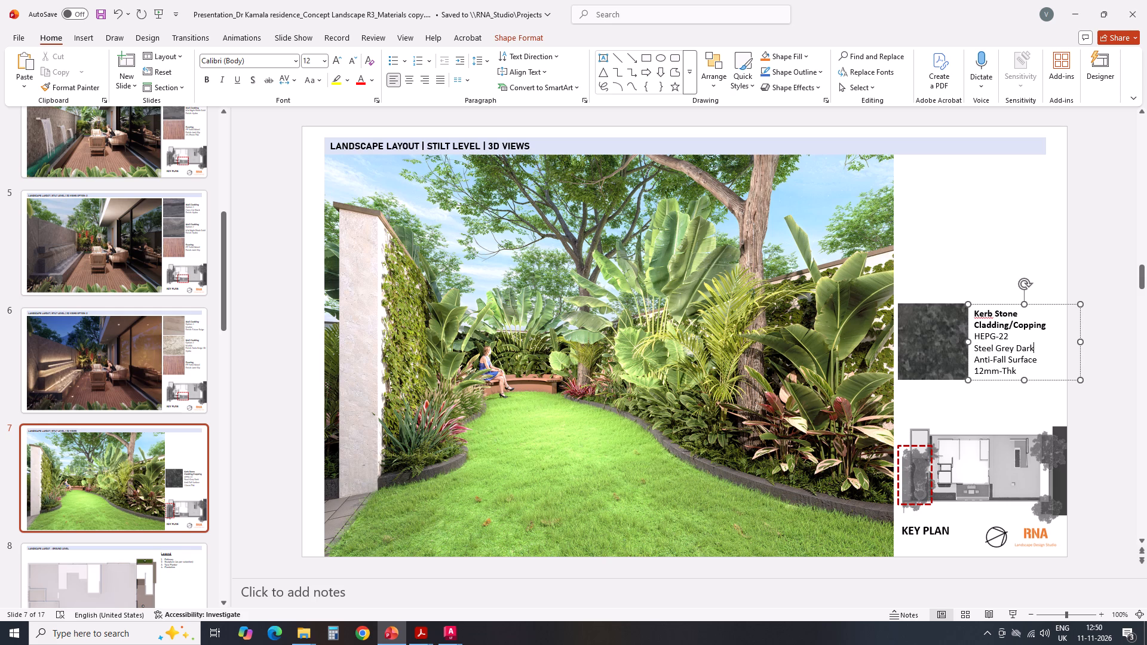
Replace the caption's Anti-Fall Surface line with "Finish:" followed by "Polish,Hydro,Hydro-Polish" on a new line.
click(1046, 363)
click(1041, 361)
key(BackSpace)
key(BackSpace)
key(BackSpace)
key(BackSpace)
key(BackSpace)
key(BackSpace)
key(BackSpace)
key(BackSpace)
key(BackSpace)
key(BackSpace)
key(BackSpace)
key(BackSpace)
key(BackSpace)
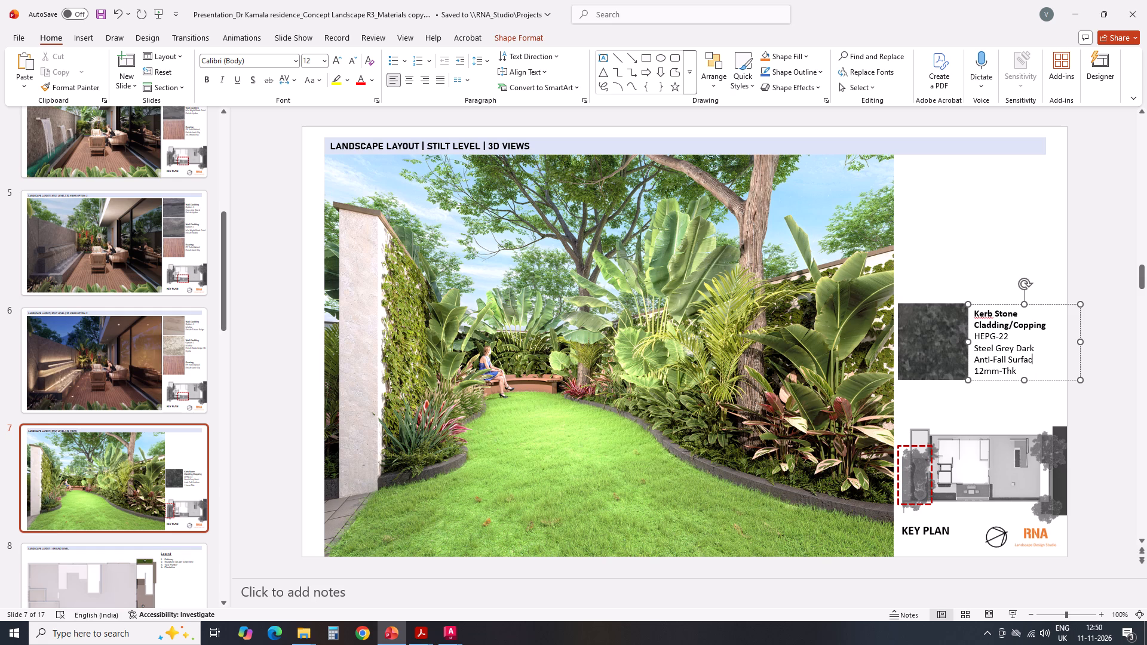
key(BackSpace)
key(BackSpace)
key(BackSpace)
key(shift+colon)
key(Return)
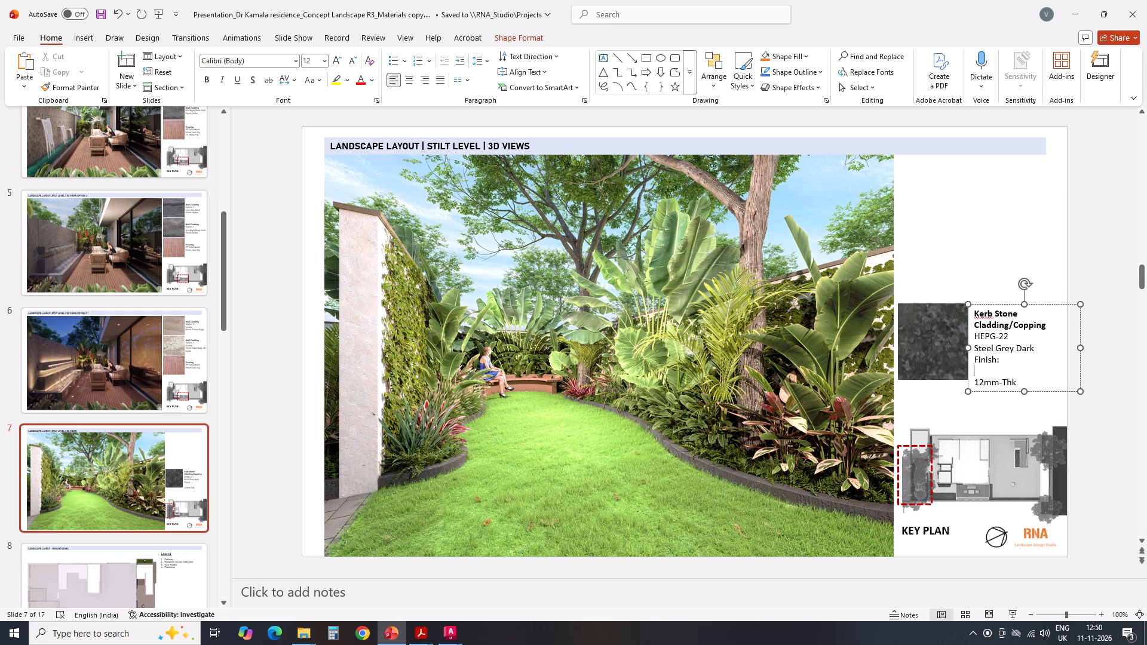
text(olish)
key(comma)
key(BackSpace)
key(o)
key(comma)
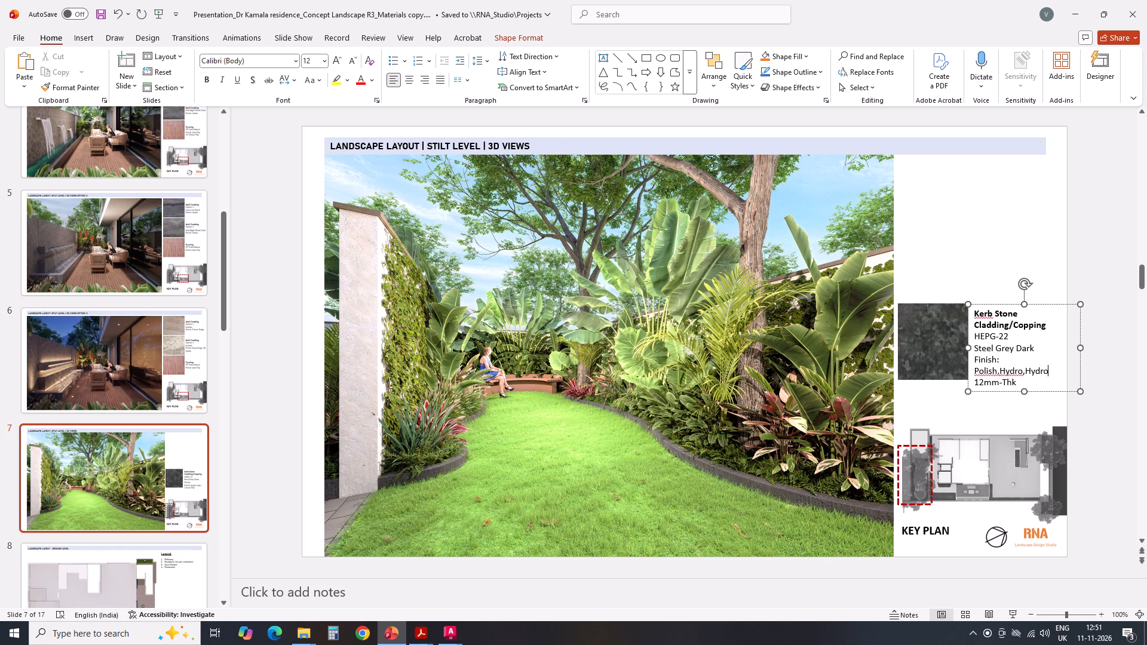
key(Return)
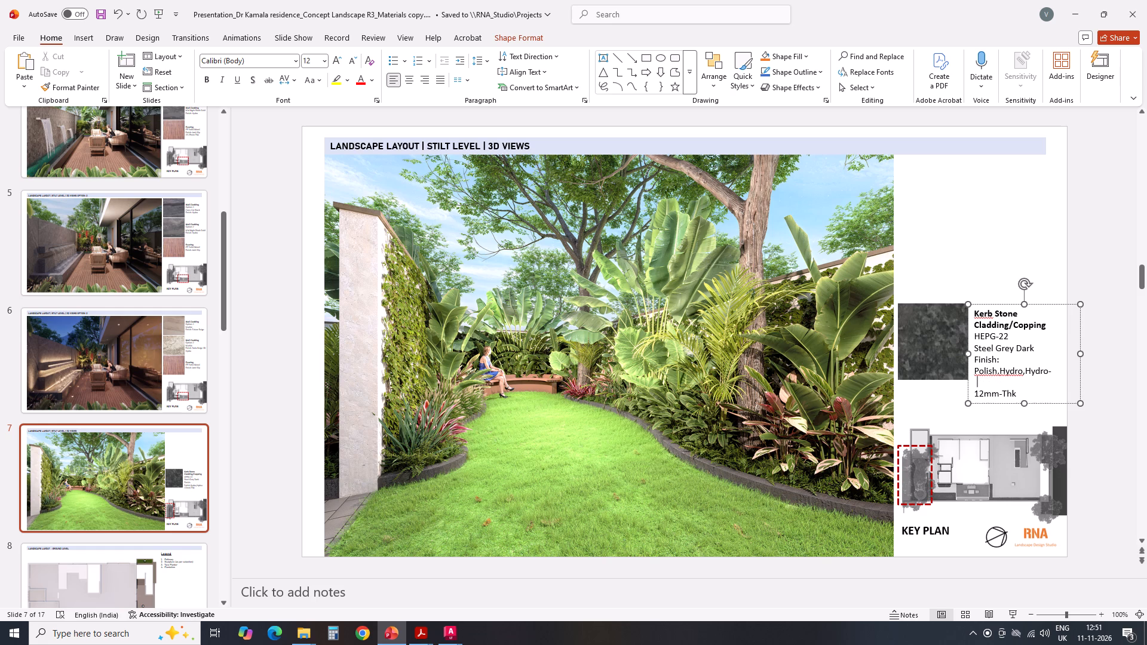
key(BackSpace)
key(BackSpace)
text(olish)
Delete the 12mm-Thk line from the end of the kerb stone caption.
click(1028, 390)
key(BackSpace)
key(BackSpace)
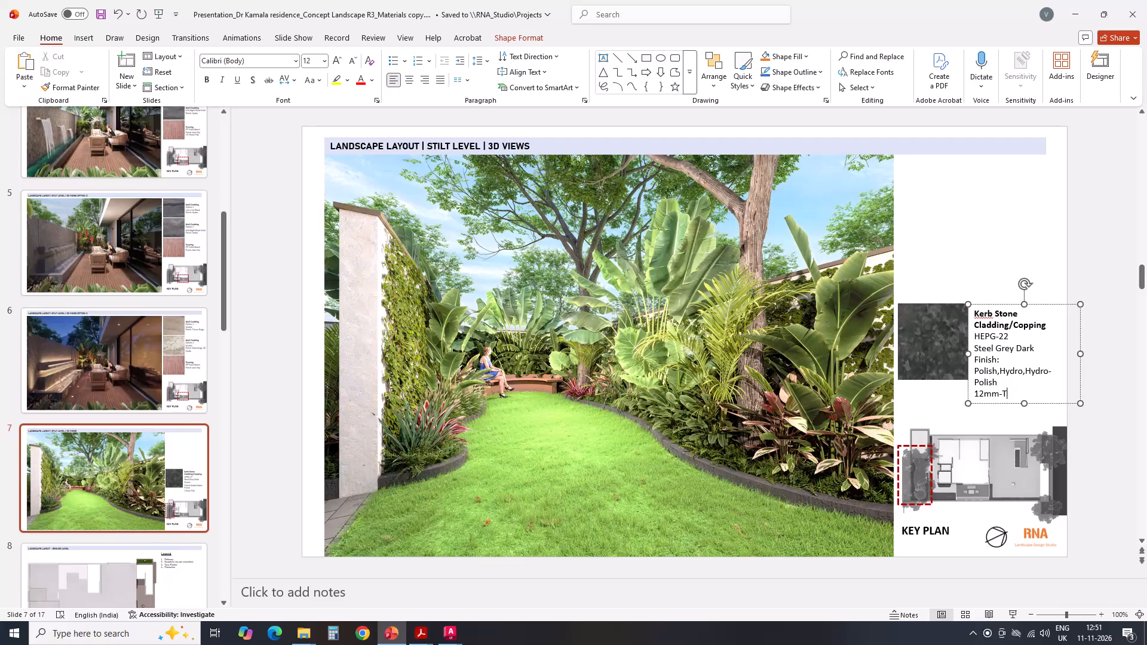
key(BackSpace)
key(BackSpace)
key(BackSpace)
key(BackSpace)
key(BackSpace)
key(BackSpace)
key(BackSpace)
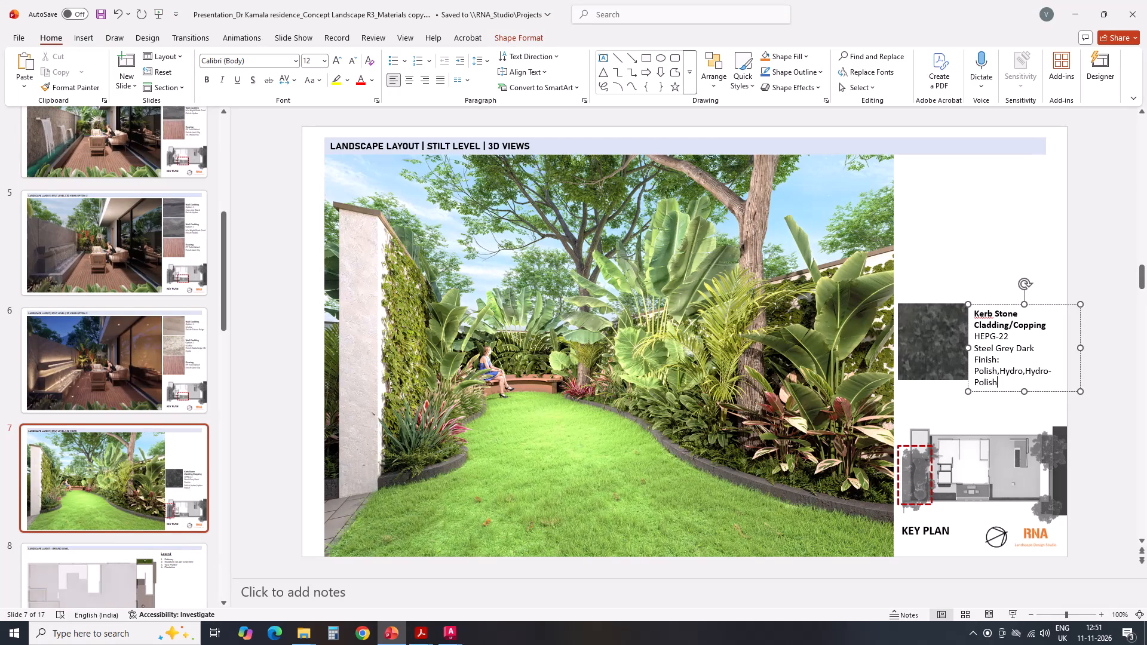
Move the kerb stone caption slightly up beside its dark grey swatch on slide 7 and save the presentation.
click(1128, 252)
click(1013, 334)
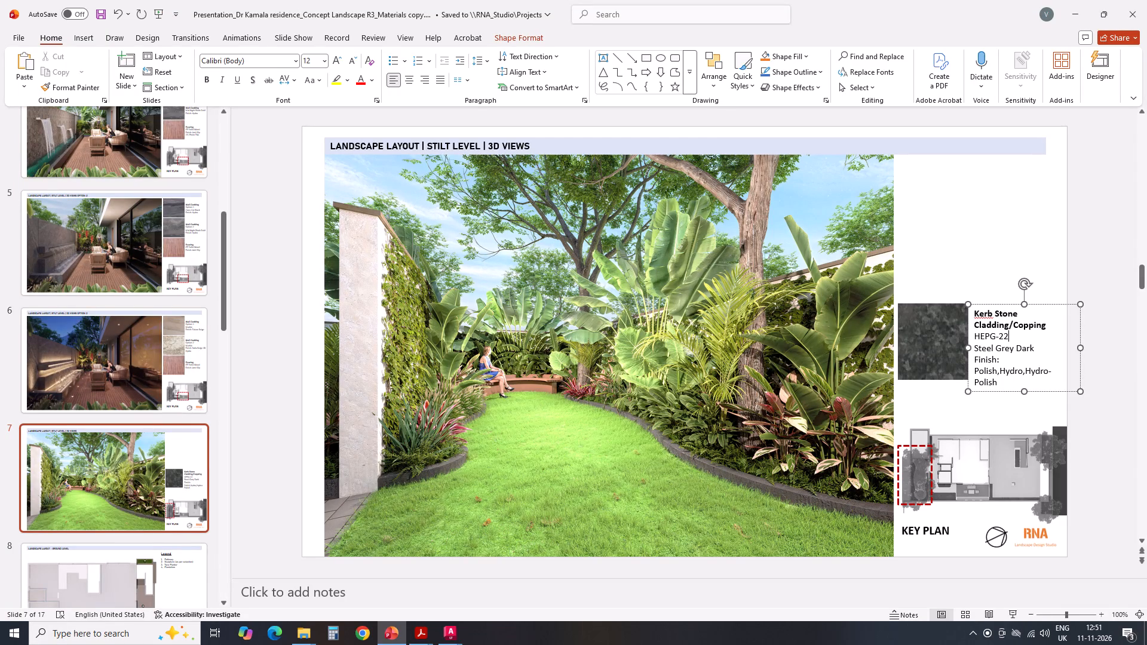
drag(1042, 302, 1042, 295)
click(1096, 266)
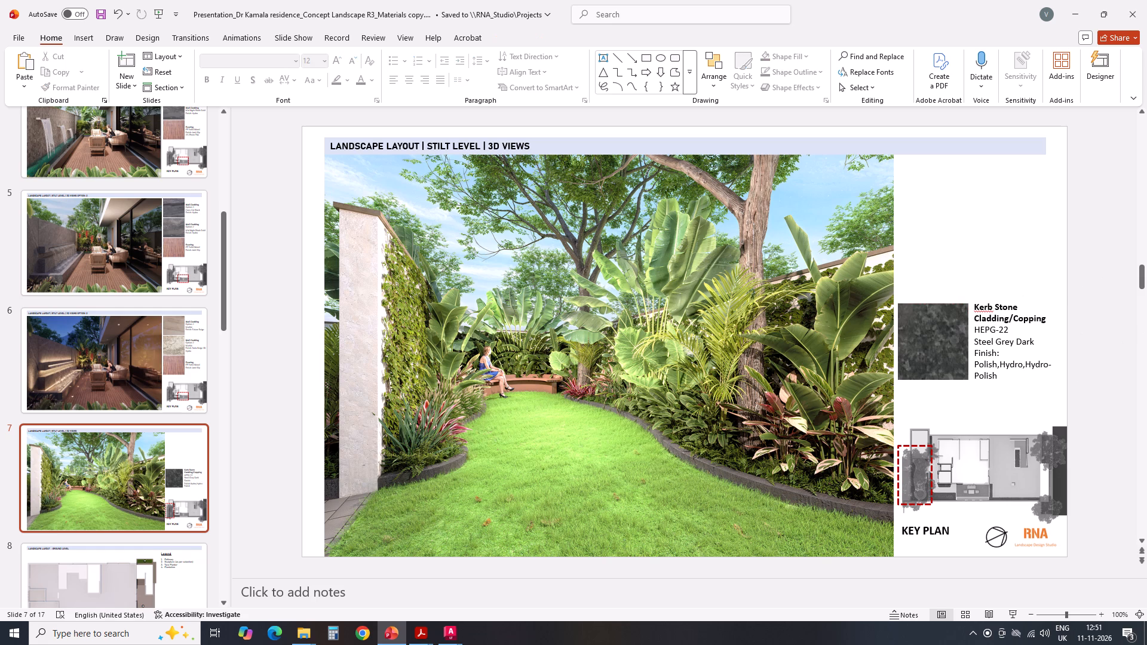
click(1097, 328)
click(99, 8)
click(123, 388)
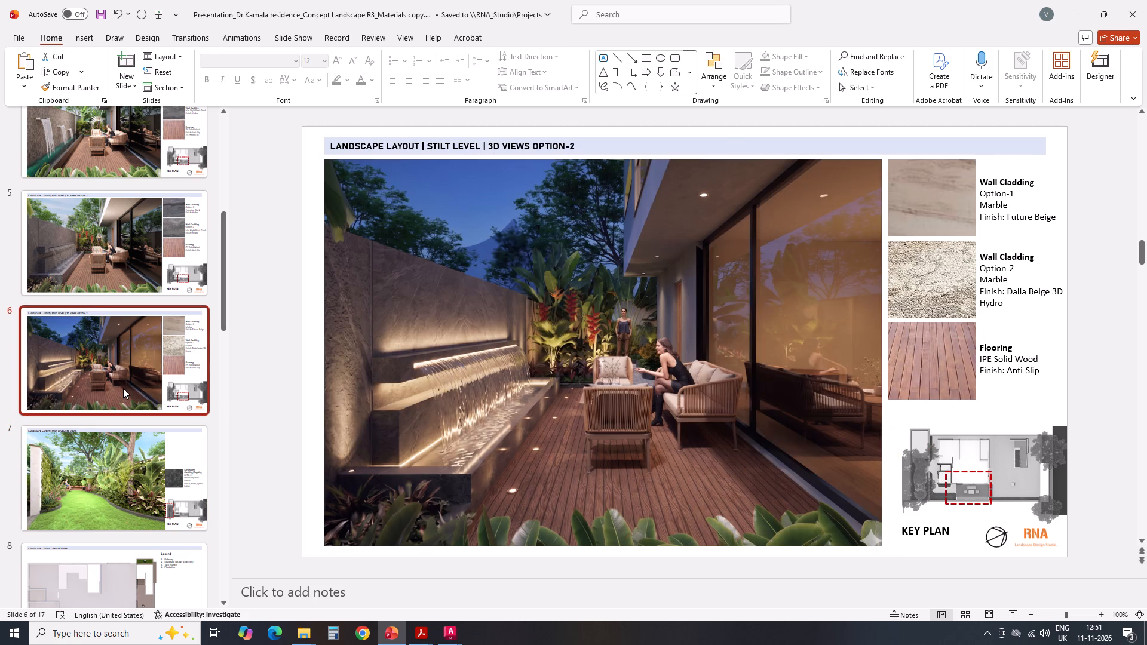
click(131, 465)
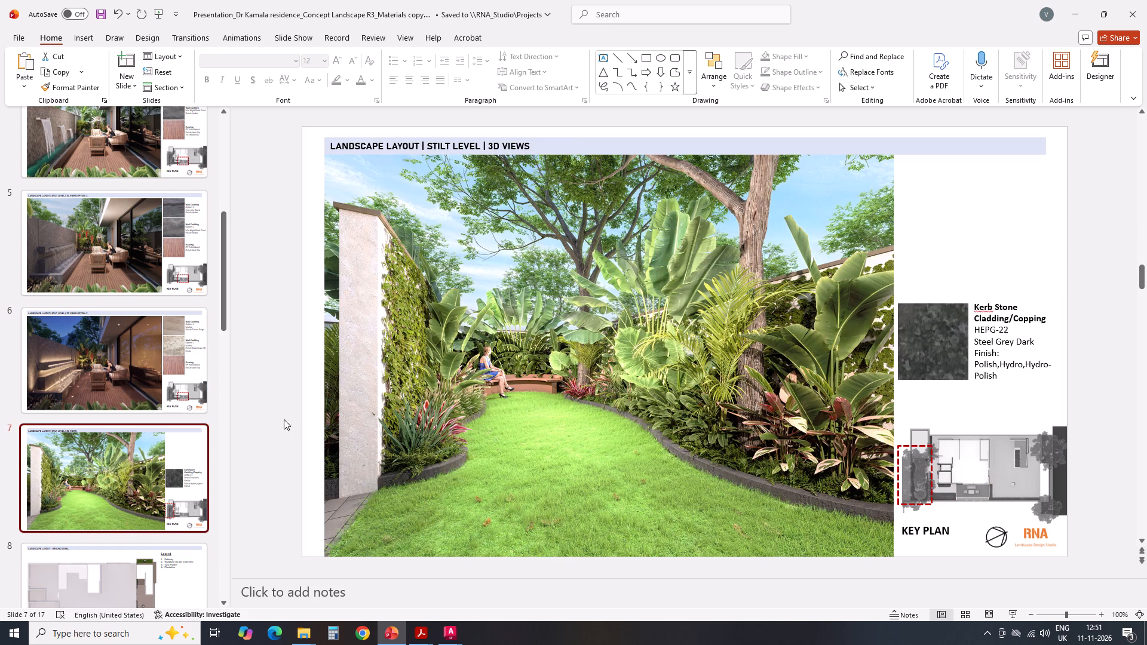
Clear the spelling flag on "Kerb" in the slide 7 caption and save the presentation.
click(1082, 339)
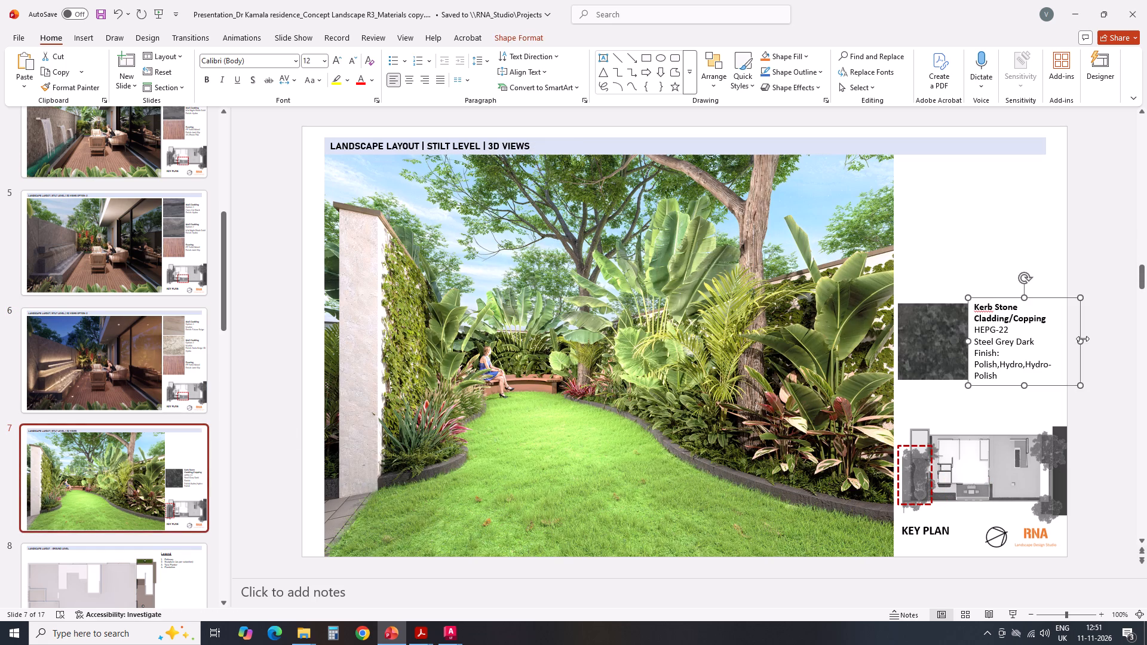
click(987, 310)
right_click(987, 310)
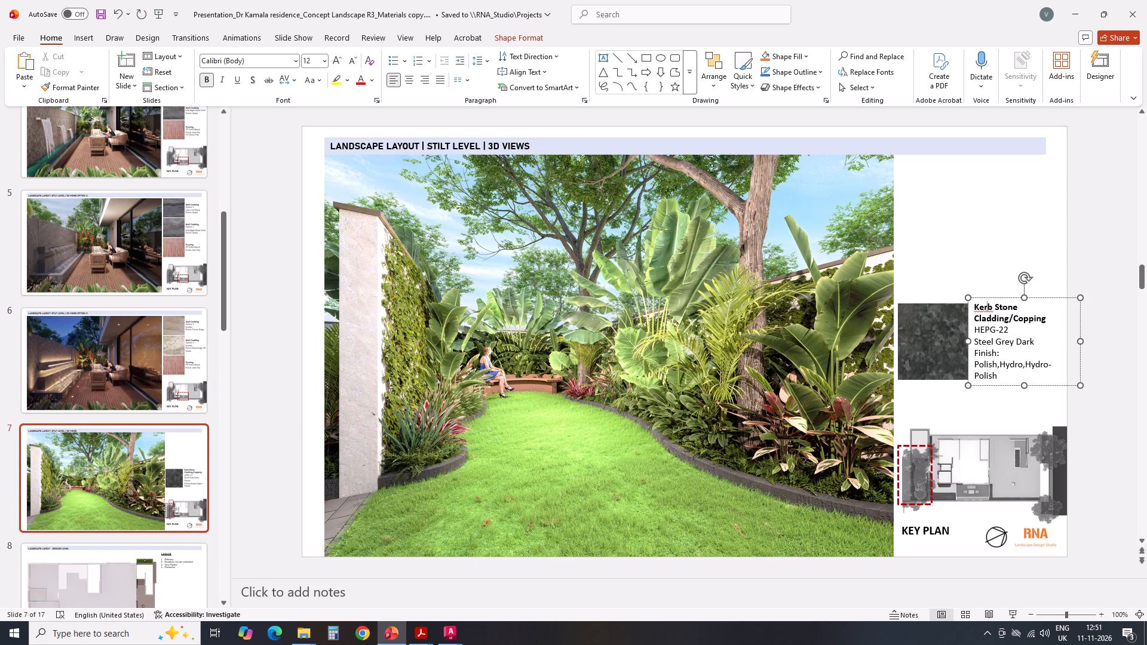
click(1006, 406)
click(1107, 309)
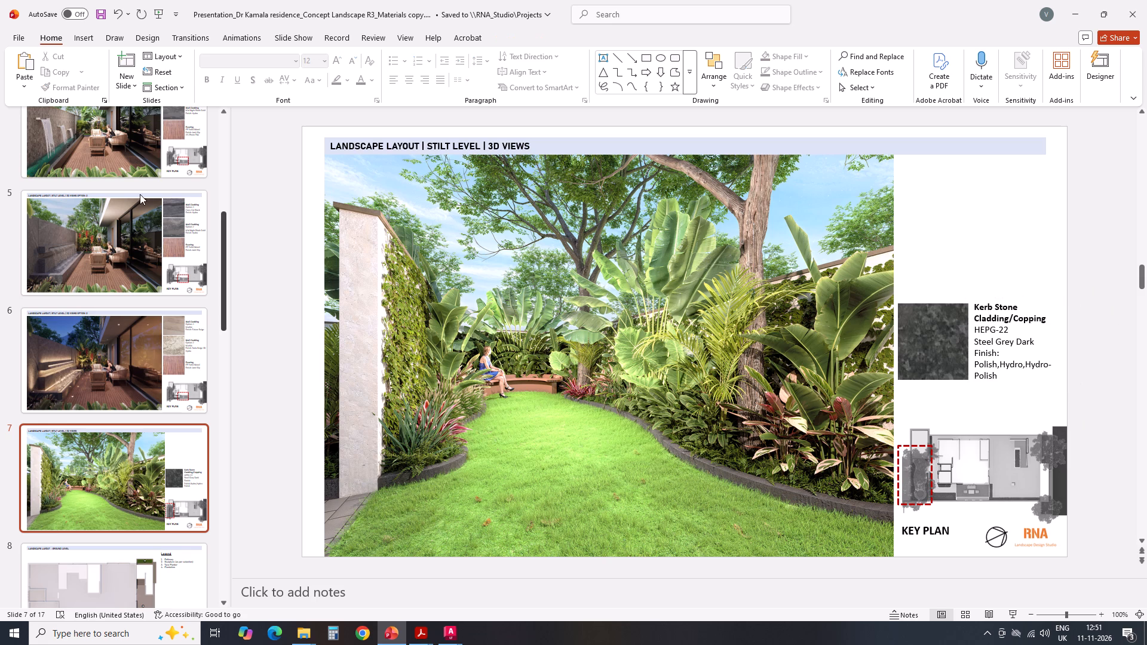
click(99, 8)
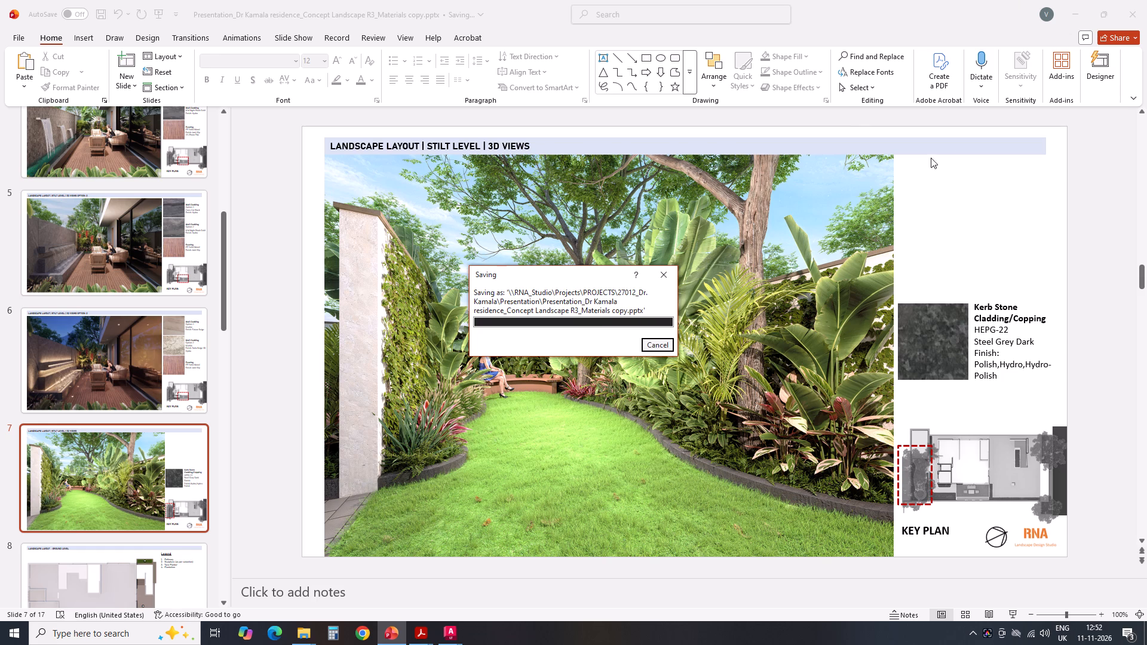
Switch to AutoCAD LT, close the Sections and Material Plan drawings without saving their changes, and exit the program.
click(1079, 1)
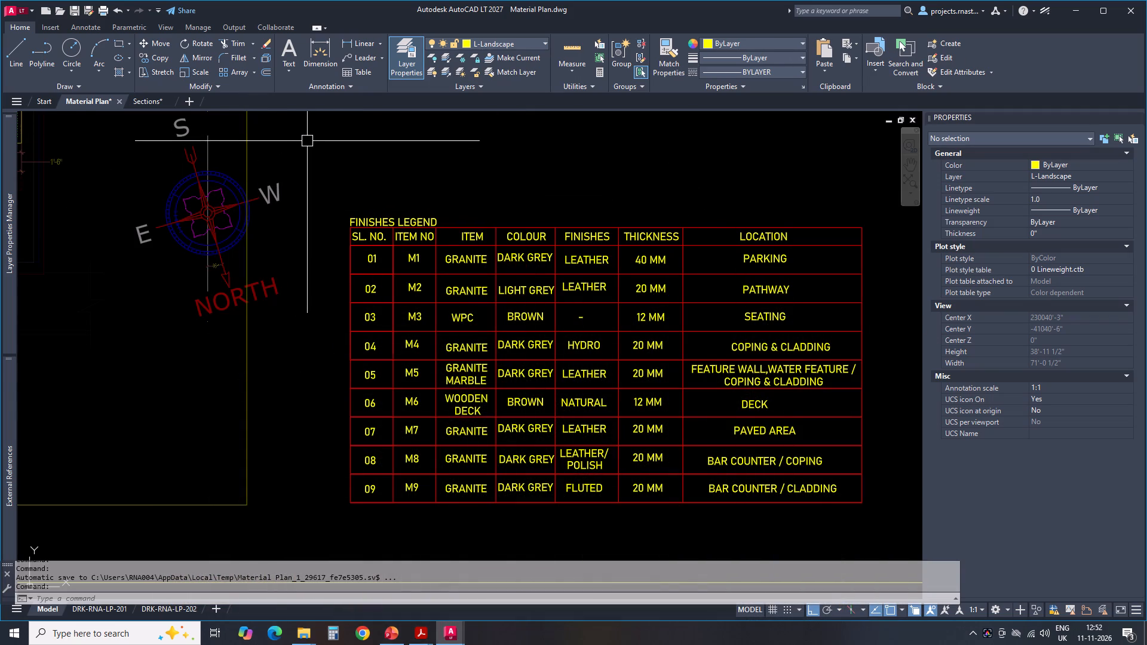
click(146, 94)
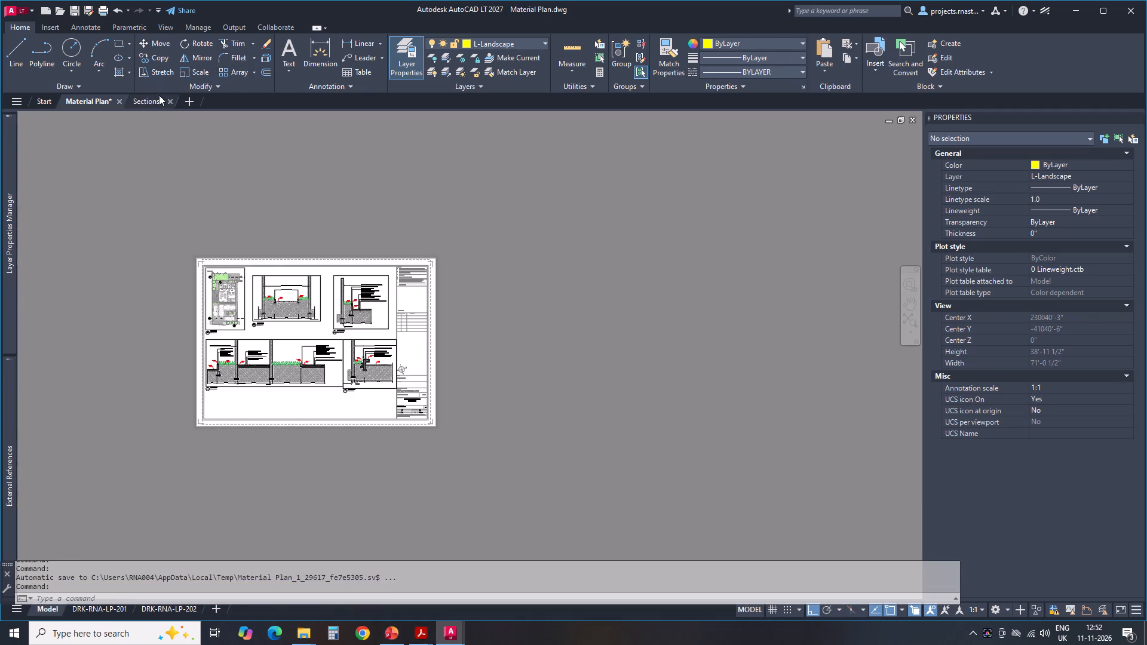
click(170, 102)
click(591, 339)
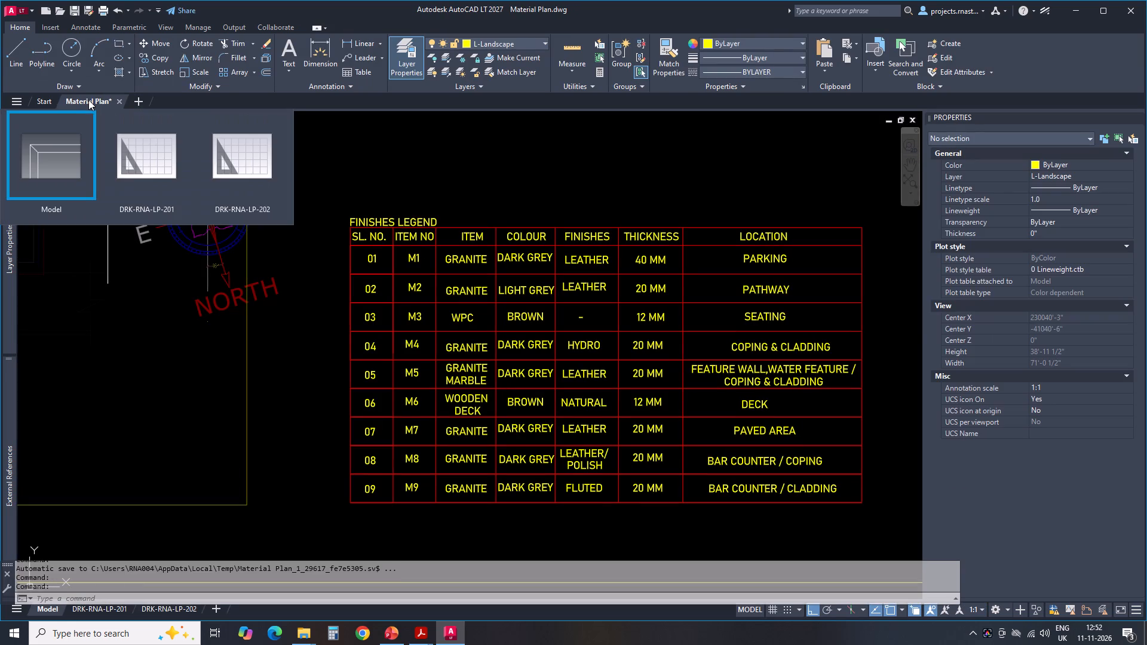
click(121, 102)
click(603, 343)
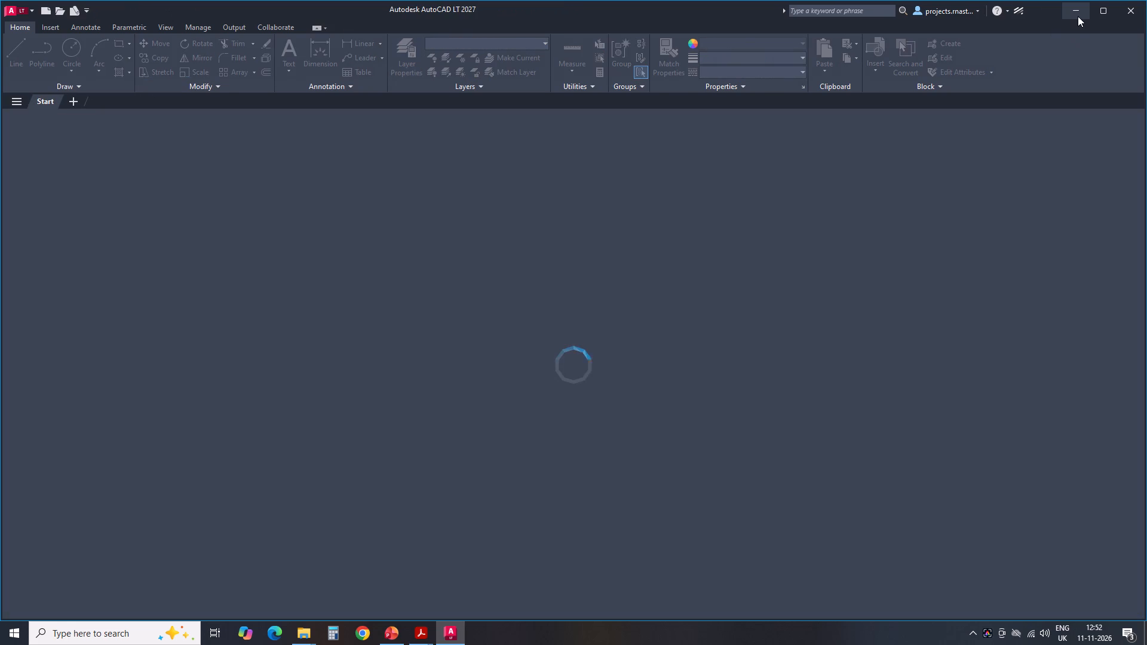
click(1121, 14)
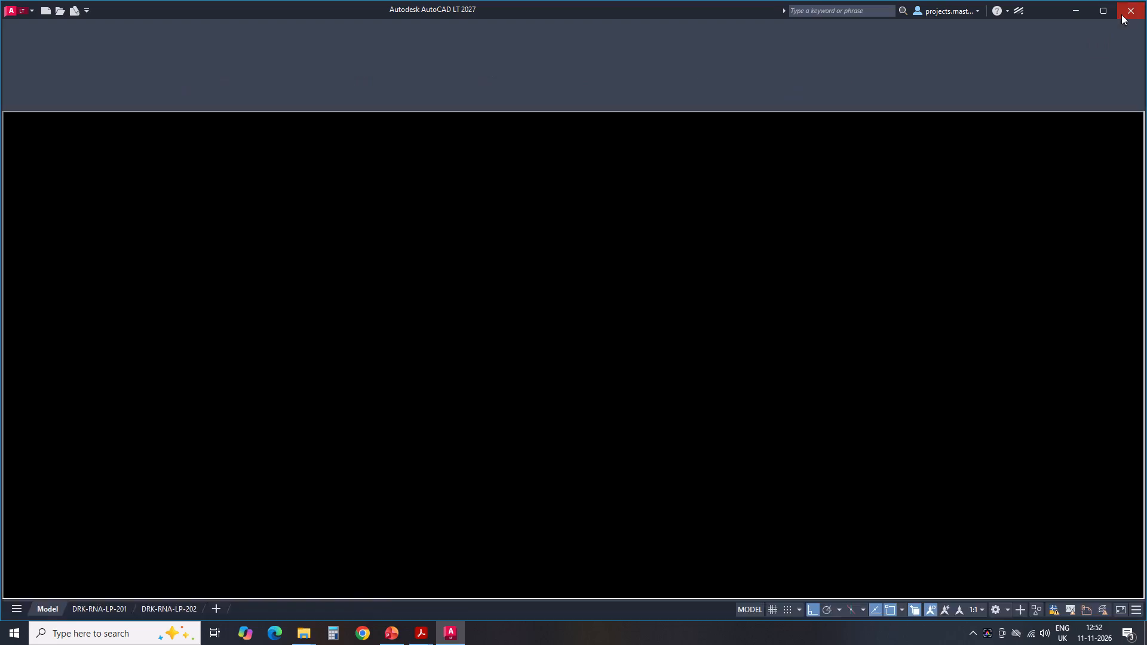
click(502, 389)
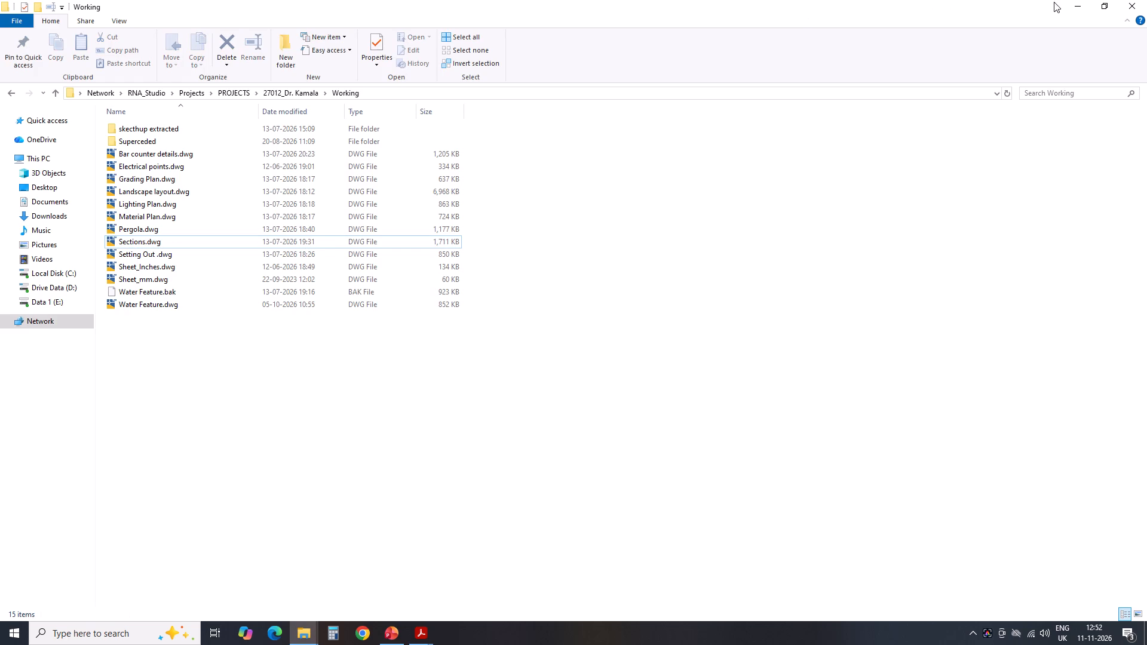
Switch to Decking Broucher.pdf in Acrobat and examine the IPE, Nova-Ash and WPC decking pages for a suitable deck material.
click(1078, 3)
click(427, 638)
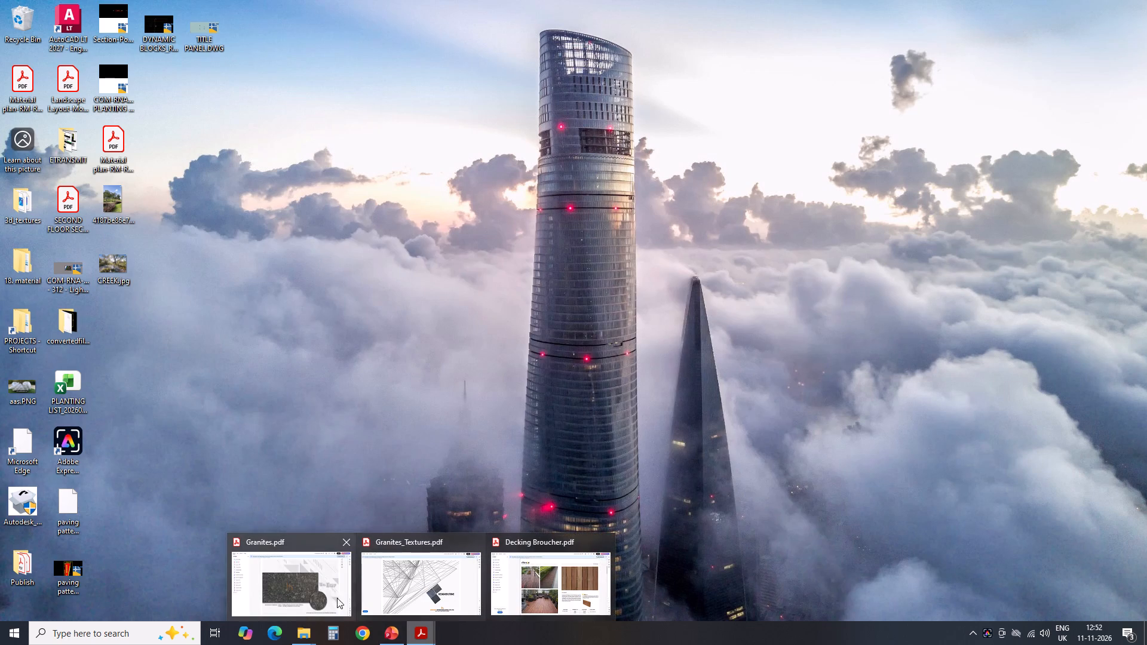
click(309, 592)
scroll(618, 423, down, 11)
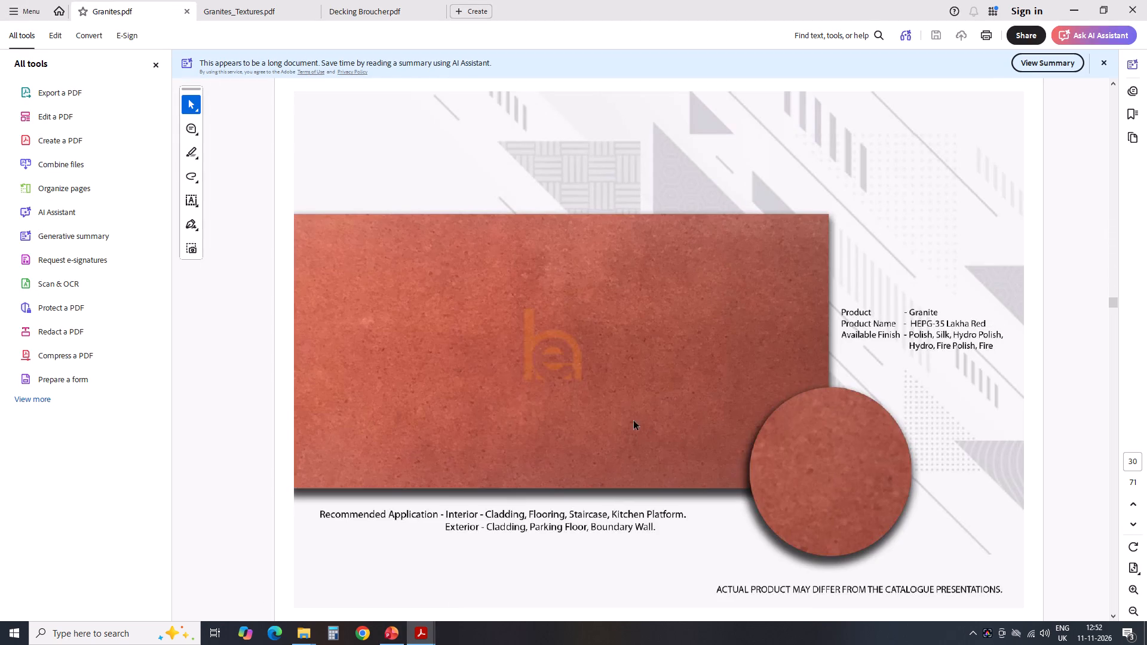
click(255, 5)
click(365, 5)
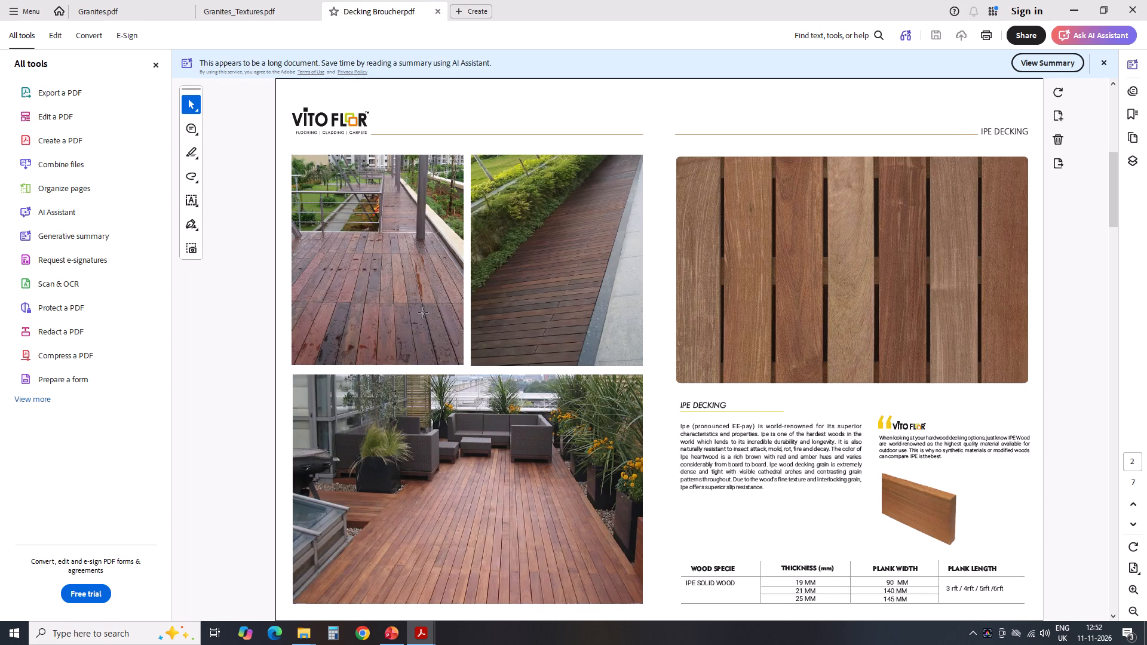
scroll(494, 318, down, 2)
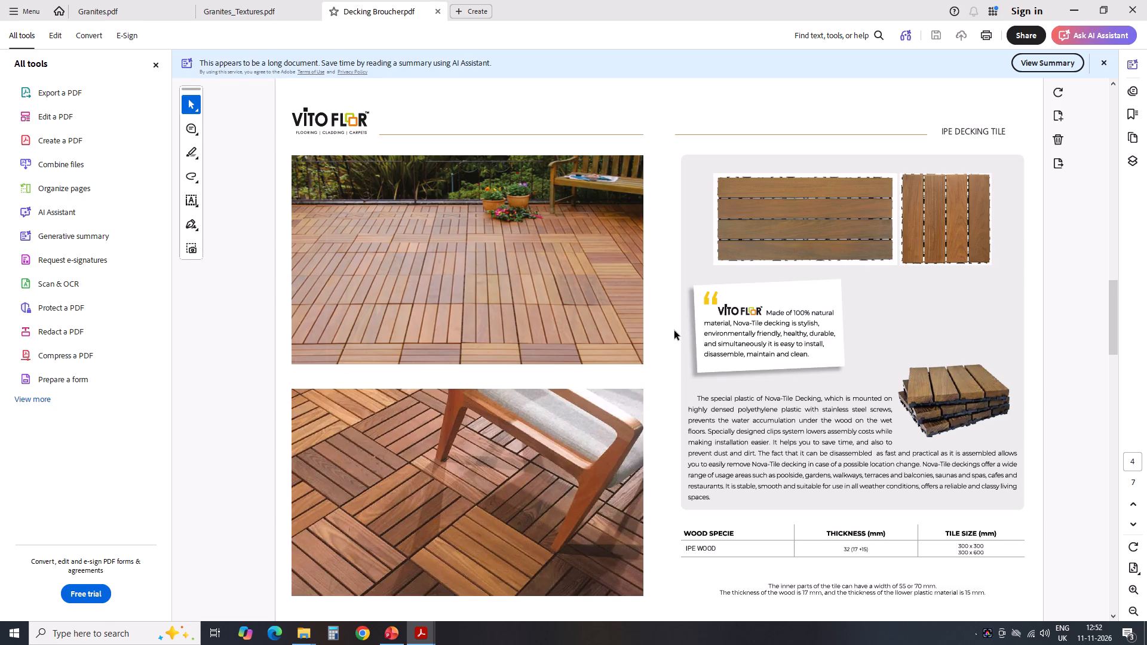
scroll(674, 331, down, 1)
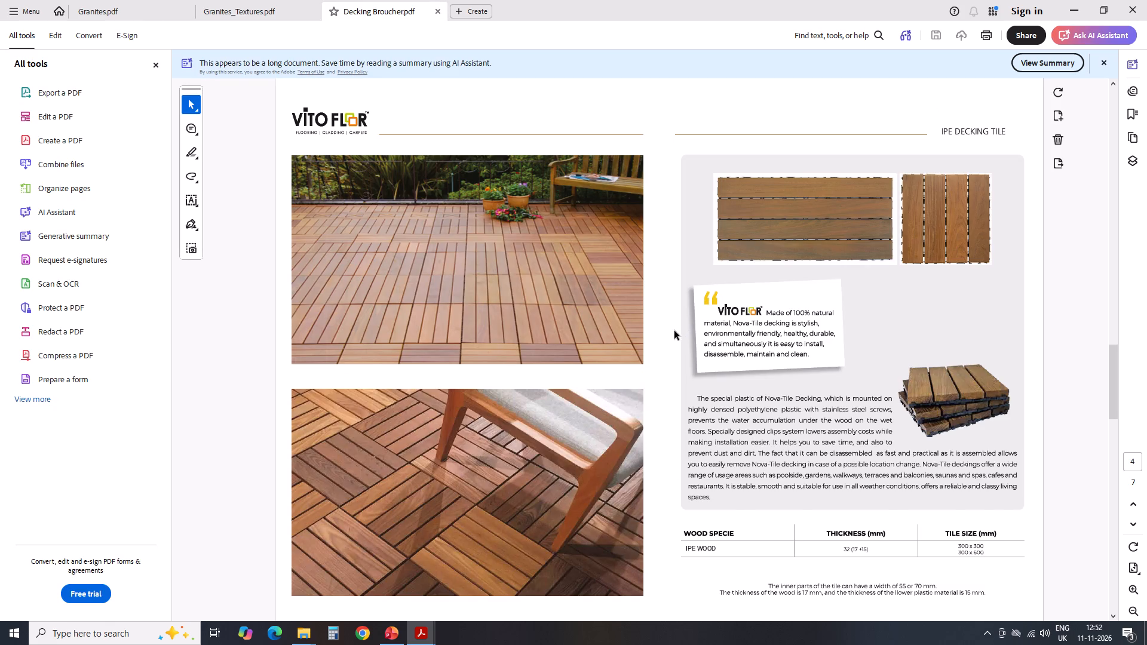
scroll(674, 331, down, 1)
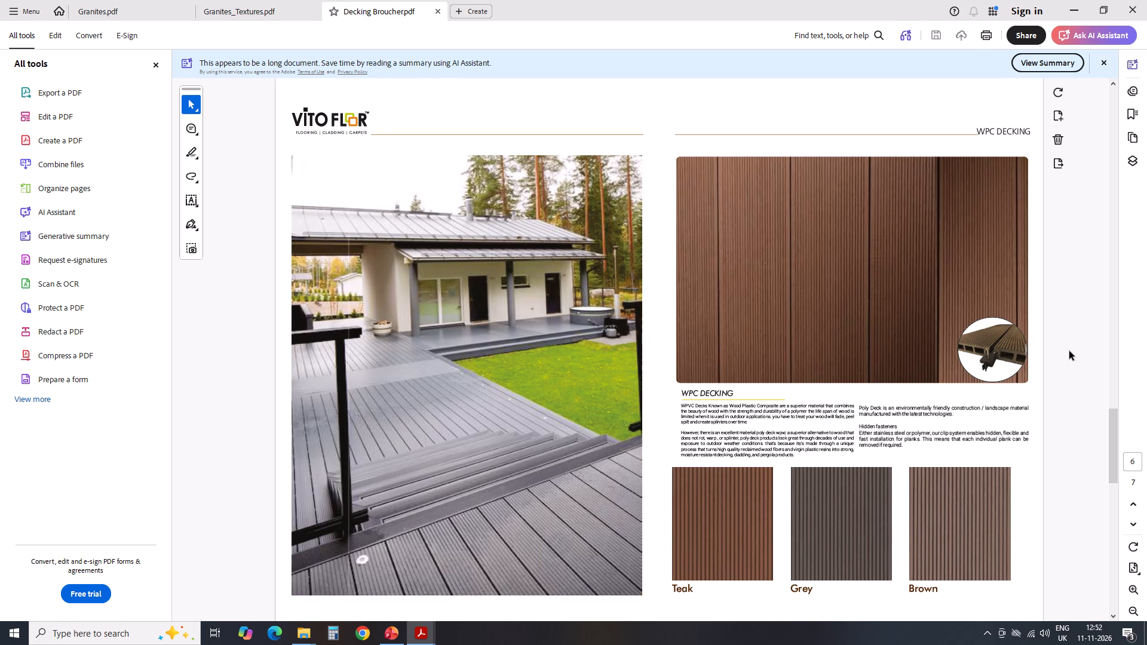
scroll(778, 383, down, 1)
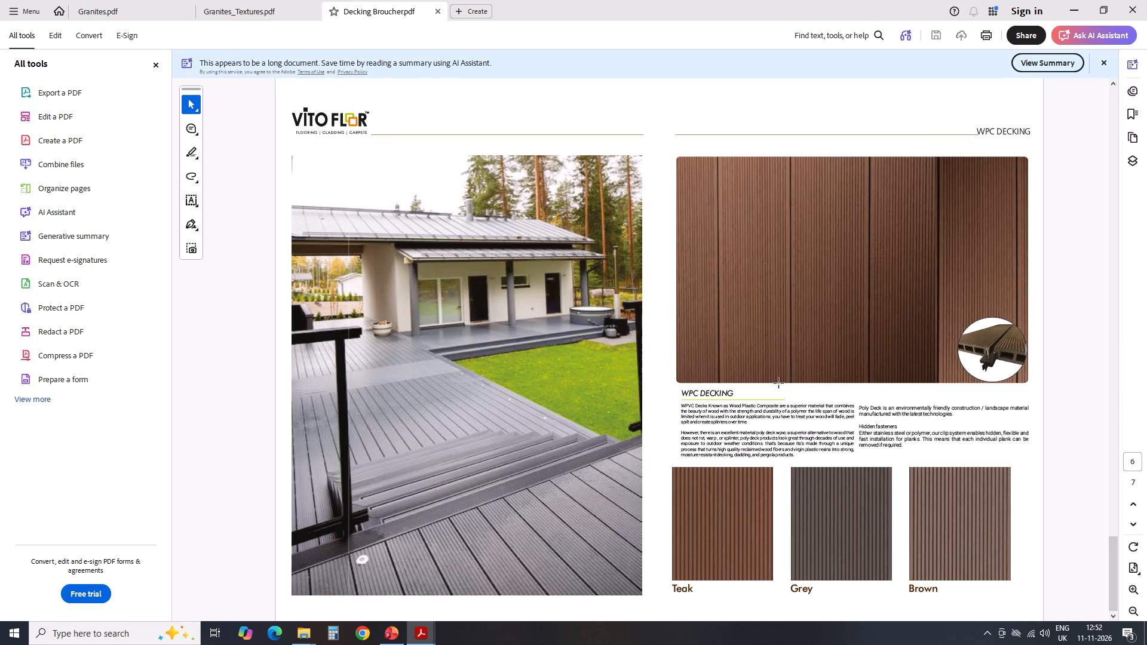
scroll(840, 404, down, 2)
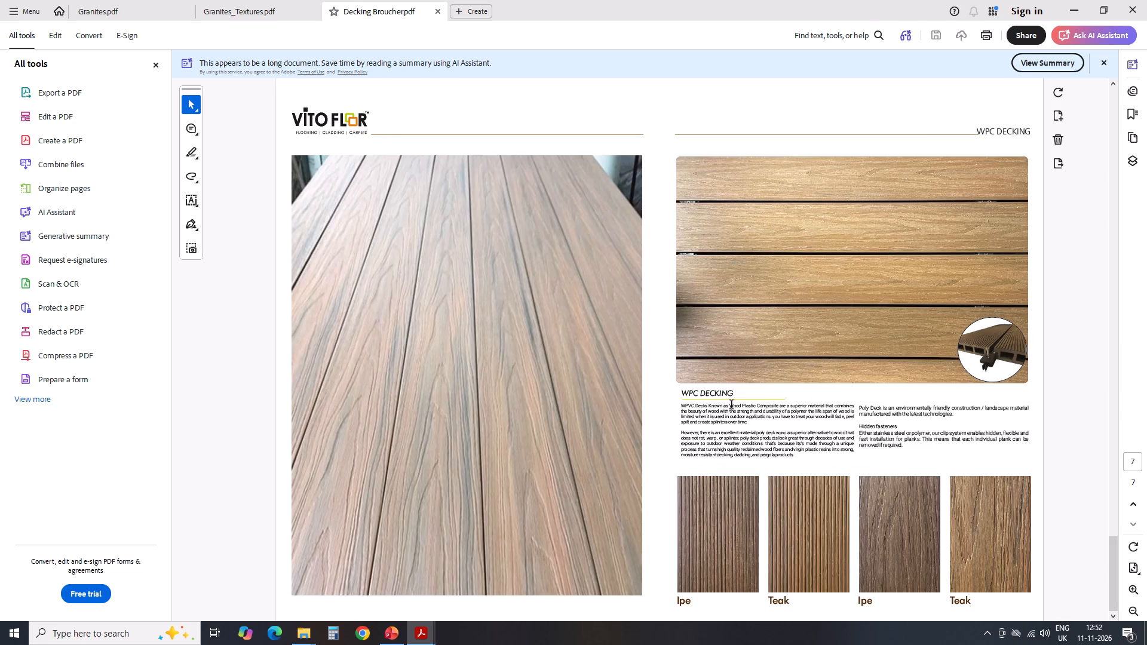
scroll(695, 411, down, 2)
scroll(1081, 369, down, 2)
scroll(563, 208, up, 1)
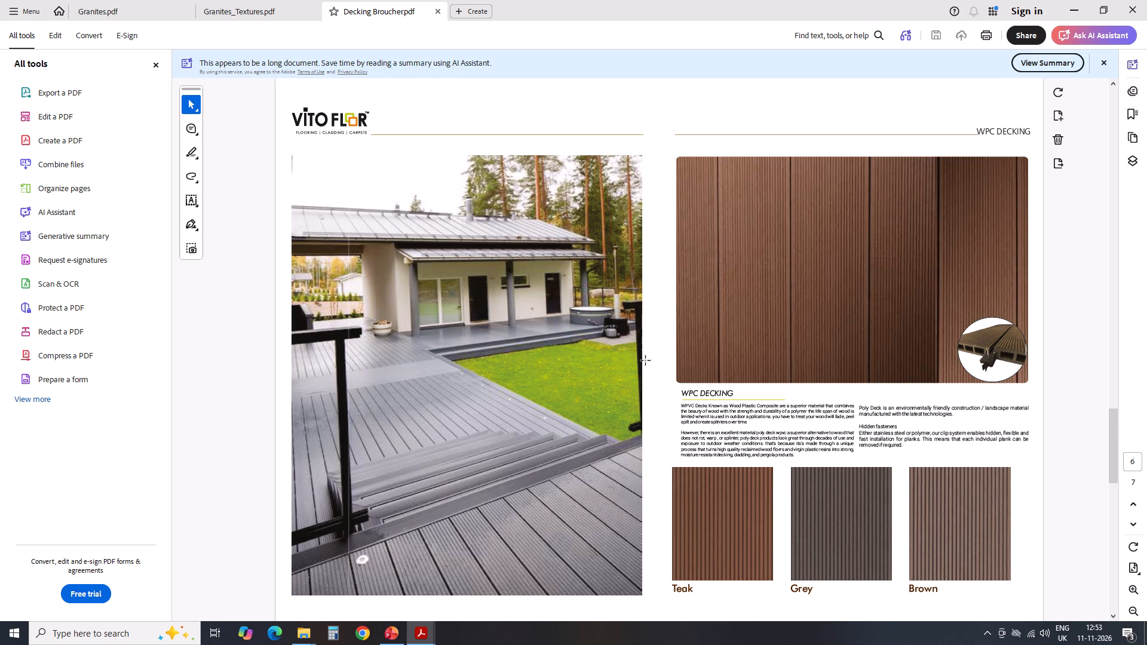
scroll(639, 354, down, 3)
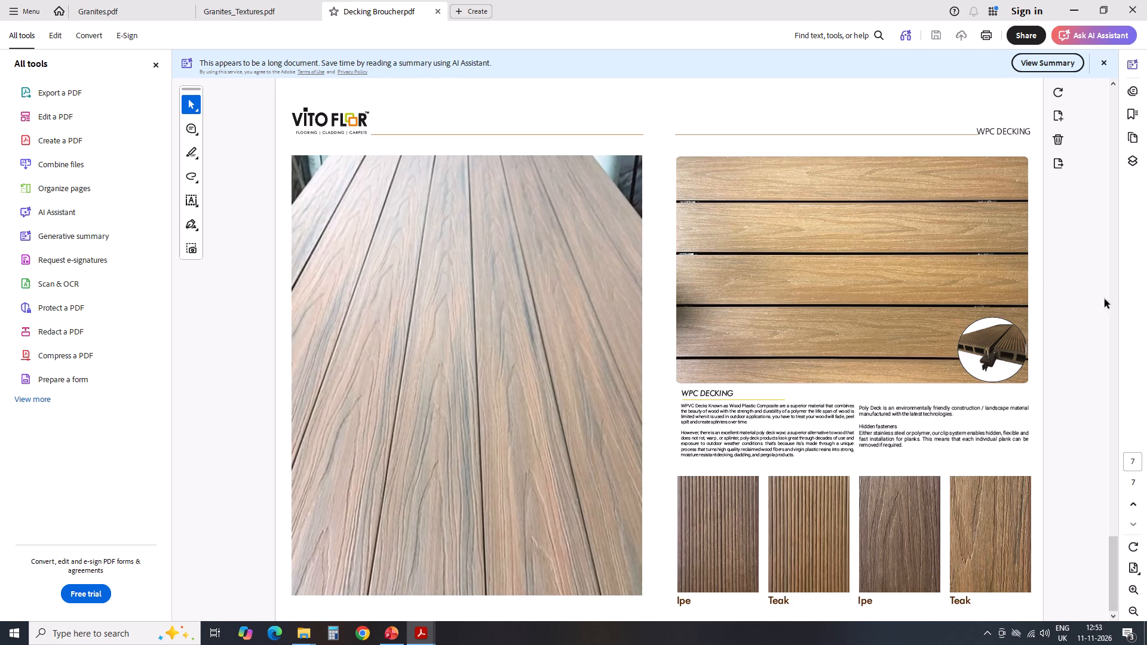
scroll(825, 434, down, 2)
scroll(860, 474, down, 1)
scroll(573, 320, up, 2)
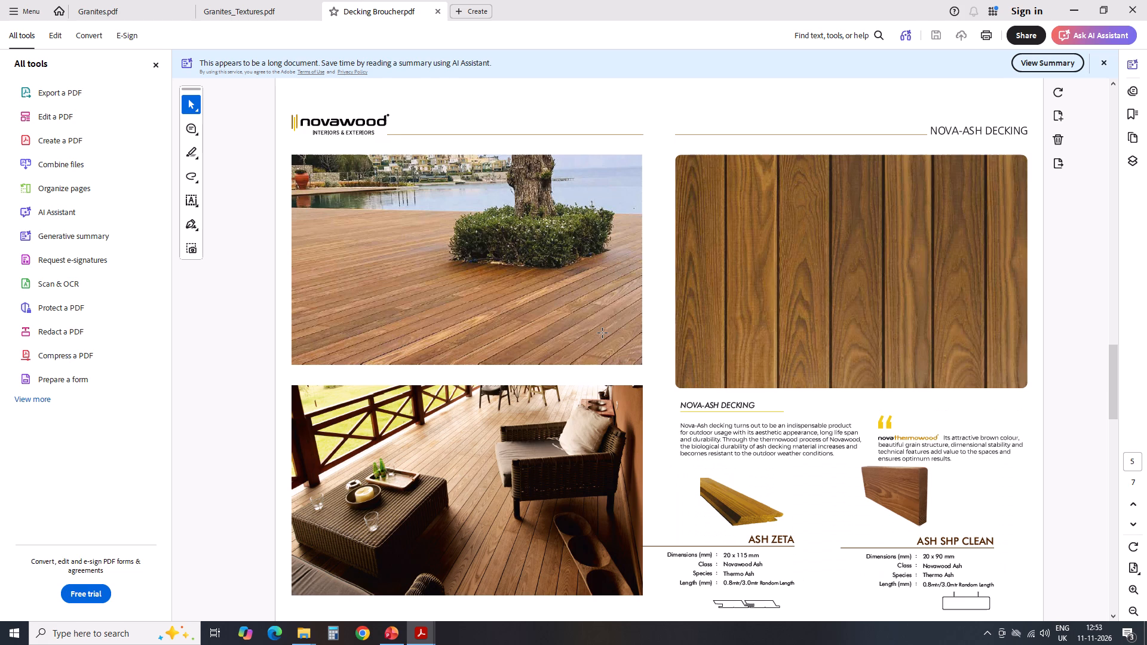
Capture a screenshot of the light brown plank image on the WPC Decking page 7, leaving out the round profile inset.
scroll(603, 333, down, 5)
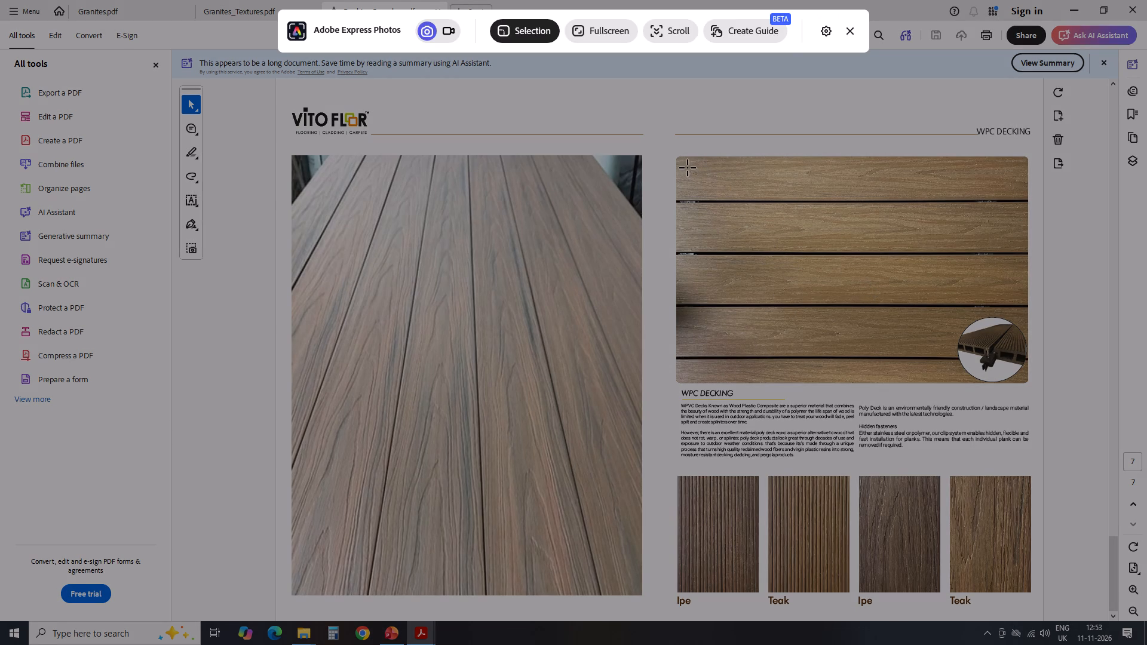
drag(688, 167, 928, 373)
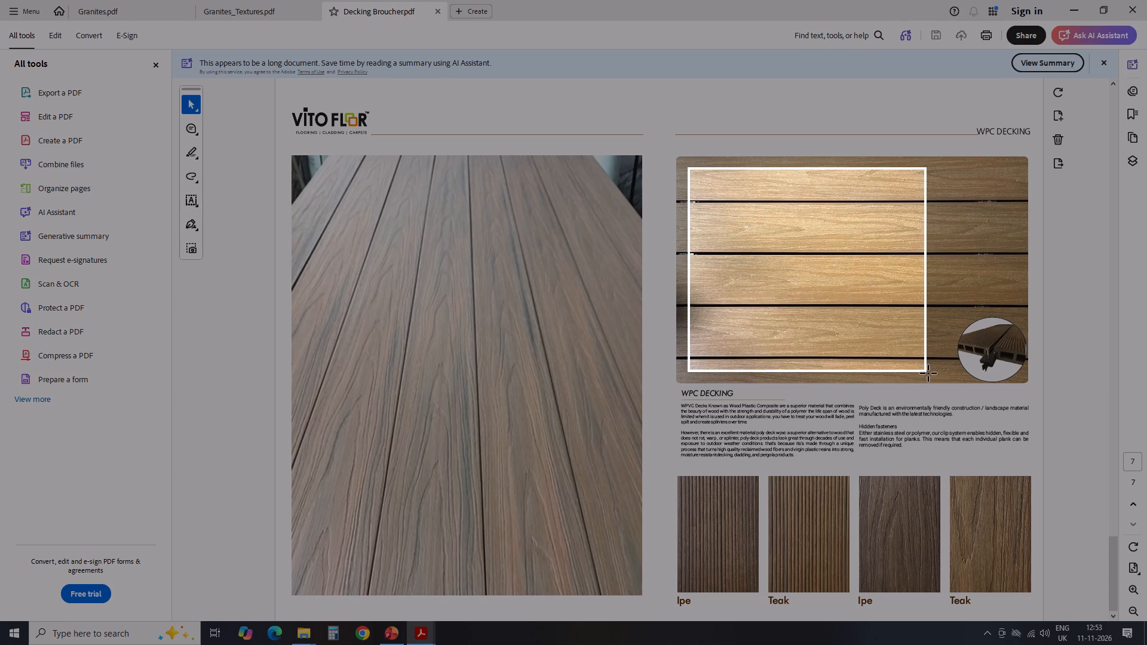
drag(928, 373, 936, 384)
click(1098, 326)
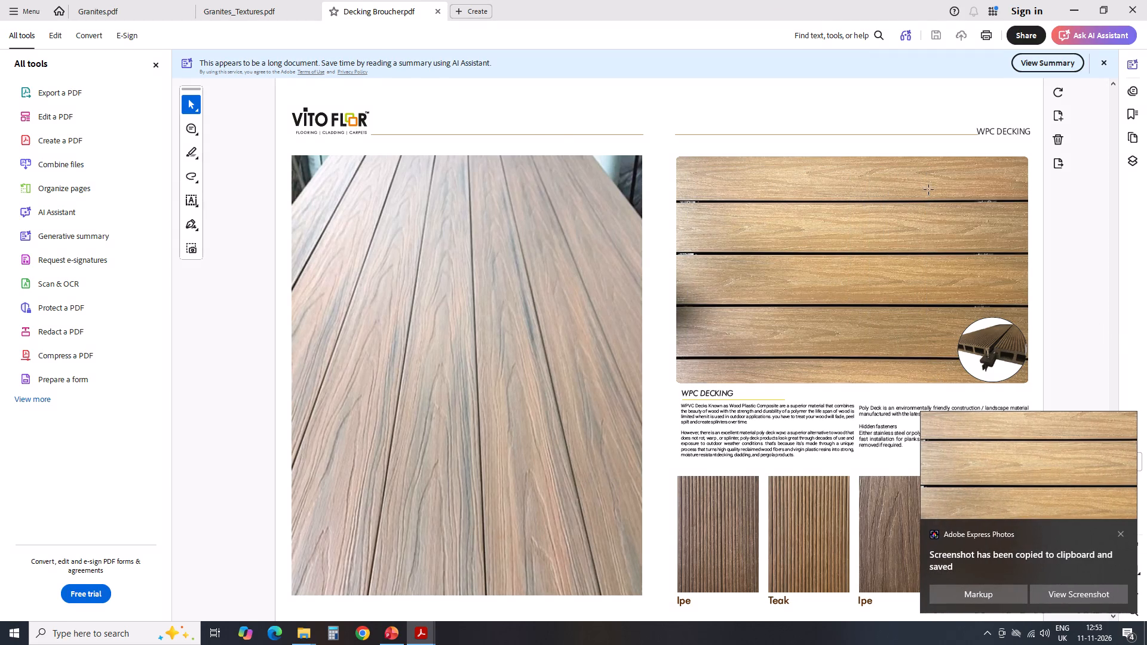
click(1082, 0)
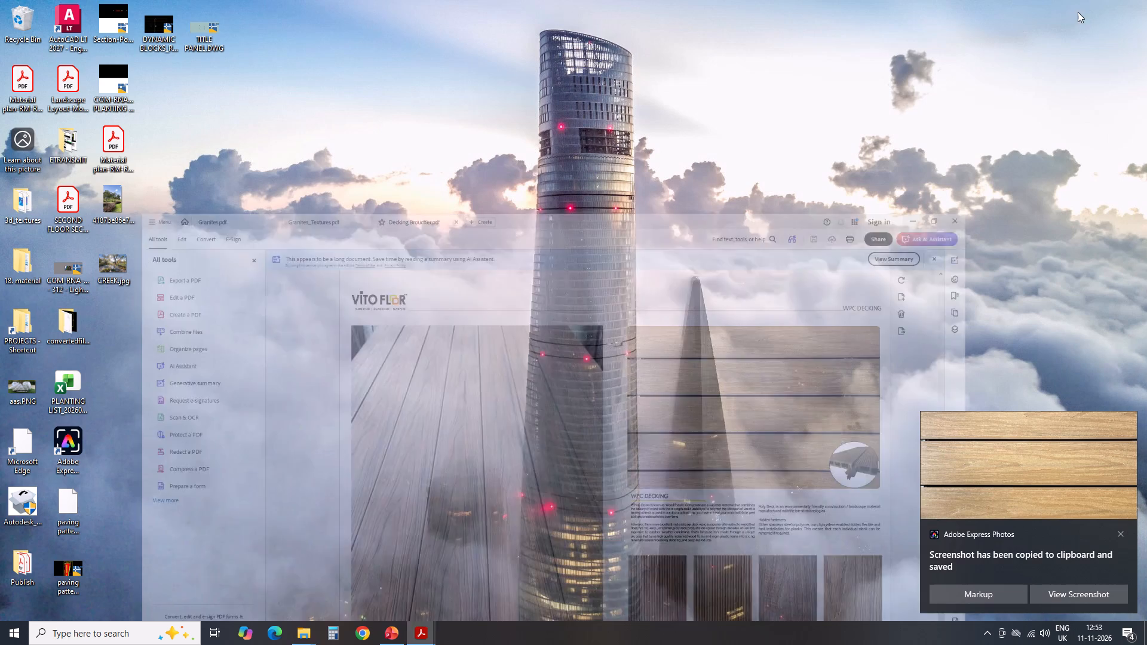
Switch to the PowerPoint presentation and insert the decking picture Screenshot 2026-11-11 125351.png from the Screenshots folder onto slide 7.
click(419, 644)
click(422, 643)
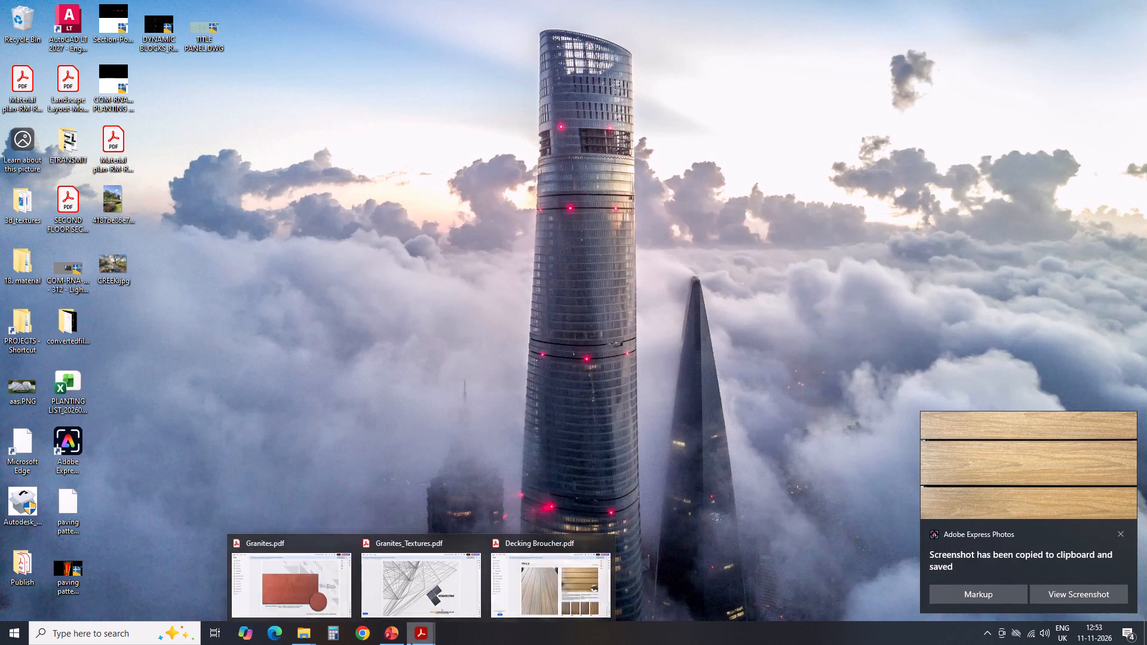
click(390, 638)
click(995, 222)
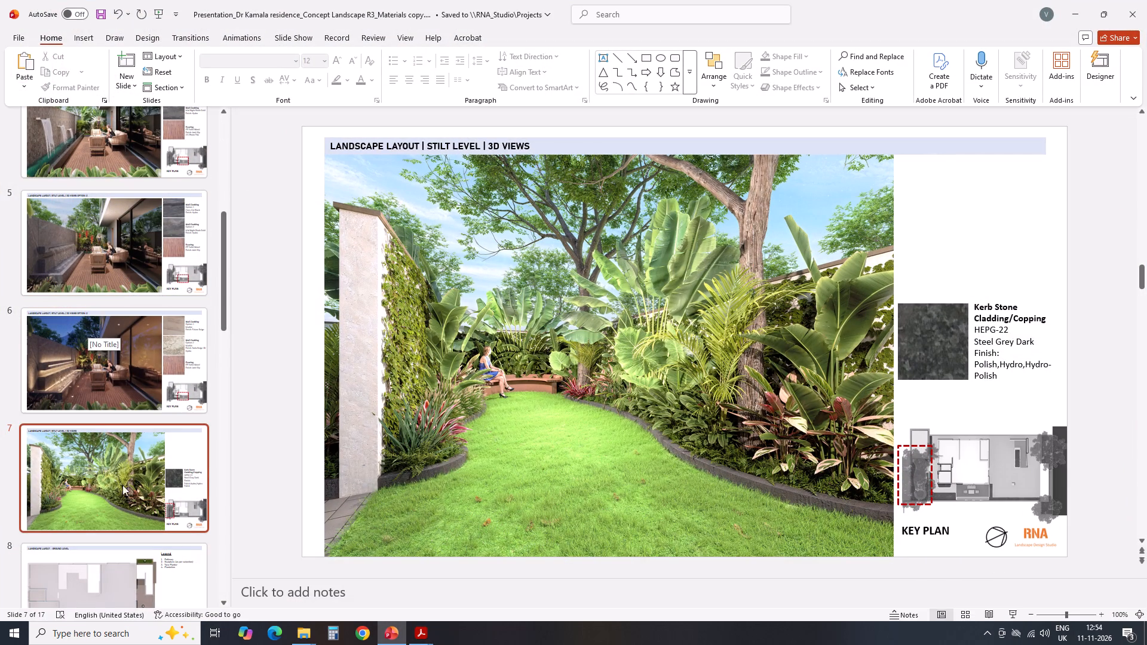
click(117, 499)
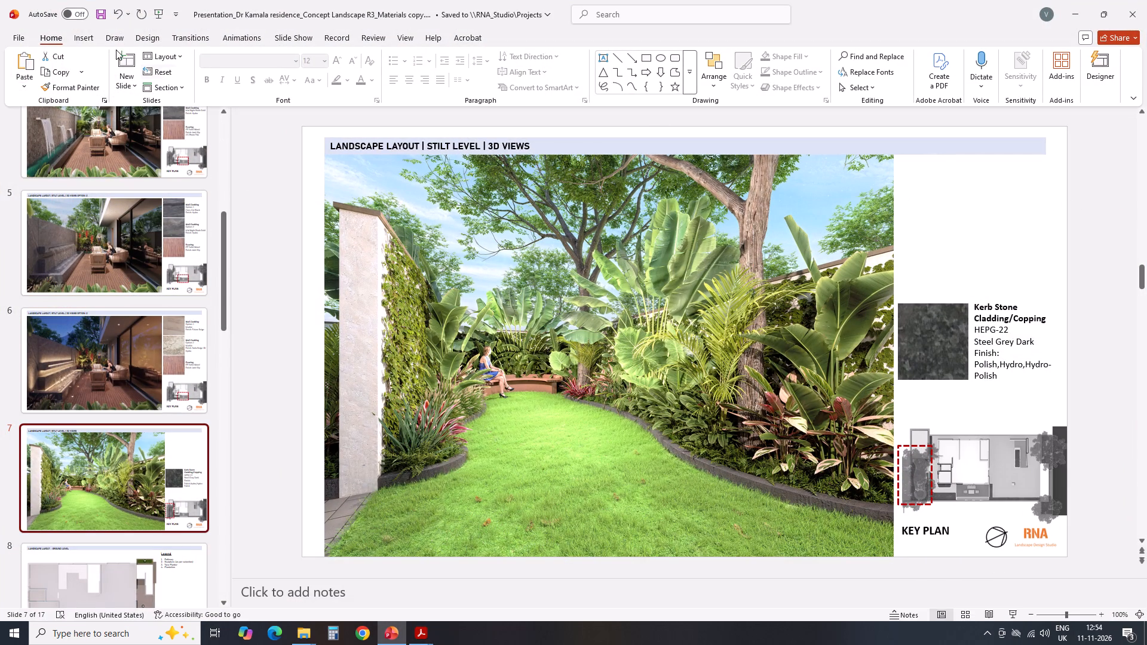
click(84, 41)
click(96, 82)
click(118, 125)
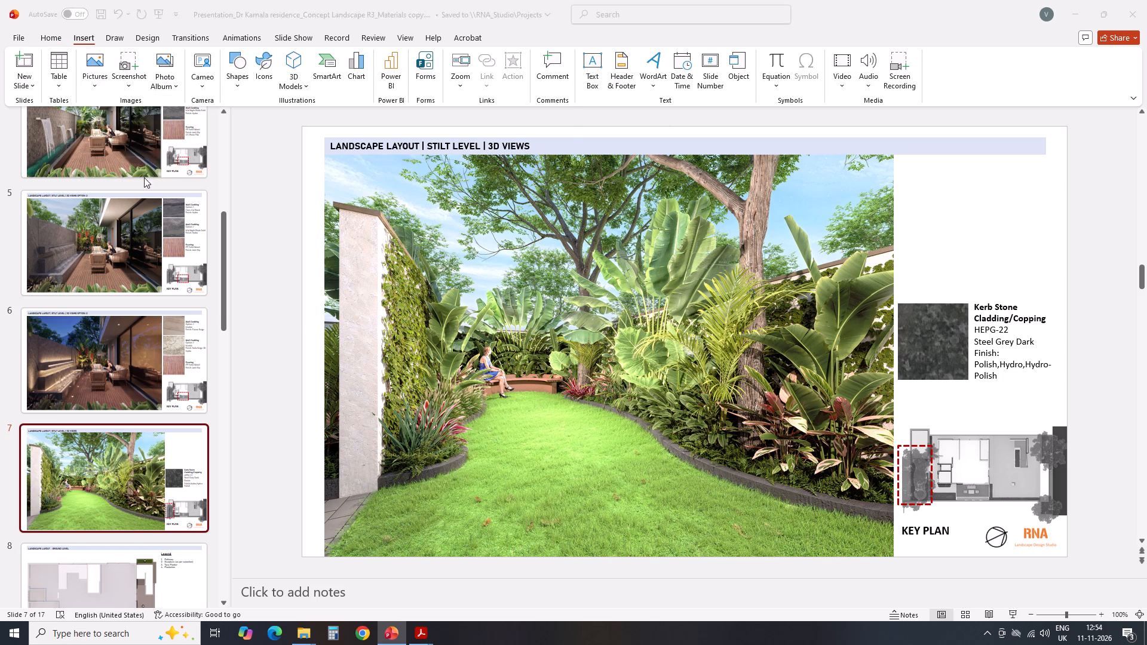
scroll(285, 215, down, 8)
click(139, 214)
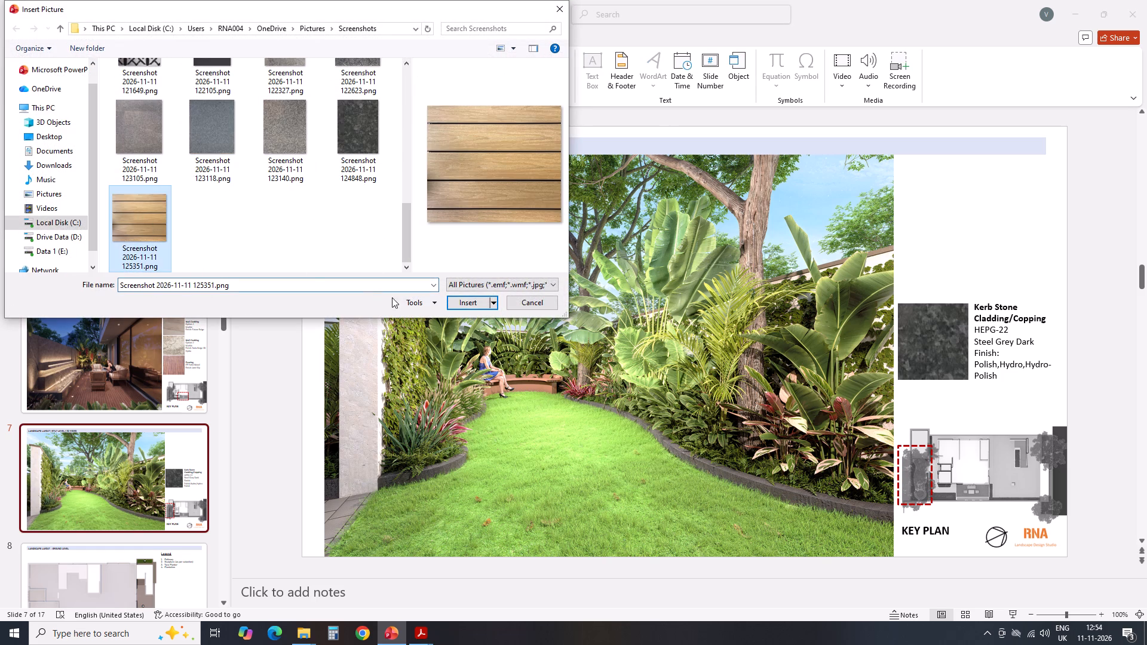
click(467, 306)
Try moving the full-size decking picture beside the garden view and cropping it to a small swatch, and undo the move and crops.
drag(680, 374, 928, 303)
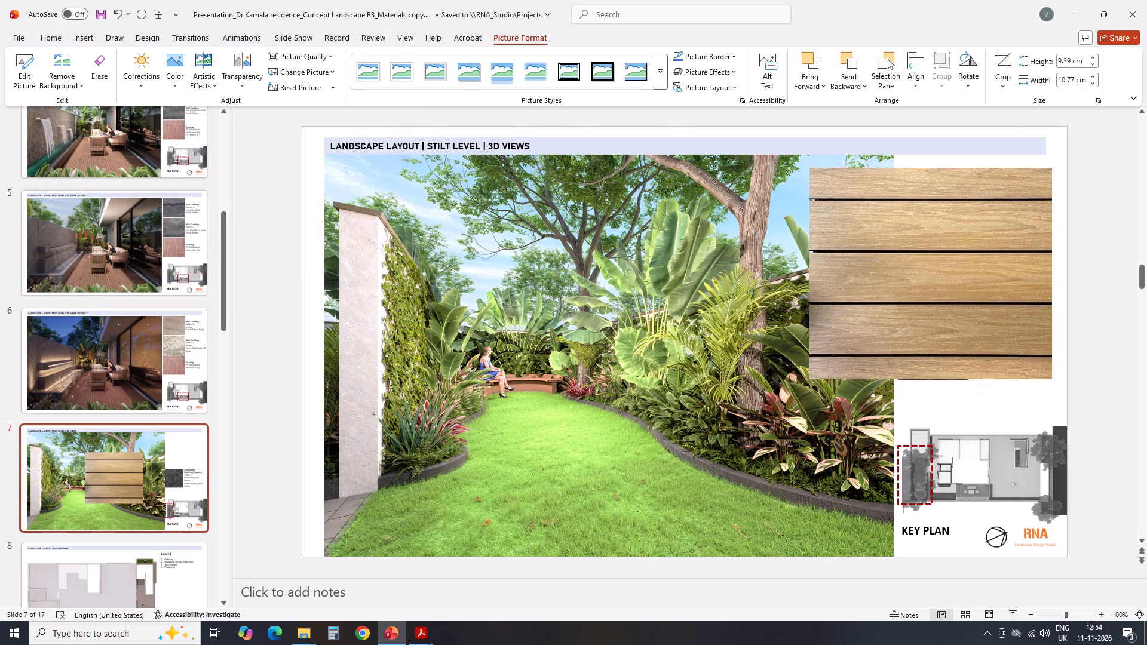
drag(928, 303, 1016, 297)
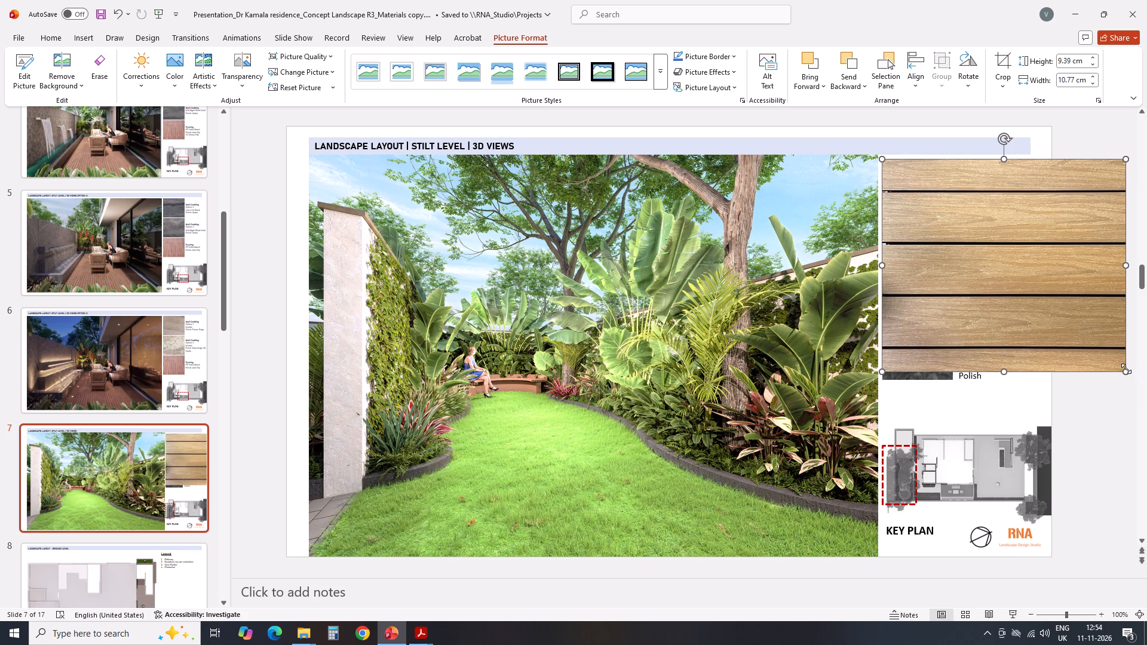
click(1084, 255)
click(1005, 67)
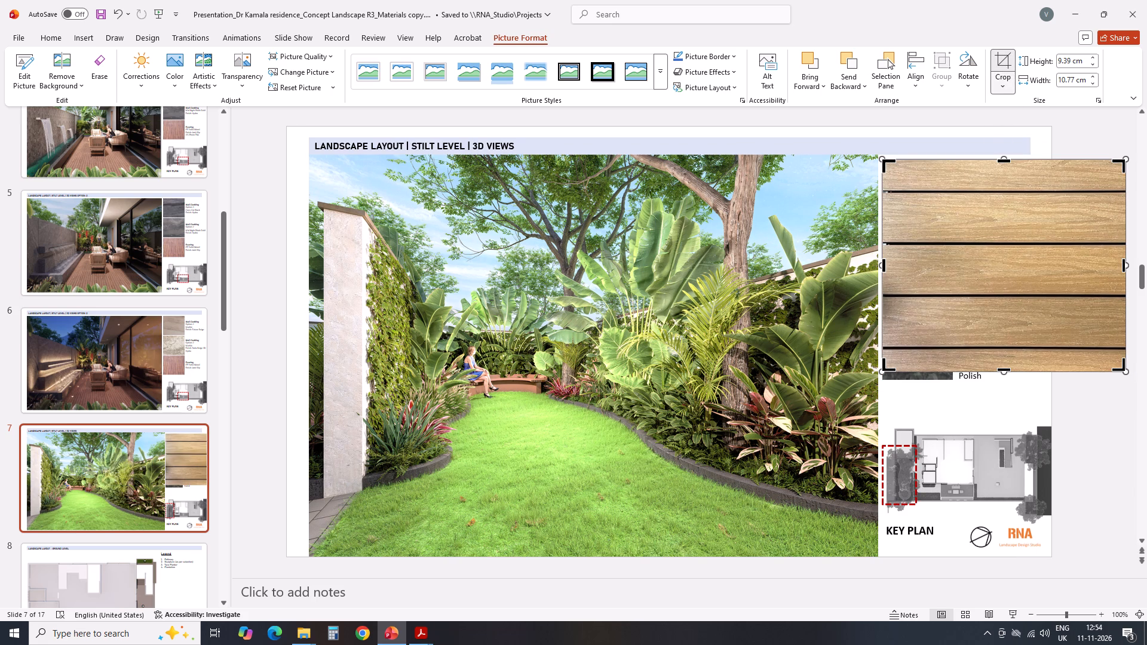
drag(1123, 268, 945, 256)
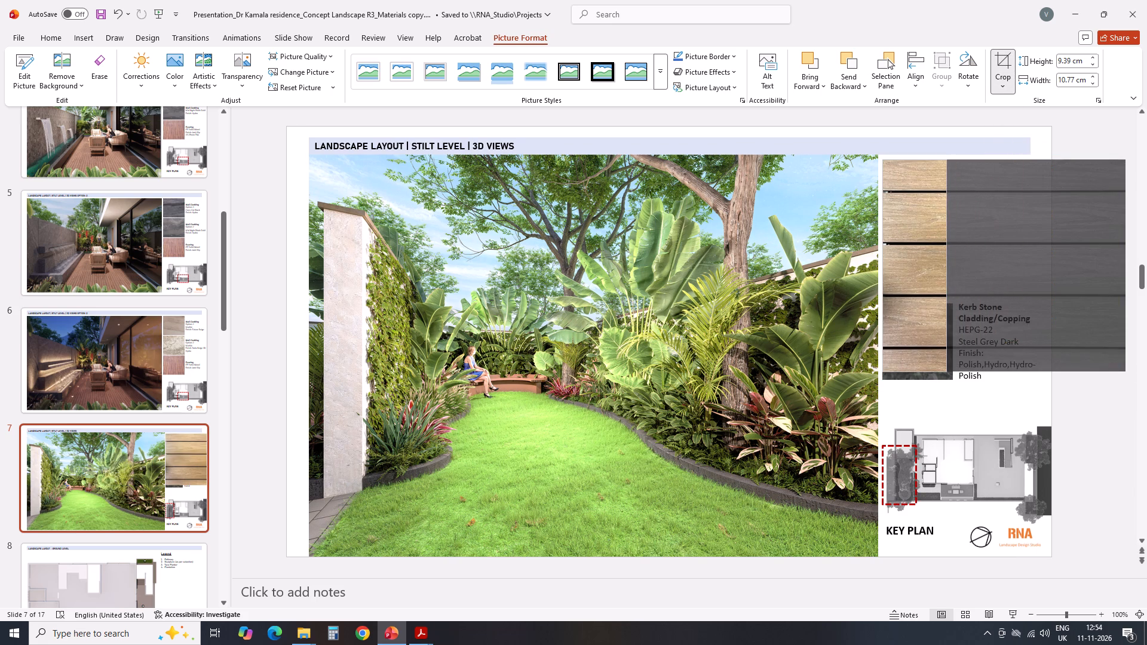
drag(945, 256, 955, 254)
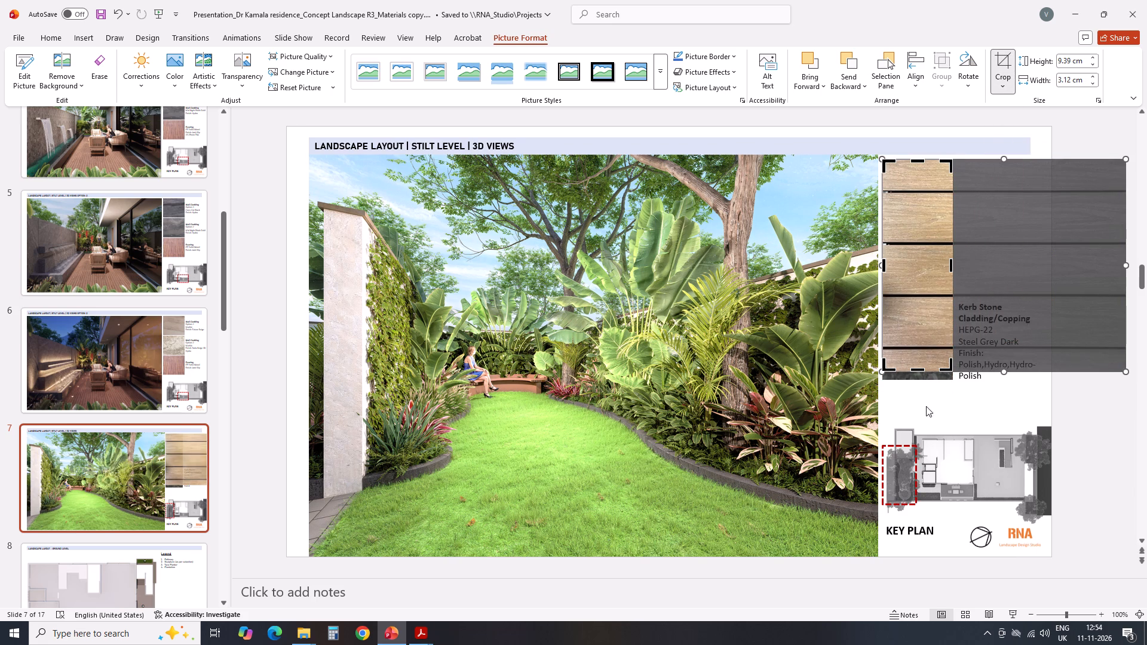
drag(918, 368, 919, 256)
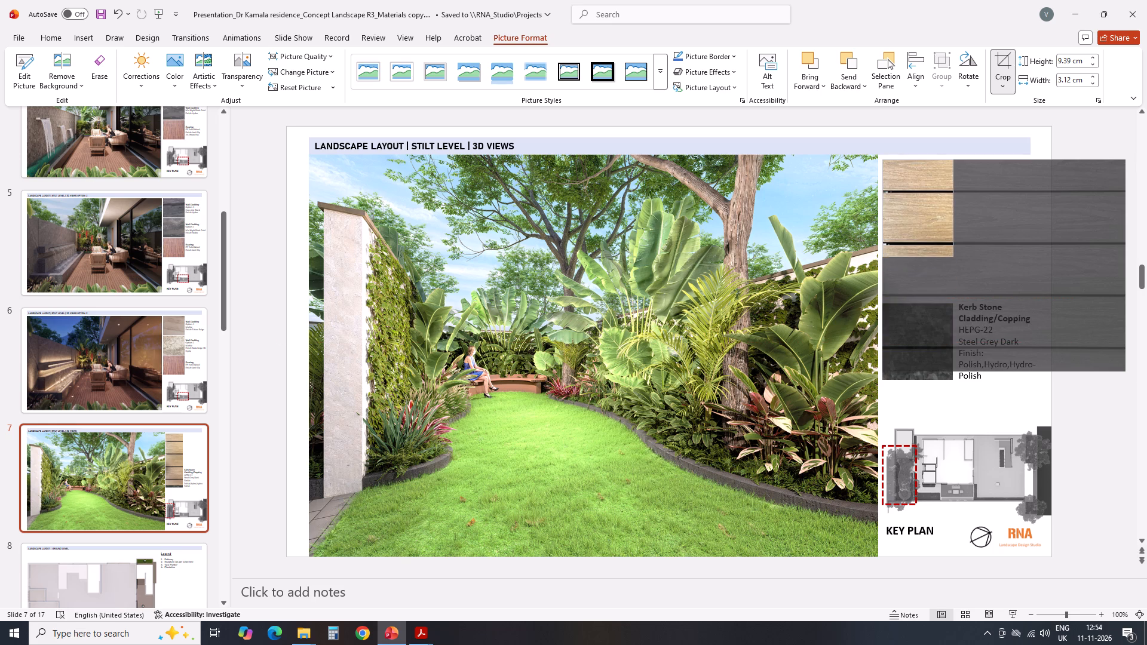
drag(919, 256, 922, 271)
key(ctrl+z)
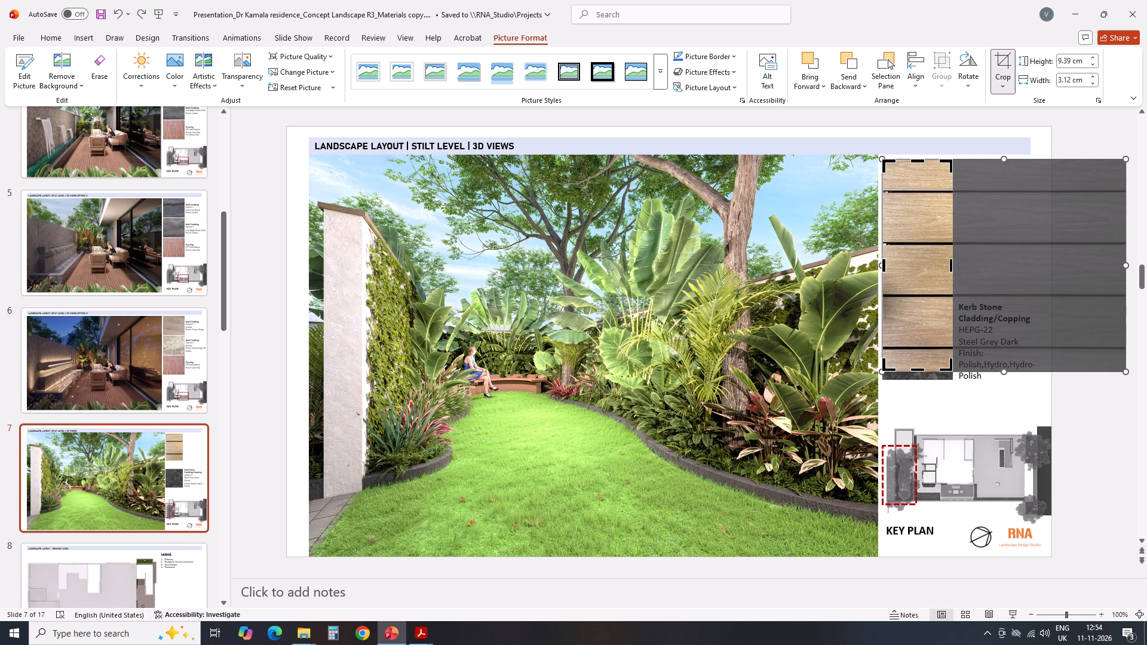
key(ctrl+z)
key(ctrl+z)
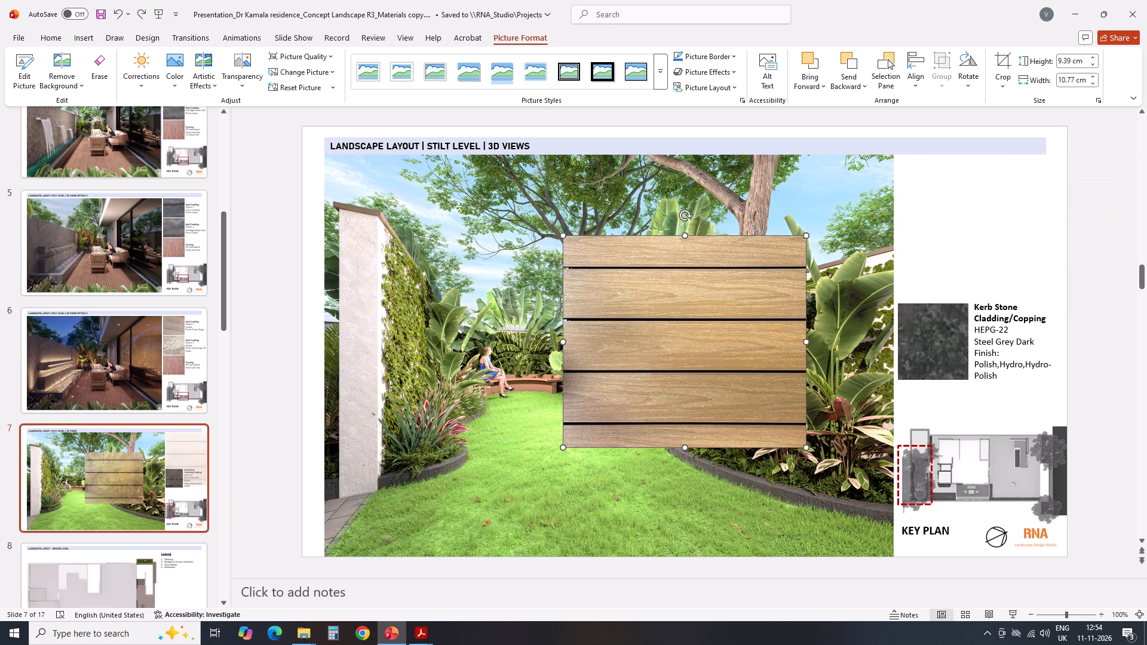
Scale the decking picture down to about 3.85 by 4.41 cm and place it above the kerb stone swatch, aligned with its left edge.
drag(688, 357, 1023, 277)
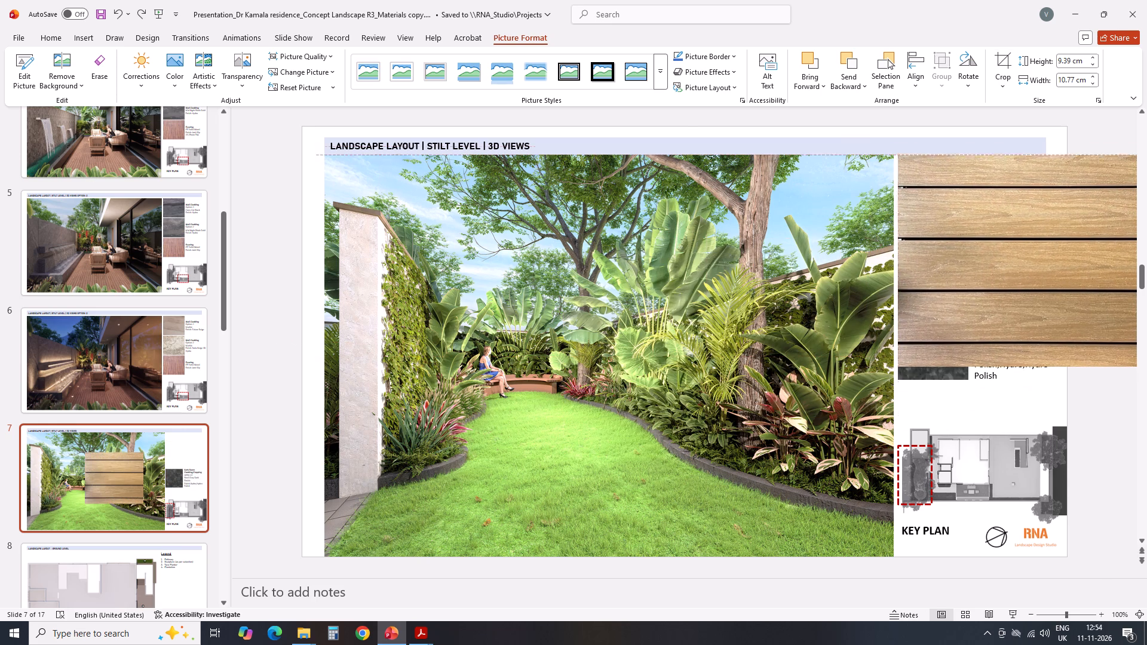
drag(1023, 277, 1020, 281)
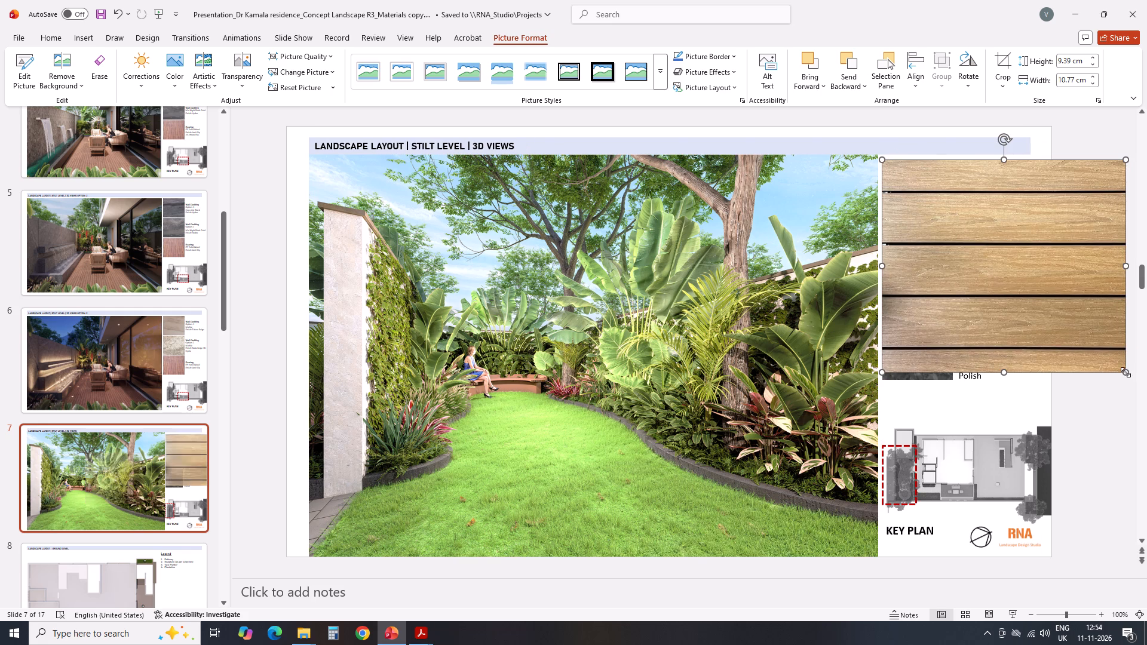
drag(1125, 372, 921, 241)
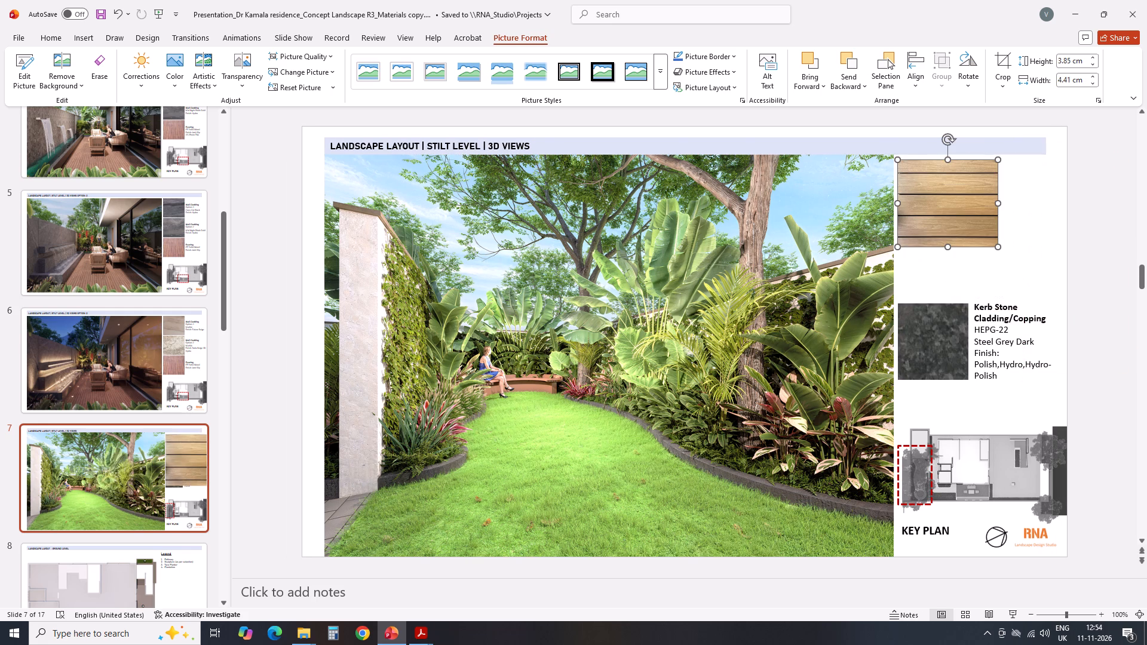
drag(964, 210, 962, 238)
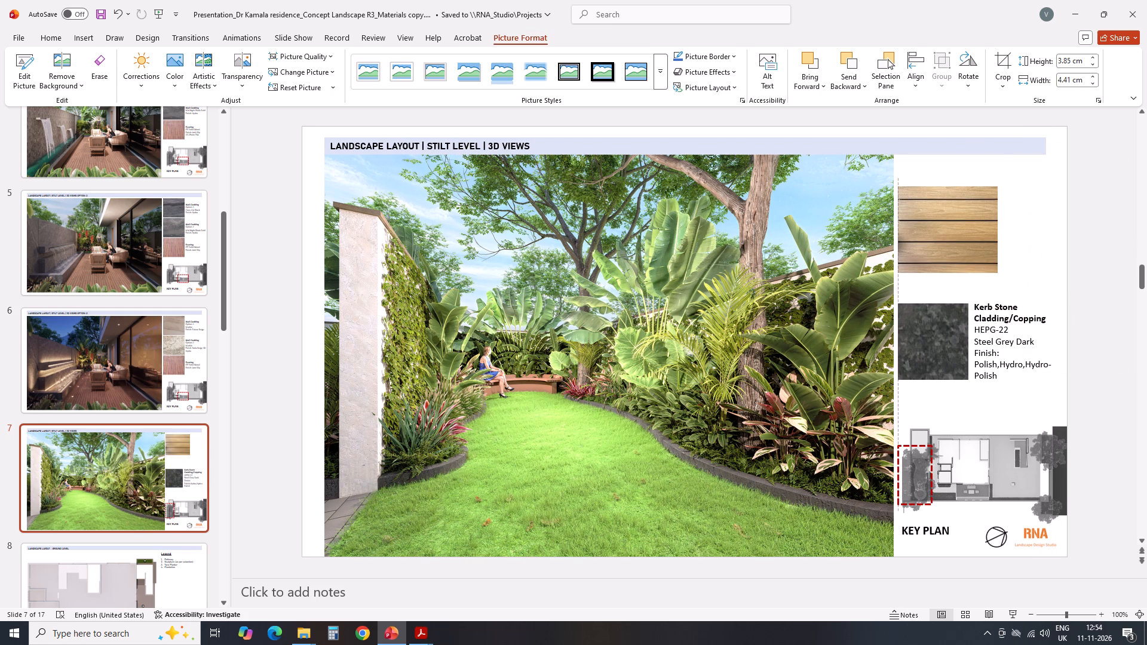
drag(962, 238, 963, 245)
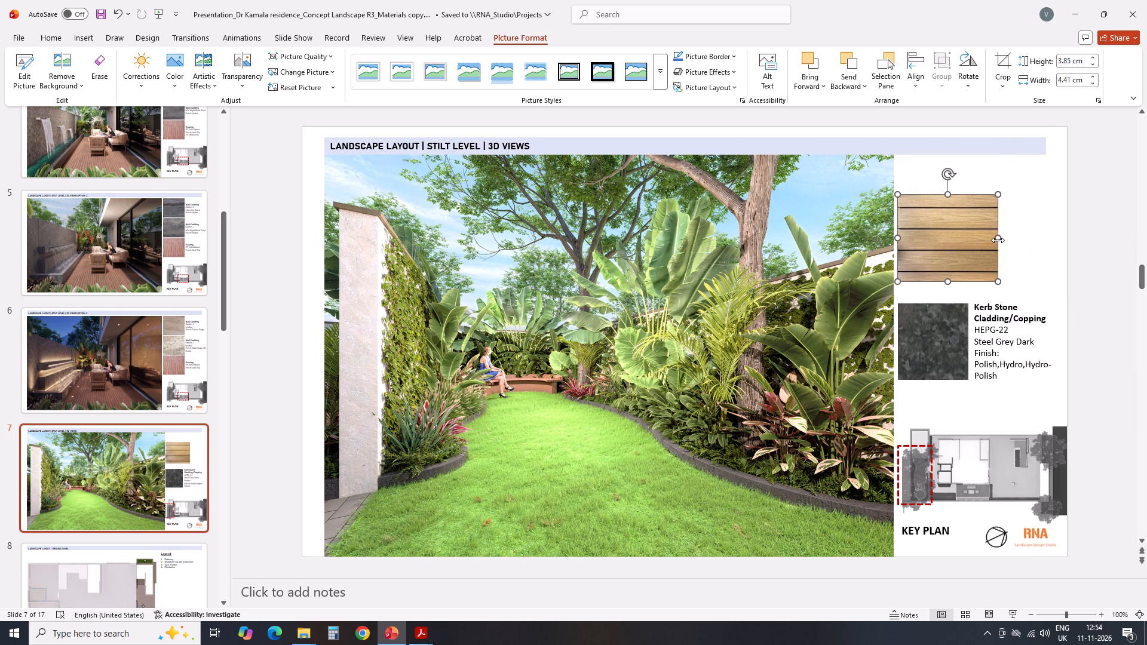
Crop the right side of the decking swatch to a 3.12 cm width, matching the kerb stone swatch below.
click(995, 63)
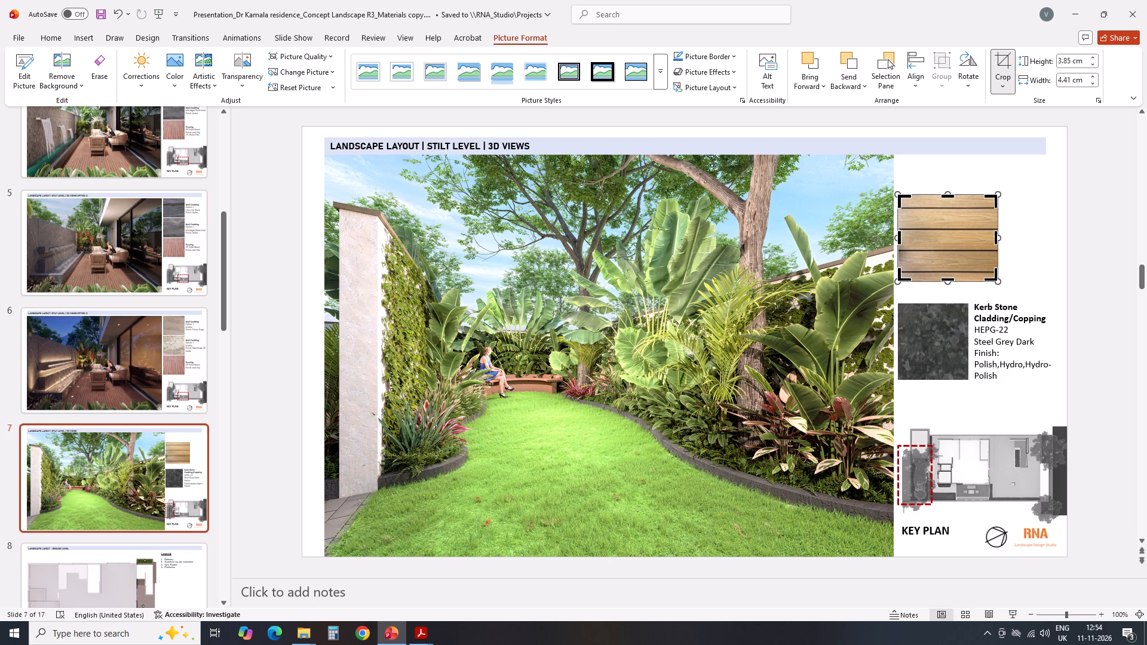
drag(995, 236, 966, 233)
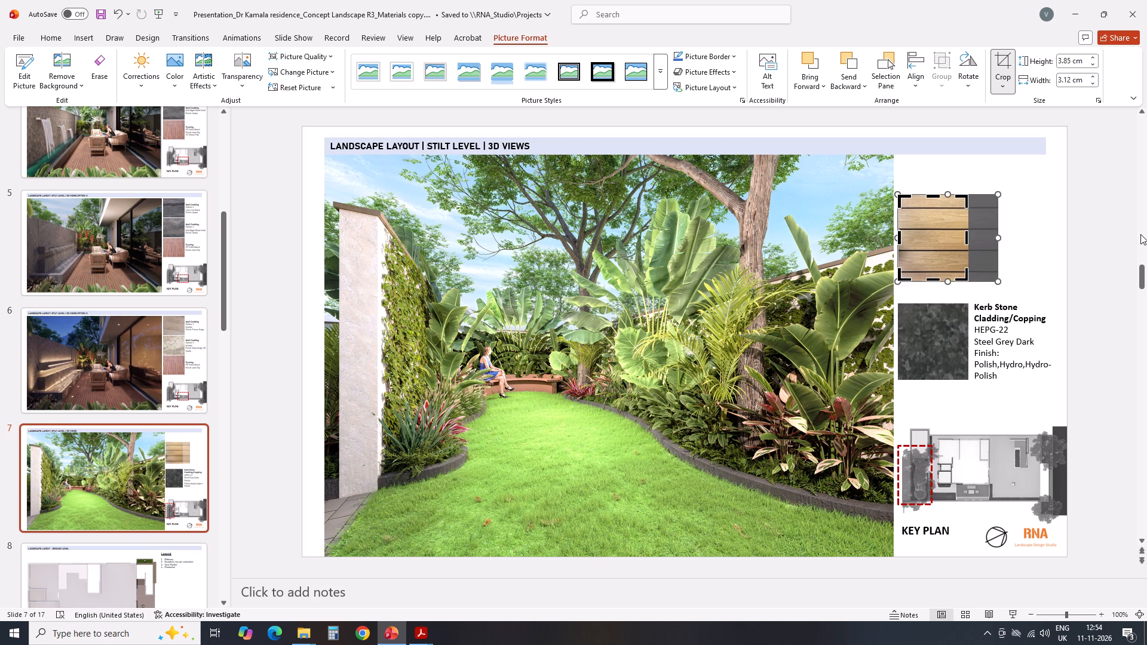
click(1141, 234)
click(1096, 269)
scroll(131, 274, up, 1)
click(133, 557)
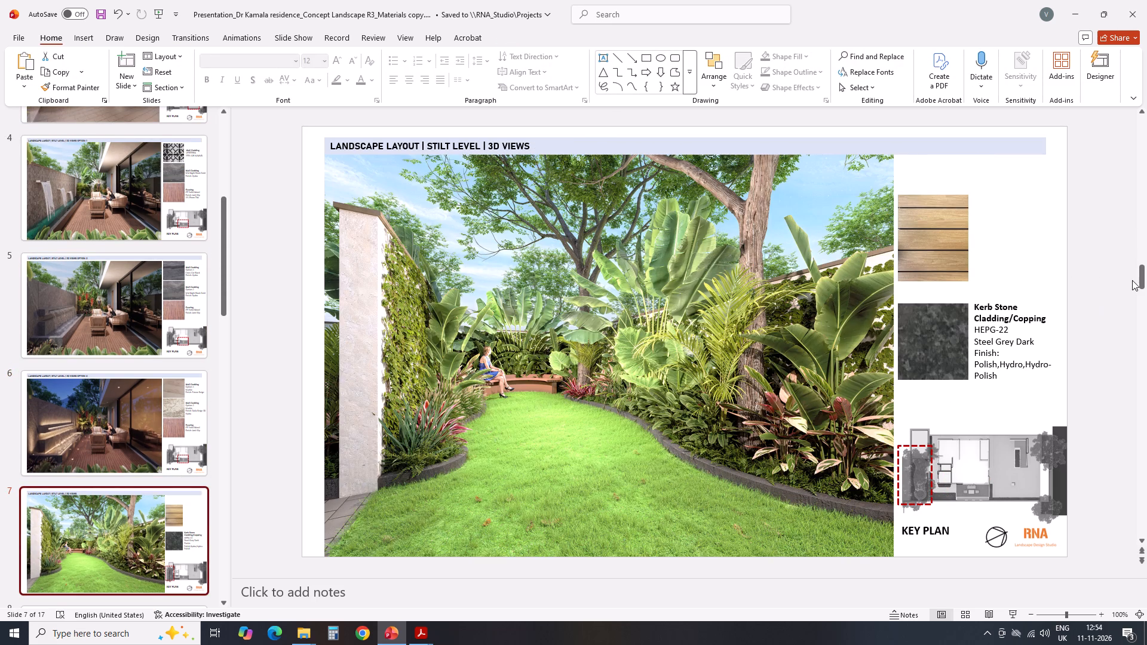
click(1132, 280)
click(1084, 285)
Duplicate the Kerb Stone Cladding/Copping caption box and place the copy beside the decking swatch.
click(995, 311)
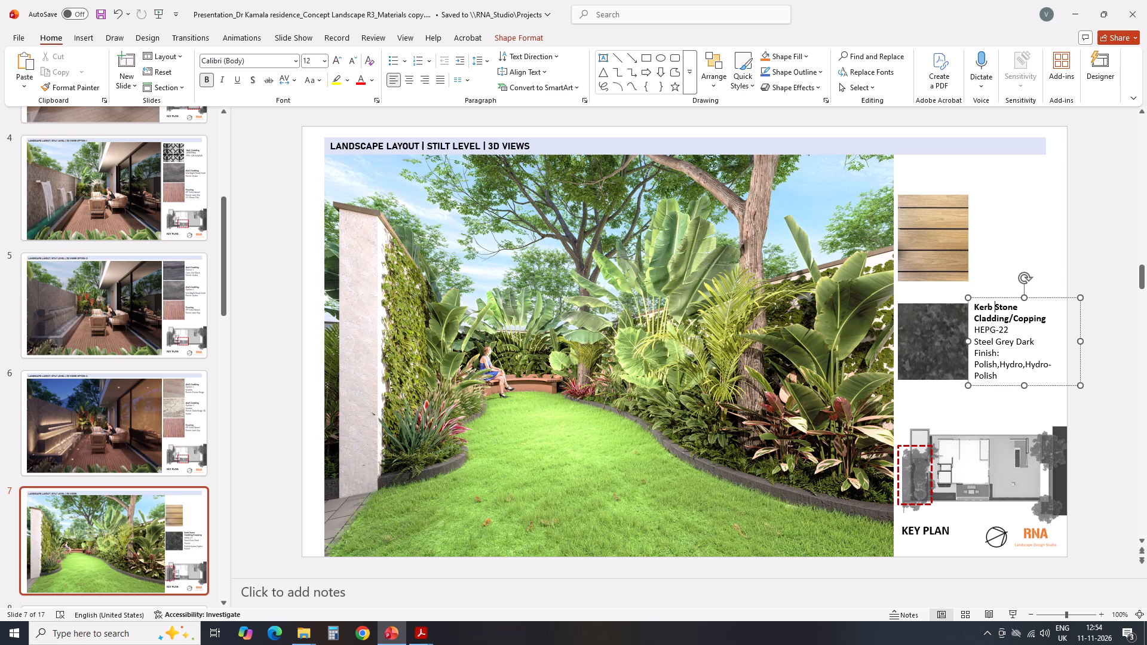
click(1122, 278)
click(1041, 317)
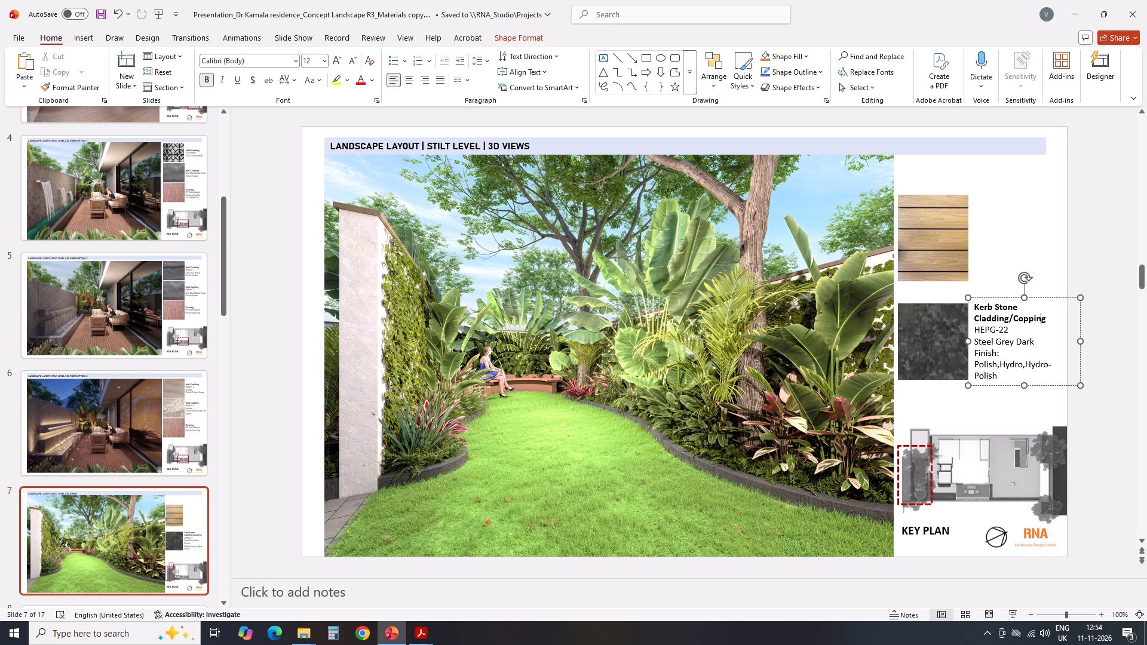
click(1044, 300)
key(ctrl+c)
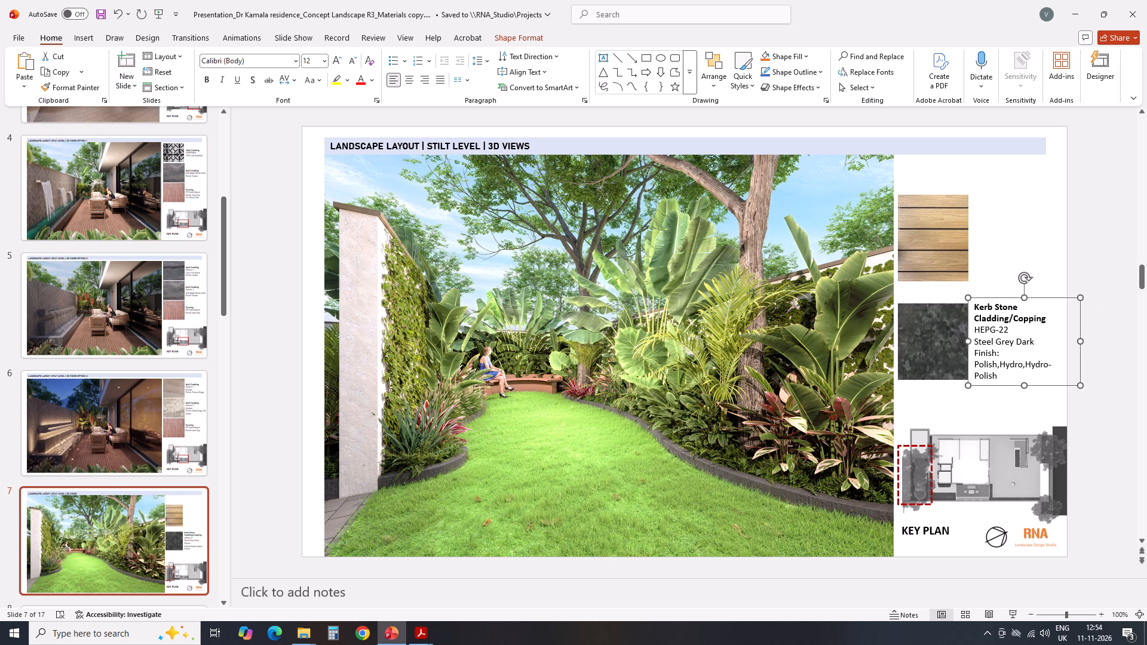
click(1039, 220)
key(ctrl+v)
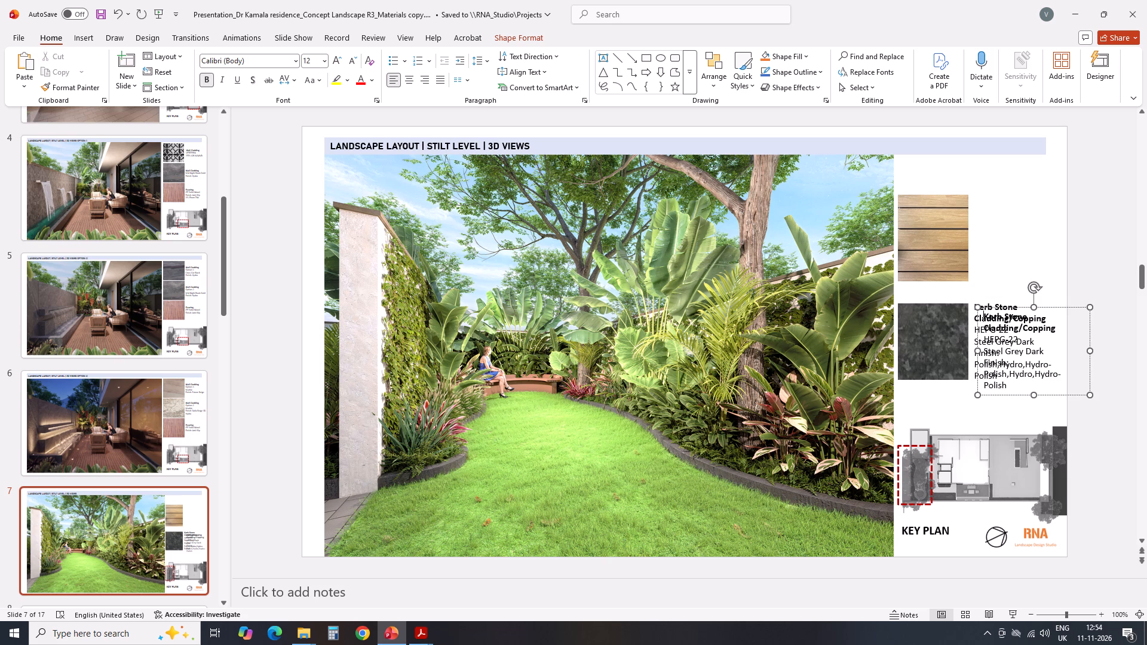
drag(1051, 308, 1040, 198)
Replace the bold heading of the copied caption beside the decking swatch with "Seating".
click(1039, 213)
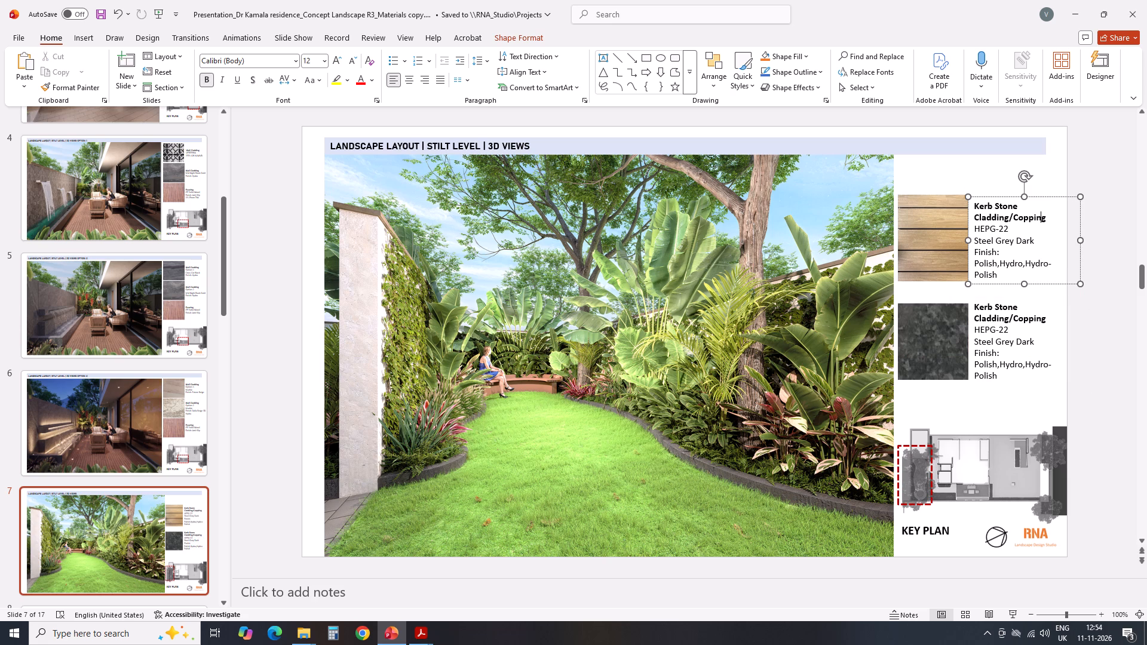
click(1048, 217)
key(BackSpace)
key(BackSpace)
key(BackSpace)
key(BackSpace)
key(BackSpace)
key(BackSpace)
key(BackSpace)
key(BackSpace)
key(BackSpace)
key(BackSpace)
key(BackSpace)
key(BackSpace)
key(BackSpace)
key(BackSpace)
key(BackSpace)
key(BackSpace)
key(BackSpace)
key(BackSpace)
key(BackSpace)
key(BackSpace)
key(BackSpace)
key(BackSpace)
key(BackSpace)
key(BackSpace)
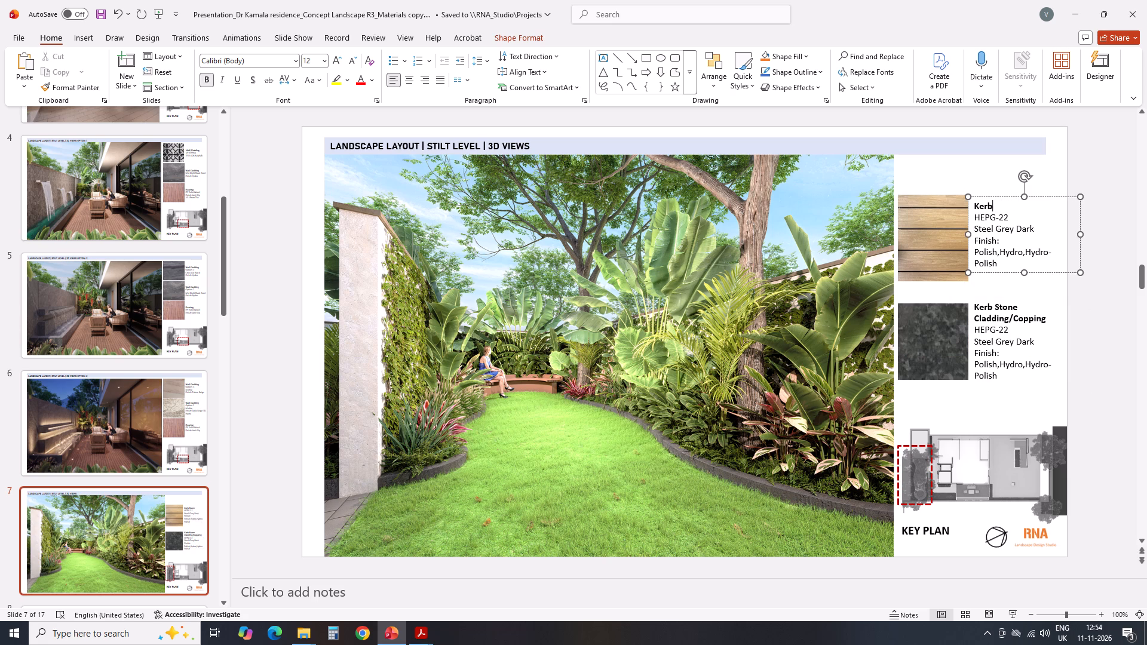
key(BackSpace)
key(BackSpace)
key(BackSpace)
key(BackSpace)
text(ste)
key(BackSpace)
key(BackSpace)
text(eating)
Replace the lines under the "Seating" heading in the decking swatch caption with "Material: WPC".
click(1007, 265)
key(BackSpace)
key(BackSpace)
key(BackSpace)
key(BackSpace)
key(BackSpace)
key(BackSpace)
key(BackSpace)
key(BackSpace)
key(BackSpace)
key(BackSpace)
key(BackSpace)
key(BackSpace)
key(BackSpace)
key(BackSpace)
key(BackSpace)
key(BackSpace)
key(BackSpace)
key(BackSpace)
key(BackSpace)
key(BackSpace)
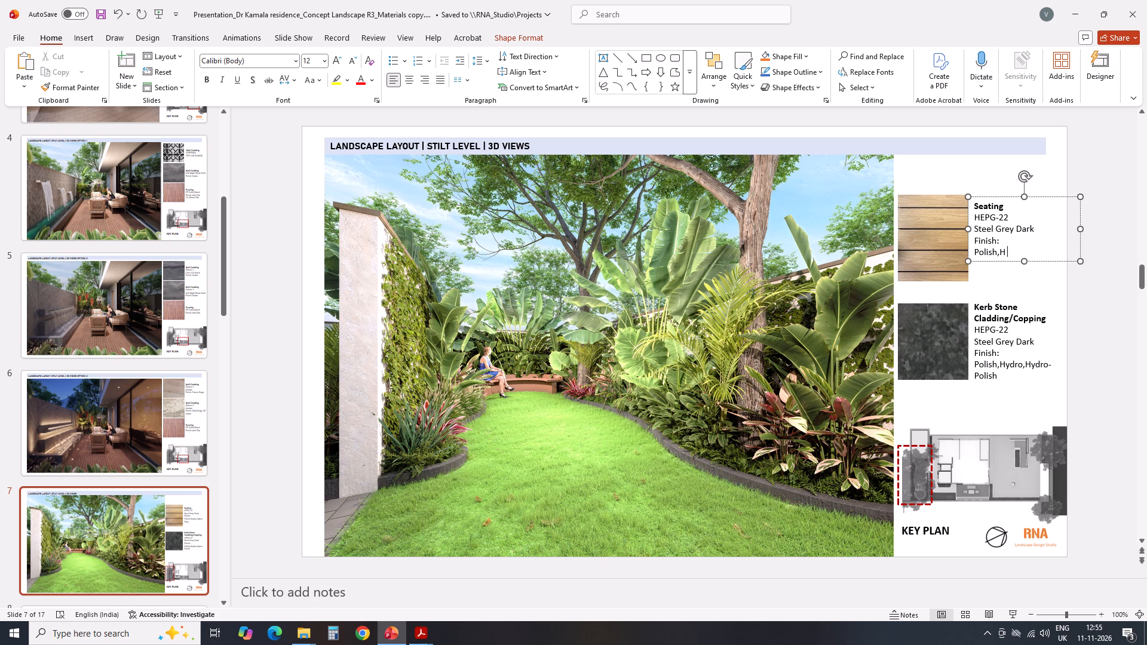
key(BackSpace)
key(BackSpace)
key(BackSpace)
key(BackSpace)
key(BackSpace)
key(BackSpace)
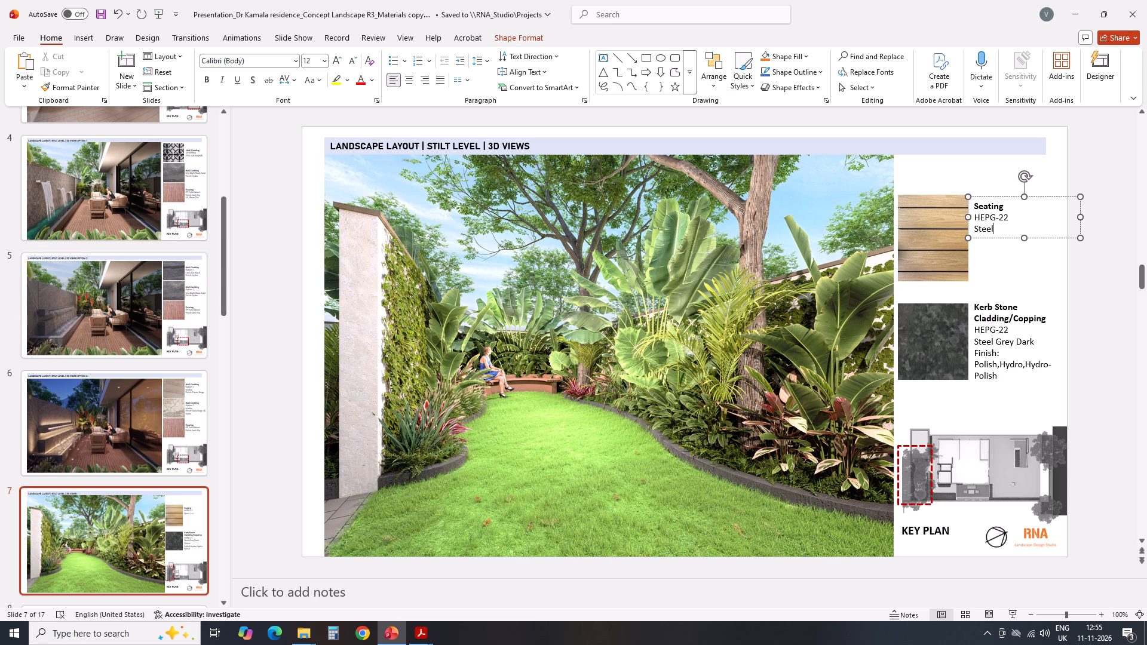
key(BackSpace)
key(BackSpace)
key(BackSpace)
key(BackSpace)
key(BackSpace)
key(BackSpace)
key(BackSpace)
key(BackSpace)
key(BackSpace)
key(BackSpace)
key(BackSpace)
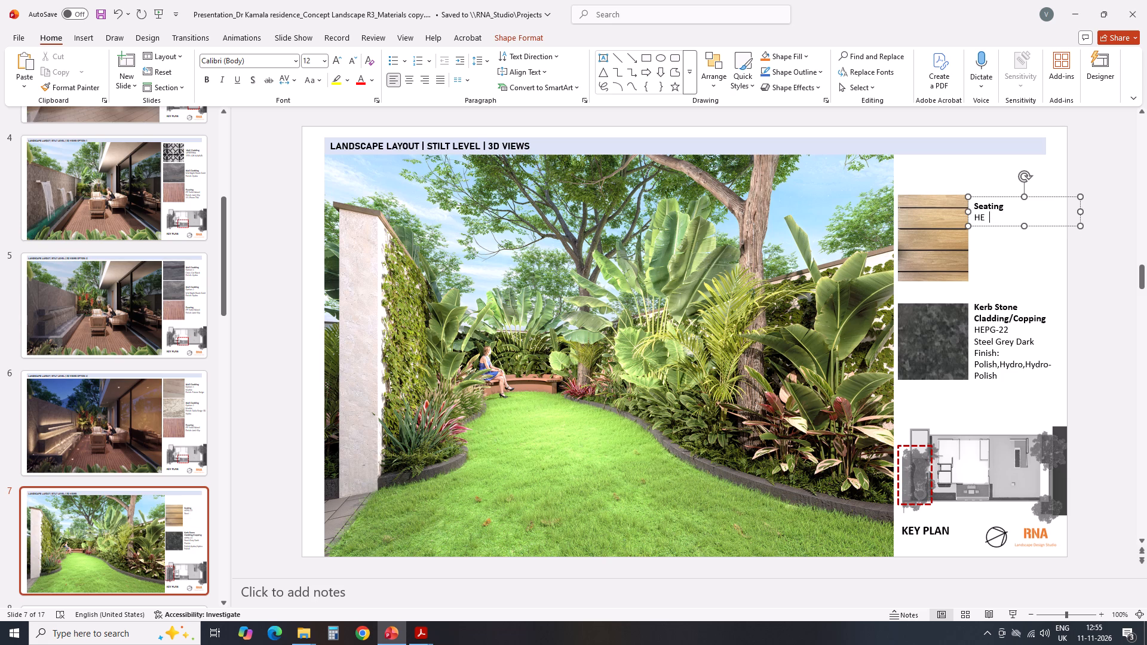
key(BackSpace)
key(BackSpace)
key(BackSpace)
text(l:)
key(space)
click(1124, 295)
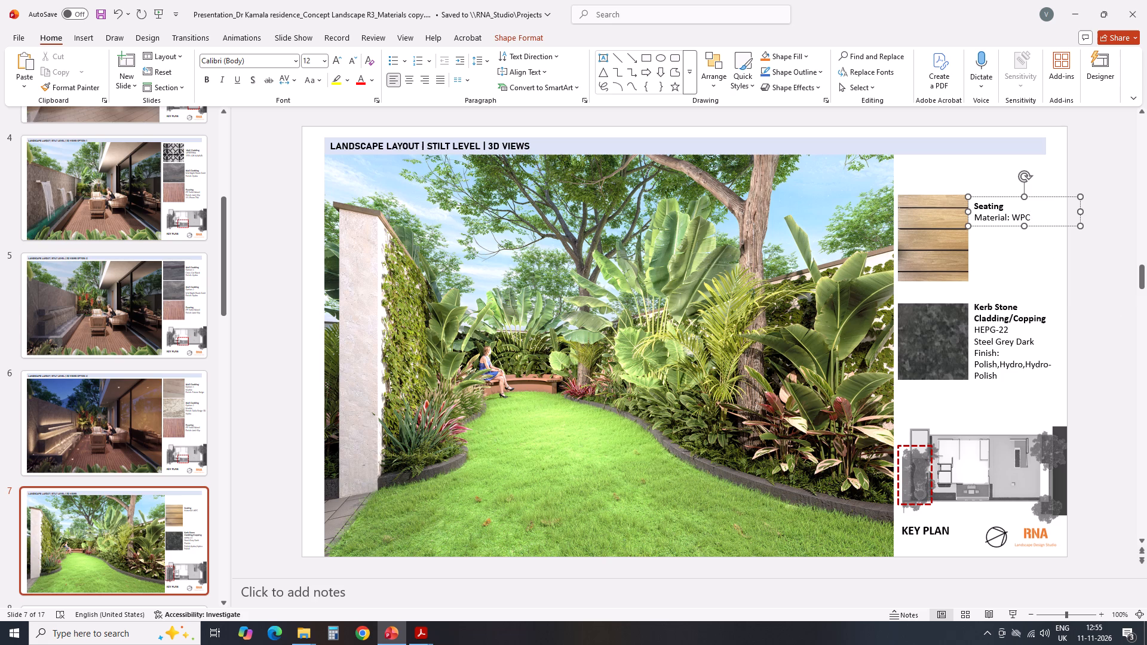
Move the Seating caption down to about the vertical middle of the decking swatch, keeping its left alignment with the caption below.
click(1014, 211)
drag(1008, 195, 1012, 213)
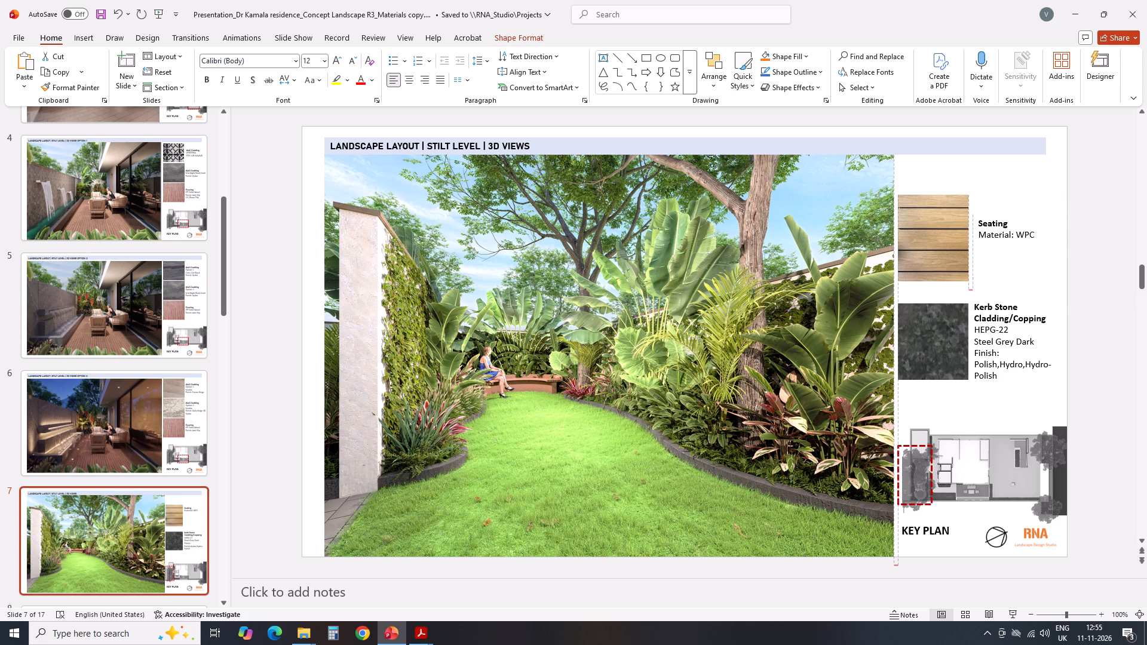
drag(1012, 213, 1008, 220)
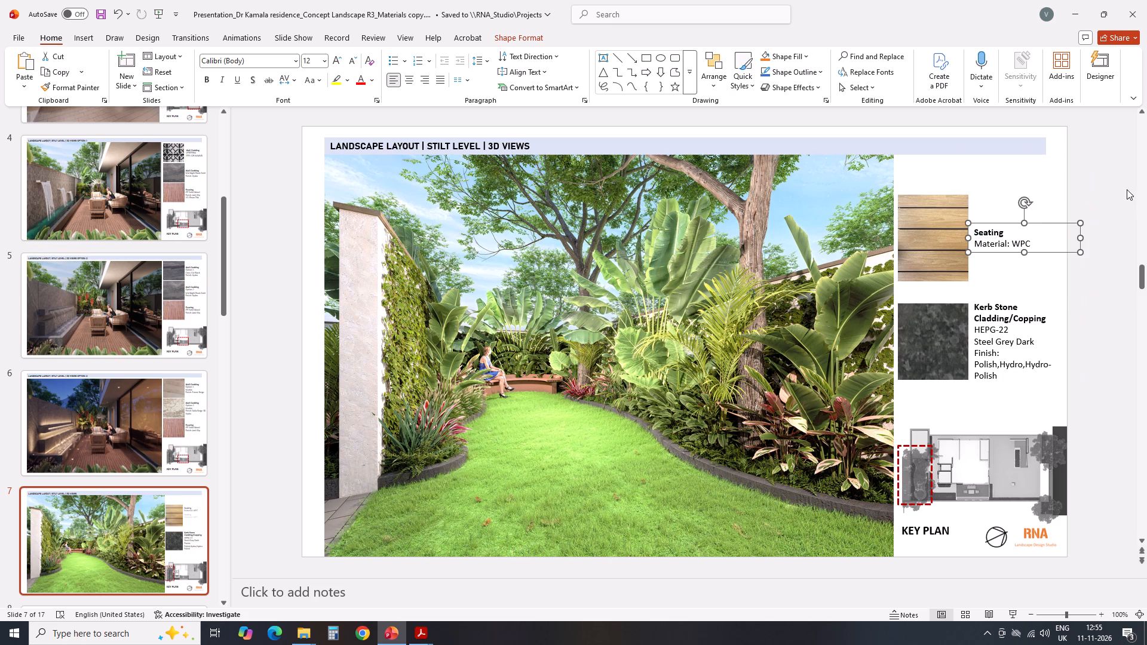
click(1116, 186)
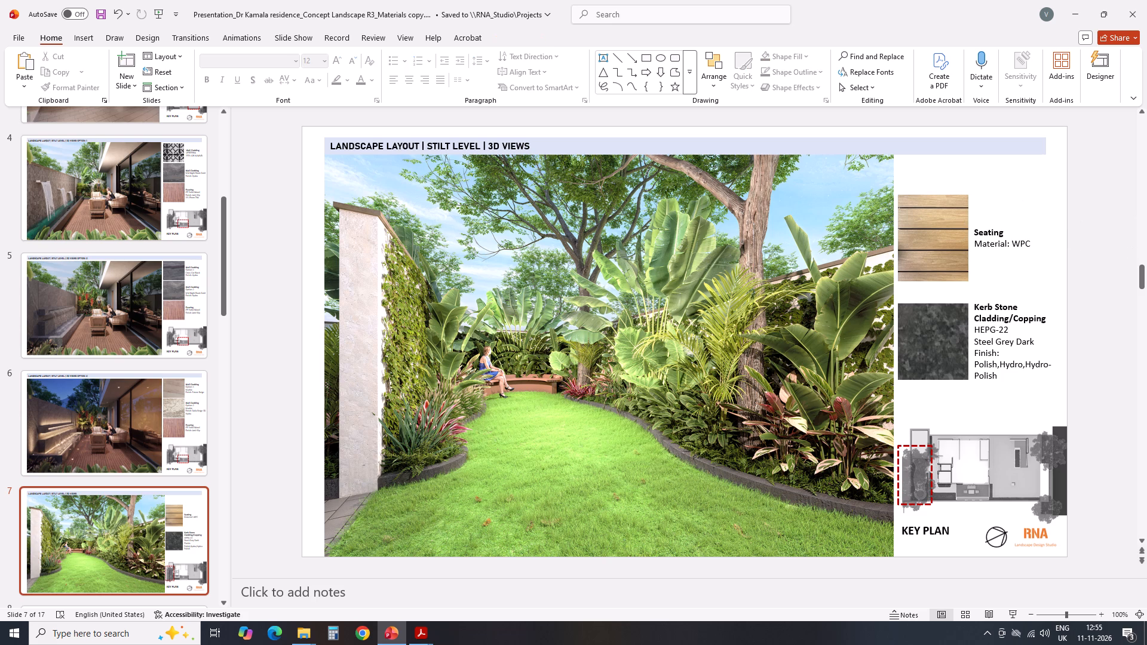
Switch to Acrobat and look through the decking brochure's pages for the decking material information.
click(421, 640)
click(300, 602)
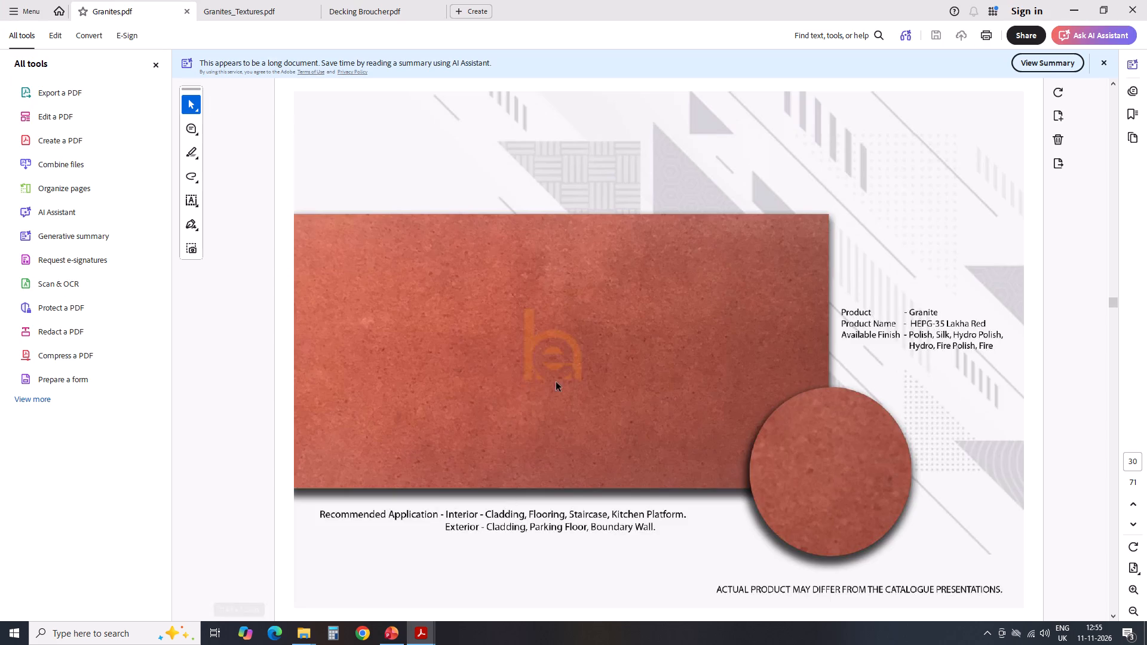
click(357, 11)
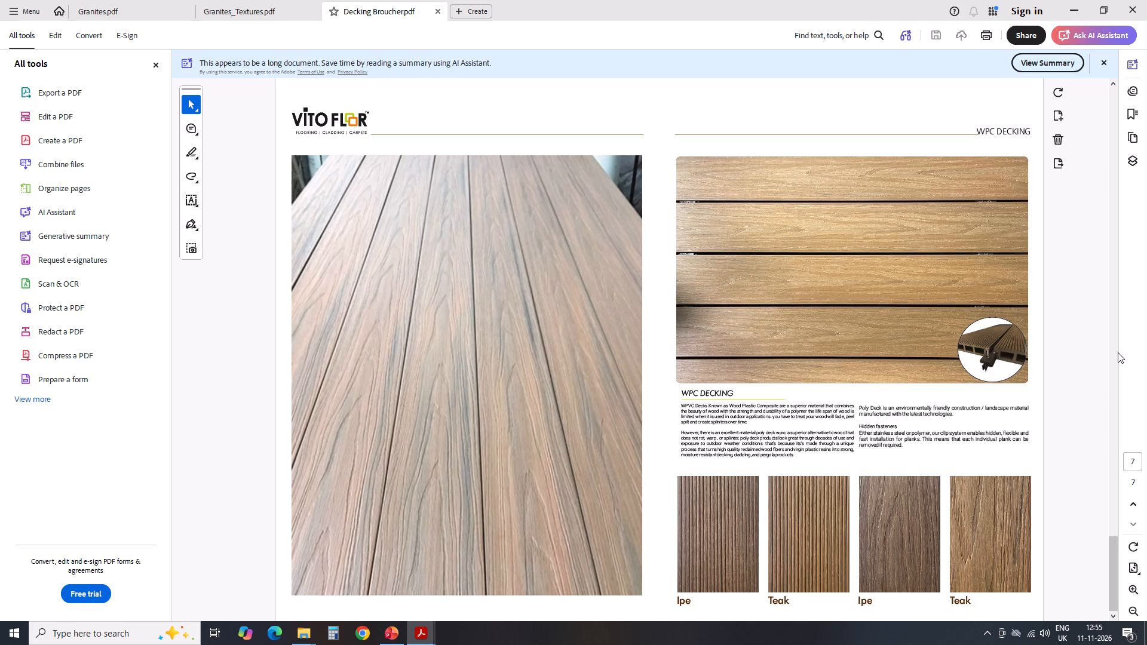
scroll(1118, 352, down, 4)
scroll(1095, 382, up, 5)
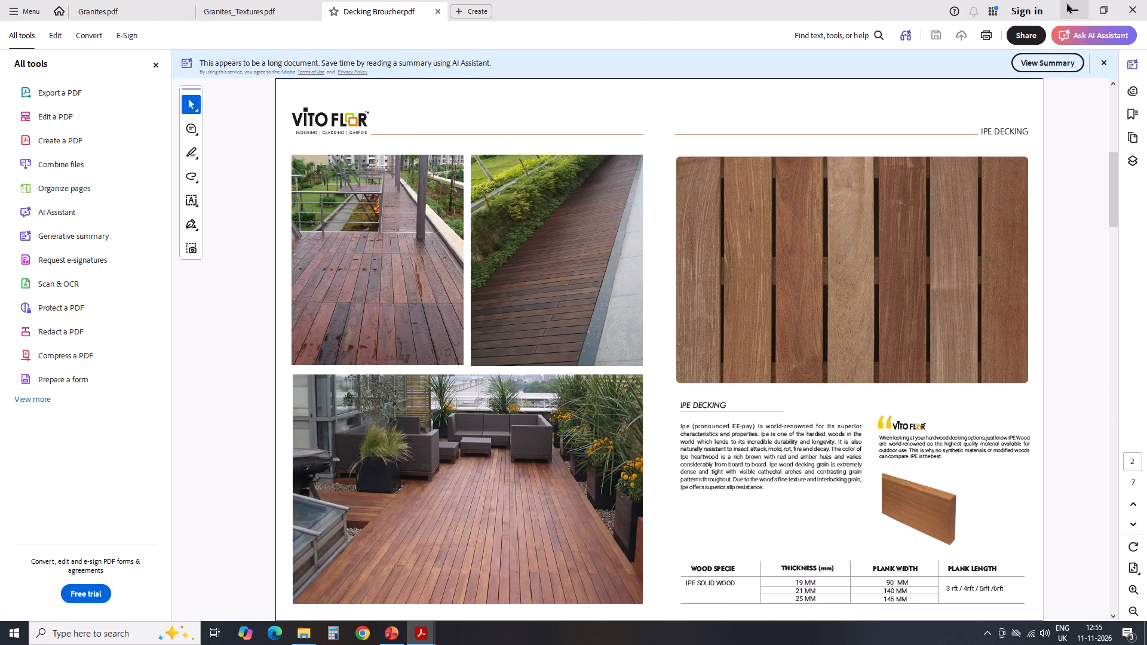
click(1067, 4)
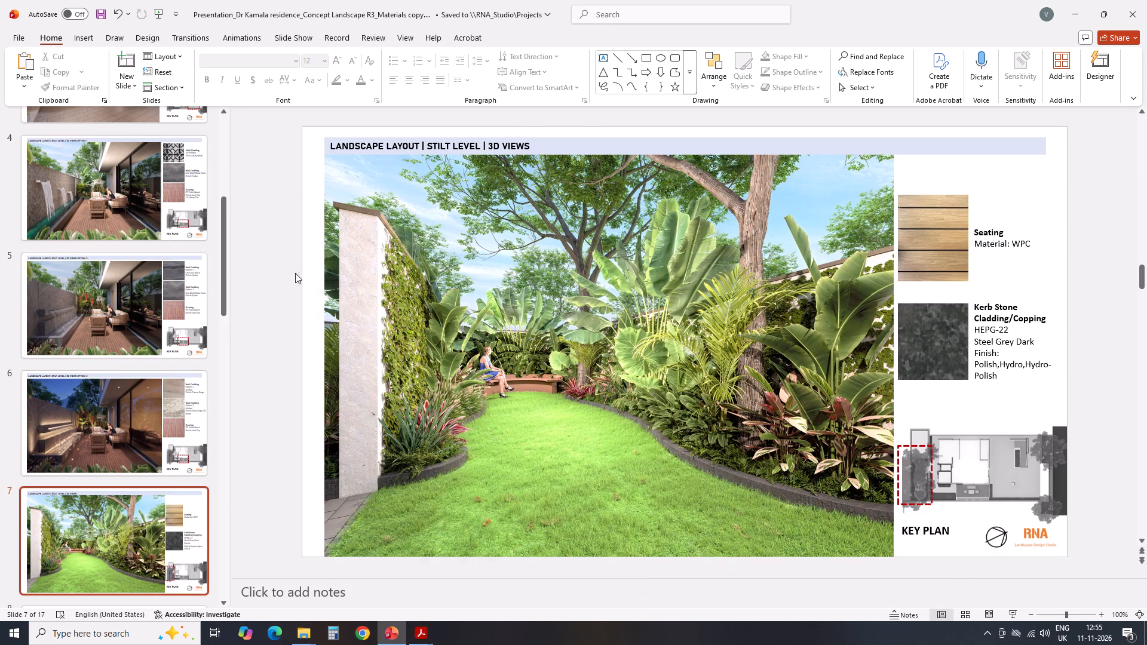
Return to PowerPoint, save the presentation and close it.
click(1102, 261)
double_click(100, 15)
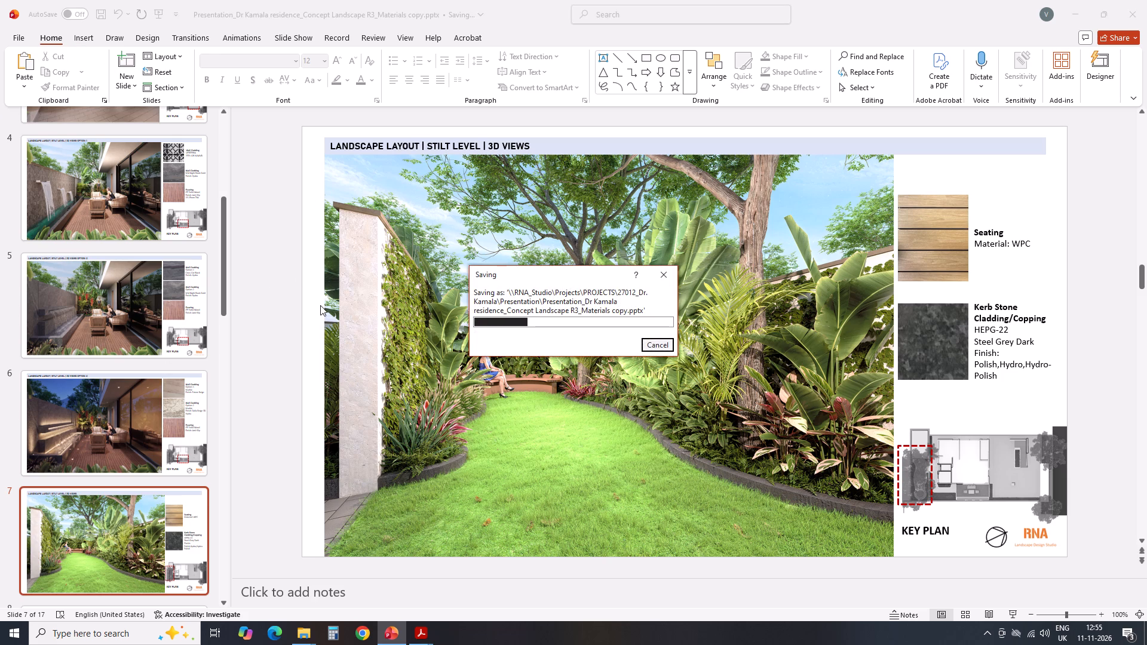
scroll(112, 277, up, 3)
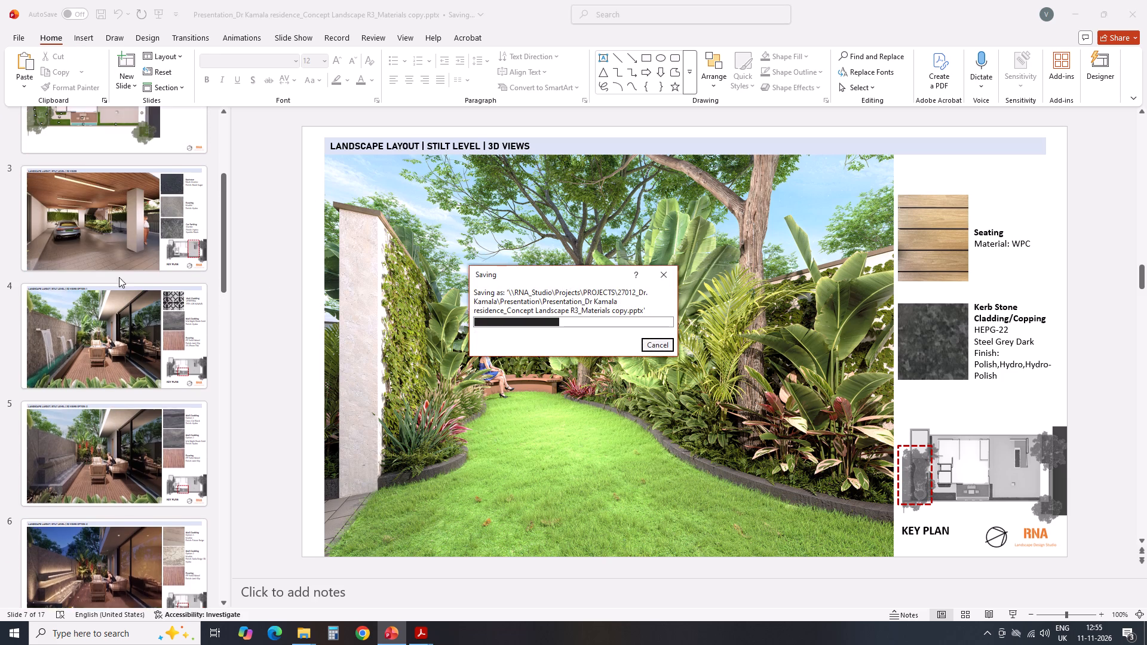
scroll(119, 277, up, 3)
click(131, 411)
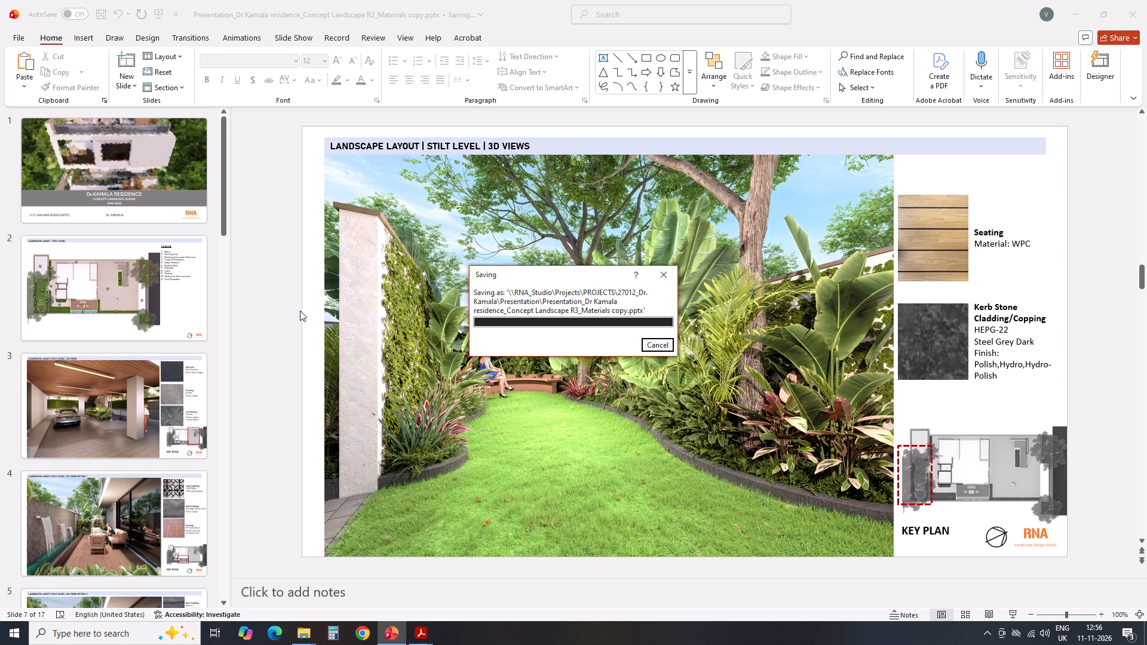
click(1140, 0)
Switch to File Explorer and open the project's Presentation folder.
click(297, 629)
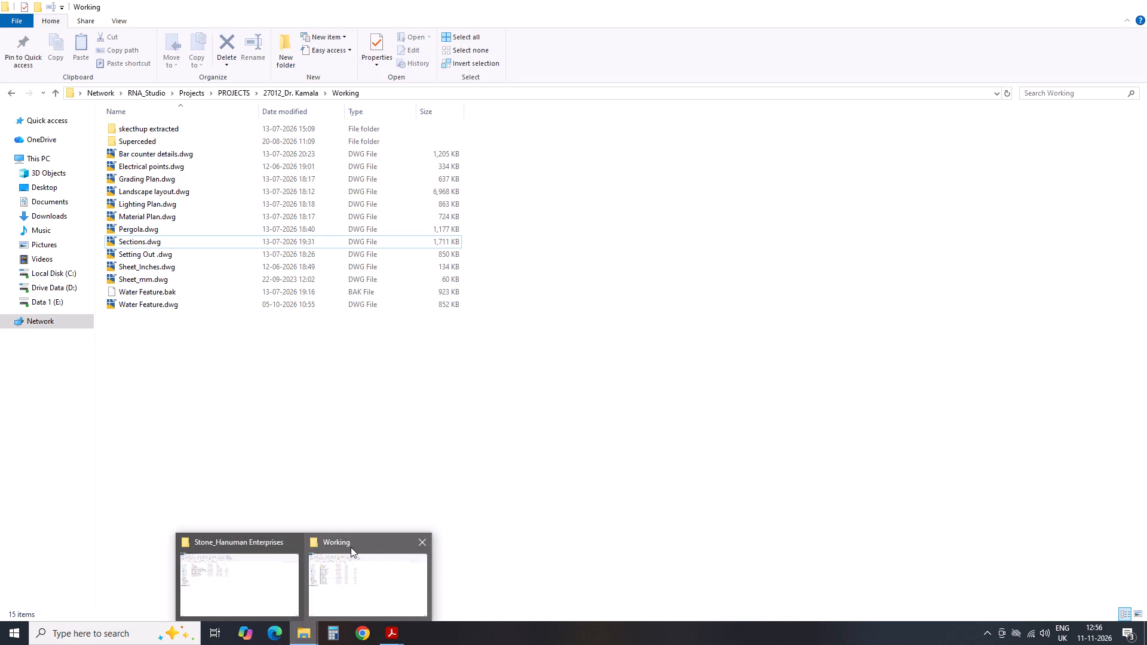
click(345, 555)
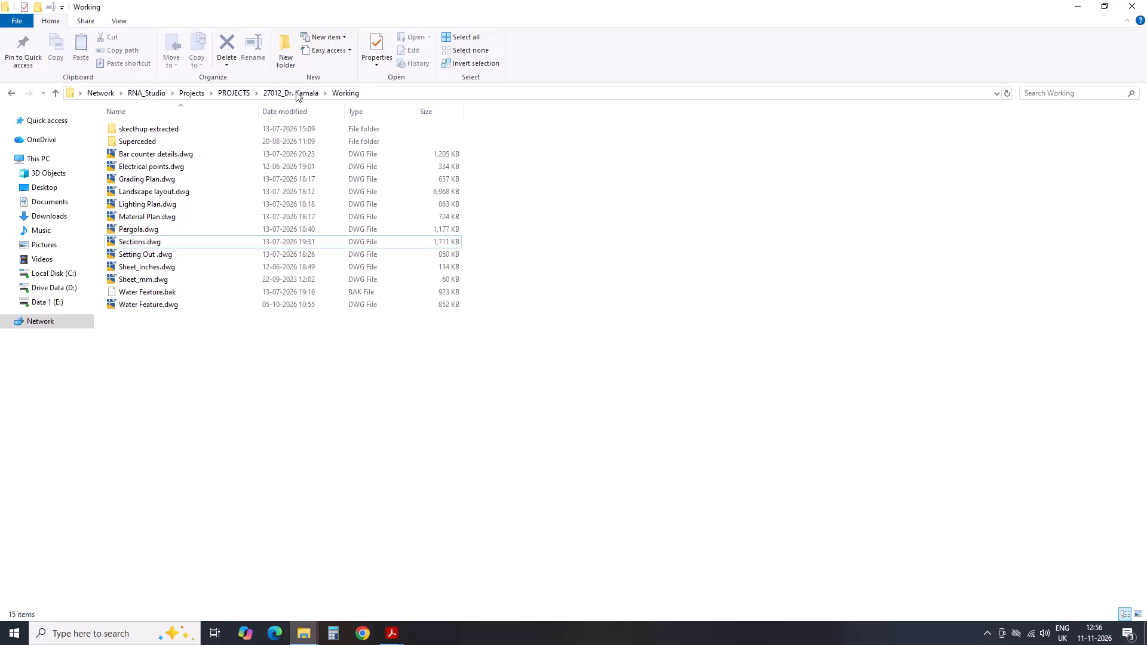
click(296, 91)
double_click(183, 144)
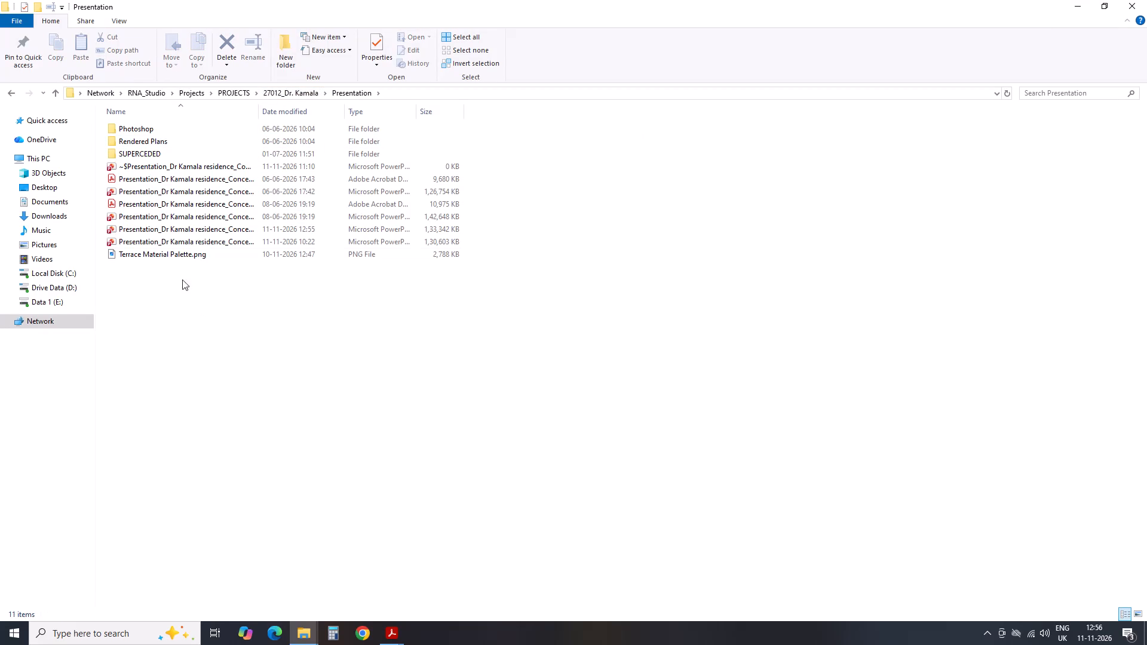
Compare the two R3_Materials presentation files and check the properties of the "Materials copy" version.
click(235, 242)
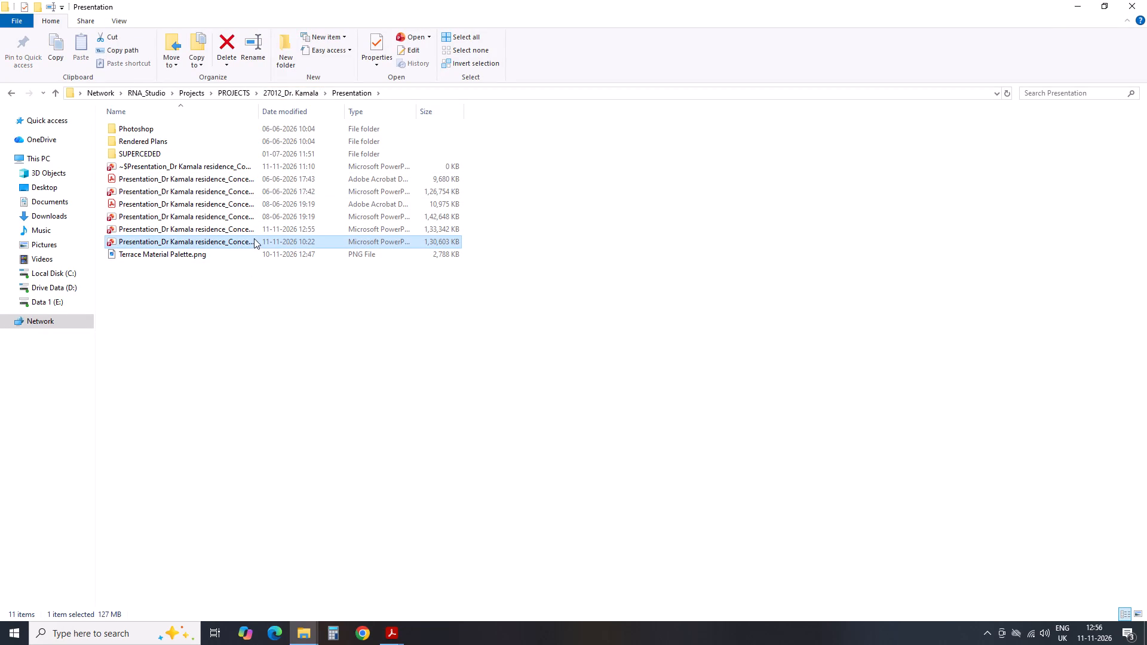
right_click(219, 227)
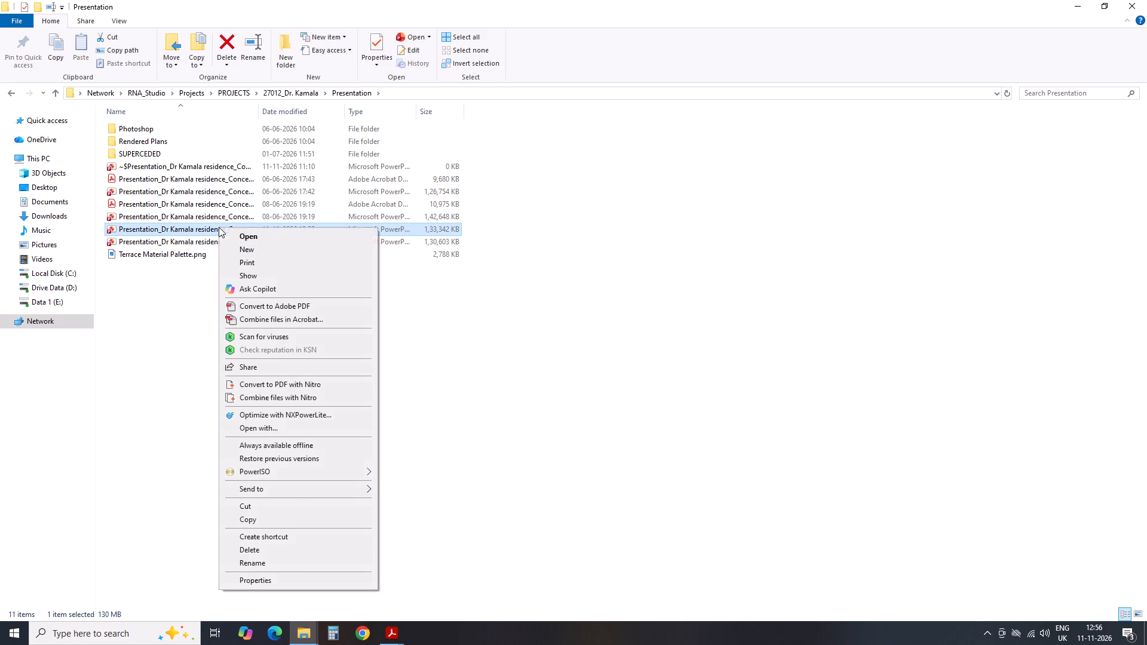
click(293, 576)
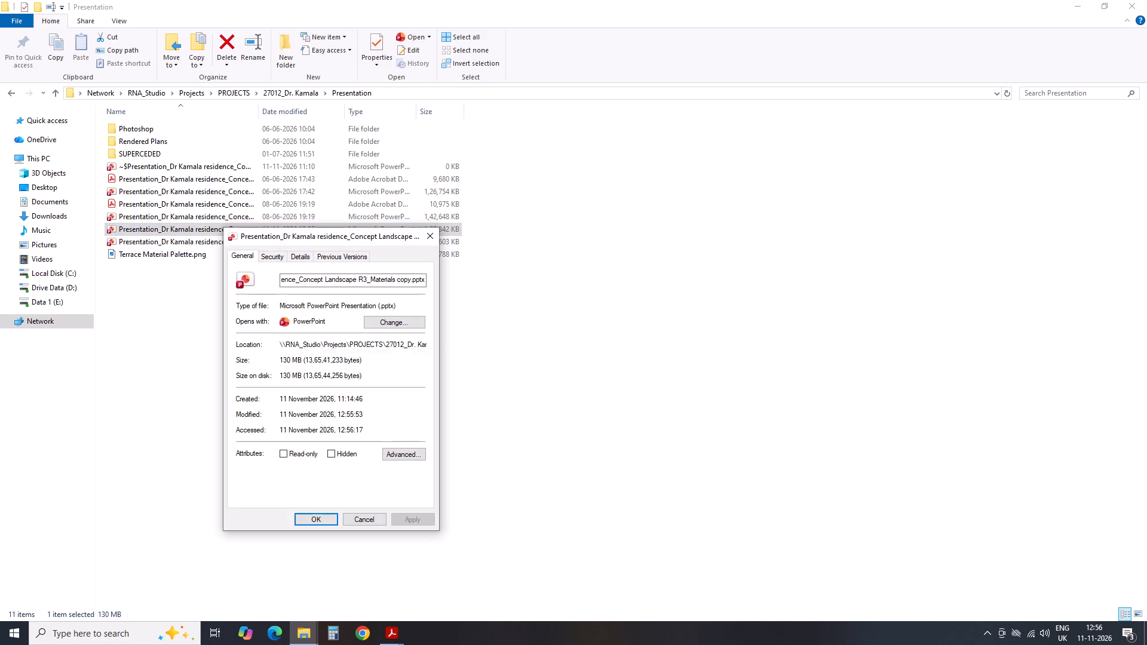
click(428, 234)
Move the older Concept Landscape R3_Materials.pptx file from the Presentation folder into the SUPERCEDED folder.
click(219, 245)
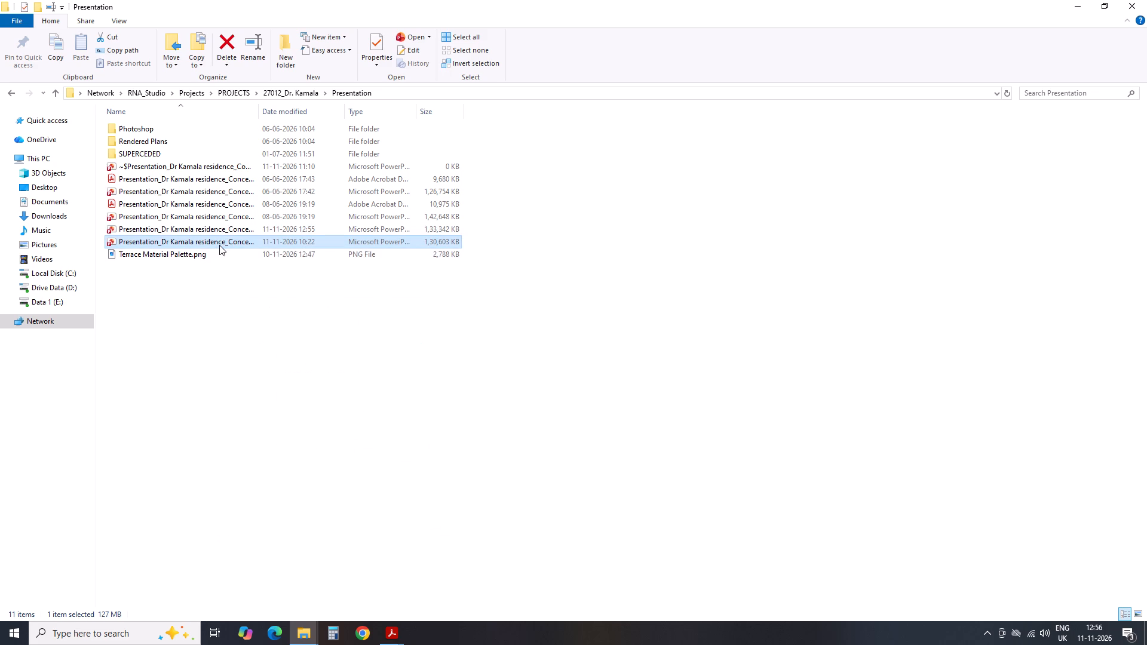
right_click(219, 245)
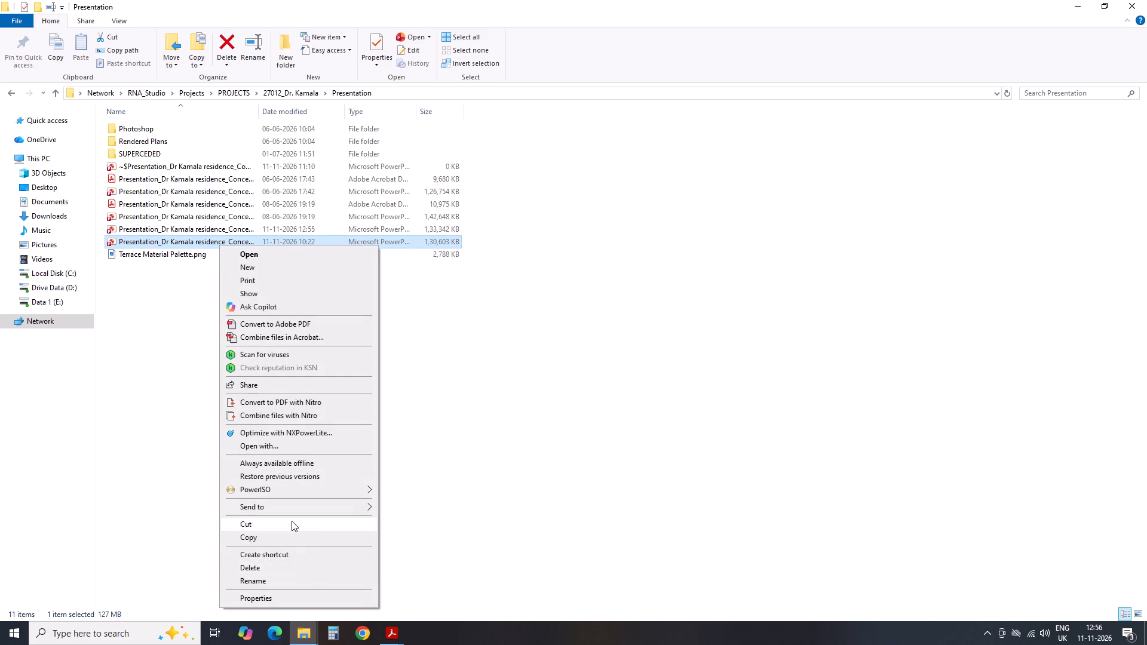
click(292, 521)
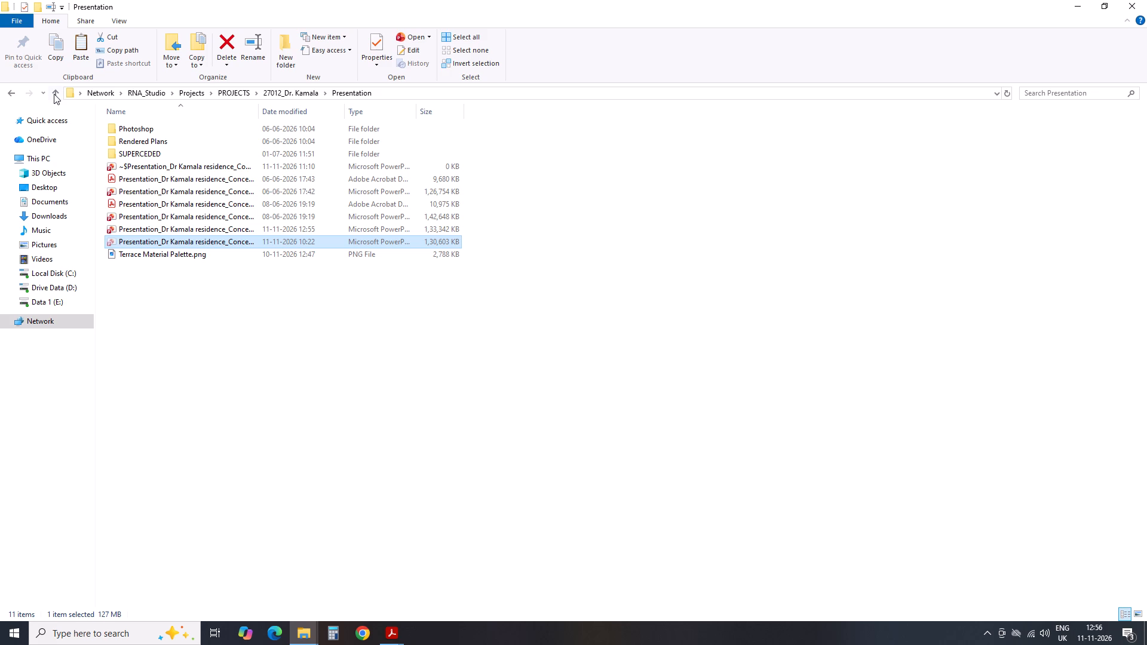
double_click(174, 156)
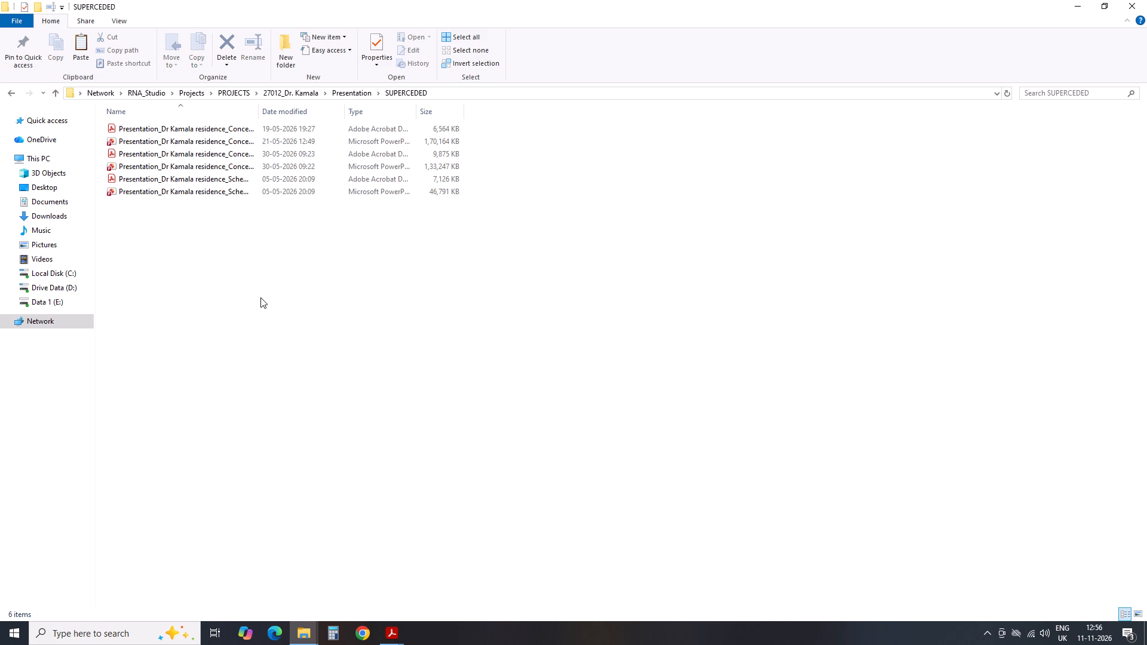
click(260, 297)
right_click(230, 255)
click(293, 340)
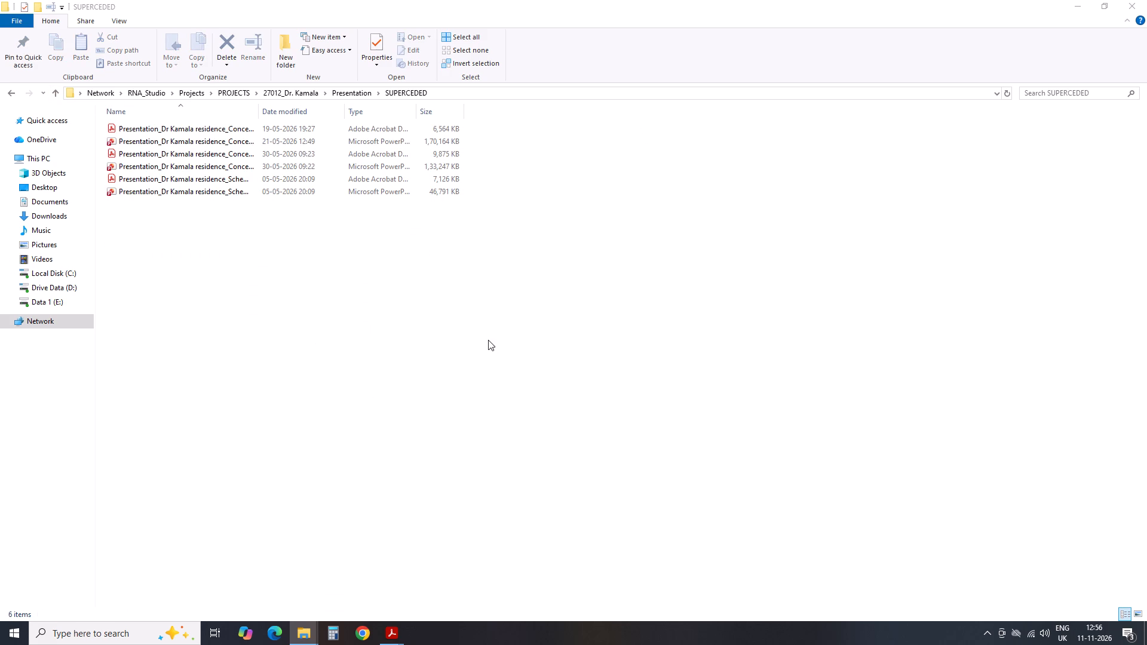
click(479, 337)
Back in the Presentation folder, rename the "R3_Materials copy" presentation so that its name ends in "Concept Landscape R3_Materials".
click(54, 93)
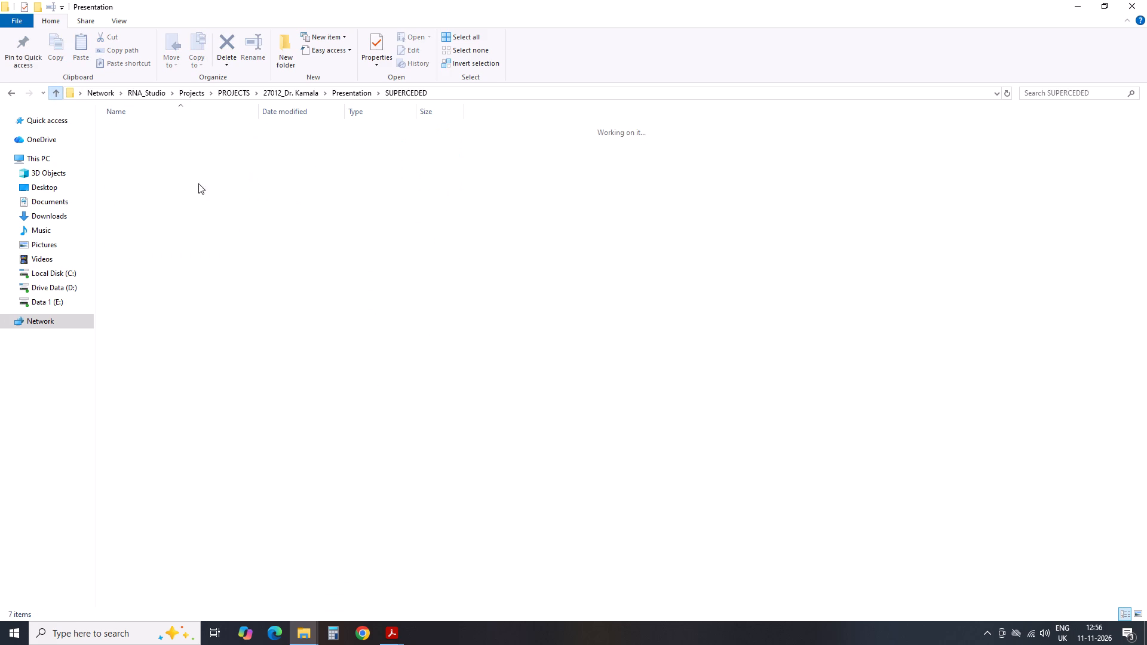
click(235, 230)
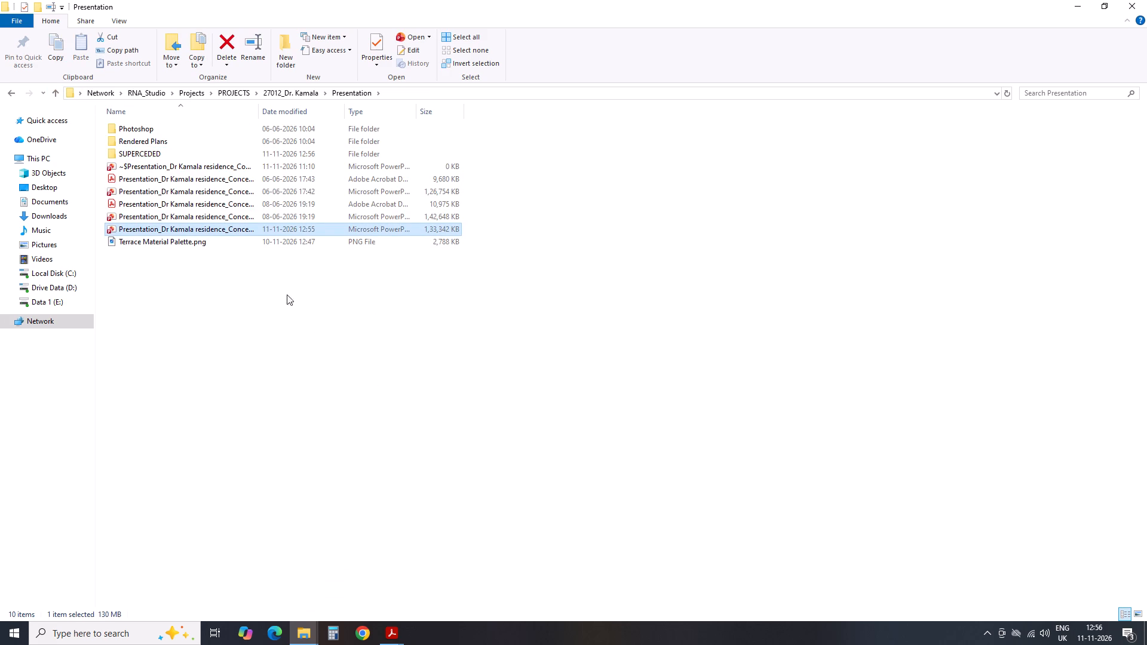
right_click(223, 232)
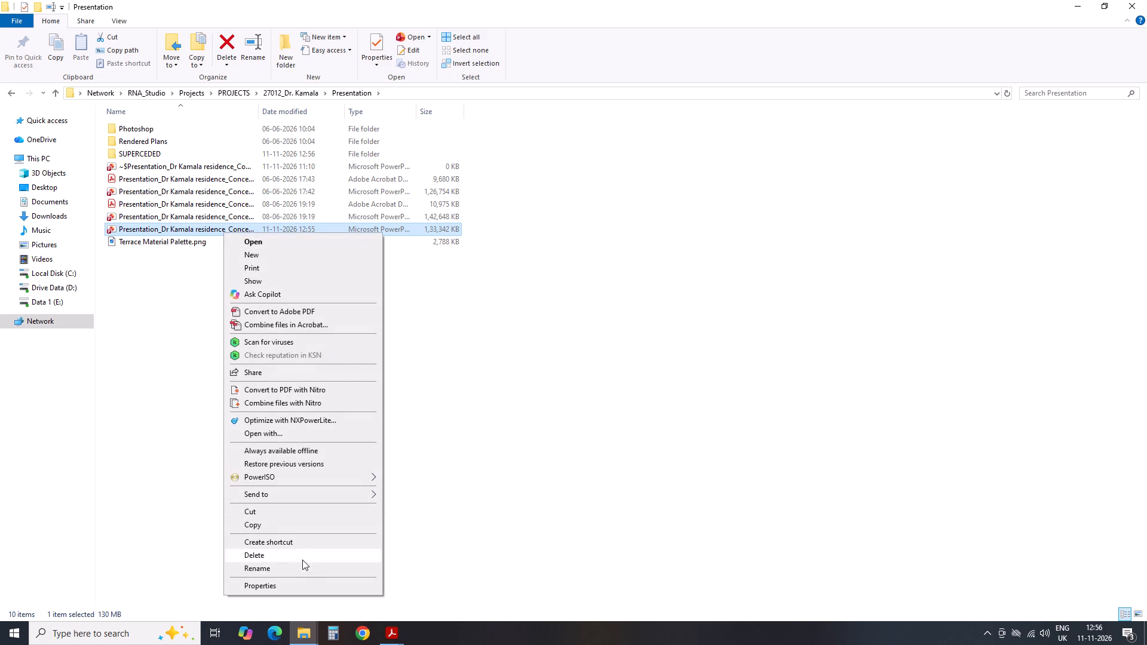
click(295, 566)
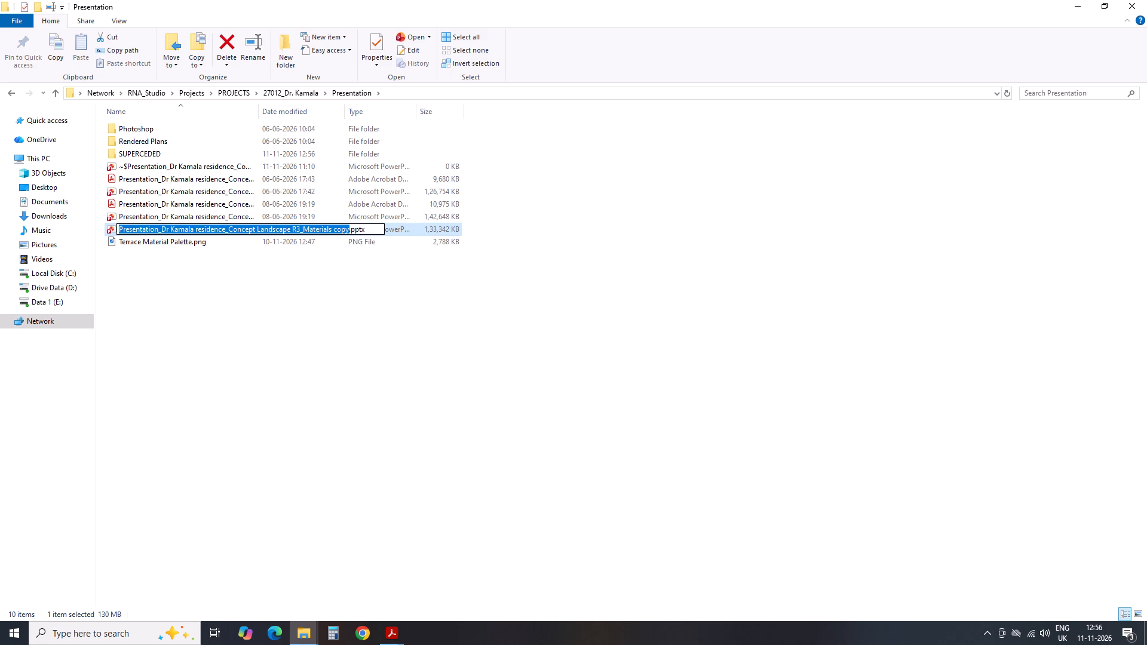
click(349, 230)
key(BackSpace)
key(BackSpace)
key(BackSpace)
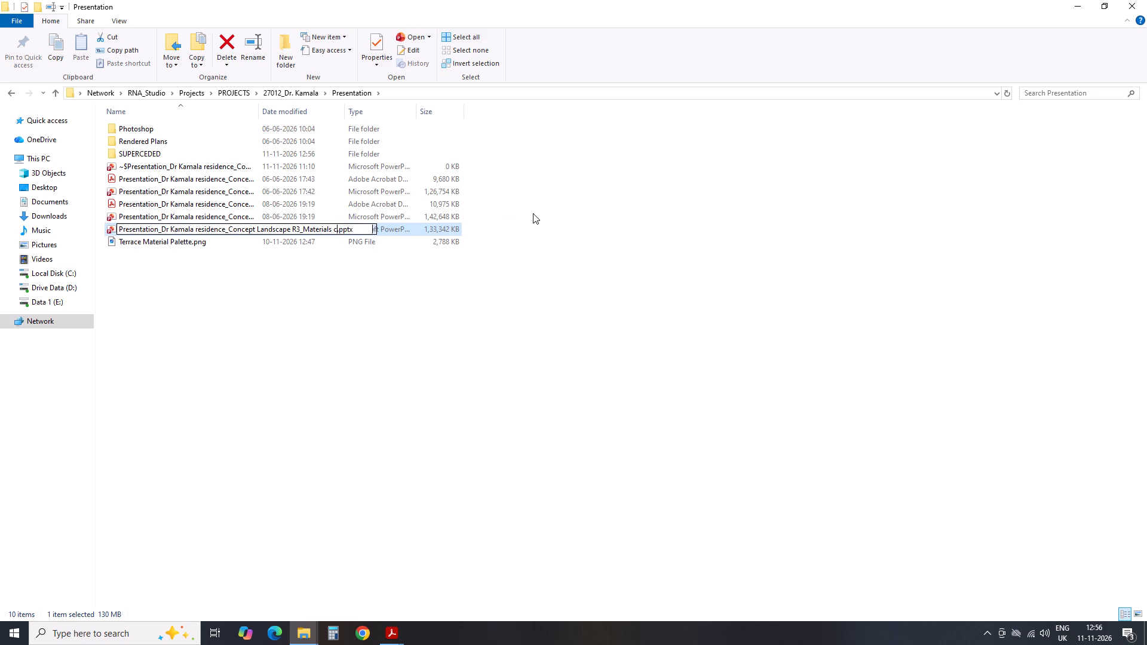
key(BackSpace)
key(BackSpace)
click(637, 263)
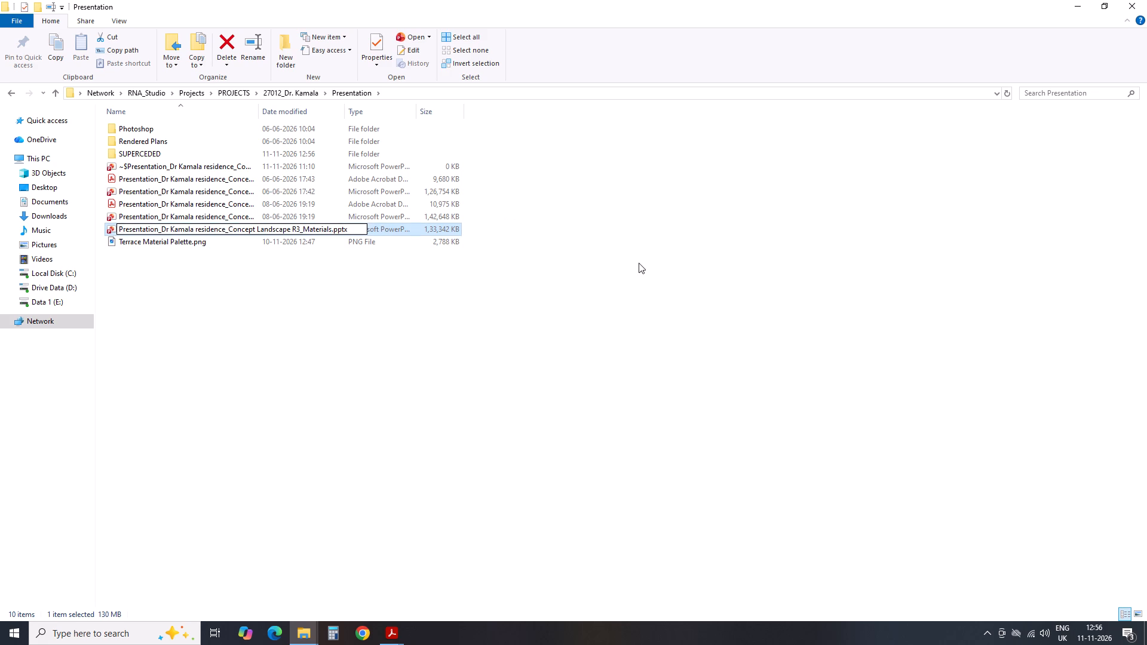
Open the renamed Concept Landscape R3_Materials presentation.
double_click(244, 232)
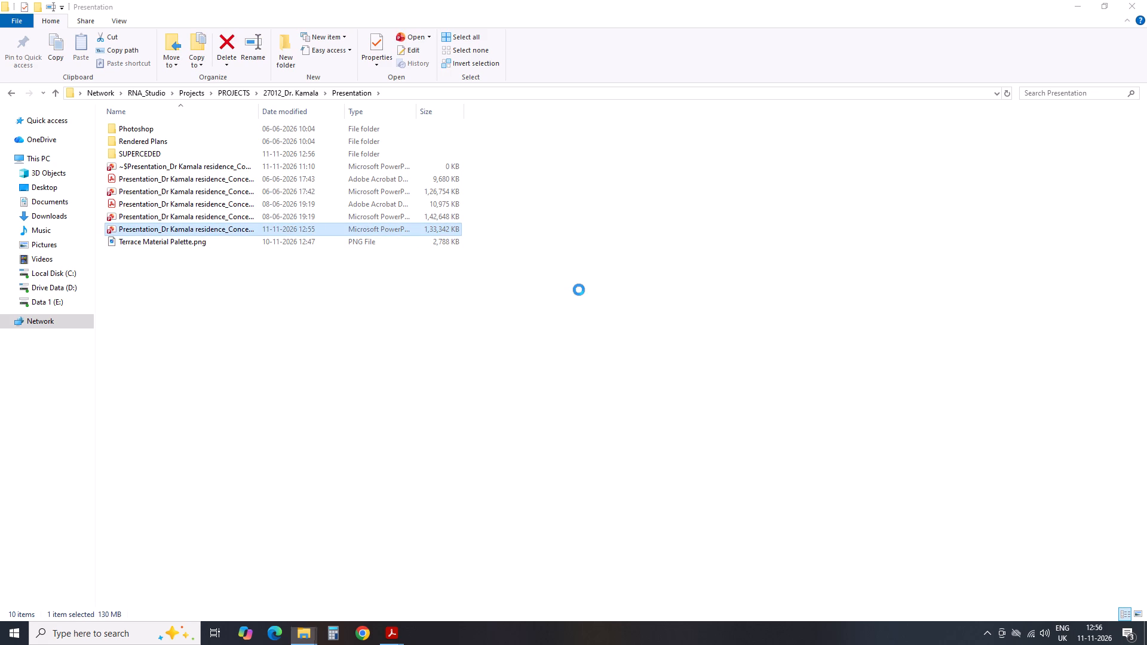
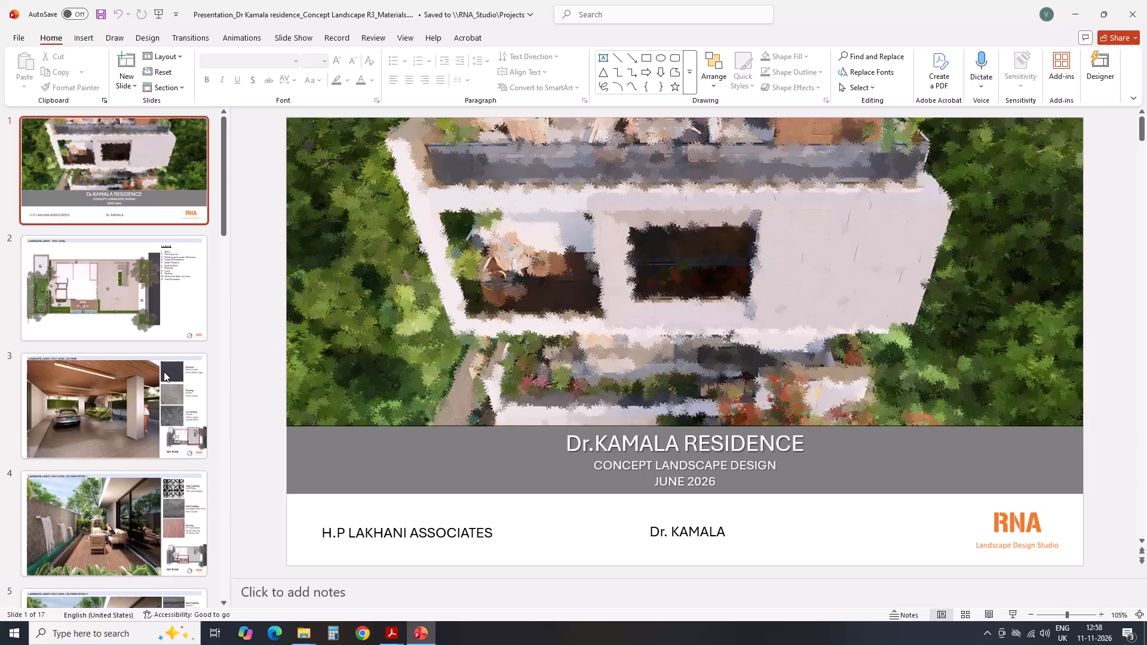
Open slide 3, the stilt level 3D view with the staircase, flooring and car parking materials.
click(164, 371)
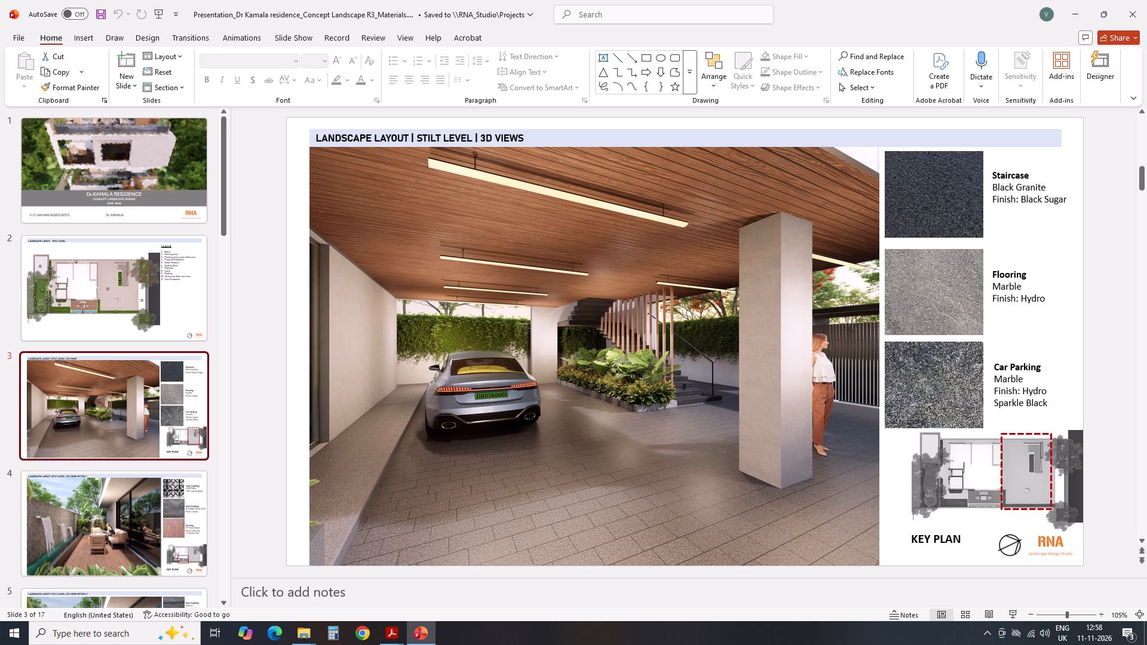
Switch to Acrobat and browse the granite samples in Granites.pdf backwards from Lakha Red.
click(386, 637)
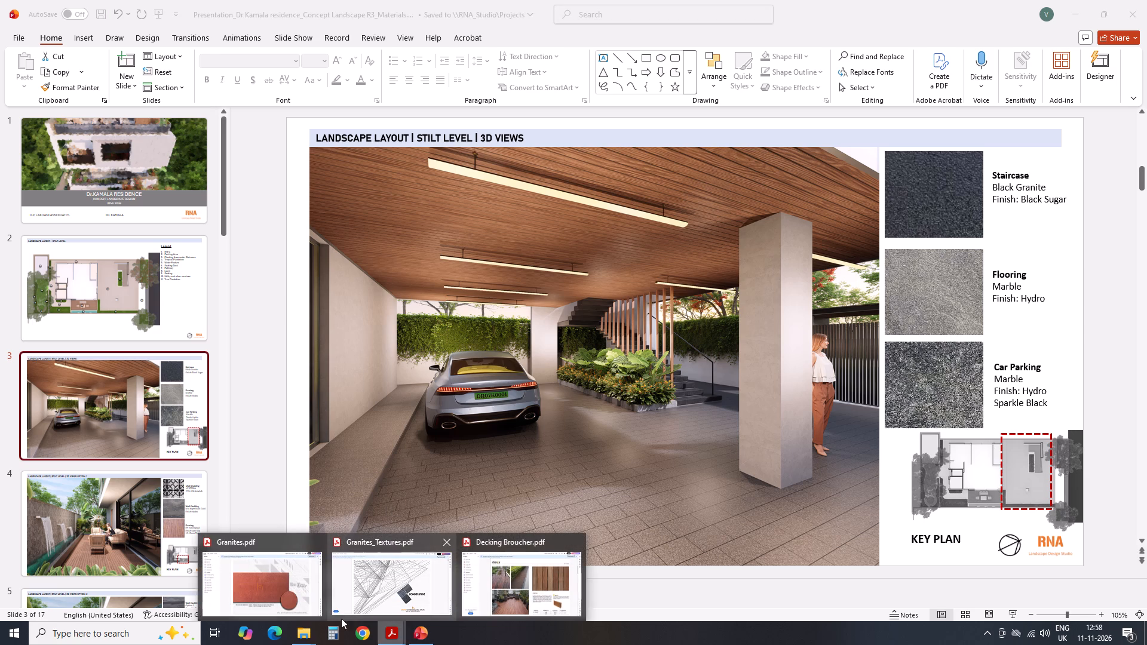
click(303, 597)
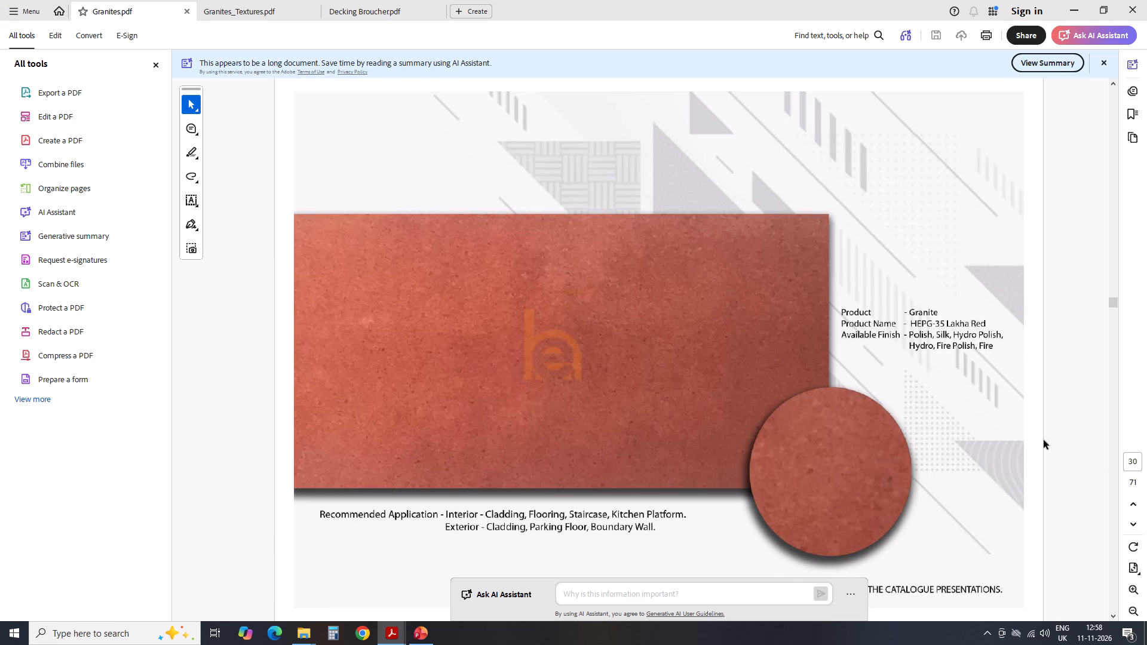
scroll(931, 440, up, 8)
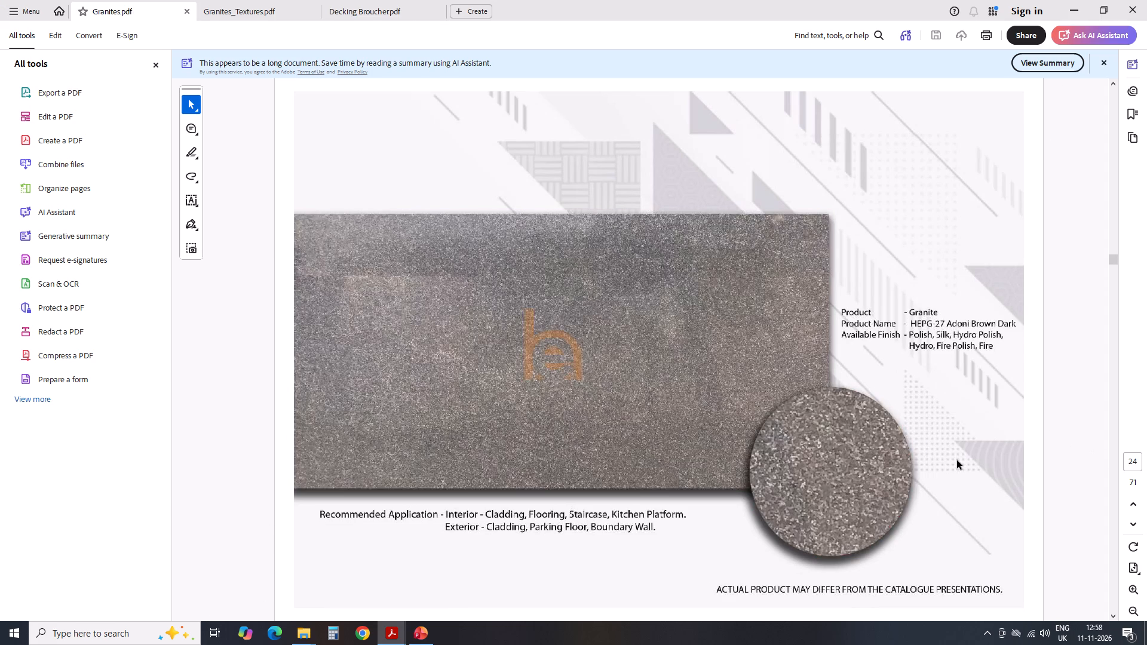
scroll(957, 460, up, 11)
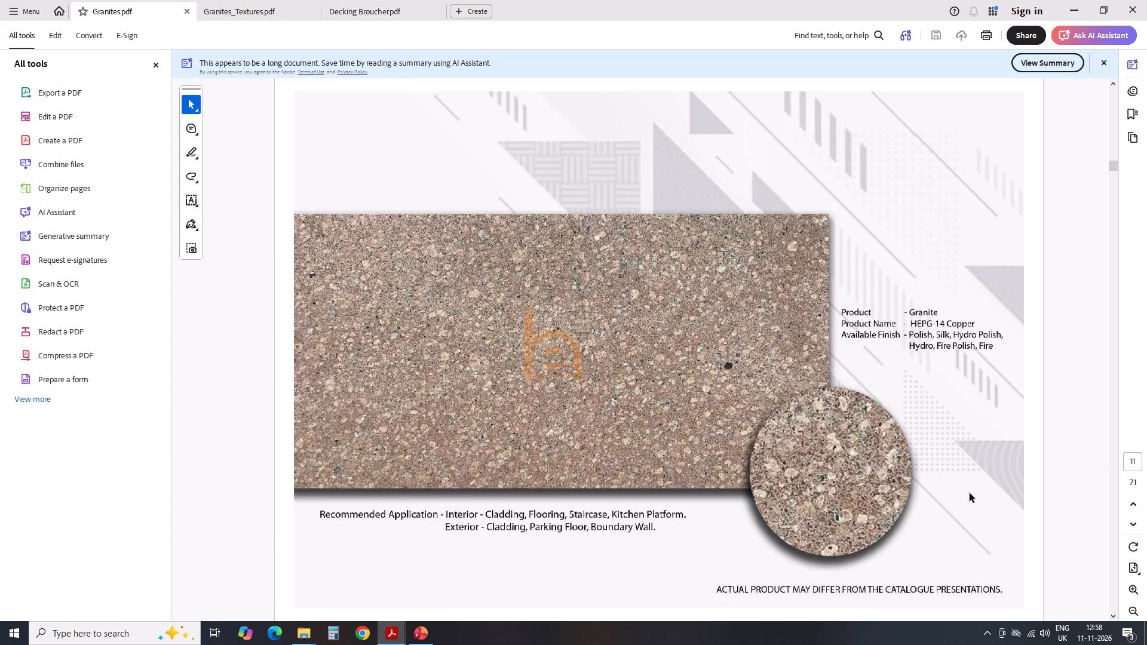
Examine the stone samples and finishes in Granites_Textures.pdf, through to the Sparkle Black marble page.
click(237, 5)
scroll(771, 389, down, 6)
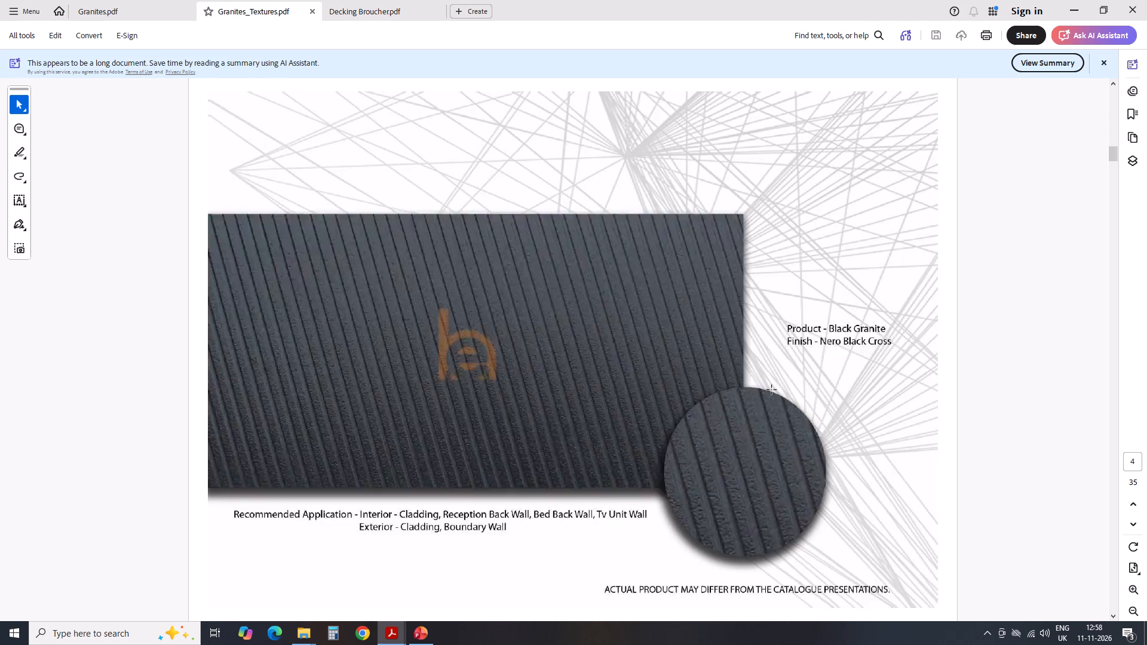
scroll(772, 390, down, 7)
scroll(785, 388, up, 1)
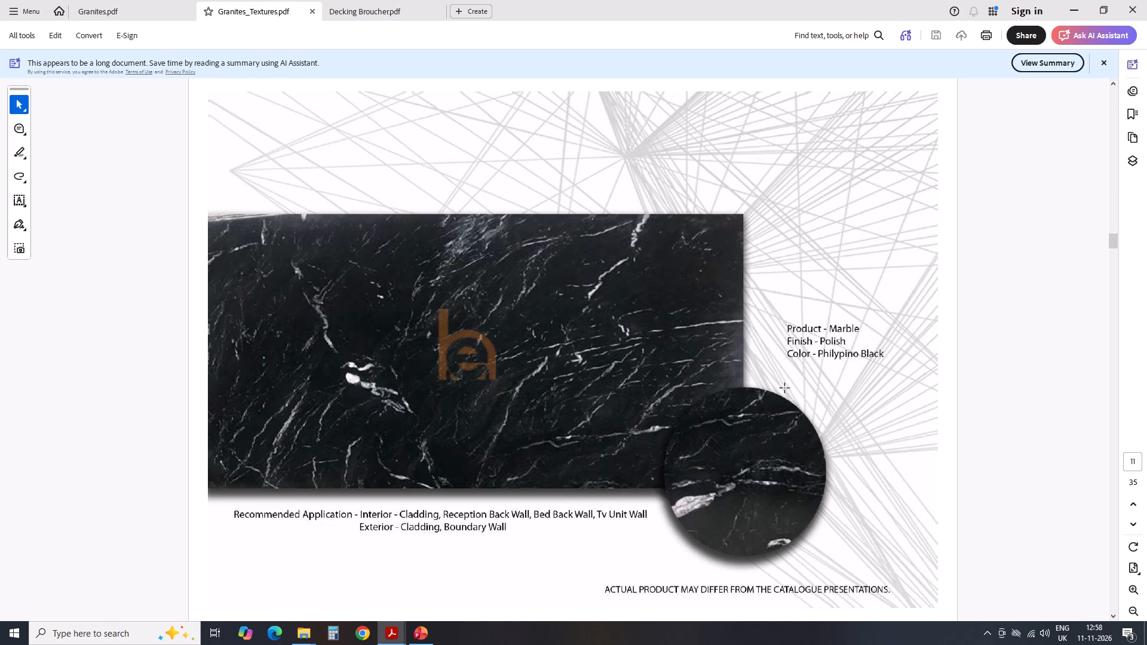
scroll(842, 383, down, 3)
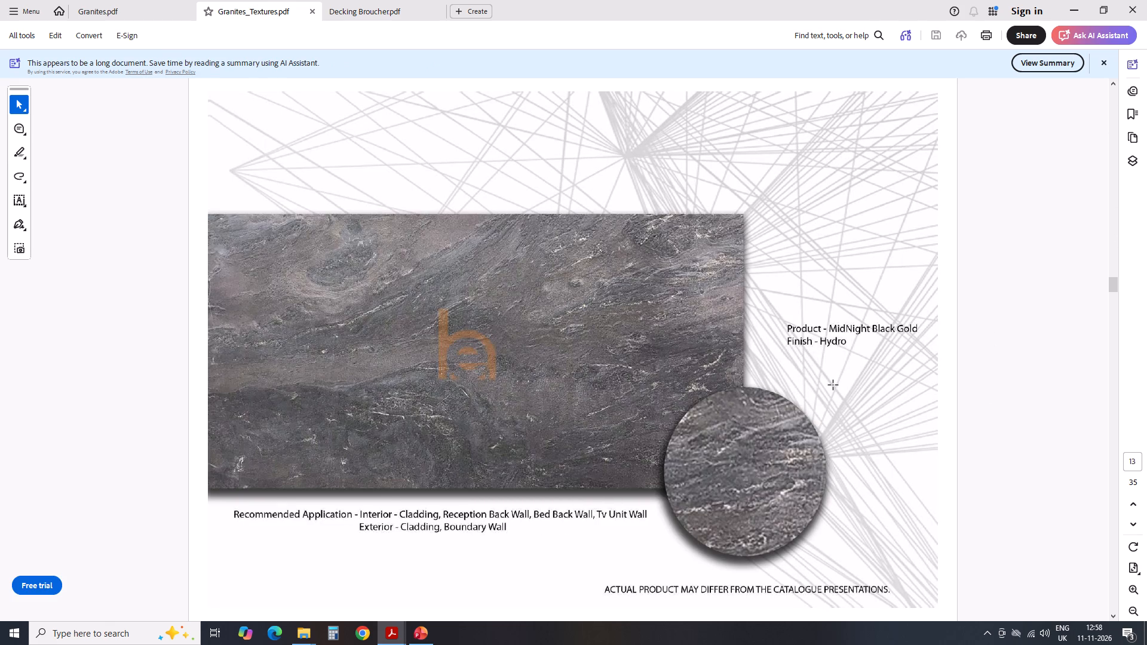
scroll(833, 385, down, 1)
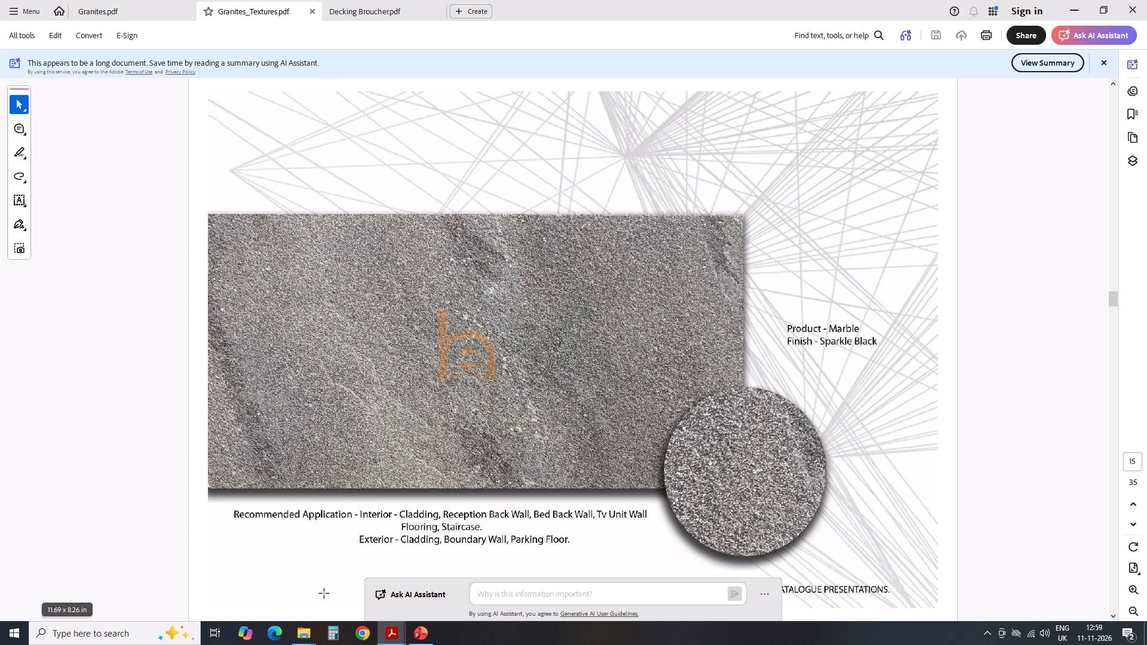
In PowerPoint, delete the VERTERRA PTPJ-105-MWMB wall cladding swatch and its text label from the Stilt Level 3D Views Option-1 slide.
click(417, 634)
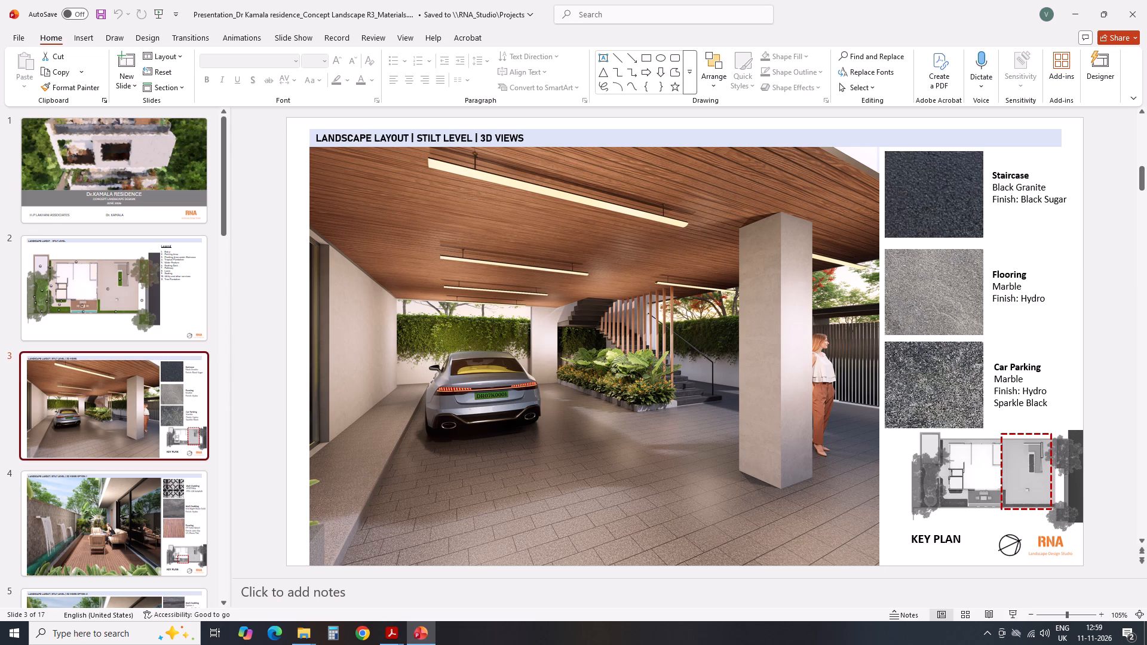
scroll(1059, 327, down, 2)
scroll(1121, 342, up, 1)
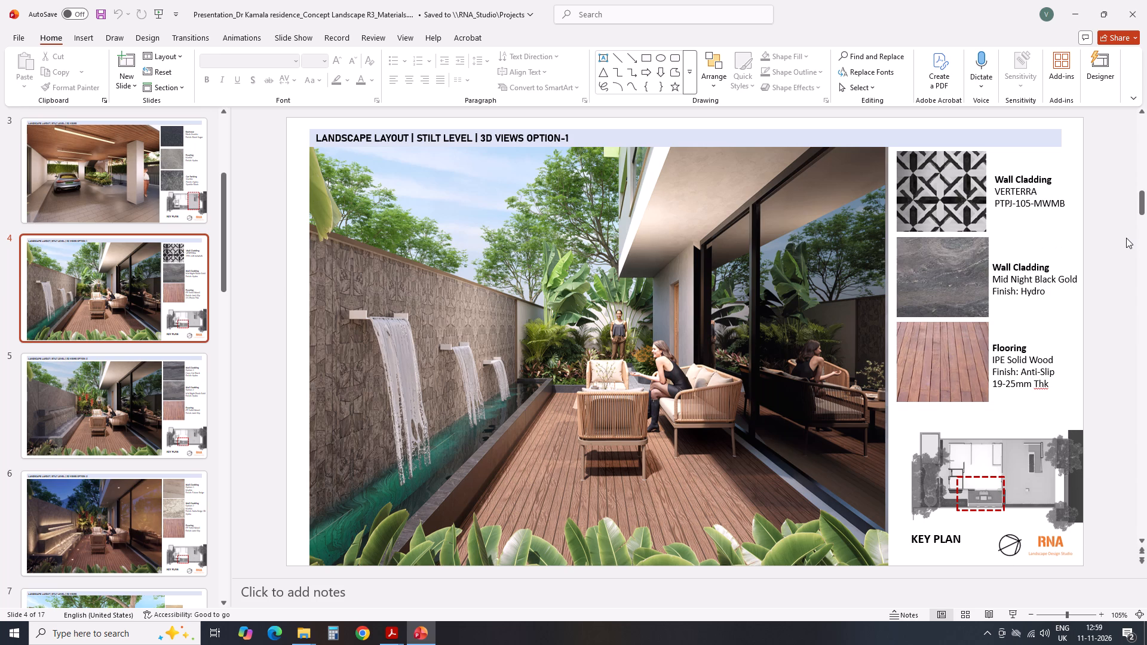
click(972, 174)
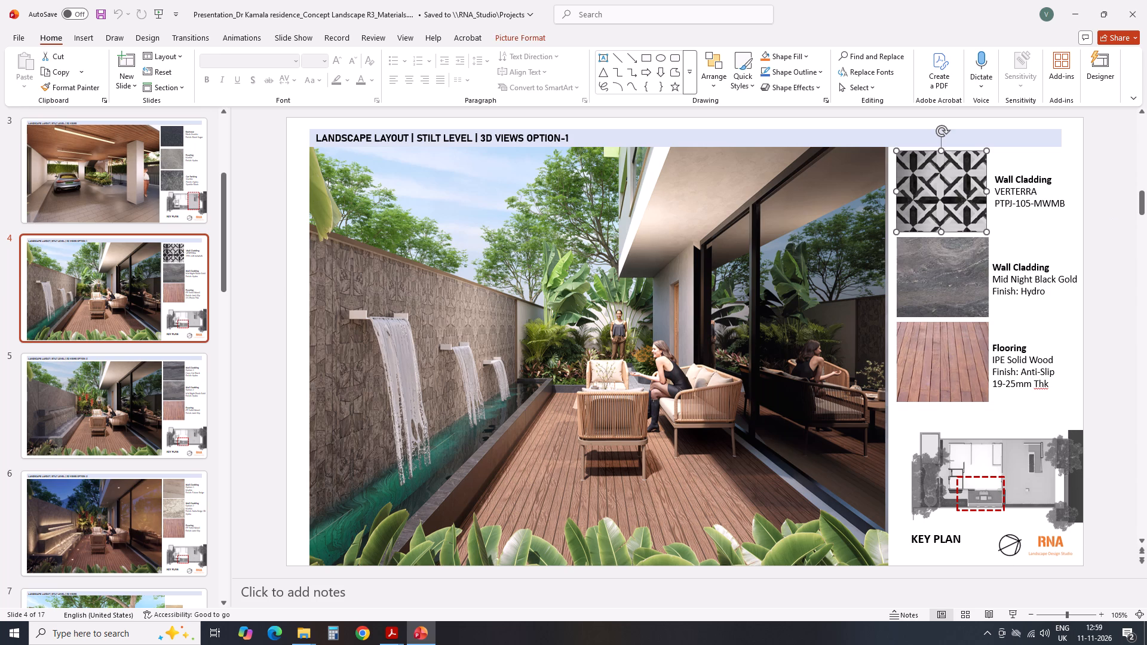
key(Delete)
click(1008, 173)
key(Delete)
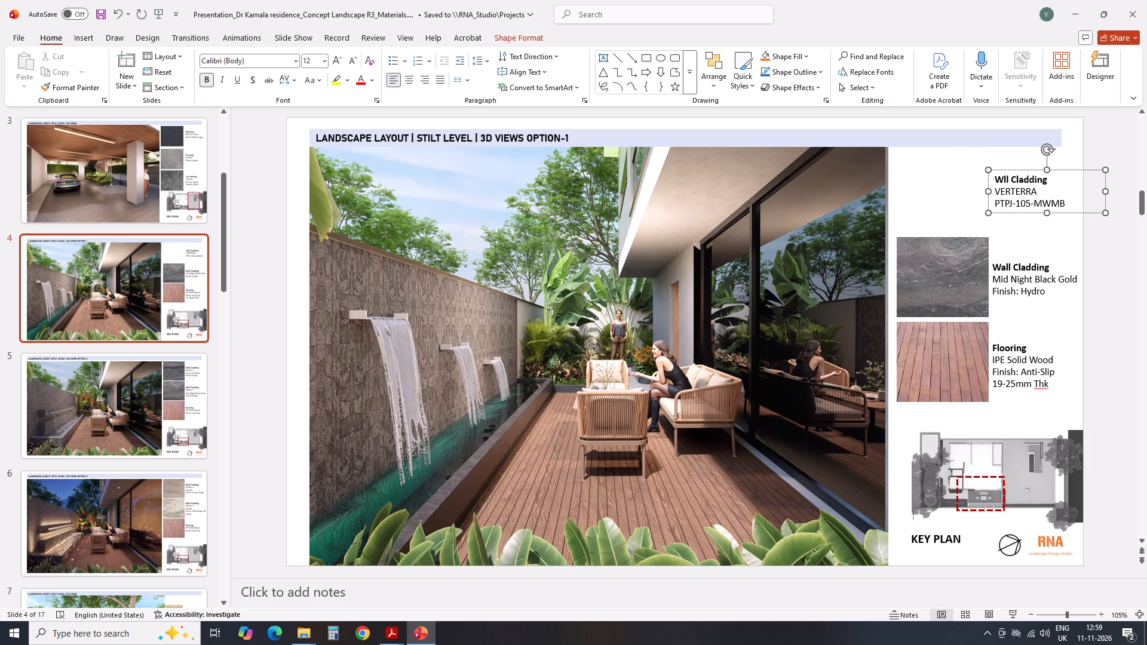
click(1060, 168)
key(Delete)
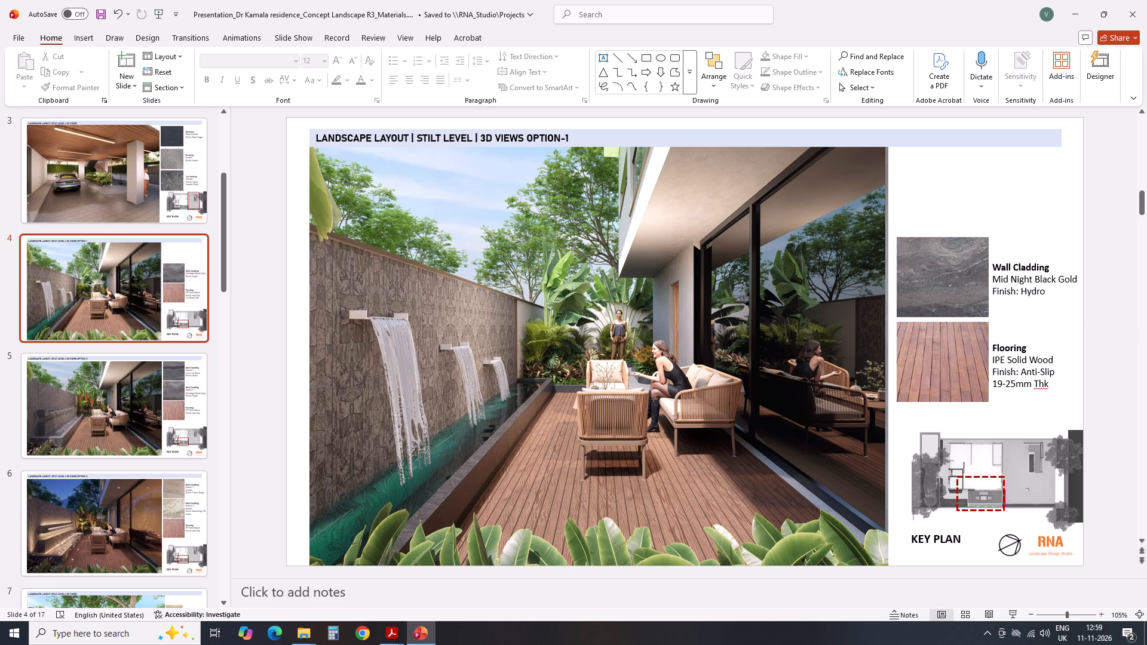
click(1115, 385)
Review the flooring label on the car-park 3D view slide, then check the stone finishes in the granite PDFs in Acrobat.
scroll(930, 346, up, 1)
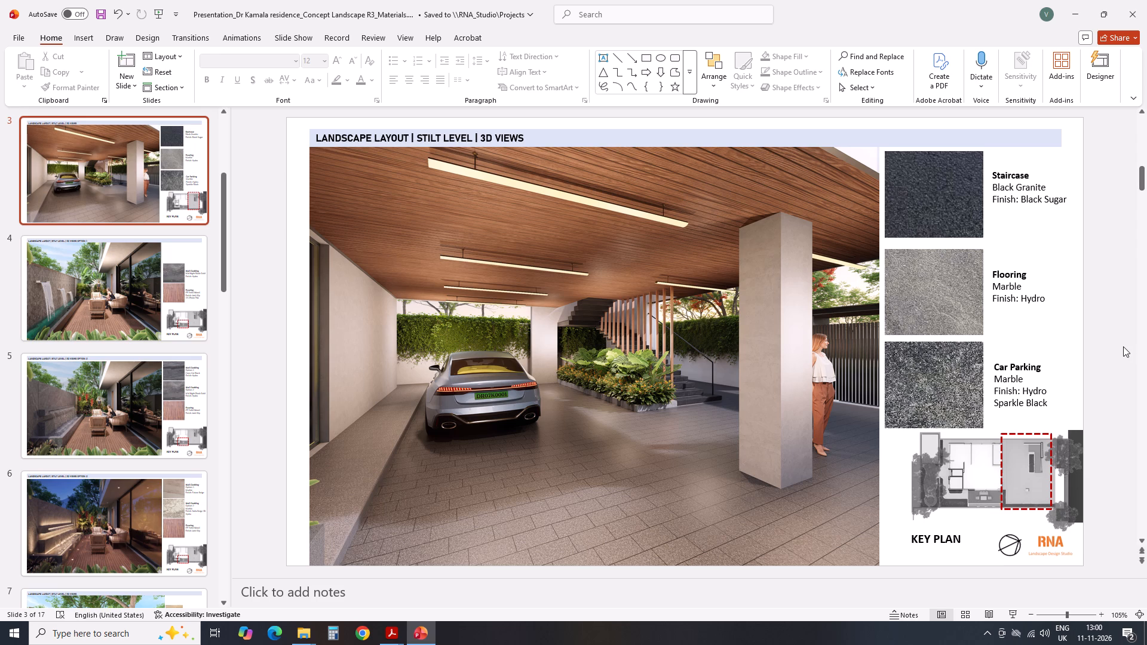
click(1026, 289)
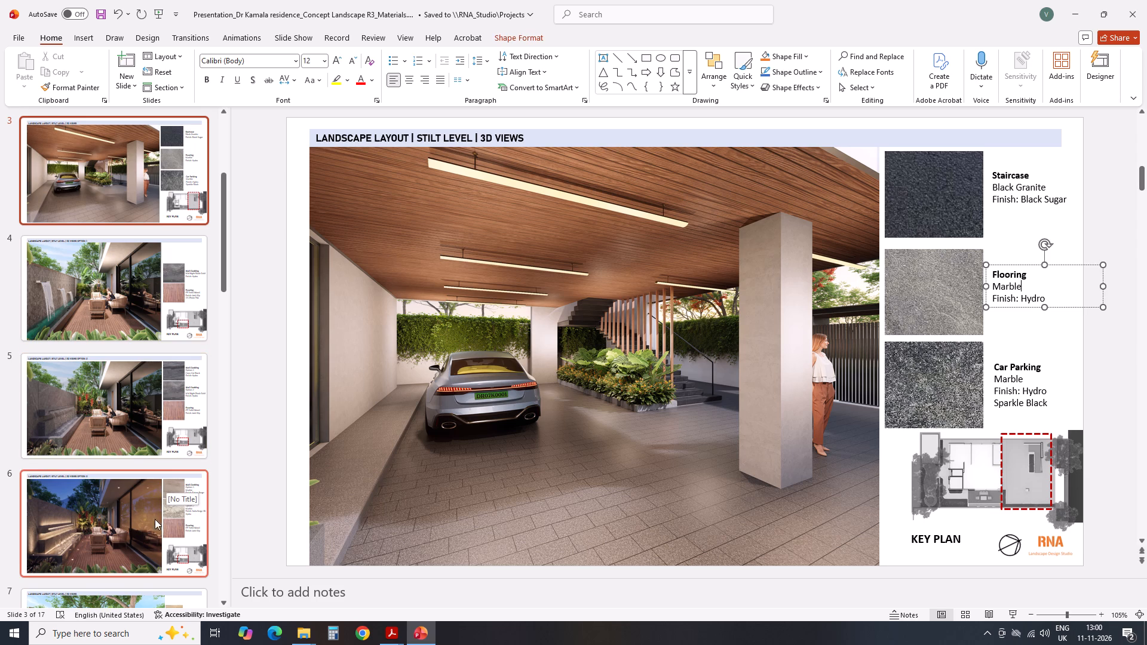
scroll(158, 518, down, 1)
click(395, 638)
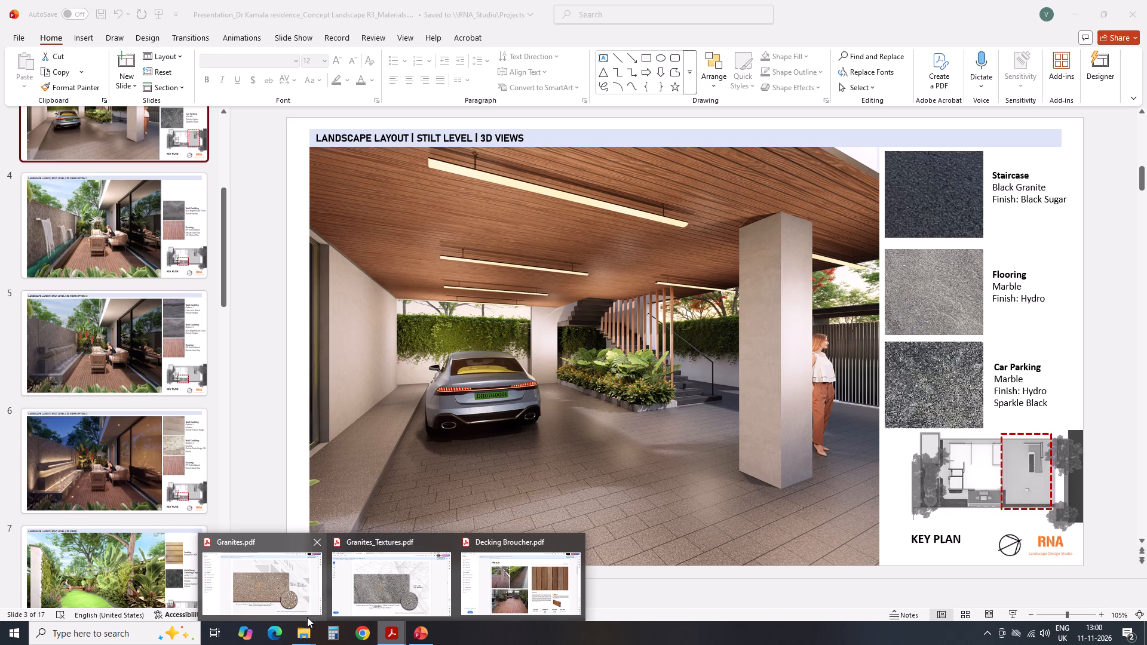
click(295, 596)
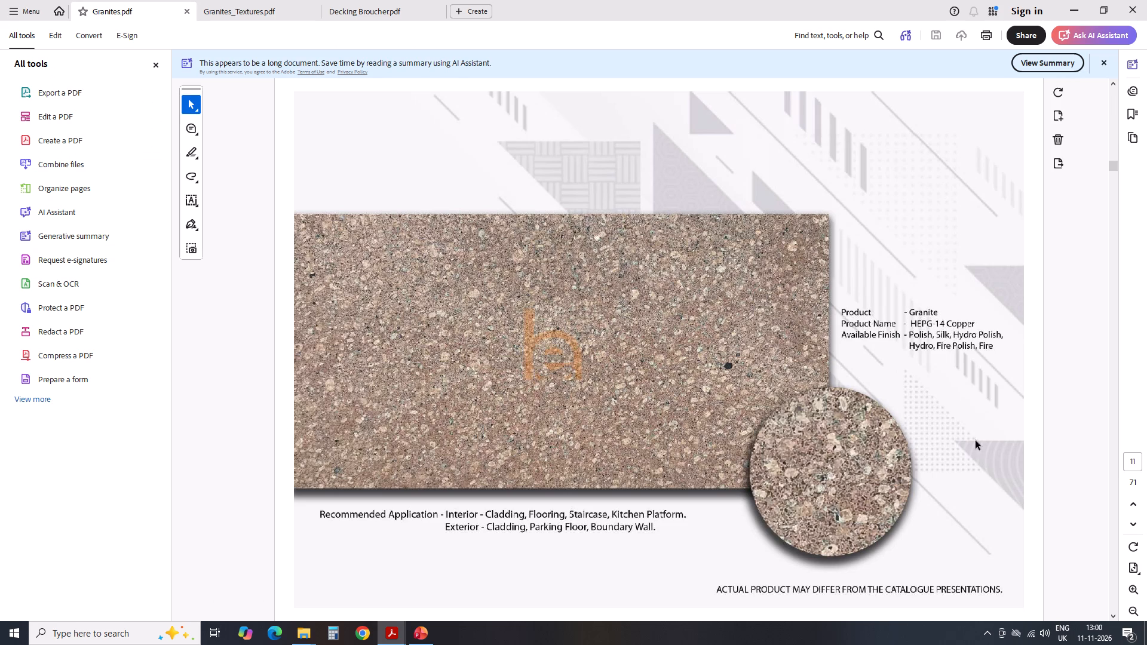
scroll(980, 453, down, 1)
click(244, 8)
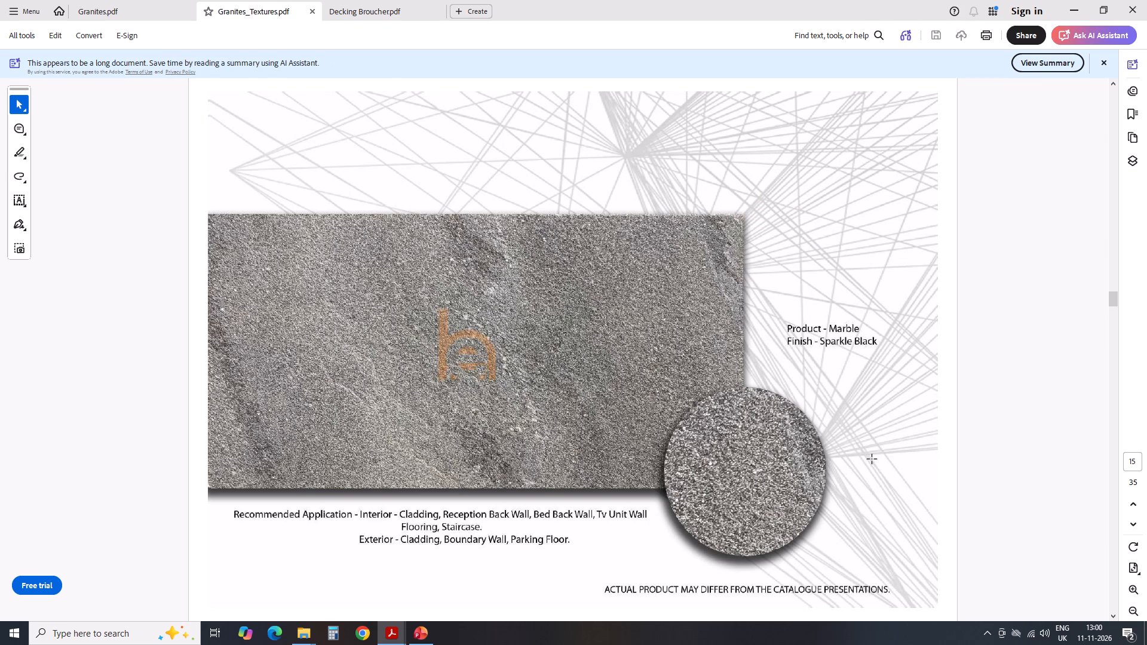
scroll(881, 451, up, 1)
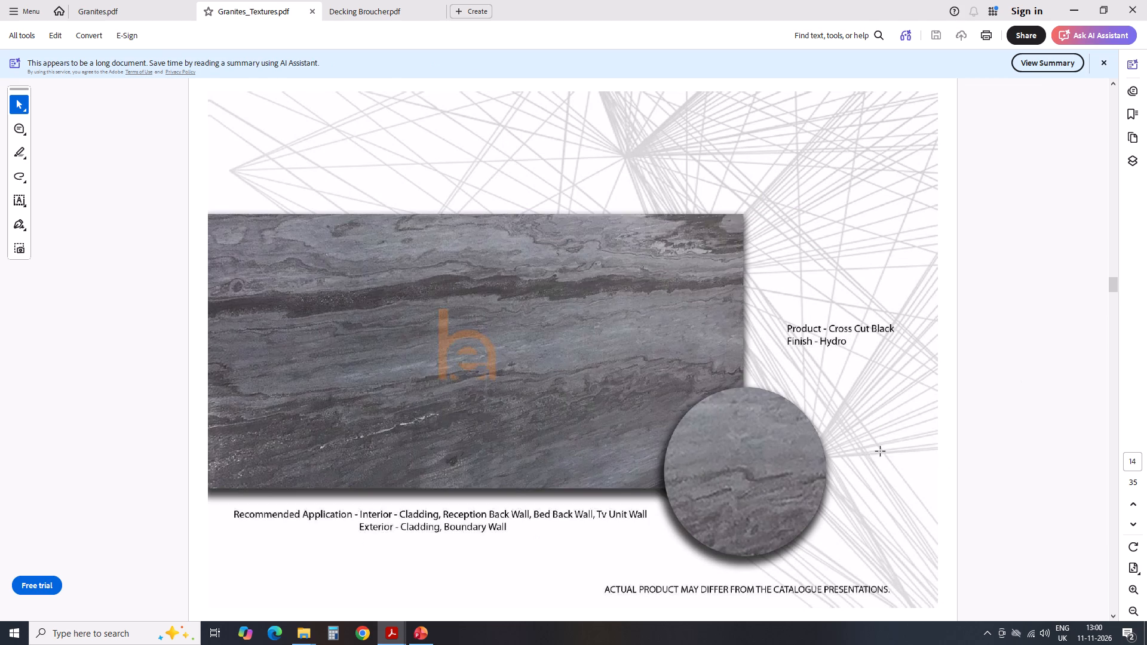
scroll(881, 451, up, 1)
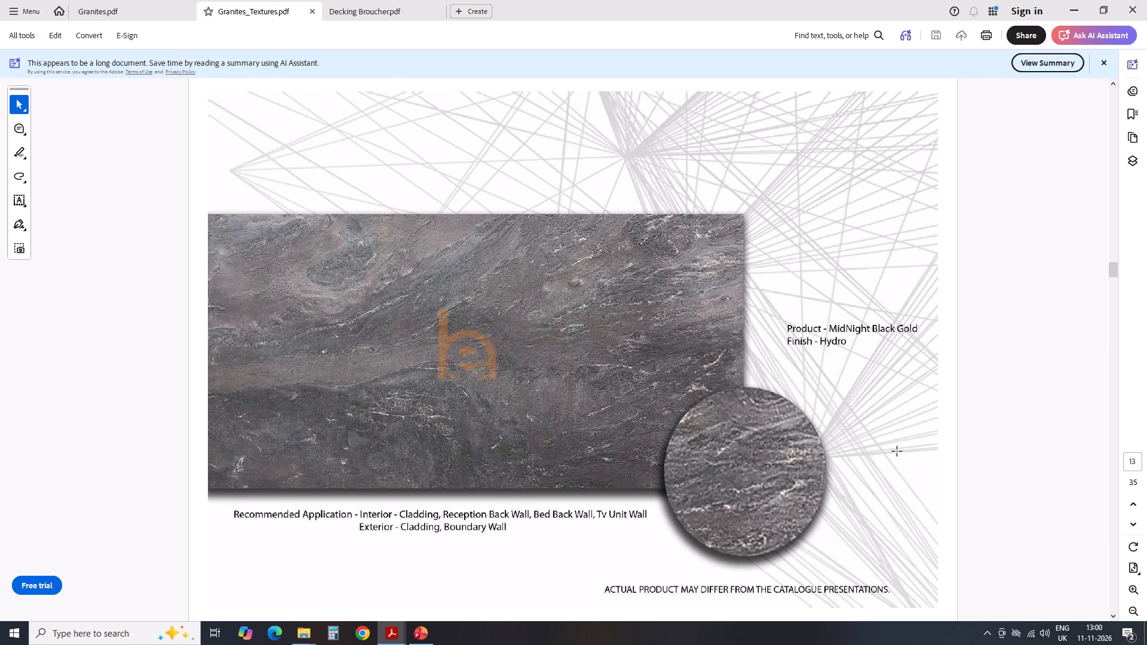
scroll(897, 451, up, 1)
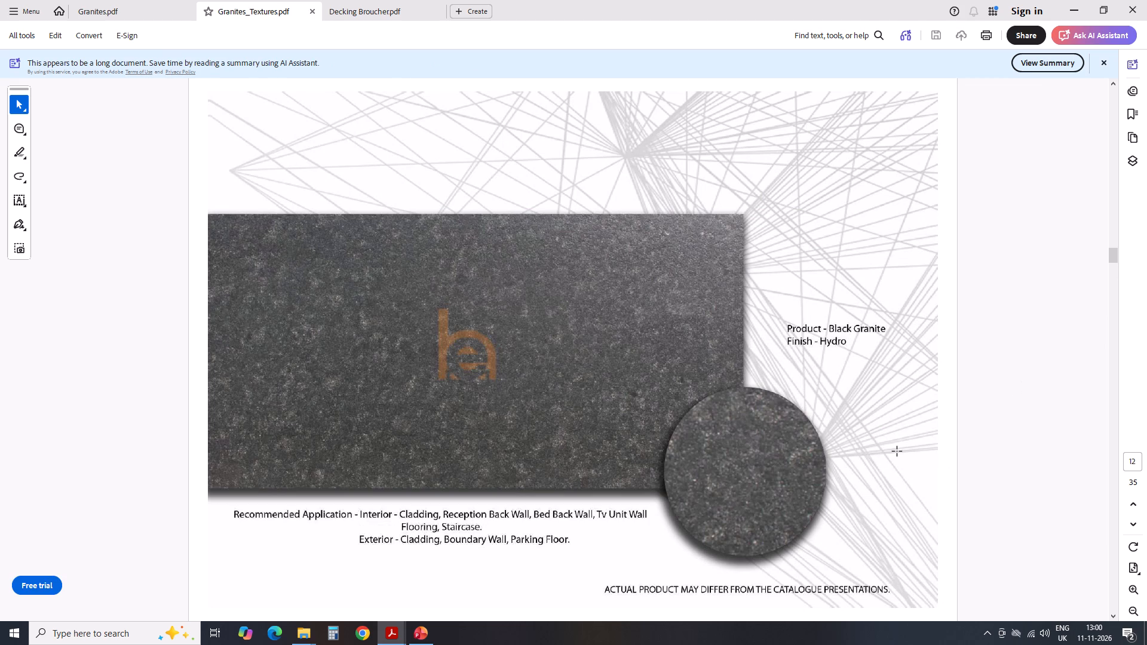
scroll(897, 451, up, 1)
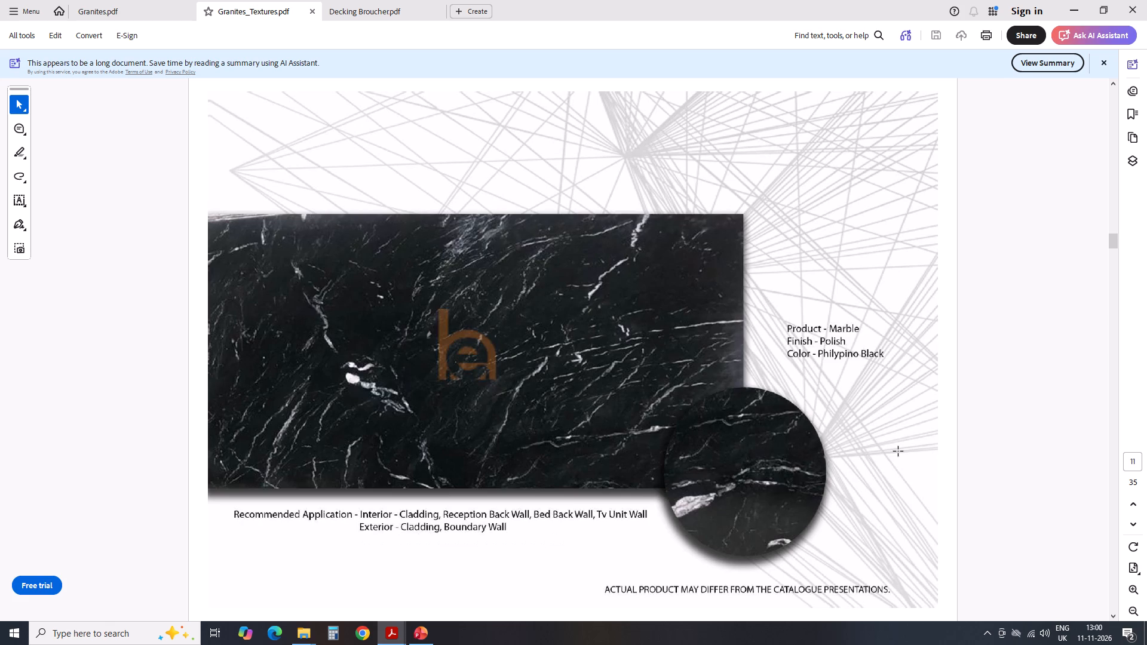
scroll(898, 451, up, 2)
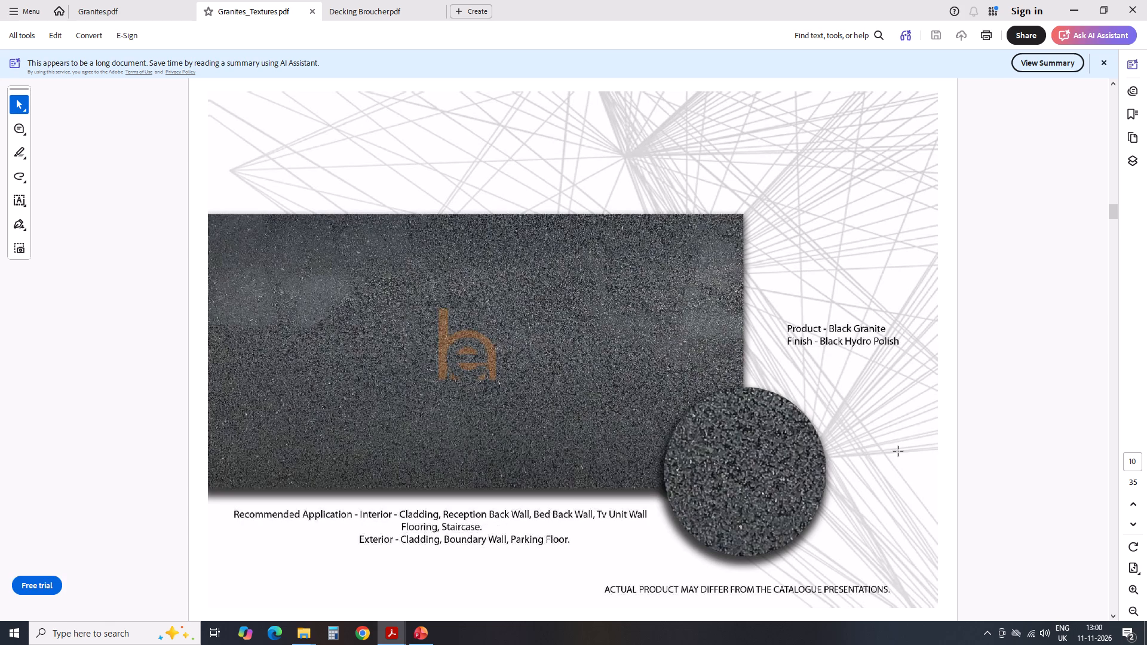
scroll(898, 451, up, 1)
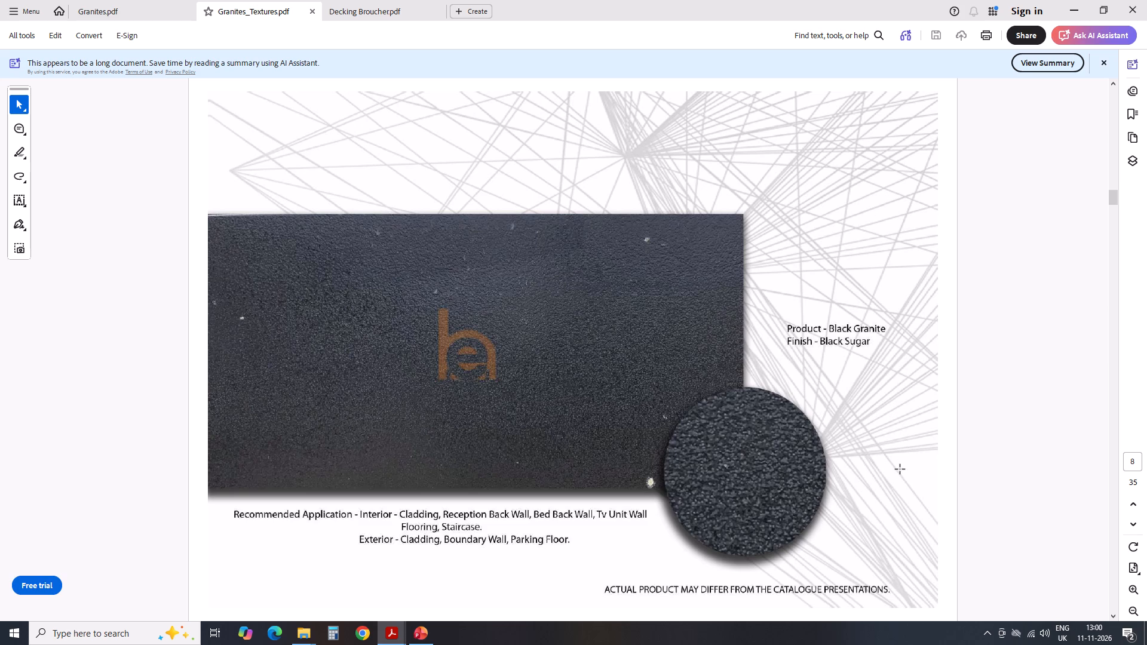
scroll(908, 463, up, 2)
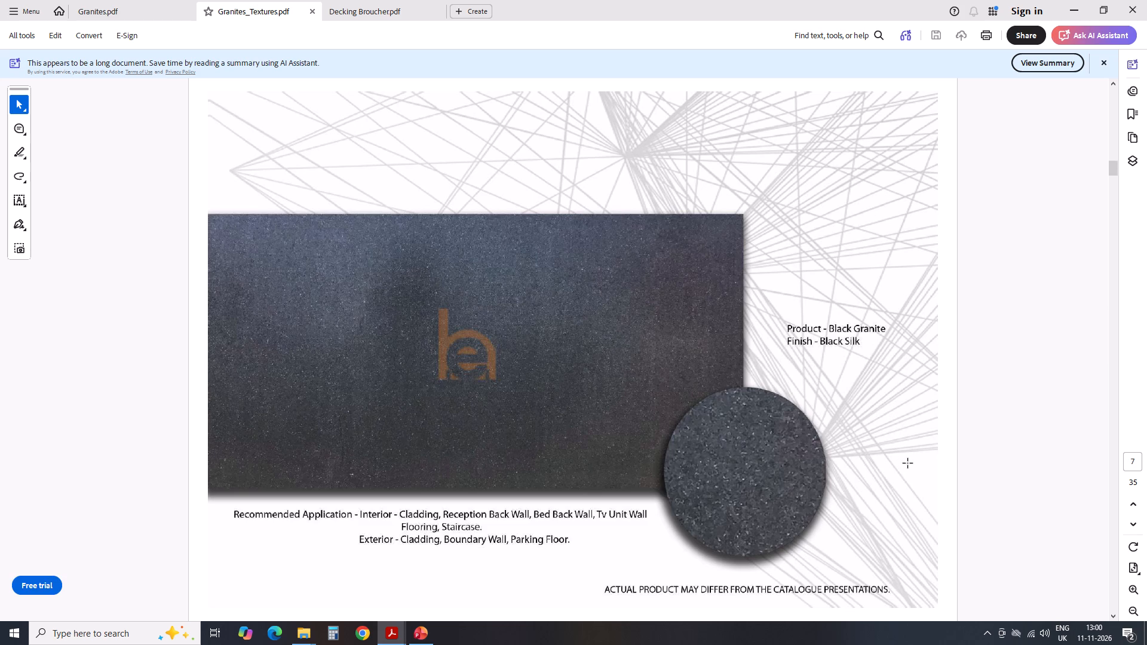
Go through Granites_Textures.pdf again, examining the pages up to Sparkle Black marble and again from the cover.
scroll(908, 463, down, 4)
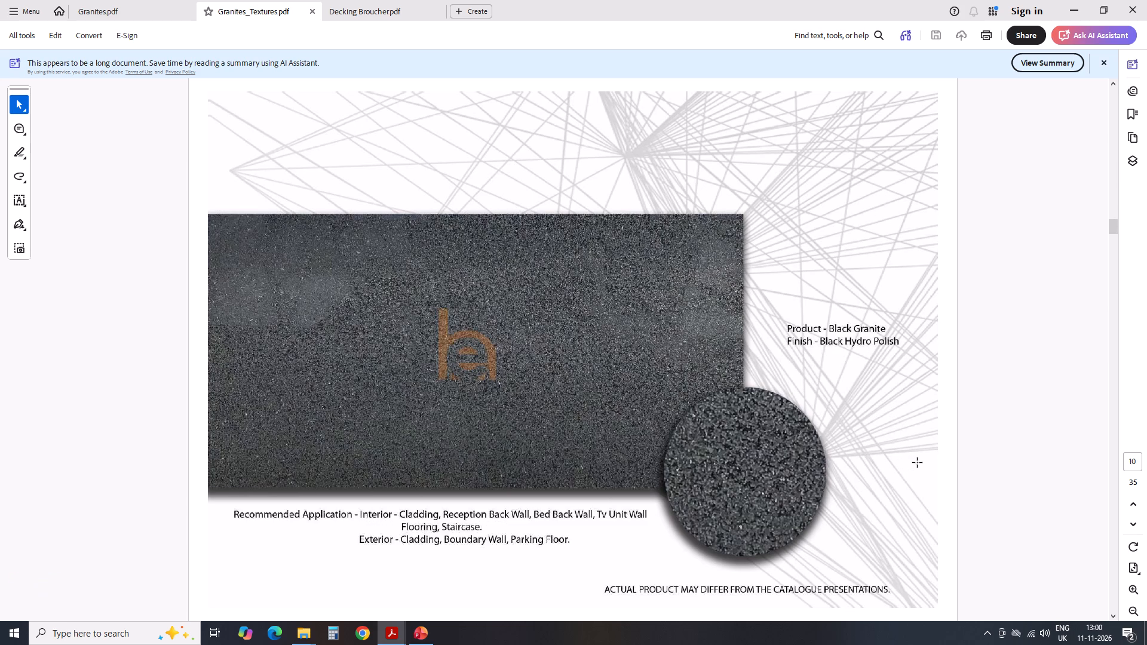
scroll(918, 463, down, 2)
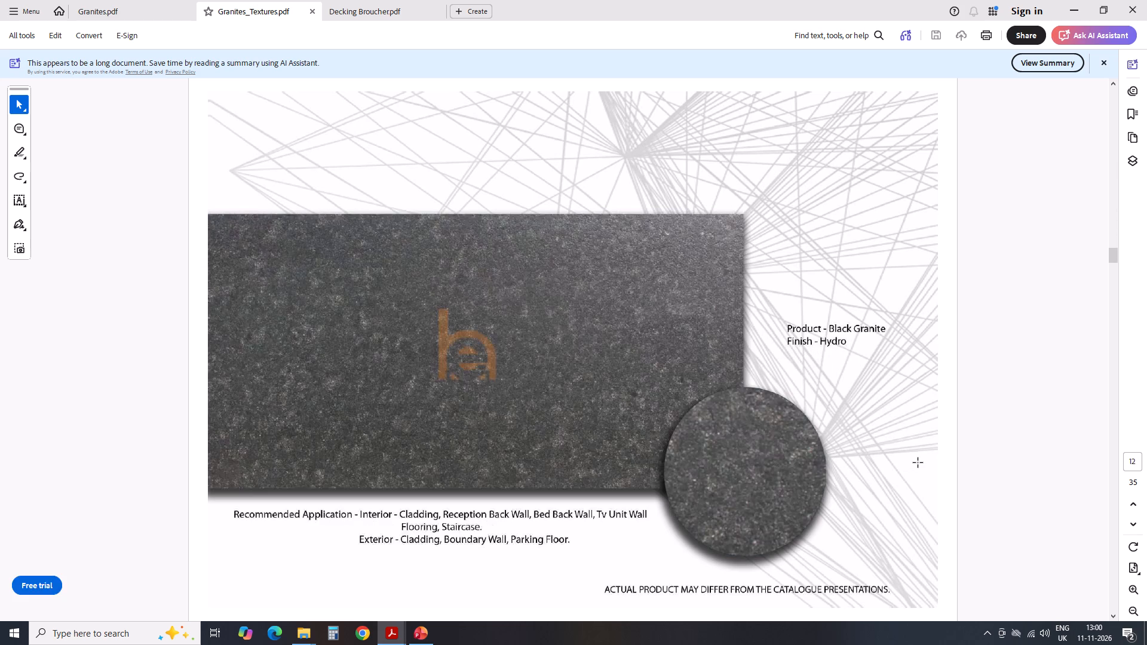
scroll(918, 463, down, 3)
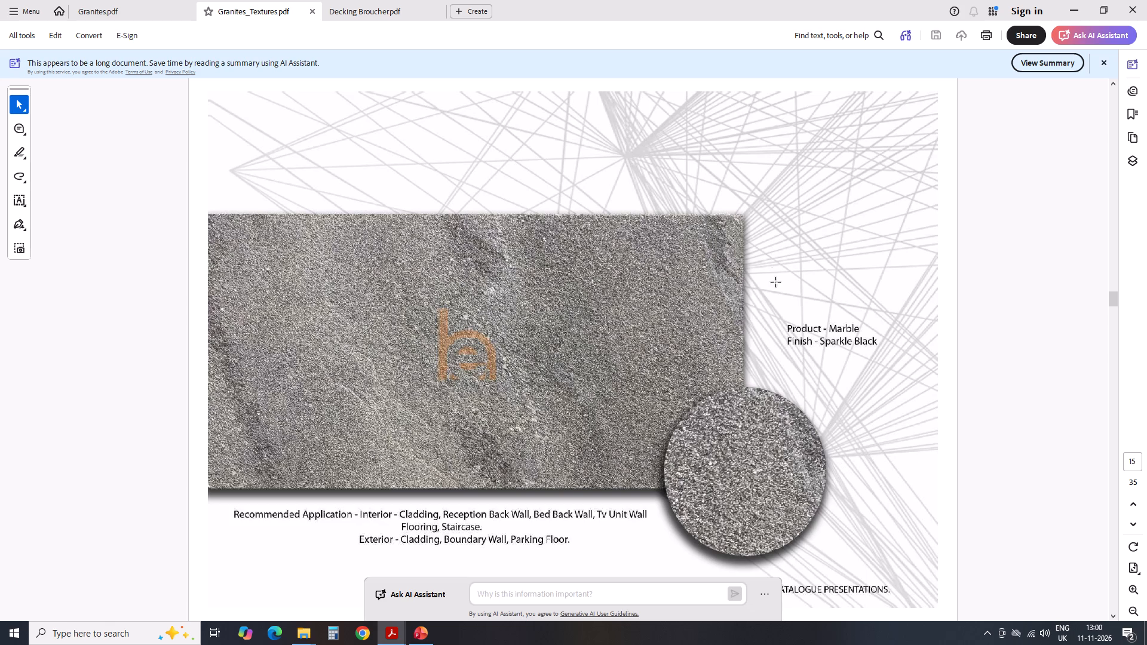
scroll(747, 346, up, 20)
scroll(747, 346, up, 1)
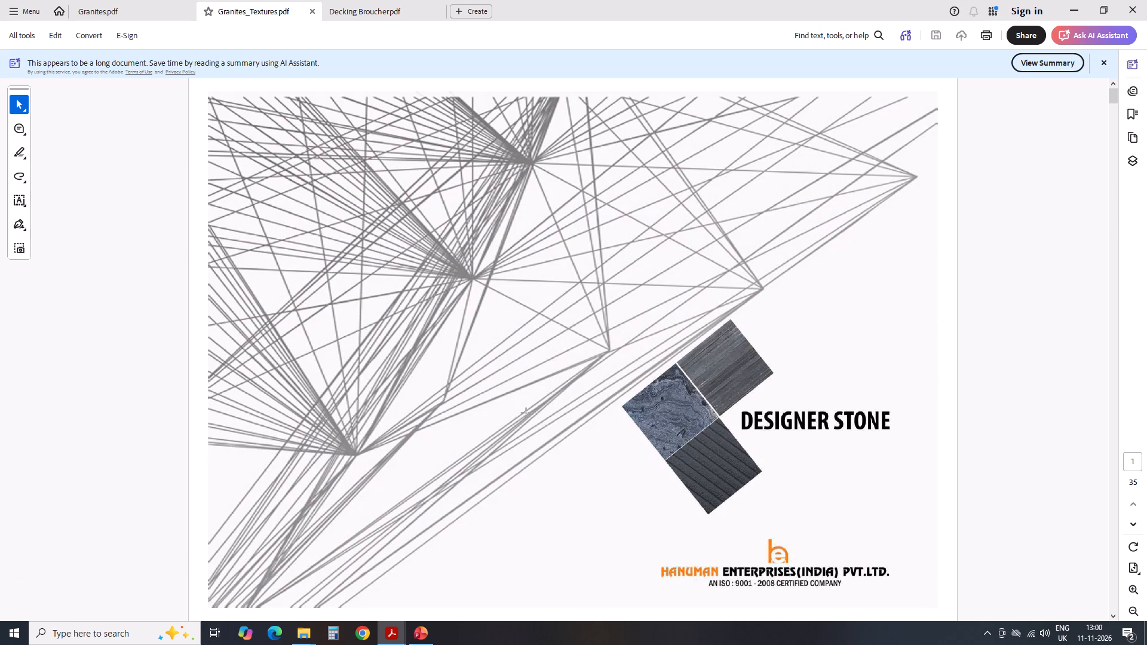
scroll(512, 413, up, 5)
scroll(891, 223, down, 4)
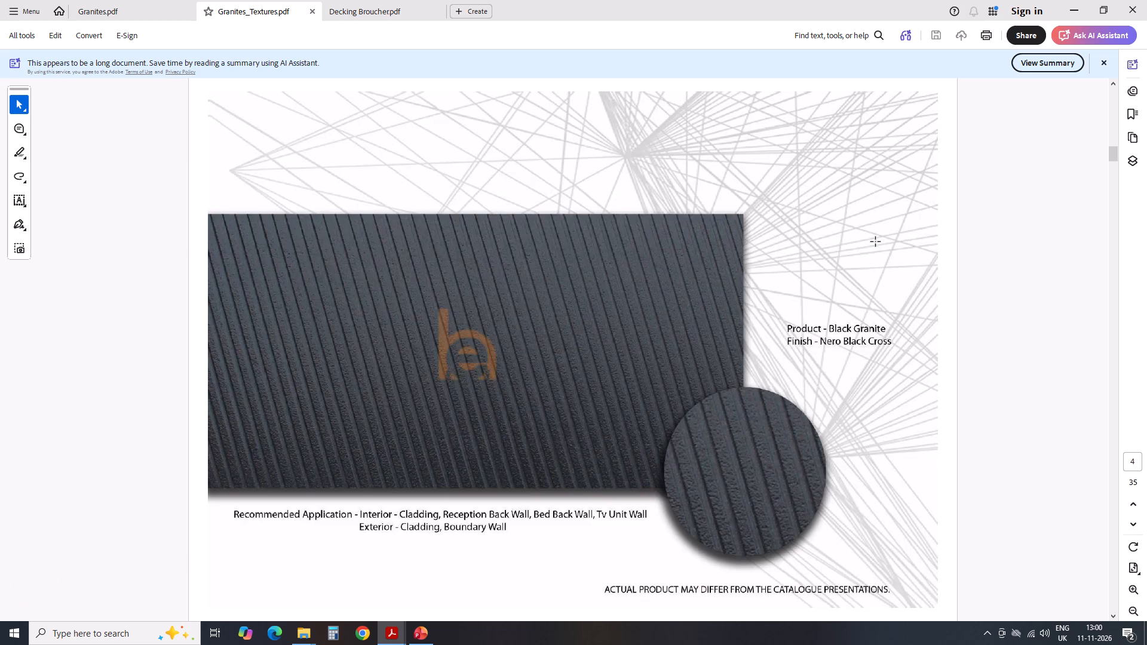
scroll(876, 242, down, 3)
click(392, 6)
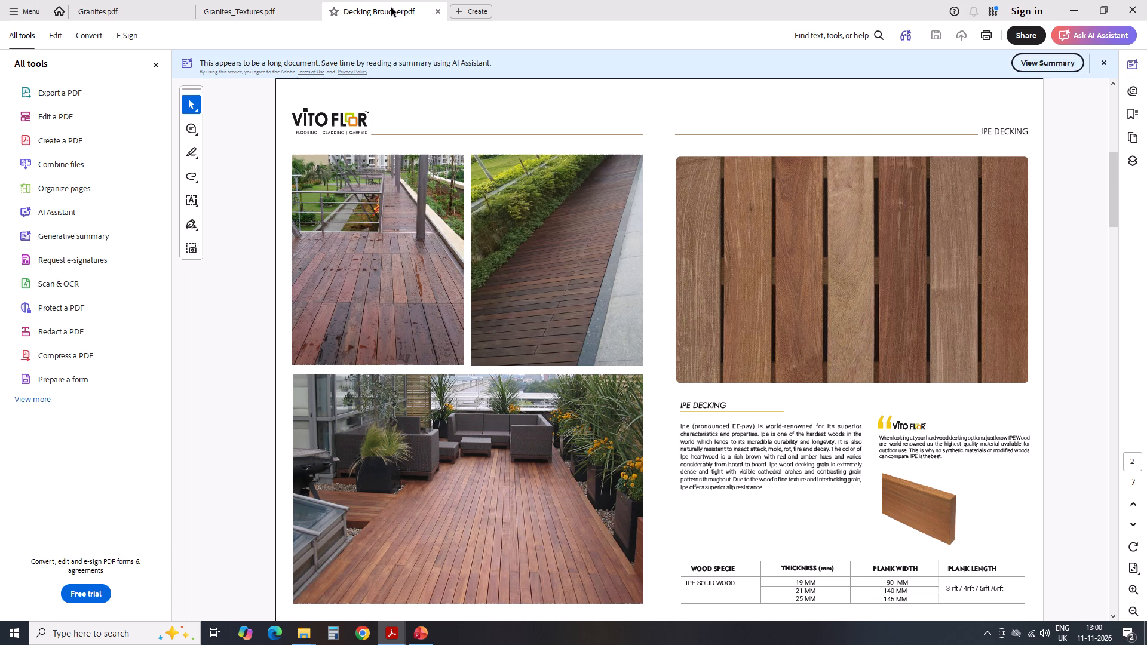
click(116, 15)
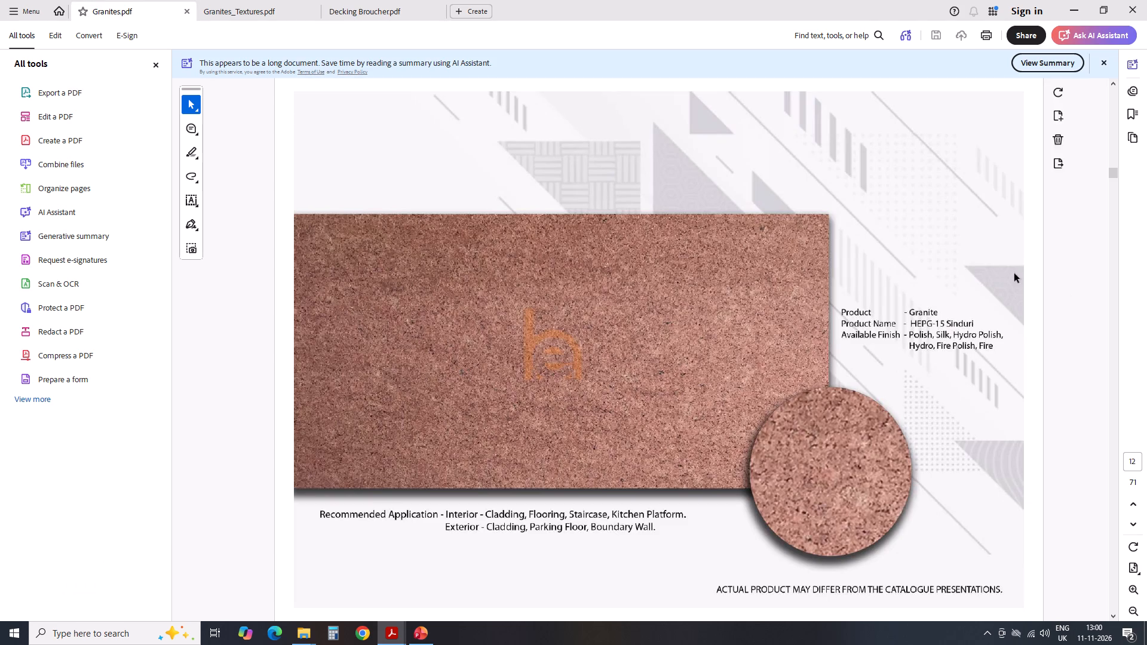
scroll(914, 258, up, 10)
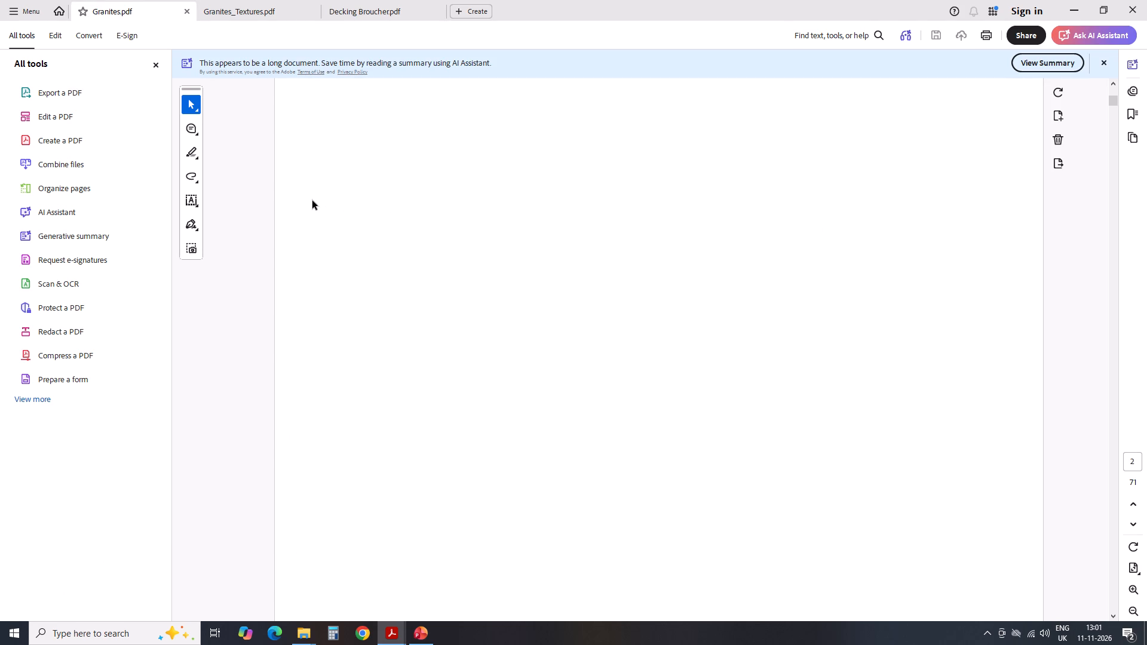
scroll(312, 201, down, 6)
scroll(320, 192, up, 1)
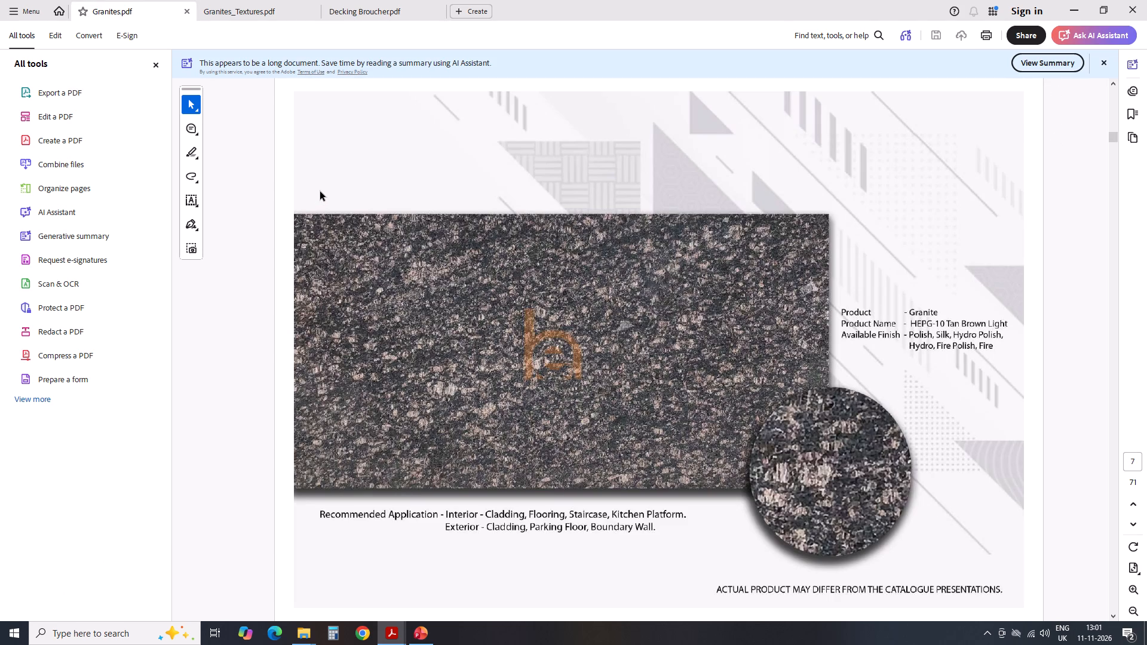
scroll(324, 192, up, 1)
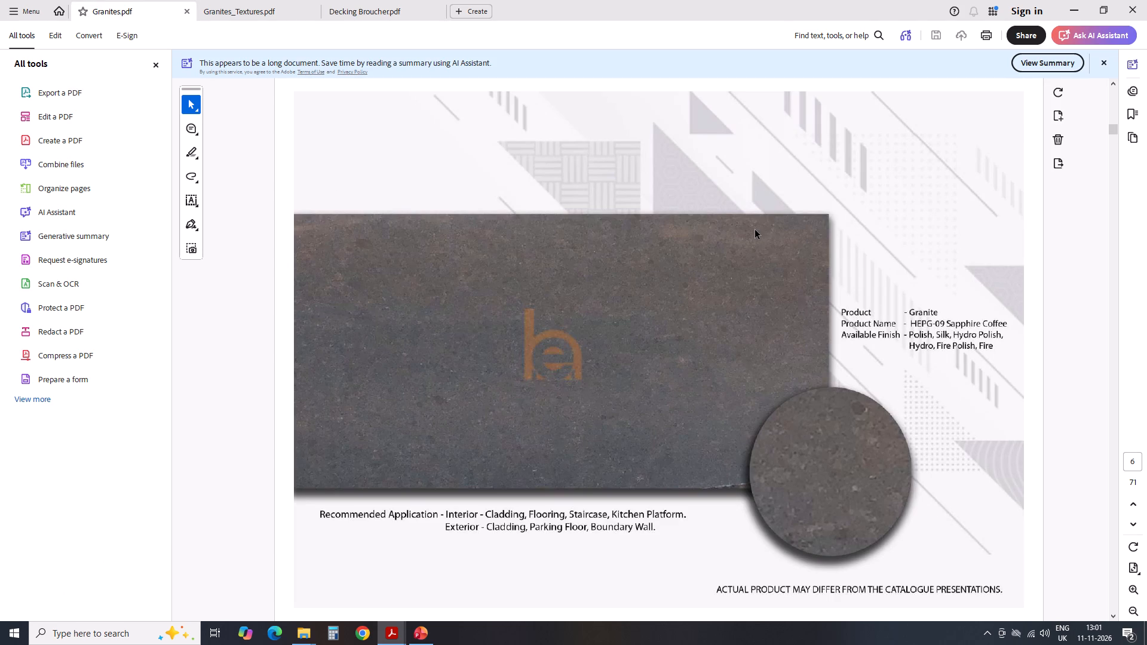
scroll(755, 230, down, 3)
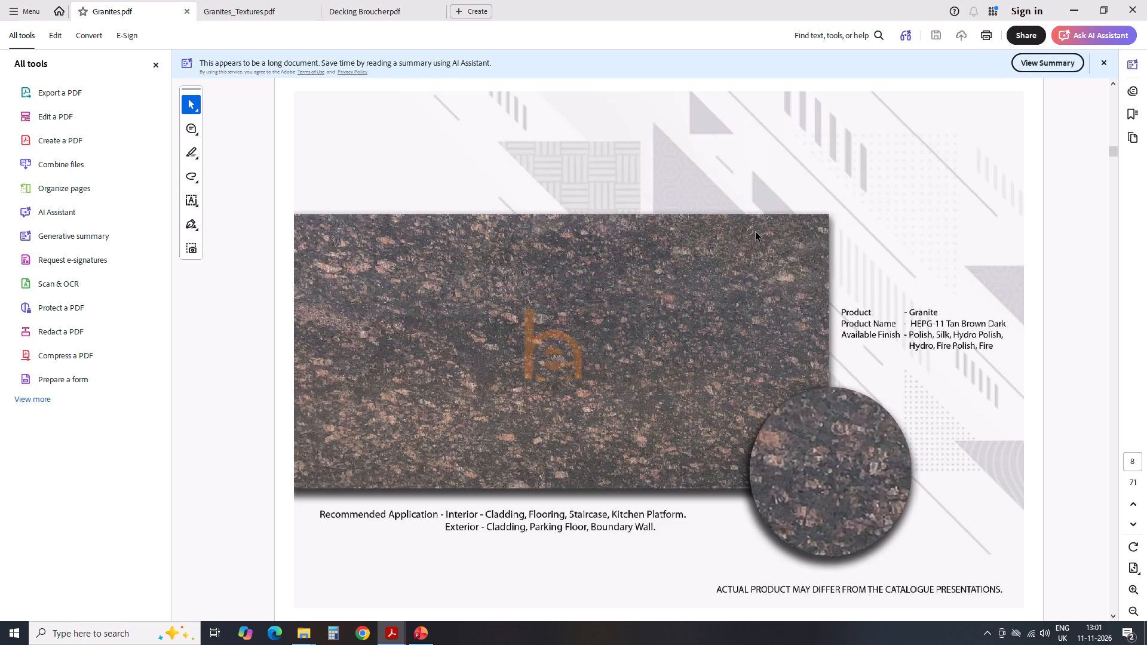
scroll(752, 225, down, 2)
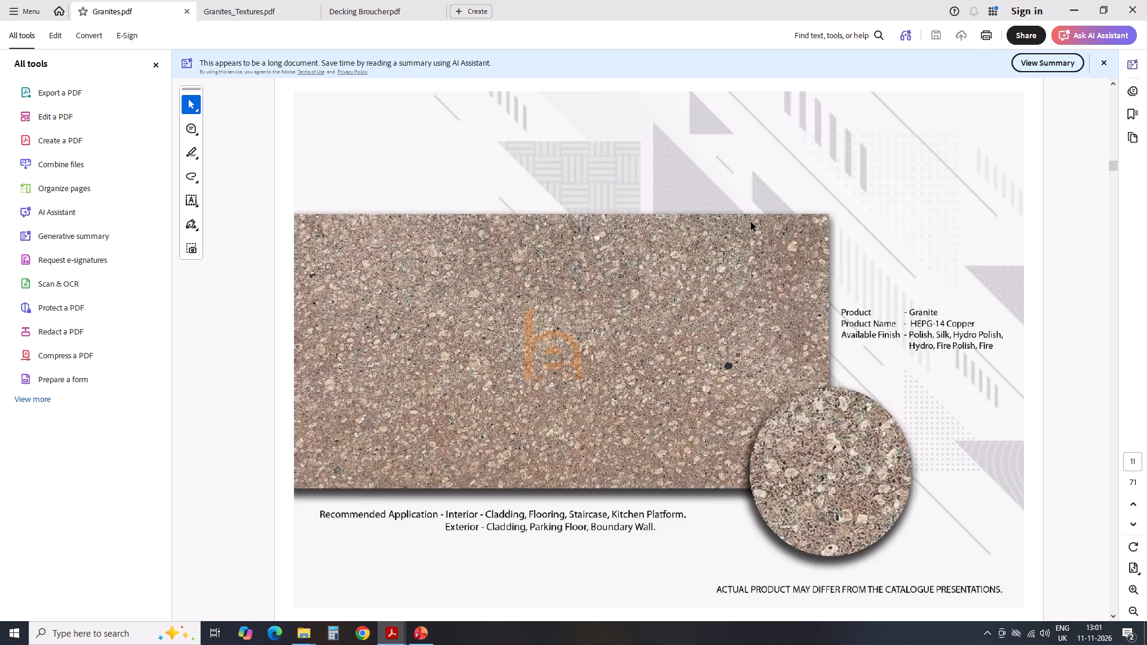
scroll(751, 222, down, 3)
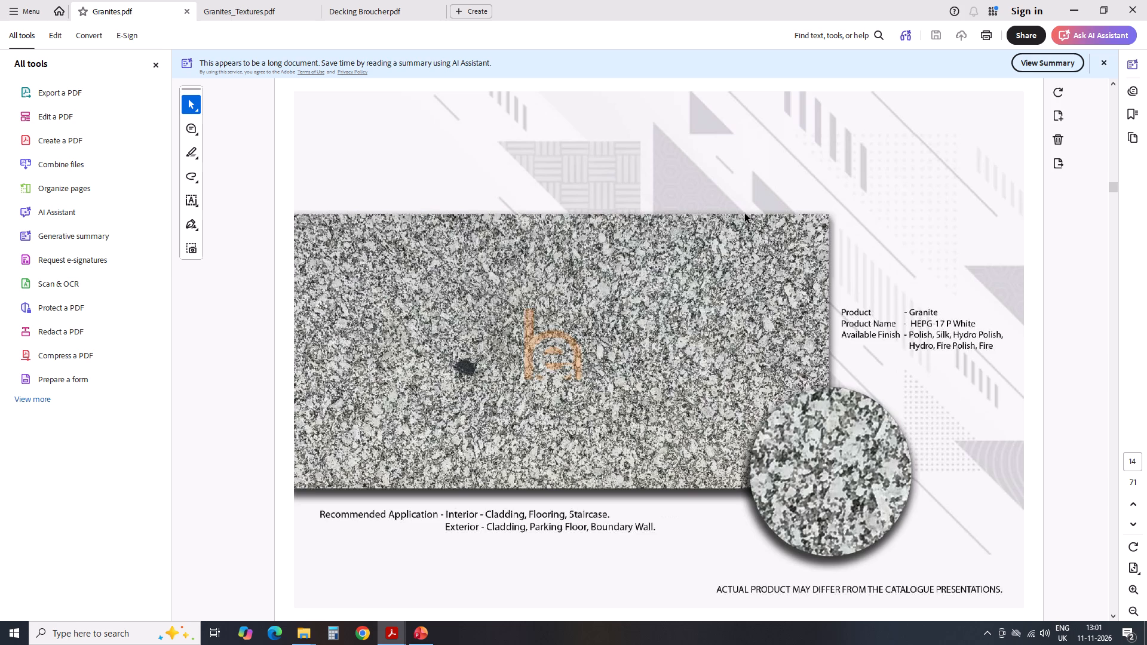
scroll(745, 214, down, 4)
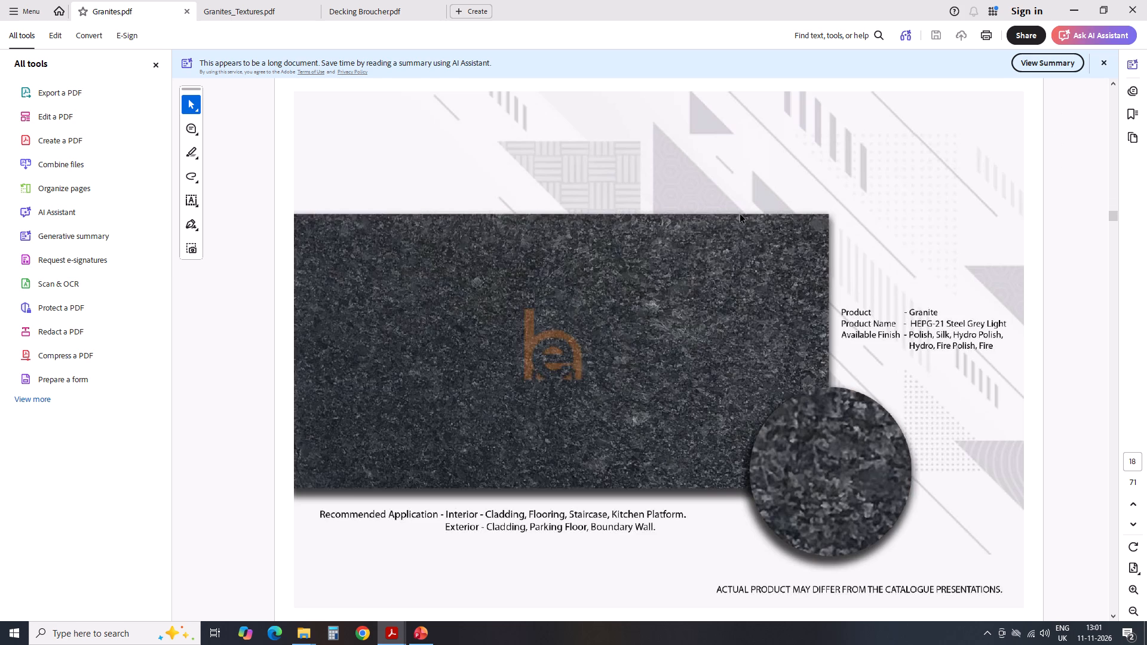
scroll(740, 214, down, 4)
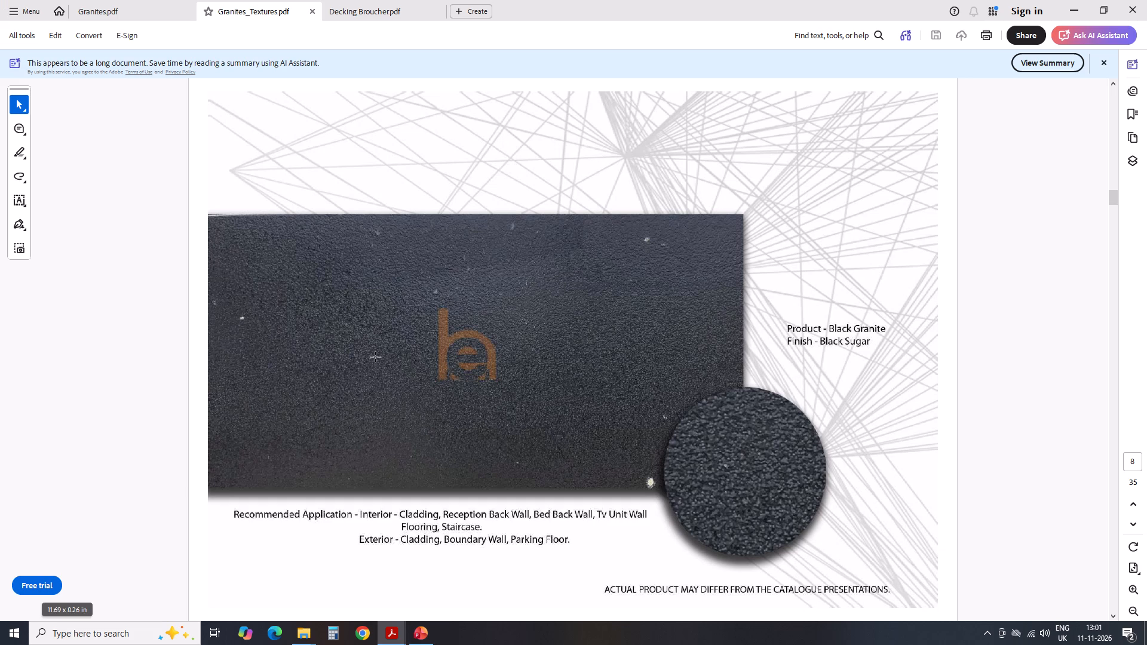
click(117, 0)
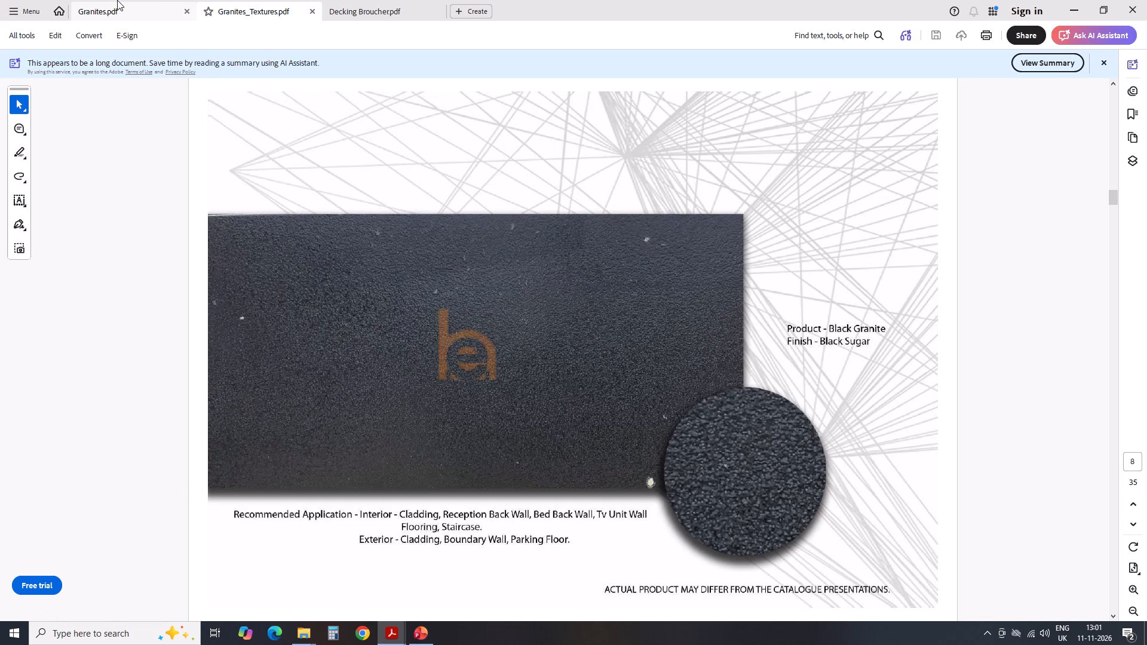
click(163, 8)
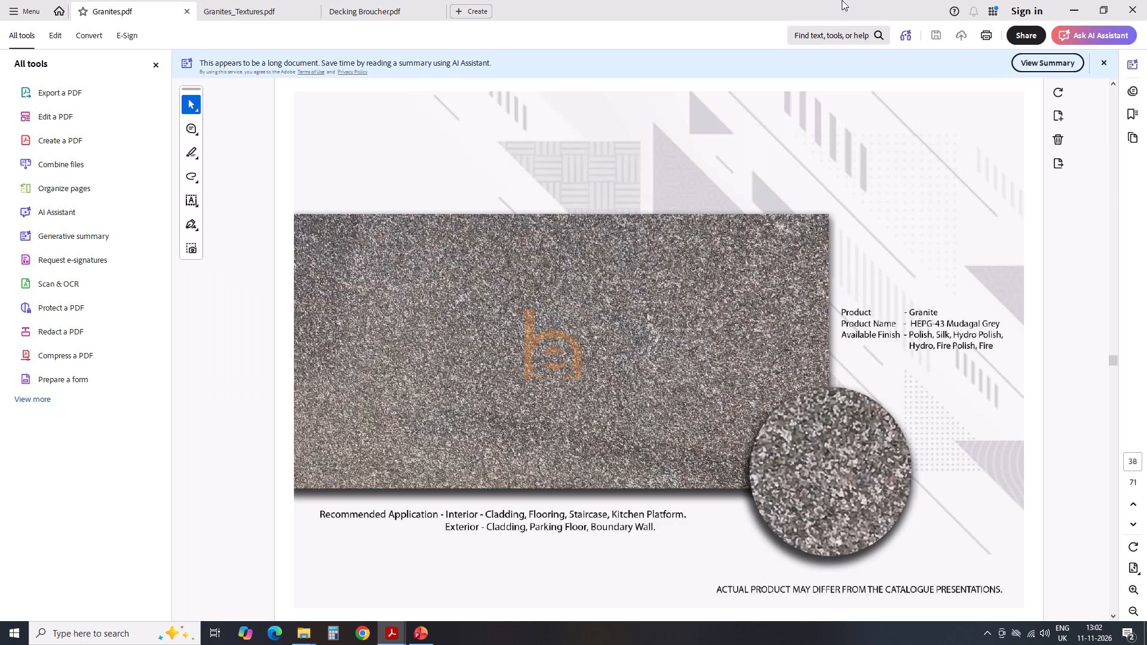
scroll(712, 271, down, 2)
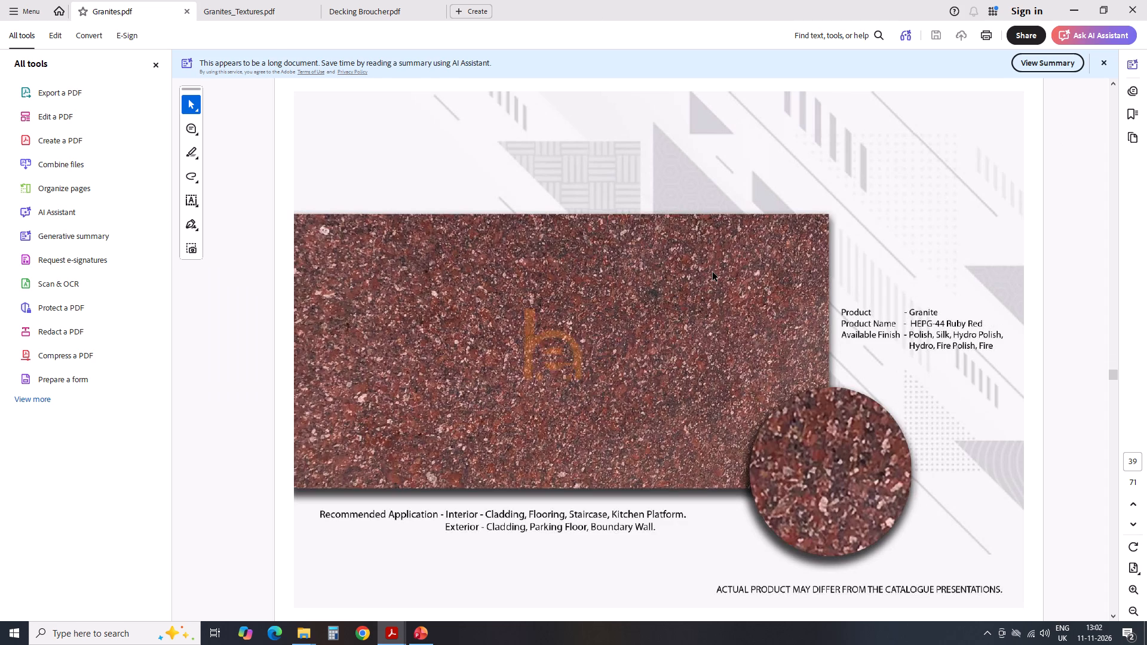
scroll(713, 272, down, 1)
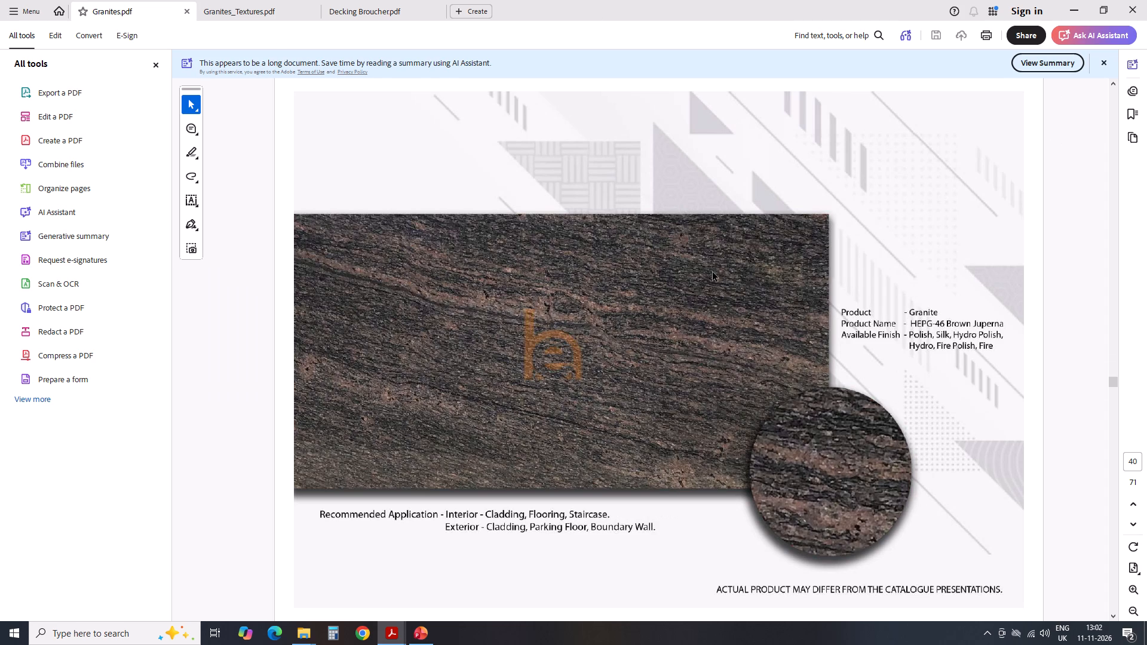
scroll(713, 272, down, 3)
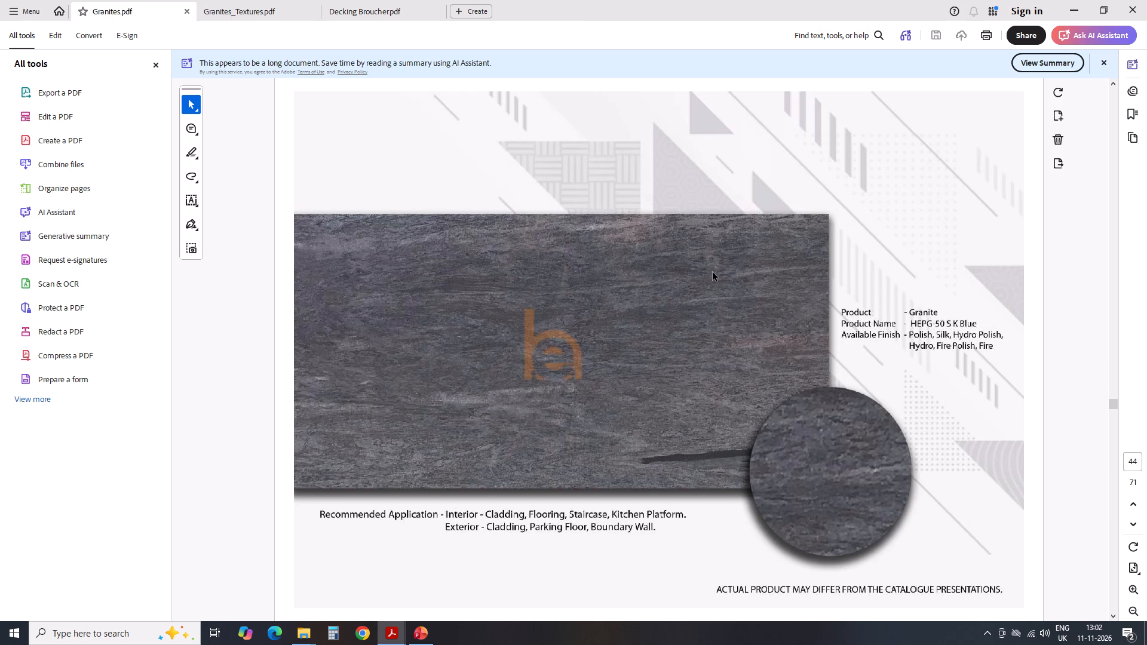
scroll(713, 272, up, 1)
scroll(713, 272, down, 3)
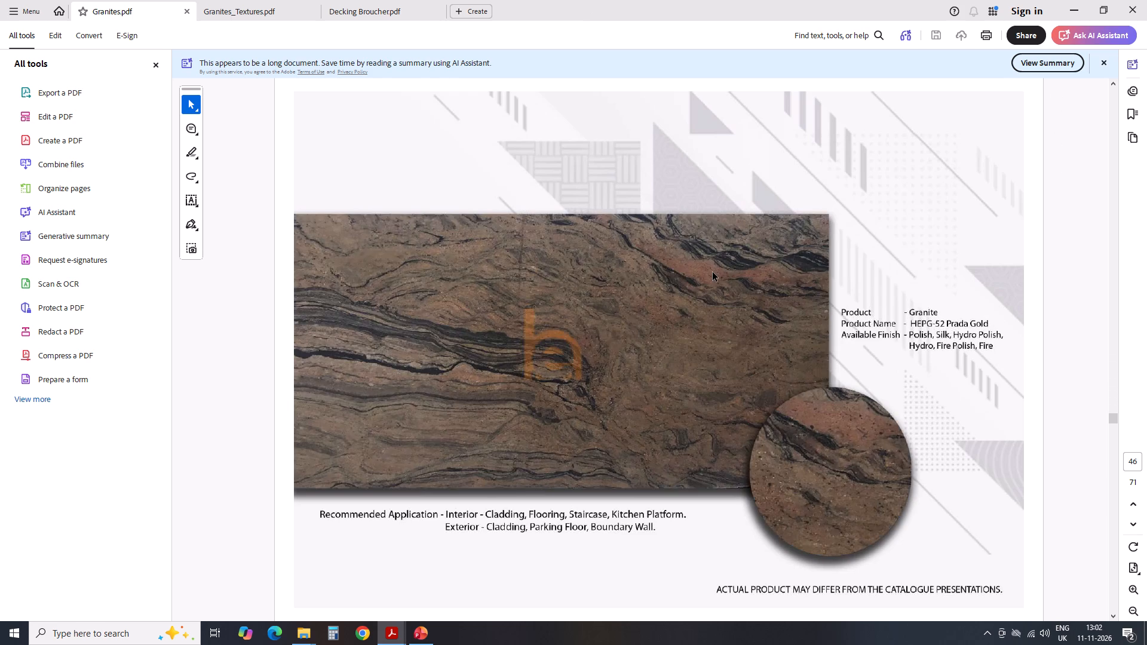
scroll(713, 272, down, 4)
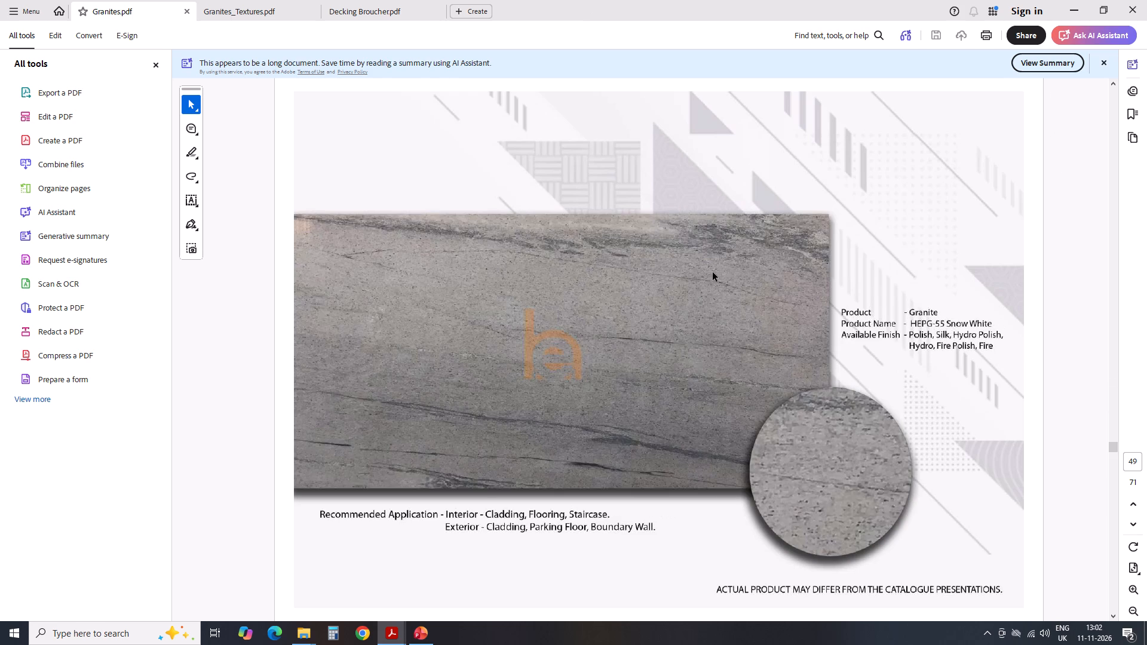
scroll(713, 272, down, 4)
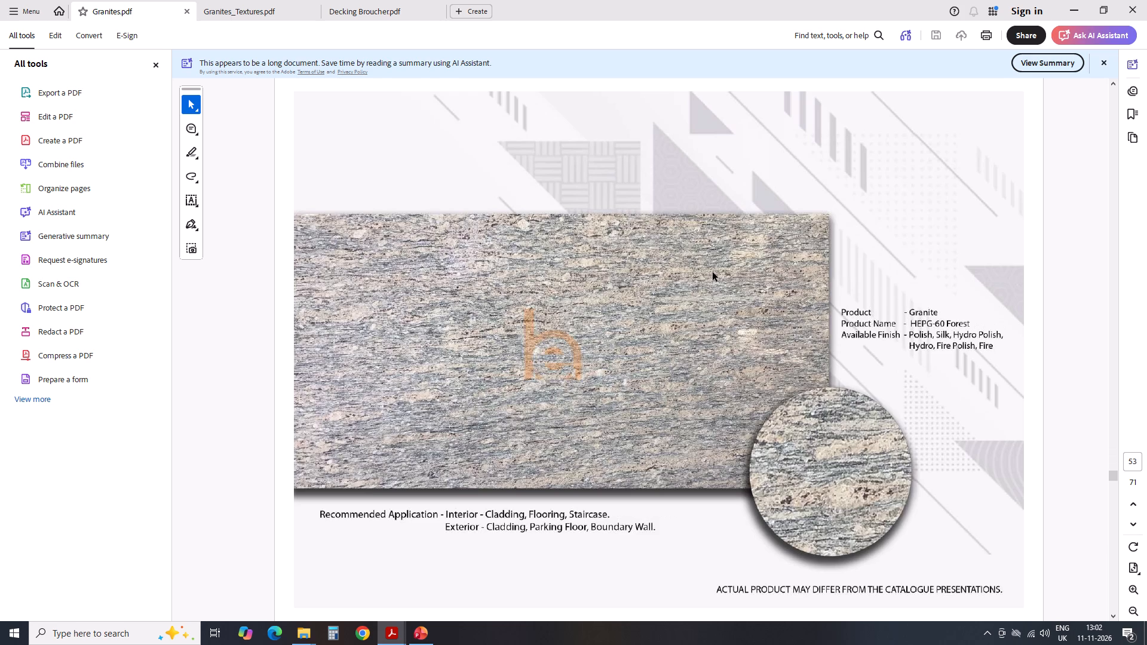
scroll(713, 272, down, 5)
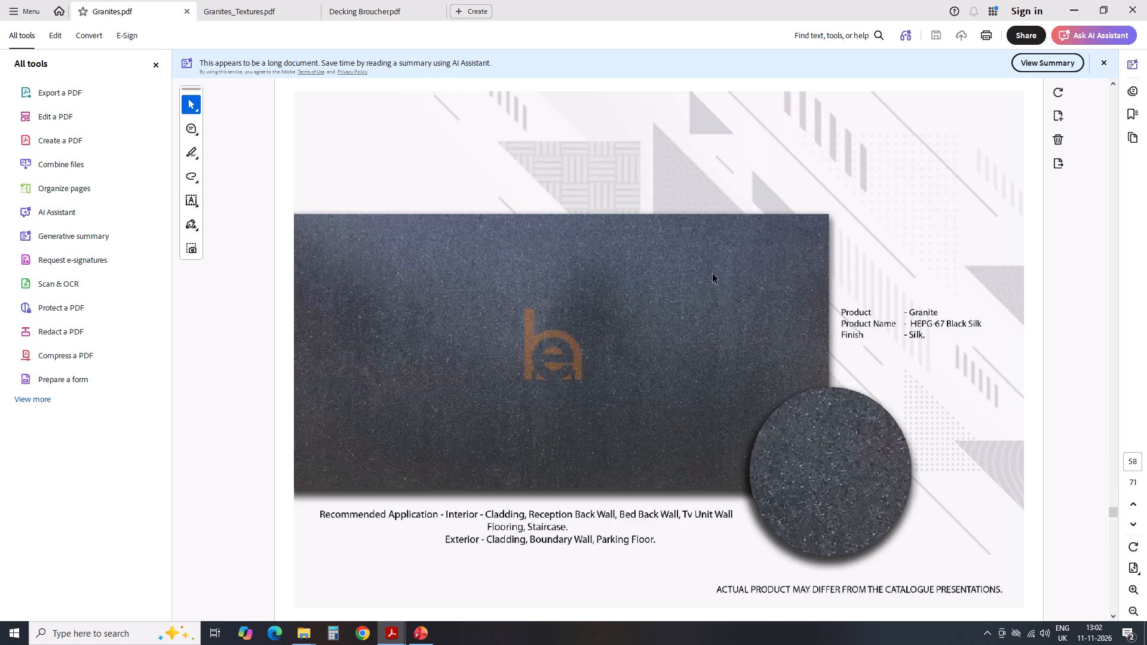
scroll(713, 274, down, 2)
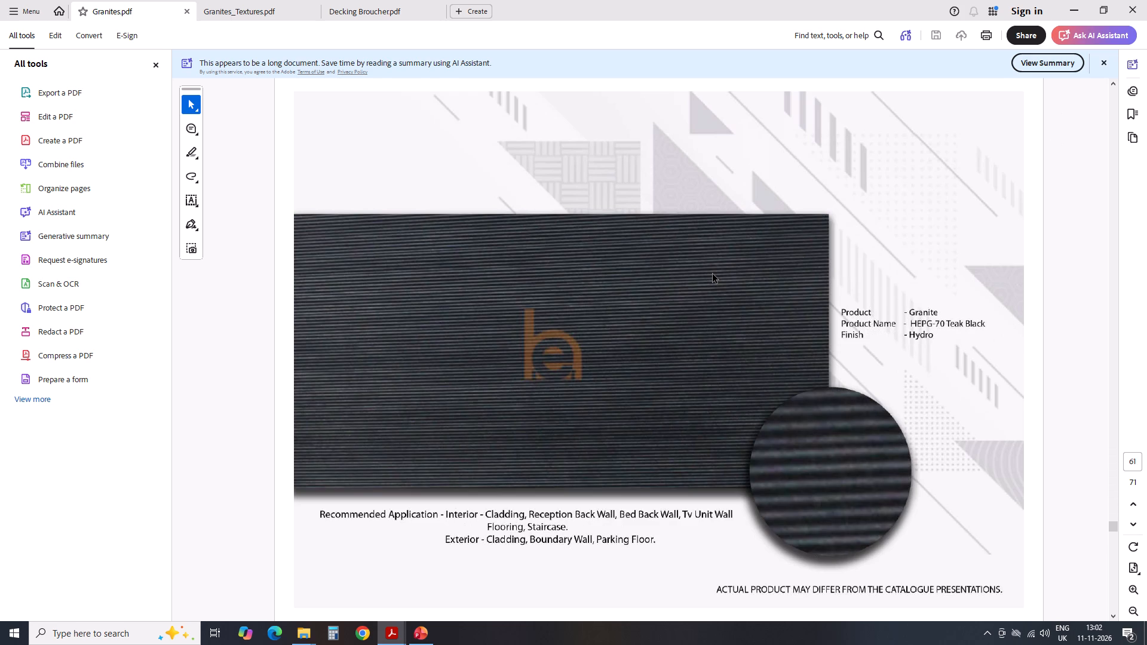
scroll(713, 274, down, 4)
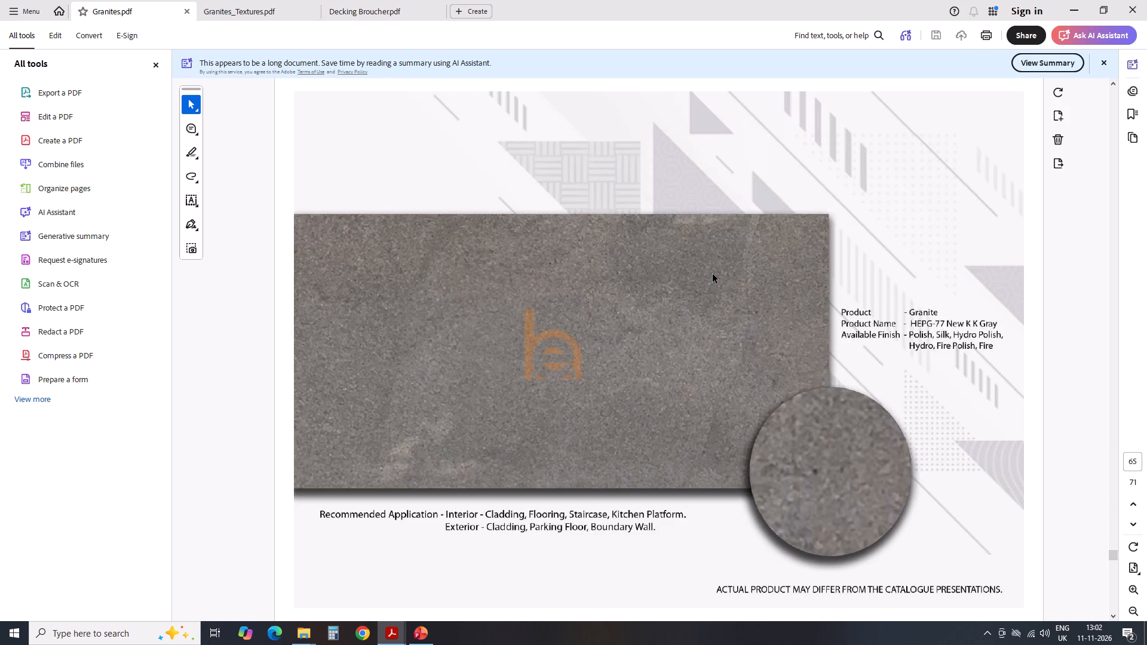
scroll(713, 274, down, 1)
scroll(713, 274, up, 1)
click(420, 637)
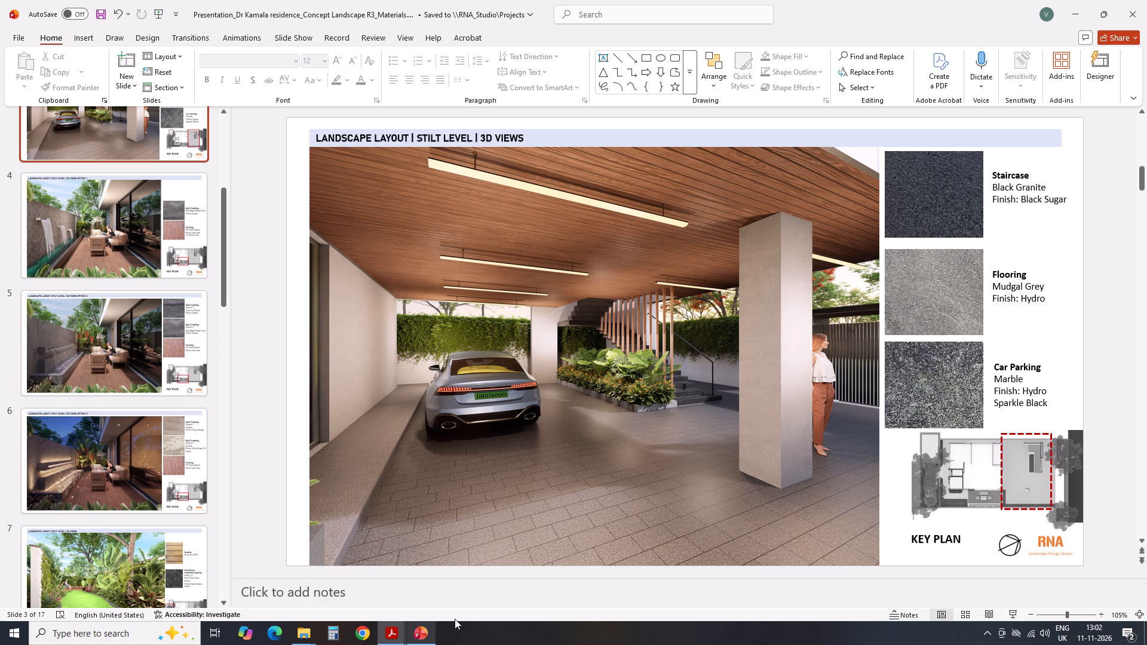
In the Car Parking label on the Stilt Level car-park slide, replace Marble with "K K Grey Granite".
click(1028, 382)
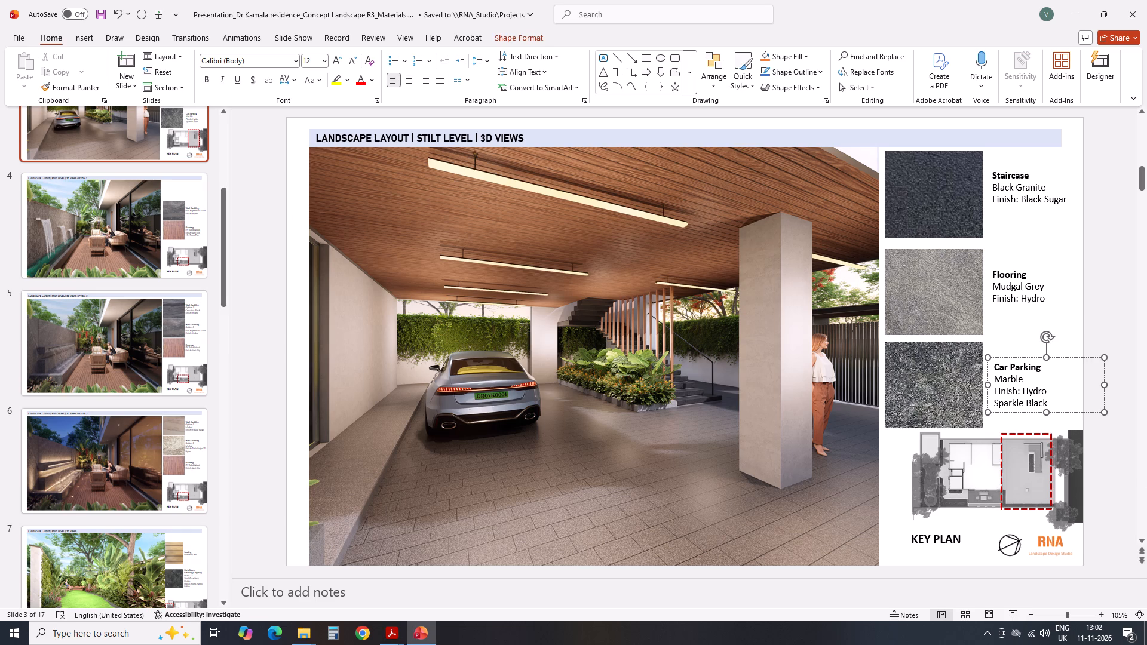
key(BackSpace)
key(BackSpace)
key(BackSpace)
key(BackSpace)
key(BackSpace)
key(BackSpace)
Add "Granite" after Mudgal Grey in the Flooring label on the same slide.
click(1043, 285)
key(space)
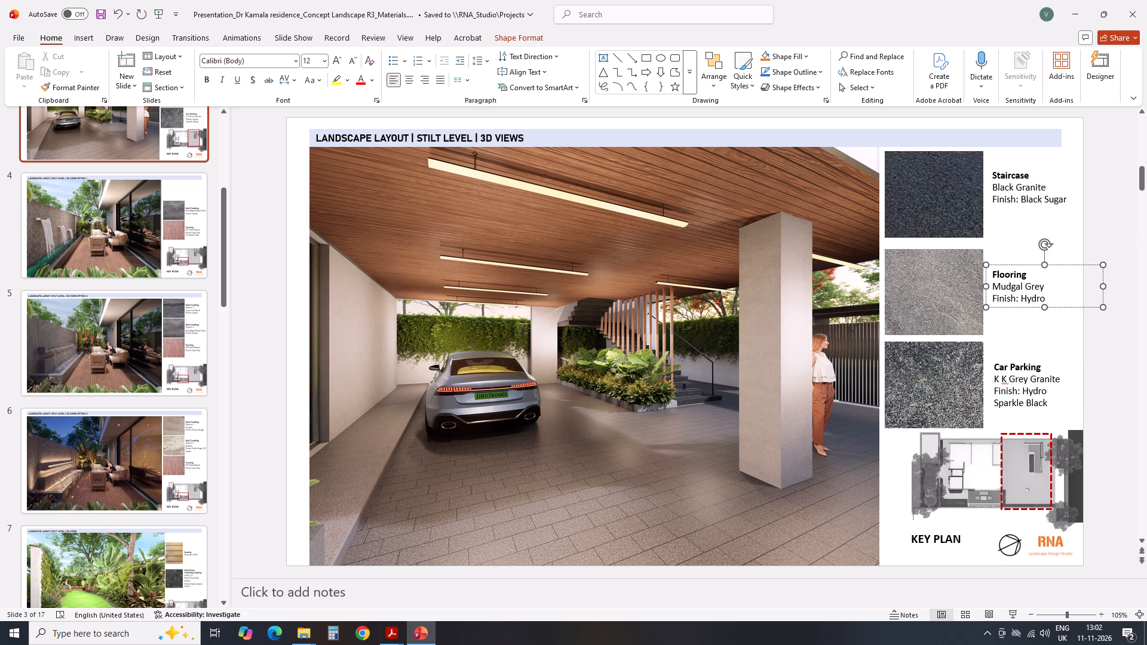
text(nite)
click(1112, 358)
Delete the night-view Stilt Level 3D Views Option-2 slide with the Marble wall cladding options.
scroll(887, 465, down, 1)
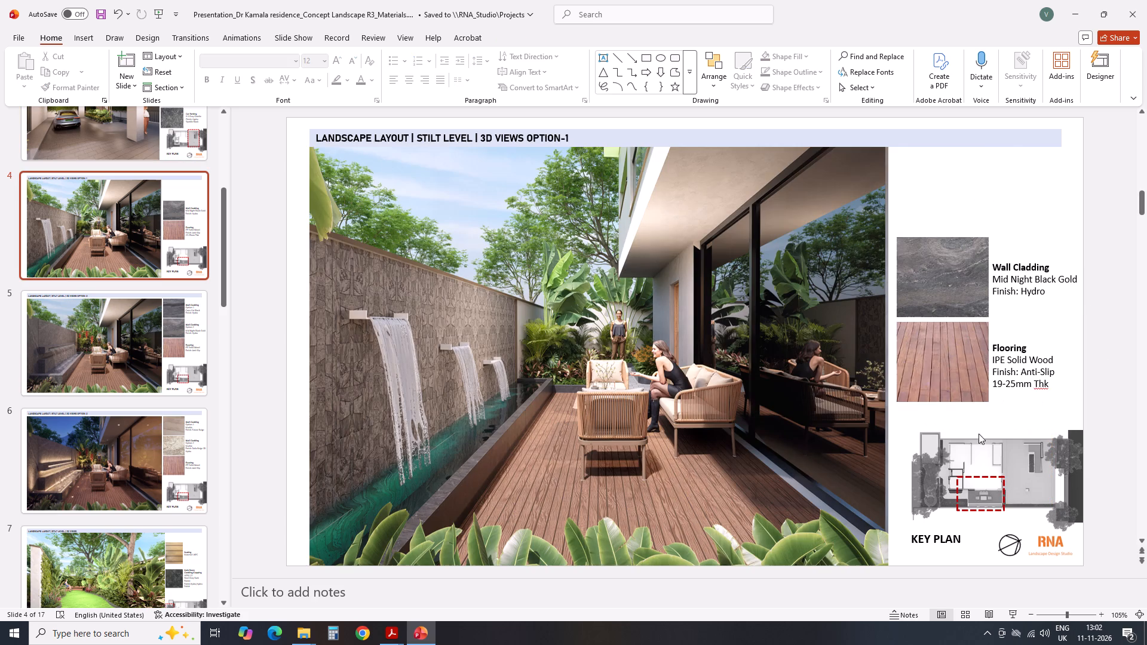
scroll(1117, 431, down, 1)
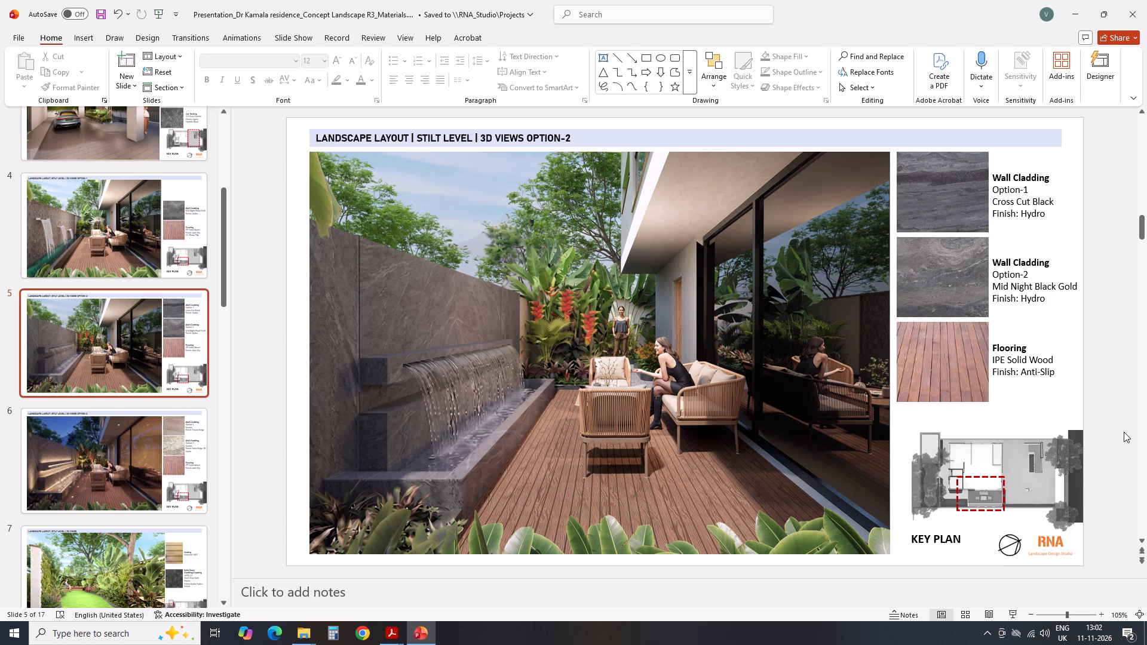
scroll(1124, 432, down, 1)
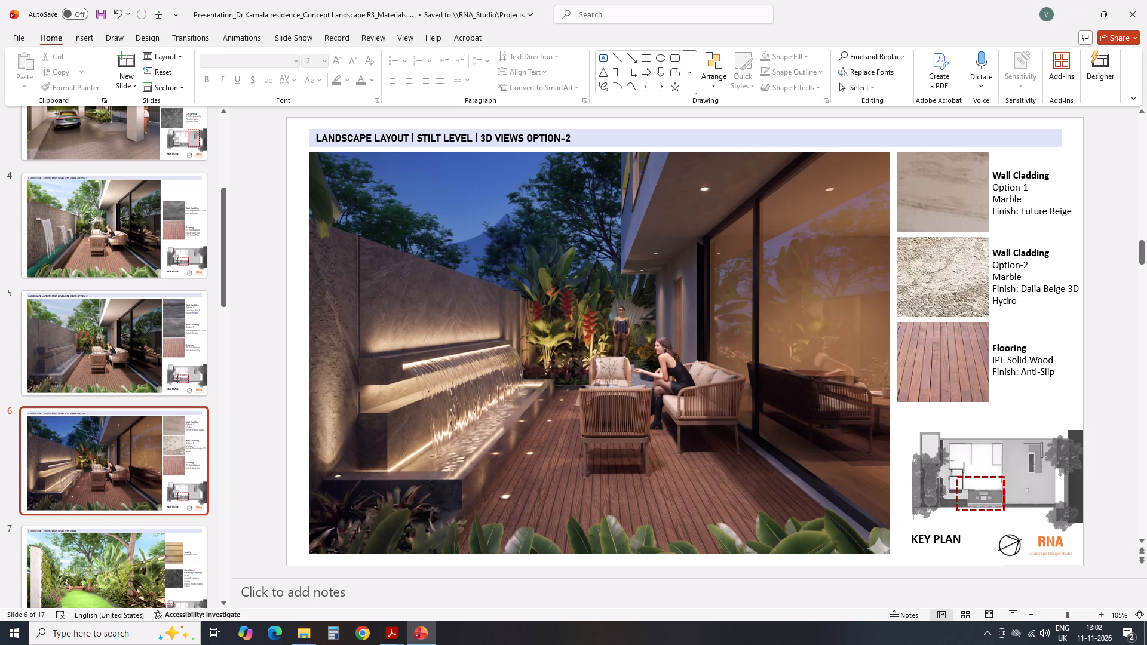
right_click(104, 469)
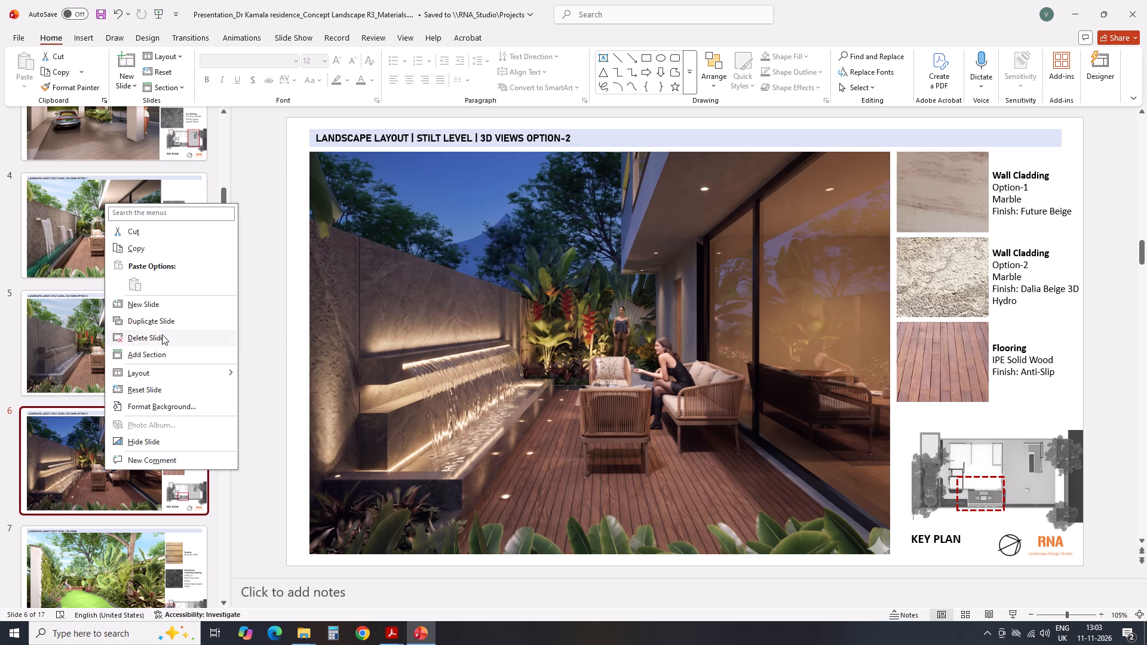
click(160, 334)
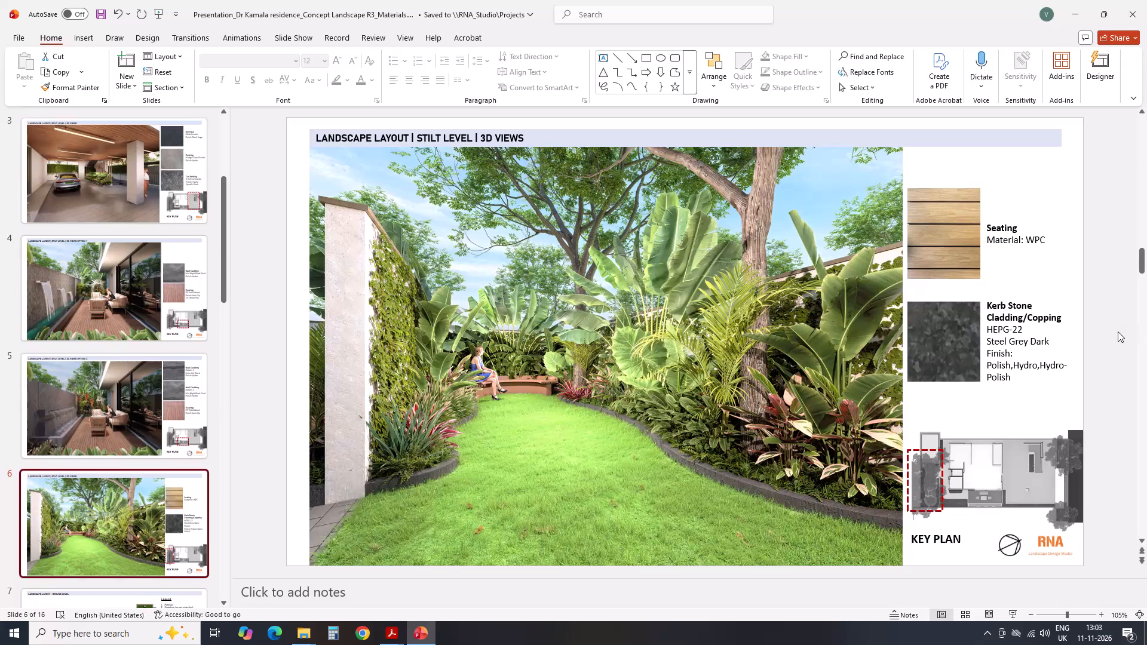
click(1114, 331)
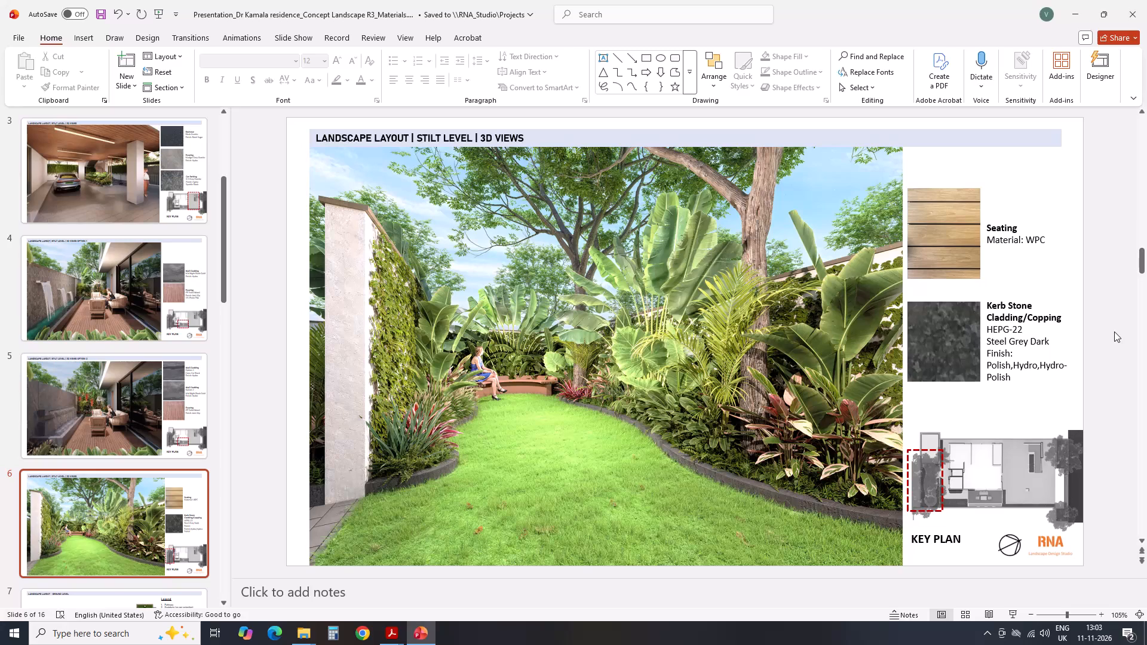
On the Stilt Level garden slide, replace the listed finishes in the Kerb Stone Cladding/Copping label with "Leather".
click(1013, 366)
key(BackSpace)
key(BackSpace)
key(BackSpace)
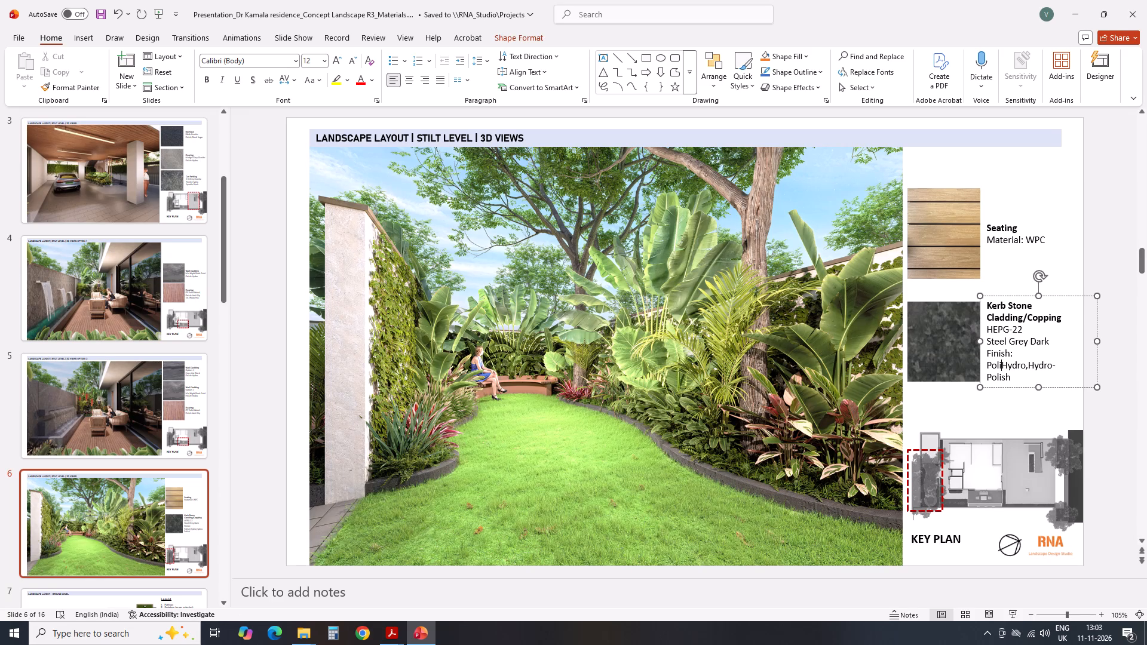
key(BackSpace)
key(BackSpace)
key(BackSpace)
key(BackSpace)
key(Right)
key(Right)
key(Right)
key(Left)
key(Left)
key(Down)
key(Right)
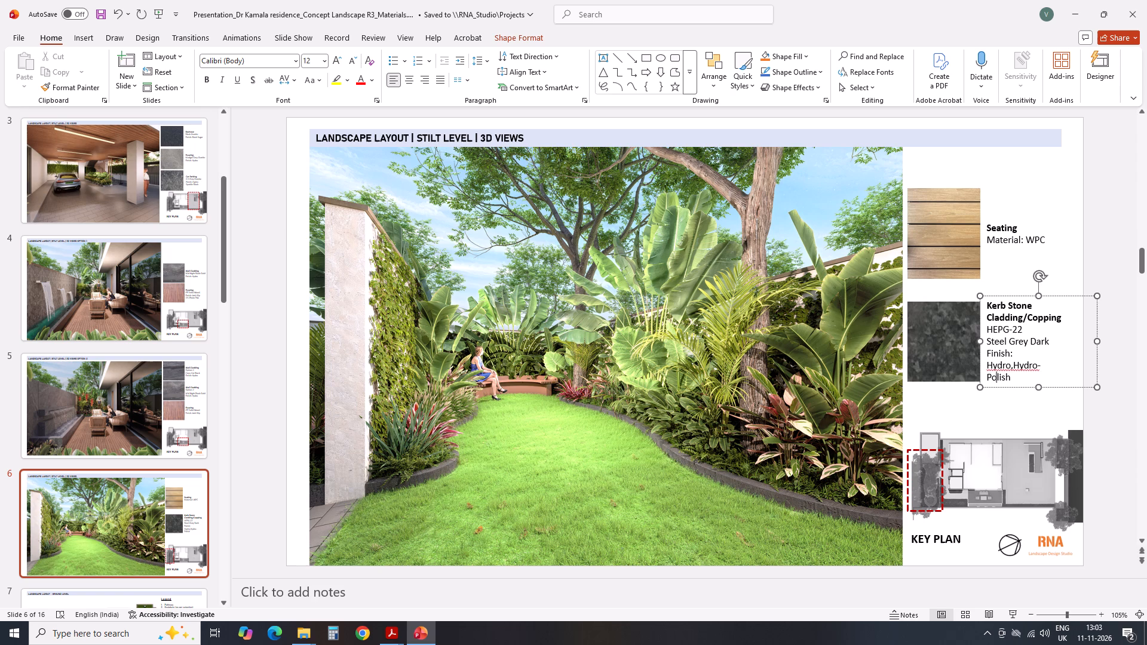
key(Right)
key(Right)
key(Right)
key(Right)
key(BackSpace)
key(BackSpace)
key(BackSpace)
key(BackSpace)
key(BackSpace)
key(BackSpace)
key(BackSpace)
key(BackSpace)
key(BackSpace)
key(BackSpace)
key(BackSpace)
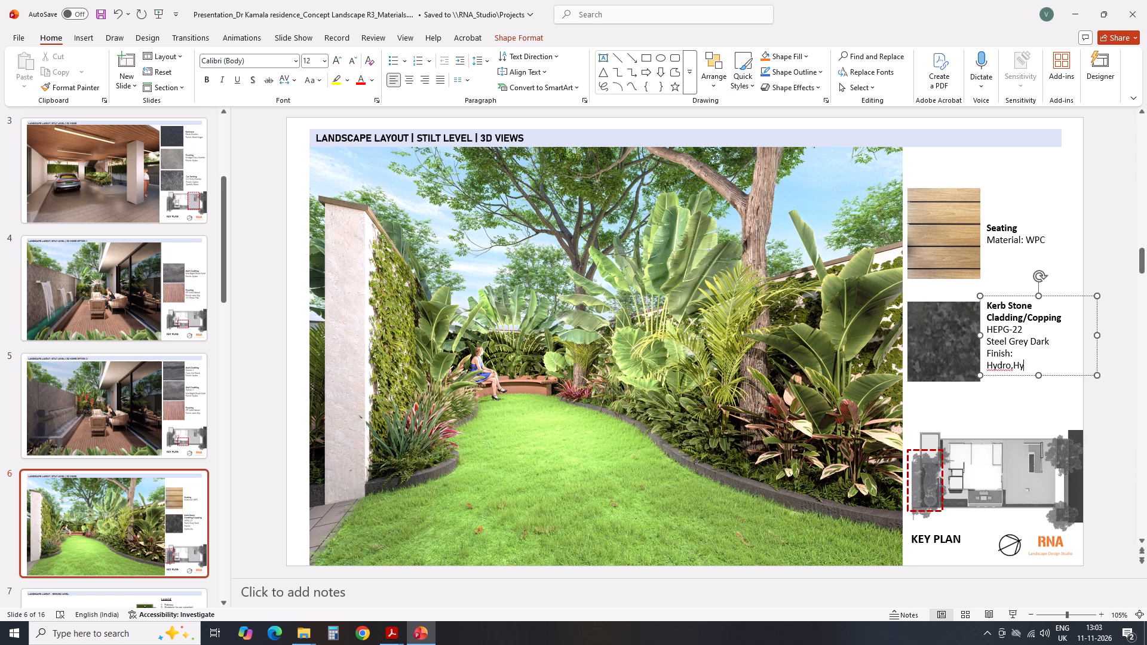
key(BackSpace)
key(BackSpace)
key(BackSpace)
key(BackSpace)
key(BackSpace)
key(BackSpace)
key(BackSpace)
key(BackSpace)
text(eather)
Join the kerb stone label's last two lines so they read "Finish: Leather" on one line.
key(Left)
key(Up)
key(Left)
key(Down)
key(Down)
key(Left)
key(Left)
key(Left)
key(Left)
key(Left)
key(BackSpace)
key(space)
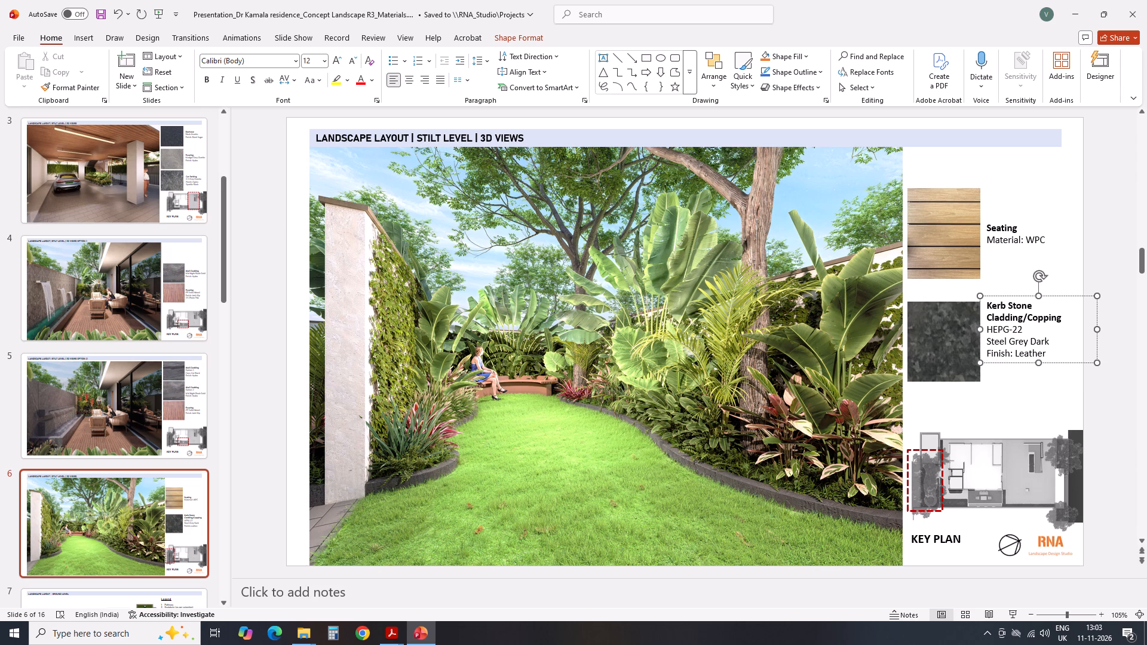
Remove the HEPG-22 code line from the Kerb Stone Cladding/Copping label.
click(1026, 328)
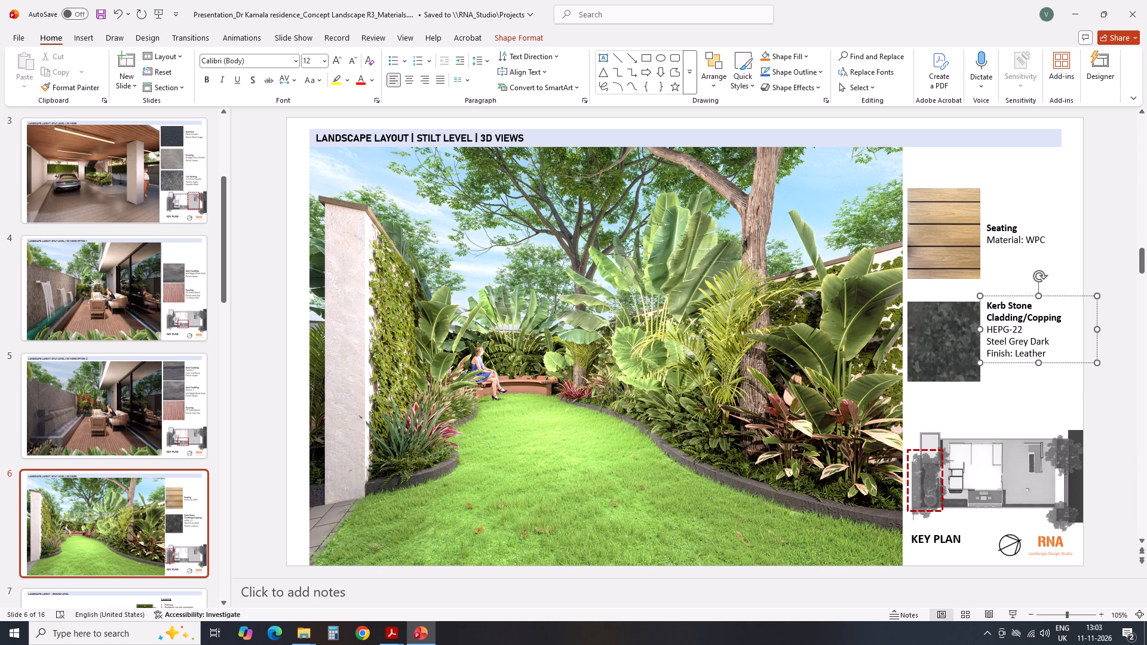
key(BackSpace)
key(BackSpace)
key(BackSpace)
key(BackSpace)
key(BackSpace)
key(BackSpace)
key(BackSpace)
key(BackSpace)
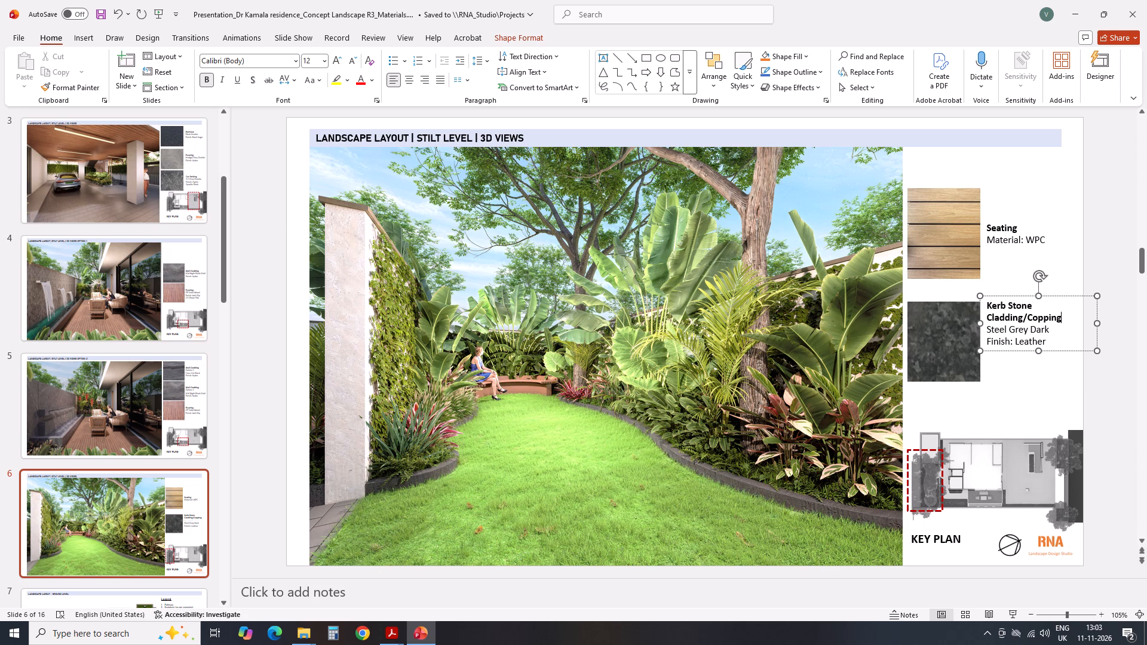
click(1020, 406)
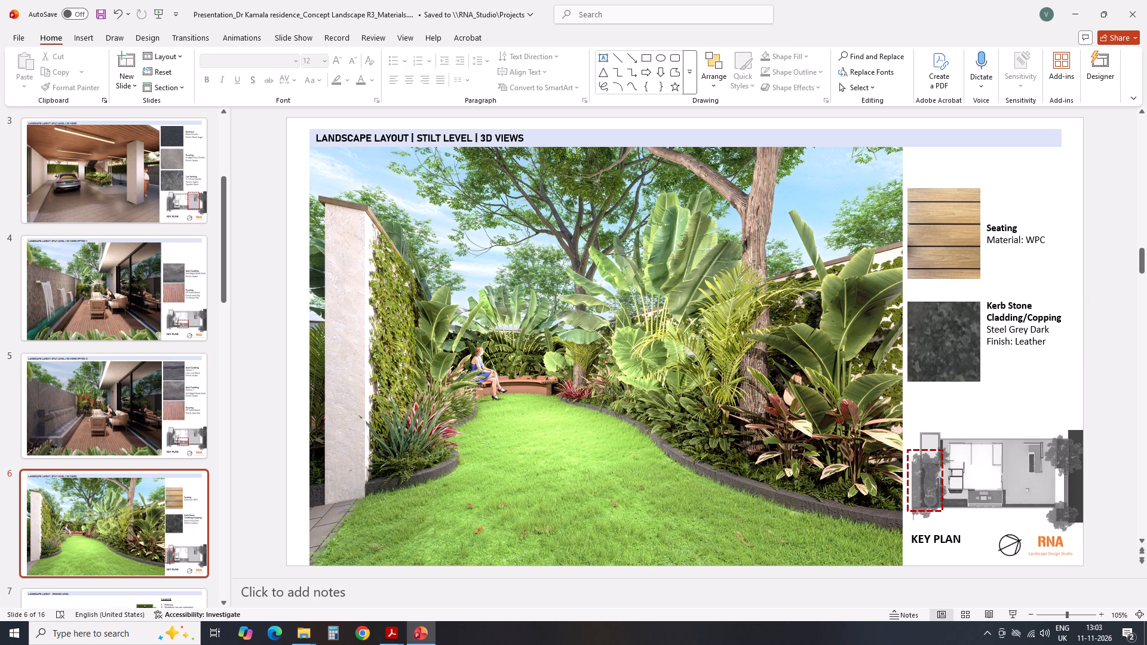
Delete all three Flooring option swatches and their labels from the Ground Level 3D Views slide.
scroll(903, 417, down, 3)
scroll(881, 385, up, 1)
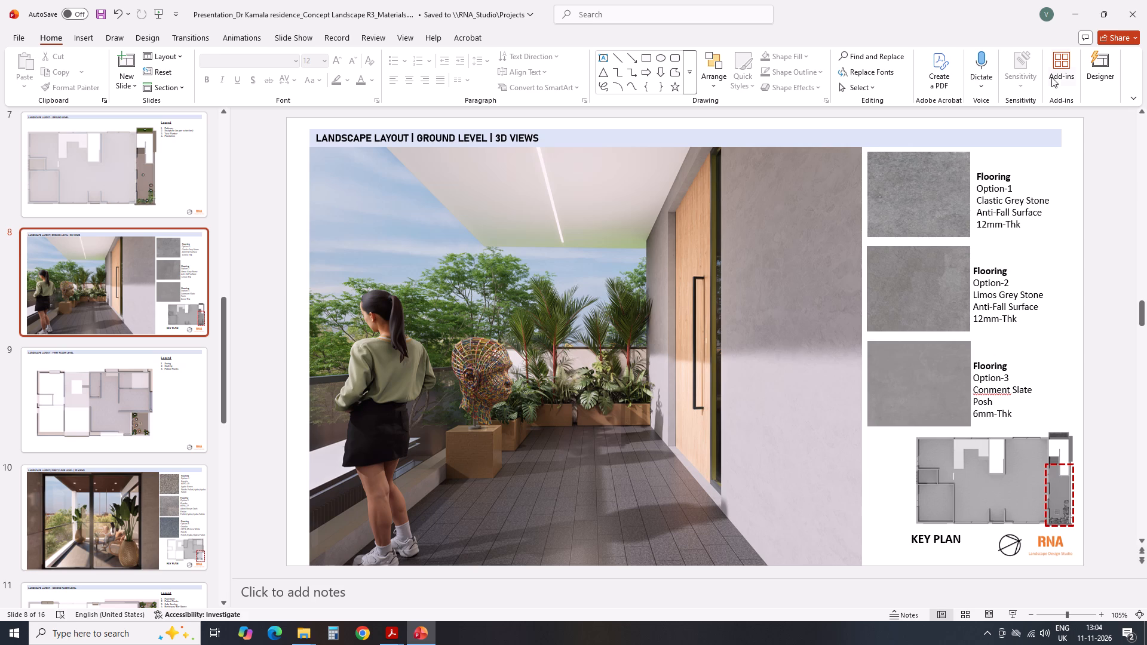
click(936, 176)
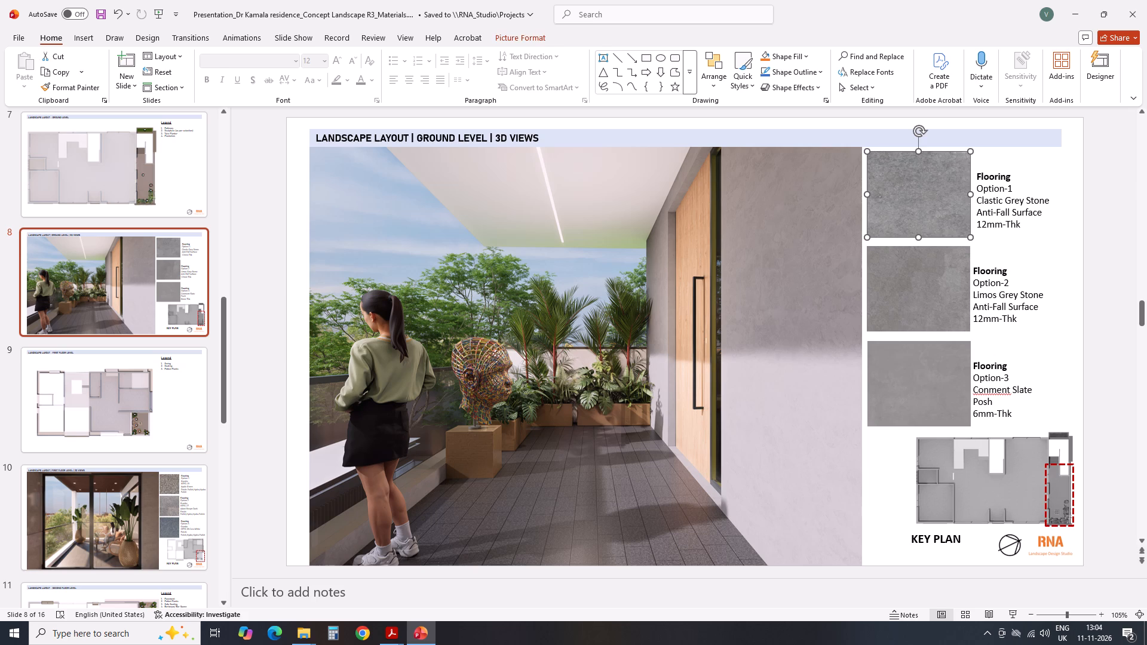
shift+click(990, 207)
shift+click(944, 289)
shift+click(1012, 303)
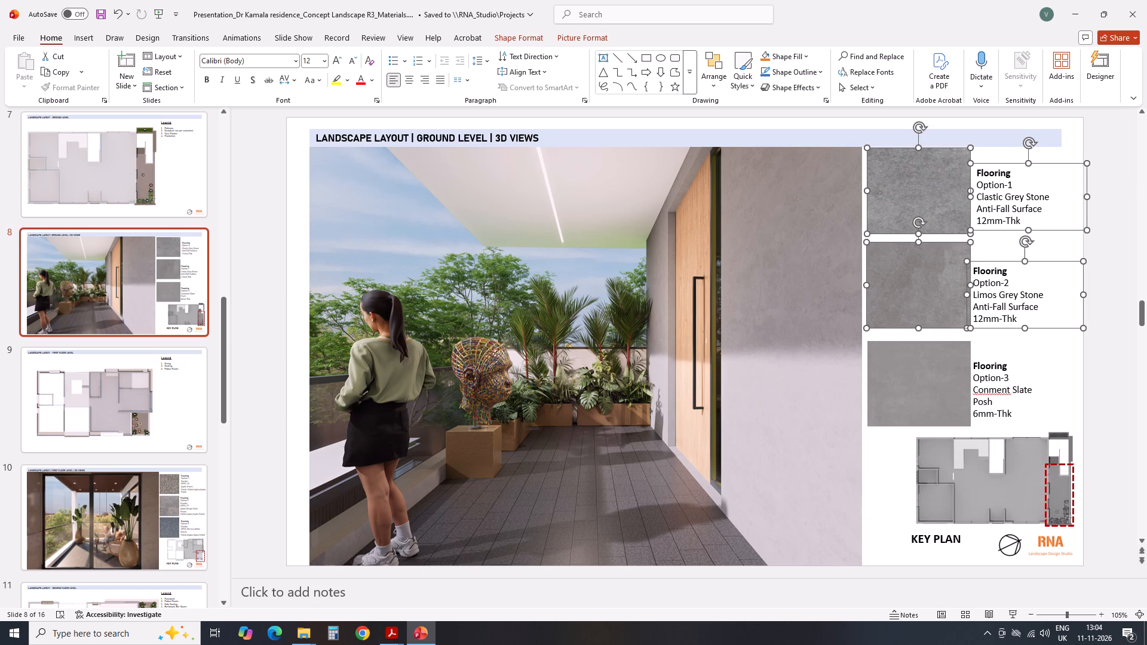
shift+click(924, 378)
shift+click(1003, 391)
key(Delete)
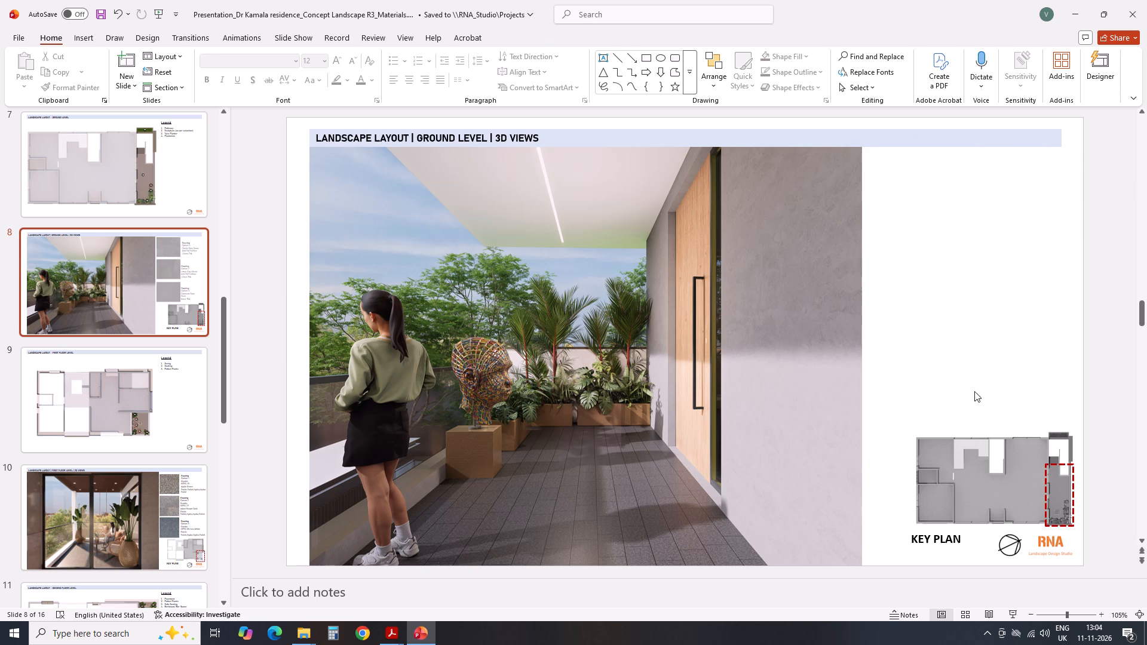
Copy the Flooring and Car Parking swatches with their labels from the Stilt Level 3D Views slide onto the Ground Level 3D Views slide.
scroll(154, 389, up, 5)
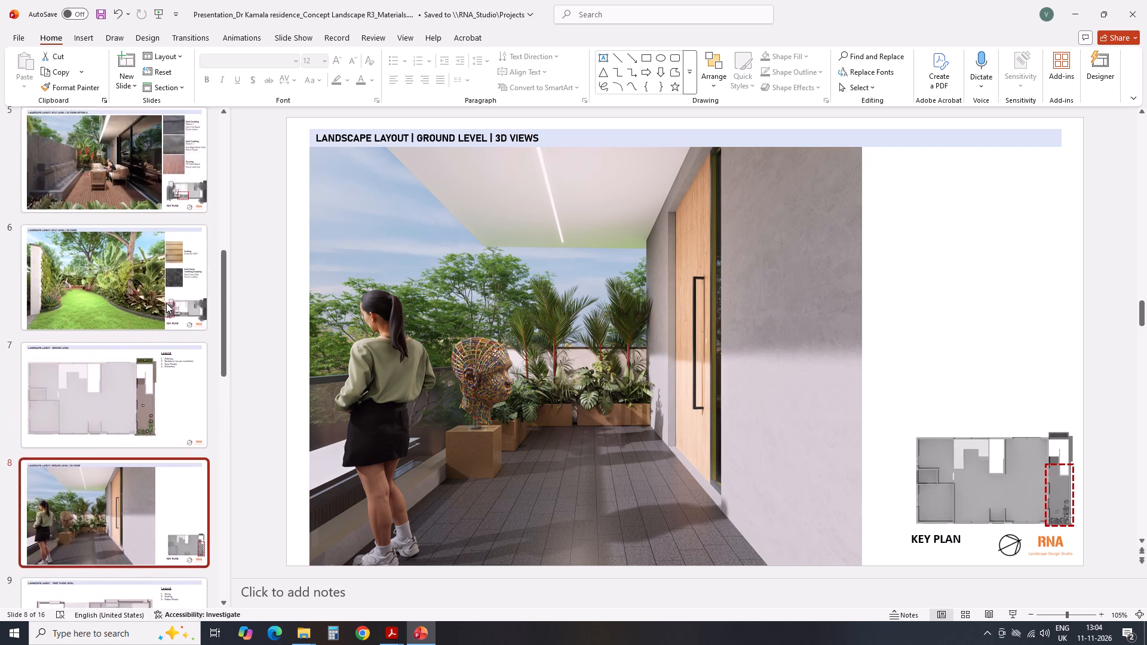
scroll(166, 303, up, 7)
click(168, 391)
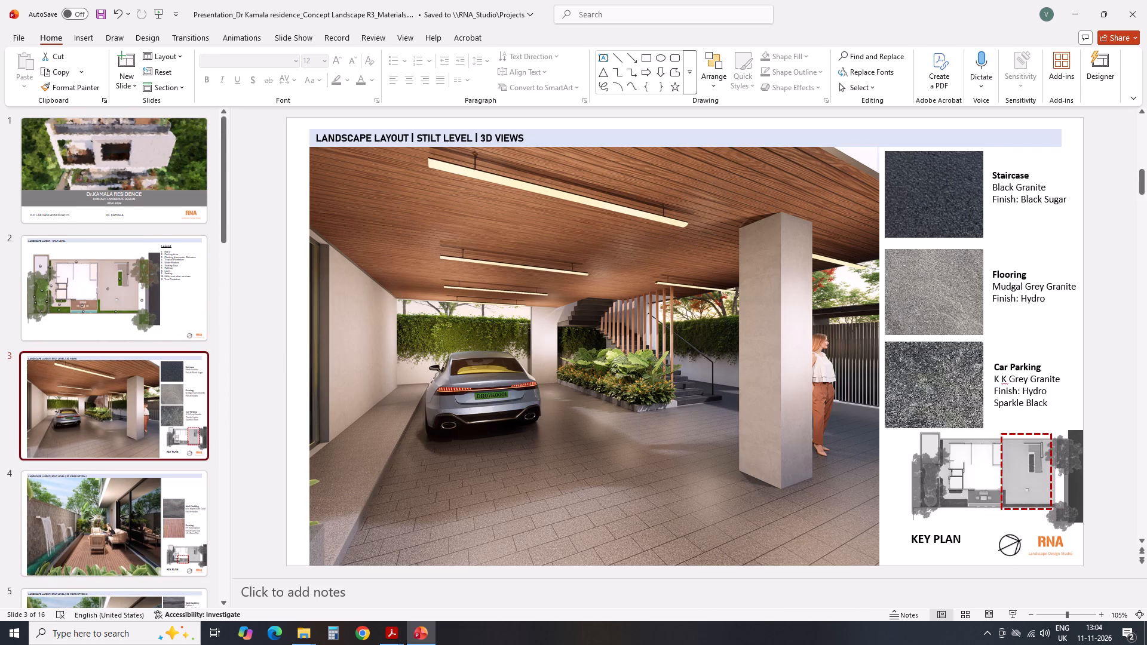
click(1120, 366)
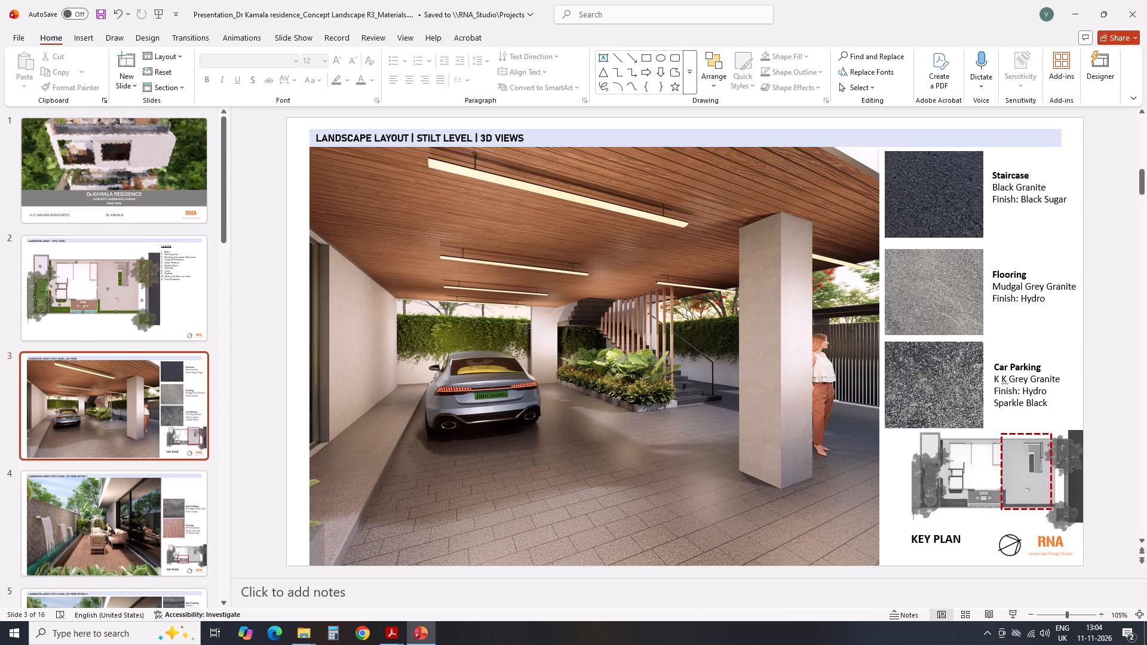
click(952, 402)
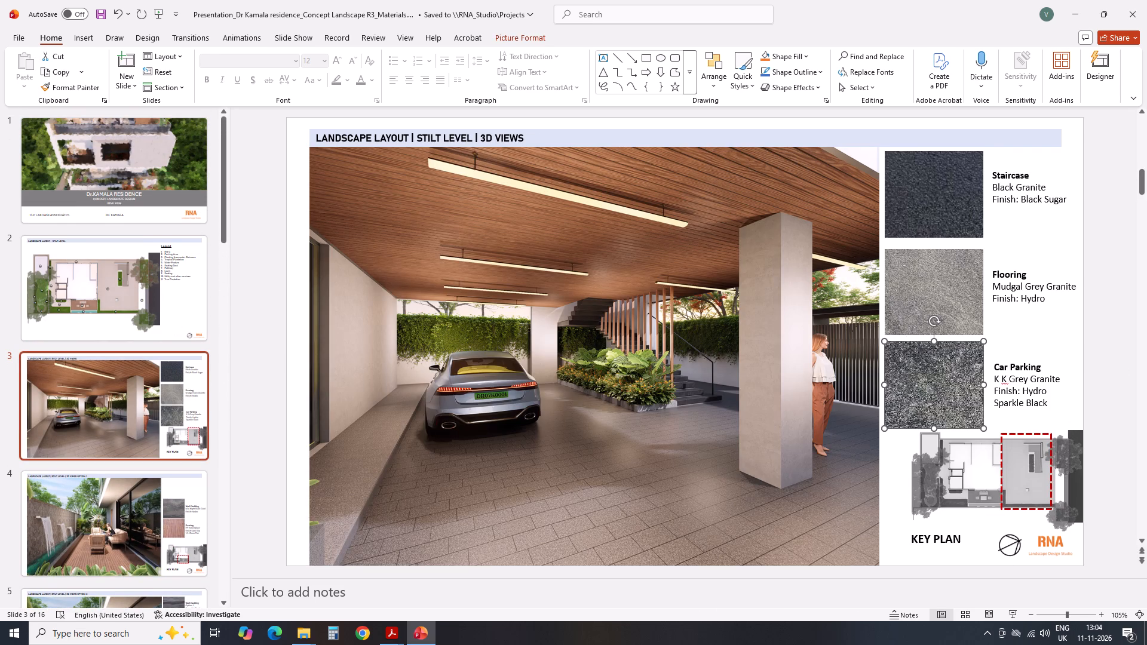
click(1121, 276)
click(951, 285)
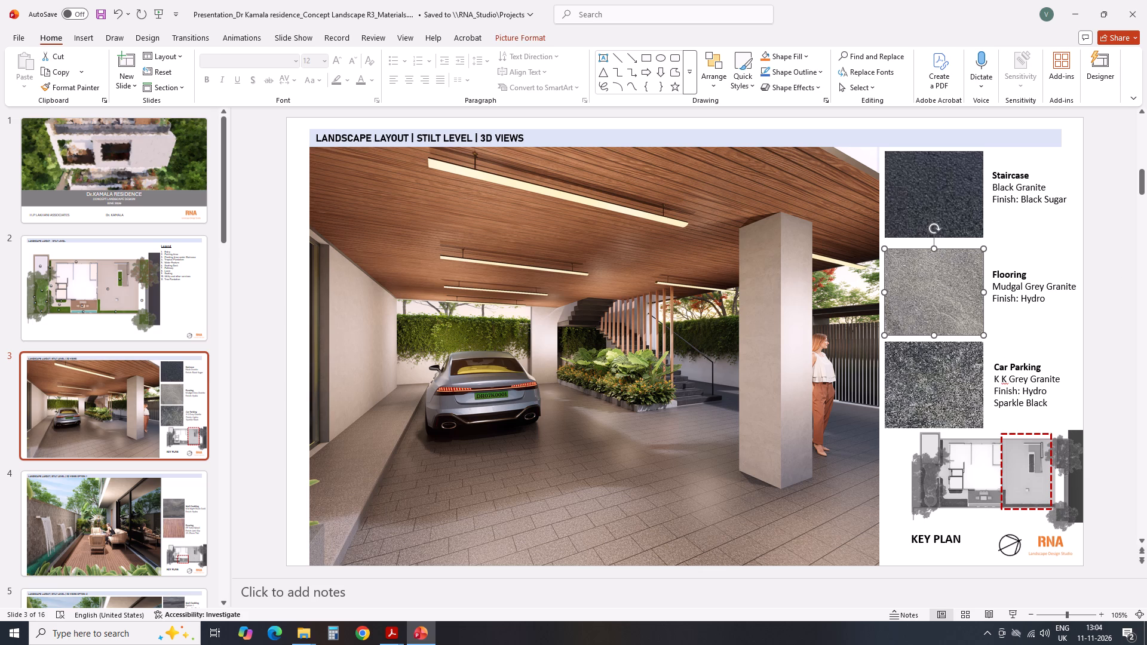
shift+click(1036, 291)
shift+click(922, 385)
shift+click(1033, 383)
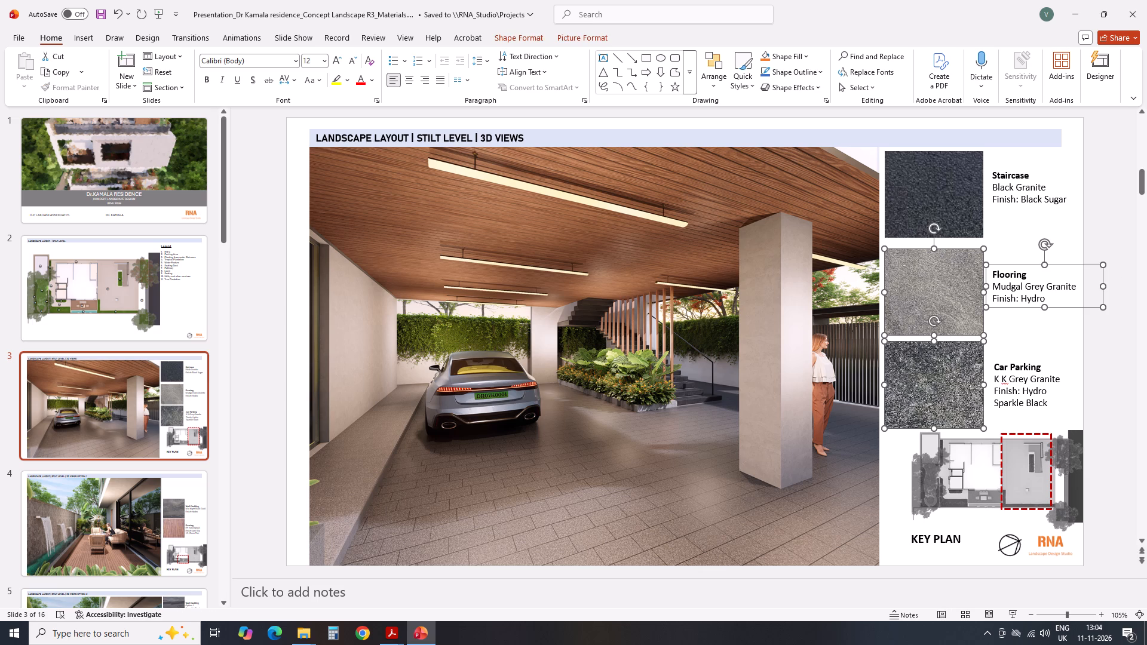
key(ctrl+c)
scroll(232, 469, down, 2)
scroll(145, 489, down, 2)
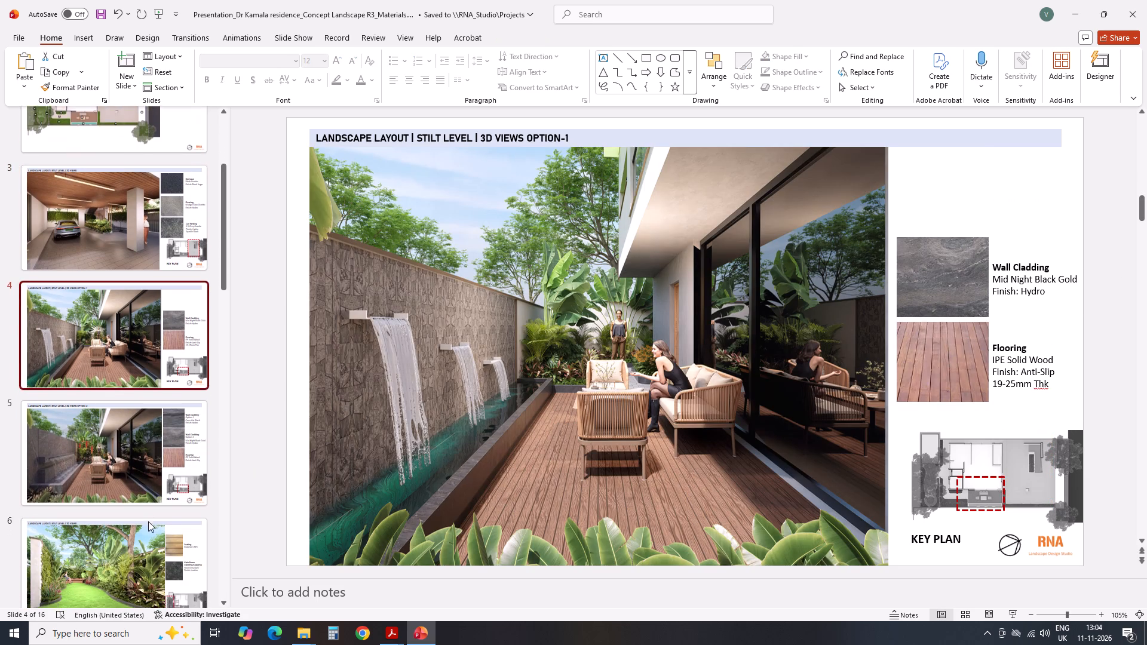
scroll(166, 515, down, 3)
scroll(185, 563, down, 1)
click(126, 554)
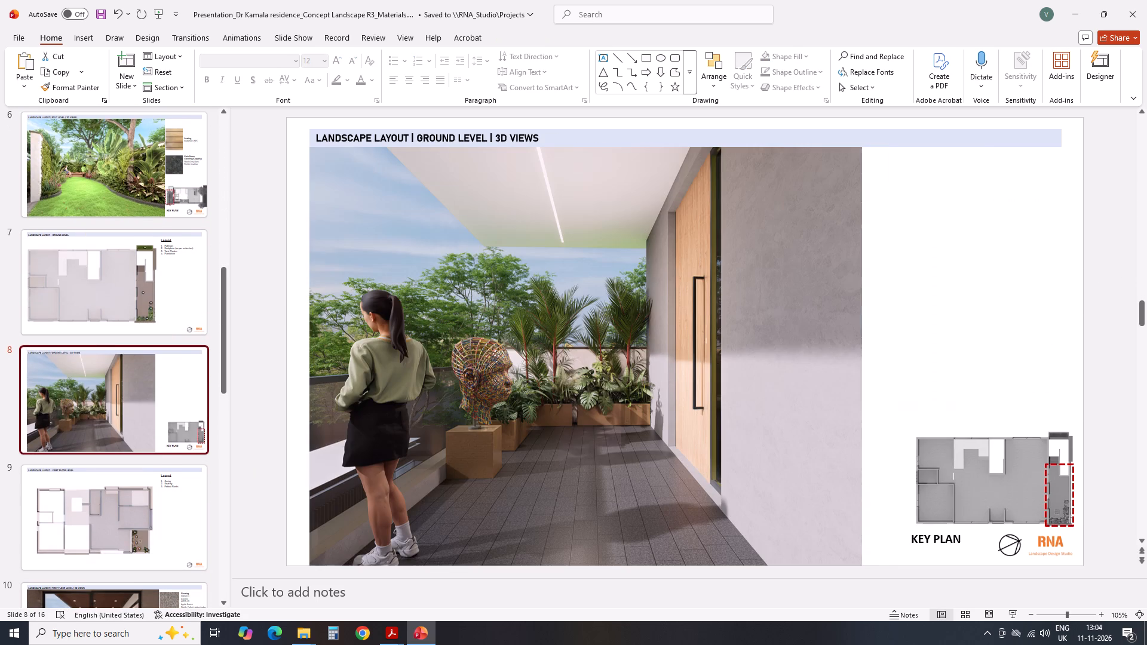
click(929, 256)
key(ctrl+v)
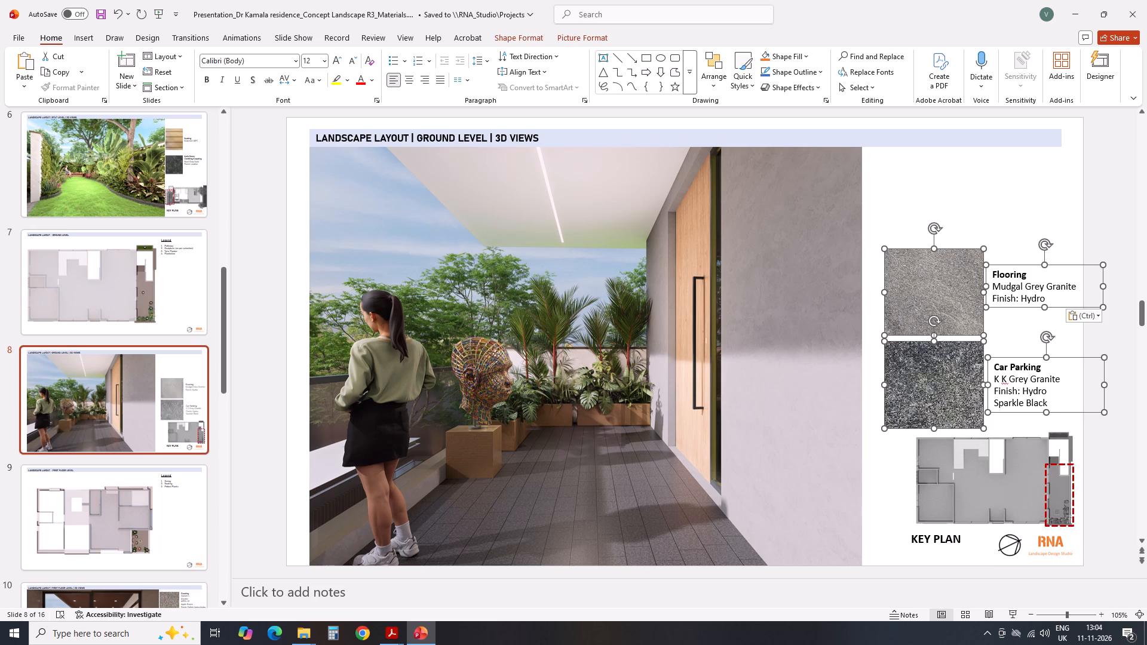
Move the pasted Flooring and Car Parking swatches and labels up and slightly left, leaving clear space above the Ground Level key plan.
key(Up)
key(Up)
key(Up)
key(Up)
key(Up)
key(Up)
key(Up)
key(Up)
key(Up)
key(Up)
key(Up)
key(Up)
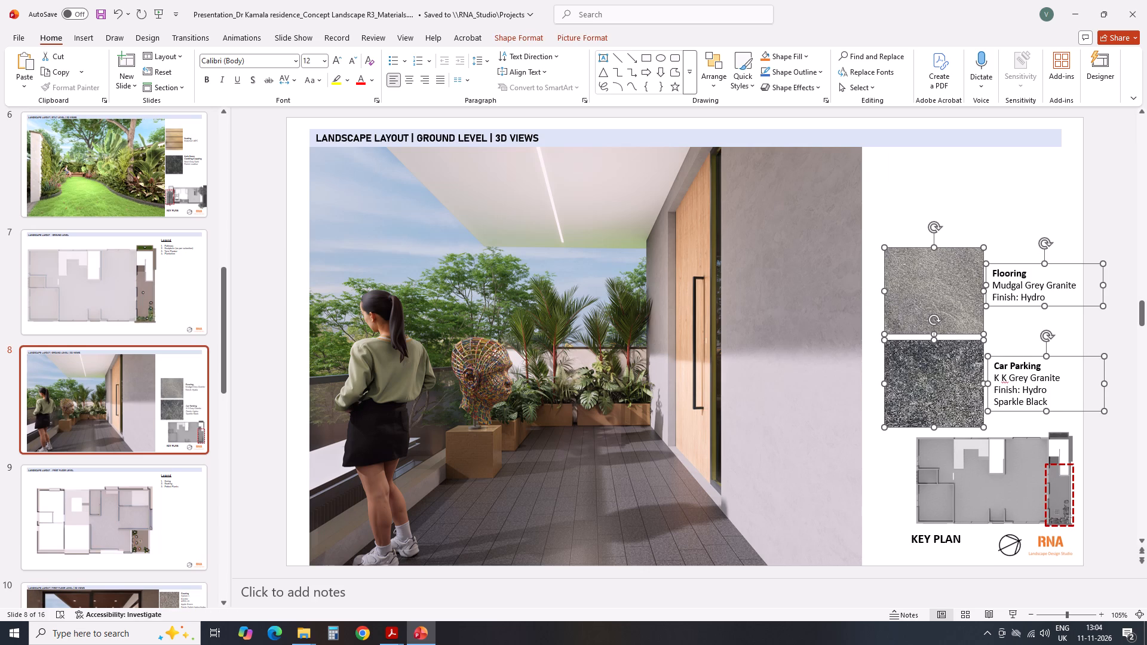
key(Up)
key(Up)
key(Up)
key(Up)
key(Up)
key(Up)
key(Up)
key(Up)
key(Up)
key(Up)
key(Up)
key(Up)
key(Up)
key(Up)
key(Up)
key(Up)
key(Up)
key(Up)
key(Up)
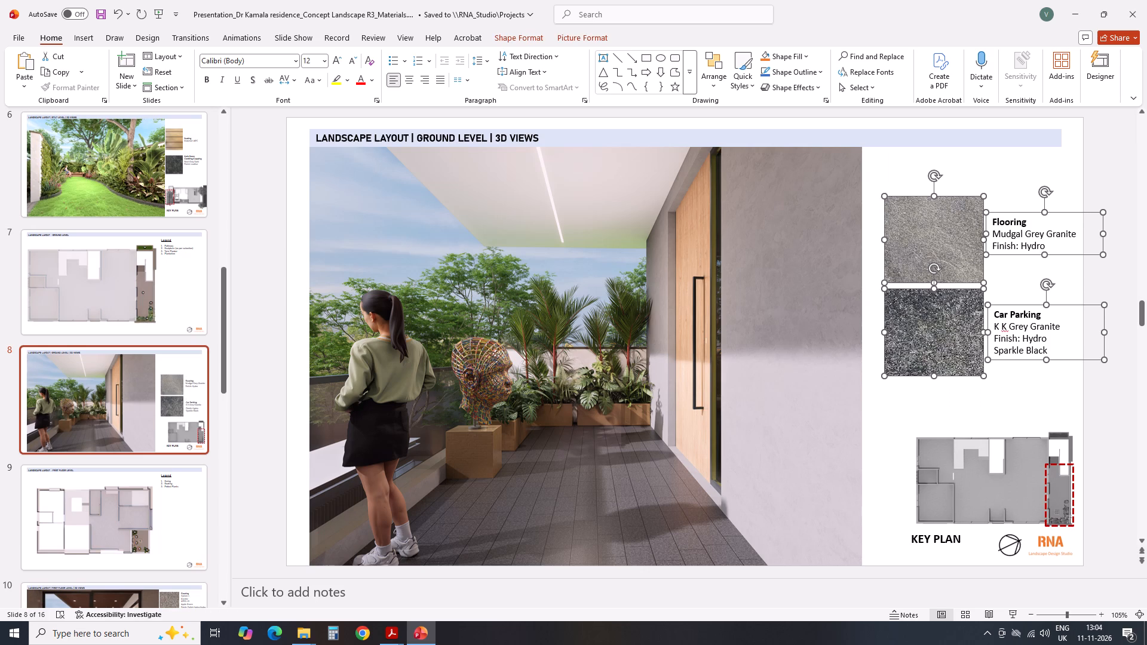
key(Up)
key(Up)
key(Up)
key(Left)
key(Left)
key(Left)
key(Left)
key(Left)
key(Left)
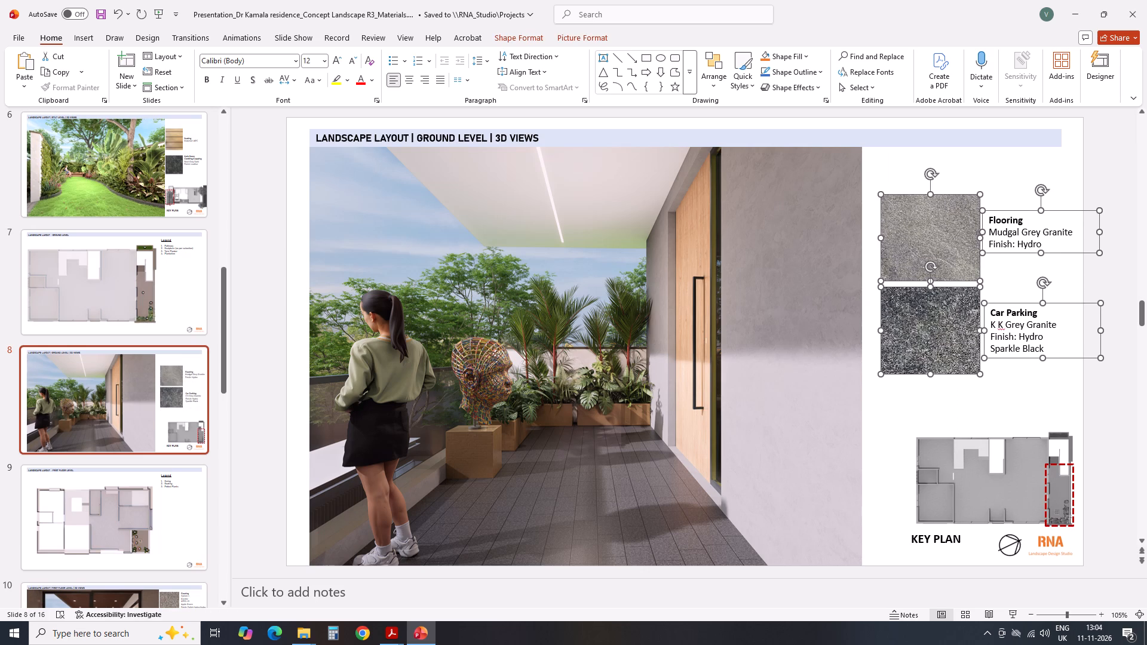
key(Left)
key(Left)
key(Left)
click(1034, 220)
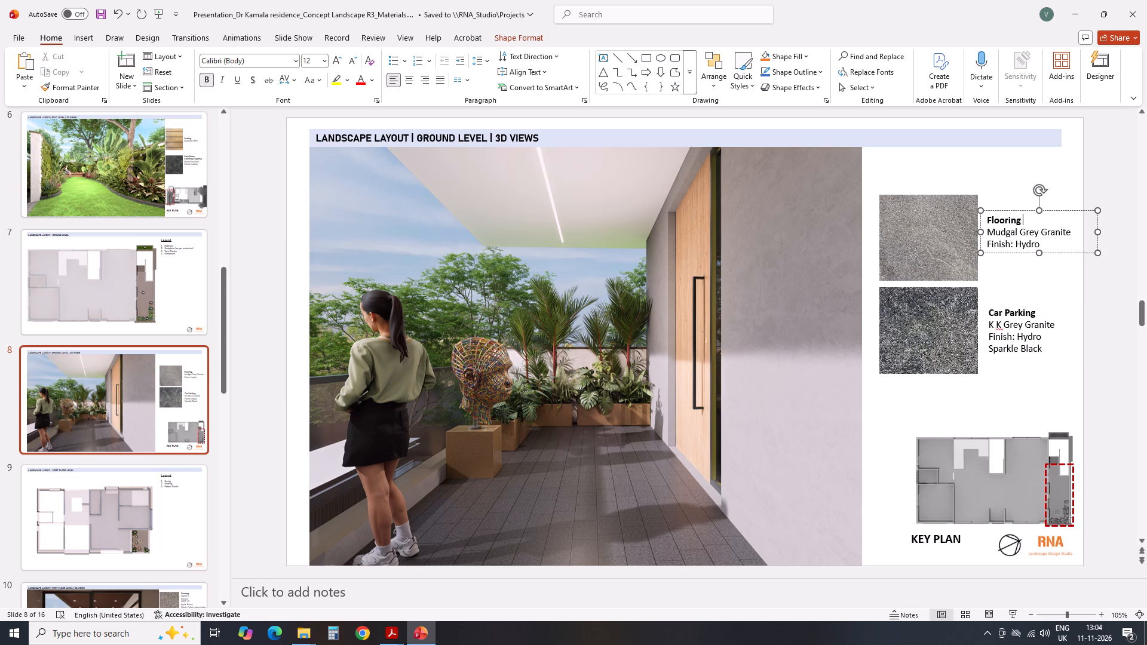
click(1067, 370)
Delete all three Flooring option swatches and their labels from the First Floor Level 3D Views slide.
scroll(977, 350, down, 2)
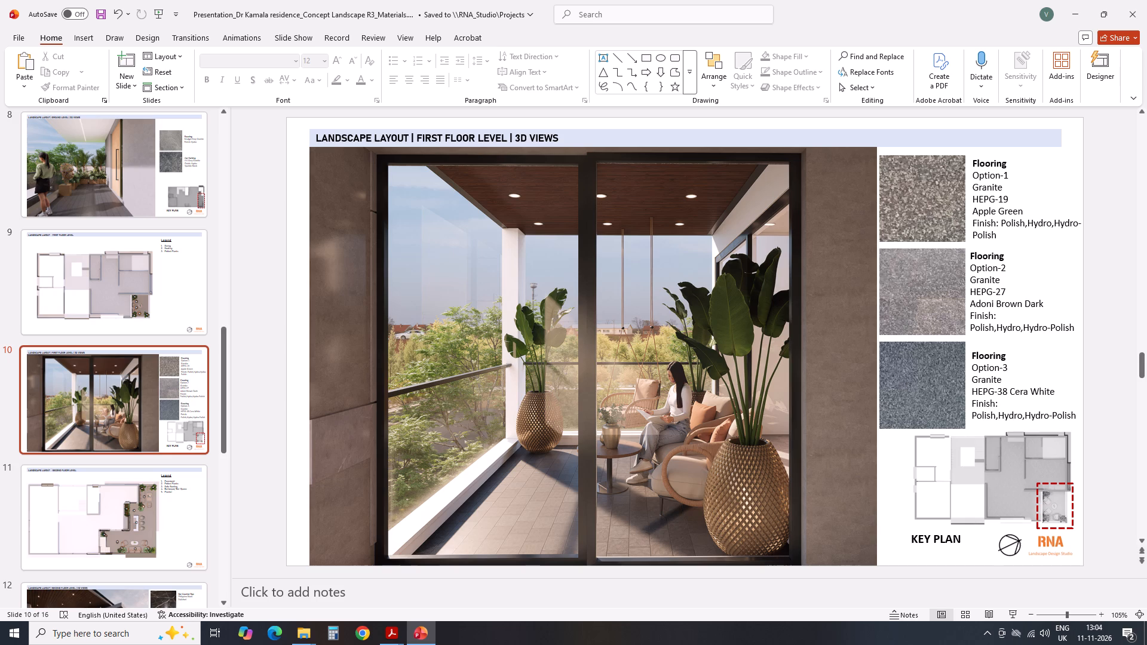
click(917, 195)
shift+click(1001, 184)
shift+click(916, 293)
shift+click(1016, 289)
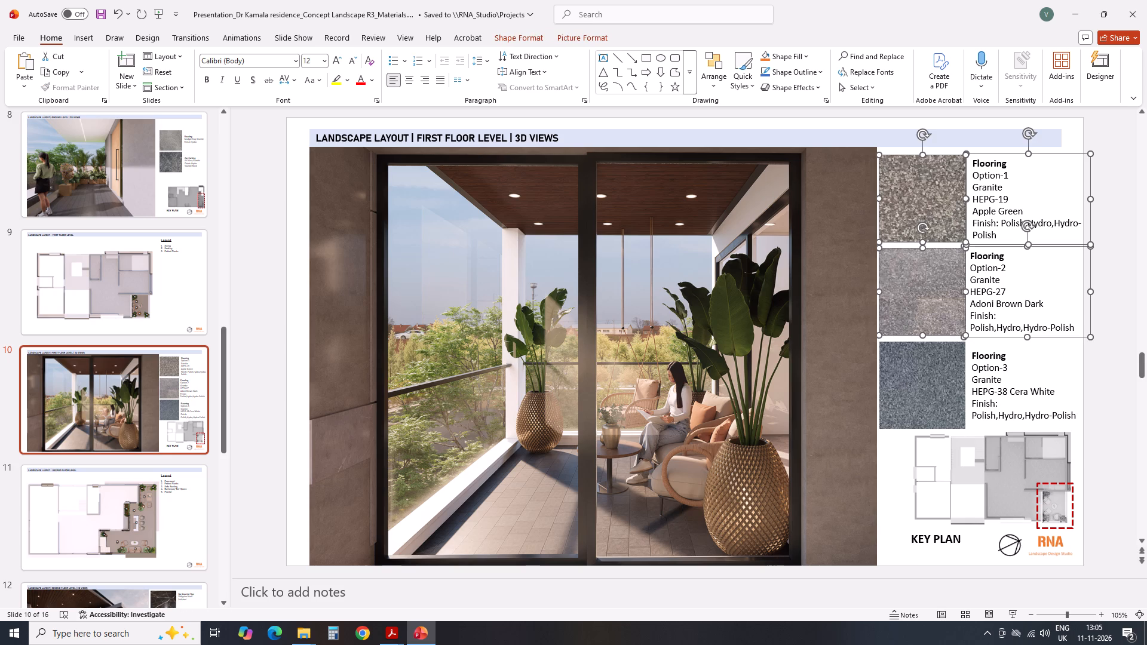
shift+click(923, 386)
shift+click(1038, 389)
key(Delete)
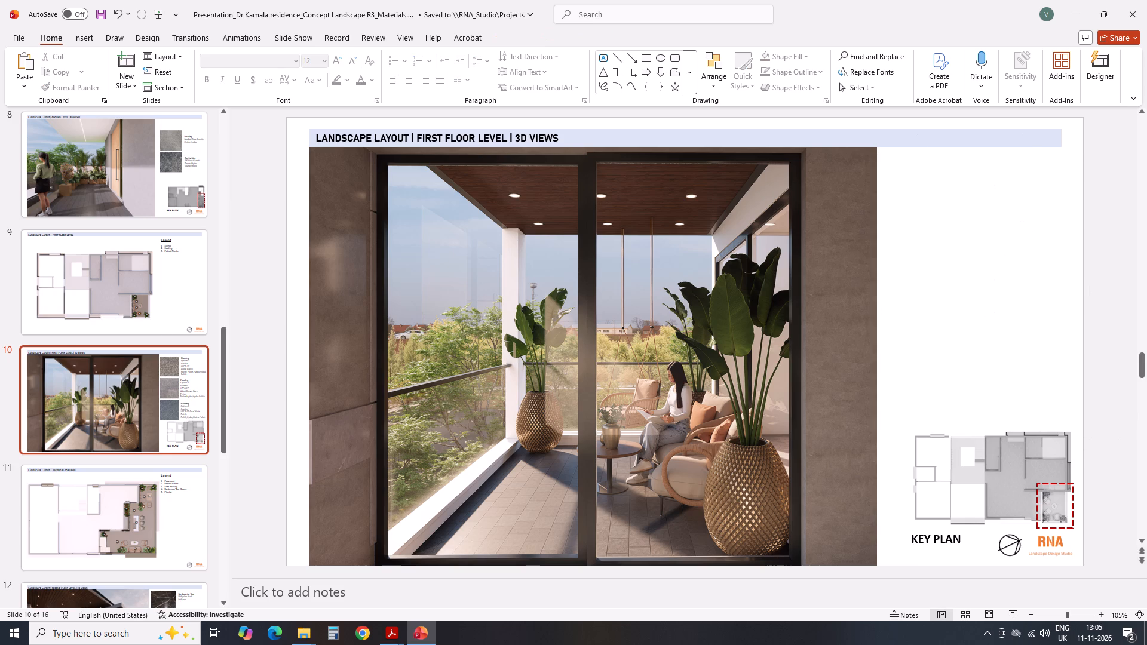
Paste the copied Flooring and Car Parking swatches and labels onto the First Floor Level 3D Views slide.
click(928, 269)
key(ctrl+v)
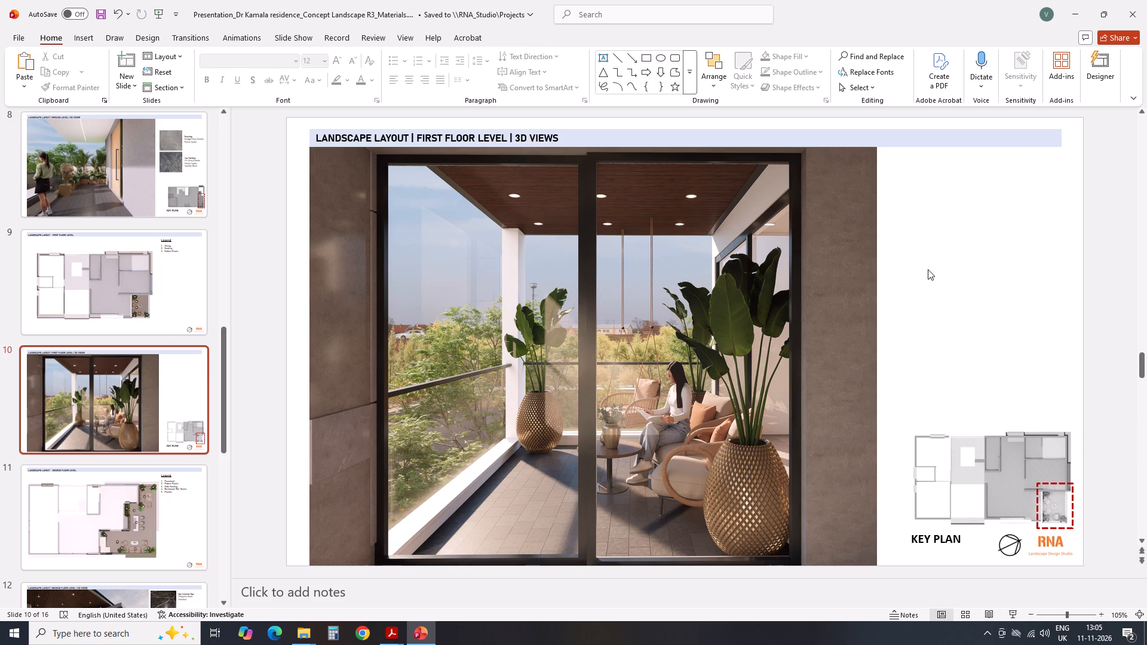
Move the pasted swatches and labels straight up, leaving clear space above the First Floor key plan.
key(Up)
key(Up)
key(Up)
key(Up)
key(Up)
key(Up)
key(Up)
key(Up)
key(Up)
key(Up)
key(Up)
key(Up)
key(Up)
key(Up)
key(Up)
key(Up)
key(Up)
key(Up)
key(Up)
key(Up)
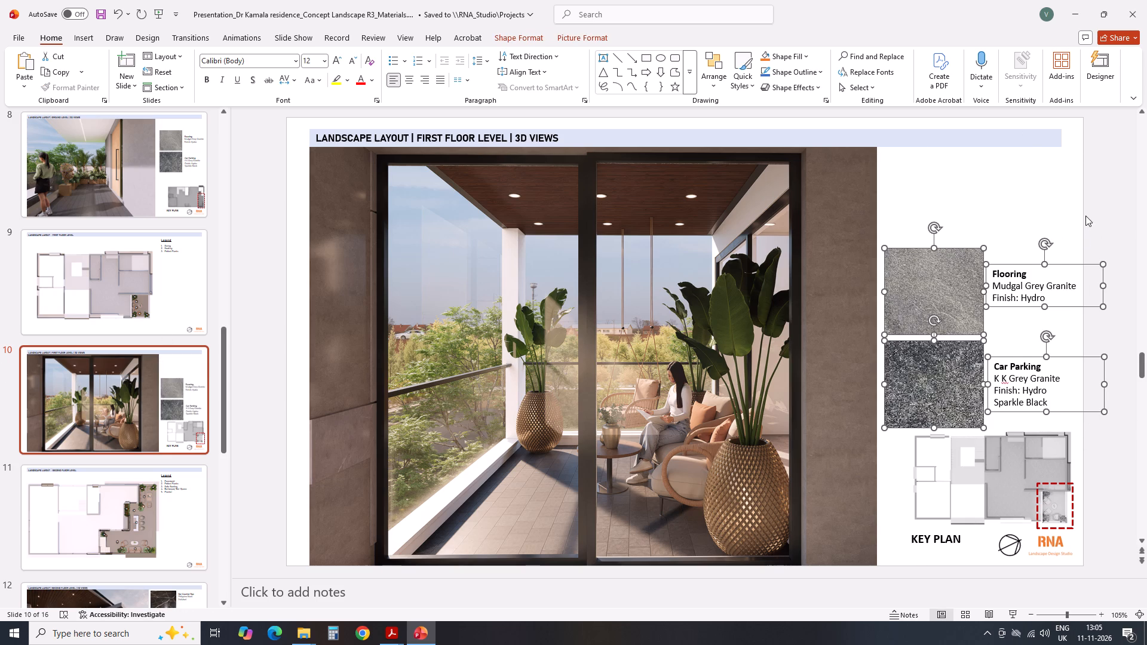
key(Up)
key(Up)
key(Up)
key(Up)
key(Up)
key(Up)
key(Up)
key(Up)
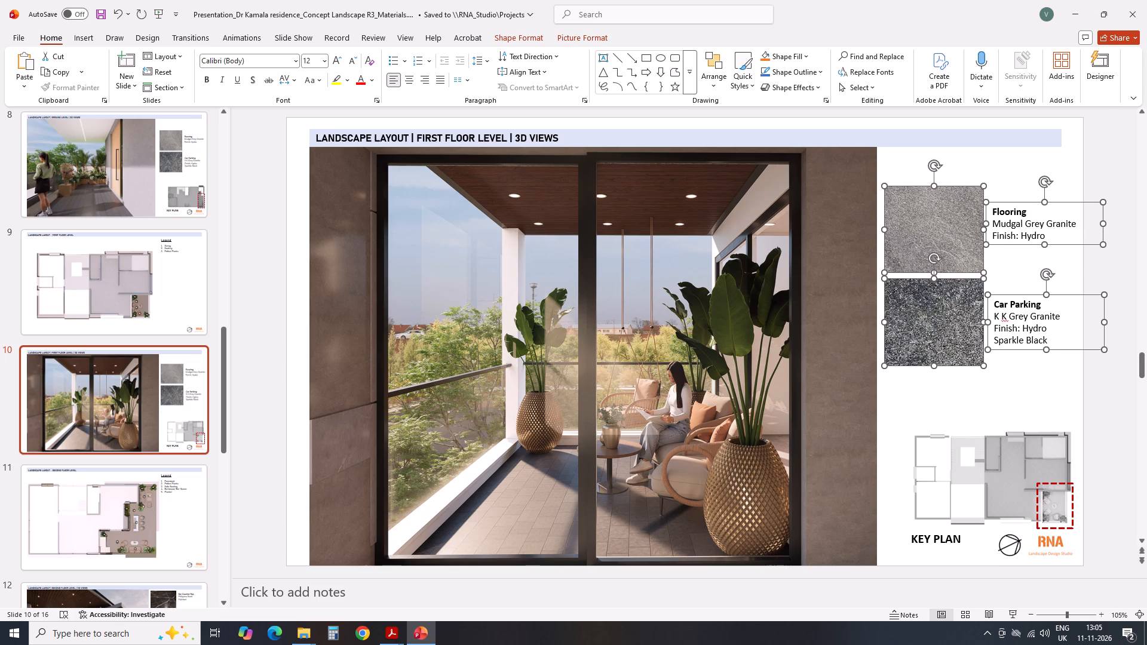
key(Up)
key(Up)
key(Up)
click(1134, 375)
Review the Second Floor Level layout, its 3D view materials and the first Material Palette slide against the First Floor slide.
scroll(1009, 260, down, 1)
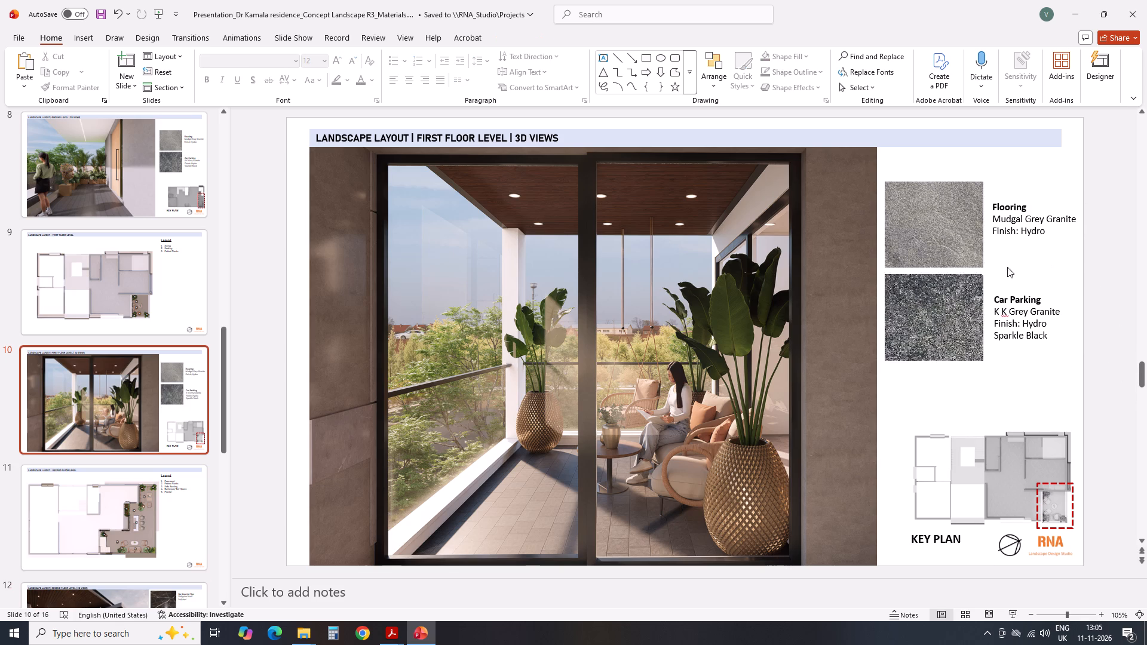
scroll(1007, 267, down, 1)
scroll(1025, 275, up, 1)
scroll(1031, 276, down, 1)
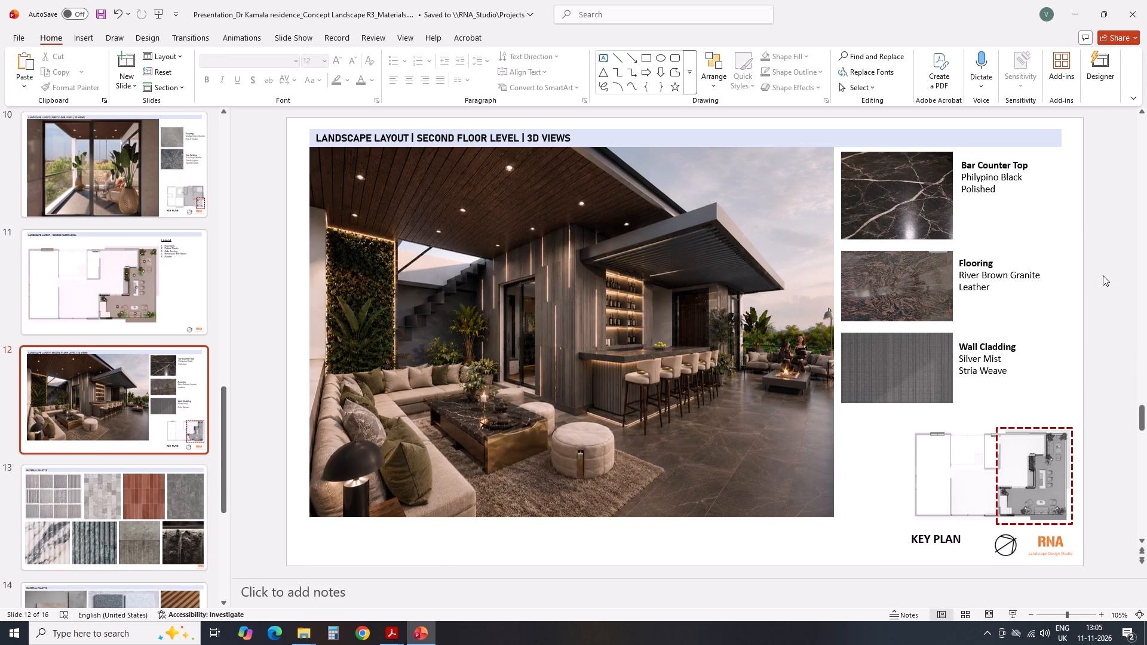
scroll(1102, 285, down, 1)
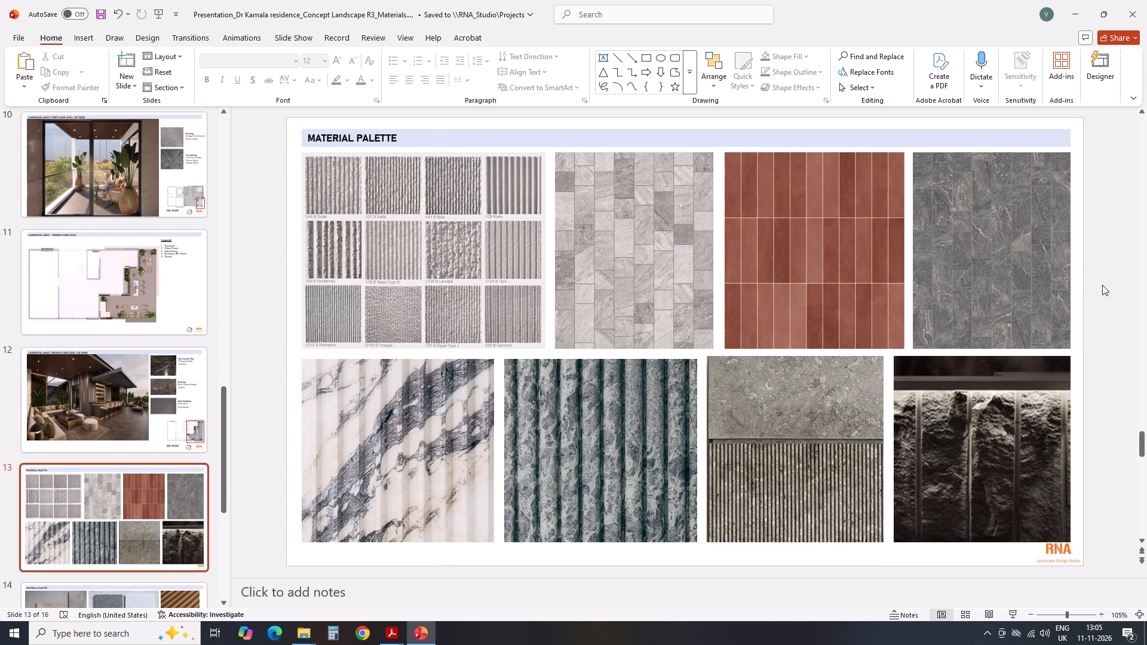
scroll(1102, 285, up, 2)
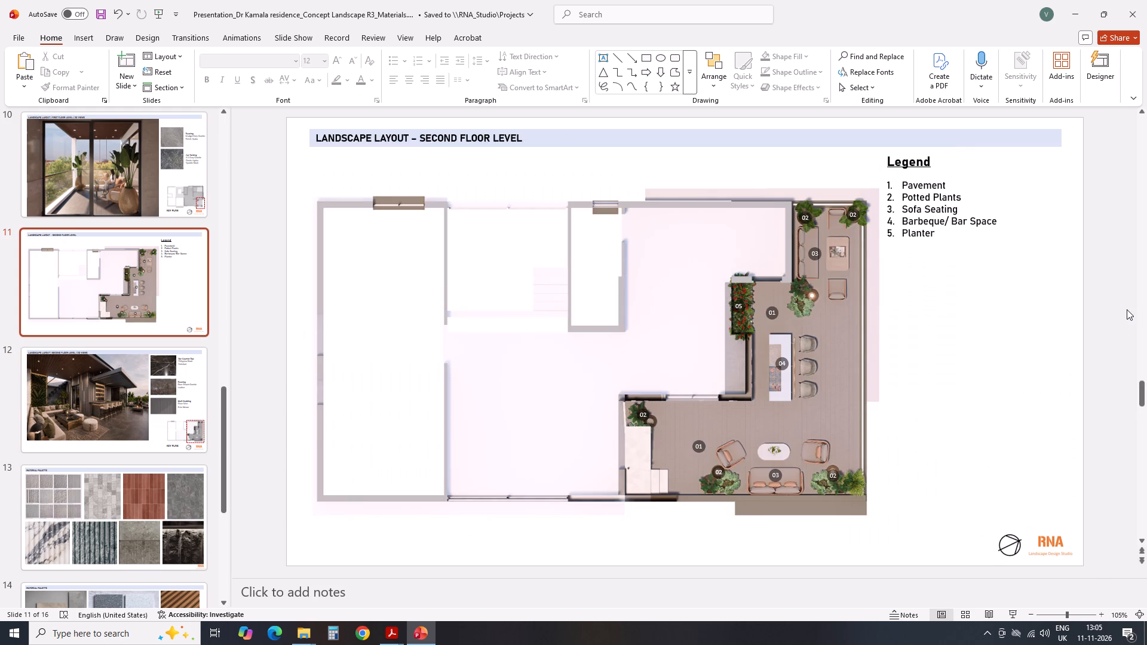
scroll(1127, 309, up, 1)
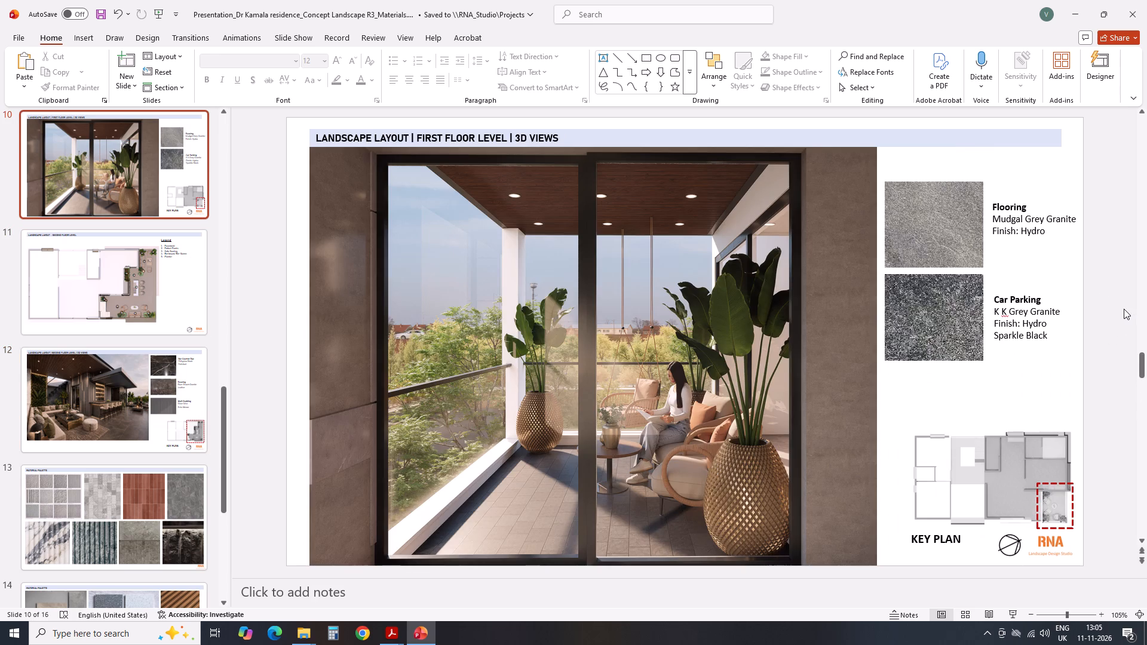
scroll(111, 456, down, 1)
Delete both Material Palette slides, the textured stone one and the one with outdoor tile, rustic stones and wood.
click(143, 460)
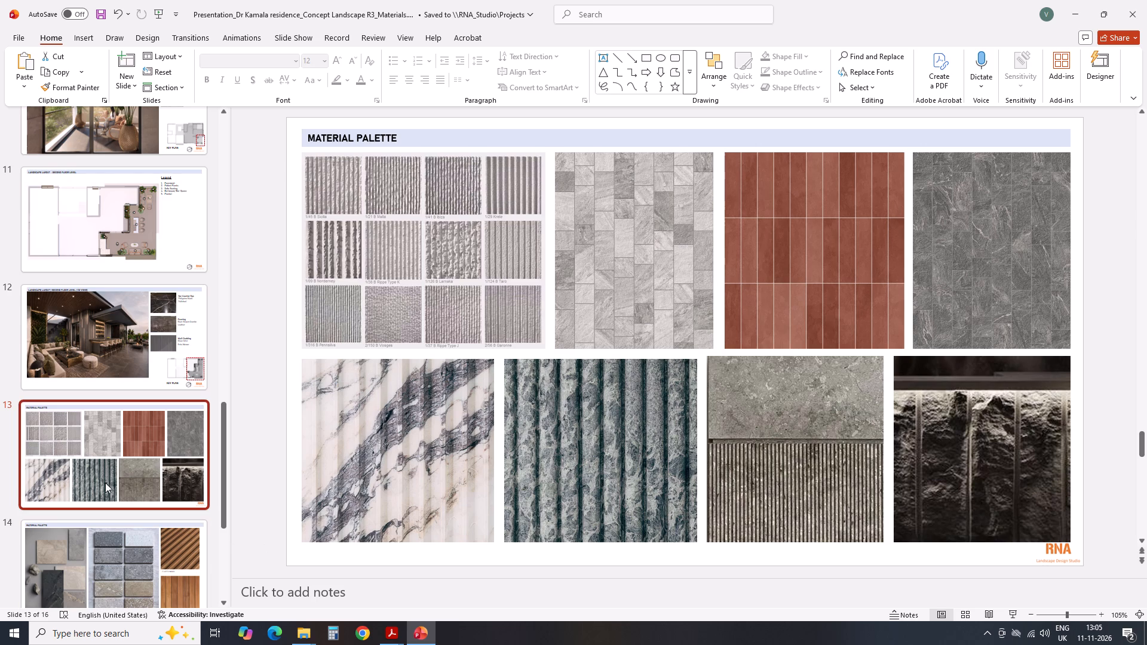
scroll(184, 471, down, 7)
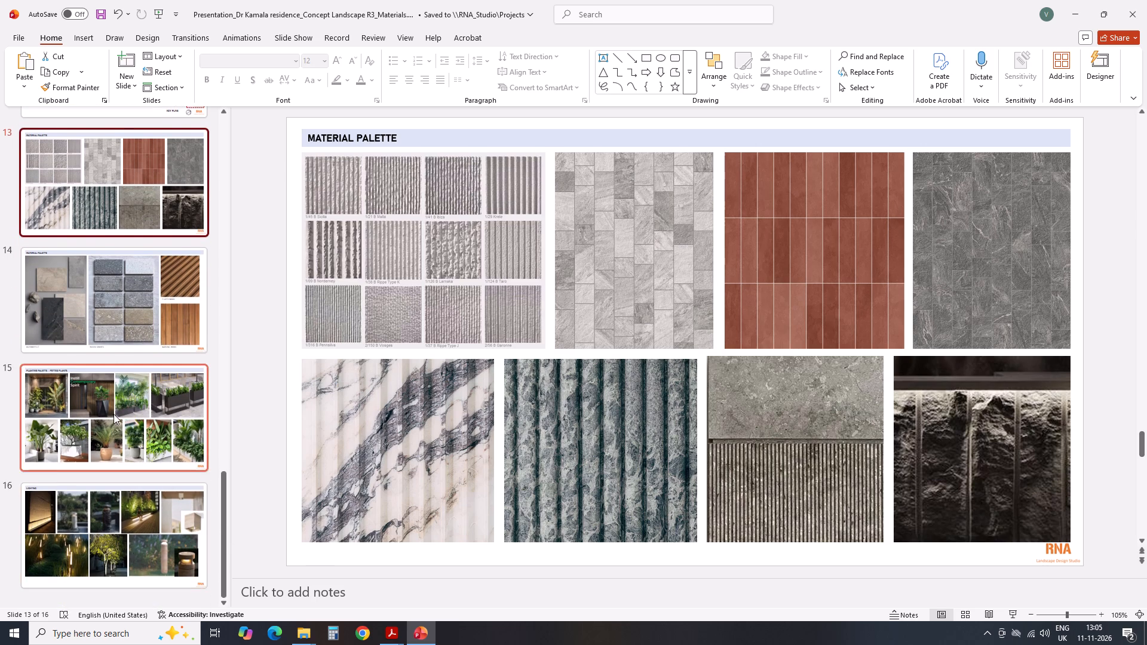
scroll(117, 418, up, 3)
right_click(128, 395)
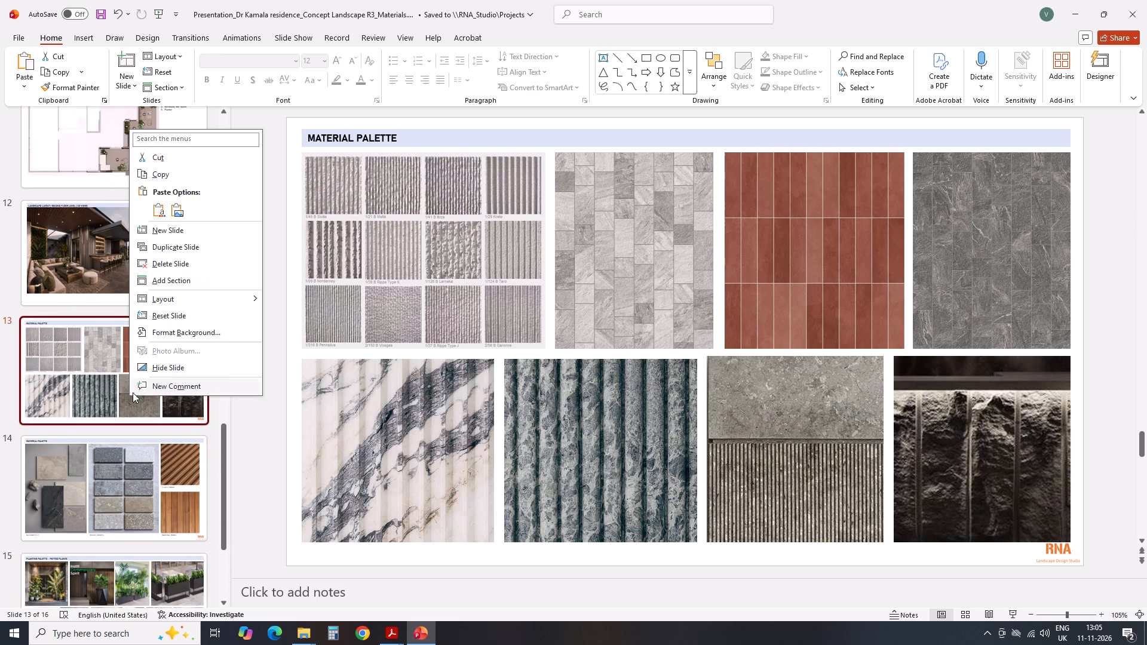
click(185, 268)
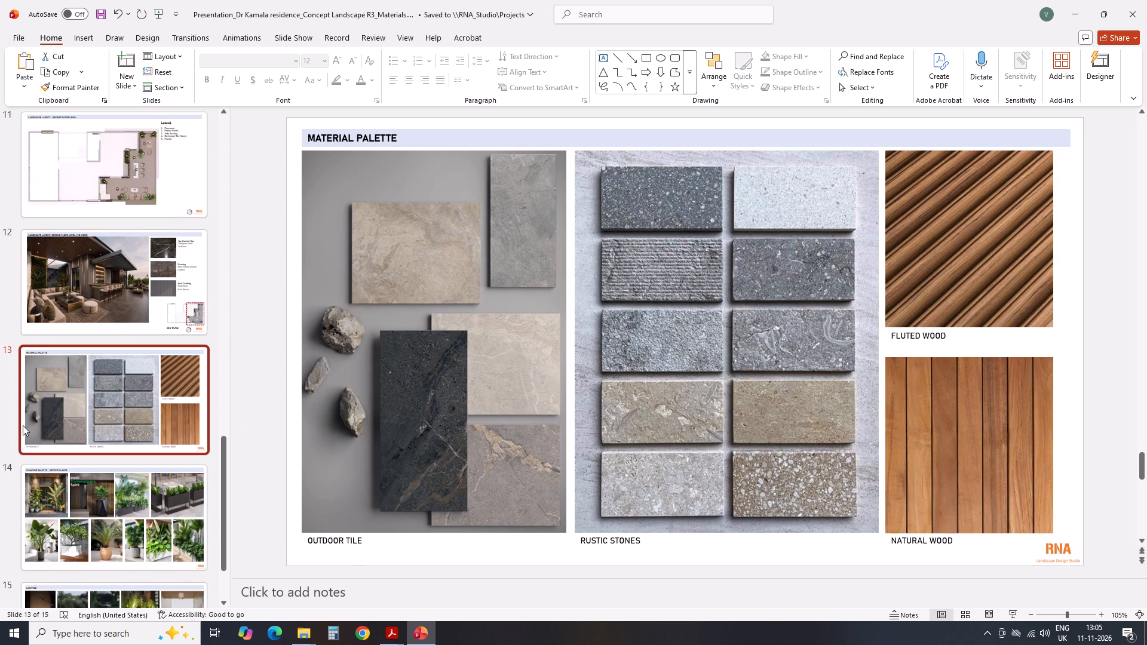
click(78, 389)
right_click(78, 389)
click(132, 255)
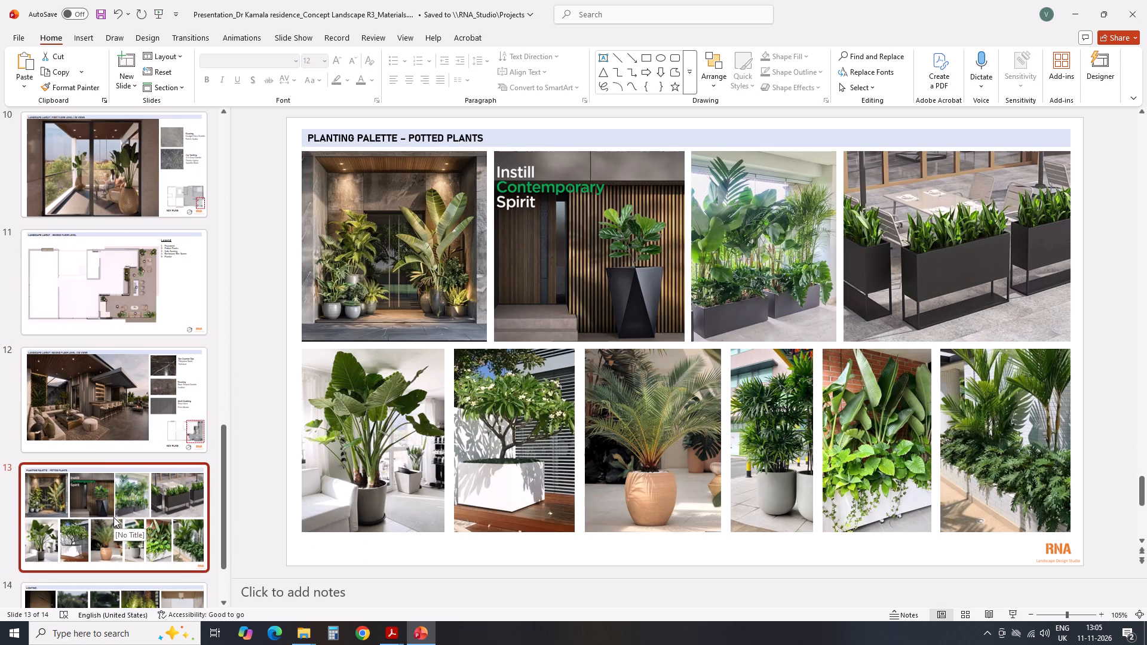
Delete the "Planting Palette – Potted Plants" slide and the Lighting slide from the end of the presentation.
right_click(114, 517)
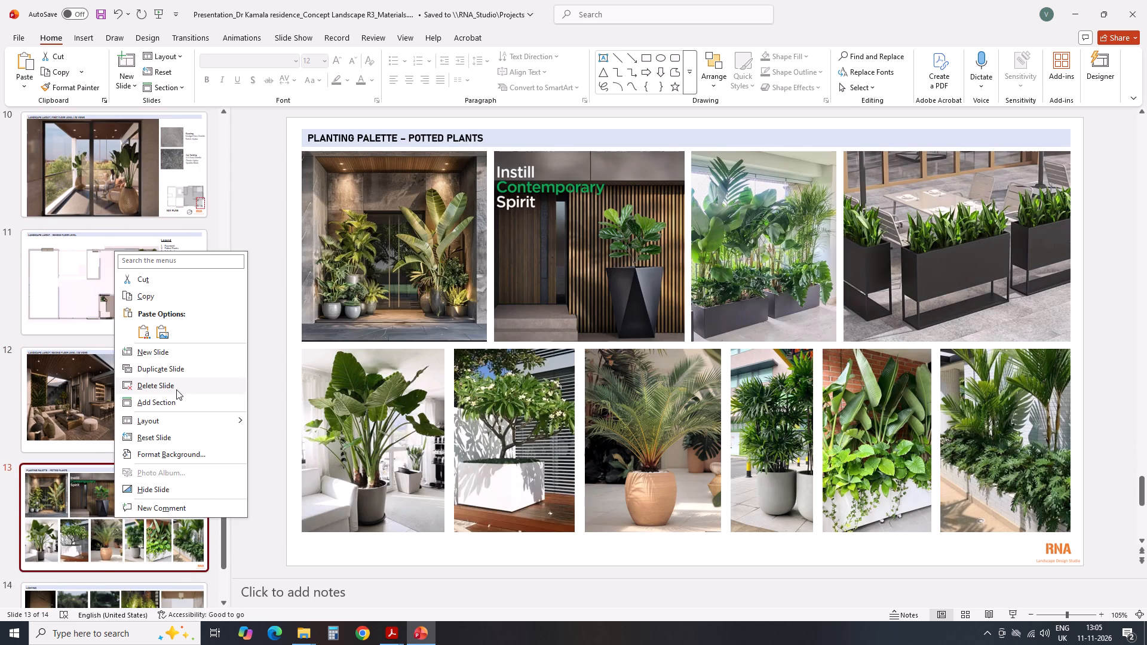
click(176, 389)
scroll(121, 514, down, 3)
right_click(81, 529)
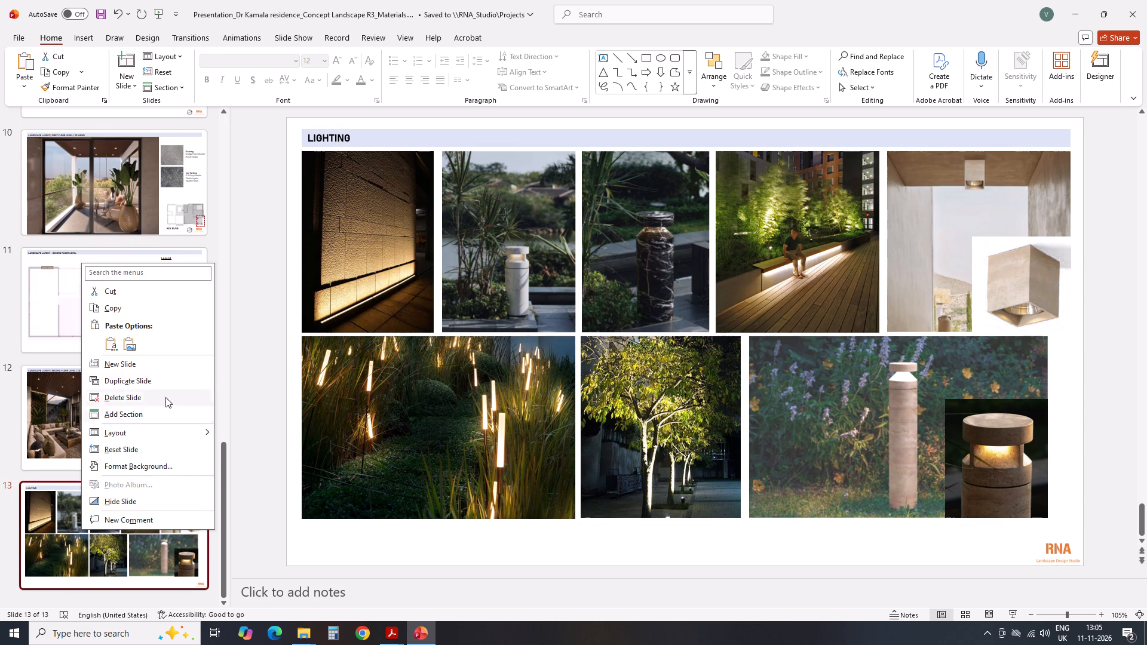
click(133, 400)
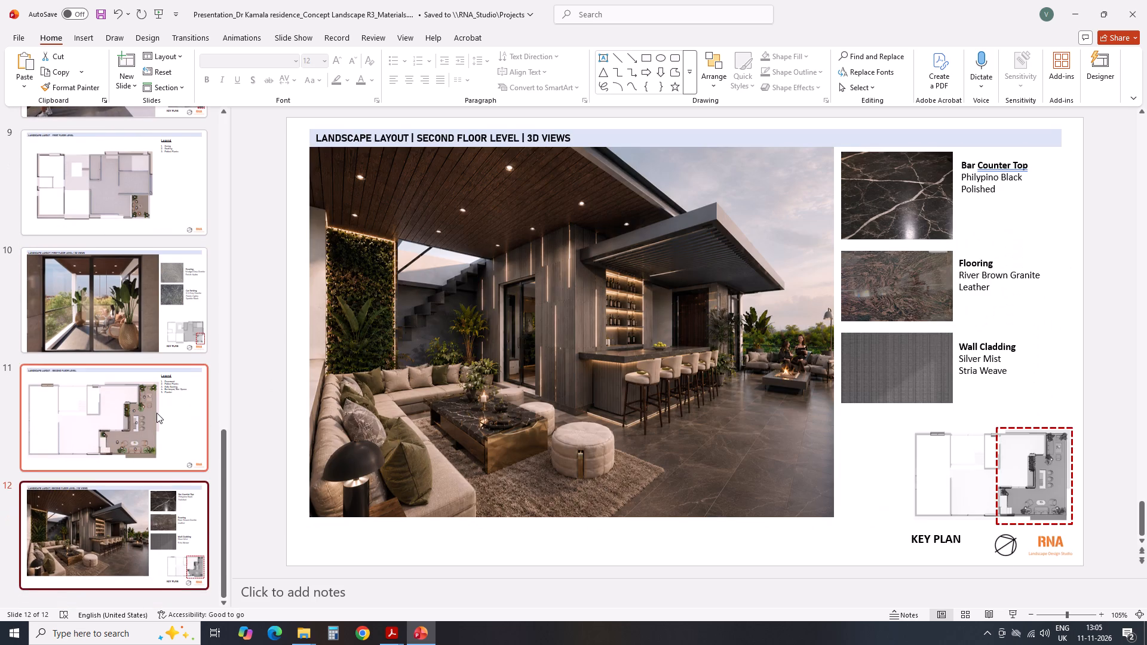
Change the "Car Parking" heading beside the K K Grey Granite swatch on the First Floor 3D views slide to "Flooring".
click(157, 413)
click(118, 527)
click(164, 392)
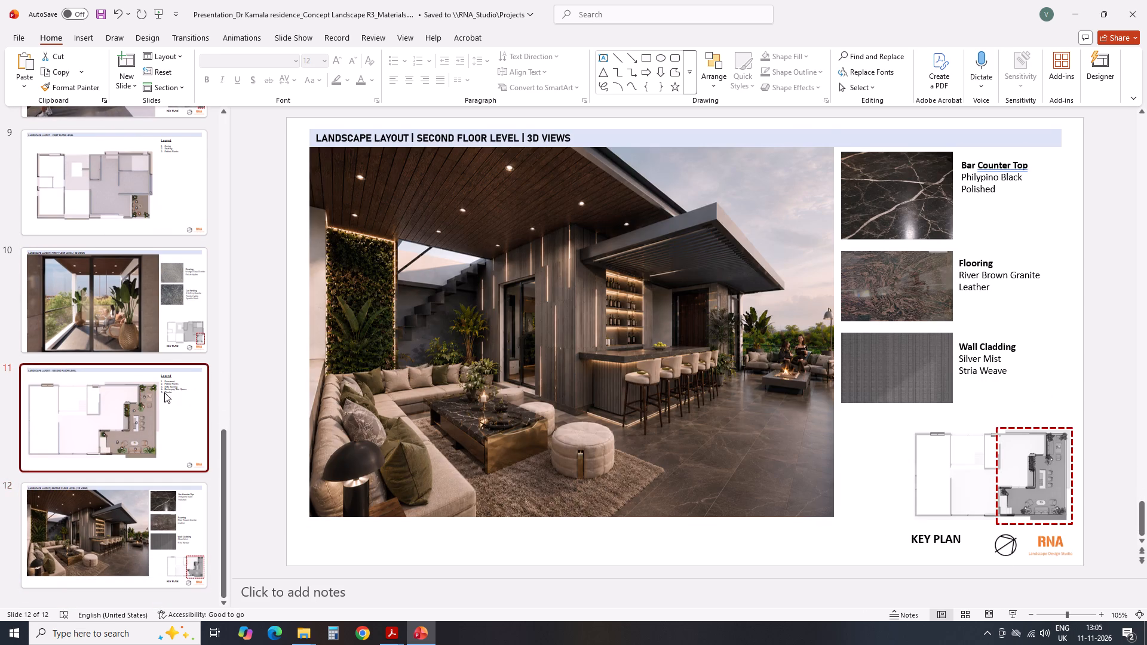
click(165, 323)
click(1040, 296)
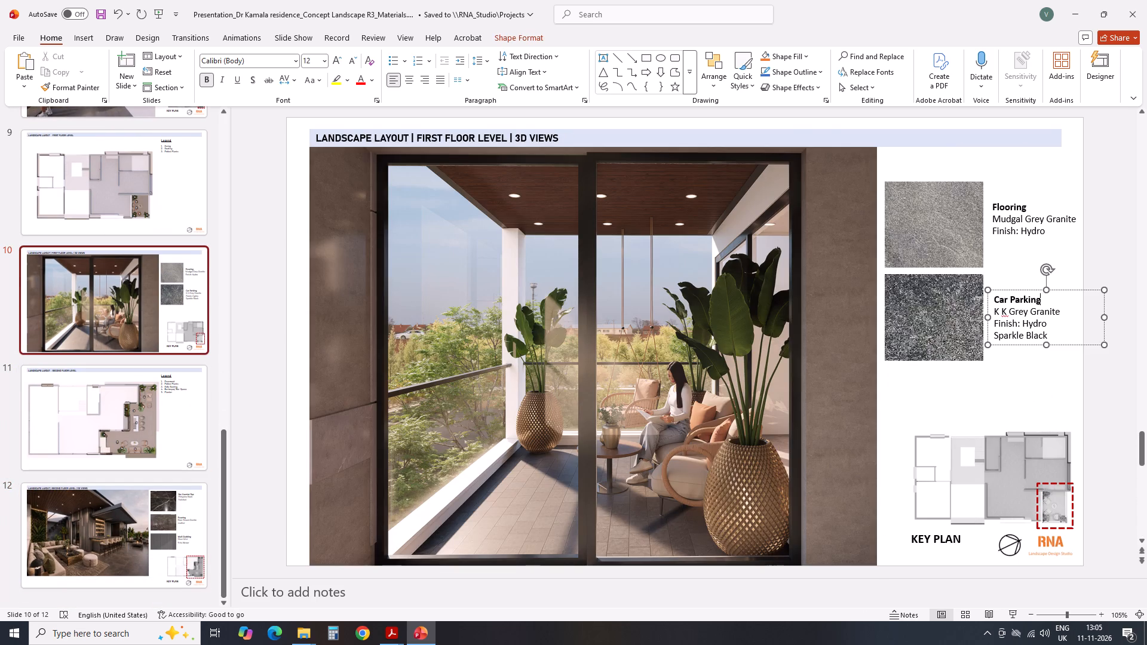
key(BackSpace)
key(BackSpace)
key(BackSpace)
key(BackSpace)
key(BackSpace)
key(BackSpace)
key(BackSpace)
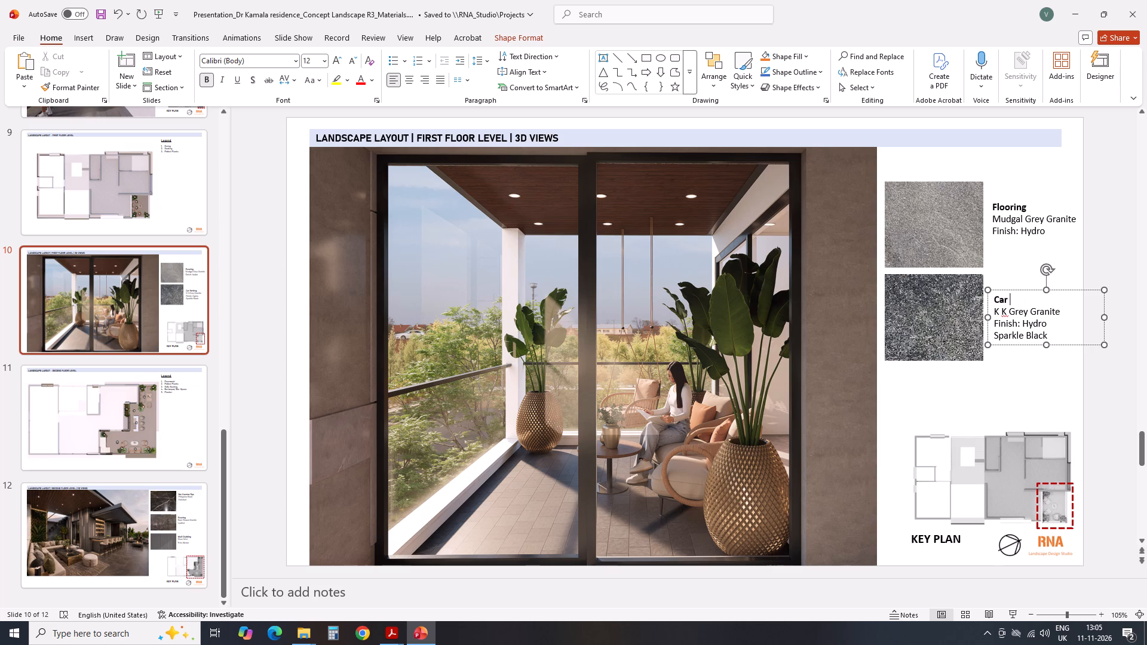
key(BackSpace)
key(BackSpace)
key(BackSpace)
text(loorin)
key(g)
key(Return)
key(BackSpace)
Insert an "Option-2" line above "K K Grey Granite" in the First Floor slide's second Flooring label.
click(993, 307)
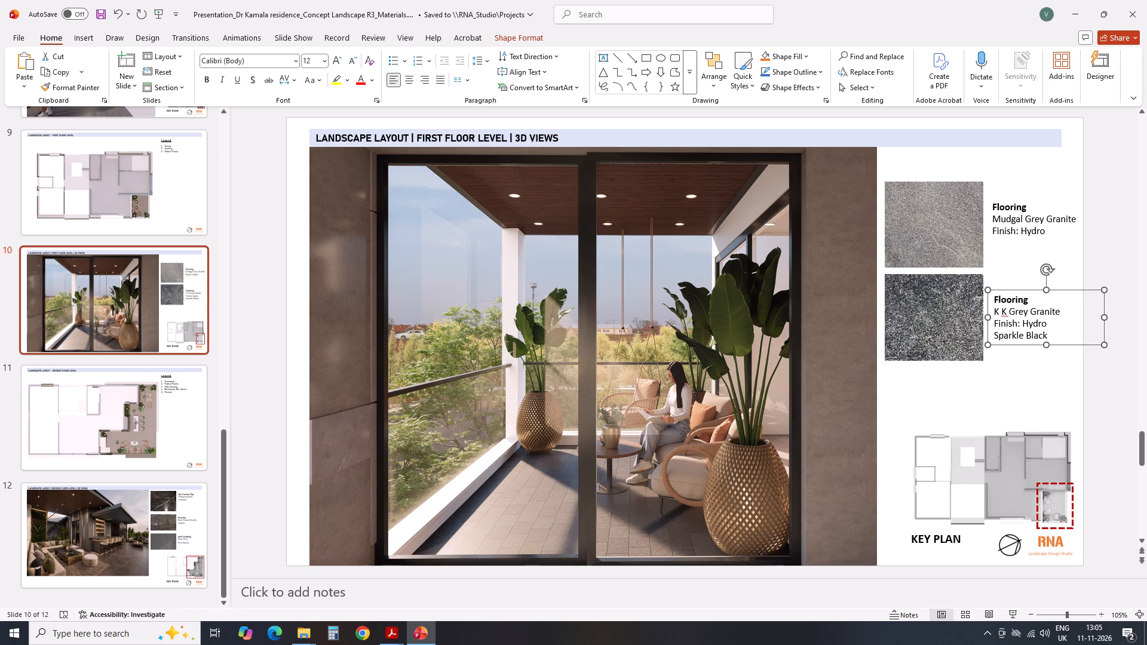
click(995, 311)
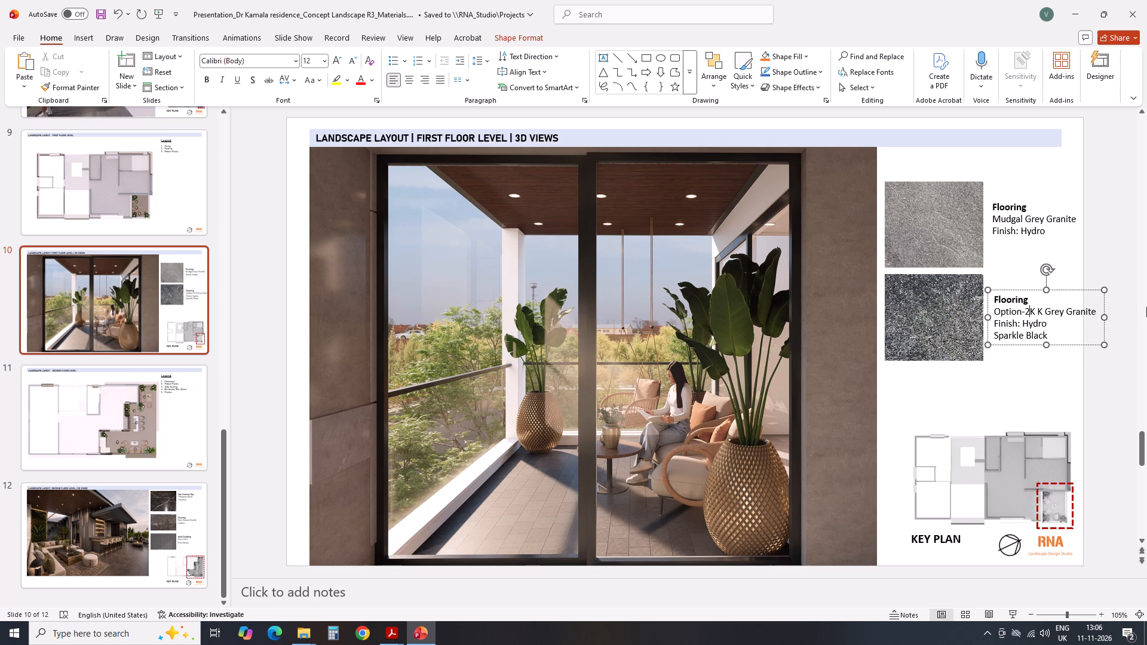
key(Return)
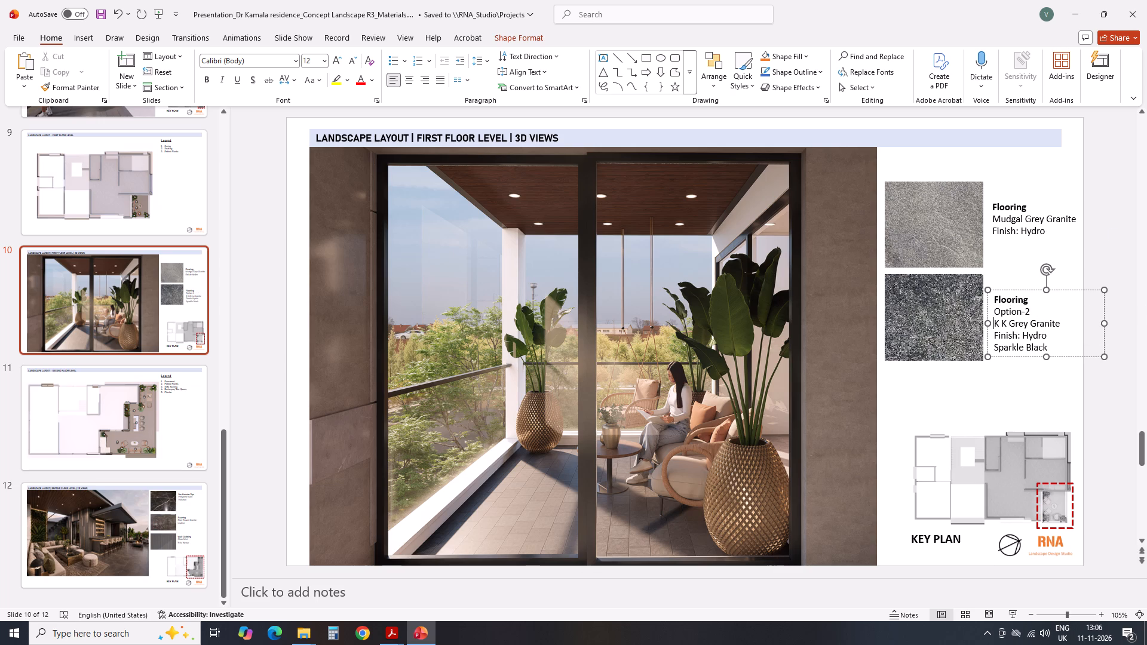
Insert an "Option-1" line above "Mudgal Grey Granite" in the First Floor slide's first Flooring label.
click(1108, 231)
click(1045, 225)
click(1027, 208)
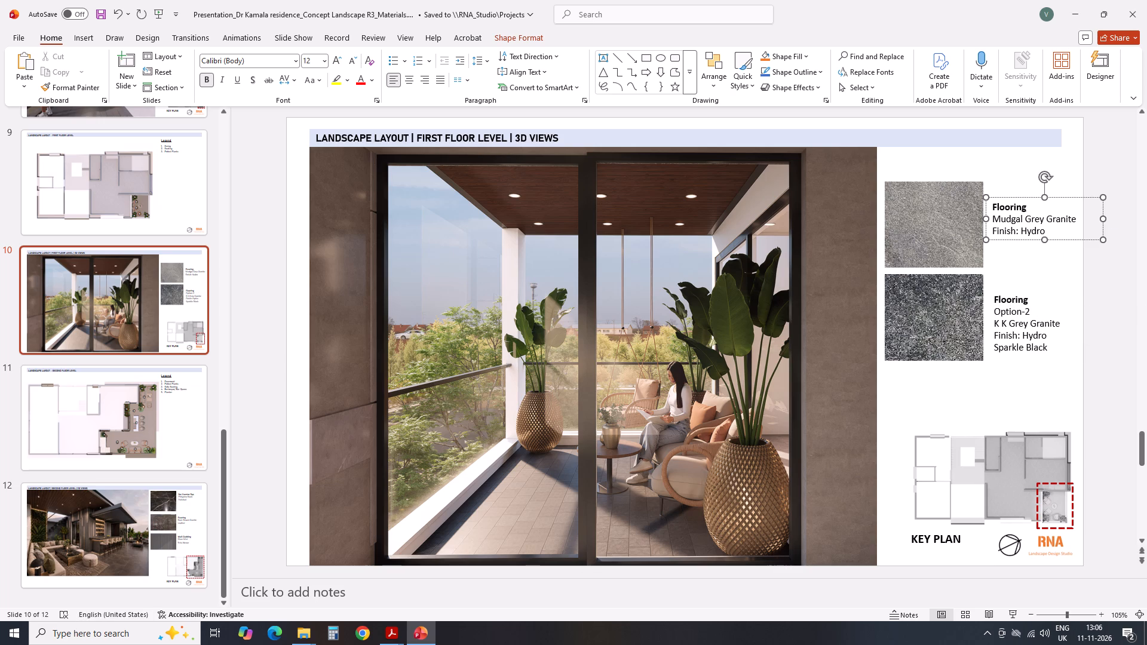
key(Return)
key(BackSpace)
key(Down)
key(Left)
key(Left)
key(Left)
key(Left)
key(Left)
key(Left)
key(Left)
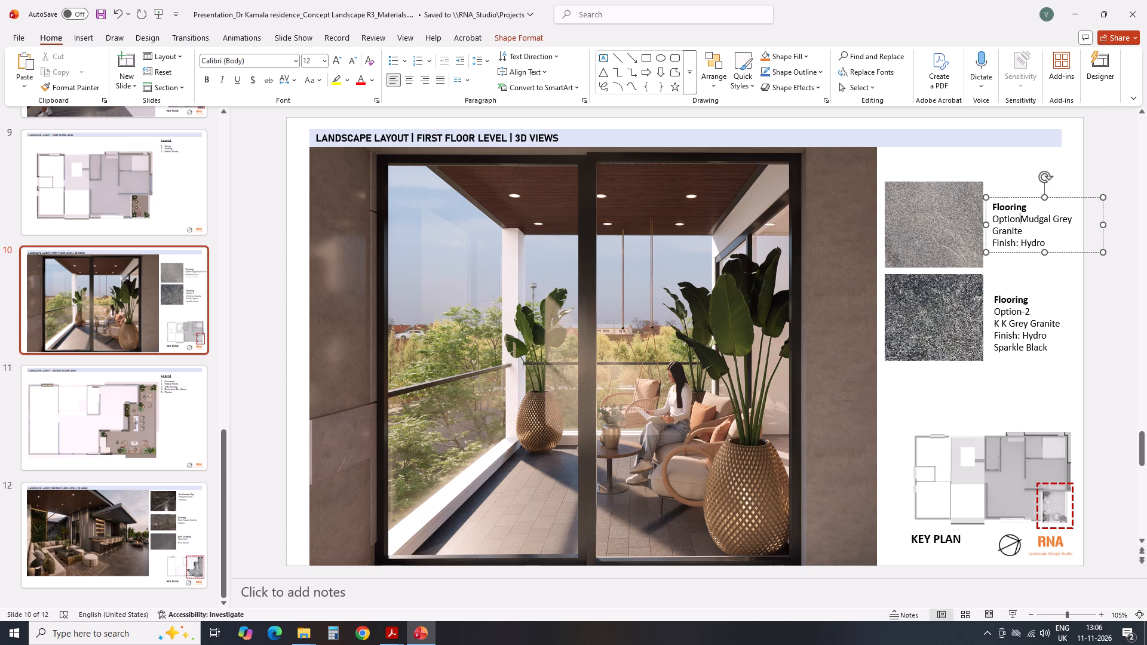
text(-1)
key(Return)
click(1131, 319)
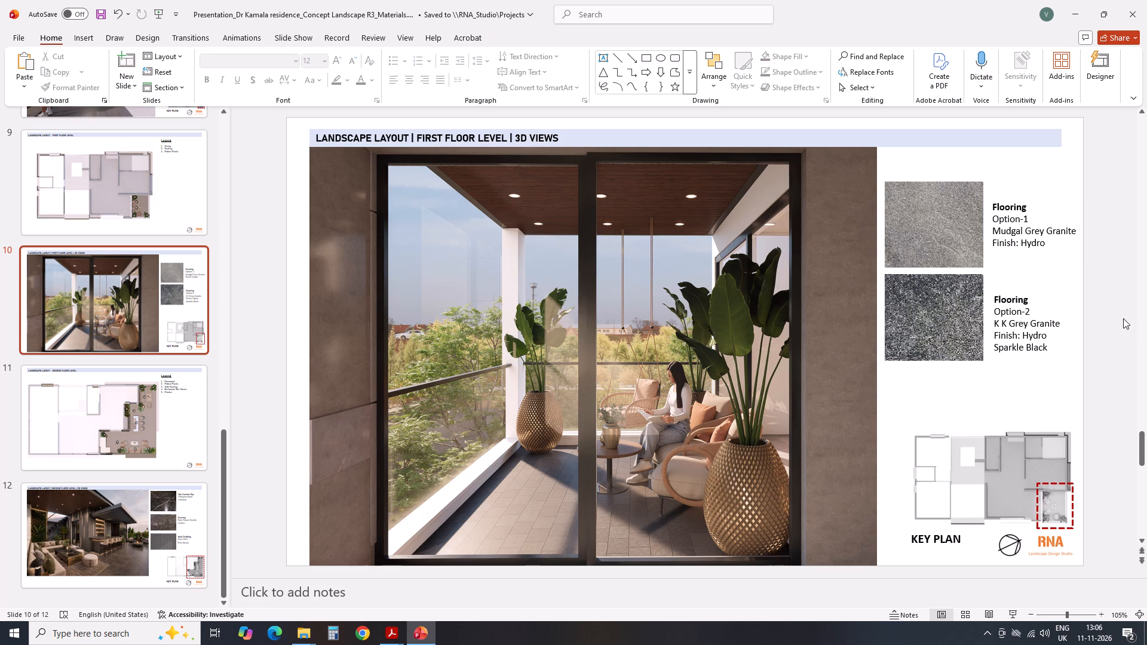
Delete the "Sparkle Black" line from the K K Grey Granite label on the First Floor slide.
click(1046, 351)
key(BackSpace)
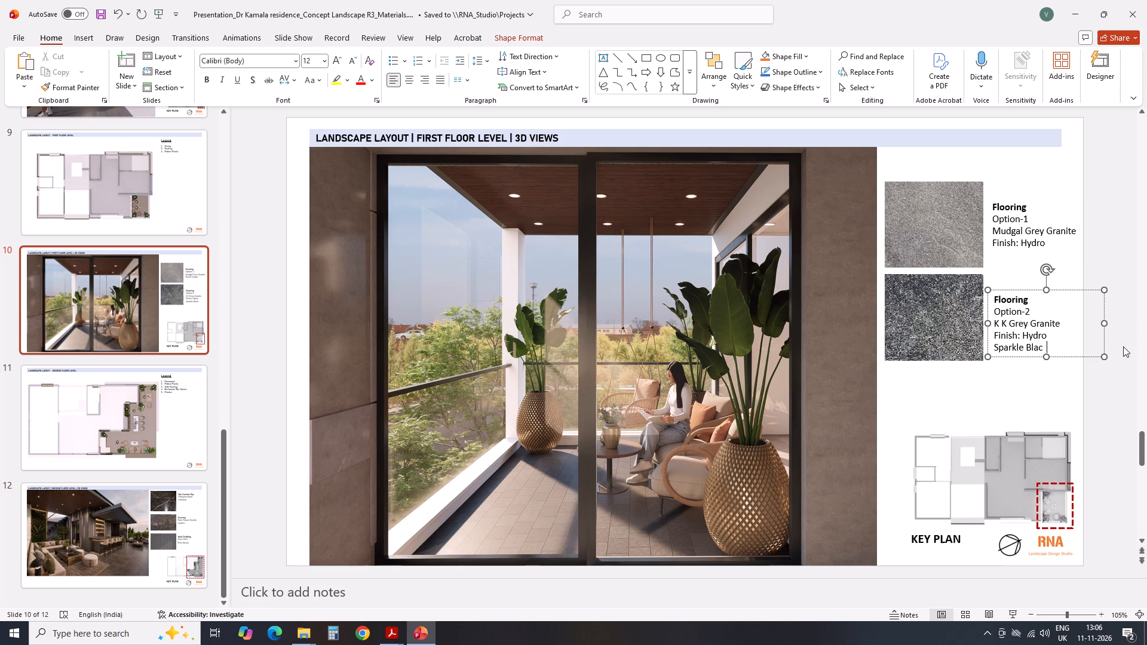
key(BackSpace)
key(BackSpace)
key(BackSpace)
key(BackSpace)
key(BackSpace)
key(BackSpace)
key(BackSpace)
key(BackSpace)
key(BackSpace)
key(BackSpace)
key(BackSpace)
key(BackSpace)
key(BackSpace)
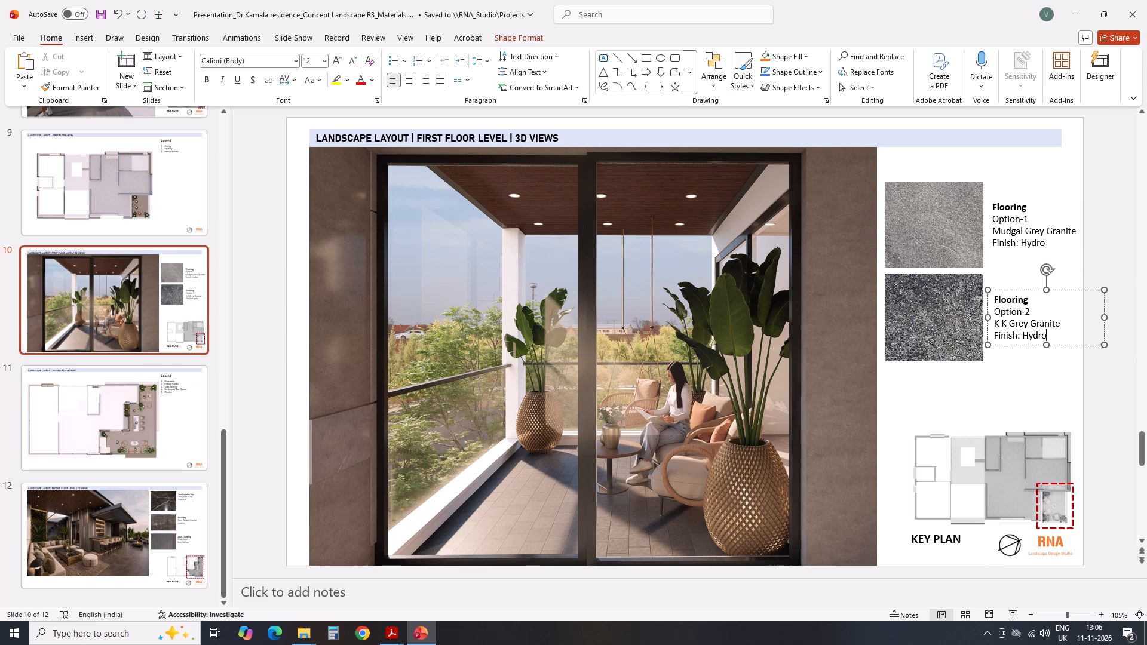
click(1102, 228)
click(1131, 317)
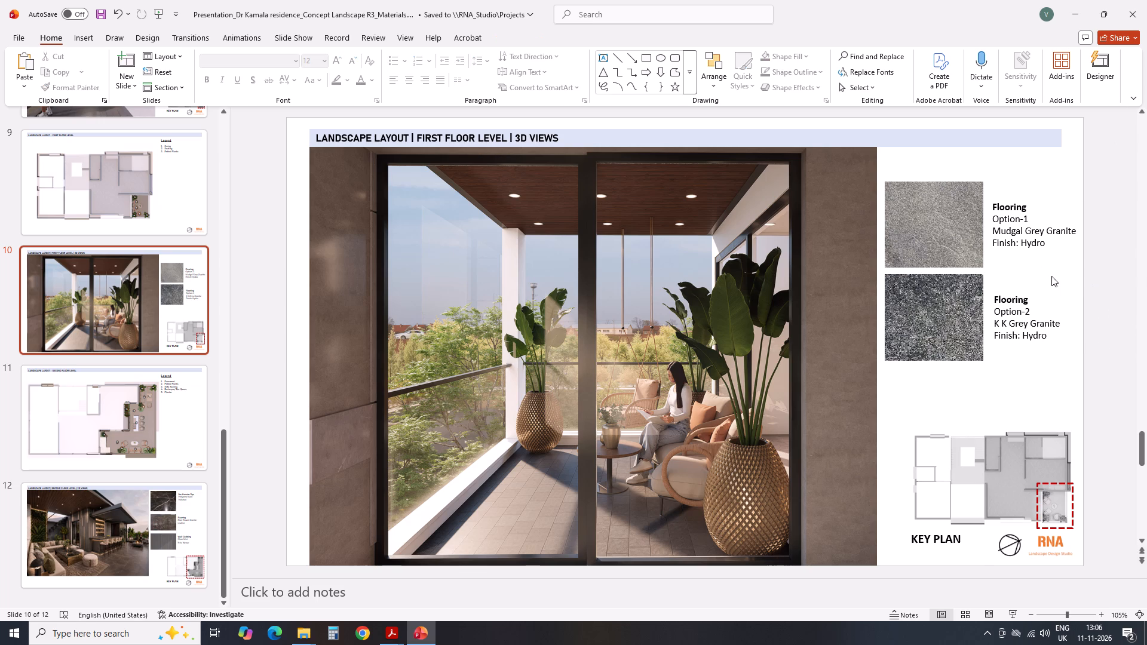
On the Ground Level 3D views slide, insert an "Option-1" line above "Mudgal Grey Granite" in the Flooring label.
scroll(1093, 311, up, 1)
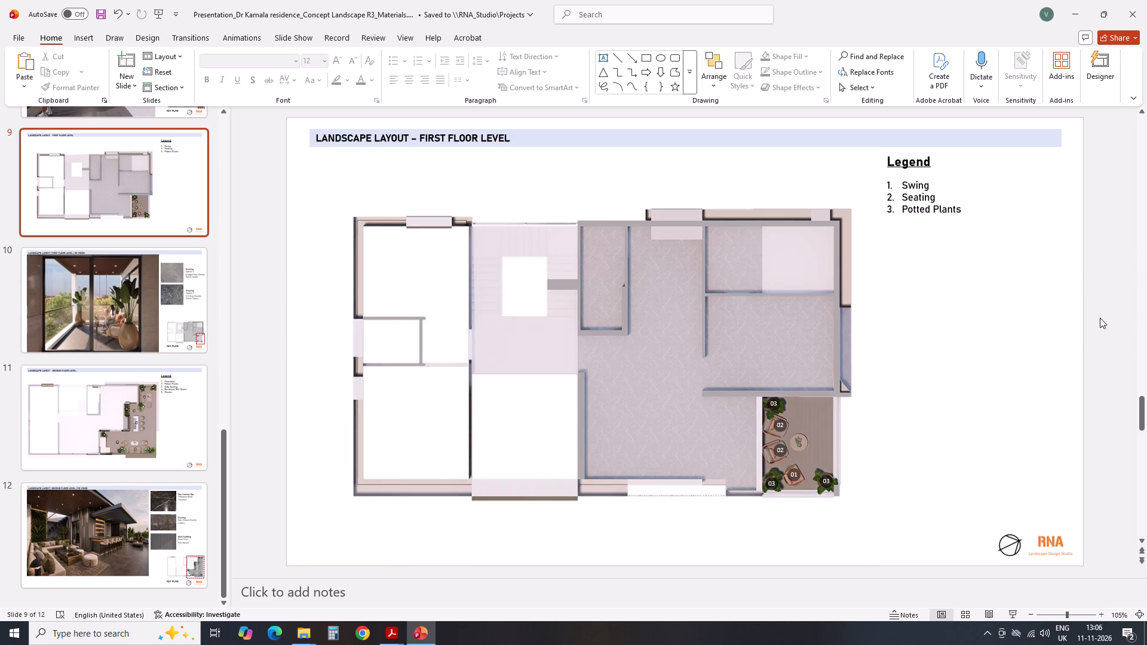
scroll(1111, 323, up, 1)
click(1030, 243)
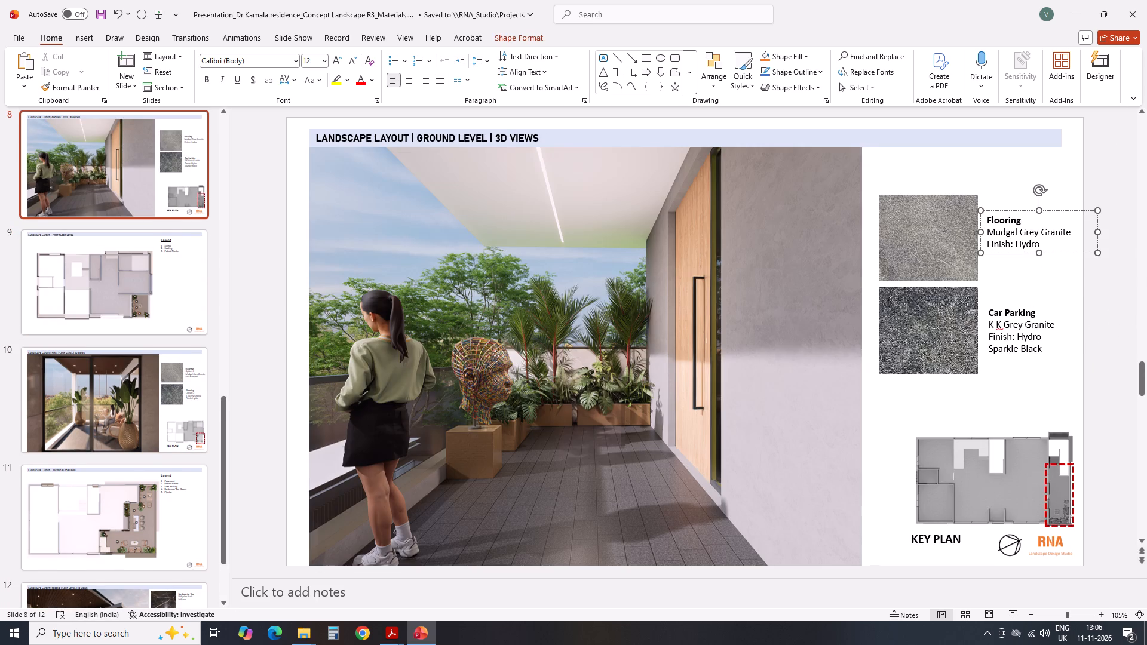
click(1022, 223)
click(993, 237)
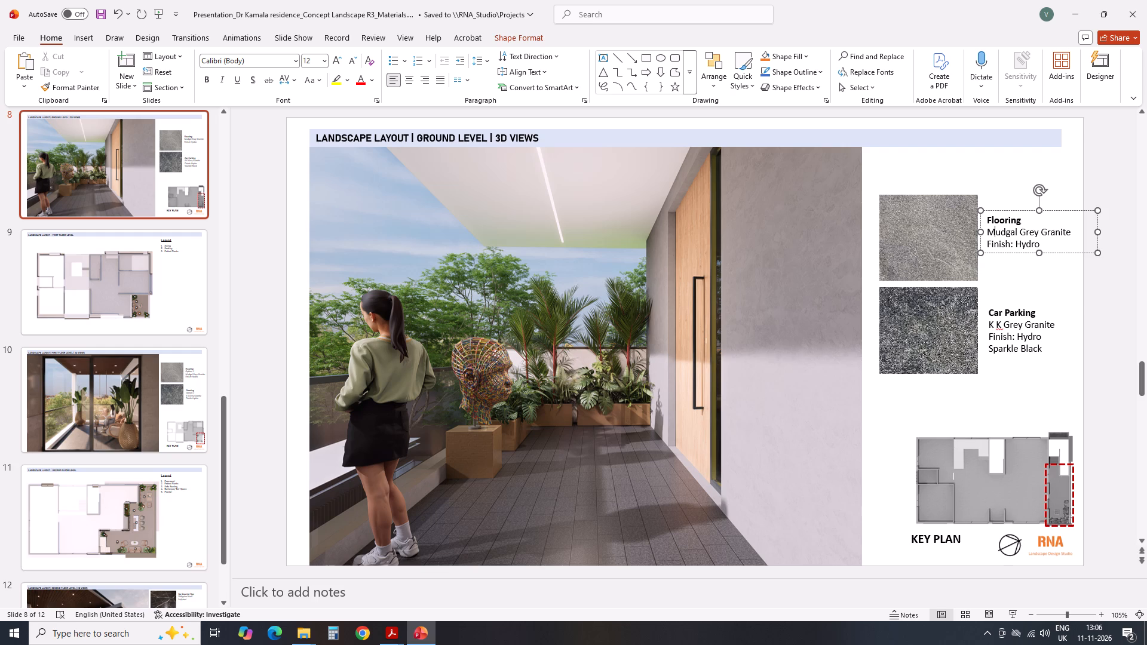
key(Left)
text(tion-1)
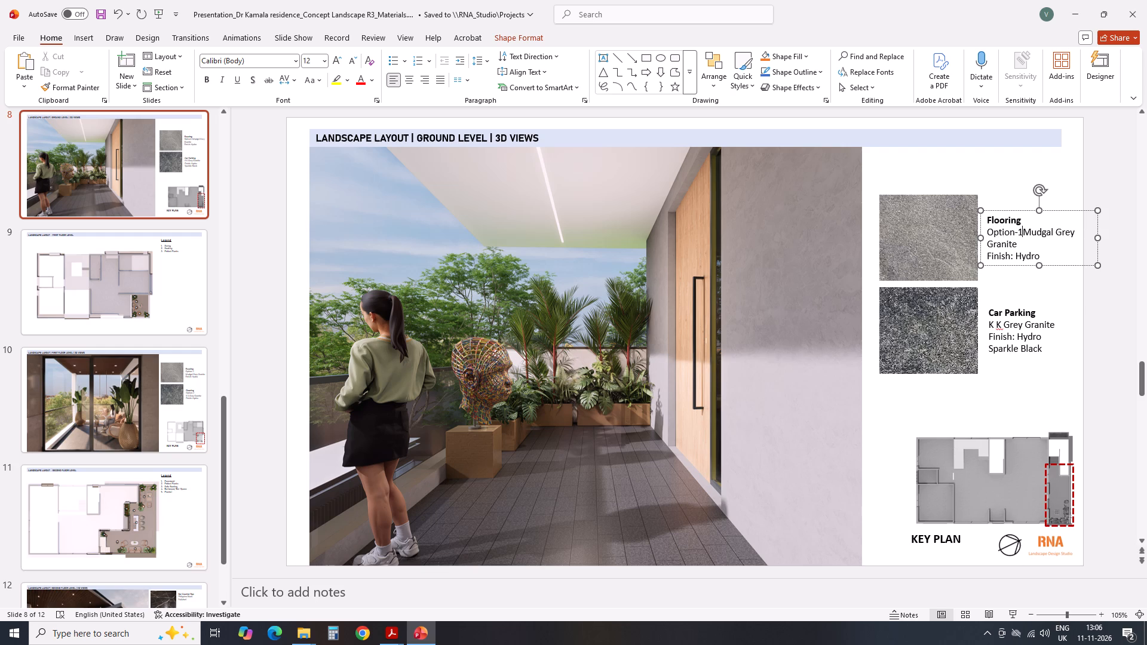
key(Return)
click(1102, 305)
Delete the "Sparkle Black" line from the Car Parking label on the Ground Level slide.
click(1036, 342)
click(1050, 352)
key(BackSpace)
key(BackSpace)
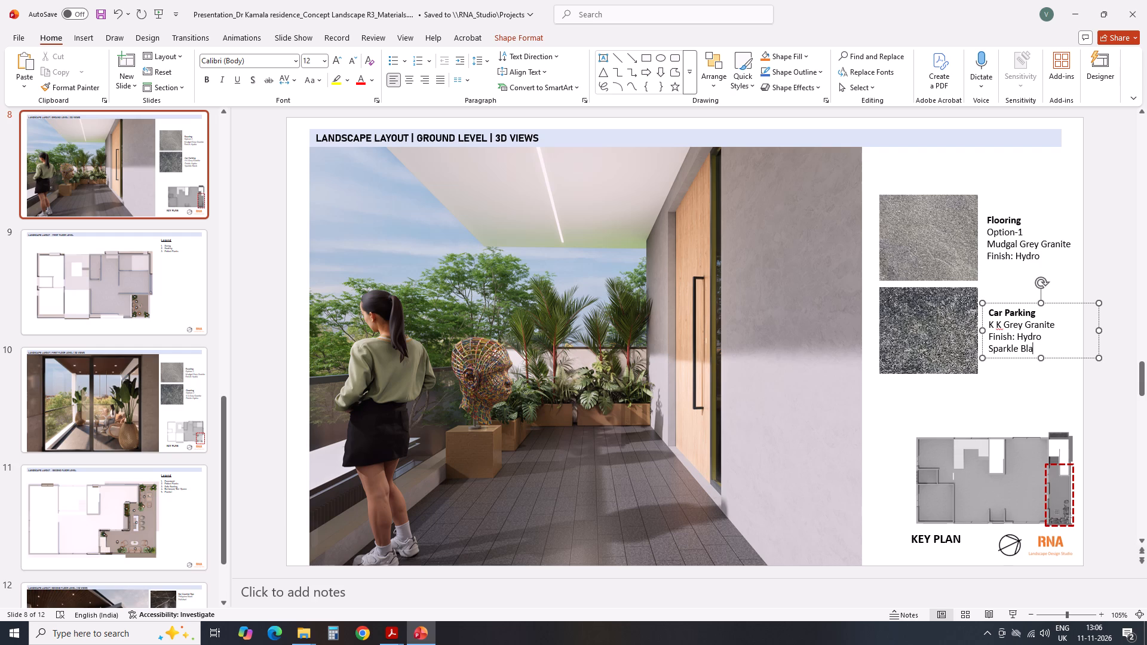
key(BackSpace)
key(BackSpace)
key(BackSpace)
key(BackSpace)
key(BackSpace)
key(BackSpace)
key(BackSpace)
key(BackSpace)
key(BackSpace)
key(BackSpace)
key(BackSpace)
key(BackSpace)
Insert an "Option-2" line above "K K Grey Granite" in the Ground Level slide's Car Parking label.
key(Up)
key(Left)
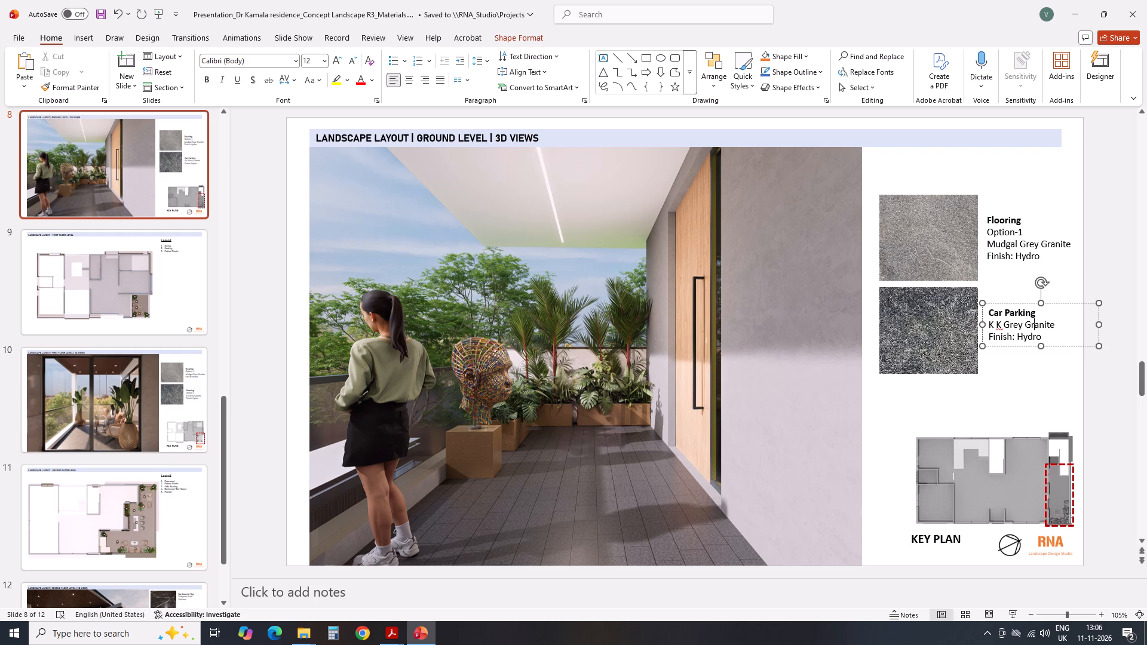
key(Left)
key(Left)
key(Left)
key(Left)
key(Left)
key(Left)
key(Left)
key(Left)
key(Left)
key(Left)
key(Left)
text(tion-2)
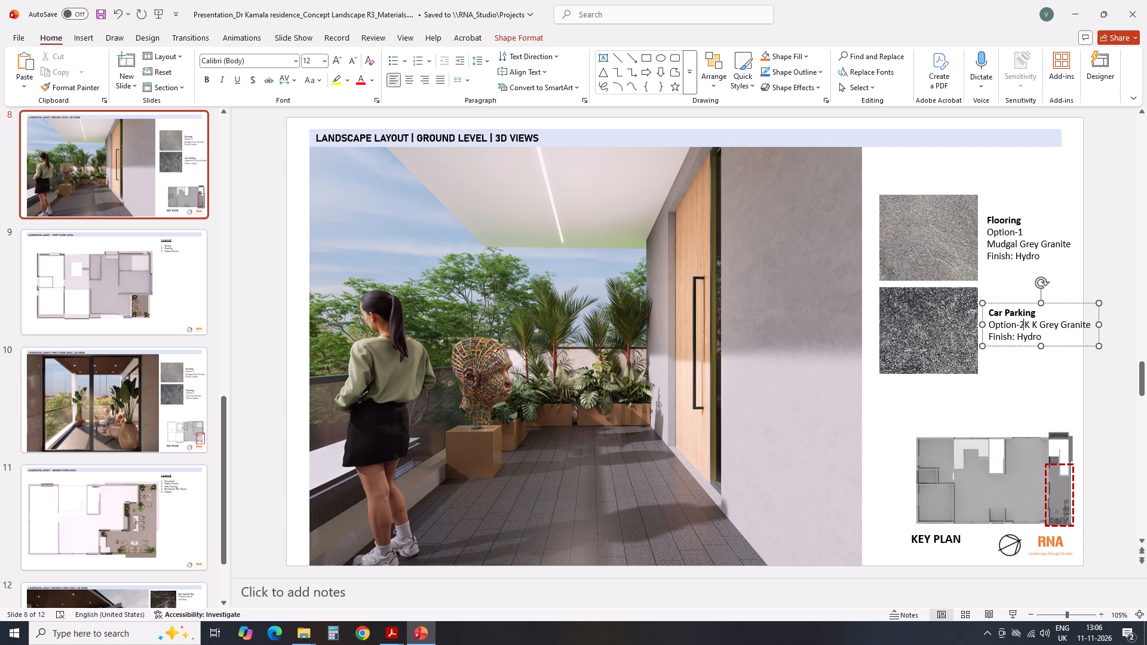
key(space)
key(Return)
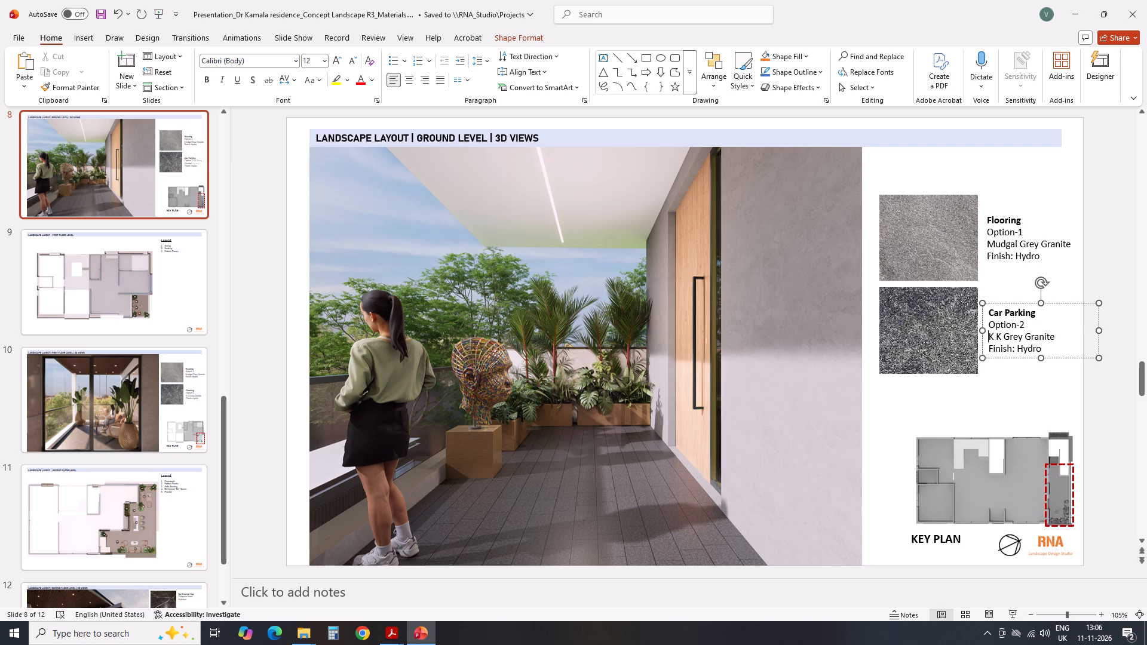
click(1116, 229)
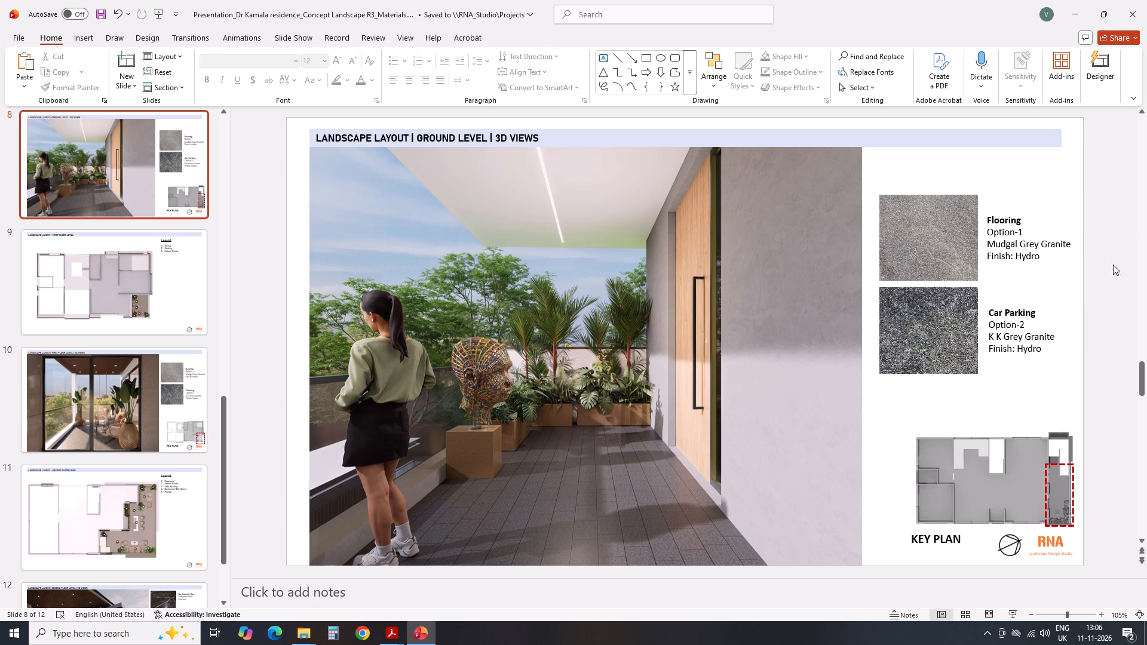
Move the Wall Cladding and Flooring swatches and their labels together upward, nearer the heading, on the Stilt Level 3D Views Option-1 slide.
scroll(818, 333, up, 2)
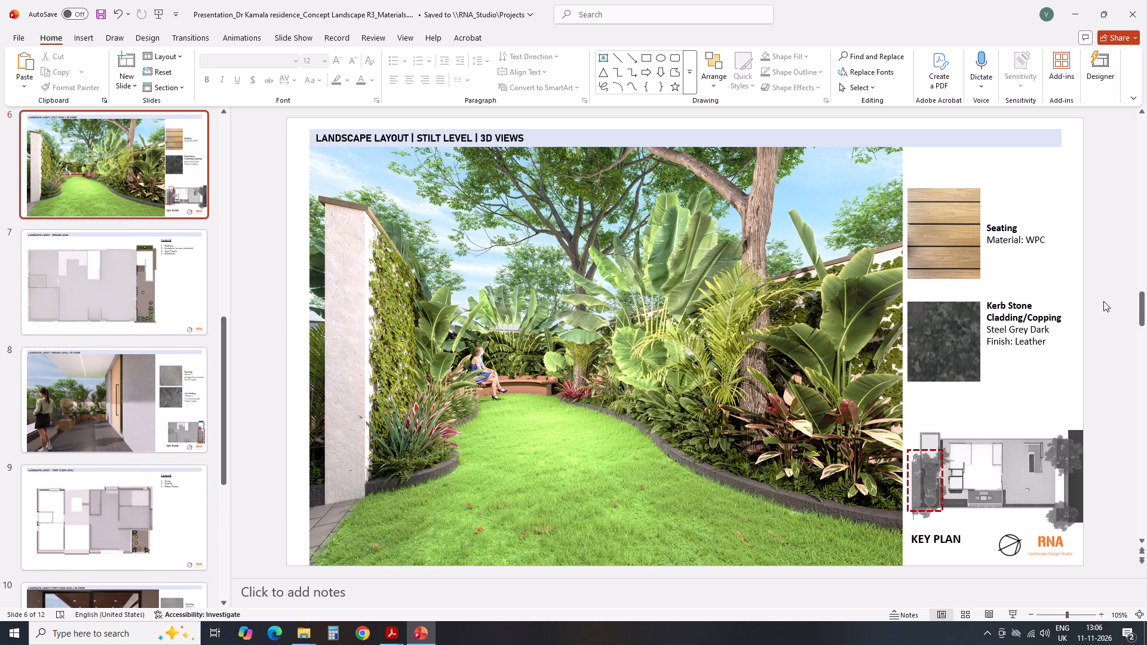
scroll(1103, 301, up, 1)
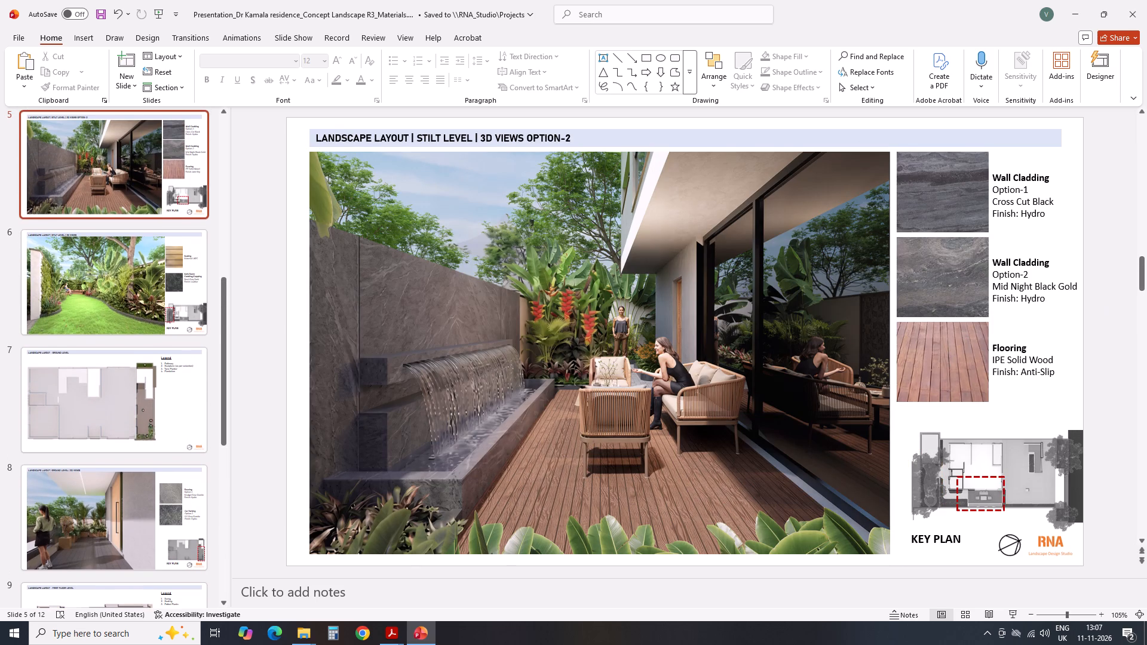
scroll(1106, 306, up, 1)
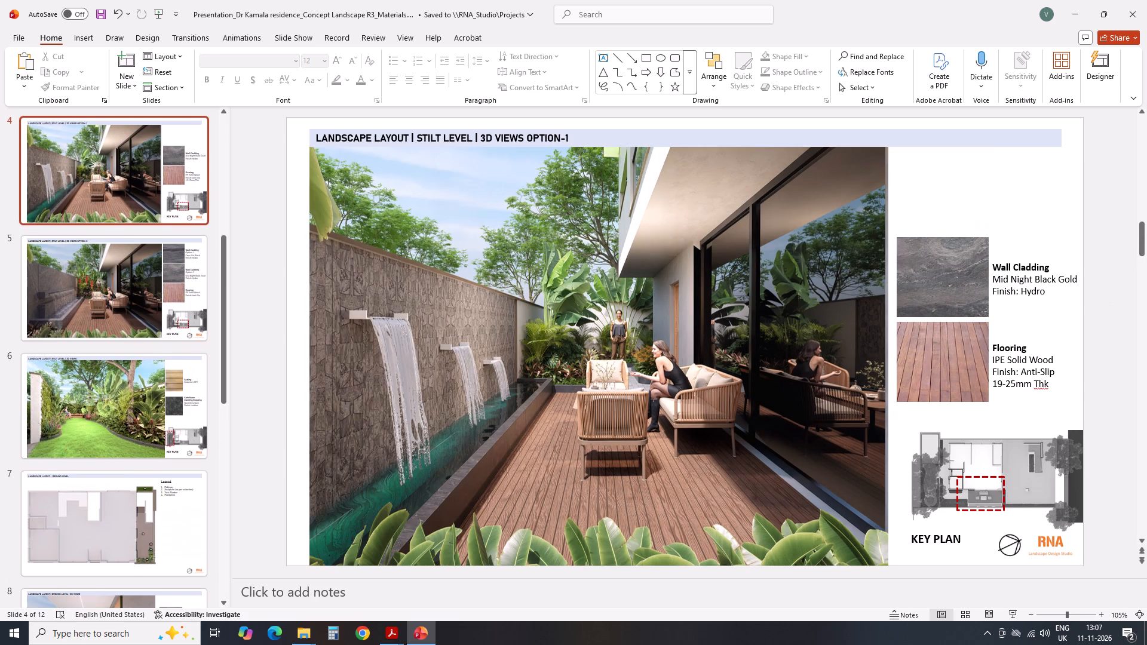
scroll(1106, 306, down, 1)
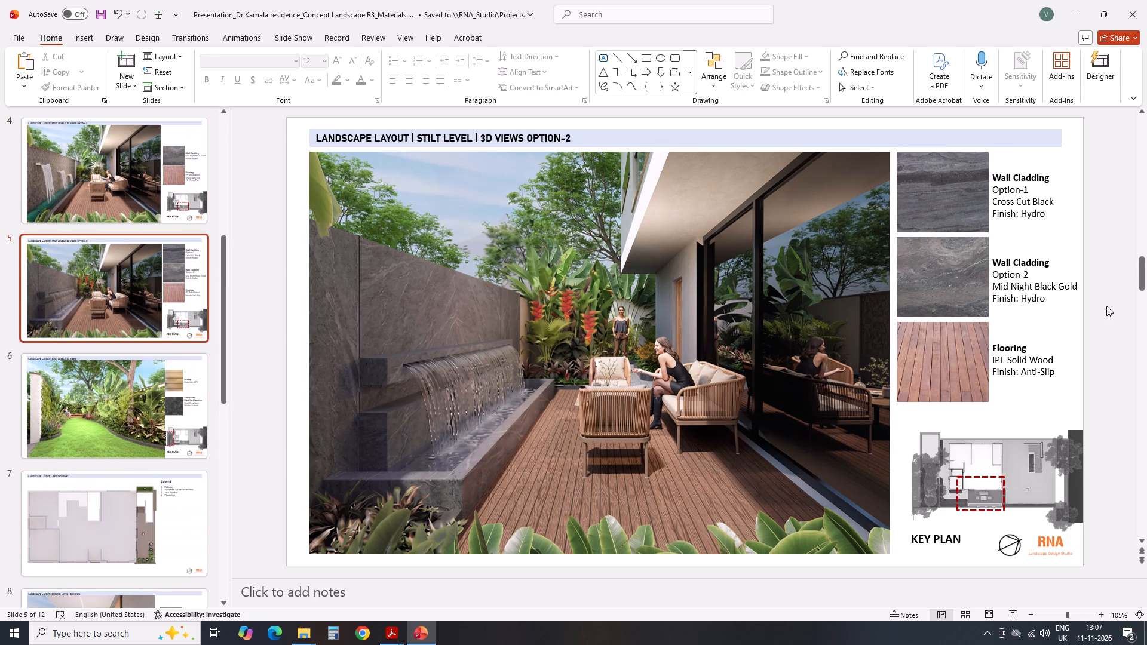
scroll(1106, 306, up, 1)
scroll(1106, 306, down, 1)
scroll(1106, 306, up, 1)
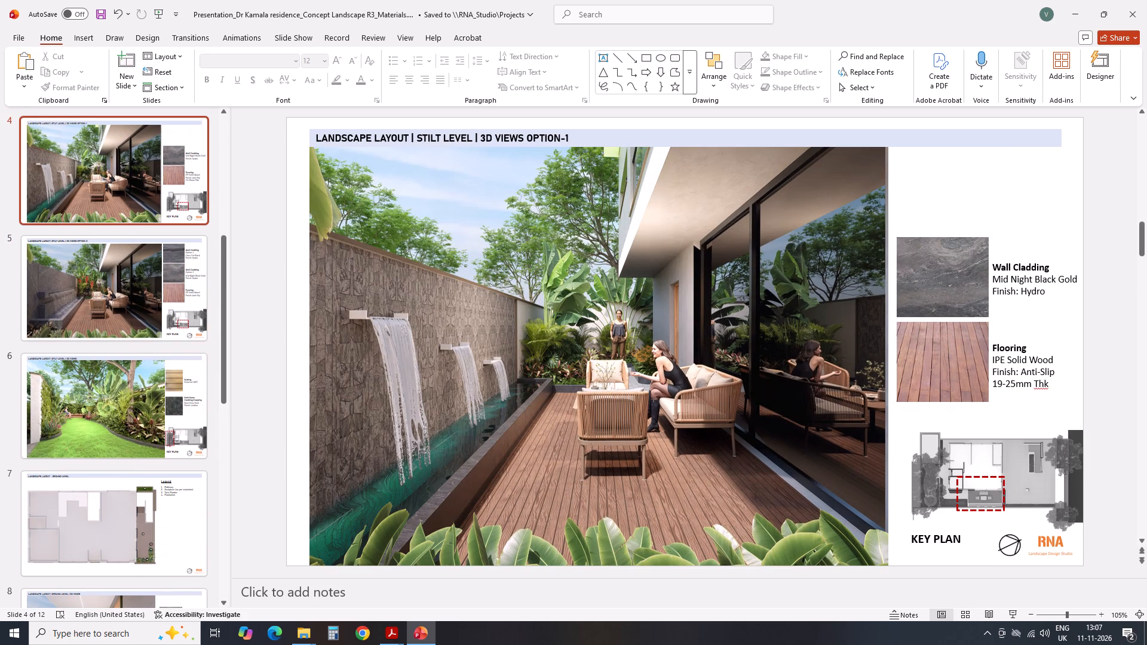
click(939, 269)
shift+click(1020, 276)
shift+click(952, 381)
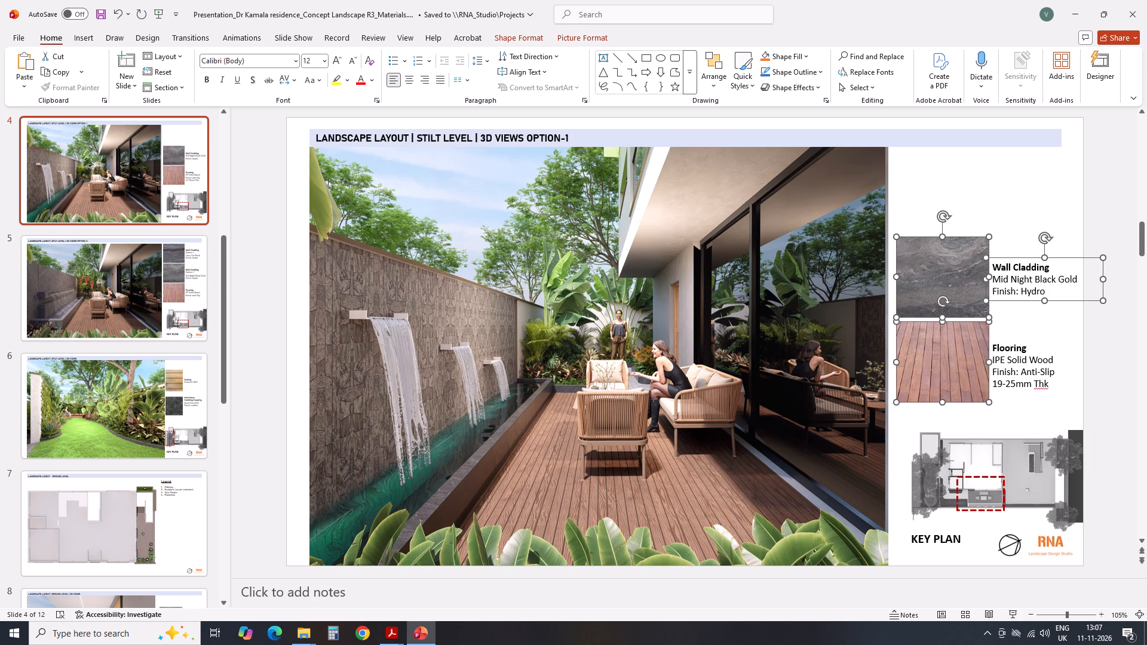
shift+click(1052, 351)
key(Up)
key(Up)
key(Up)
key(Up)
key(Up)
key(Up)
key(Up)
key(Up)
key(Up)
key(Up)
key(Up)
key(Up)
key(Up)
key(Up)
key(Up)
key(Up)
key(Up)
key(Up)
key(Up)
key(Up)
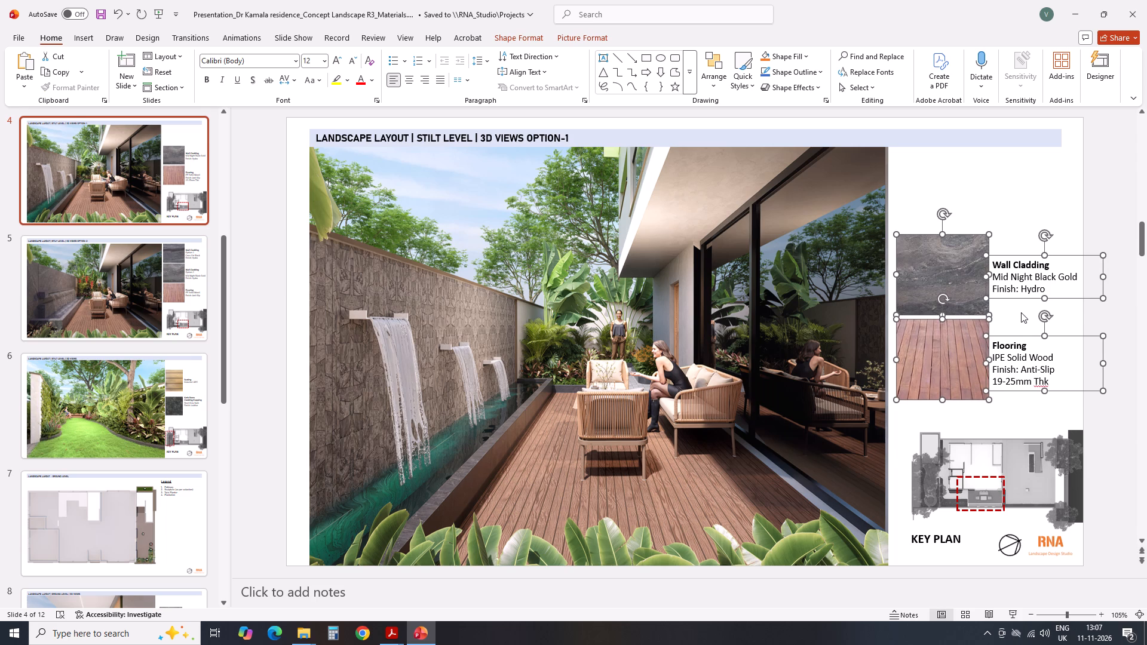
key(Up)
key(Up)
key(Up)
key(Up)
key(Up)
key(Up)
key(Up)
key(Up)
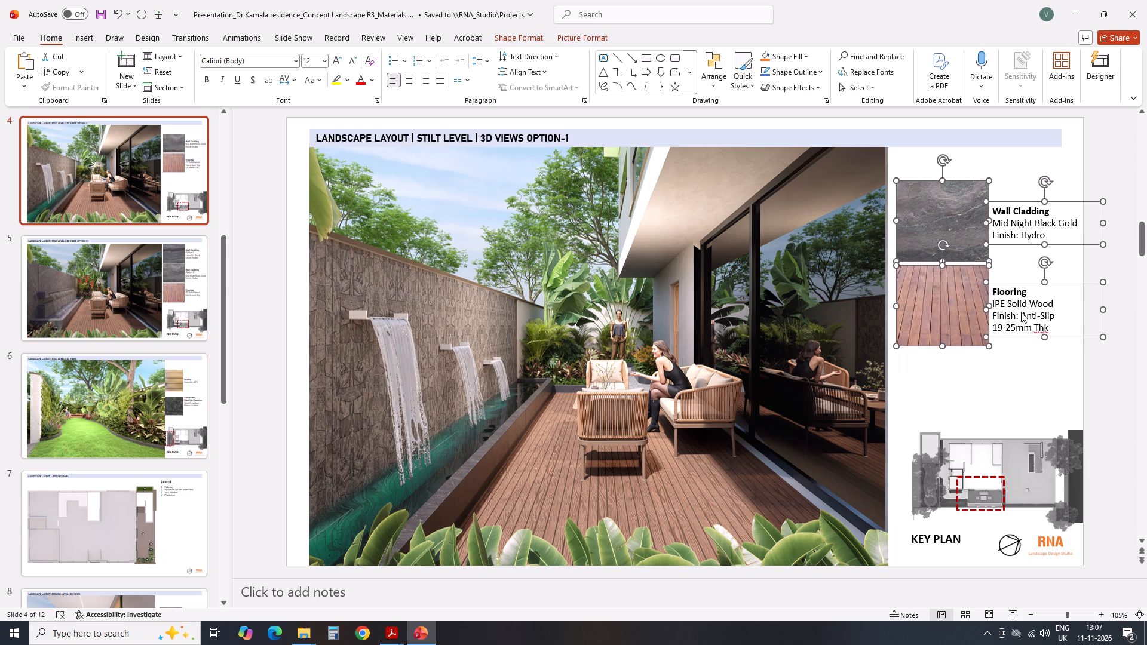
key(Up)
key(Up)
key(Up)
key(Up)
key(Up)
key(Up)
key(Up)
key(Up)
key(Up)
key(Up)
key(Up)
key(Up)
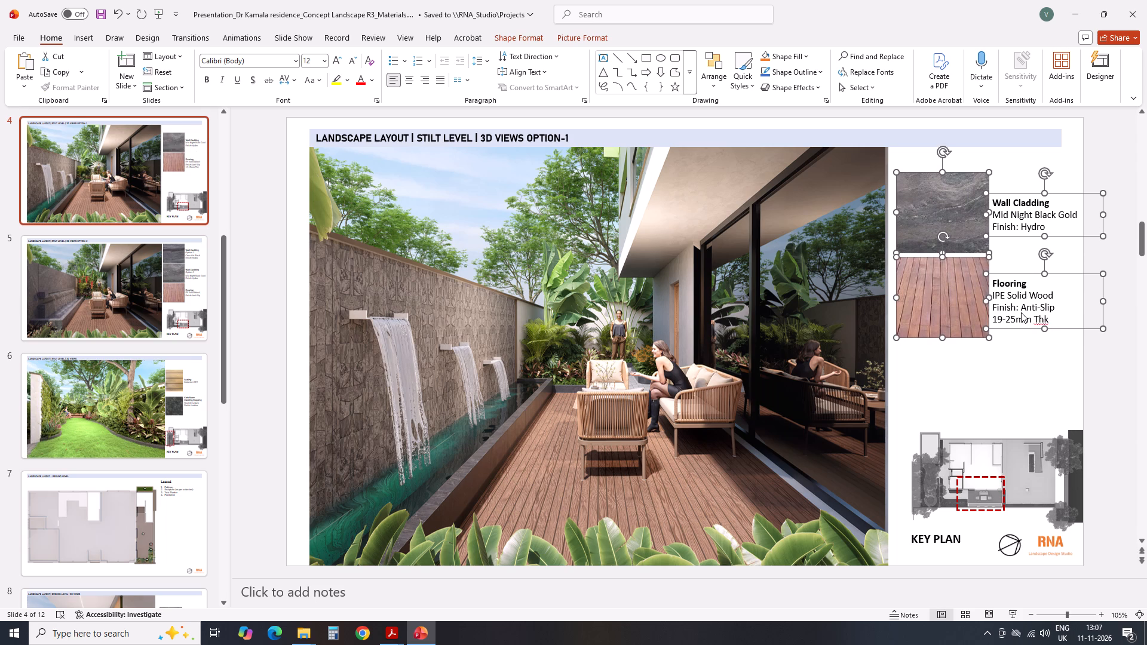
key(Up)
key(Up)
key(Up)
key(Up)
click(1107, 371)
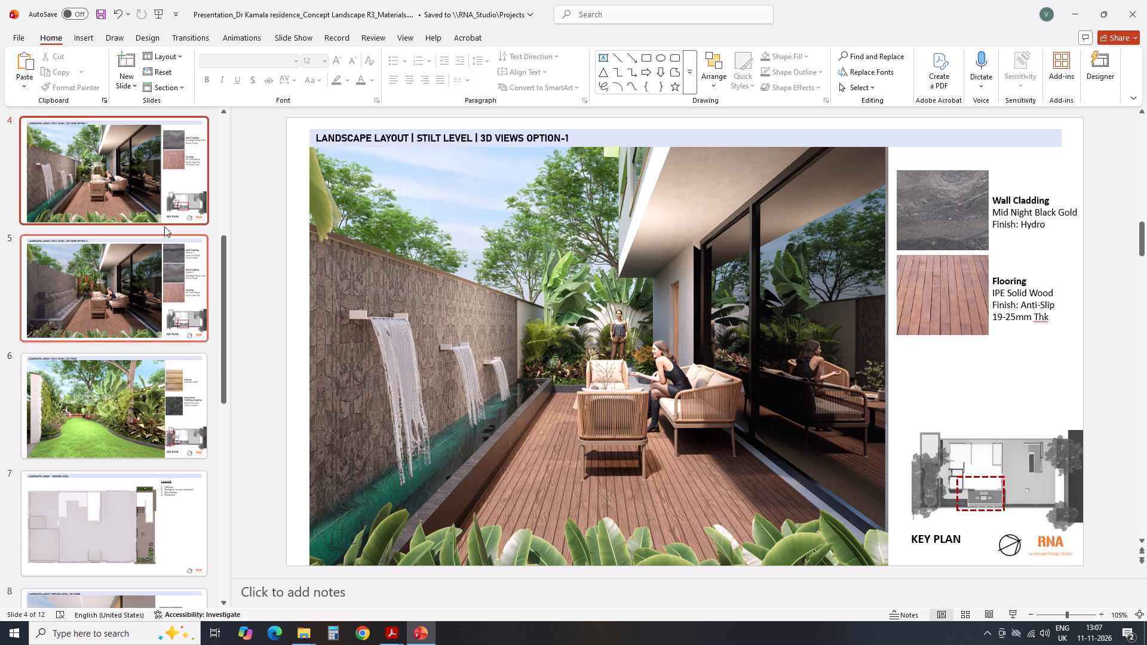
Check the Stilt Level plan and car parking view slides, and save the presentation.
click(140, 177)
scroll(173, 314, up, 2)
click(154, 174)
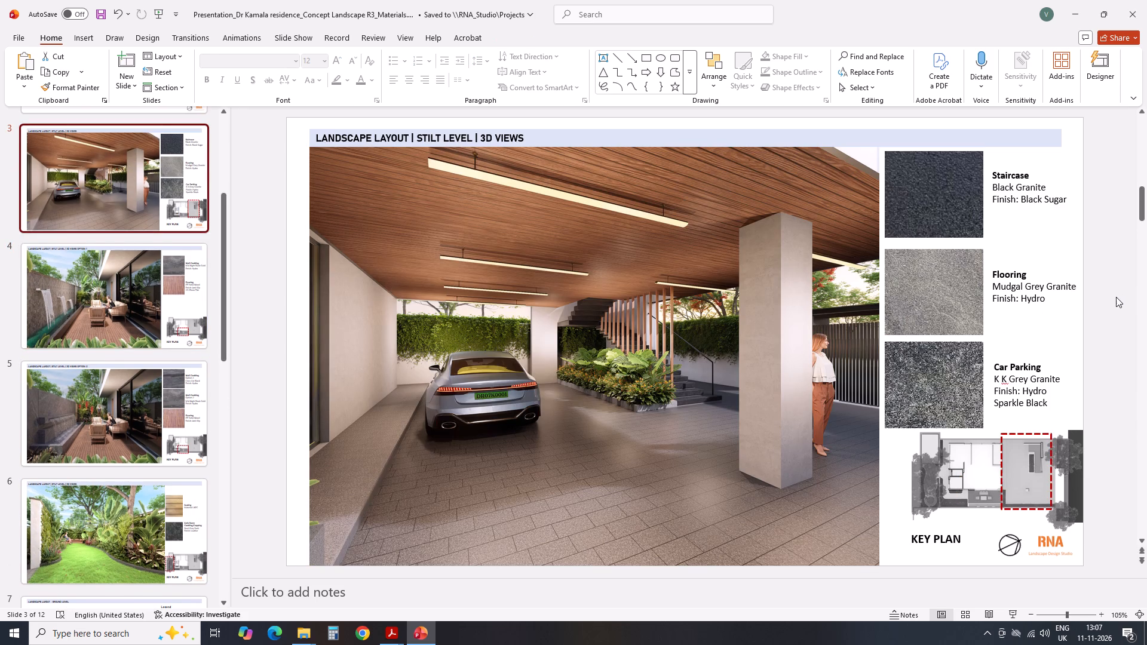
scroll(1117, 297, up, 2)
scroll(1117, 299, down, 1)
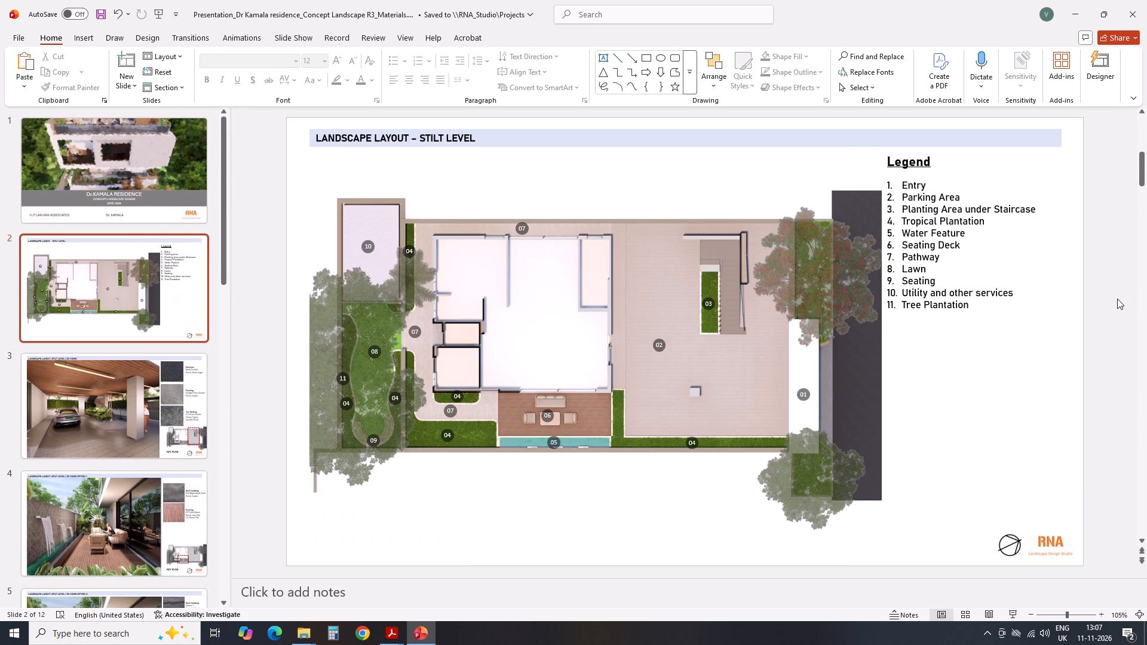
scroll(1117, 299, down, 1)
click(96, 17)
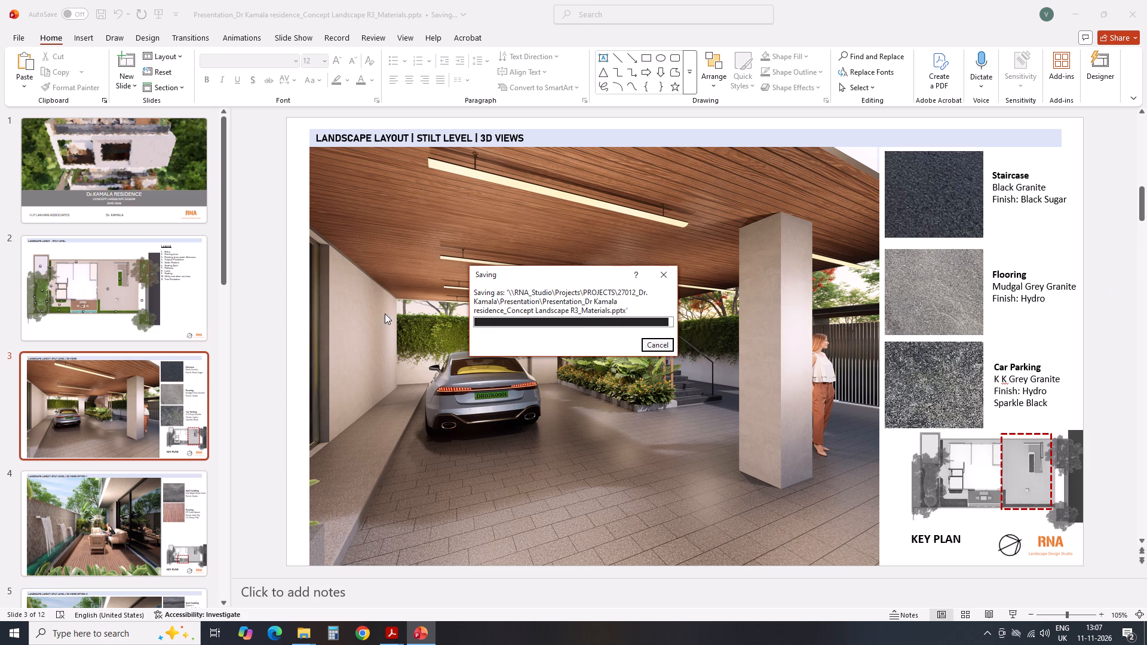
Replace the "Car Parking" heading with "Flooring" in the K K Grey Granite label on the Ground Level 3D views slide.
click(141, 535)
scroll(182, 512, down, 1)
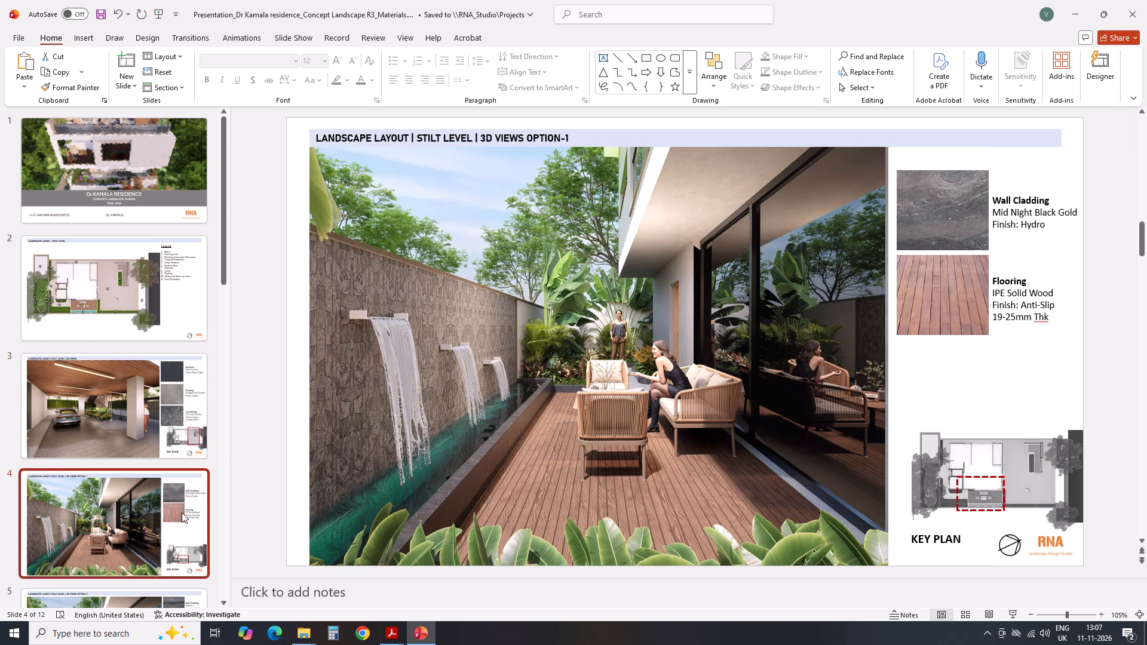
click(115, 546)
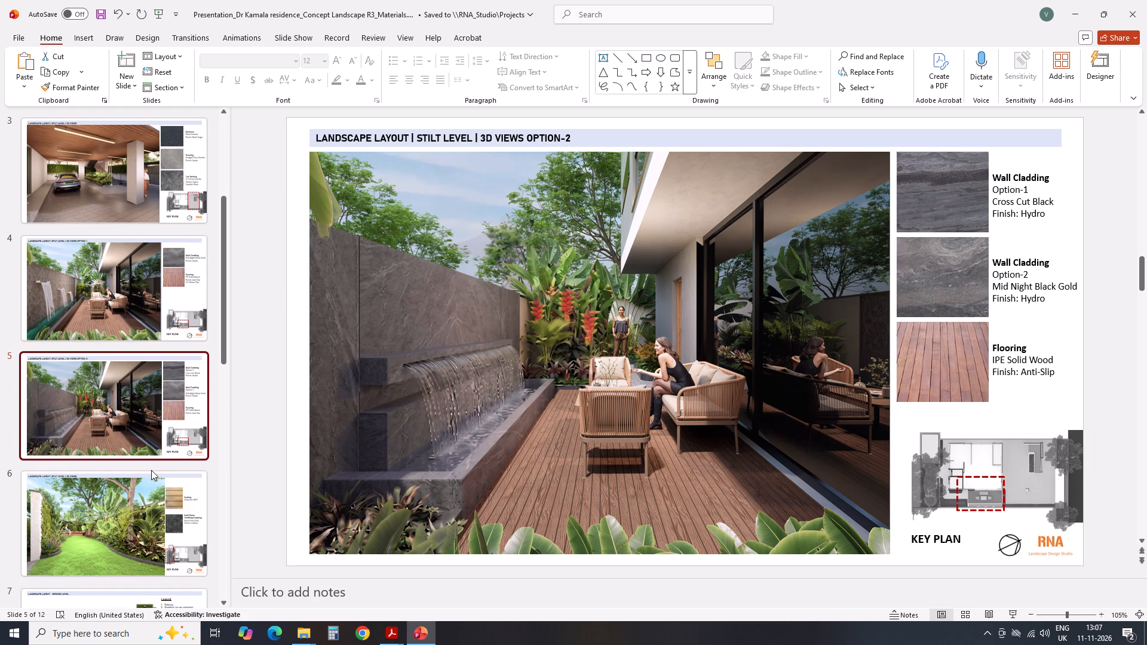
scroll(151, 470, down, 1)
click(125, 462)
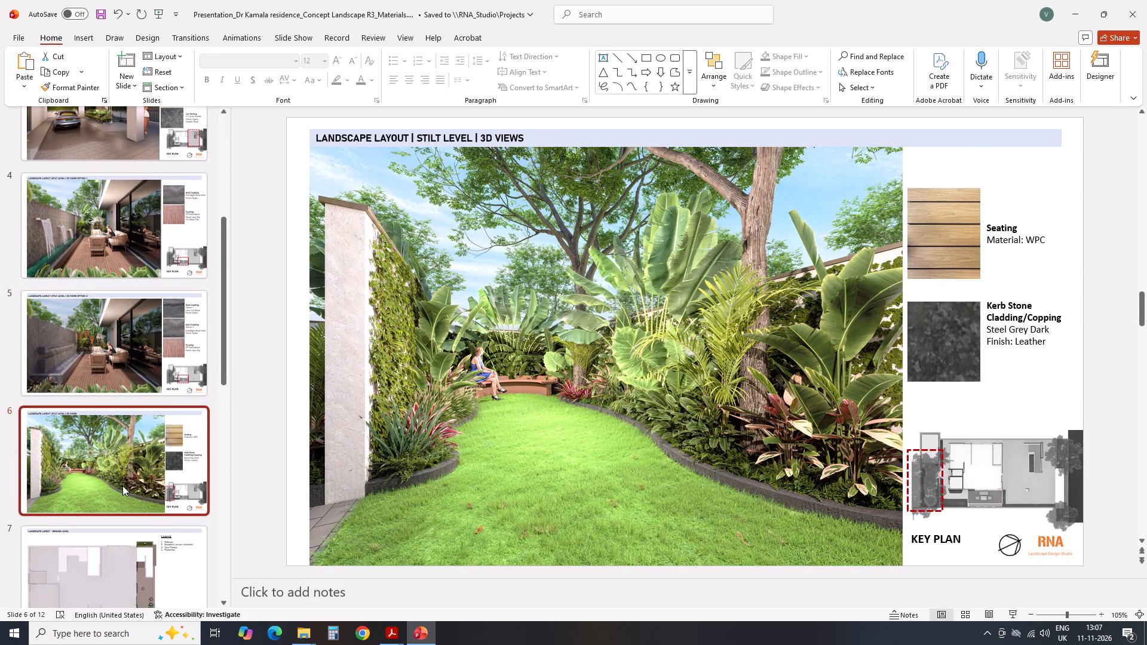
scroll(121, 488, down, 2)
click(128, 535)
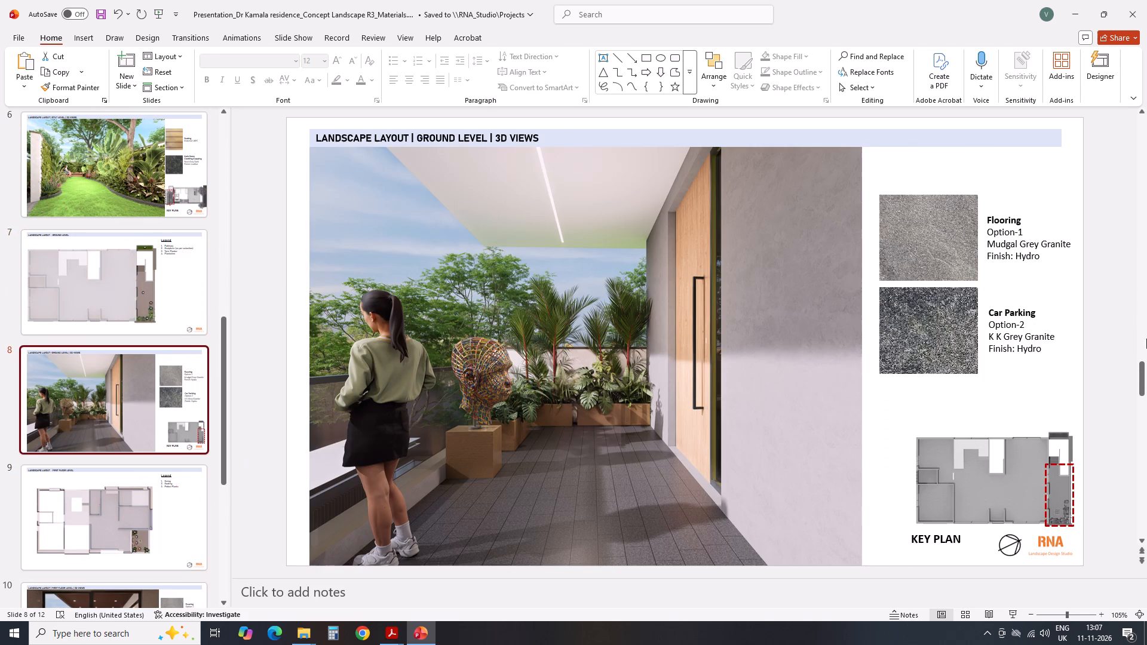
click(1045, 311)
key(BackSpace)
key(BackSpace)
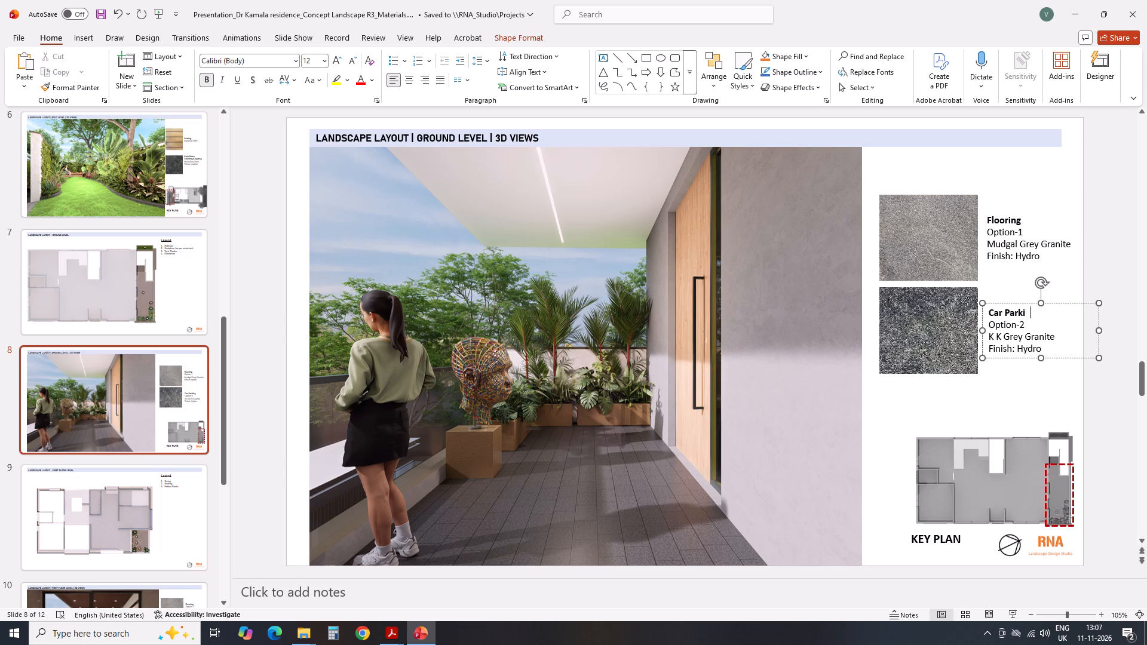
key(BackSpace)
key(BackSpace)
key(BackSpace)
key(BackSpace)
key(BackSpace)
key(BackSpace)
key(BackSpace)
key(BackSpace)
key(BackSpace)
text(looring)
click(1095, 189)
Correct "Counter Top" to "Countertop" in the Bar label on the Second Floor Level 3D views slide, using the grammar suggestion.
scroll(968, 317, down, 2)
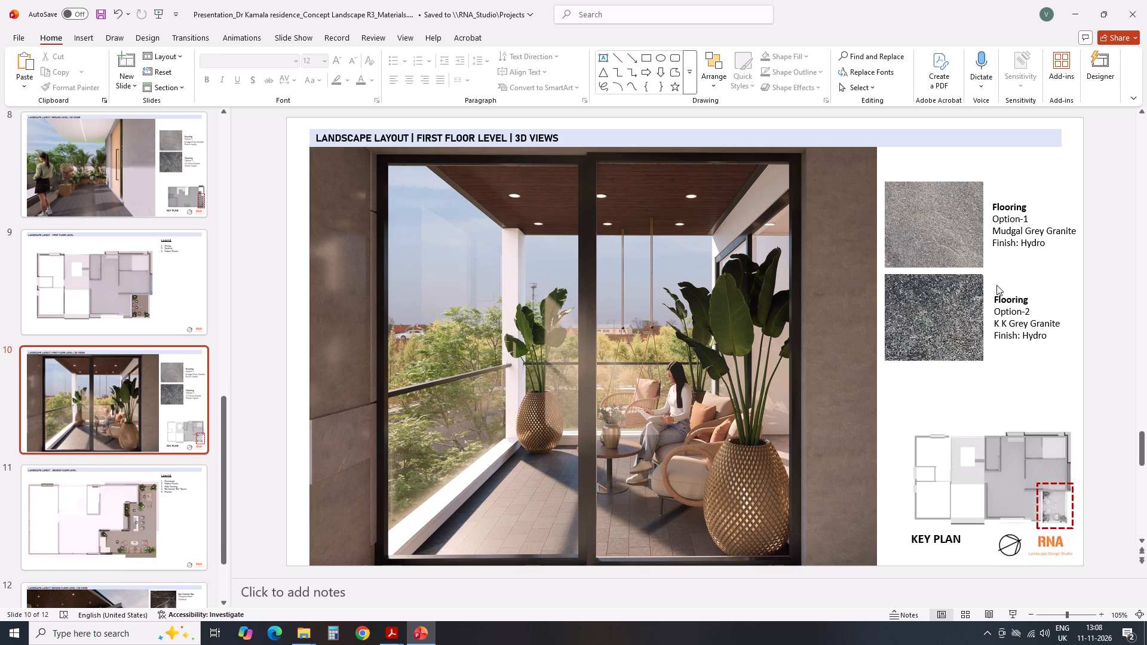
click(1123, 276)
scroll(1102, 334, down, 2)
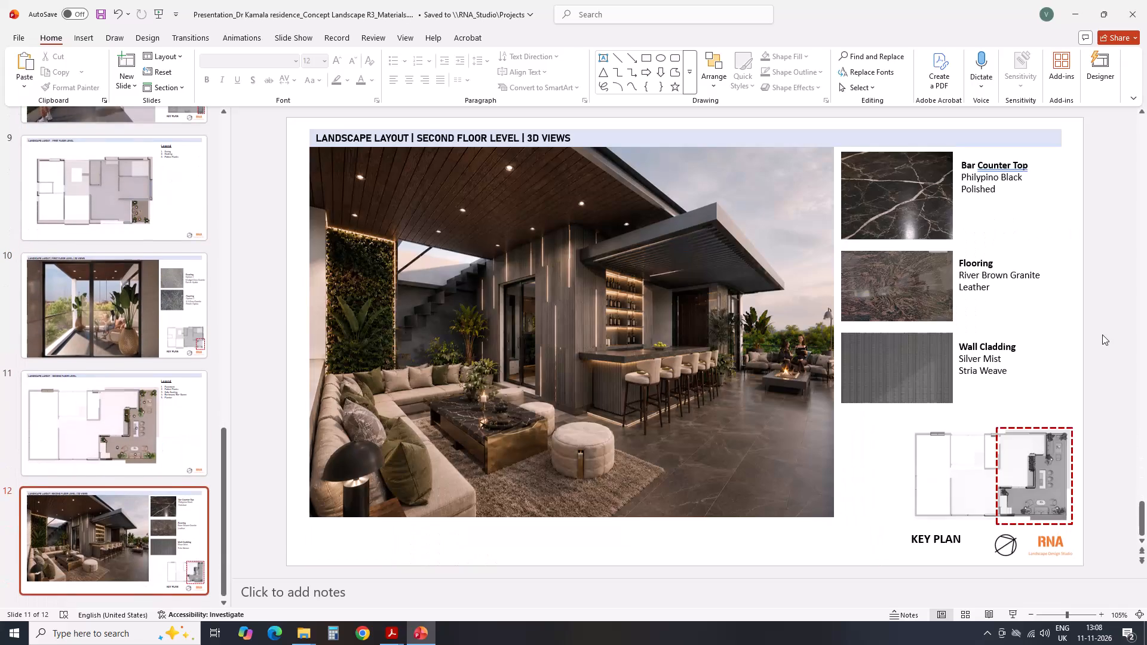
click(1003, 162)
right_click(1001, 163)
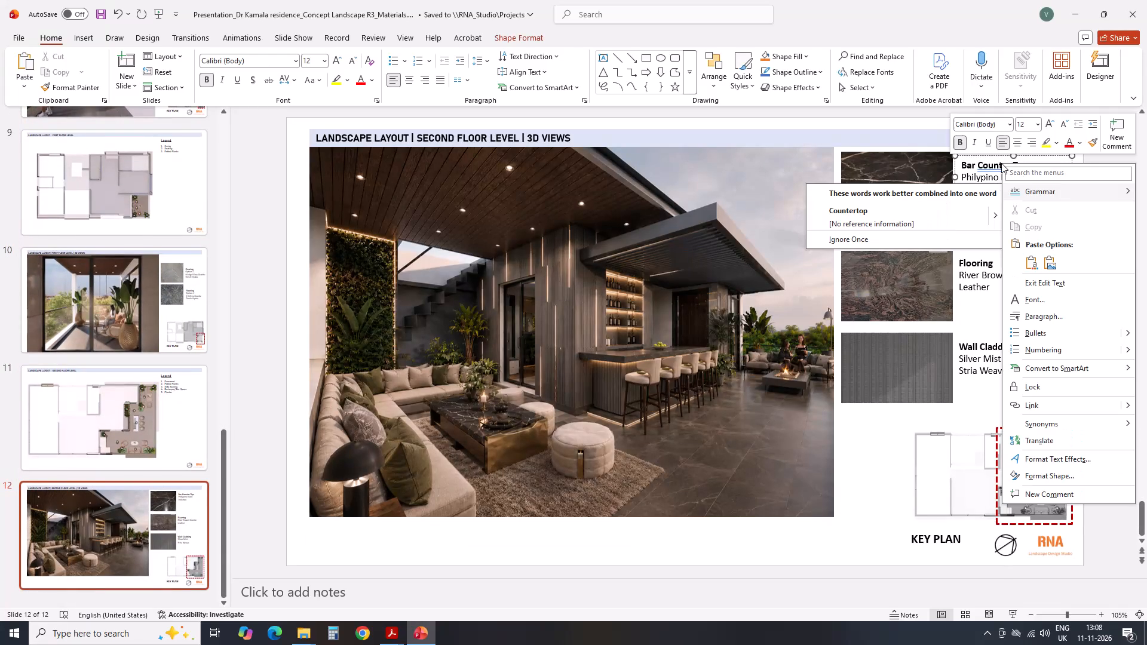
click(855, 213)
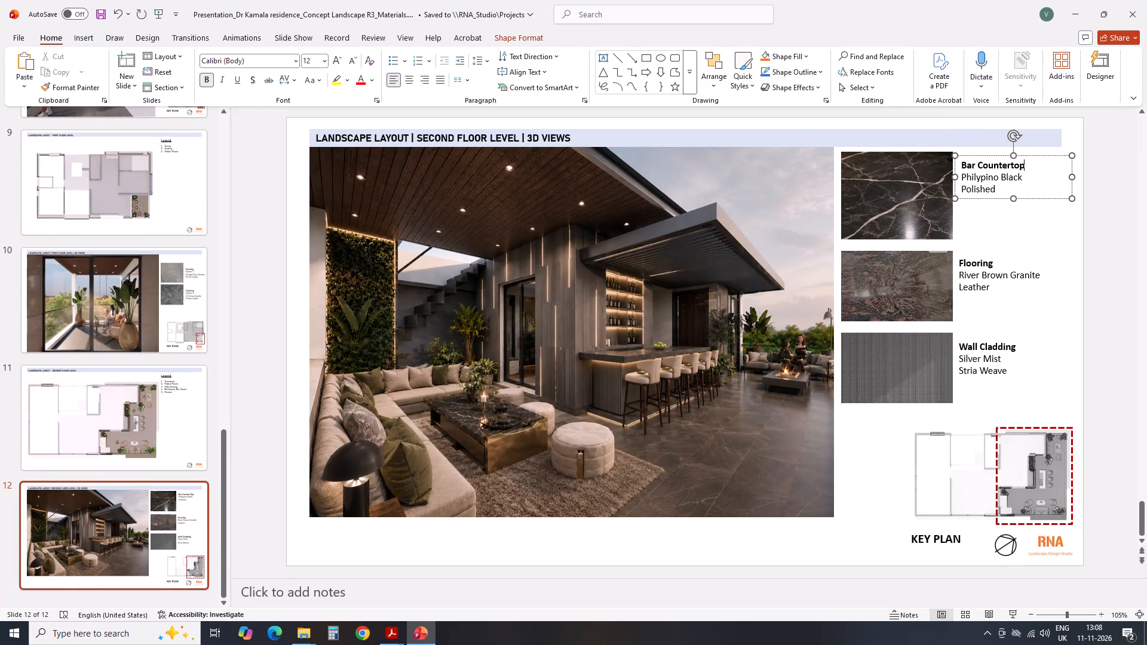
click(1095, 250)
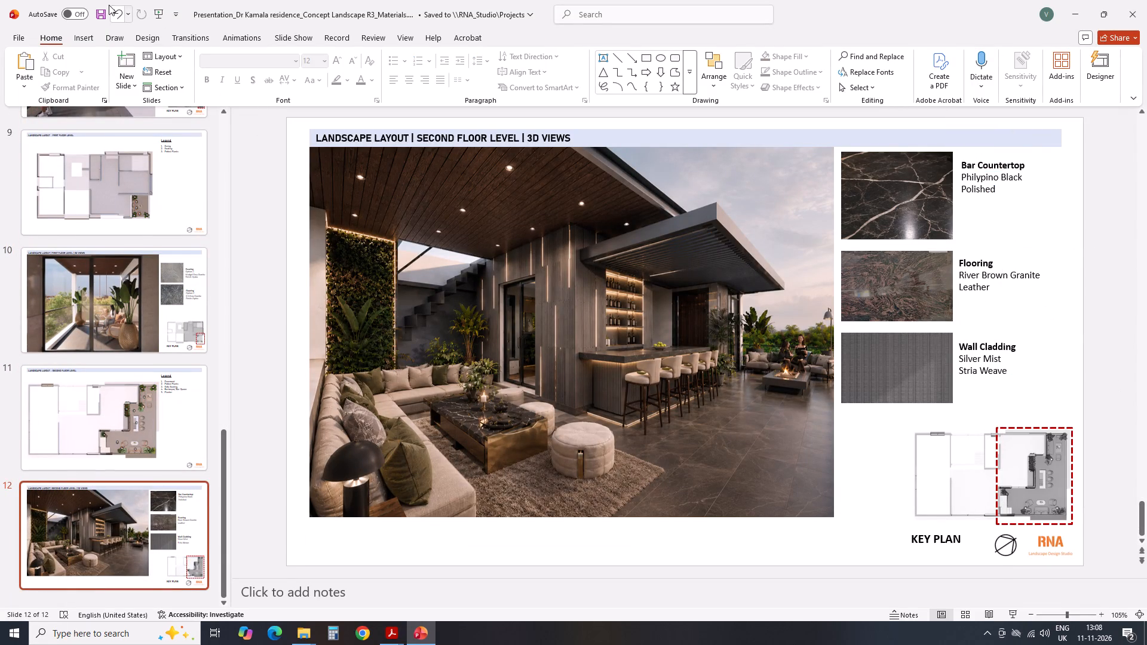
Save the presentation.
click(99, 10)
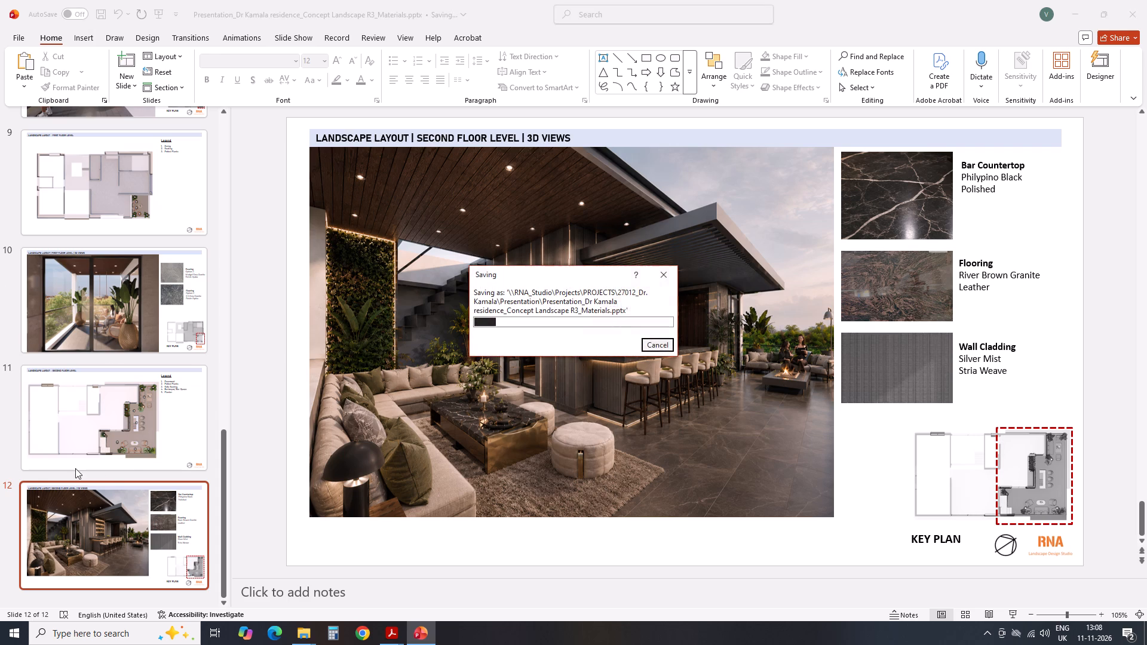
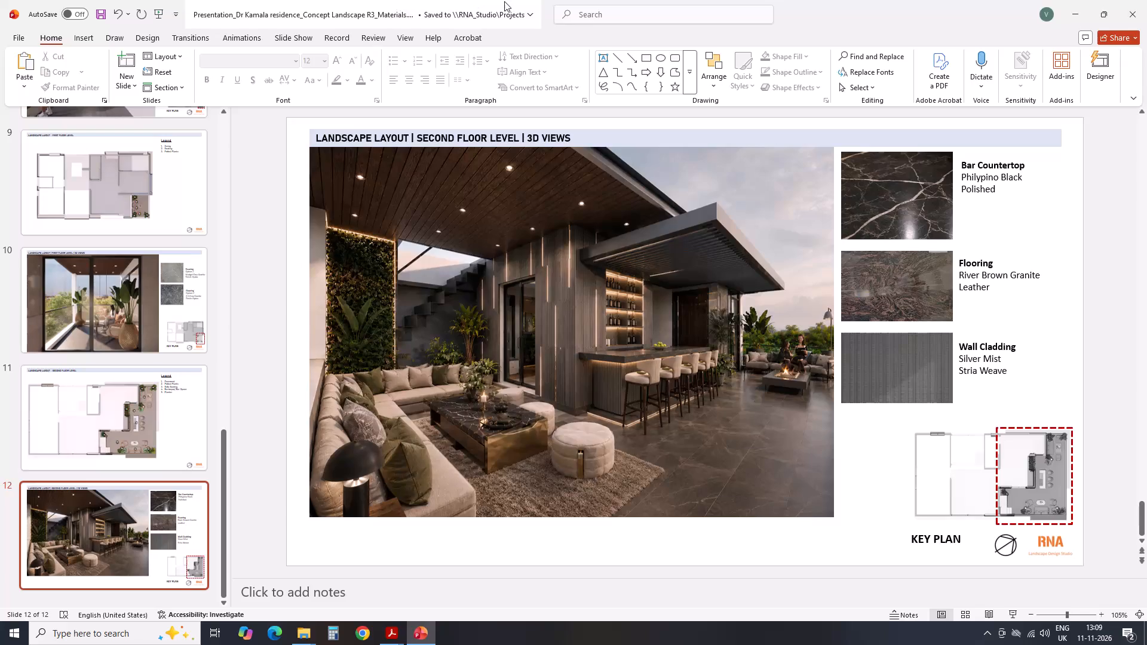
Save the presentation.
click(97, 17)
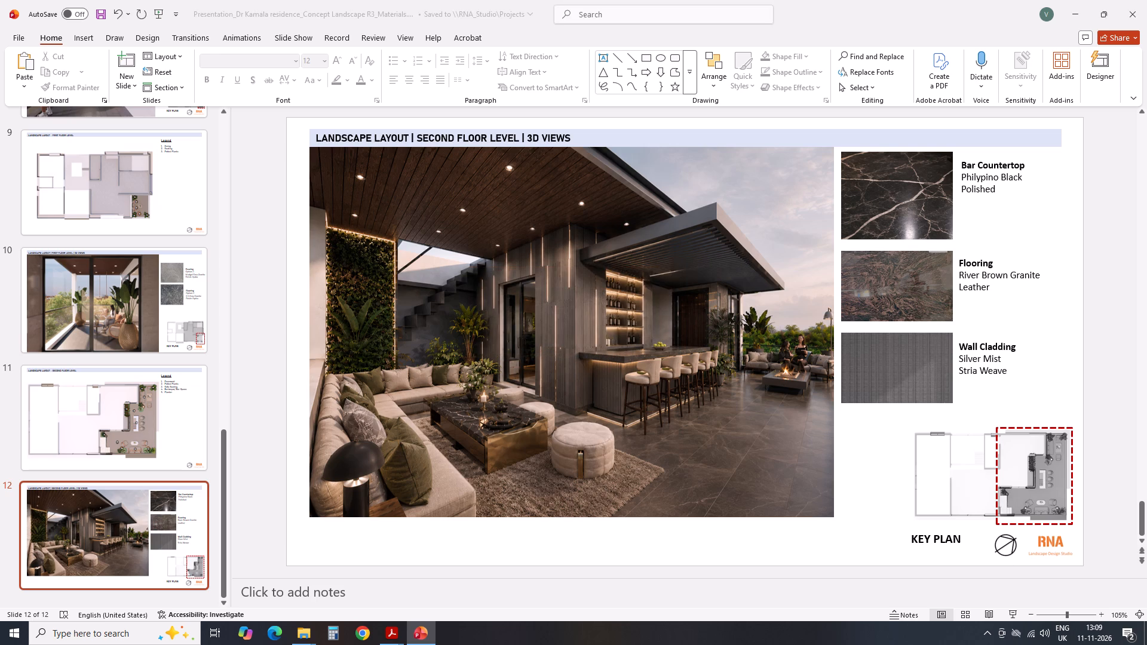
Review the material labels and layouts slide by slide, from the Second Floor Level 3D views back to the Stilt Level car parking view.
scroll(780, 340, up, 1)
scroll(890, 345, up, 1)
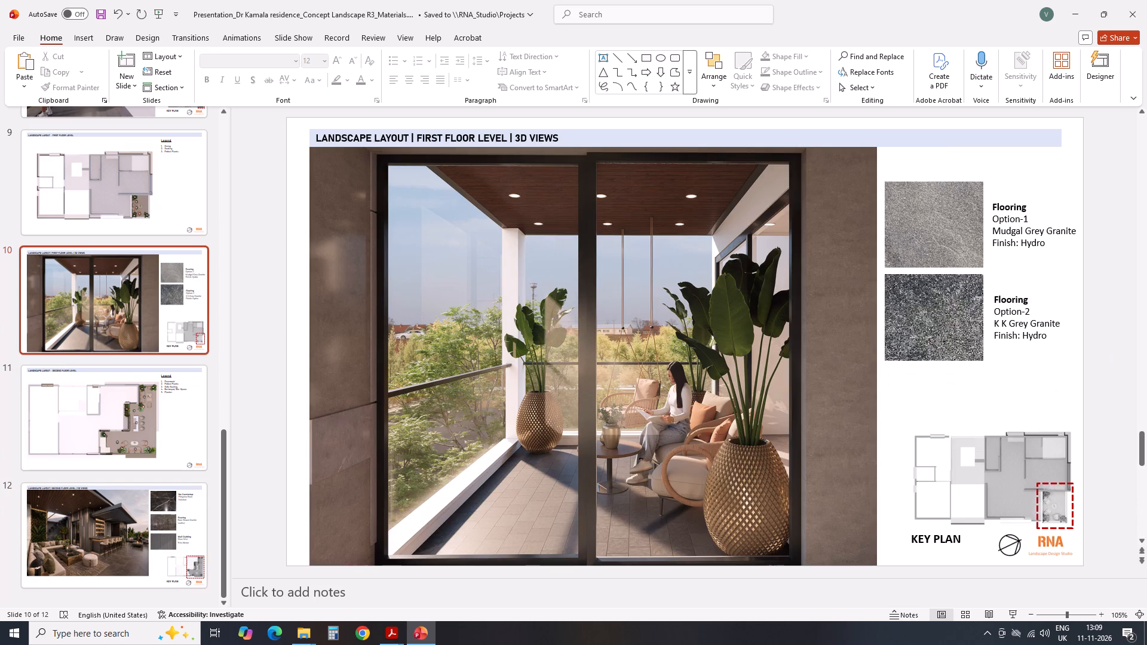
scroll(1108, 324, up, 1)
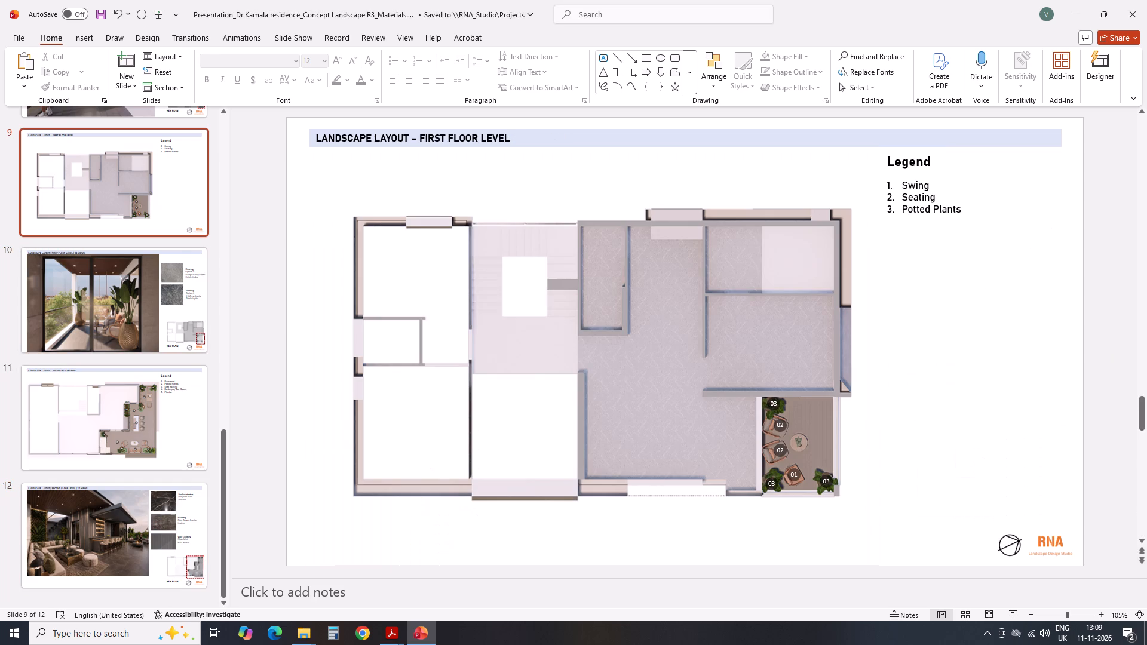
scroll(1108, 324, up, 1)
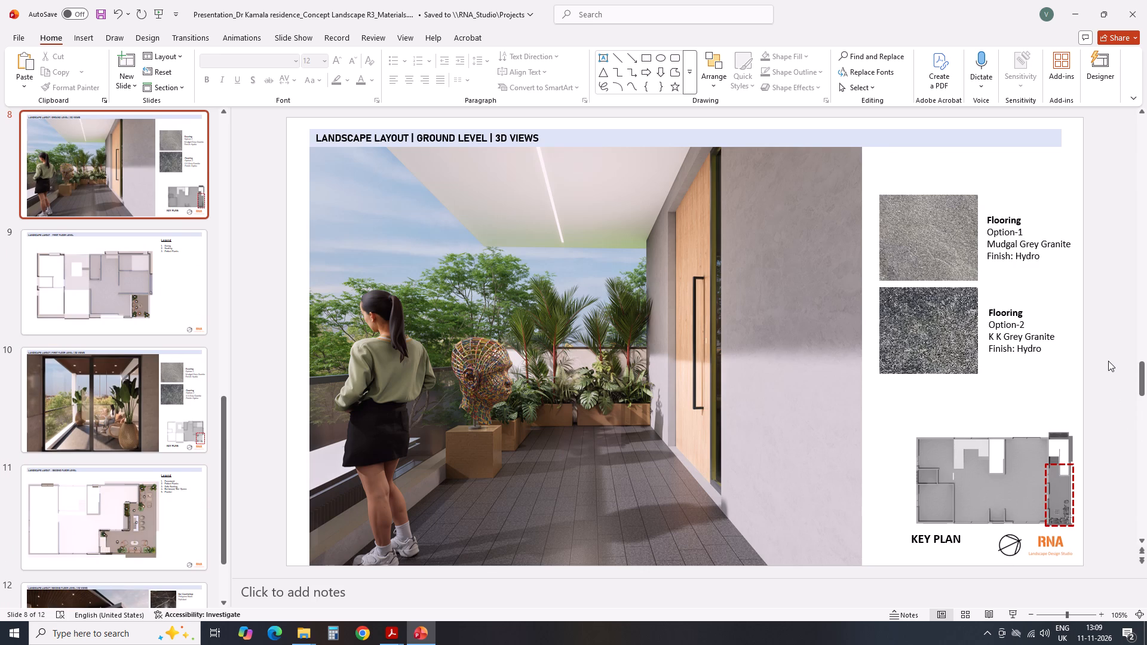
scroll(1108, 361, up, 2)
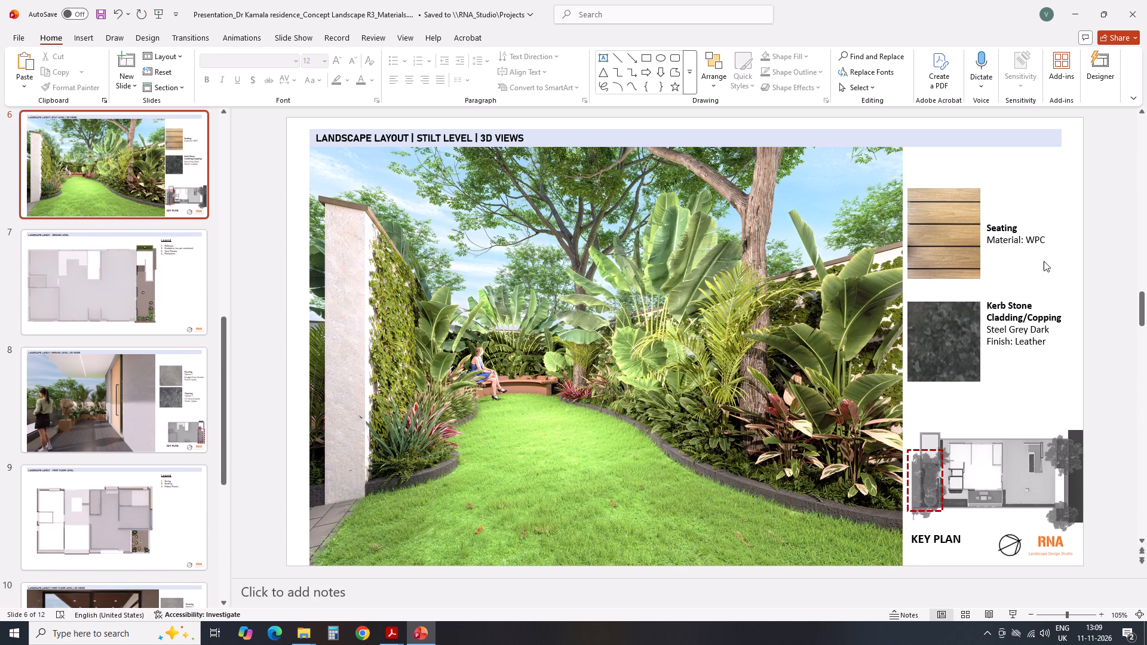
scroll(1106, 272, up, 1)
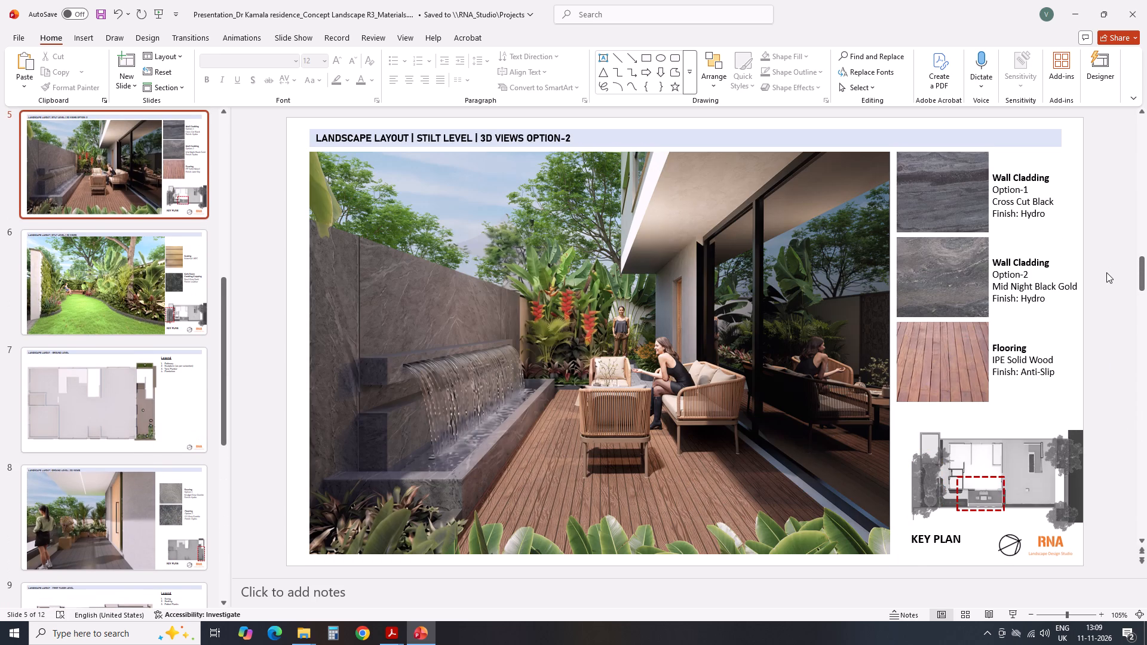
scroll(1107, 314, up, 1)
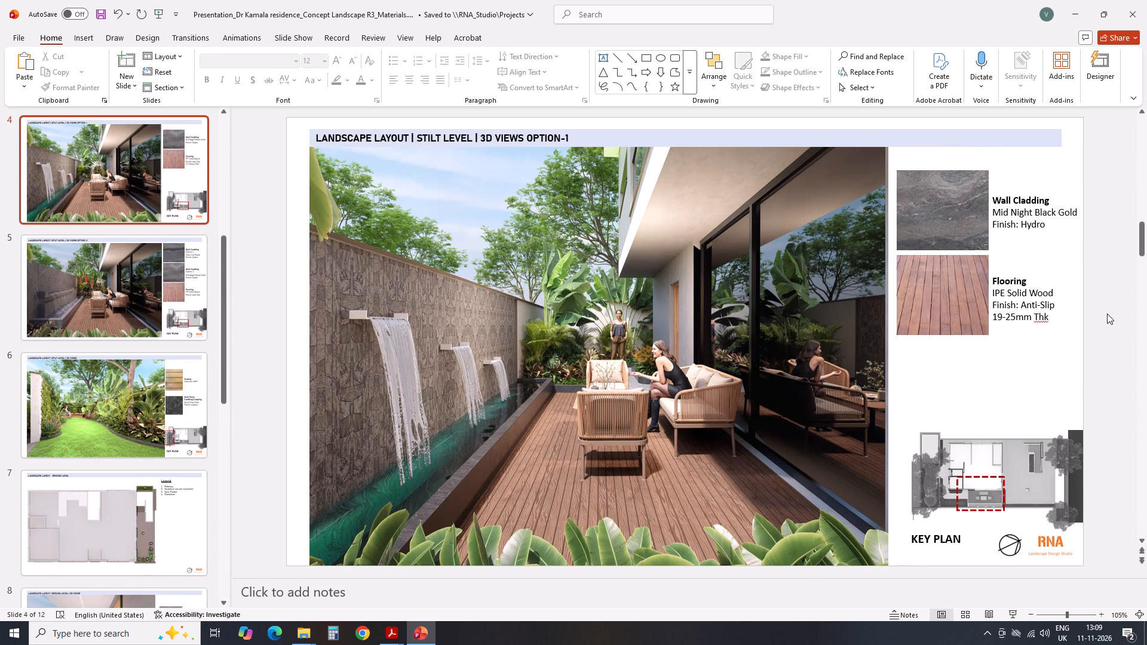
scroll(1107, 314, up, 1)
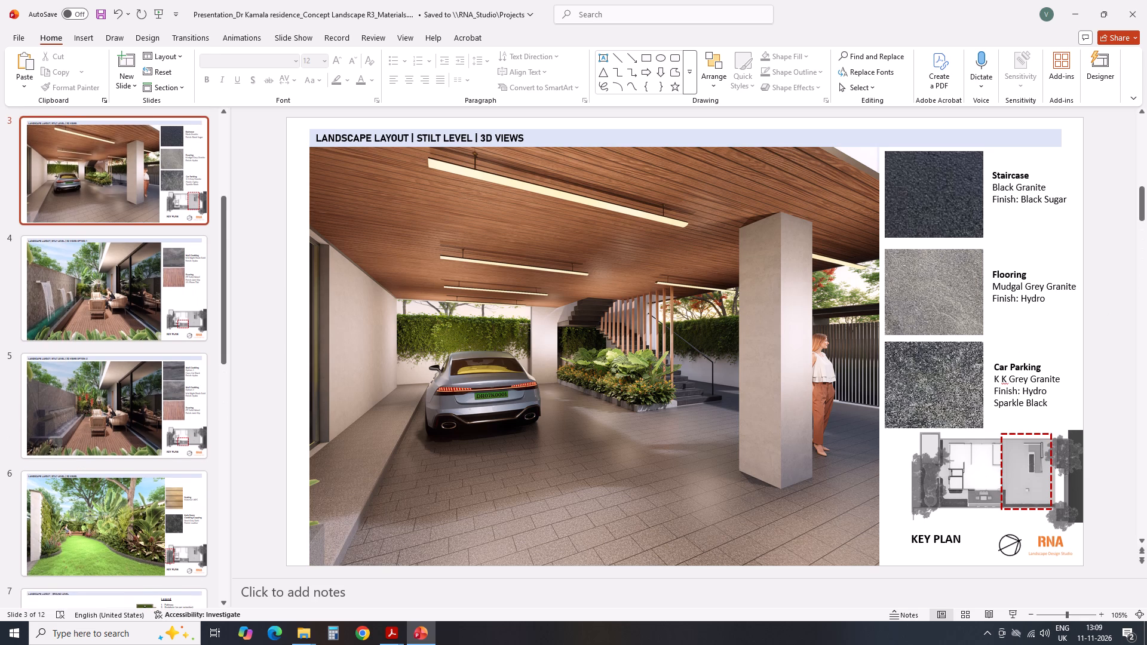
Dismiss the proofing flag on "K K" in the Car Parking label of the Stilt Level 3D views slide, keeping the wording.
right_click(1007, 378)
click(1031, 407)
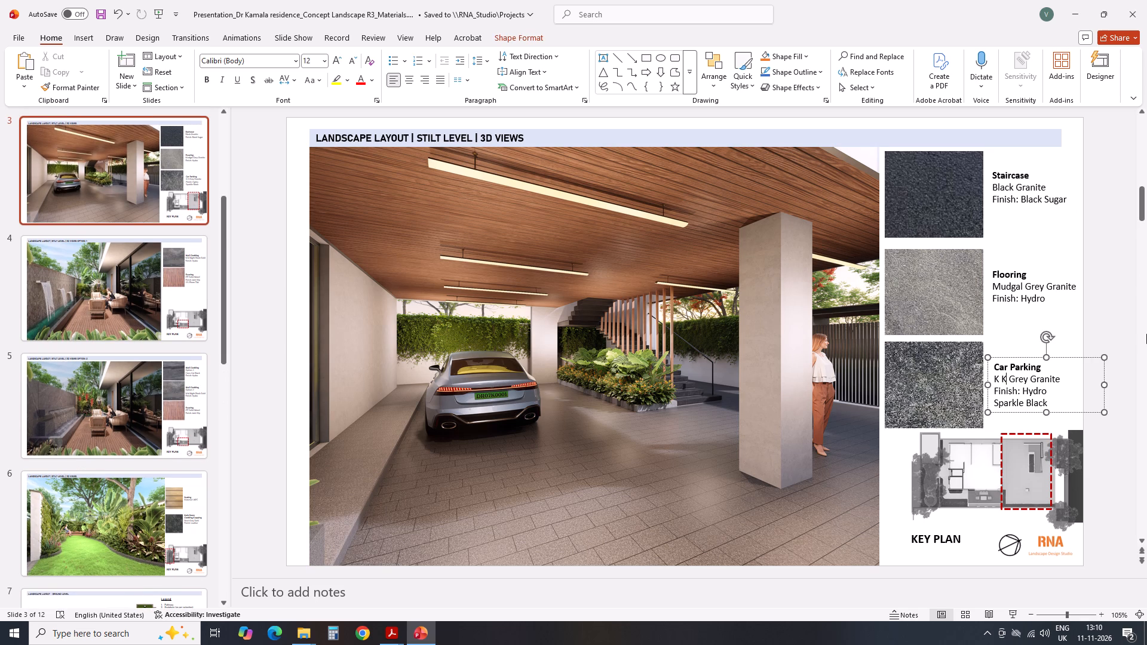
click(1123, 324)
Save the presentation.
scroll(1082, 319, up, 3)
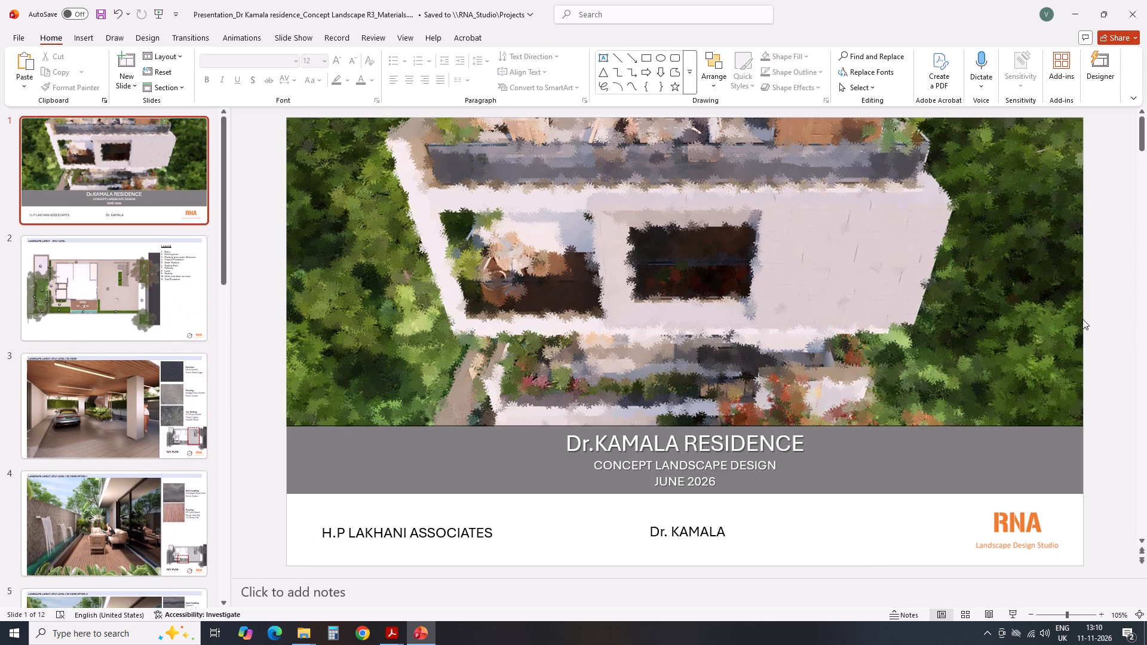
scroll(1082, 319, up, 2)
click(102, 14)
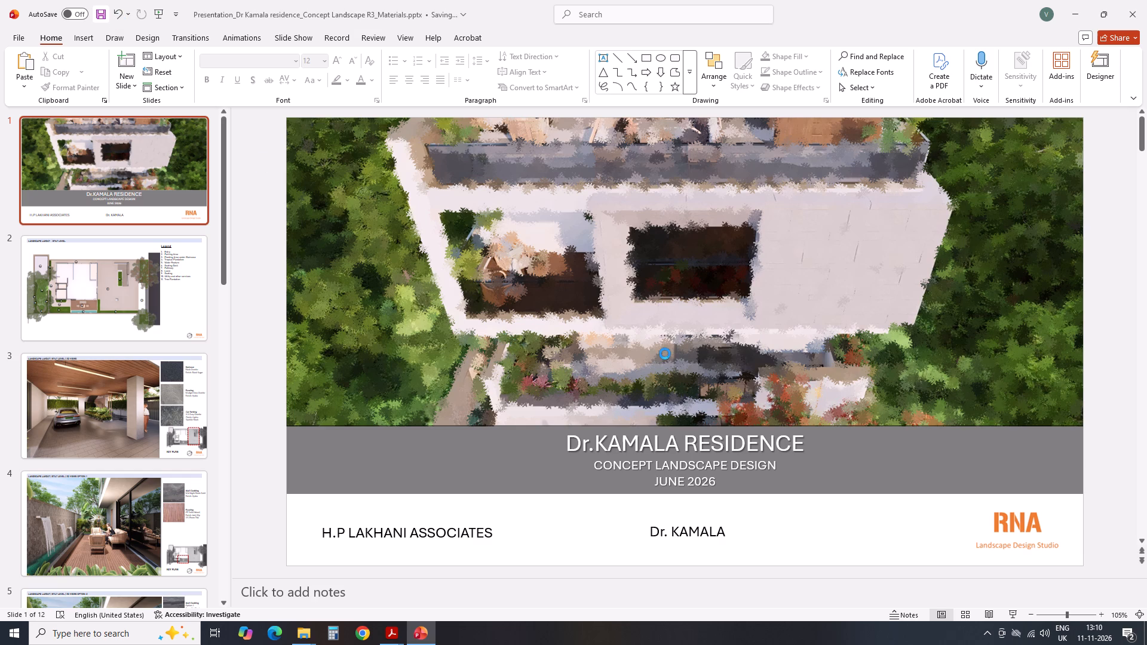
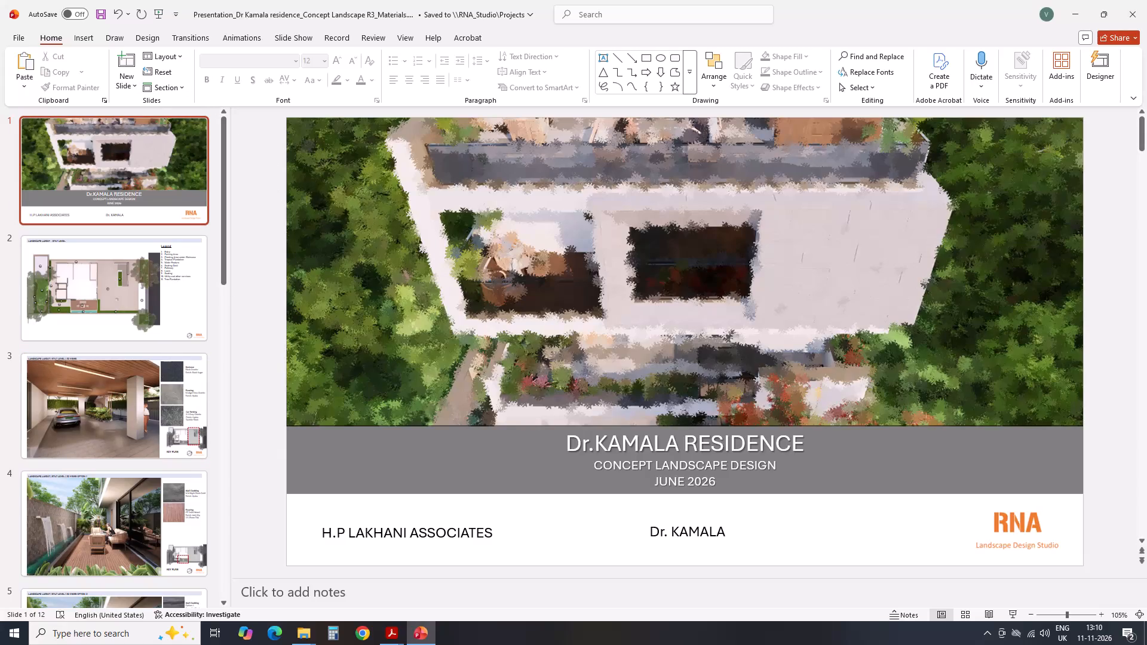
Save the presentation.
click(98, 18)
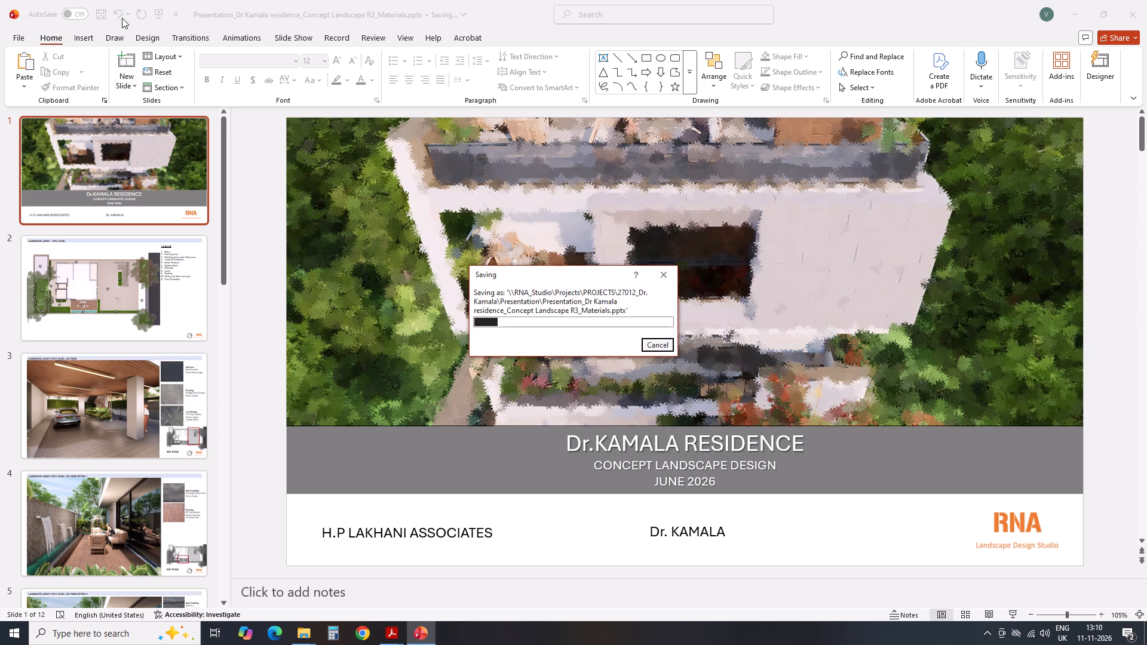
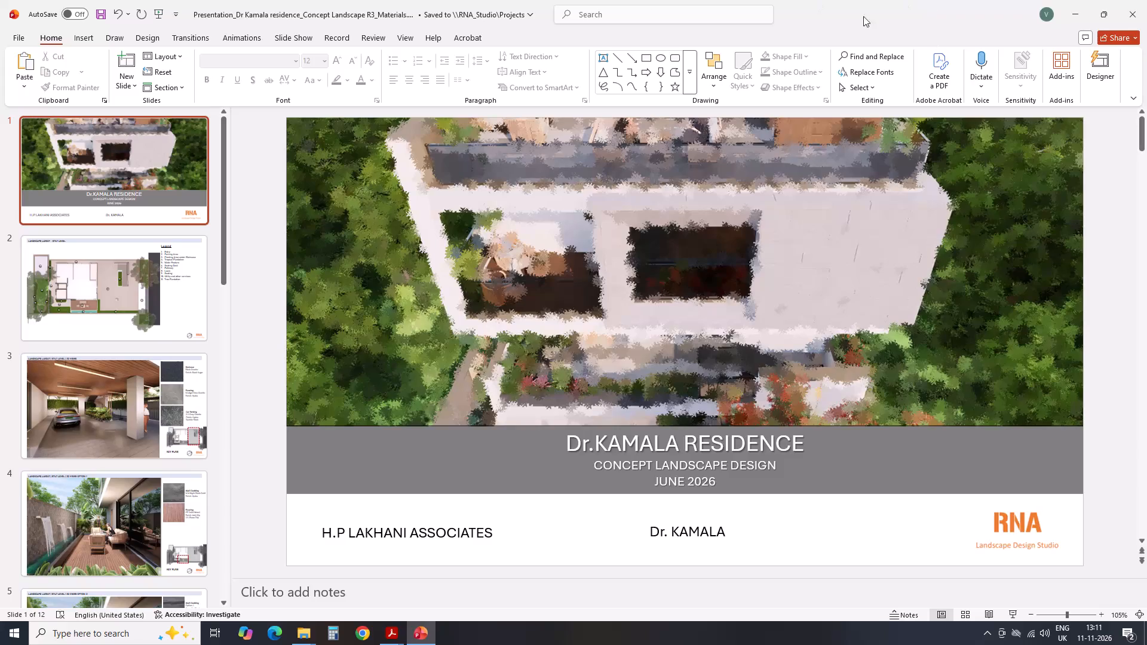
Save the presentation.
click(103, 16)
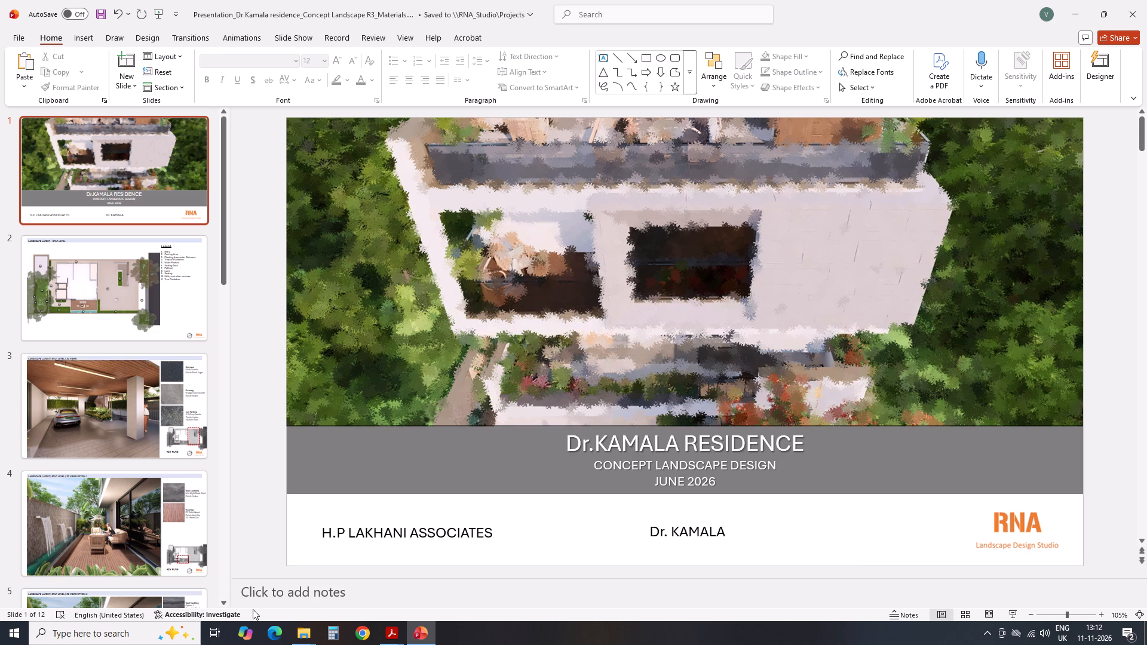
Open Material Plan.dwg from the 27012 project's Working folder in AutoCAD, dismissing the missing SHX files prompts.
click(305, 637)
click(397, 591)
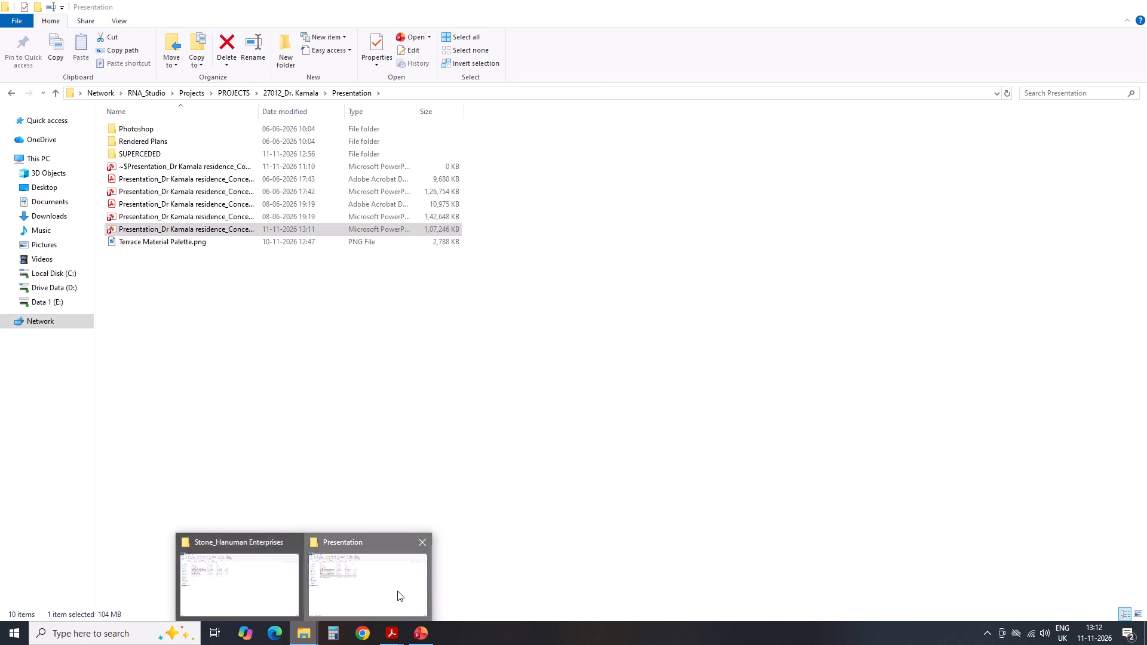
click(292, 94)
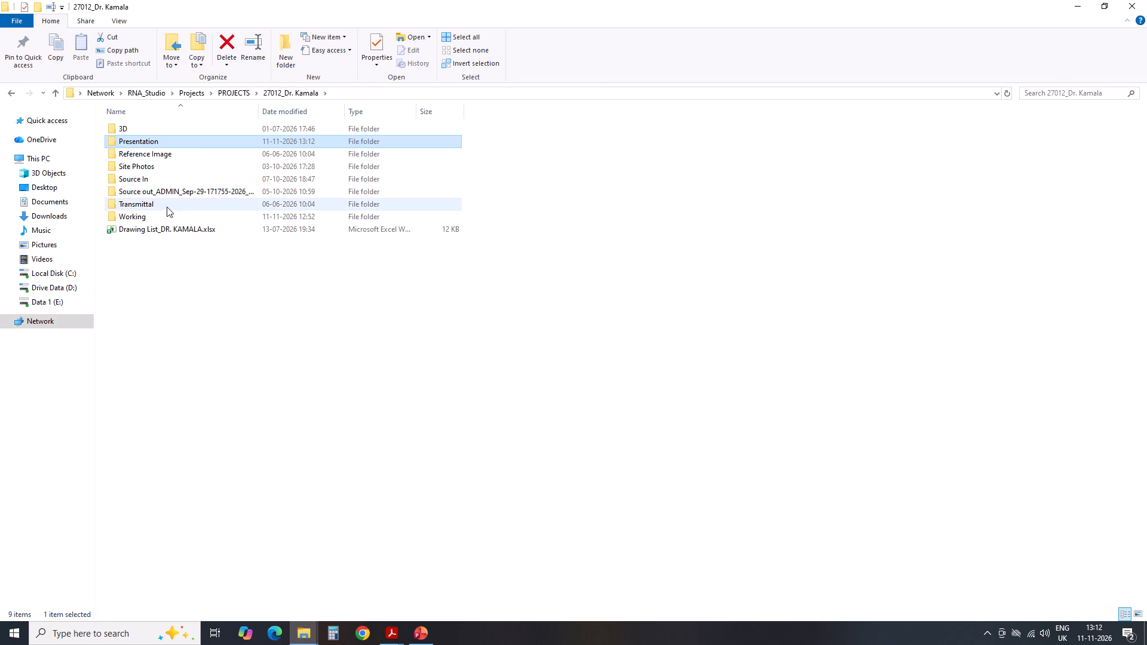
double_click(165, 218)
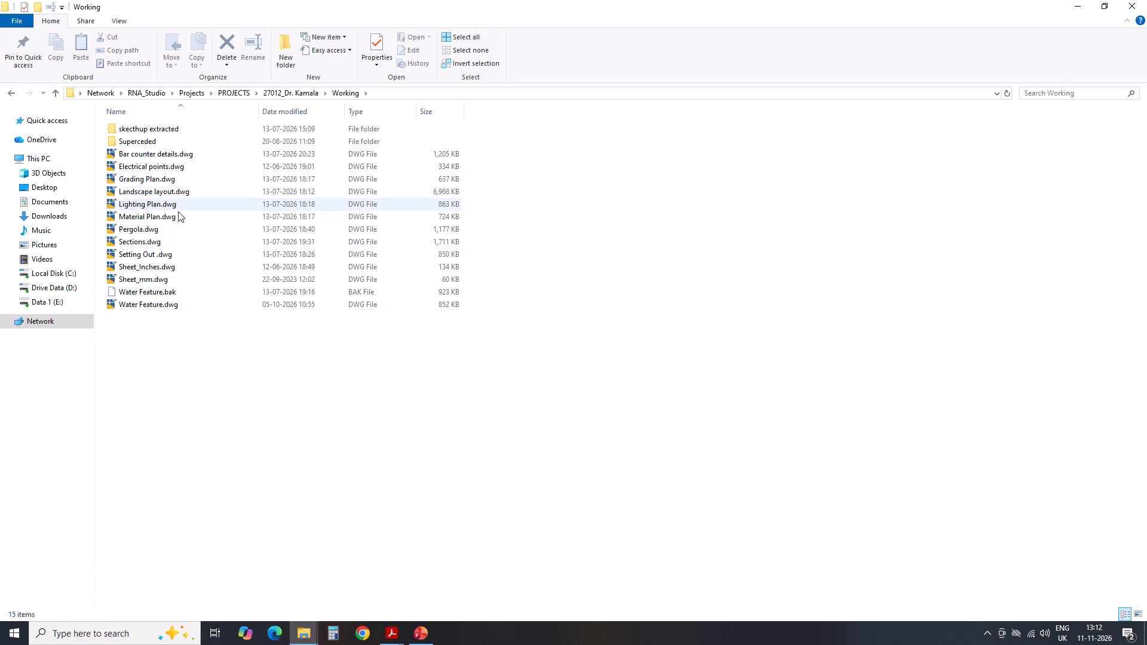
double_click(177, 213)
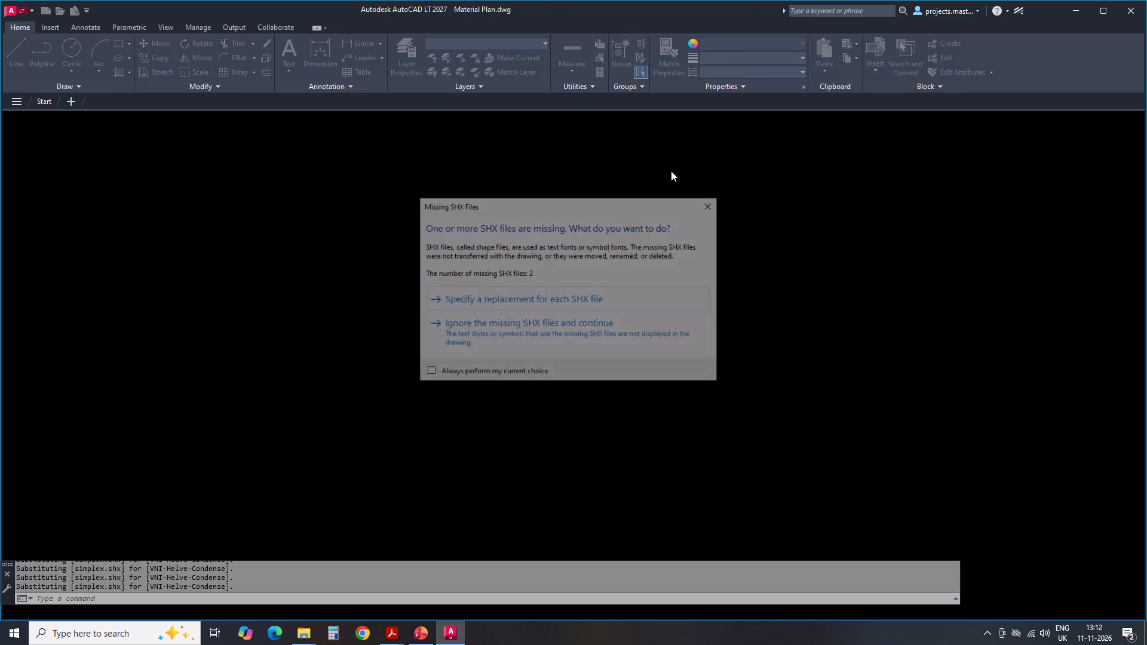
click(714, 206)
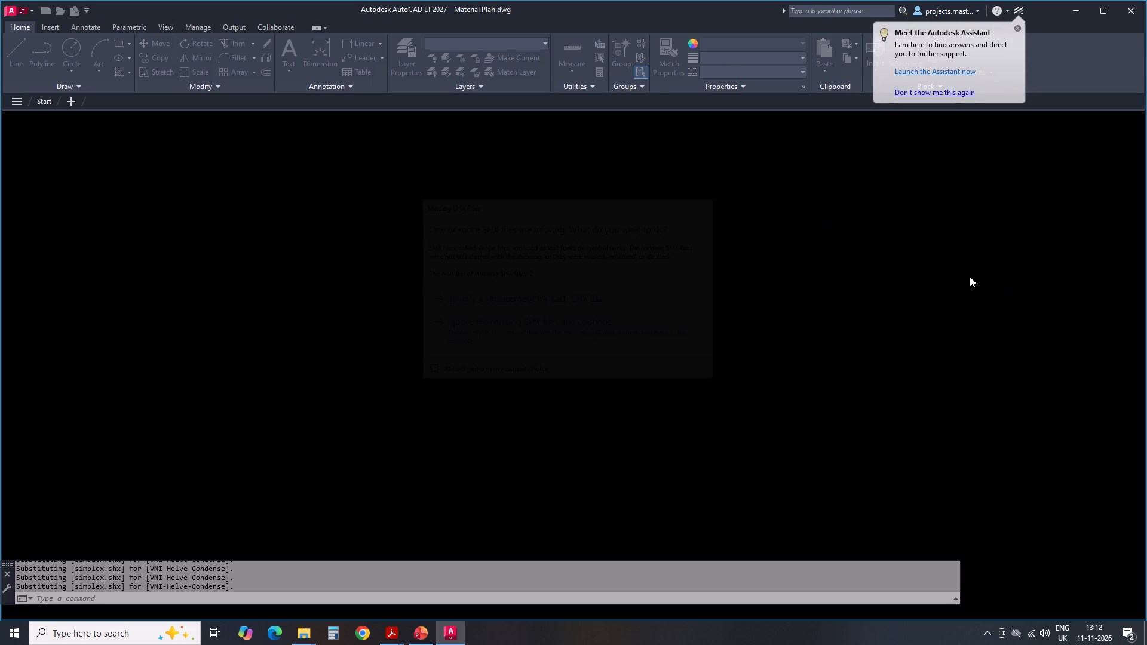
click(1019, 29)
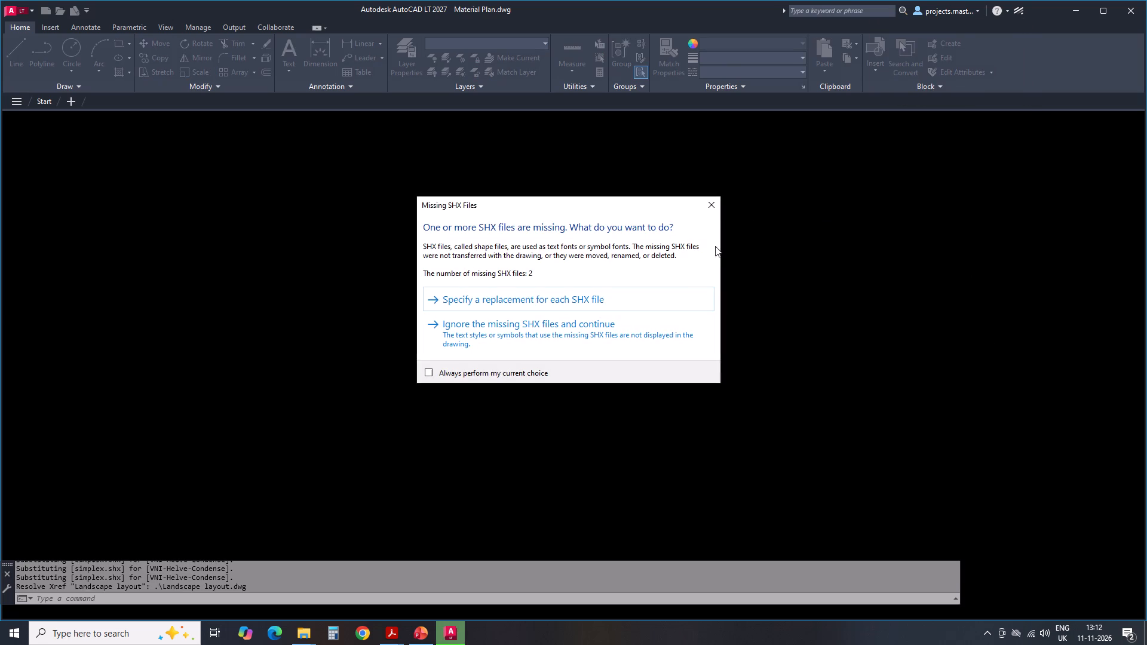
click(711, 211)
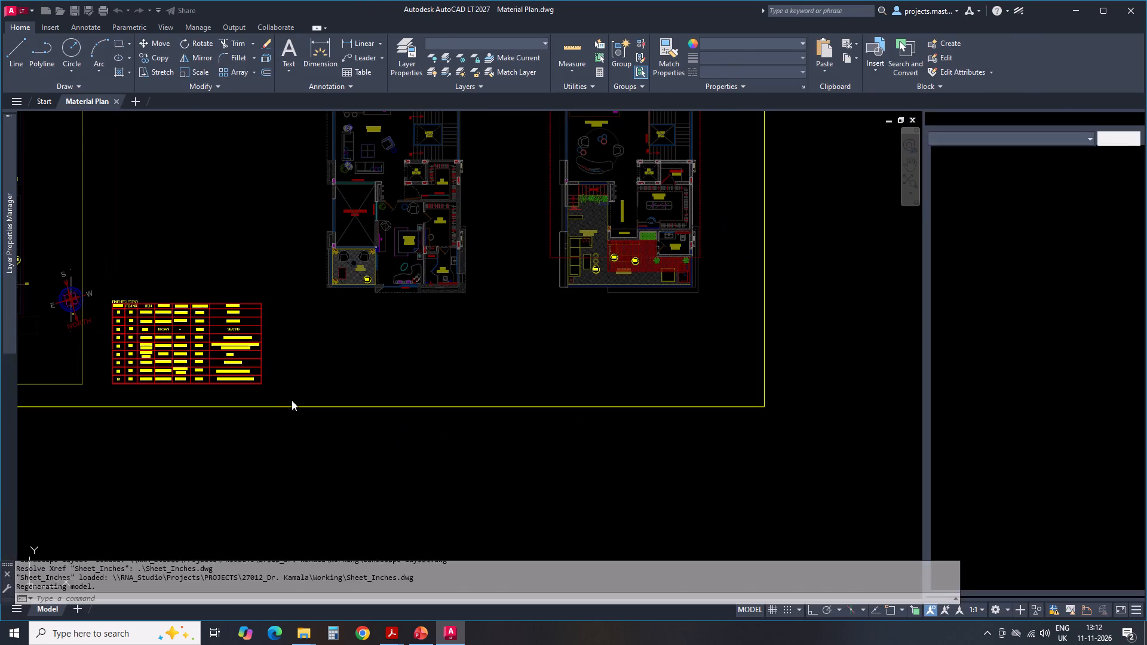
Examine the finishes legend and the stilt-level material tags around the garden, pathway, feature wall and outdoor deck.
scroll(242, 327, up, 1)
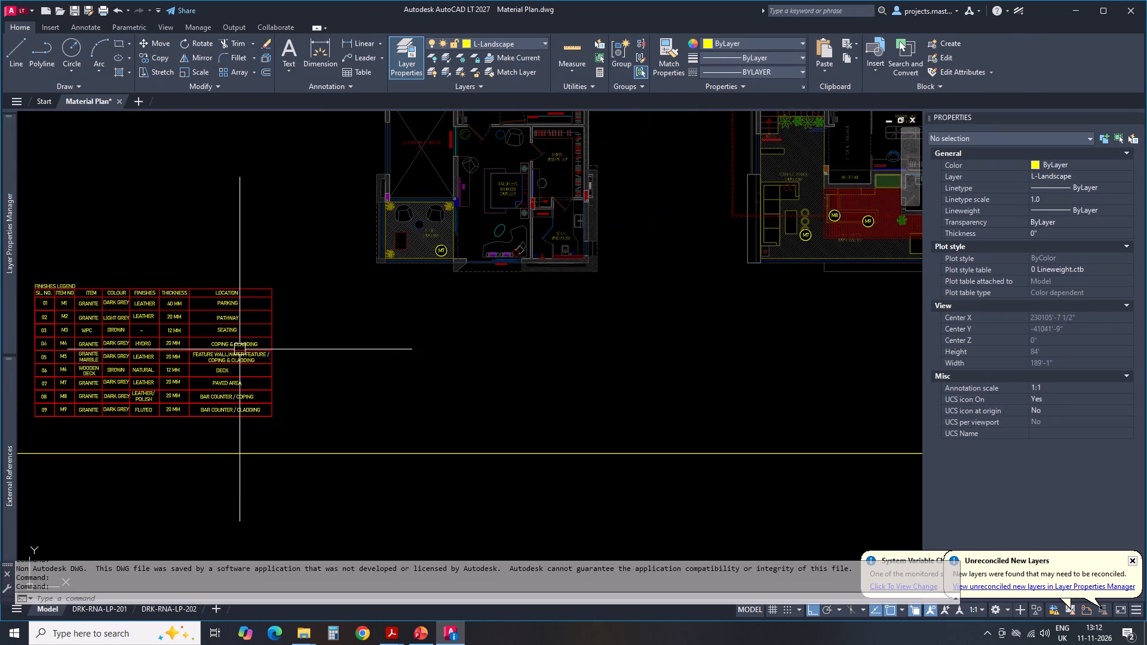
middle_drag(290, 460, 384, 474)
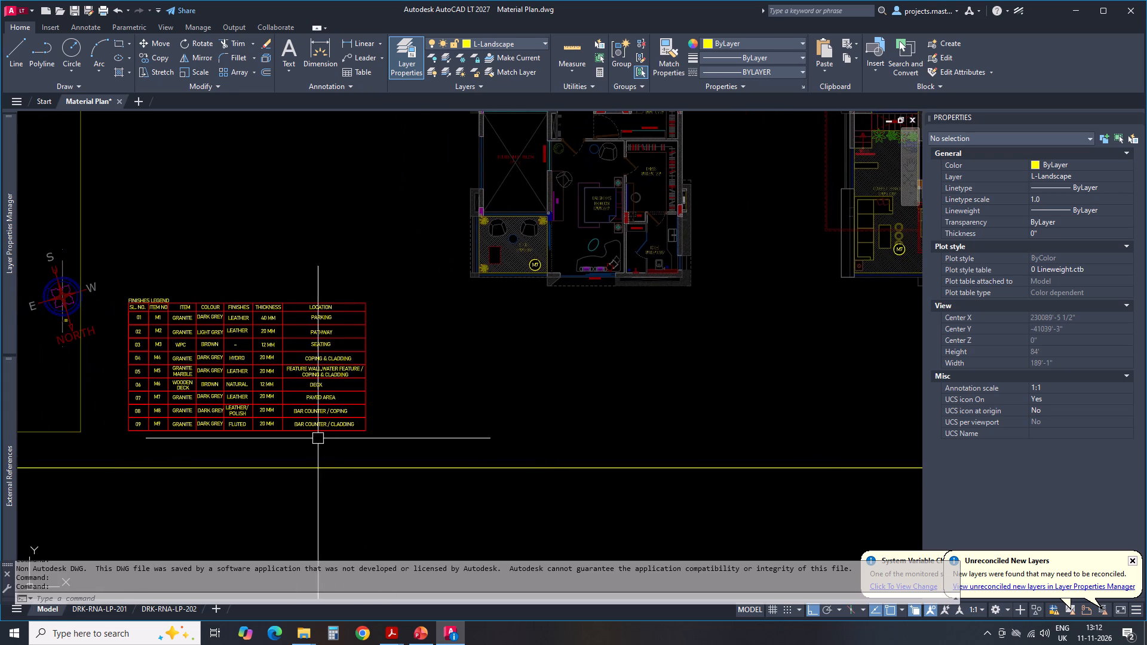
scroll(317, 438, down, 2)
scroll(418, 410, down, 2)
scroll(203, 361, up, 5)
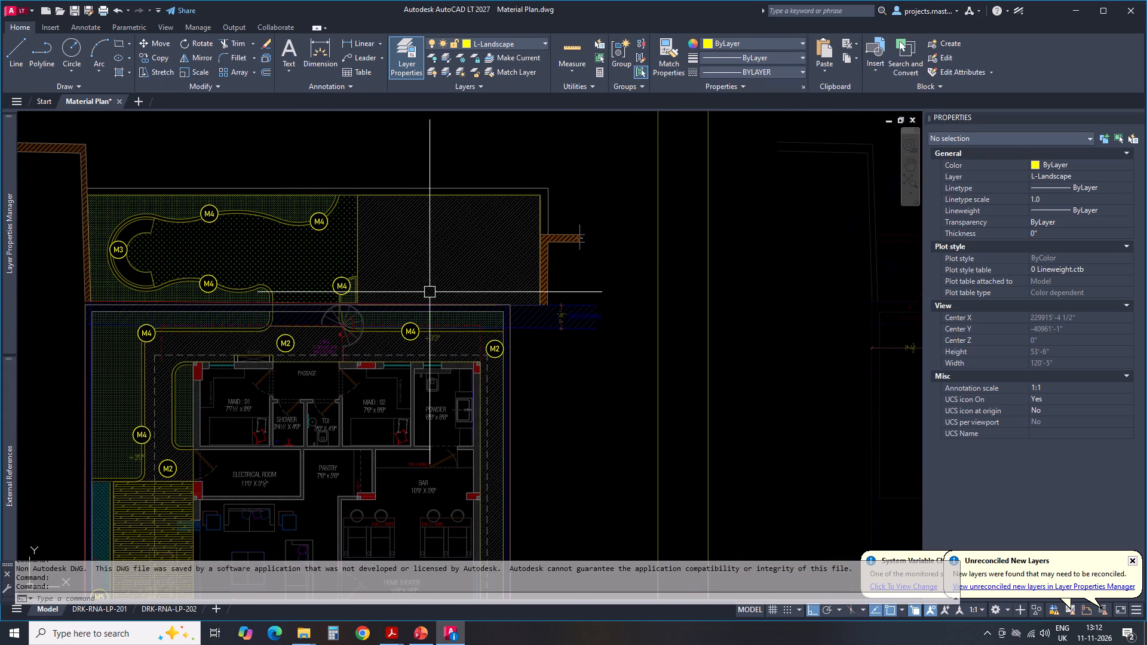
middle_drag(238, 420, 267, 314)
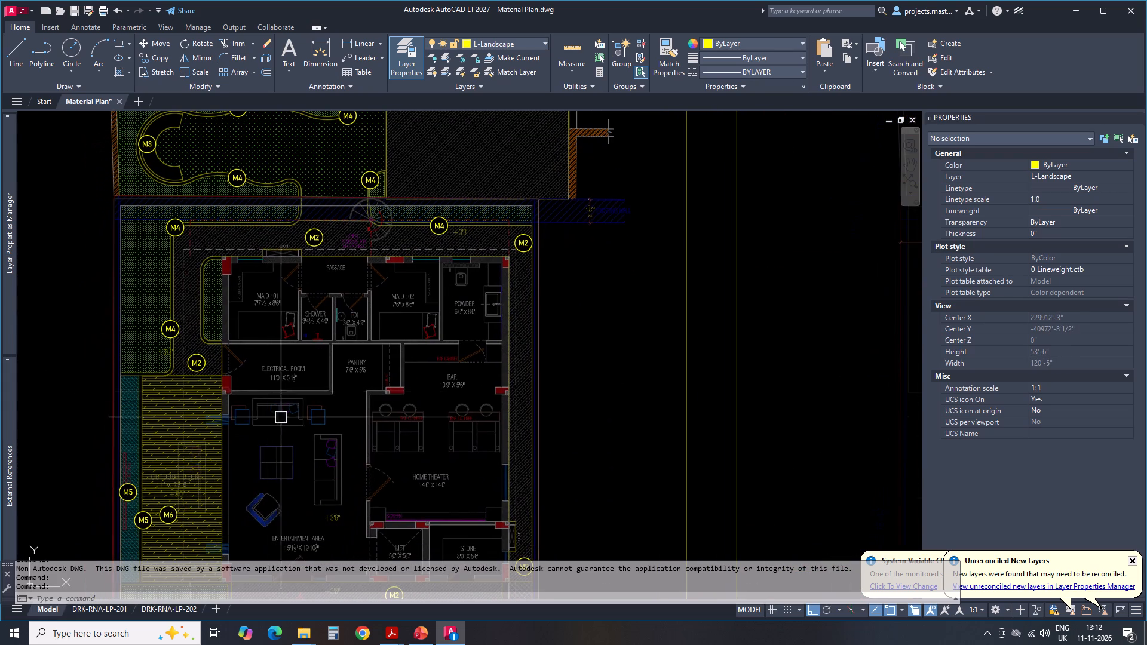
scroll(227, 455, down, 1)
middle_drag(232, 461, 262, 325)
scroll(192, 379, up, 1)
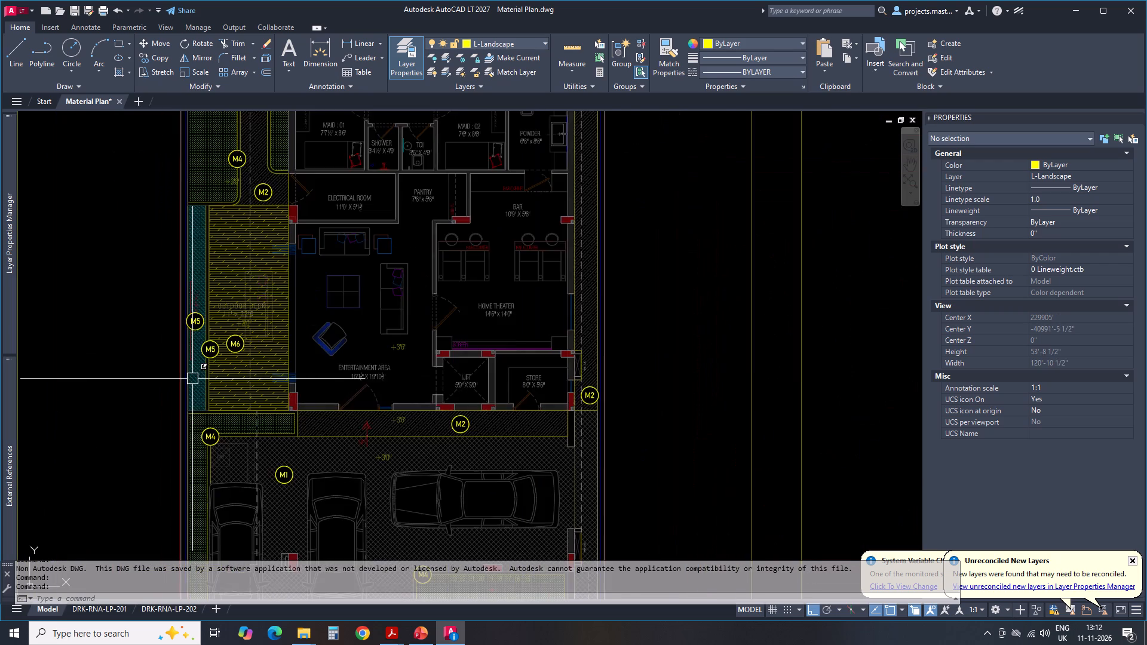
scroll(192, 378, up, 1)
scroll(146, 222, up, 2)
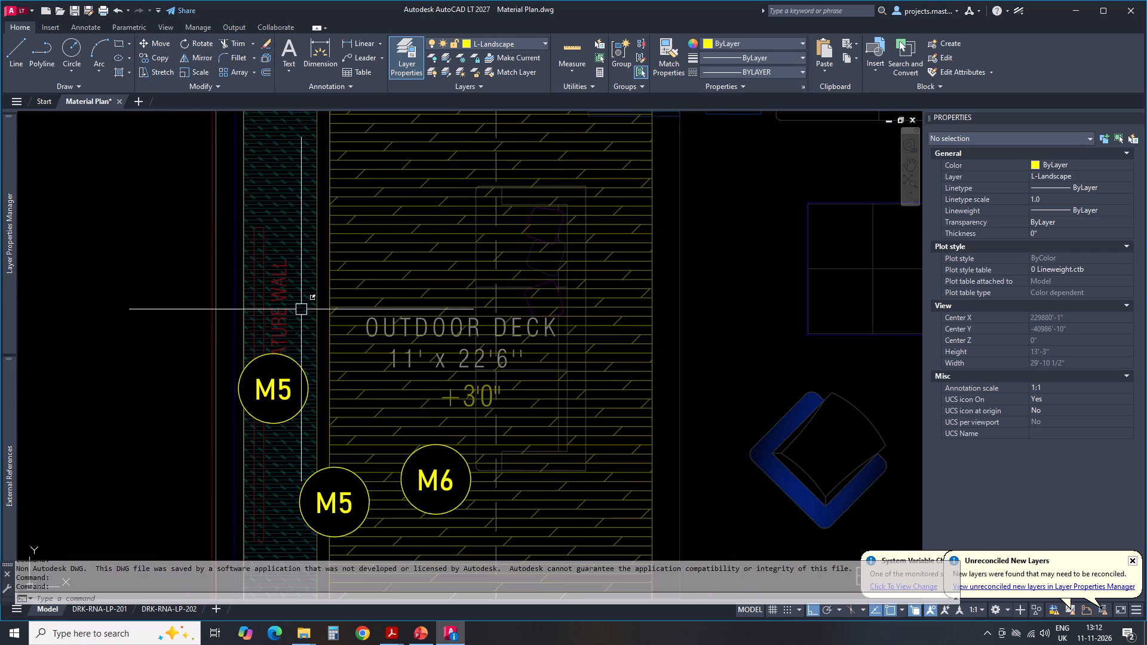
scroll(311, 309, up, 1)
scroll(314, 309, down, 3)
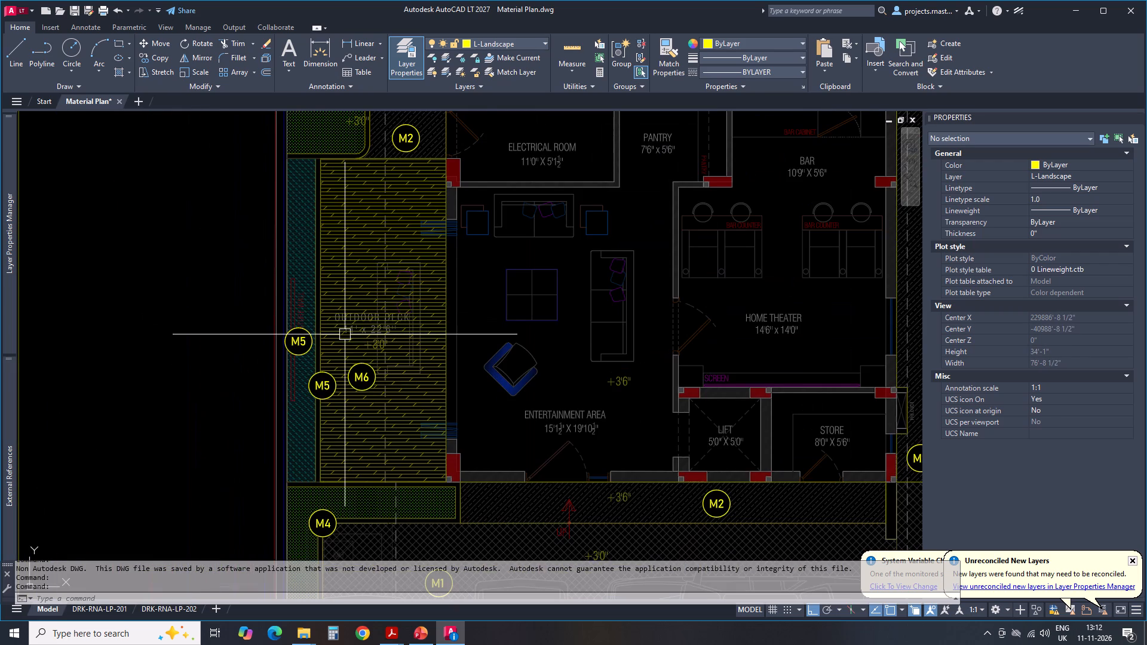
scroll(345, 334, down, 3)
Examine the stilt-level material tags around the car parking, staircase planter and security room.
middle_drag(528, 414, 444, 302)
scroll(251, 388, up, 1)
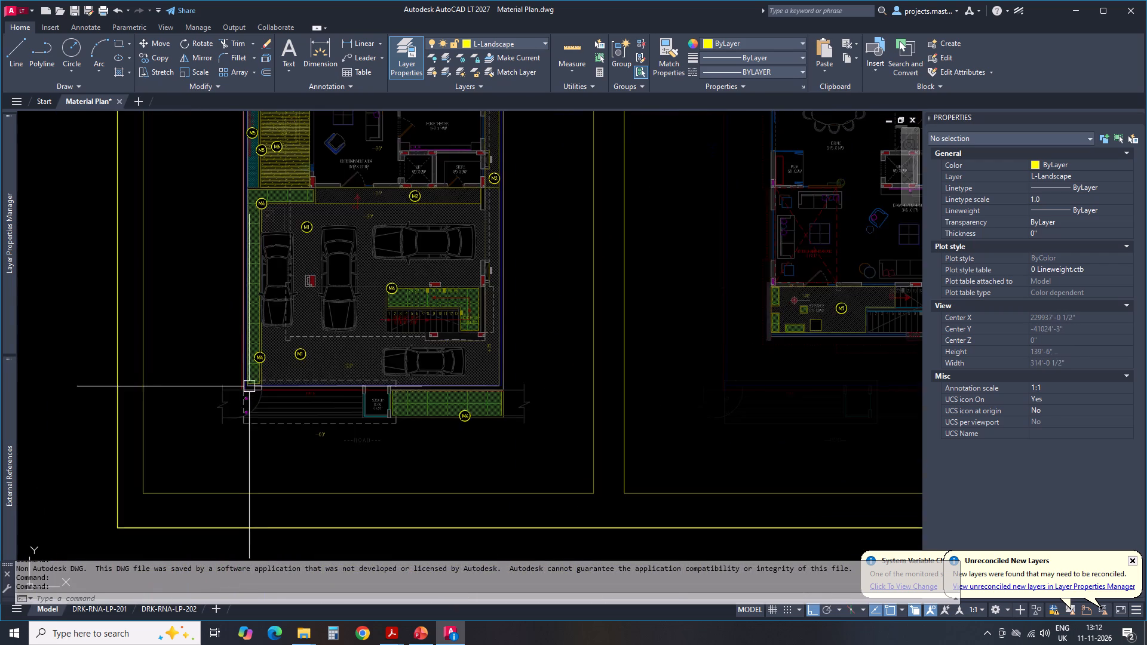
scroll(252, 364, up, 2)
scroll(335, 363, down, 2)
middle_drag(734, 411, 526, 420)
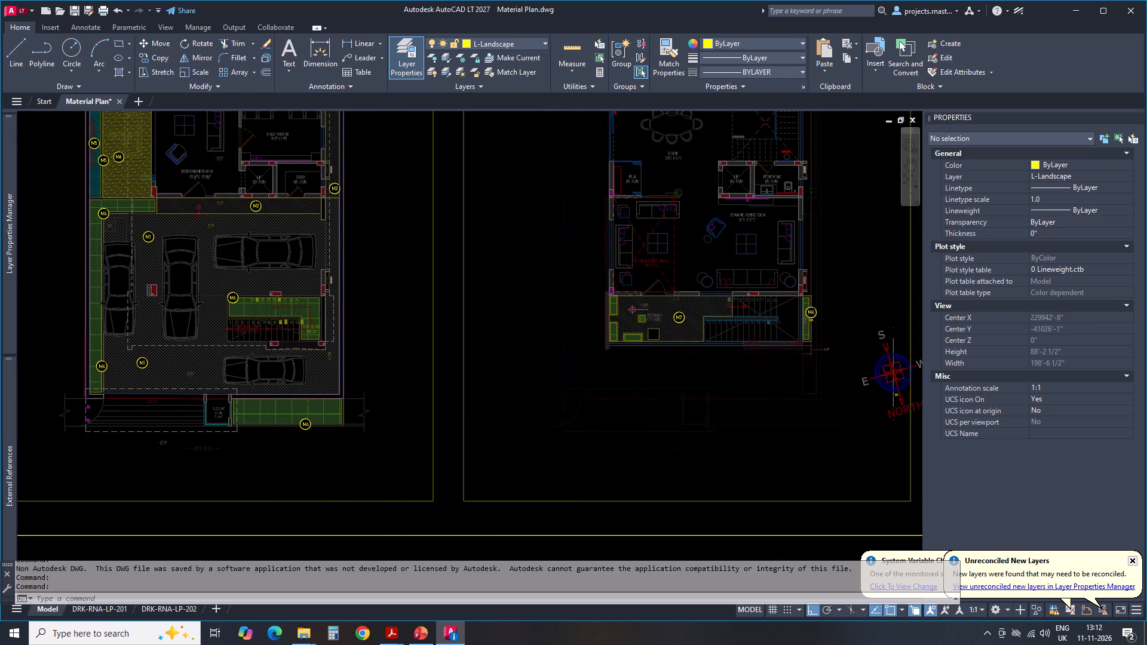
scroll(295, 346, up, 2)
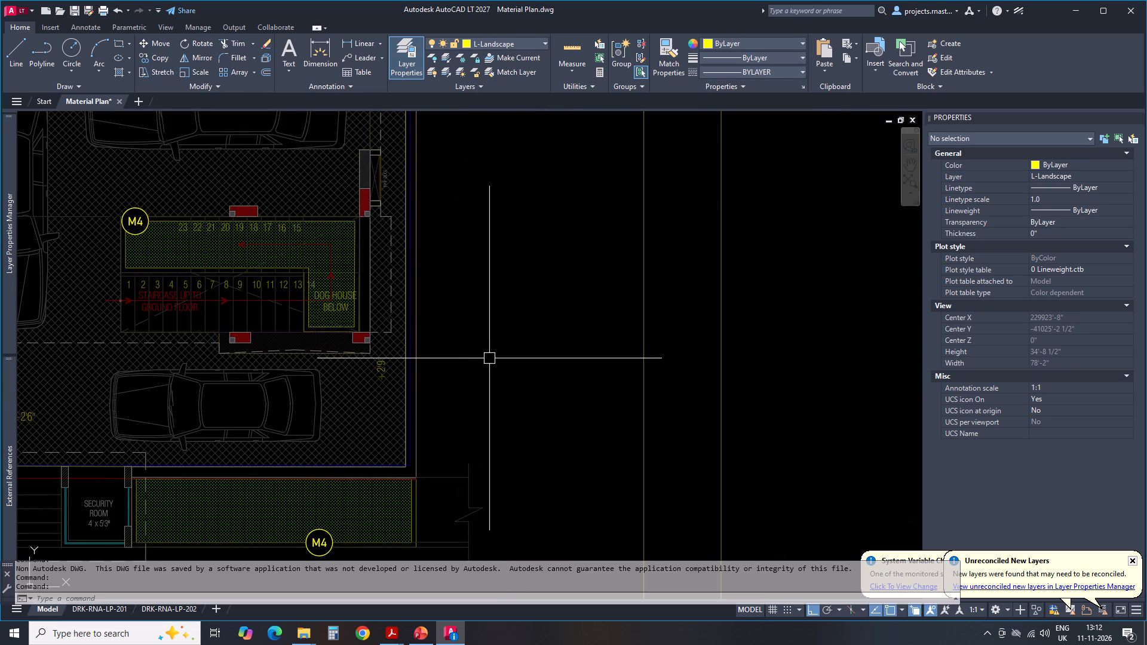
scroll(489, 358, down, 2)
Examine the material tags at the entrance area and staircase in front of the drawing/living room.
middle_drag(754, 433, 287, 434)
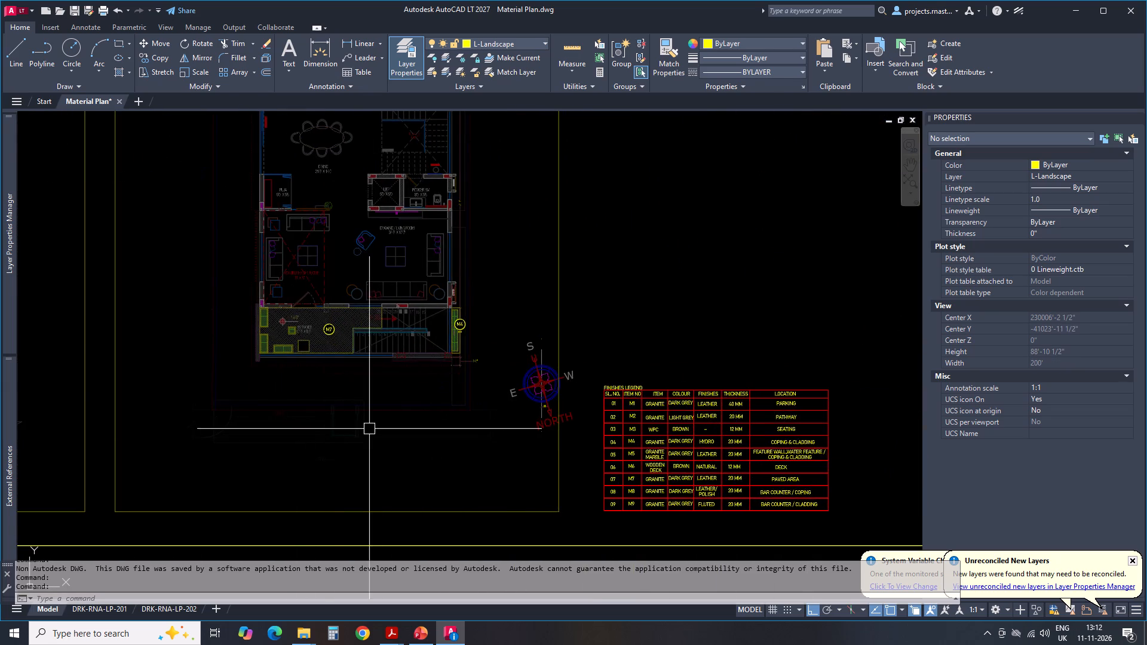
scroll(303, 324, up, 2)
scroll(378, 385, down, 1)
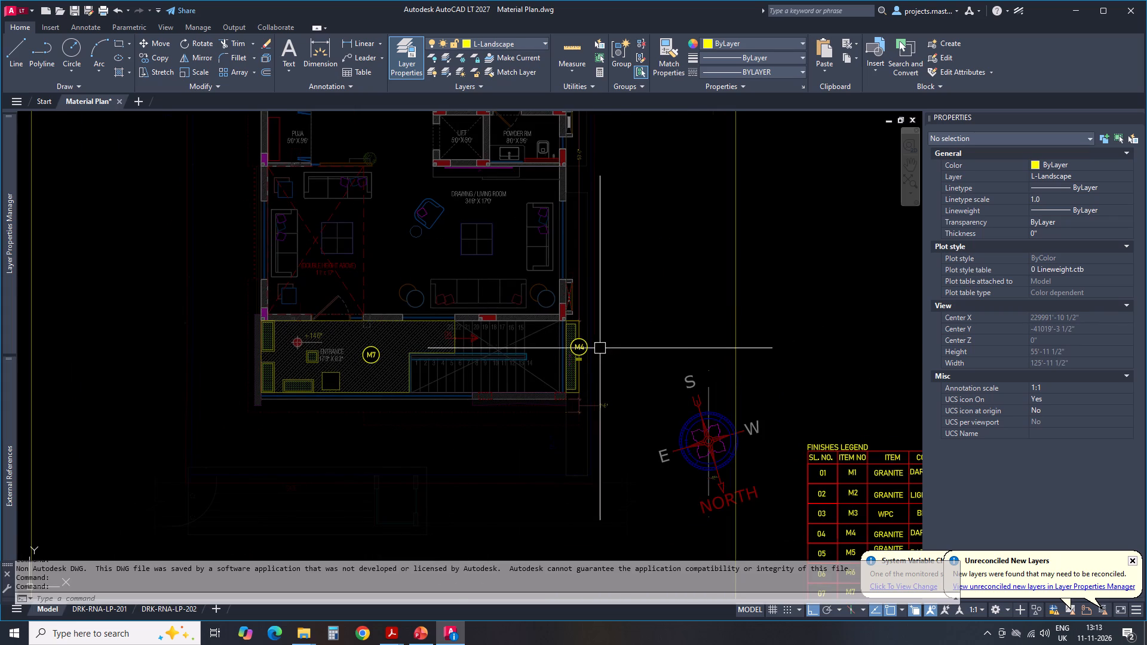
scroll(349, 357, up, 2)
scroll(357, 379, down, 2)
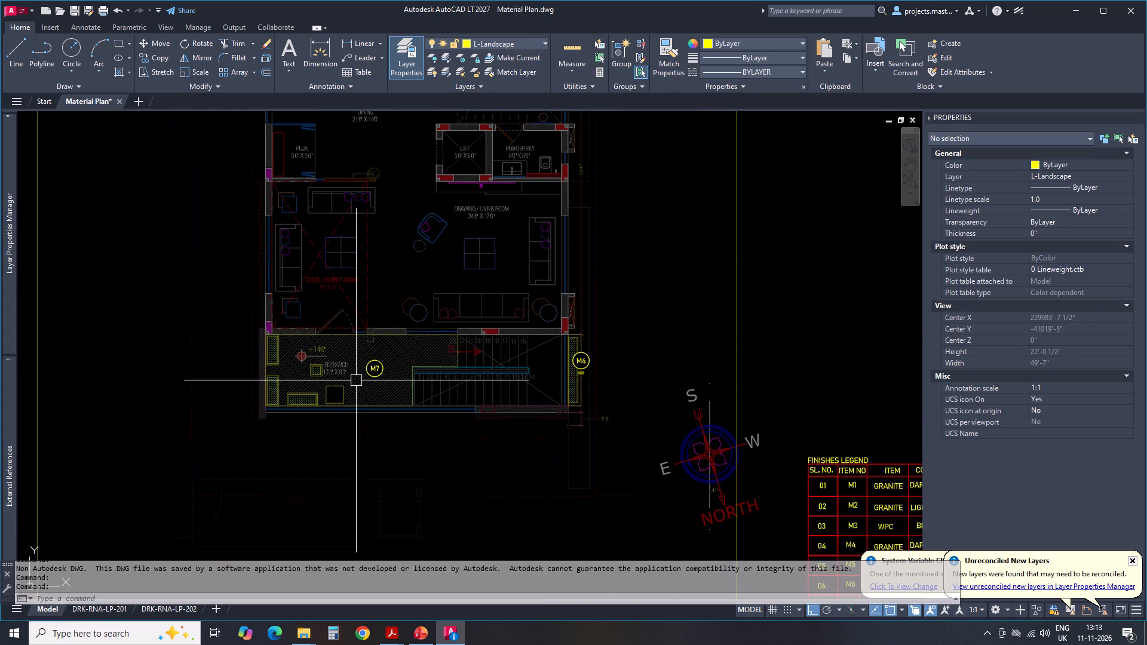
scroll(579, 355, down, 2)
Check the sitout's material tag beside the daughter's bedroom against the finishes legend.
middle_drag(589, 388, 201, 389)
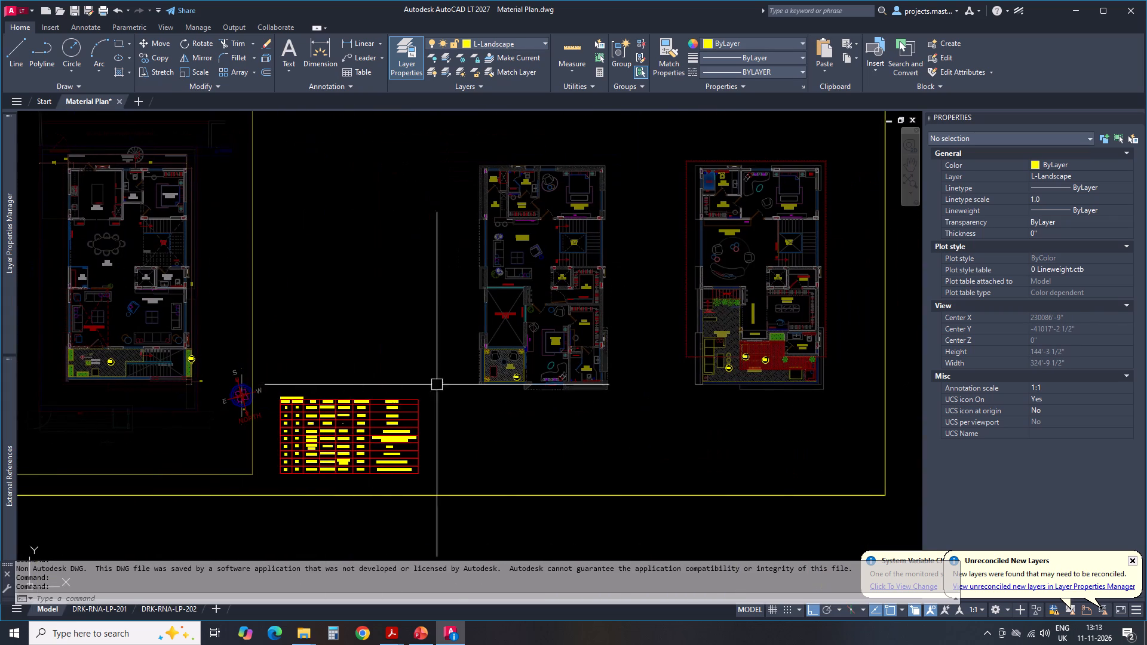
scroll(547, 355, up, 3)
scroll(455, 393, up, 1)
scroll(448, 395, down, 1)
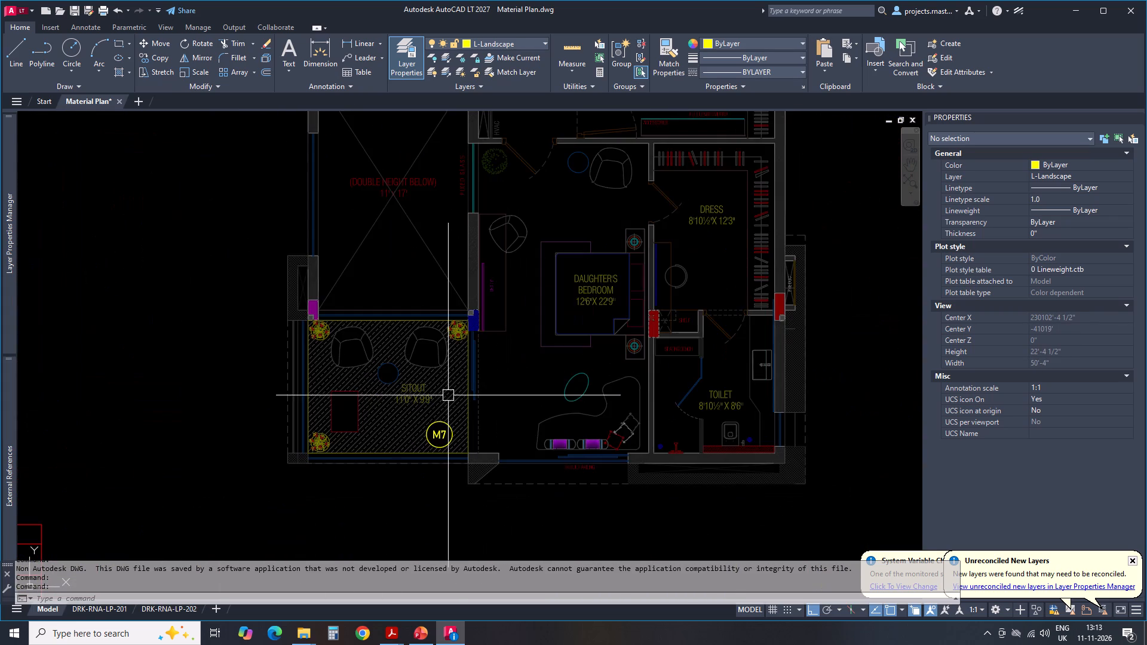
scroll(447, 397, down, 1)
scroll(404, 434, down, 2)
middle_drag(355, 473, 370, 386)
scroll(227, 395, up, 3)
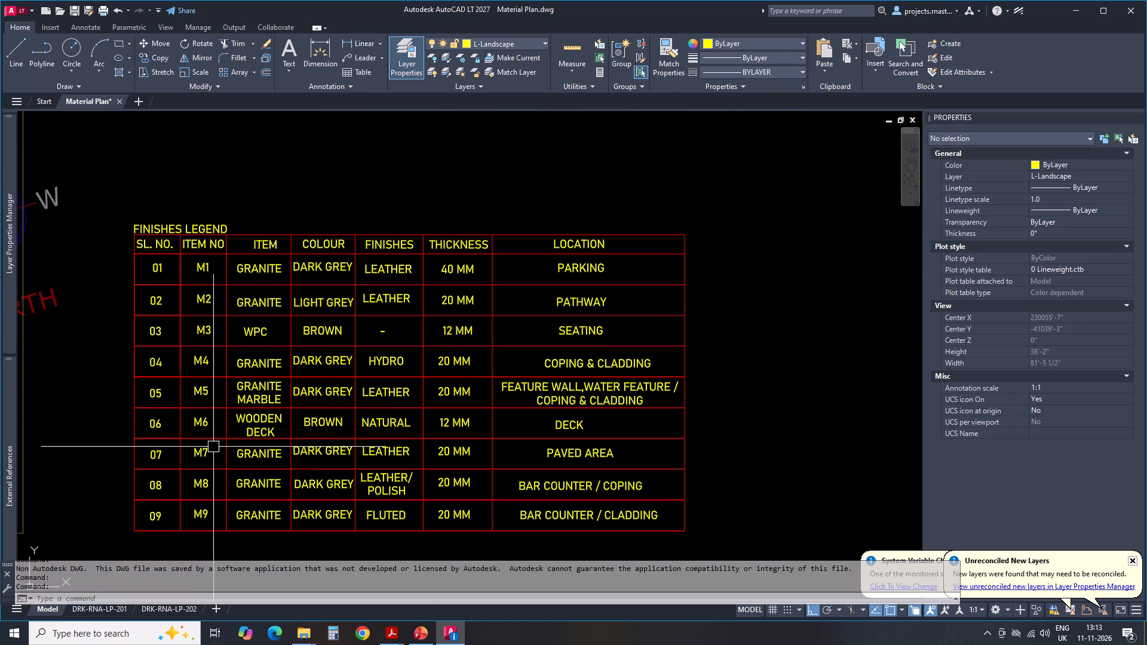
Examine the bar counter and paving material tags on the covered and open terraces, ending on the full material plan.
scroll(457, 367, down, 4)
middle_drag(600, 375, 438, 411)
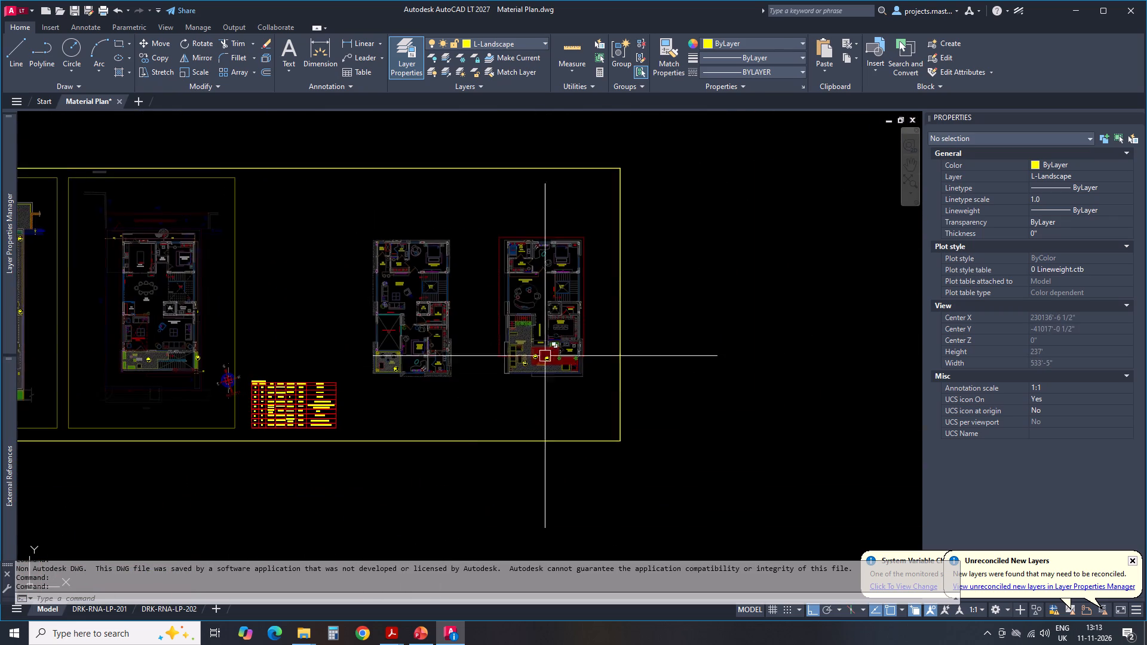
scroll(546, 337, up, 2)
scroll(493, 356, up, 2)
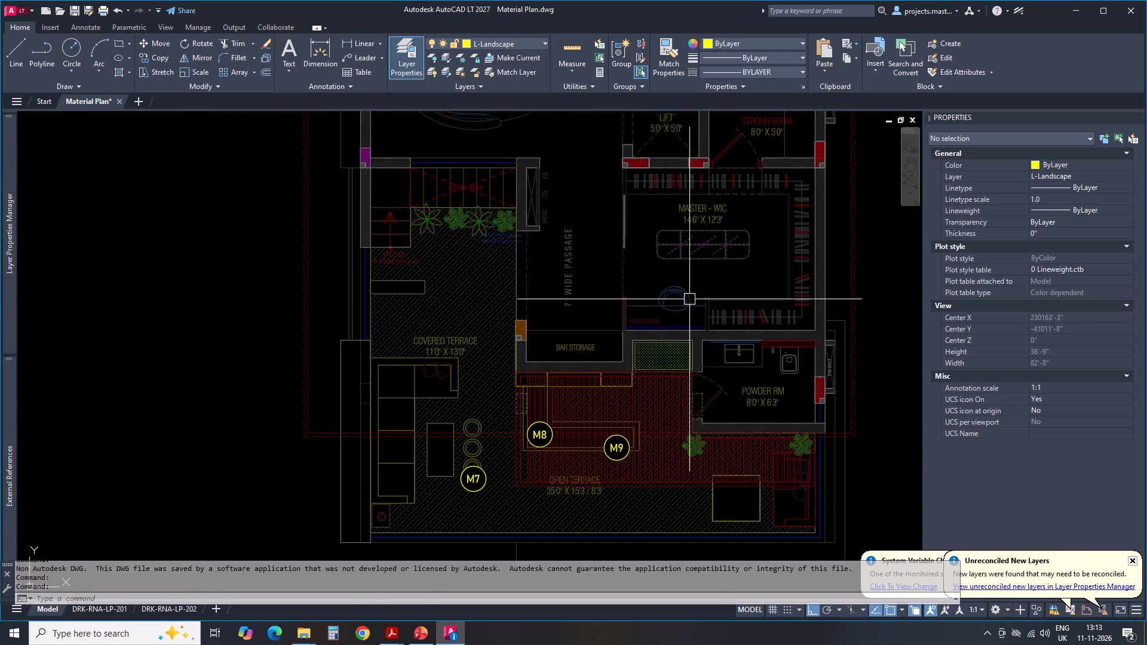
scroll(593, 300, down, 2)
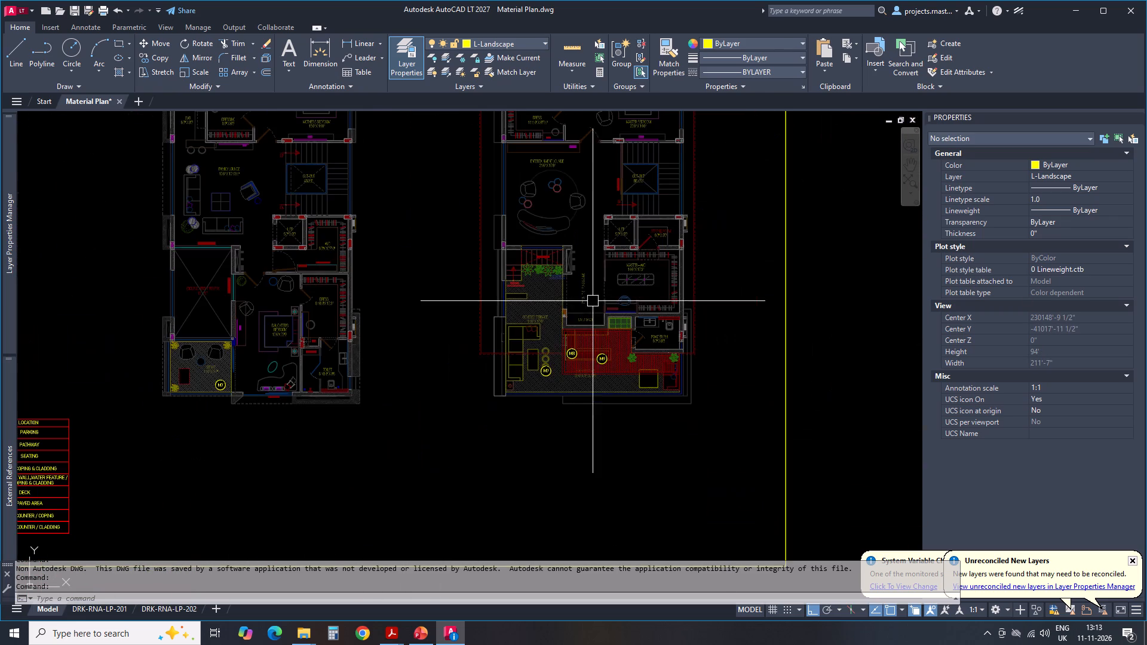
scroll(521, 304, down, 2)
middle_drag(438, 380, 499, 377)
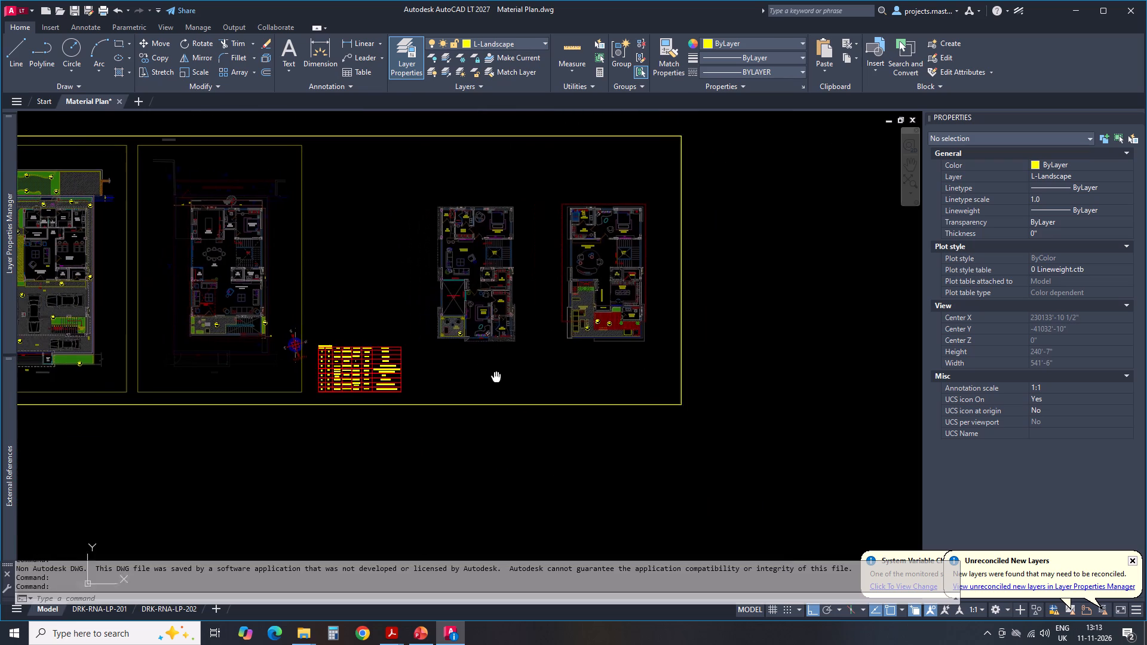
middle_drag(499, 377, 630, 392)
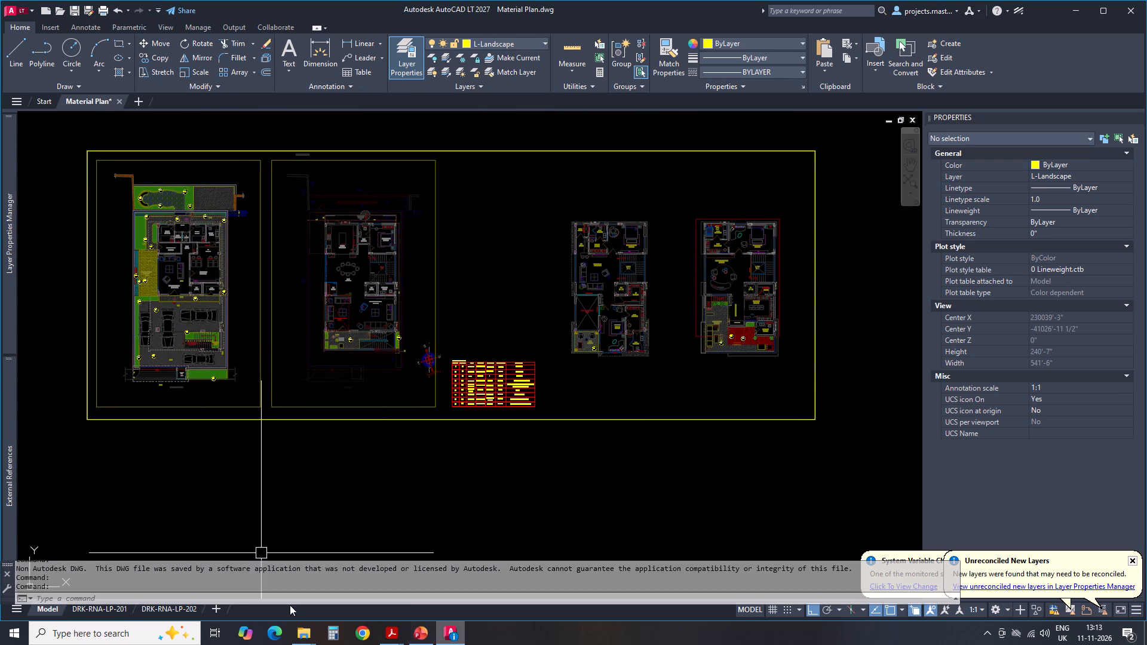
Switch to the PowerPoint presentation and review the staircase, flooring and car parking materials on slide 3.
click(412, 639)
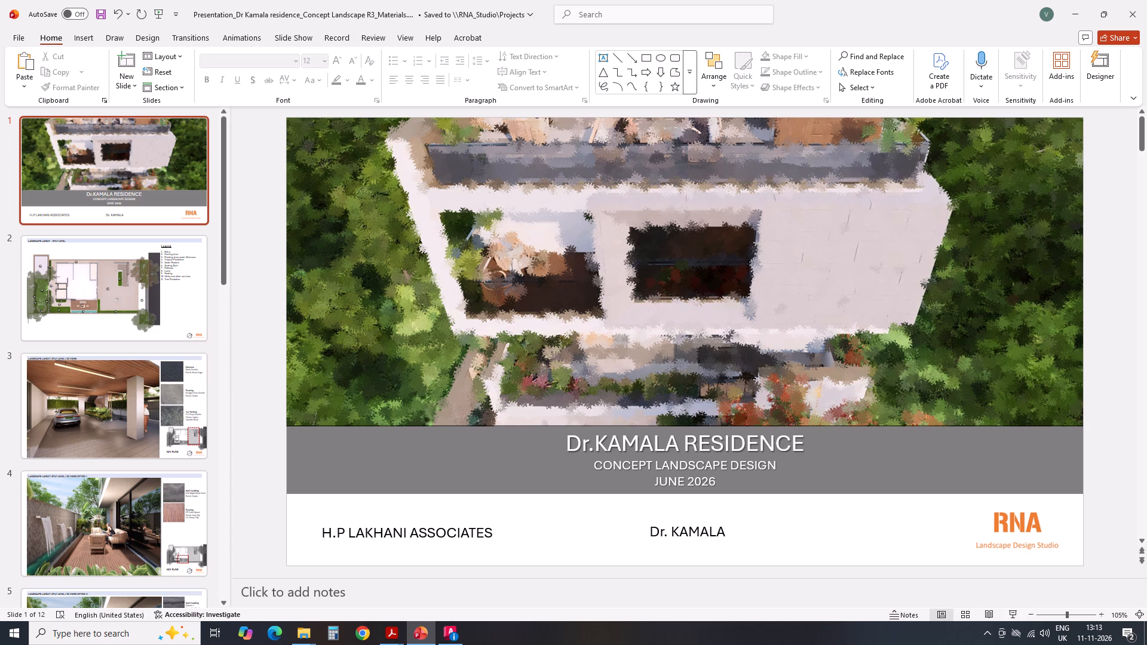
click(182, 443)
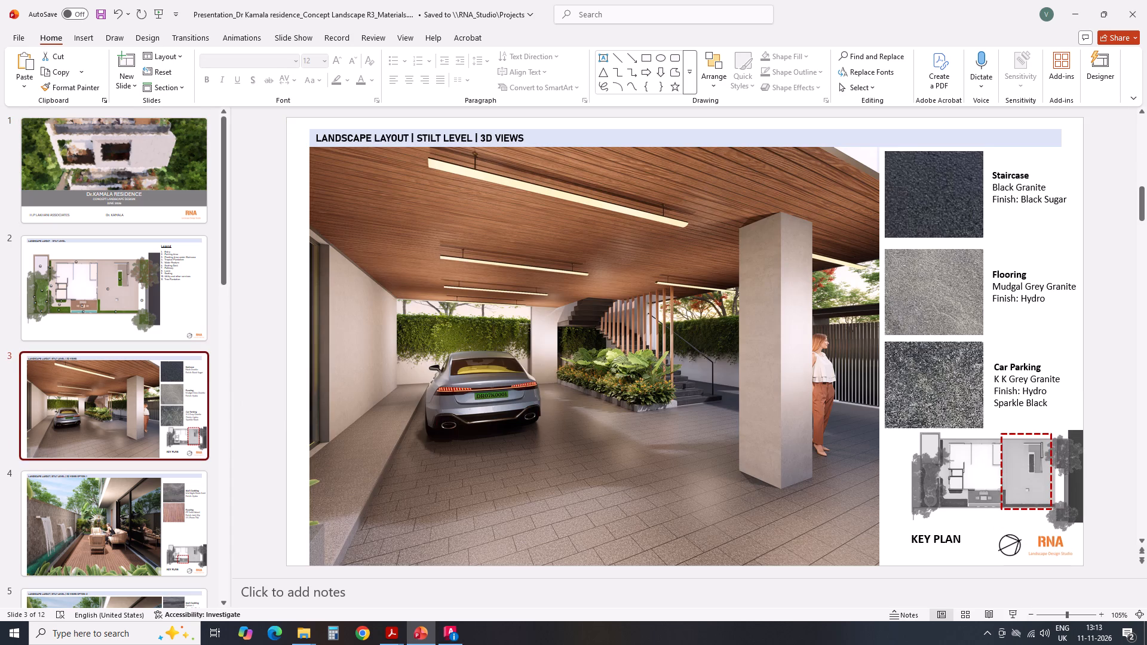
click(1113, 239)
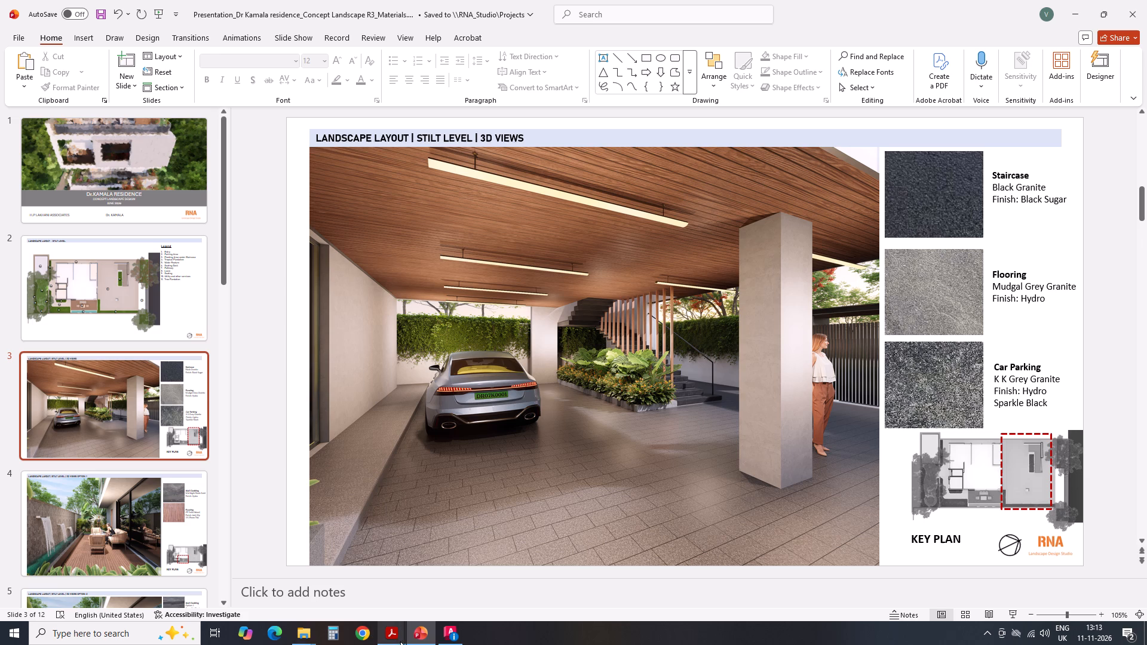
Return to AutoCAD's Material Plan and check the material tags around the stilt-level parking, staircase and pathway.
click(452, 638)
scroll(194, 368, up, 1)
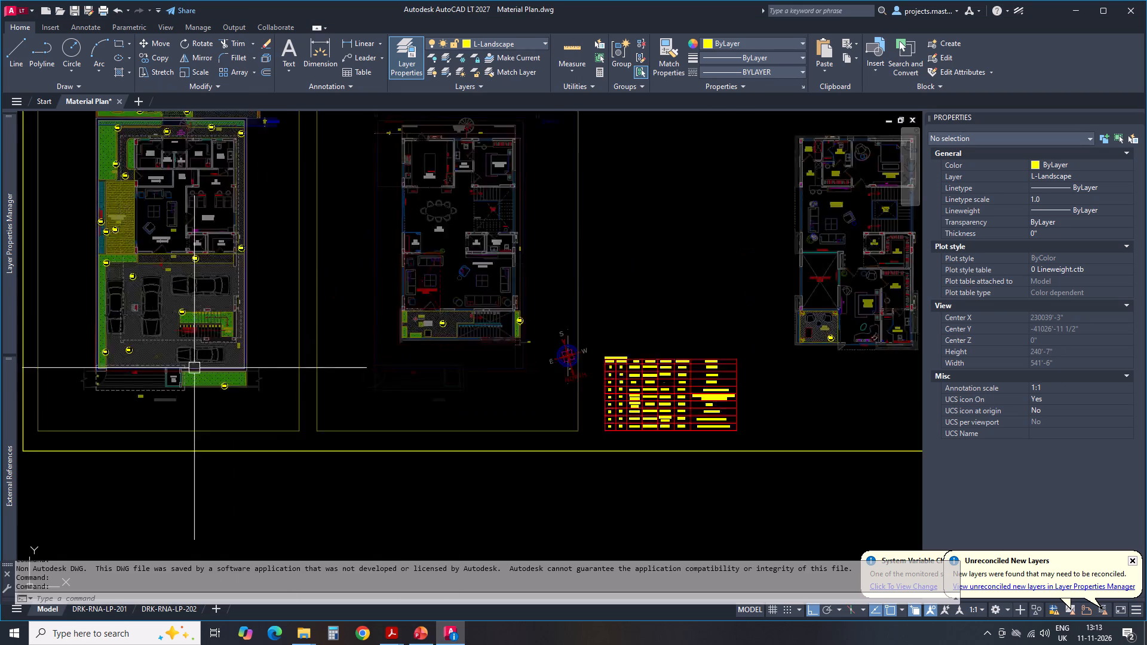
scroll(194, 370, up, 1)
middle_drag(477, 407, 508, 479)
scroll(198, 334, up, 2)
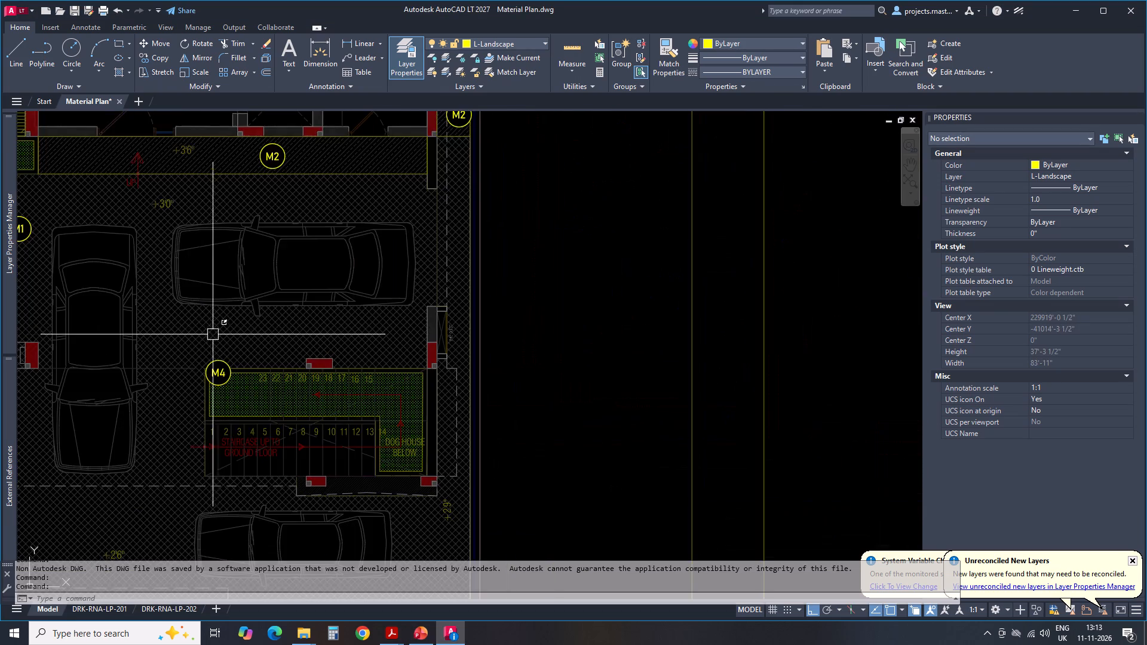
scroll(227, 334, down, 1)
scroll(378, 390, down, 2)
scroll(293, 335, up, 3)
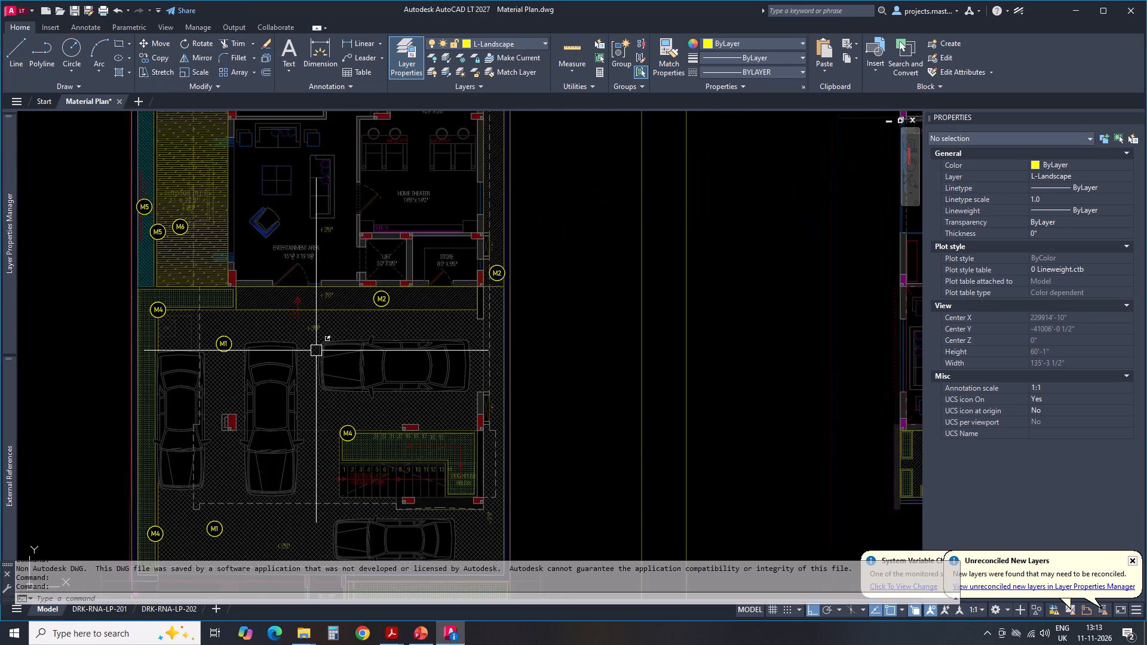
Examine the material tags around the stilt-level car parking, deck and pathway, and check them against the finishes legend.
click(295, 341)
scroll(400, 367, down, 2)
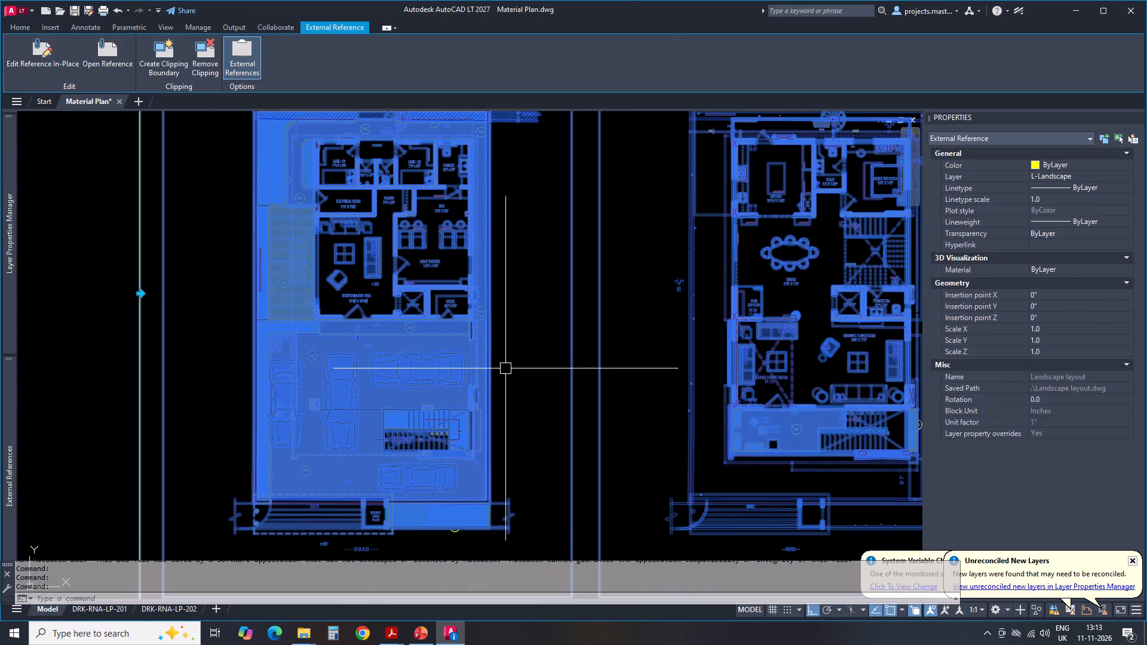
scroll(507, 368, down, 1)
middle_drag(618, 402, 526, 416)
key(Escape)
scroll(336, 418, up, 2)
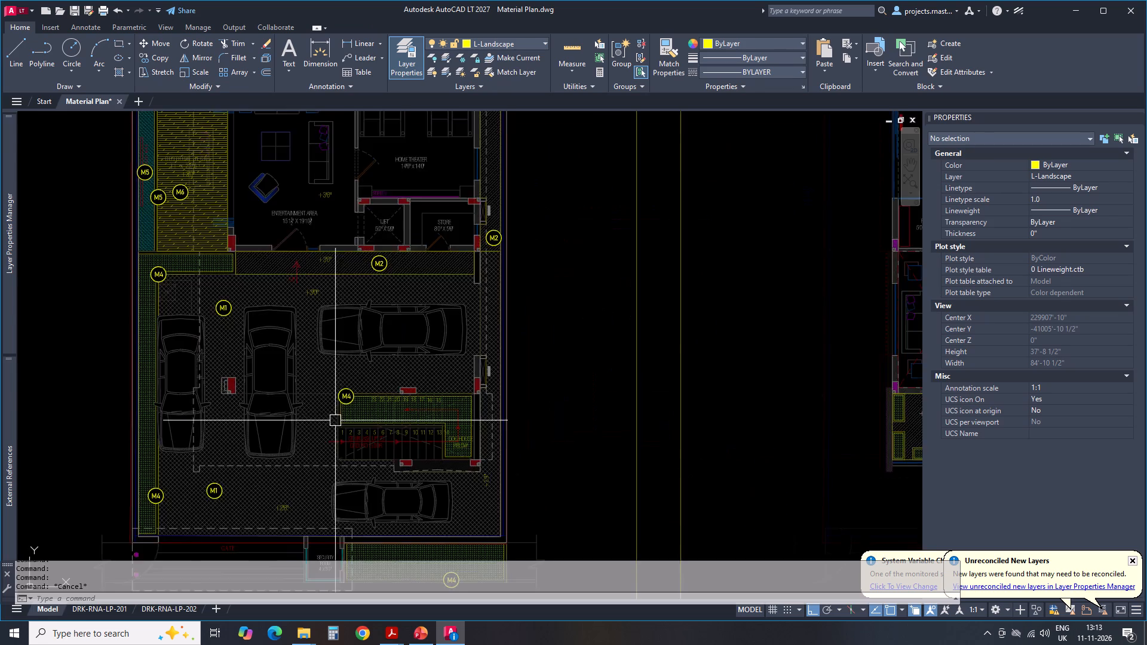
scroll(335, 420, up, 1)
click(447, 357)
key(Escape)
scroll(432, 357, down, 2)
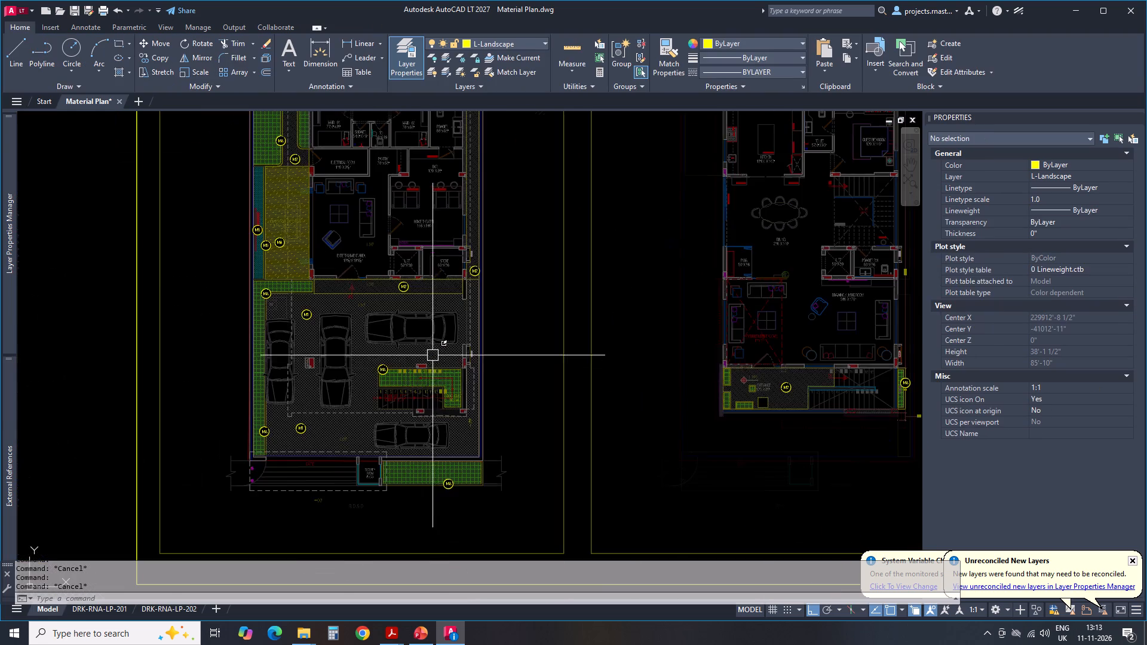
scroll(271, 202, up, 2)
click(302, 219)
key(Escape)
scroll(293, 263, down, 2)
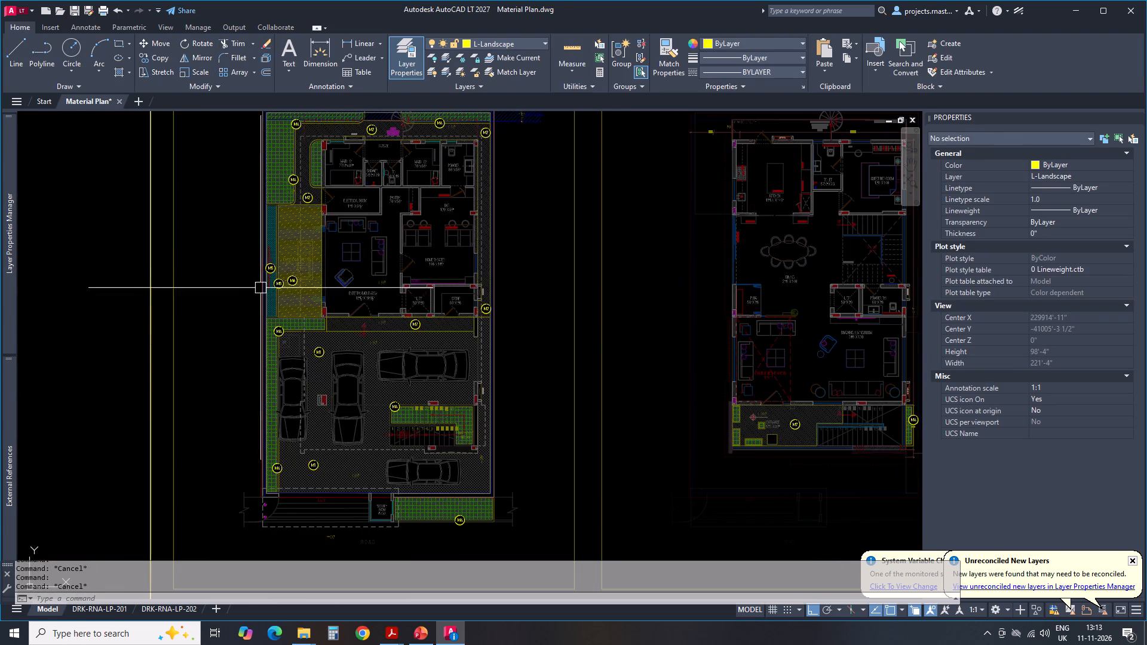
scroll(637, 279, down, 1)
middle_drag(642, 300, 406, 308)
middle_drag(717, 392, 563, 368)
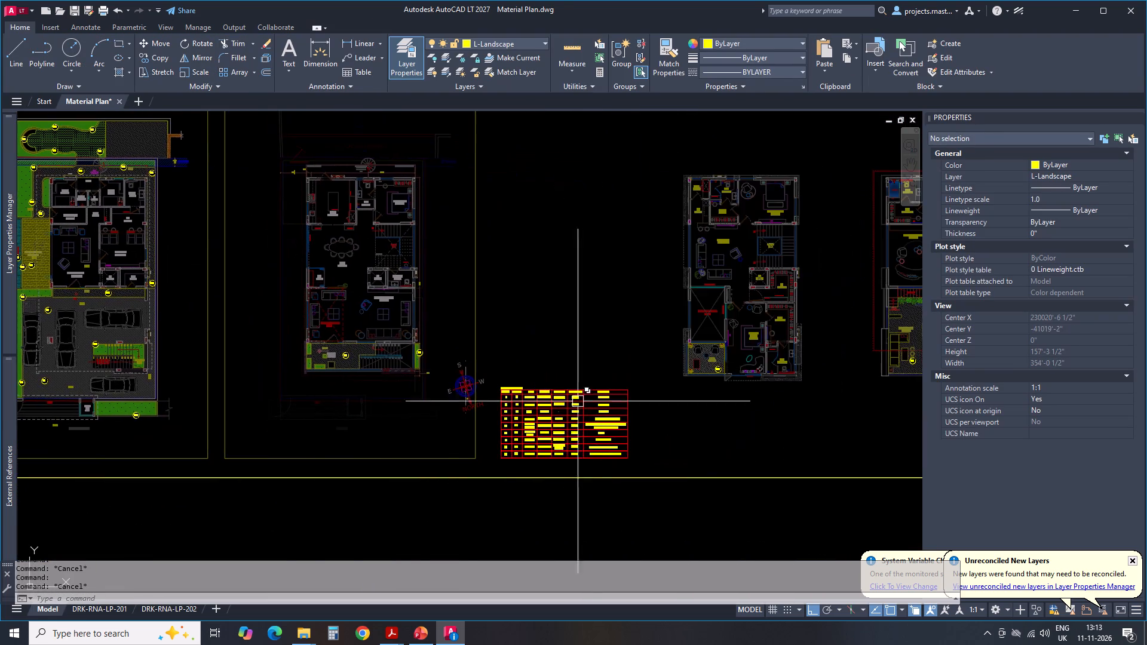
scroll(592, 420, up, 3)
scroll(607, 414, down, 3)
Examine the material tags on the rear garden's seating, kerbs and pathway, and check them against the finishes legend.
middle_drag(332, 394, 562, 445)
scroll(389, 174, up, 3)
click(382, 195)
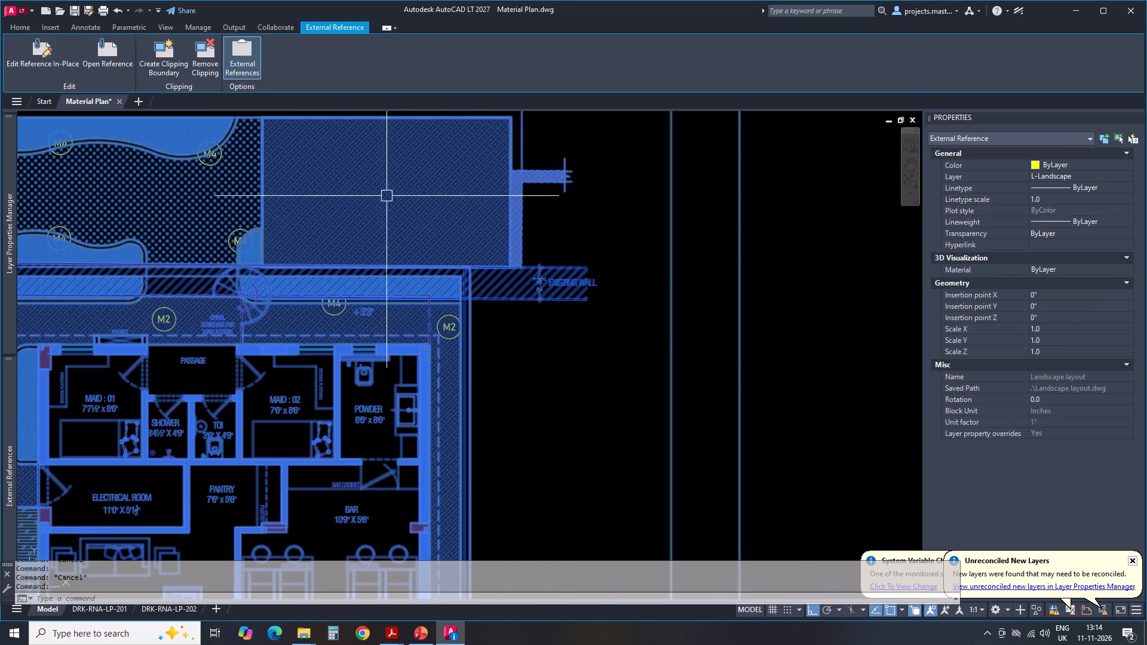
key(Escape)
scroll(471, 235, down, 2)
scroll(336, 226, up, 1)
click(336, 221)
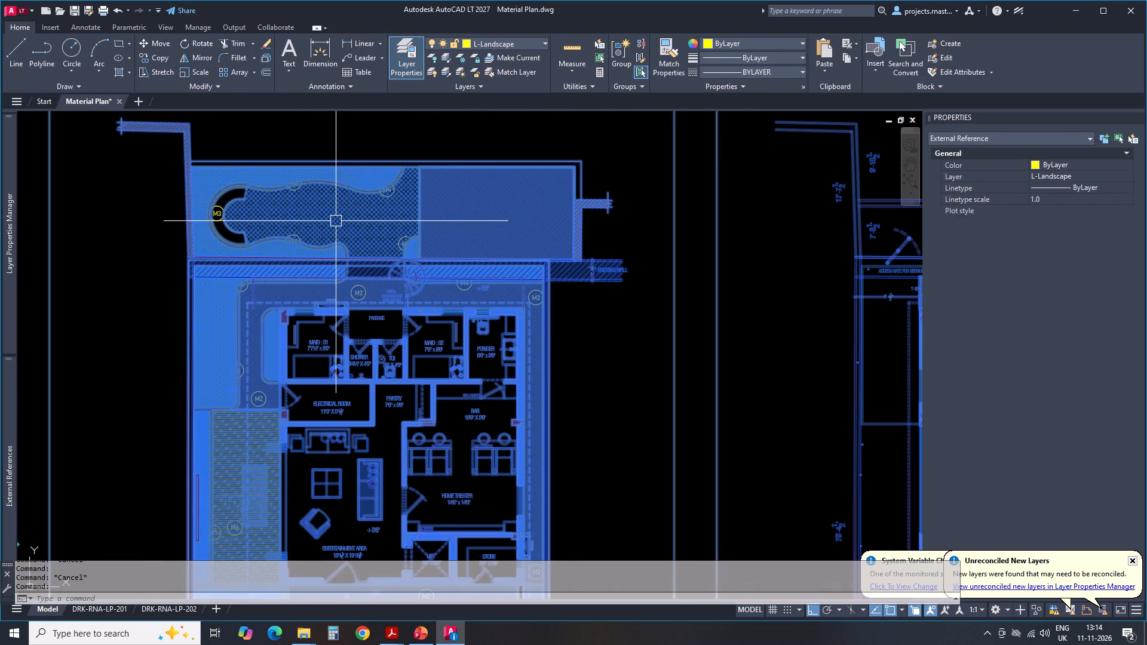
key(Escape)
scroll(210, 213, up, 1)
click(237, 188)
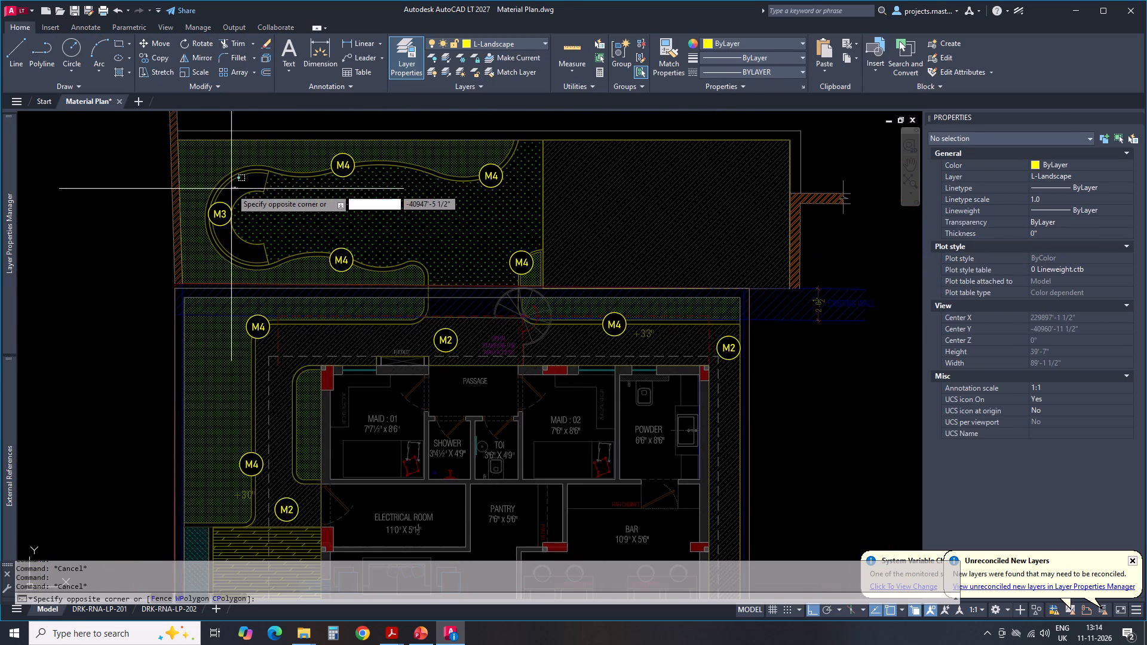
click(231, 189)
click(251, 179)
key(Escape)
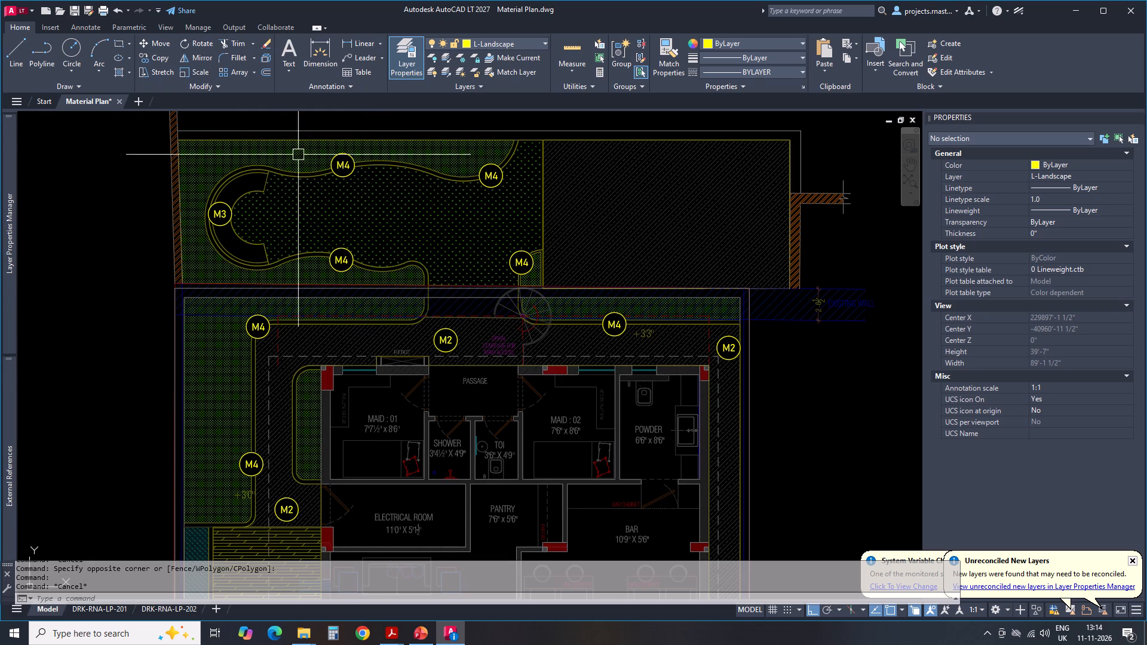
scroll(279, 183, up, 1)
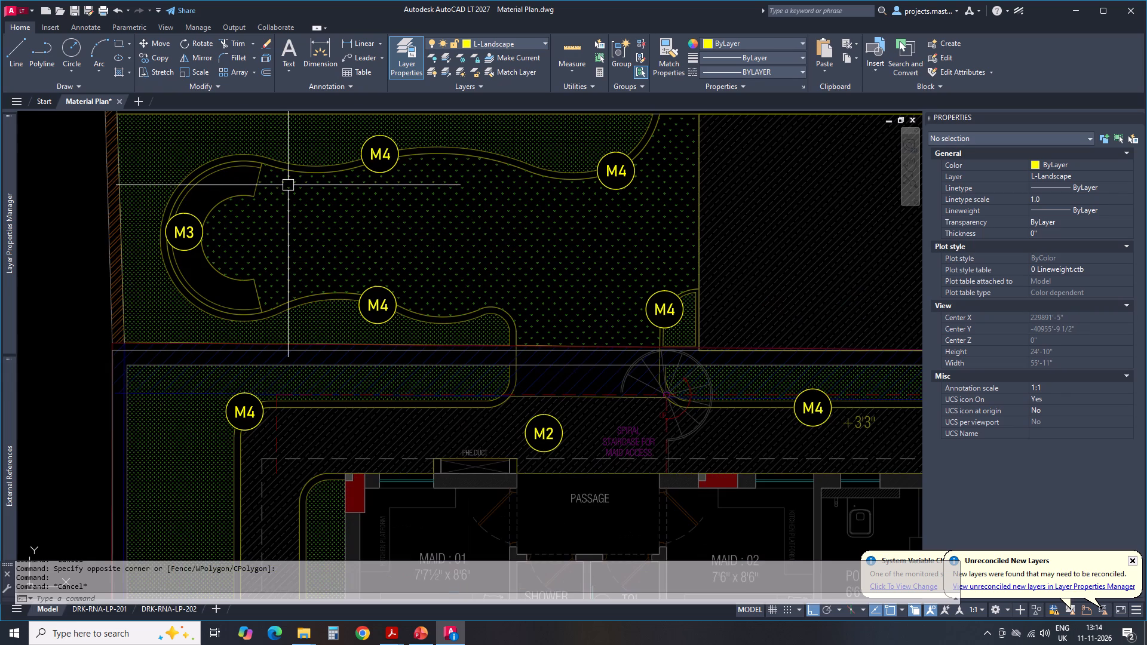
scroll(289, 187, down, 3)
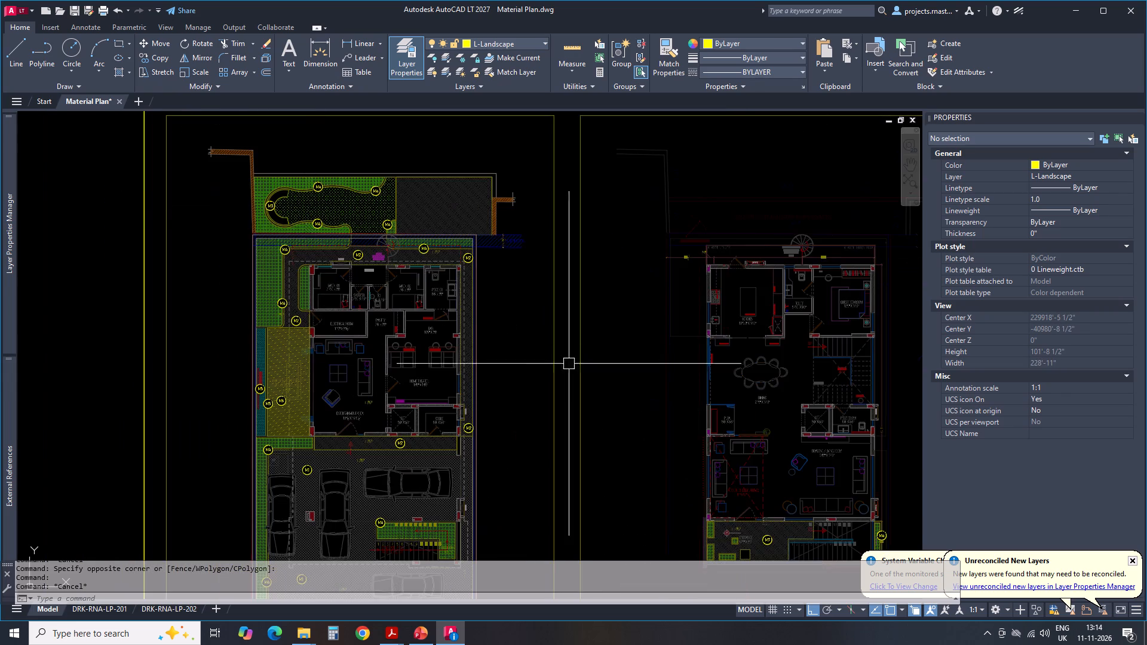
scroll(602, 374, down, 1)
middle_drag(622, 392, 479, 302)
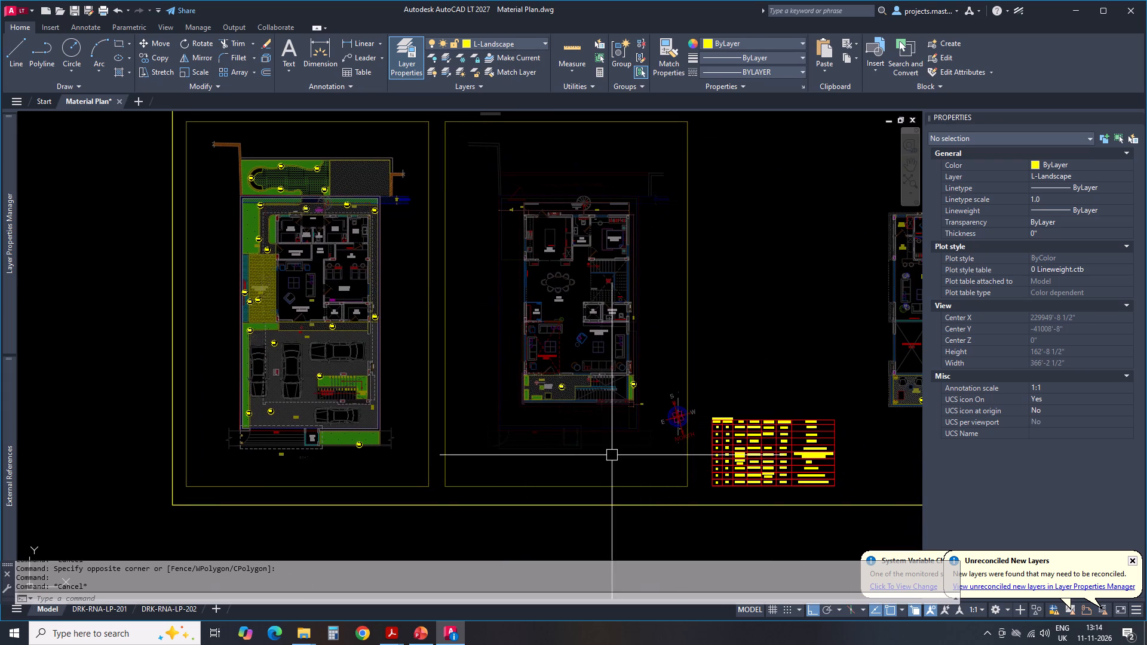
scroll(824, 468, up, 2)
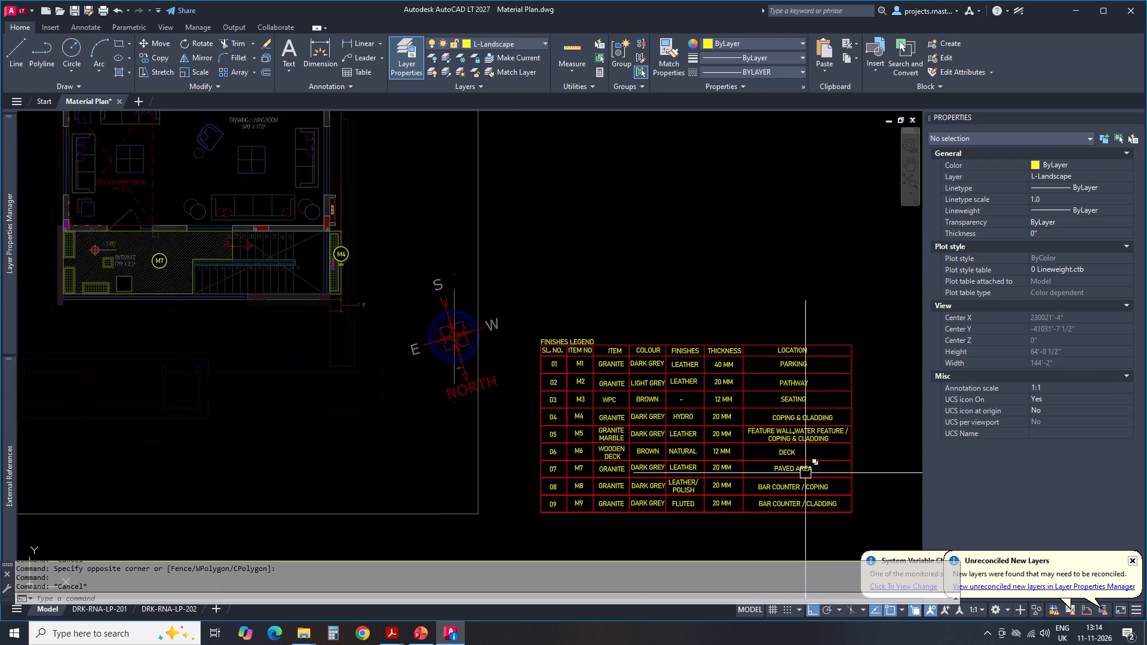
scroll(802, 457, up, 1)
middle_drag(768, 253, 684, 177)
Switch to the PowerPoint presentation and set it up to print all slides with Microsoft Print to PDF.
click(429, 631)
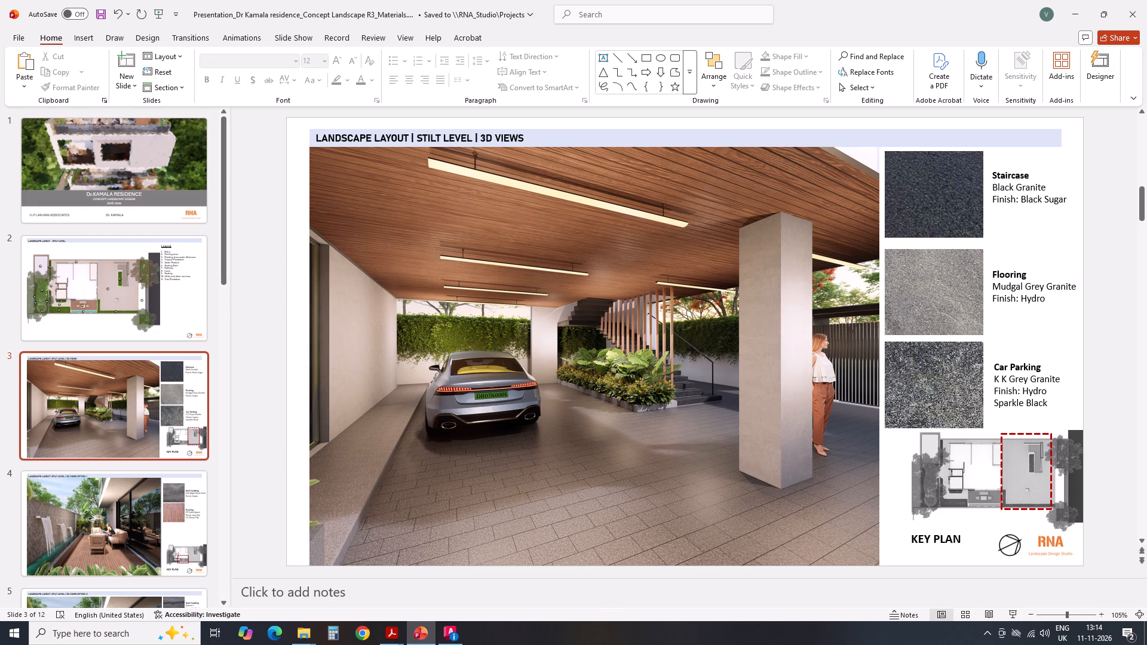
key(ctrl+p)
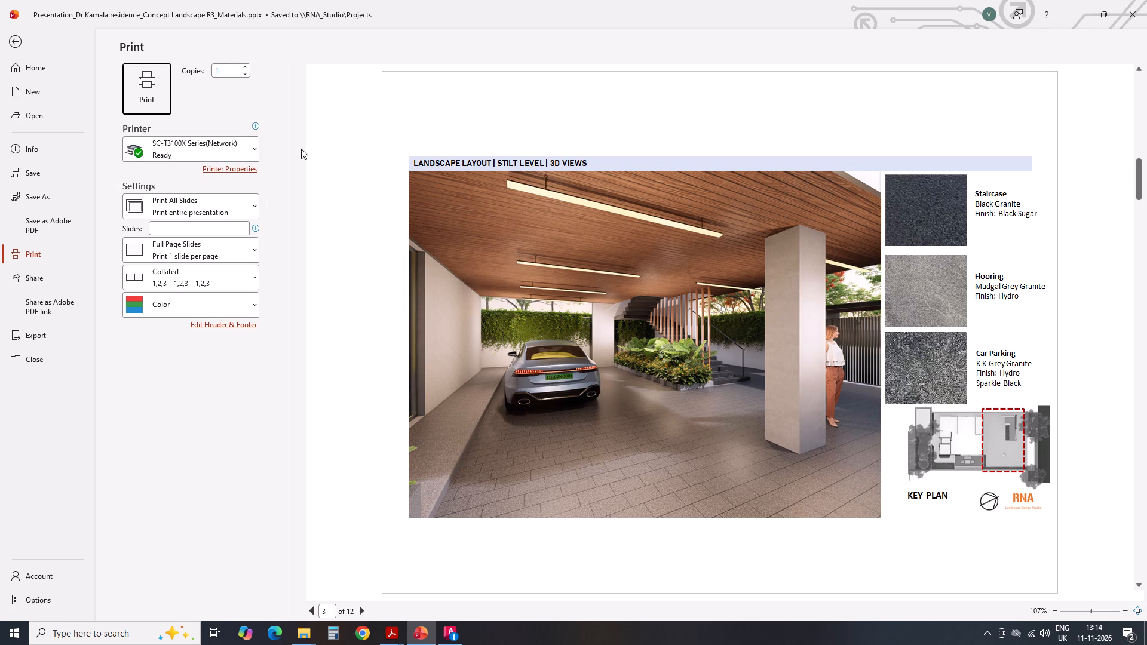
click(217, 149)
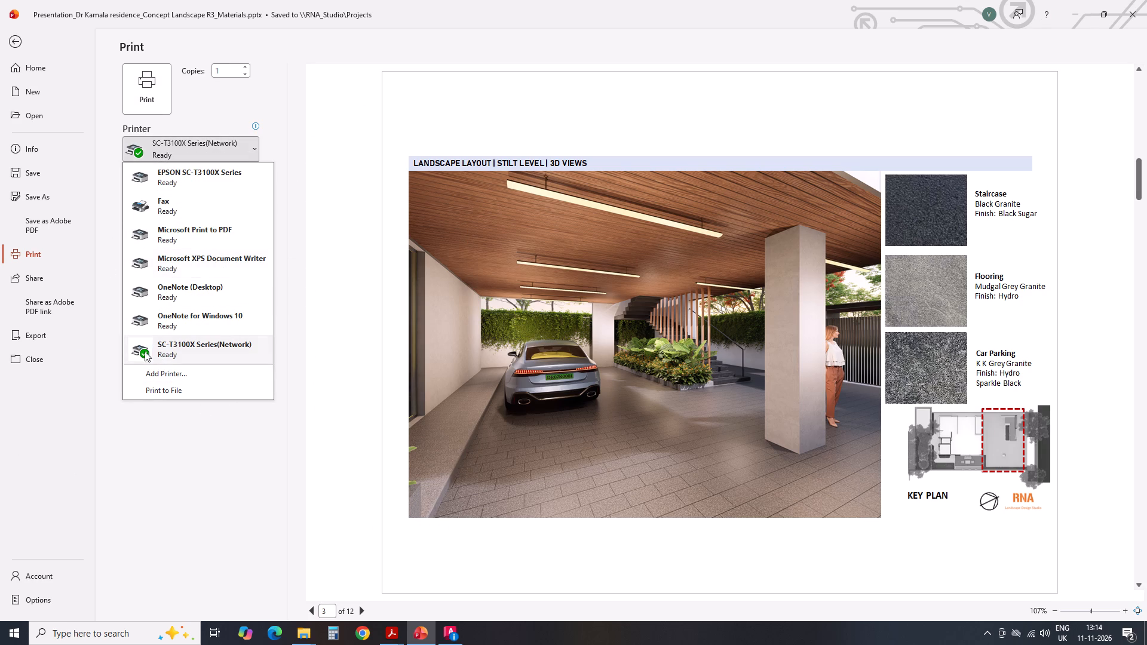
click(192, 241)
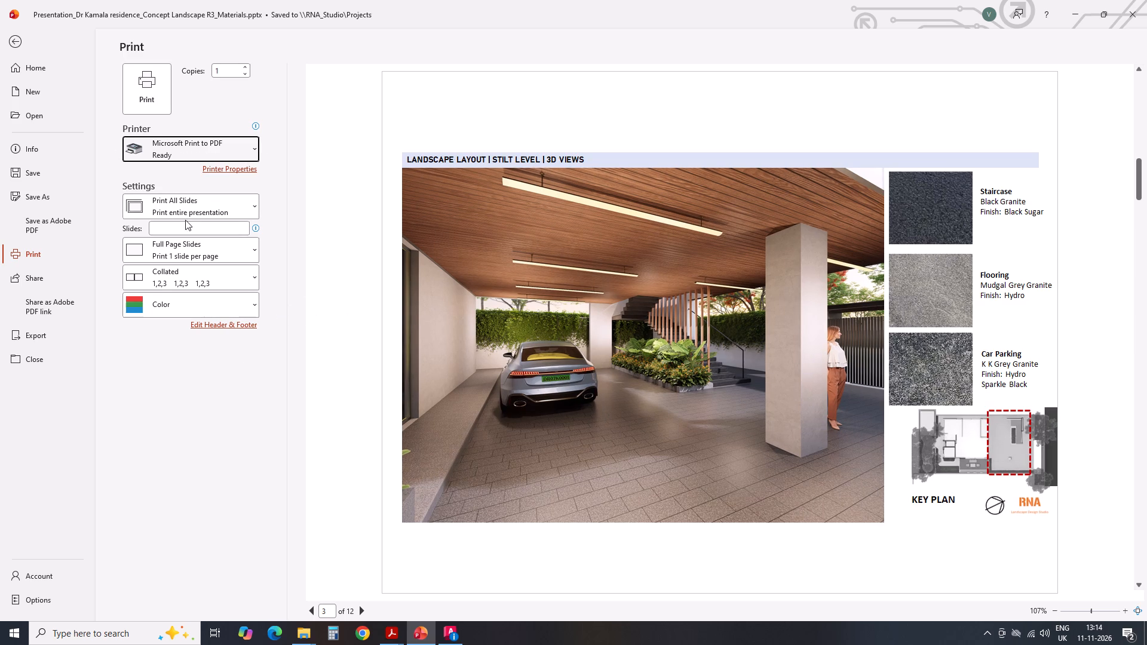
click(203, 207)
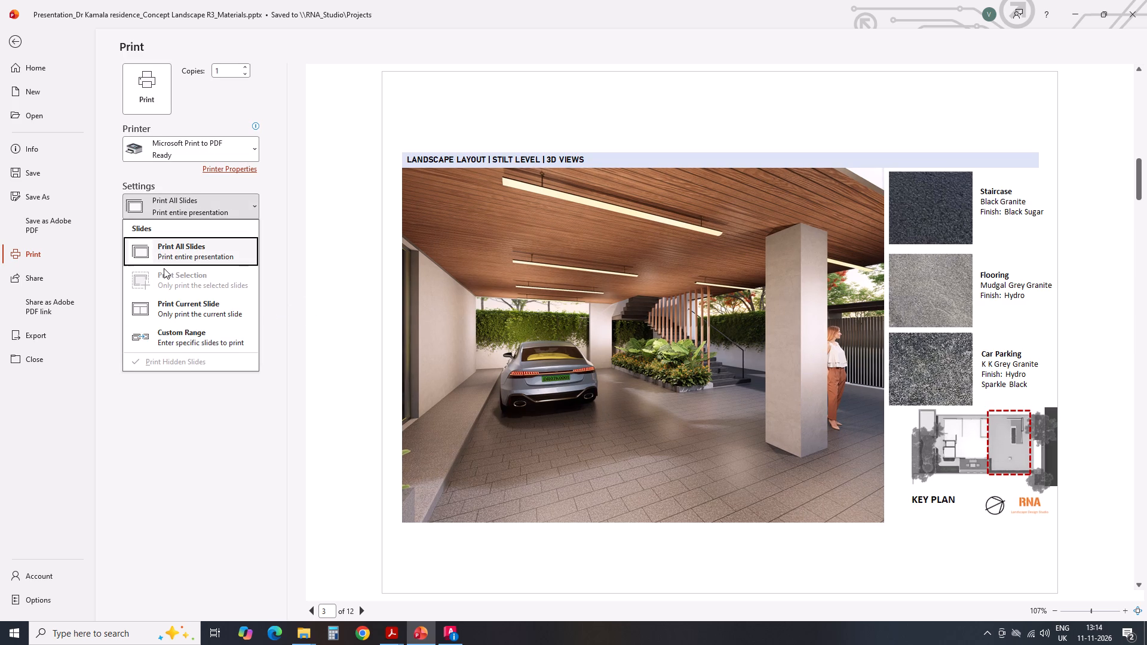
click(191, 251)
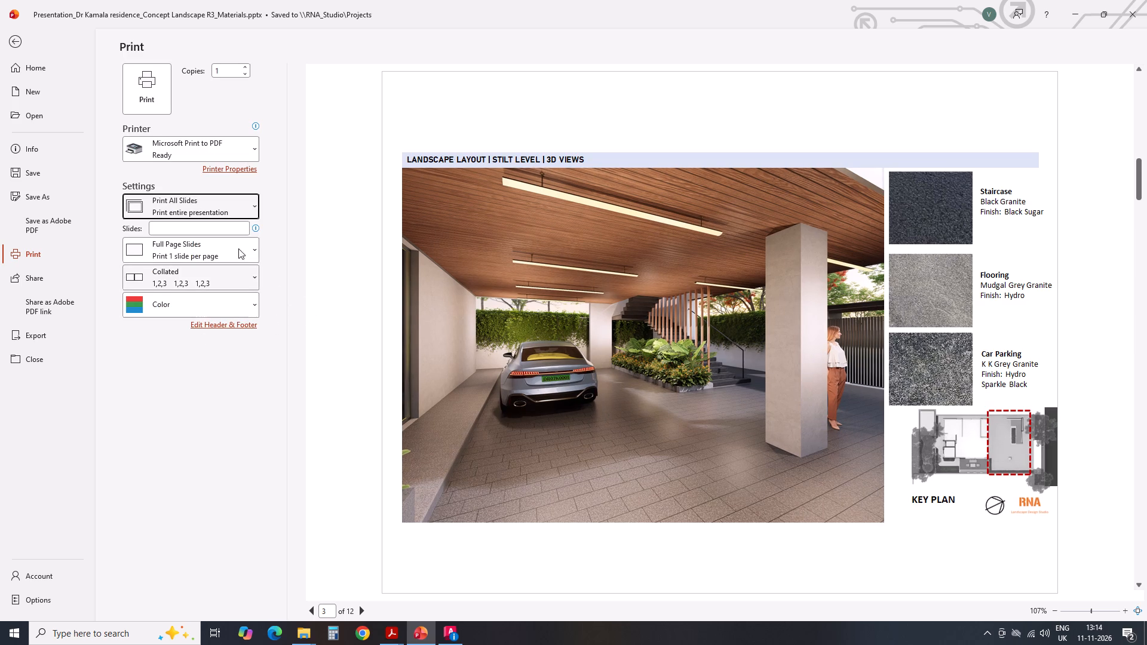
Set the PDF printer's paper size to A3.
click(245, 167)
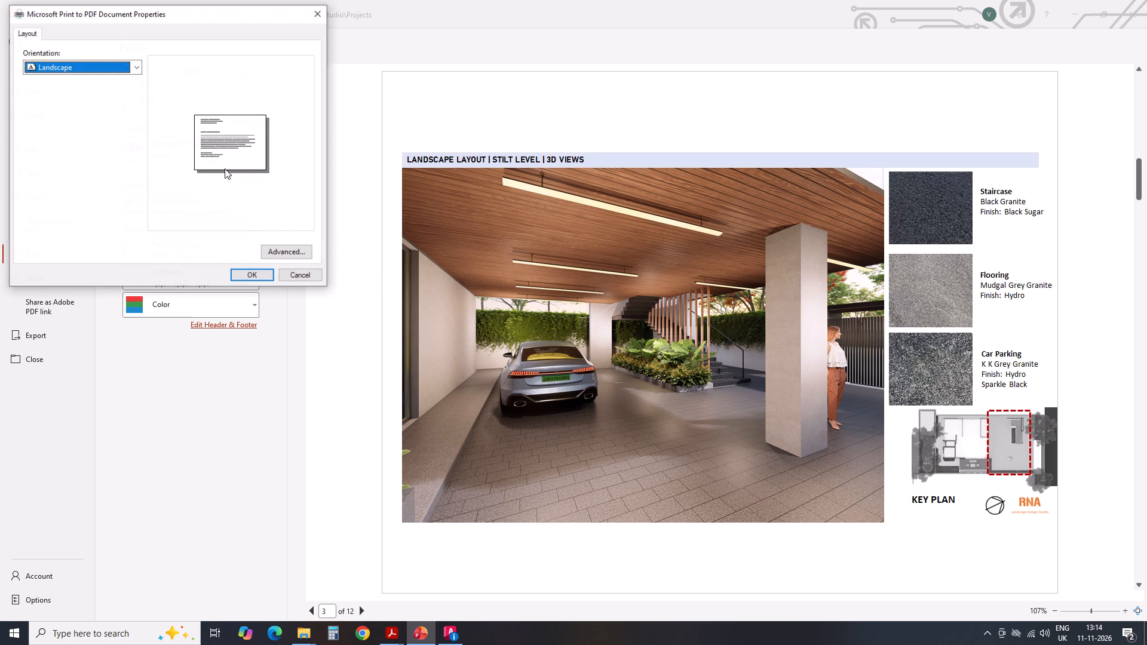
click(277, 252)
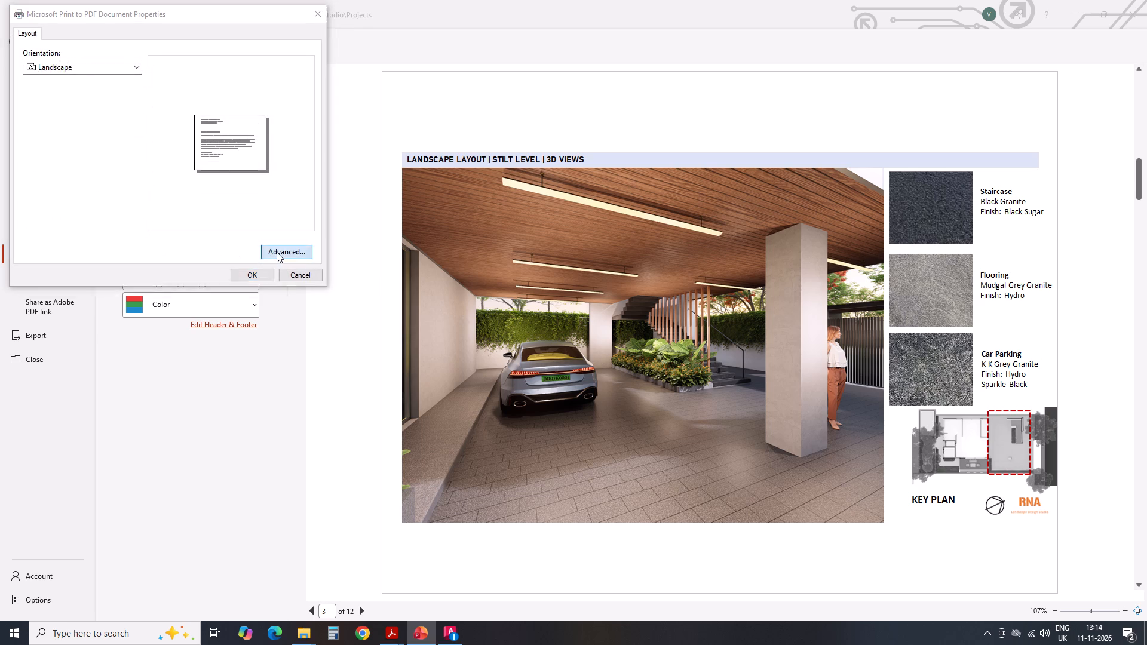
click(164, 93)
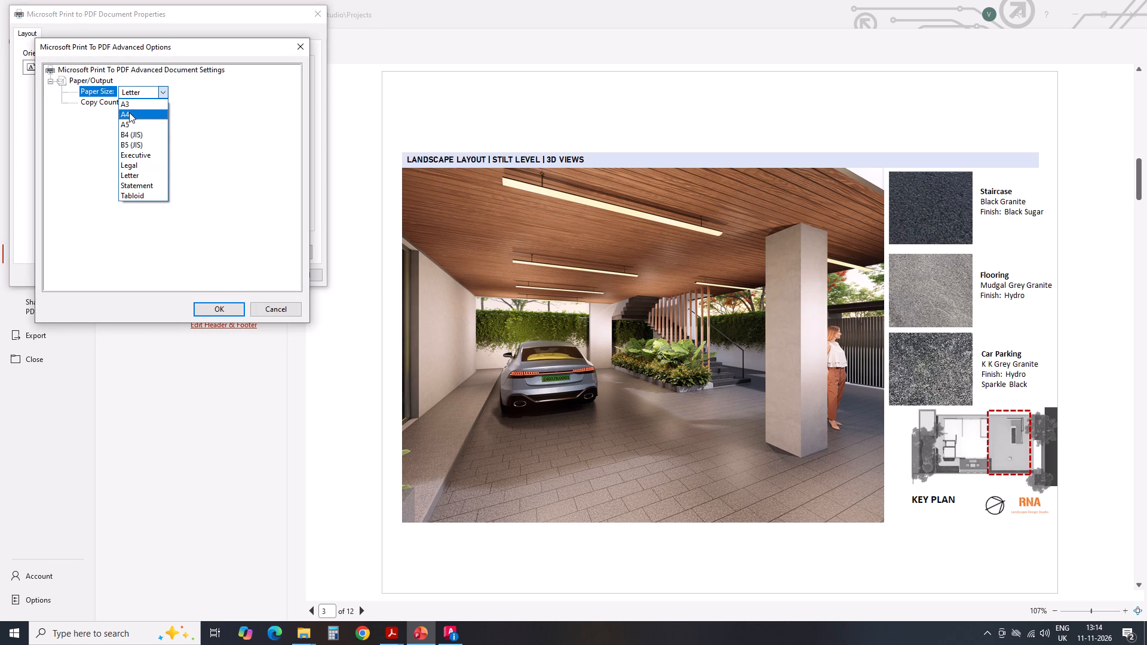
click(141, 106)
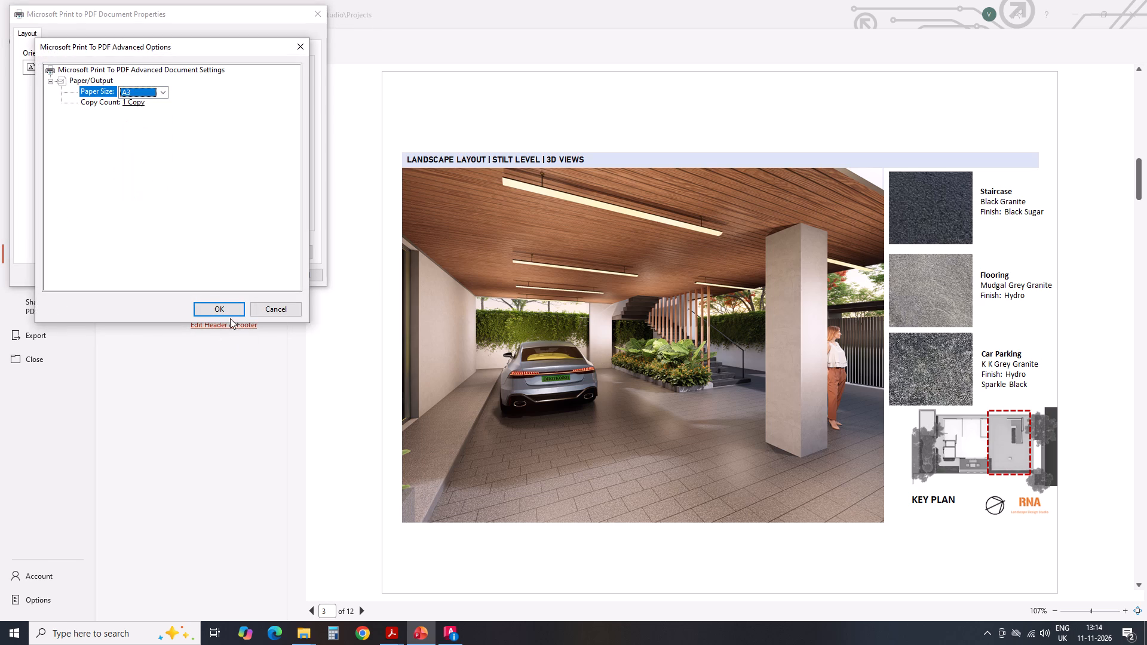
click(210, 310)
click(250, 276)
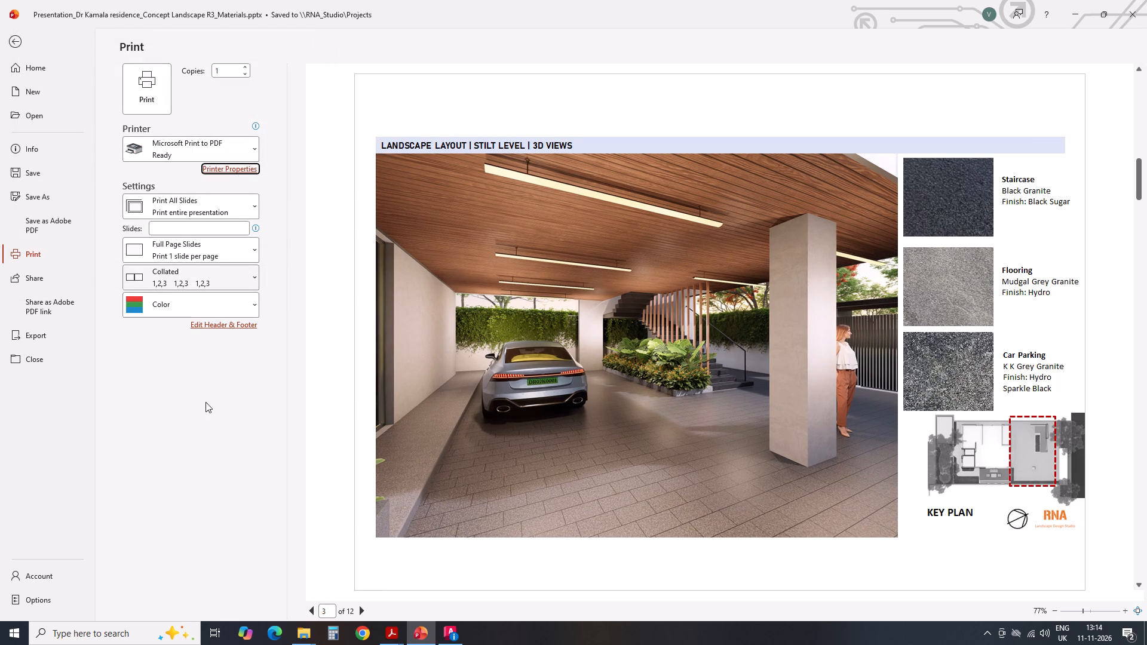
Review the A3 print preview of the slides from the stilt-level views through to the last slide.
scroll(461, 400, down, 1)
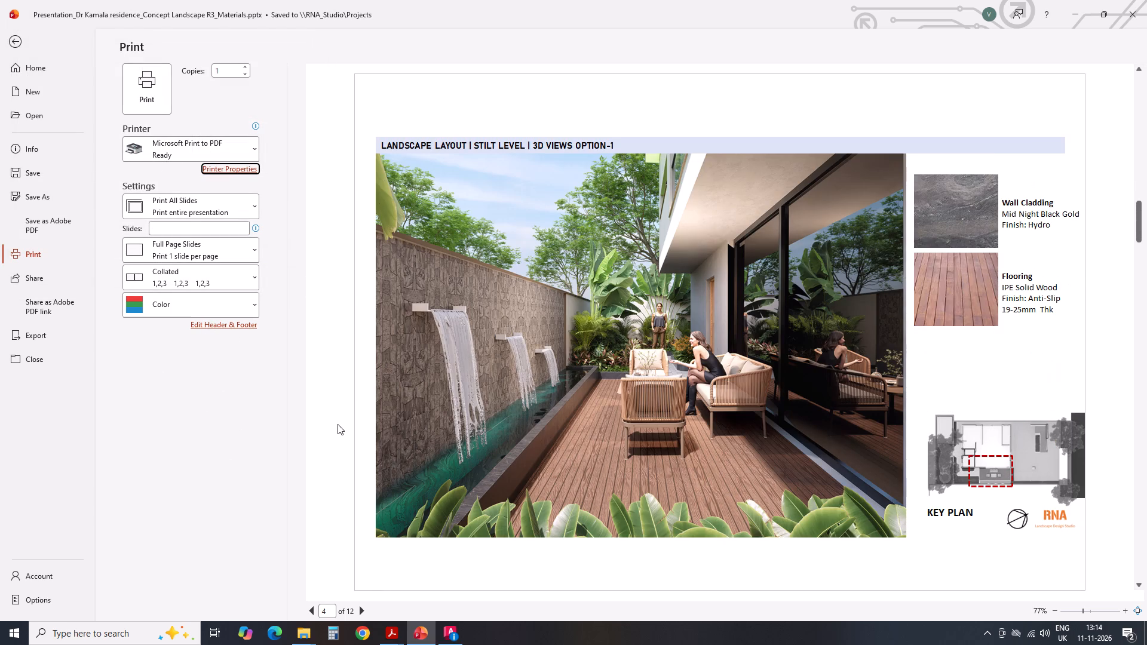
scroll(319, 409, down, 1)
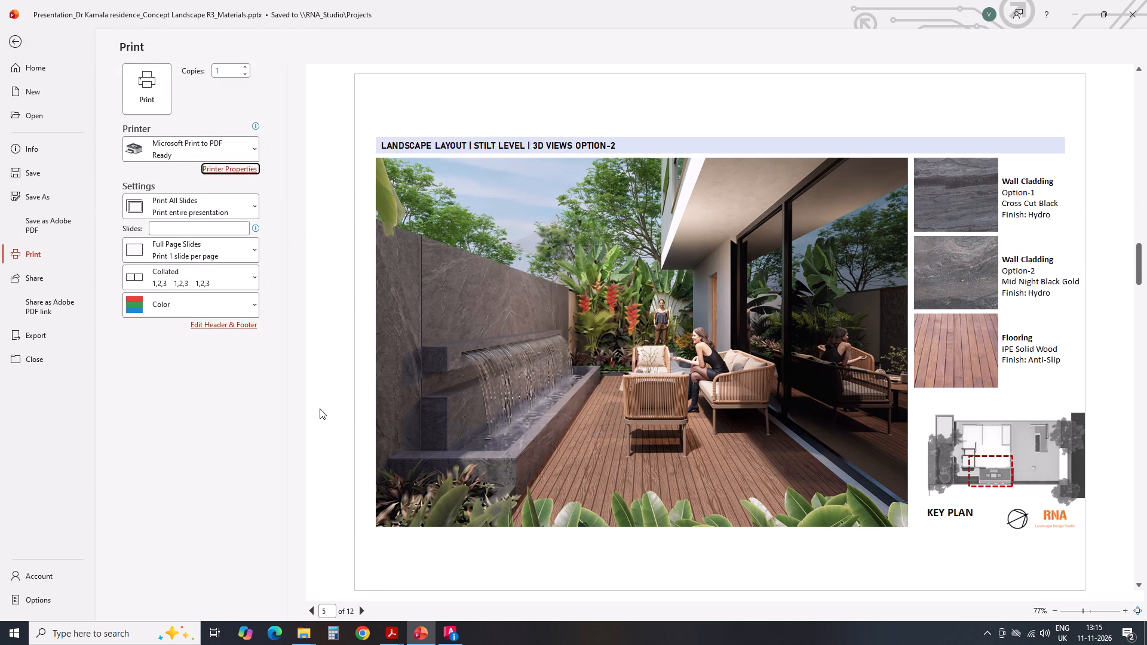
scroll(320, 408, down, 2)
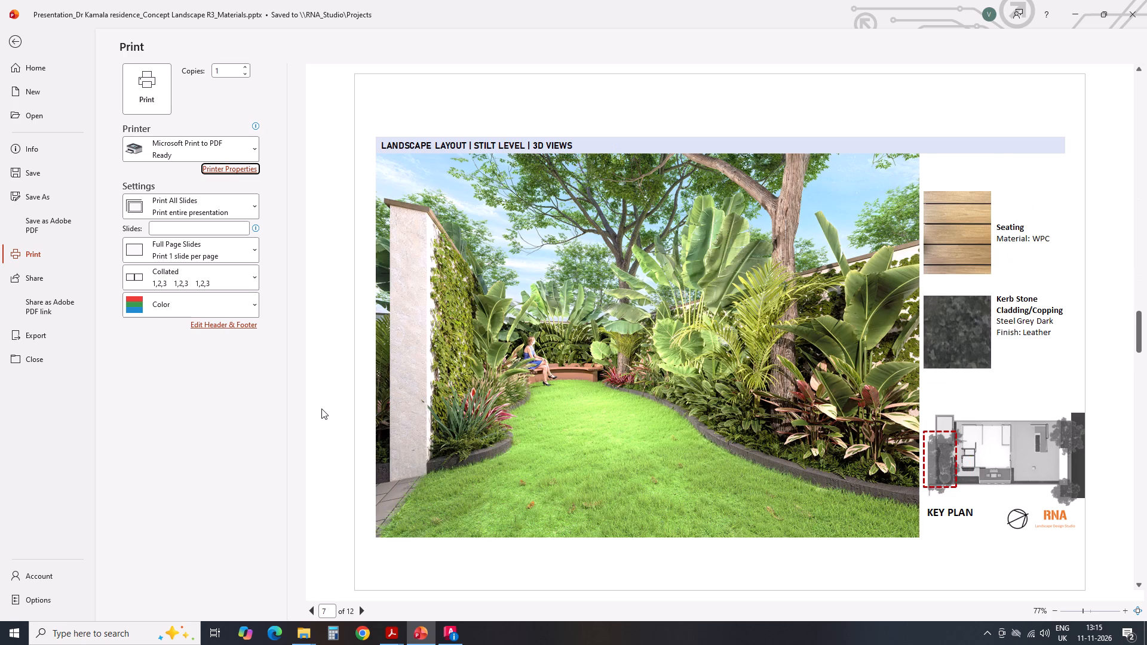
scroll(321, 408, down, 1)
scroll(321, 408, up, 1)
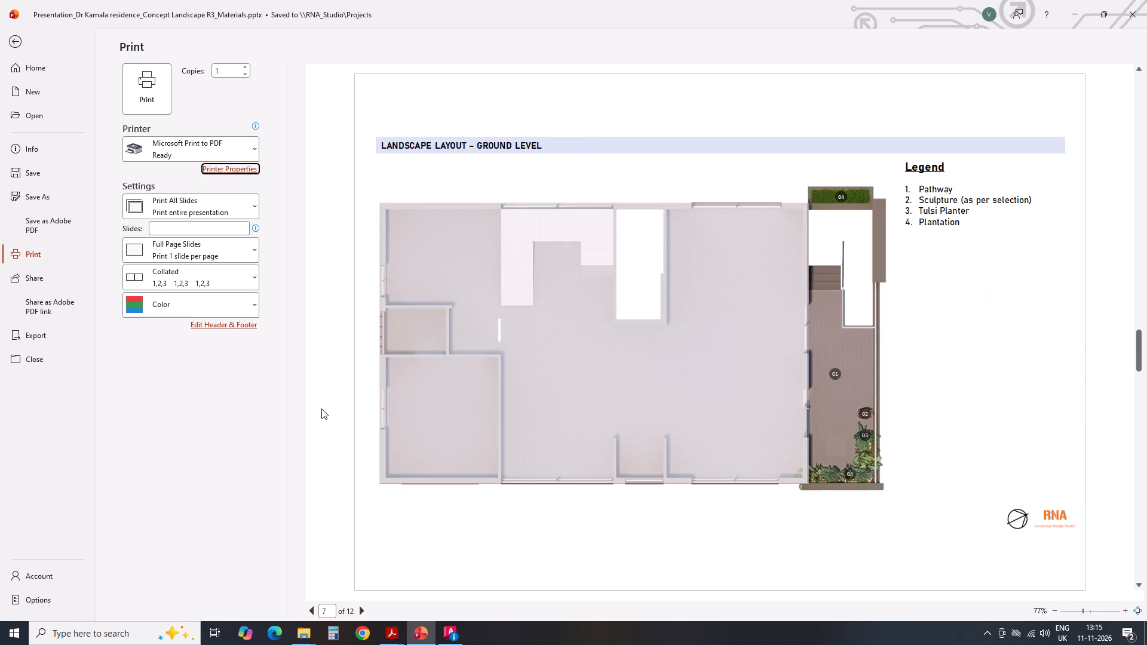
scroll(321, 408, down, 3)
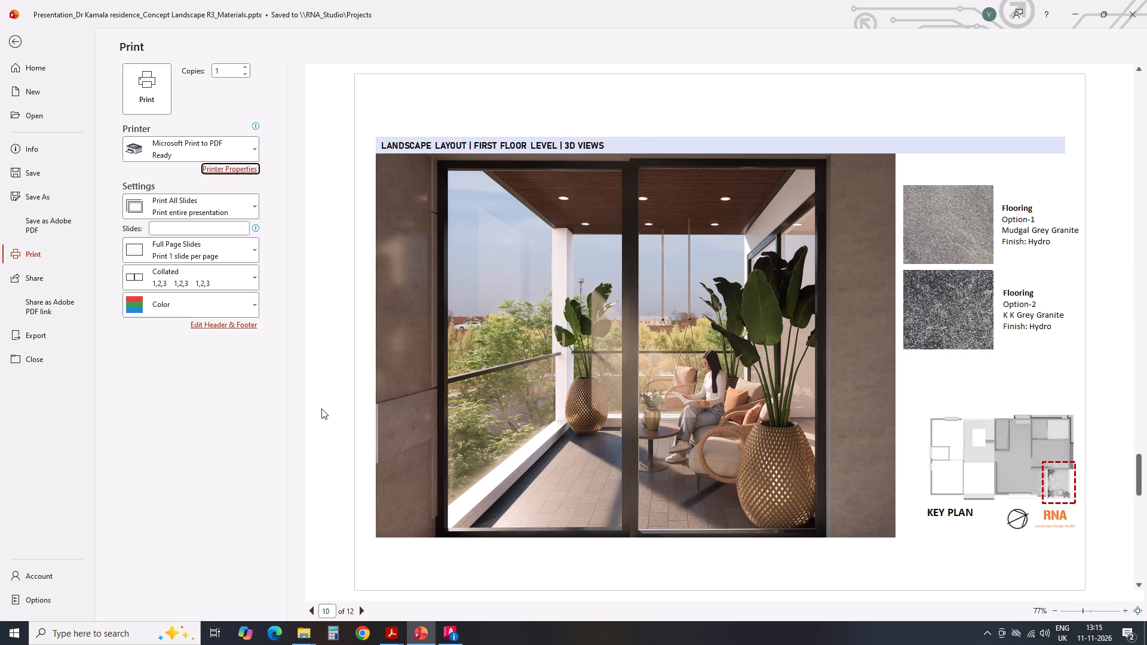
scroll(321, 408, down, 1)
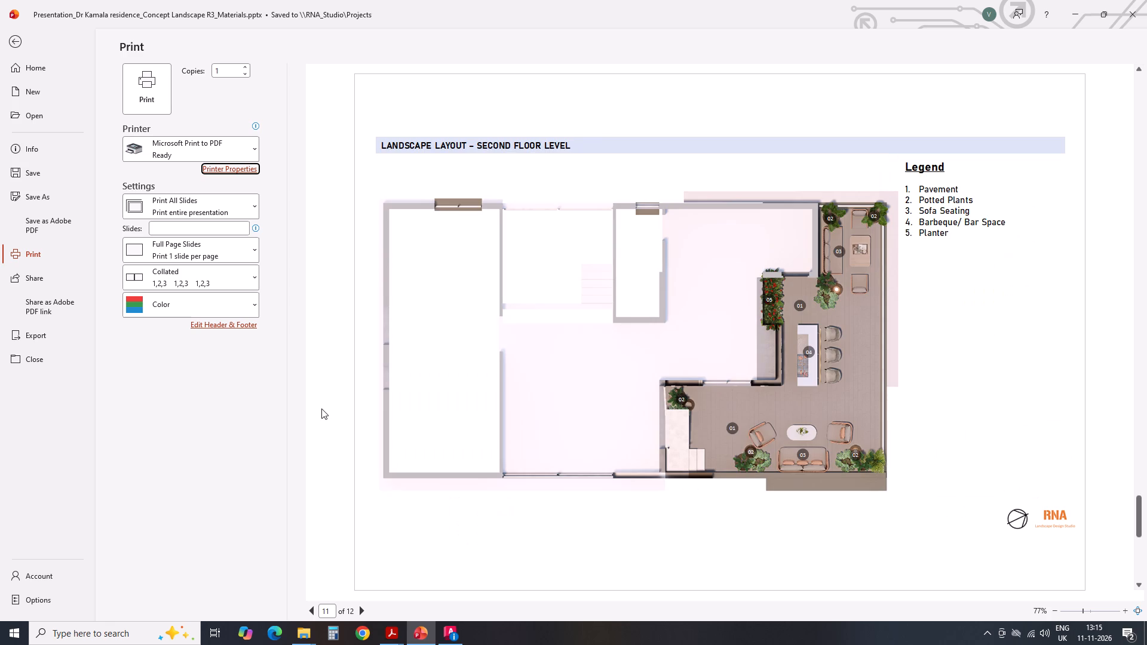
scroll(321, 408, down, 1)
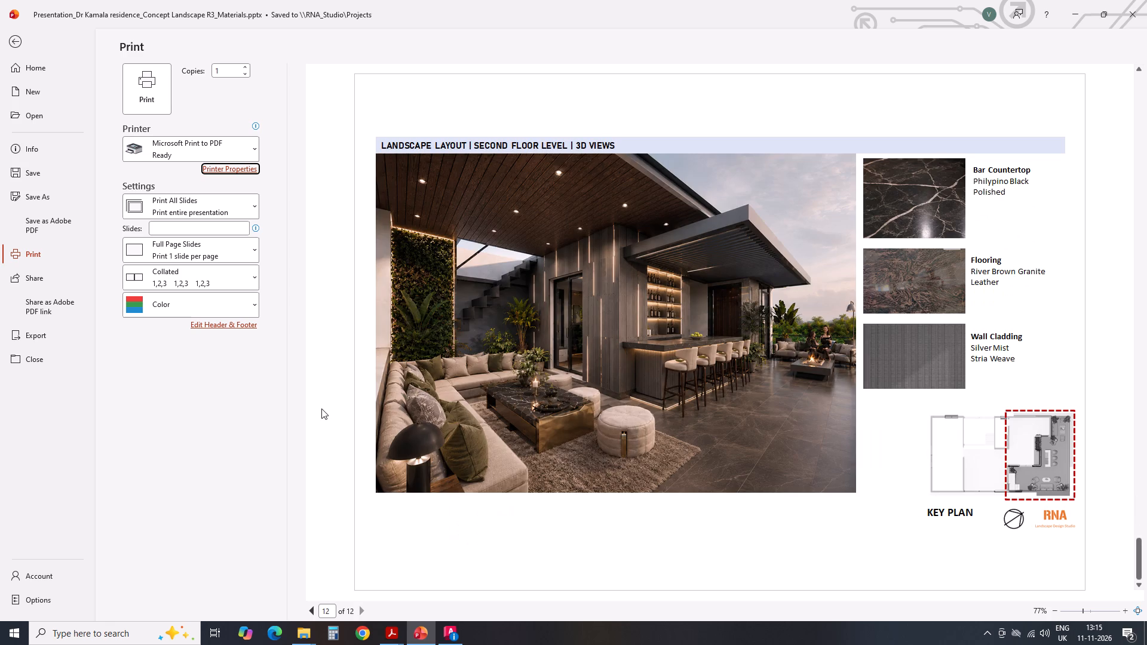
scroll(321, 408, down, 2)
Turn off Scale to Fit Paper for the full-page slide printout.
click(250, 254)
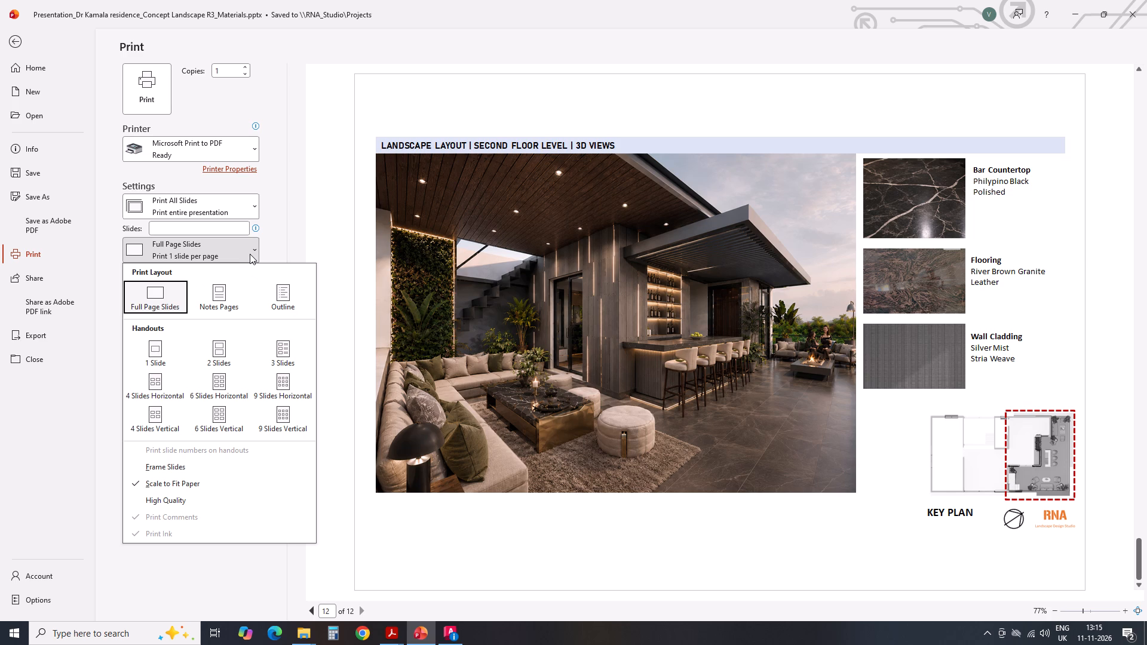
click(151, 484)
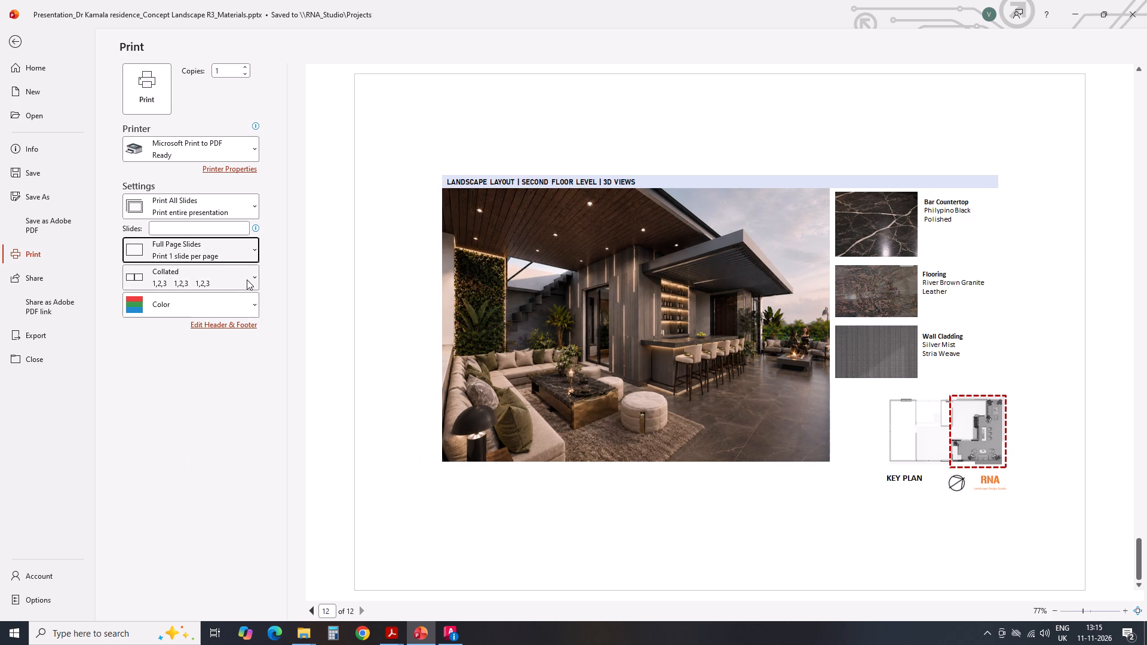
Turn Scale to Fit Paper back on for the full-page slide printout.
click(247, 279)
click(247, 279)
click(247, 265)
double_click(251, 247)
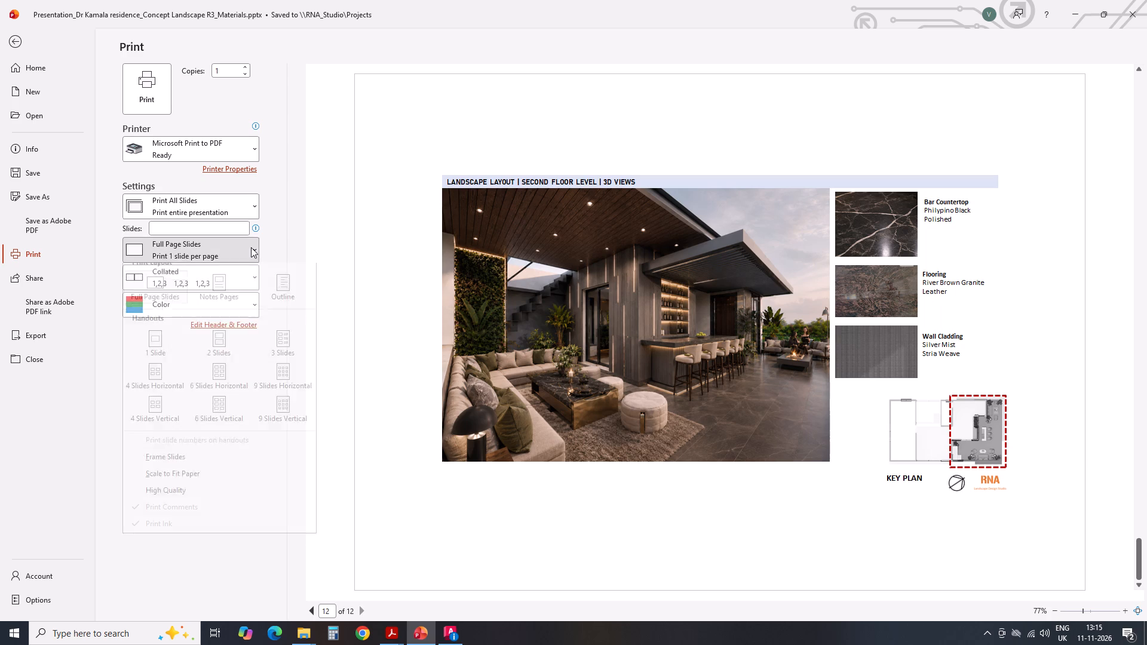
click(251, 247)
click(170, 486)
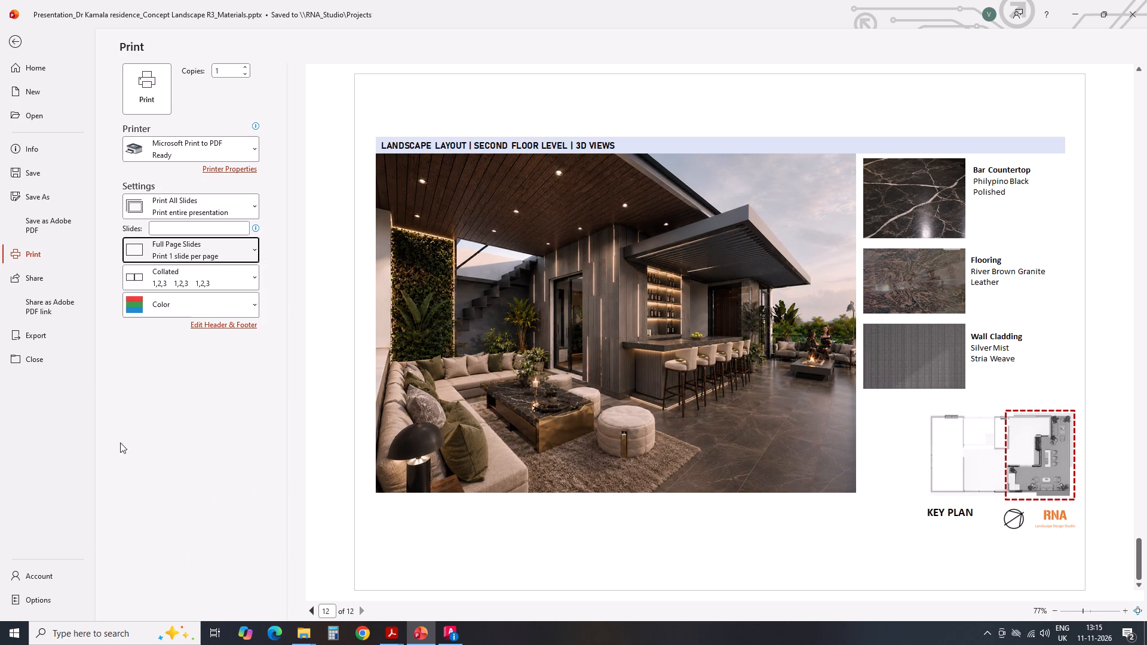
click(182, 461)
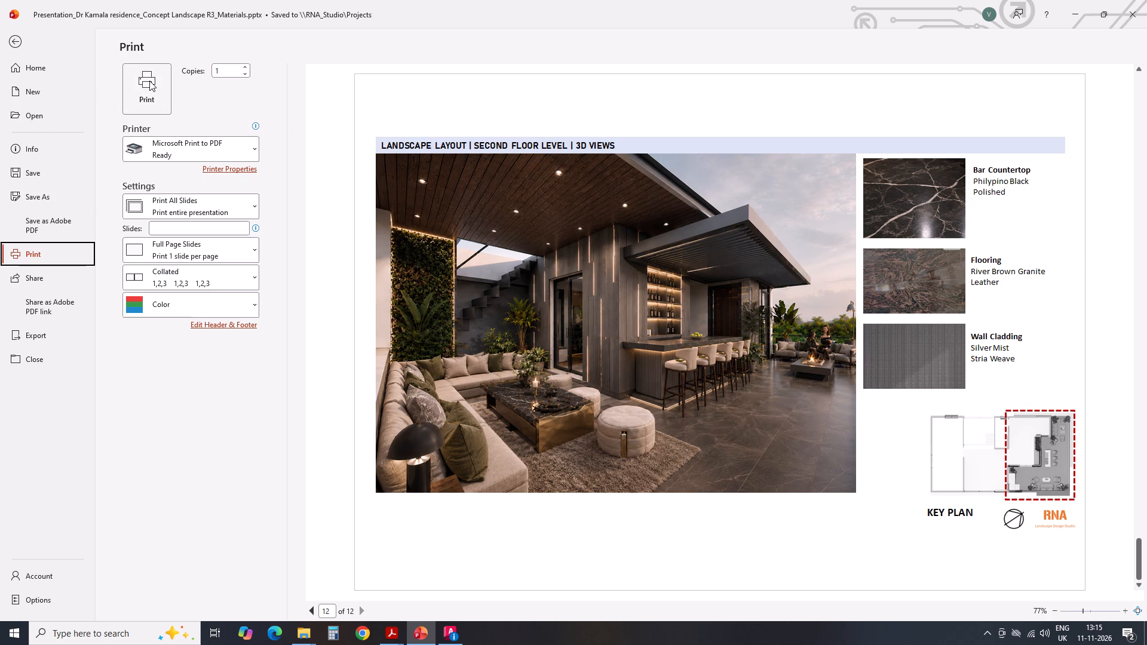
Review the scaled A3 print preview across all slides, checking the layouts, 3D views and material swatches.
scroll(680, 329, up, 2)
scroll(663, 341, down, 4)
scroll(671, 398, up, 2)
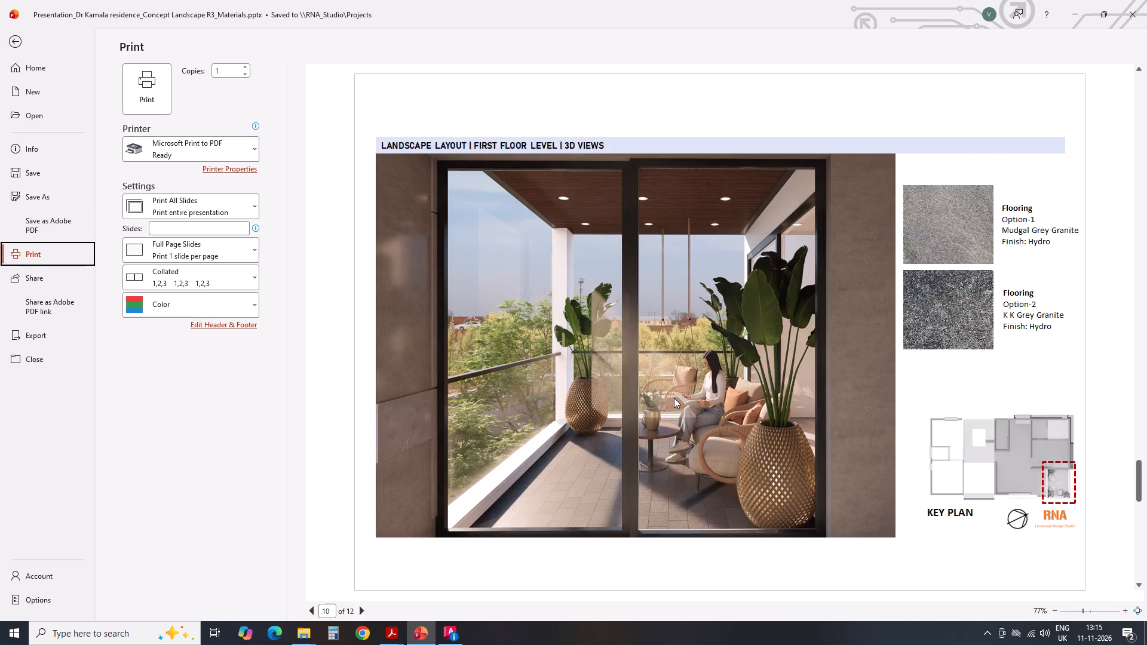
scroll(674, 398, up, 4)
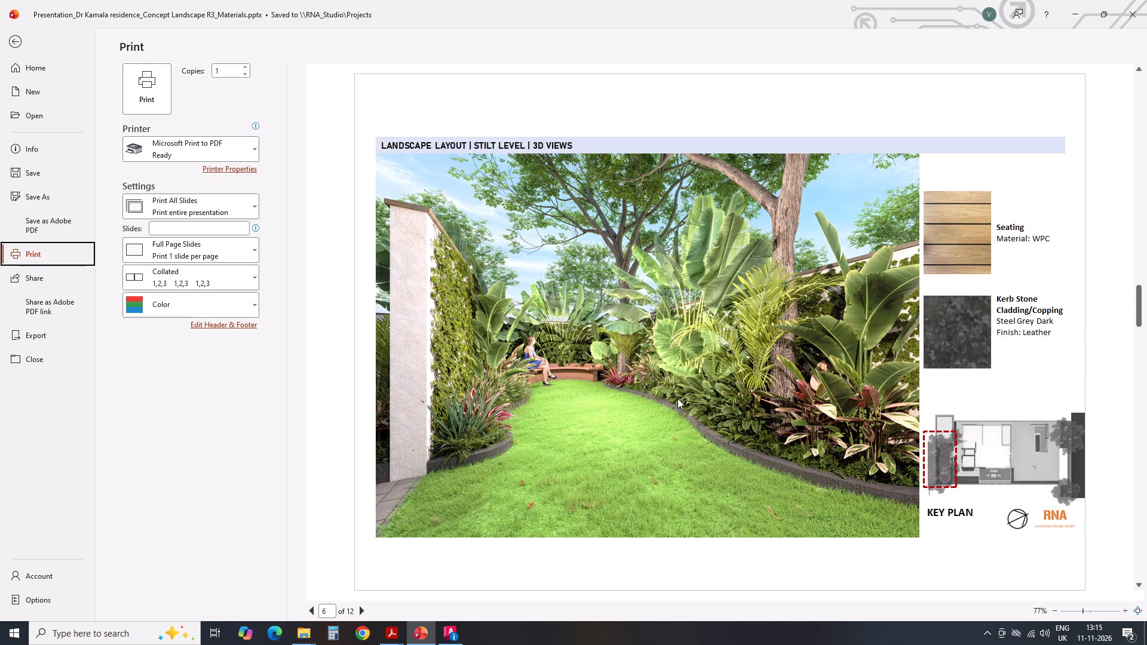
scroll(677, 398, up, 5)
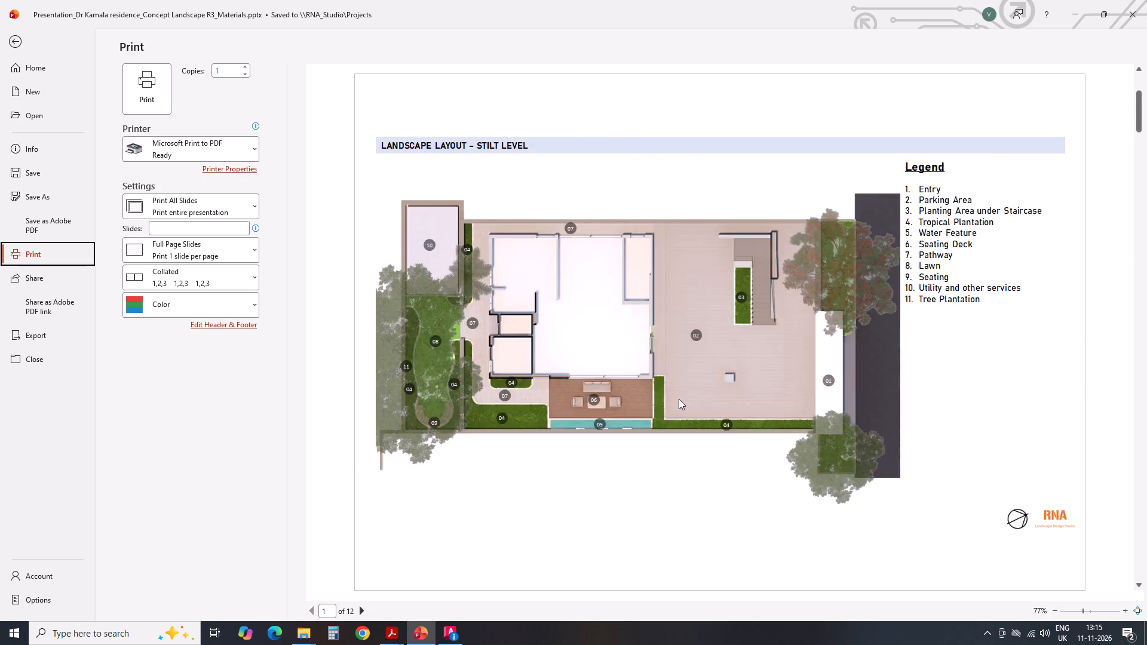
scroll(679, 401, down, 2)
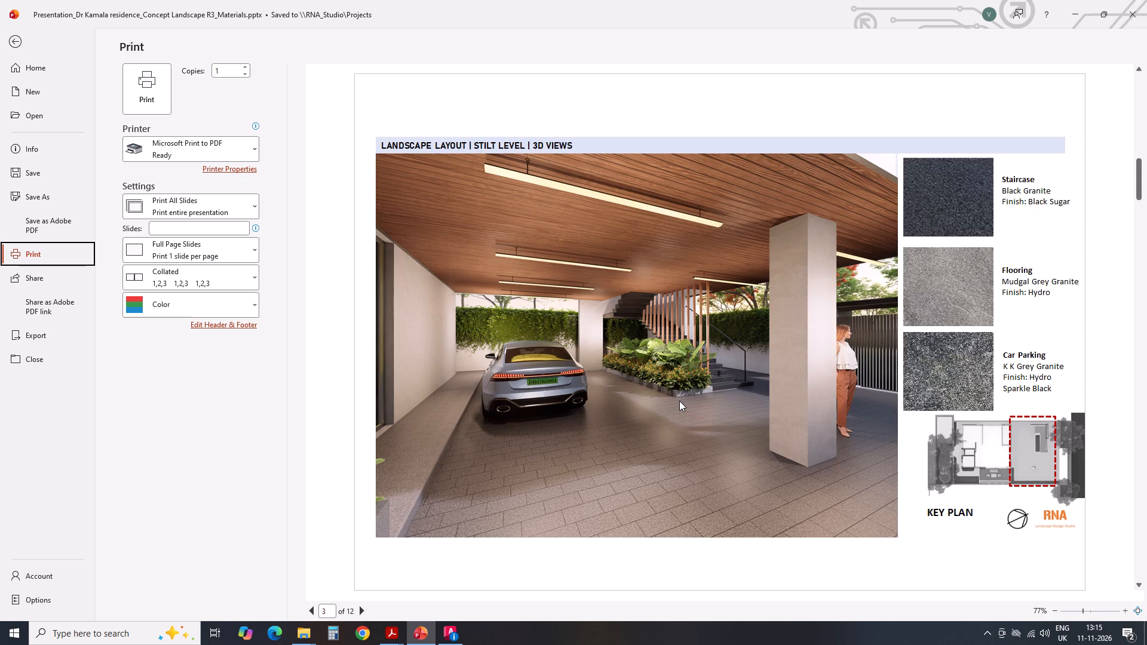
scroll(679, 401, down, 1)
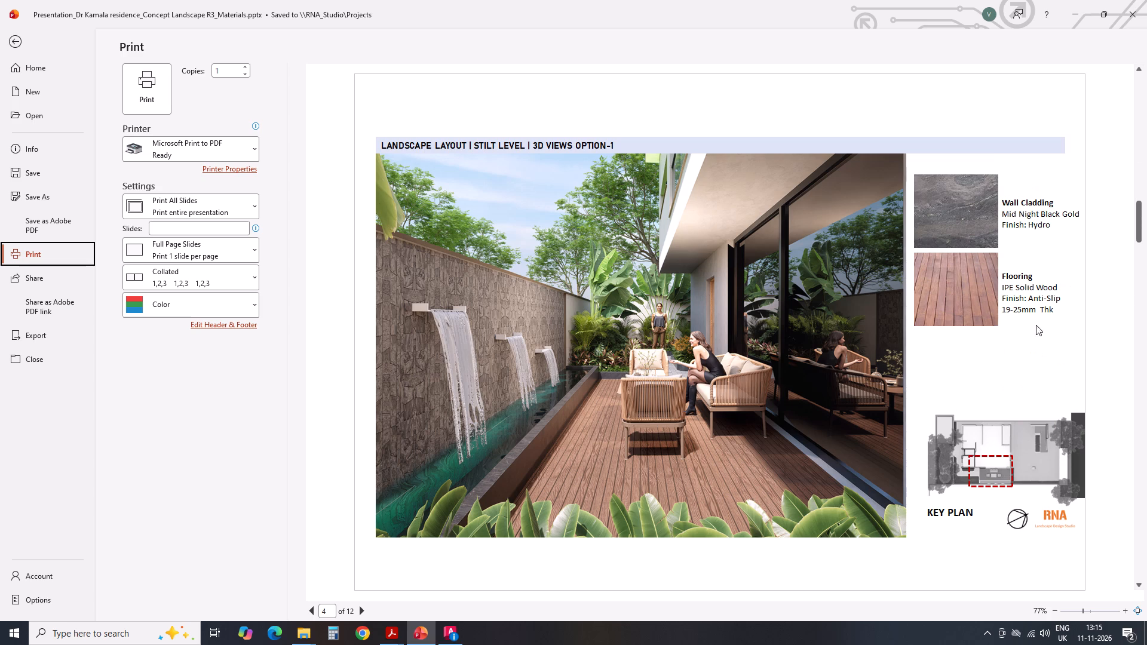
scroll(1015, 345, down, 1)
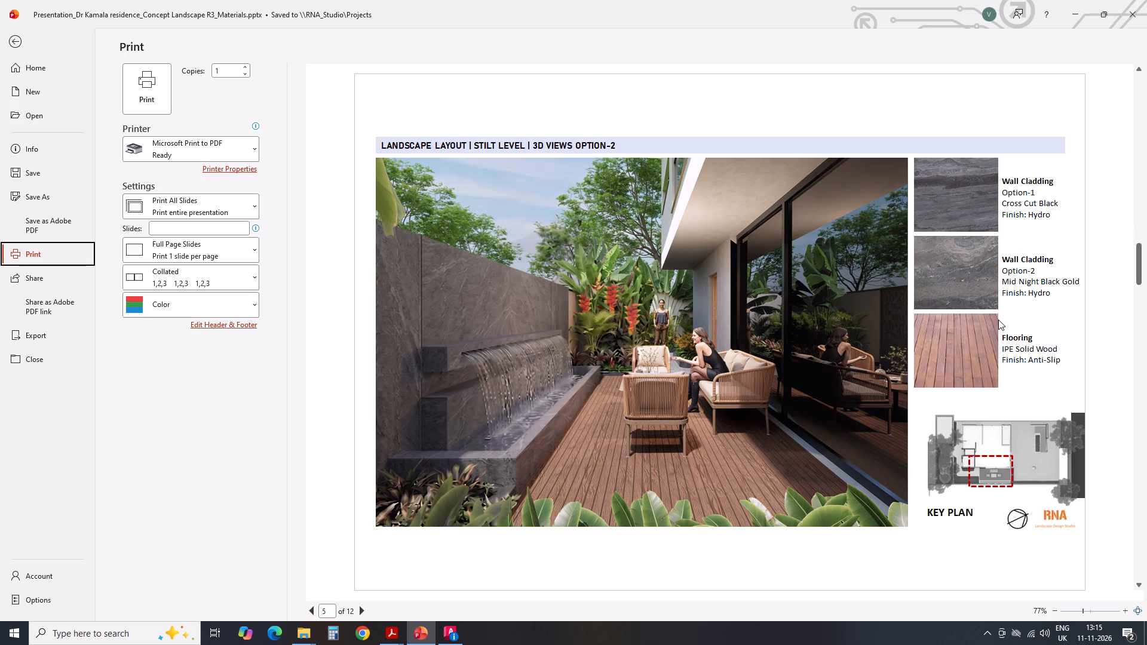
scroll(987, 348, down, 1)
scroll(984, 291, up, 1)
scroll(1008, 342, down, 2)
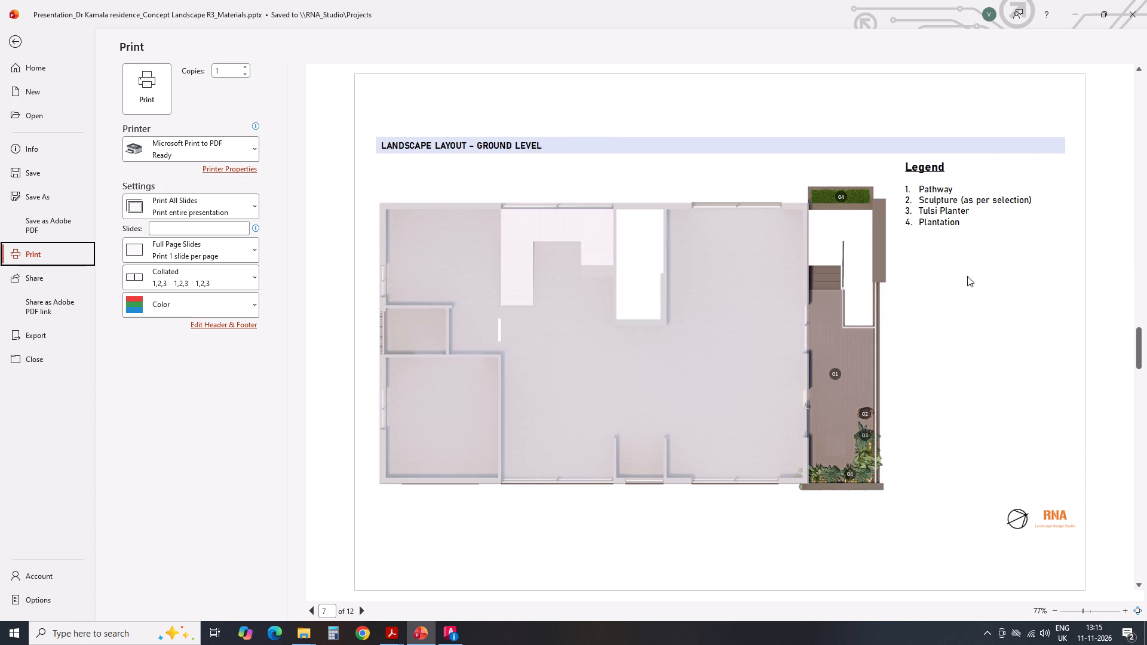
scroll(967, 277, down, 1)
scroll(1004, 349, down, 1)
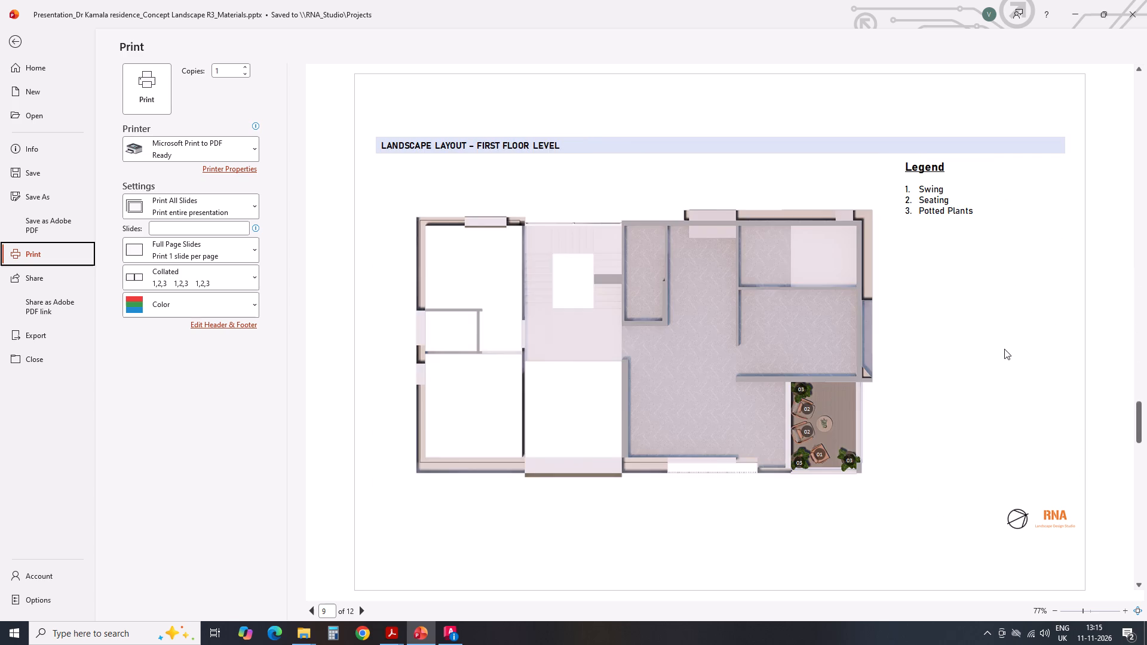
Recheck the print preview from the stilt-level 3D views through to the second-floor view, examining the layouts and material swatches.
scroll(893, 343, up, 5)
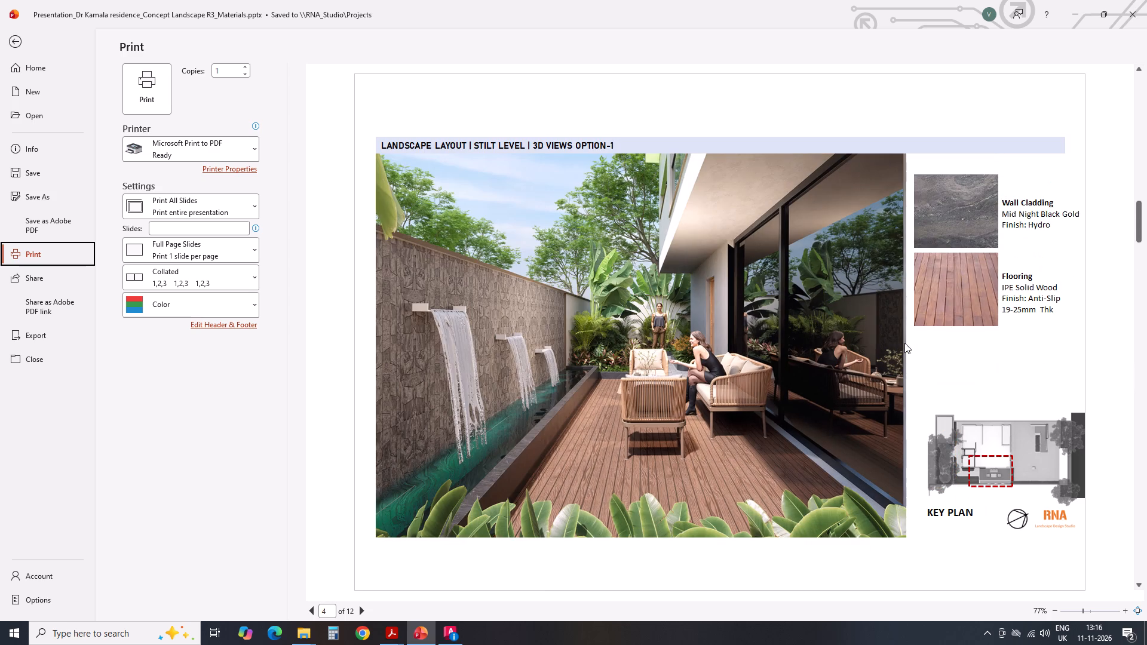
scroll(904, 343, down, 1)
scroll(905, 343, up, 1)
scroll(905, 343, down, 2)
scroll(906, 343, up, 2)
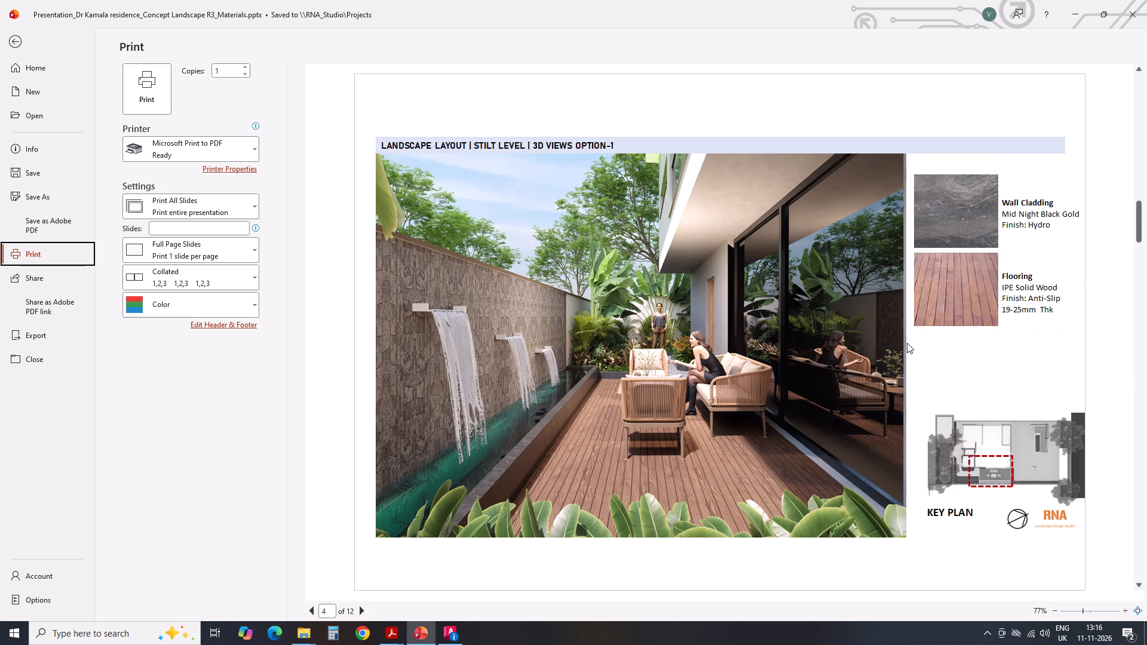
scroll(907, 343, down, 2)
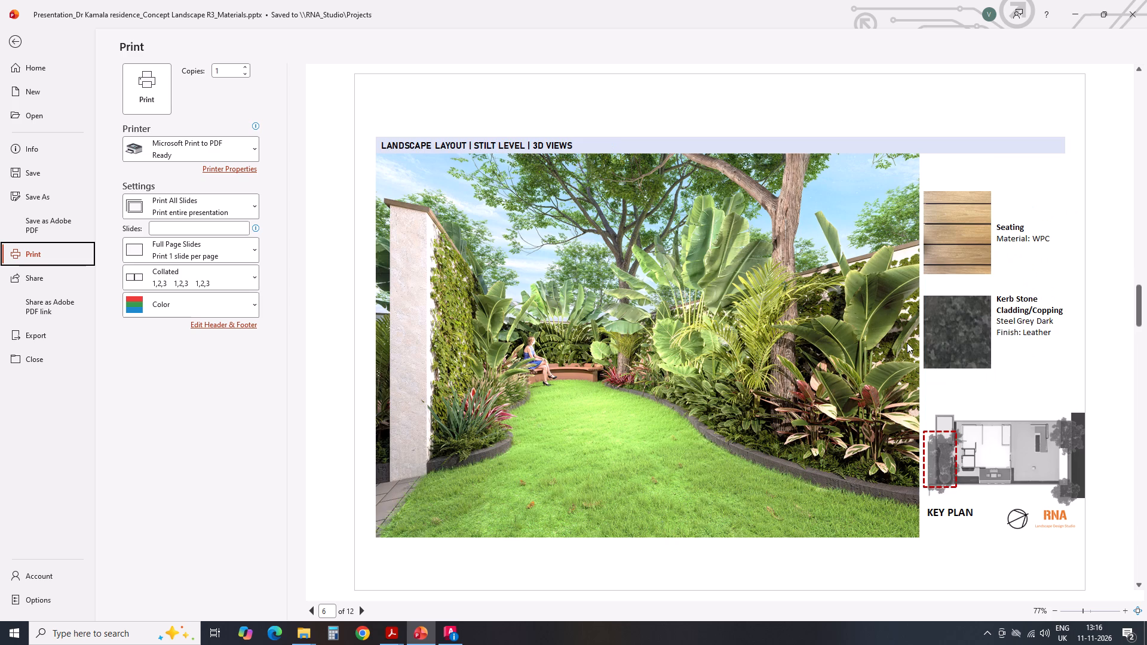
scroll(907, 343, down, 13)
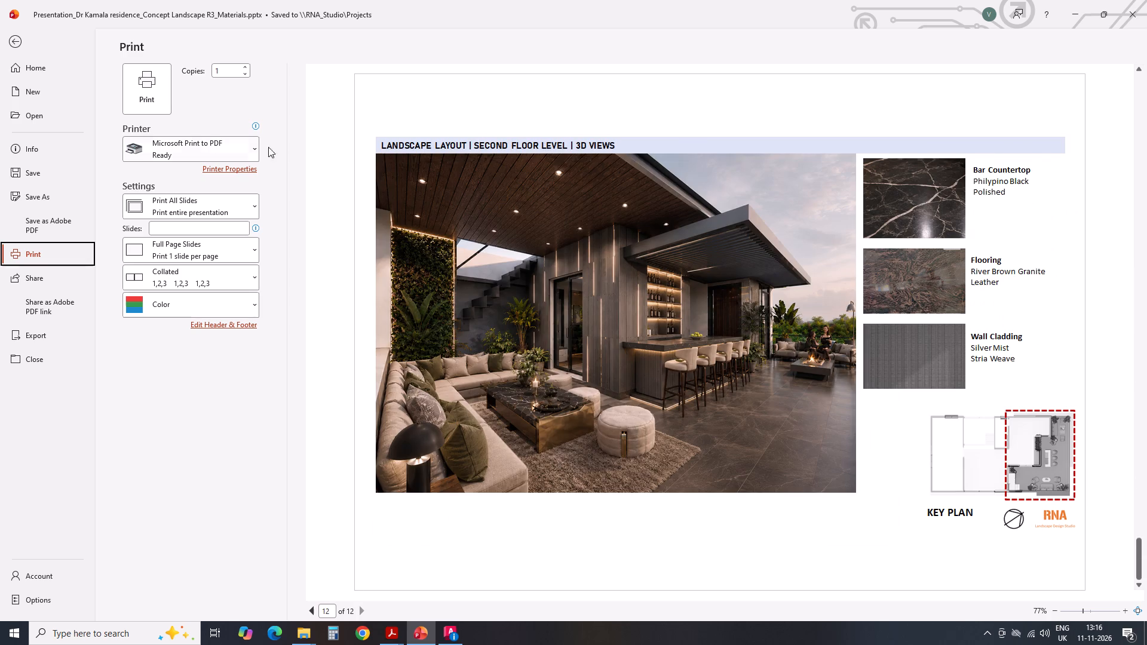
Print all slides with Microsoft Print to PDF and set the output location to the Presentation folder of residence project 27012.
click(145, 91)
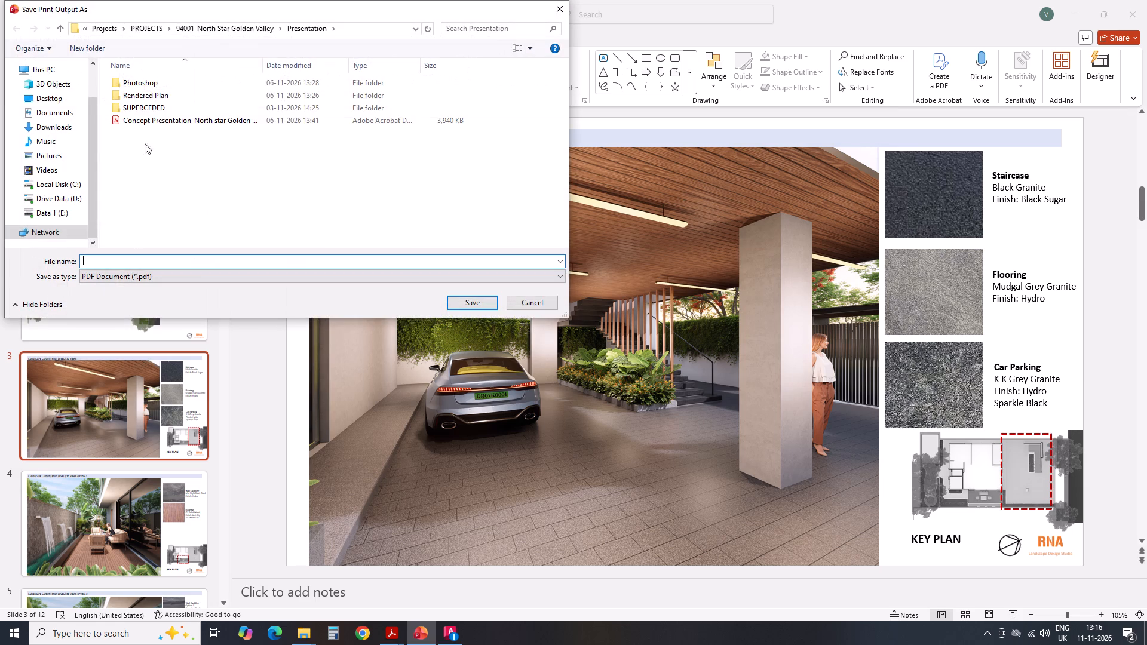
click(146, 35)
click(143, 27)
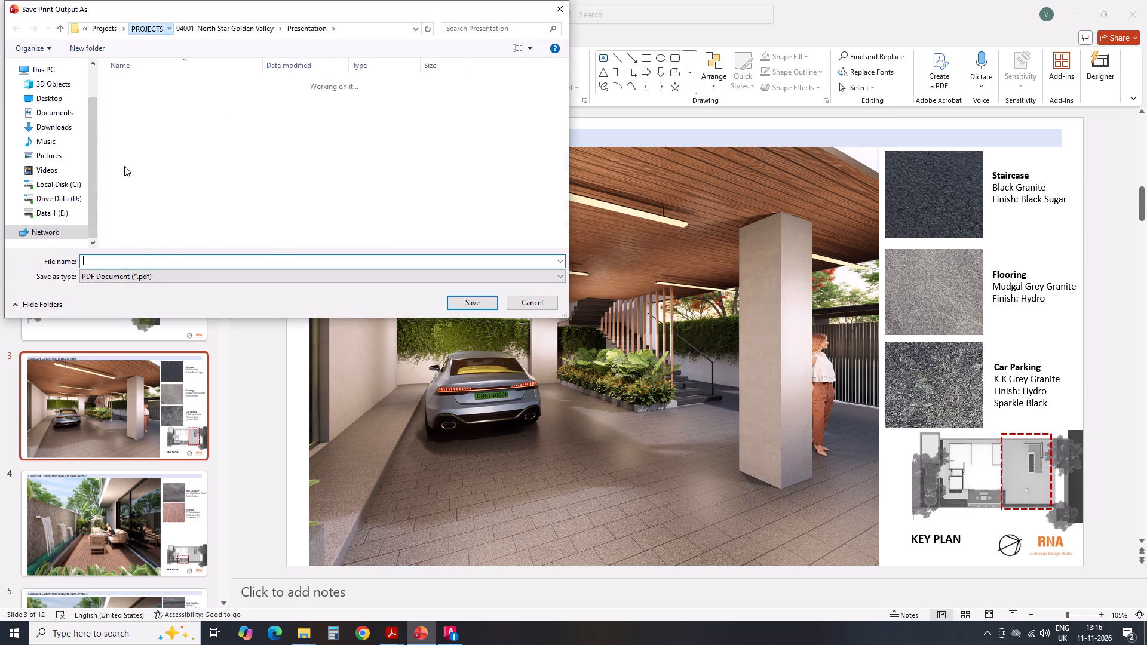
double_click(184, 220)
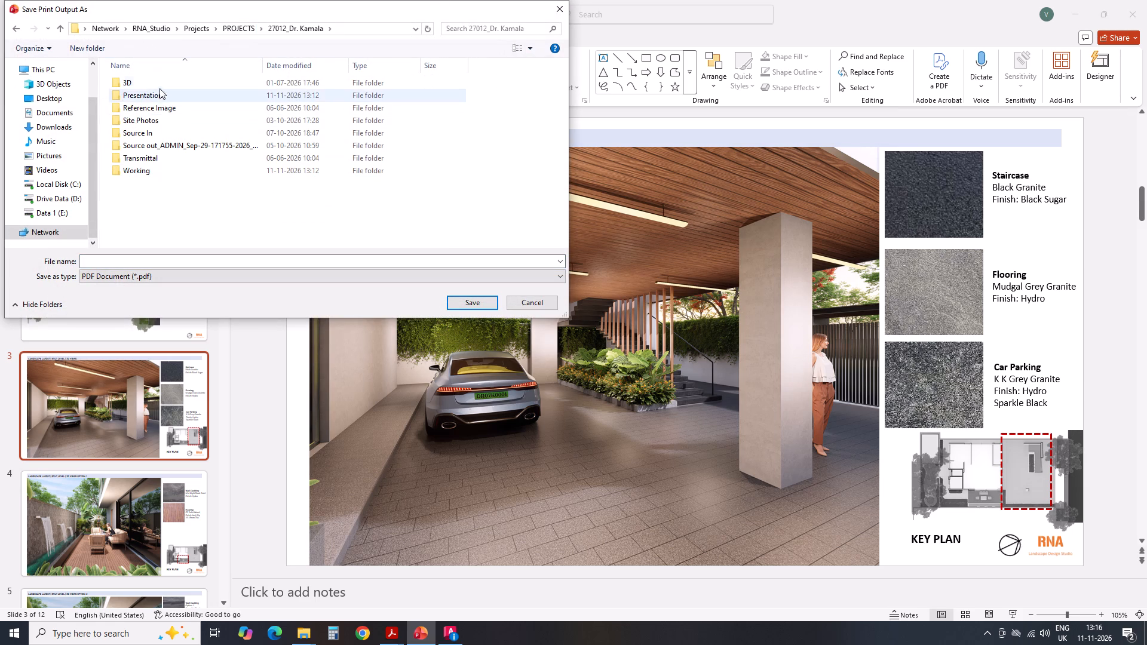
double_click(164, 96)
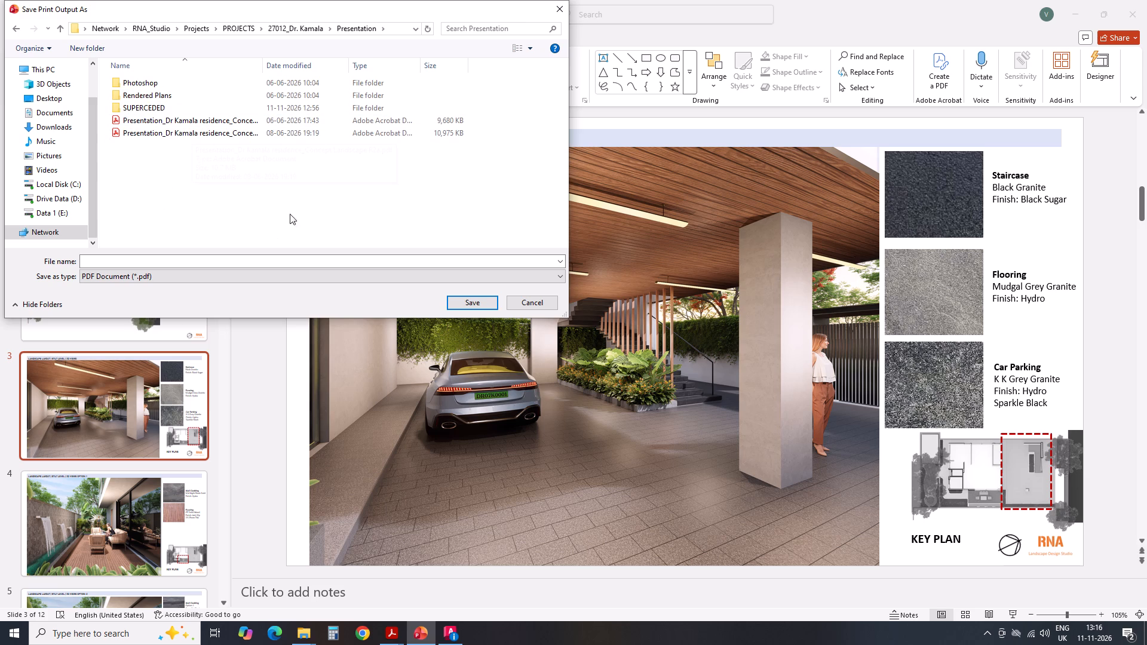
click(181, 260)
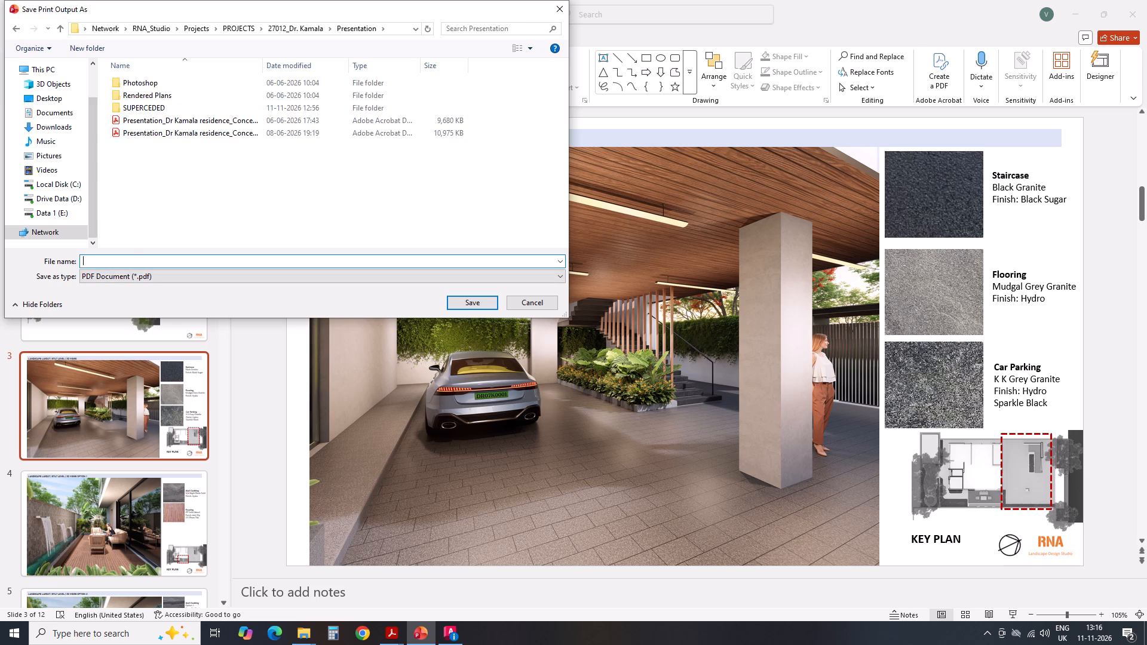
click(62, 27)
double_click(184, 98)
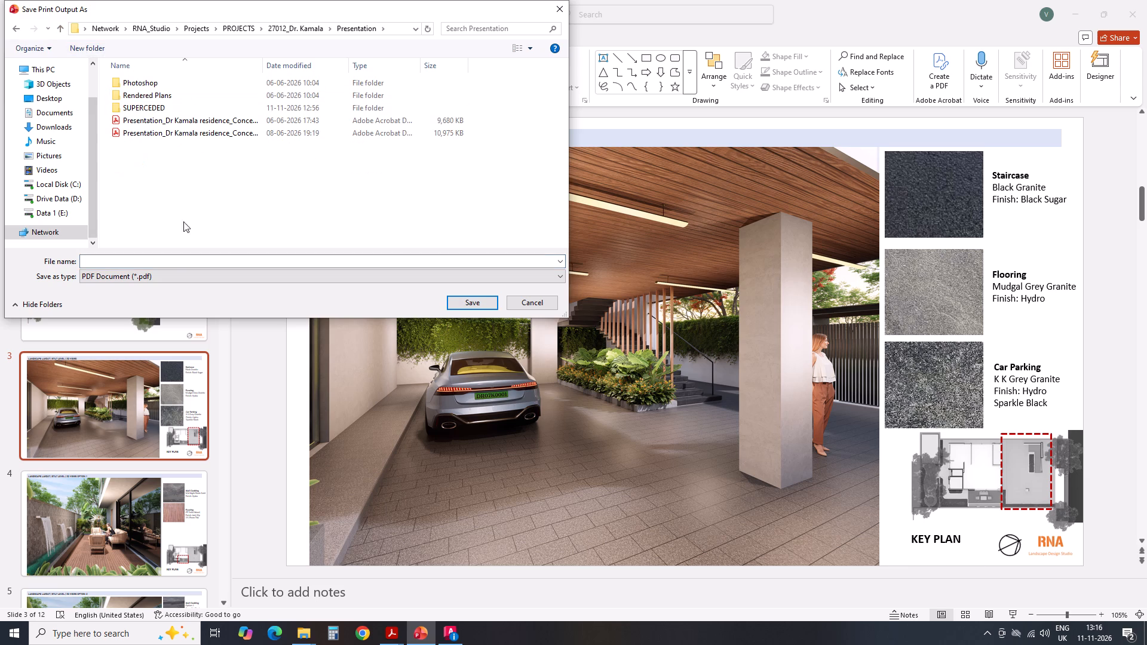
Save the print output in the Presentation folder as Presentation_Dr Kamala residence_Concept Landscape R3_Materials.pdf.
click(172, 257)
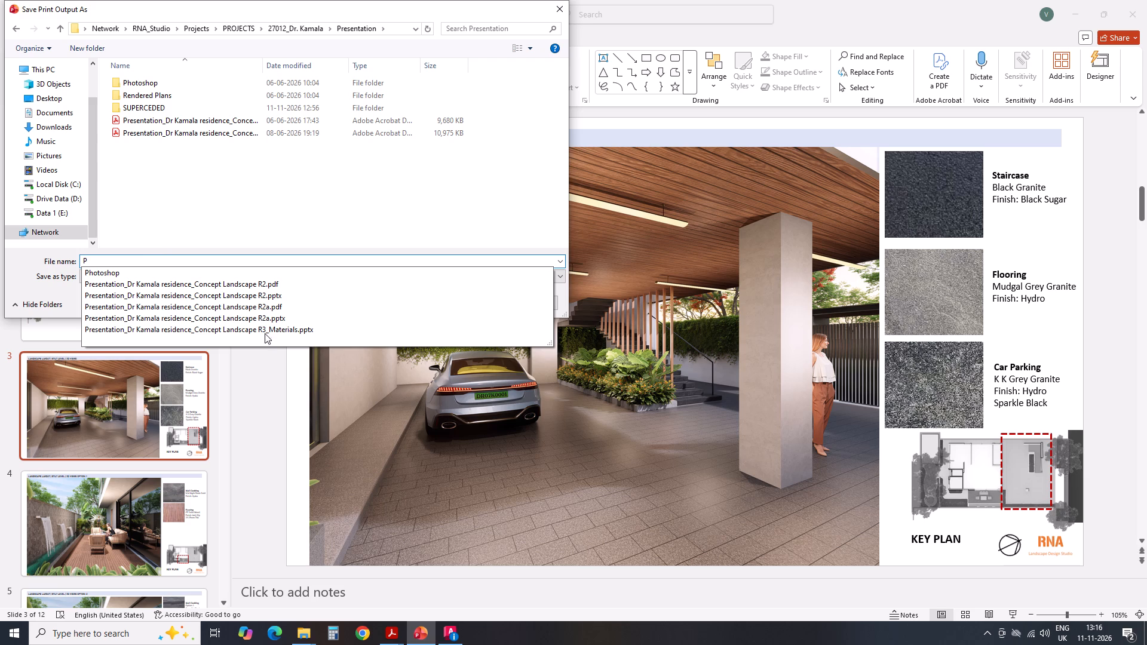
click(288, 331)
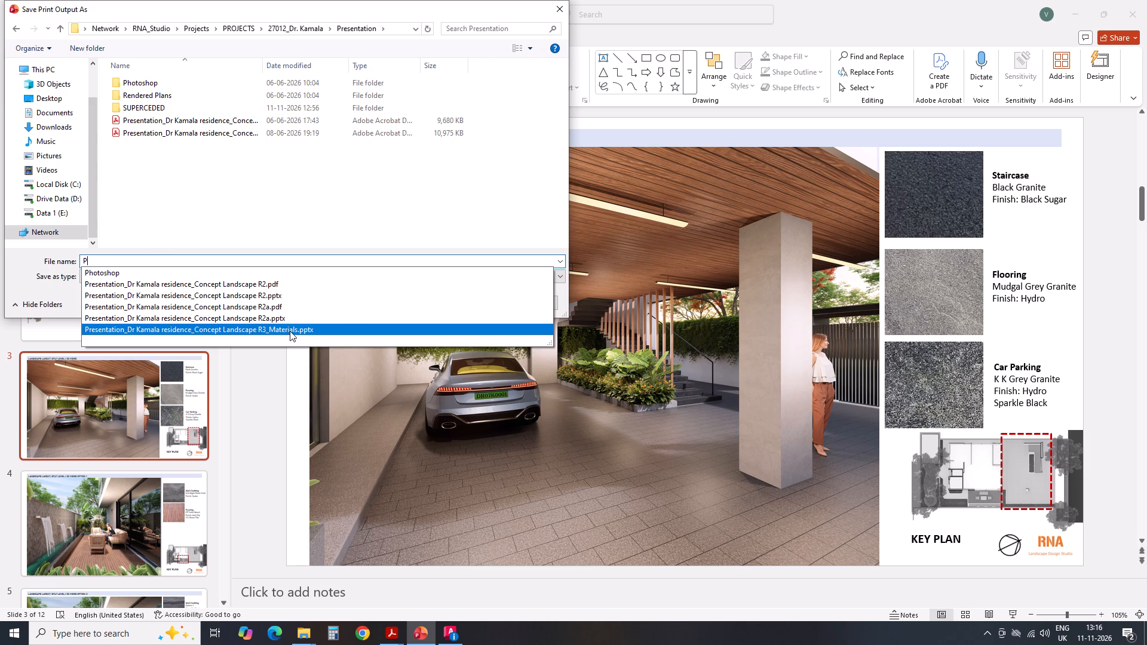
click(336, 255)
click(335, 259)
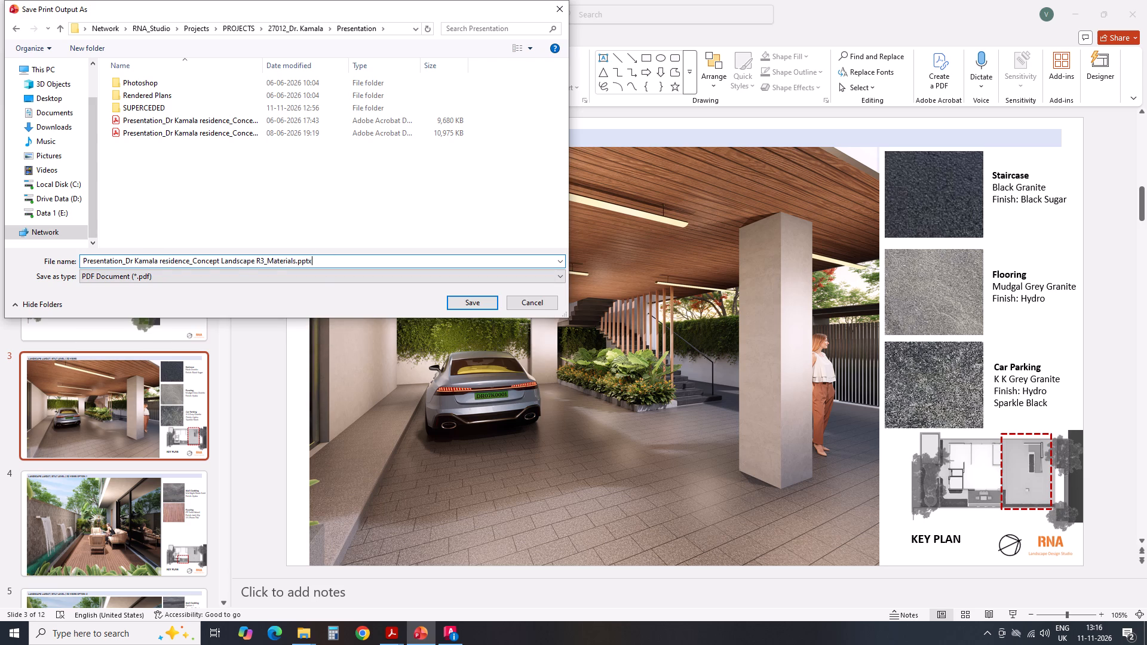
key(BackSpace)
key(BackSpace)
key(BackSpace)
key(BackSpace)
key(BackSpace)
key(BackSpace)
key(BackSpace)
key(BackSpace)
key(BackSpace)
key(BackSpace)
key(BackSpace)
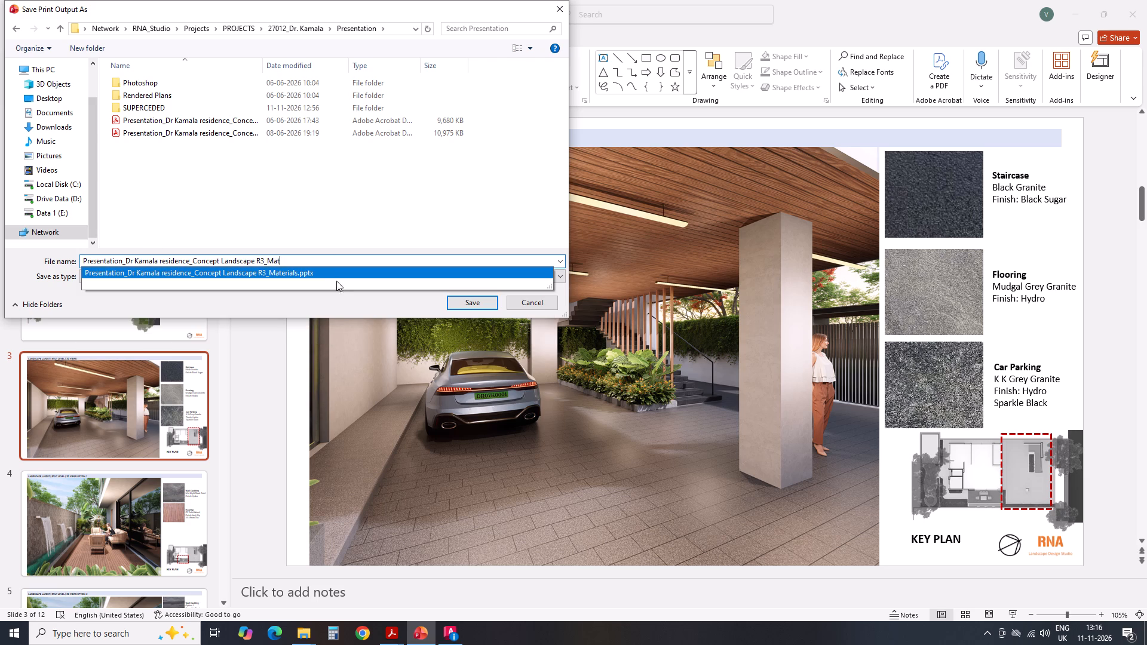
click(341, 276)
click(338, 262)
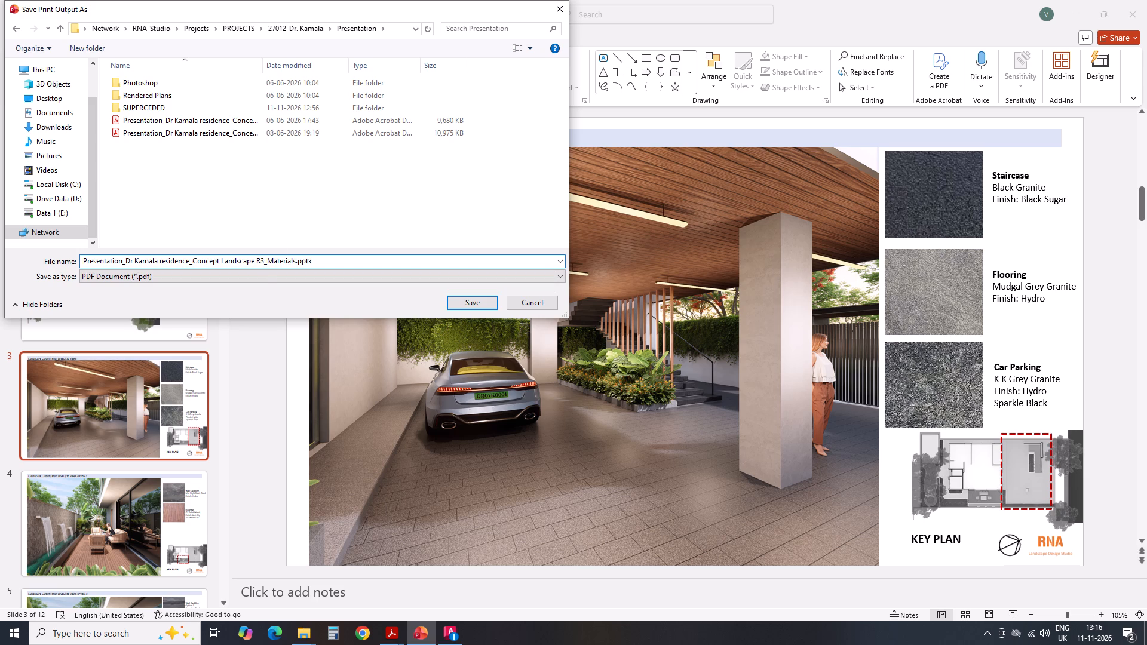
key(BackSpace)
key(BackSpace)
key(BackSpace)
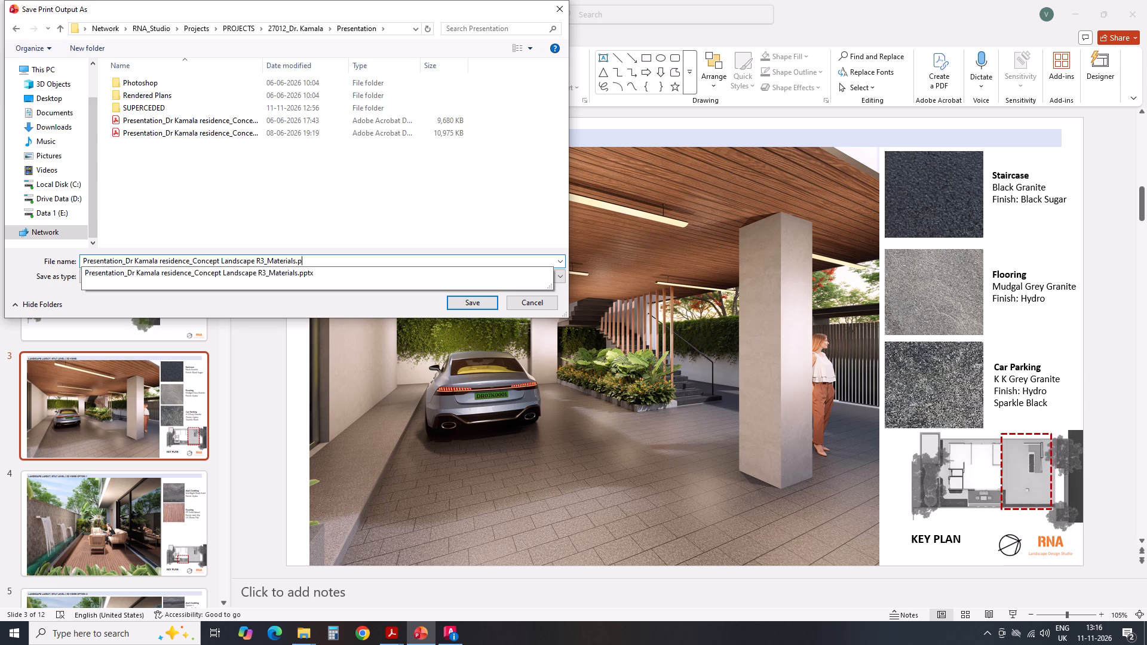
text(df)
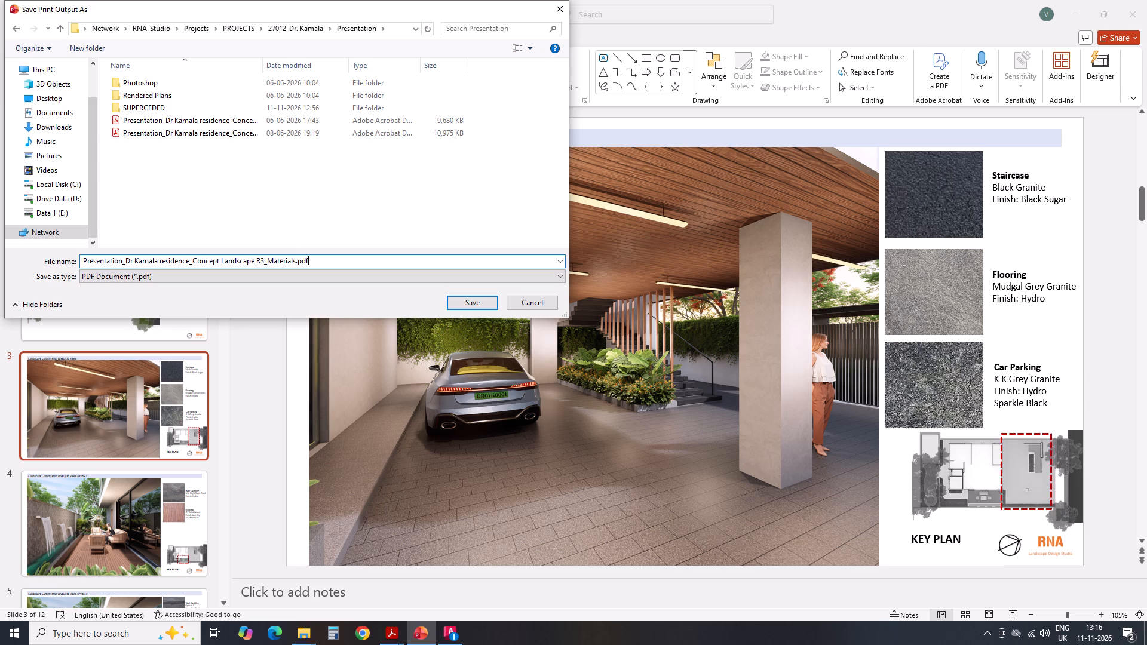
click(471, 299)
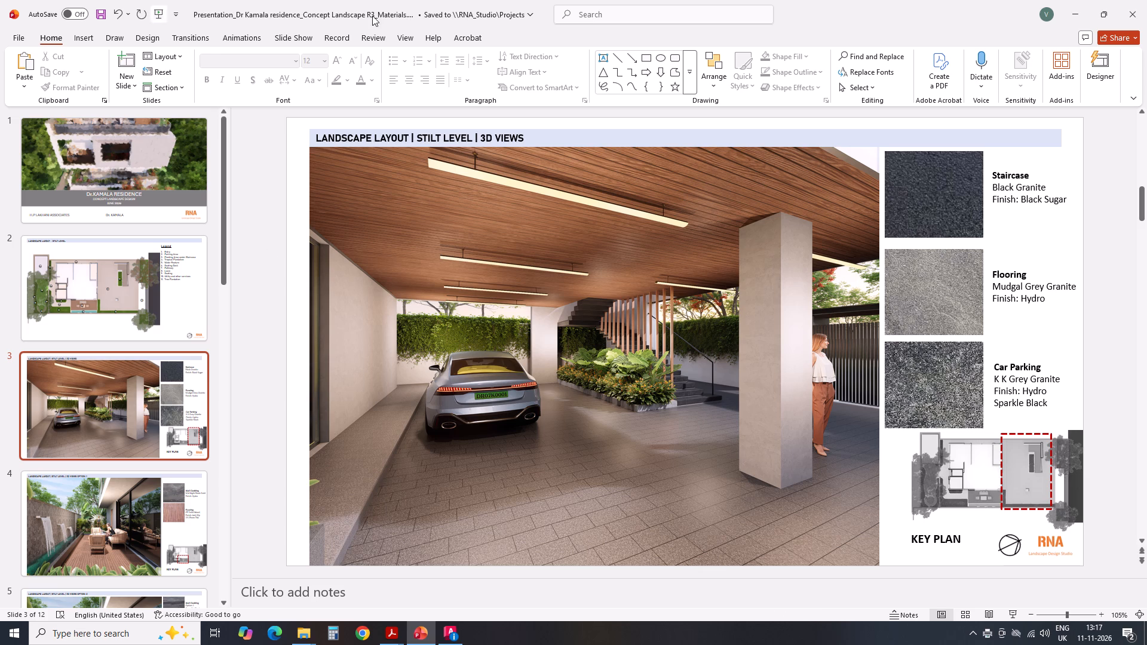
Open the newly saved Concept Landscape R3_Materials PDF from the project's Presentation folder in File Explorer.
click(1075, 4)
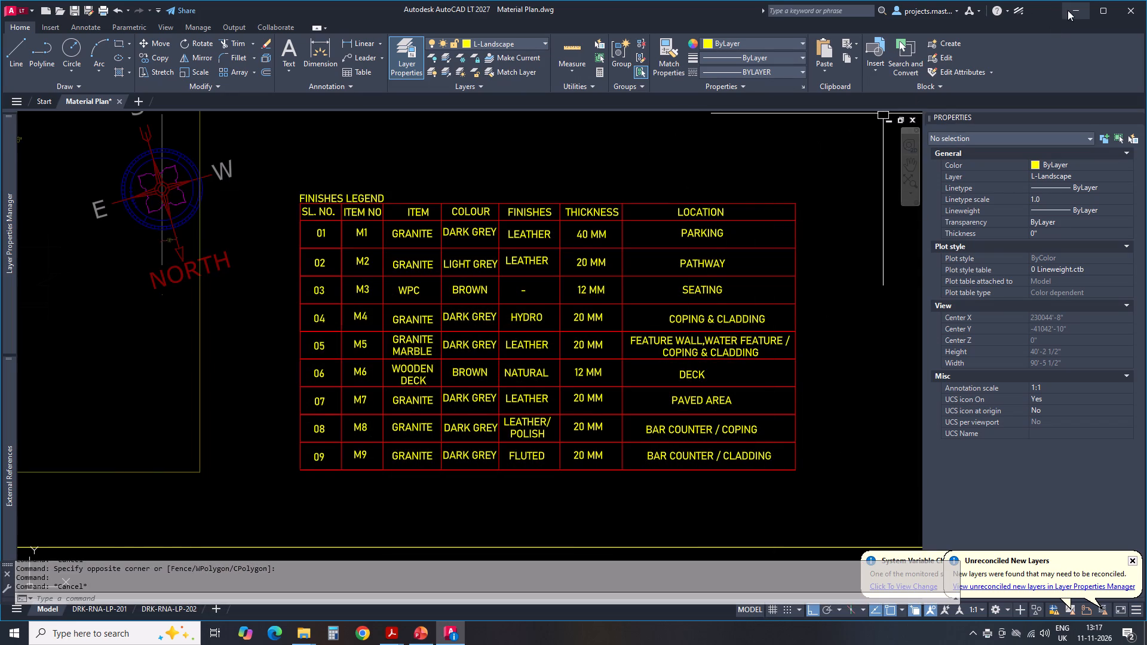
click(1071, 10)
click(698, 281)
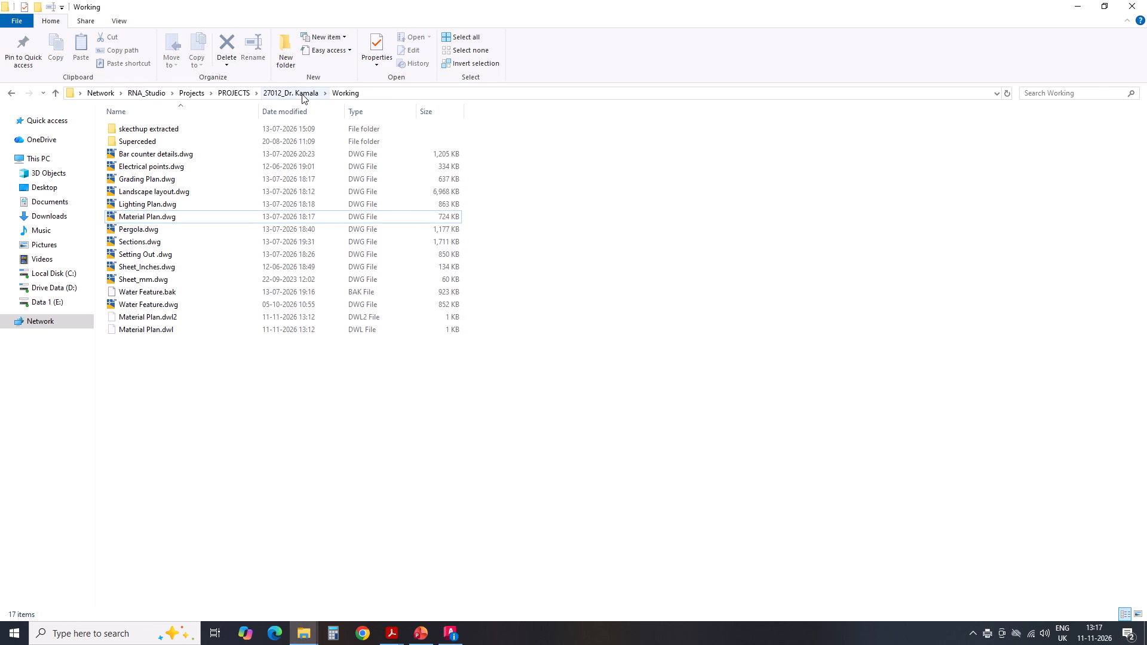
click(302, 94)
double_click(150, 142)
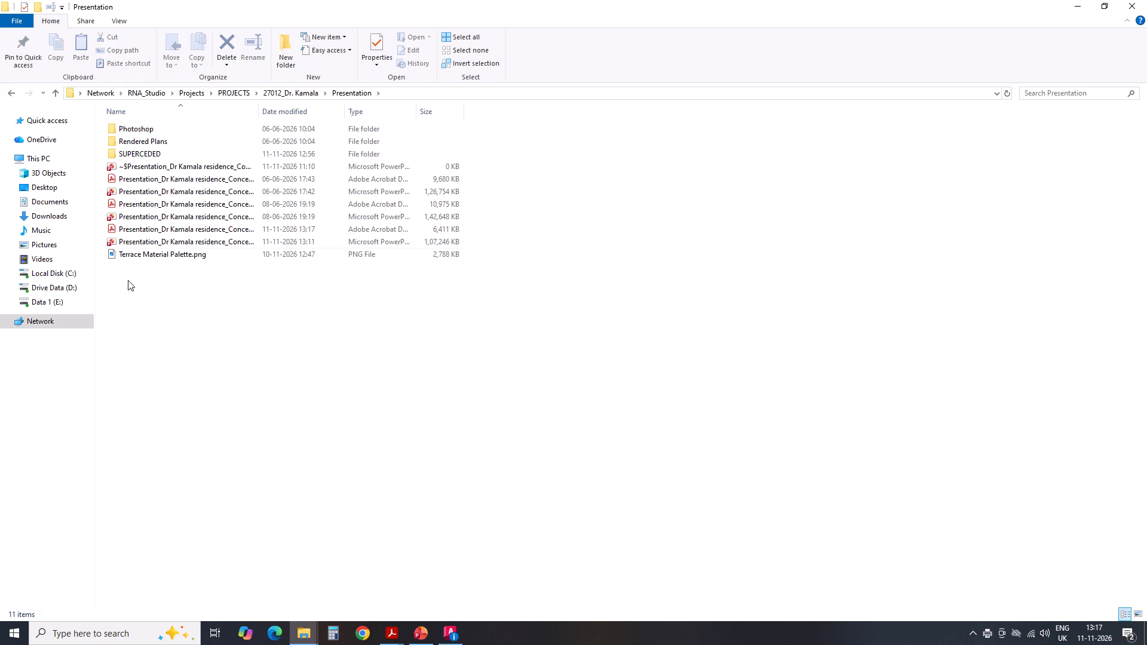
double_click(178, 235)
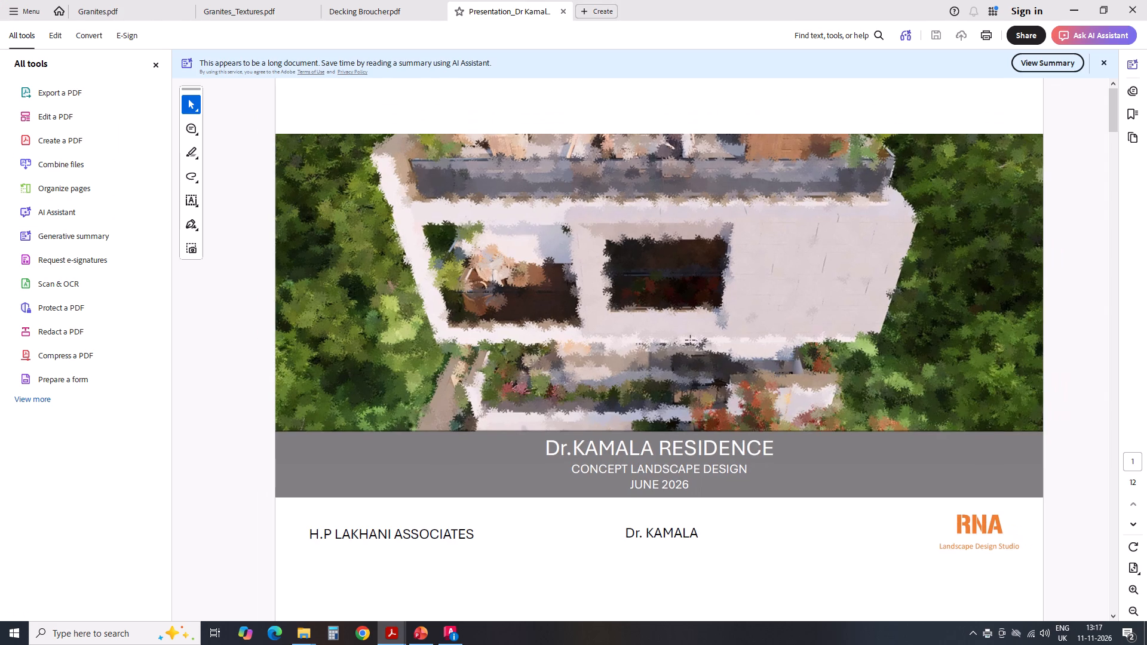
Review the PDF from the cover through the second floor 3D views, checking layouts, material swatches and key plans, and return to the cover.
scroll(624, 343, down, 2)
scroll(624, 343, up, 1)
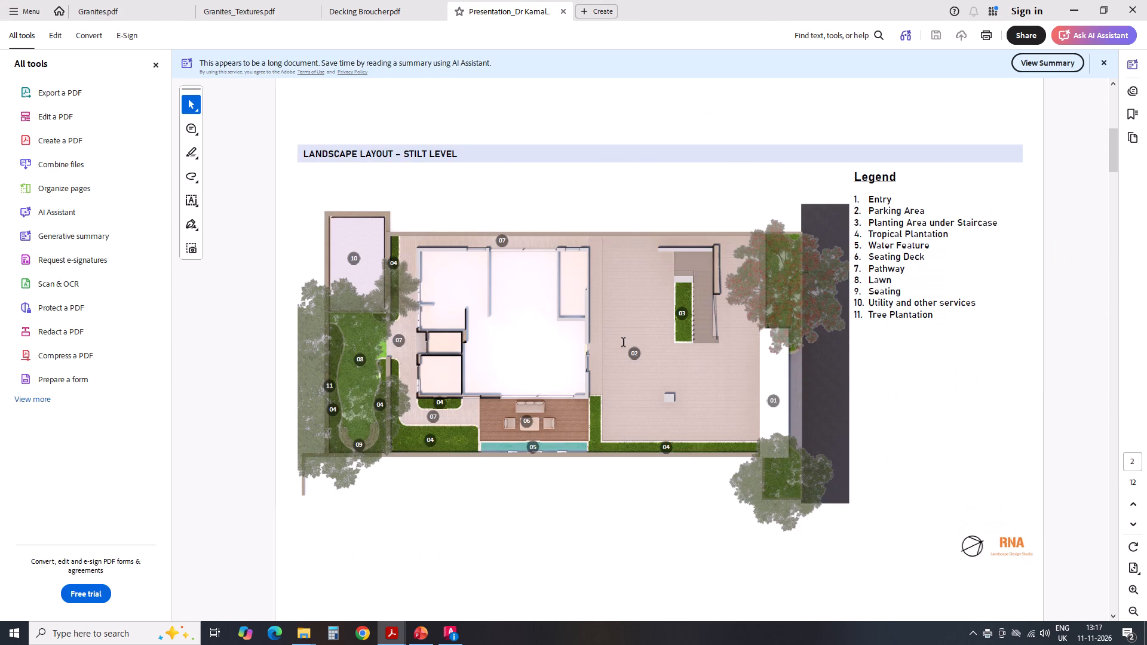
scroll(624, 343, down, 1)
scroll(624, 343, up, 1)
scroll(624, 343, down, 1)
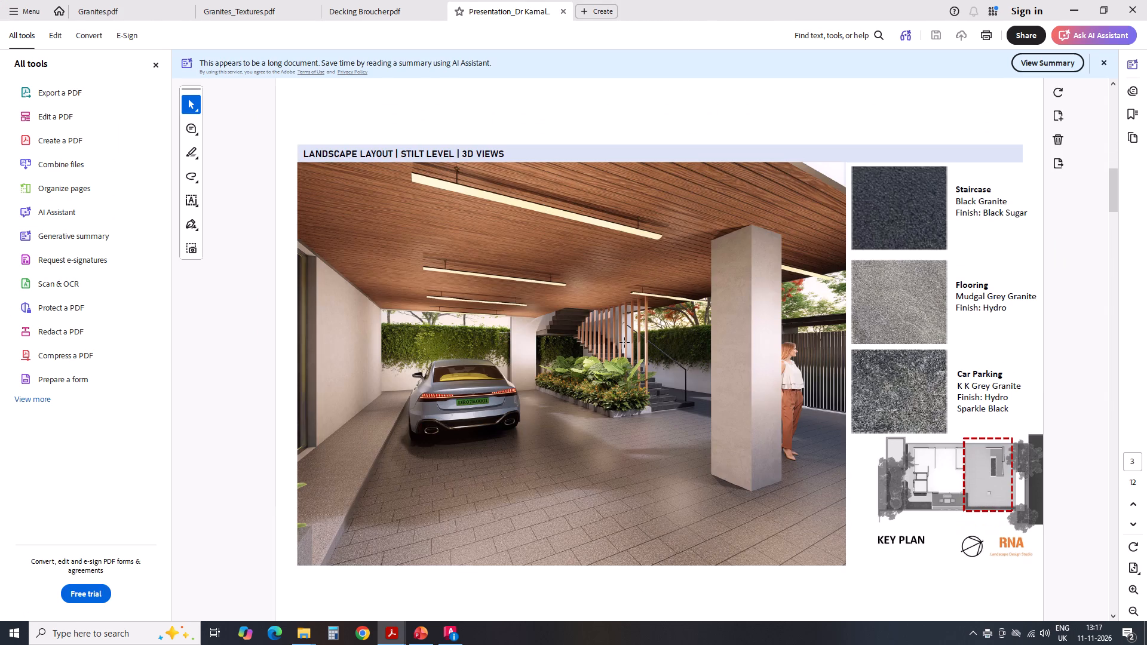
scroll(625, 343, down, 2)
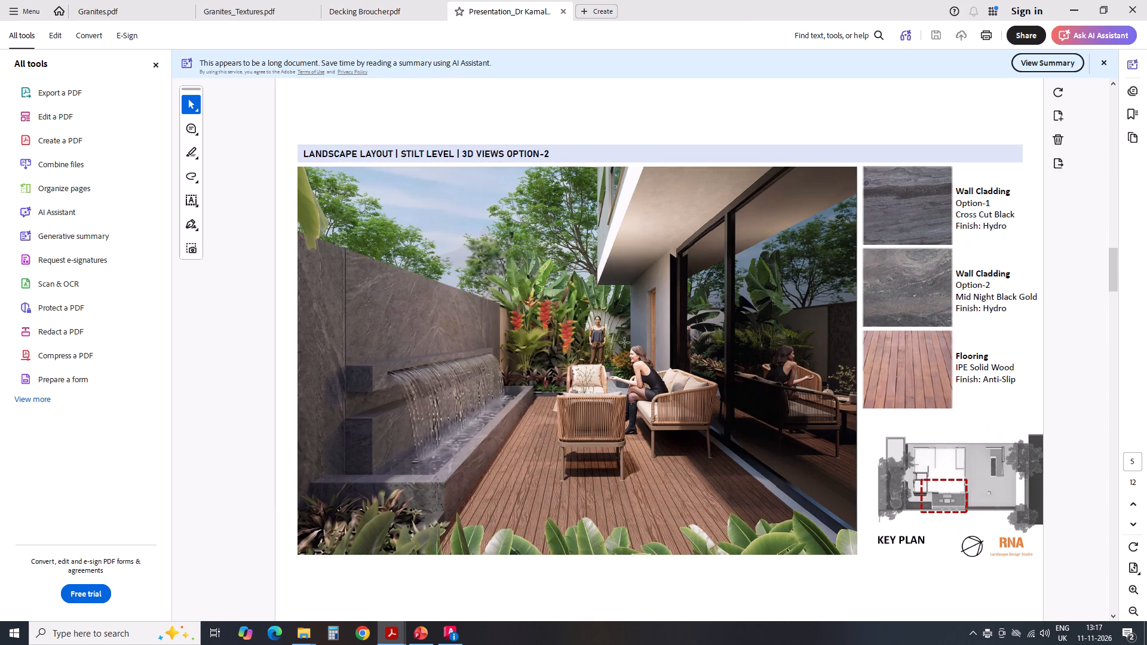
scroll(625, 343, down, 3)
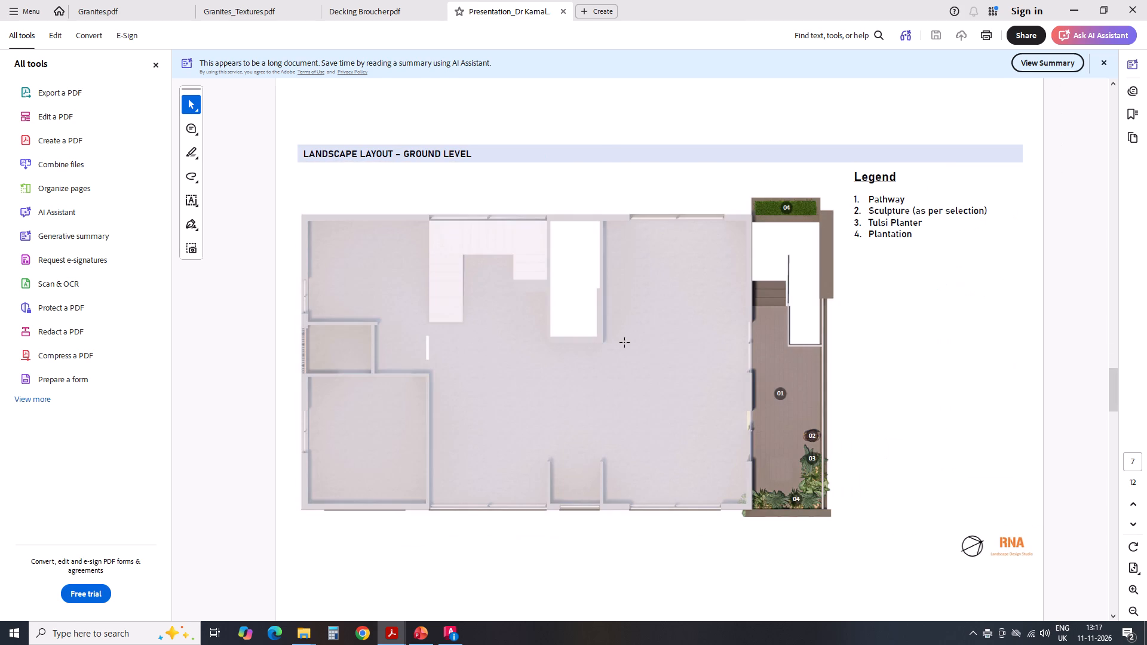
scroll(625, 343, down, 3)
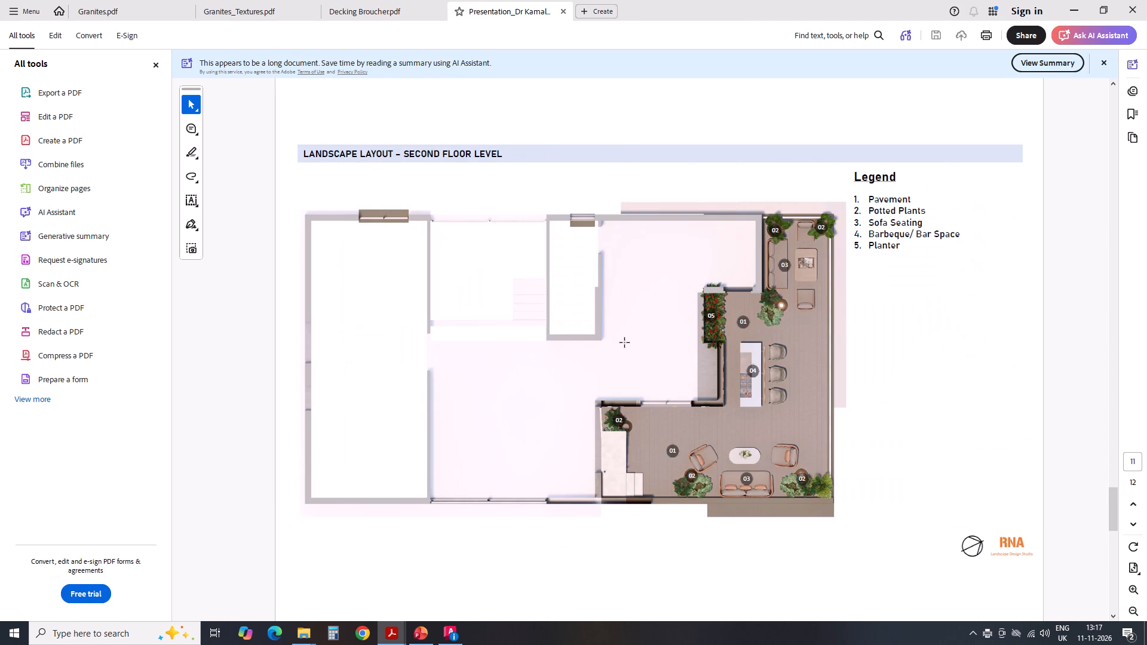
scroll(625, 343, down, 1)
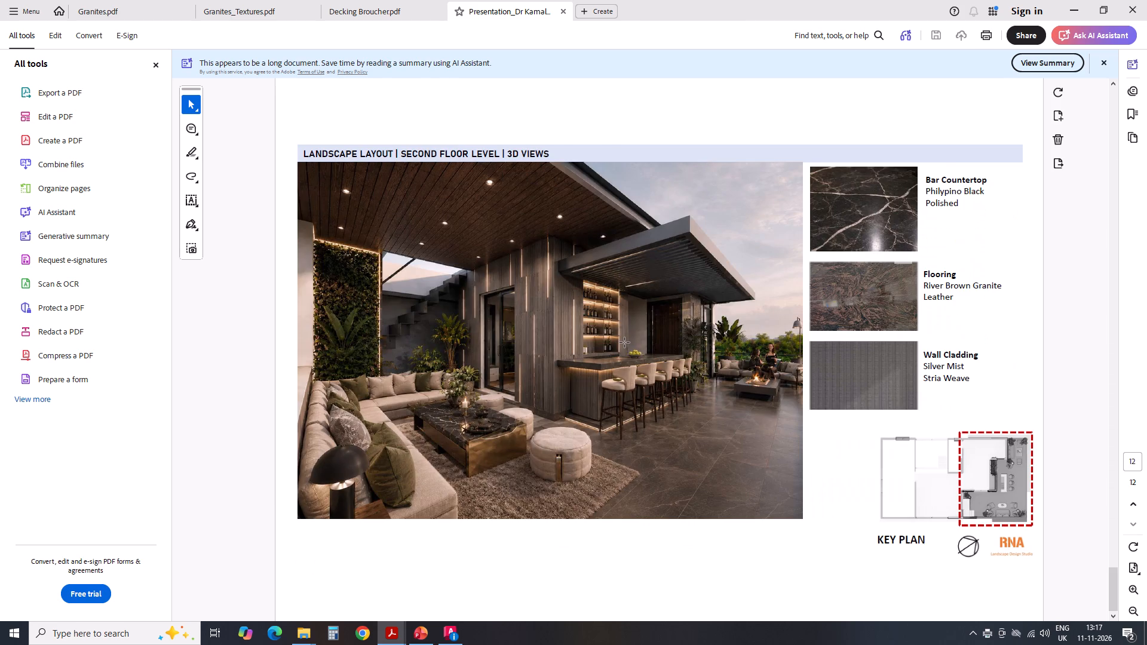
scroll(625, 343, down, 2)
scroll(649, 379, up, 3)
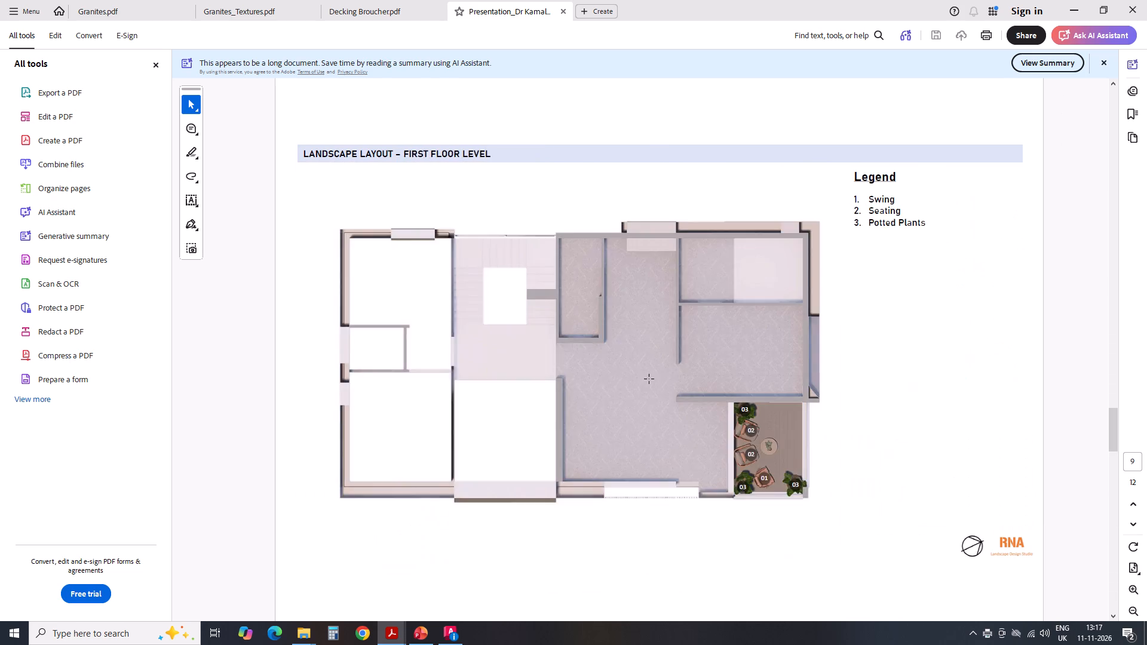
scroll(649, 379, up, 14)
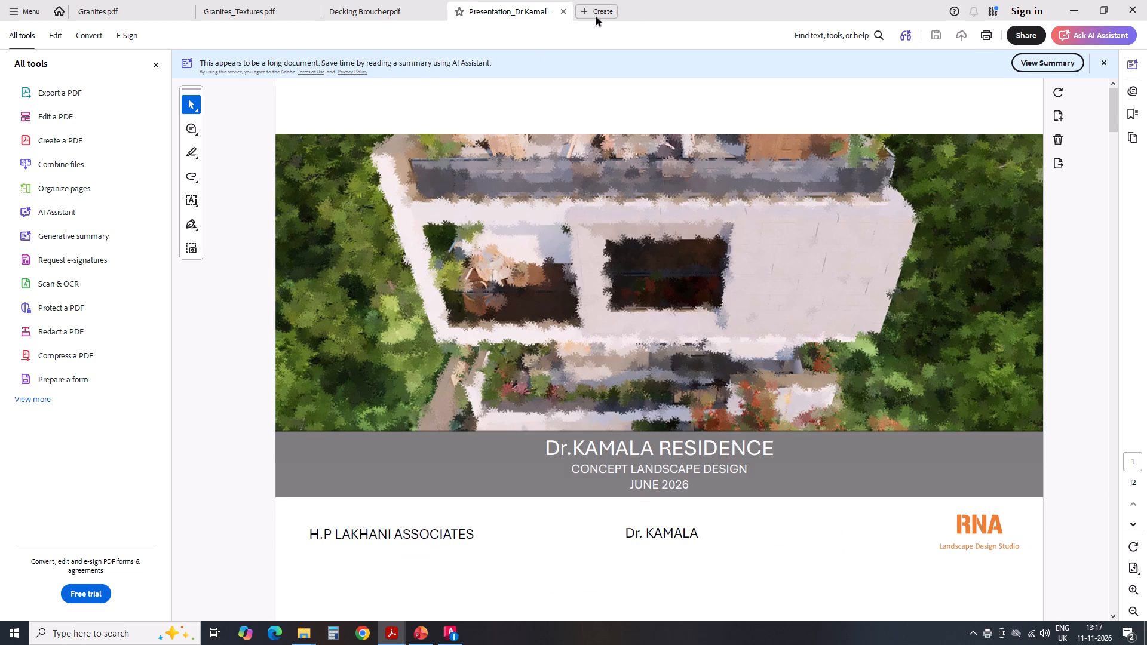
Close the R3_Materials PDF, the decking brochure and both granite catalogues, and exit Acrobat.
click(567, 10)
click(439, 15)
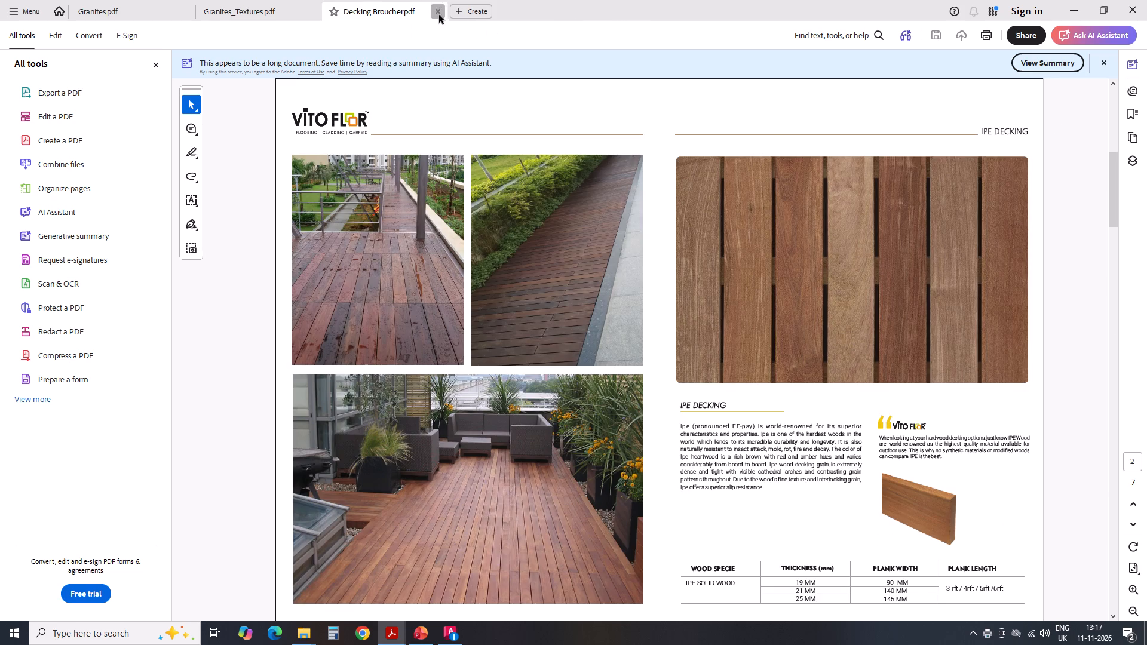
click(310, 14)
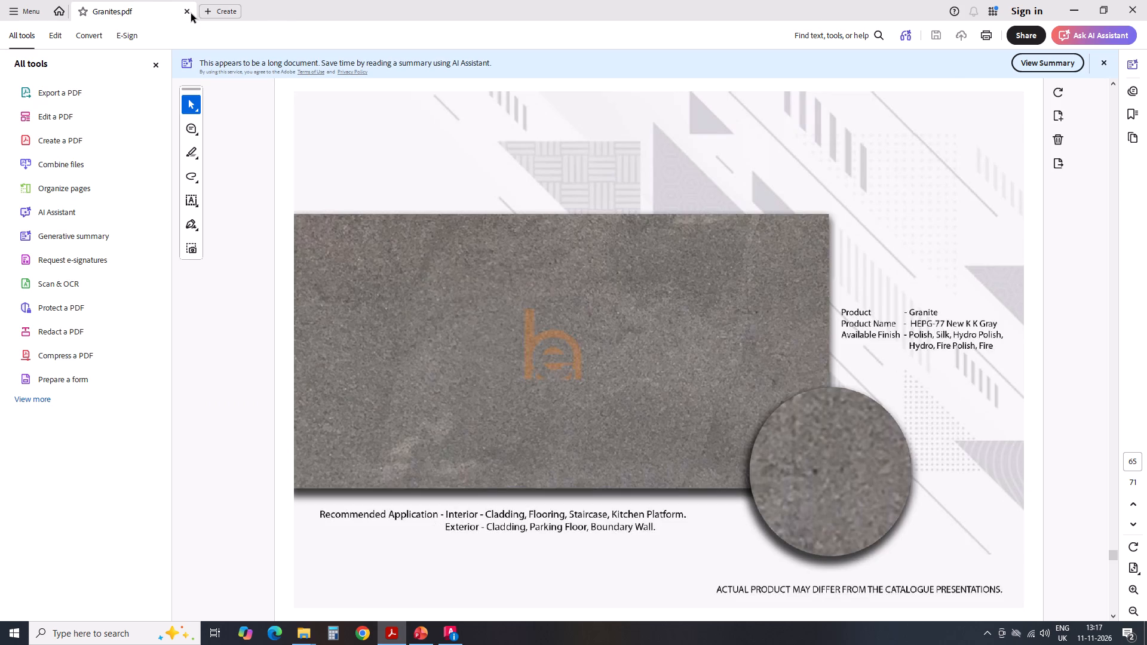
click(191, 14)
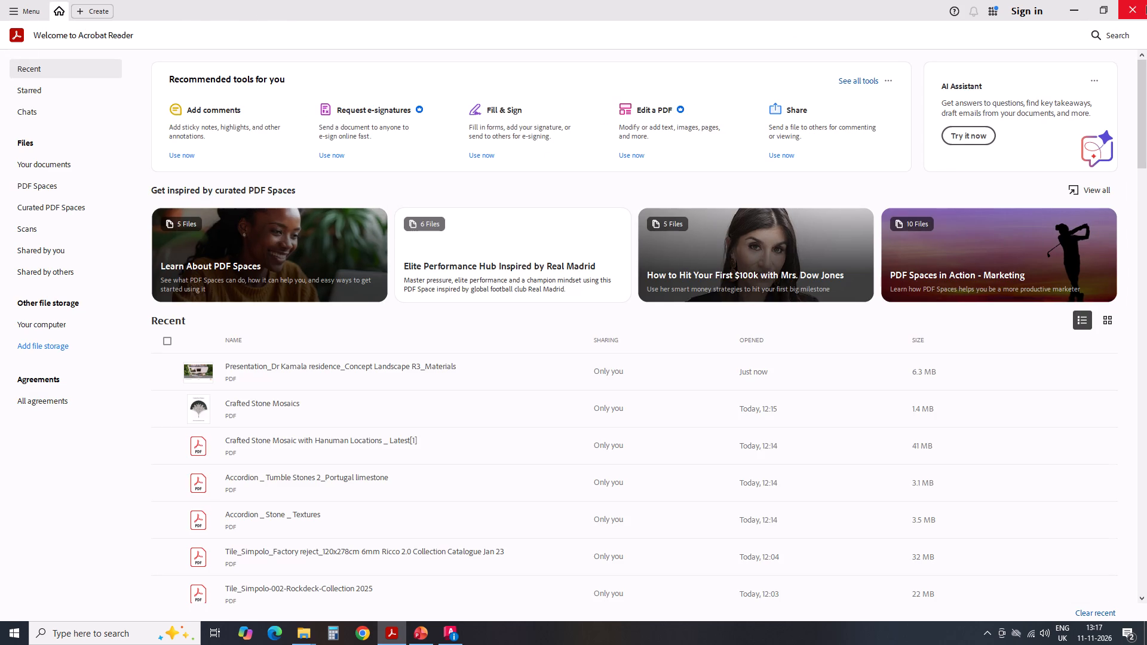
click(1141, 0)
Open the earlier Concept Landscape R2a PDF from the Presentation folder and examine its stilt-level pages and page layout.
click(709, 205)
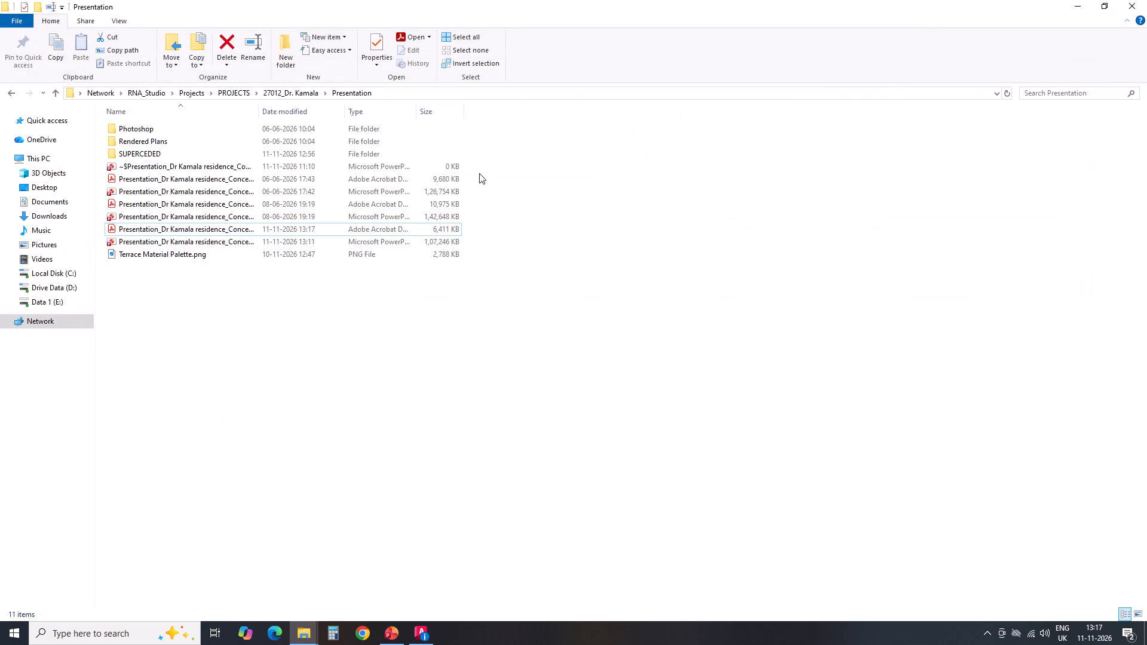
click(471, 406)
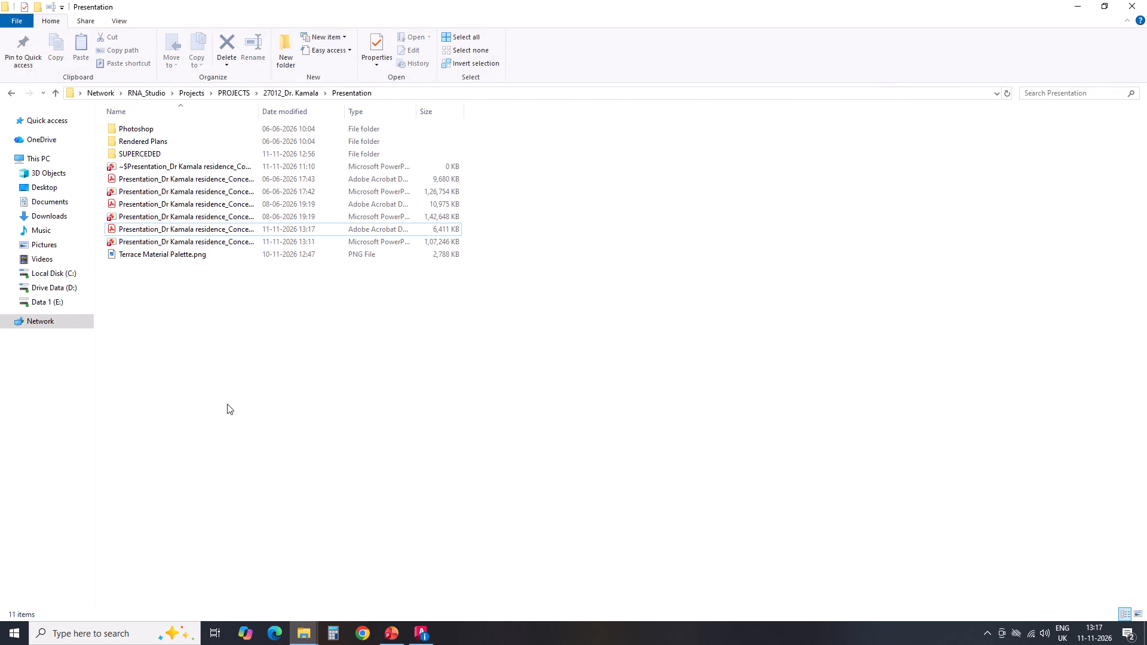
click(178, 230)
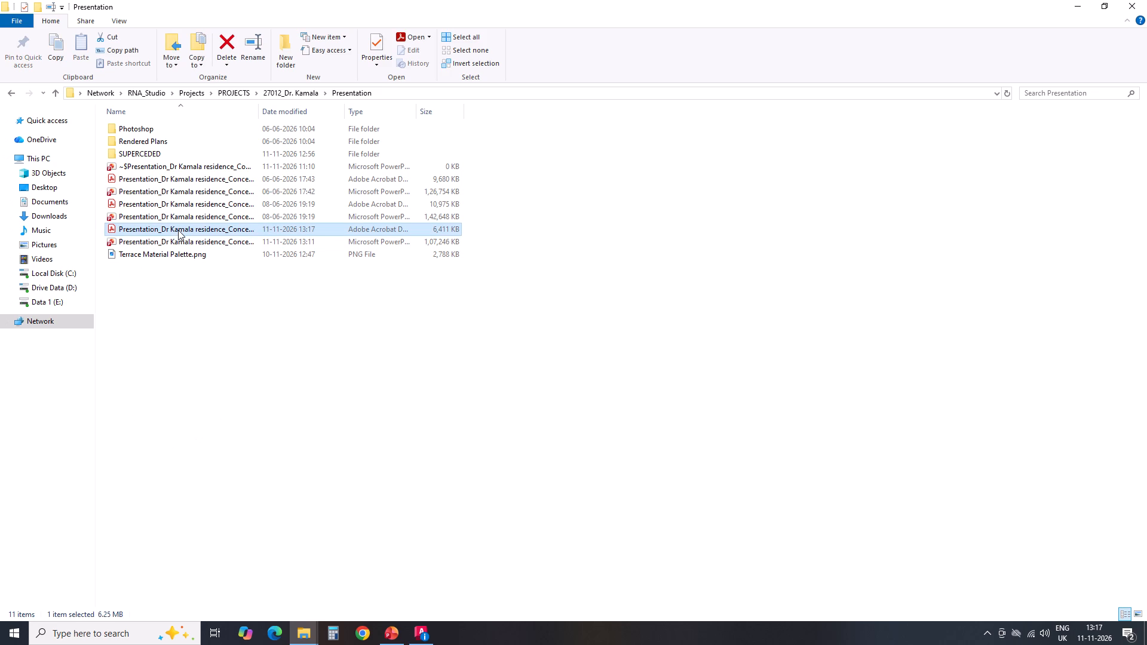
double_click(186, 207)
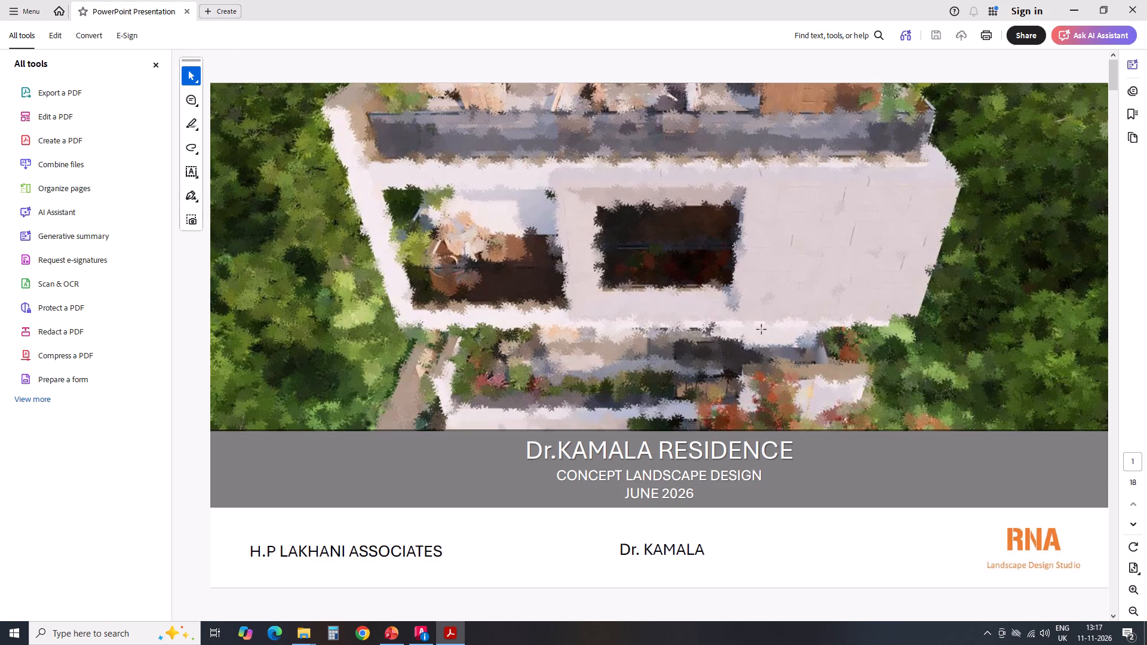
scroll(724, 347, down, 2)
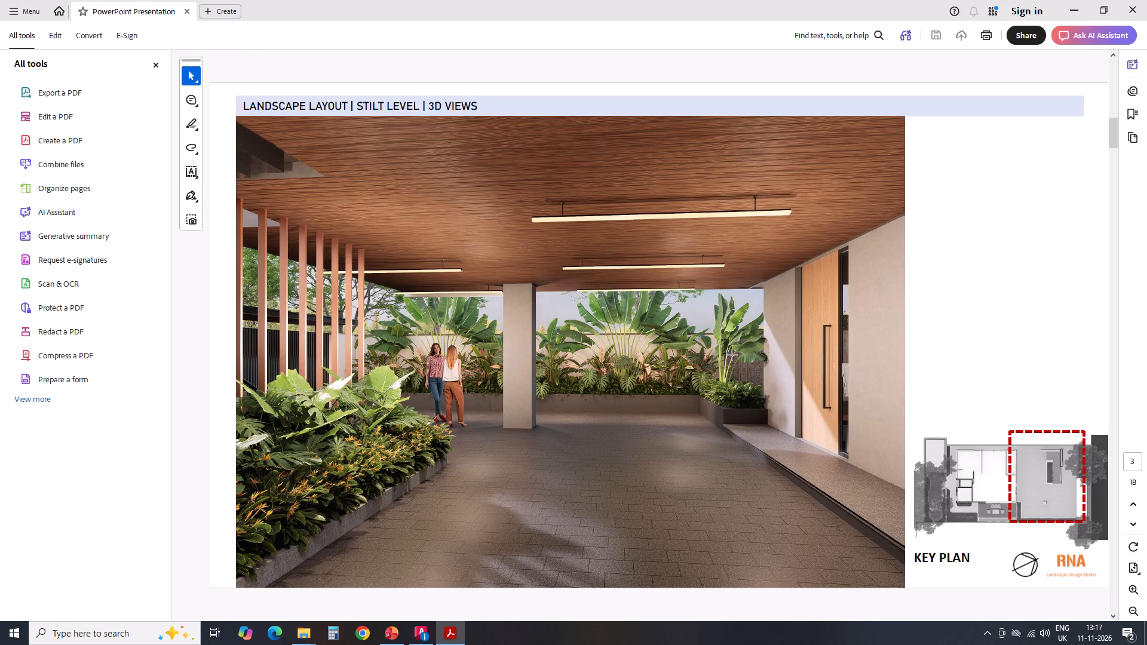
scroll(732, 355, down, 1)
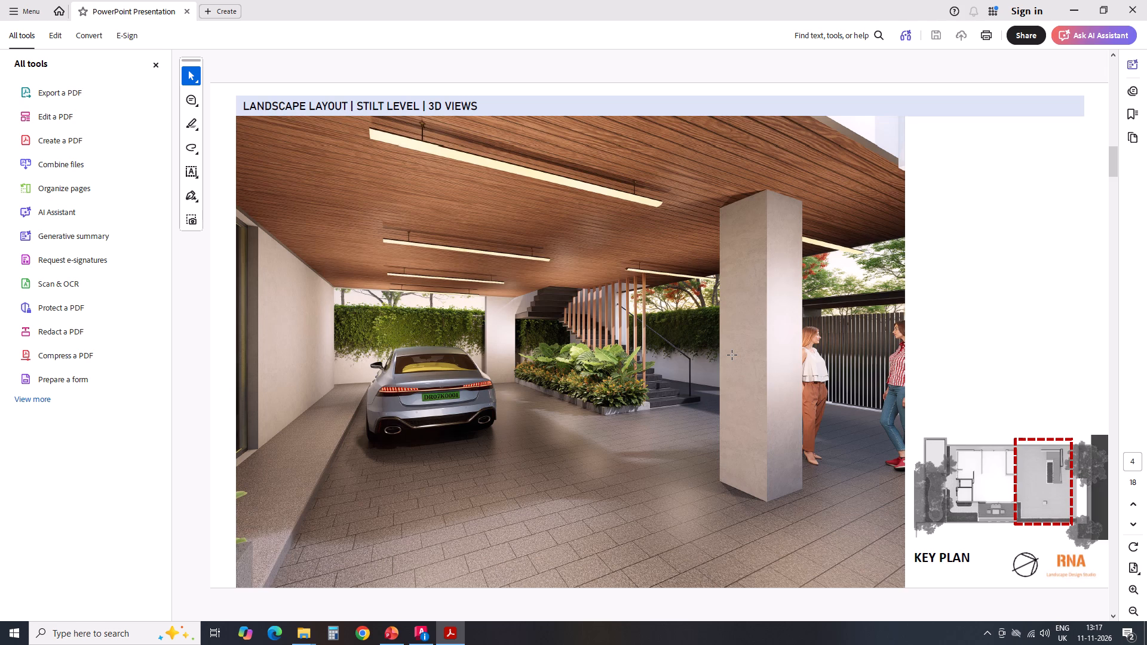
scroll(732, 355, down, 2)
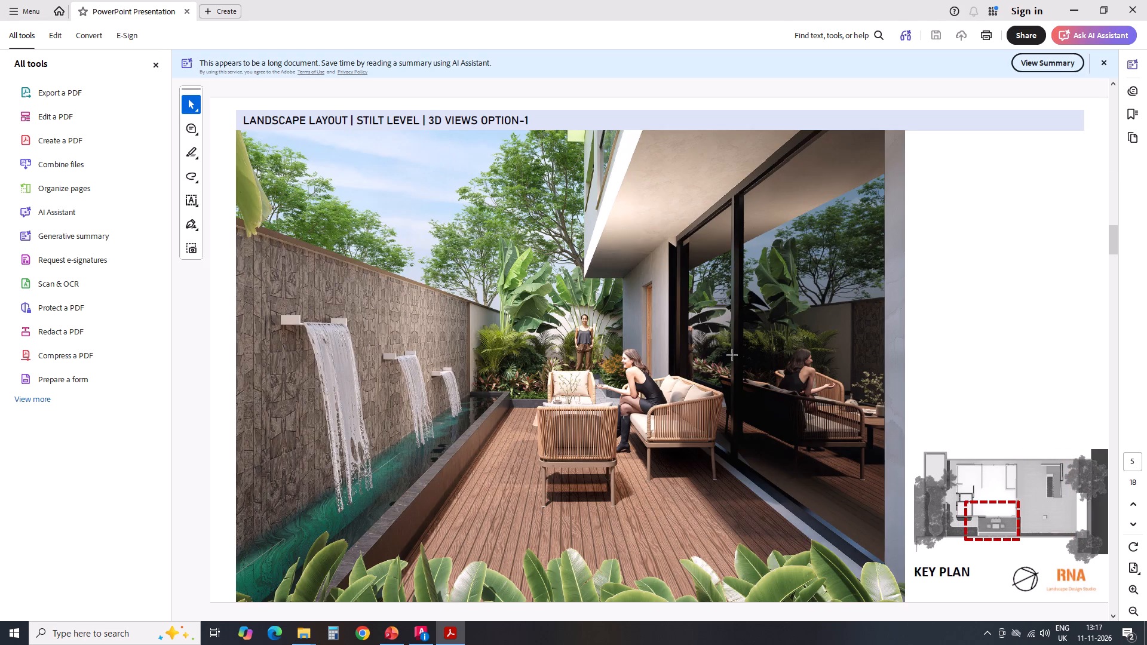
scroll(733, 356, up, 4)
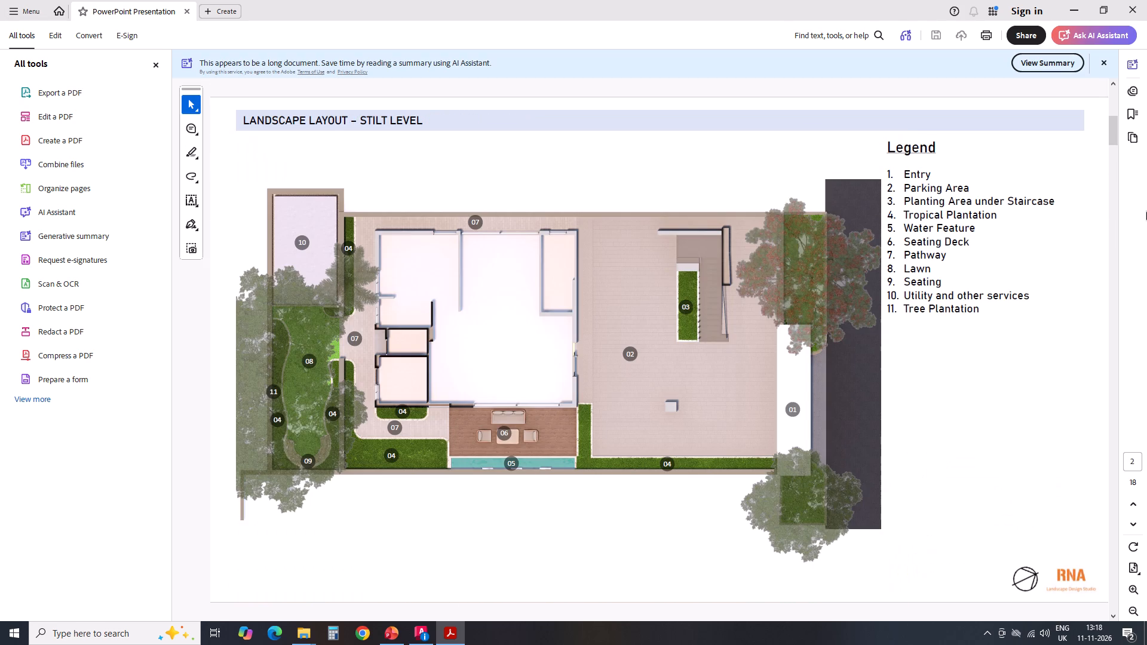
Close the R2a PDF, open the printed R3_Materials PDF and examine how its stilt-level pages fit the sheet.
click(1137, 5)
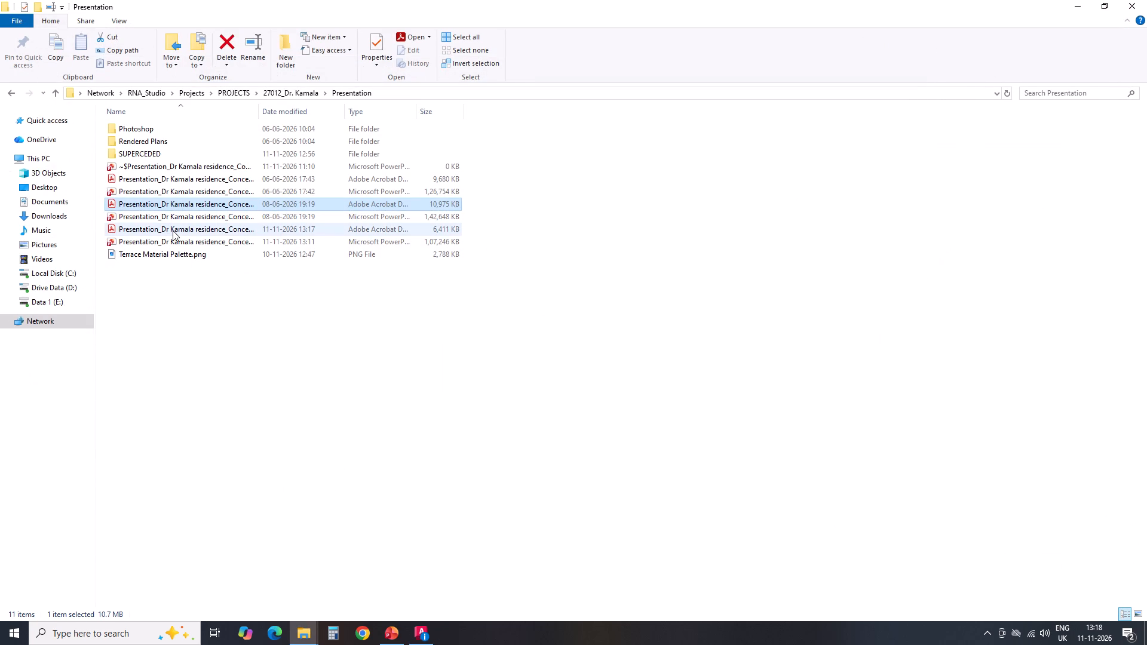
double_click(173, 231)
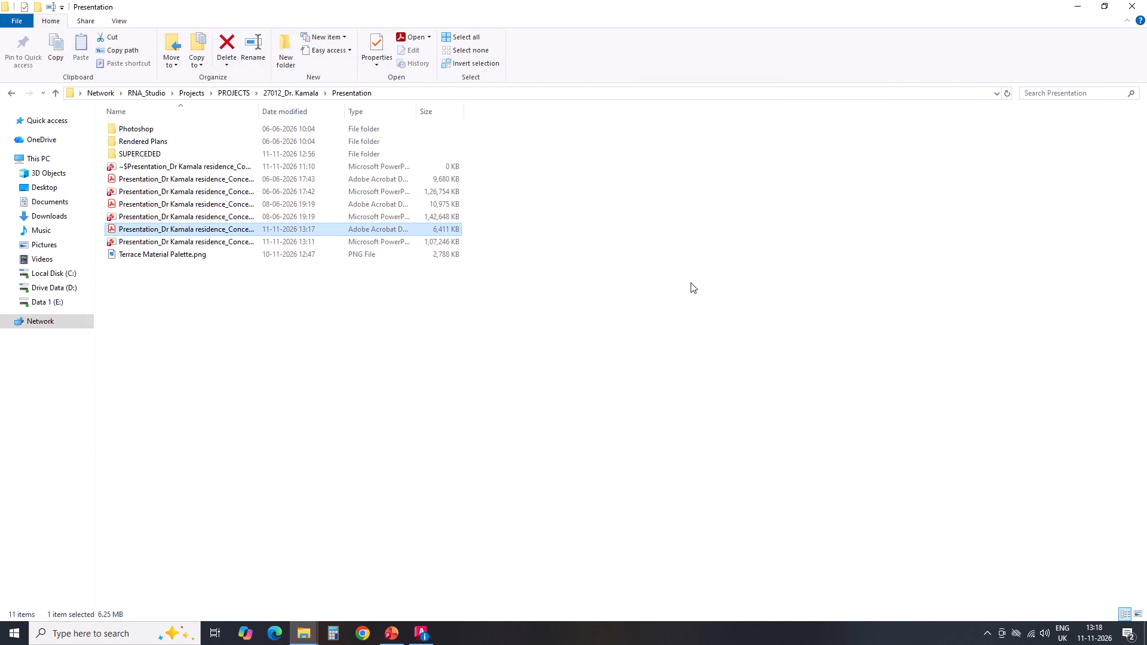
scroll(615, 324, down, 1)
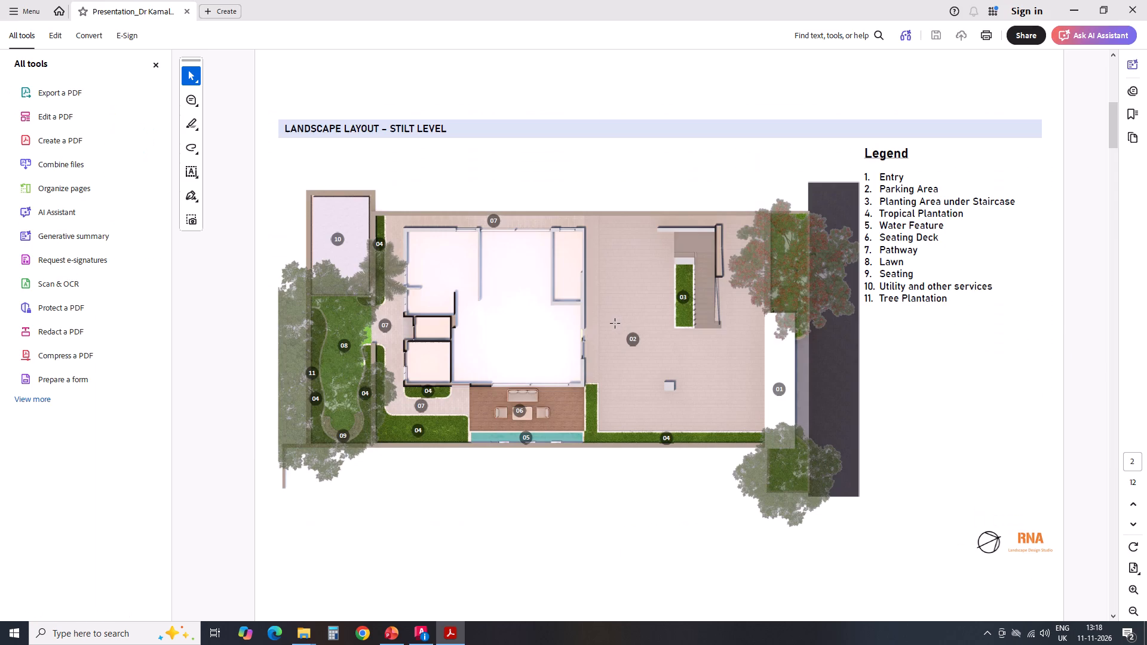
scroll(615, 324, down, 1)
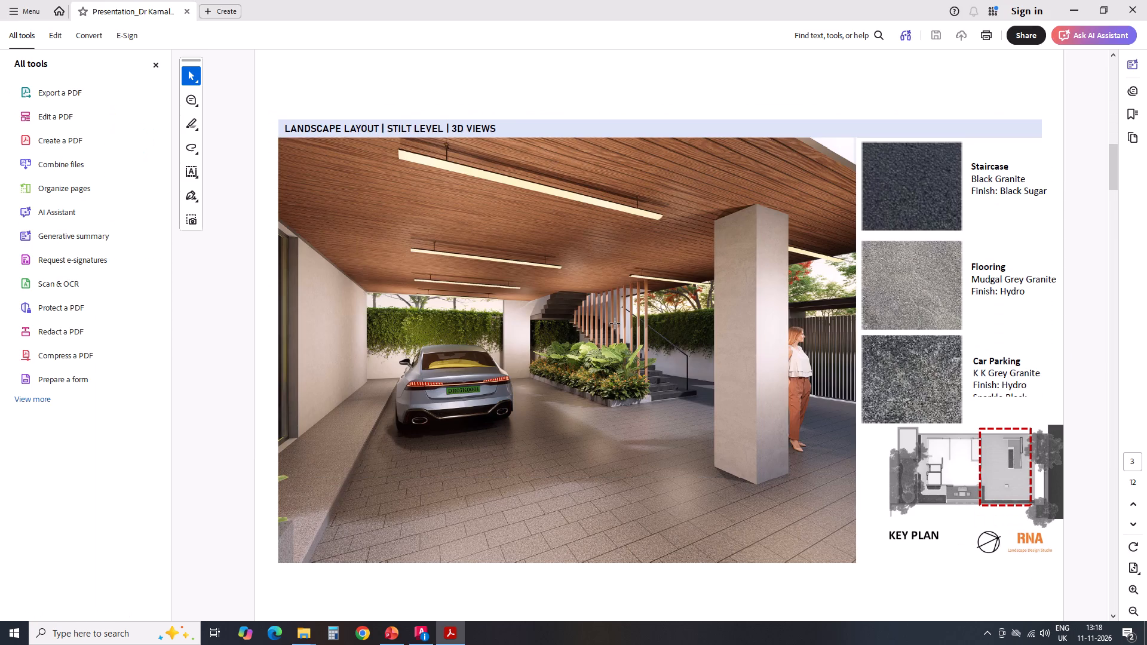
scroll(615, 324, down, 1)
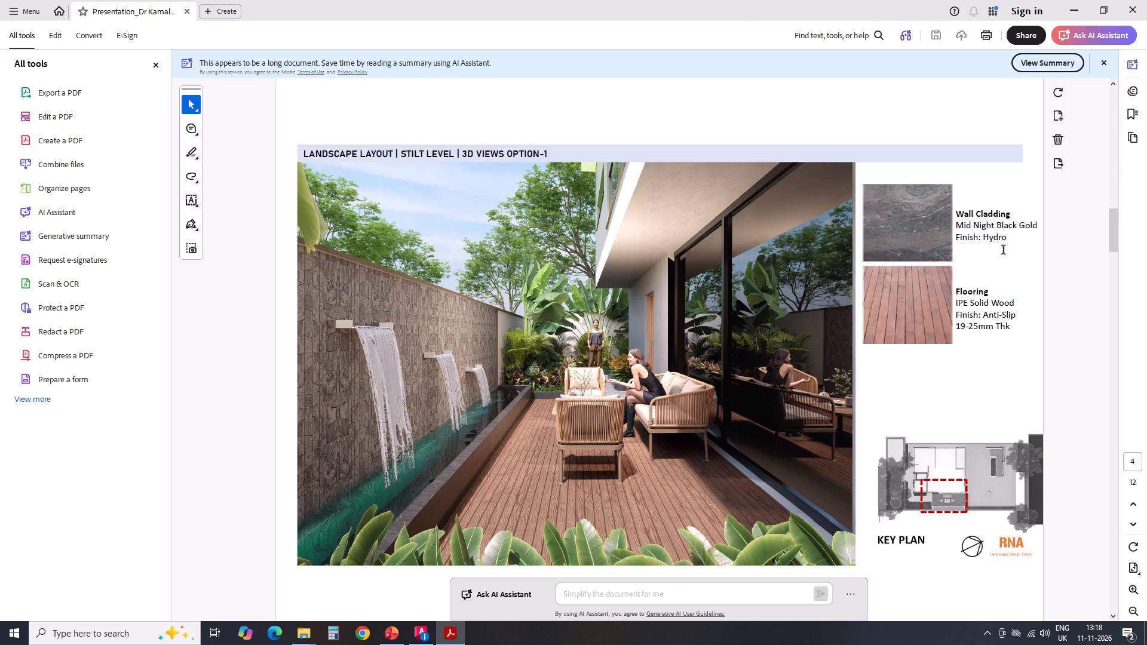
scroll(808, 260, down, 2)
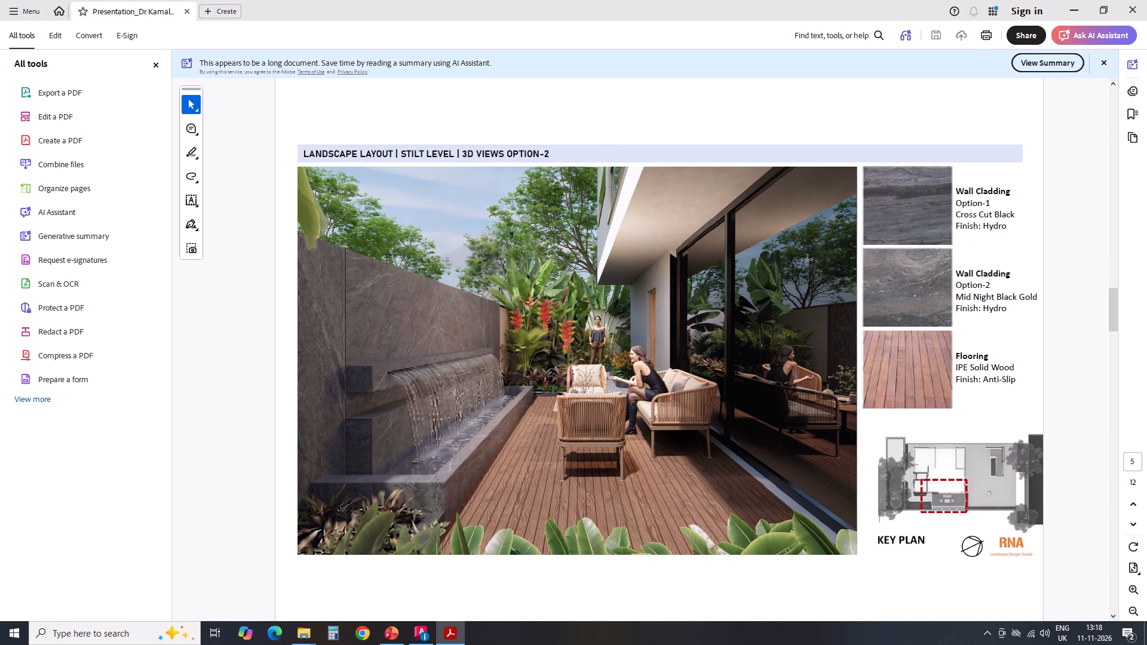
scroll(808, 260, down, 1)
click(1075, 6)
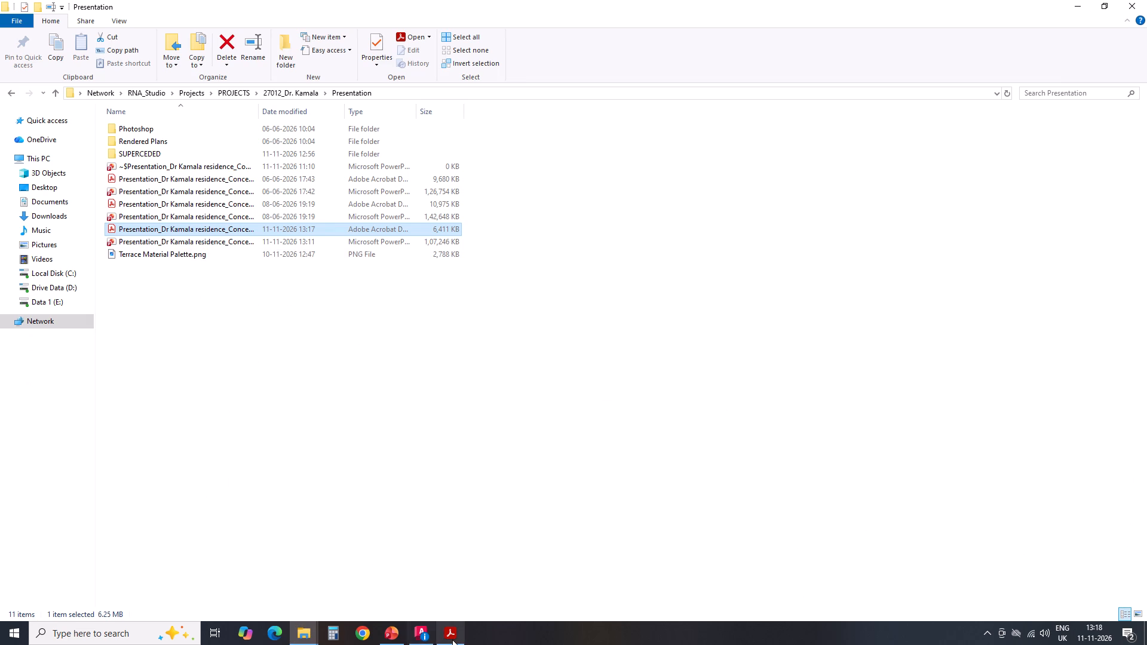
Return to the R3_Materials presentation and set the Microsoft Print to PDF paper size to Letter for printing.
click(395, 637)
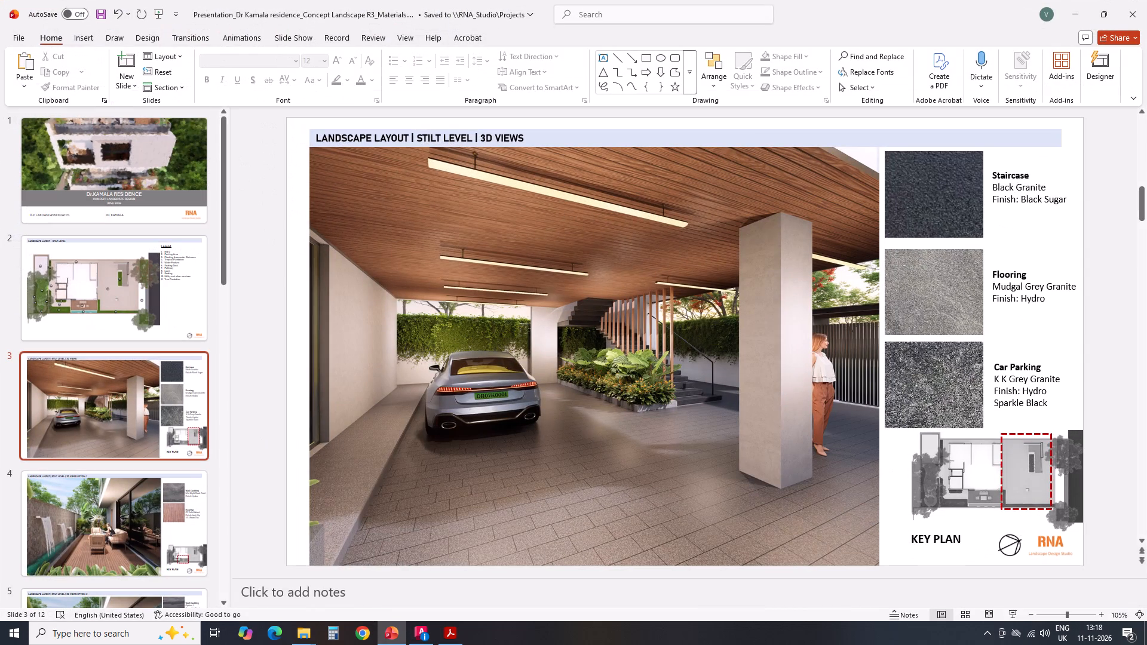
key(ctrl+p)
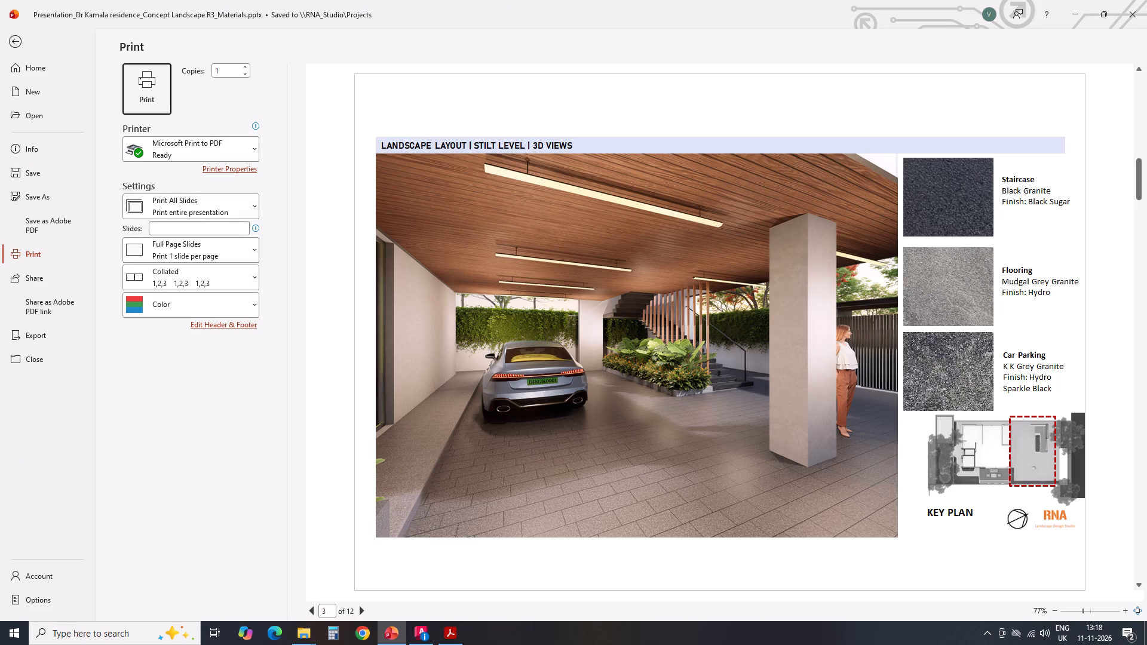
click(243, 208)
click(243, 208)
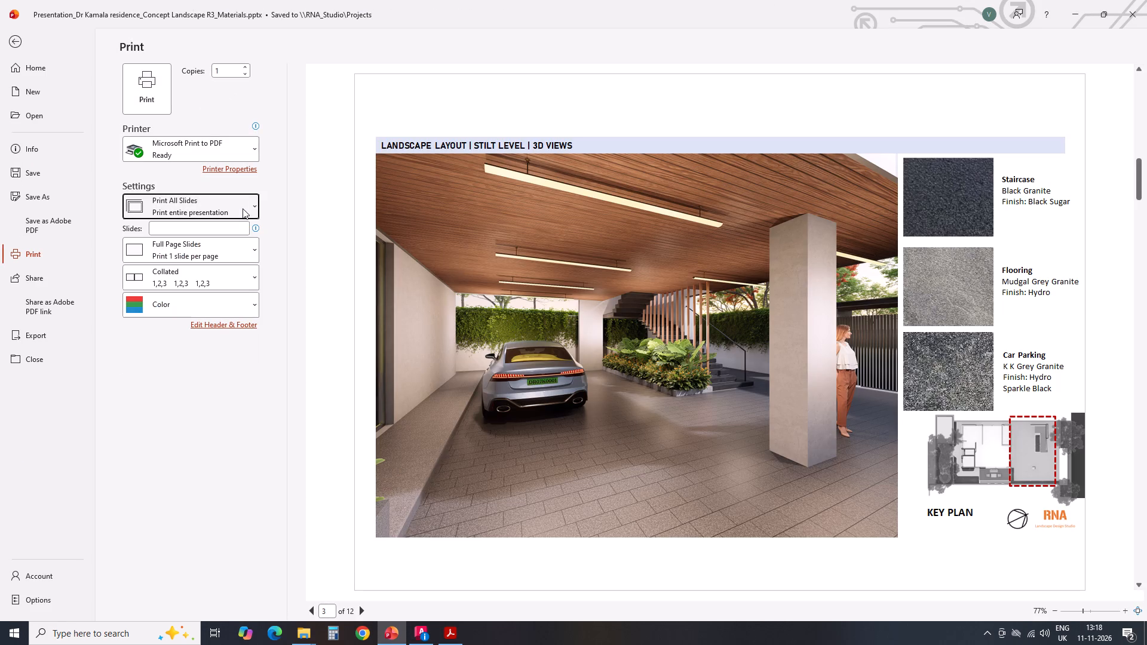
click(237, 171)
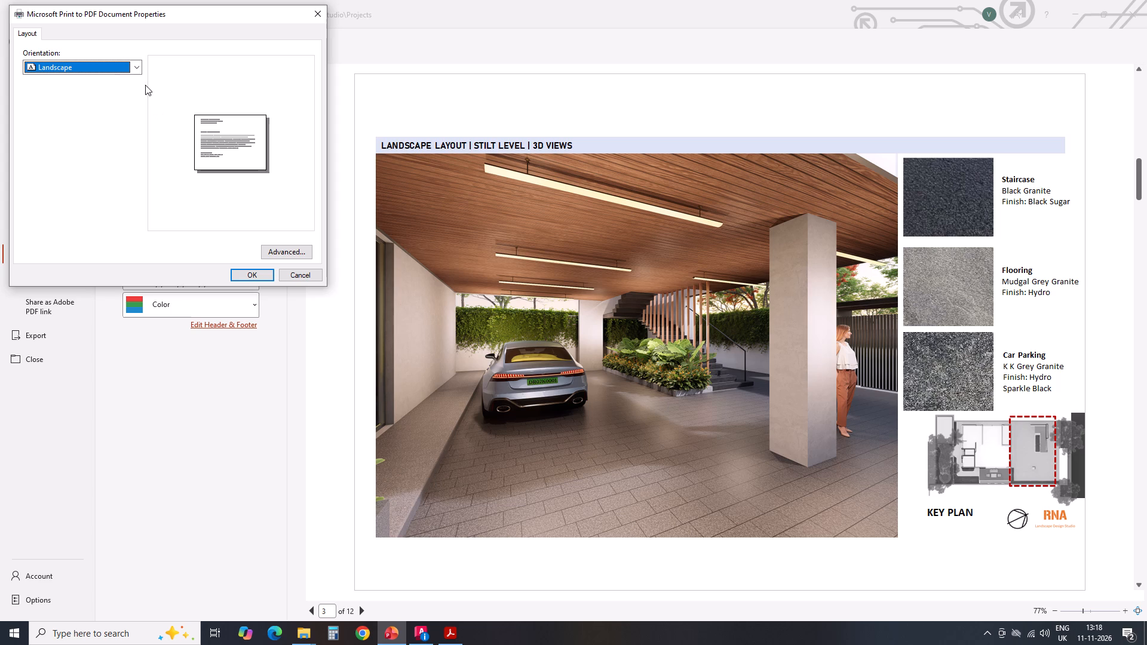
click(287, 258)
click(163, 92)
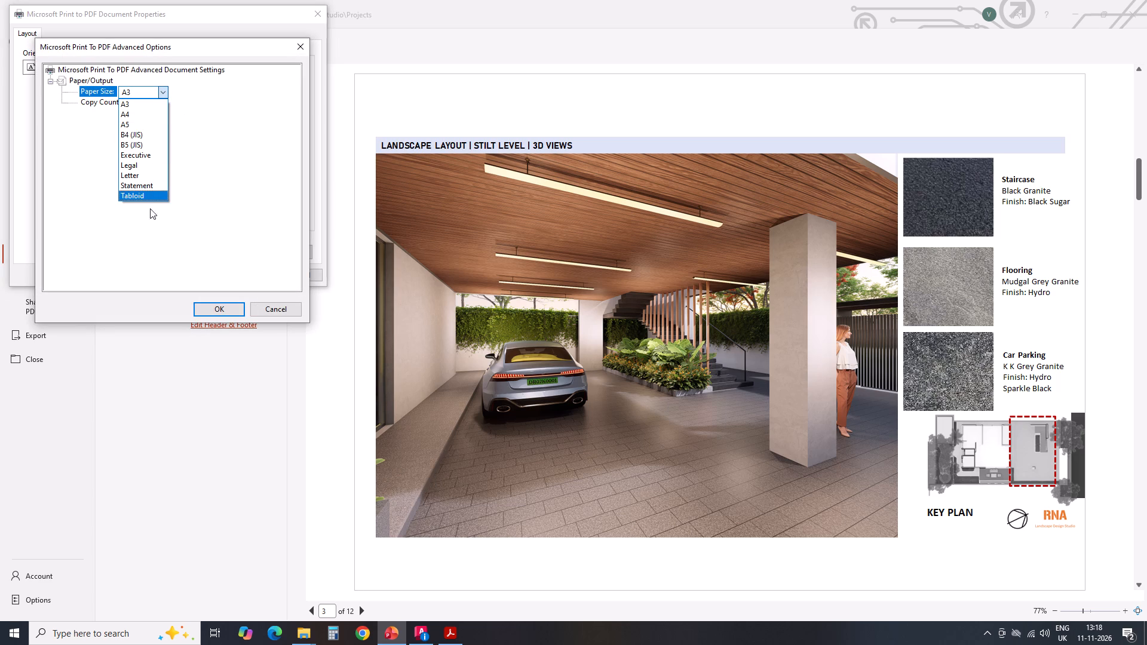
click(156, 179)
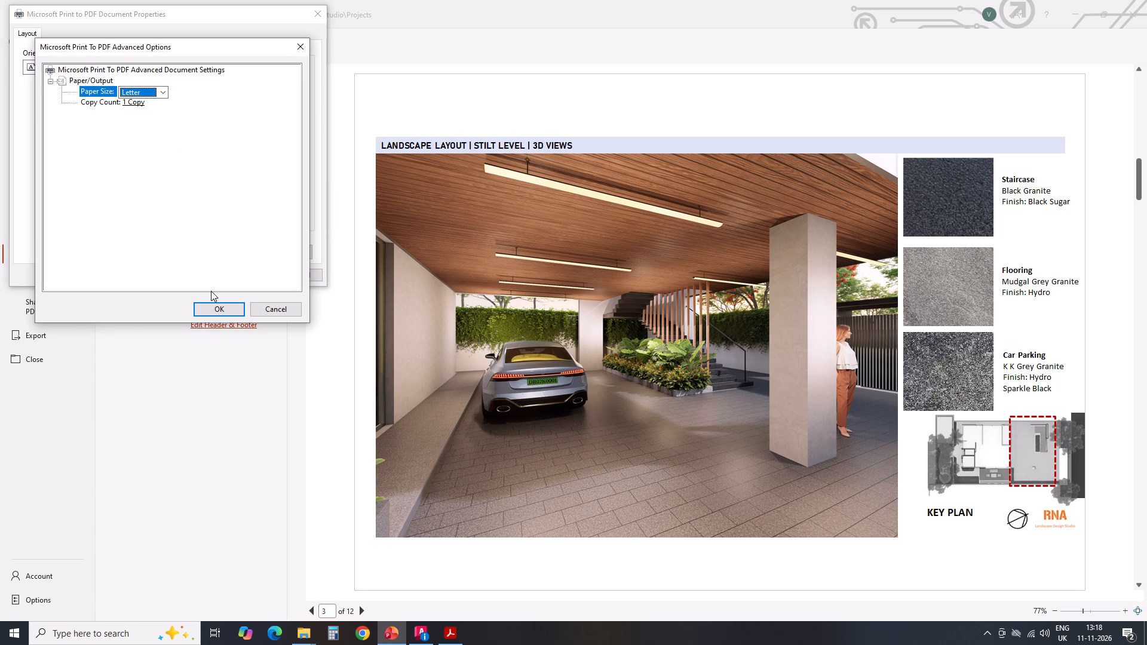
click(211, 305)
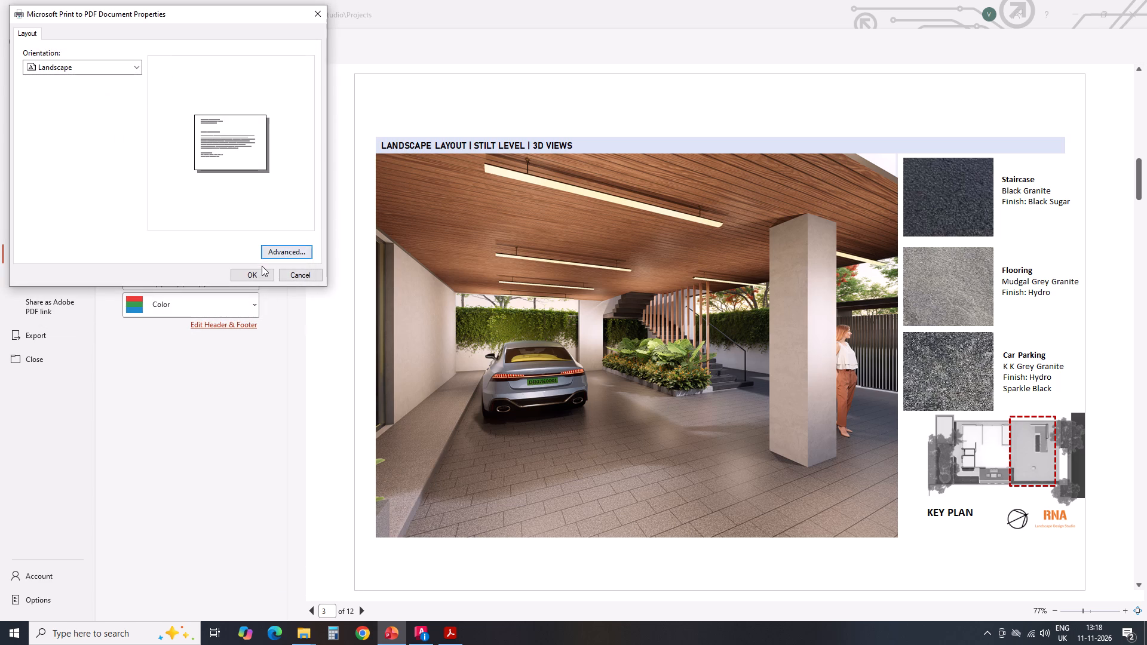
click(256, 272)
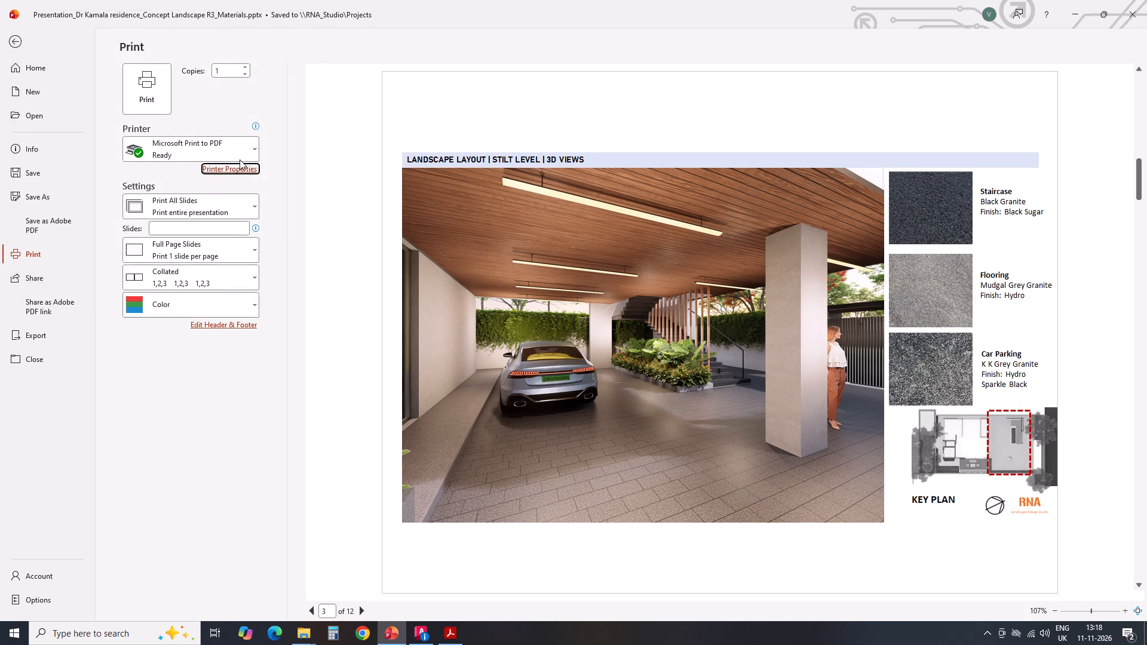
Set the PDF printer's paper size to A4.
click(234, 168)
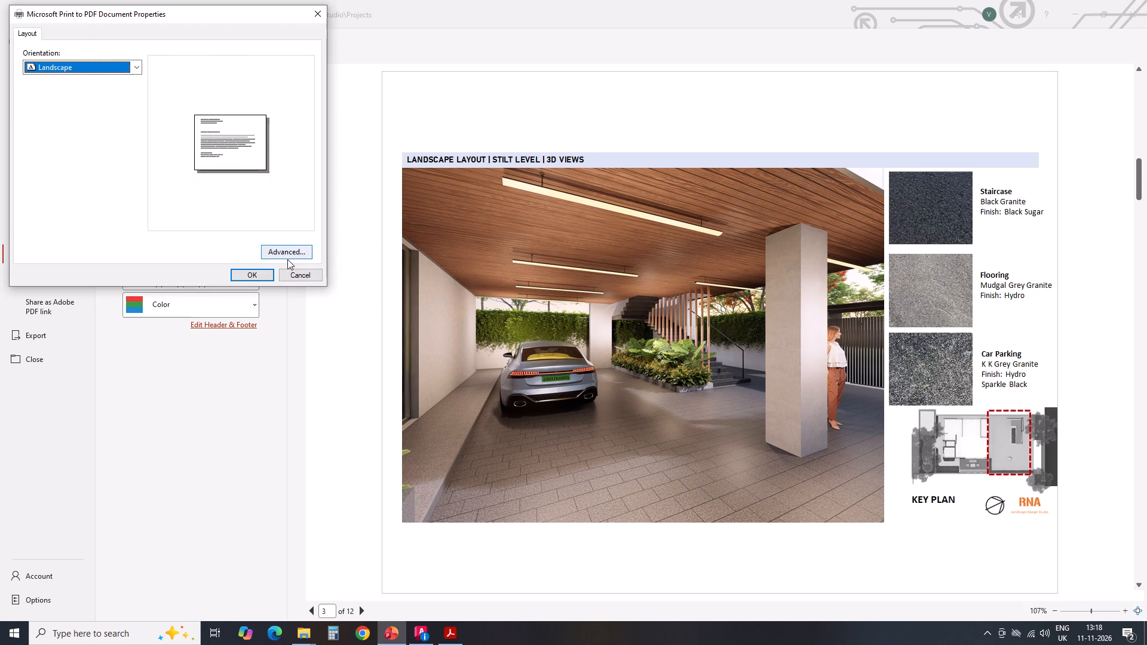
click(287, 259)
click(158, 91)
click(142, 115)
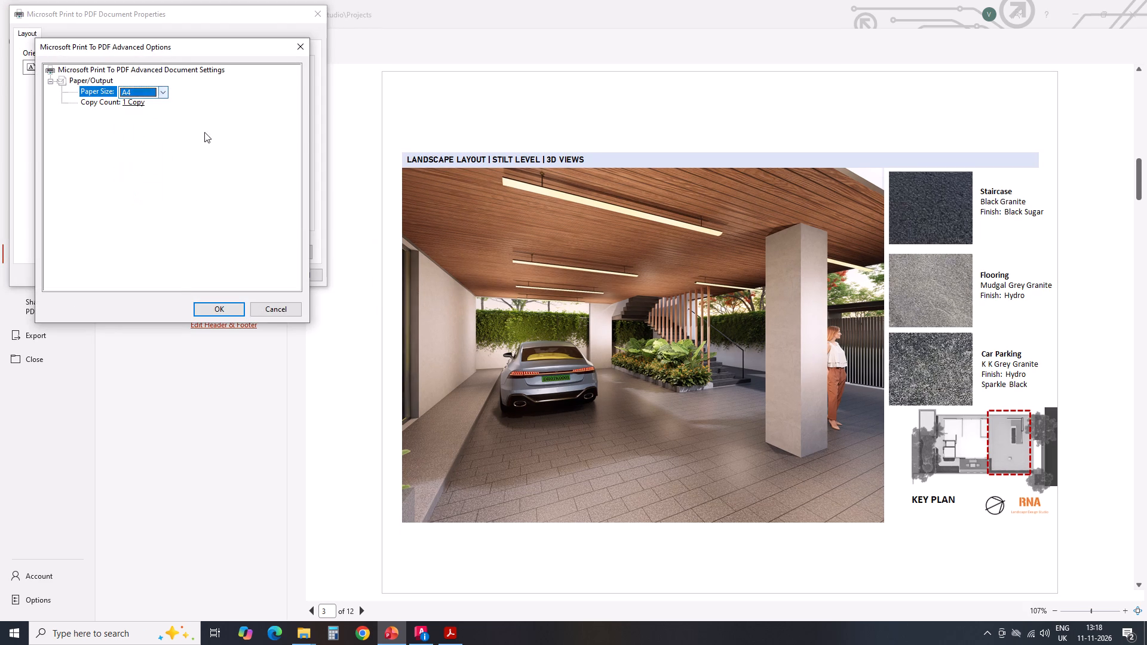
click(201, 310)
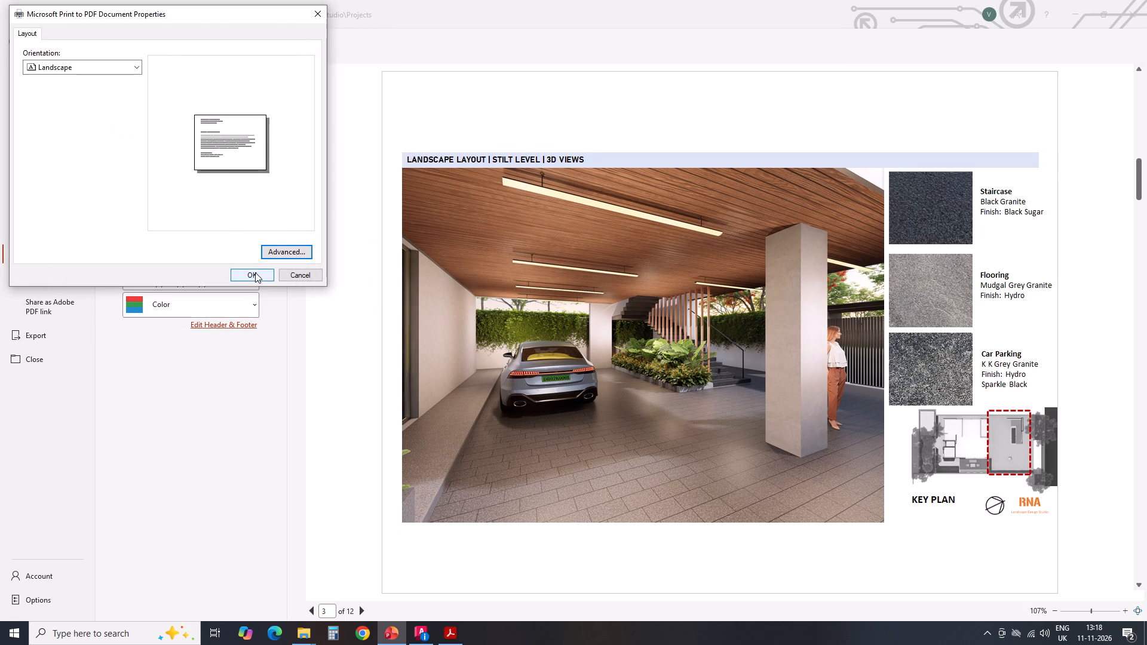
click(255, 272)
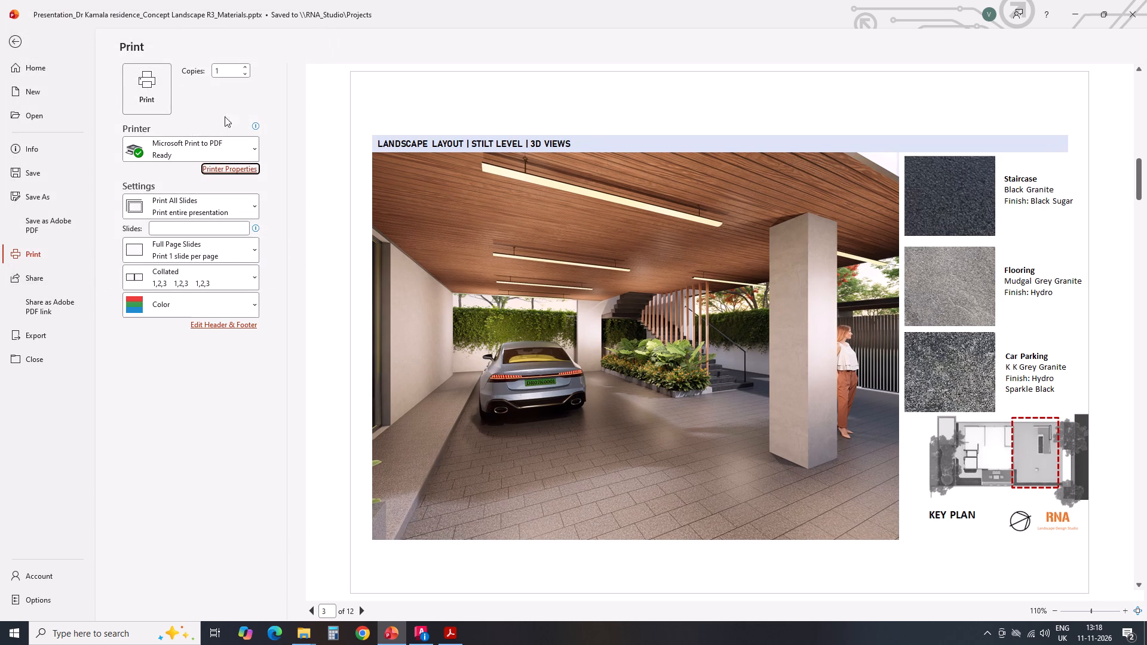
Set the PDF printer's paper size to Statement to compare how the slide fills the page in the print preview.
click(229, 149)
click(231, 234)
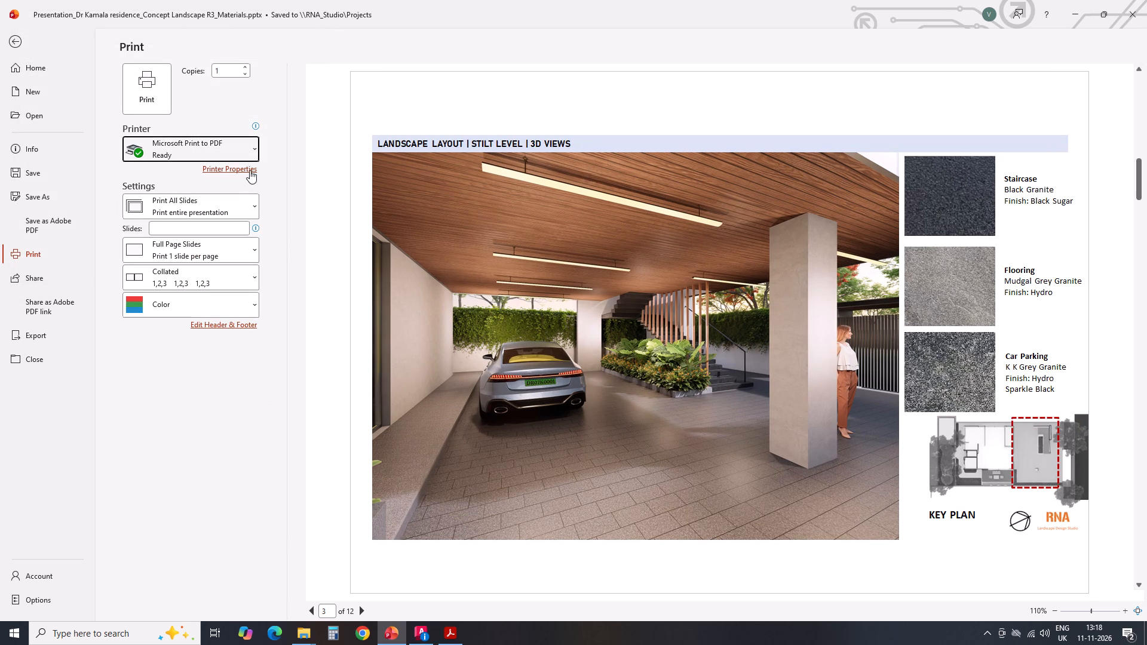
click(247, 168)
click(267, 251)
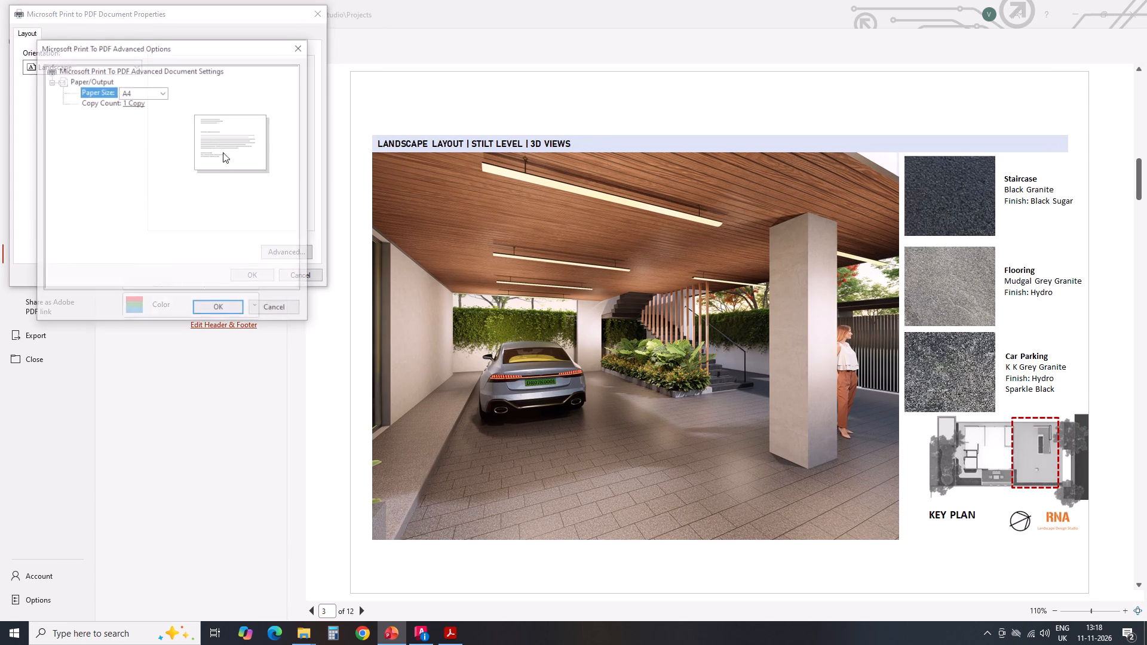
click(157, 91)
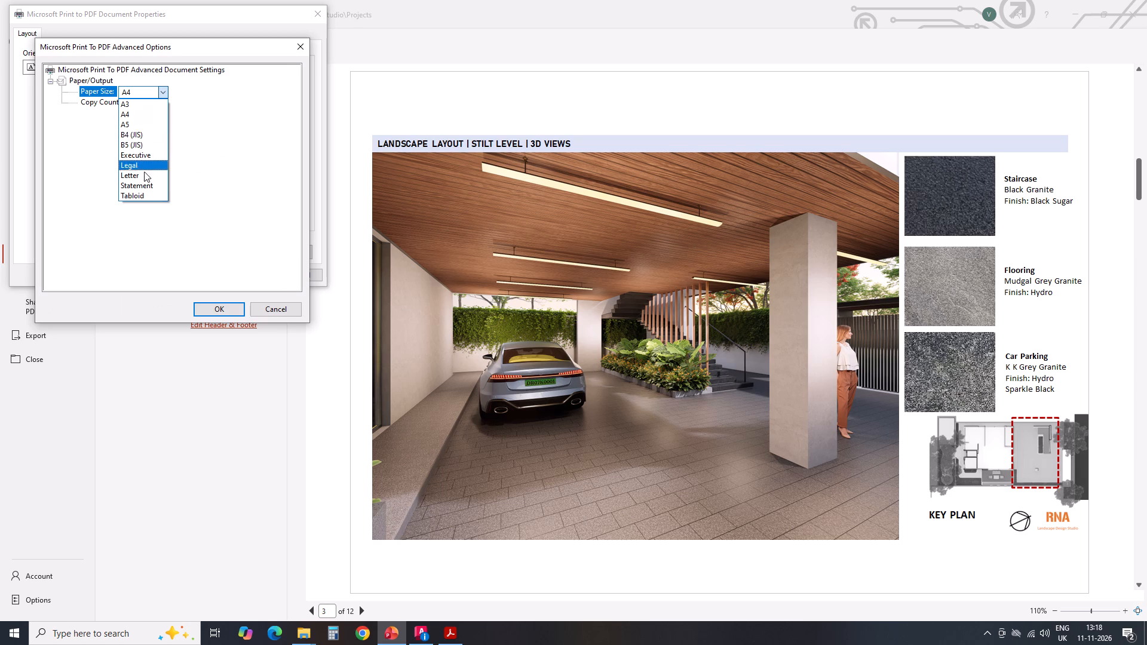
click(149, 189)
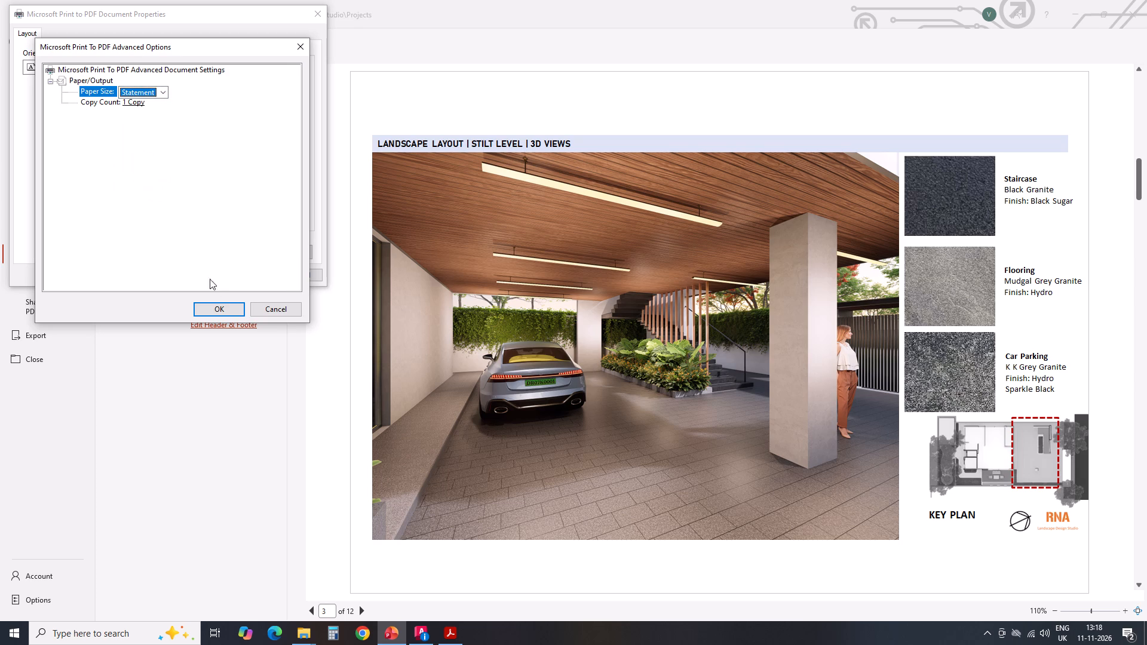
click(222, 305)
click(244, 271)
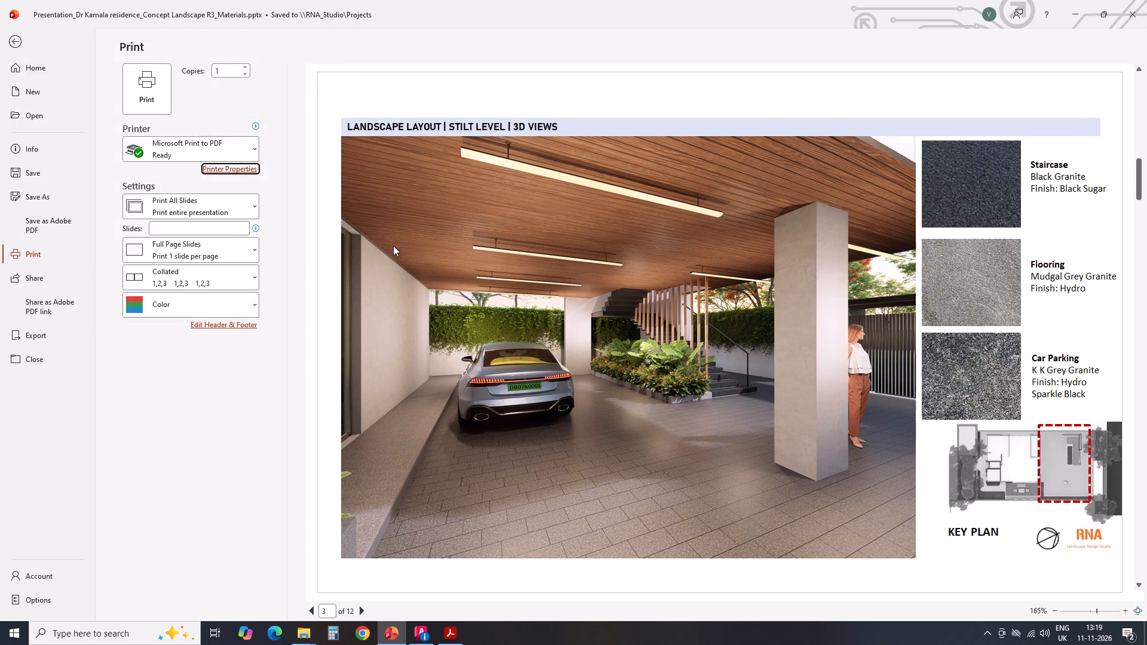
Set the PDF printer's paper size back to A4, keeping landscape orientation.
click(239, 166)
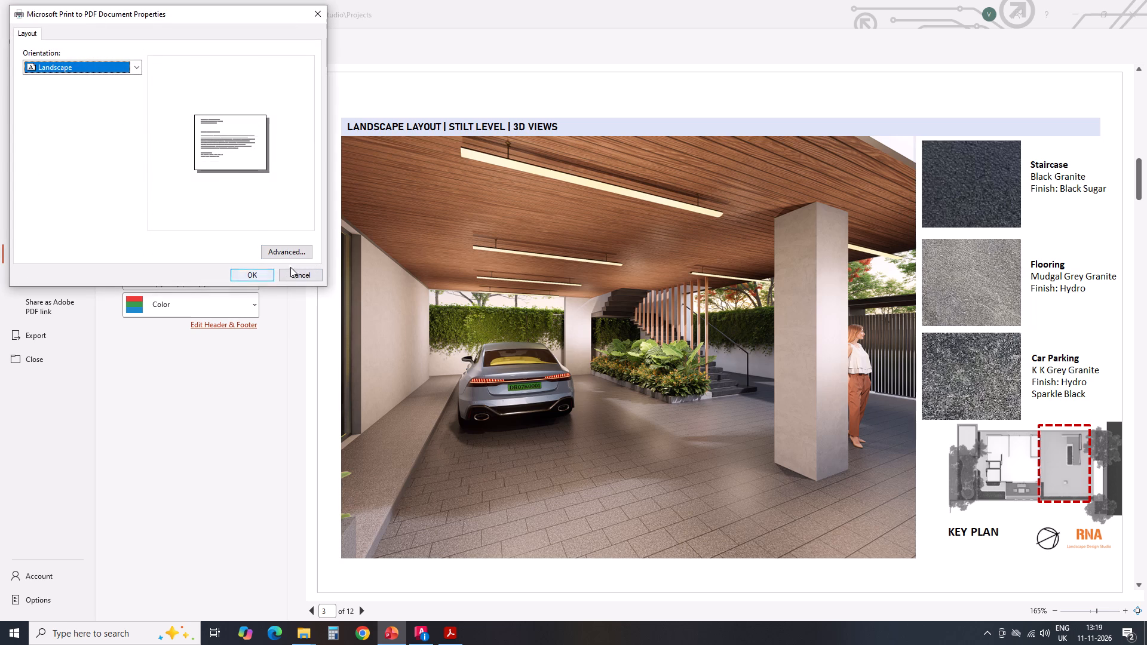
click(287, 256)
click(157, 91)
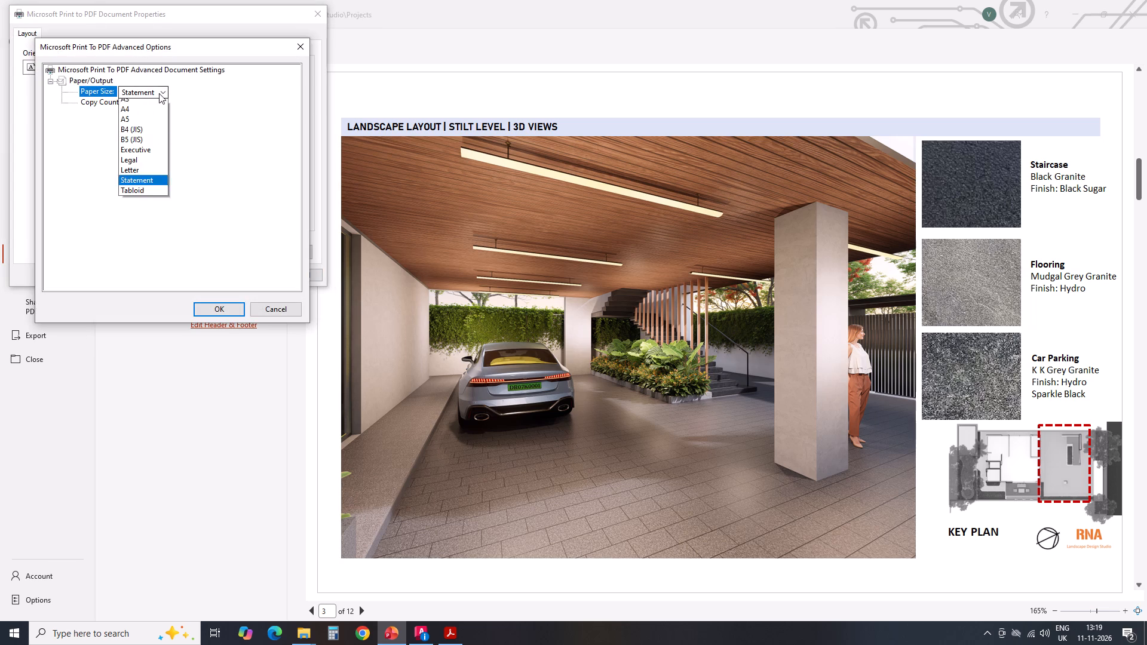
click(142, 112)
click(222, 304)
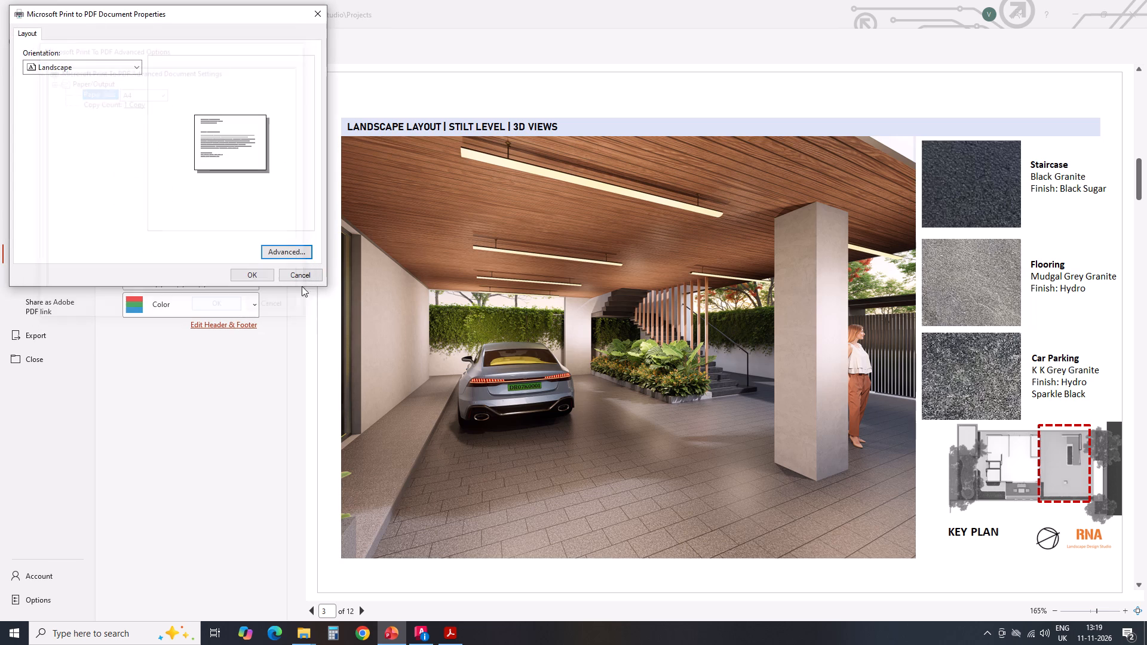
click(259, 272)
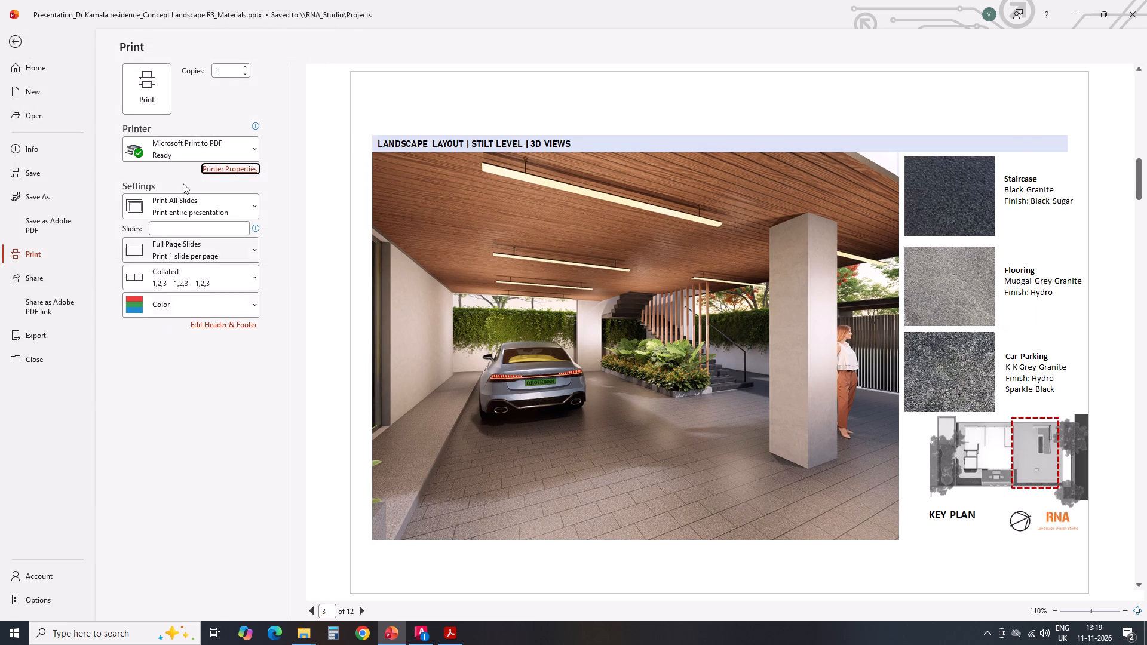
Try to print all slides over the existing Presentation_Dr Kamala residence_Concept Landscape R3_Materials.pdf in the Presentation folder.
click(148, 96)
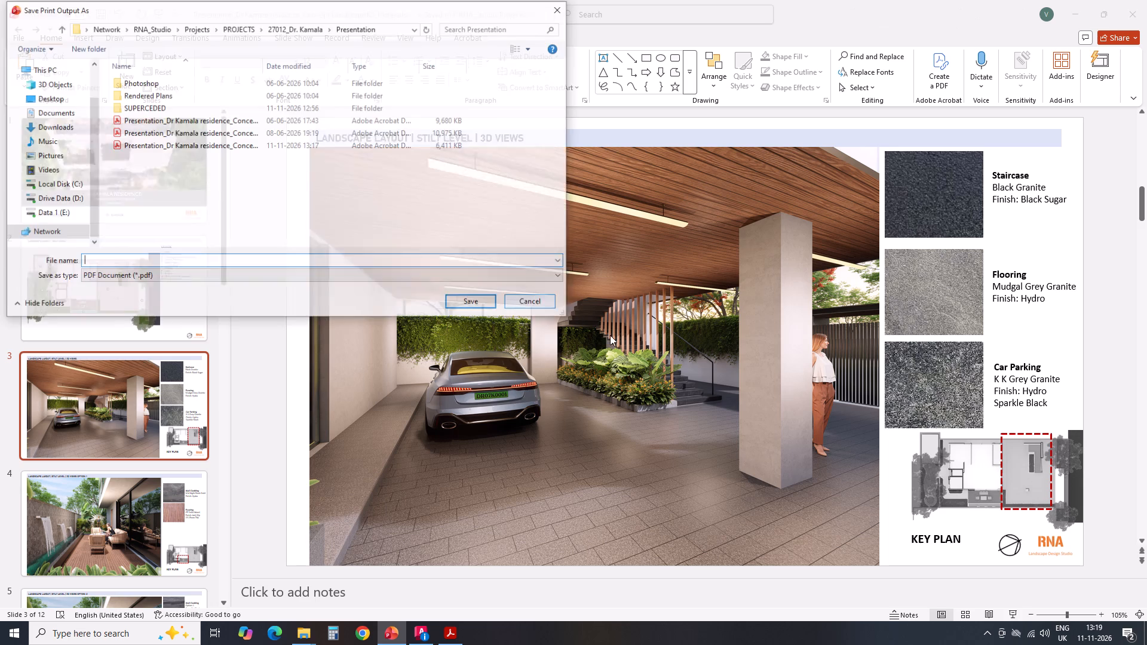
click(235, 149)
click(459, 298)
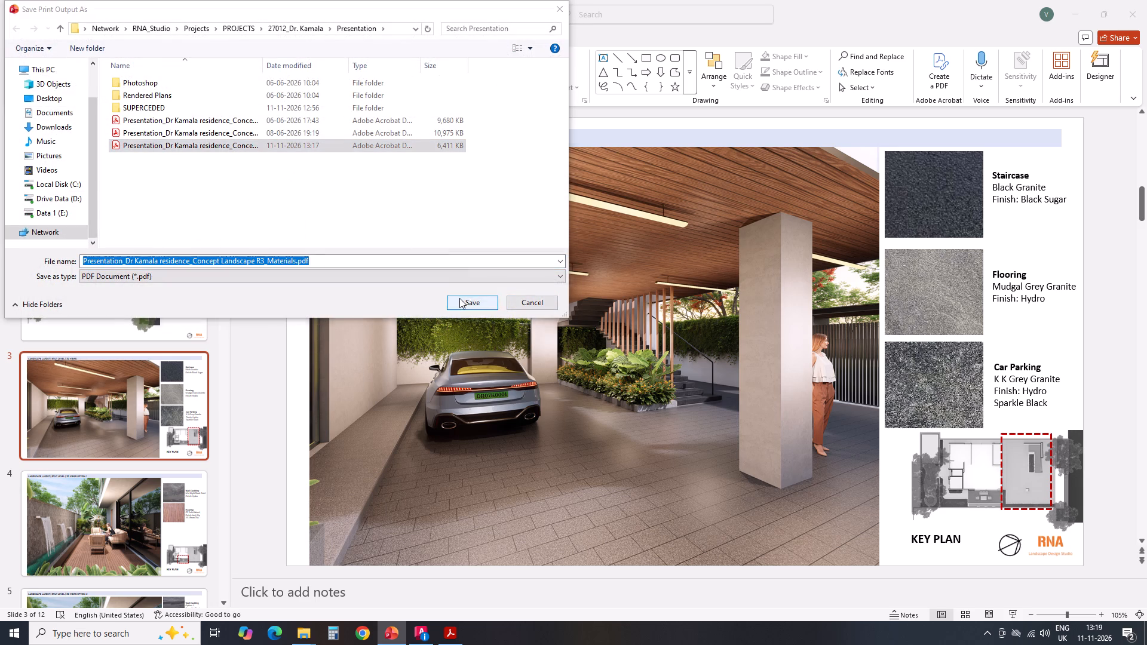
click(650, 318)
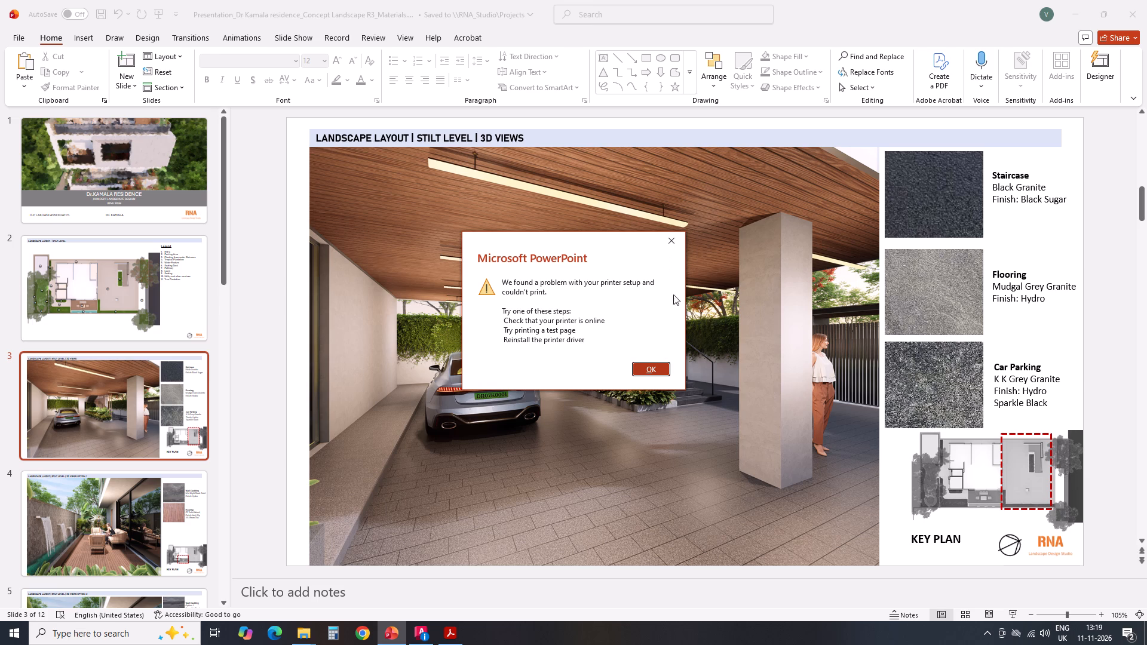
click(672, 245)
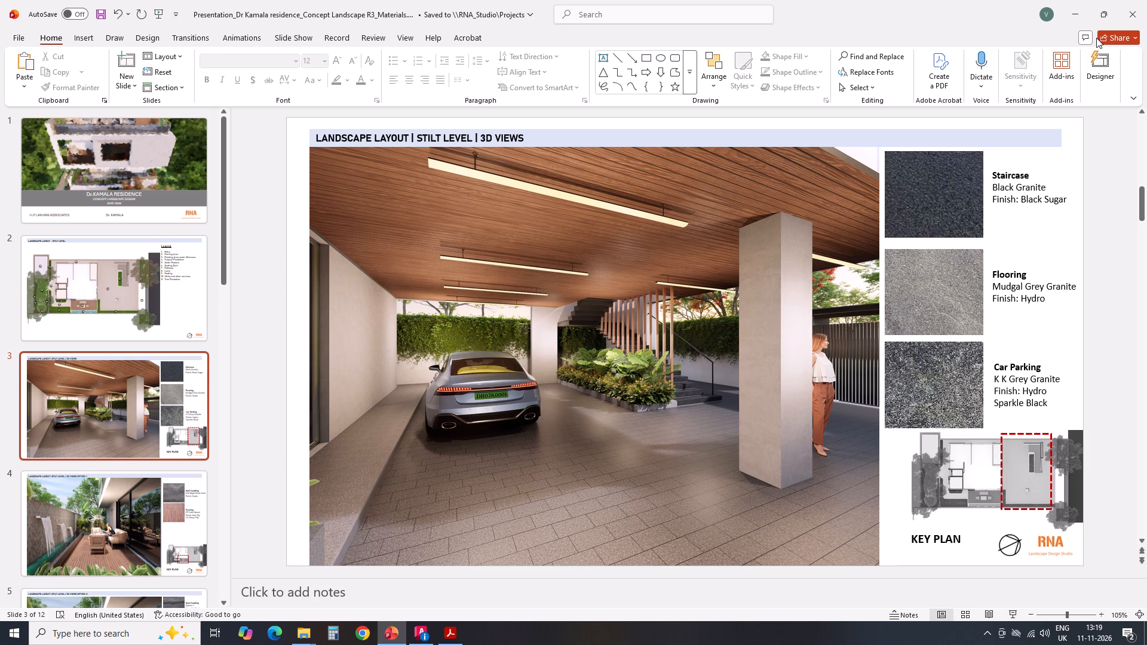
Open the newest exported PDF from the Presentation folder, examine how its pages fill the sheet from the cover onwards, and close it.
click(1077, 7)
click(399, 334)
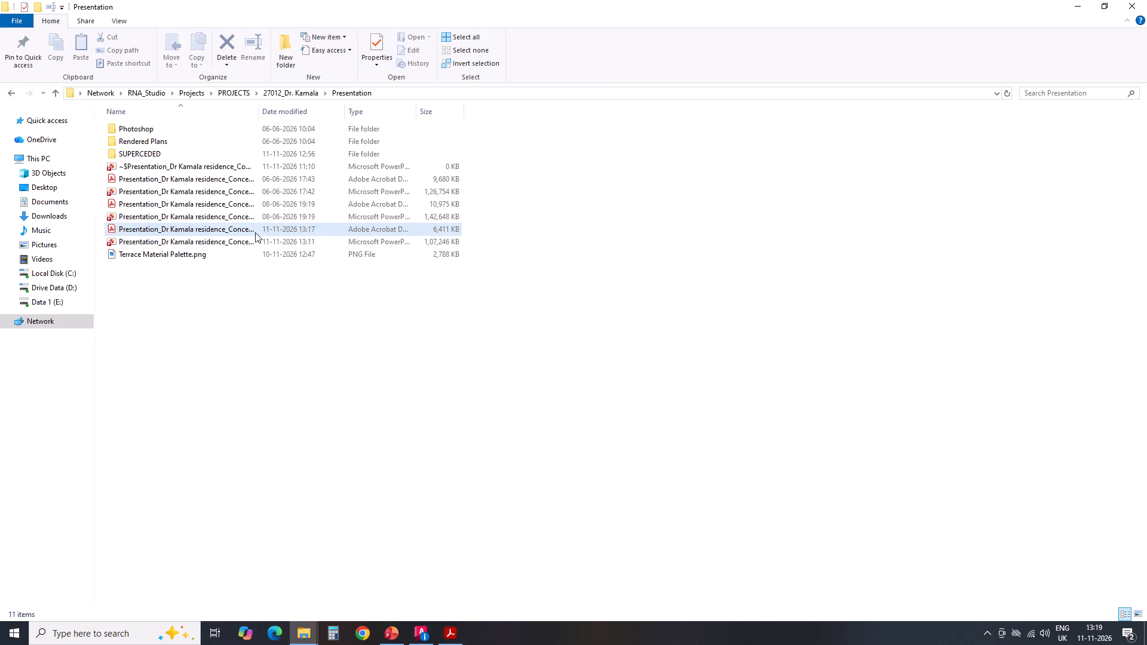
double_click(255, 232)
scroll(875, 352, up, 2)
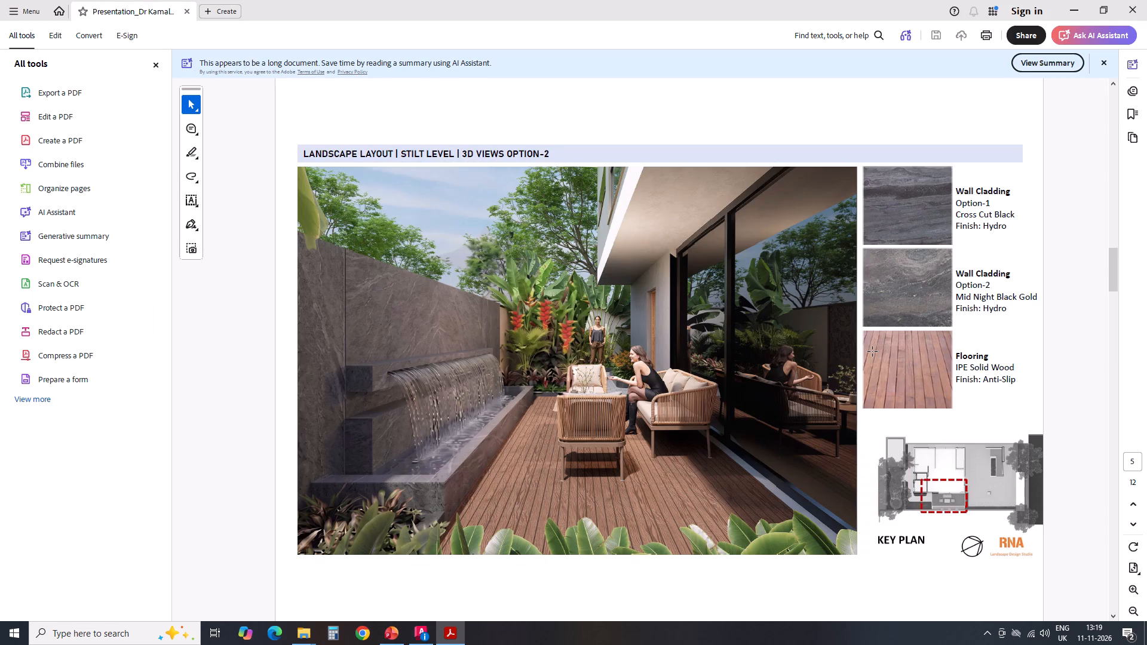
scroll(873, 354, up, 4)
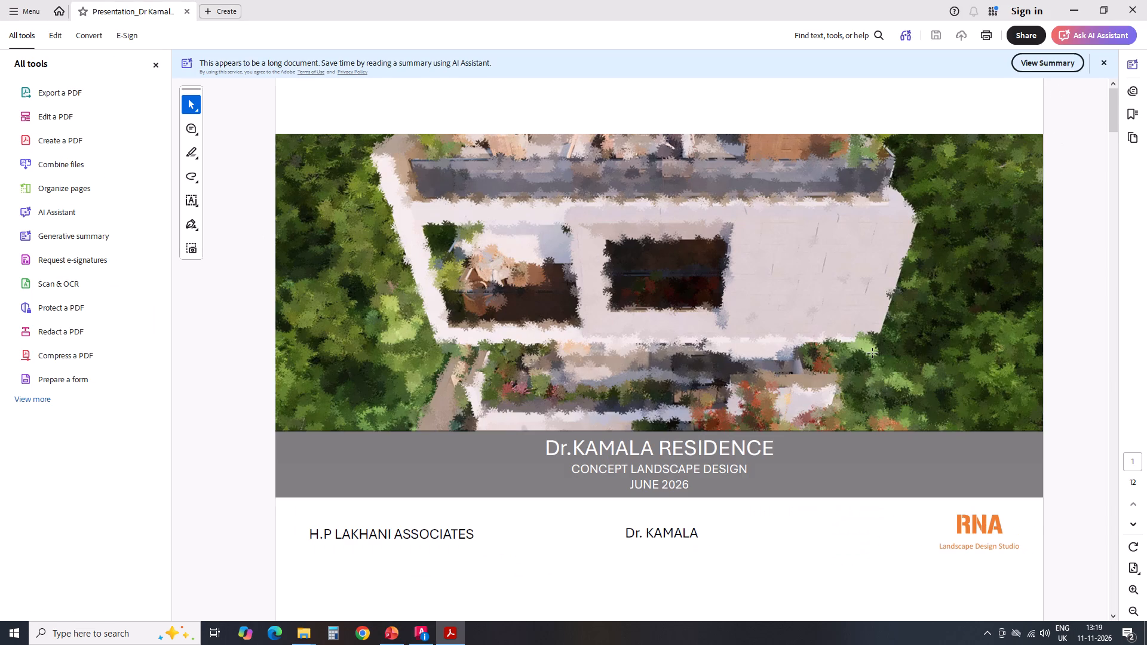
scroll(873, 354, up, 1)
scroll(873, 354, down, 3)
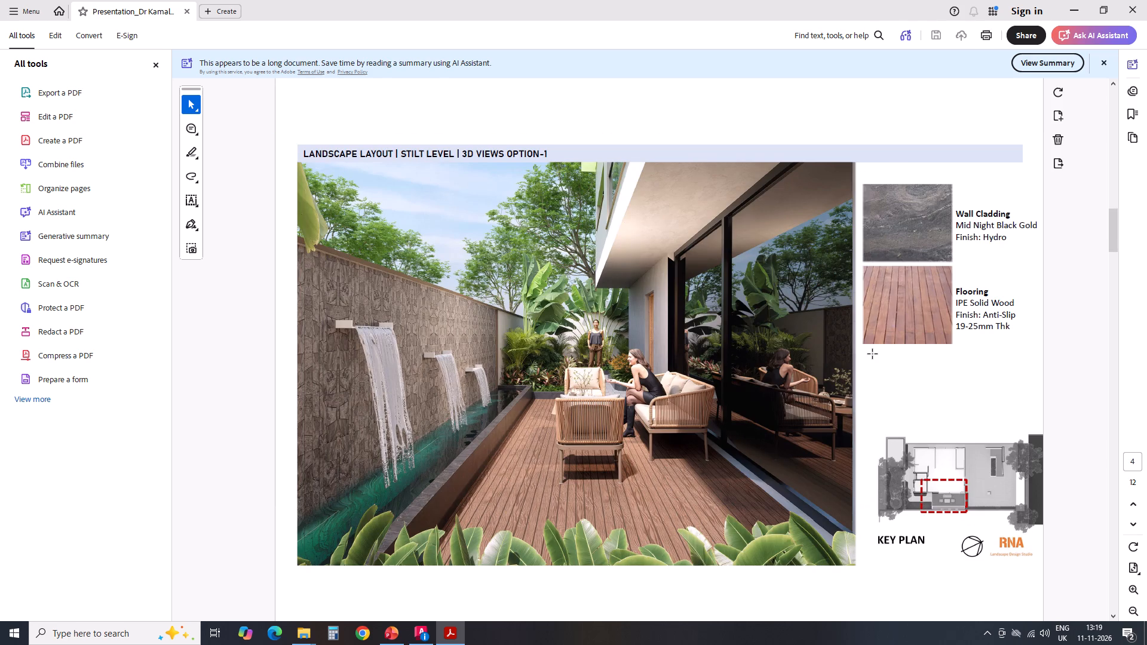
scroll(873, 354, down, 2)
scroll(873, 354, up, 3)
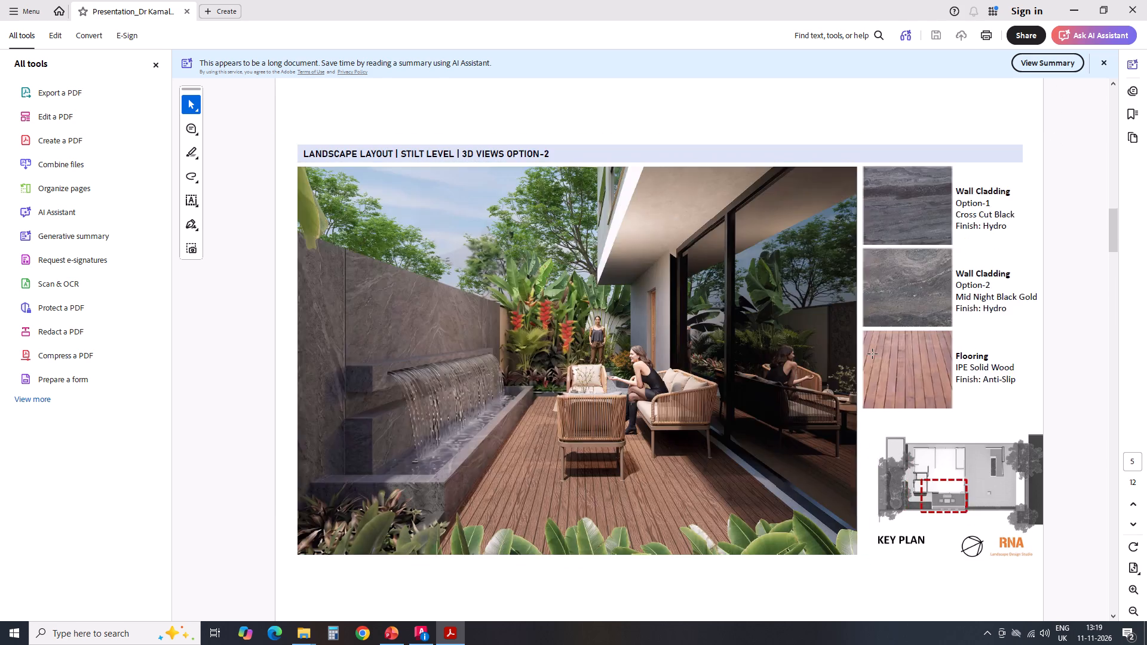
scroll(873, 354, up, 6)
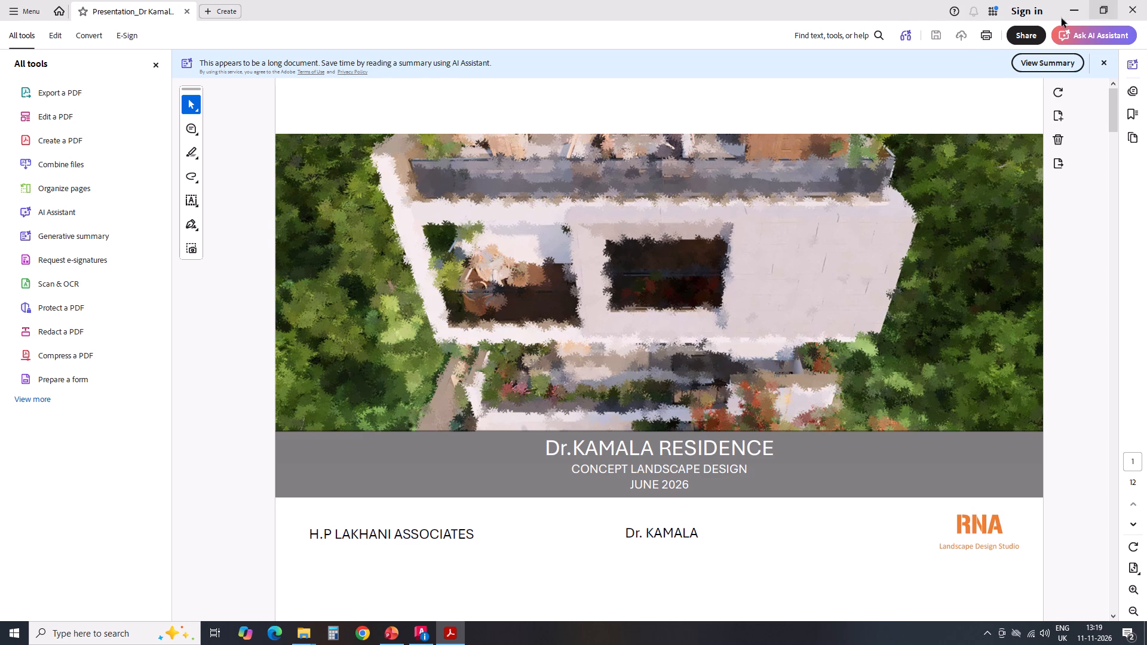
click(1120, 4)
click(699, 296)
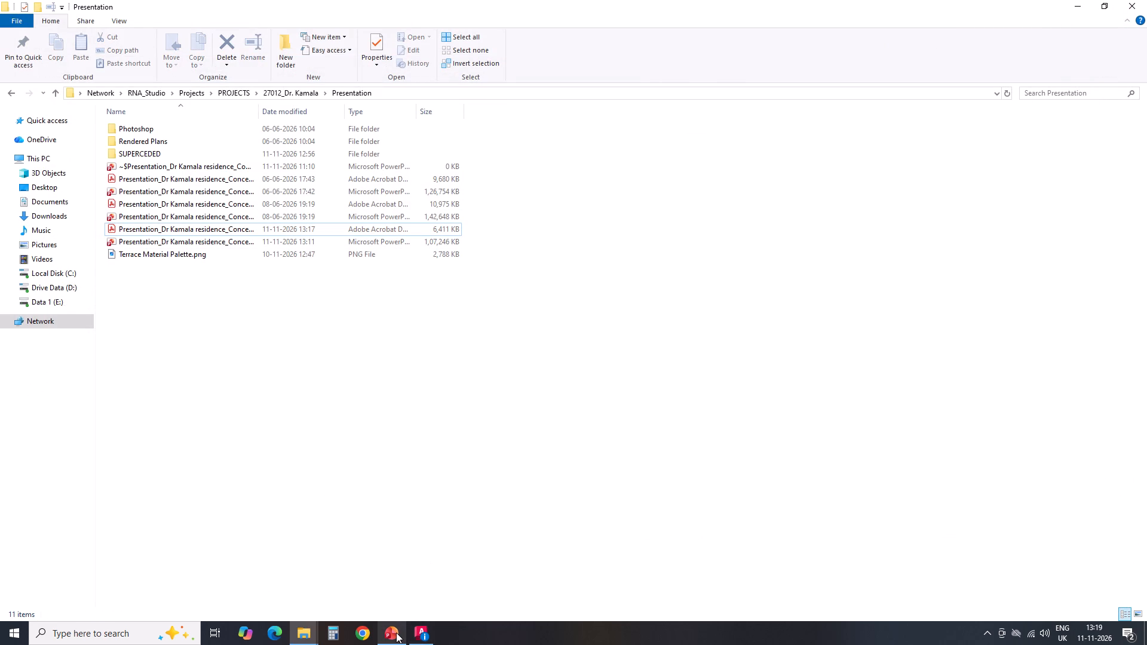
Switch back to PowerPoint and save the Concept Landscape R3_Materials presentation.
click(396, 632)
click(106, 14)
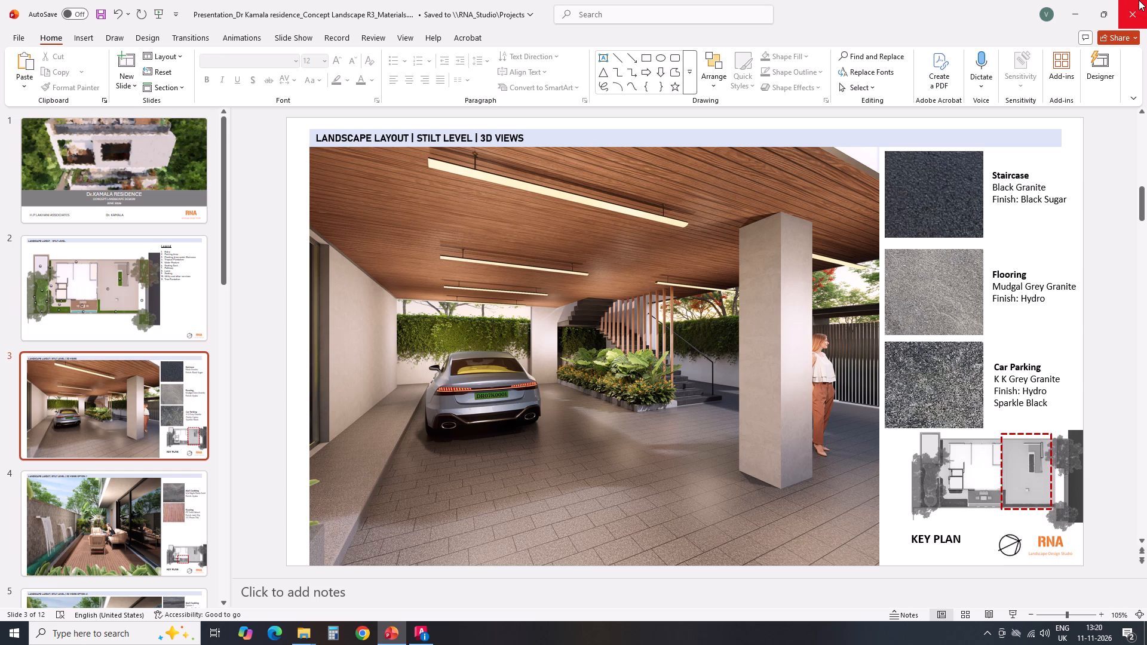
Minimise the presentation and switch to the Material Plan drawing in AutoCAD.
click(1108, 210)
click(1077, 19)
click(683, 297)
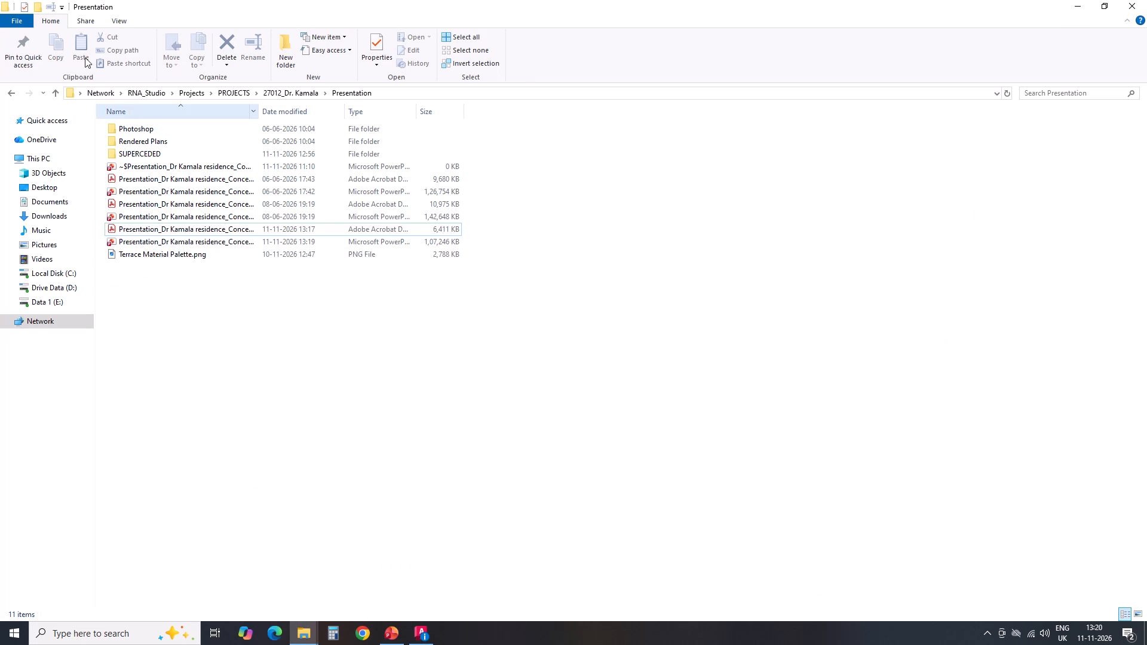
click(427, 632)
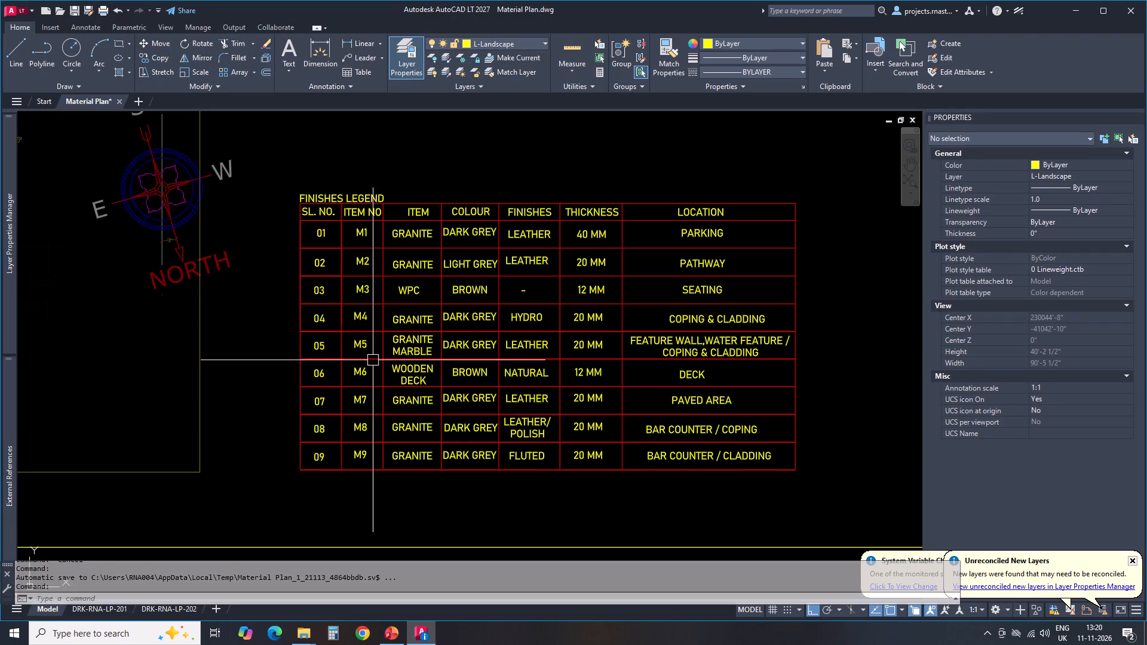
Open the Landscape layout external reference as its own drawing, dismissing the choice about missing SHX files.
scroll(537, 334, down, 6)
scroll(398, 272, up, 6)
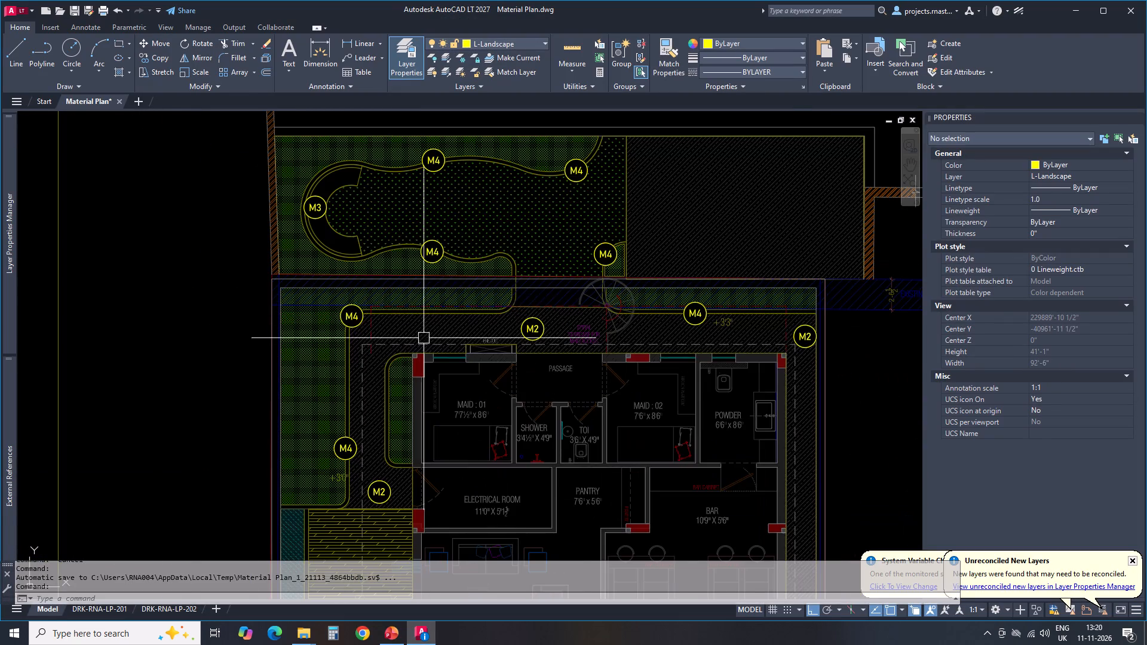
click(427, 343)
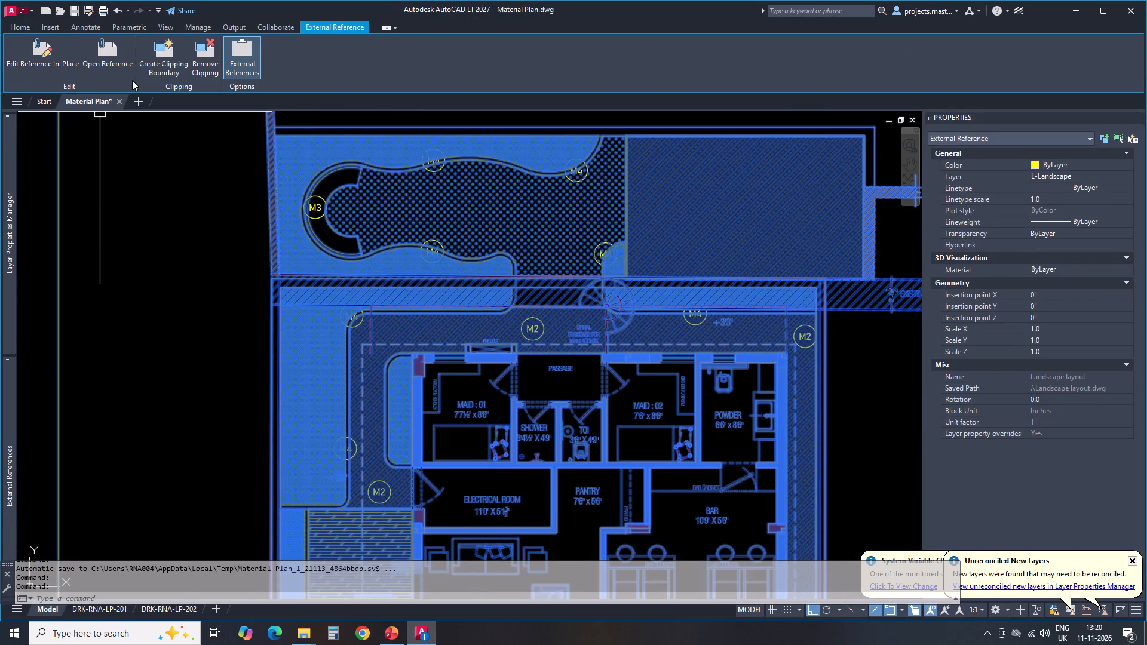
click(118, 61)
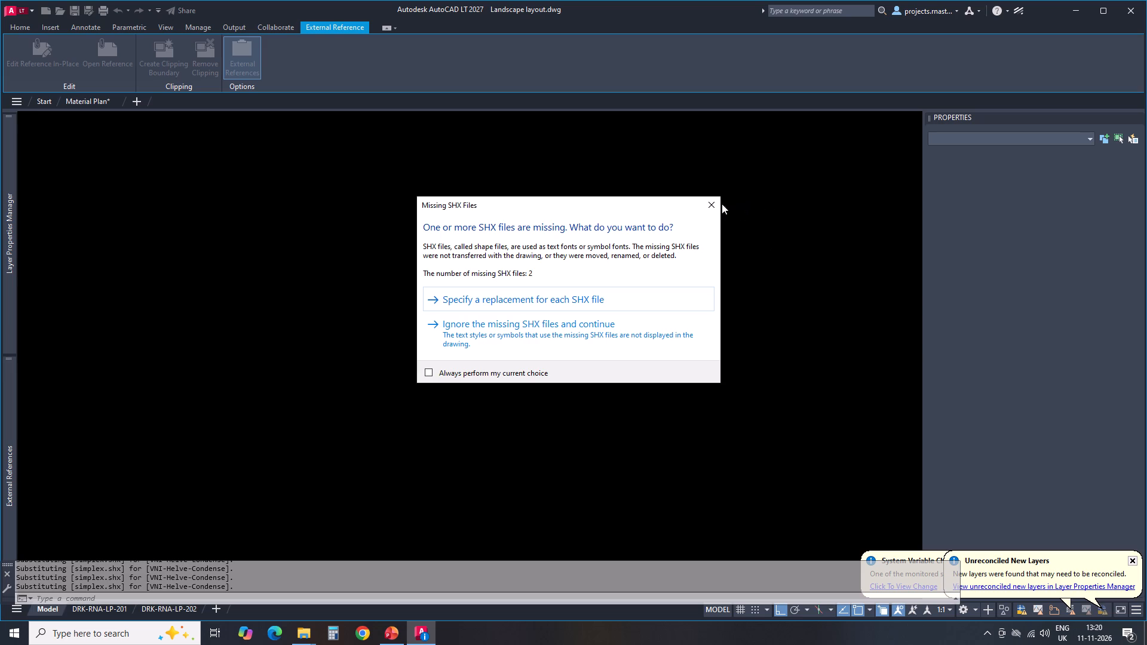
click(711, 204)
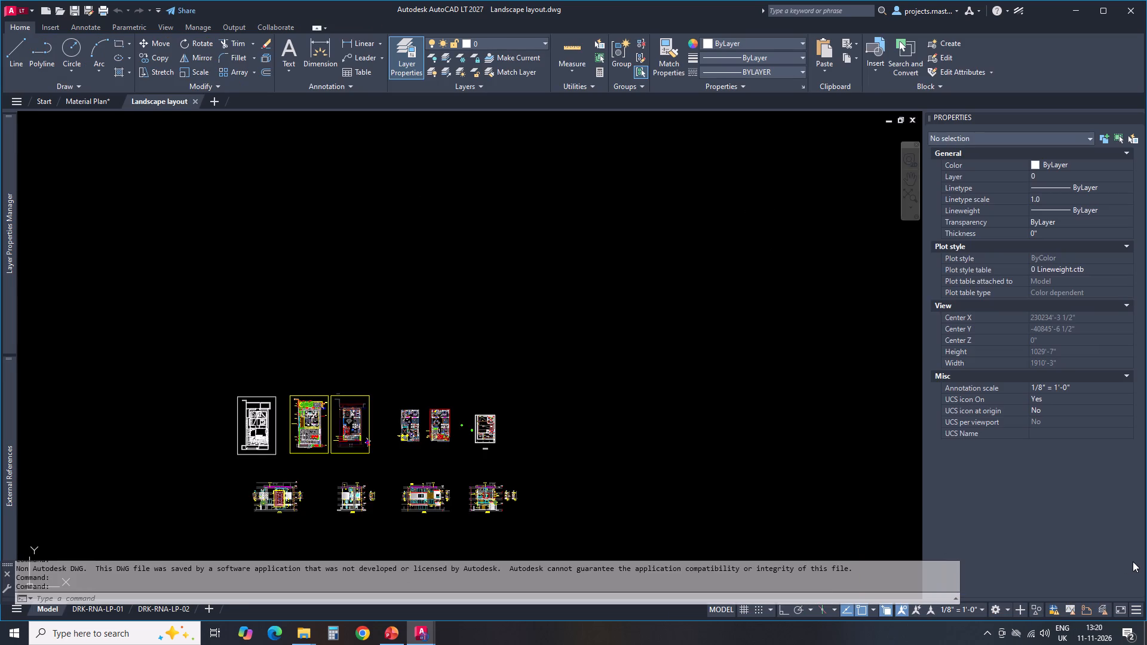
Inspect the outdoor deck hatch beside the entertainment area and its pattern properties.
scroll(306, 437, up, 4)
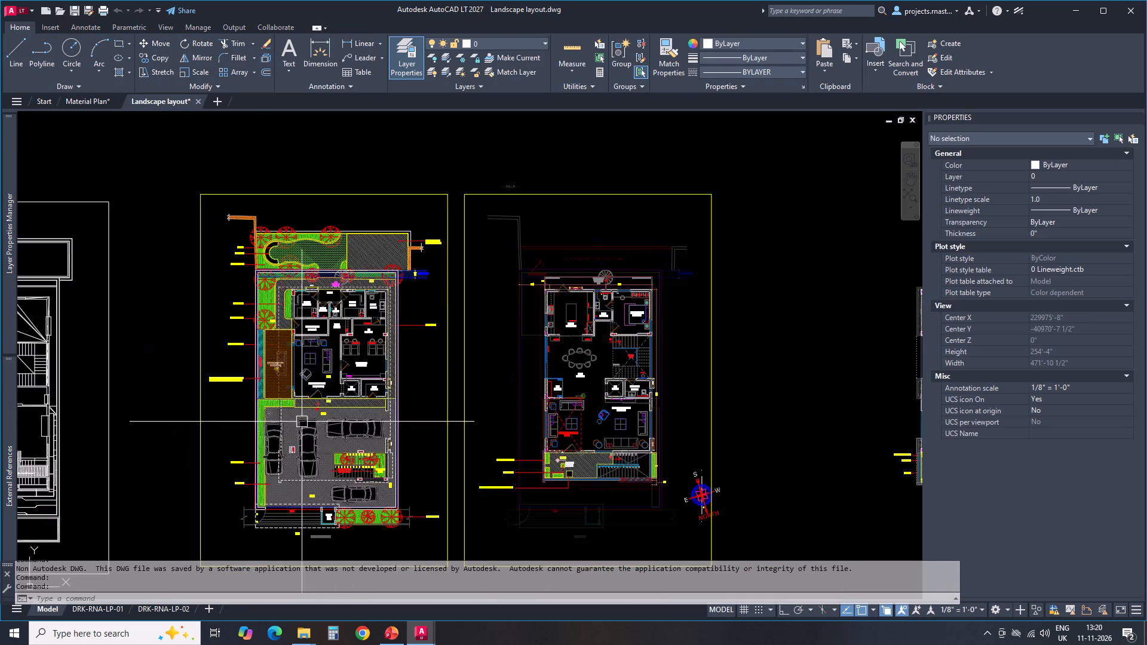
scroll(302, 422, up, 2)
middle_drag(292, 259, 295, 374)
scroll(266, 411, up, 3)
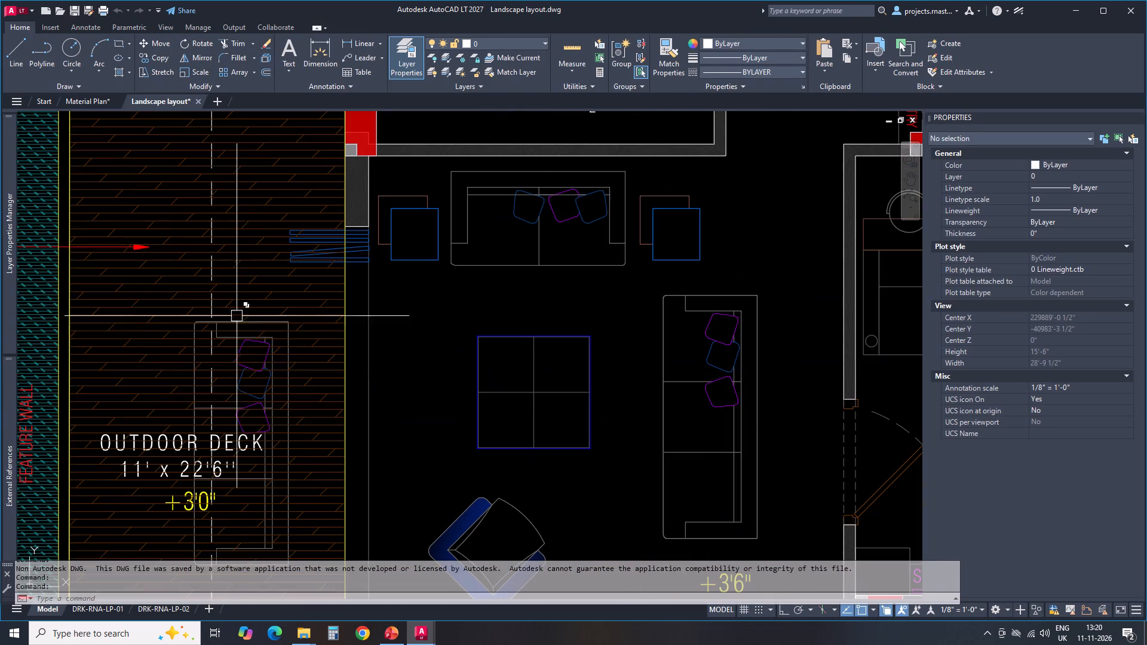
click(247, 273)
scroll(303, 325, down, 2)
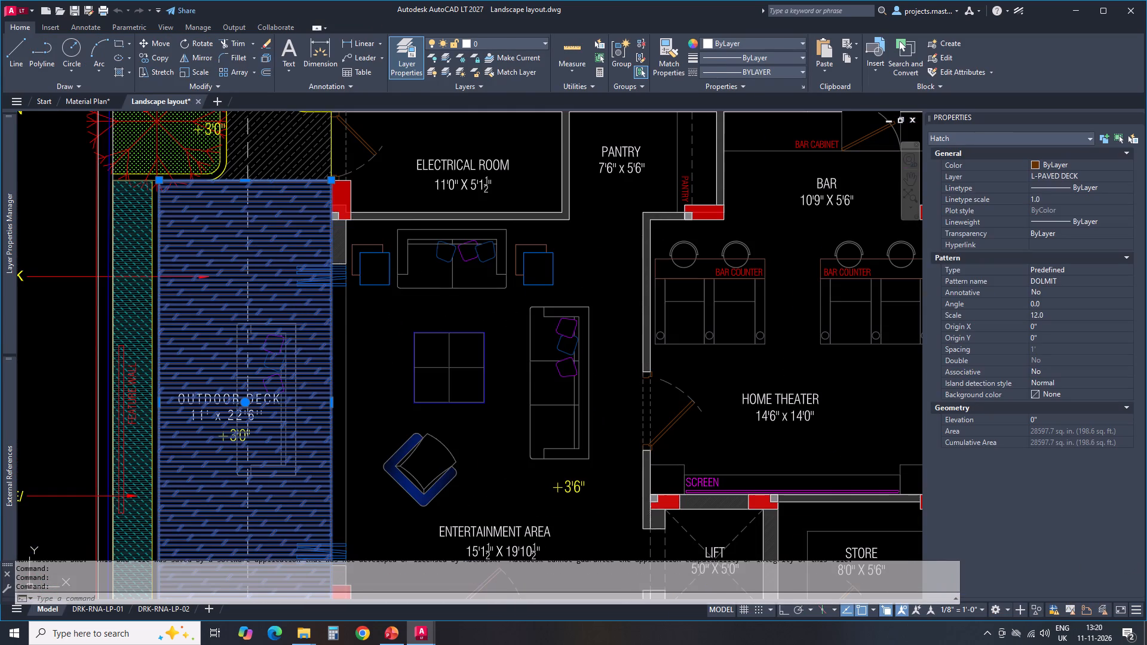
scroll(311, 331, down, 1)
scroll(234, 401, up, 1)
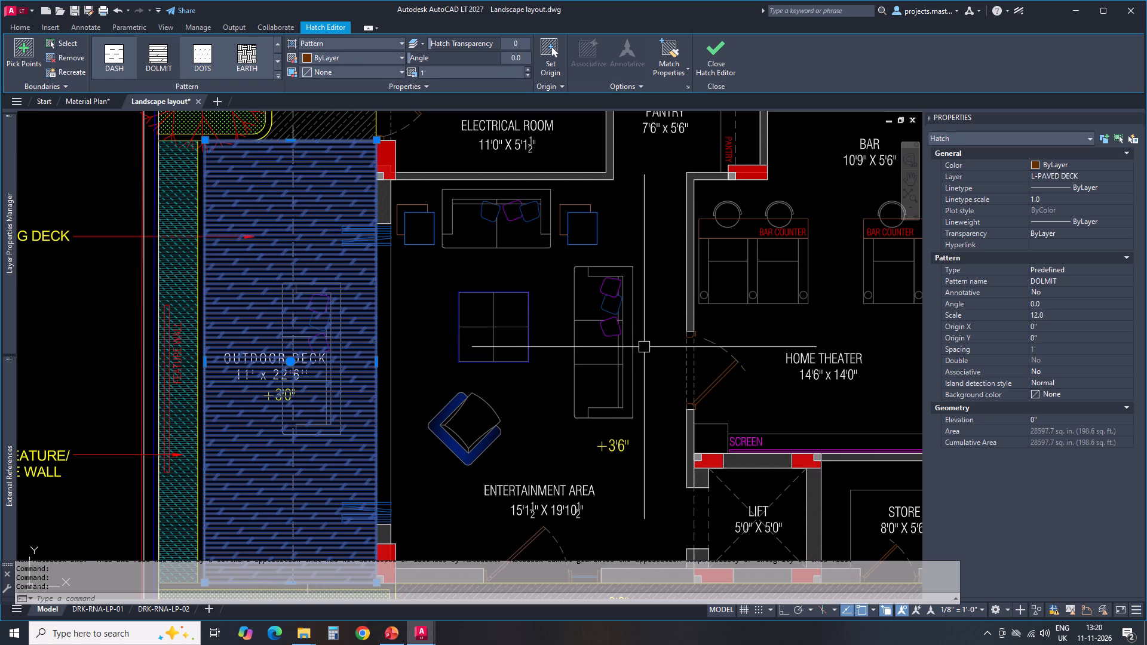
scroll(569, 334, down, 1)
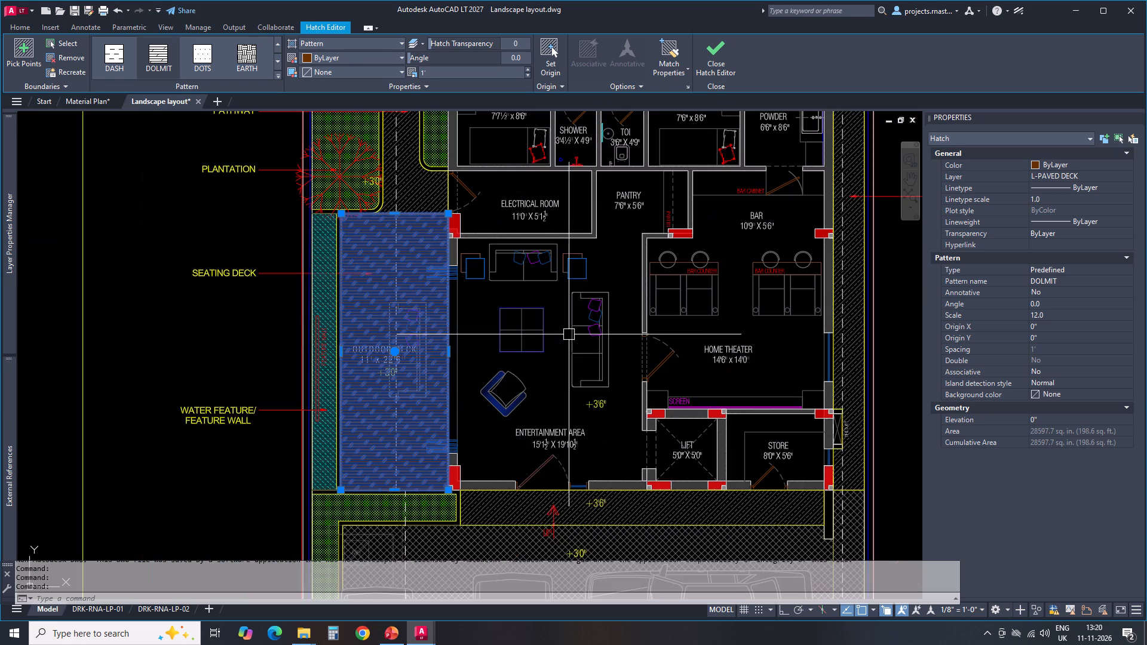
middle_drag(648, 407, 526, 419)
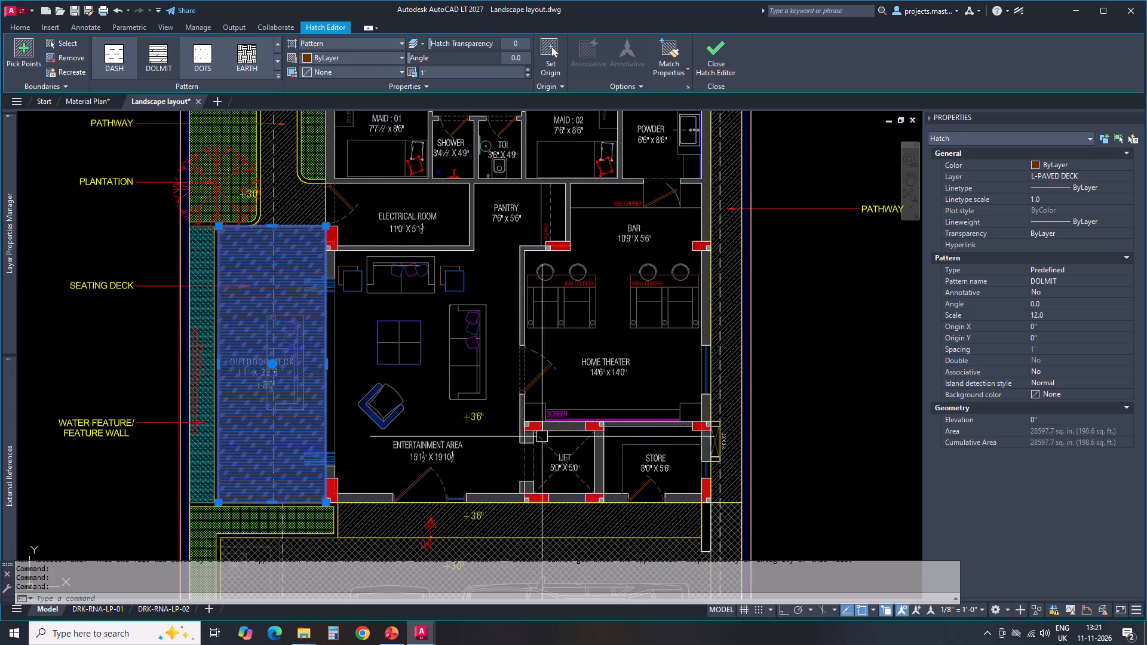
key(Escape)
Inspect the parking area hatch and its extent around the cars and staircase.
scroll(363, 320, down, 1)
scroll(437, 400, down, 1)
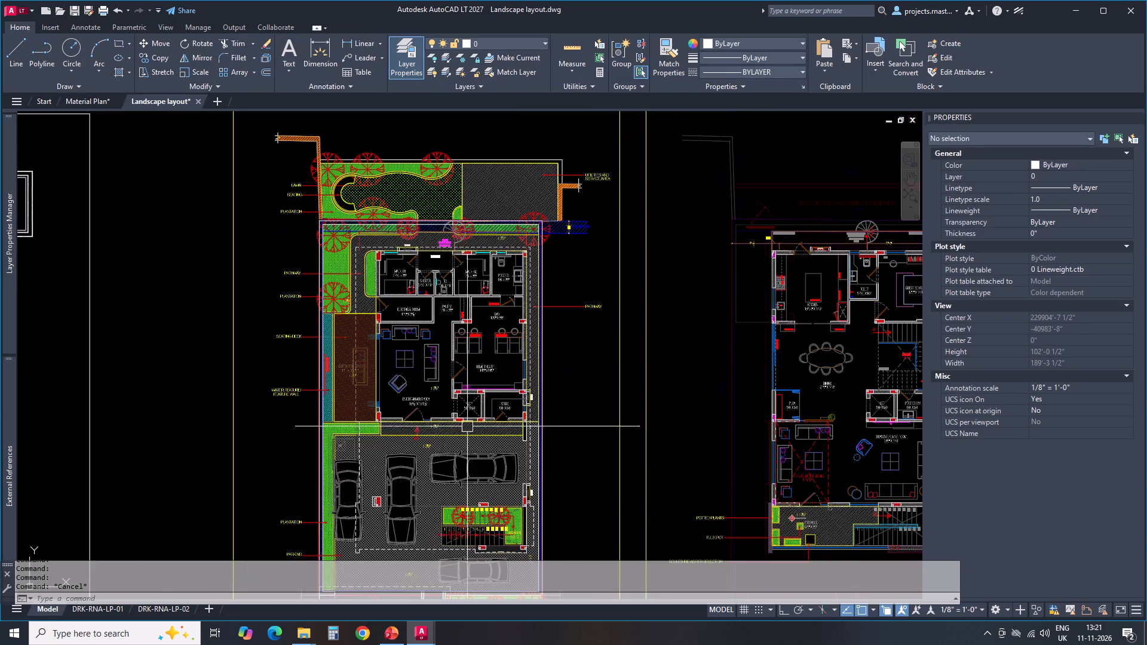
middle_drag(489, 428, 455, 271)
scroll(352, 399, up, 1)
scroll(426, 392, up, 1)
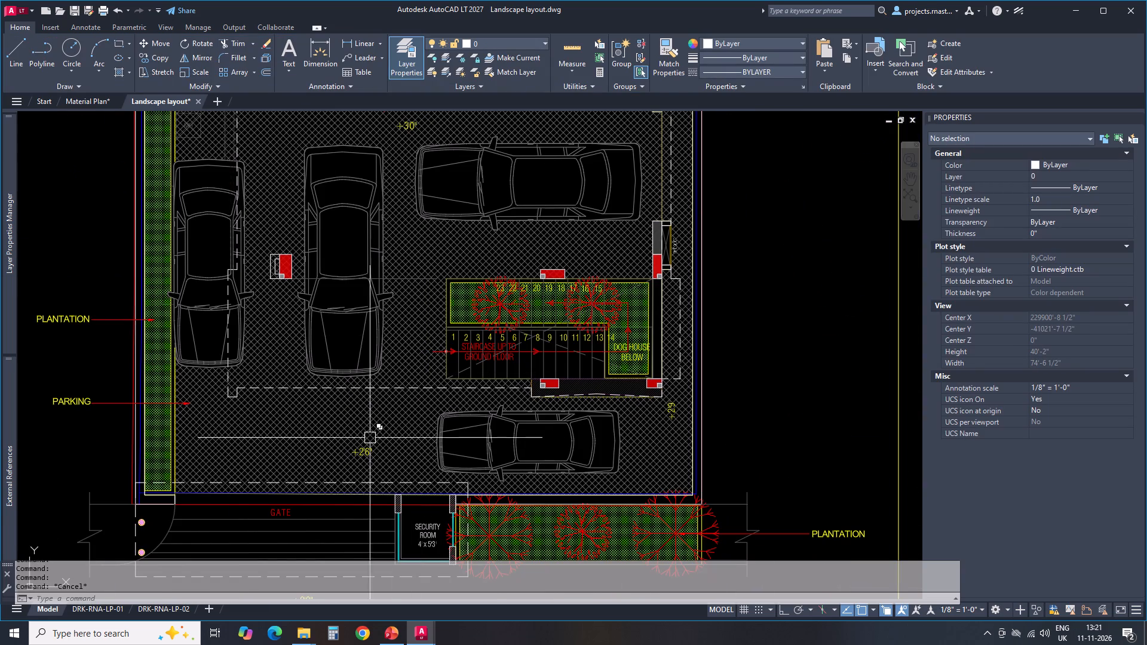
scroll(478, 366, down, 1)
middle_drag(546, 348, 528, 373)
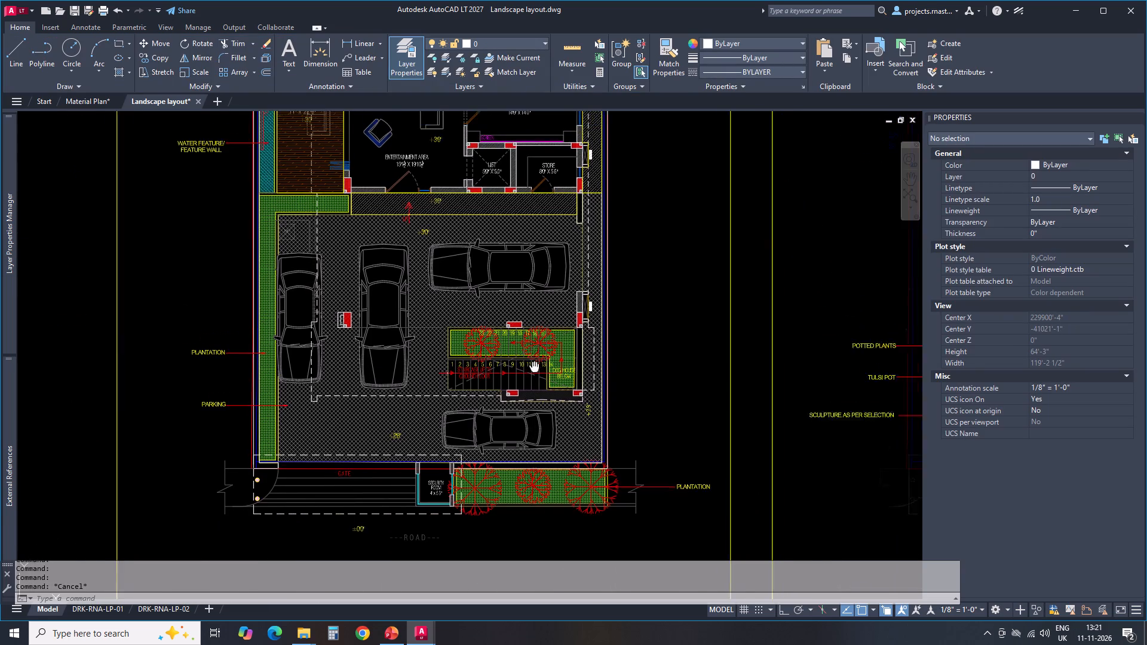
middle_drag(528, 373, 523, 391)
scroll(382, 266, up, 2)
click(436, 285)
scroll(454, 299, down, 1)
scroll(407, 335, down, 1)
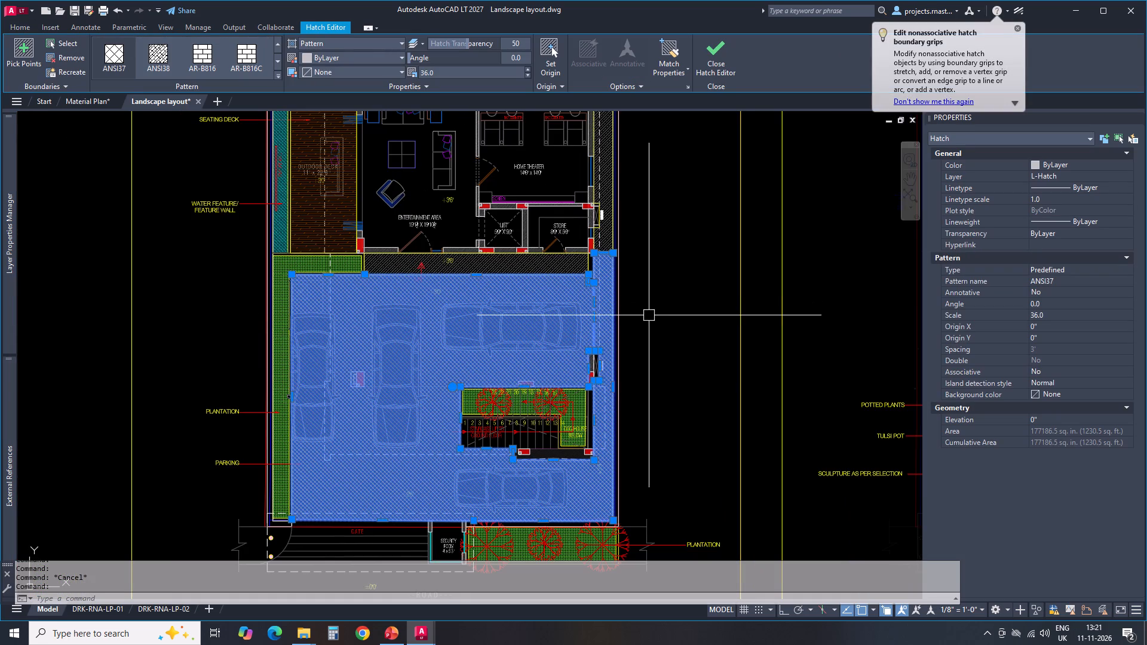
key(Escape)
Inspect the hatches of the strip between the house front and parking and of the adjoining side pathway.
scroll(612, 280, up, 2)
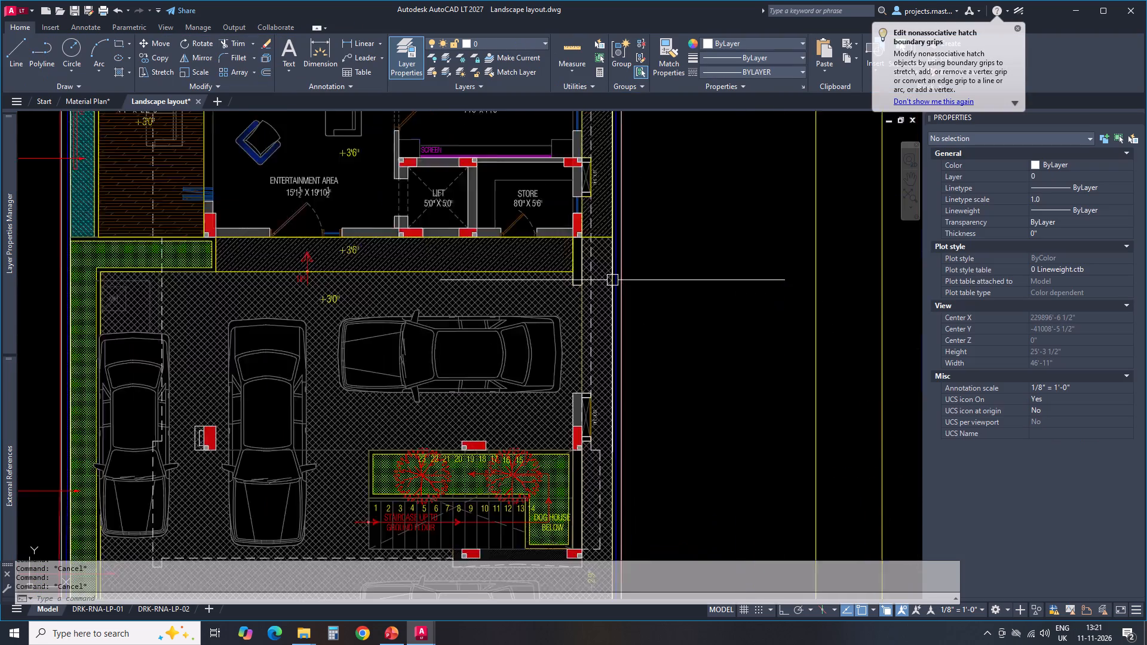
click(594, 270)
scroll(667, 334, down, 2)
key(Escape)
scroll(565, 287, up, 1)
click(575, 306)
scroll(704, 312, down, 1)
middle_drag(723, 318, 636, 419)
scroll(598, 278, down, 1)
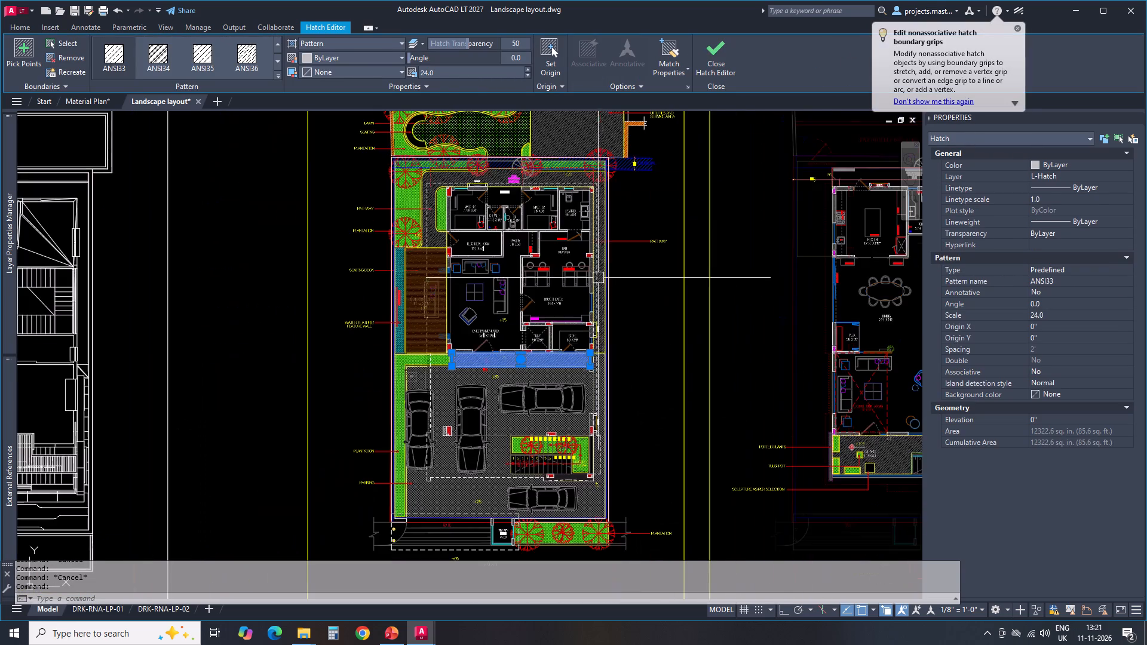
scroll(598, 213, up, 2)
scroll(621, 253, down, 1)
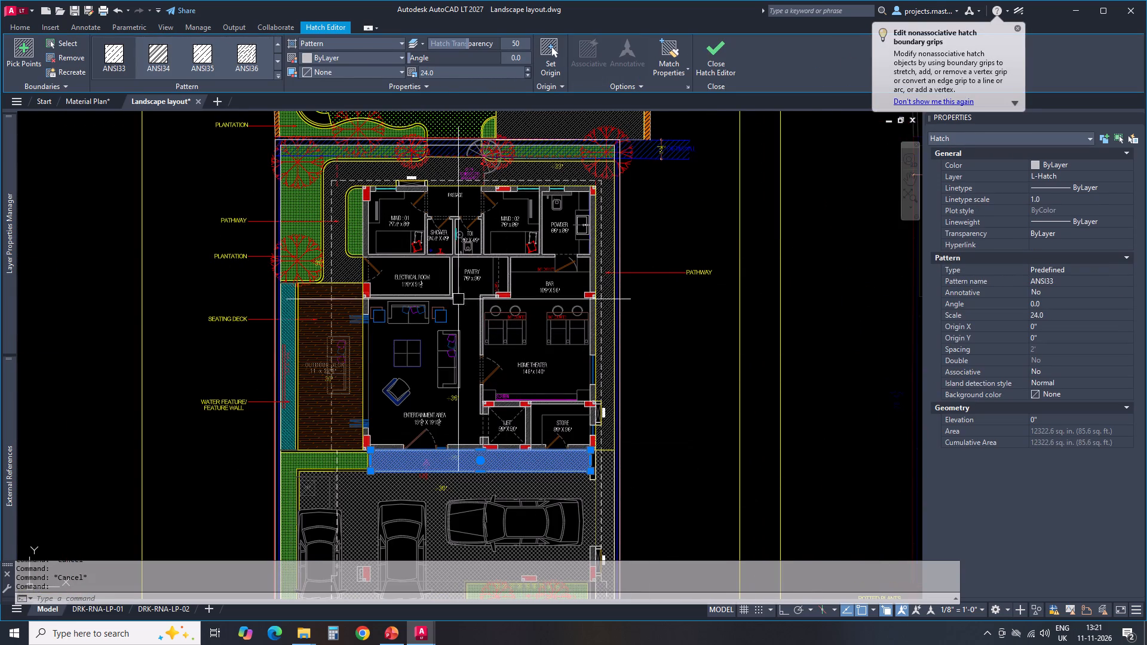
key(Escape)
Switch back to the Material Plan drawing and check the parking and front plantation material tags against the finishes legend.
click(78, 102)
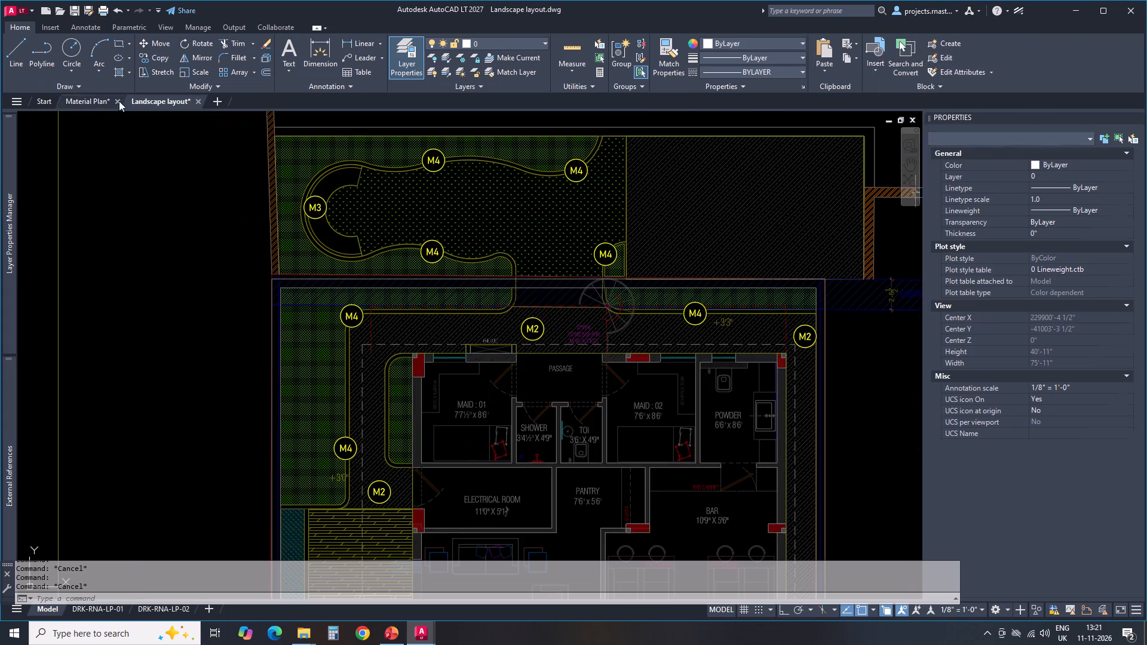
scroll(499, 335, down, 2)
middle_drag(628, 372, 505, 234)
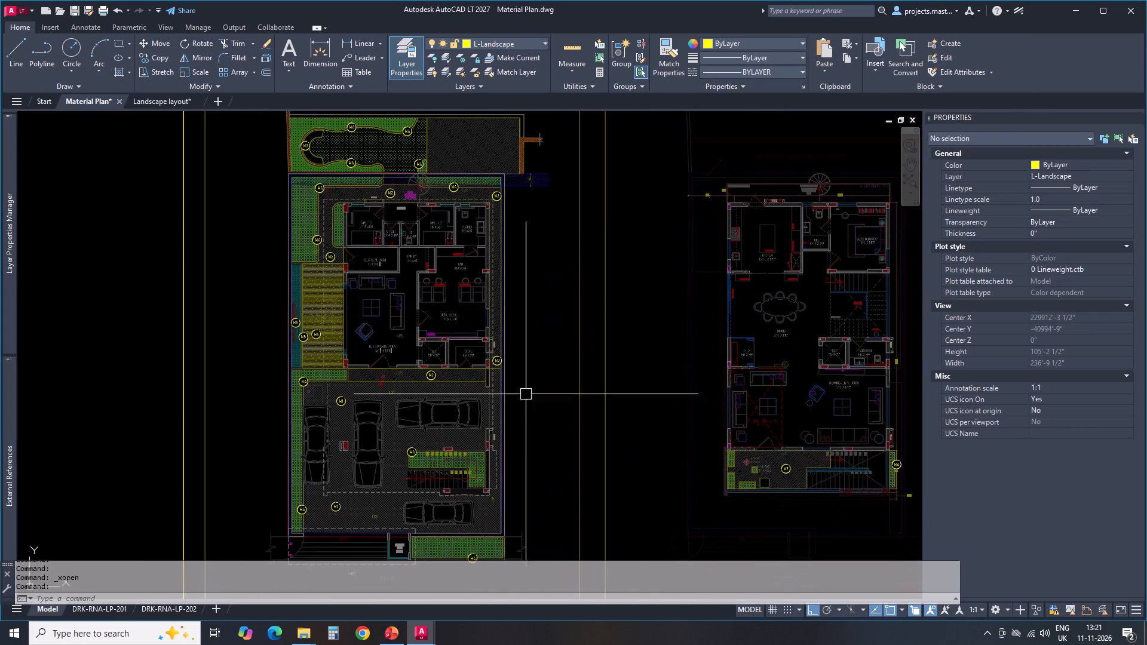
scroll(437, 481, up, 1)
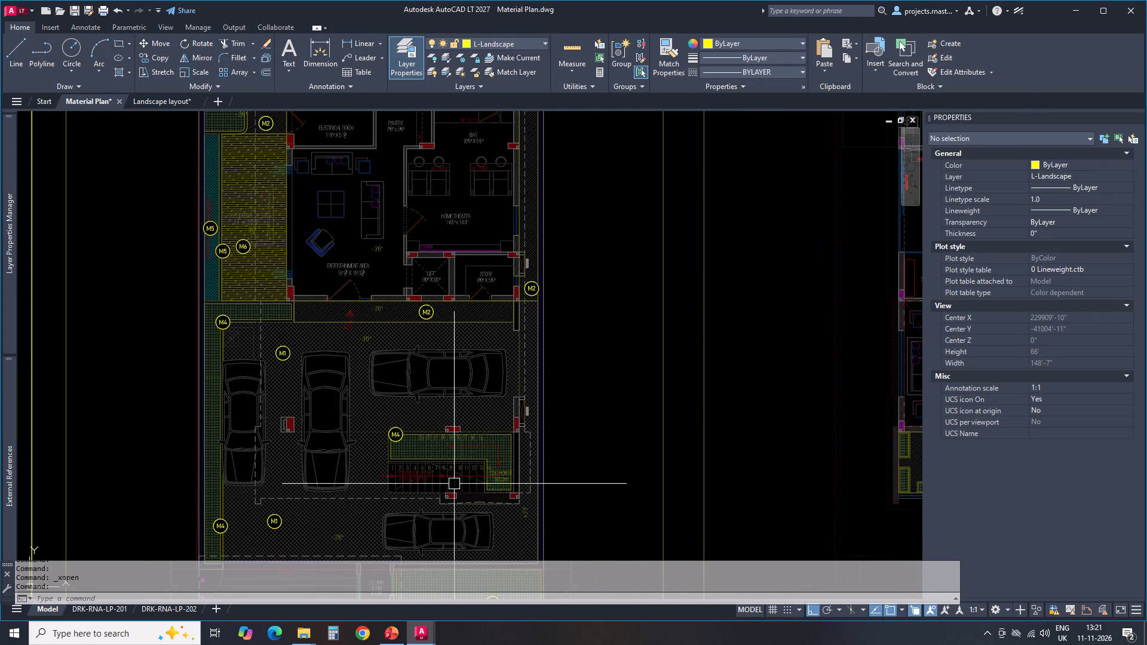
middle_drag(446, 437, 428, 375)
scroll(376, 395, up, 1)
scroll(498, 416, down, 1)
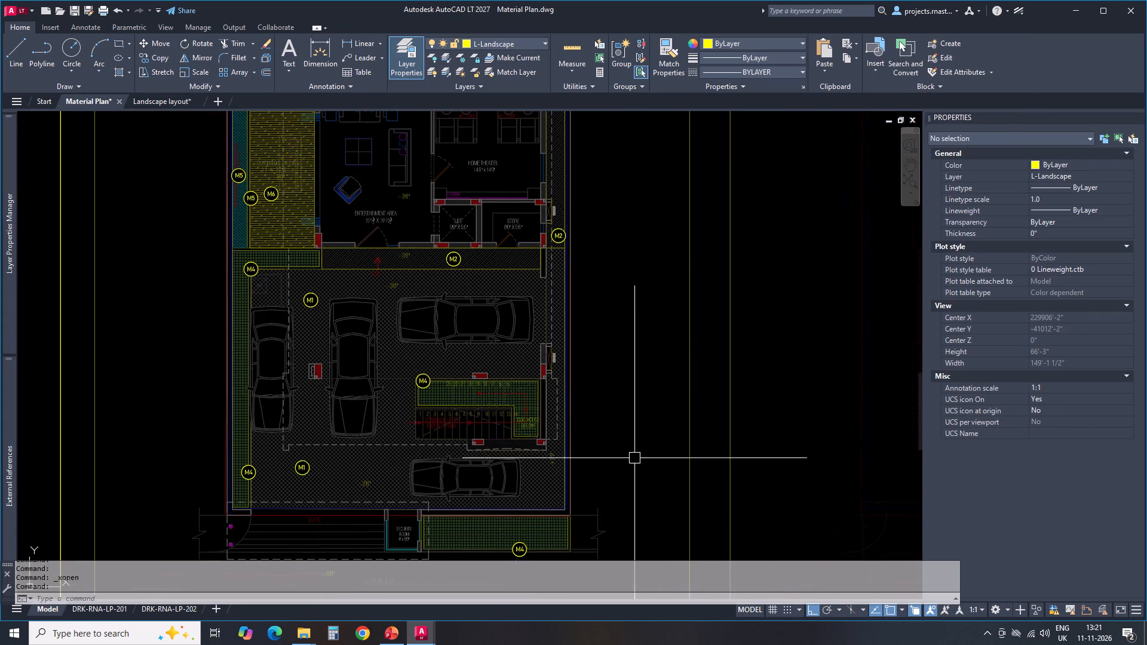
middle_drag(635, 453, 621, 374)
scroll(454, 493, up, 1)
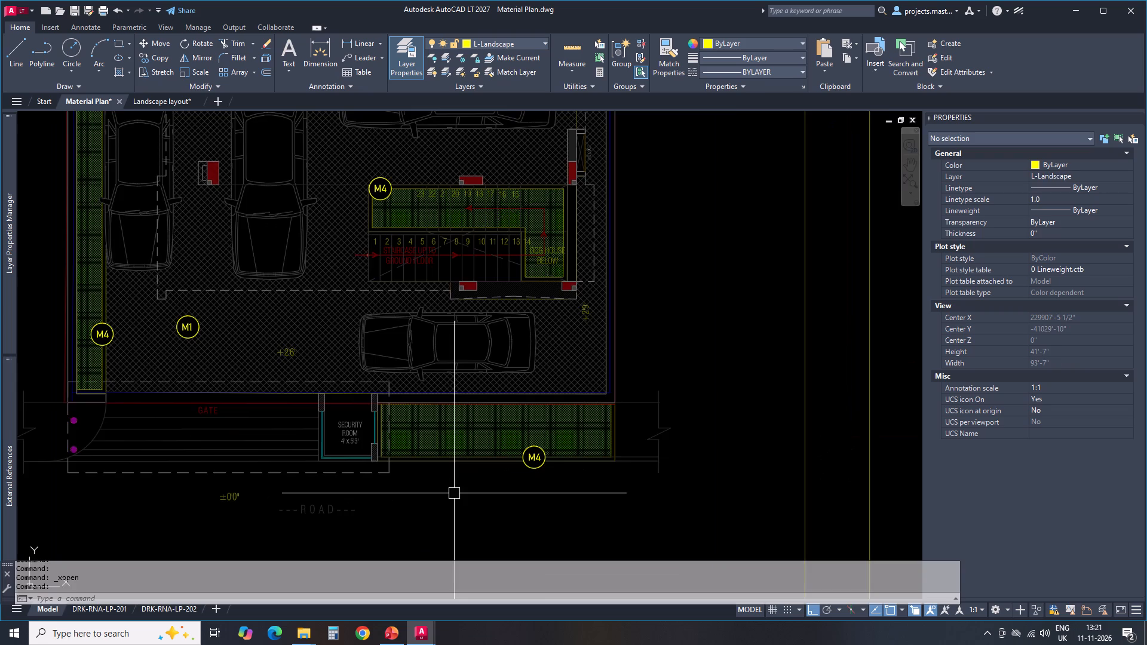
scroll(454, 493, down, 2)
middle_drag(663, 466, 168, 433)
scroll(552, 468, up, 1)
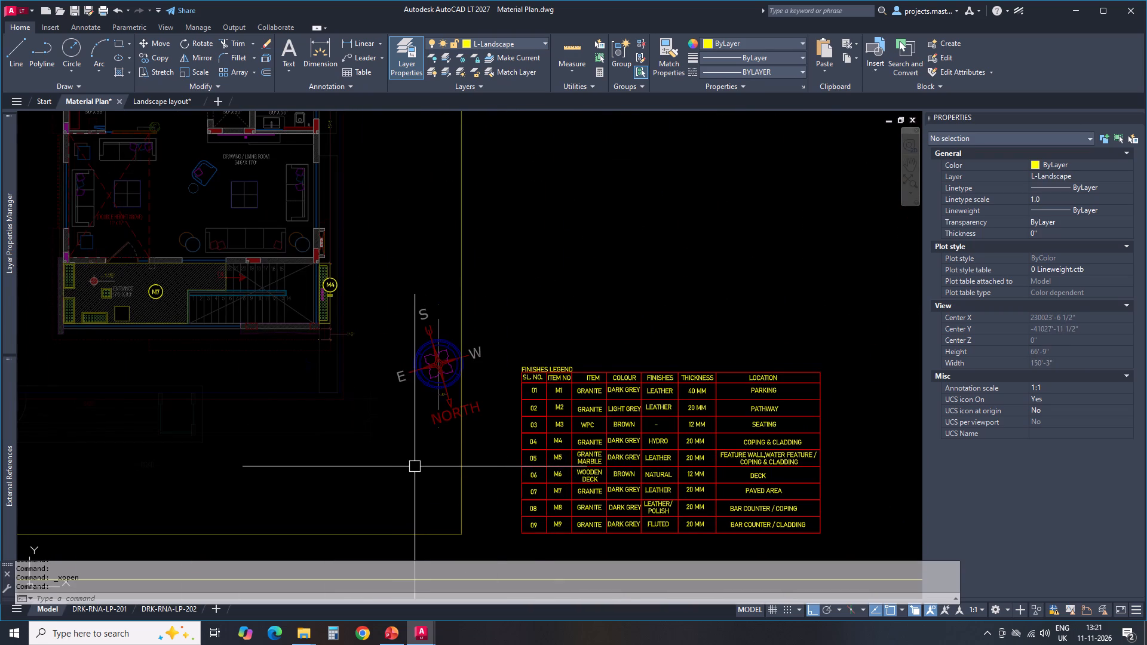
Re-examine the material tags across both floor plans, especially around the parking area, against the finishes legend.
scroll(415, 466, down, 2)
middle_drag(312, 468, 594, 469)
scroll(336, 392, up, 3)
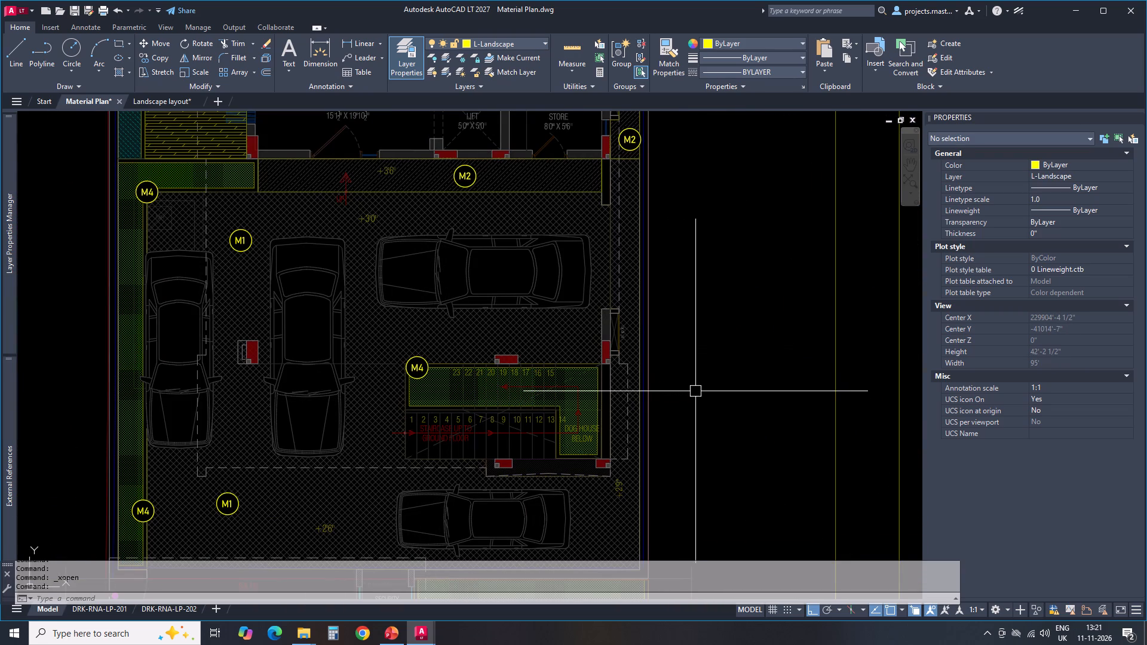
scroll(651, 402, down, 1)
middle_drag(662, 416, 645, 375)
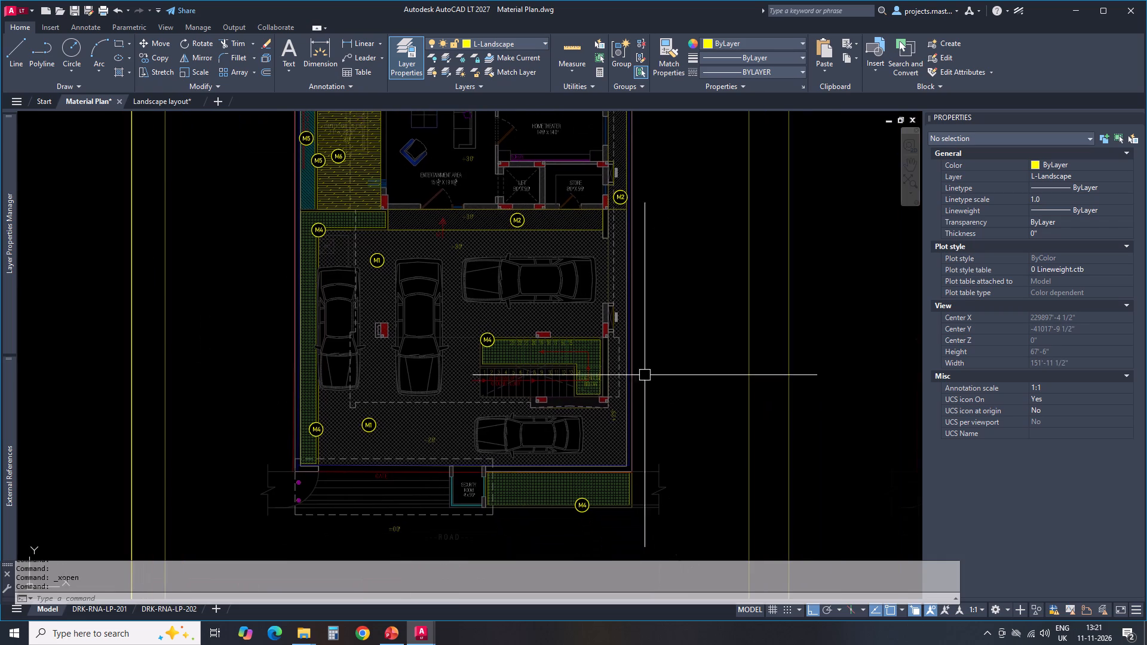
scroll(339, 435, up, 1)
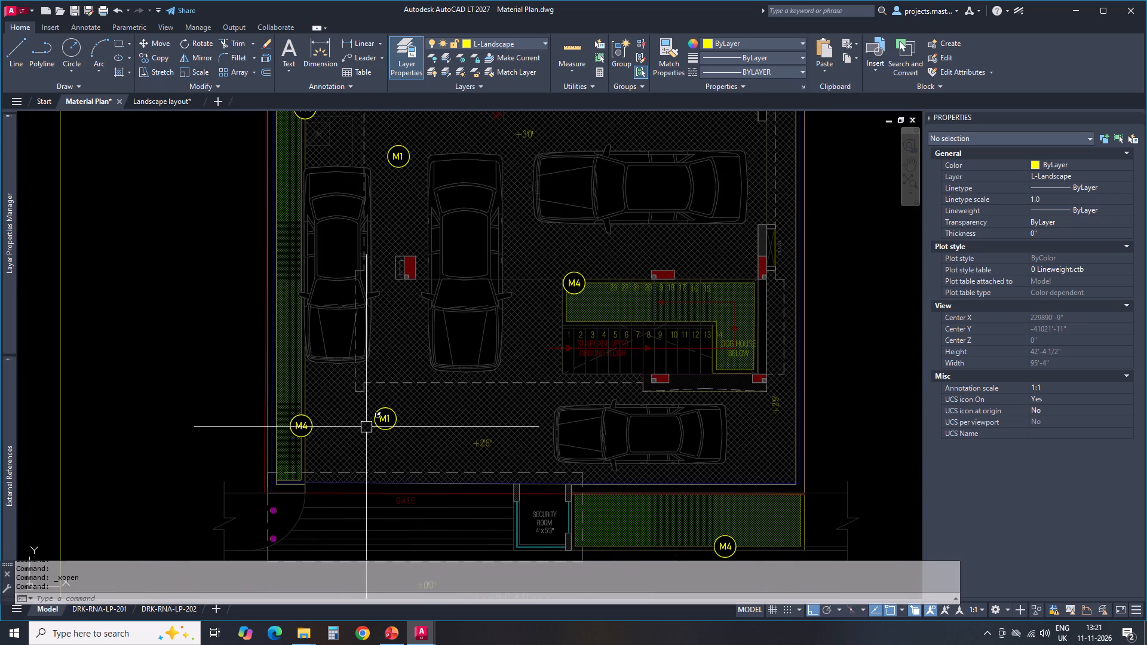
scroll(369, 429, down, 1)
middle_drag(694, 357, 608, 480)
scroll(578, 447, down, 1)
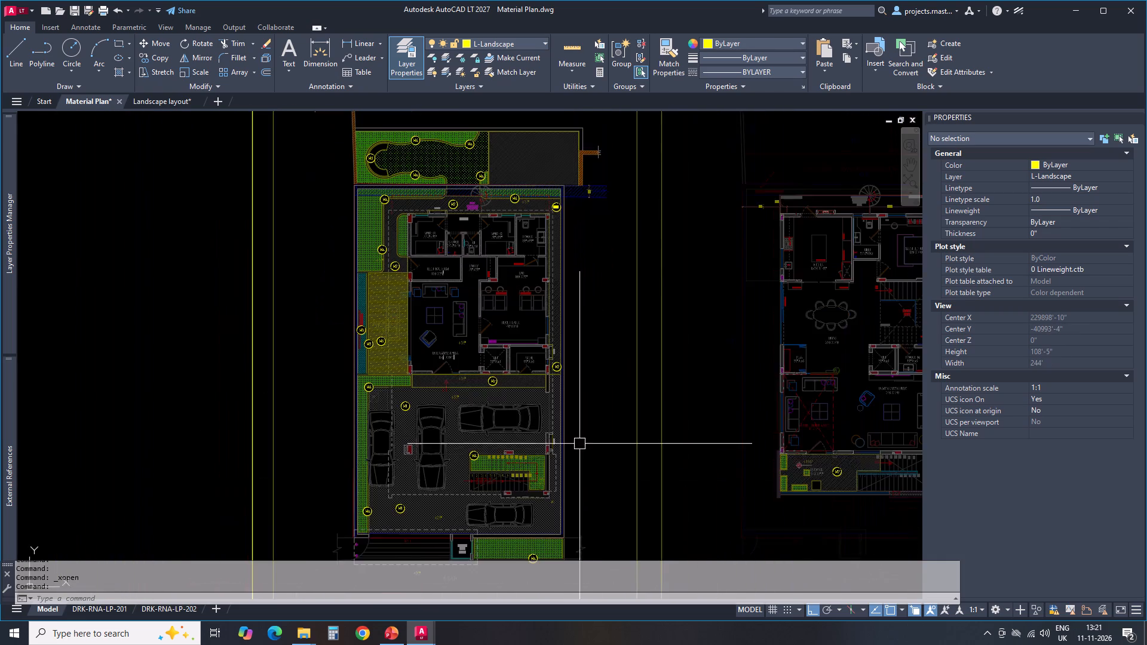
middle_drag(723, 462, 397, 416)
scroll(567, 467, up, 2)
scroll(563, 467, down, 2)
middle_drag(573, 473, 370, 350)
scroll(549, 420, up, 1)
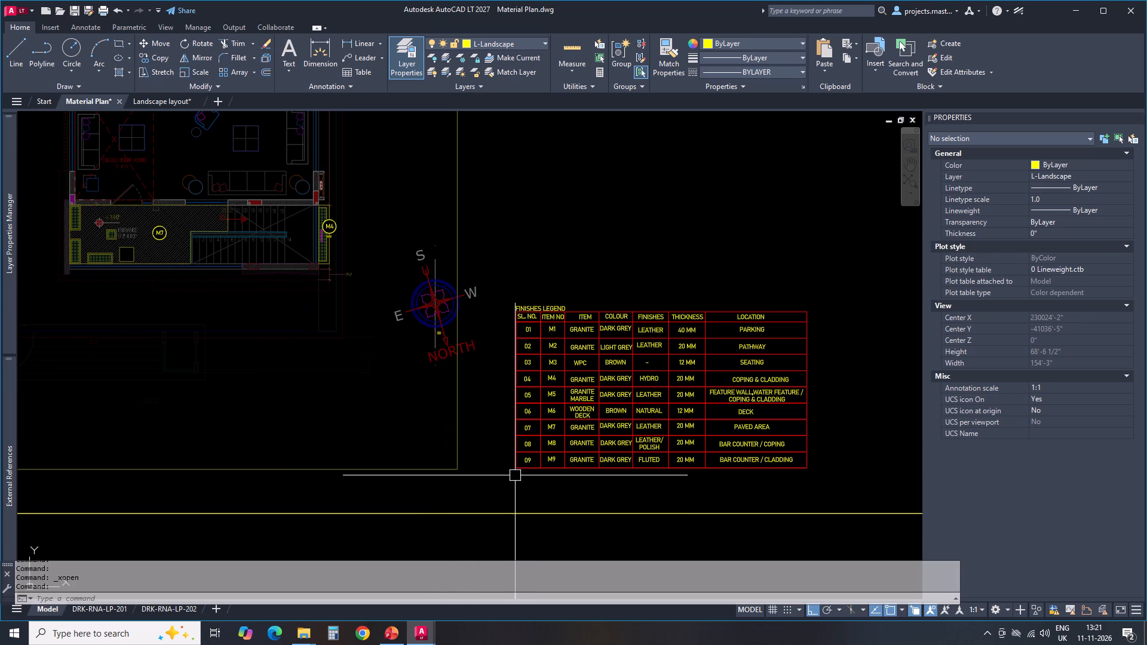
scroll(515, 475, down, 2)
middle_drag(329, 435, 675, 443)
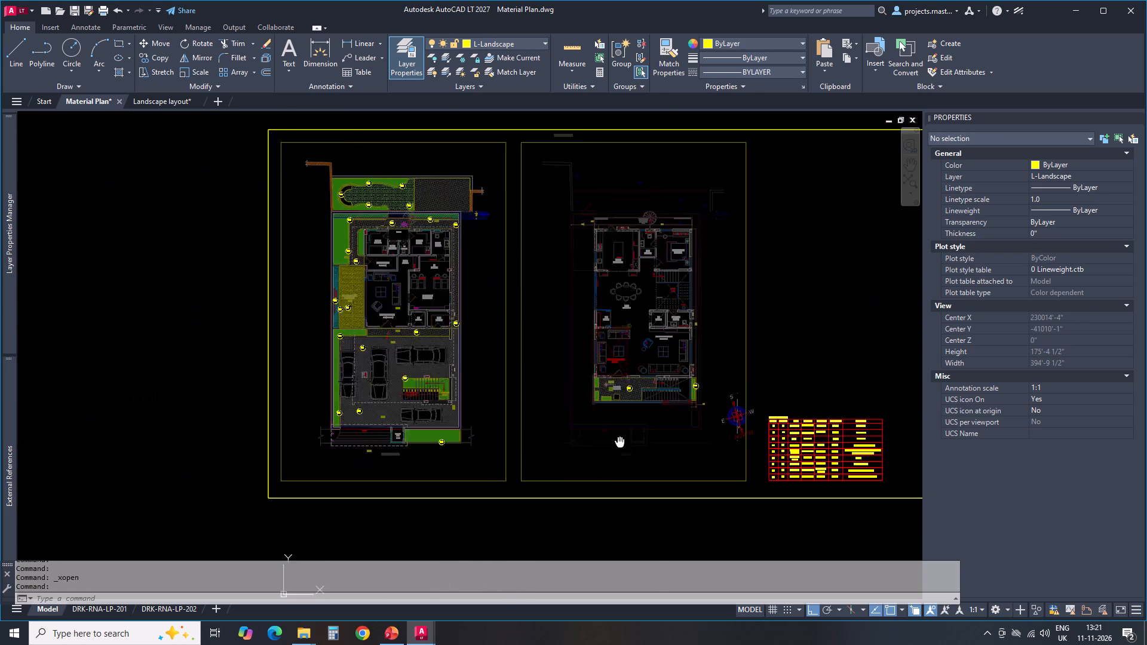